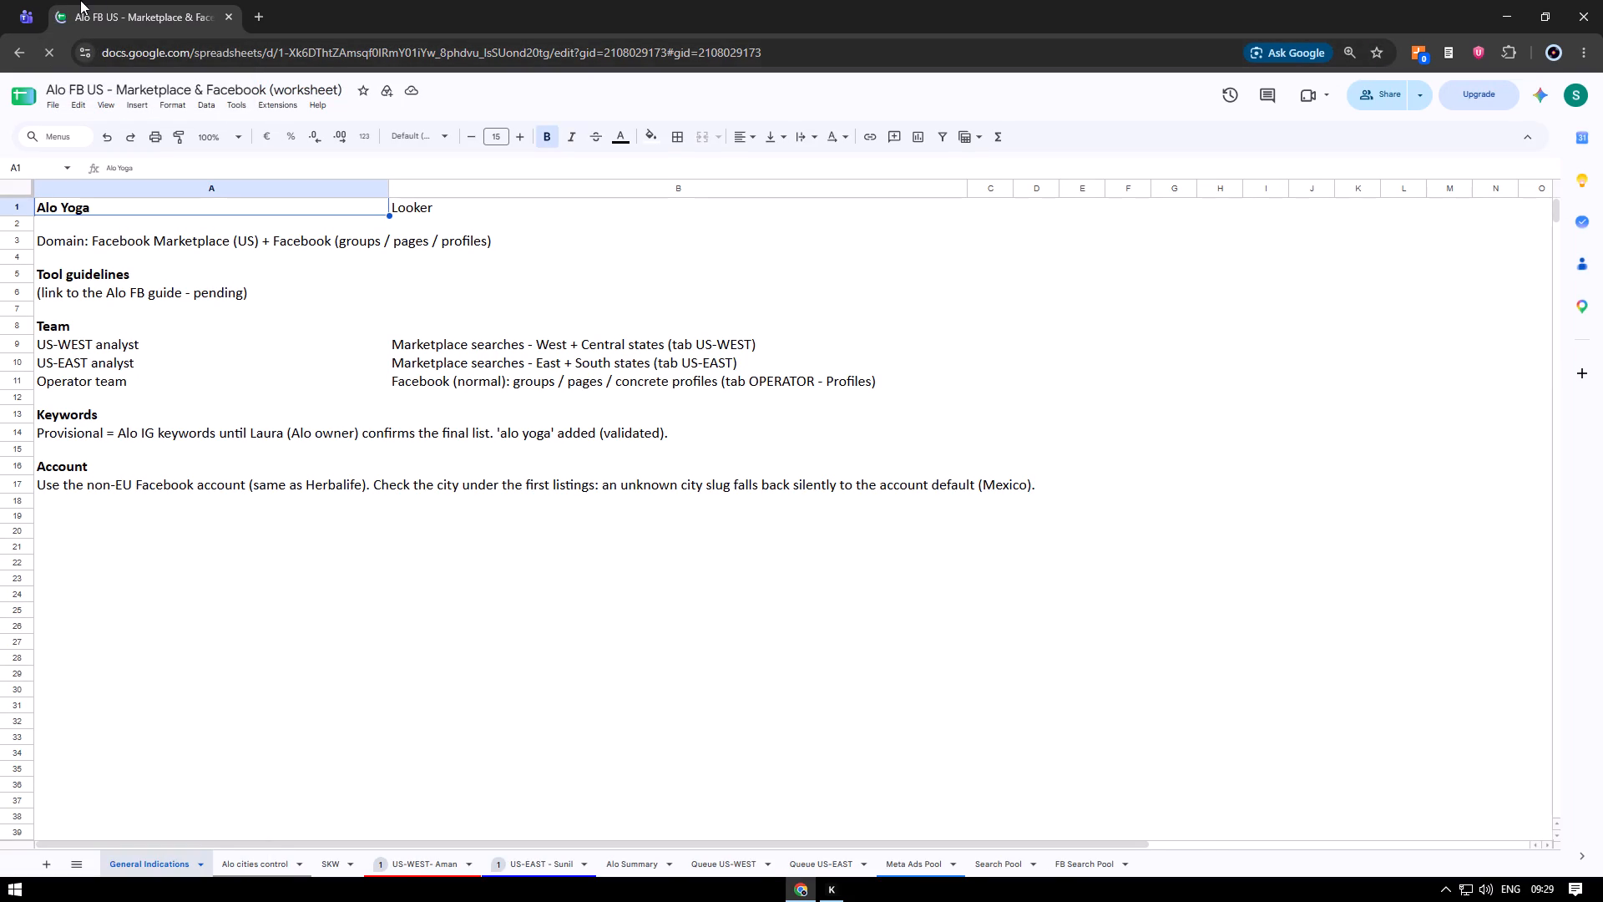
Switch from the Alo FB US worksheet to the Kuro application.
key(alt+Tab)
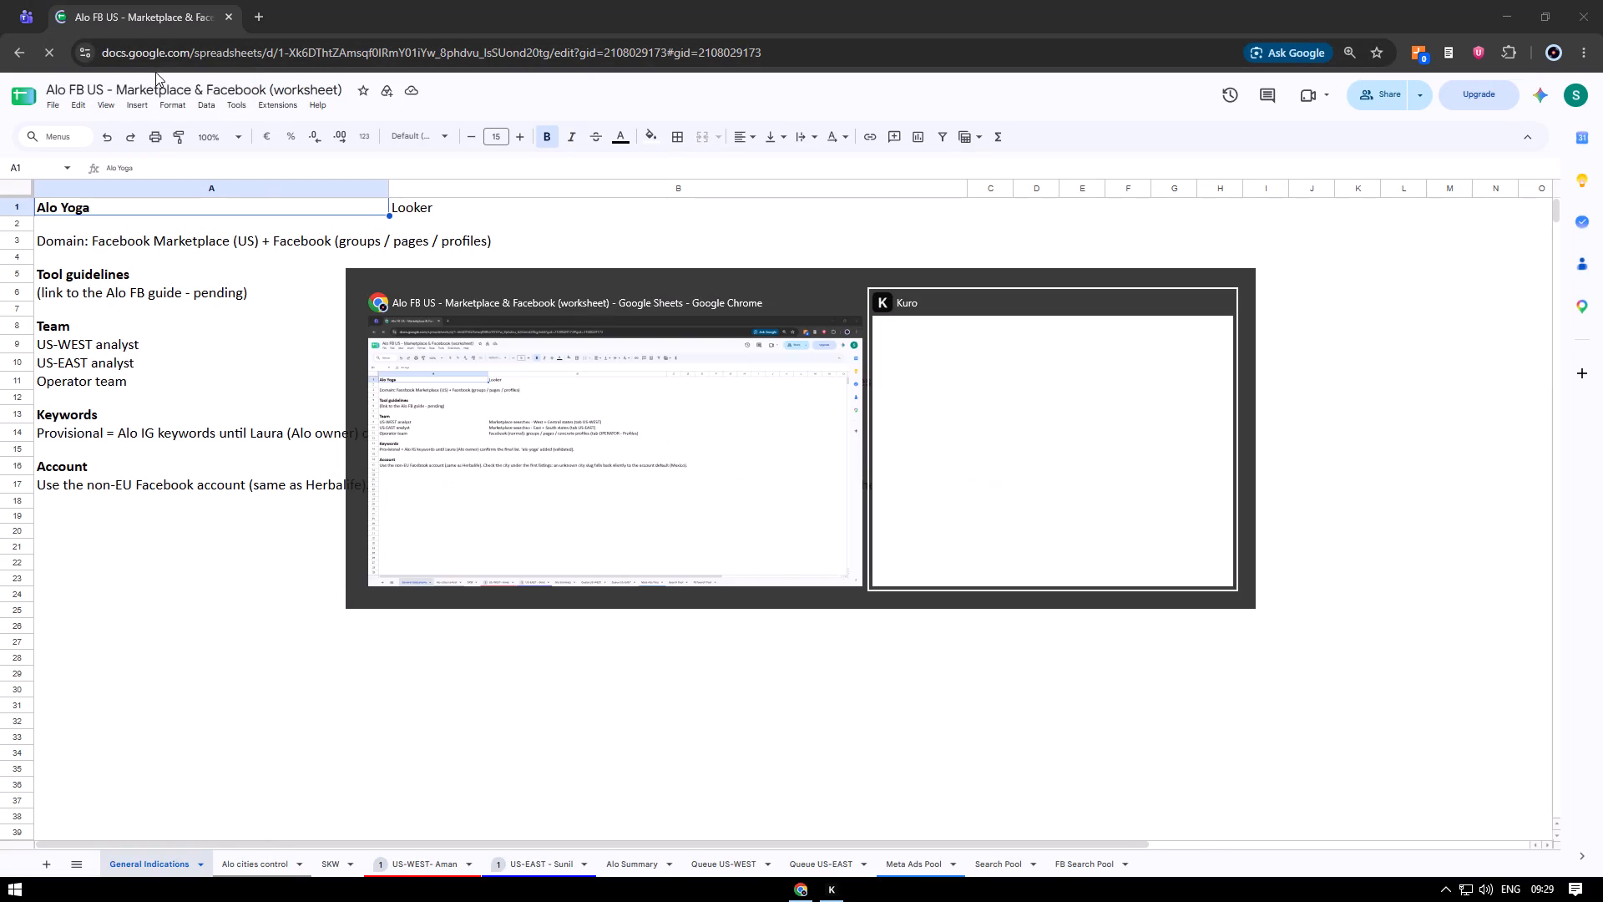
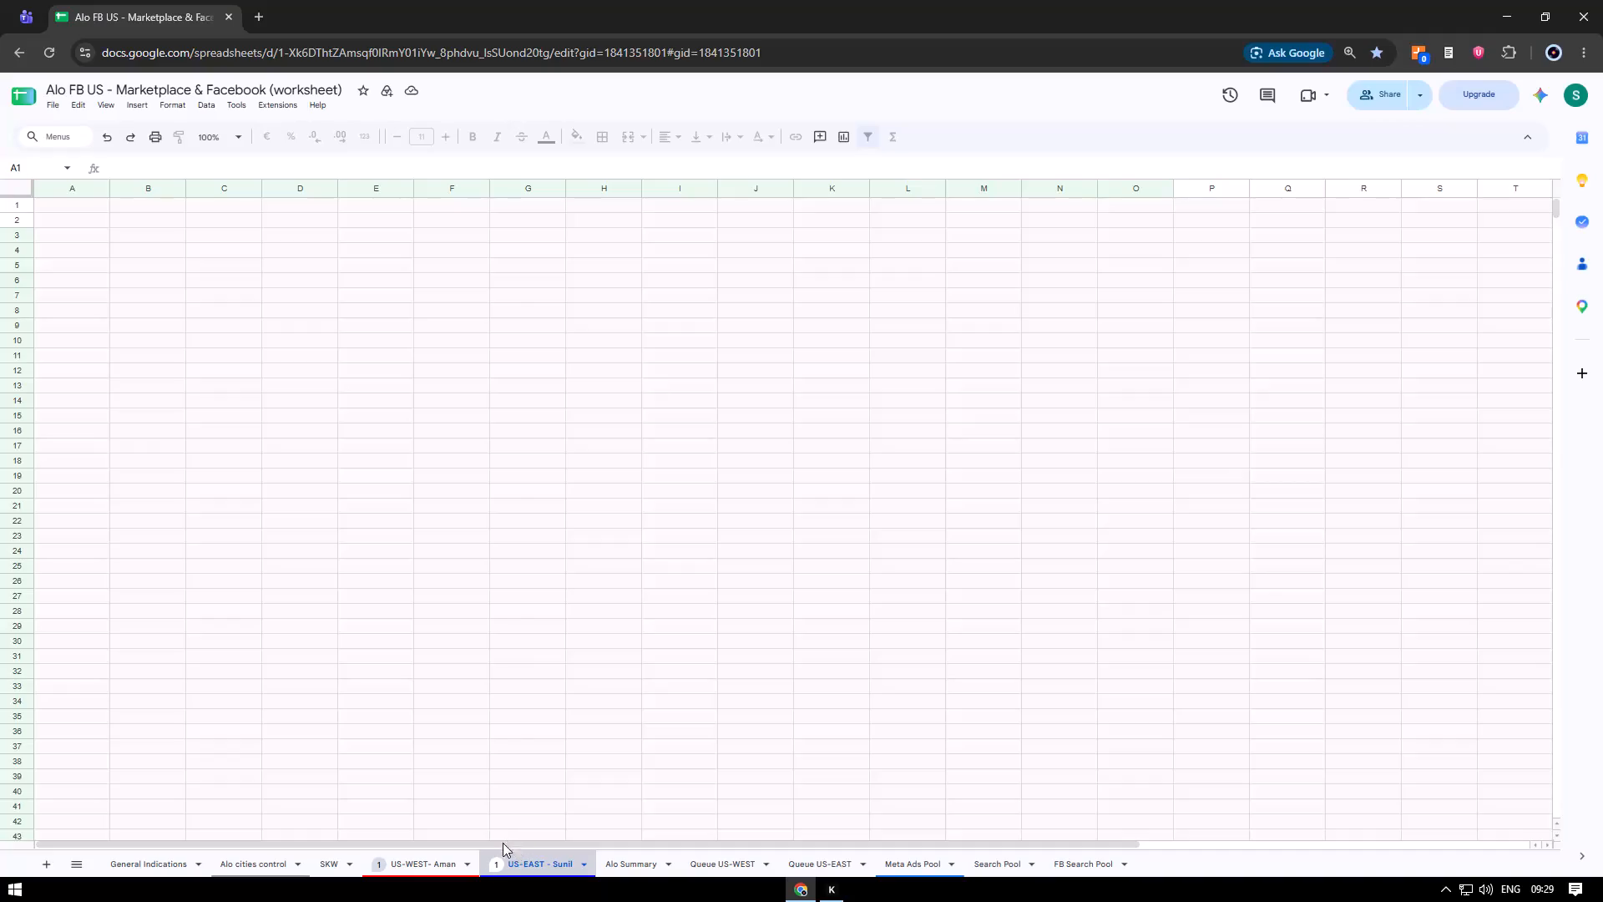
Review the US-EAST worksheet's search rows through the end of the list, checking which links still lack seller profiles, incident URLs and upload dates.
scroll(591, 704, down, 5)
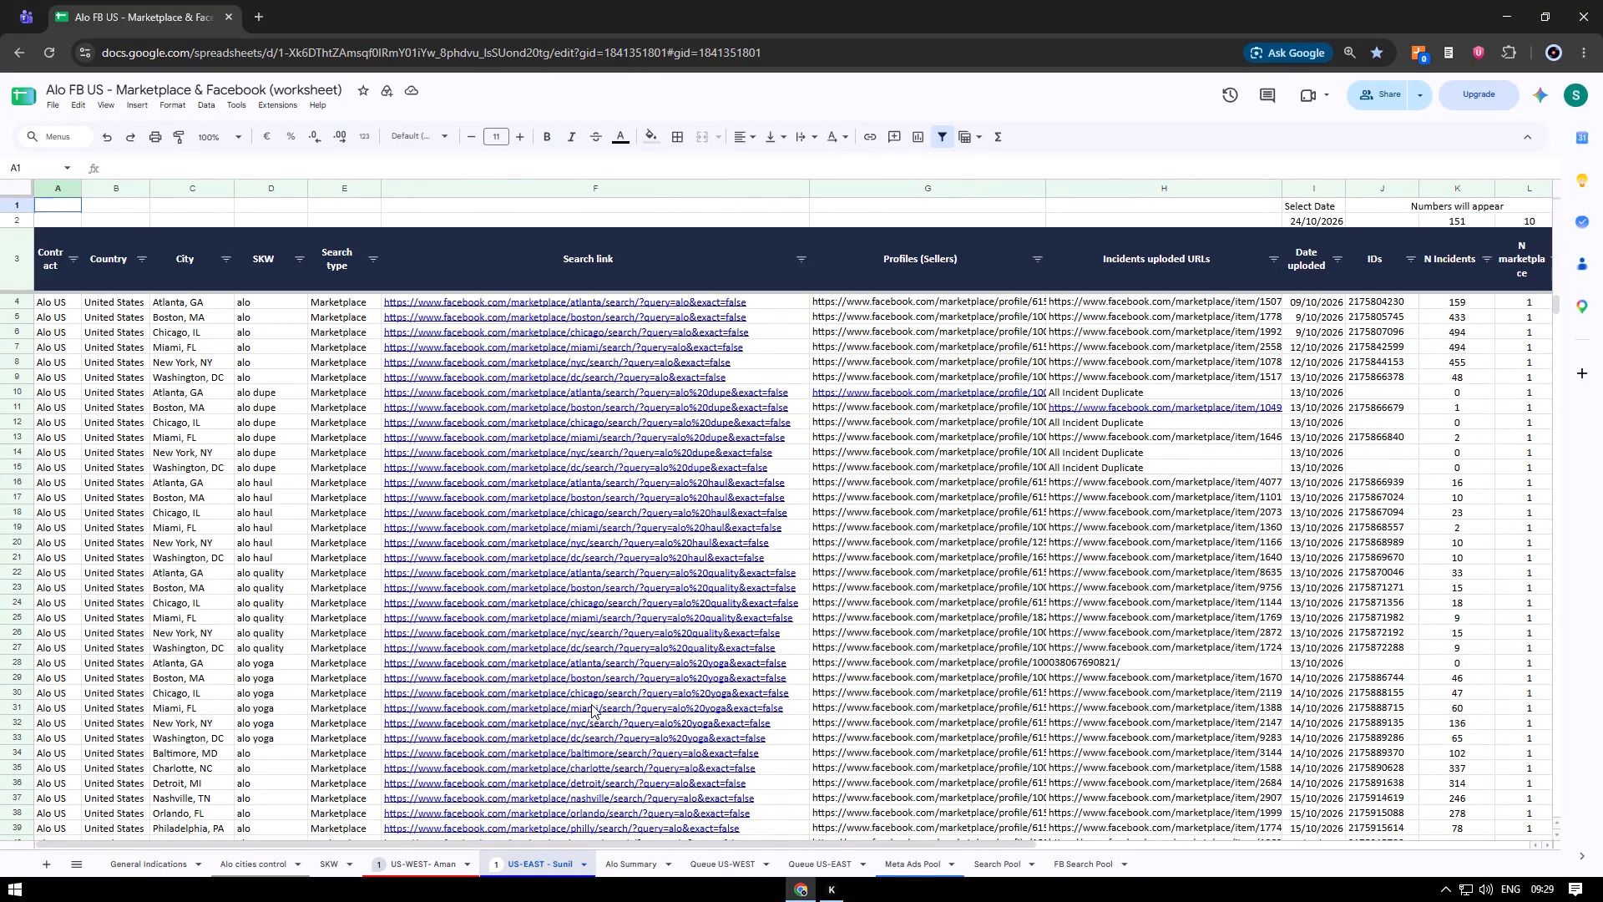
scroll(581, 705, down, 3)
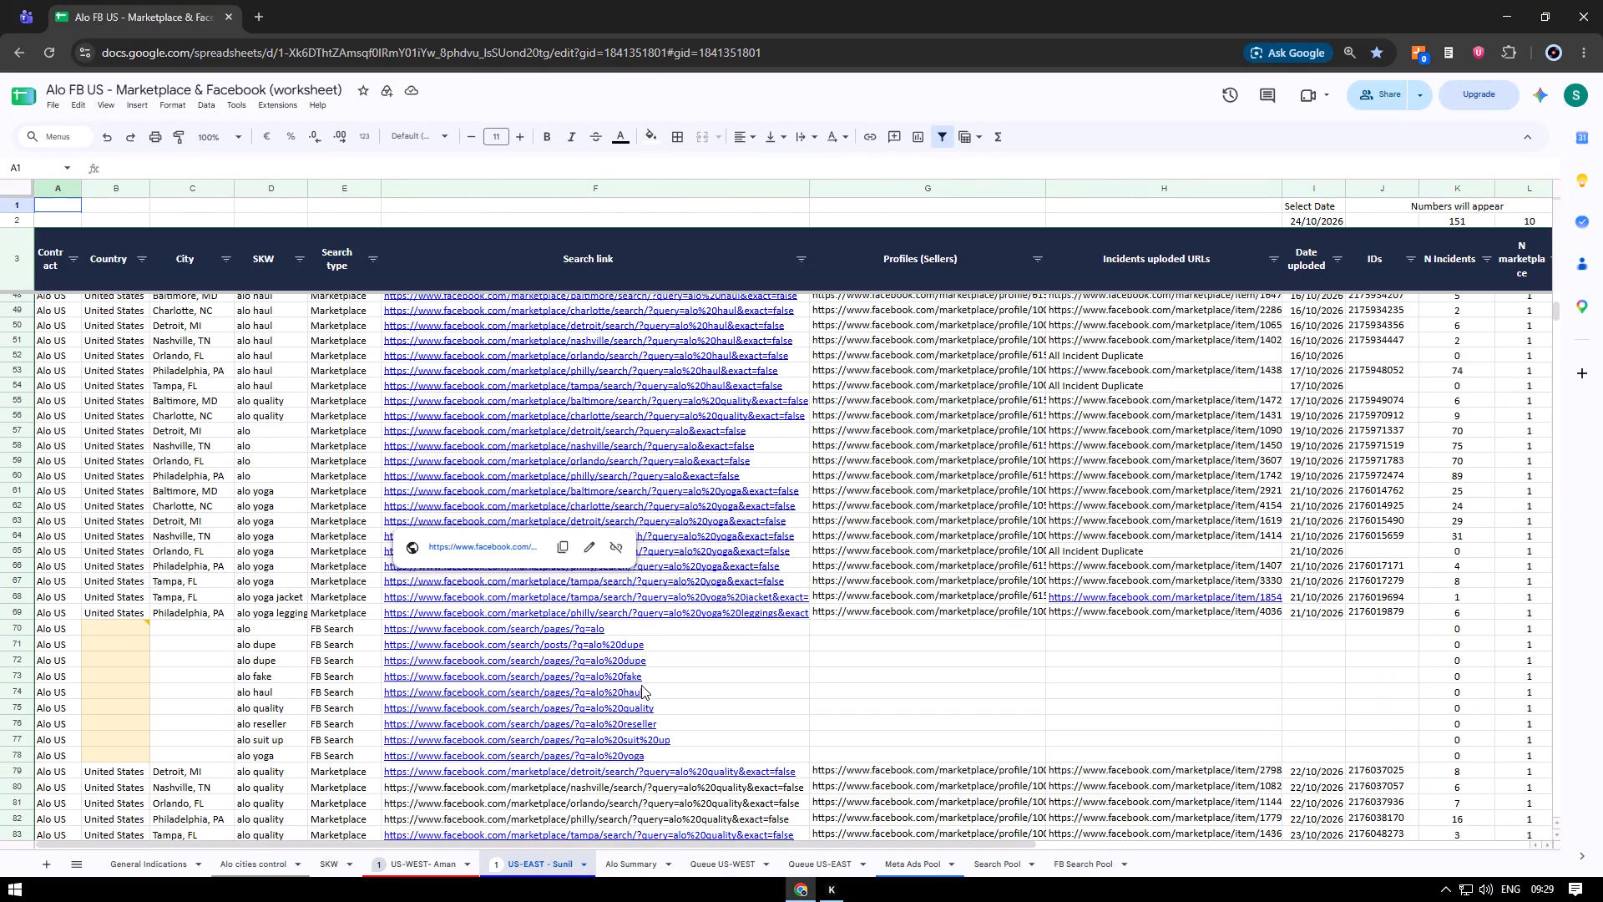
scroll(739, 645, down, 3)
scroll(794, 576, down, 7)
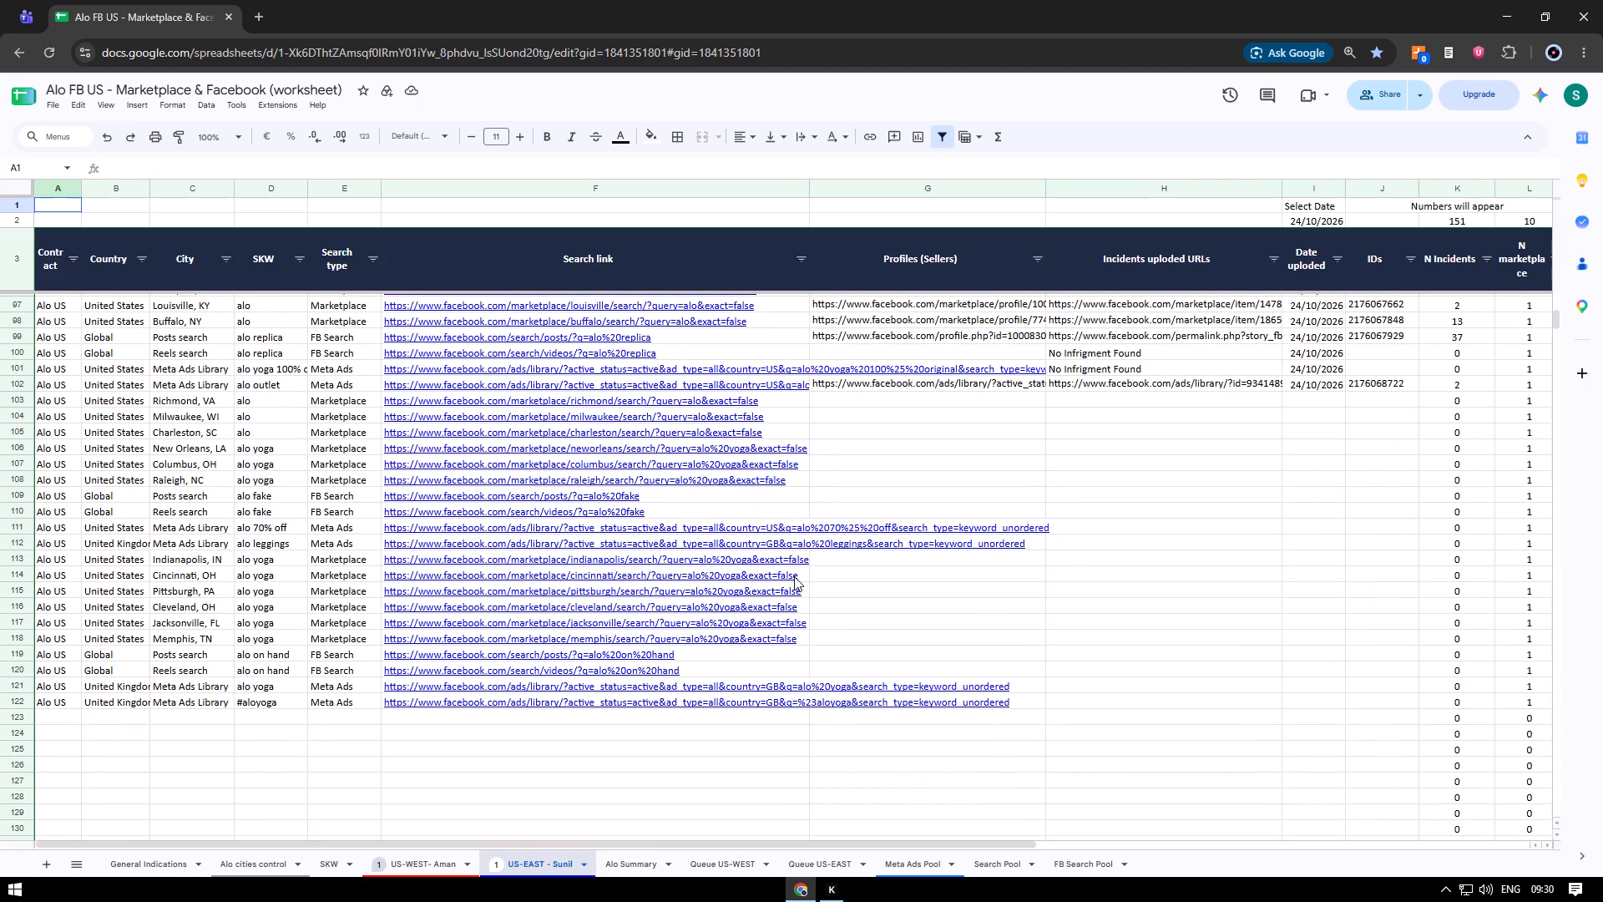
scroll(794, 576, up, 2)
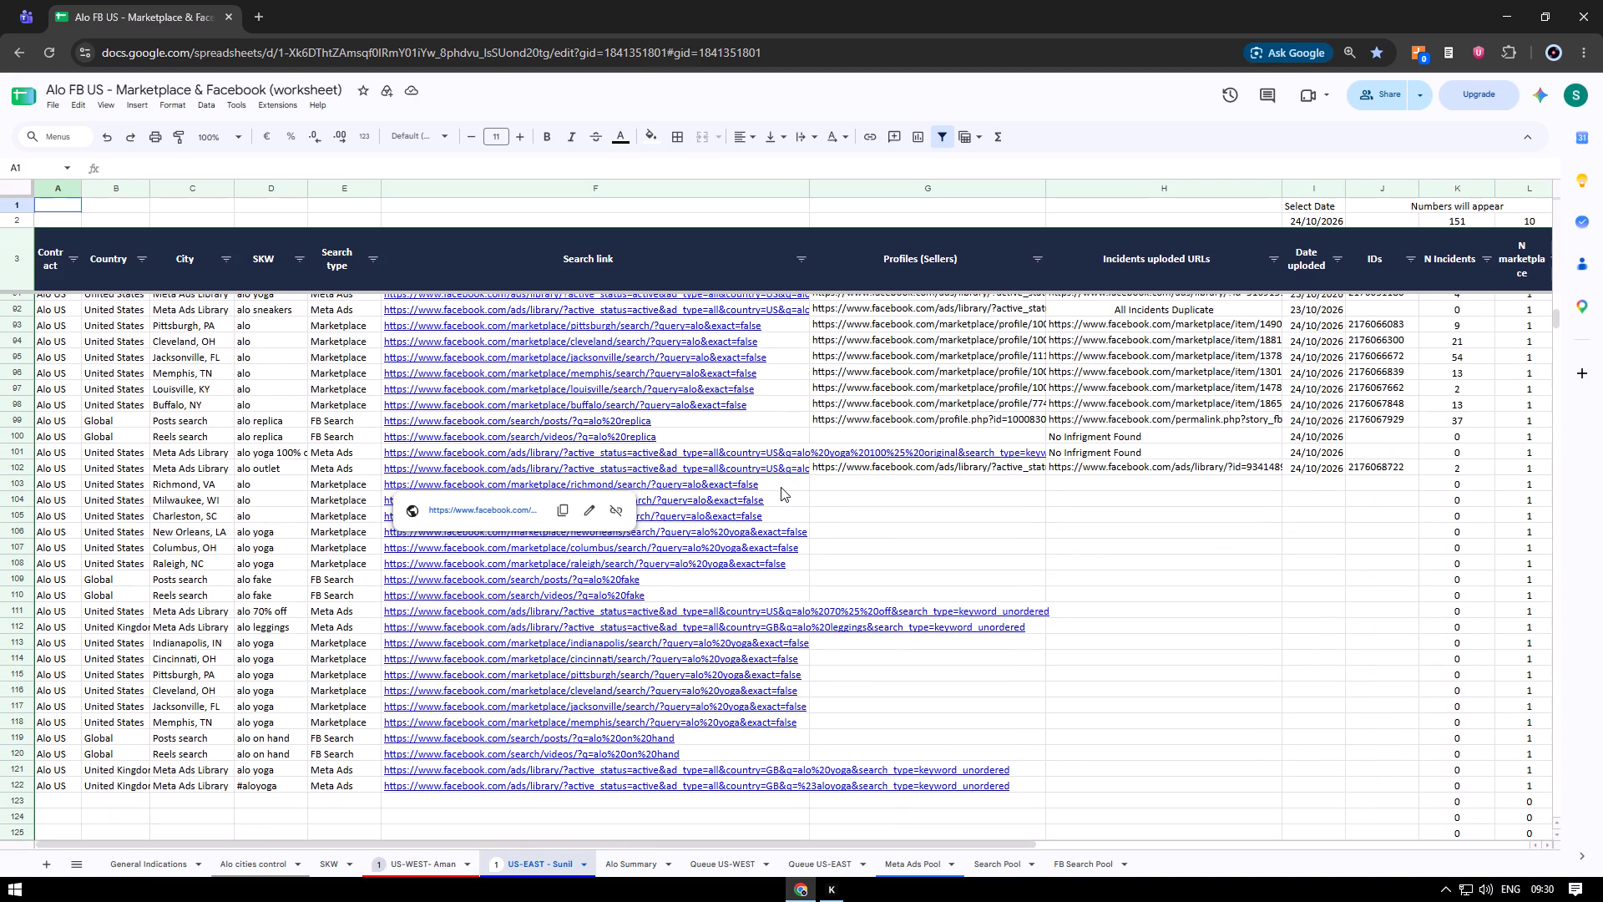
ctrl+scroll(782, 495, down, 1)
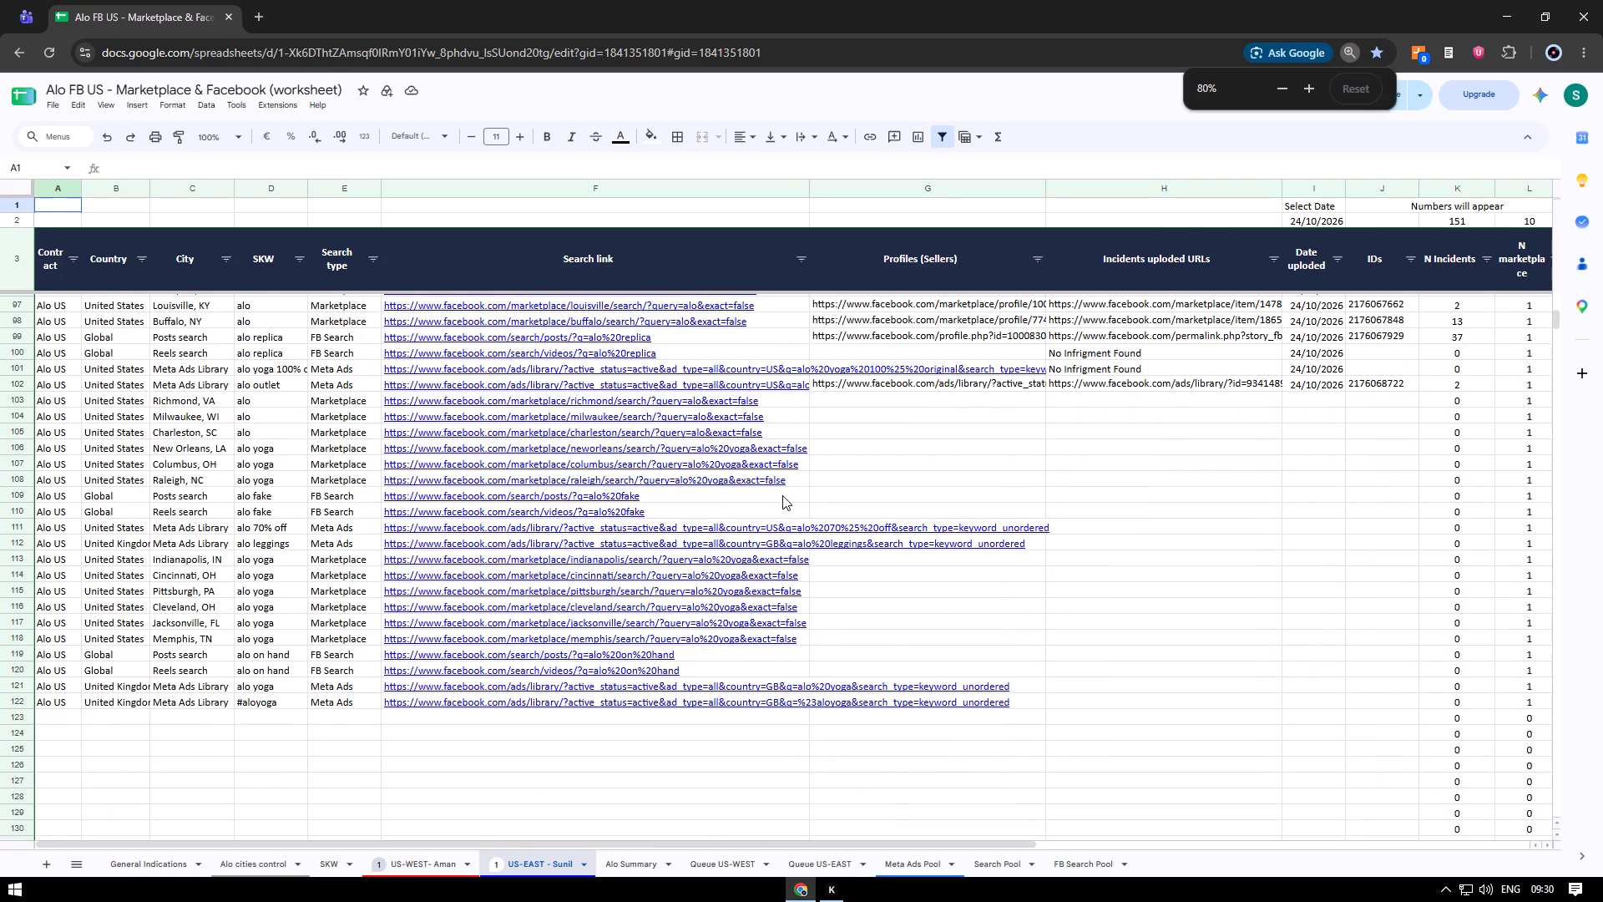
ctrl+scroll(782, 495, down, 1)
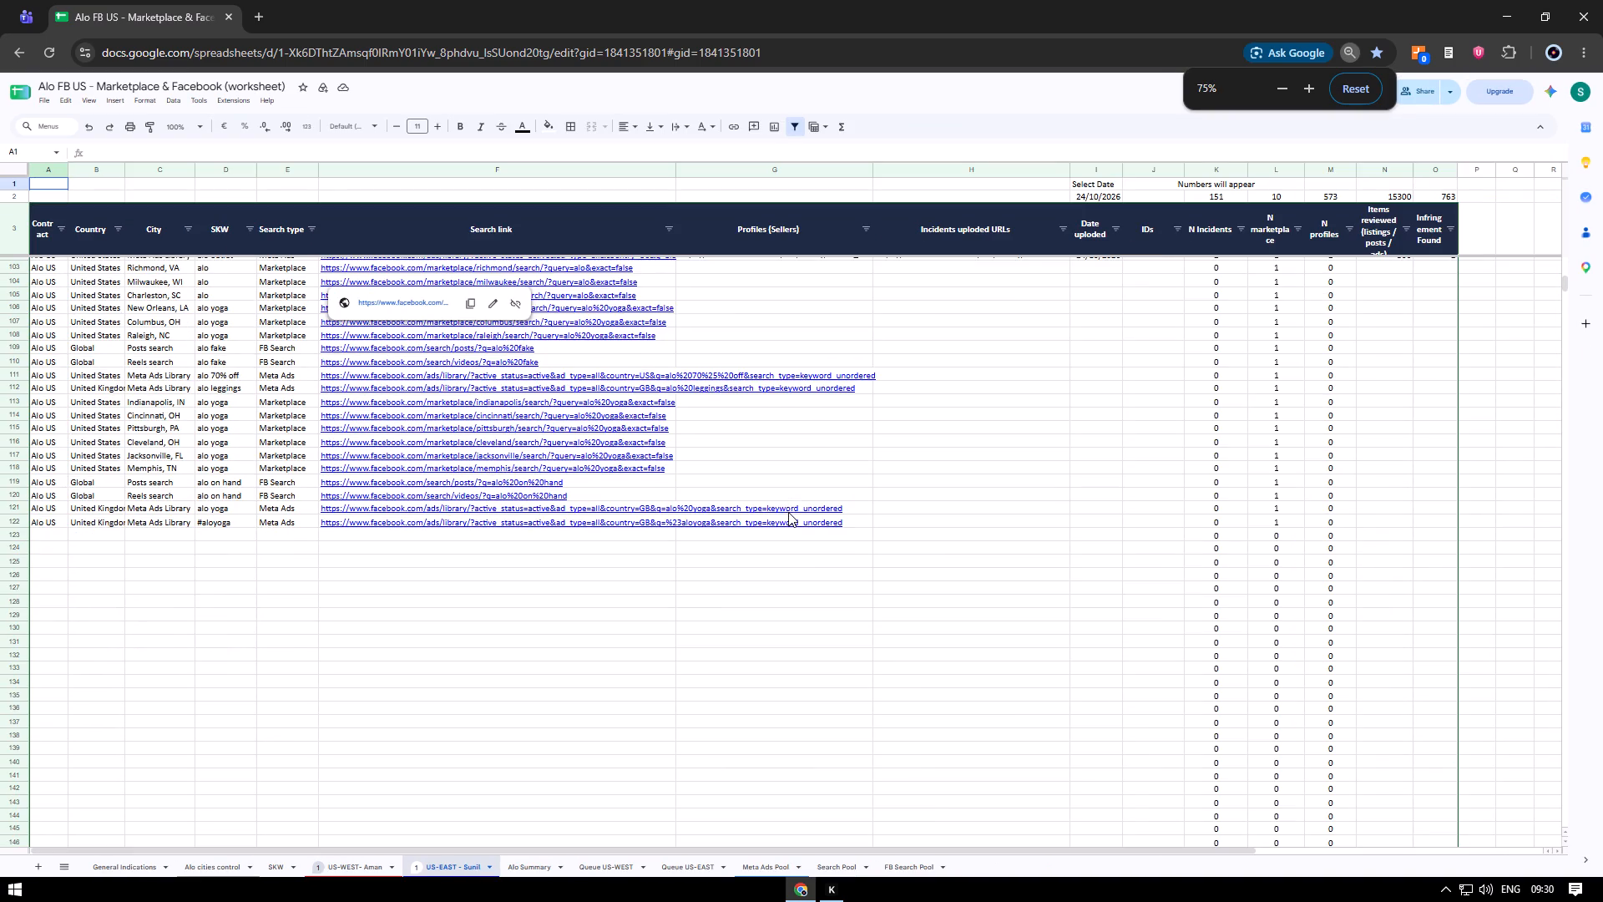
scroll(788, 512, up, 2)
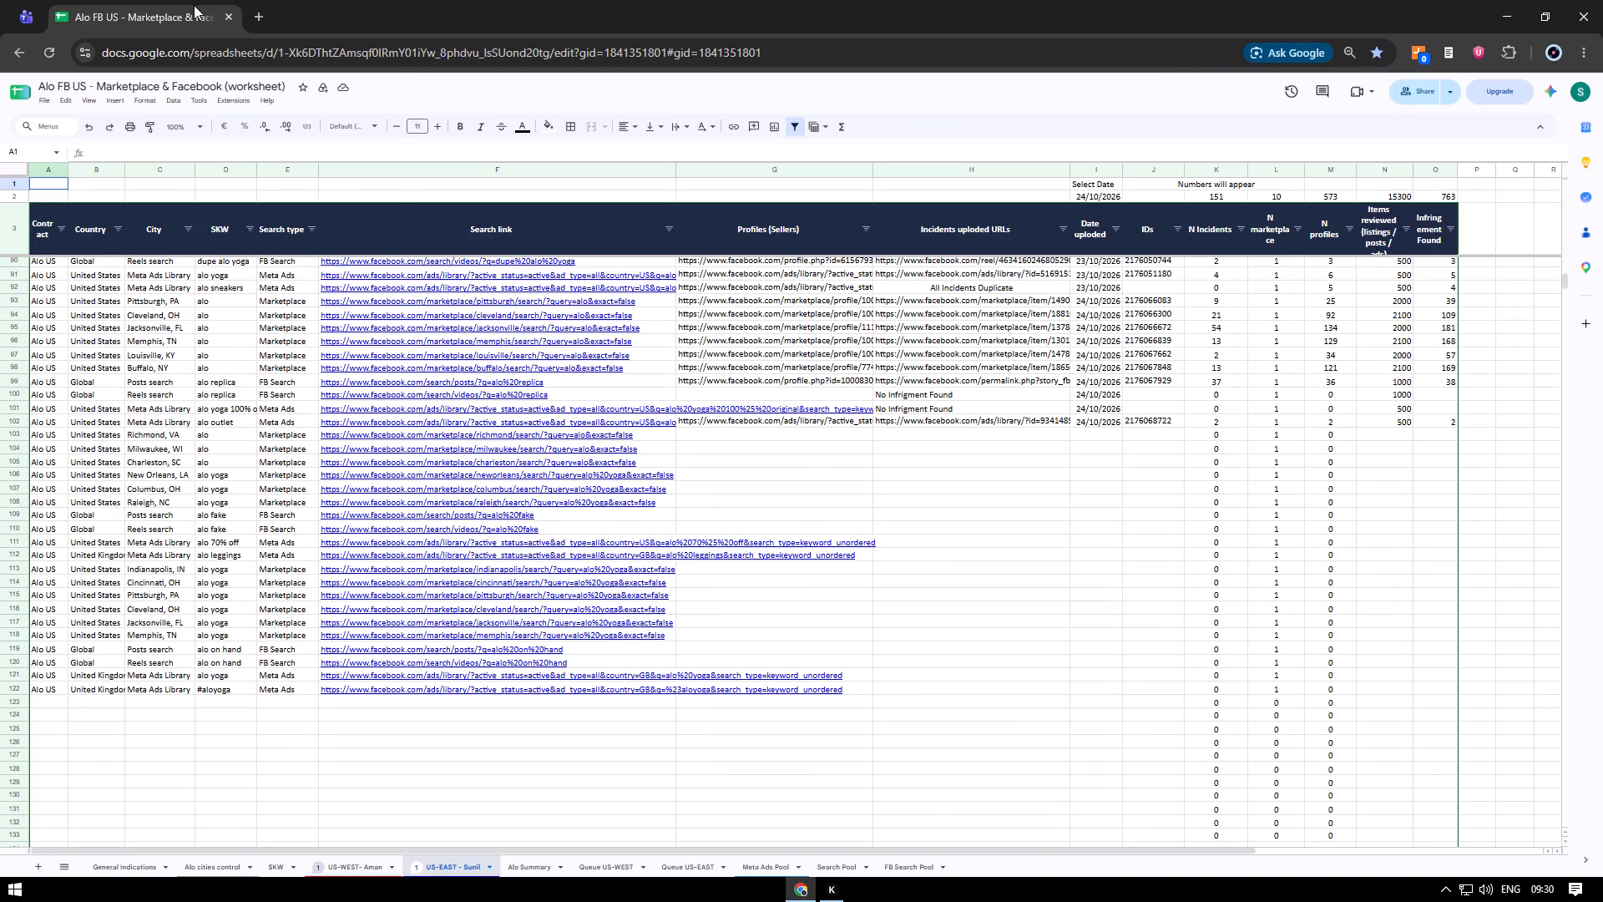
Pin the Alo FB US - Marketplace & Facebook worksheet's browser tab.
right_click(194, 5)
click(269, 175)
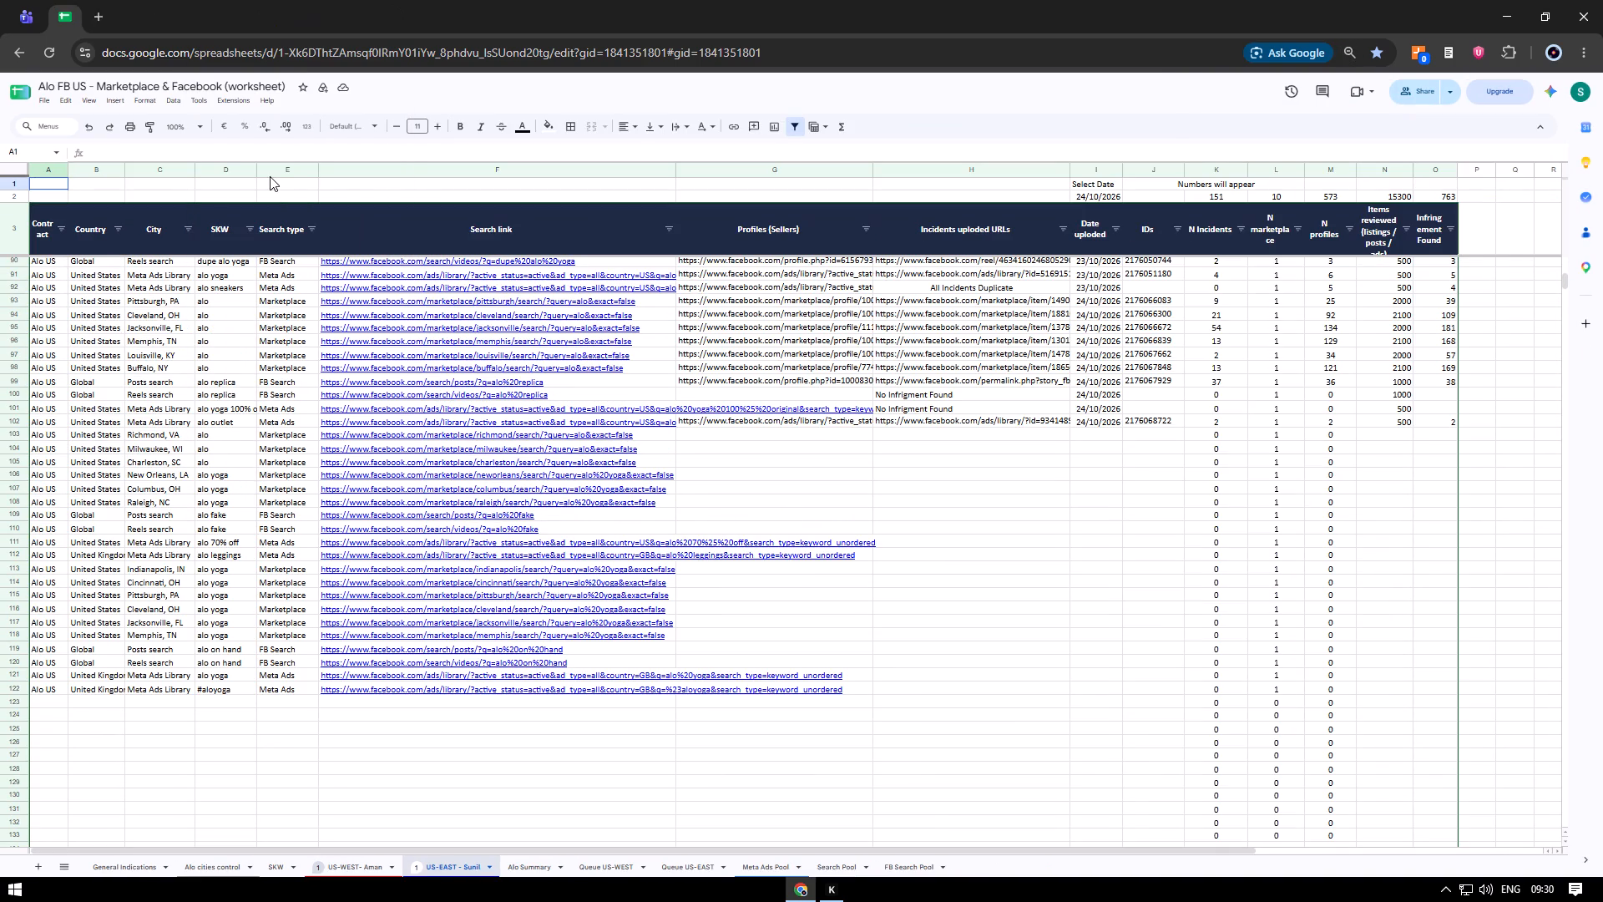
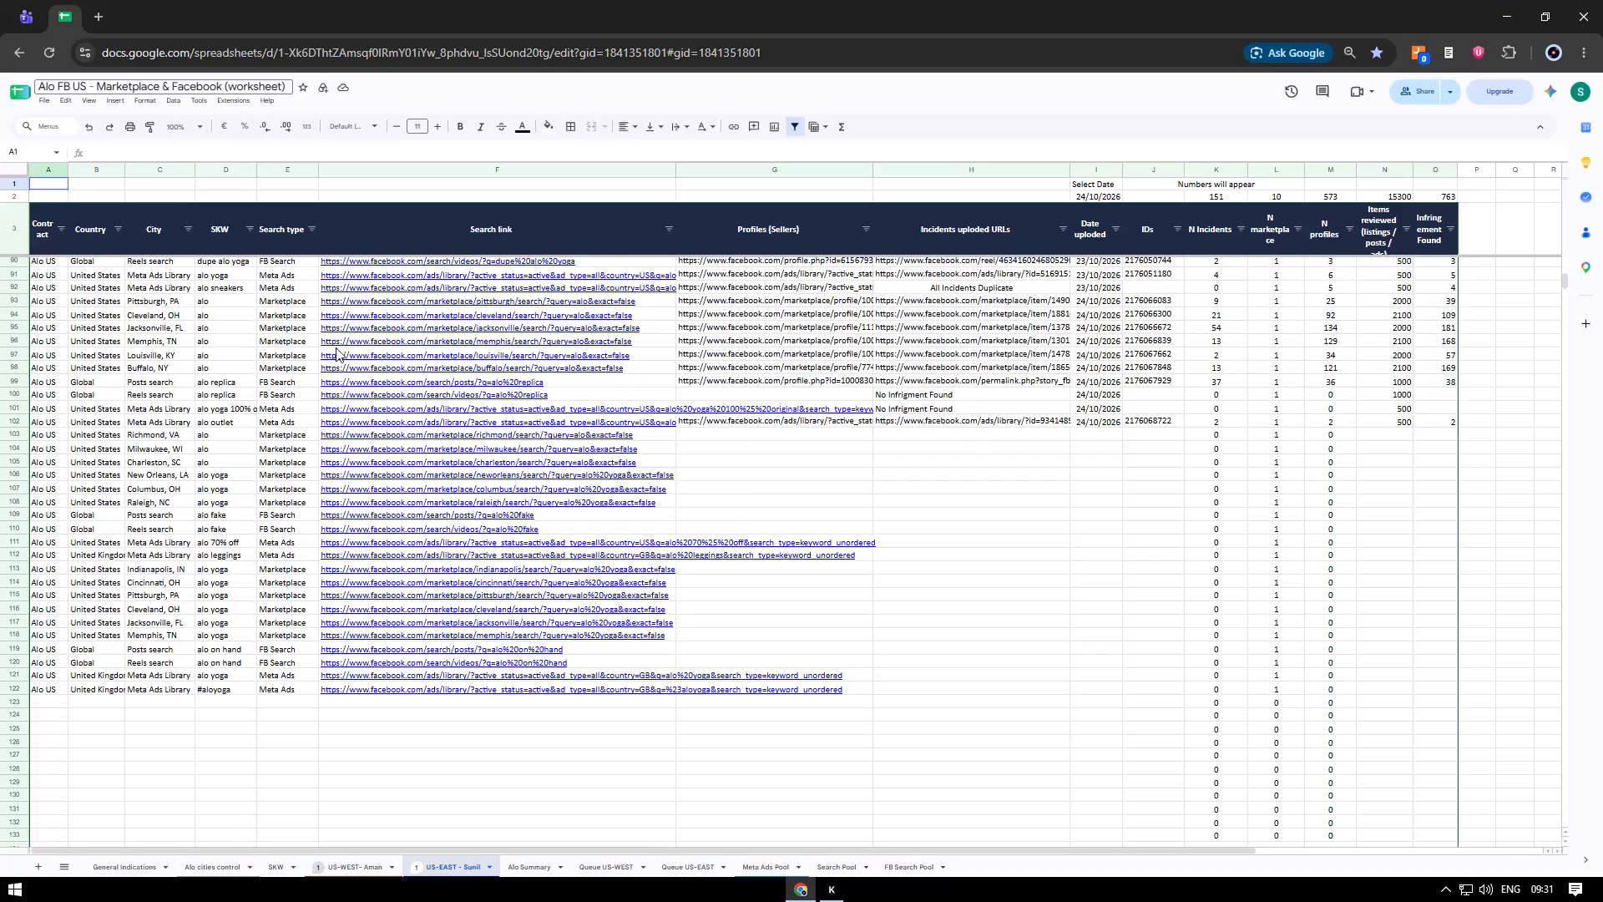
Check the search types of the pending US-EAST rows 103 to 113, ending on the Richmond Marketplace search link.
drag(314, 433, 314, 502)
ctrl+click(298, 514)
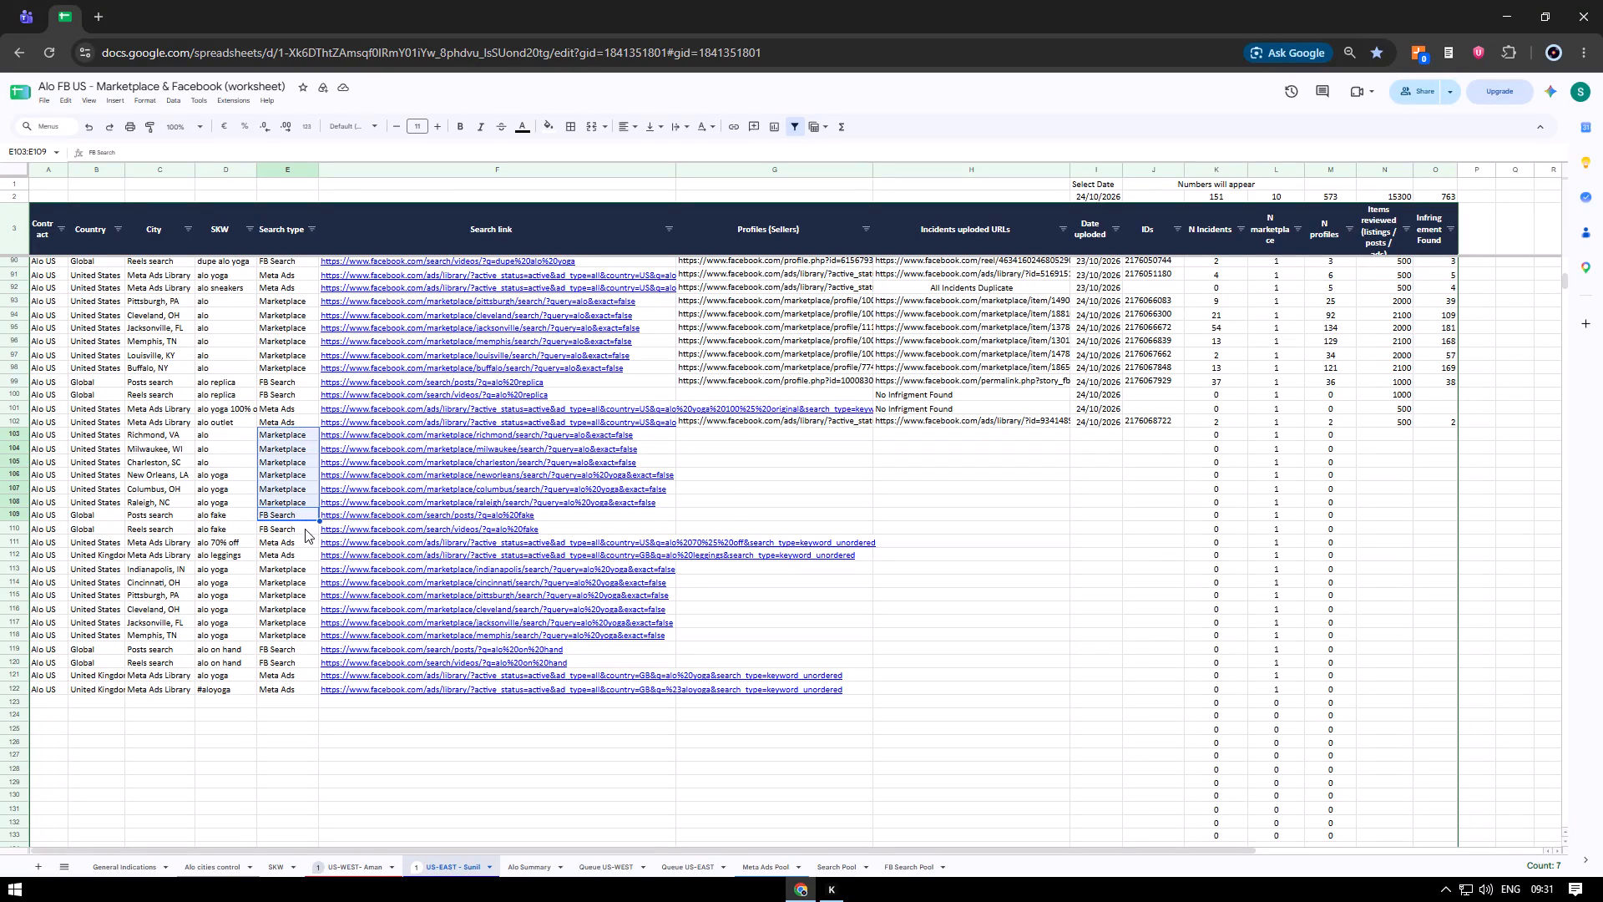
ctrl+click(305, 529)
ctrl+click(302, 545)
ctrl+click(306, 554)
ctrl+click(311, 570)
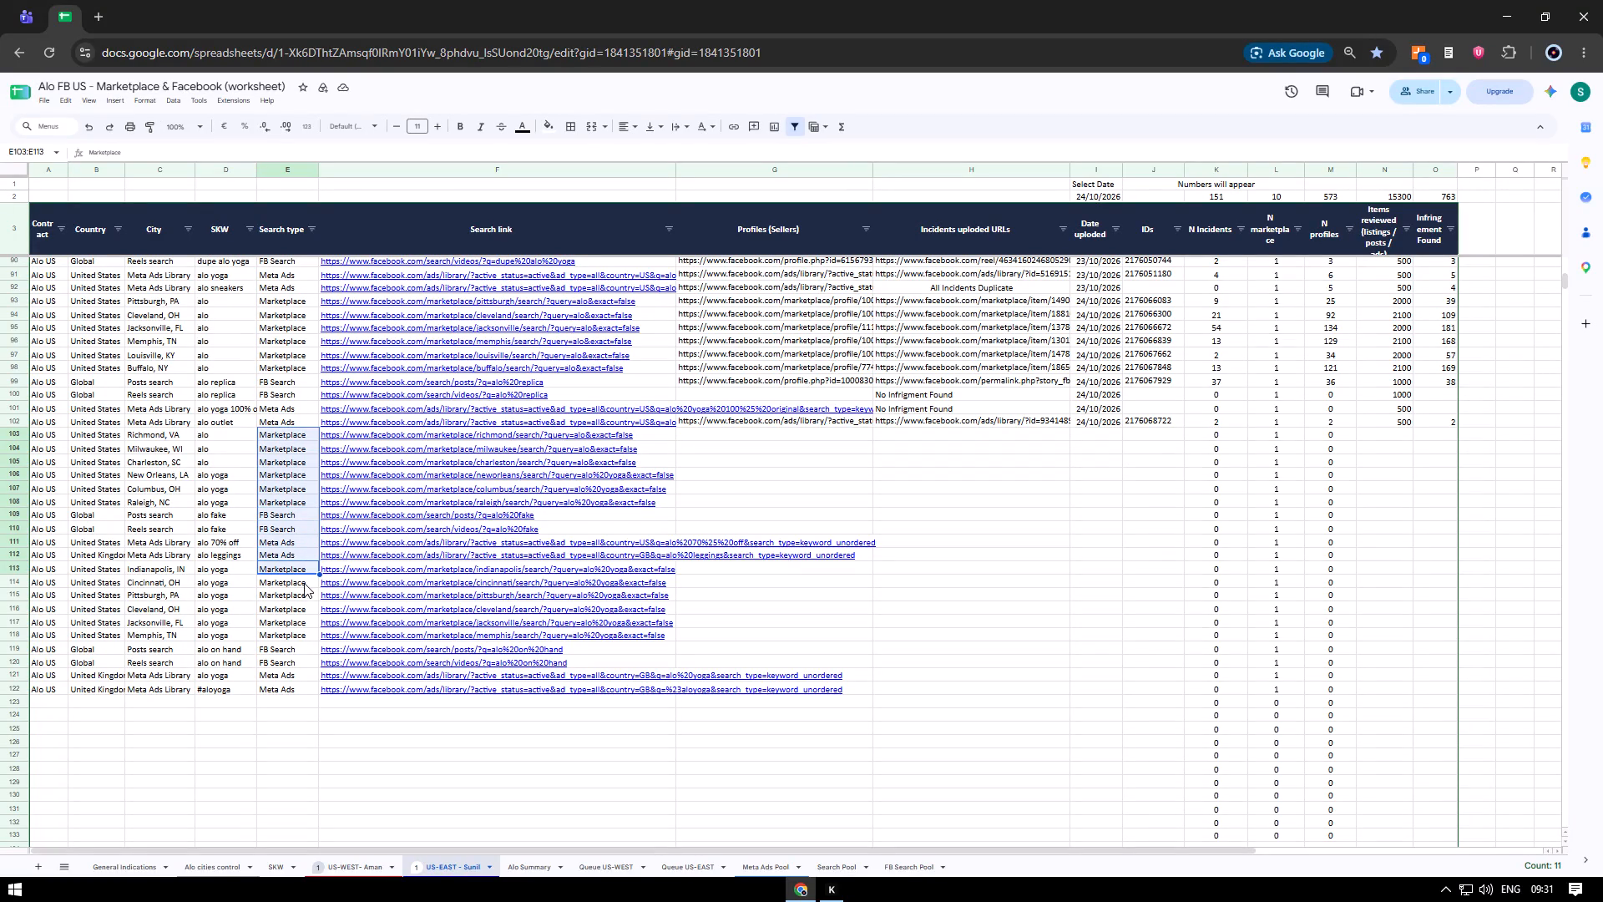
click(652, 433)
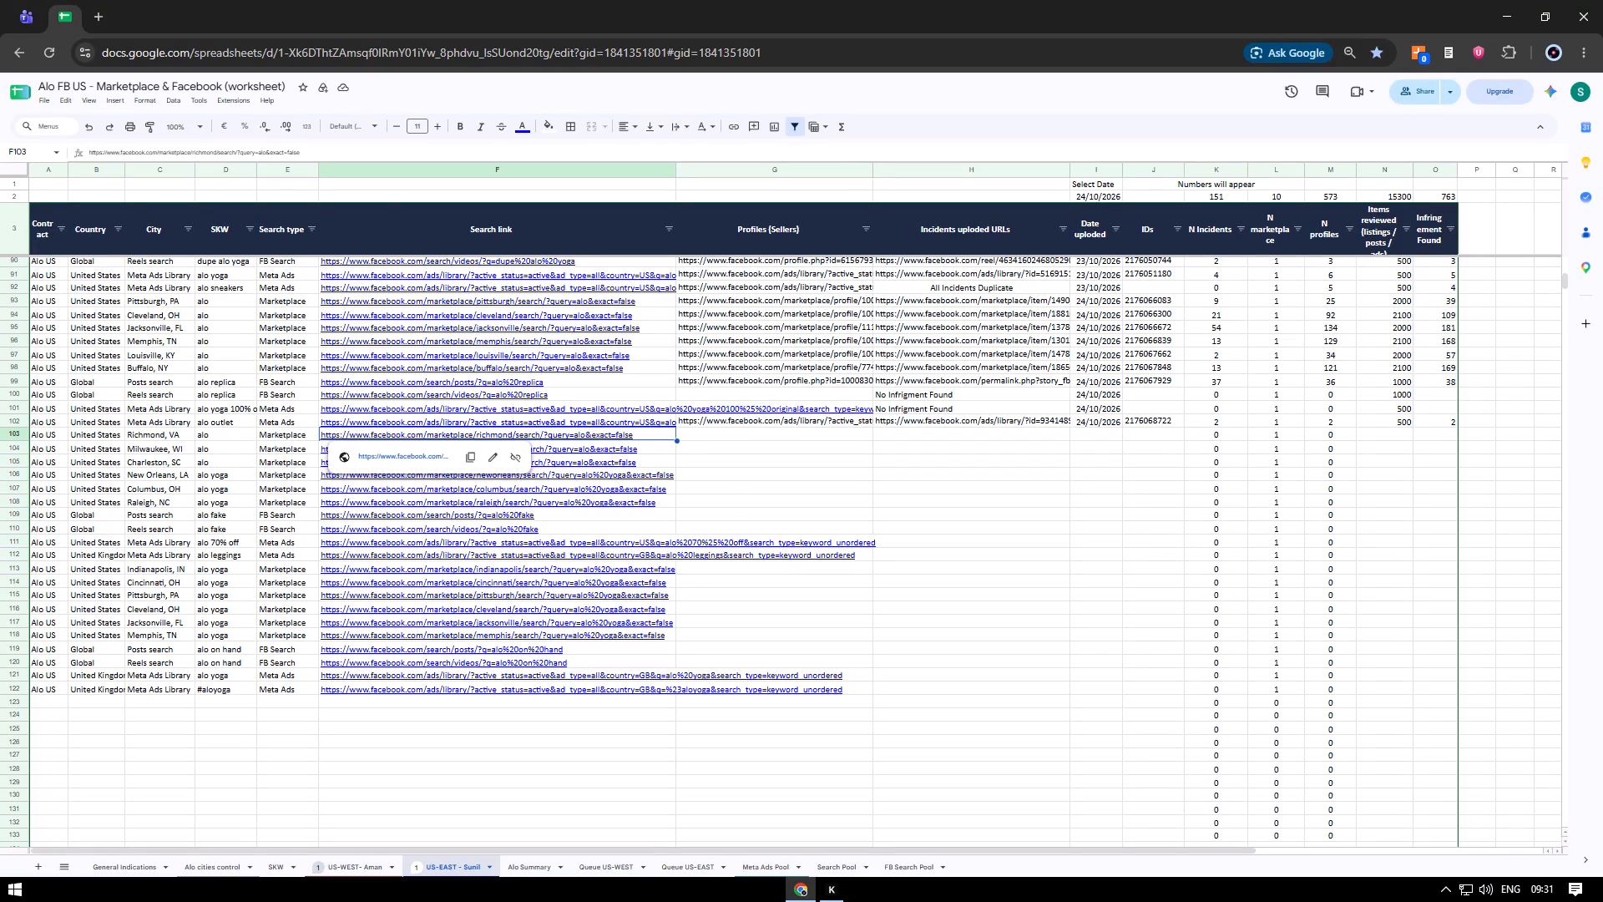
Open a new browser tab beside the pinned worksheet.
click(99, 0)
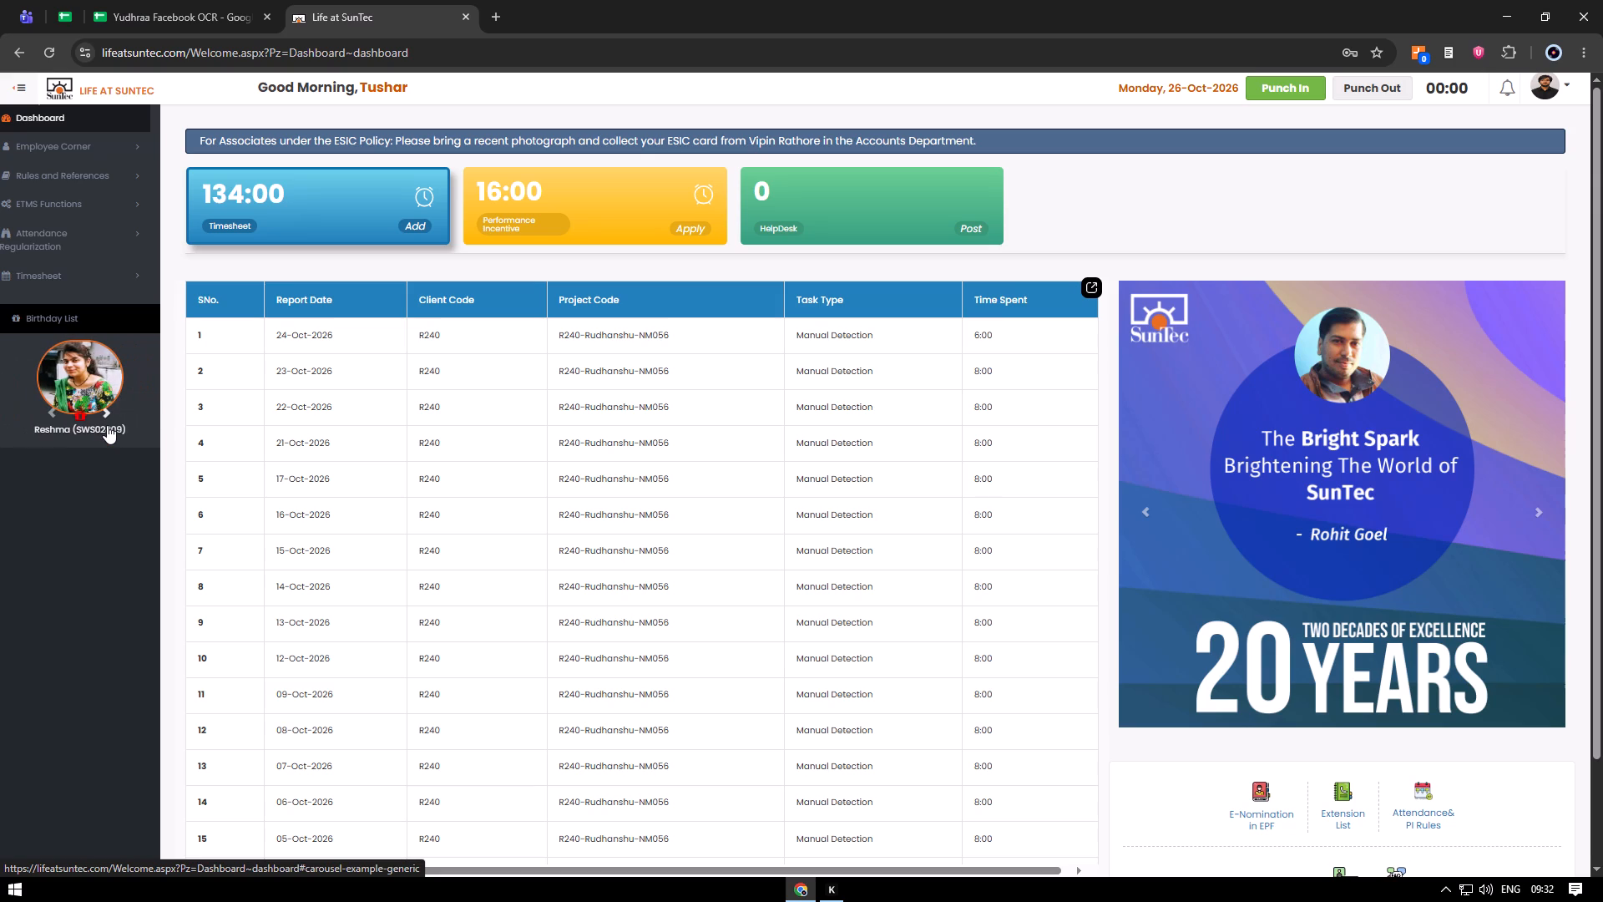
Browse the employee birthday carousel and open the full Birthday List to view today's and forthcoming birthdays.
click(106, 423)
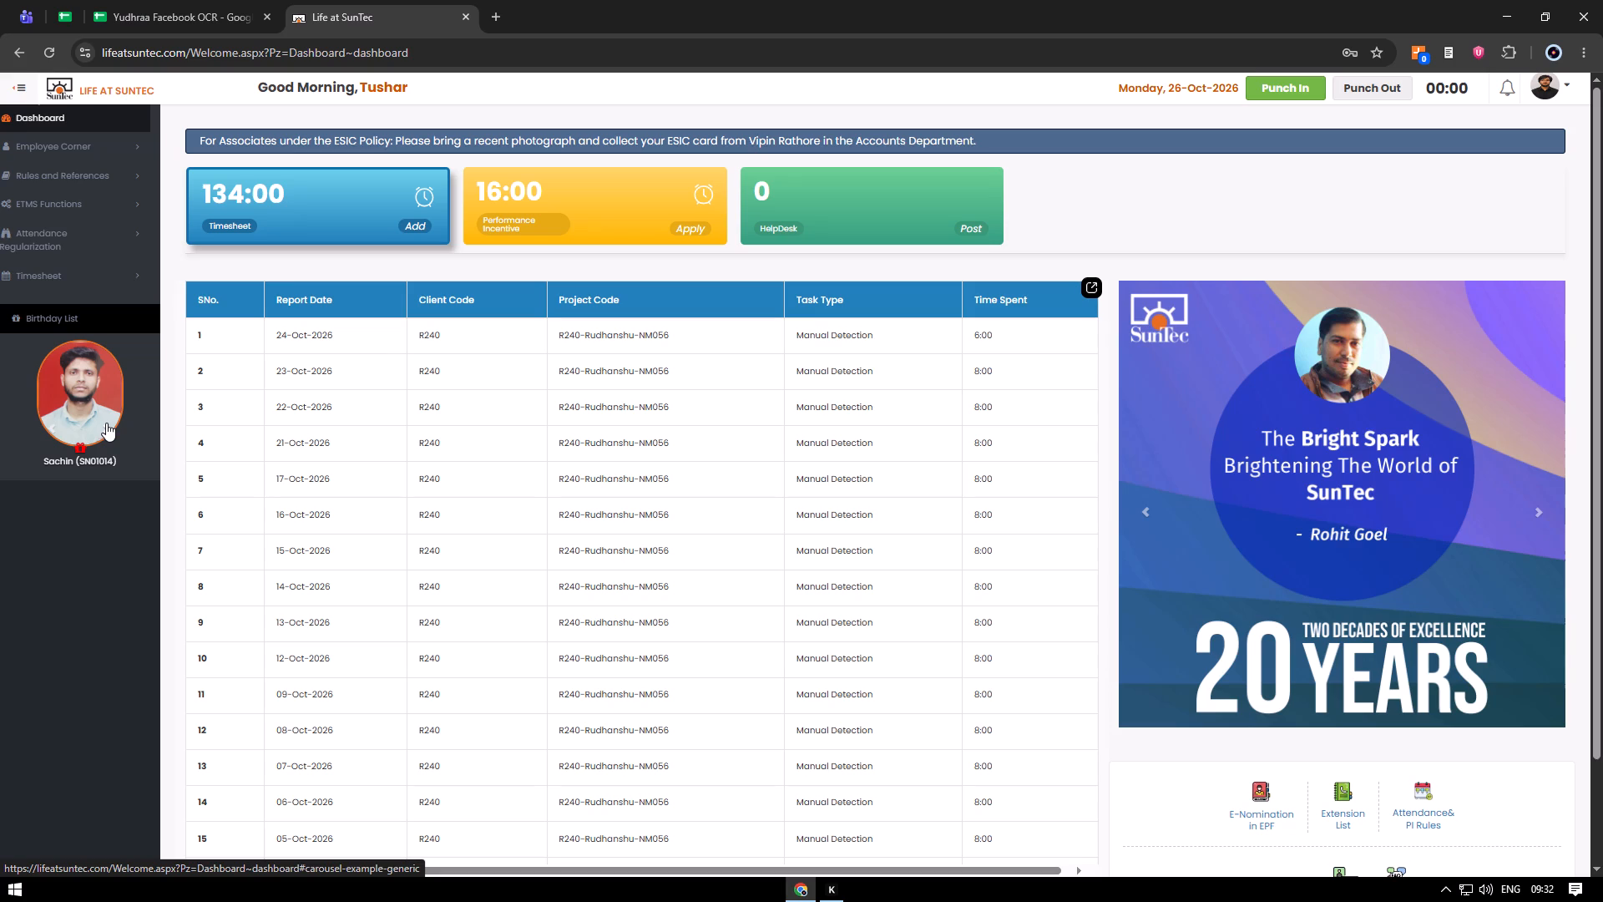
click(106, 423)
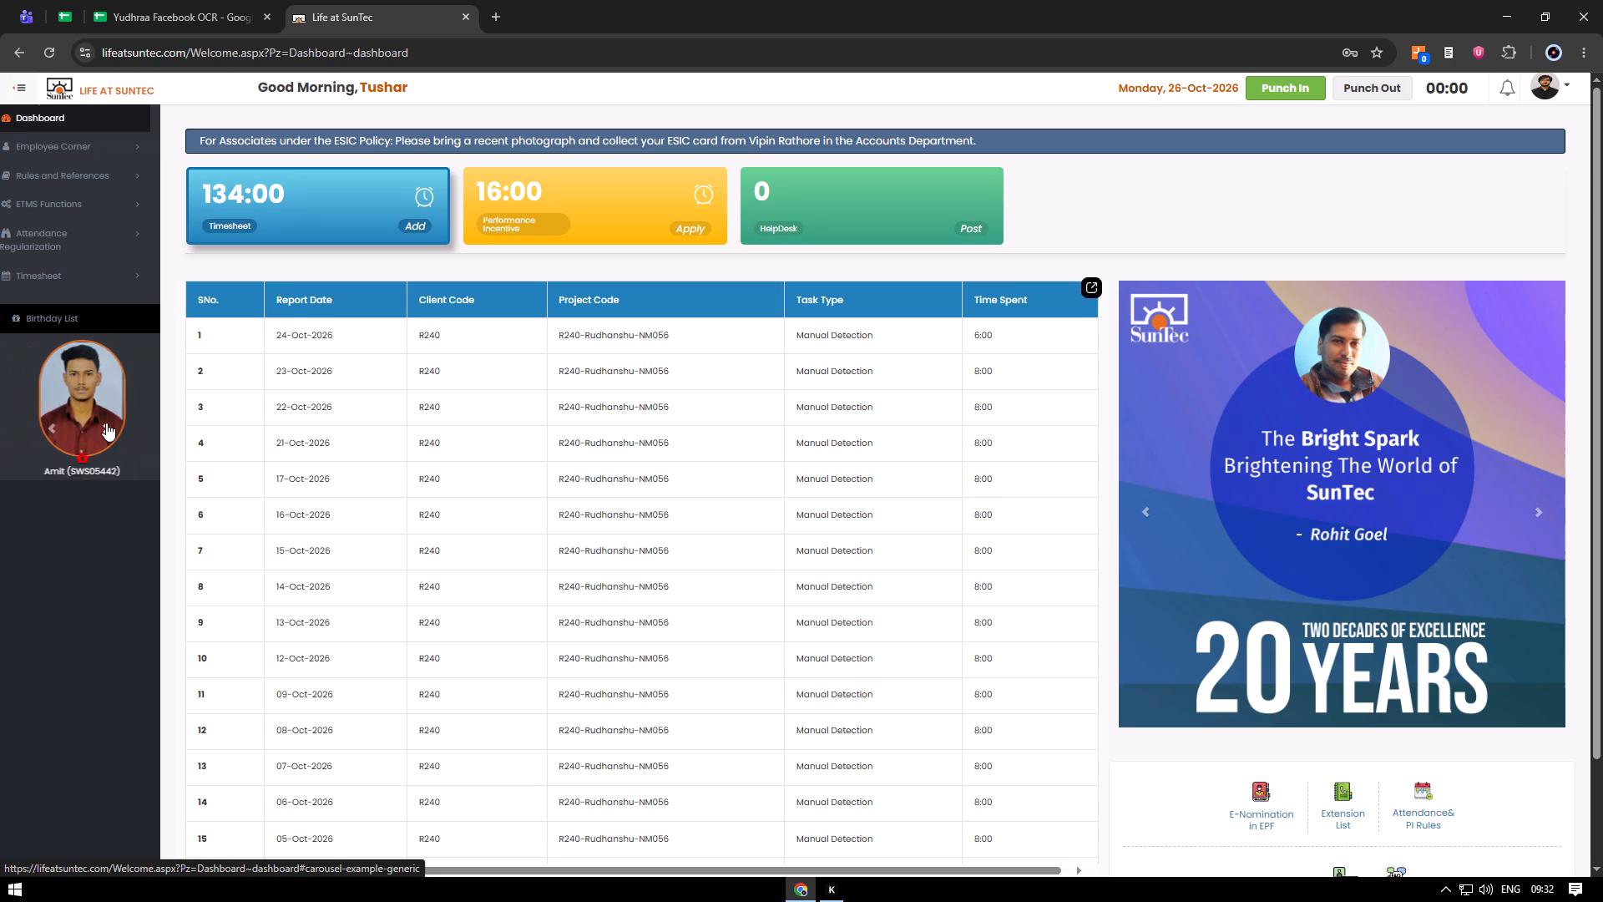
click(106, 423)
click(58, 323)
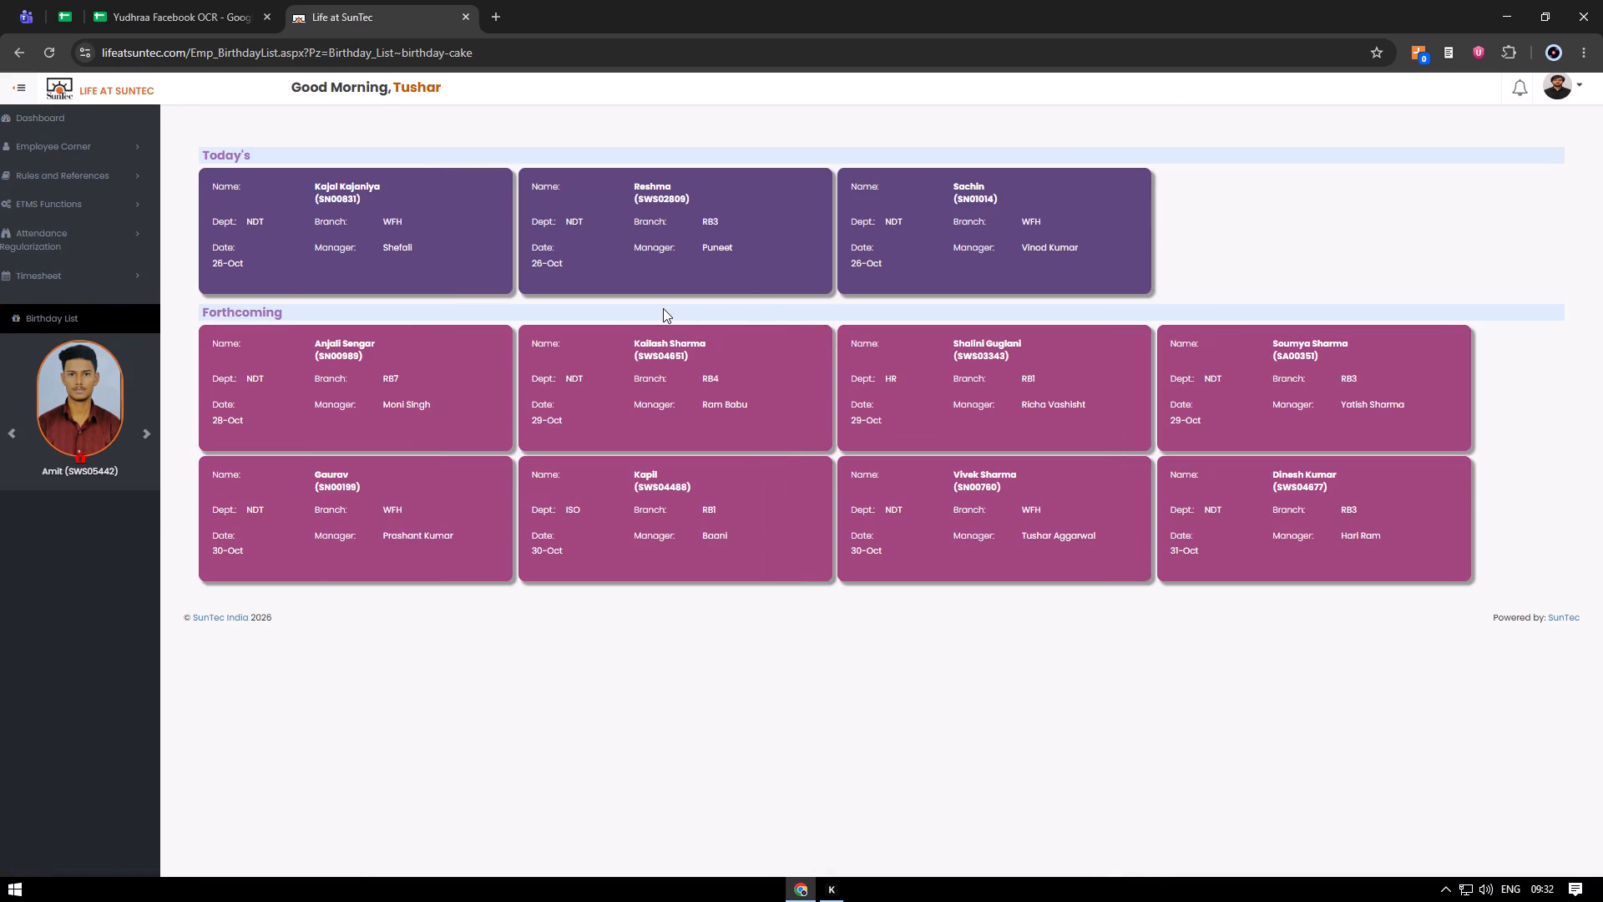
scroll(575, 362, up, 3)
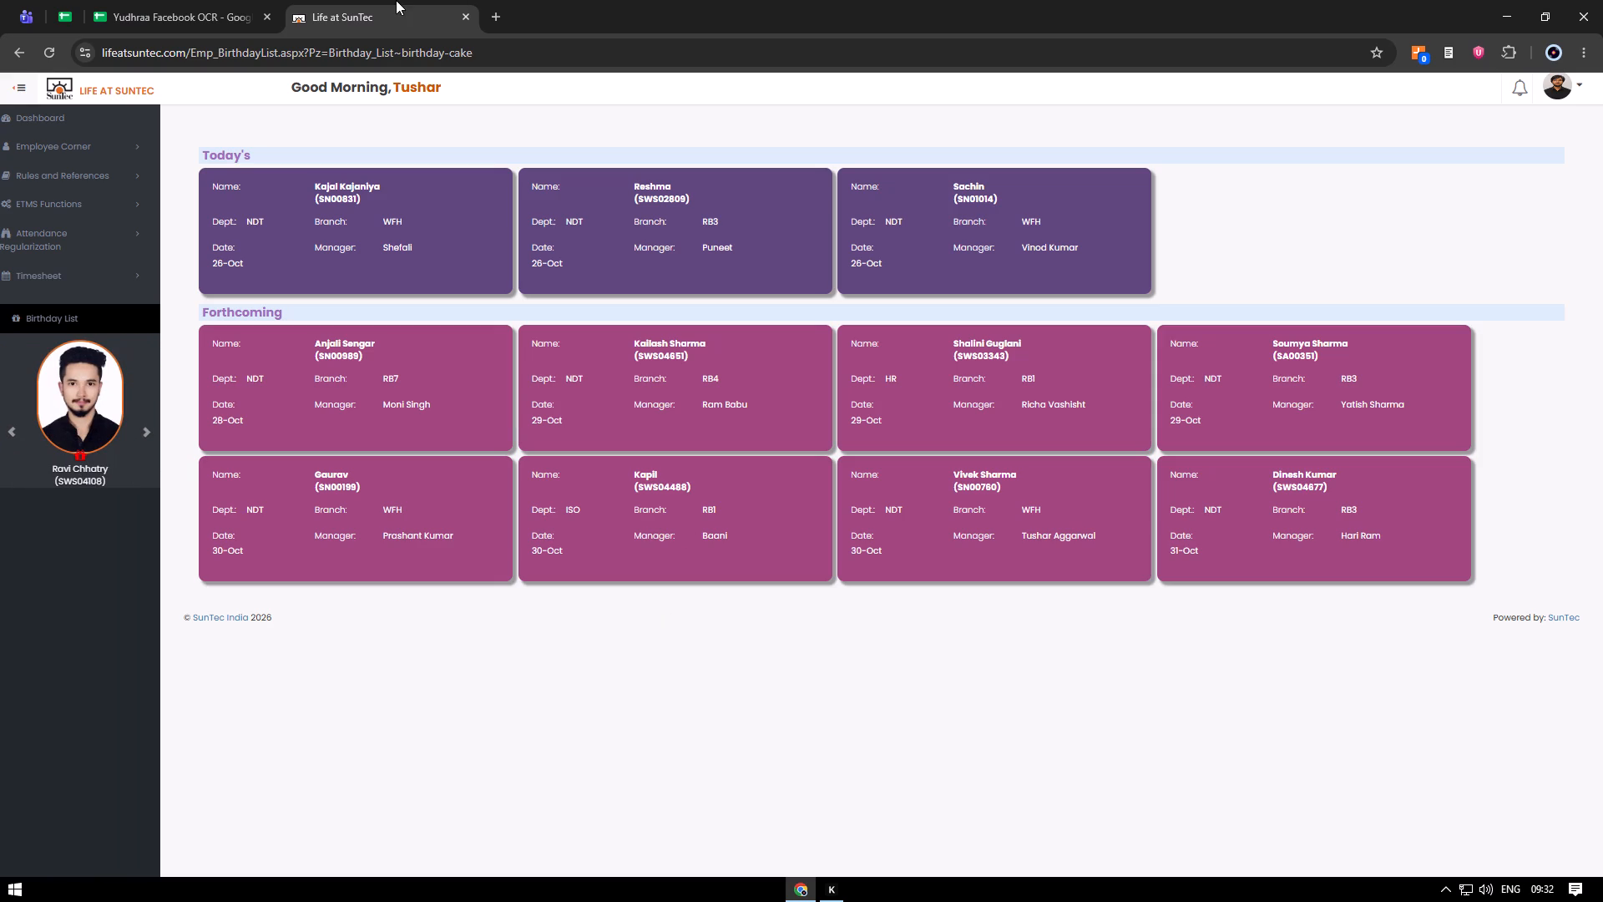
Return to the portal's Dashboard and collapse the side navigation to its compact form.
click(73, 122)
scroll(379, 557, up, 5)
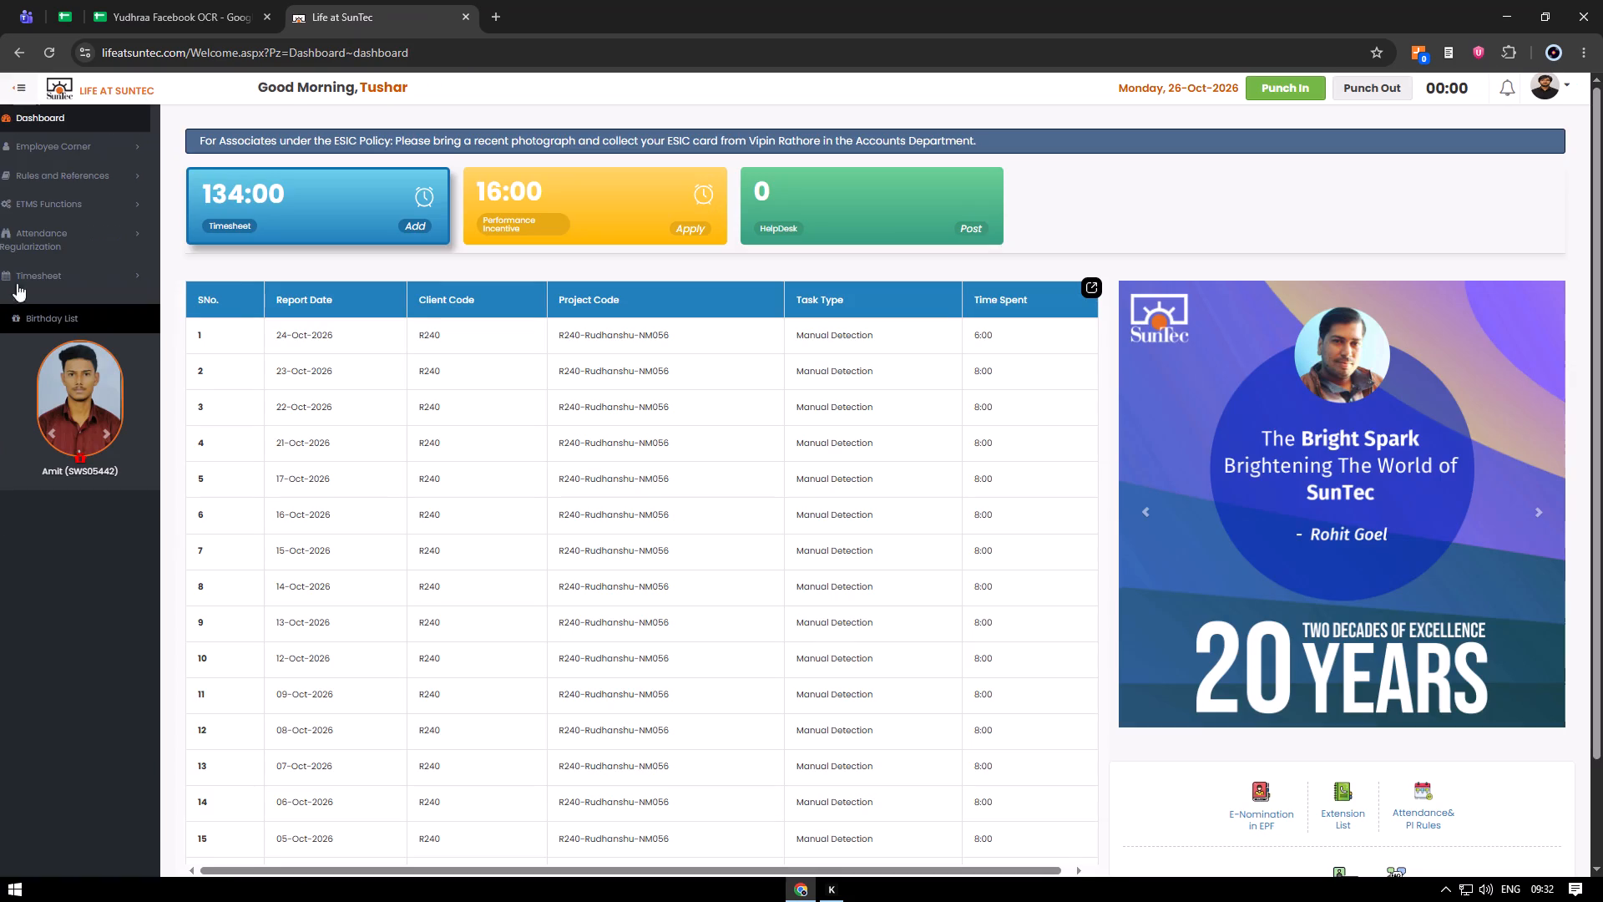
click(23, 84)
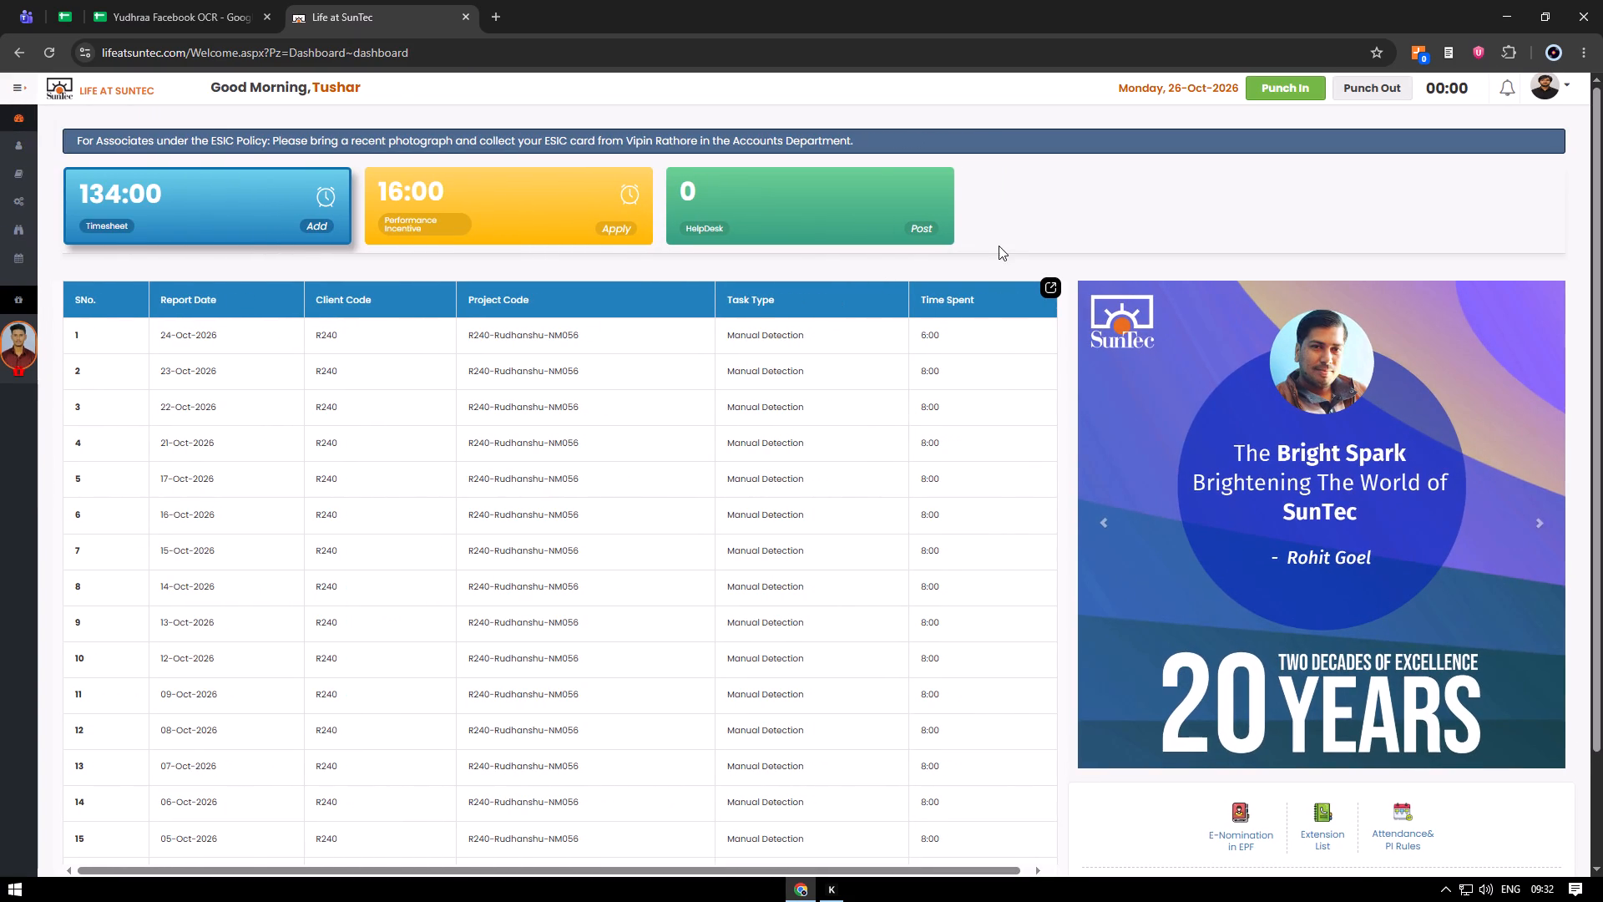
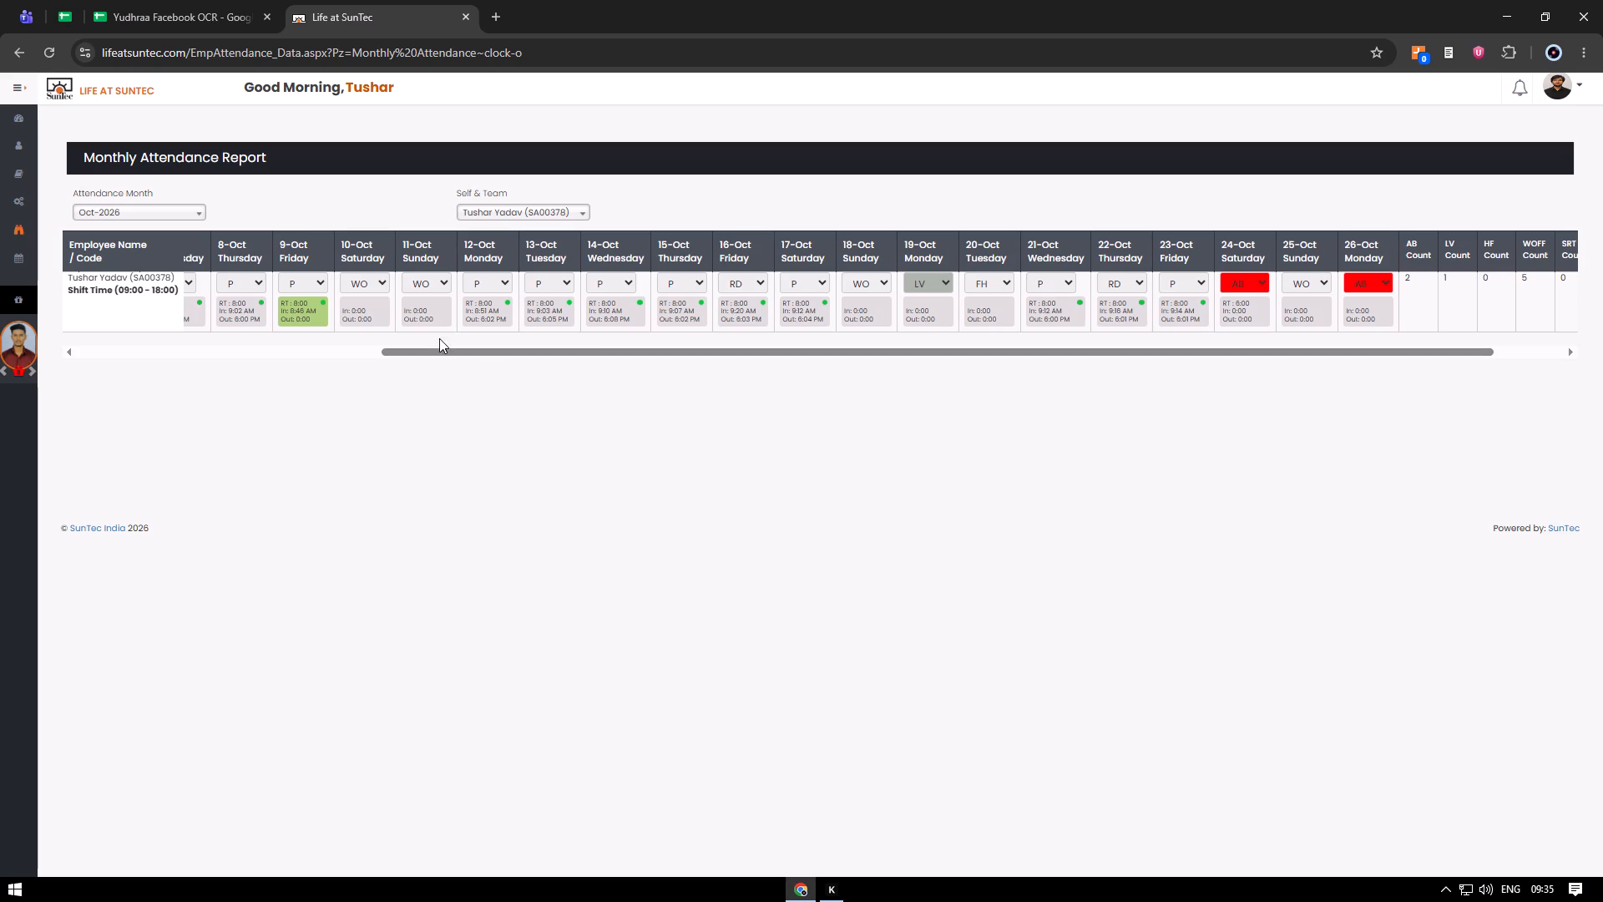
Review the daily entries and summary counts in the October 2026 Monthly Attendance Report, and close the portal page.
click(306, 324)
click(313, 285)
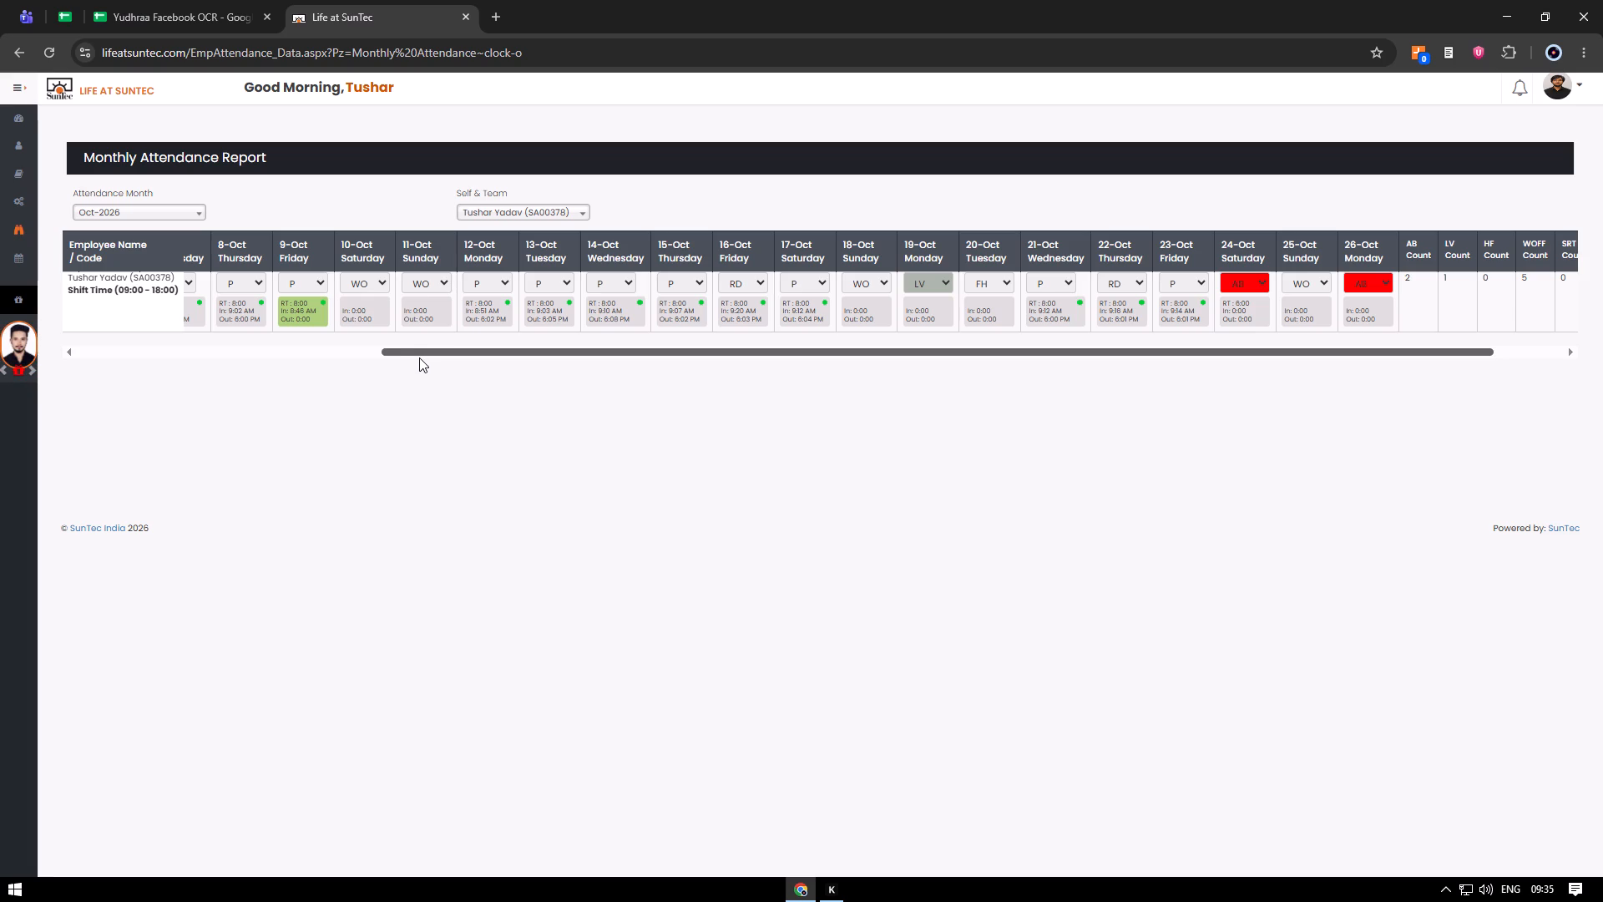
drag(400, 347, 678, 364)
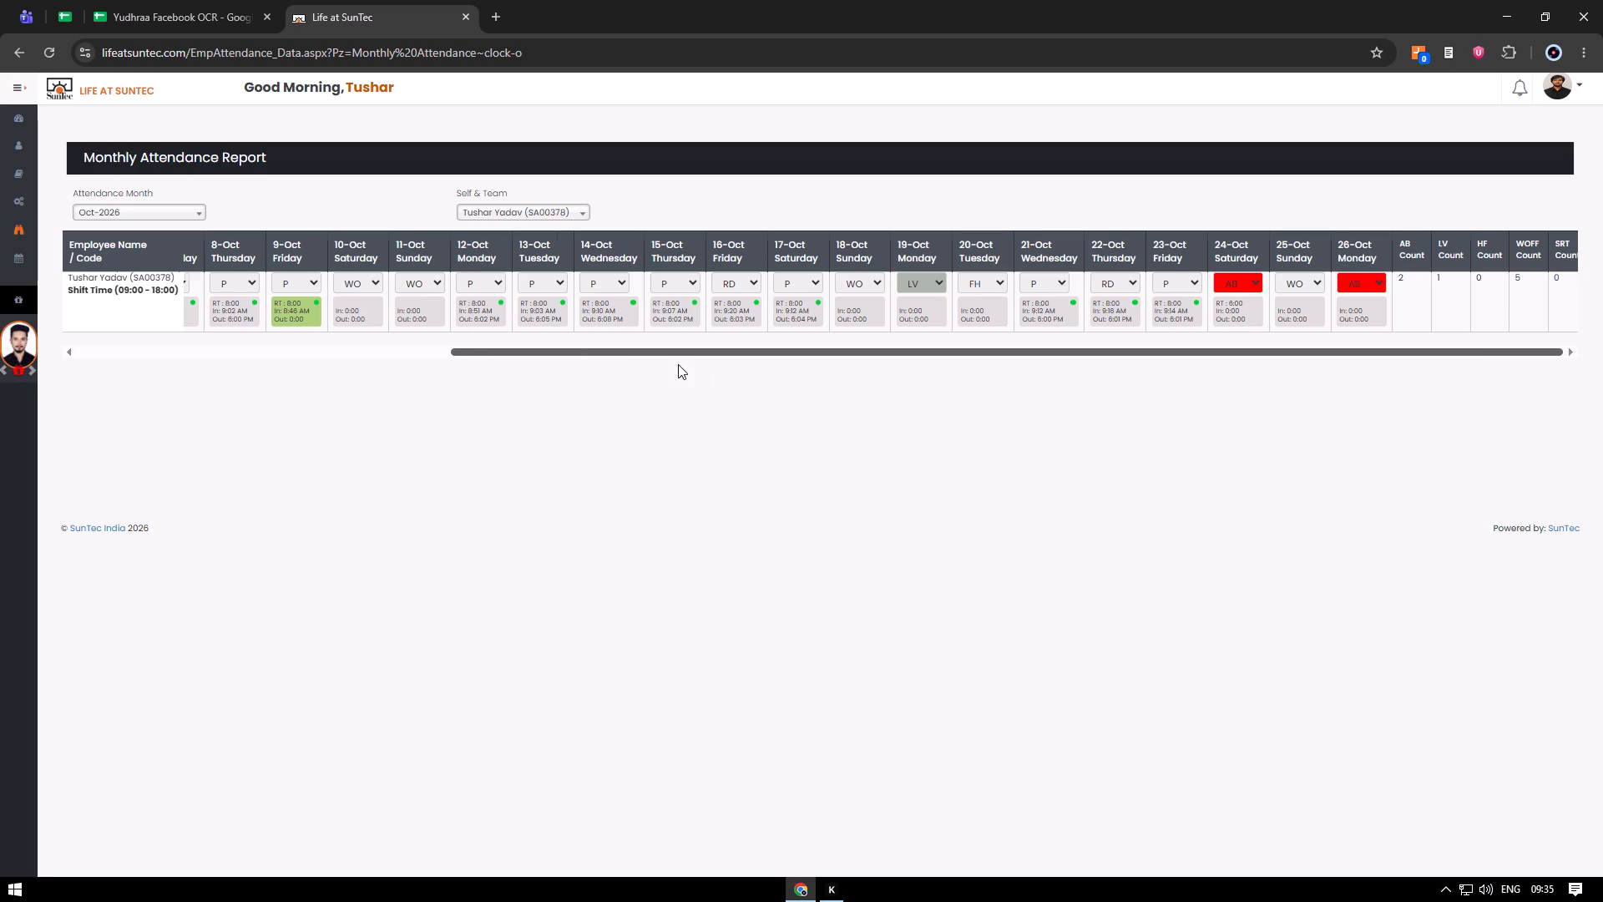
drag(678, 364, 700, 368)
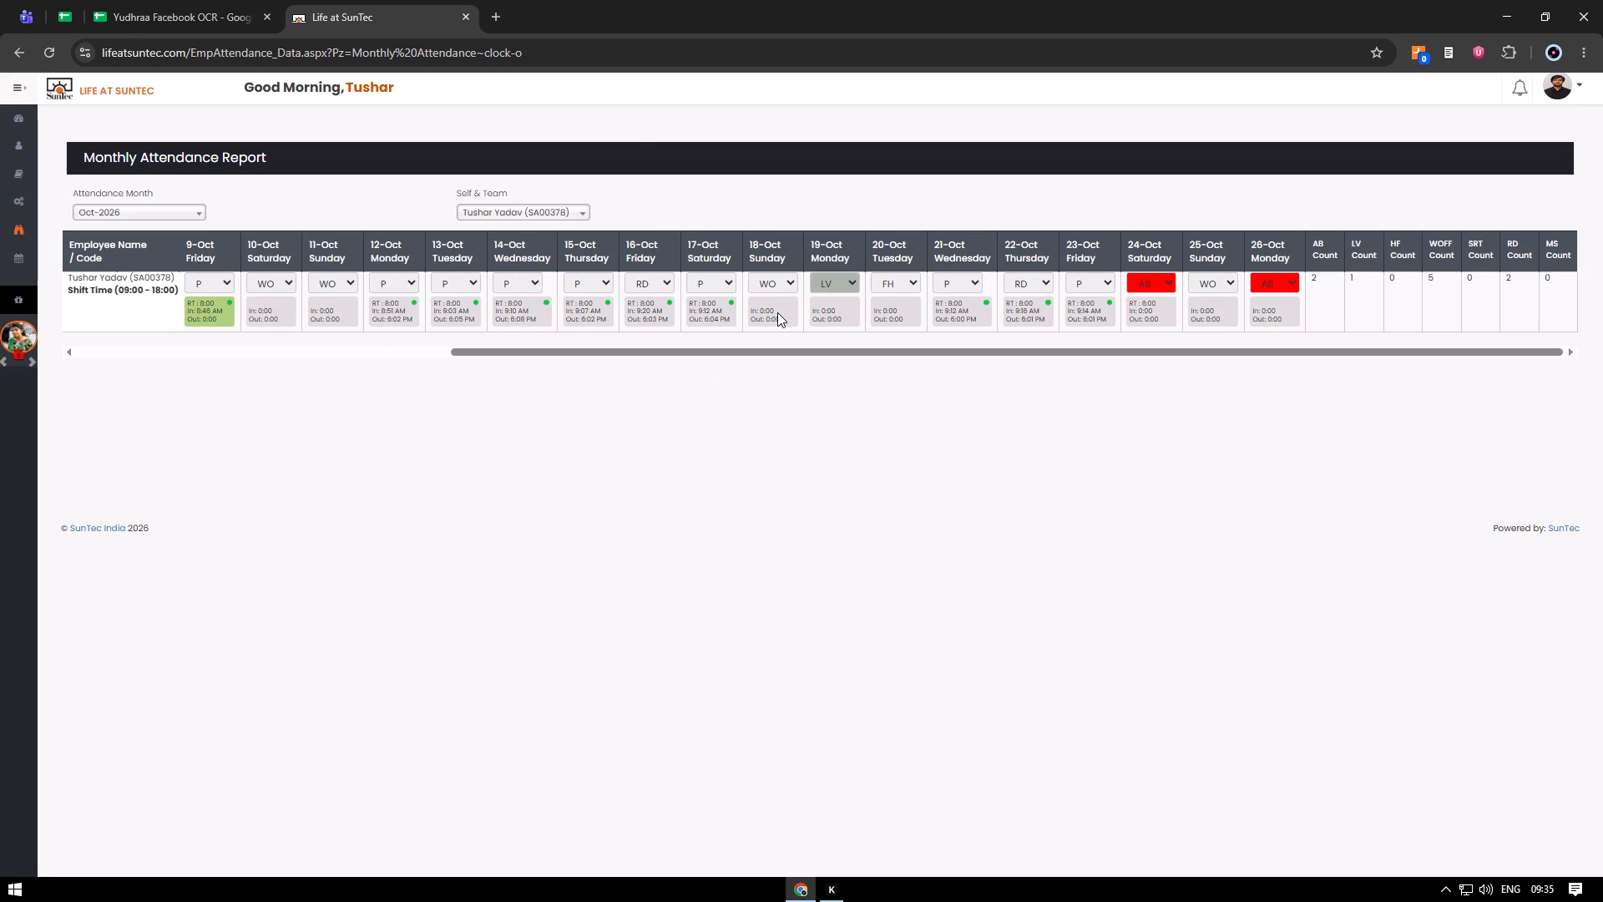
middle_click(339, 0)
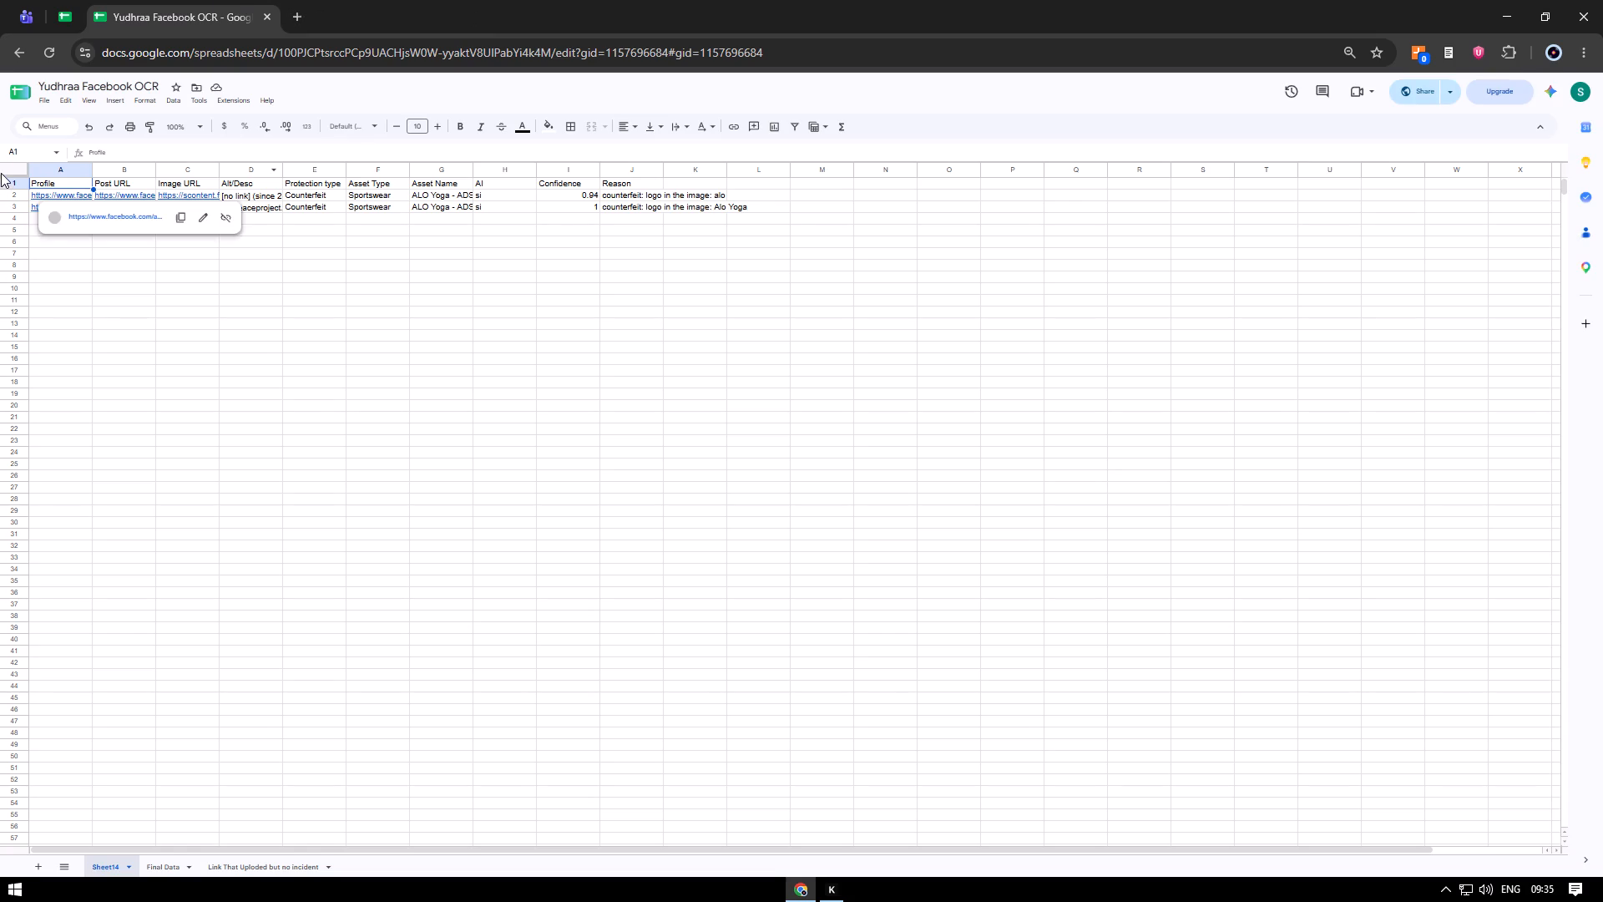
Clear all existing contents from Sheet14 of the Yudhraa Facebook OCR spreadsheet.
click(1, 173)
key(Delete)
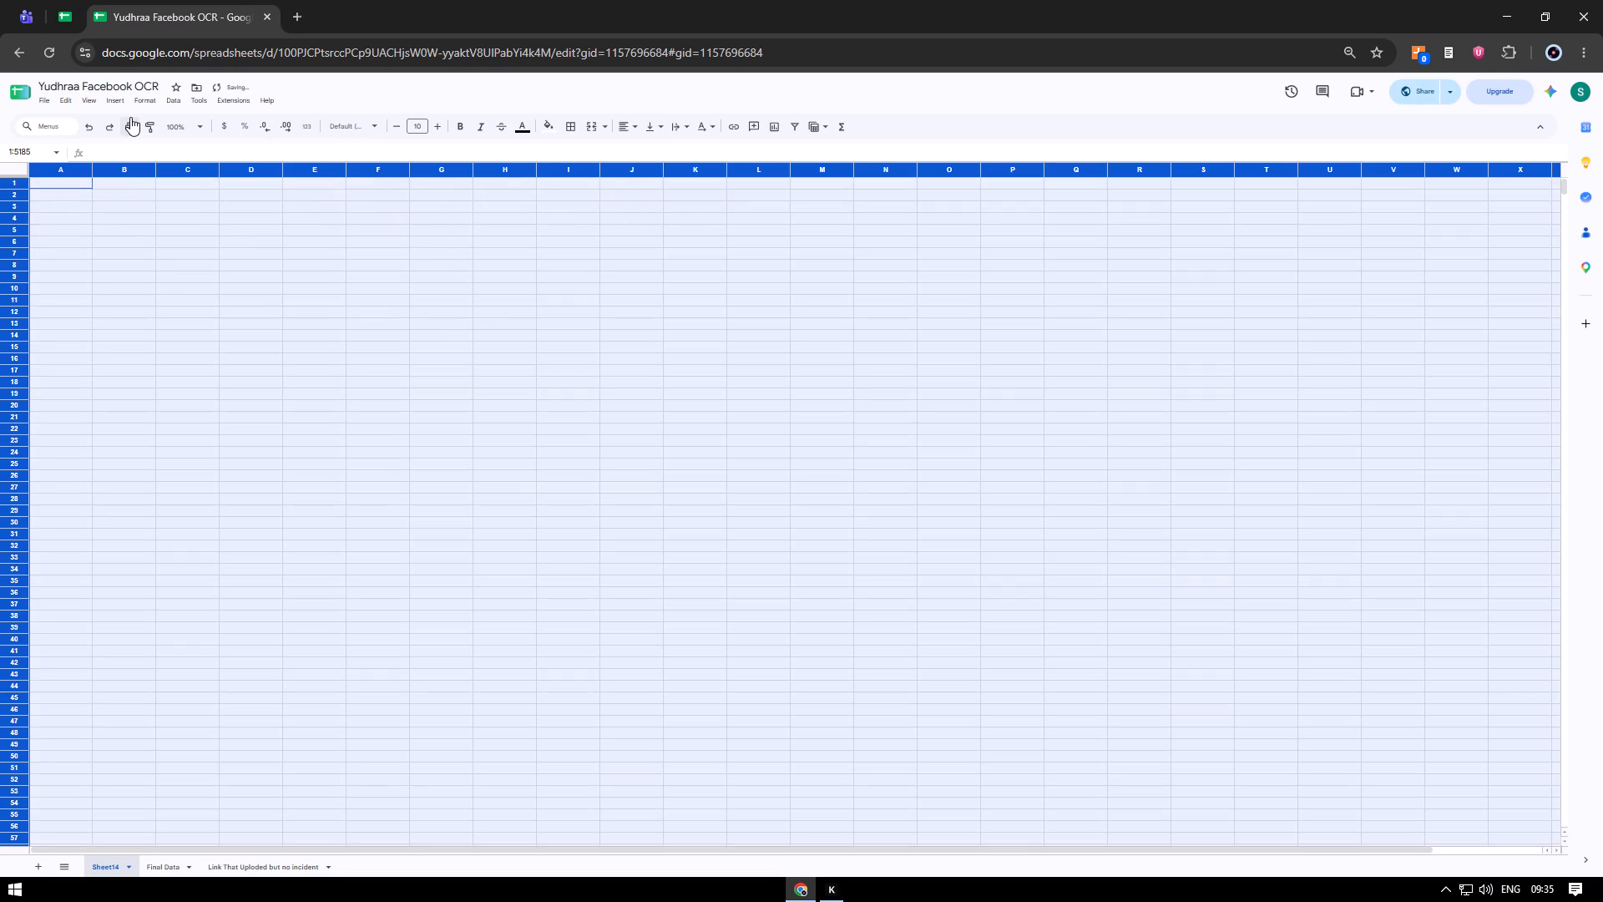
key(Up)
In the Final Data sheet, enter Marketplace as the Search Type in row 4800, the first unused row below the last records.
key(alt+Down)
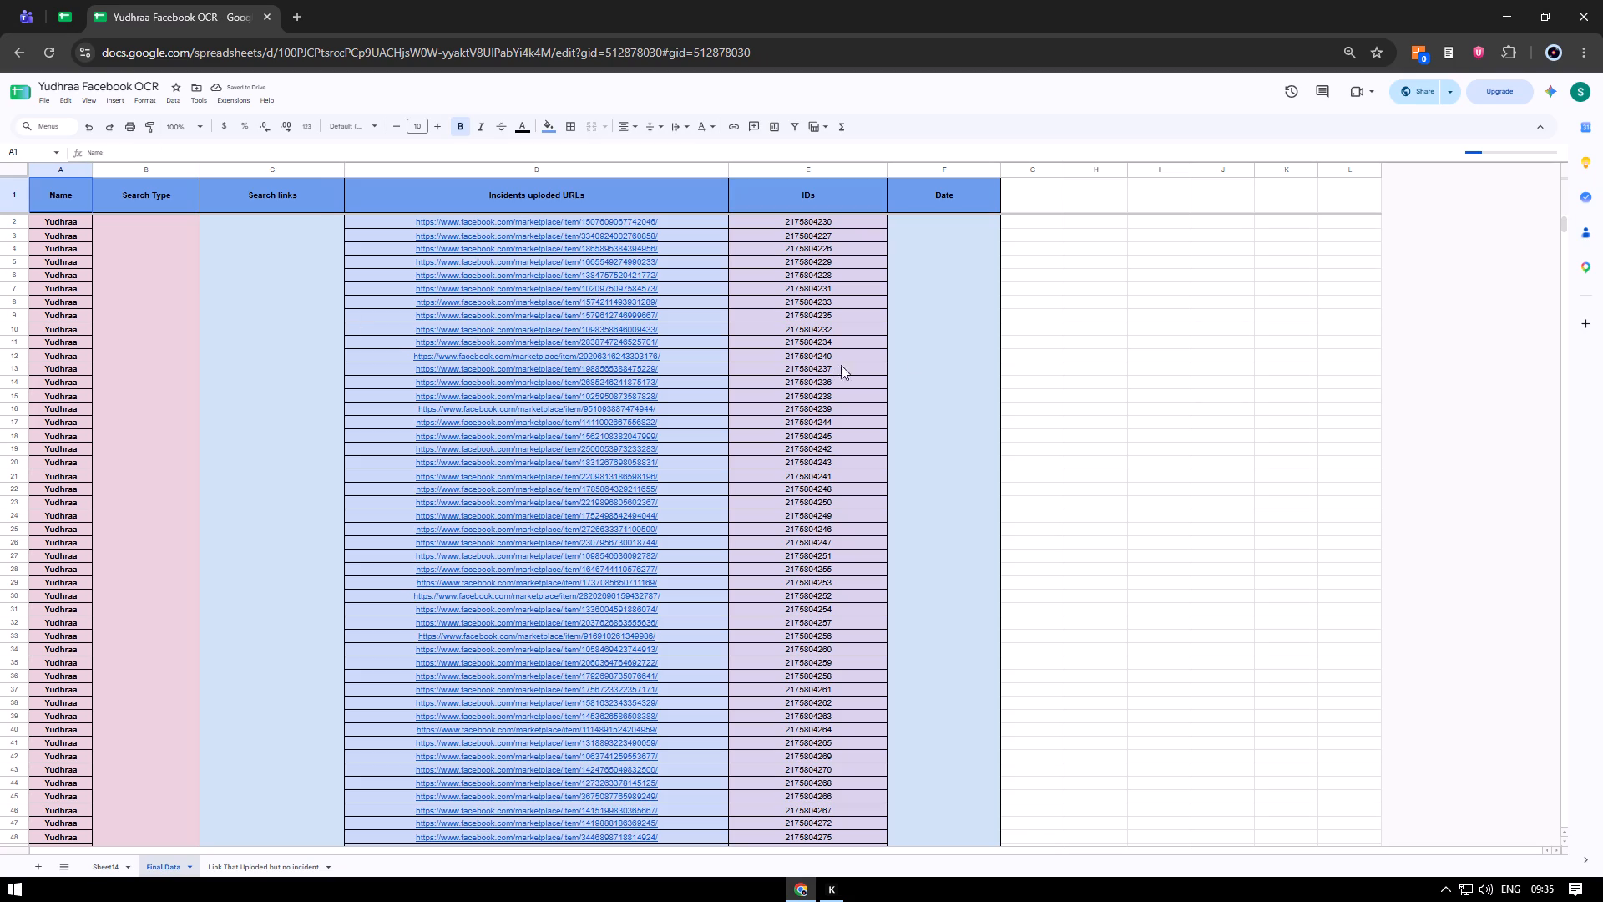
click(53, 403)
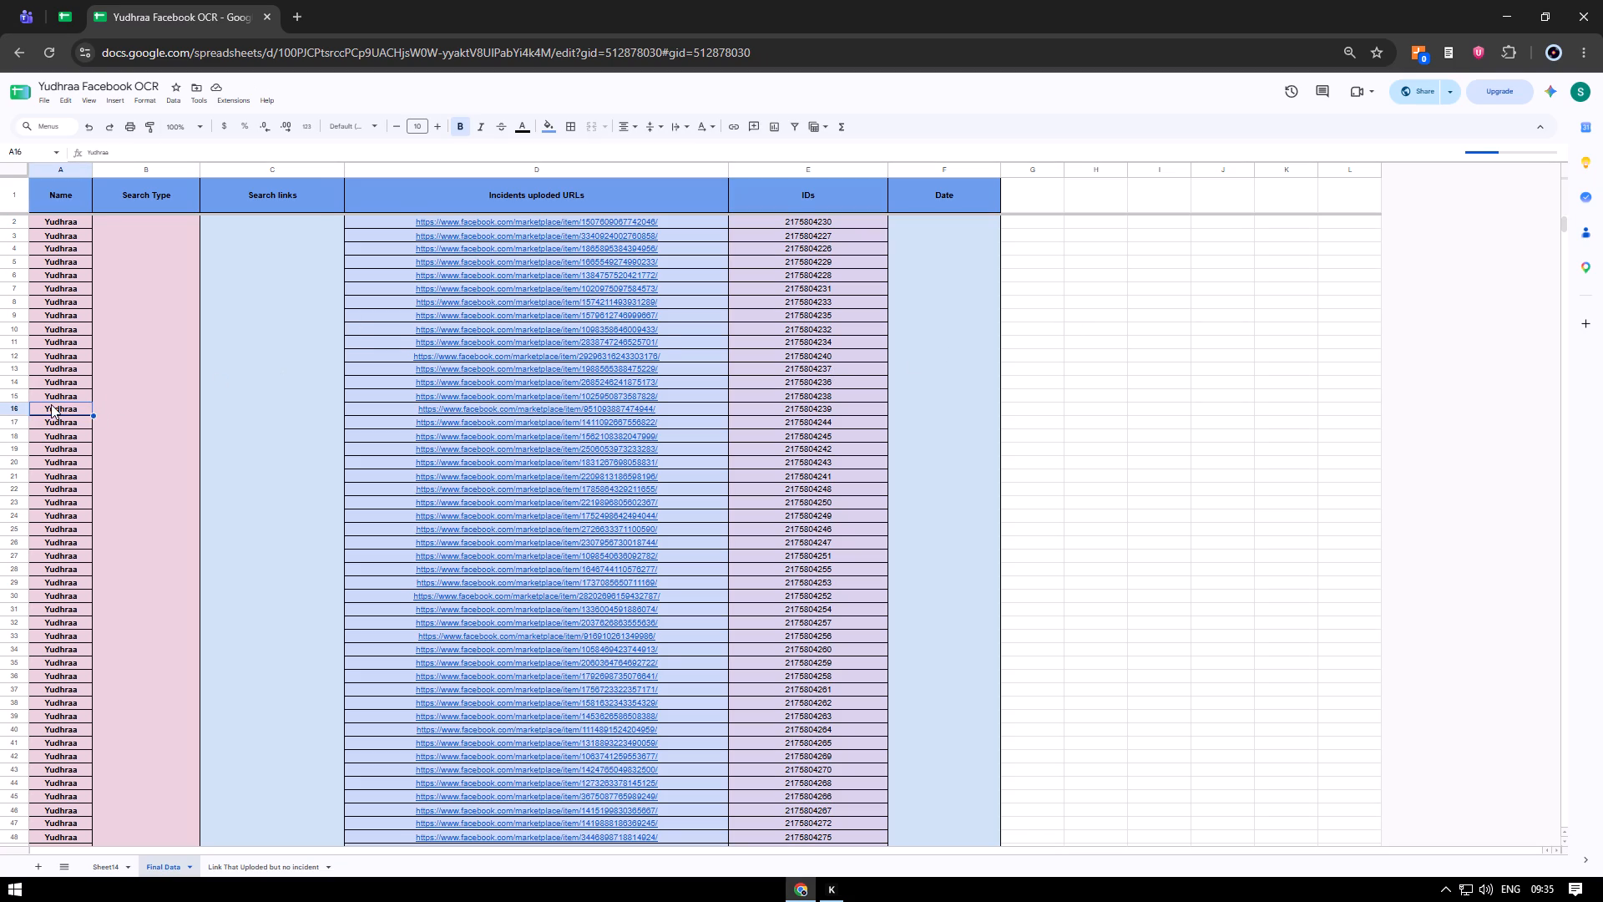
key(ctrl+Down)
key(ctrl+Down)
key(ctrl+Down)
key(ctrl+Down)
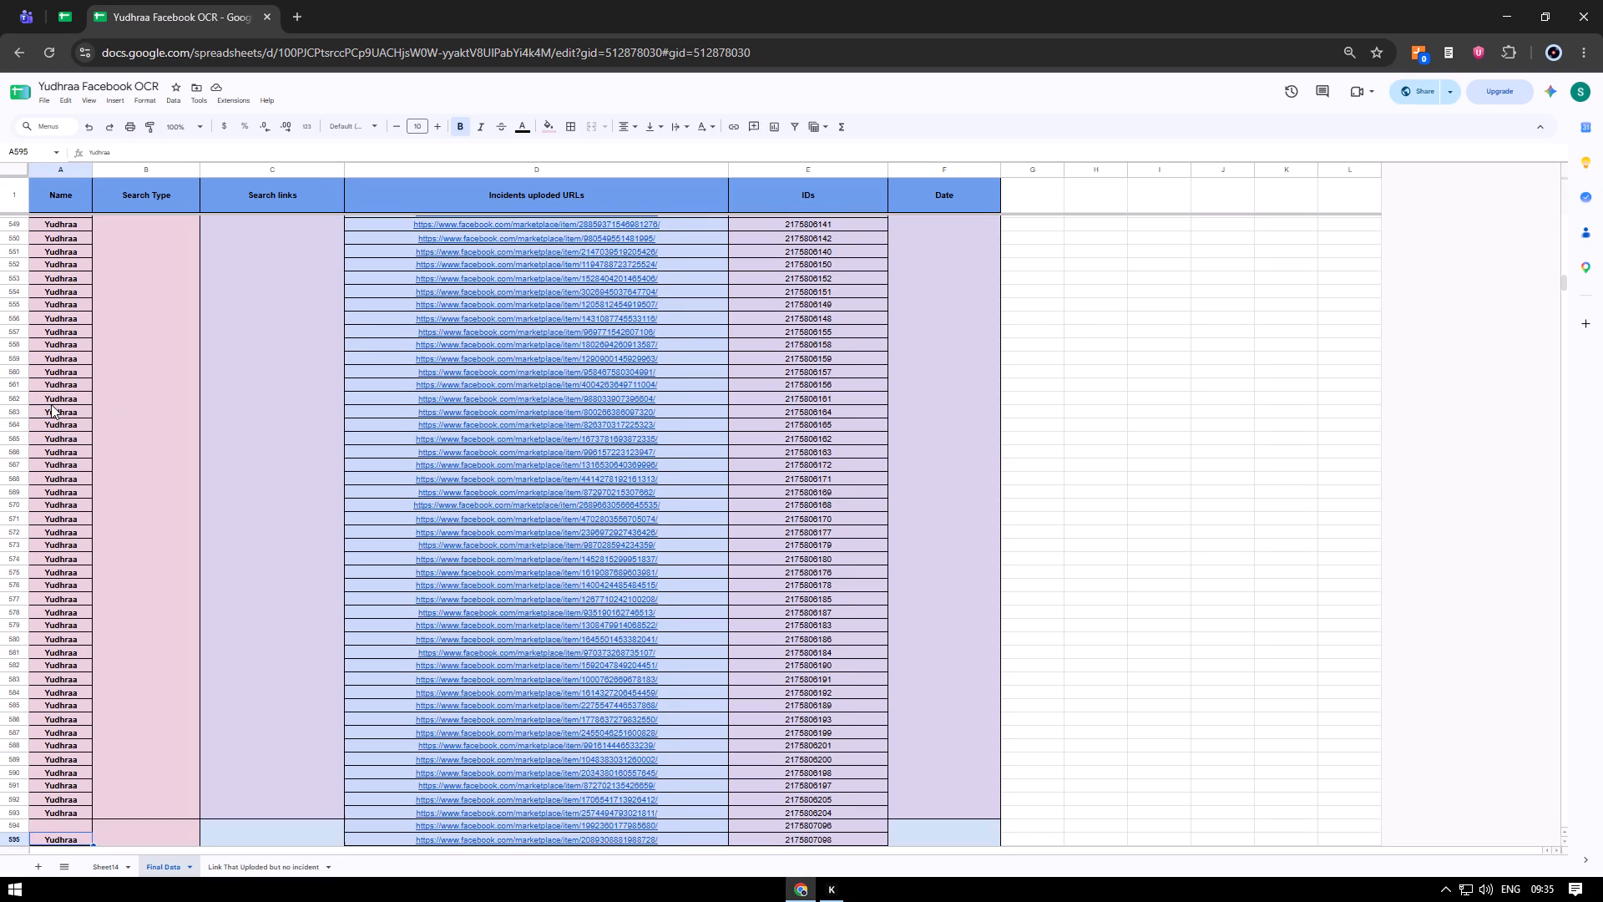
key(ctrl+Down)
key(ctrl+Down)
key(ctrl+Down)
key(ctrl+Down)
key(ctrl+Down)
key(ctrl+Down)
key(ctrl+Down)
key(ctrl+Down)
key(ctrl+Down)
key(ctrl+Down)
key(ctrl+Down)
key(ctrl+Down)
key(ctrl+Down)
key(ctrl+Down)
key(ctrl+Down)
key(ctrl+Down)
key(ctrl+Down)
key(ctrl+Down)
key(ctrl+Down)
key(ctrl+Down)
key(ctrl+Down)
key(ctrl+Down)
key(ctrl+Down)
key(ctrl+Down)
key(ctrl+Down)
key(ctrl+Down)
key(ctrl+Down)
key(ctrl+Down)
key(ctrl+Down)
key(ctrl+Down)
key(ctrl+Down)
key(ctrl+Down)
key(ctrl+Down)
key(ctrl+Down)
key(ctrl+Down)
key(ctrl+Down)
key(ctrl+Down)
key(ctrl+Down)
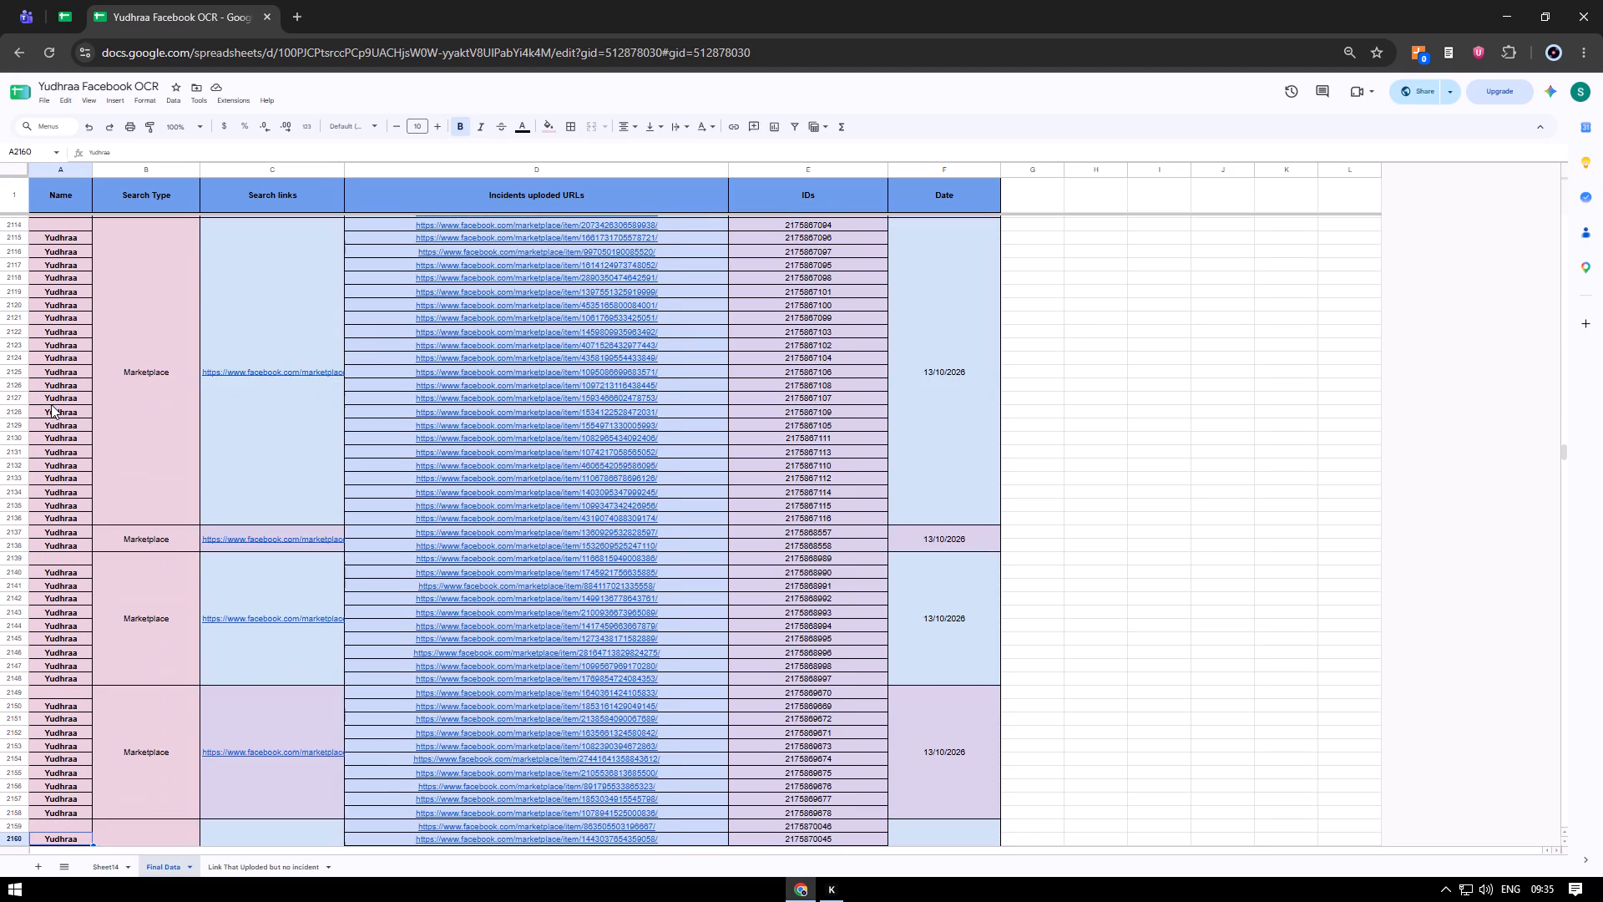
key(ctrl+Down)
key(ctrl+Down)
key(ctrl+Down)
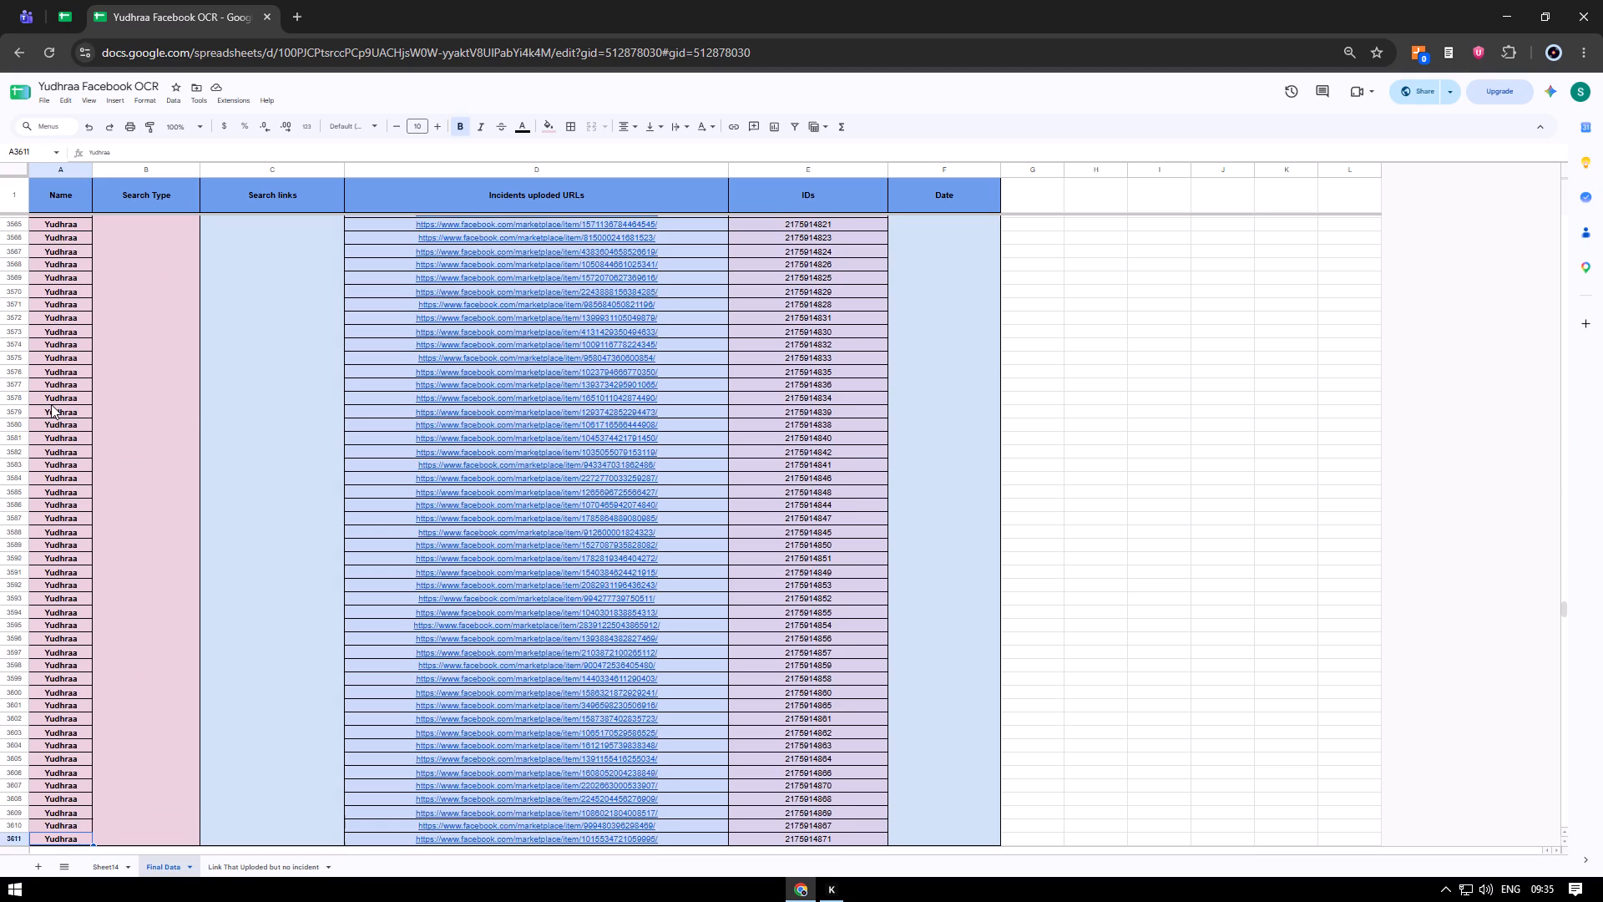
key(ctrl+Down)
key(ctrl+Down)
key(ctrl+Down)
key(ctrl+Down)
key(ctrl+Down)
key(ctrl+Down)
key(ctrl+Down)
key(ctrl+Down)
key(ctrl+Down)
key(ctrl+Down)
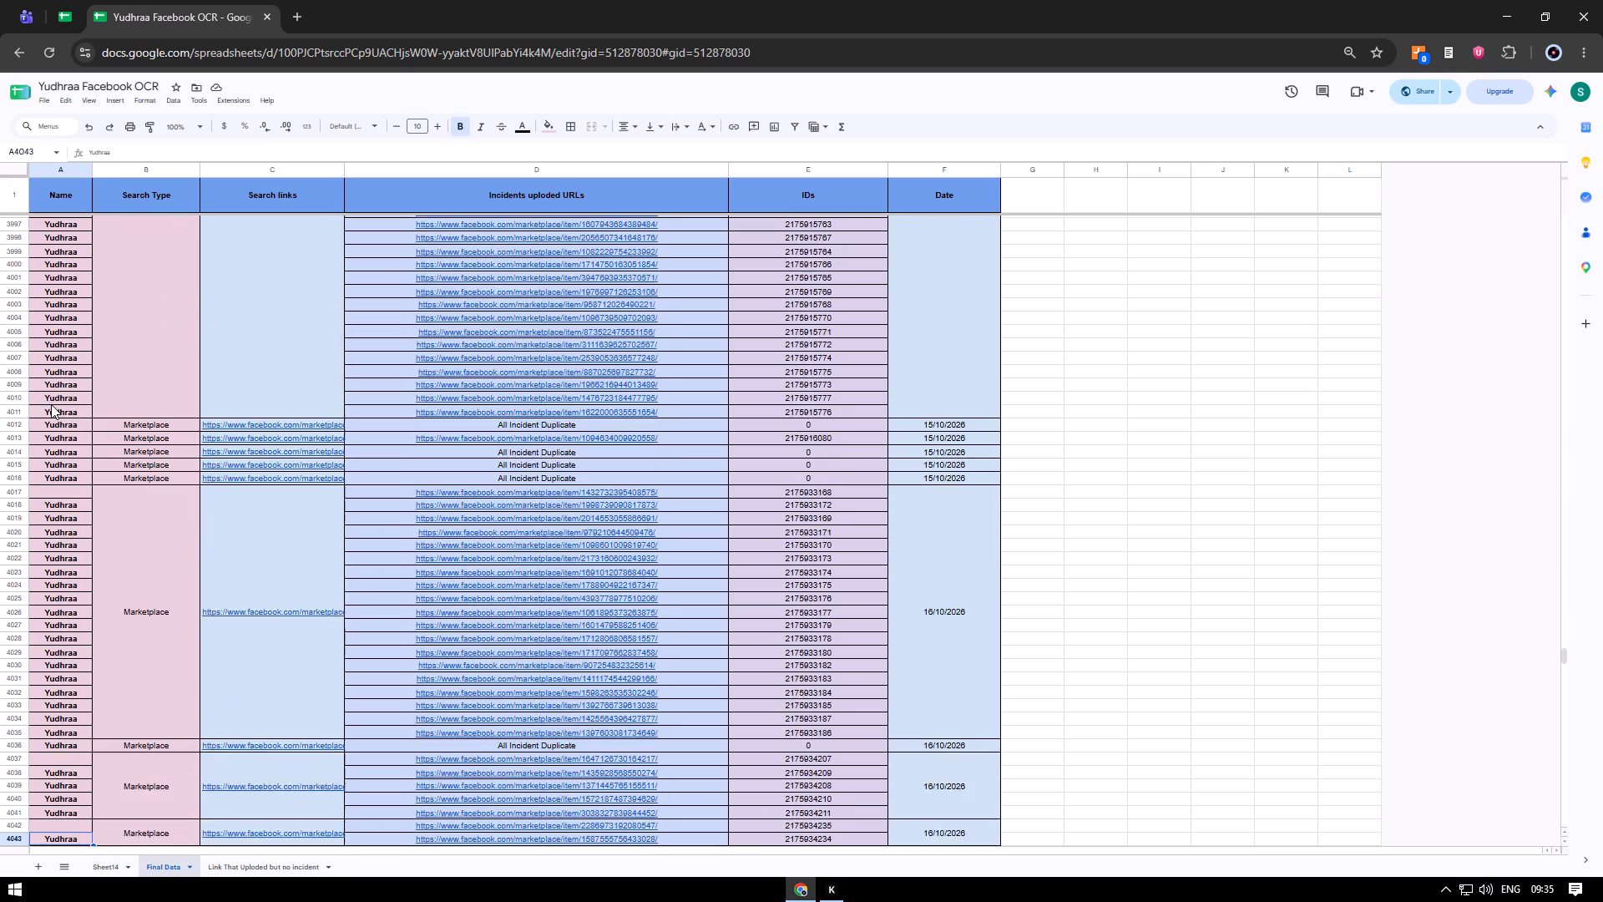
key(ctrl+Down)
key(ctrl+Down)
key(ctrl+Down)
key(ctrl+Down)
key(ctrl+Down)
key(ctrl+Down)
key(ctrl+Down)
key(ctrl+Down)
key(ctrl+Down)
key(ctrl+Down)
key(ctrl+Down)
key(ctrl+Down)
key(ctrl+Down)
key(ctrl+Down)
key(ctrl+Down)
key(ctrl+Down)
key(ctrl+Down)
key(ctrl+Down)
key(ctrl+Down)
key(ctrl+Down)
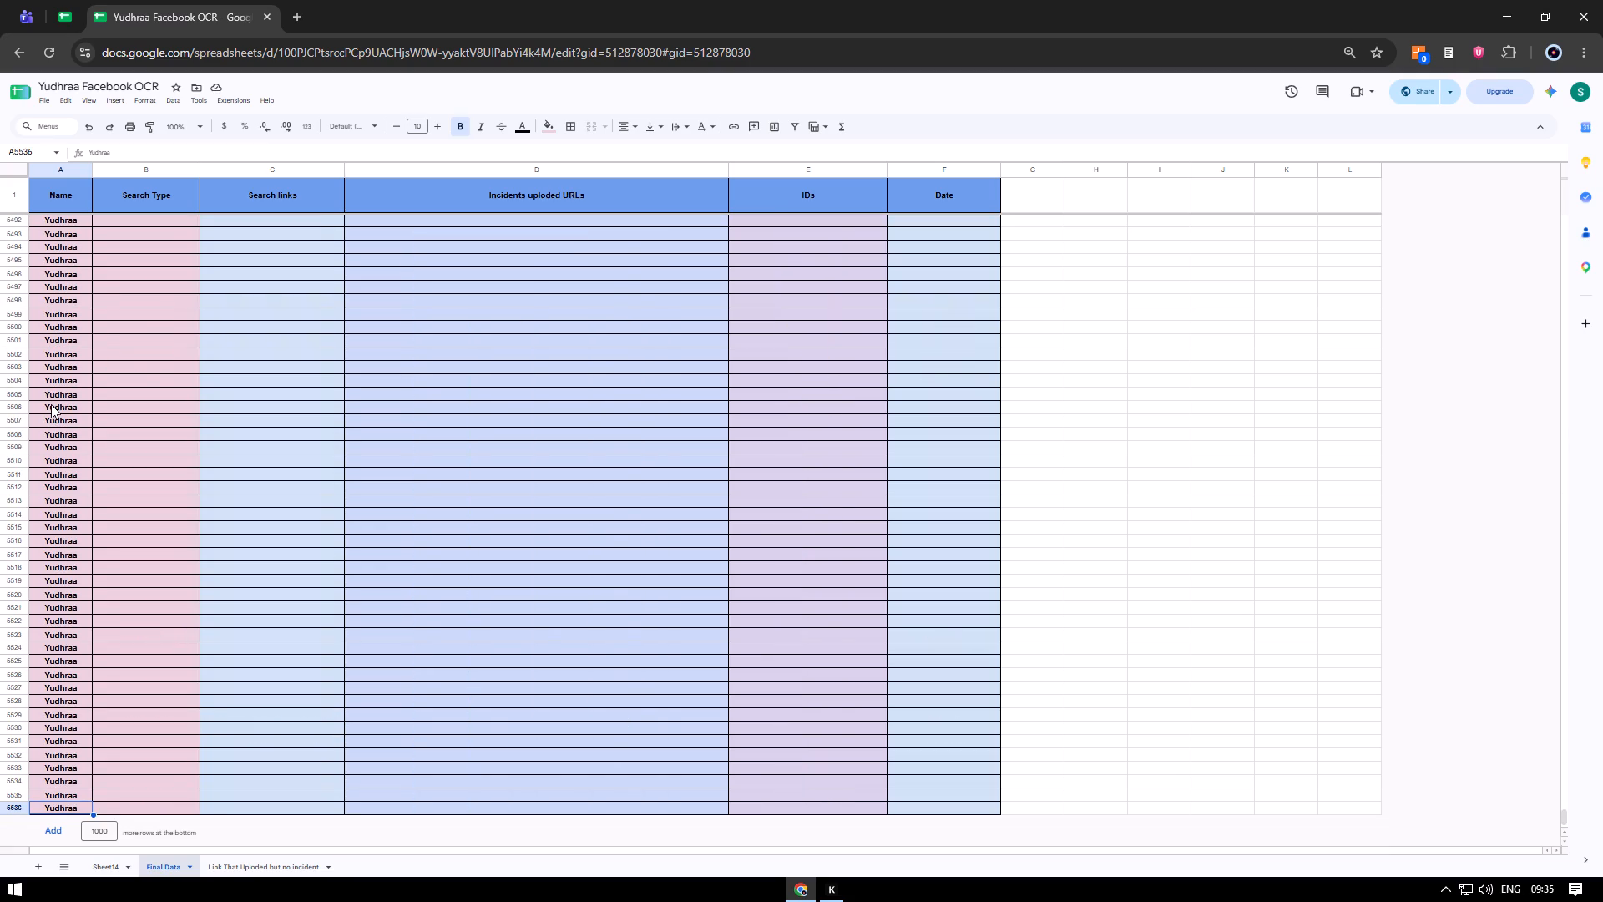
key(Right)
key(Right)
key(ctrl+Up)
key(Down)
key(Right)
key(Up)
key(Up)
key(Up)
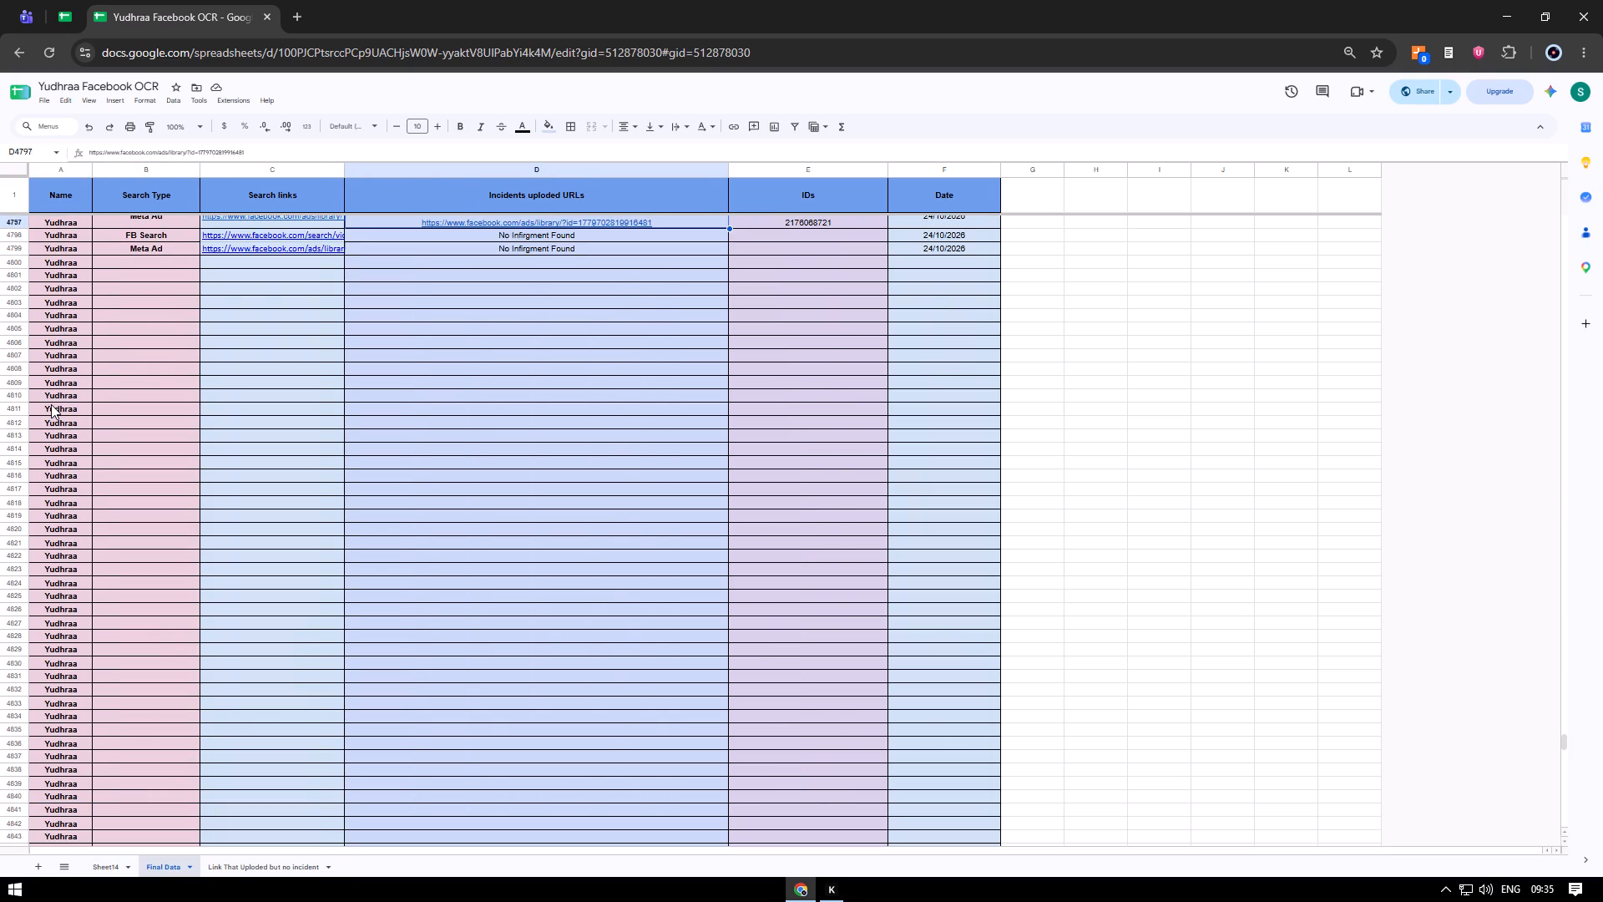
key(Up)
key(Down)
key(Up)
key(Up)
key(Up)
key(Up)
key(Down)
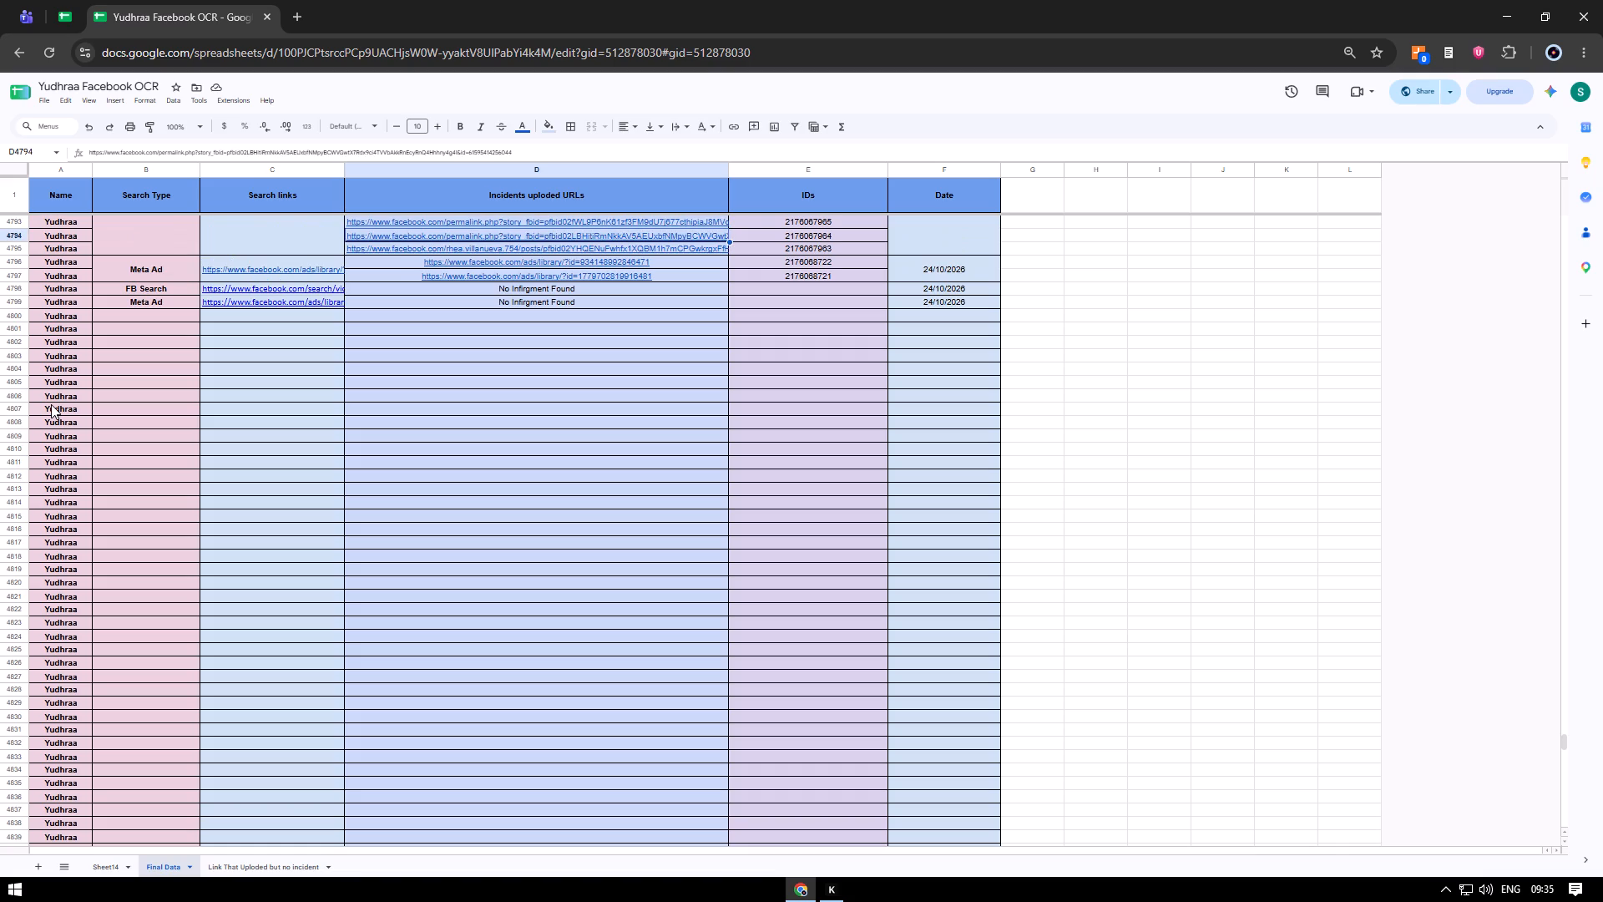
key(ctrl+Down)
key(Left)
key(Down)
key(Left)
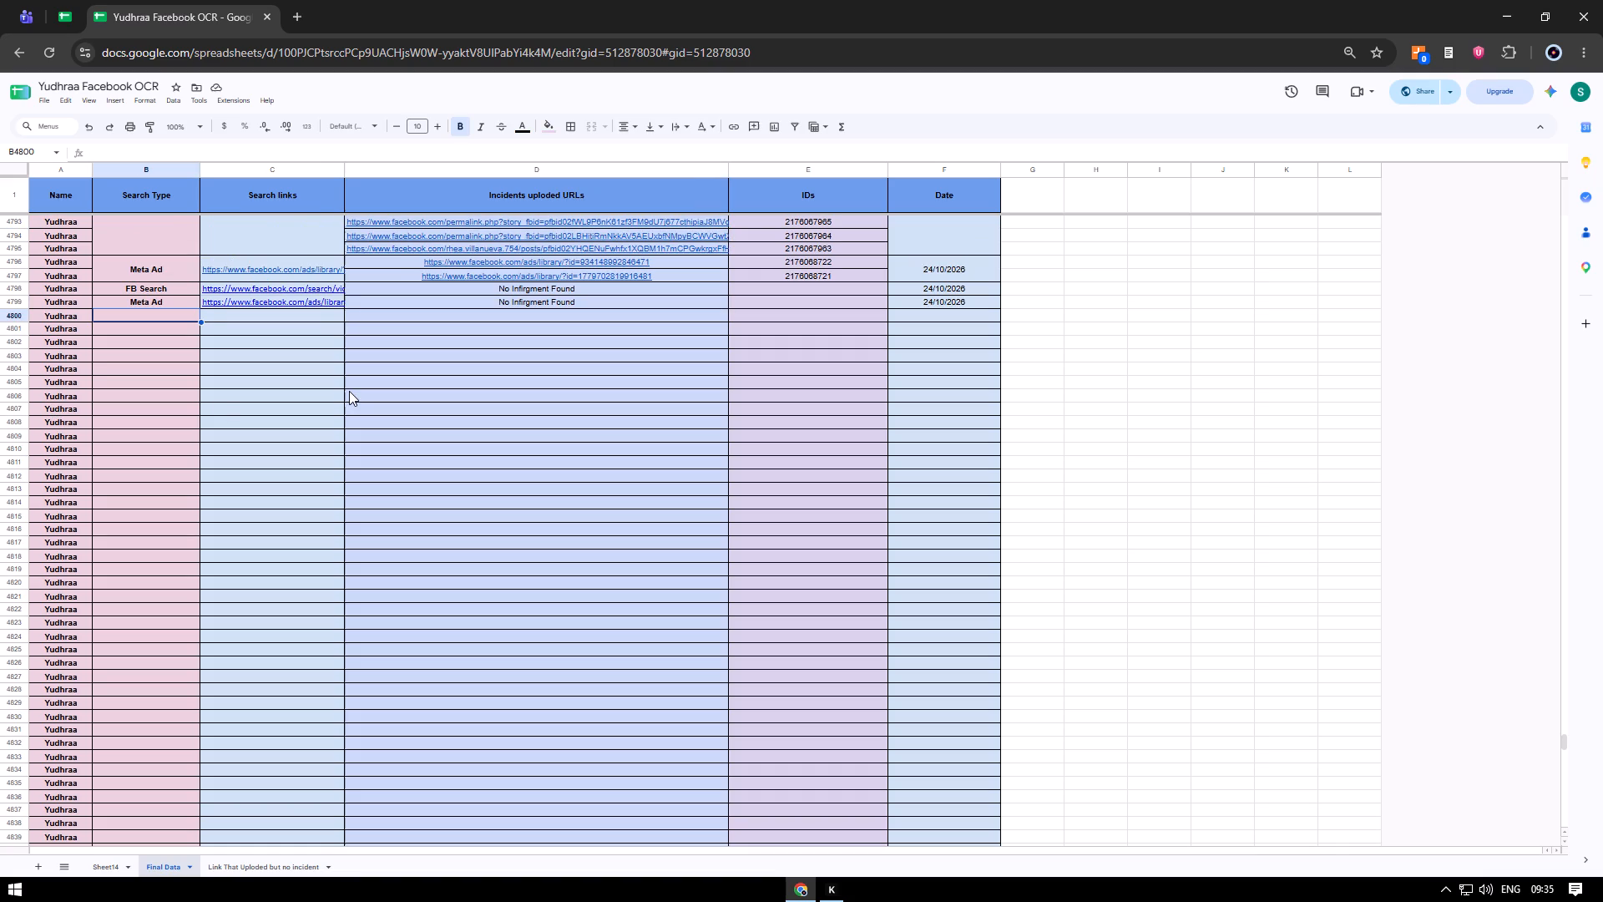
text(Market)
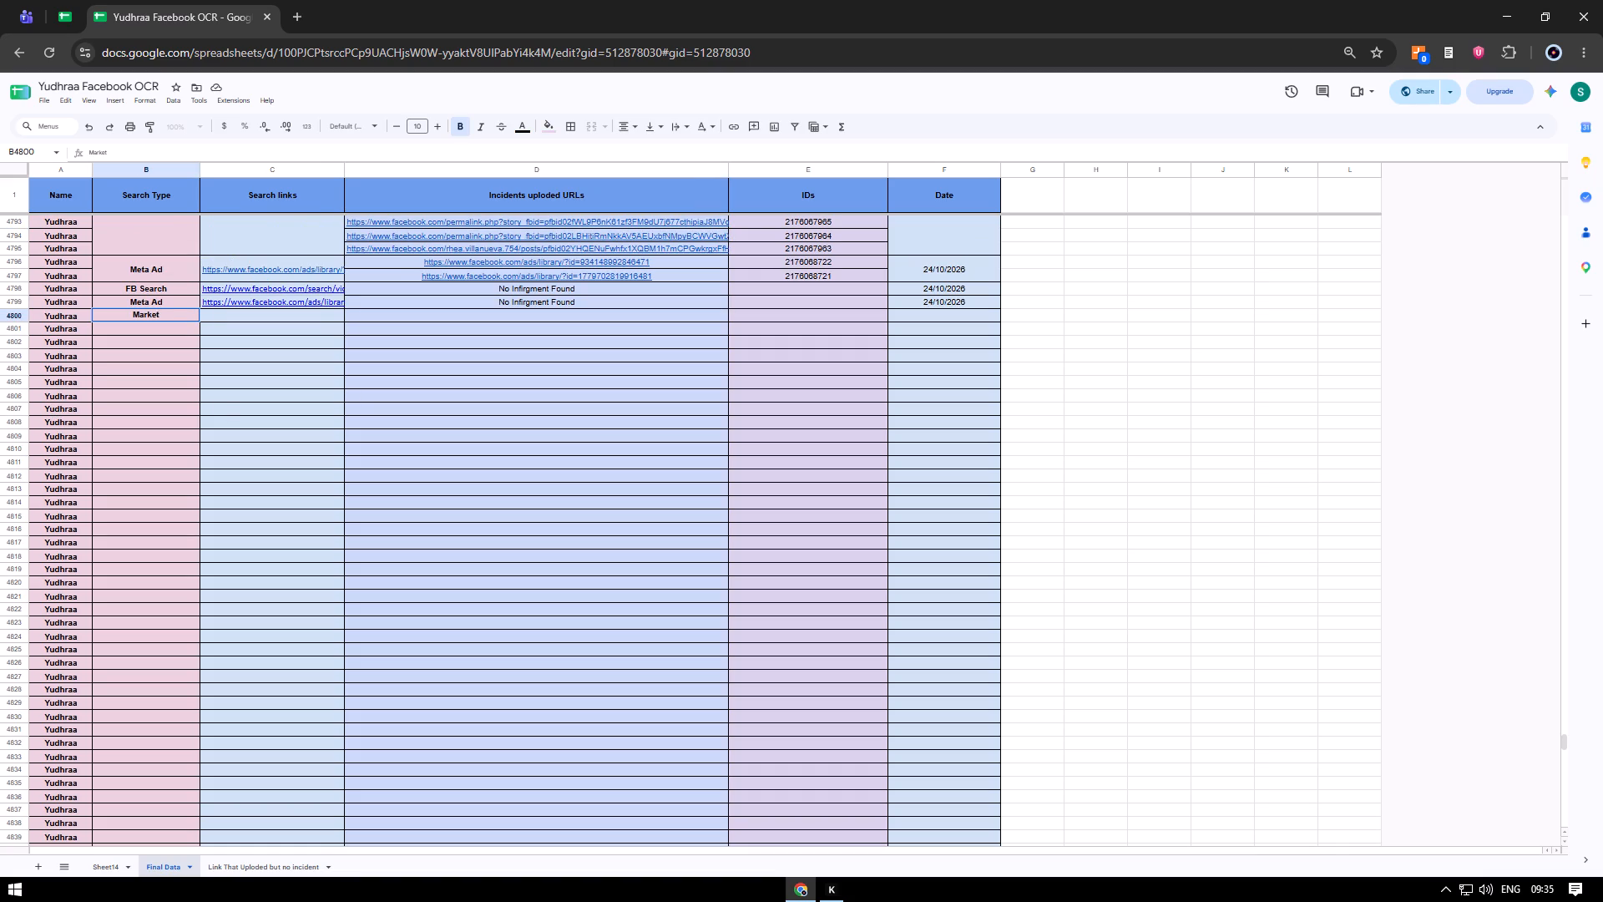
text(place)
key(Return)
Set the Date in row 4800 to 26/10/2026 and centre-align it.
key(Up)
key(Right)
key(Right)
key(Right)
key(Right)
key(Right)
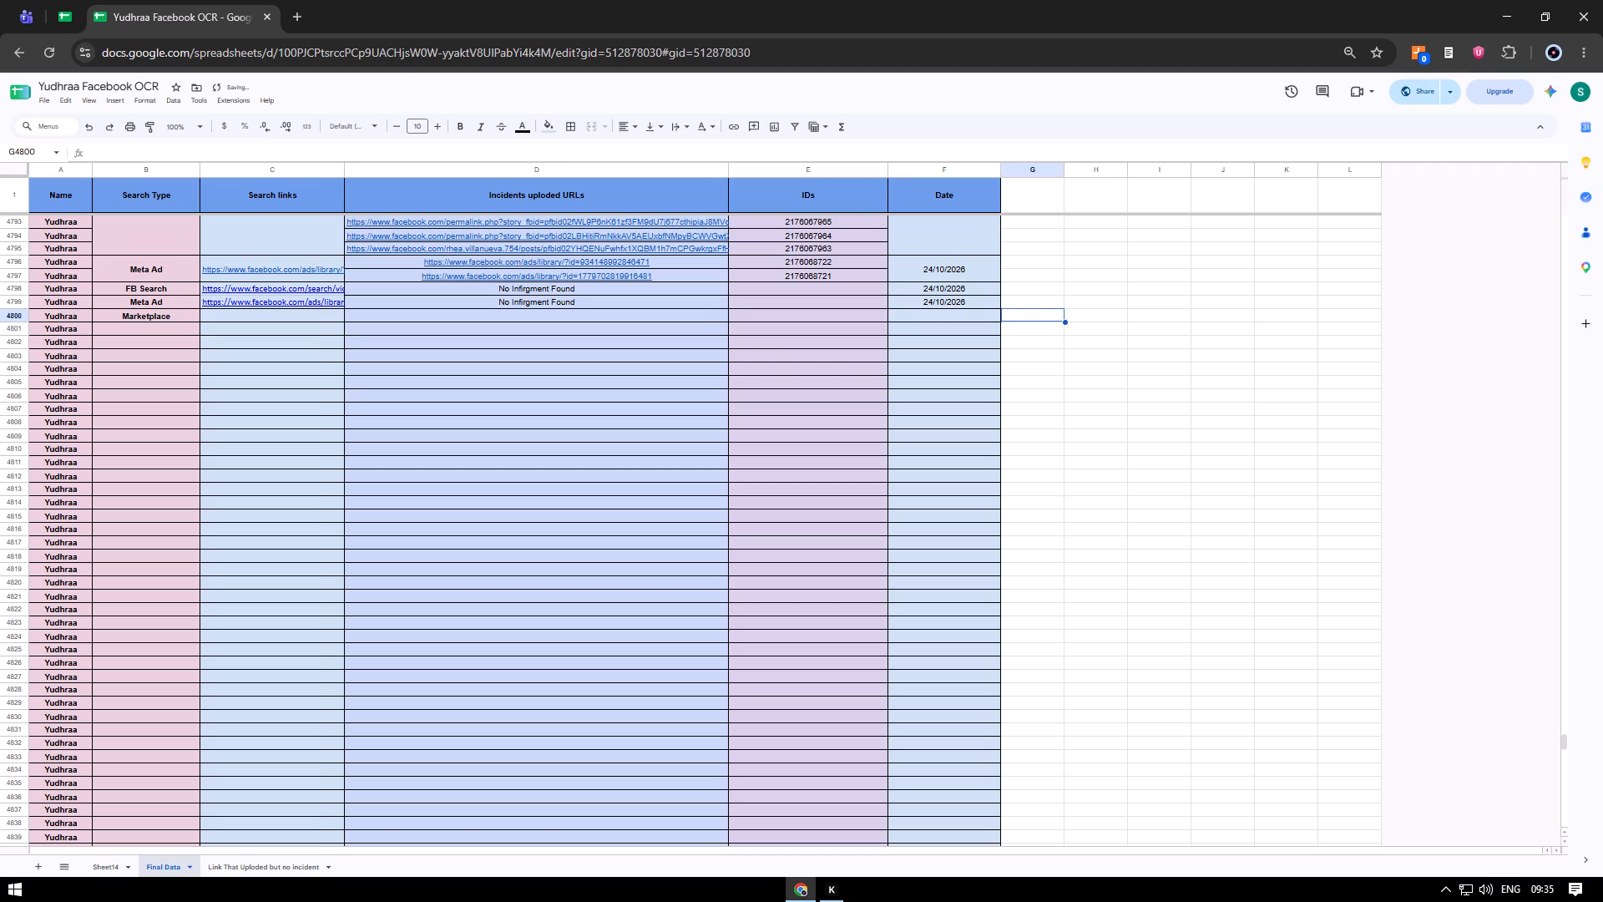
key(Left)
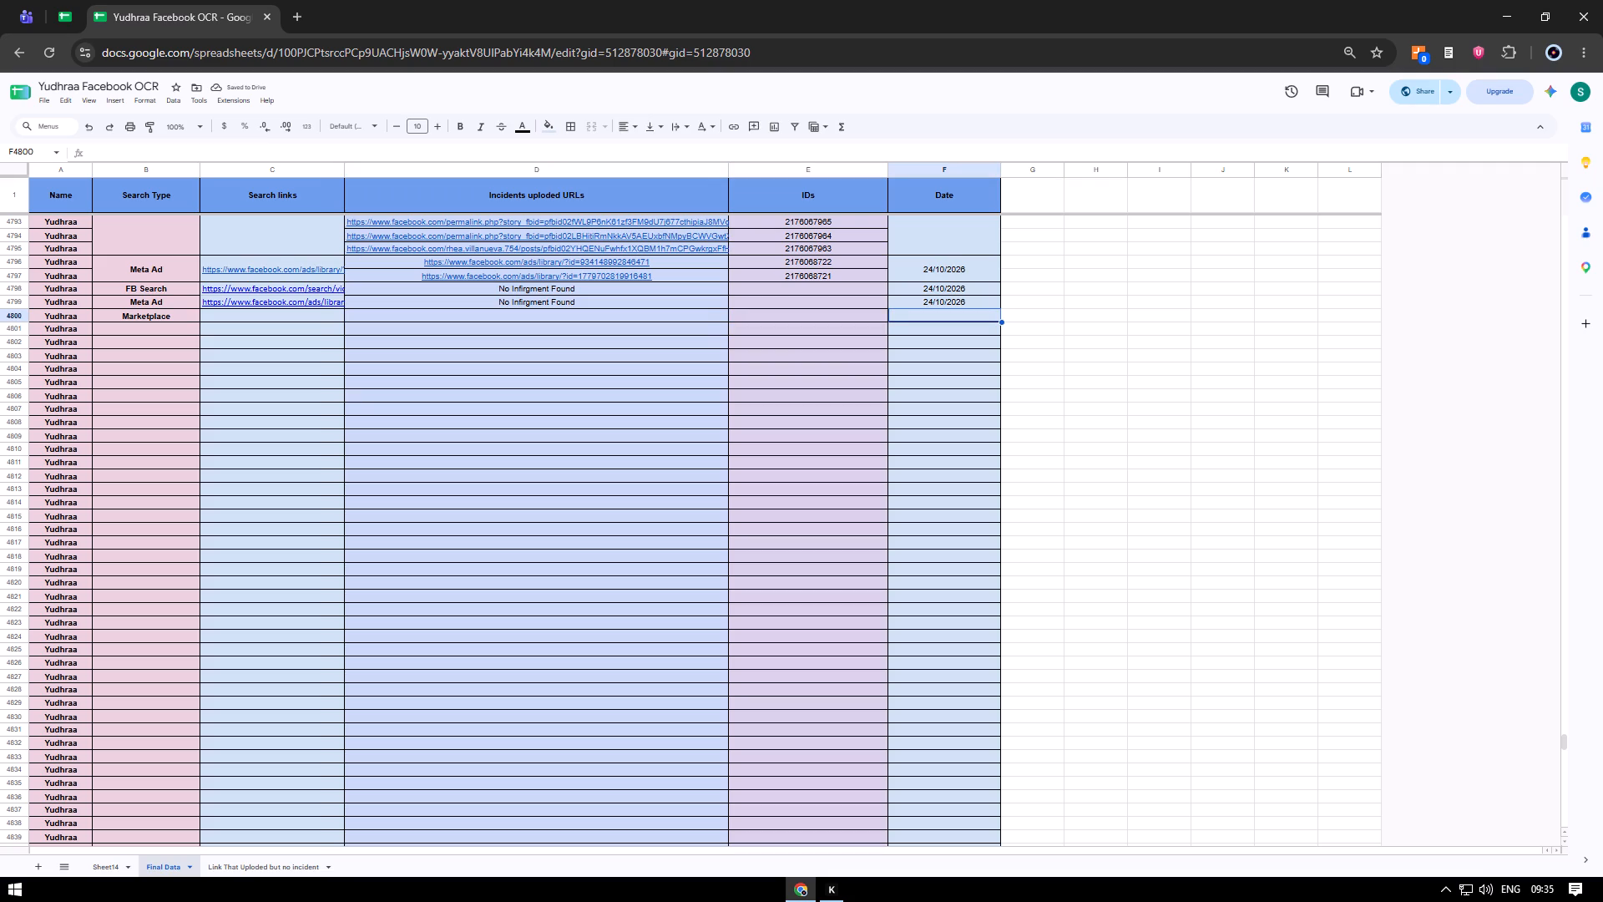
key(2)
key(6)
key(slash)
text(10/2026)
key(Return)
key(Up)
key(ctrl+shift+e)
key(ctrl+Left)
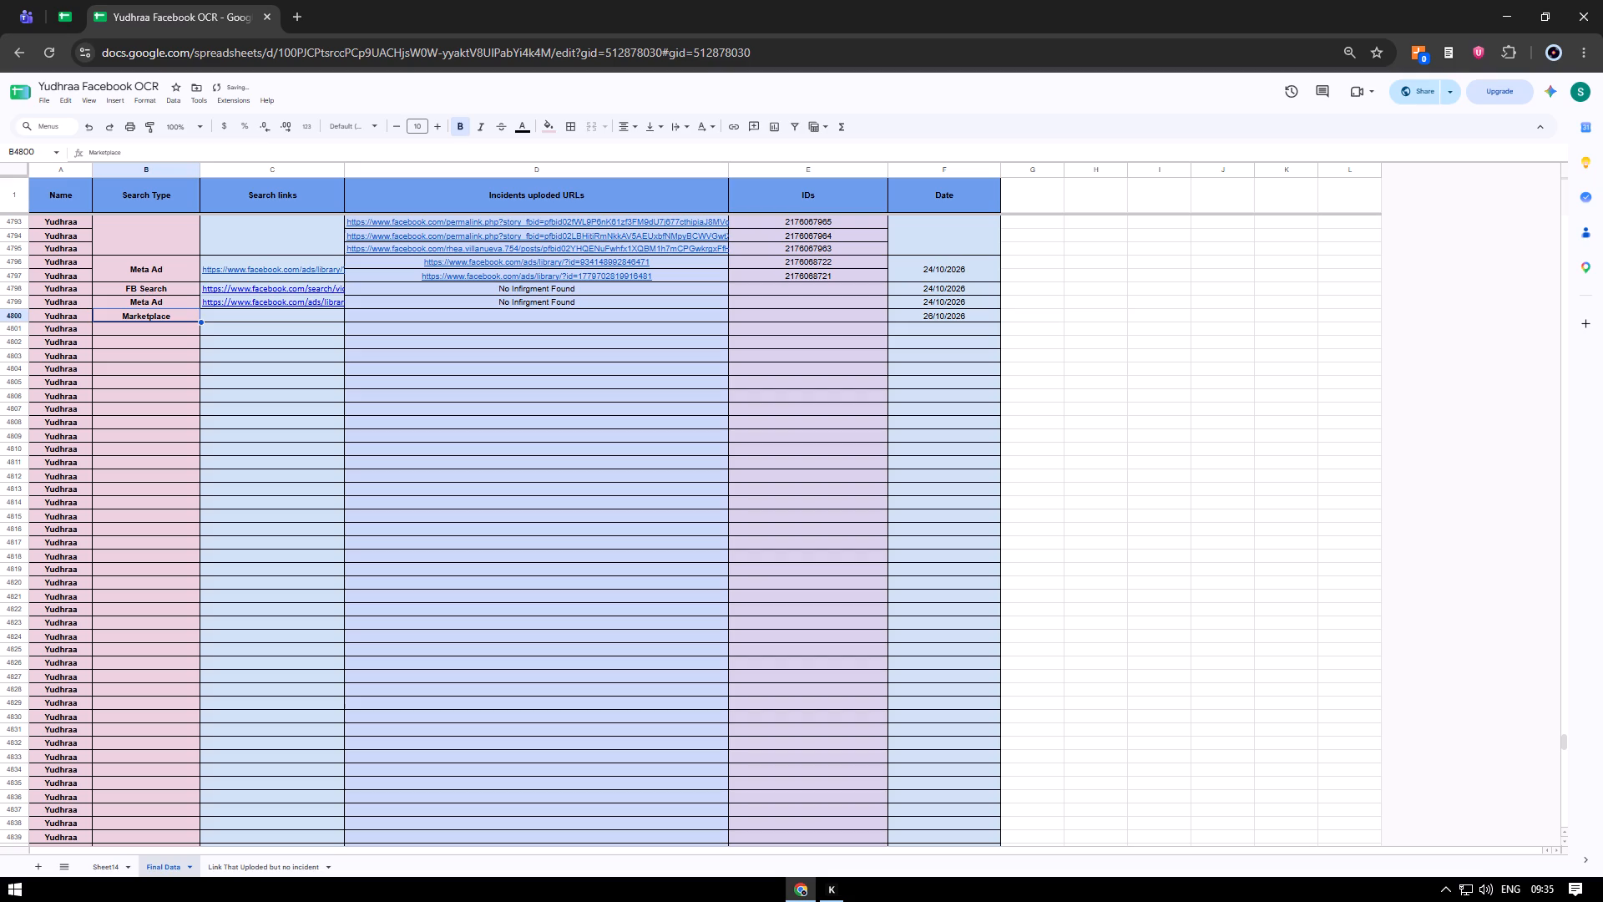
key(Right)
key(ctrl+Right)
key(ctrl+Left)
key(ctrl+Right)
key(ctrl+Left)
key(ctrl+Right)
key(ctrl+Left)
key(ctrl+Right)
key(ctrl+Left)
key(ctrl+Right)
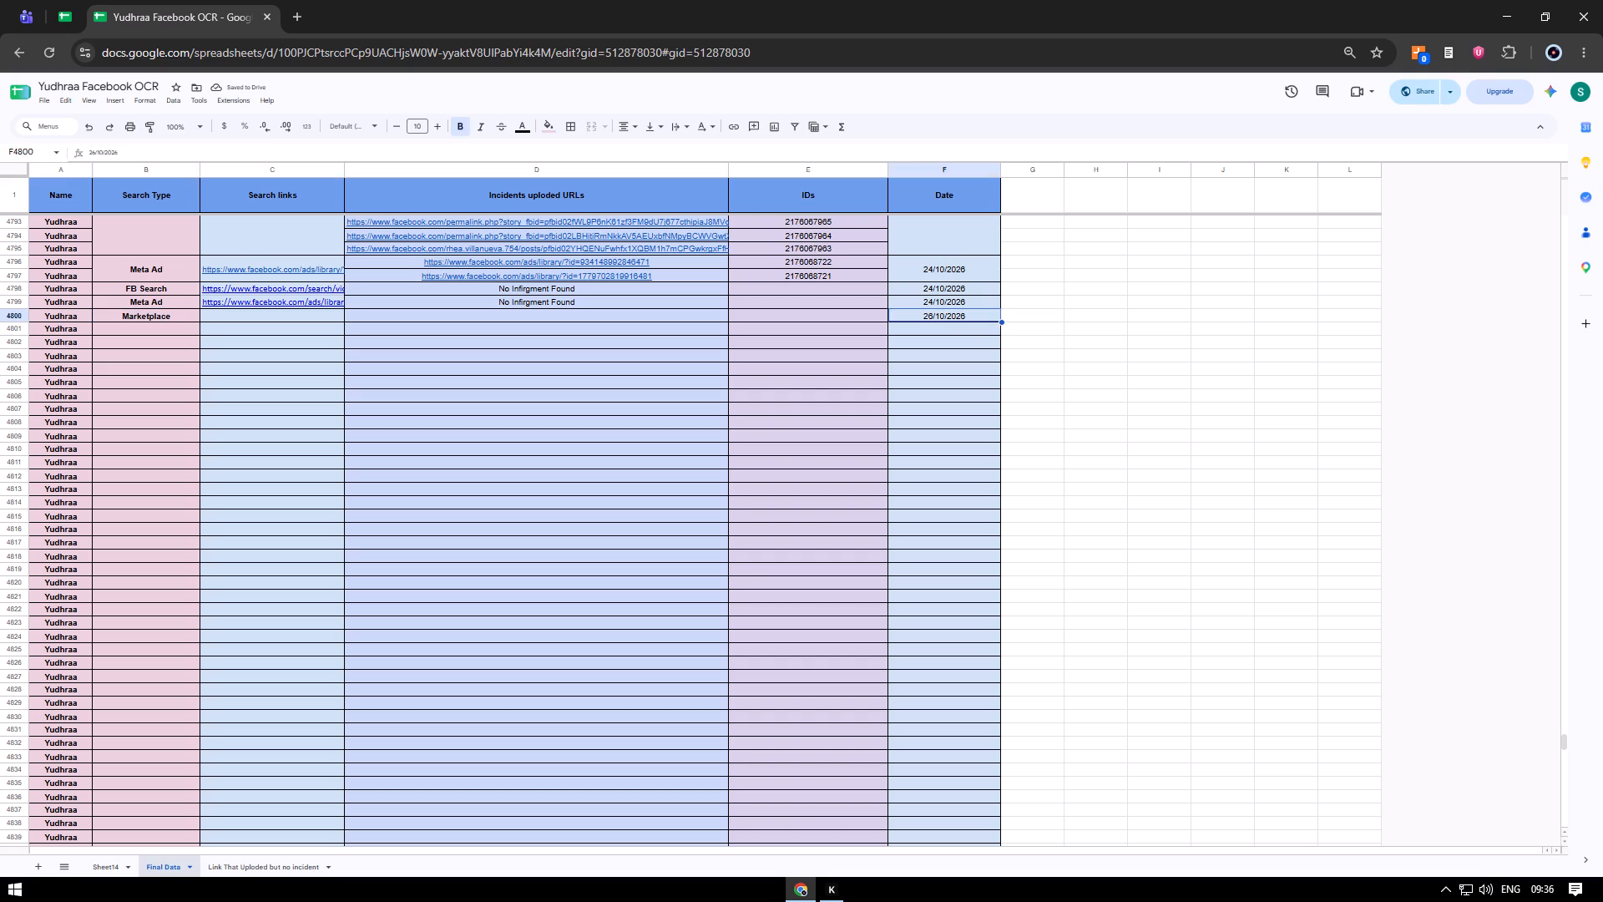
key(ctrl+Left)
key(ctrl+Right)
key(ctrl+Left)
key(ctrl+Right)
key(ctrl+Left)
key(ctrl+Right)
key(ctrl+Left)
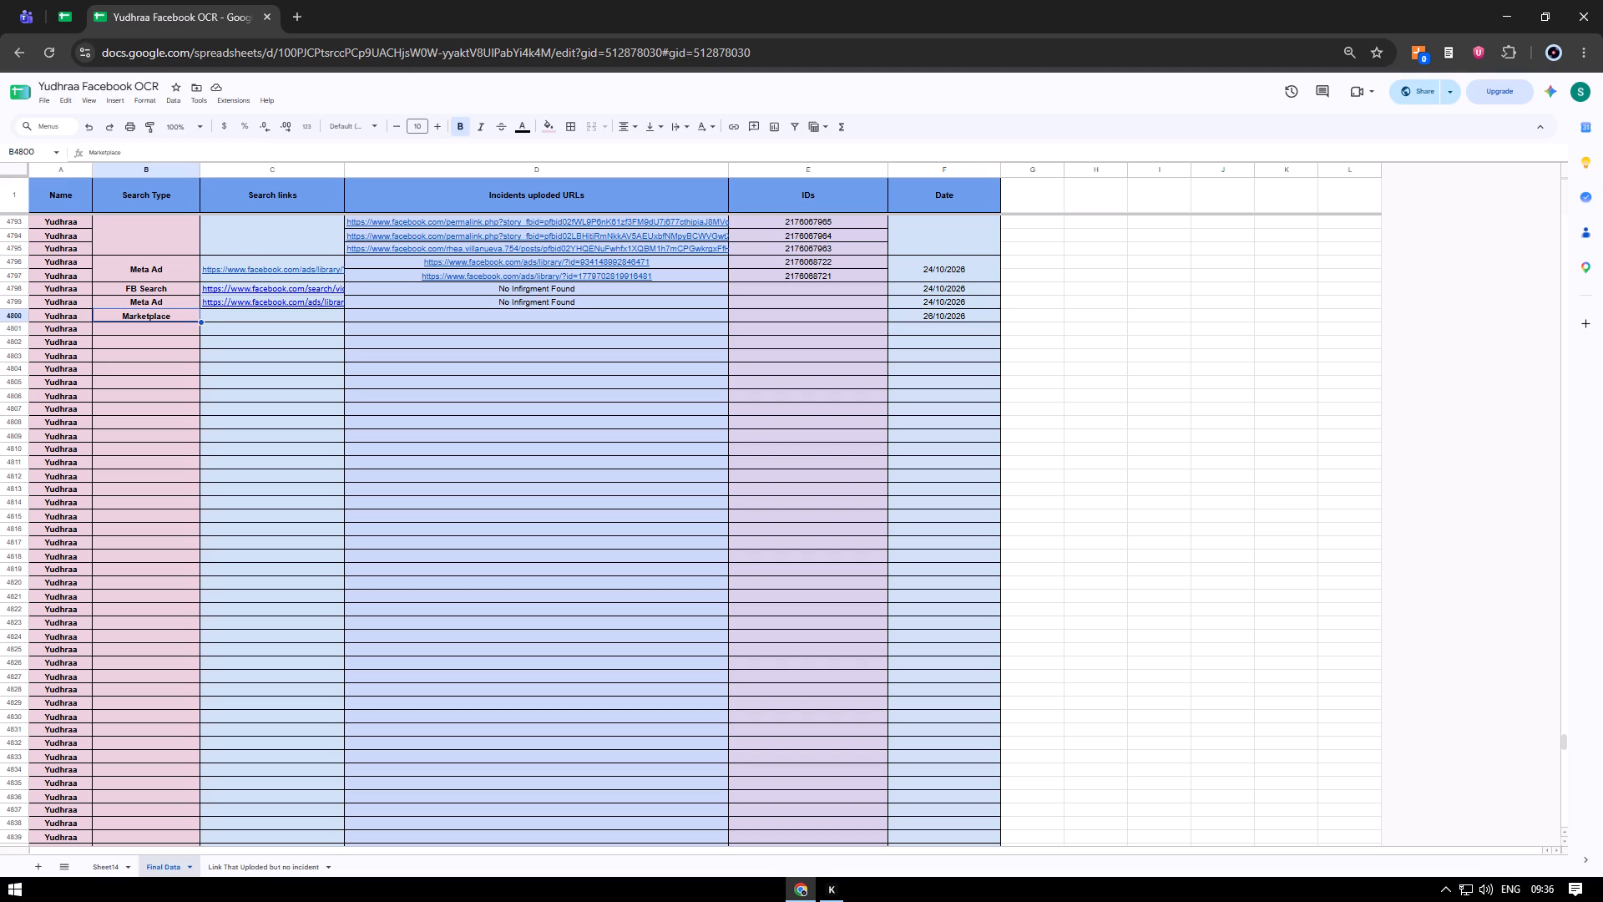
Copy the Richmond, VA Marketplace search link from row 103 of the US-EAST worksheet into the Search links cell of row 4800.
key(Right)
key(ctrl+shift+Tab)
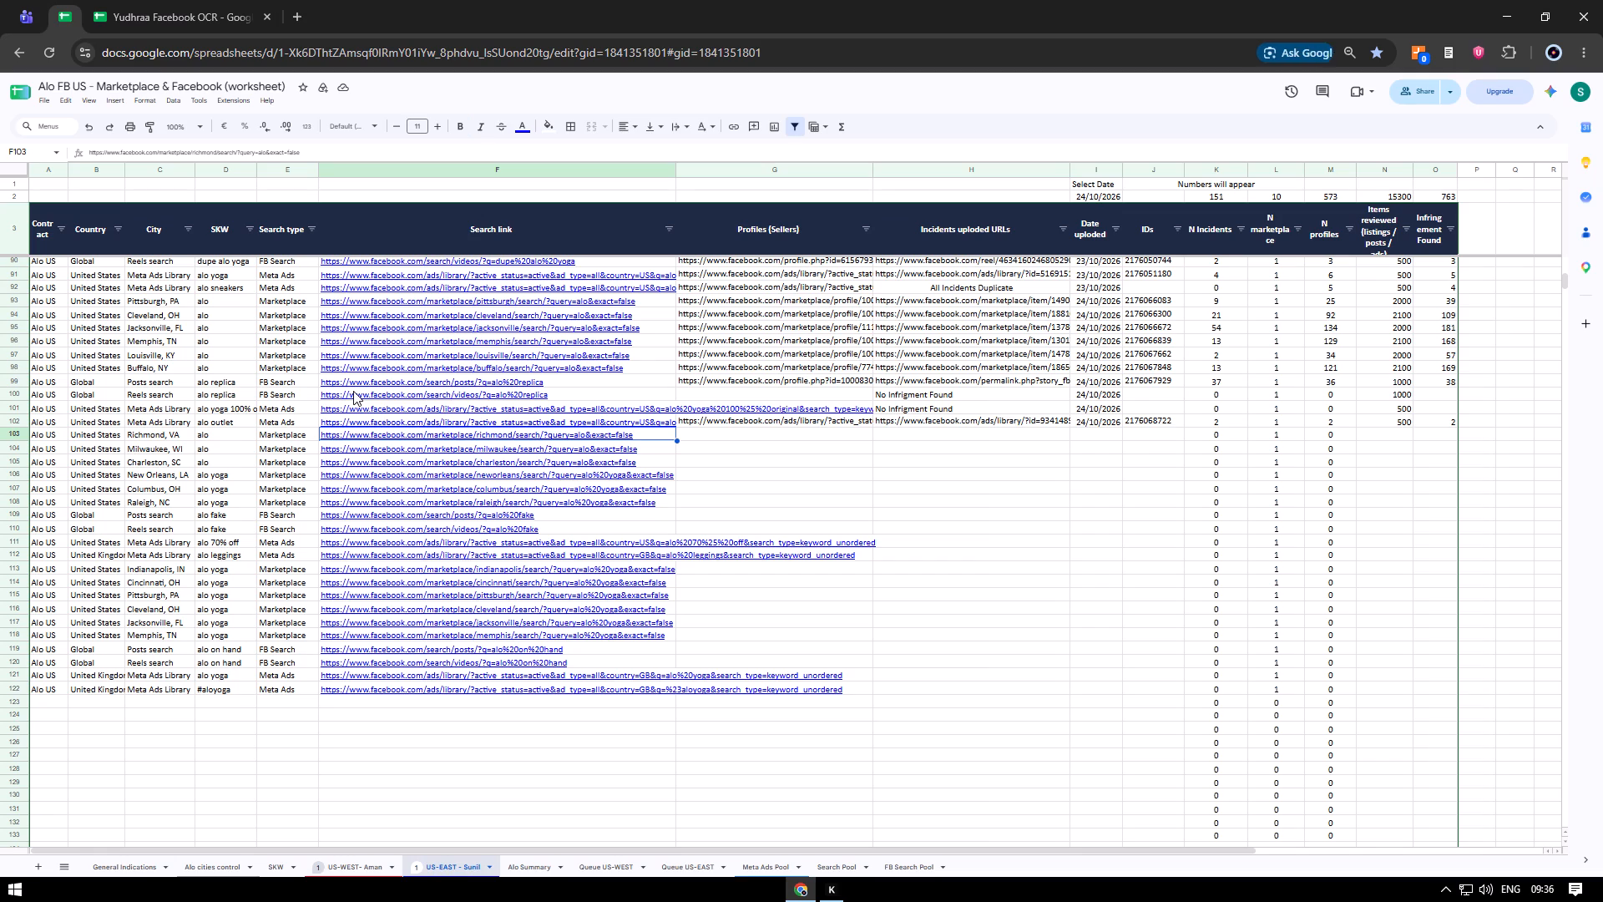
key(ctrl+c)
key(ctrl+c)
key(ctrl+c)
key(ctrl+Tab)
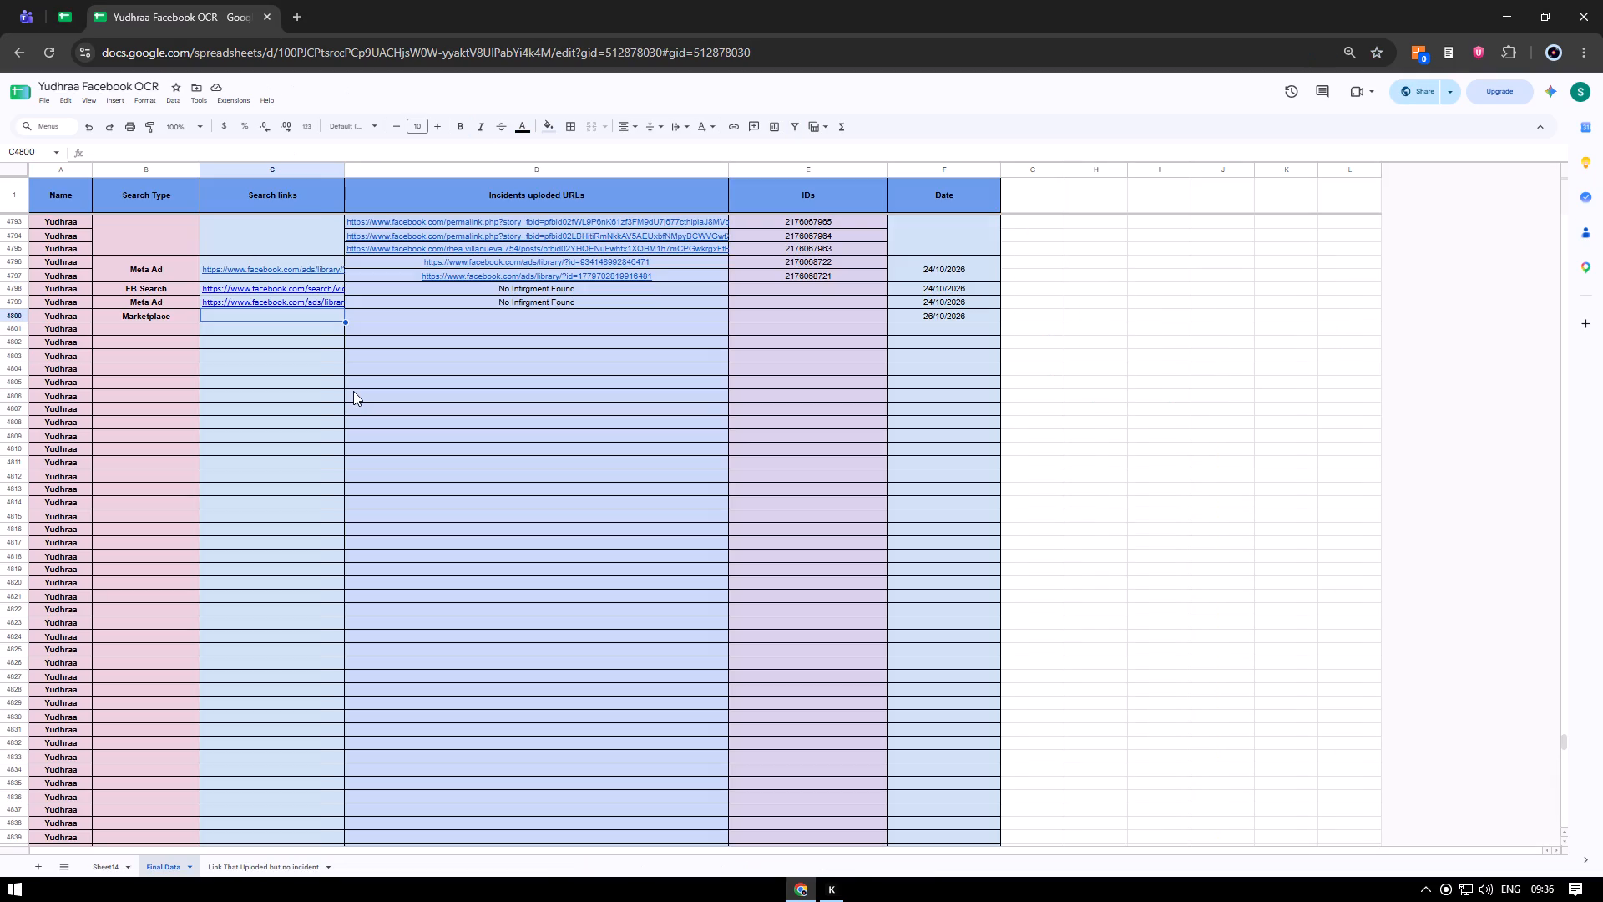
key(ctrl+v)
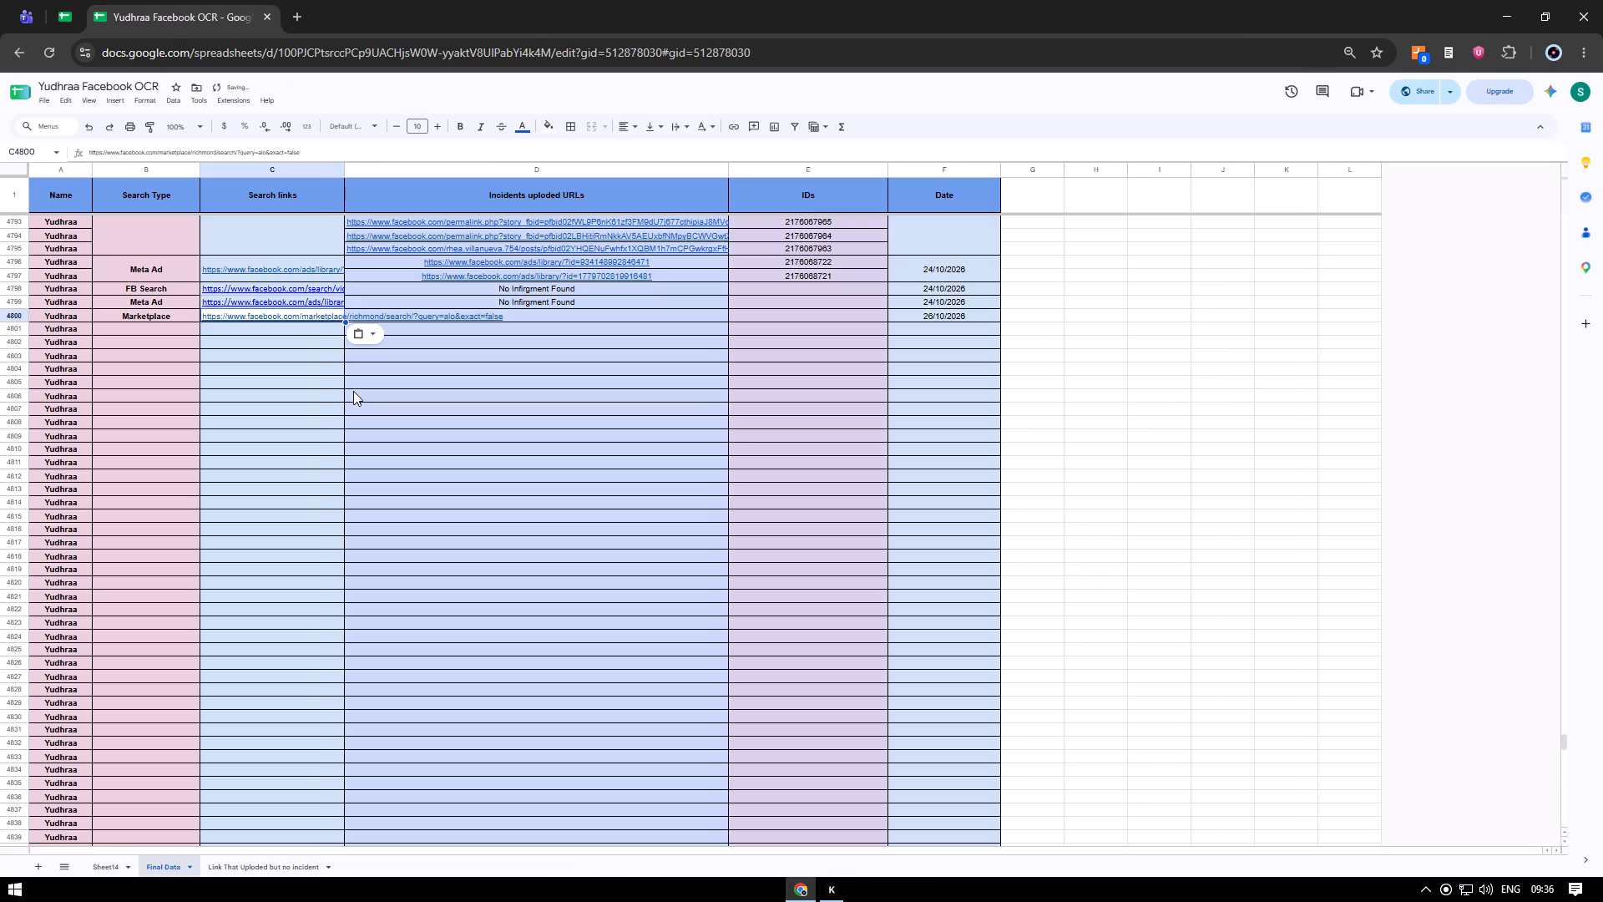
Return to the Alo FB US worksheet and pin the Yudhraa Facebook OCR browser tab.
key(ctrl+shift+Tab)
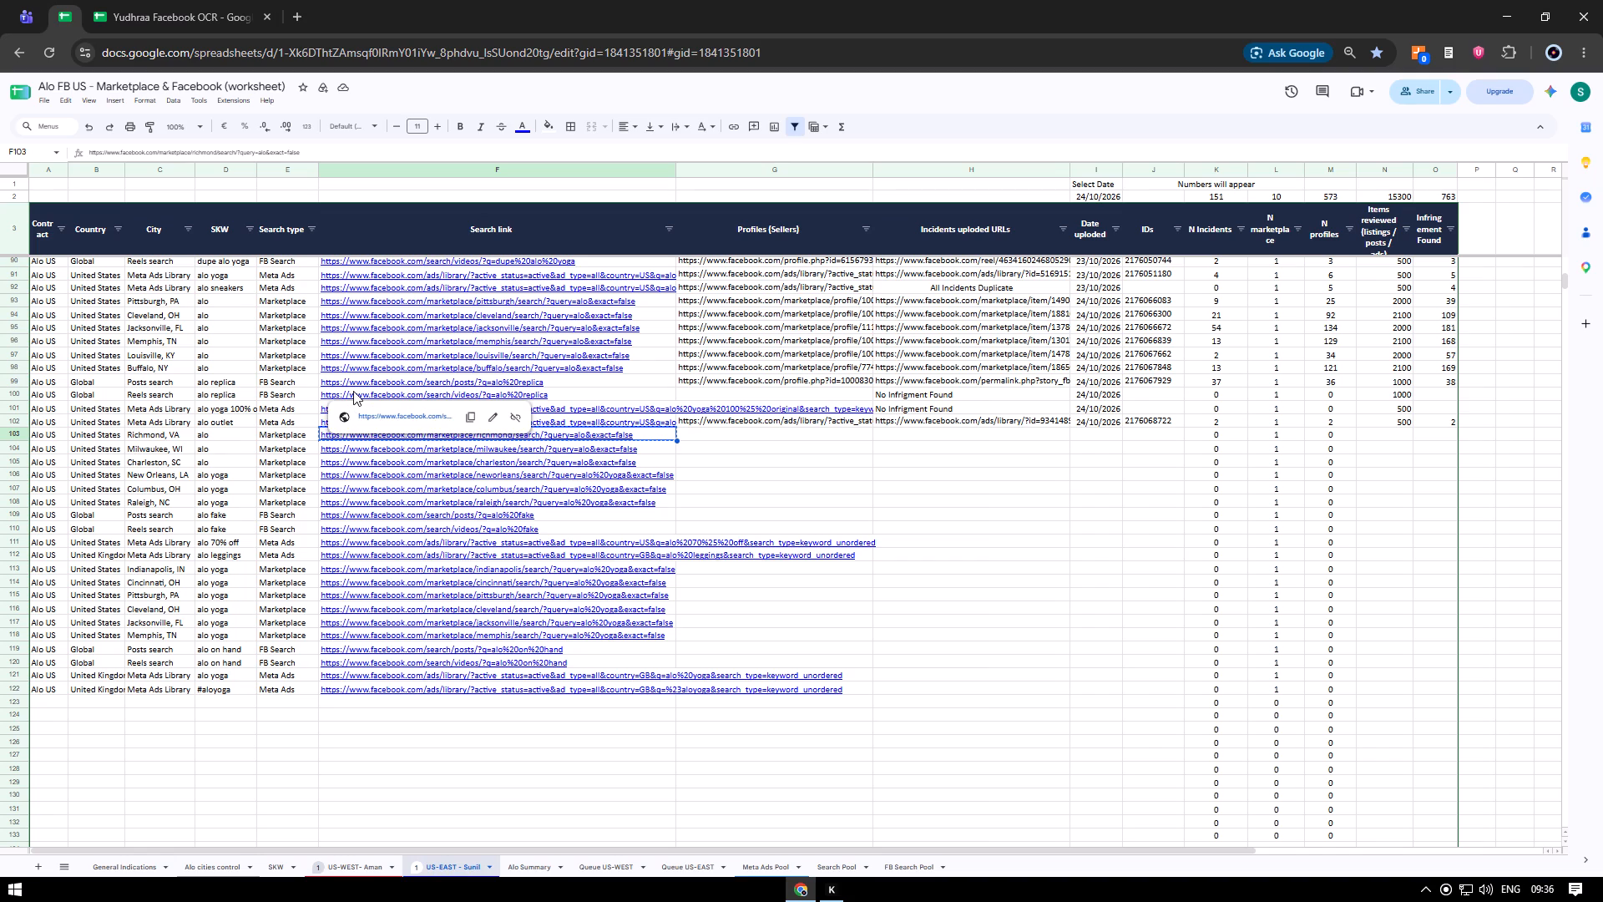
right_click(187, 0)
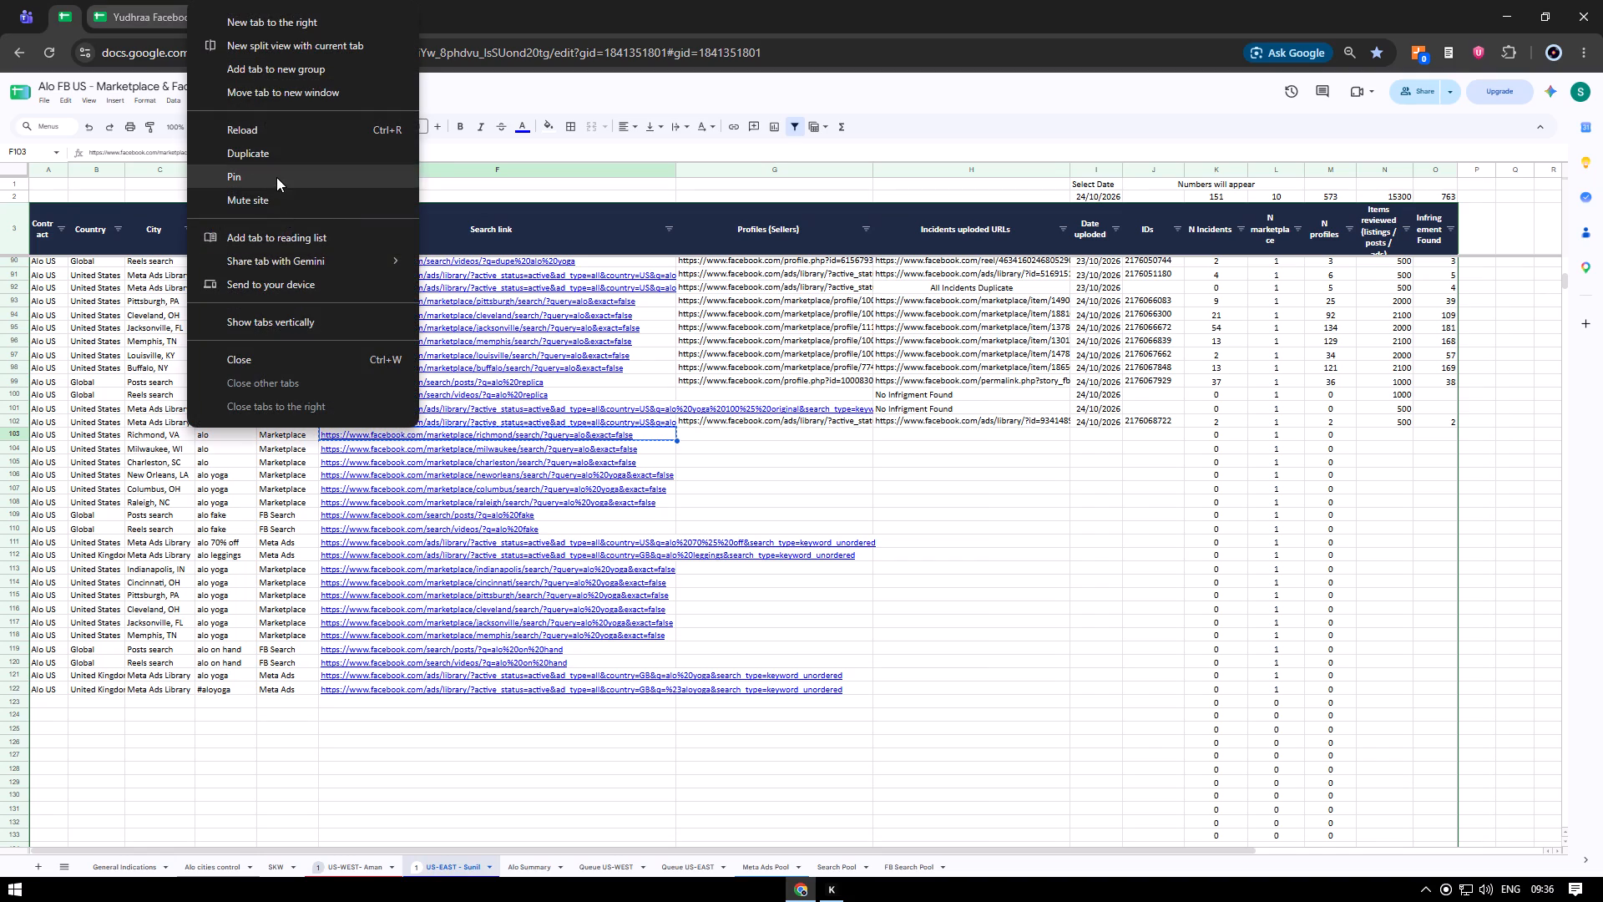
click(276, 176)
Set the Date uploaded for the Richmond search in row 103 to 26/10/2026.
key(Right)
key(Right)
key(Right)
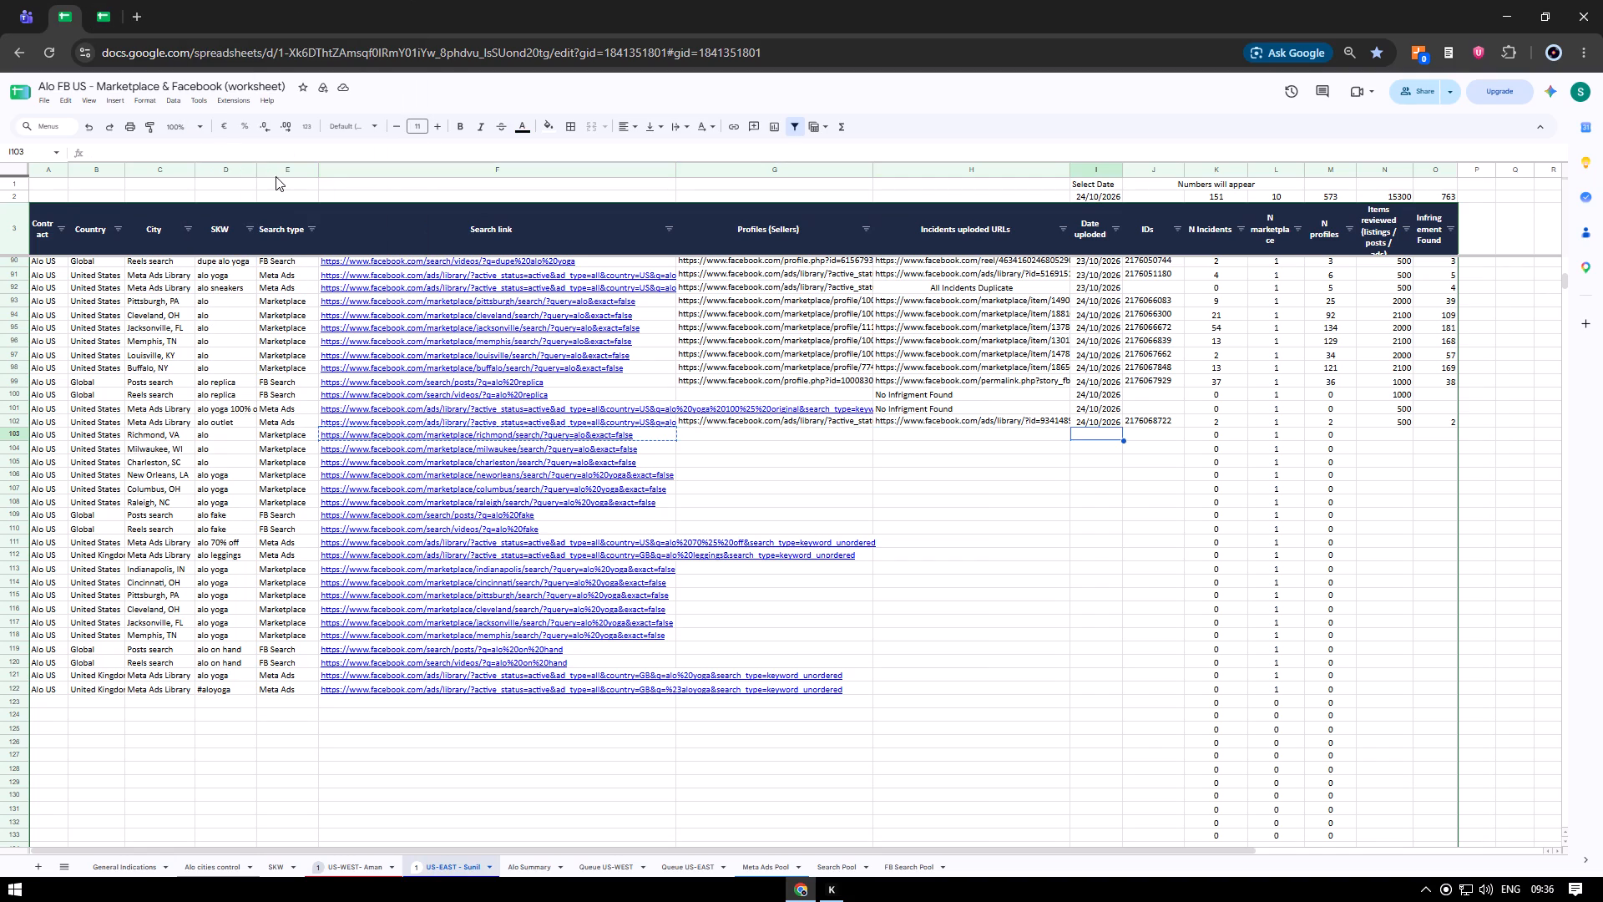
key(ctrl+semicolon)
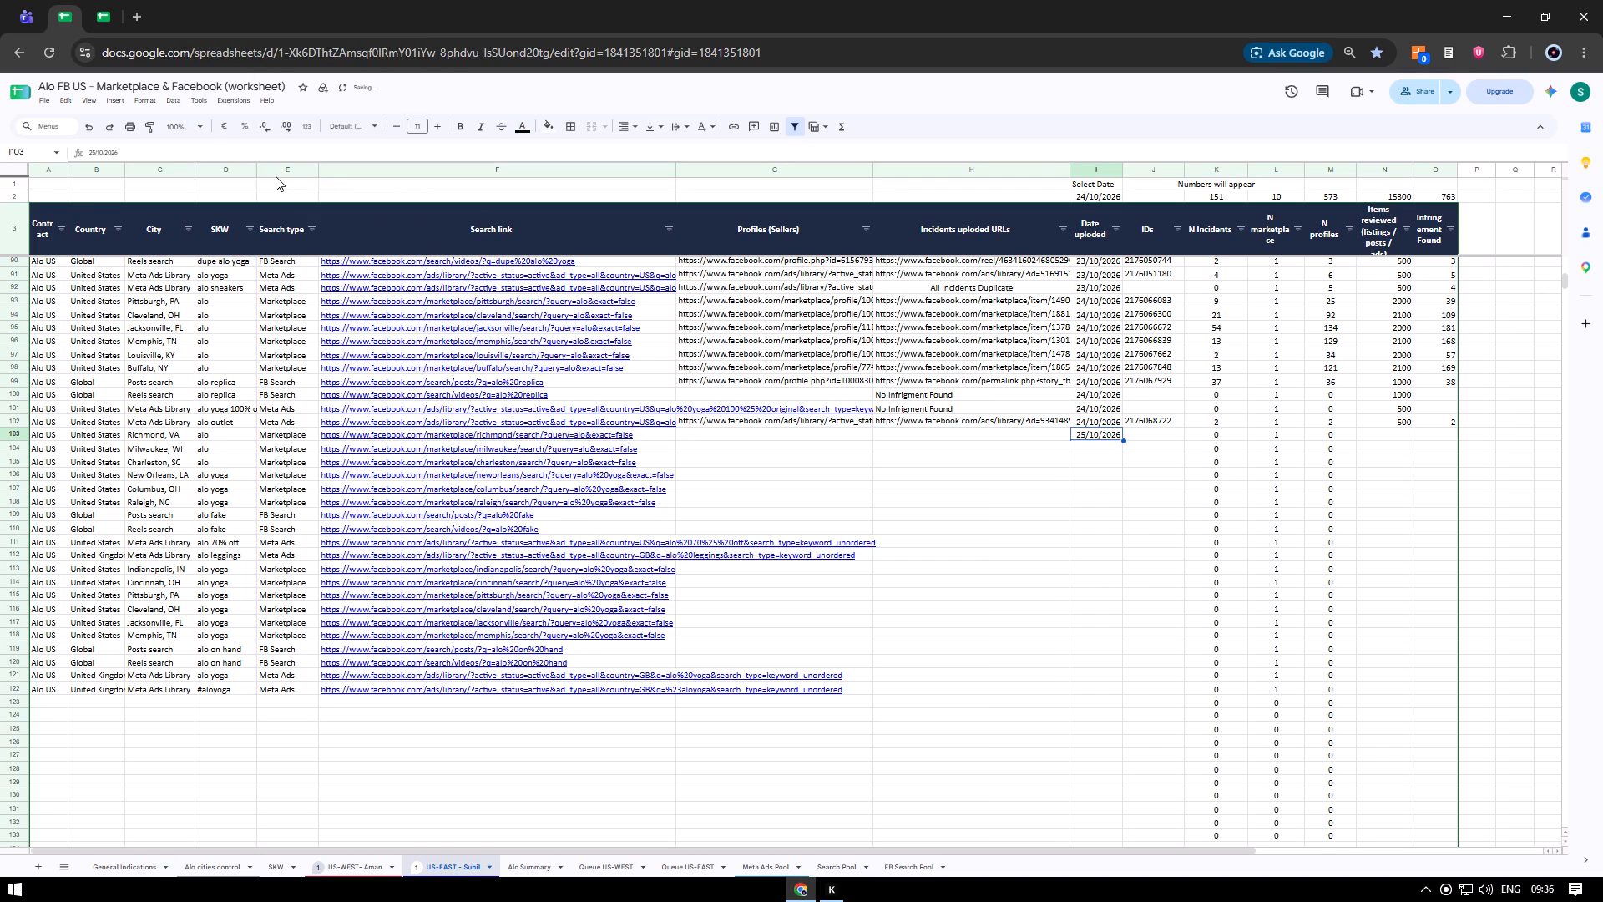
click(1077, 436)
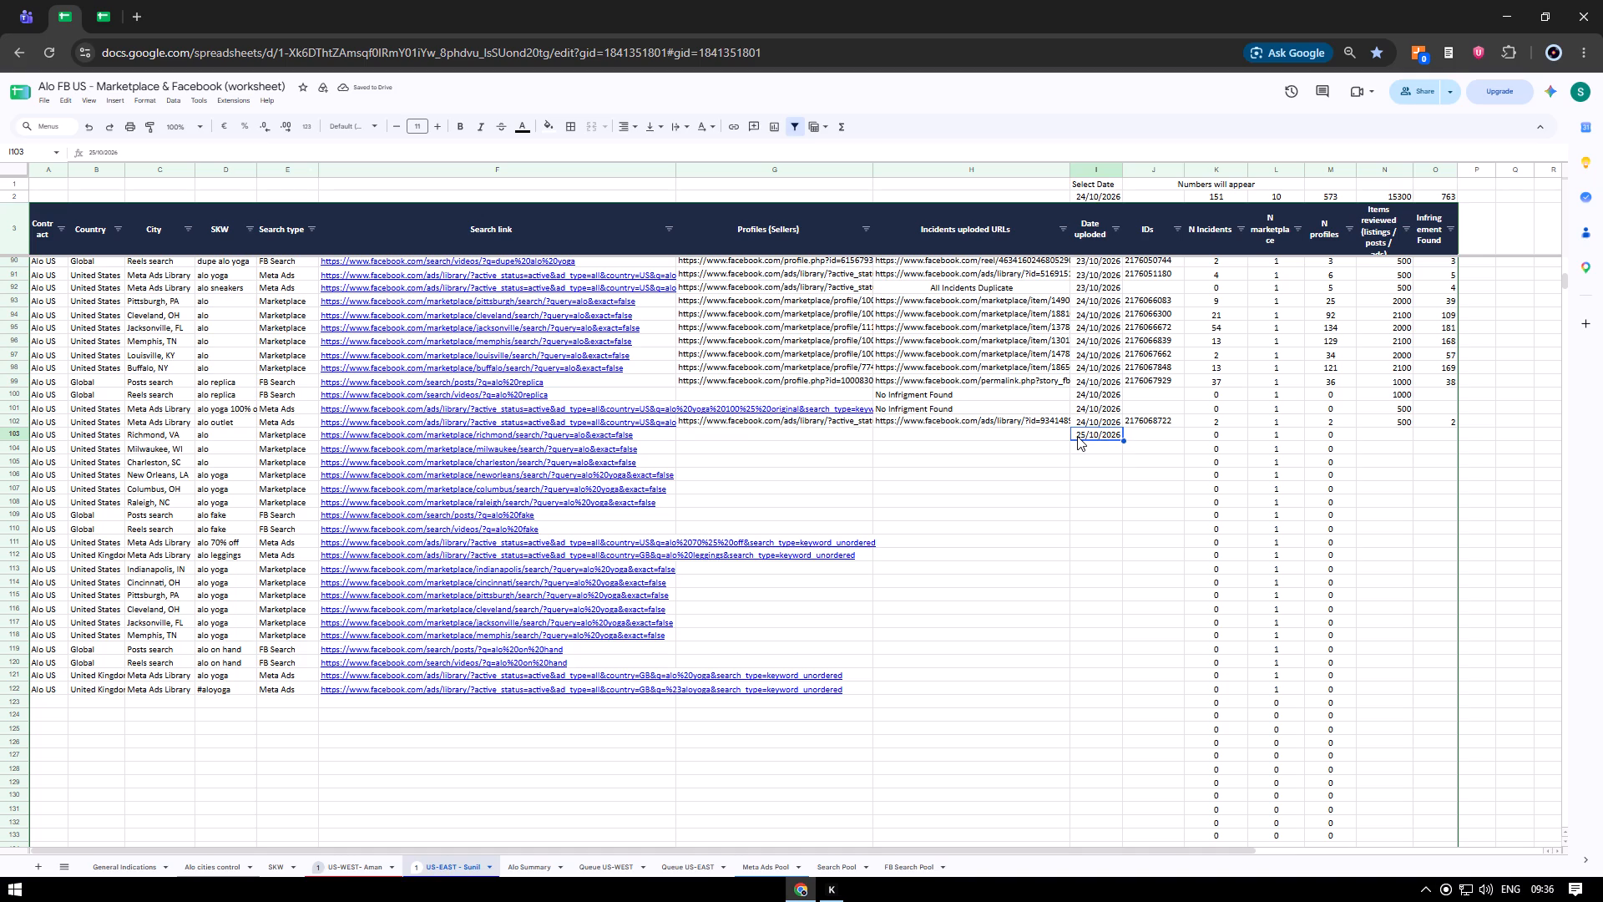
click(1077, 436)
click(1055, 561)
click(687, 436)
Reorder the pinned browser tabs so the Alo FB US worksheet follows Yudhraa Facebook OCR, and select the Richmond search link.
key(ctrl+Tab)
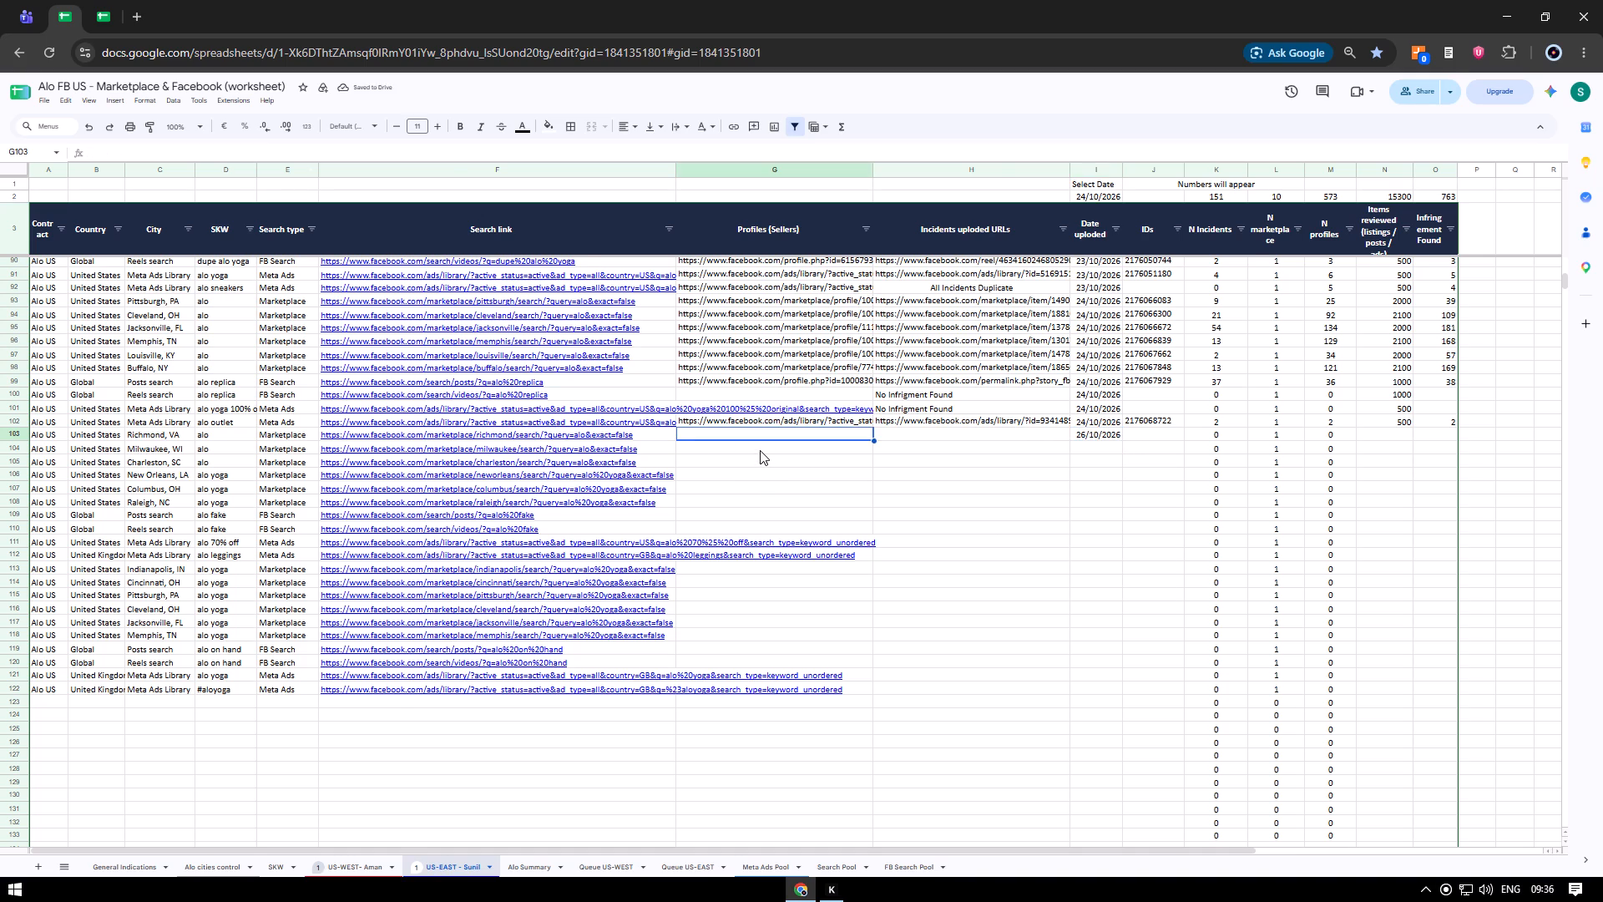
drag(72, 21, 110, 24)
key(Left)
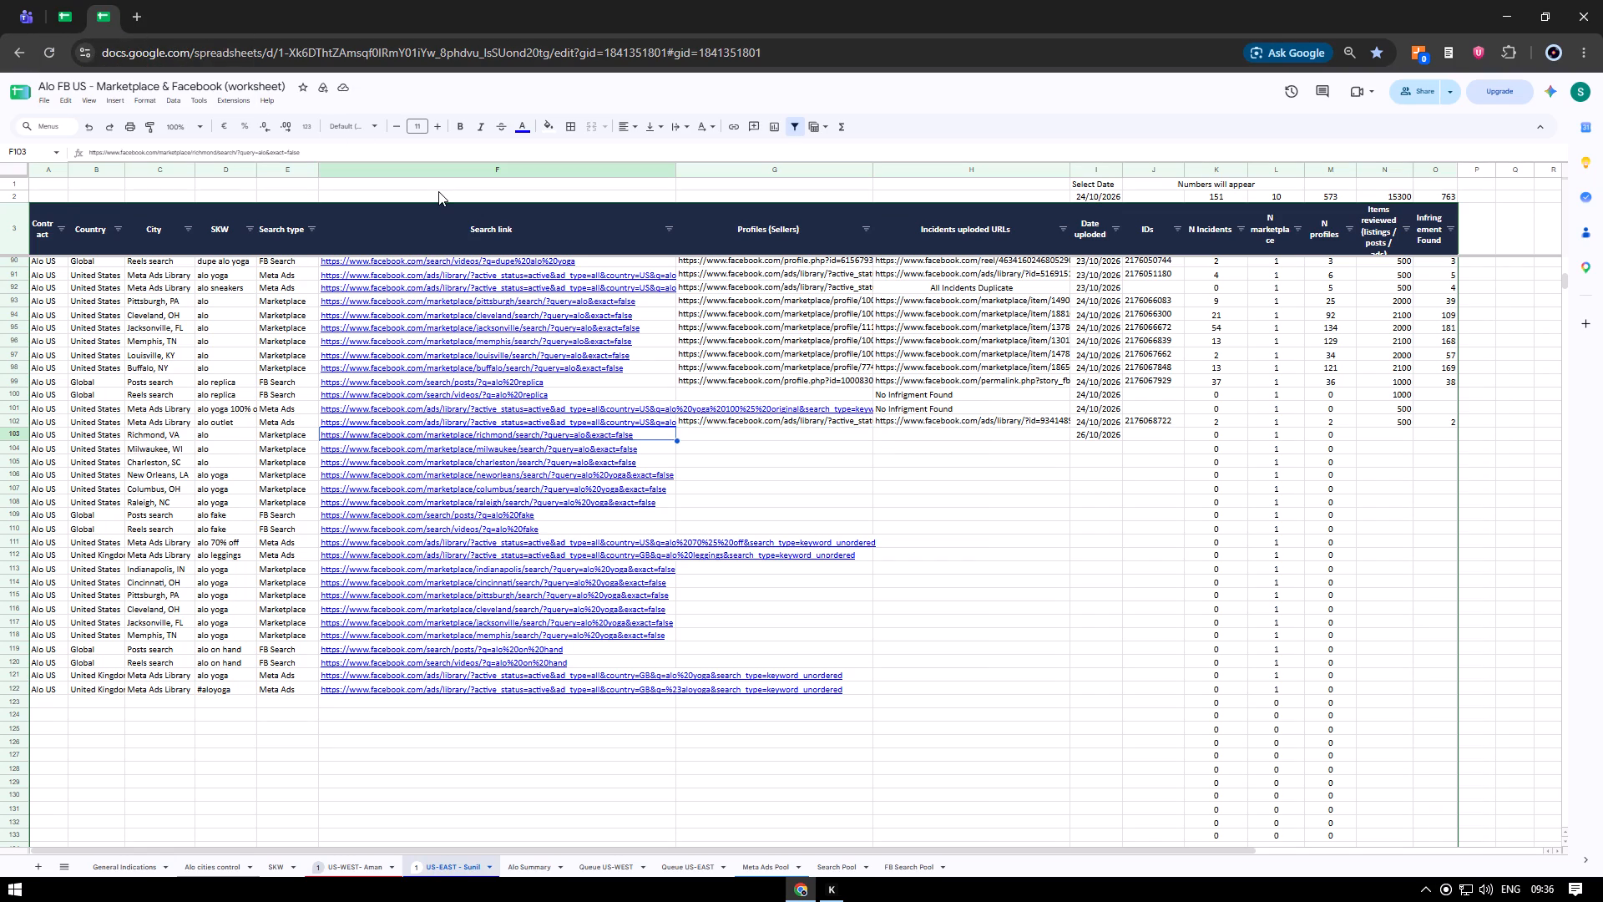
Copy the Richmond Marketplace search link from row 103 and open the Facebook Tool runner.
key(ctrl+c)
key(ctrl+c)
key(ctrl+c)
key(ctrl+c)
key(ctrl+d)
key(shift+Tab)
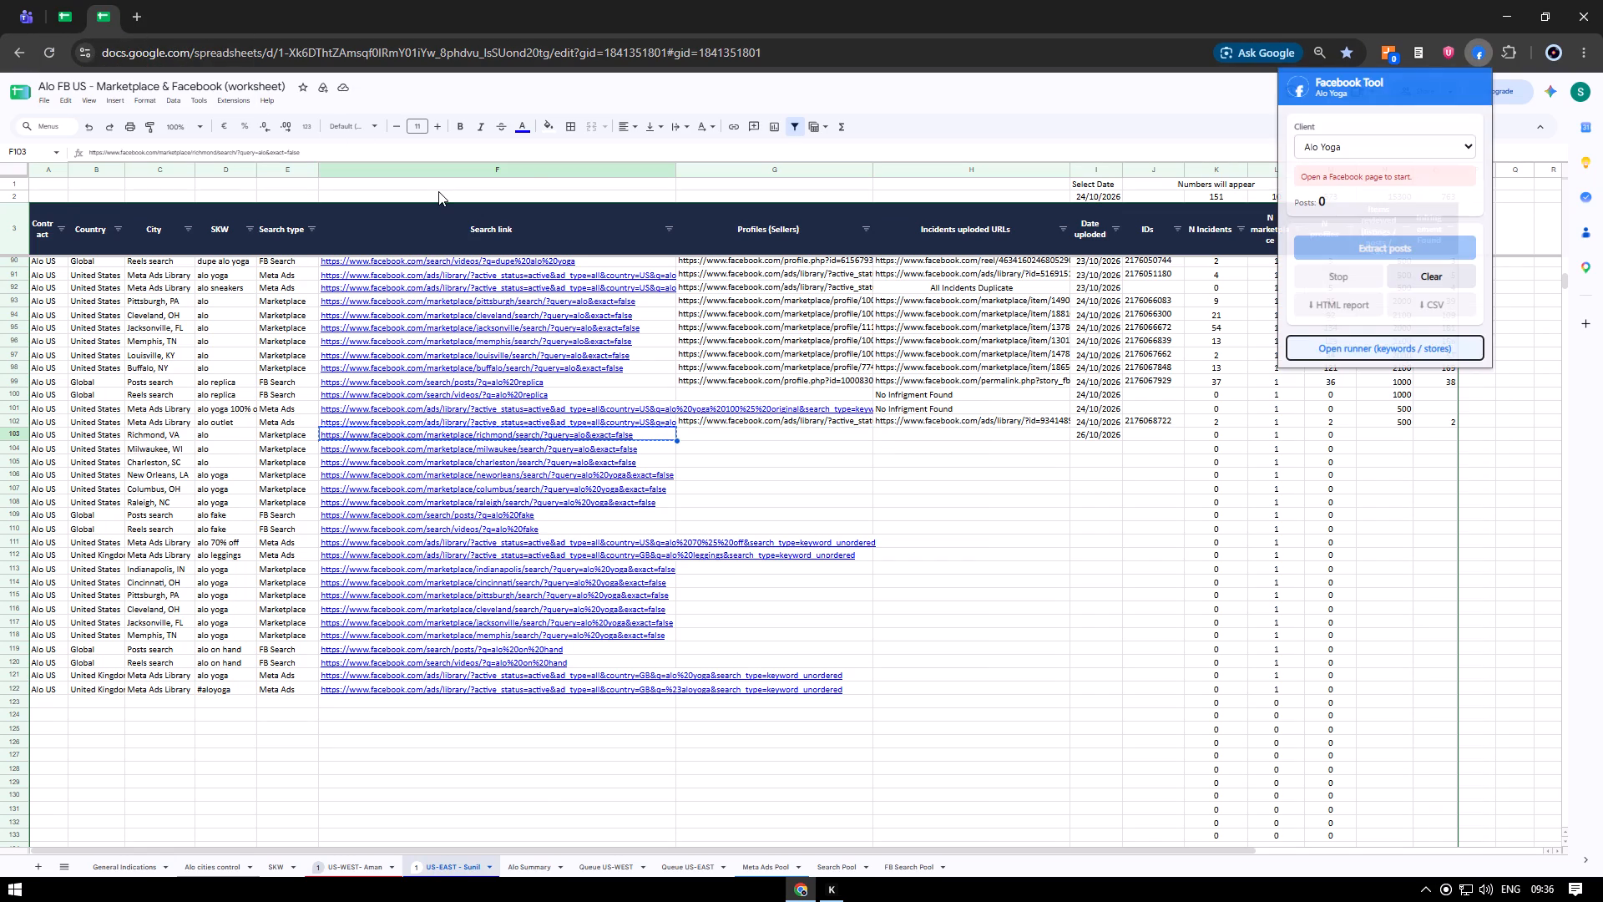
key(Return)
Set what to scrape in the runner to Marketplace — search by region.
key(Tab)
key(Tab)
key(Tab)
key(shift+Tab)
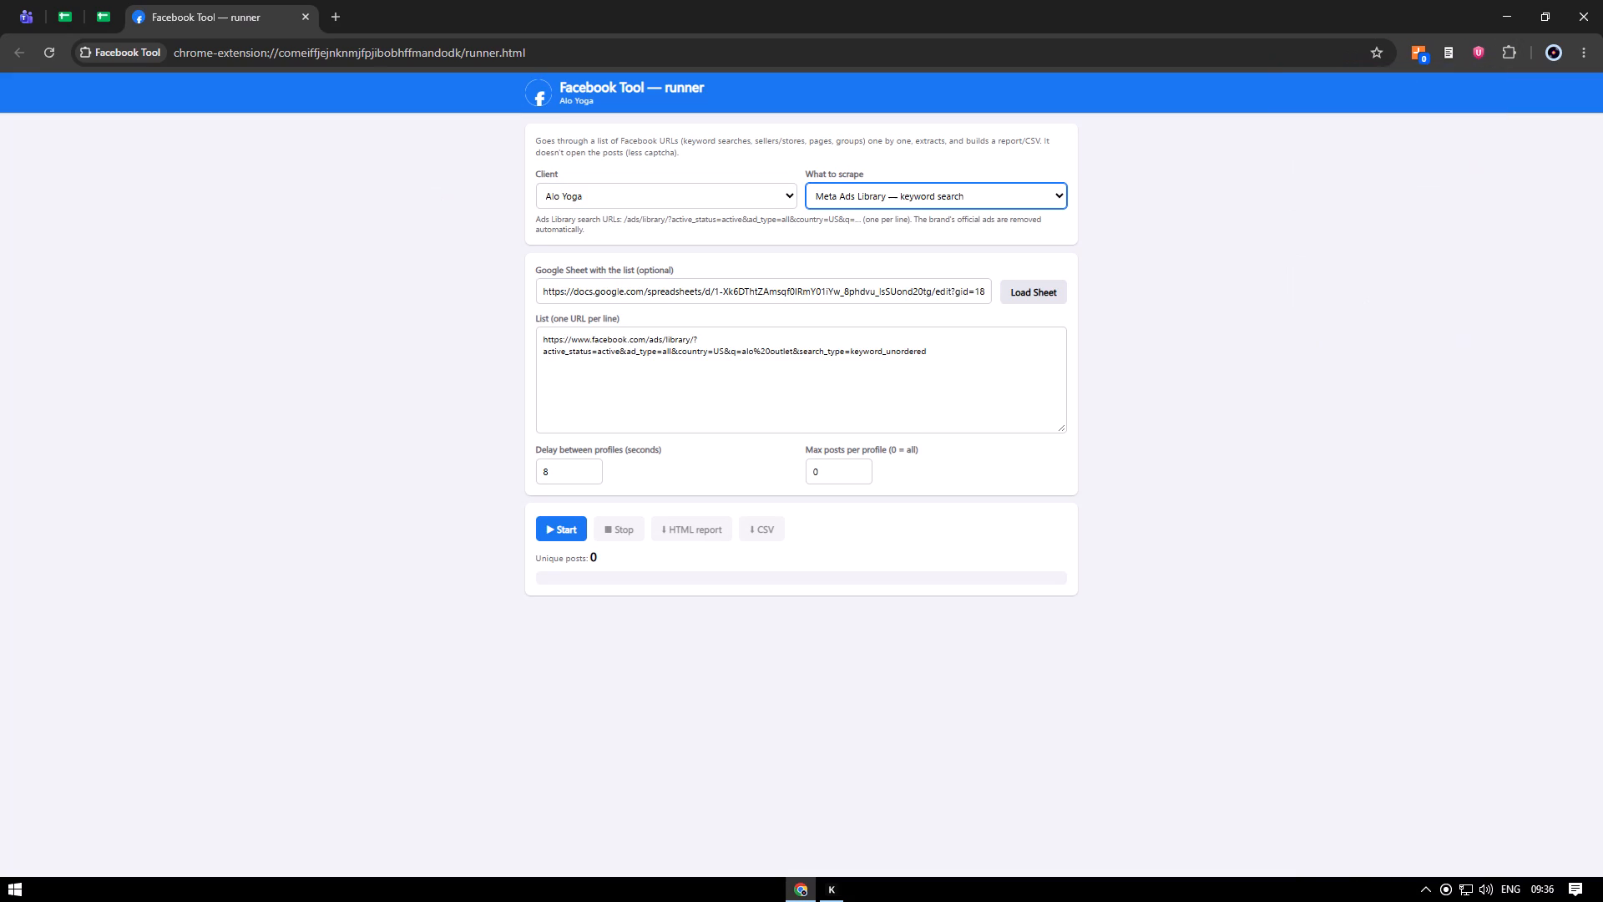
key(Down)
key(Down)
key(Up)
key(Up)
key(Up)
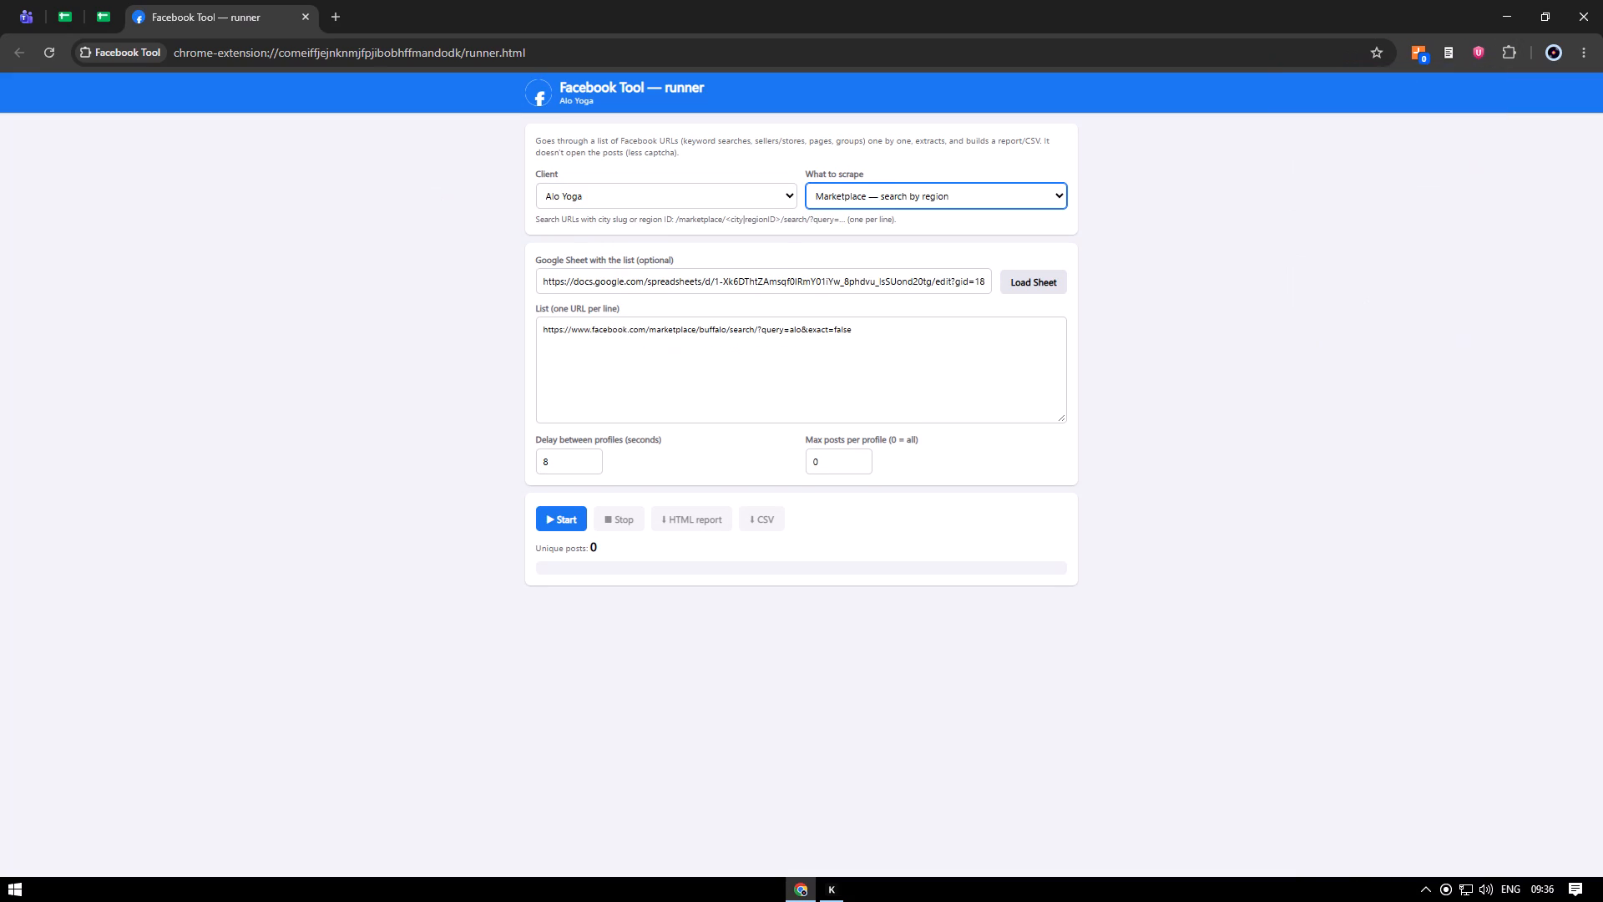
Replace the Buffalo URL in the runner's list with the copied Richmond Marketplace search link.
key(Tab)
key(Tab)
key(Tab)
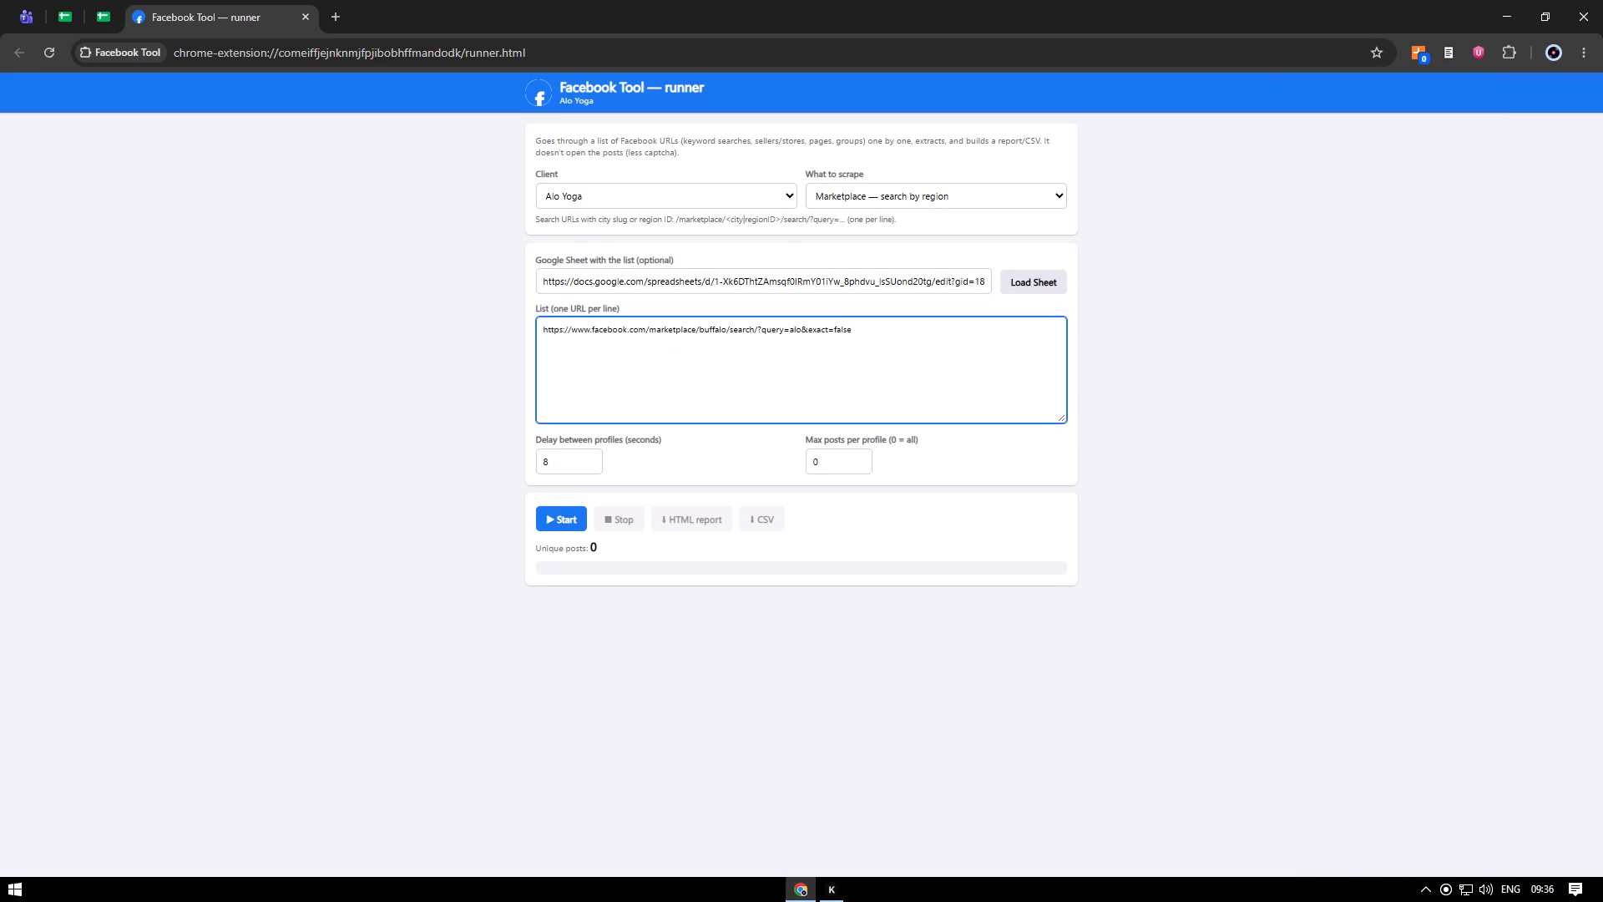
key(ctrl+a)
key(ctrl+v)
Set the maximum posts per profile to 2000 and start the Richmond scrape.
key(Tab)
key(Tab)
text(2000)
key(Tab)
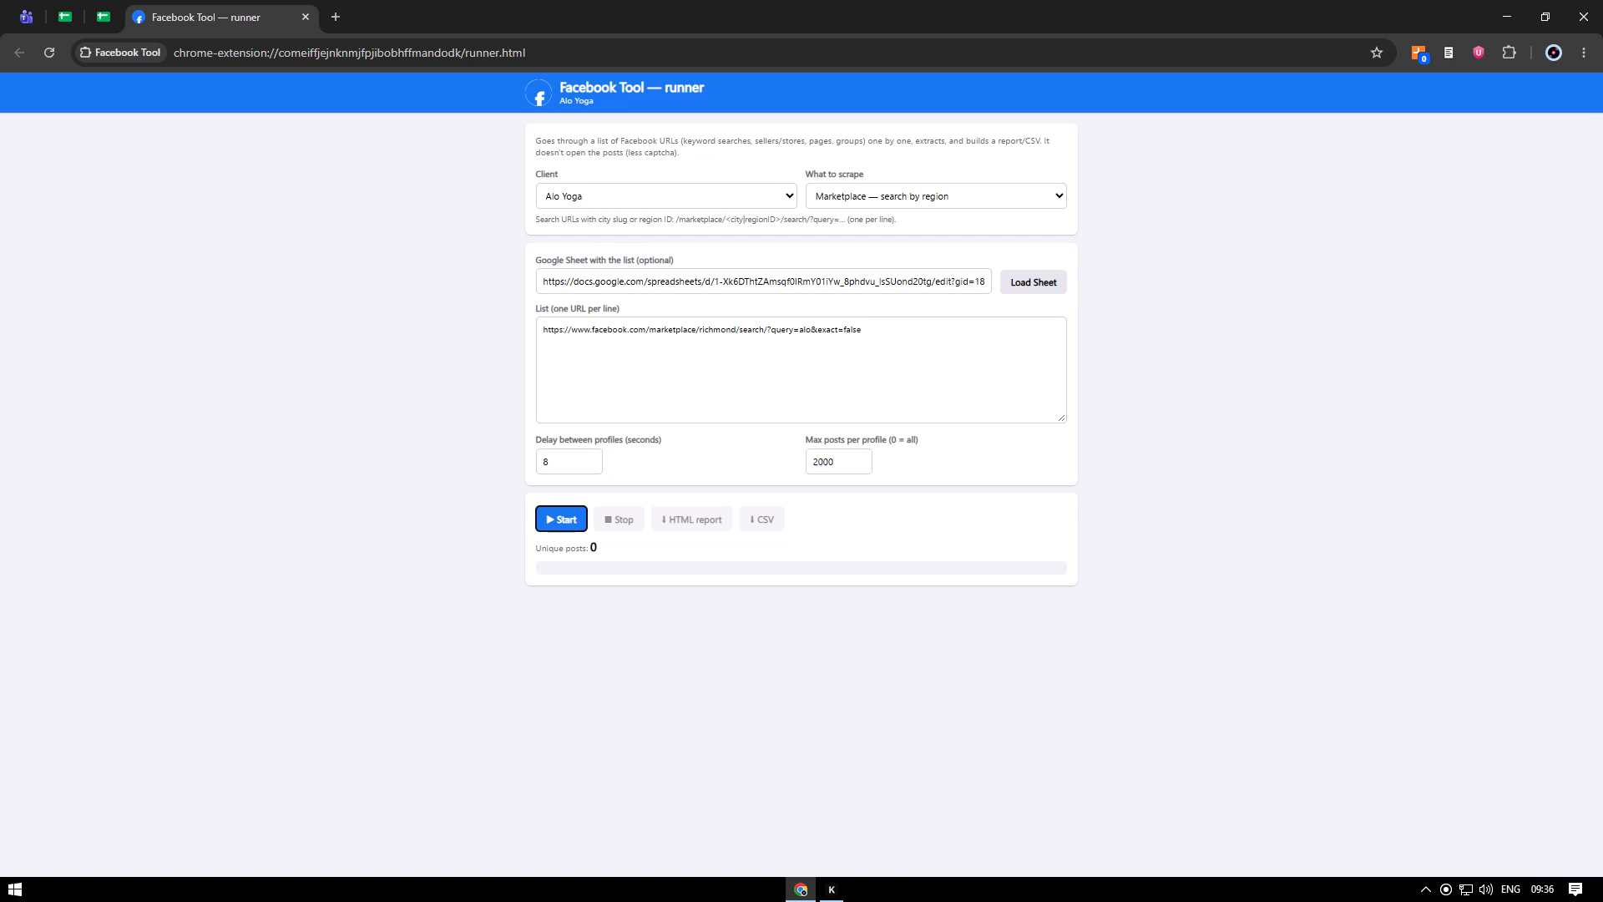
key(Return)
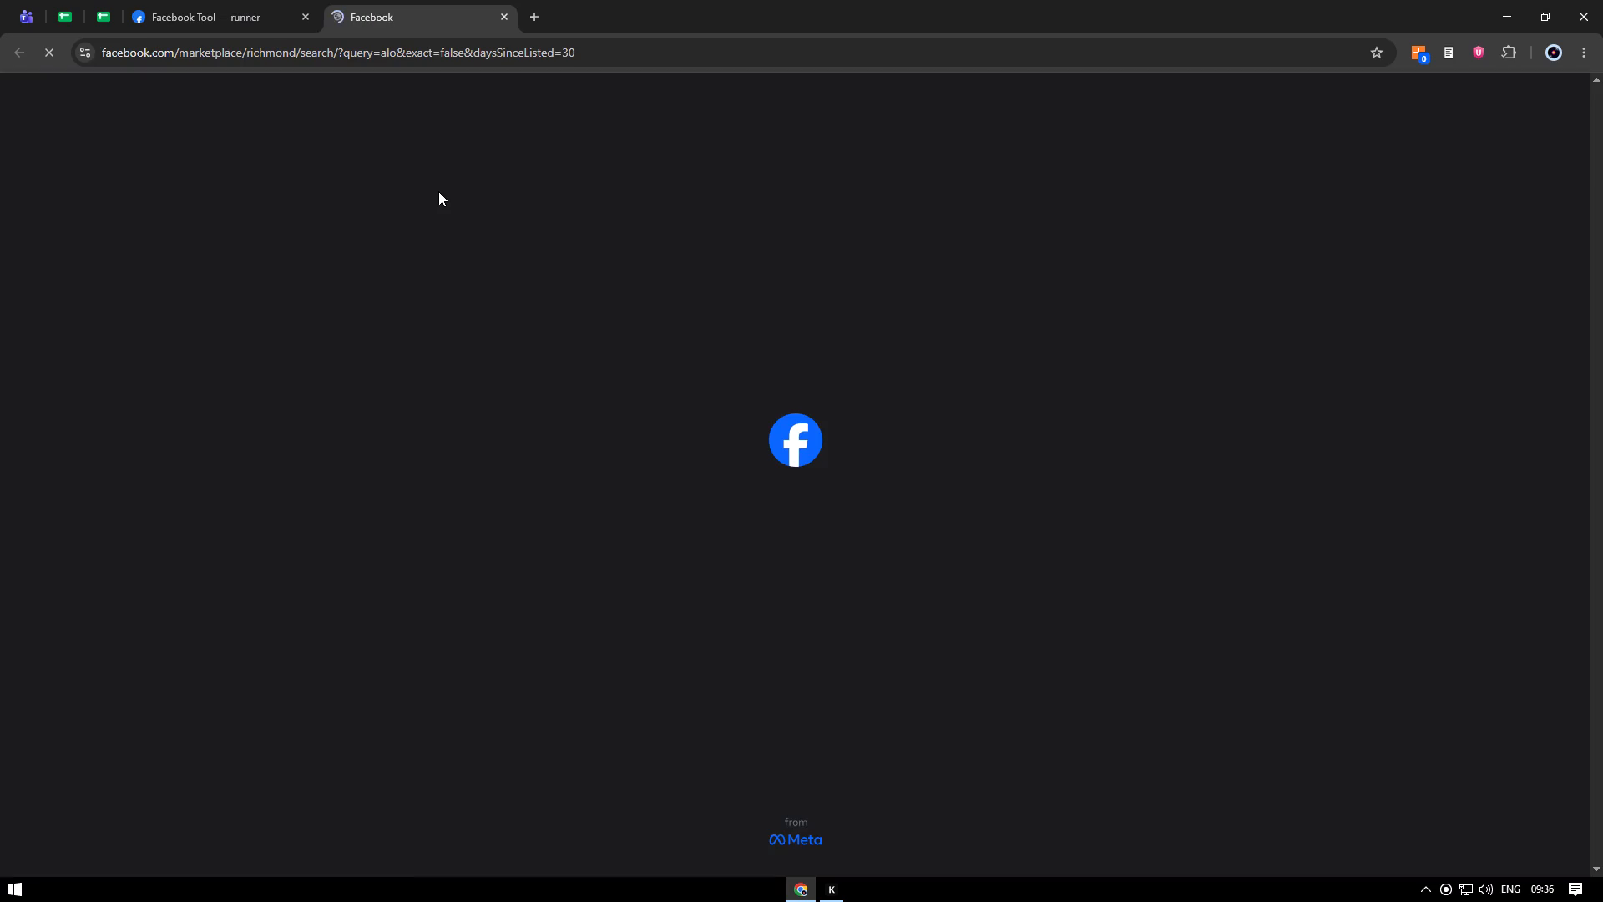
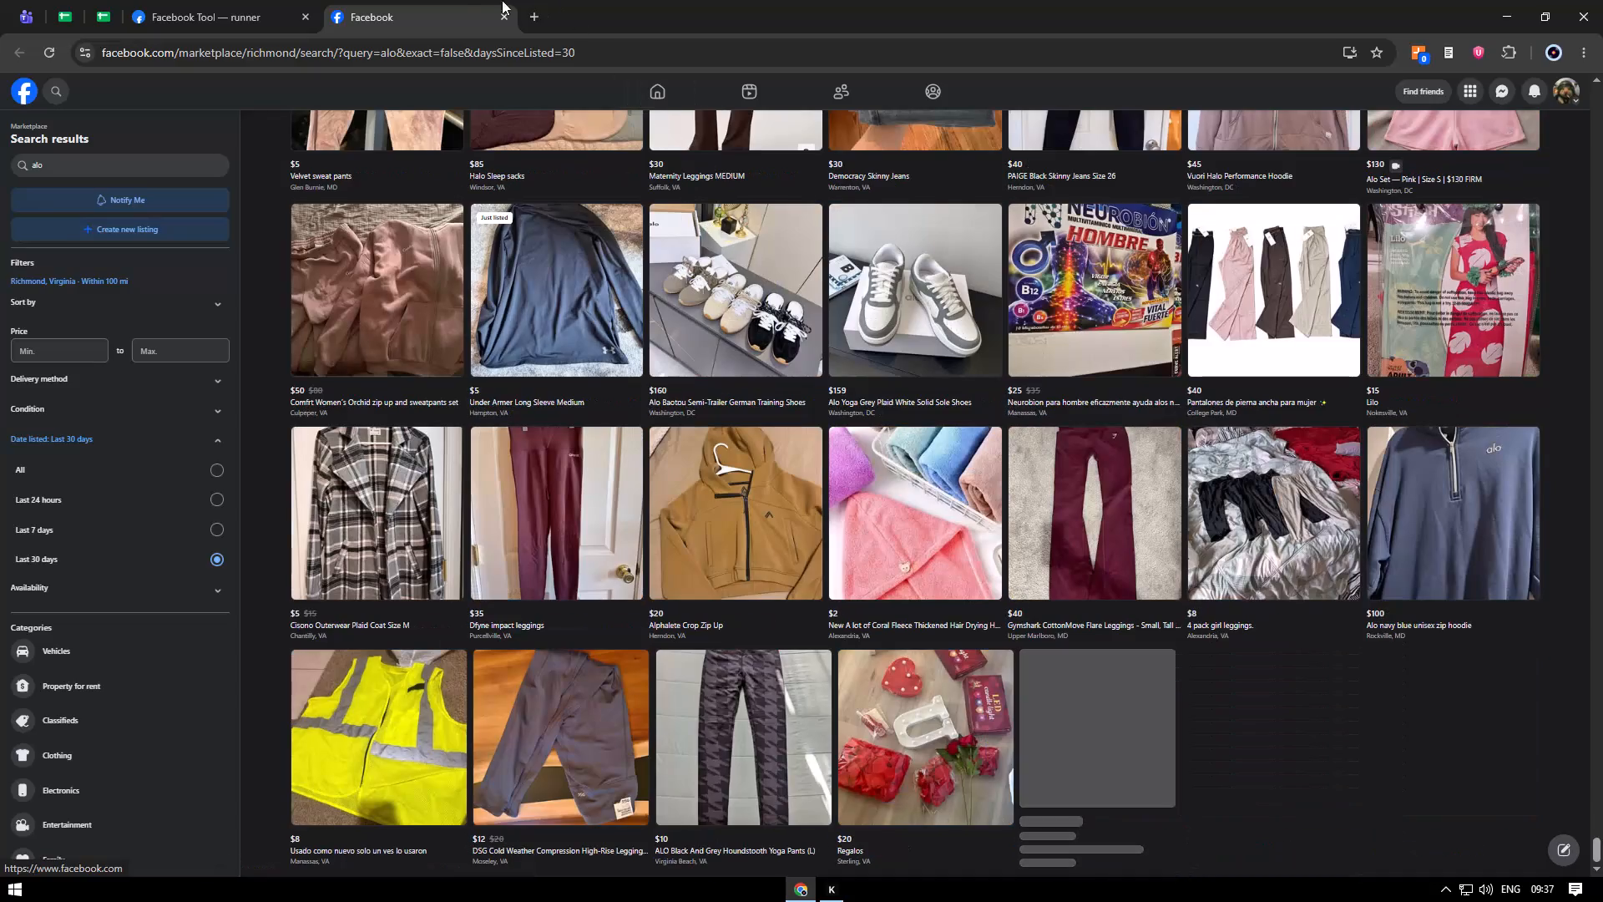
Check the Facebook Tool runner's progress on the Richmond scrape, and return to the Marketplace search results.
click(298, 0)
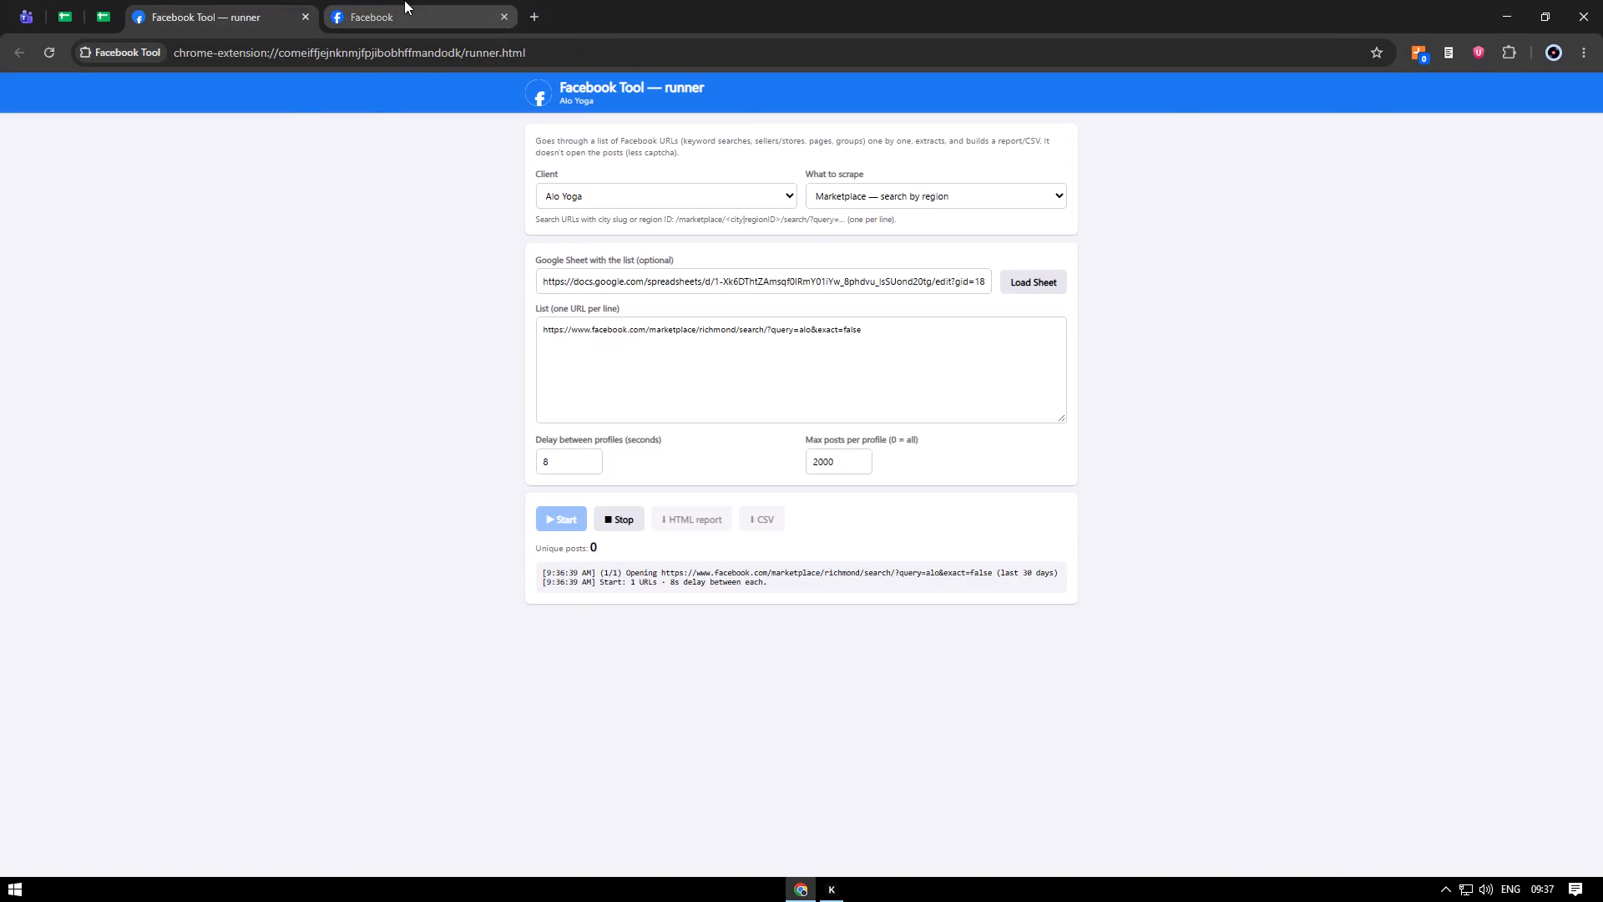
click(404, 0)
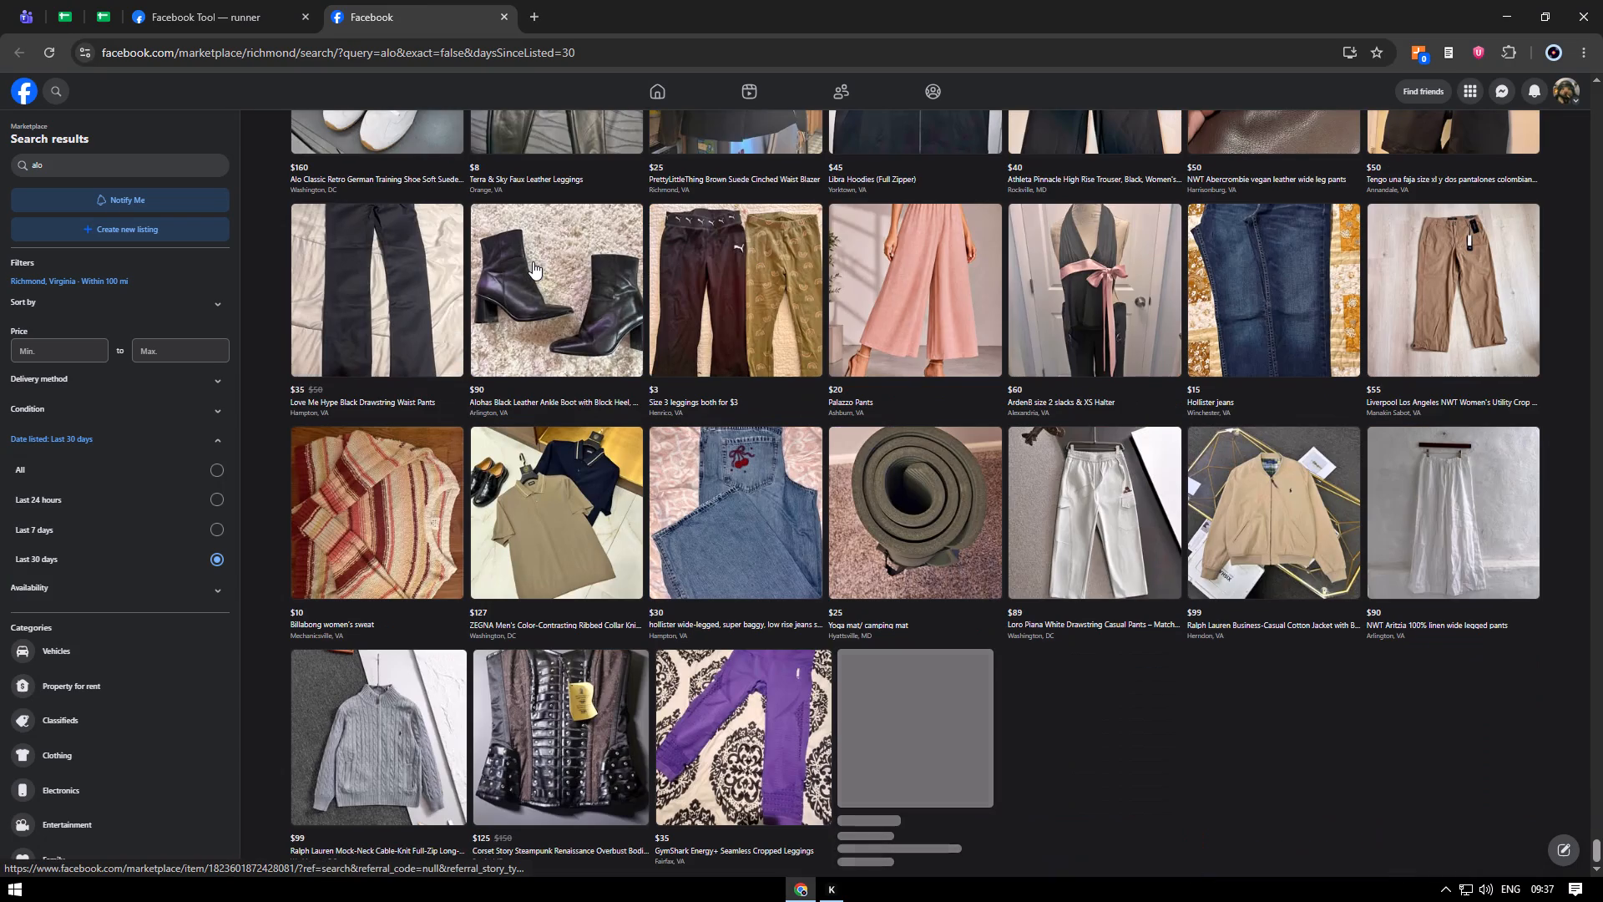
Open File Explorer in an enlarged floating window and expand the Last week group in the Downloads folder.
key(super+e)
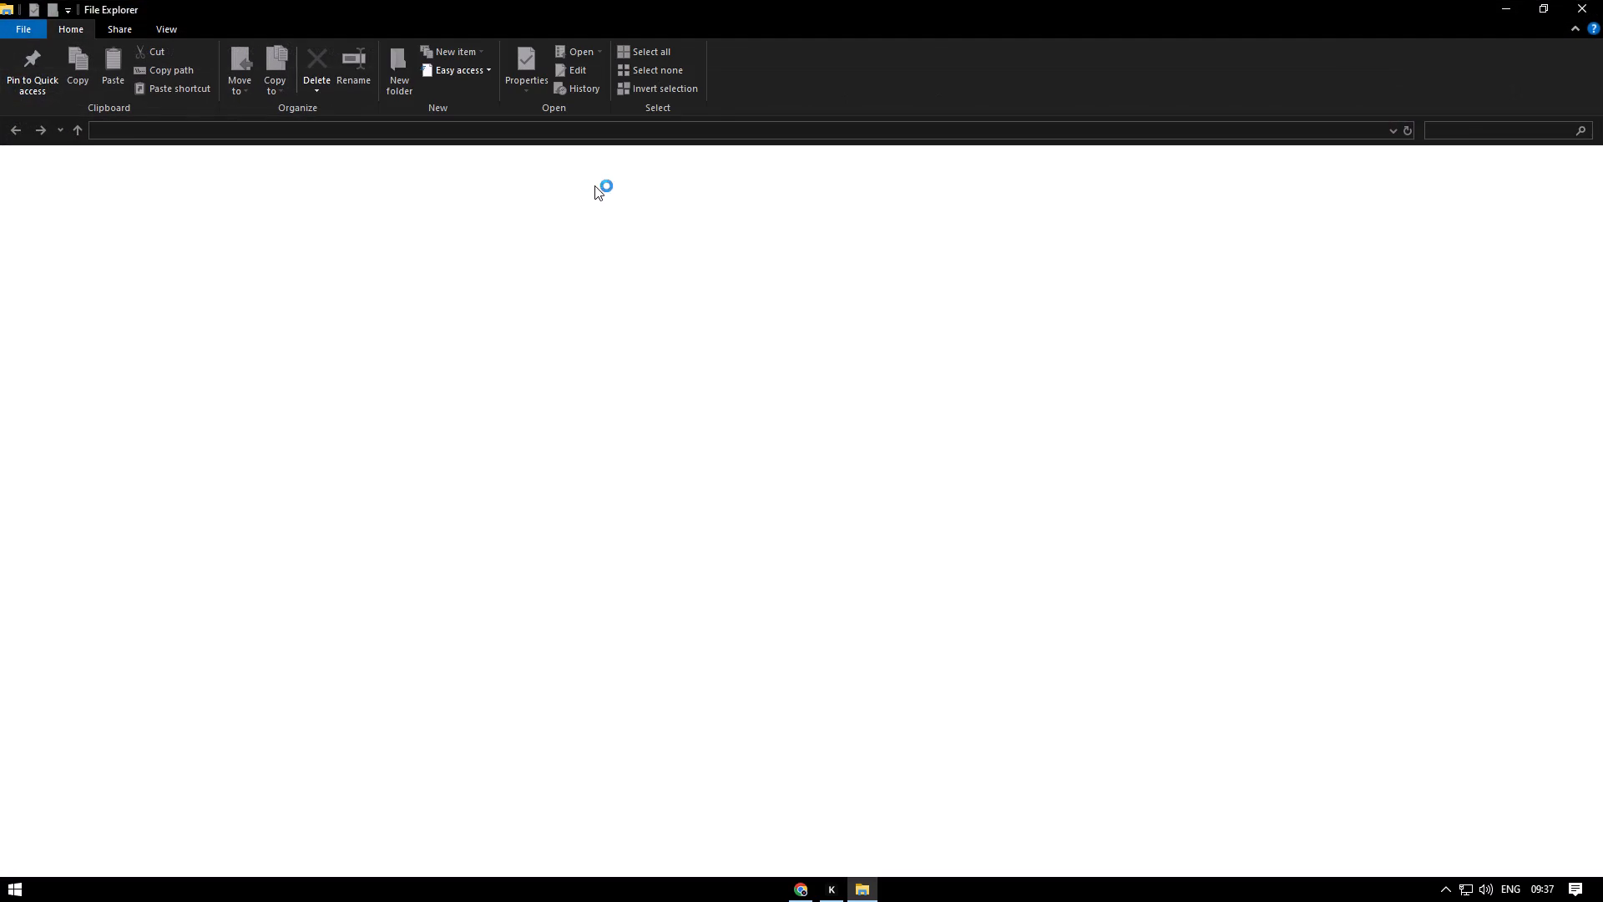
drag(736, 13, 740, 53)
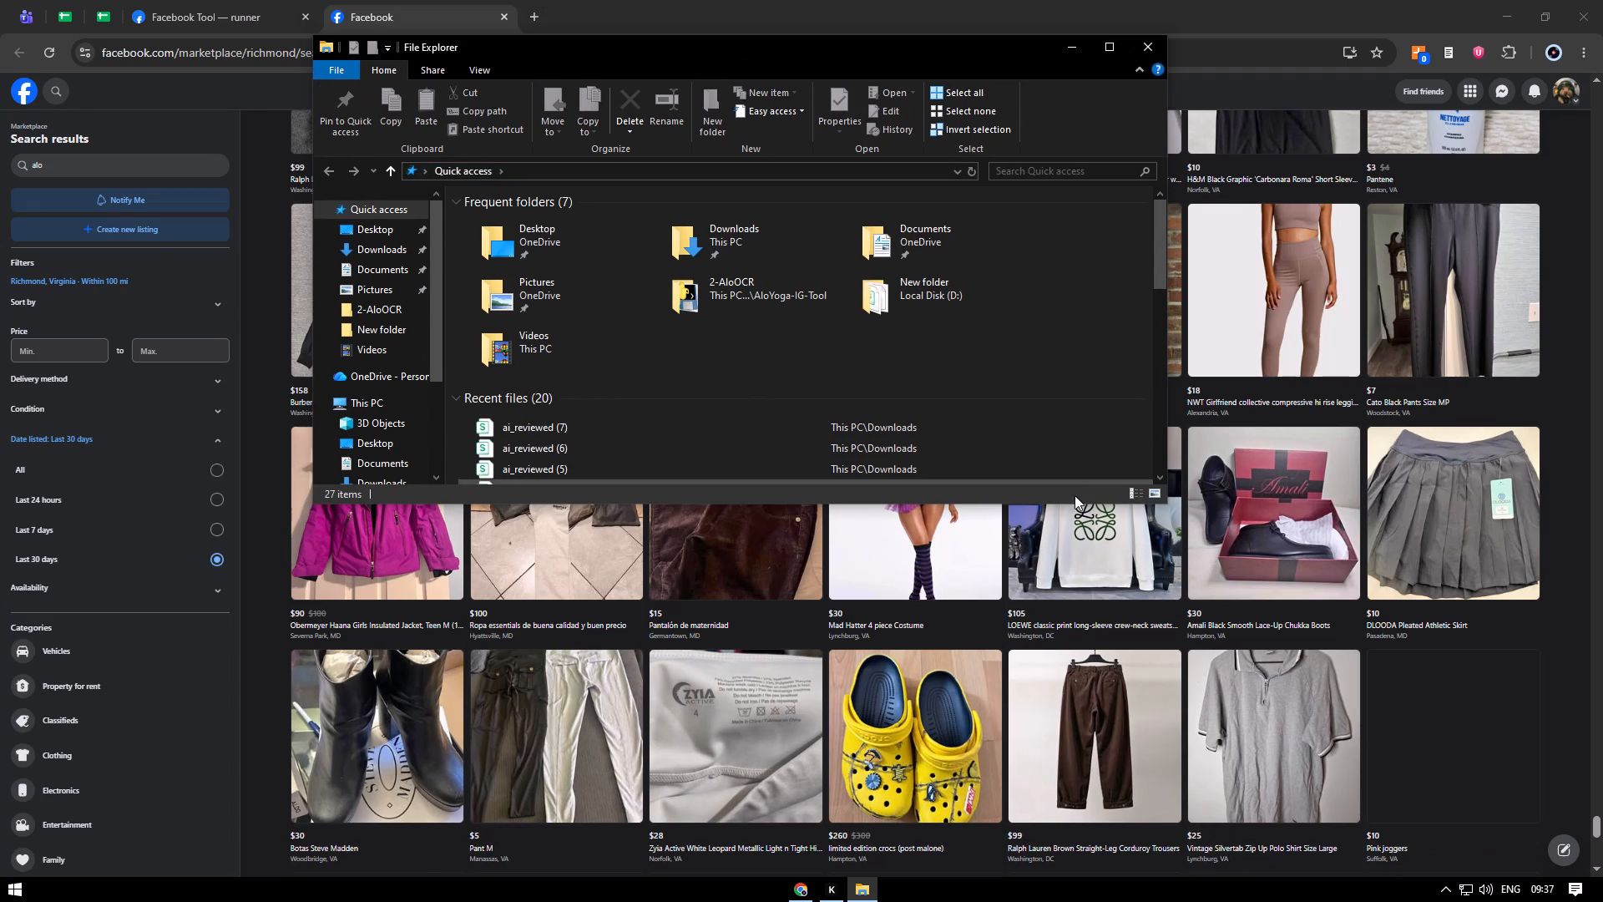
drag(1171, 509, 1478, 830)
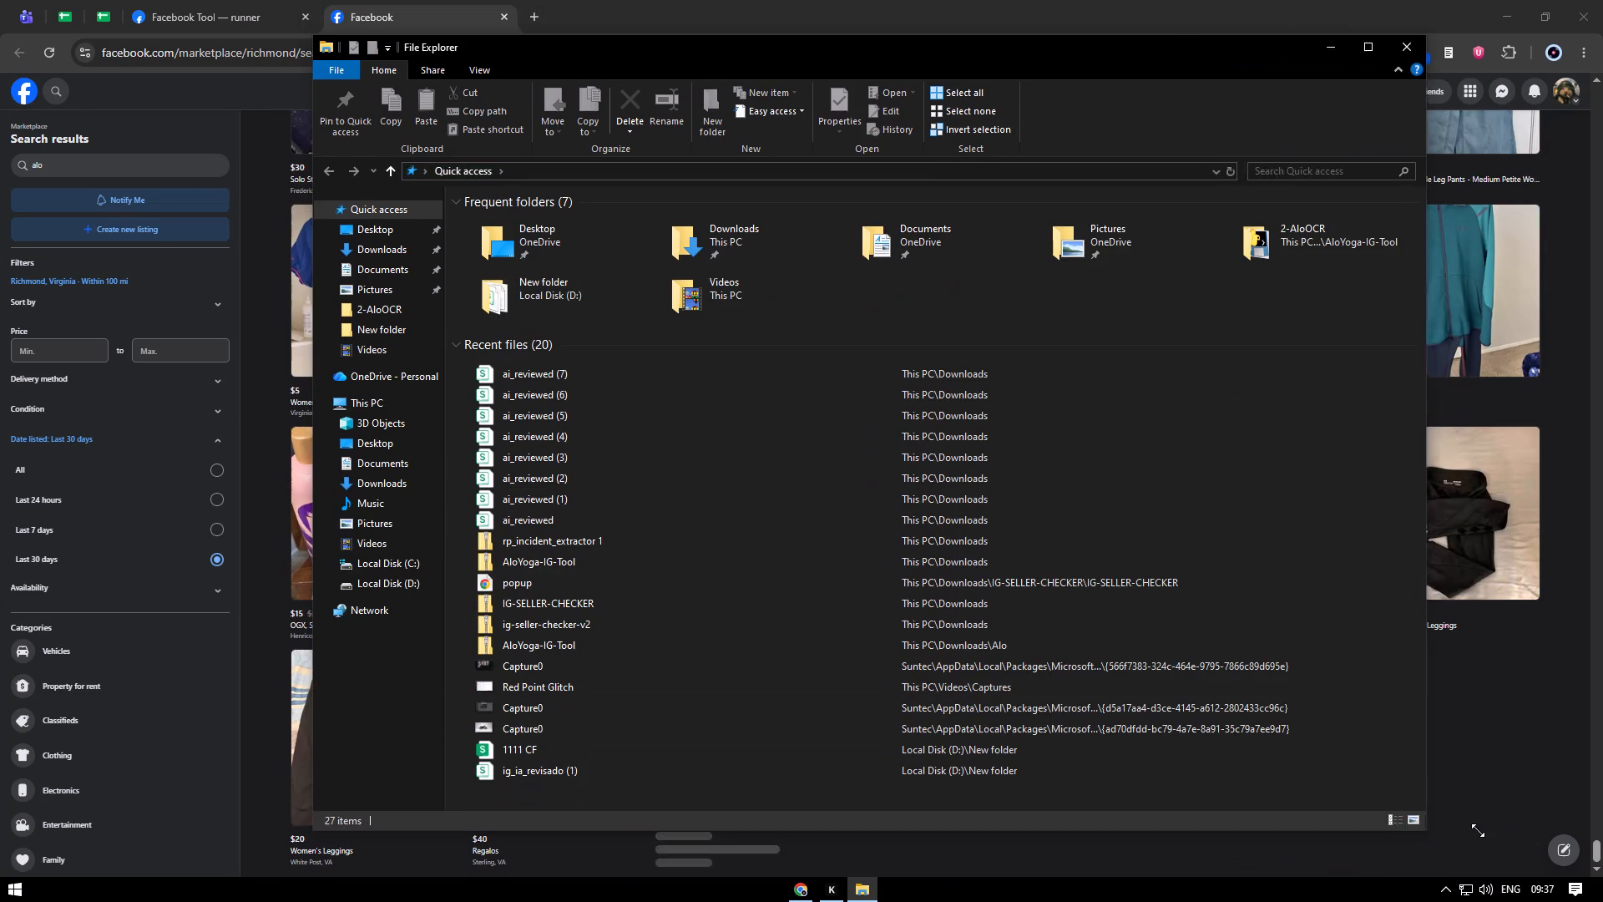
drag(1478, 830, 1480, 830)
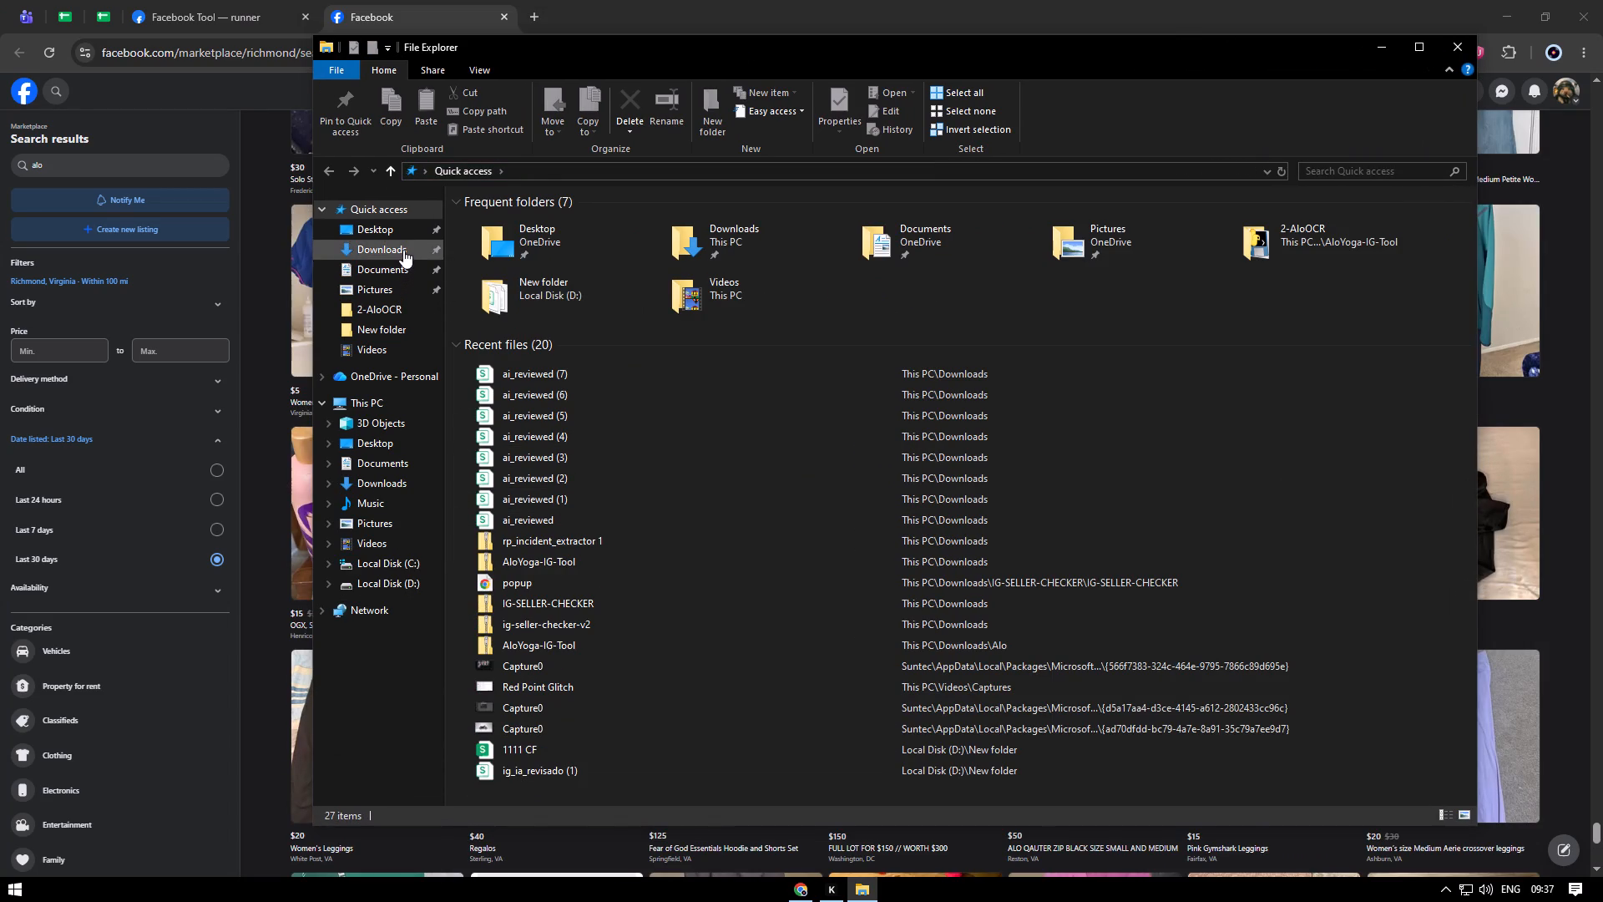
click(403, 250)
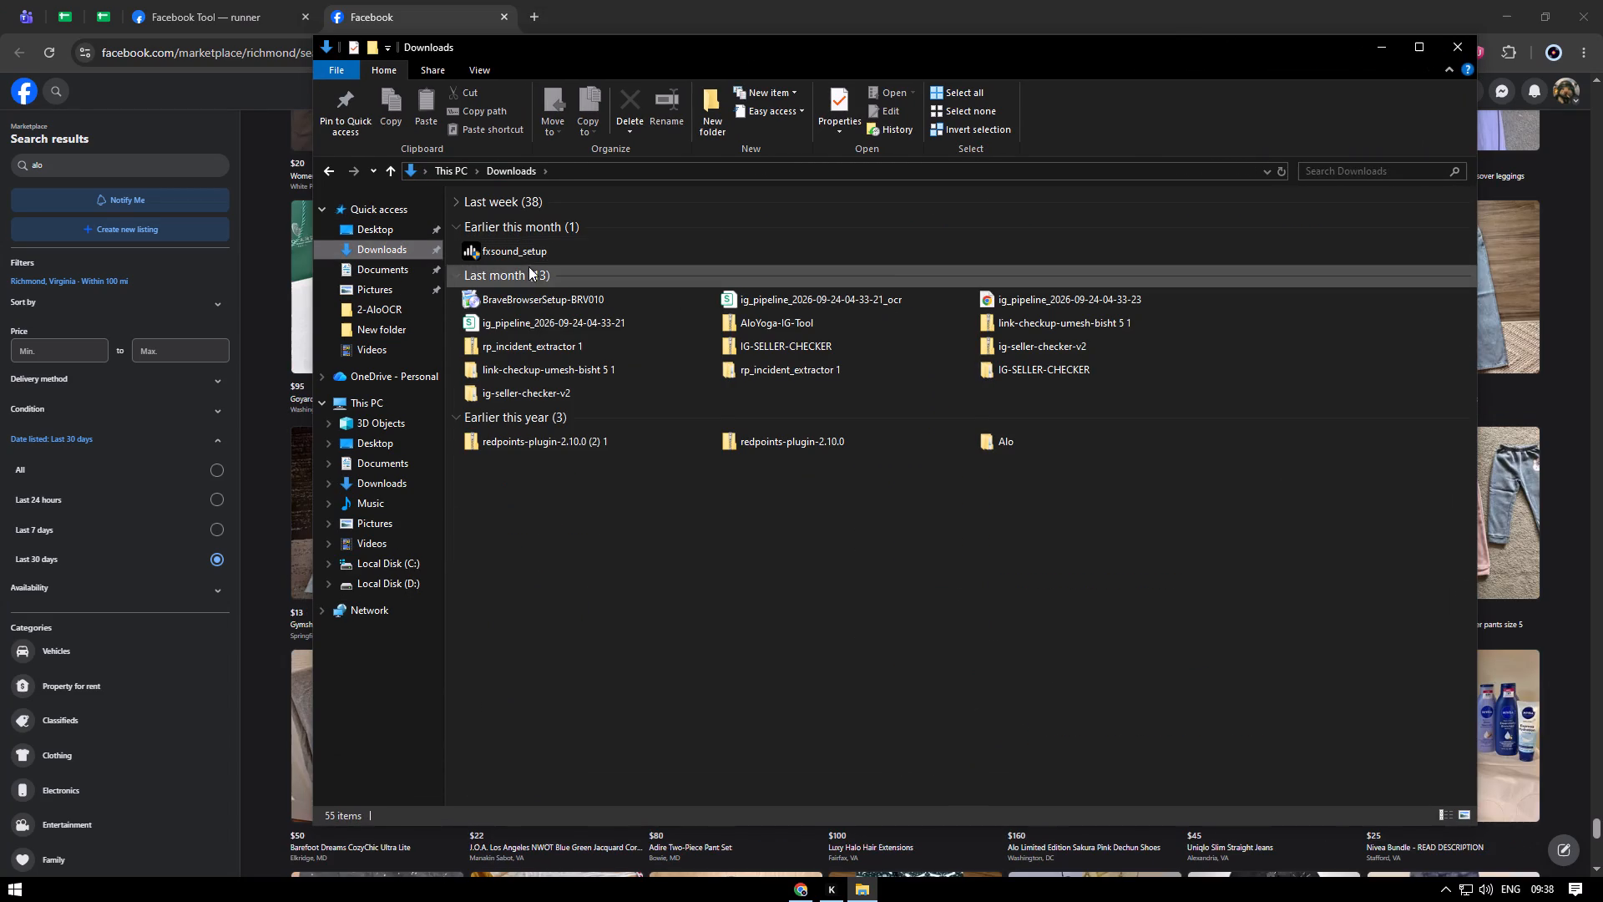
click(687, 209)
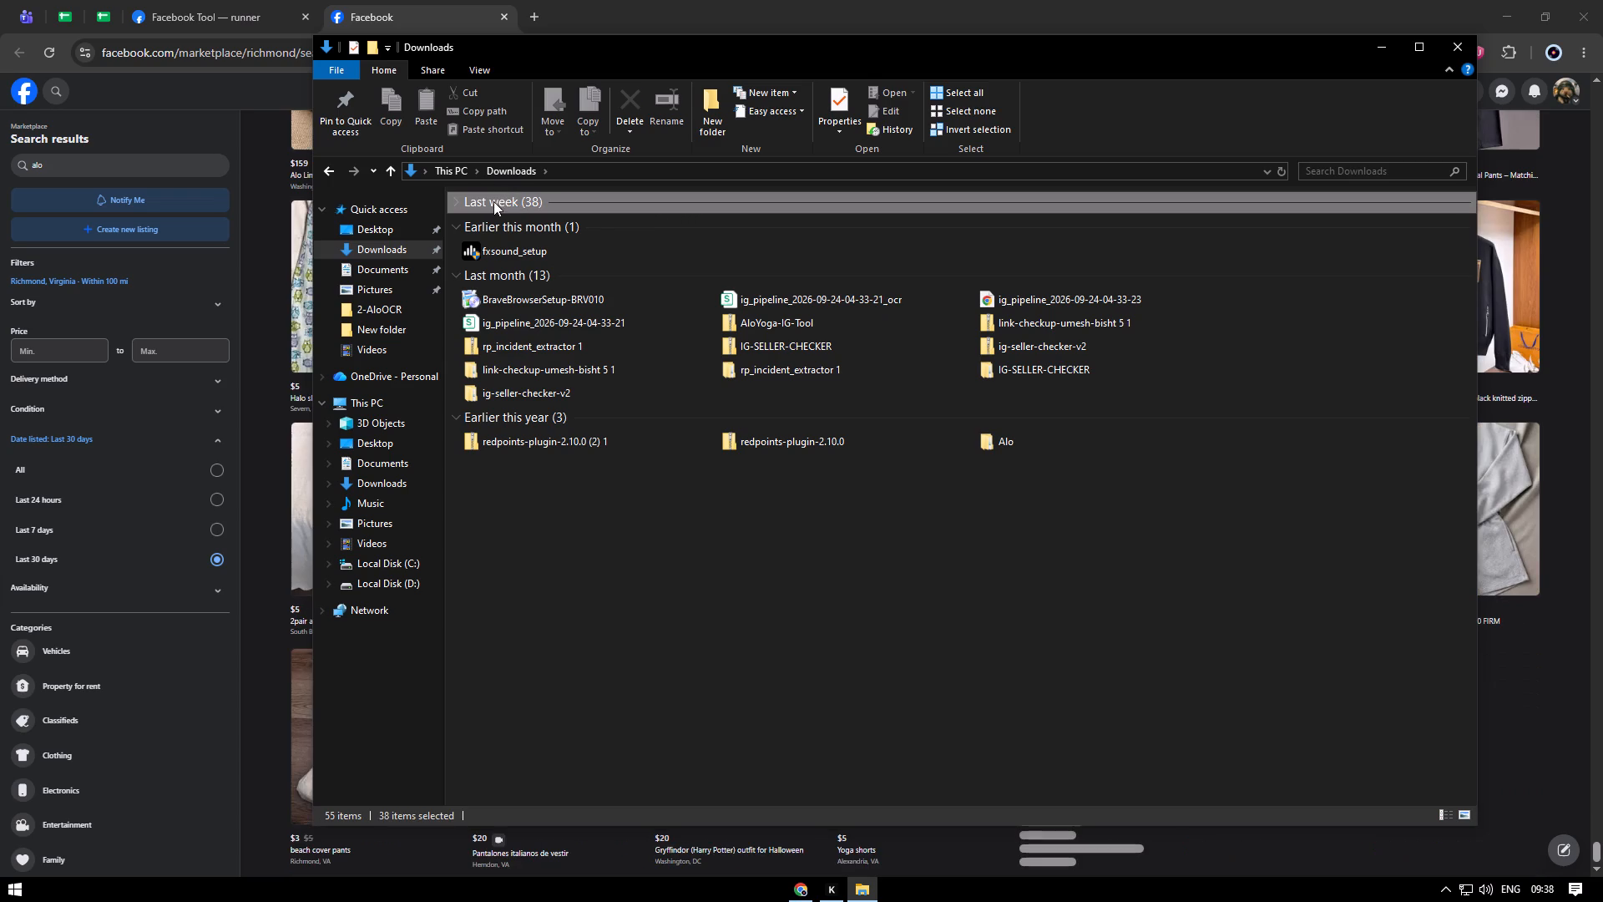
click(459, 204)
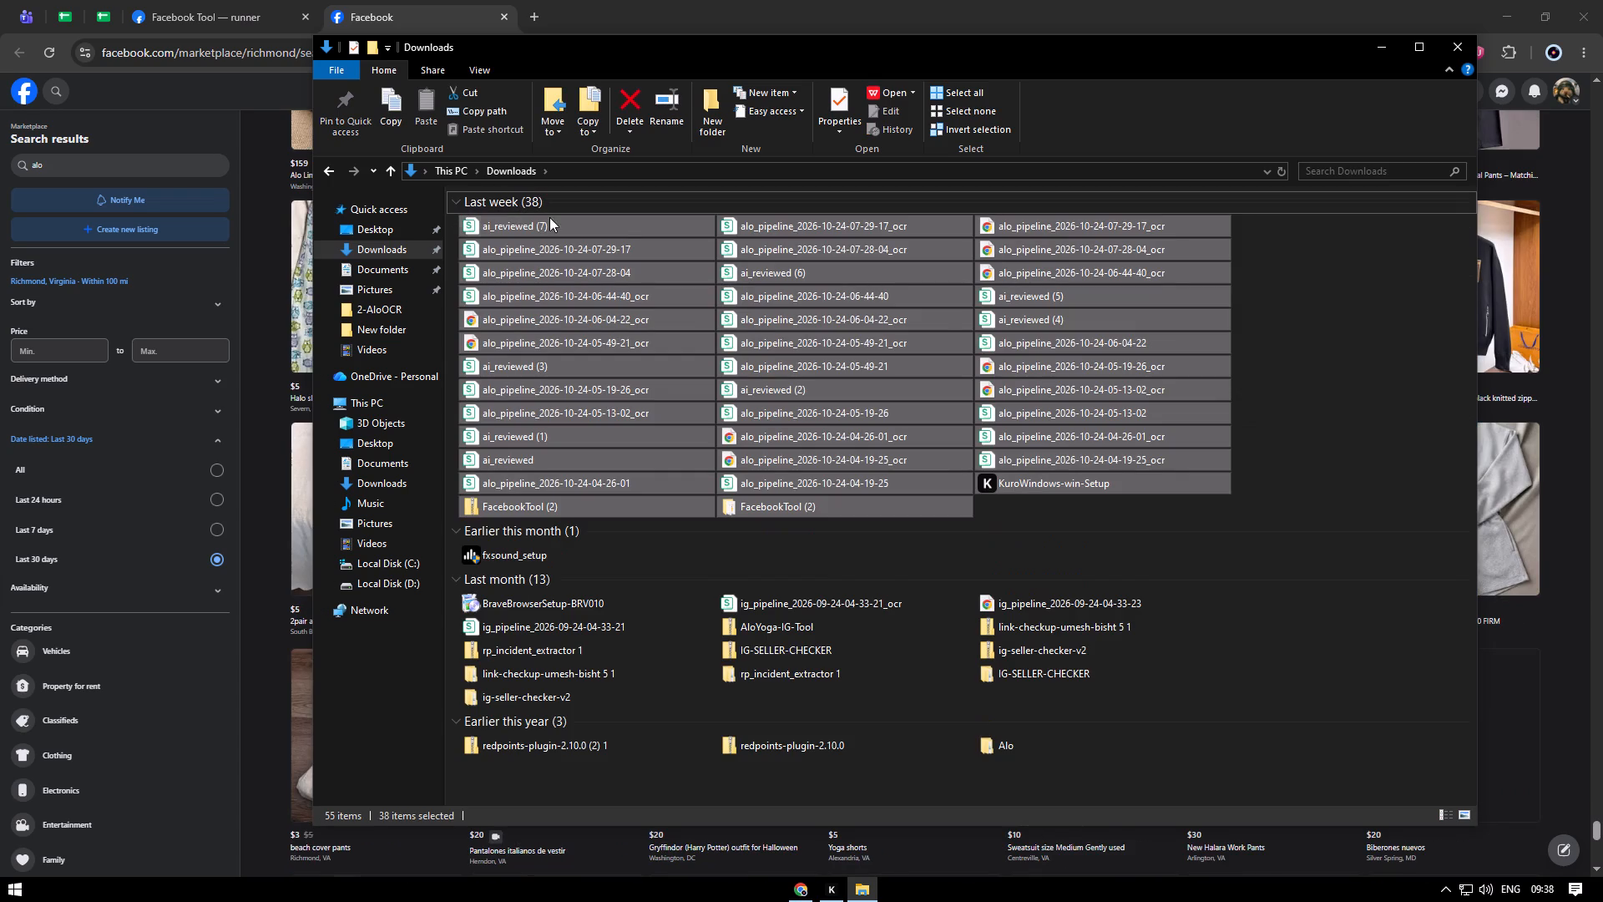
click(1337, 431)
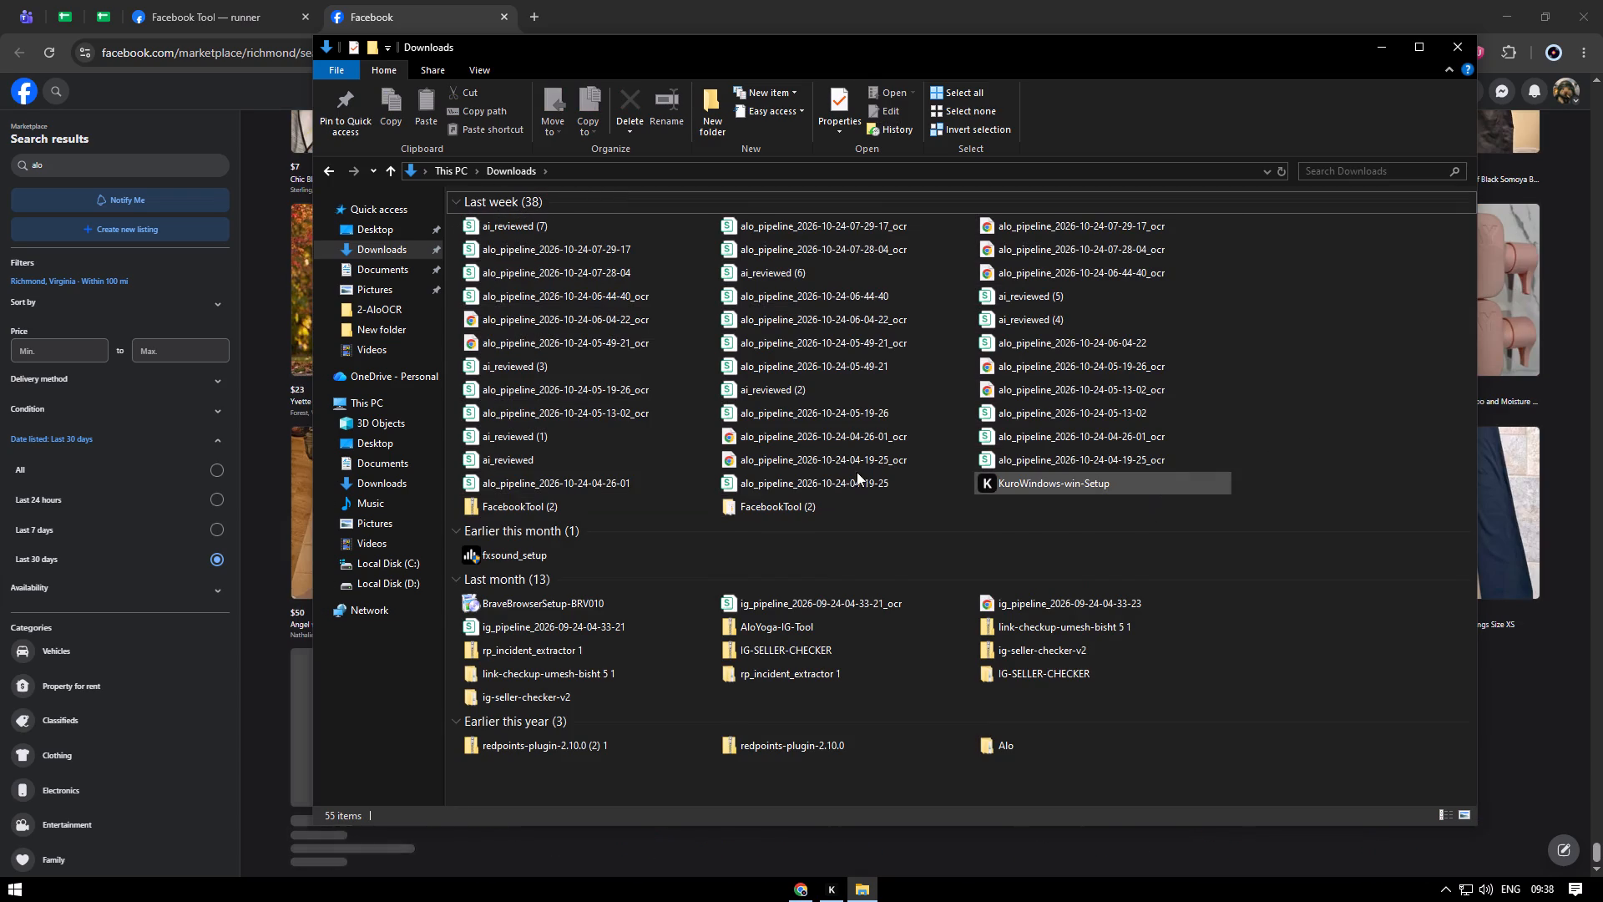
Look inside the FacebookTool (2) folder in Downloads, and minimise the File Explorer window.
double_click(762, 505)
double_click(571, 241)
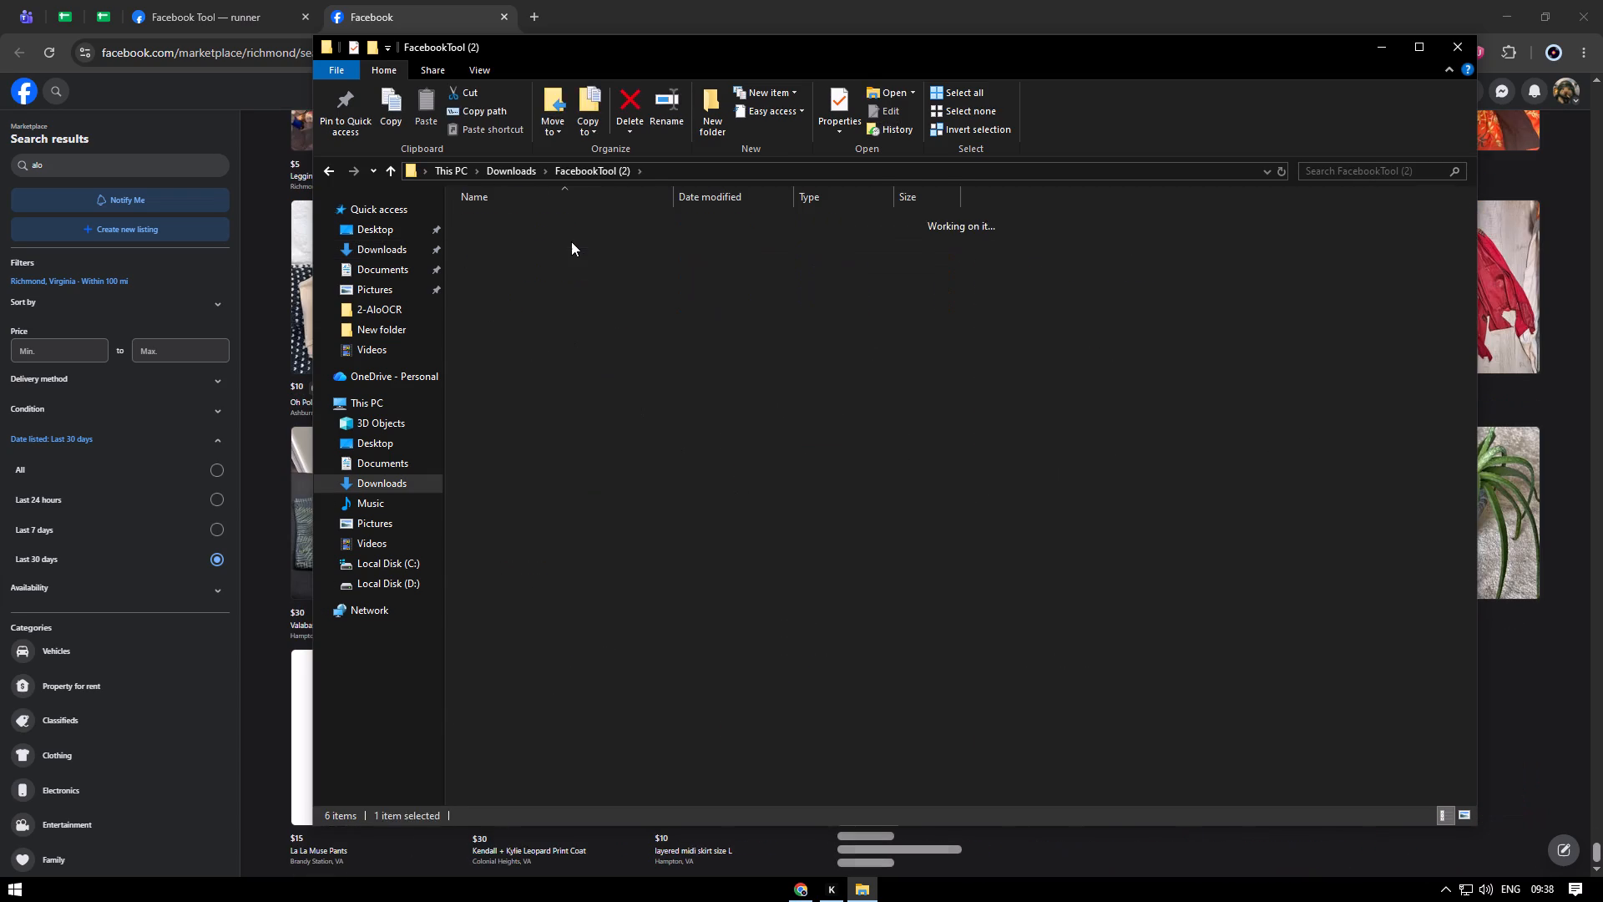
click(571, 241)
click(1376, 53)
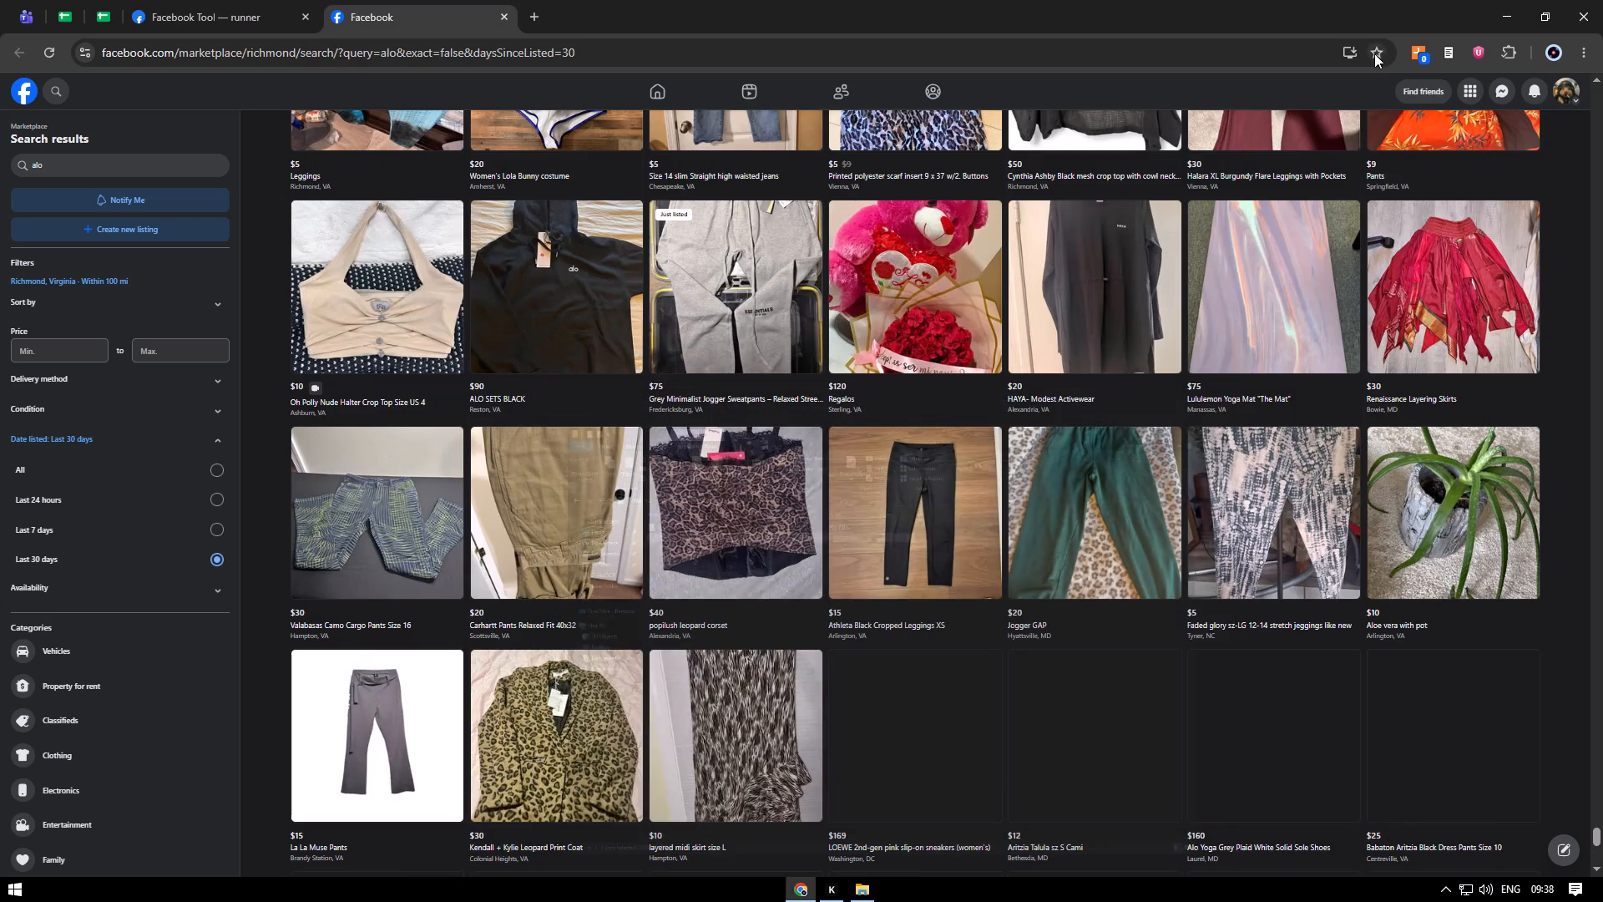
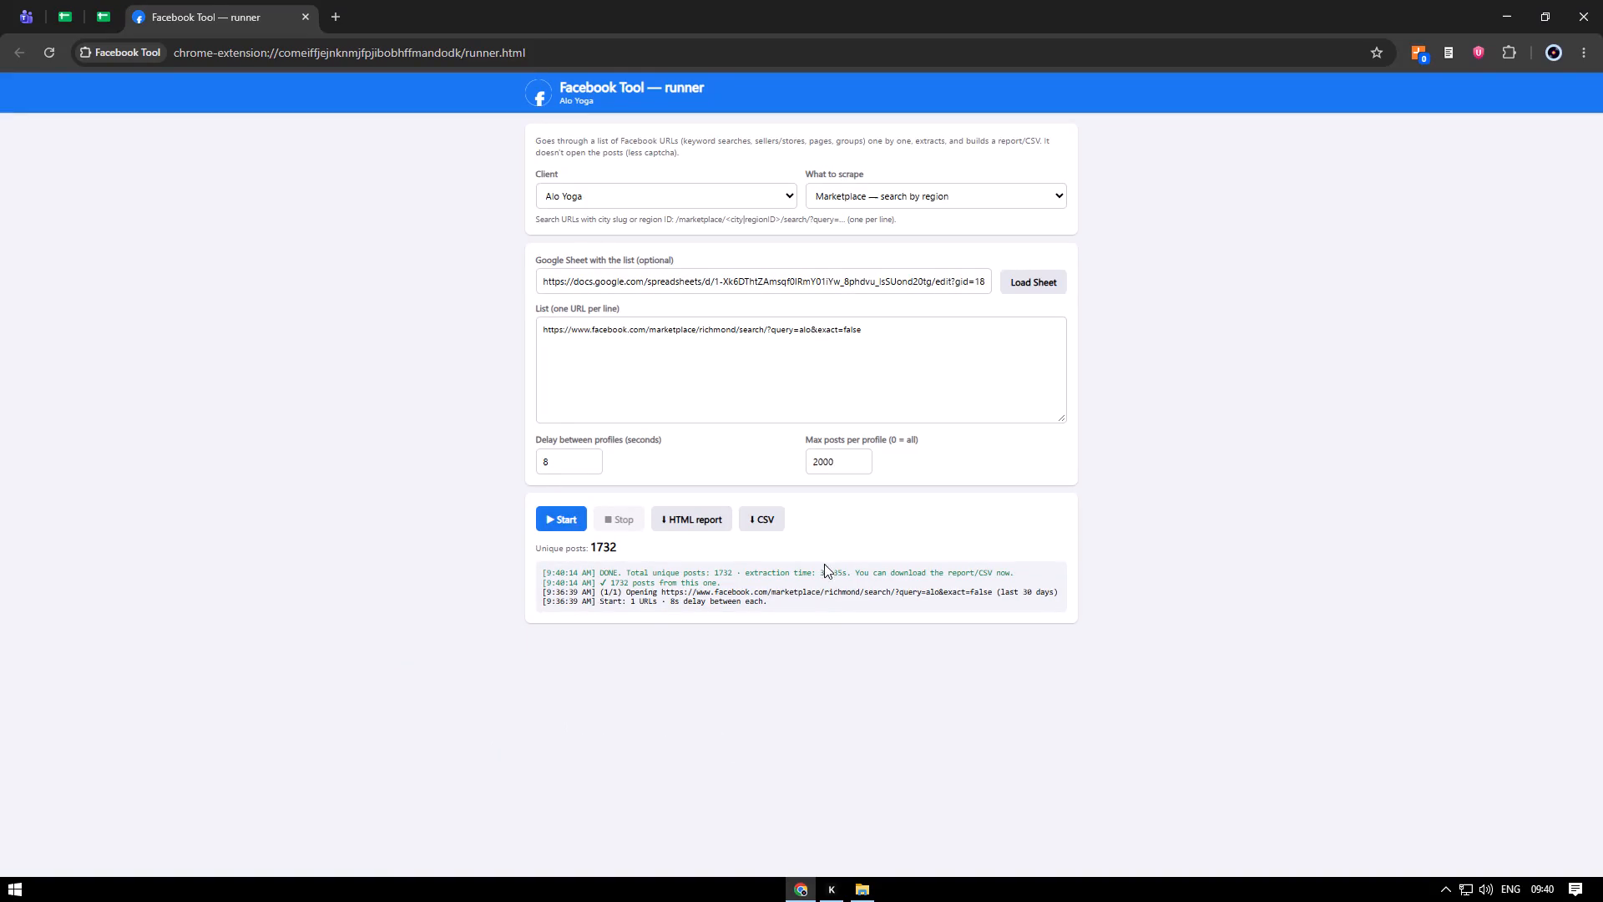
Download the finished Richmond scrape results as a CSV file.
click(771, 519)
Launch the FB-OCR application from the 2-OCR folder in File Explorer.
click(876, 895)
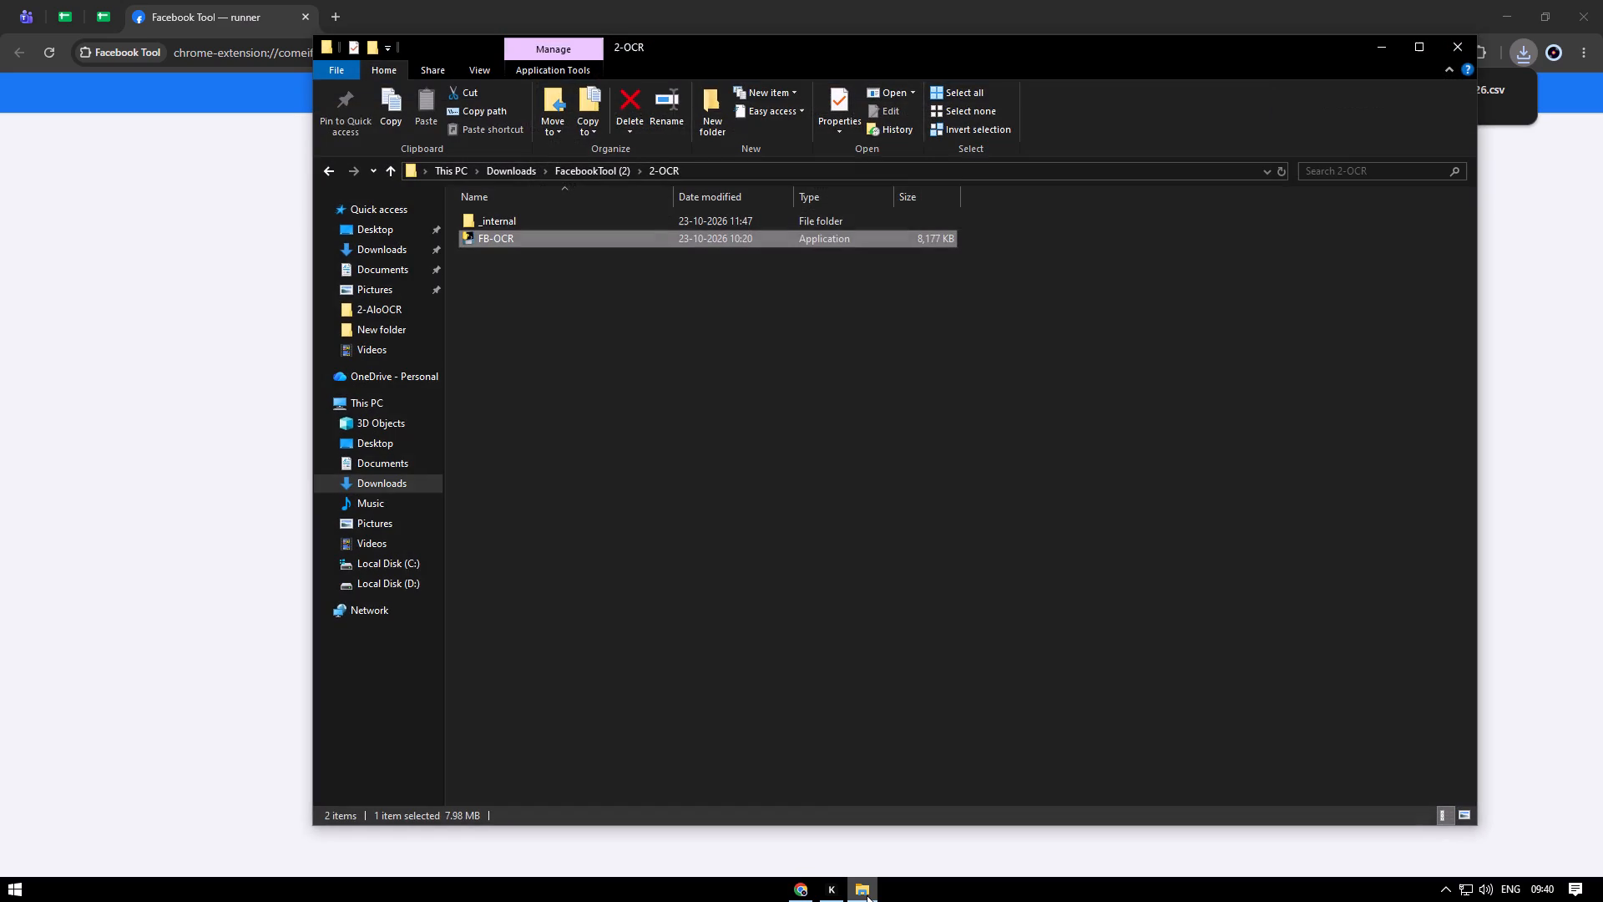
key(Return)
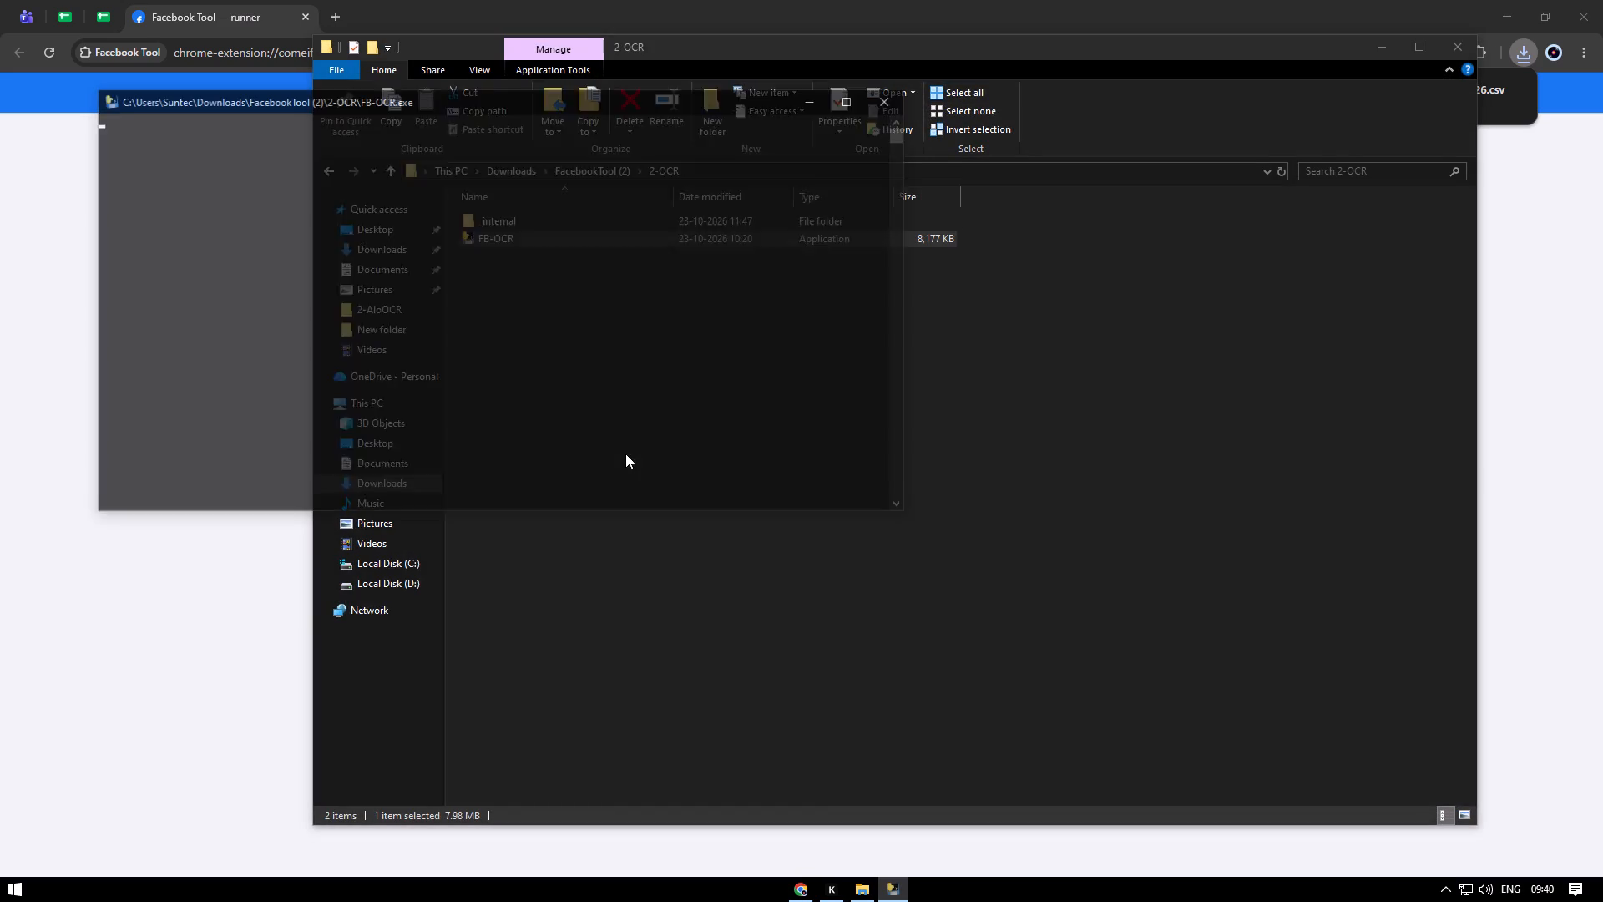
Return to the browser and copy the Milwaukee, WI alo marketplace search link from the US-EAST worksheet.
click(173, 621)
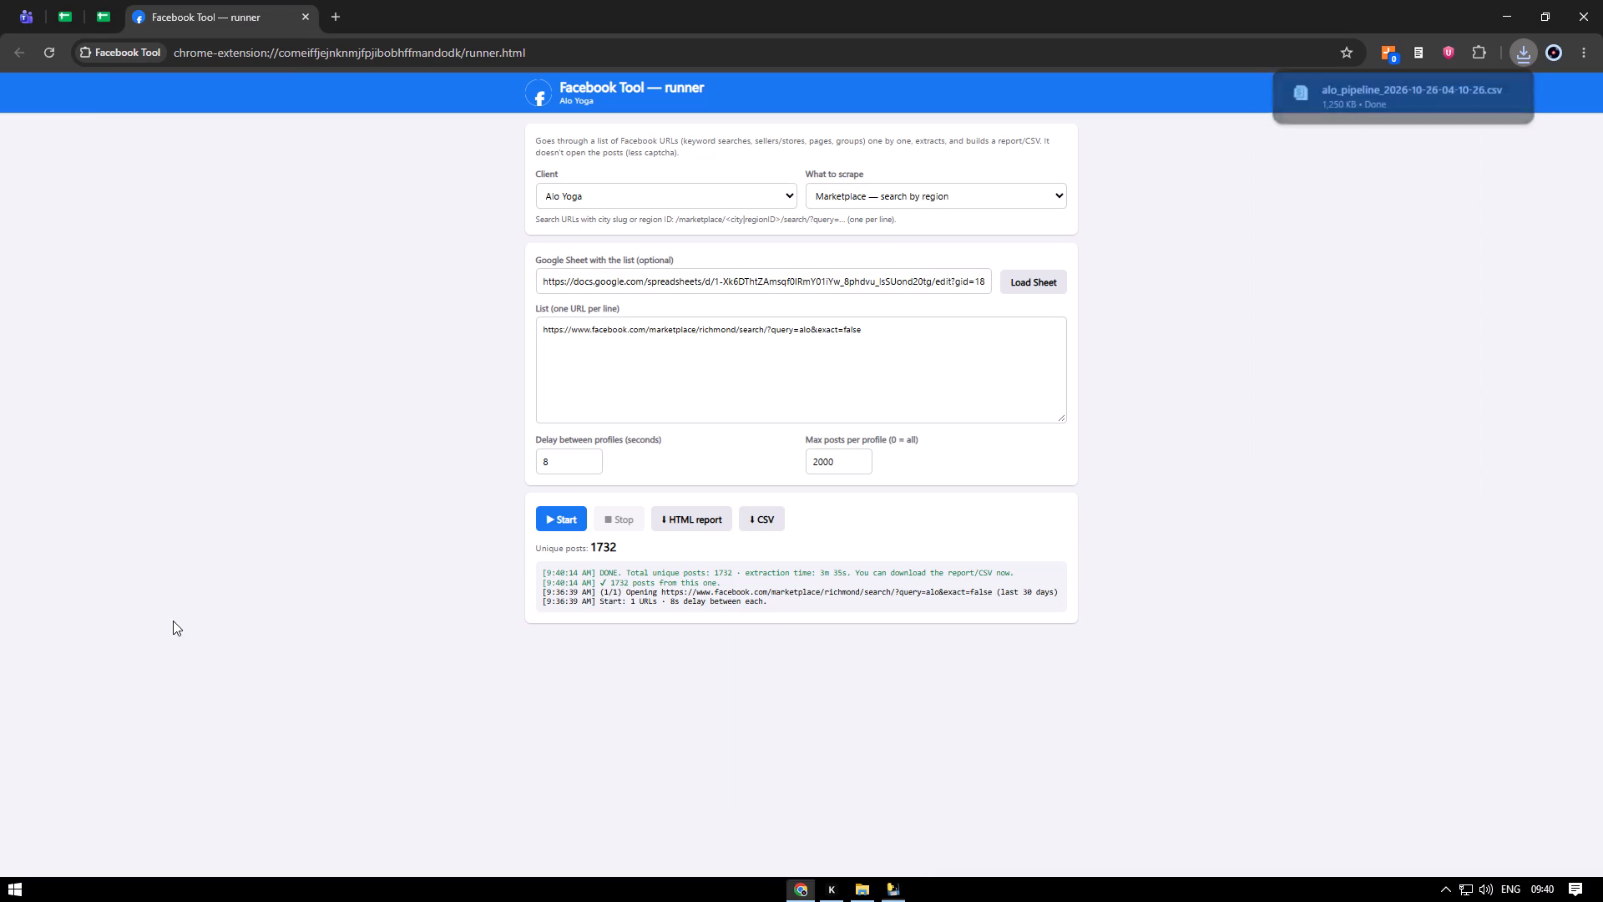
click(107, 0)
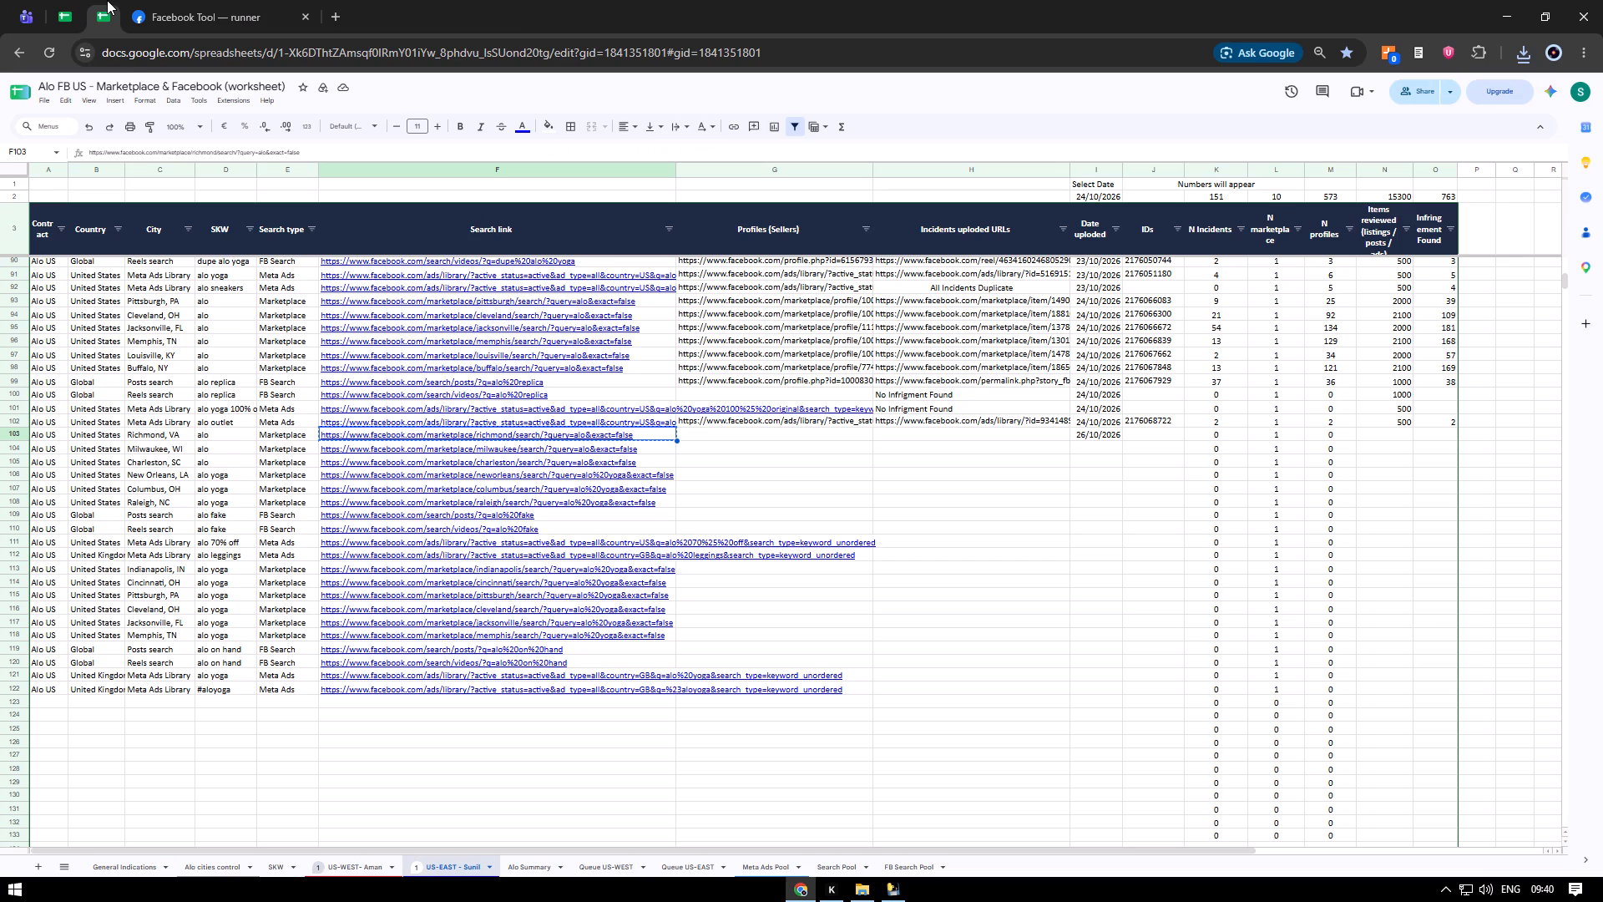
key(Down)
key(ctrl+c)
key(ctrl+c)
key(ctrl+c)
key(ctrl+c)
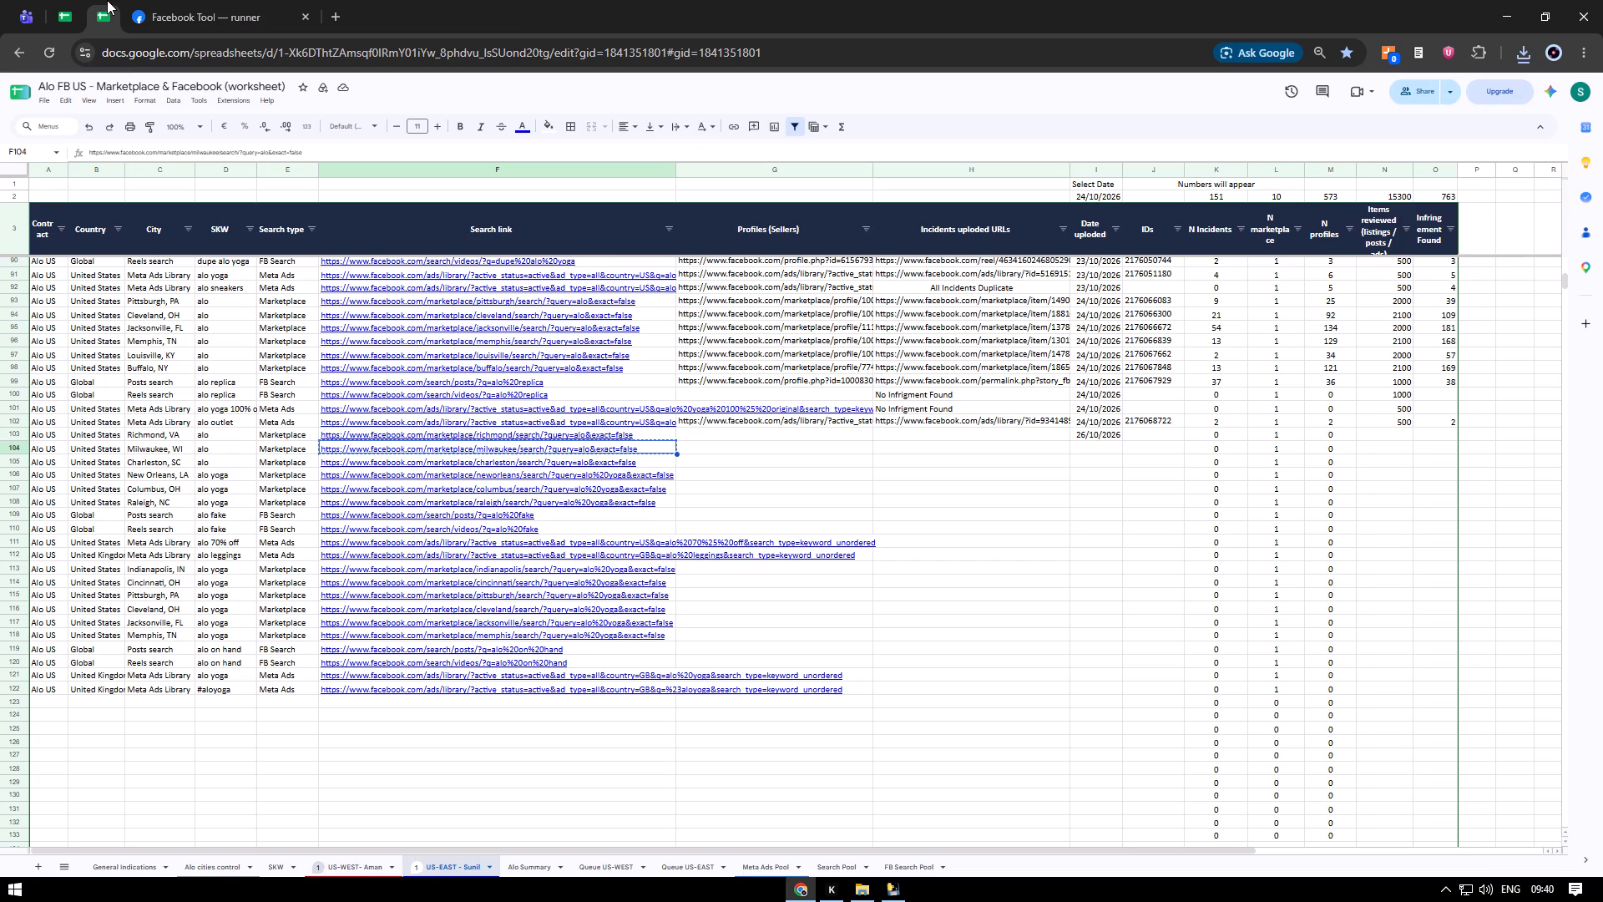
Open another Facebook Tool runner and replace its URL list with the copied Milwaukee search link.
key(ctrl+d)
key(shift+Tab)
key(Return)
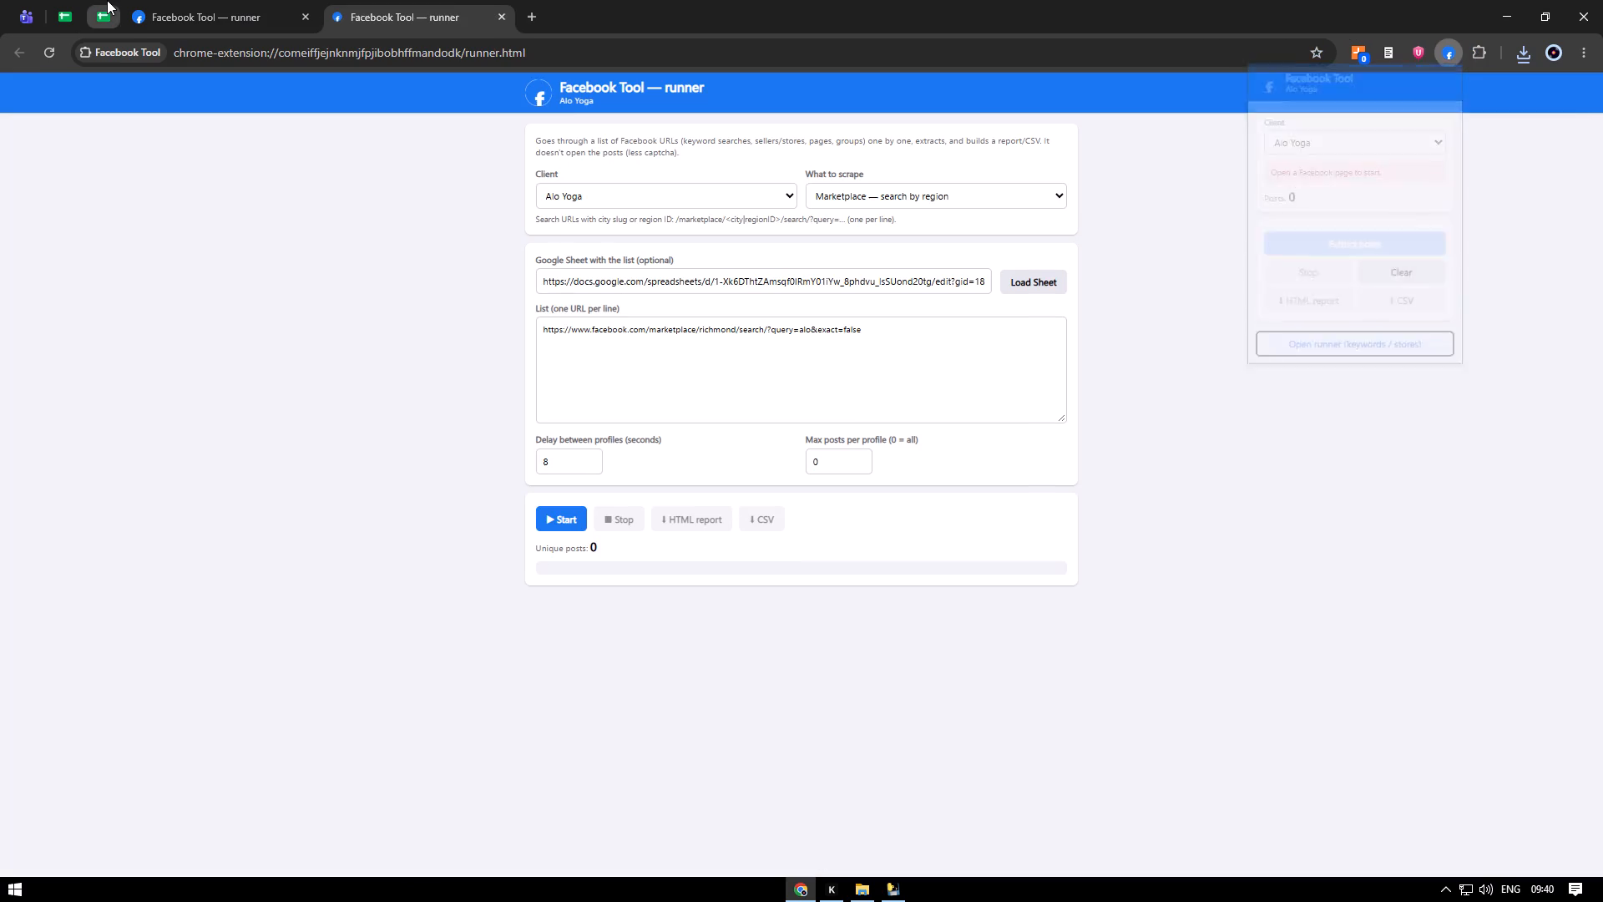
key(Tab)
key(Tab)
key(Tab)
key(Tab)
key(Tab)
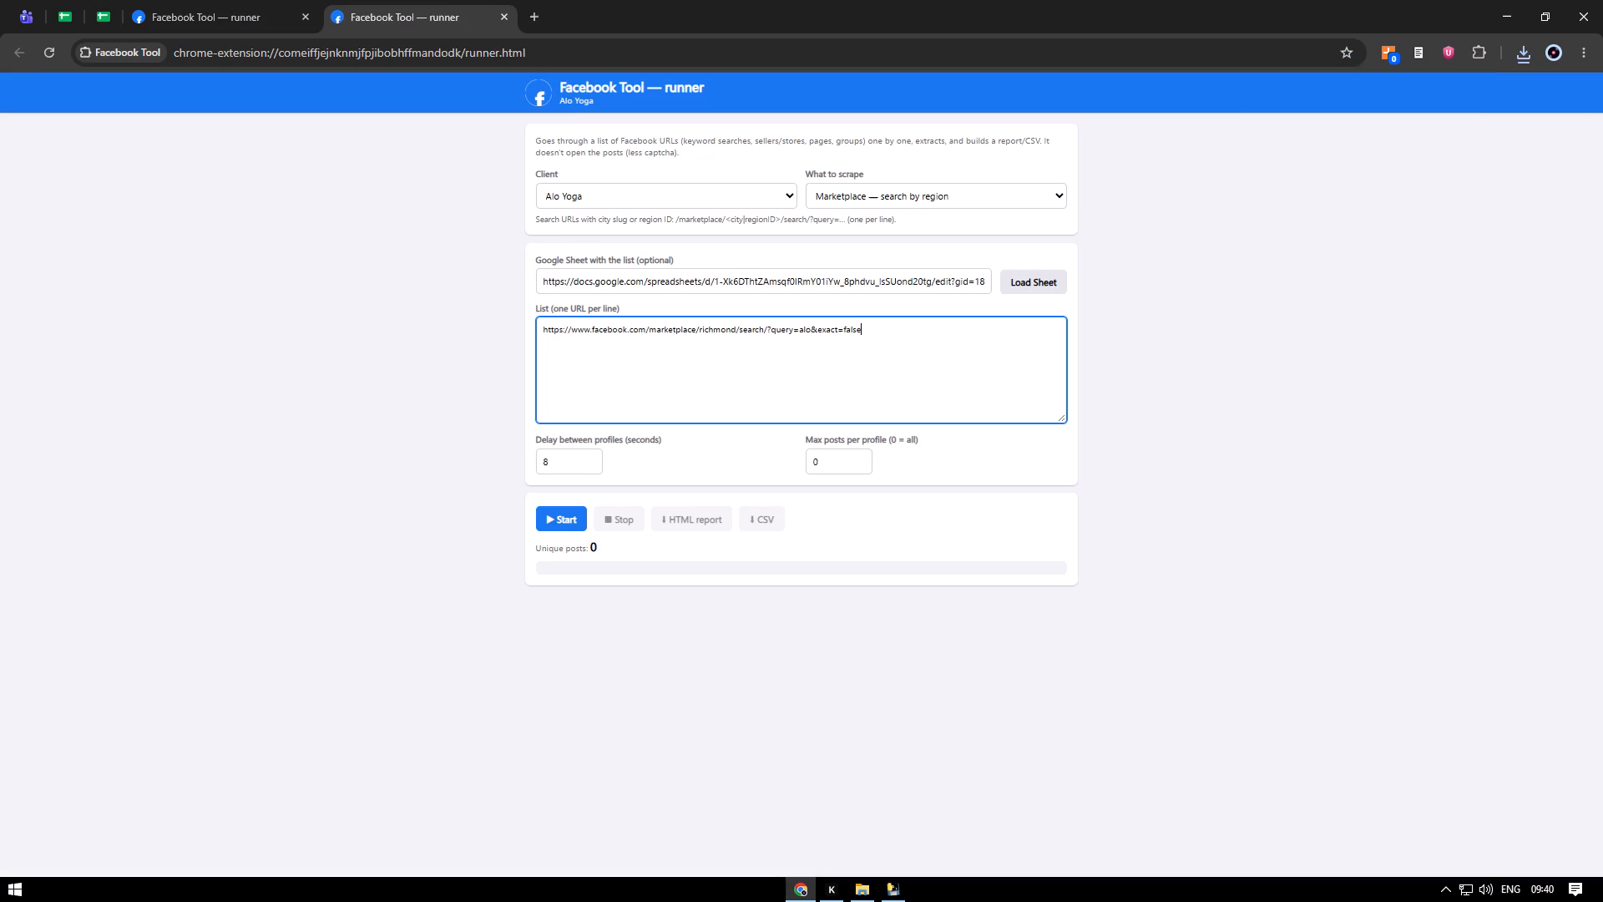
key(ctrl+a)
key(ctrl+v)
Set the maximum posts per profile to 2100 and start the Milwaukee scrape.
key(Tab)
key(Tab)
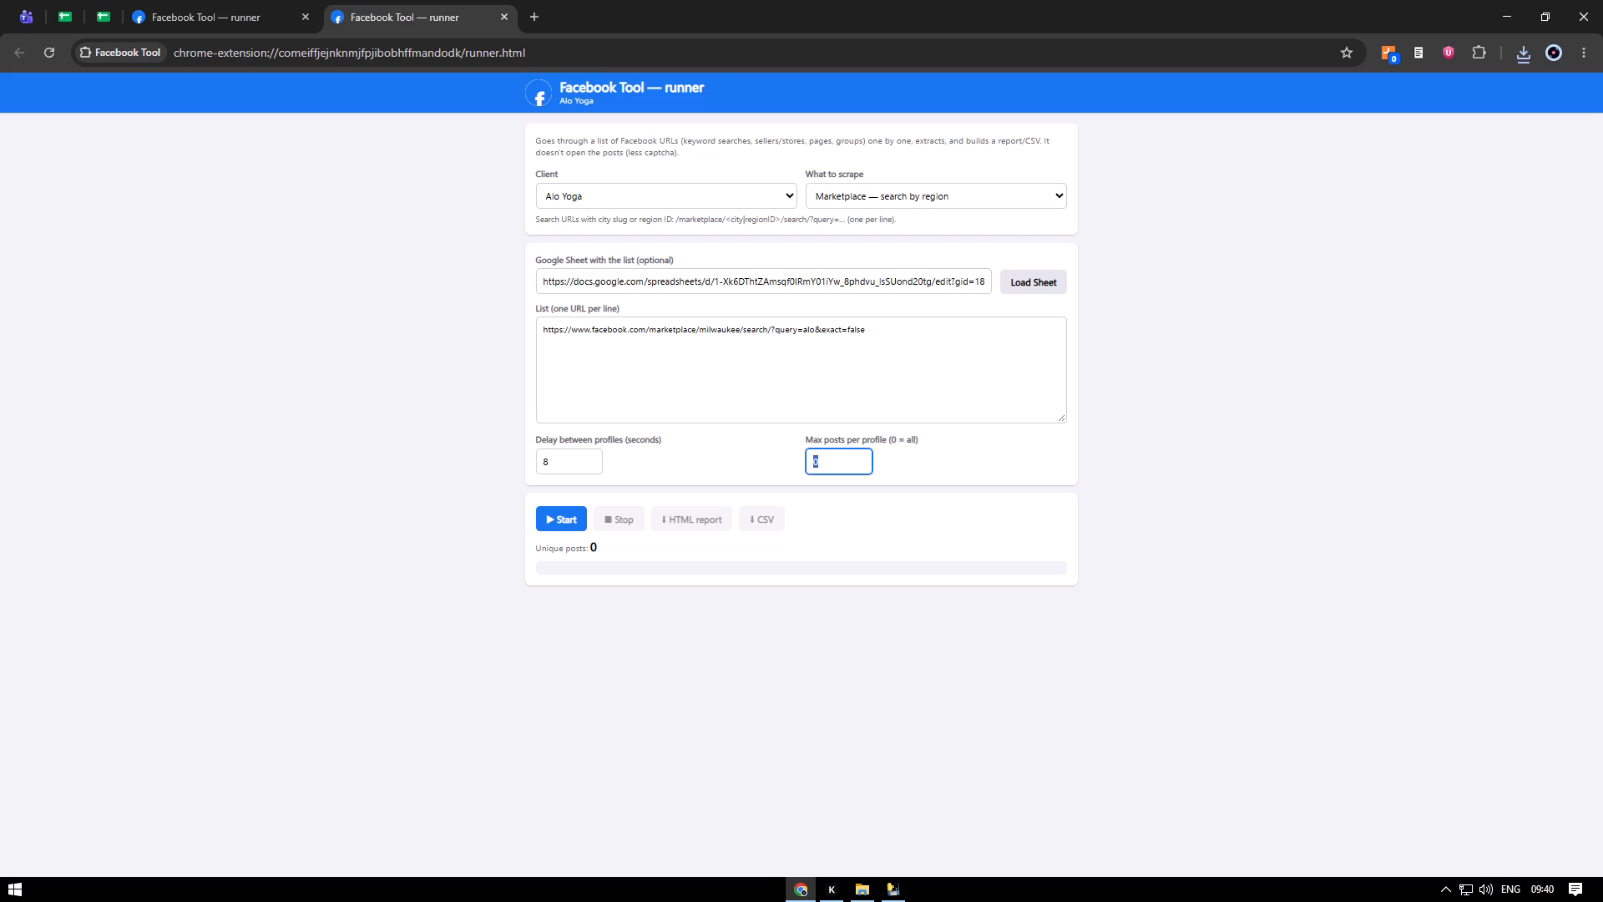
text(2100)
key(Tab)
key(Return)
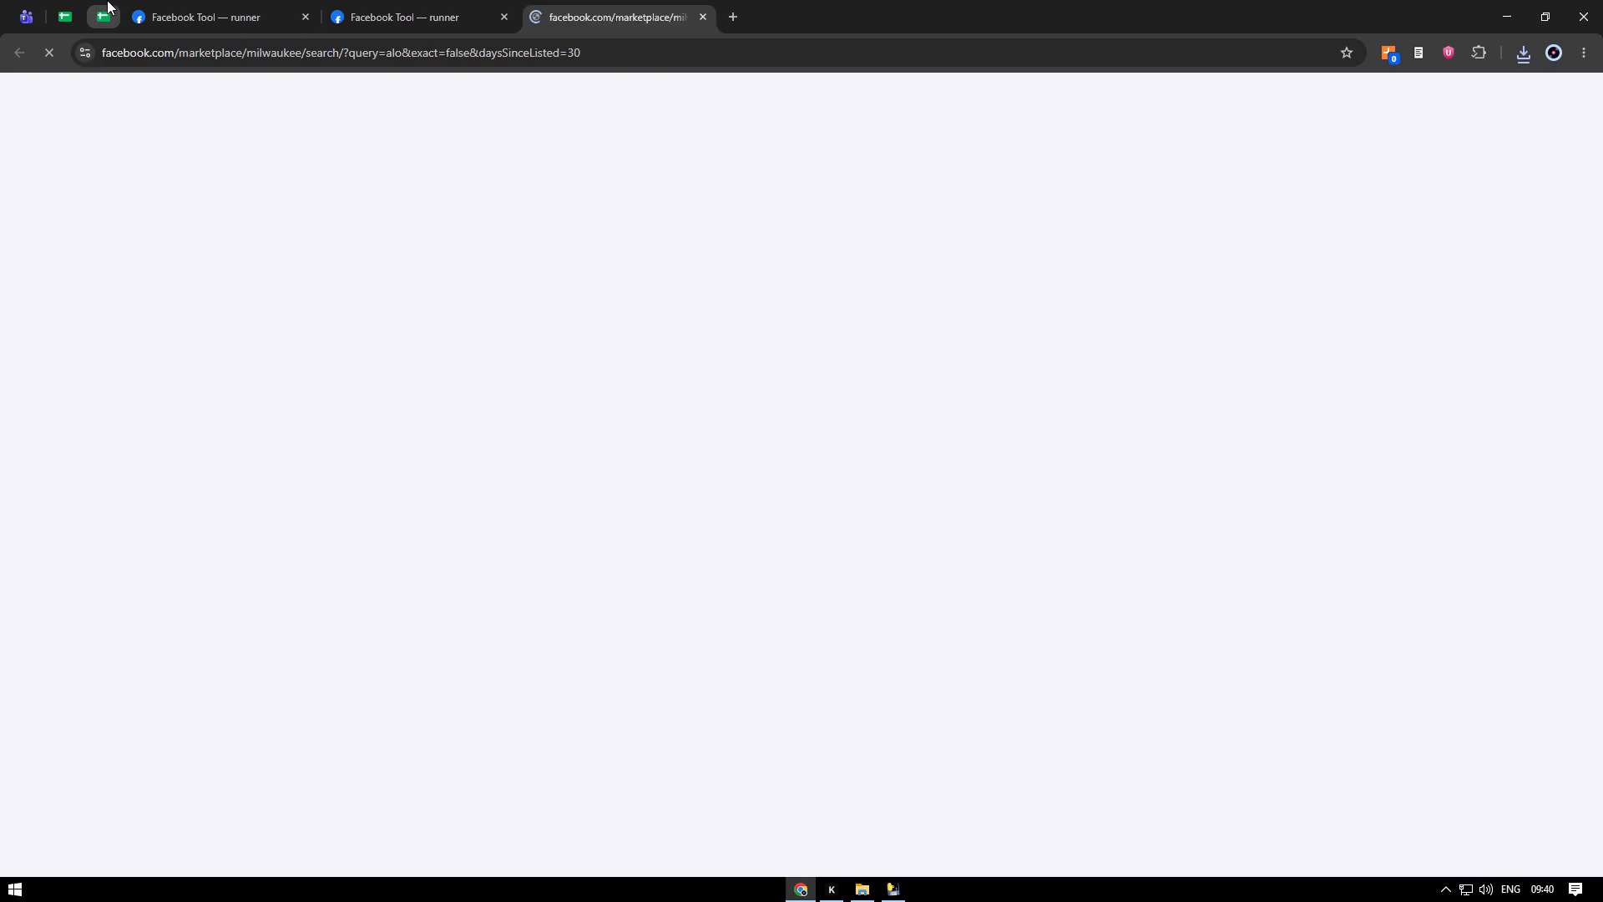
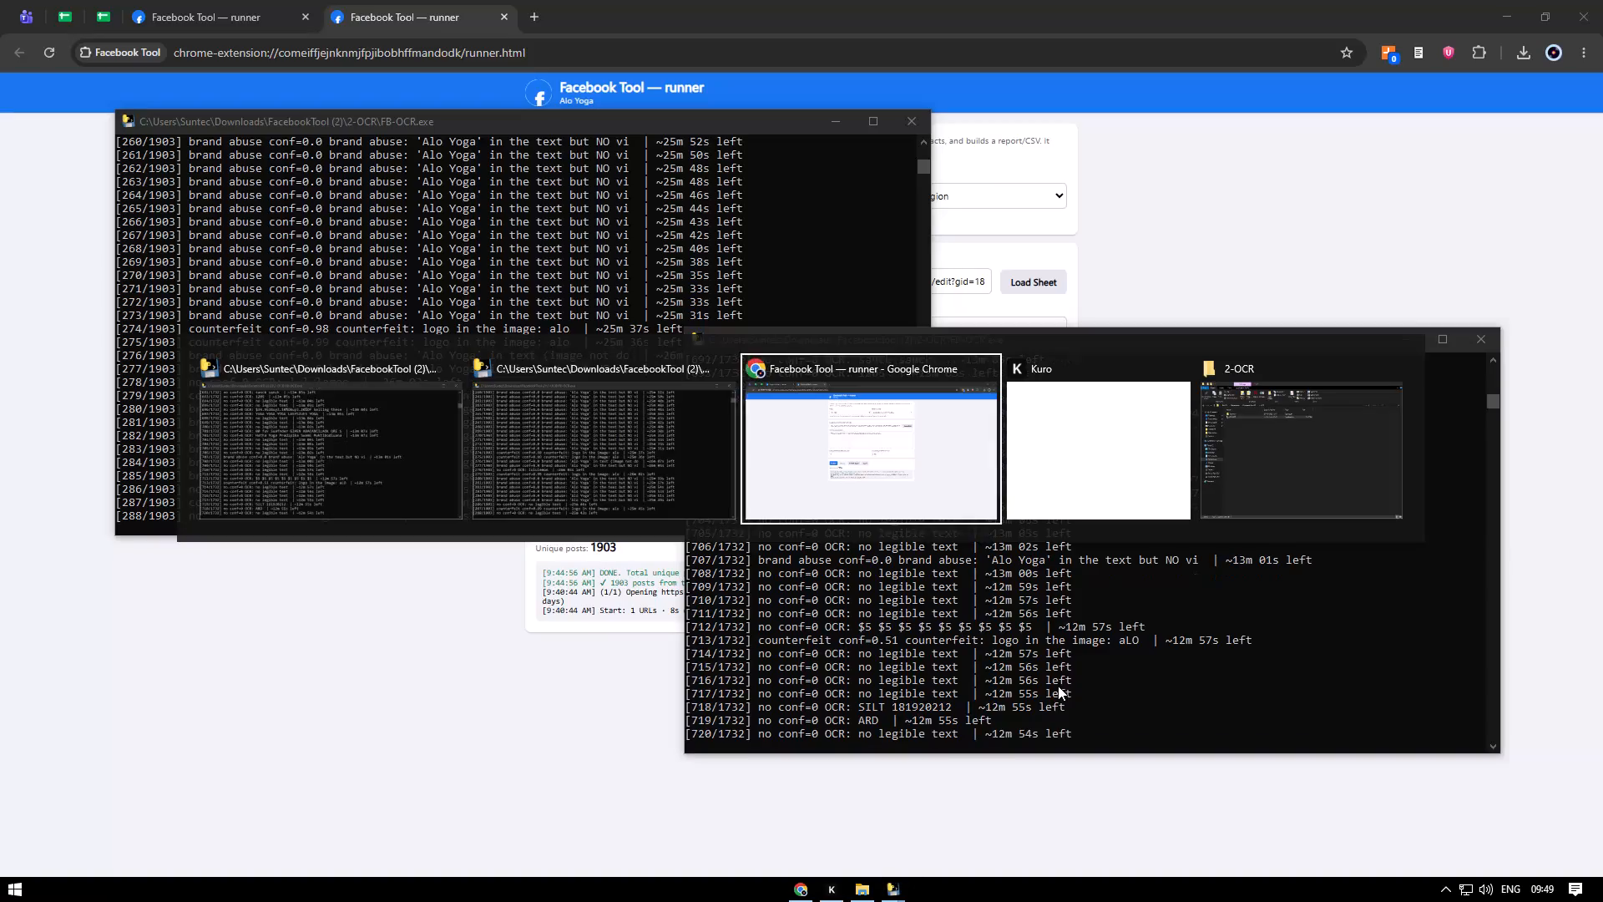
Search Google for "endangered plants" in a new browser tab.
key(ctrl+t)
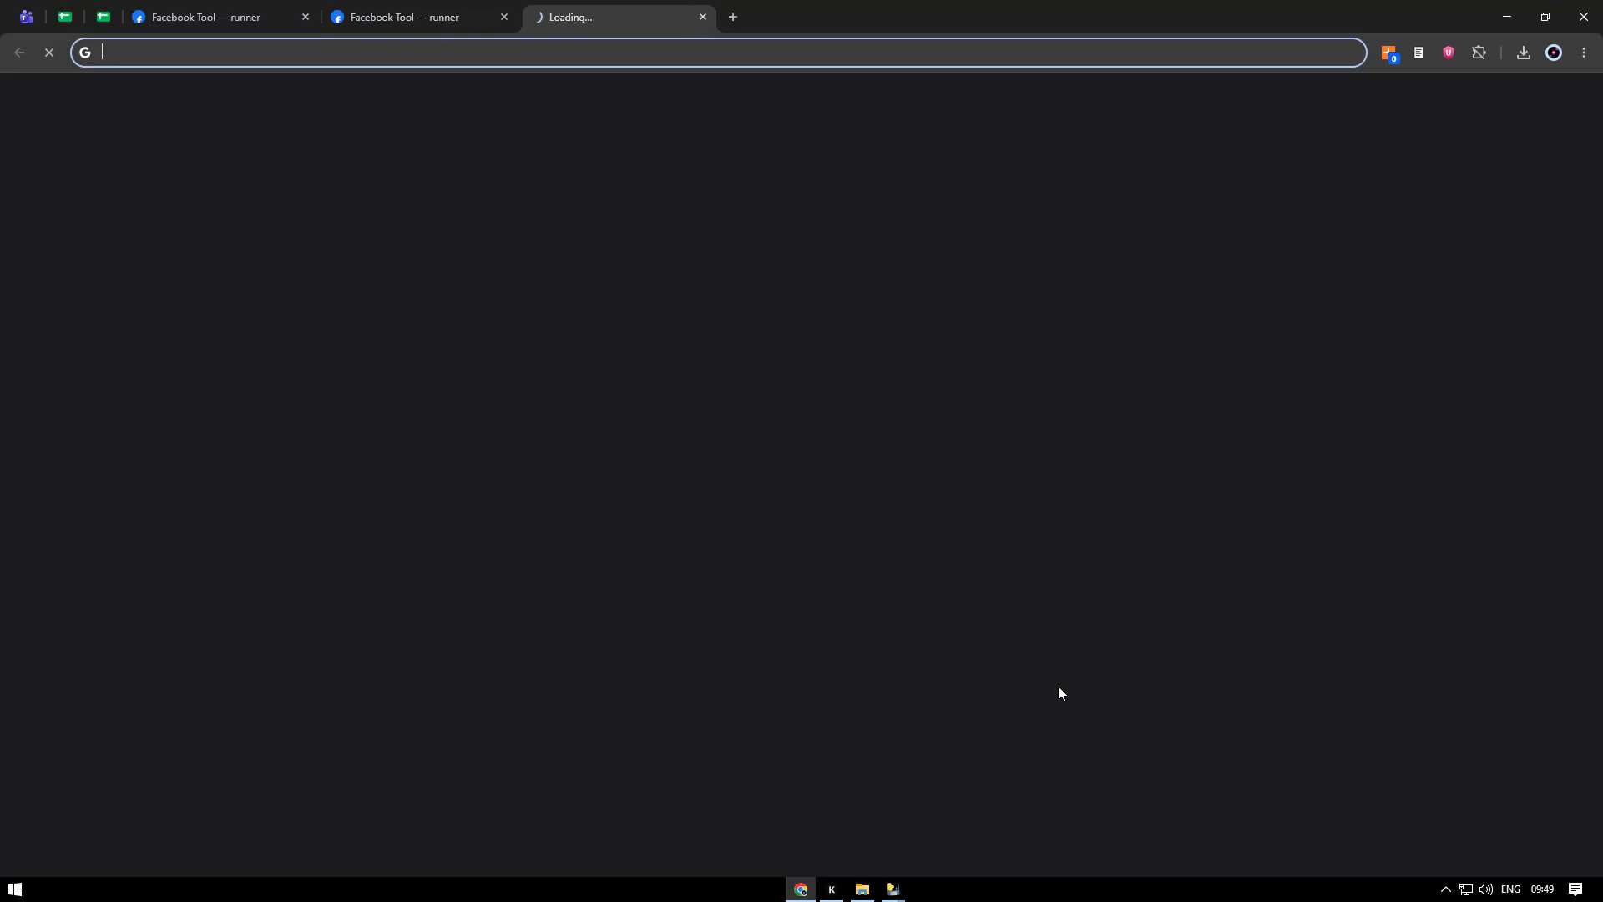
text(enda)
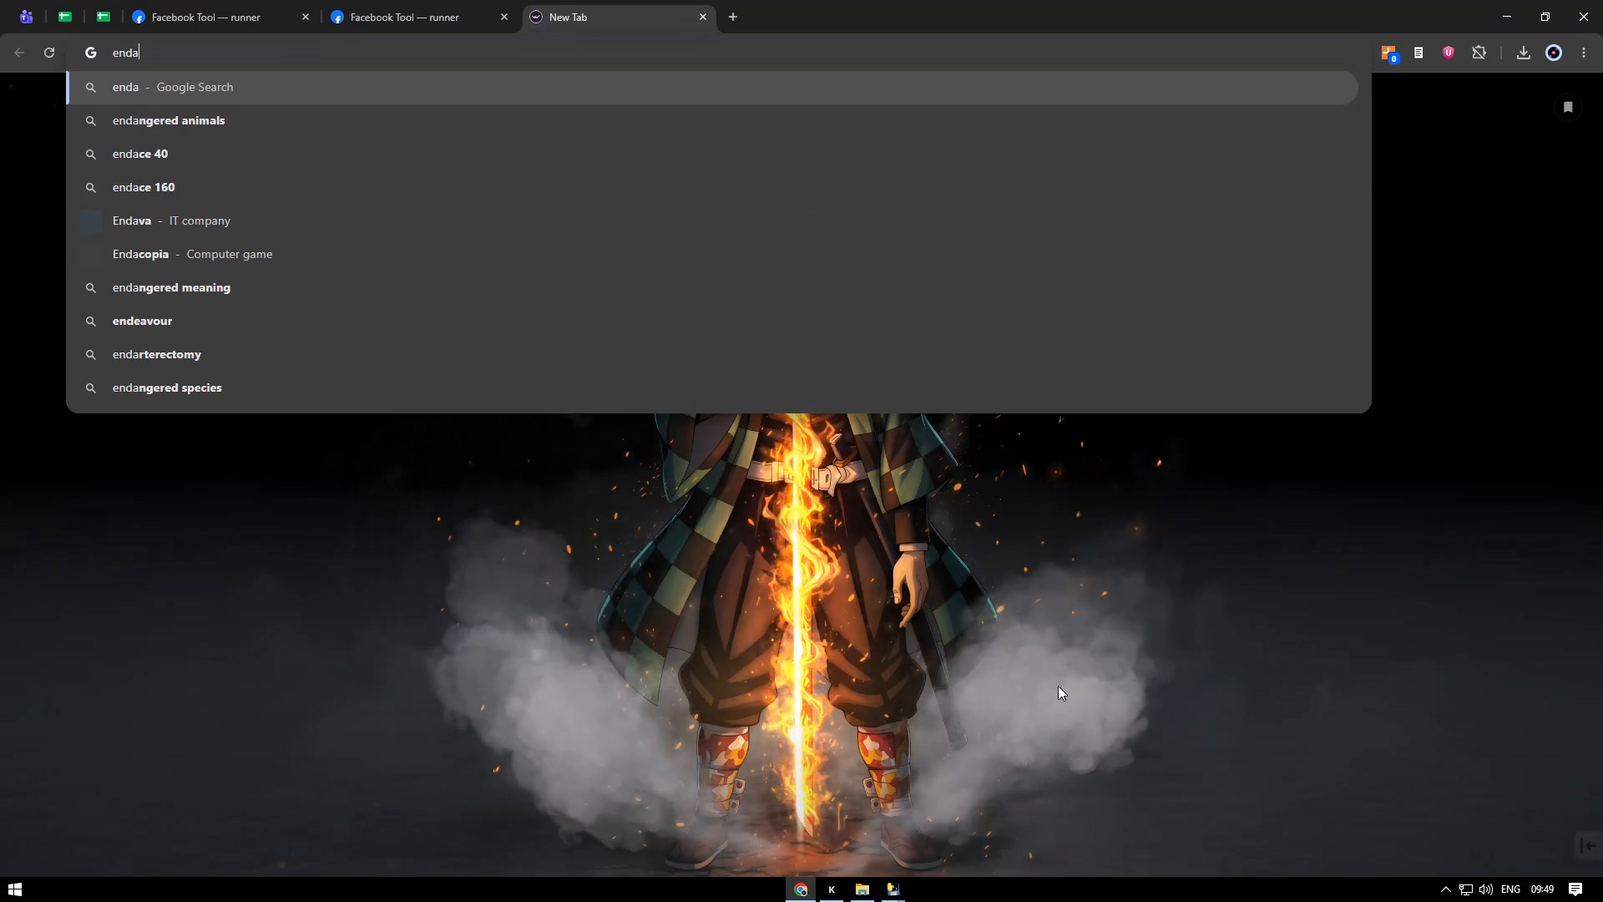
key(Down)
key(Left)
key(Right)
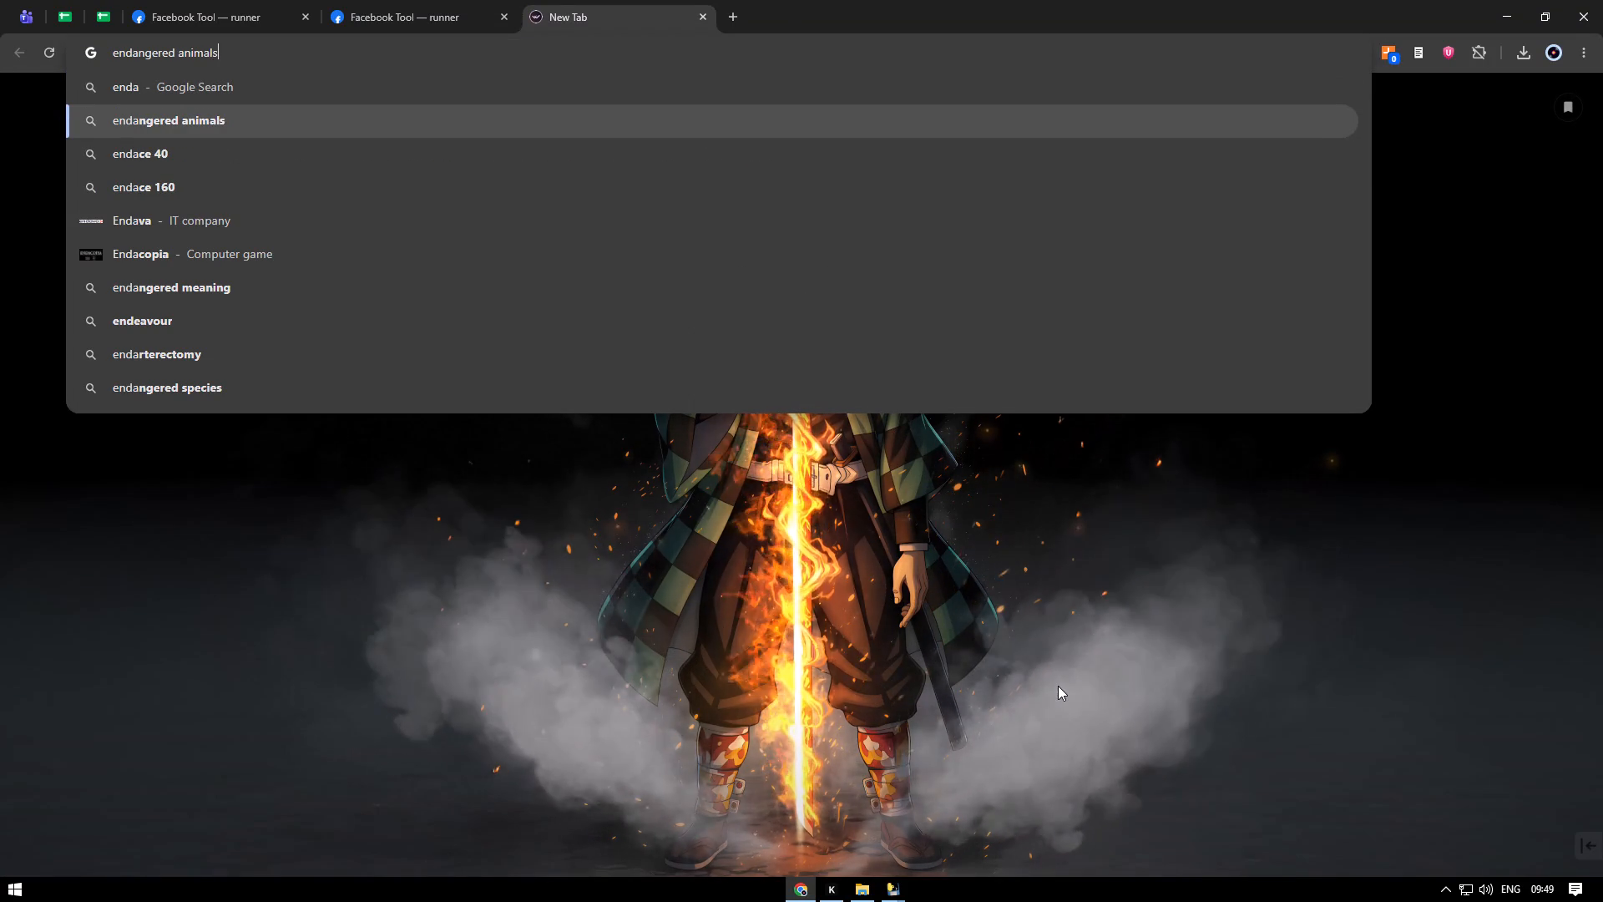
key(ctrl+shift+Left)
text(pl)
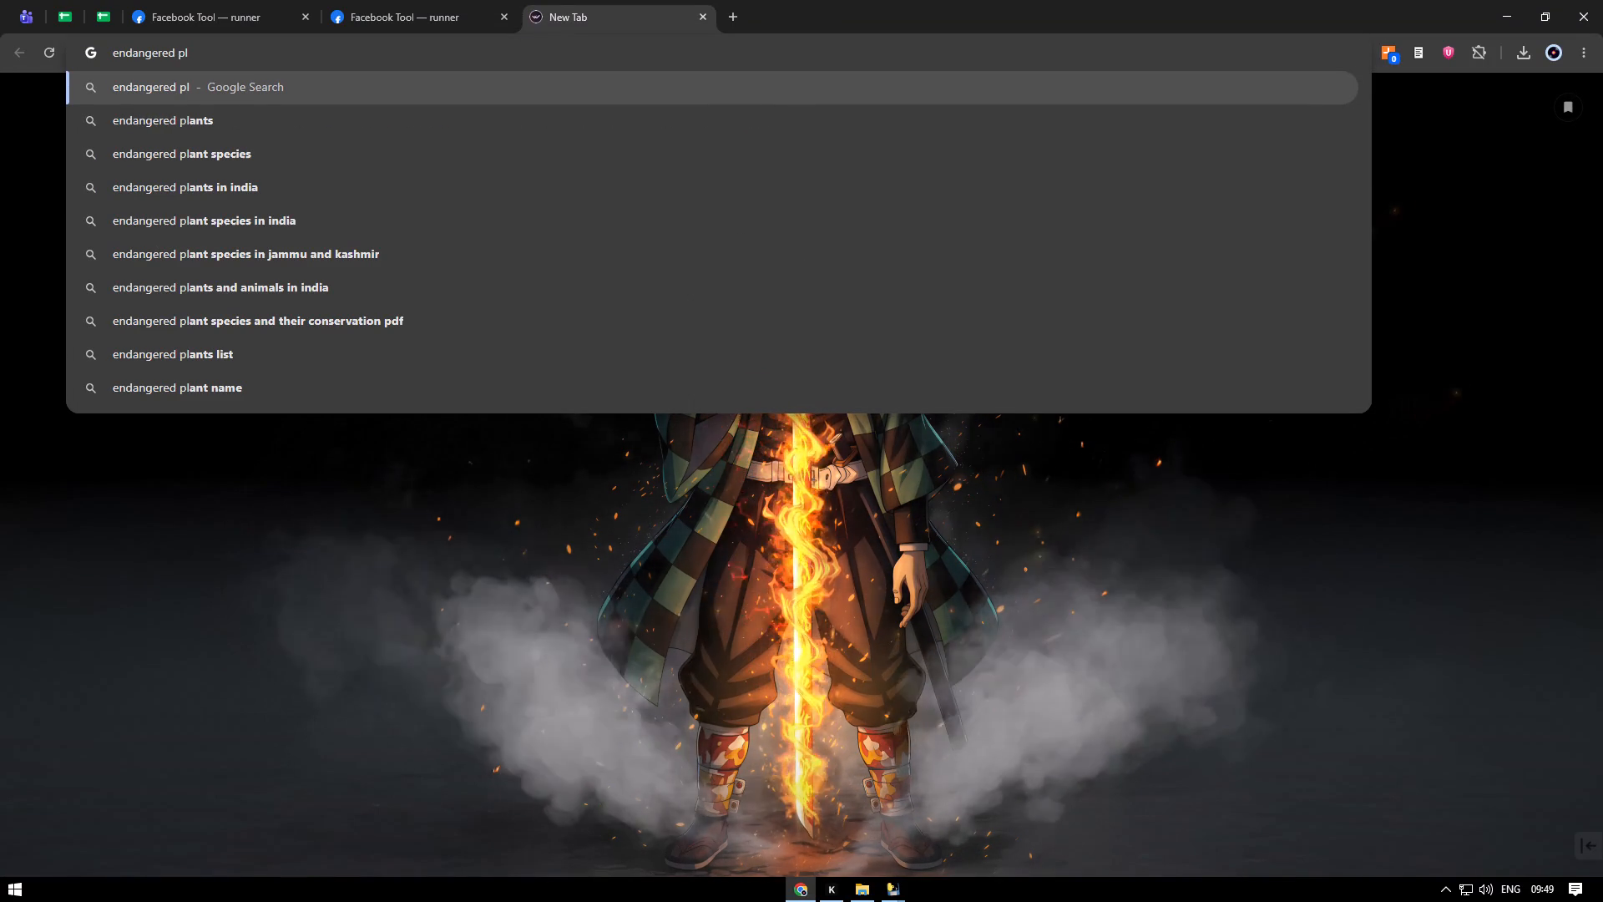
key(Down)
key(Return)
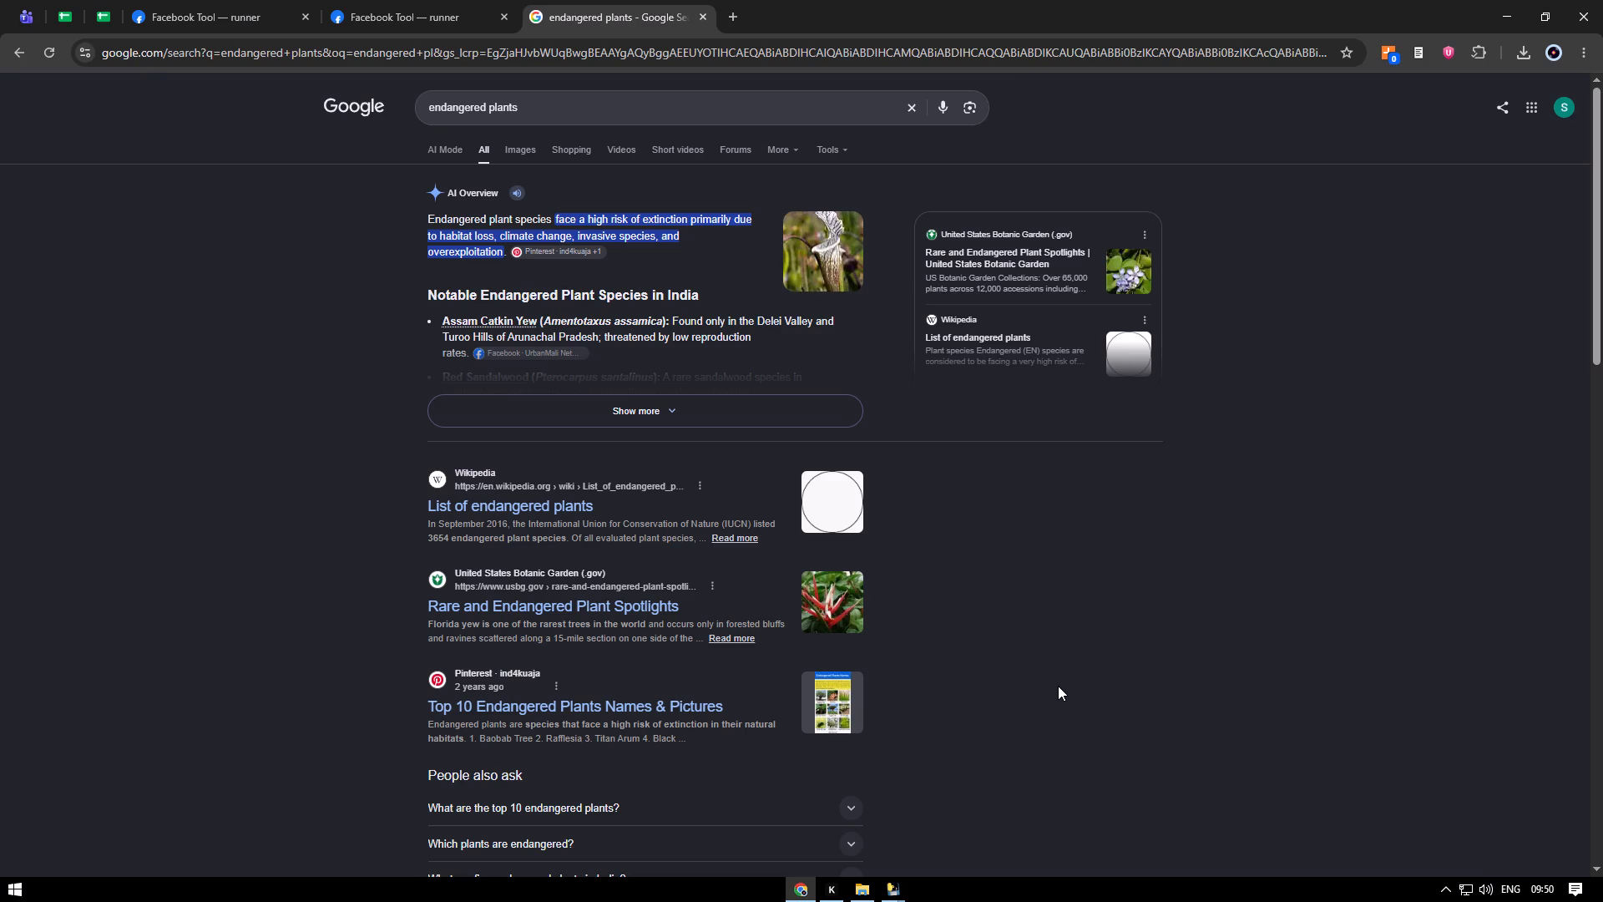
Open the "endangered plants" search query for refinement with an additional term.
click(590, 111)
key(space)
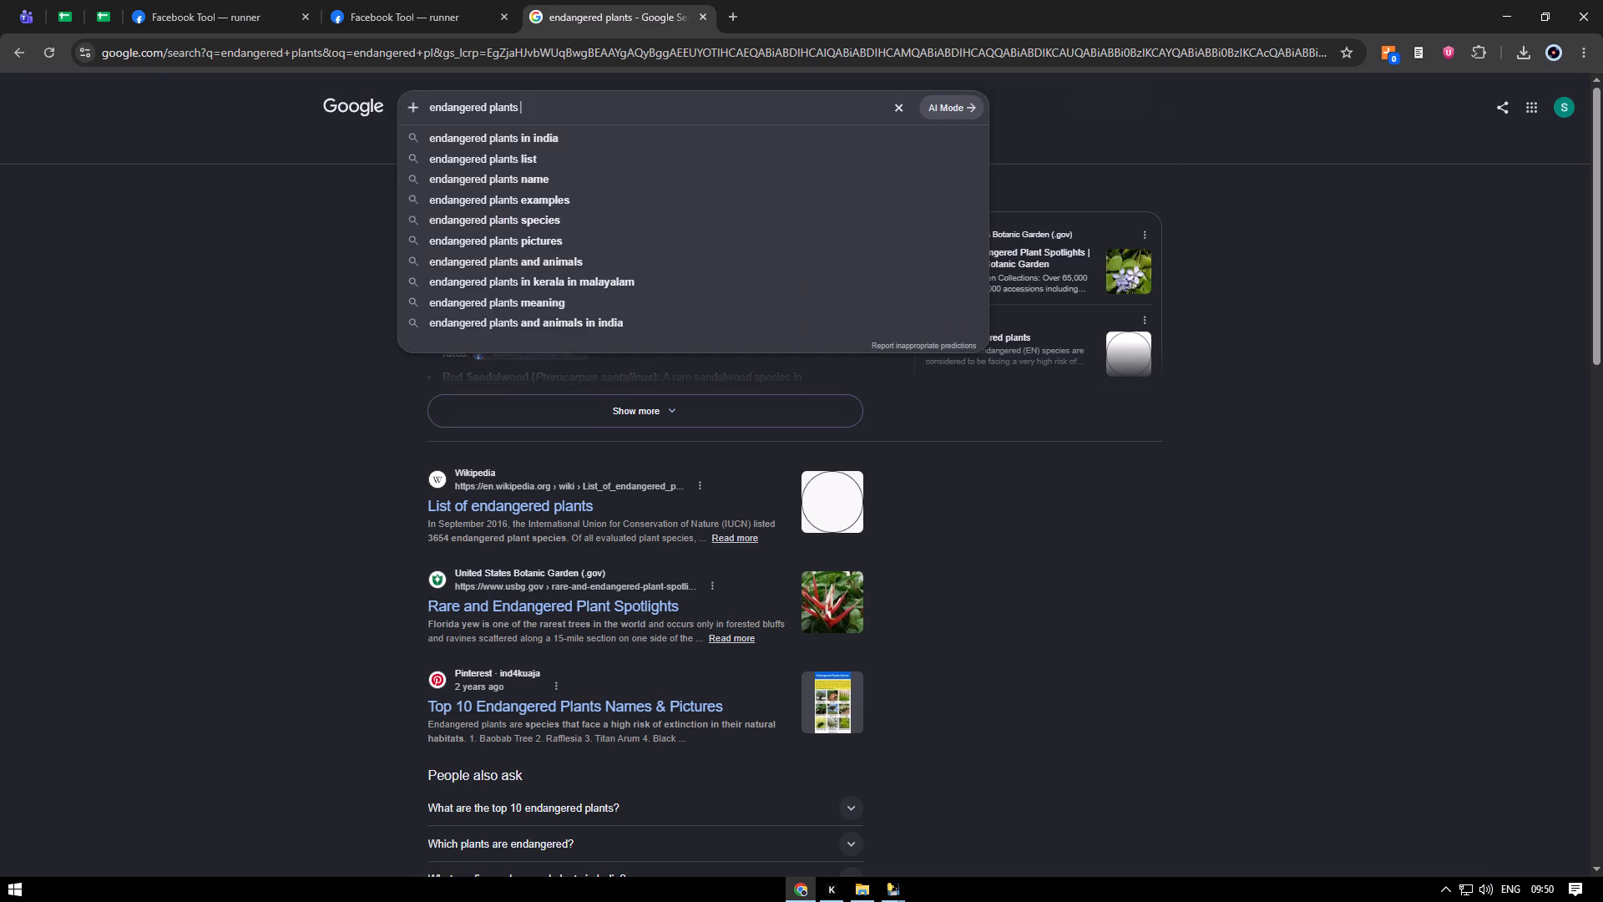
Refine the Google search to "endangered plants in hindi".
text(in hindi)
key(Return)
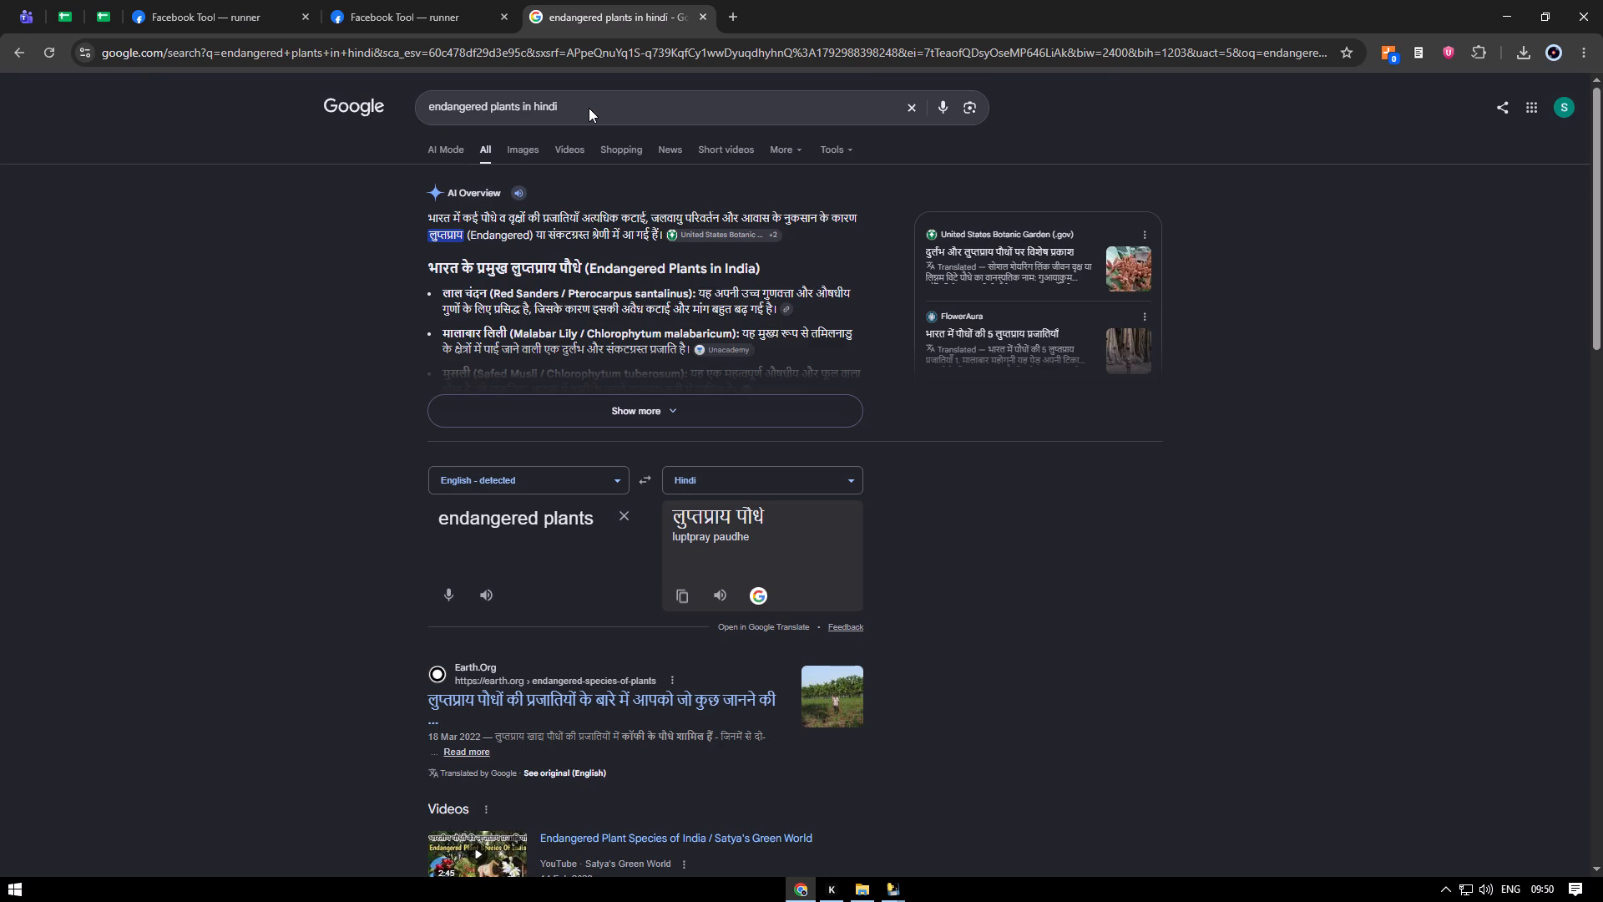
Switch to the two running FB-OCR console windows to check the progress of both OCR runs.
key(alt+Tab)
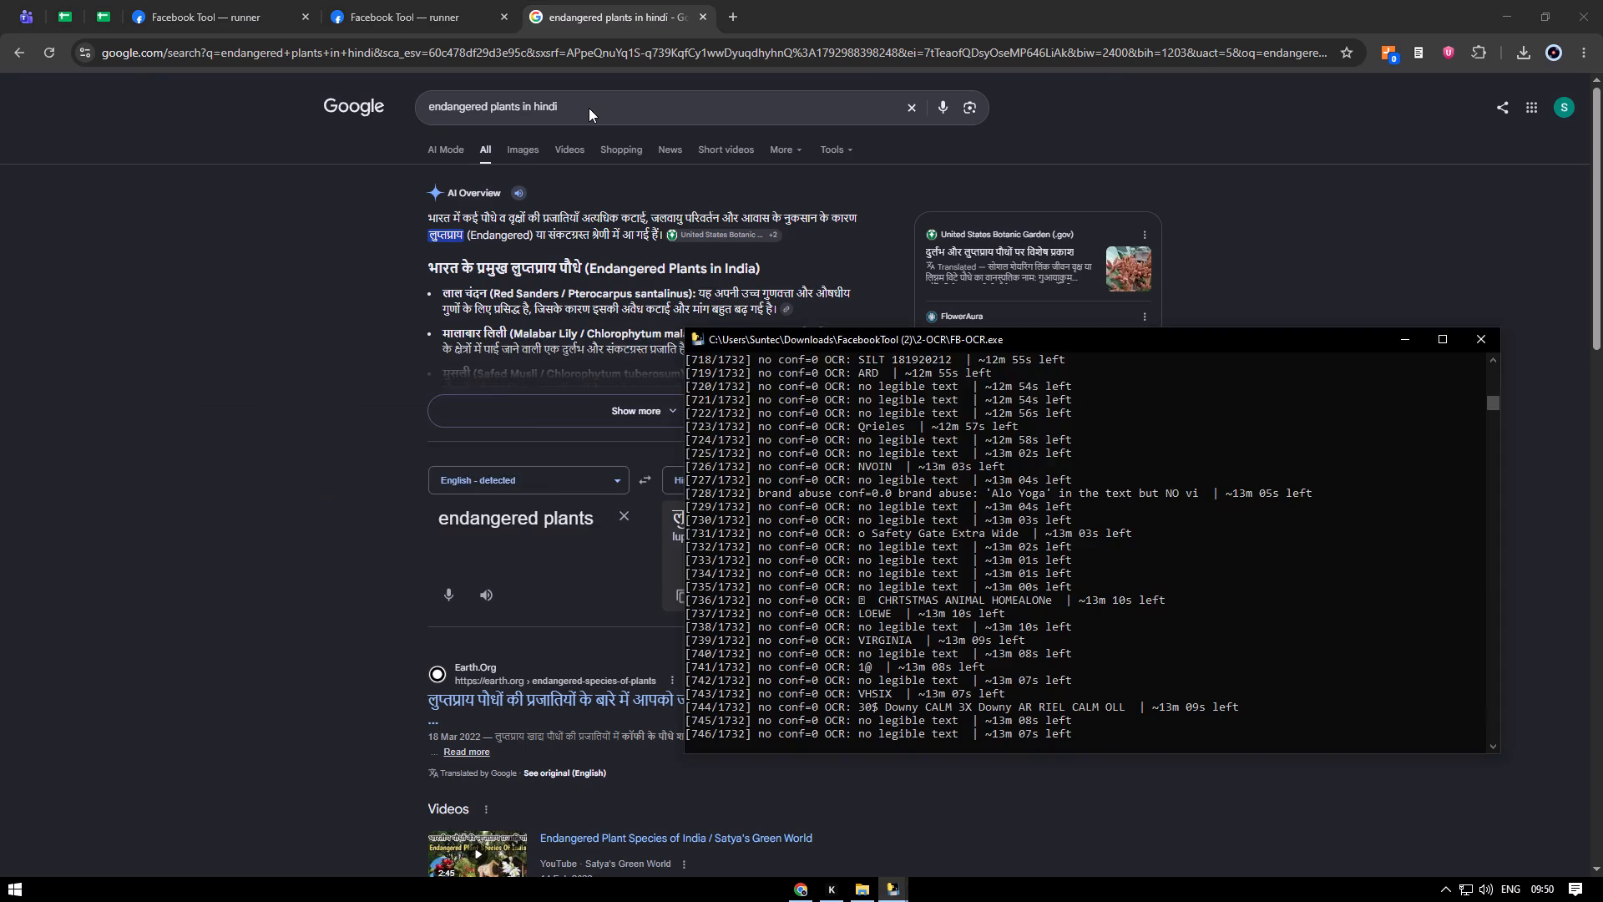
key(alt+Tab)
key(alt+Tab)
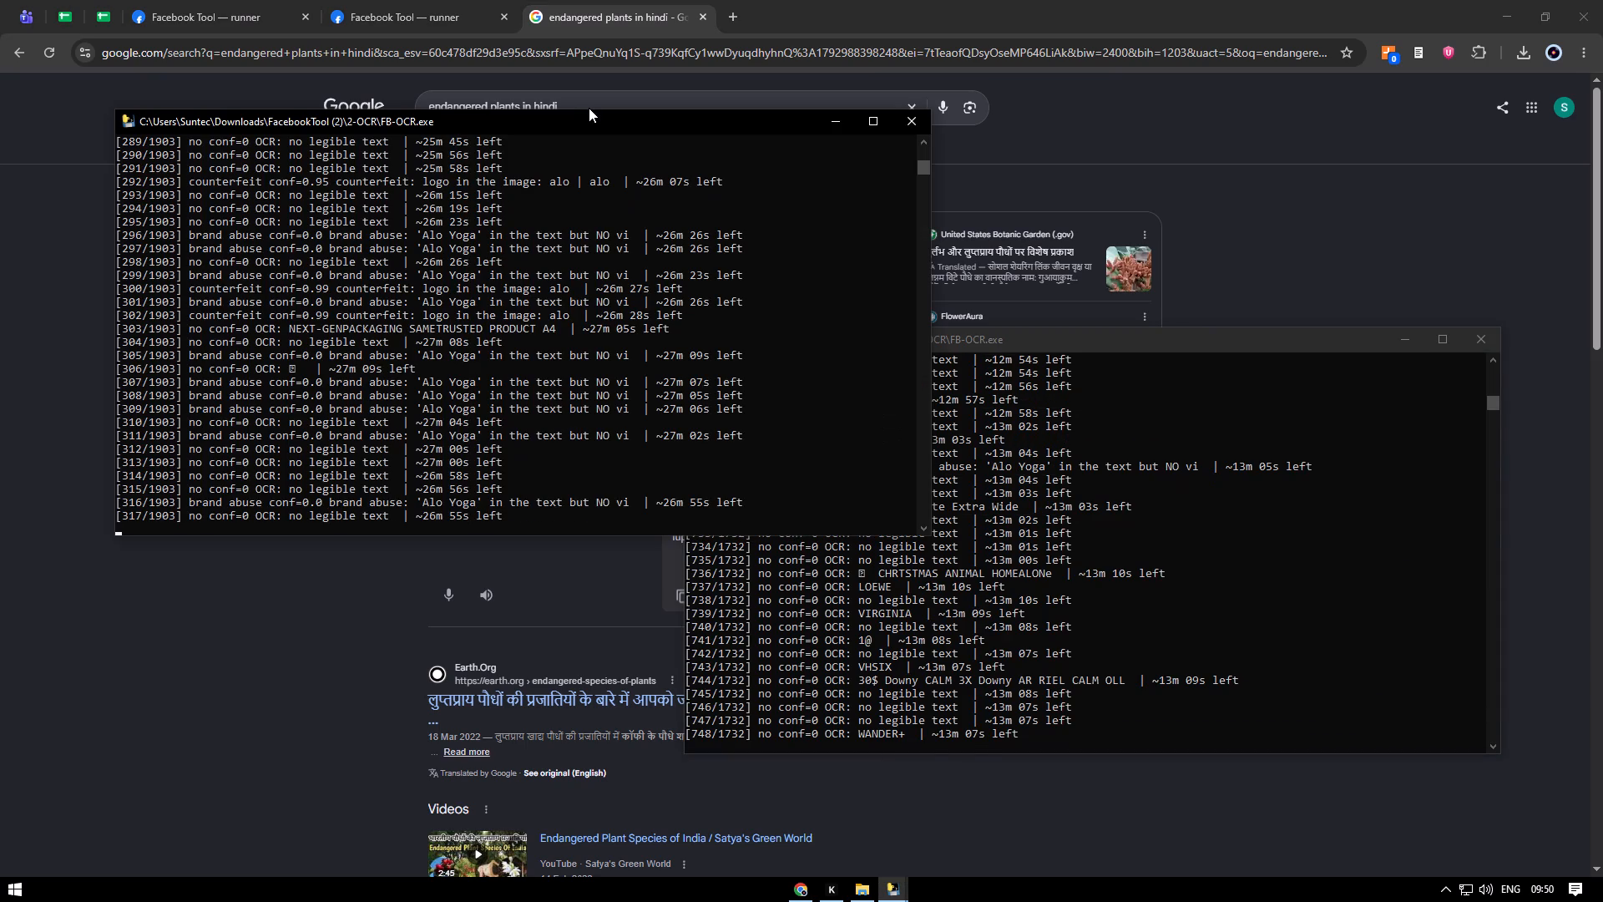
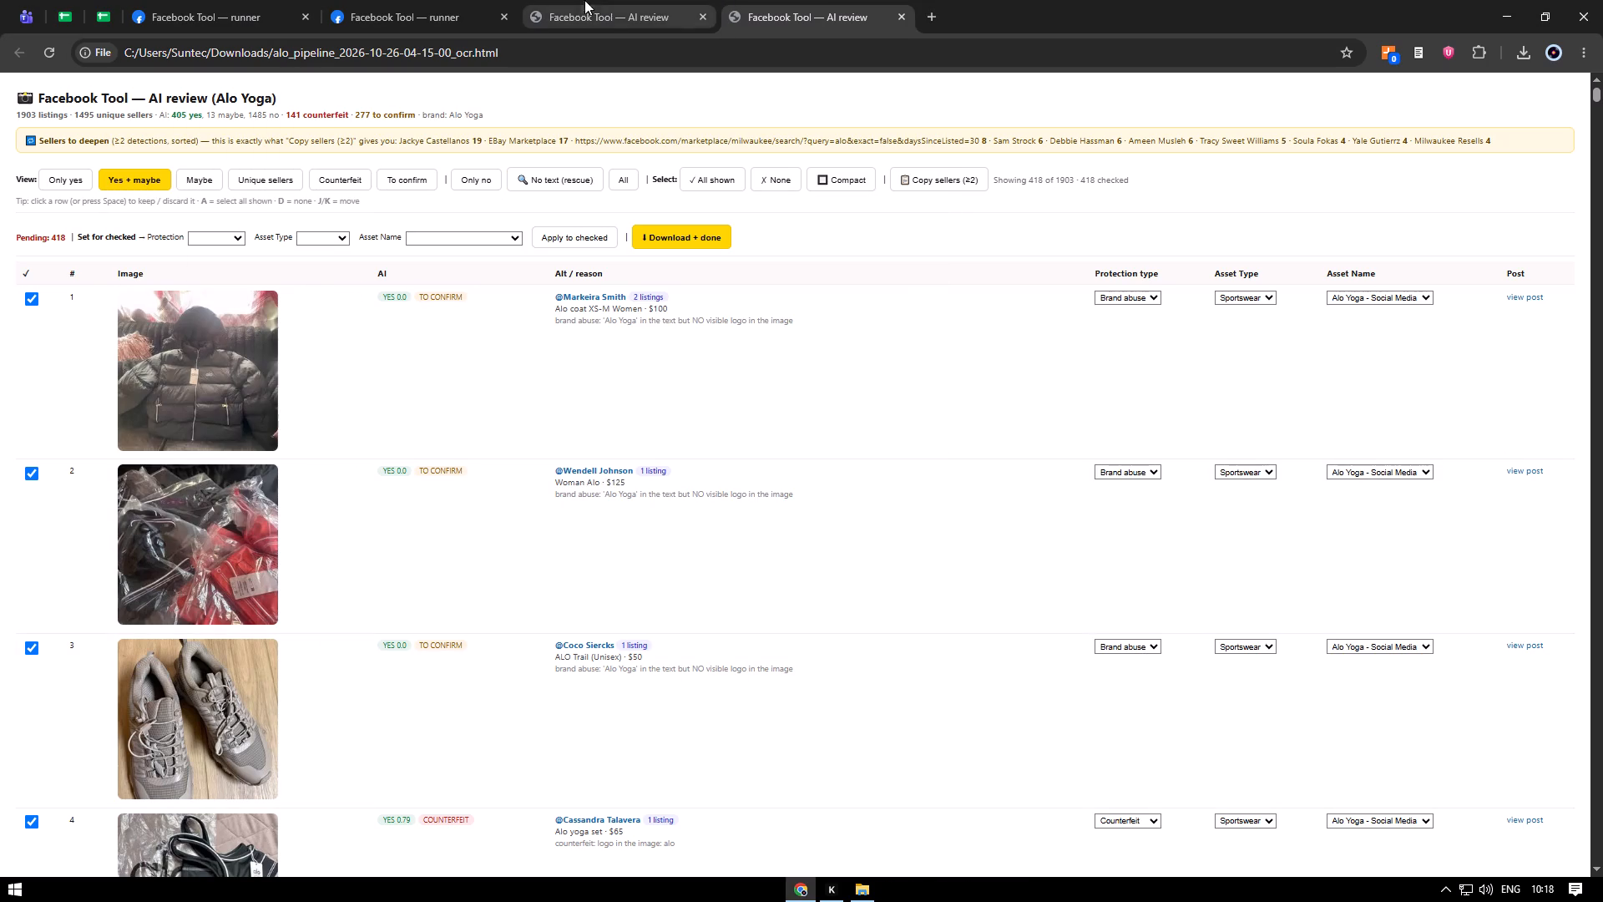
Reorder the browser tabs so the Richmond AI review sits directly after the Richmond runner, and check the runner and review pairing.
drag(648, 0, 470, 0)
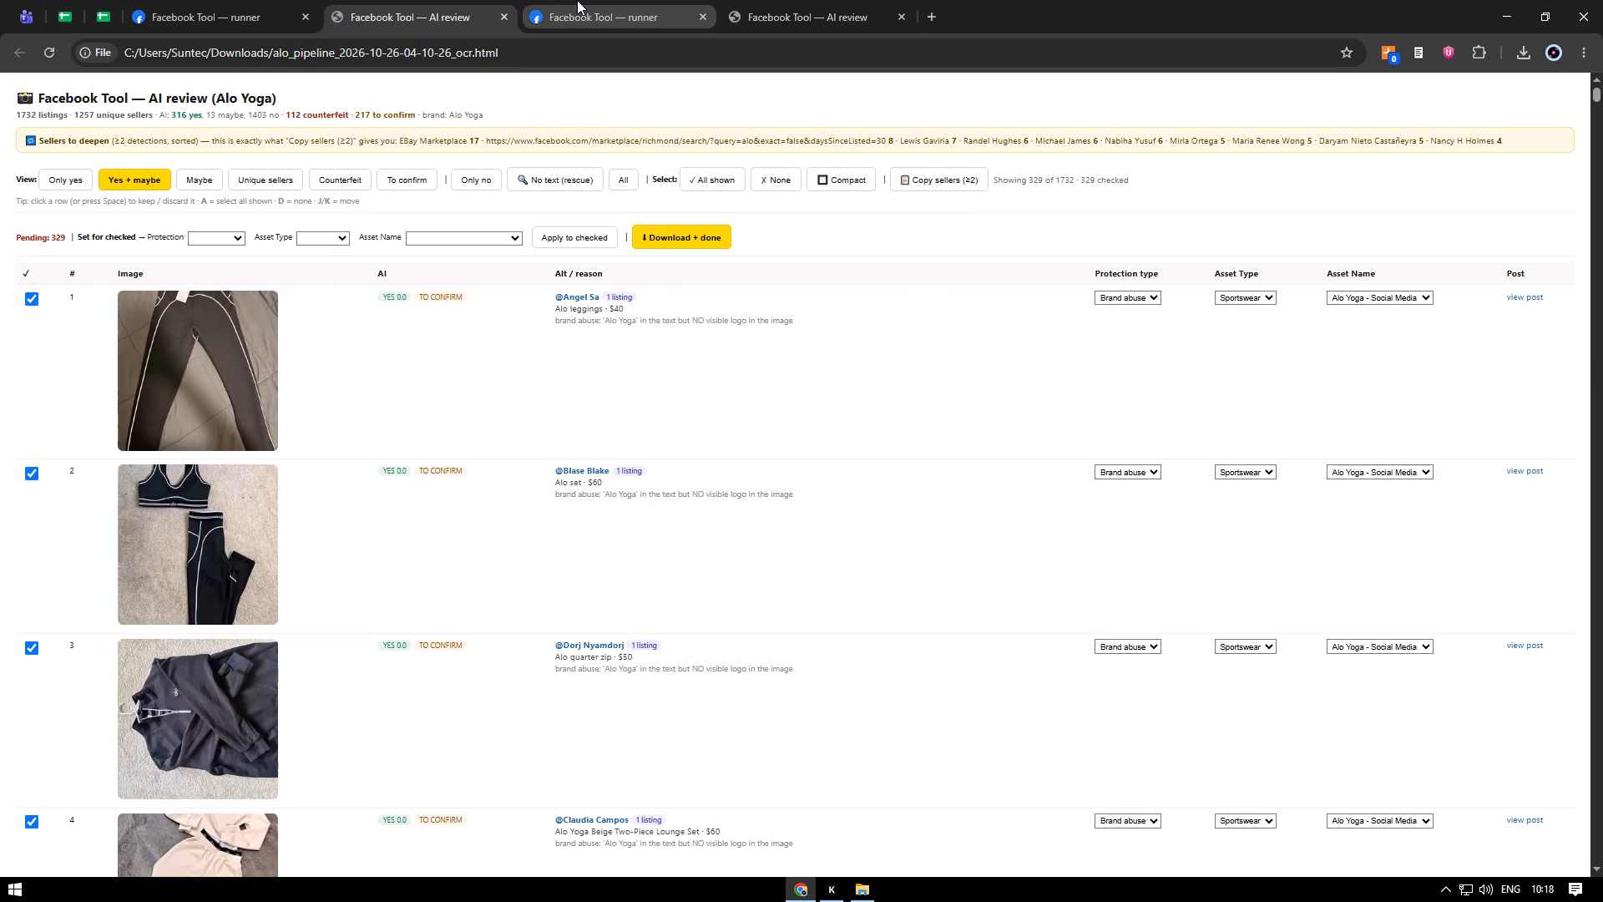
click(577, 0)
click(401, 0)
click(271, 0)
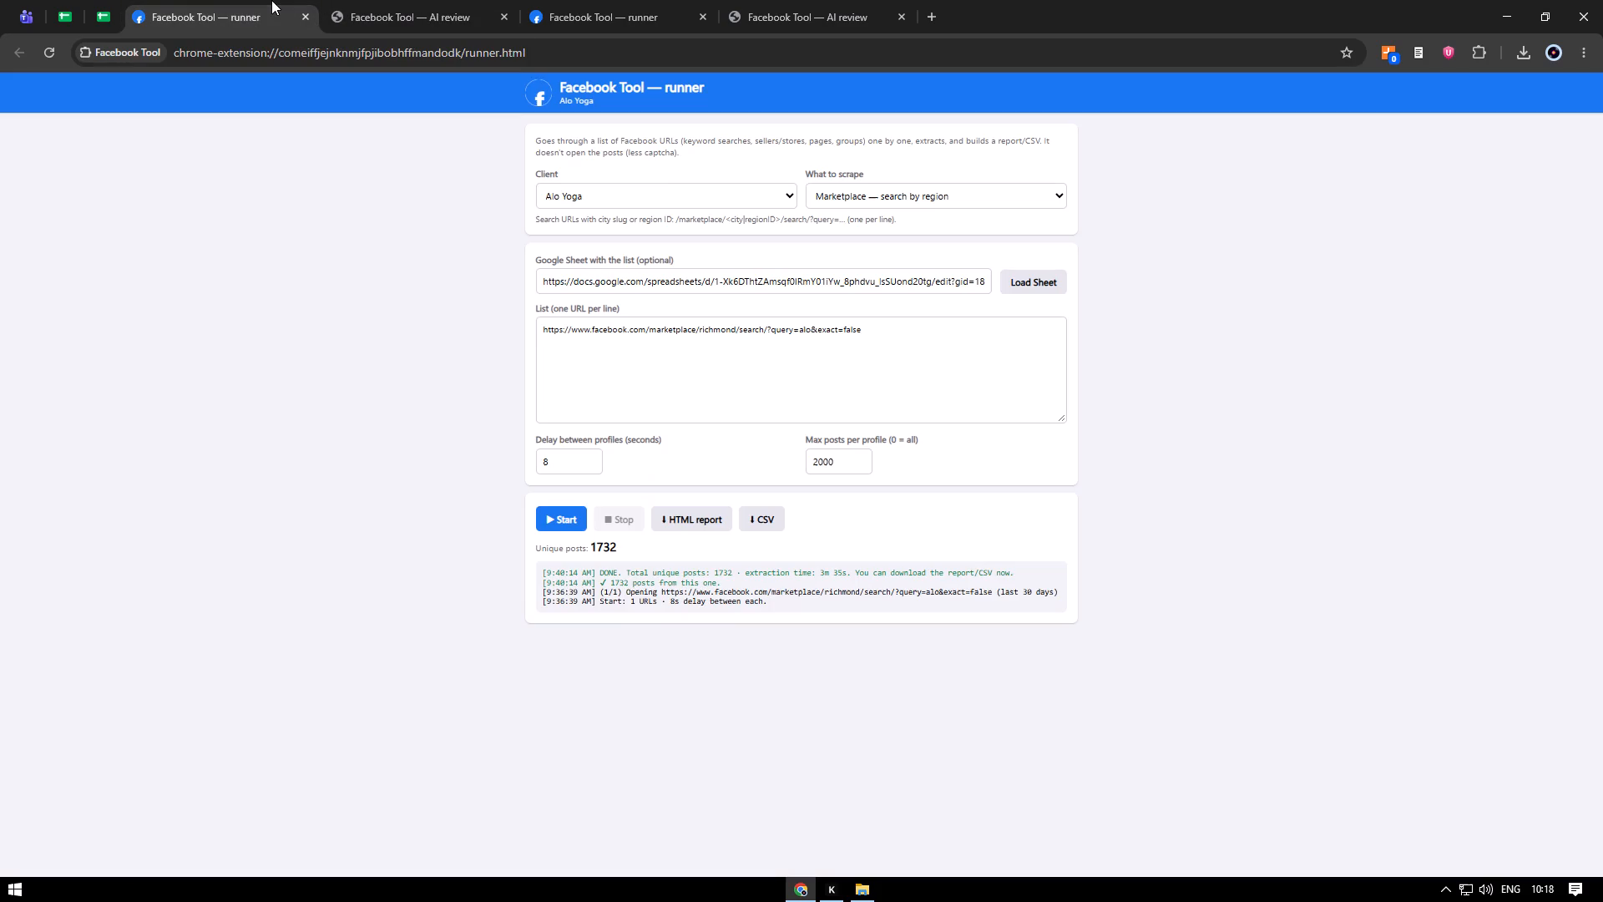
Check the latest Marketplace row in the Yudhraa Facebook OCR sheet against the Richmond search URL in the first runner.
drag(77, 2, 112, 1)
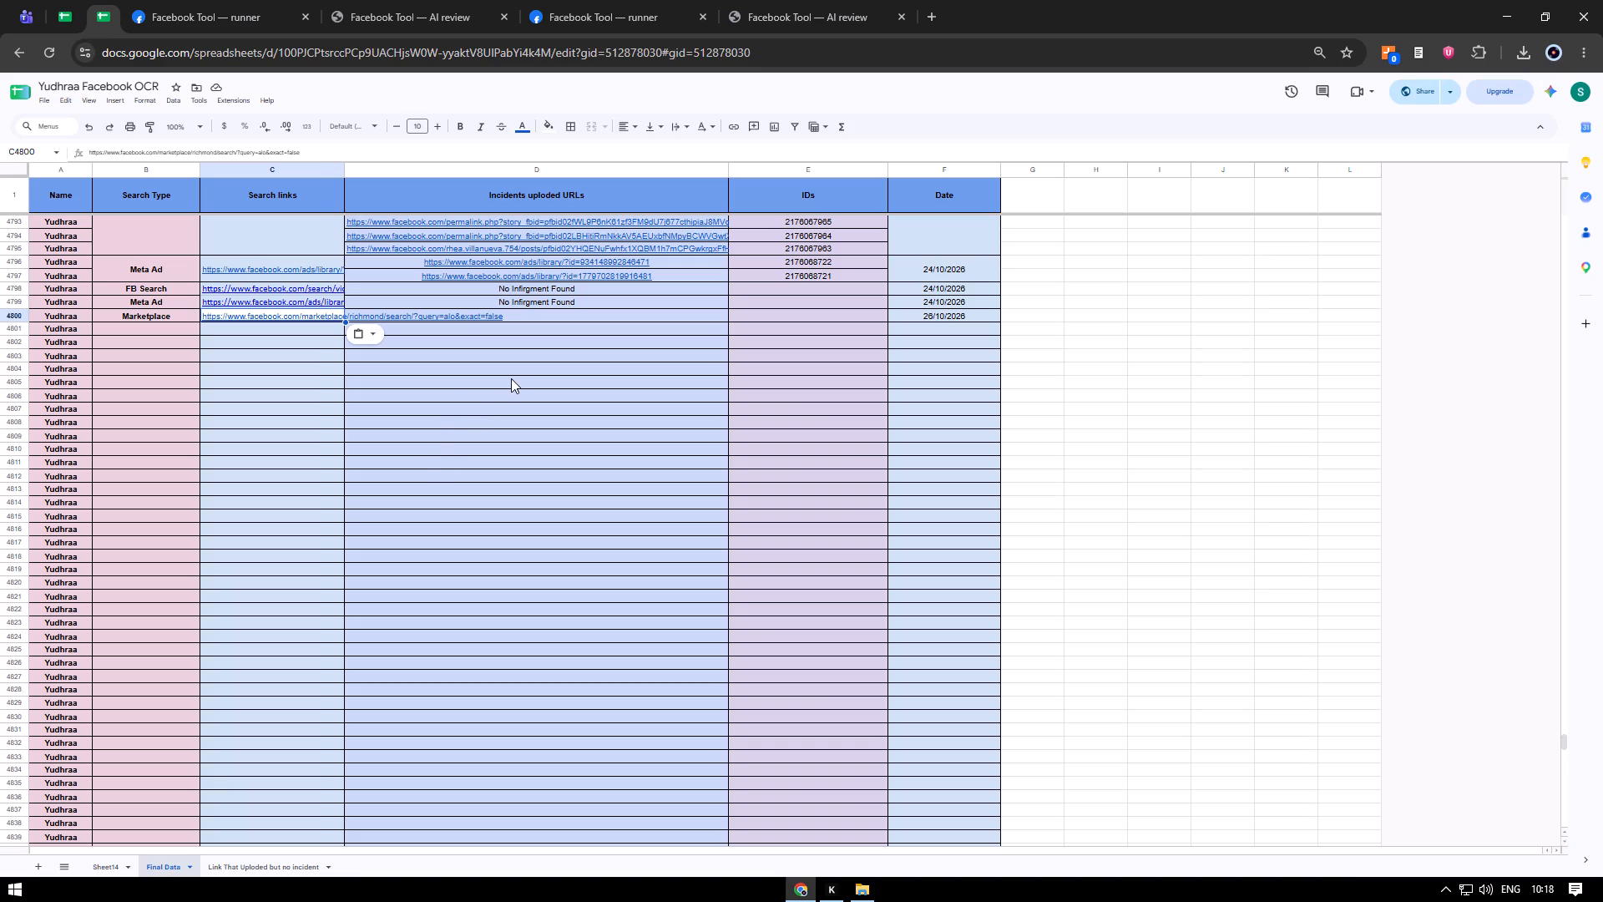
click(247, 0)
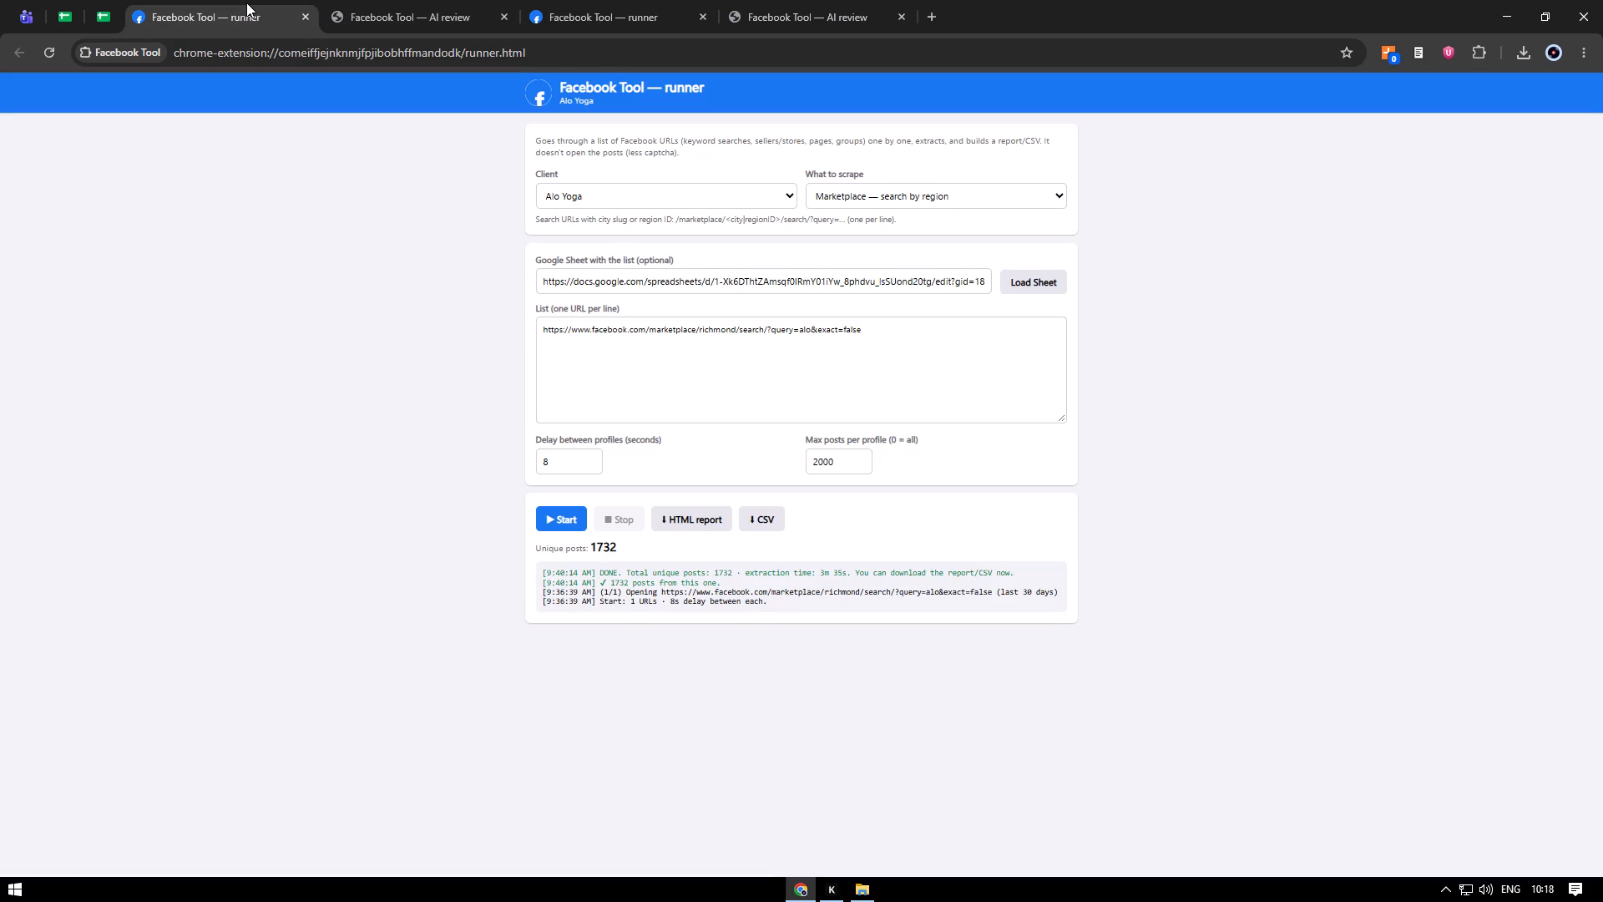
Filter the Richmond AI review to the counterfeit listings and download the reviewed results as done.
click(407, 0)
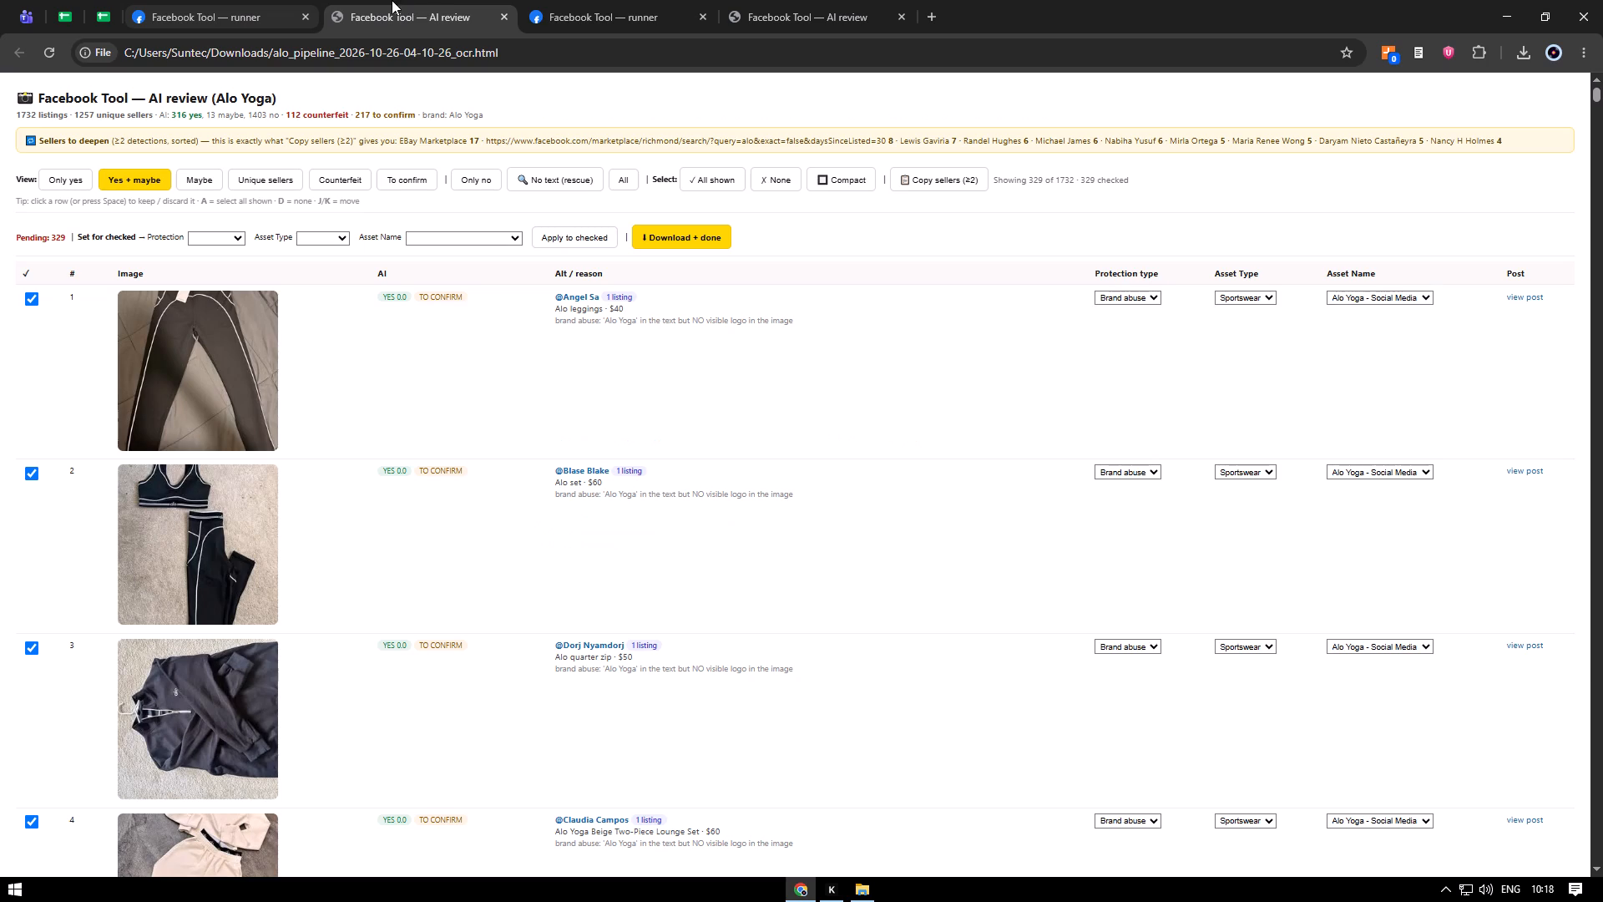
click(762, 0)
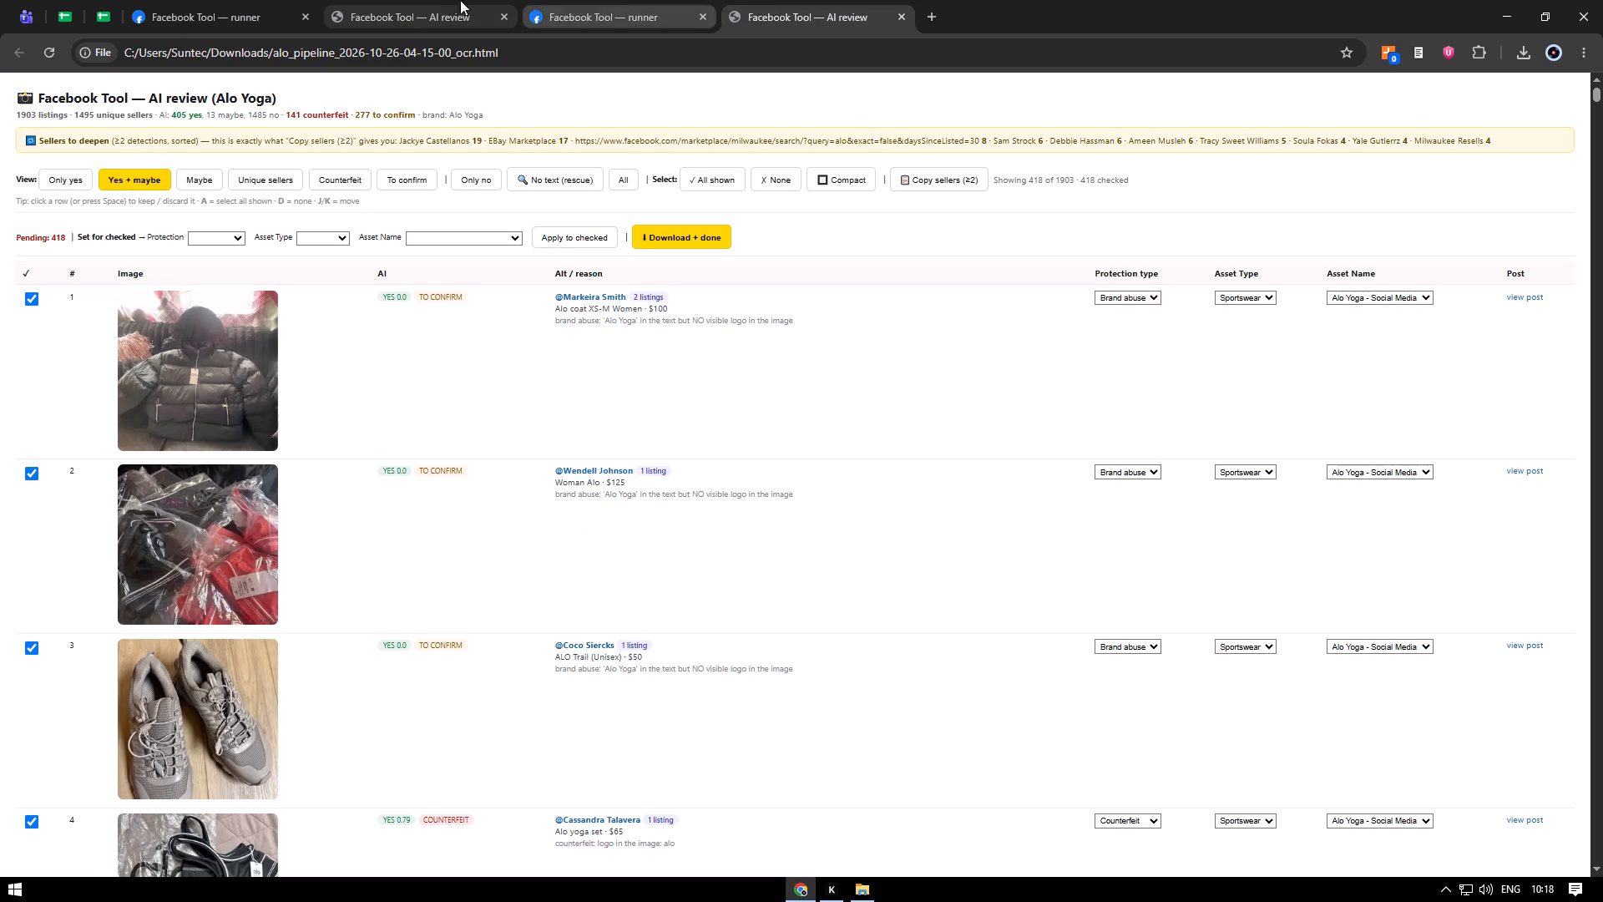
click(448, 0)
click(339, 170)
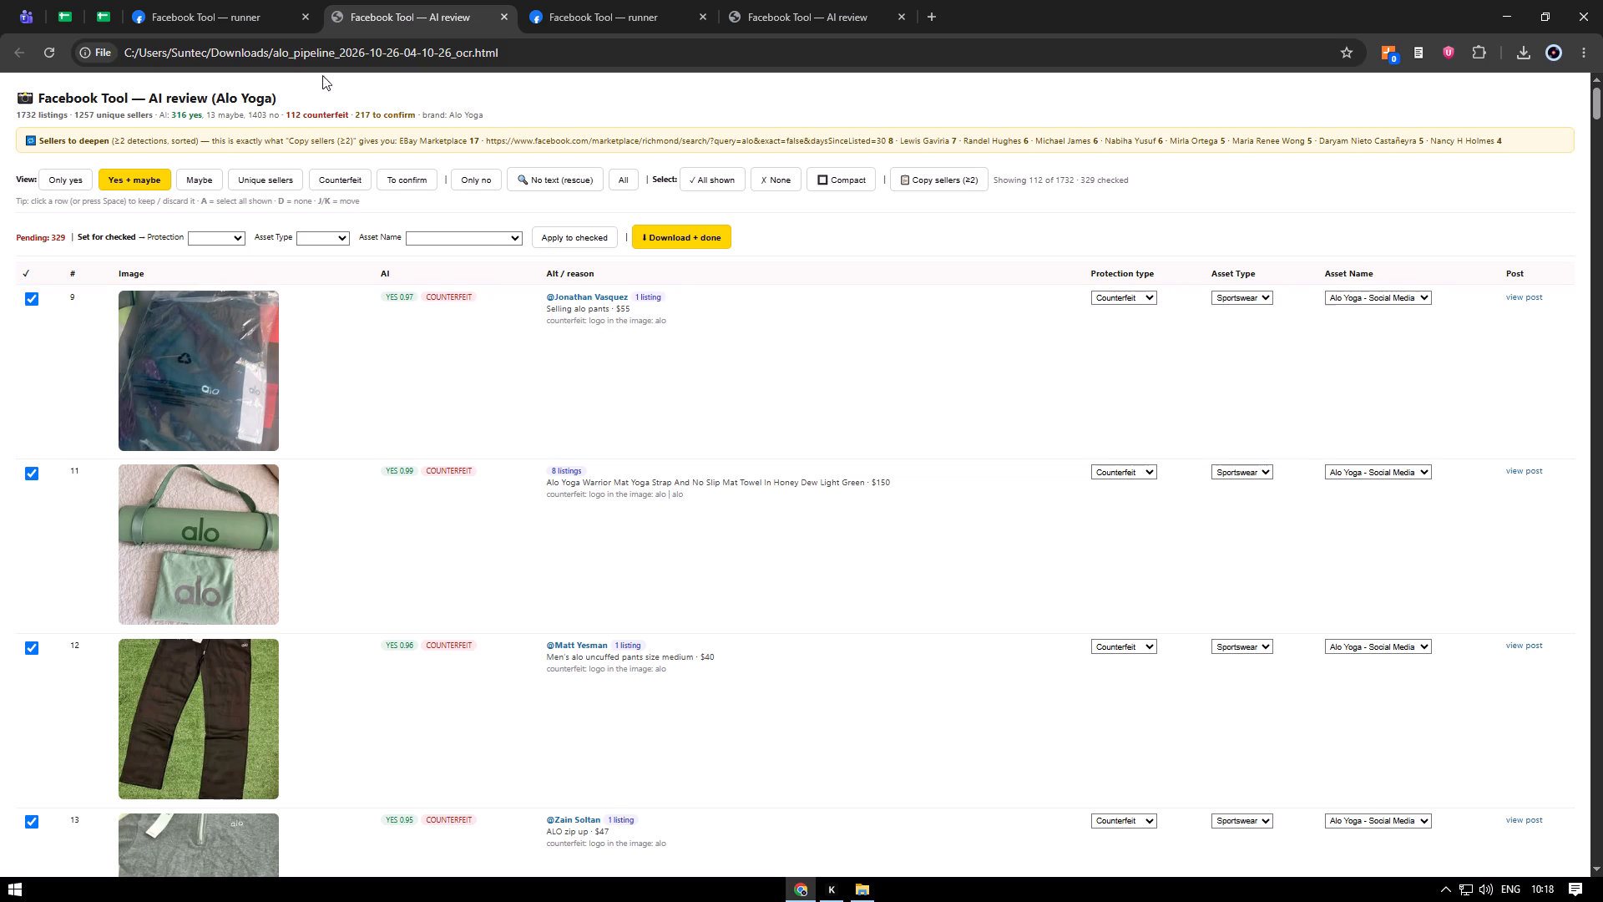
click(649, 231)
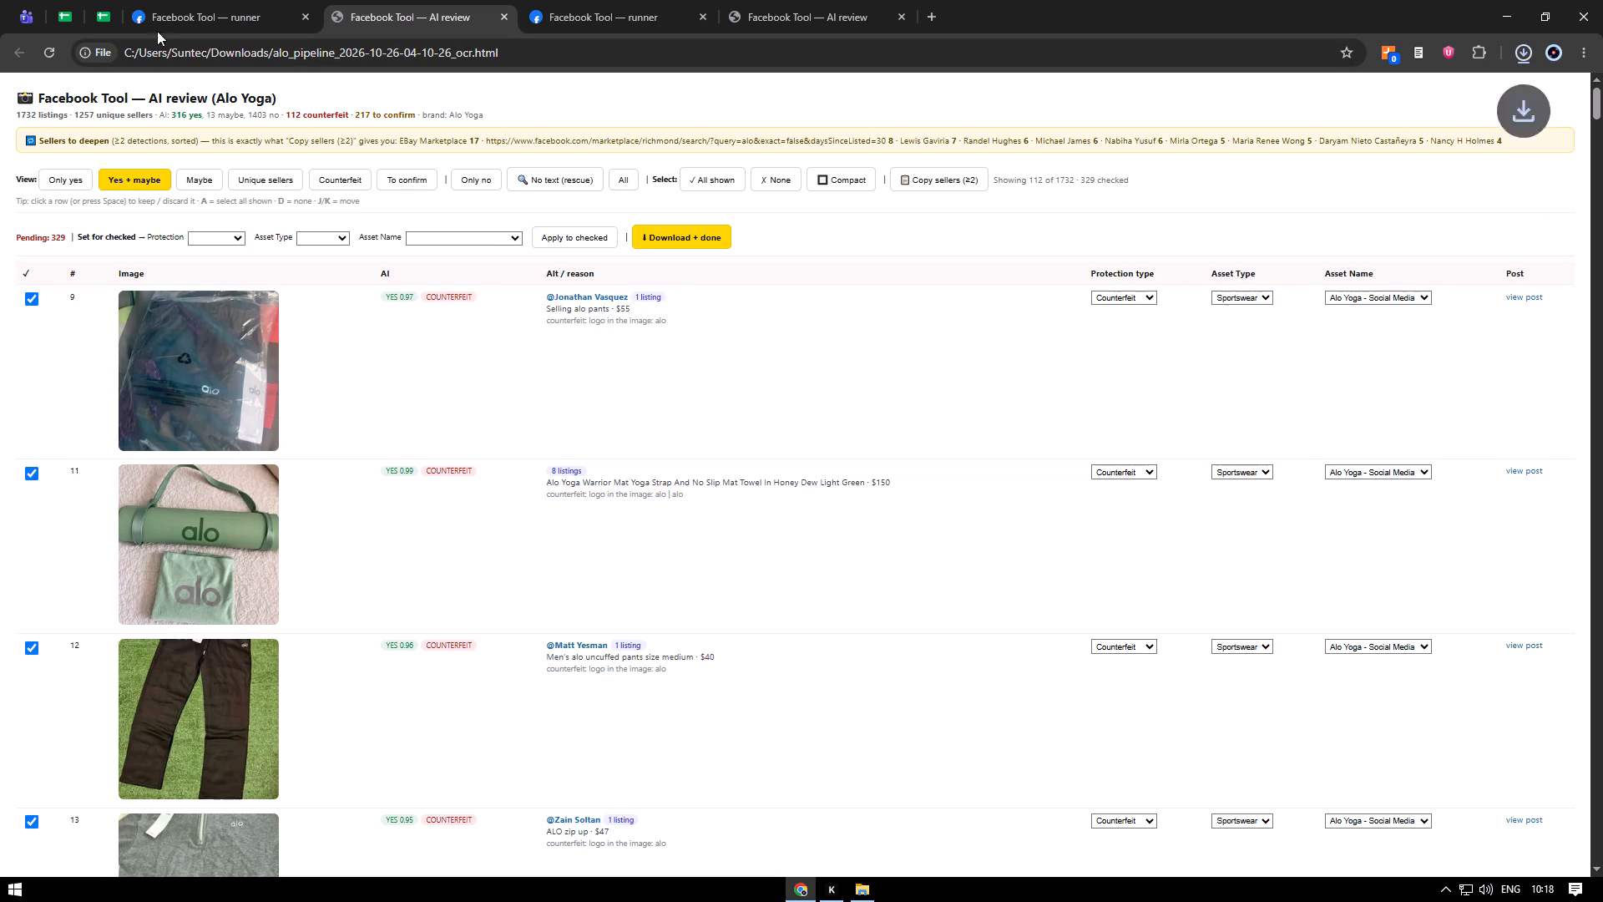
Return to the Final Data sheet of Yudhraa Facebook OCR at the Richmond Marketplace row.
click(99, 2)
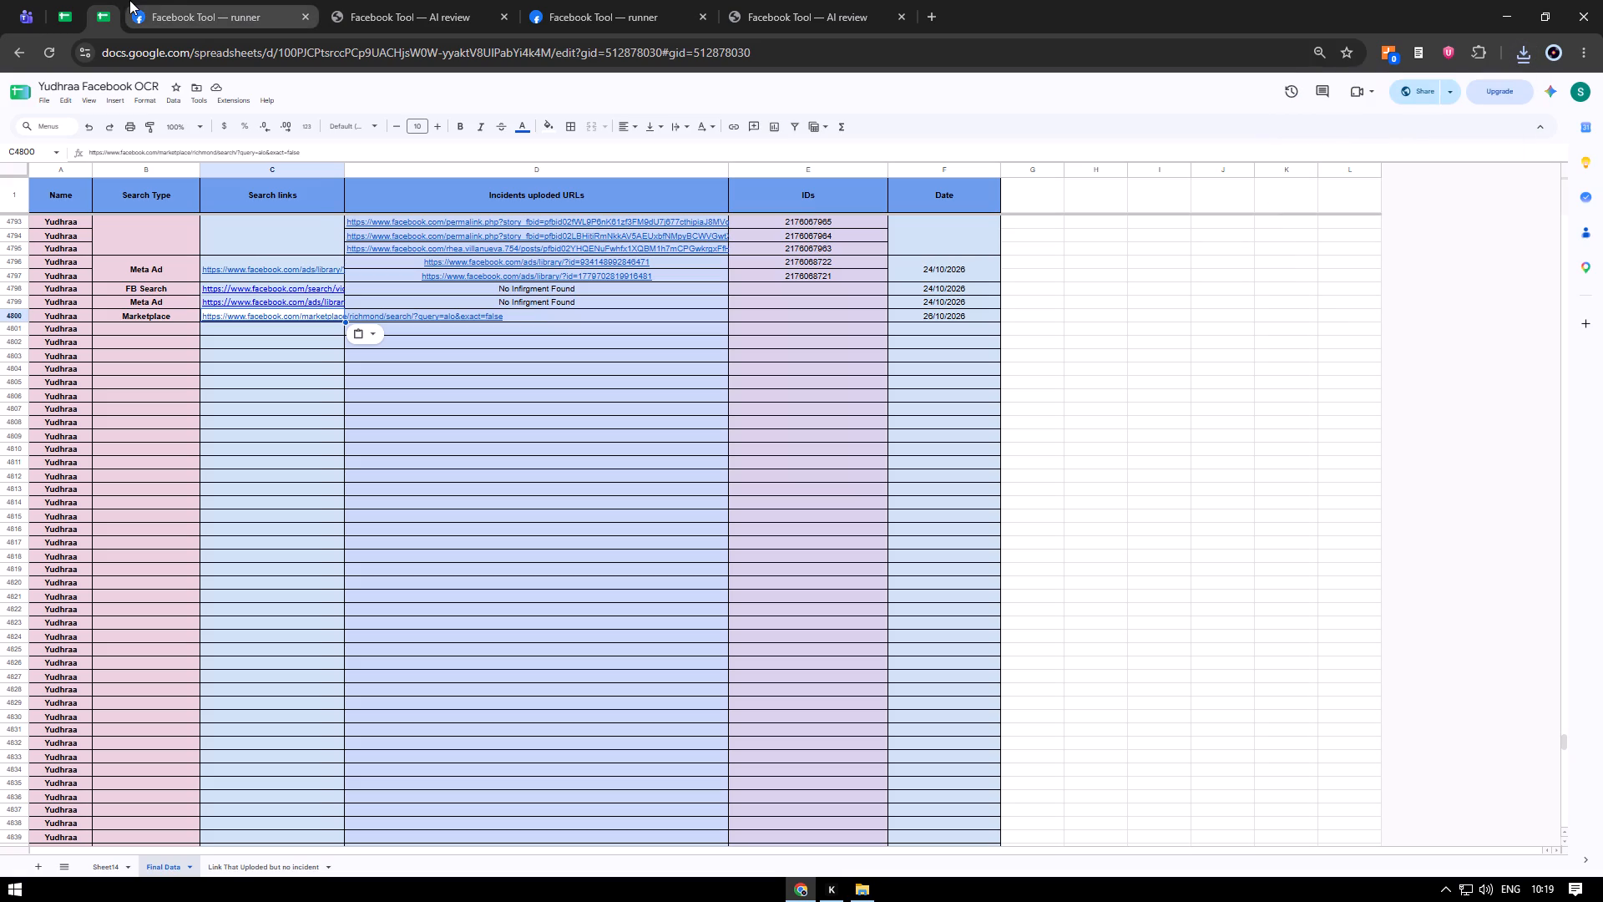
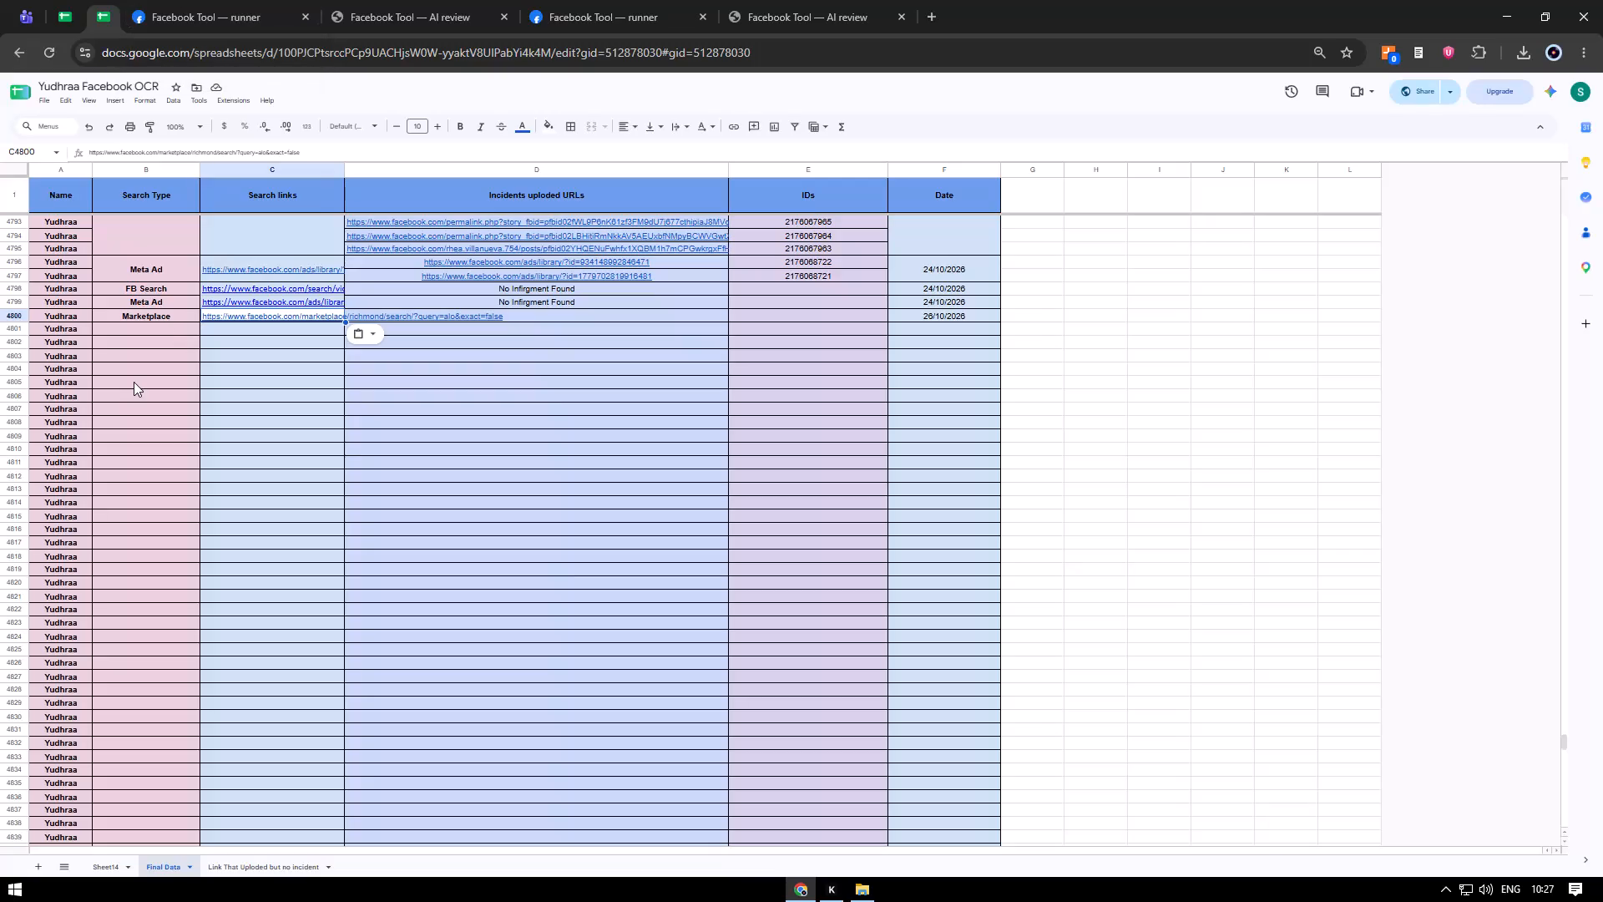
Import the file ai_reviewed (8).csv from Downloads into the empty sheet before Final Data, with automatic separator detection.
key(alt+Up)
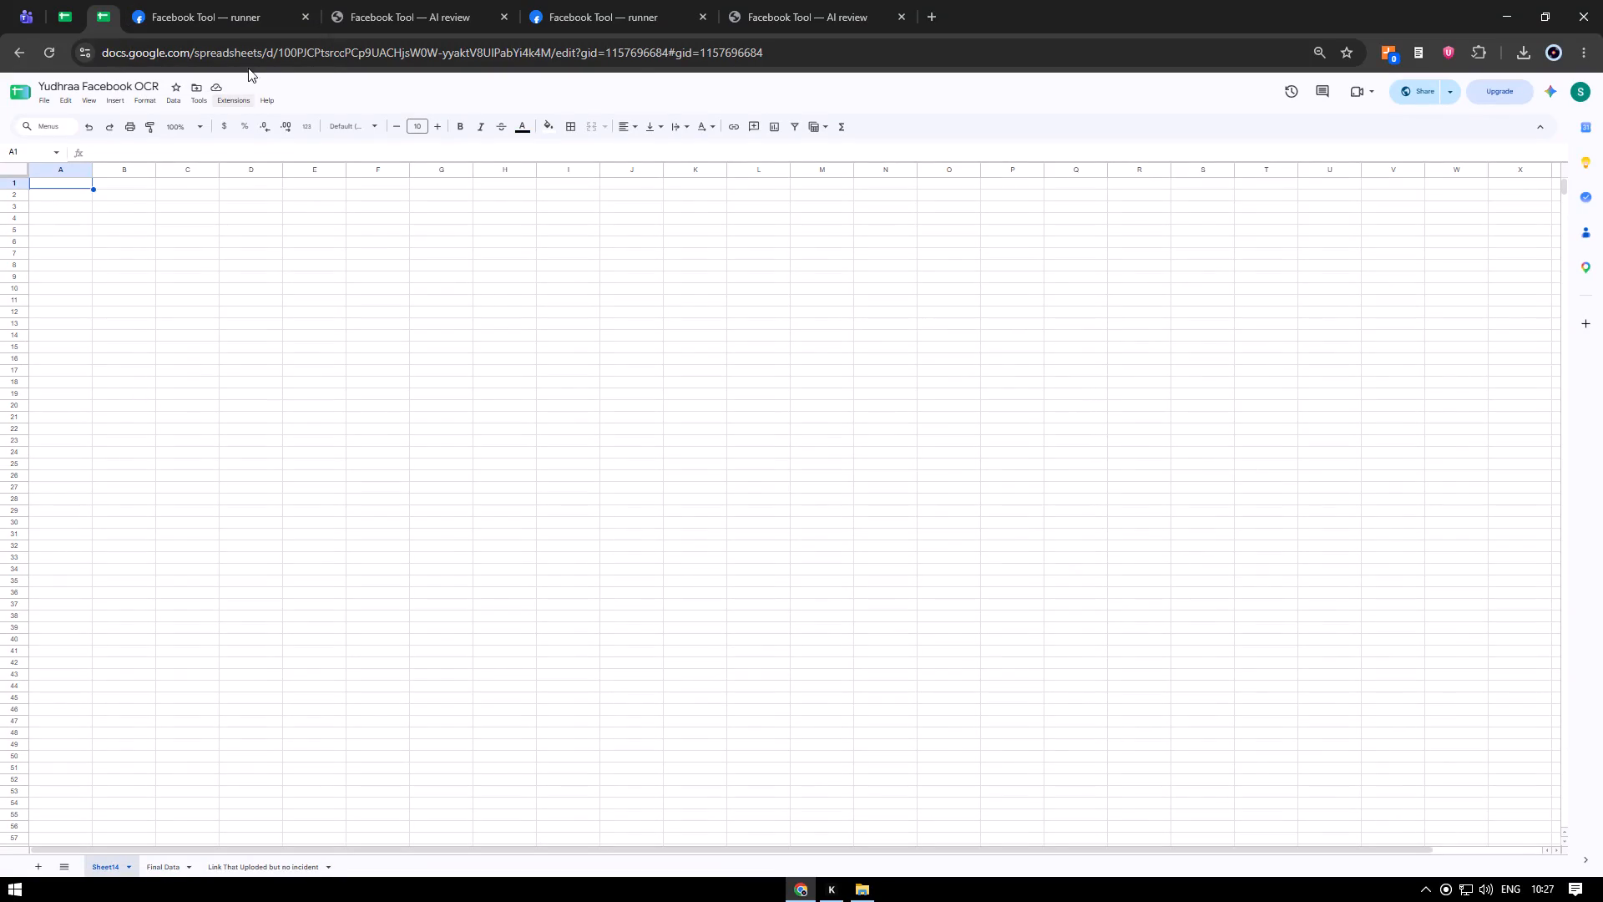
click(48, 101)
click(96, 156)
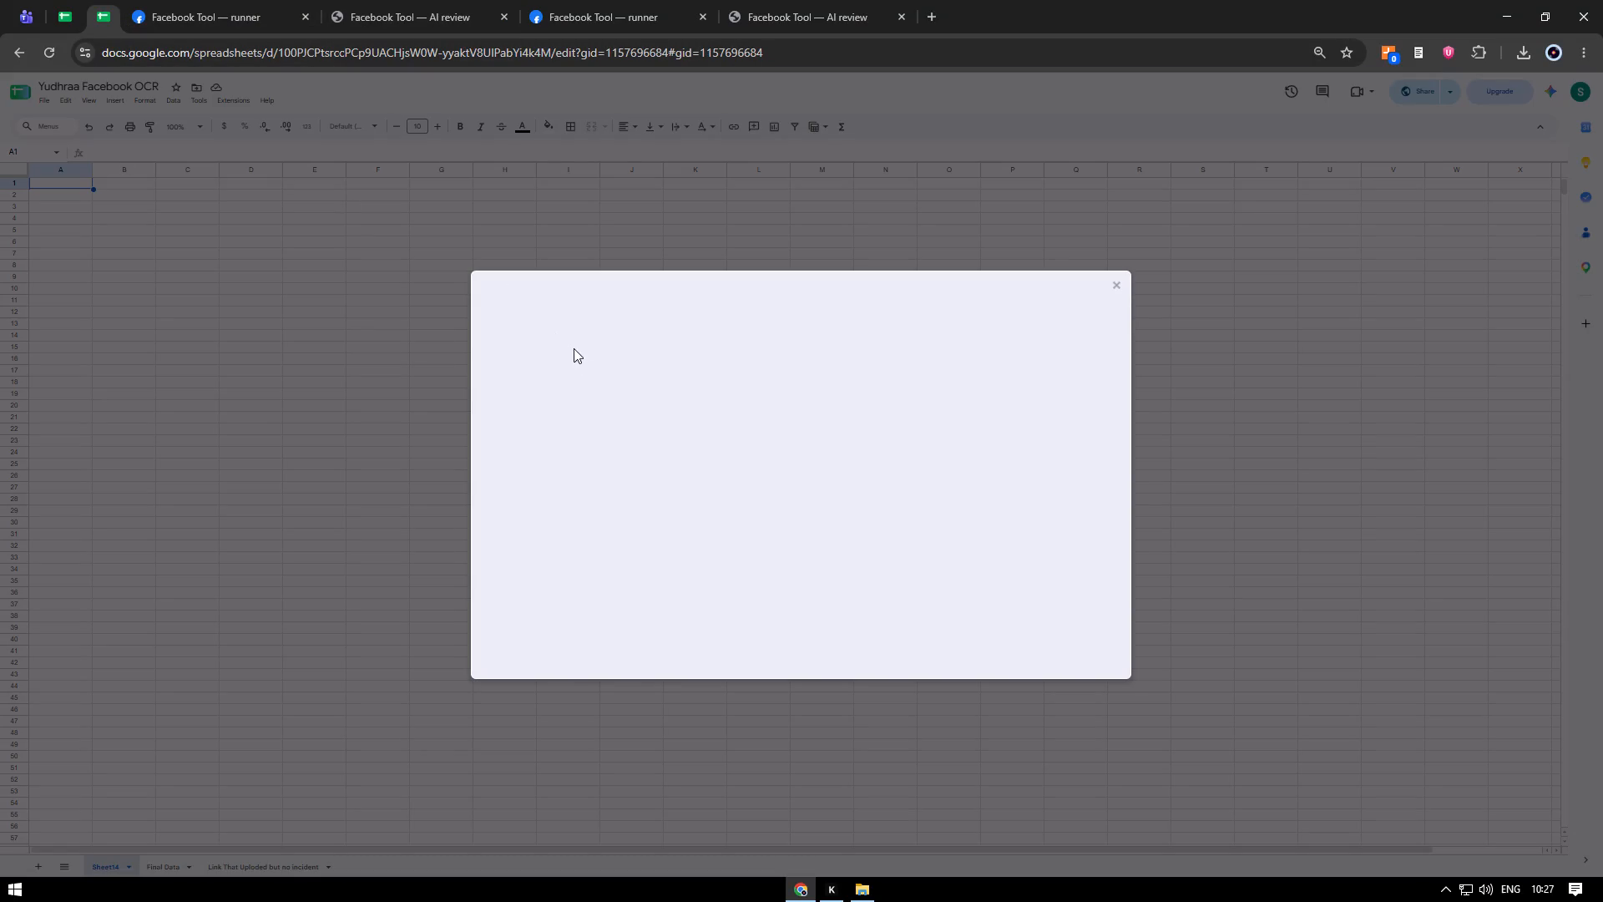
click(652, 335)
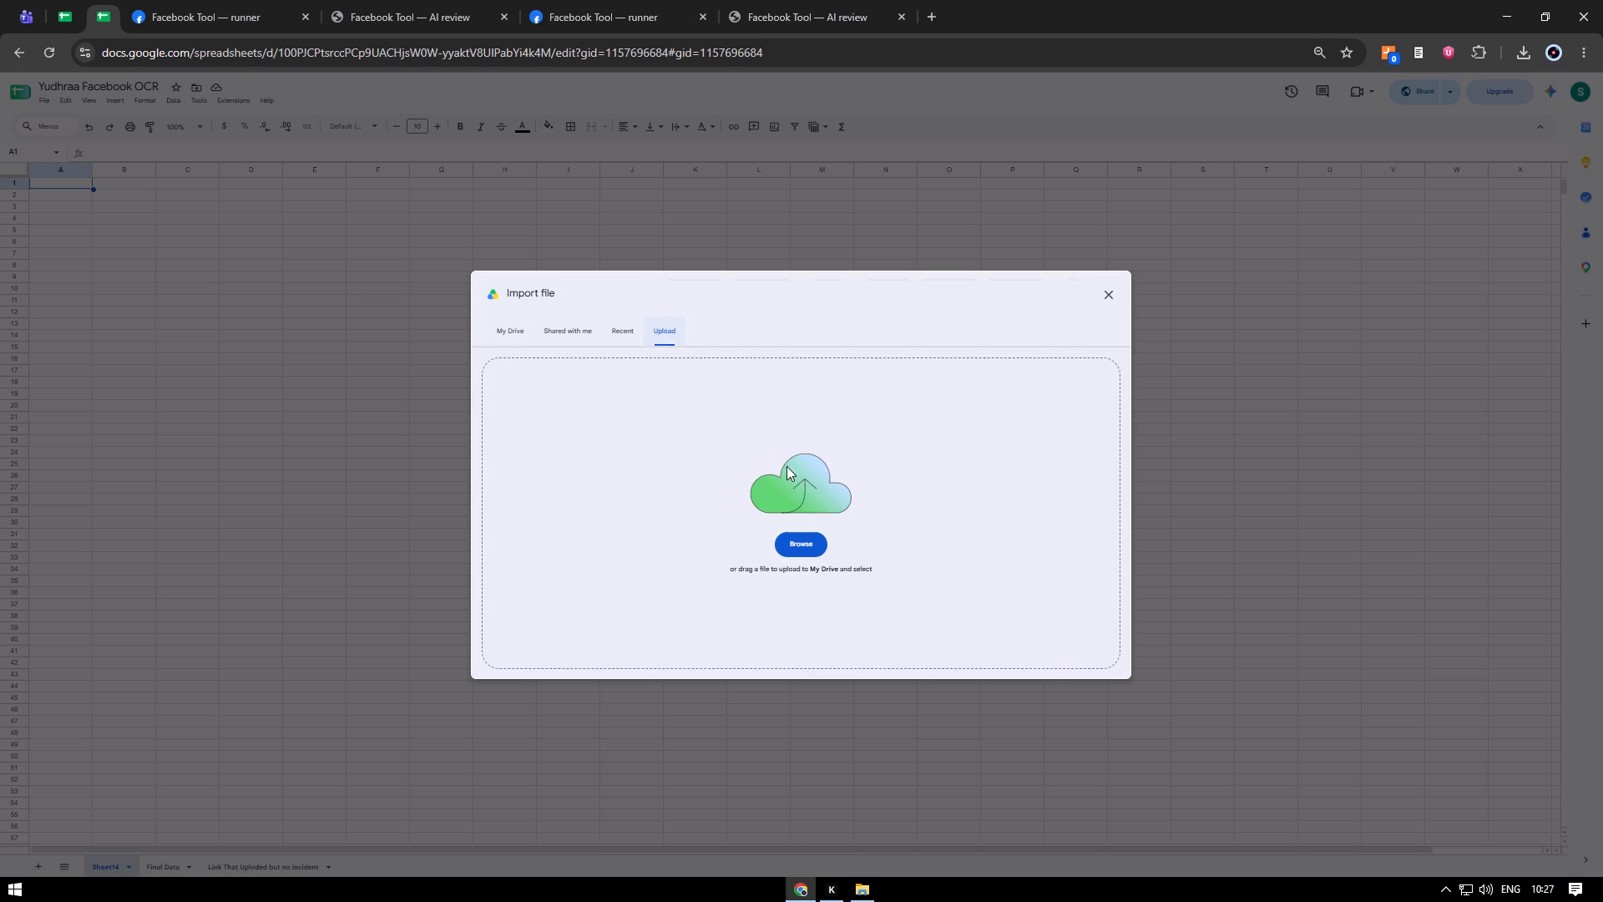
click(796, 543)
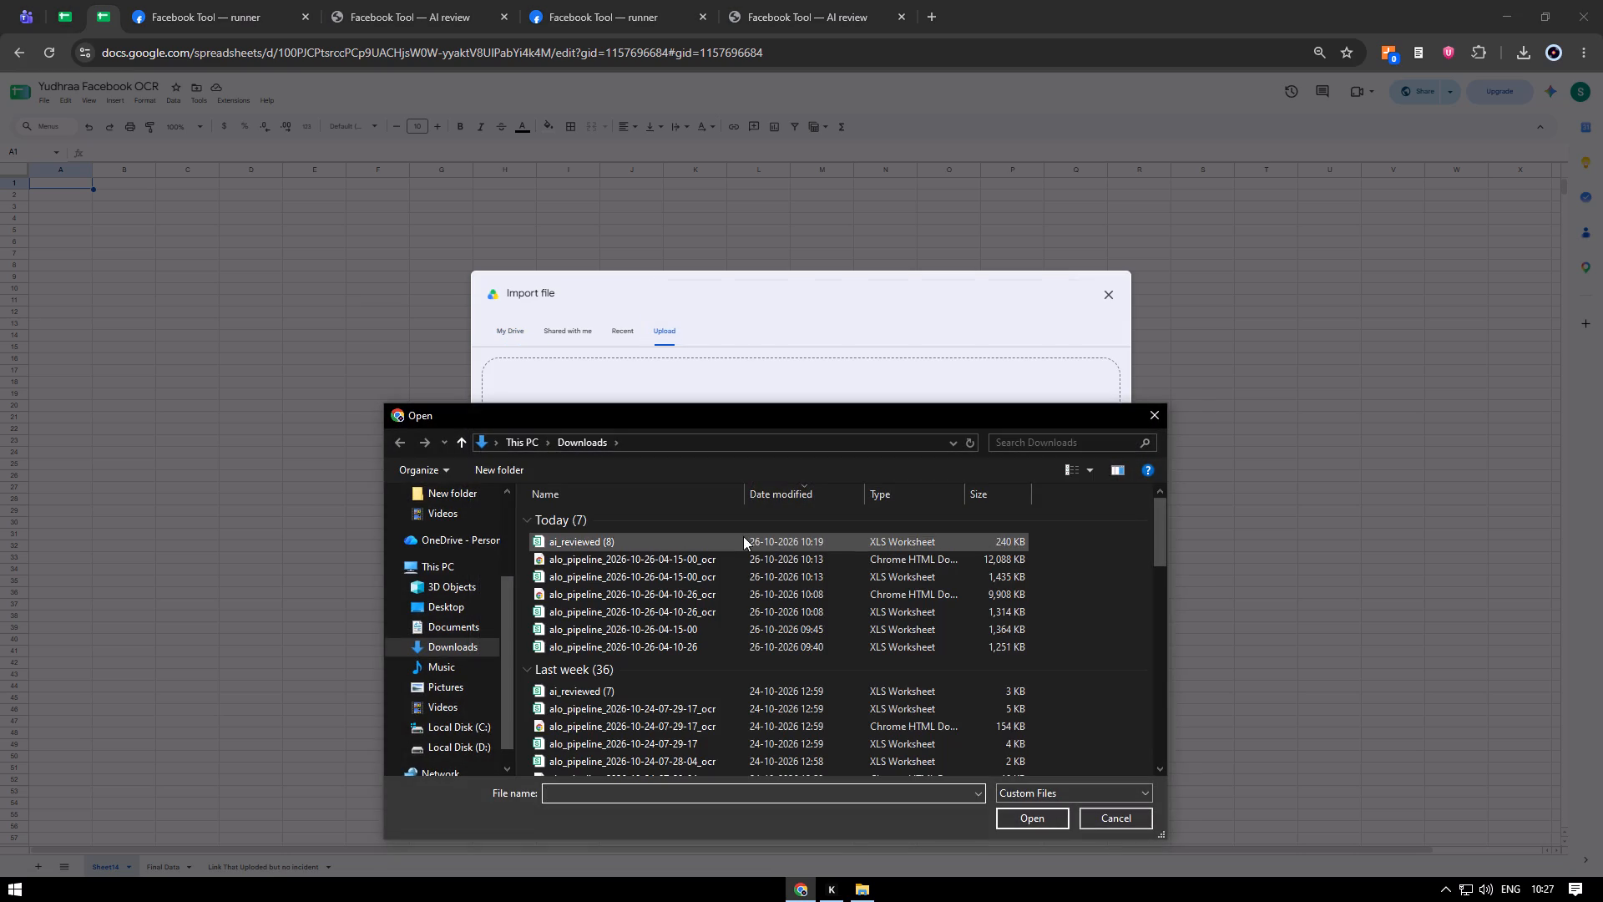
double_click(743, 536)
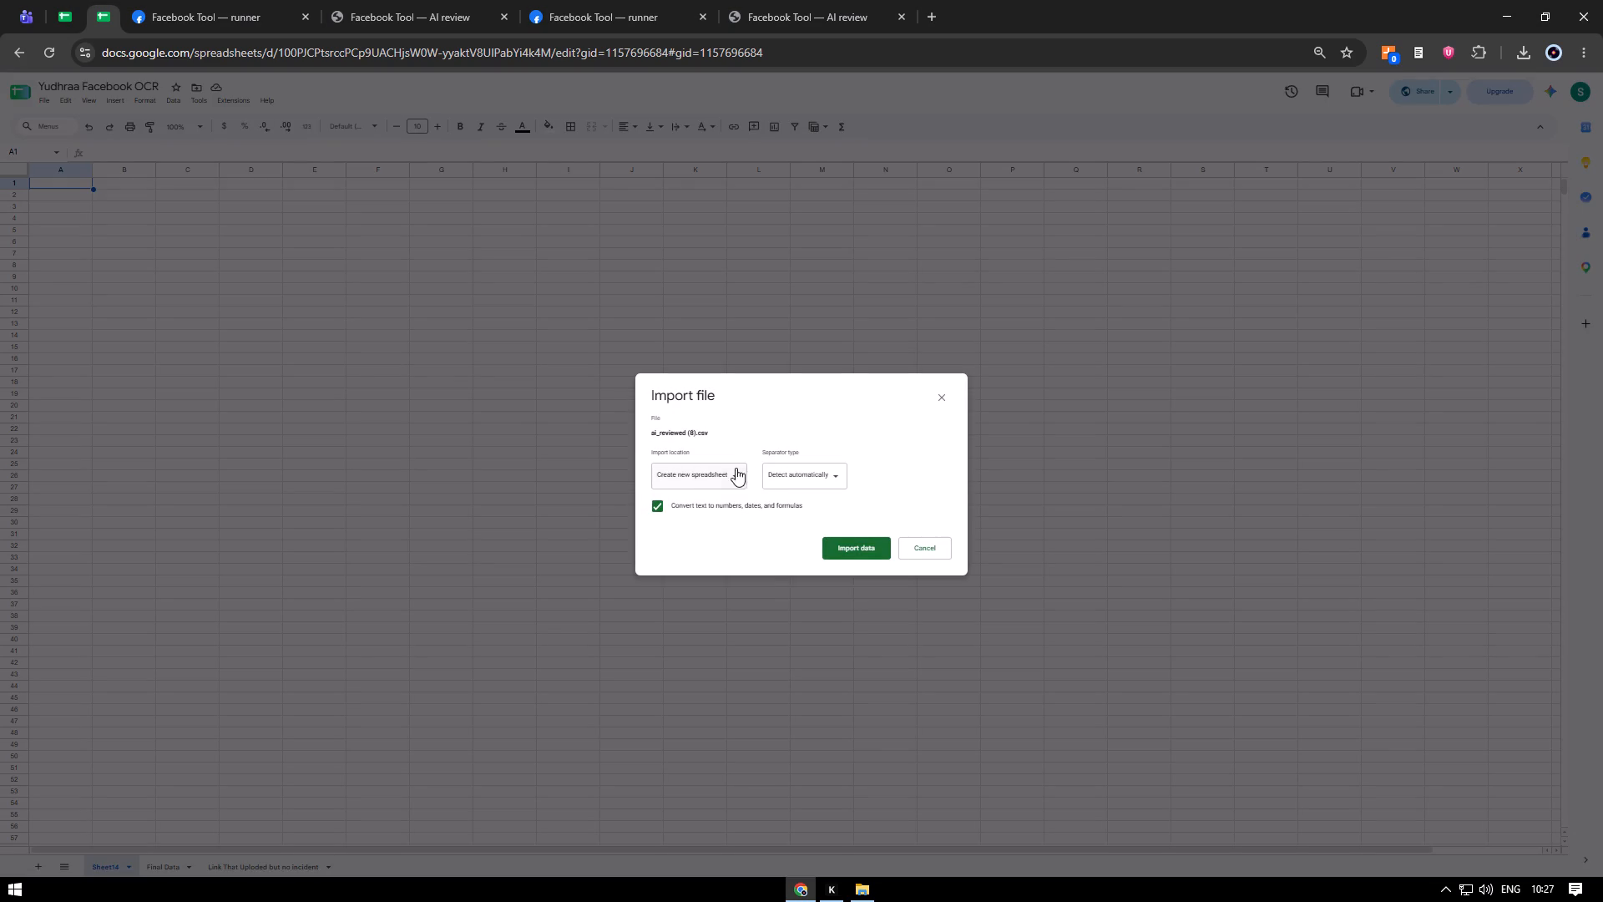
click(723, 470)
click(736, 557)
click(858, 555)
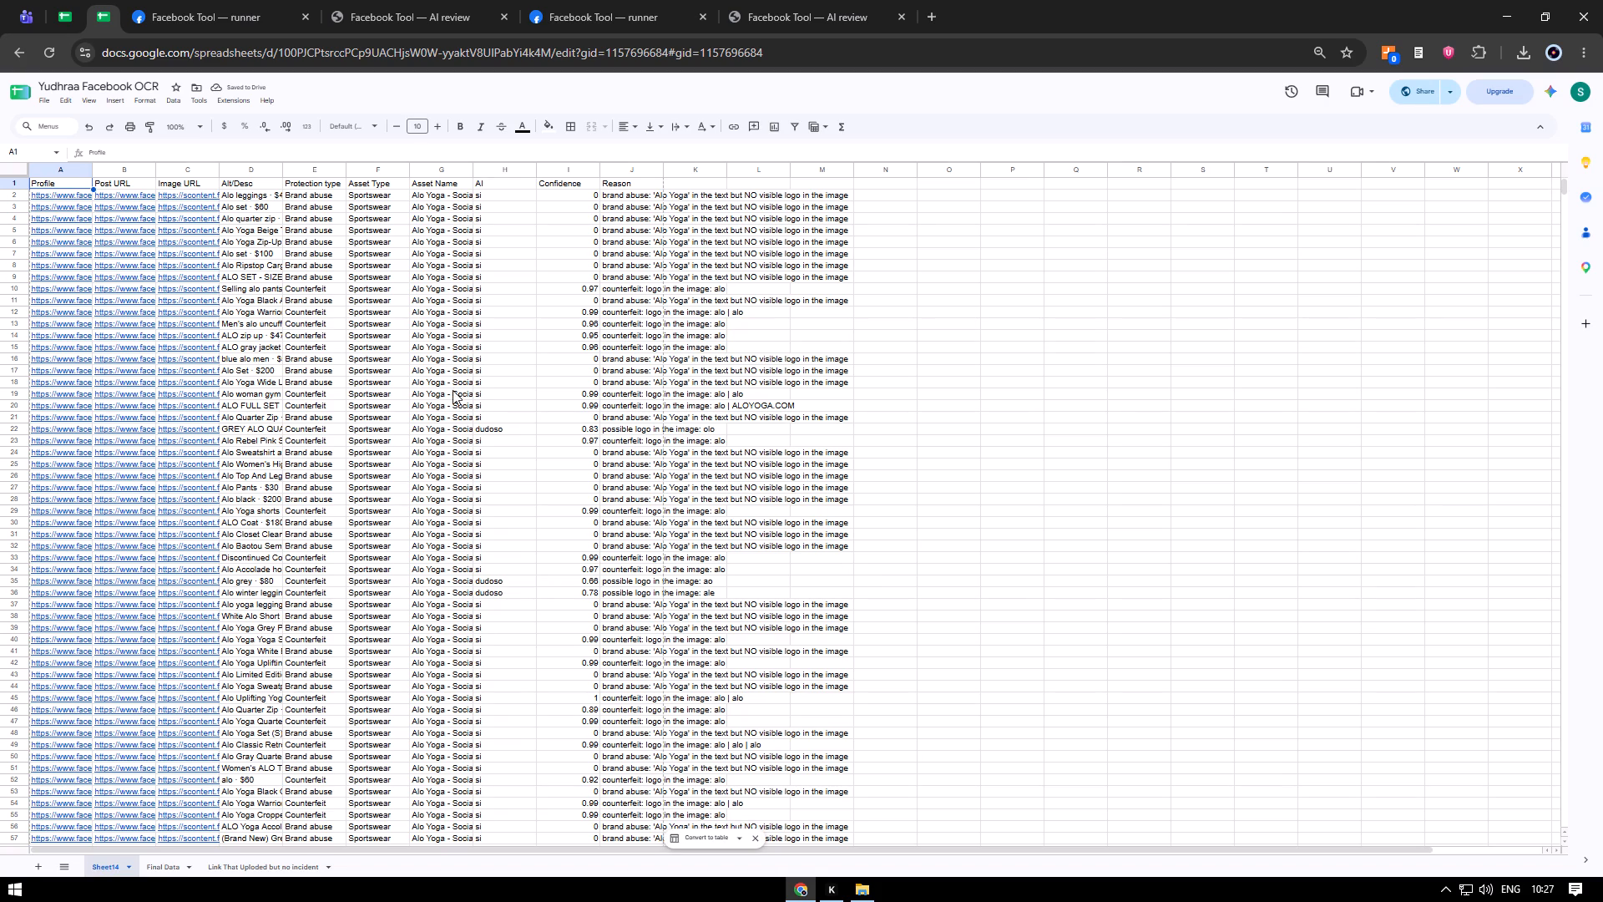
Create a filter on the imported data's header row, from Profile through Reason.
key(ctrl+shift+Right)
key(alt+d)
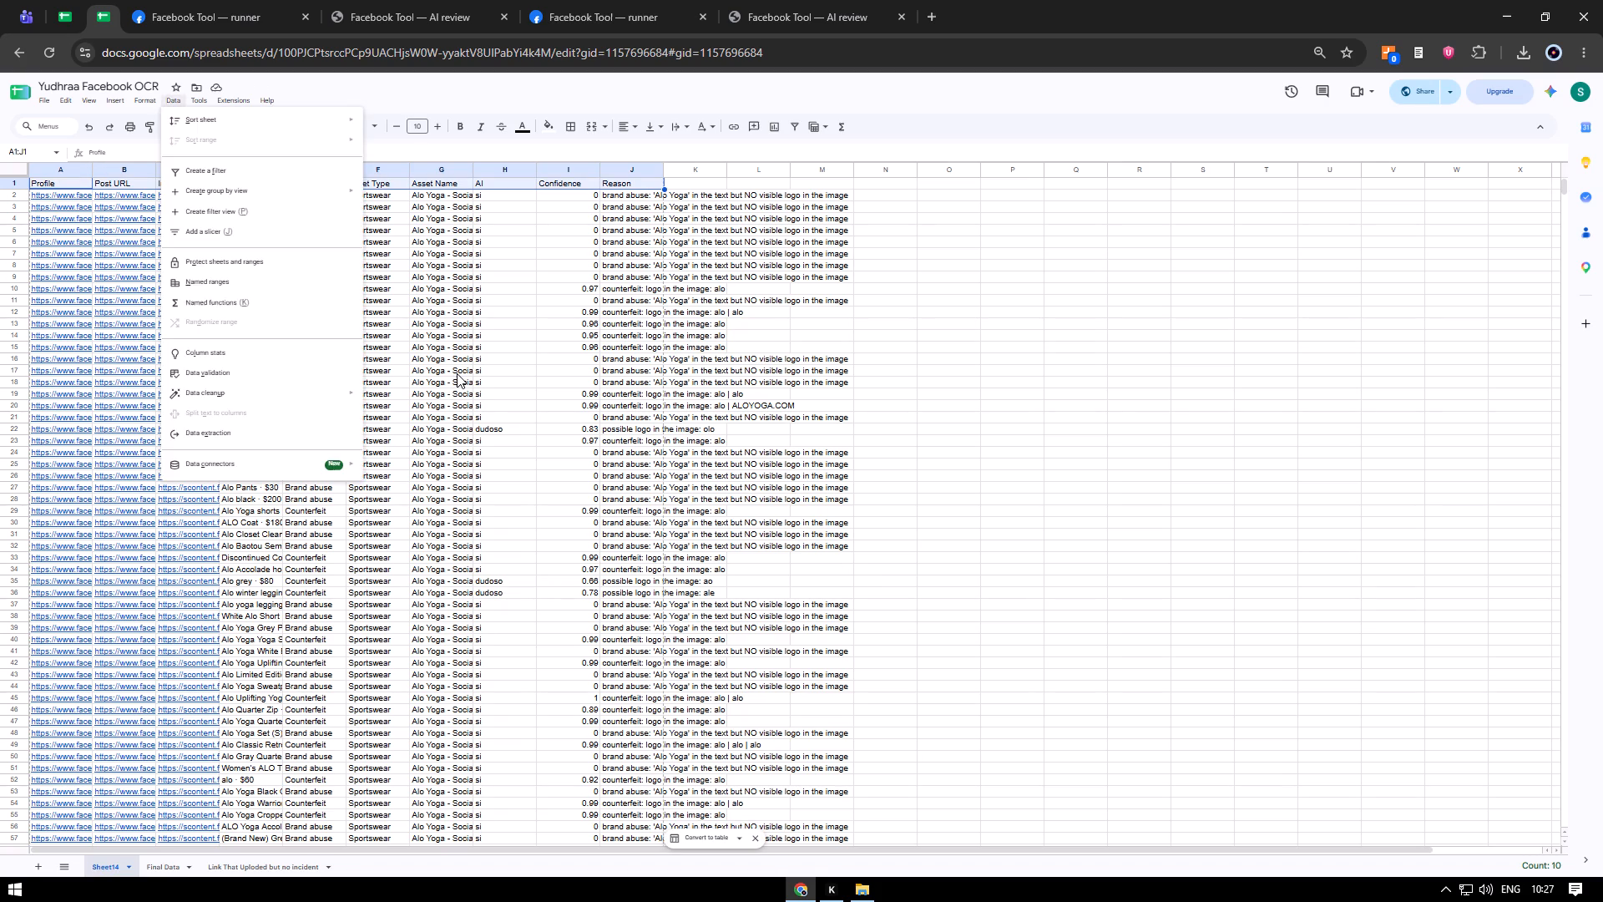
key(alt+f)
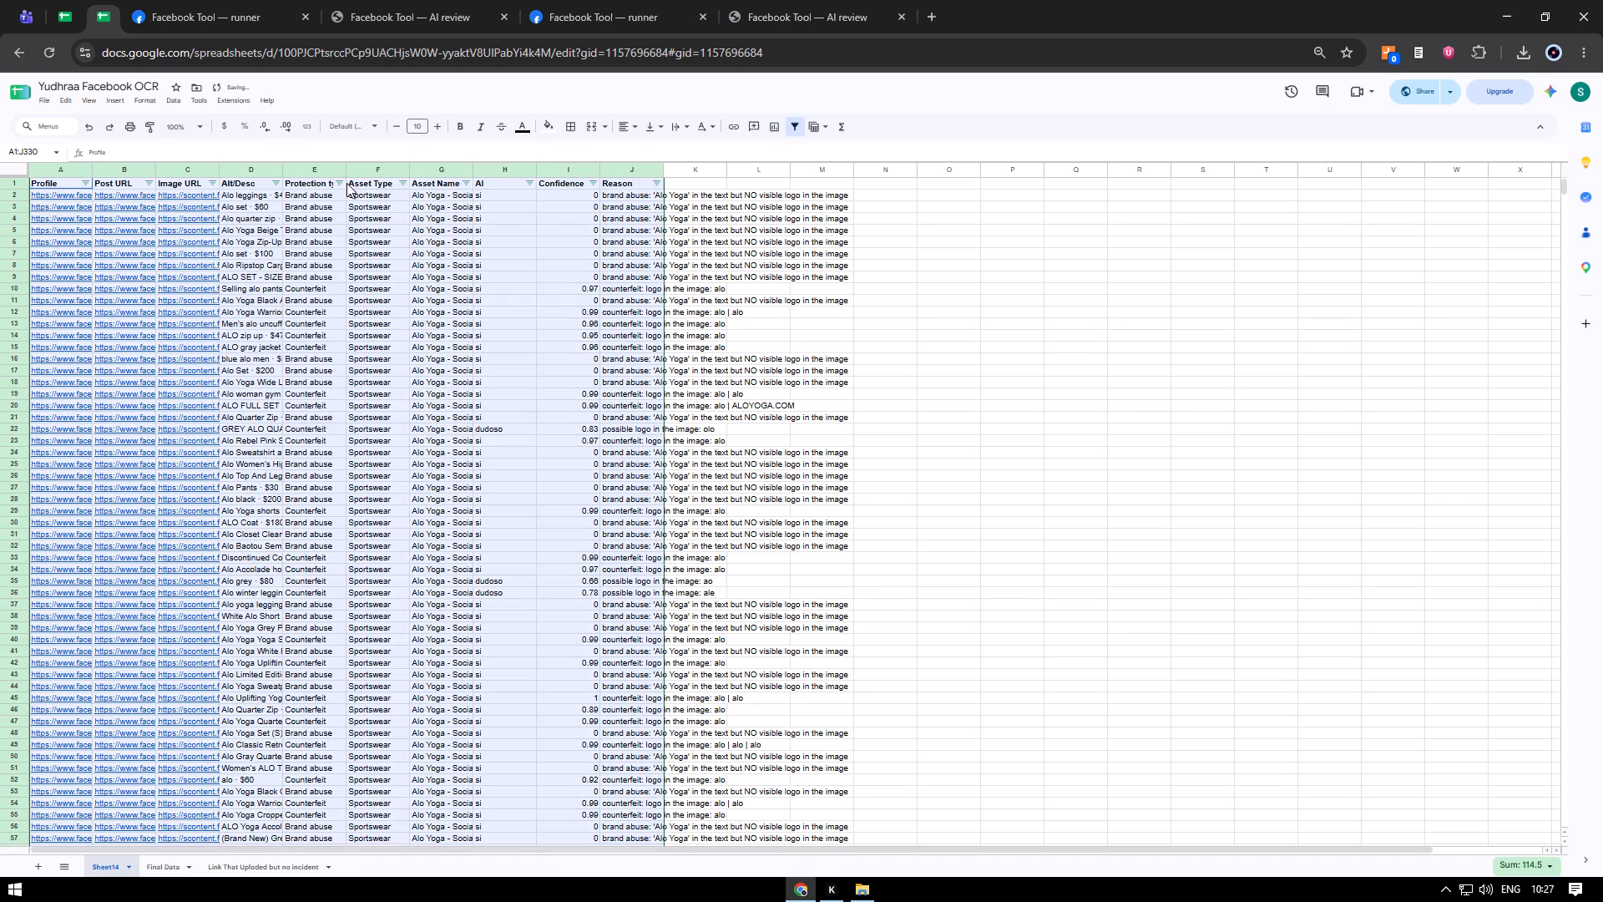
Filter the Protection type column so that only Counterfeit rows are displayed.
click(337, 180)
click(249, 374)
click(310, 470)
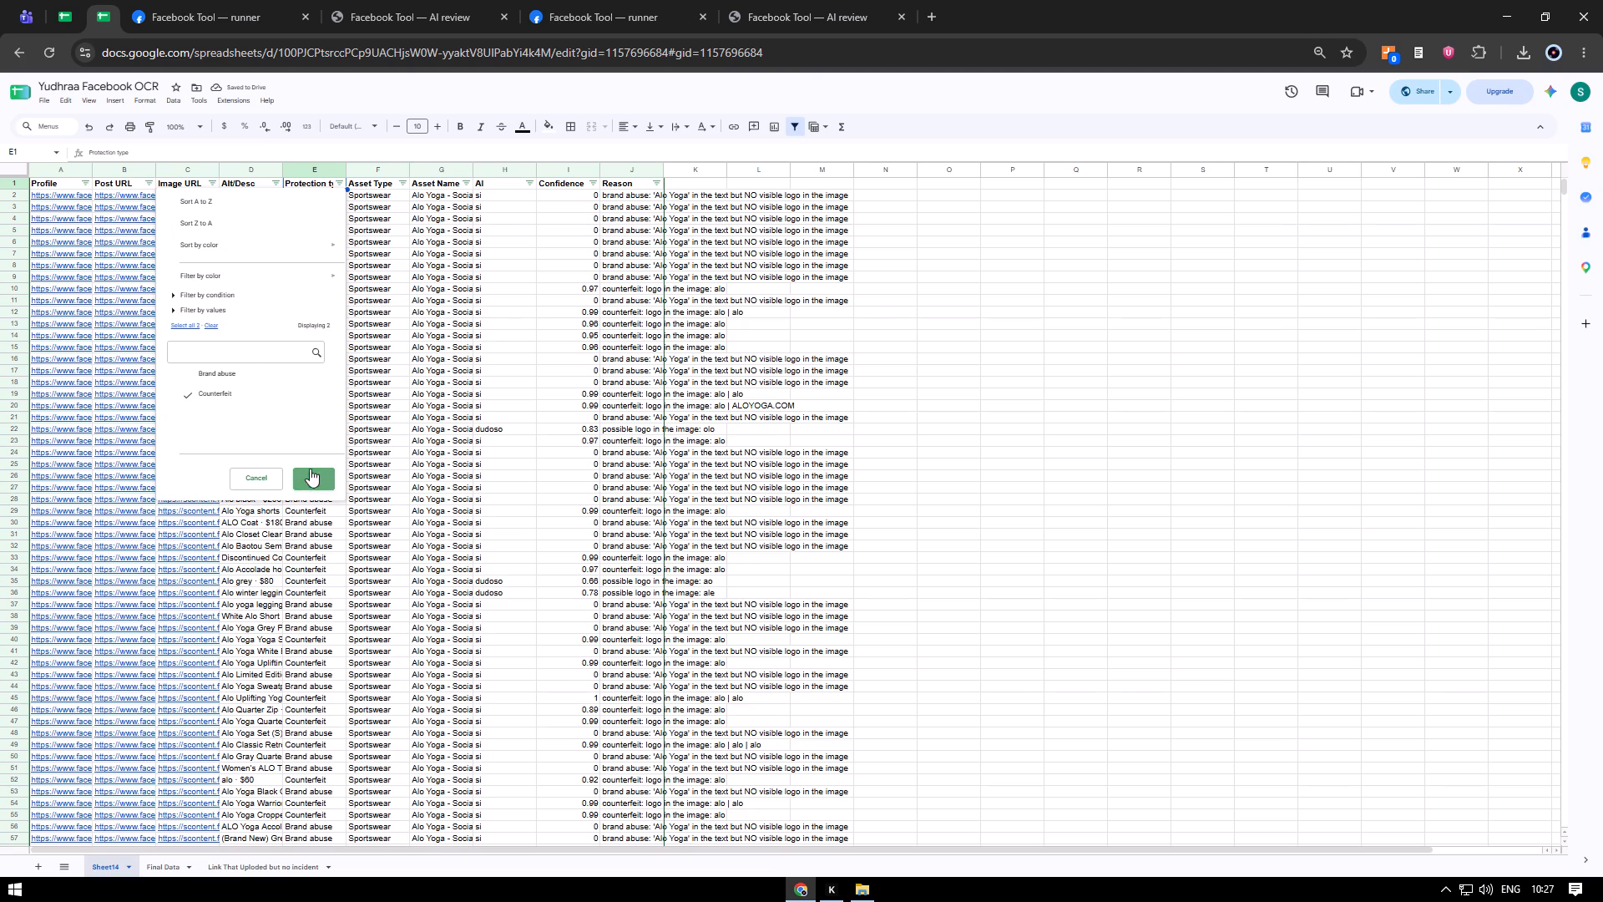
Filter the Reason column to exclude every "possible logo in the image" value, keeping only the "counterfeit: logo in the image" reasons.
click(652, 184)
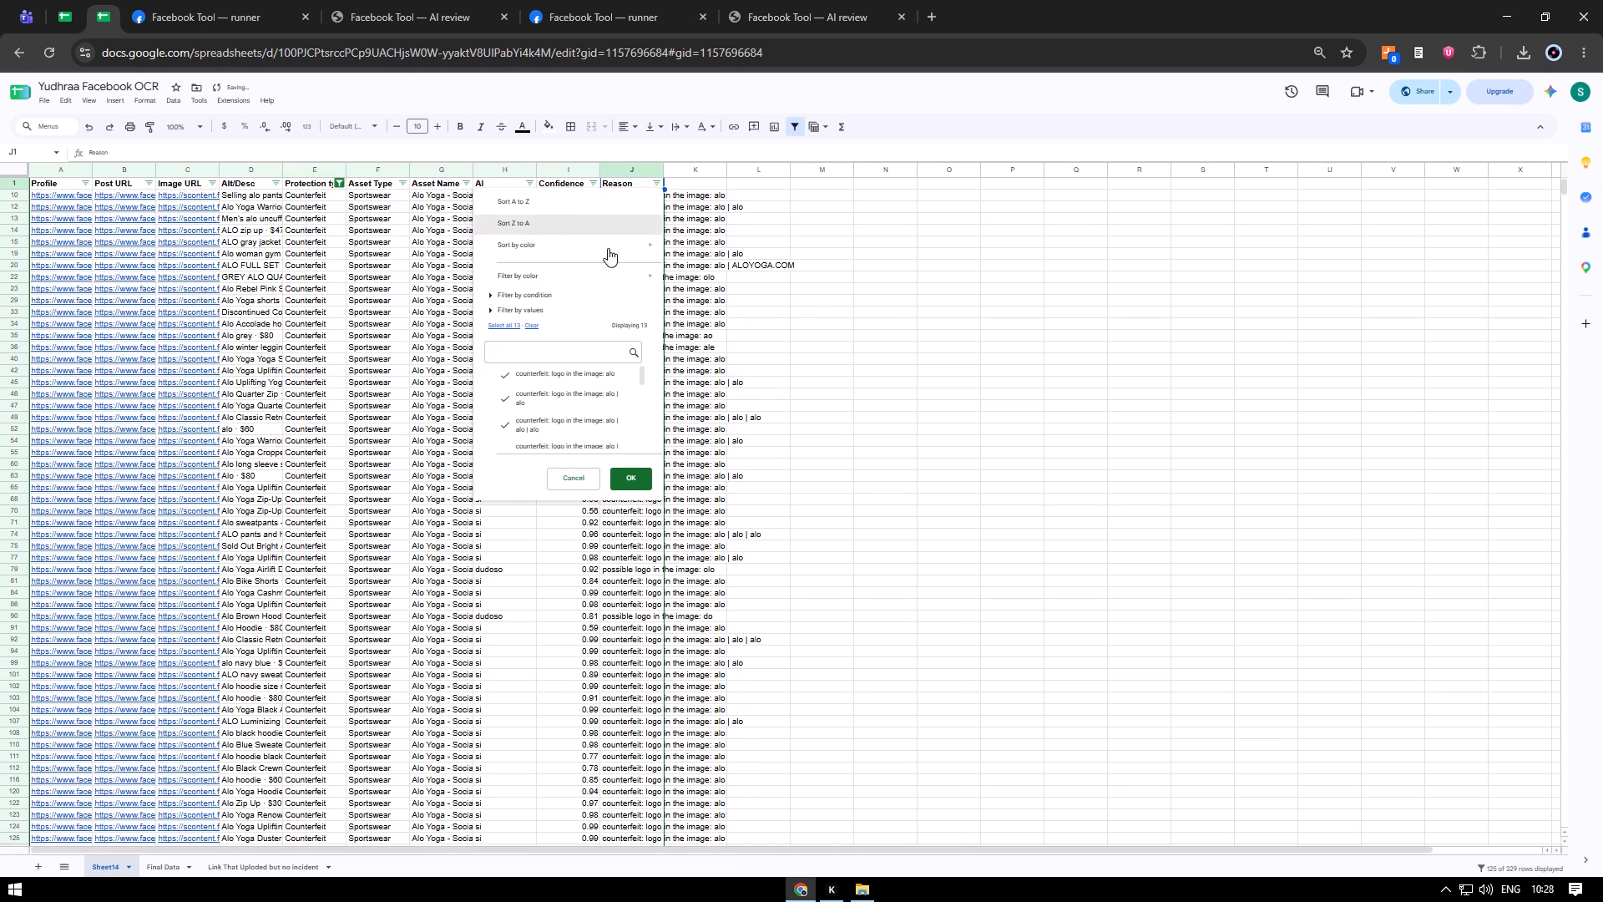
scroll(578, 397, down, 1)
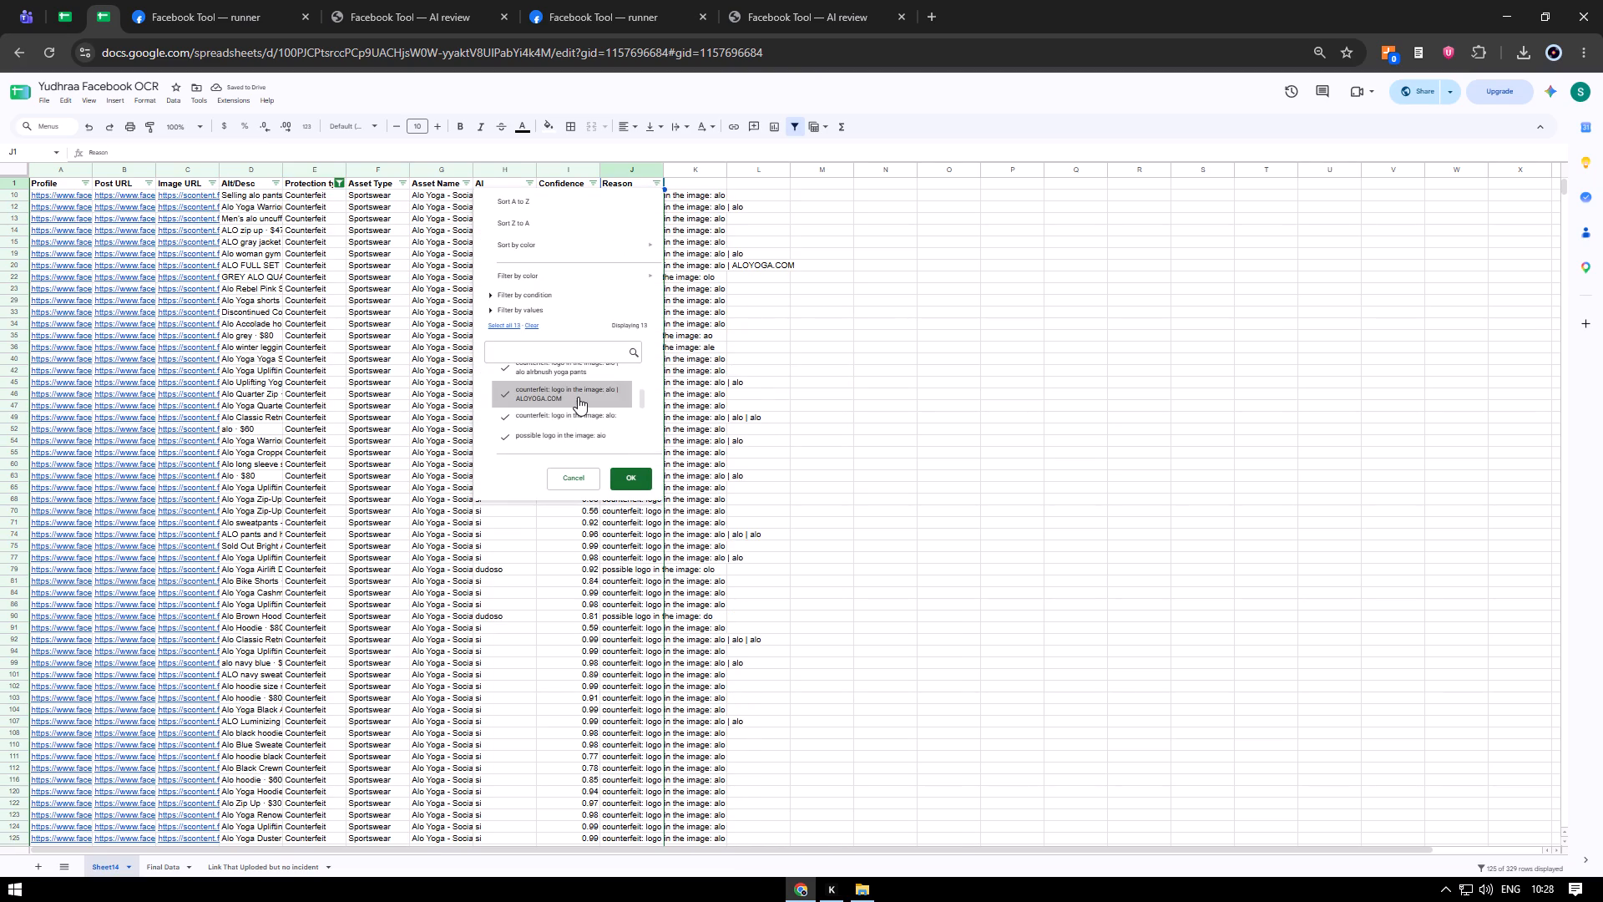
scroll(578, 397, down, 1)
scroll(578, 397, up, 1)
click(580, 430)
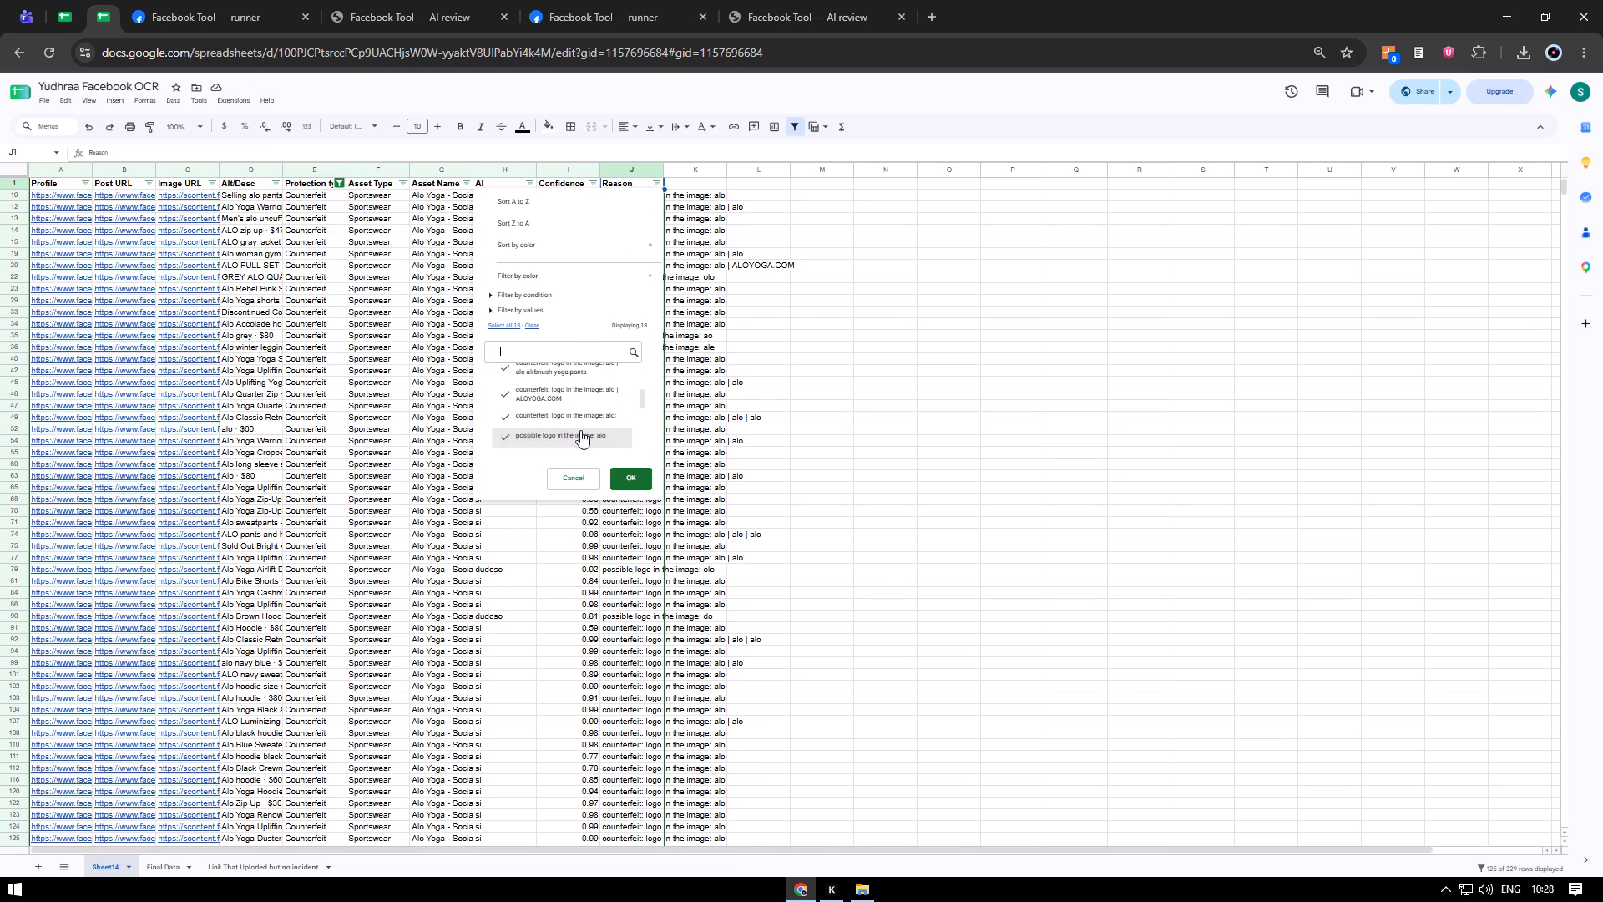
drag(640, 394, 639, 415)
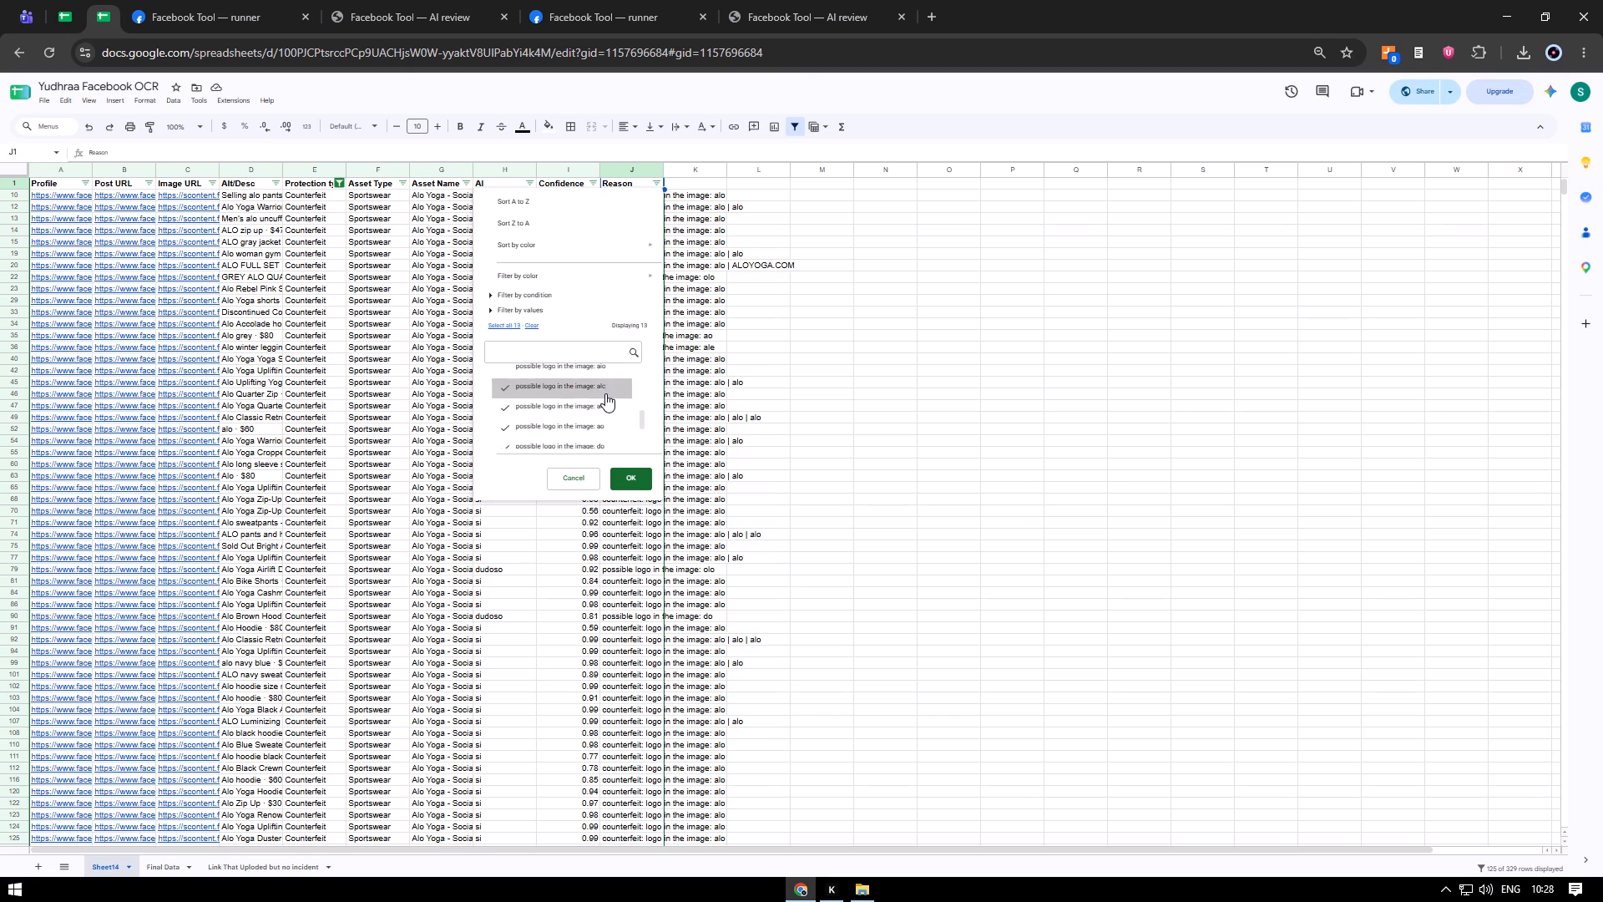
click(605, 393)
click(601, 403)
click(594, 418)
click(583, 444)
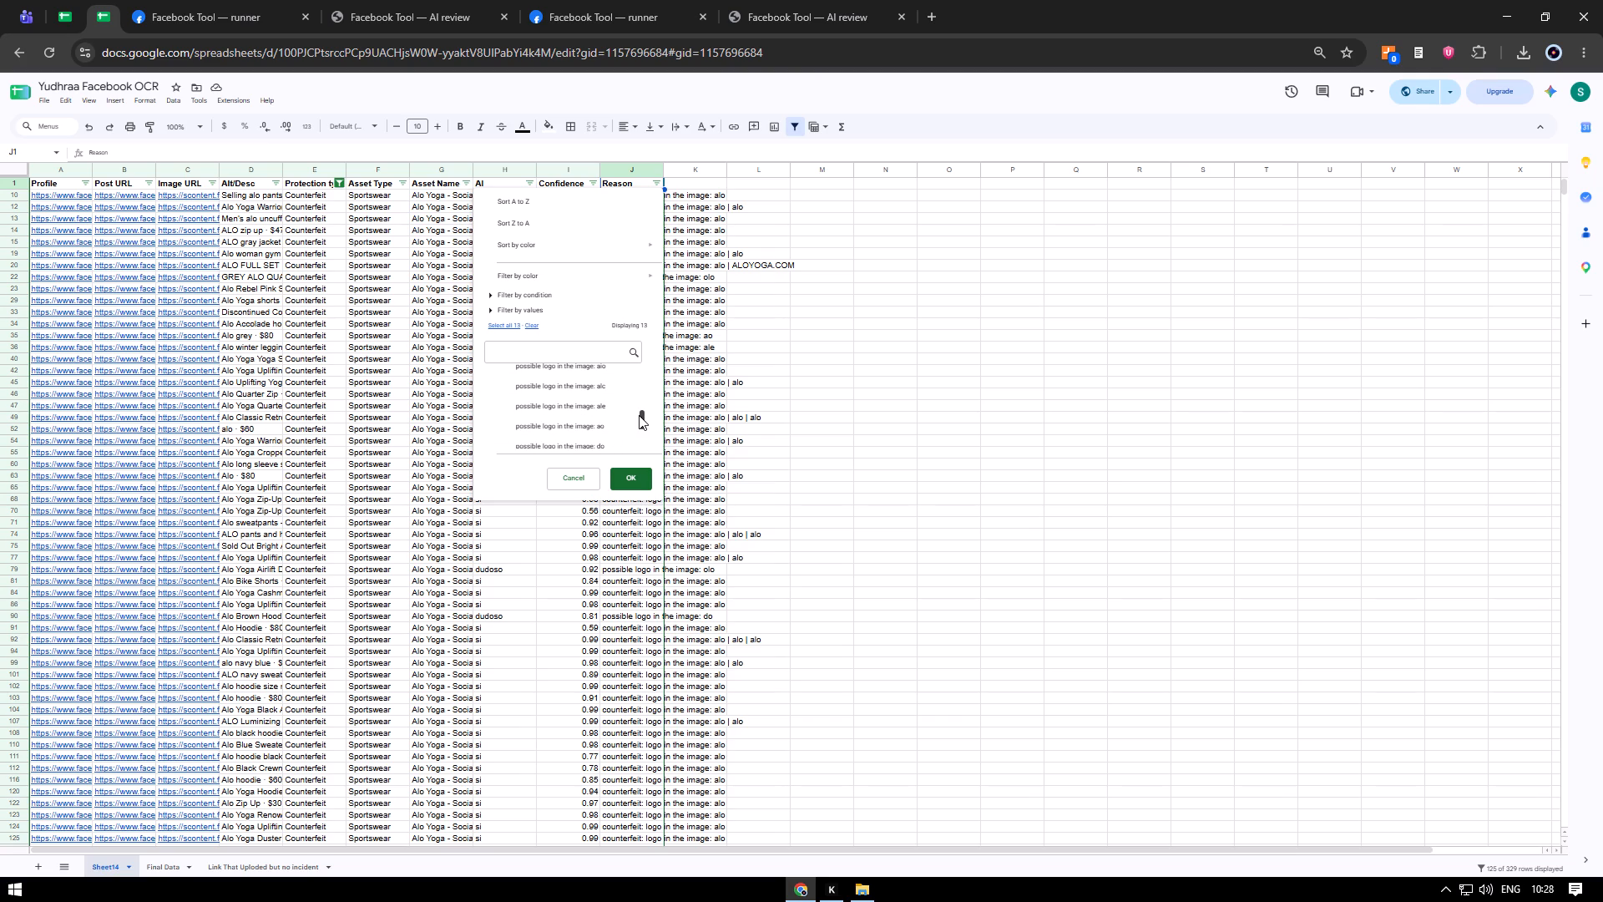
drag(639, 415, 634, 441)
click(602, 417)
click(589, 438)
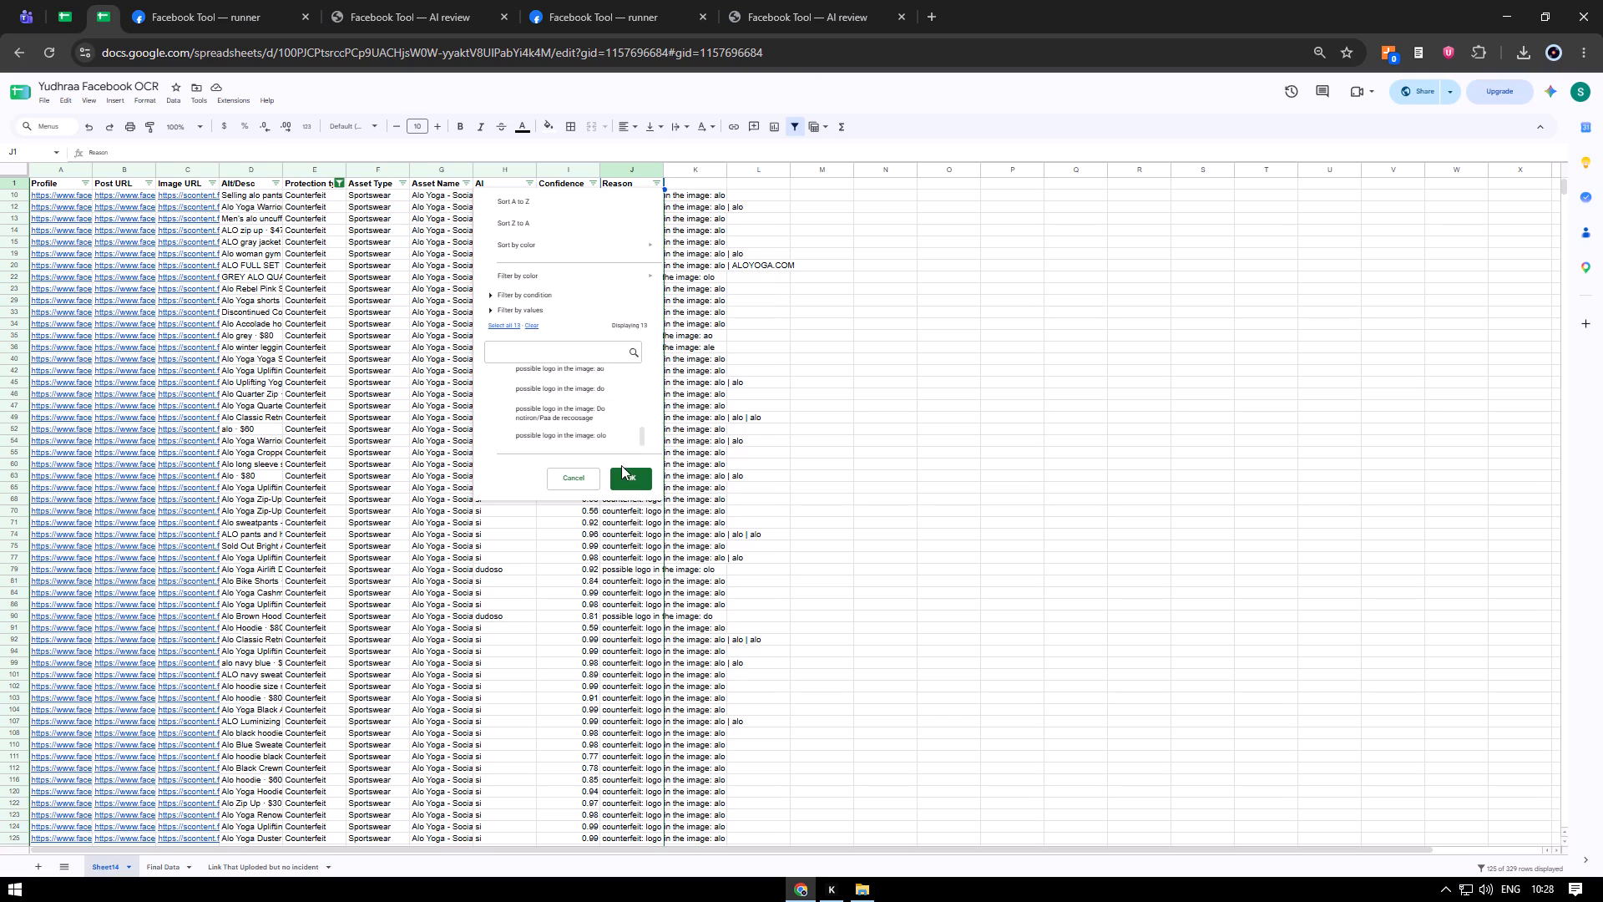
click(626, 473)
Check the number of filtered Post URL entries against the counterfeit count on the Richmond AI review page.
click(373, 0)
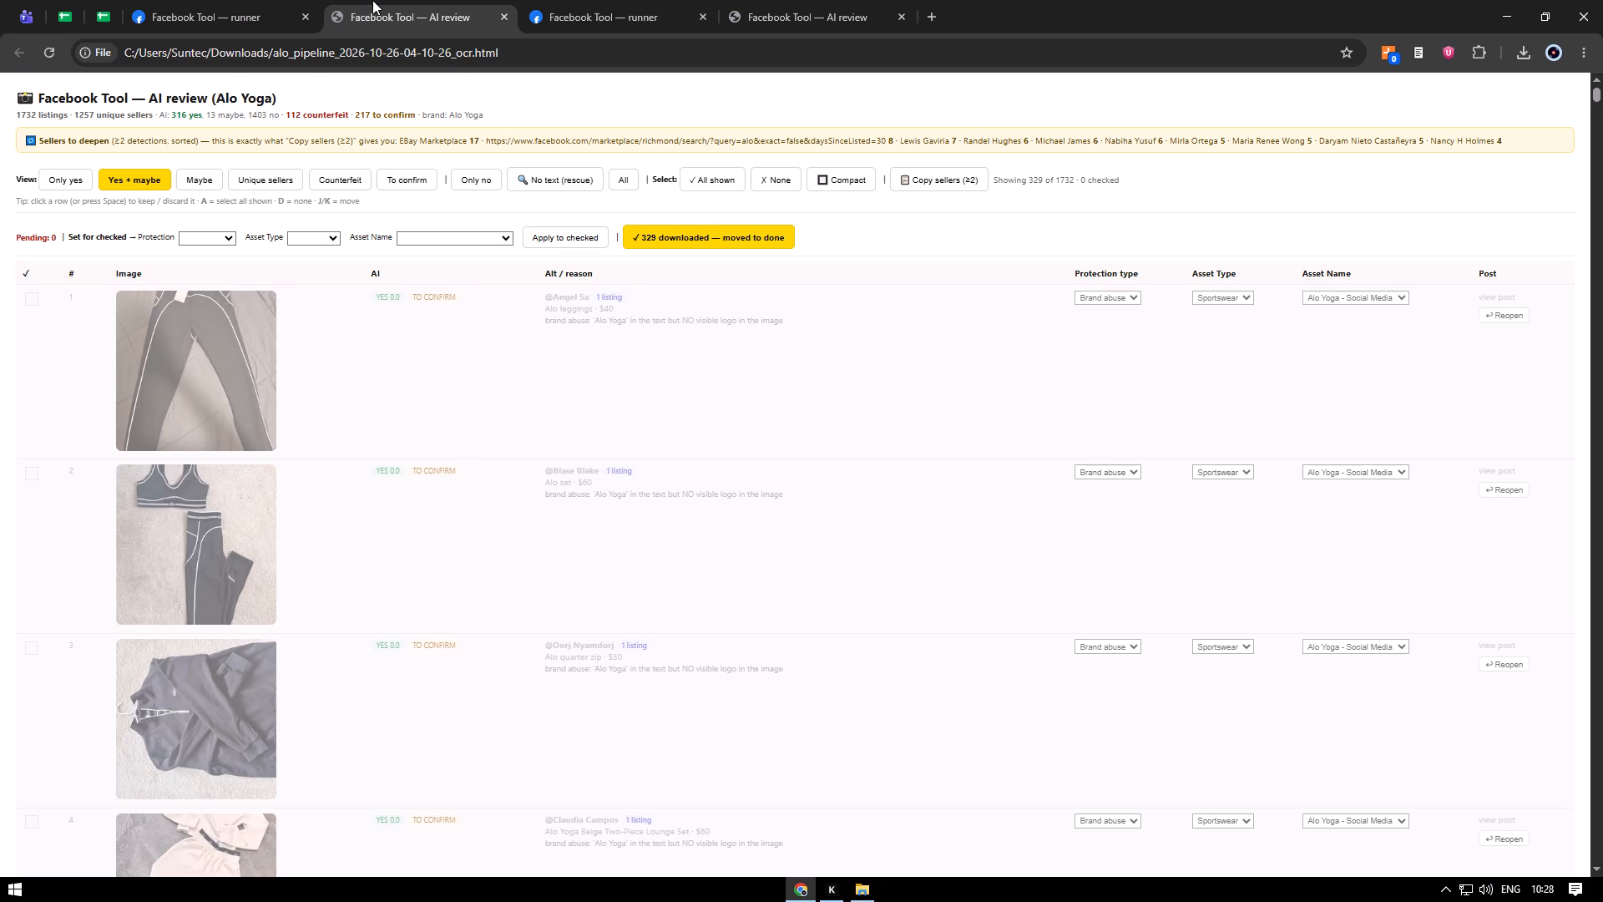
click(84, 0)
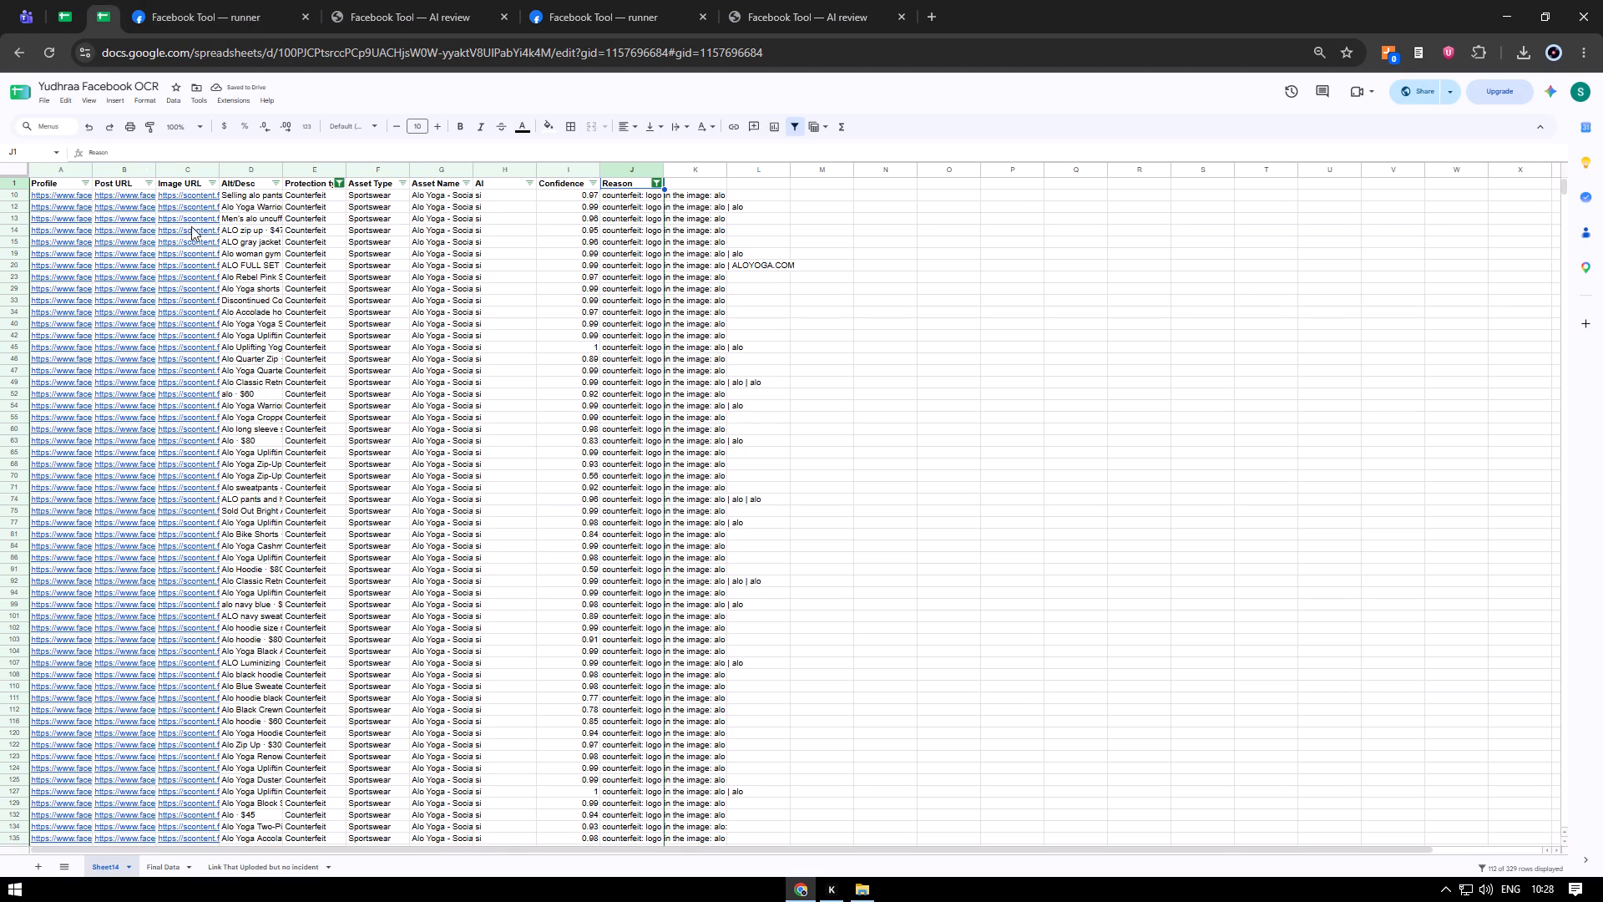
scroll(250, 340, up, 4)
click(127, 202)
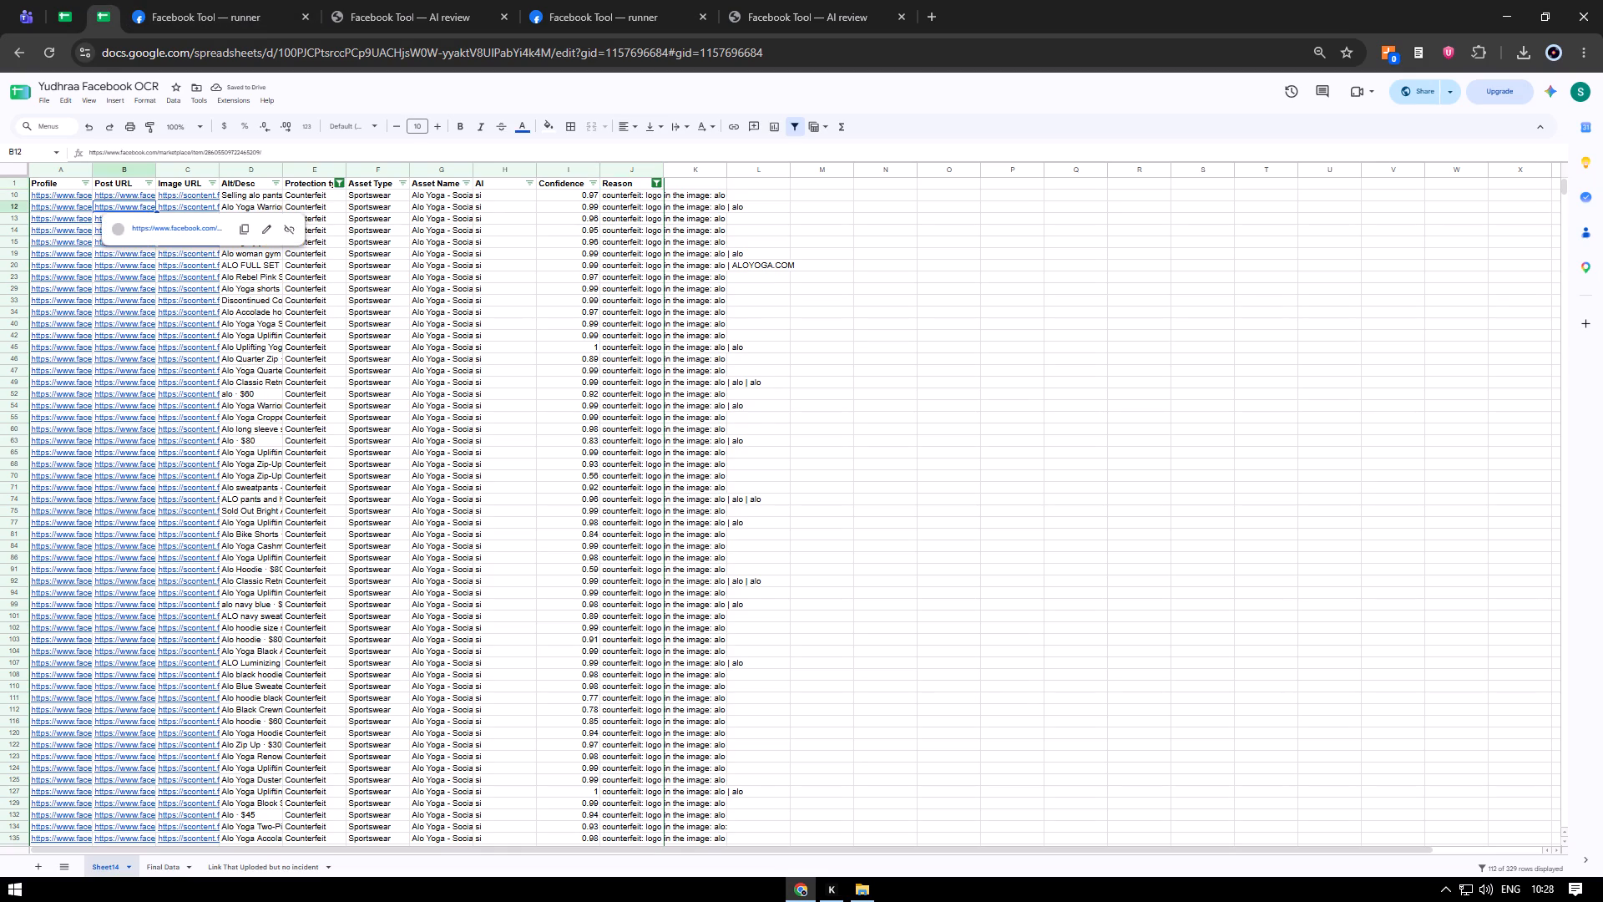
key(Up)
key(ctrl+shift+Down)
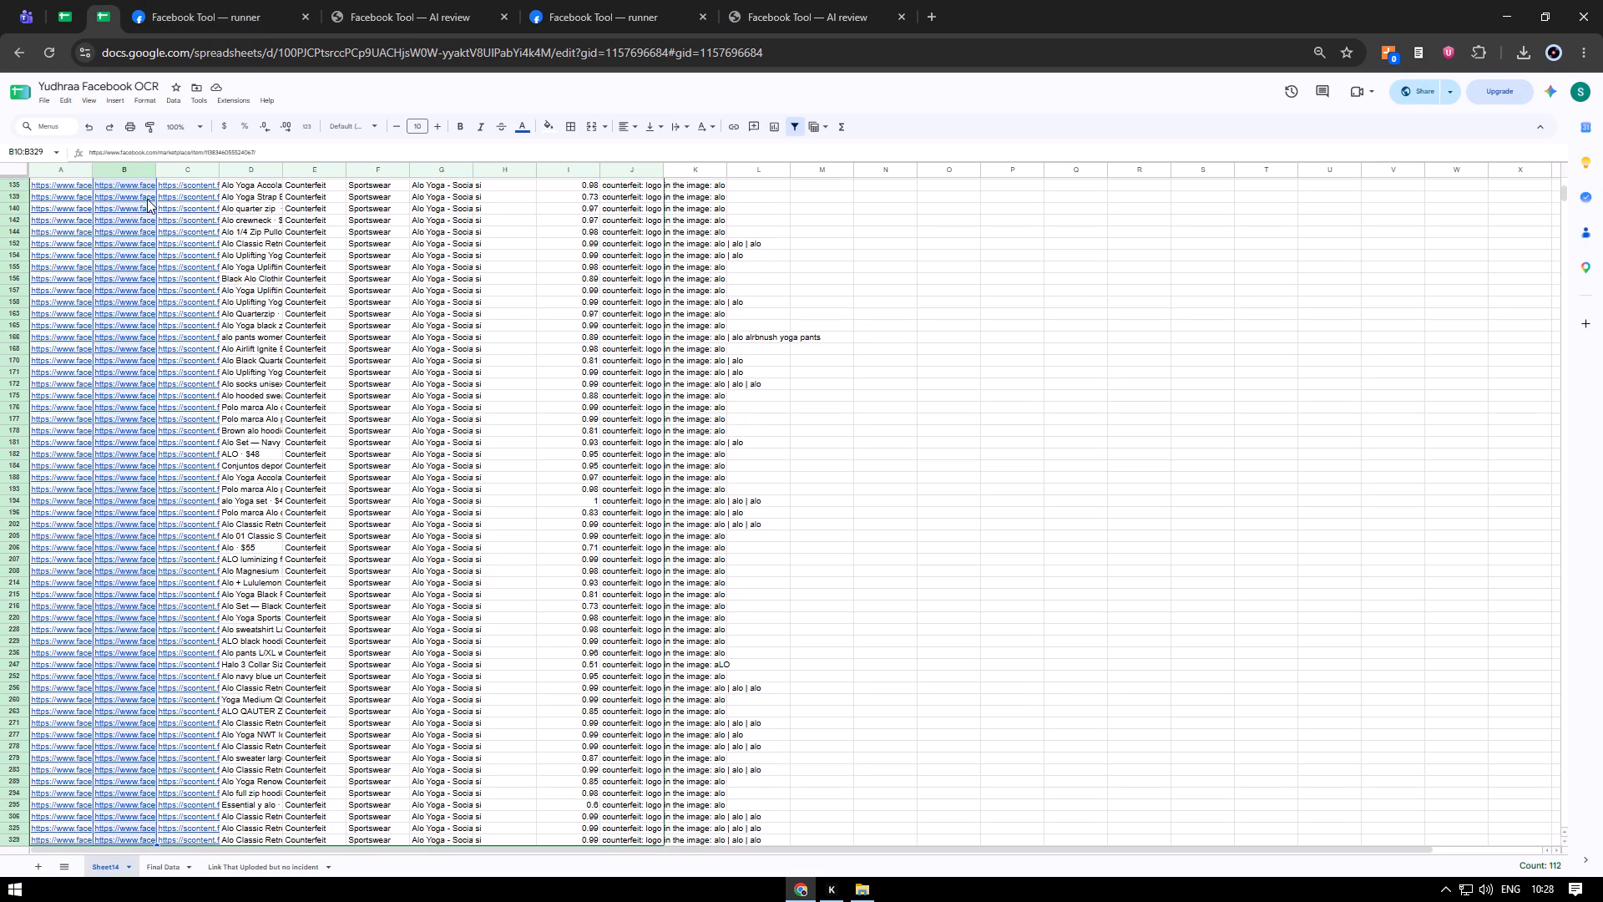
Remove duplicates from the filtered Profile column only, from the first row below the header to the last data row.
key(Up)
key(Left)
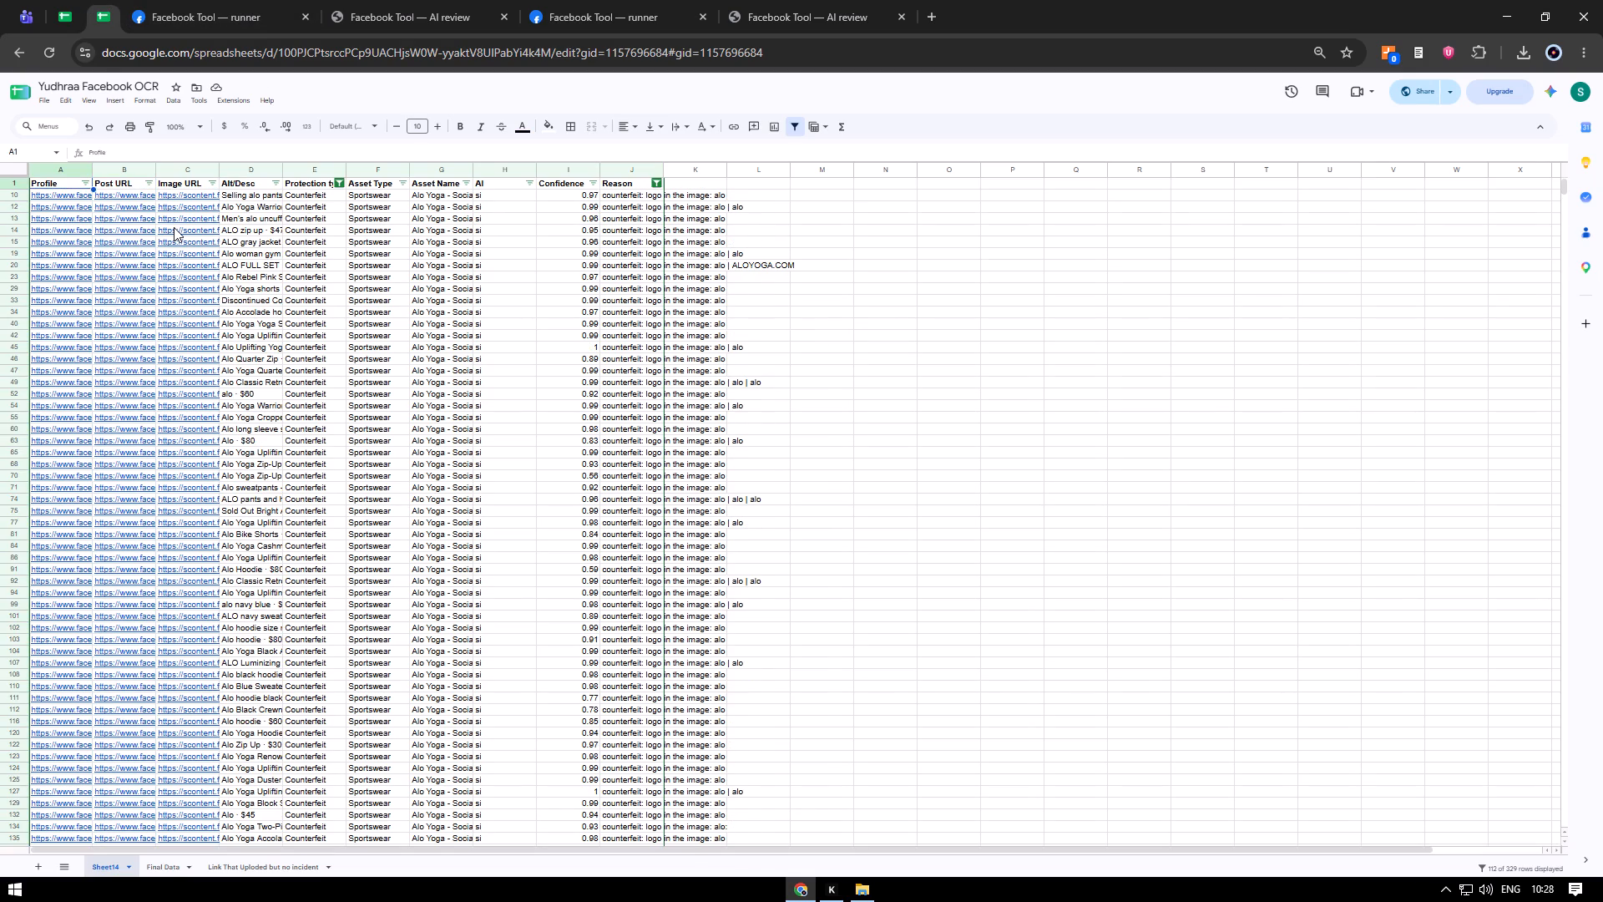
key(Down)
key(ctrl+shift+Down)
key(alt+o)
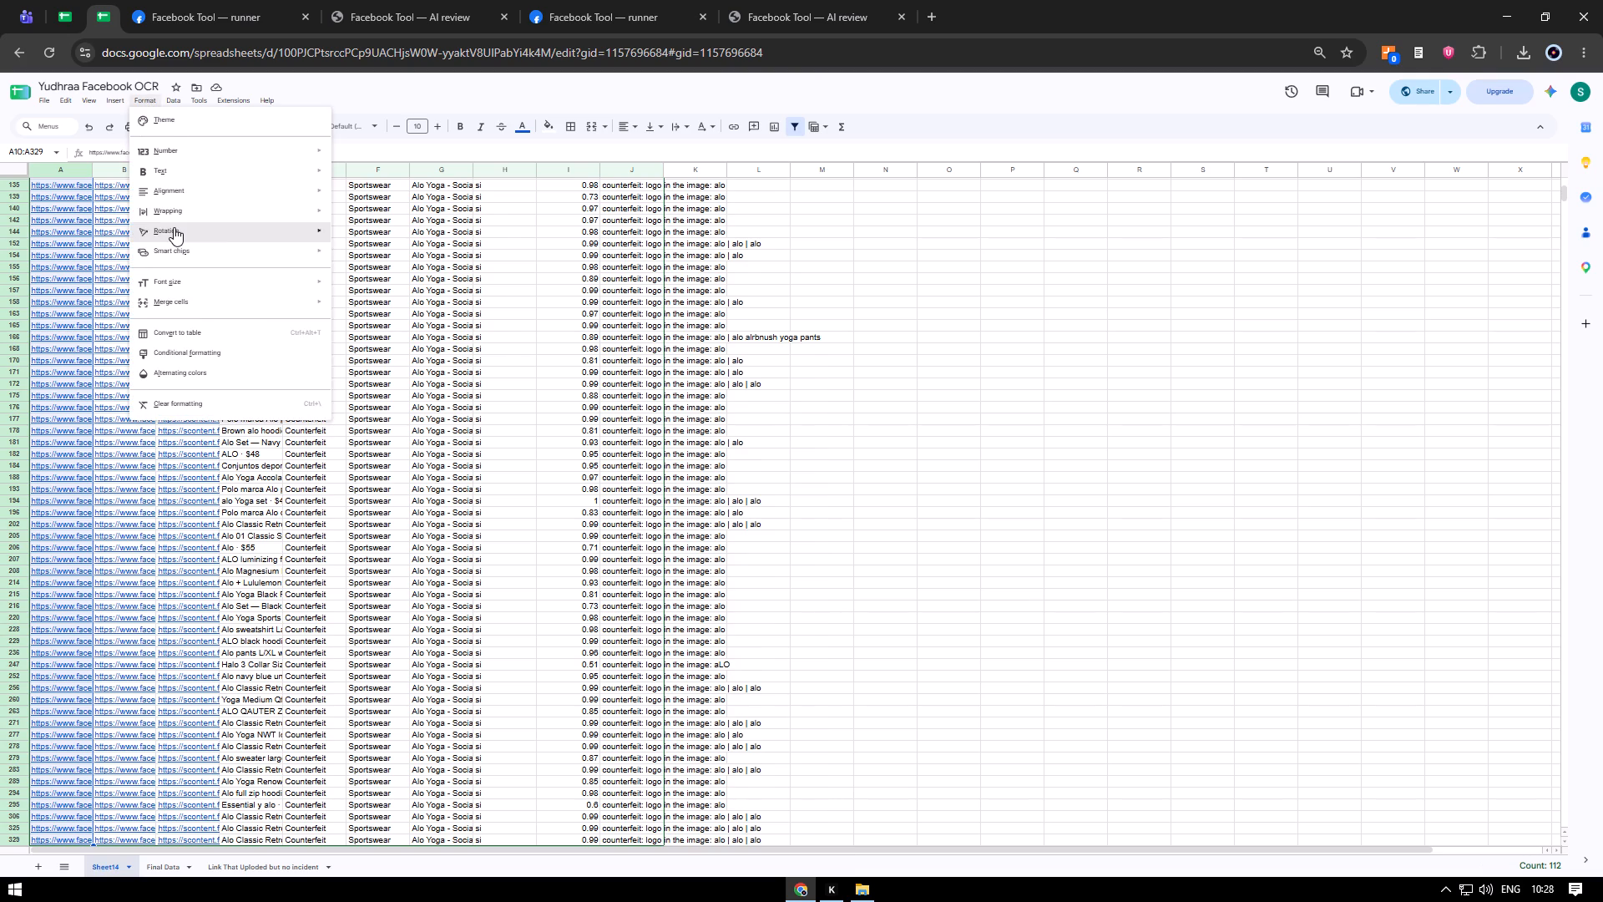
key(Right)
key(Down)
key(Up)
key(Up)
key(Down)
key(Down)
key(Down)
key(Down)
key(Down)
key(Down)
key(Down)
key(Down)
key(Down)
key(Down)
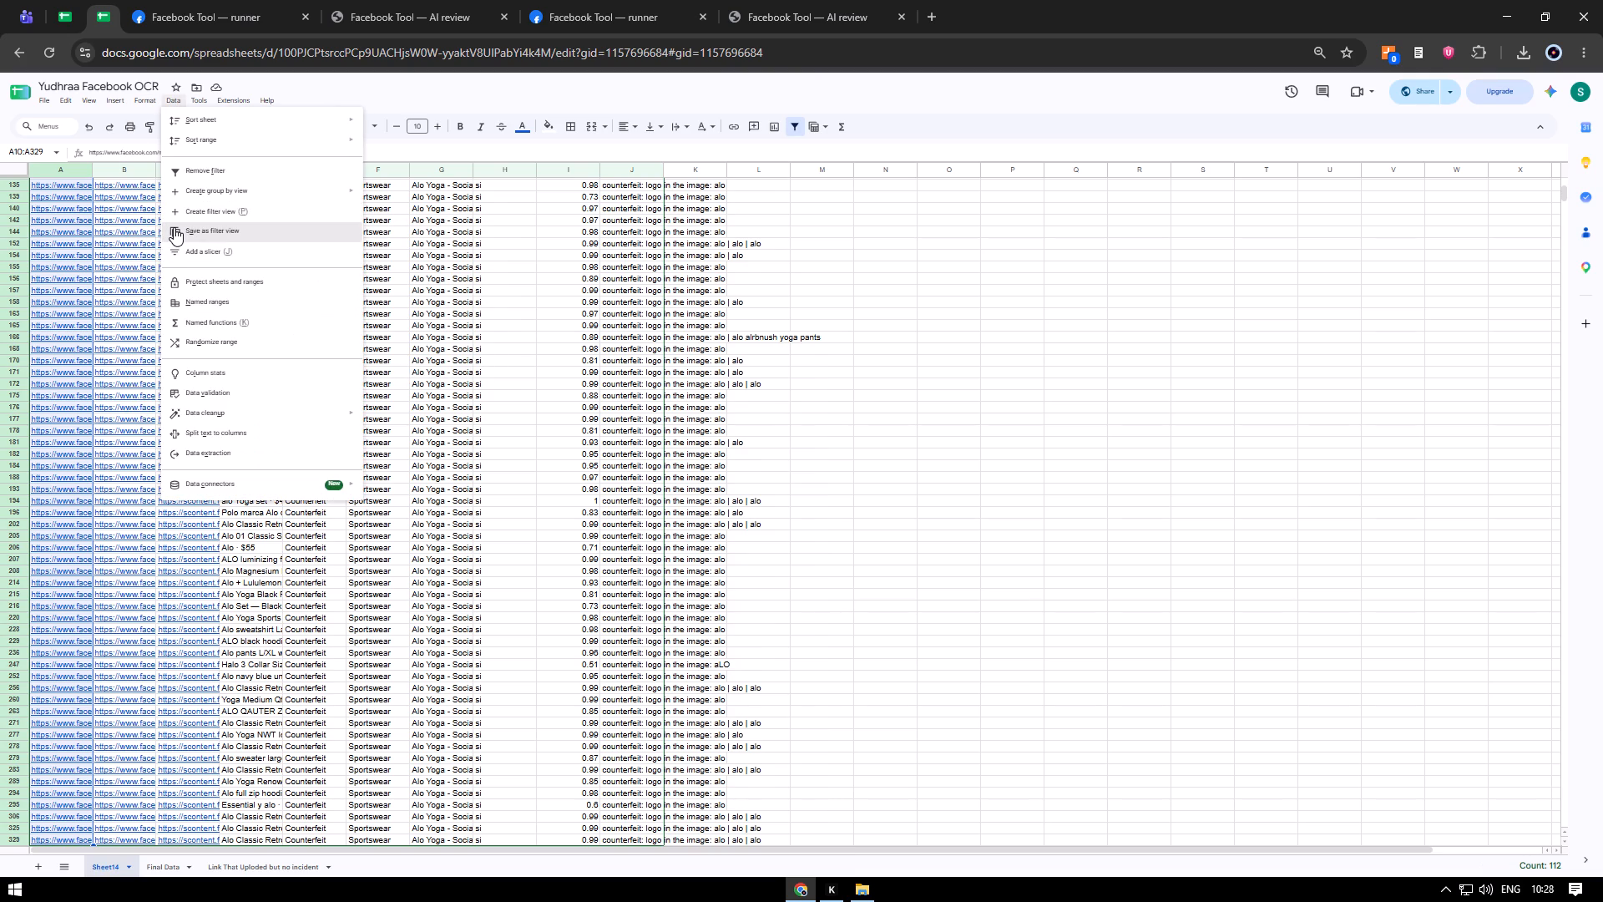
key(Right)
key(Left)
key(Down)
key(Up)
key(Up)
key(Up)
key(Up)
key(Up)
key(Up)
key(Up)
key(Up)
key(Up)
key(Up)
key(Up)
key(Down)
key(Right)
key(Down)
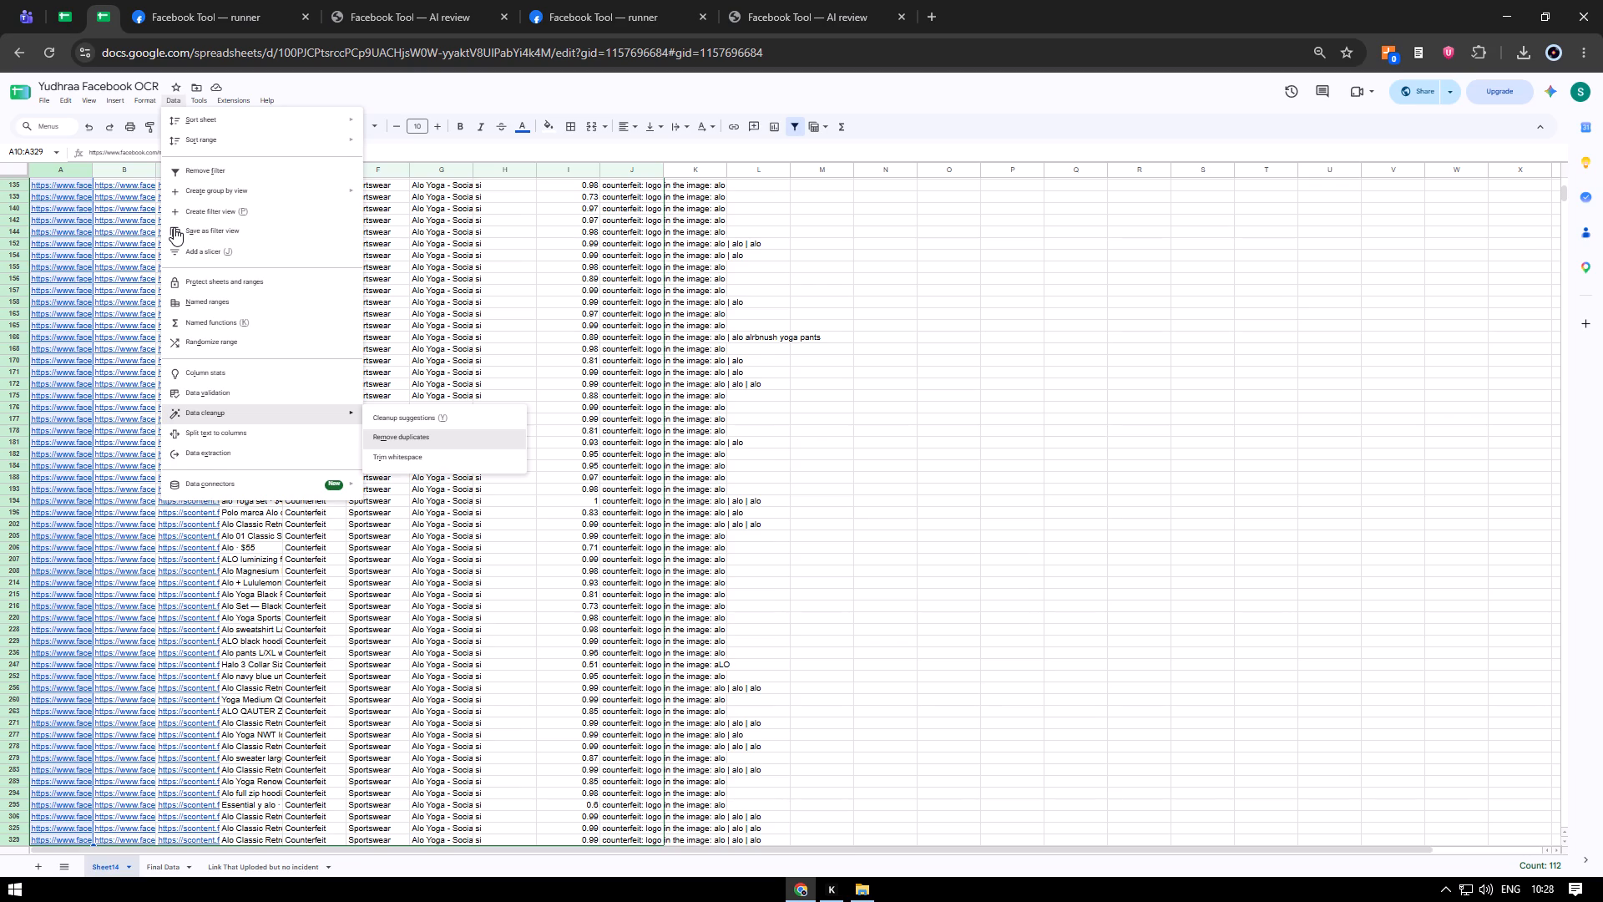
key(Return)
key(shift+Tab)
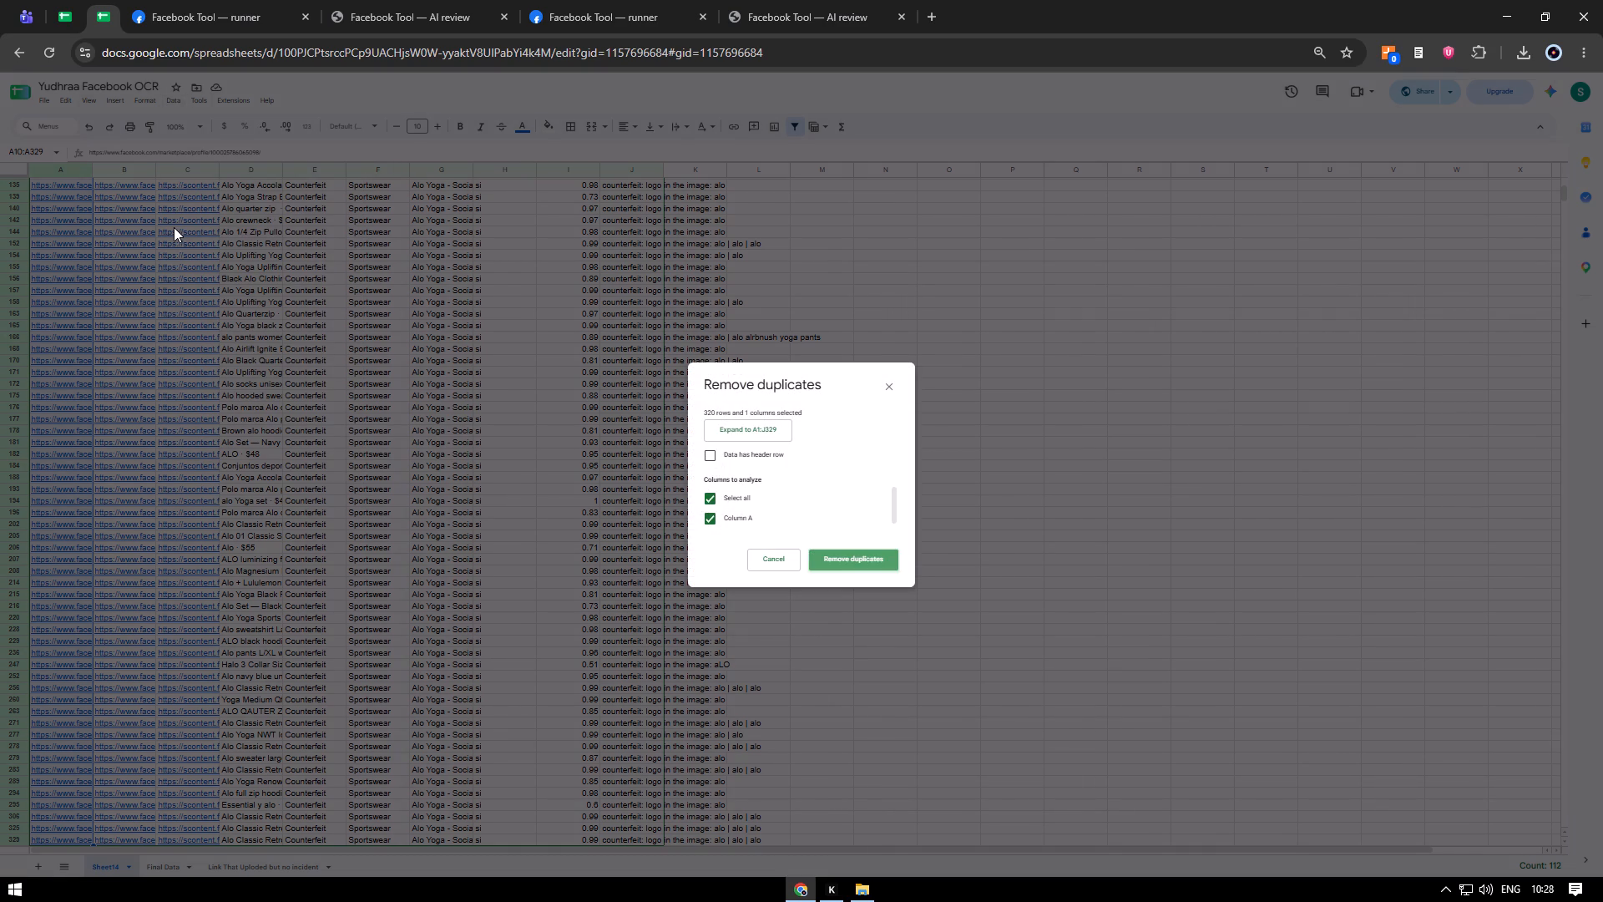
key(Return)
key(shift+Tab)
key(Return)
key(shift+Tab)
key(Return)
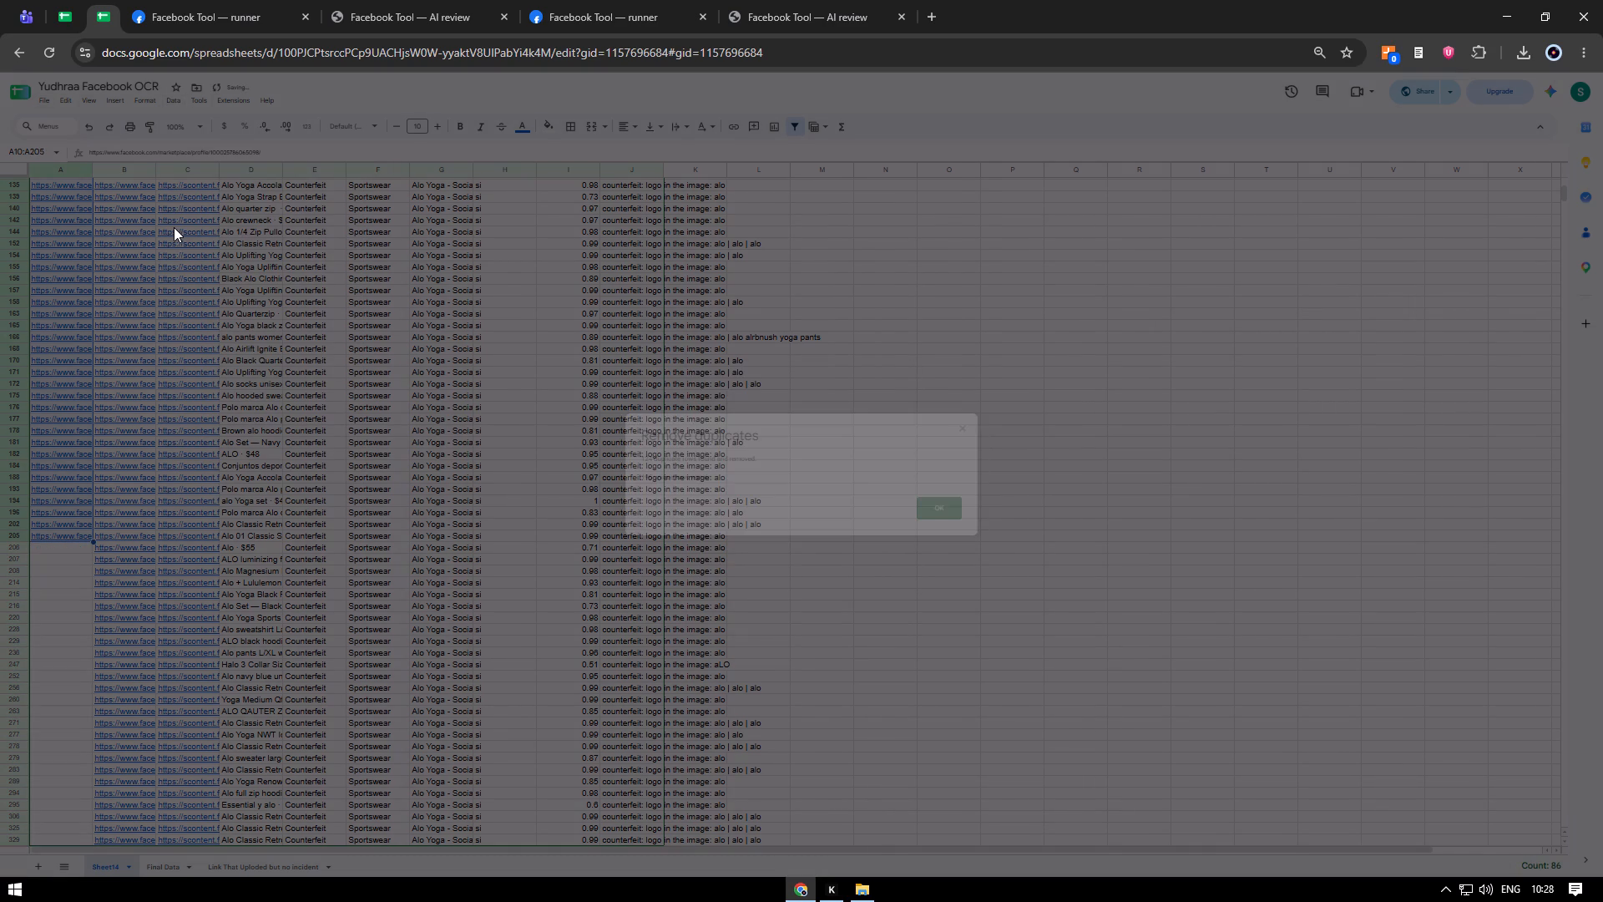
Copy the deduplicated profile links as plain text into the Profiles (Sellers) cell of the Richmond, VA row in the US-EAST worksheet.
key(ctrl+c)
key(ctrl+c)
key(ctrl+c)
key(ctrl+shift+Tab)
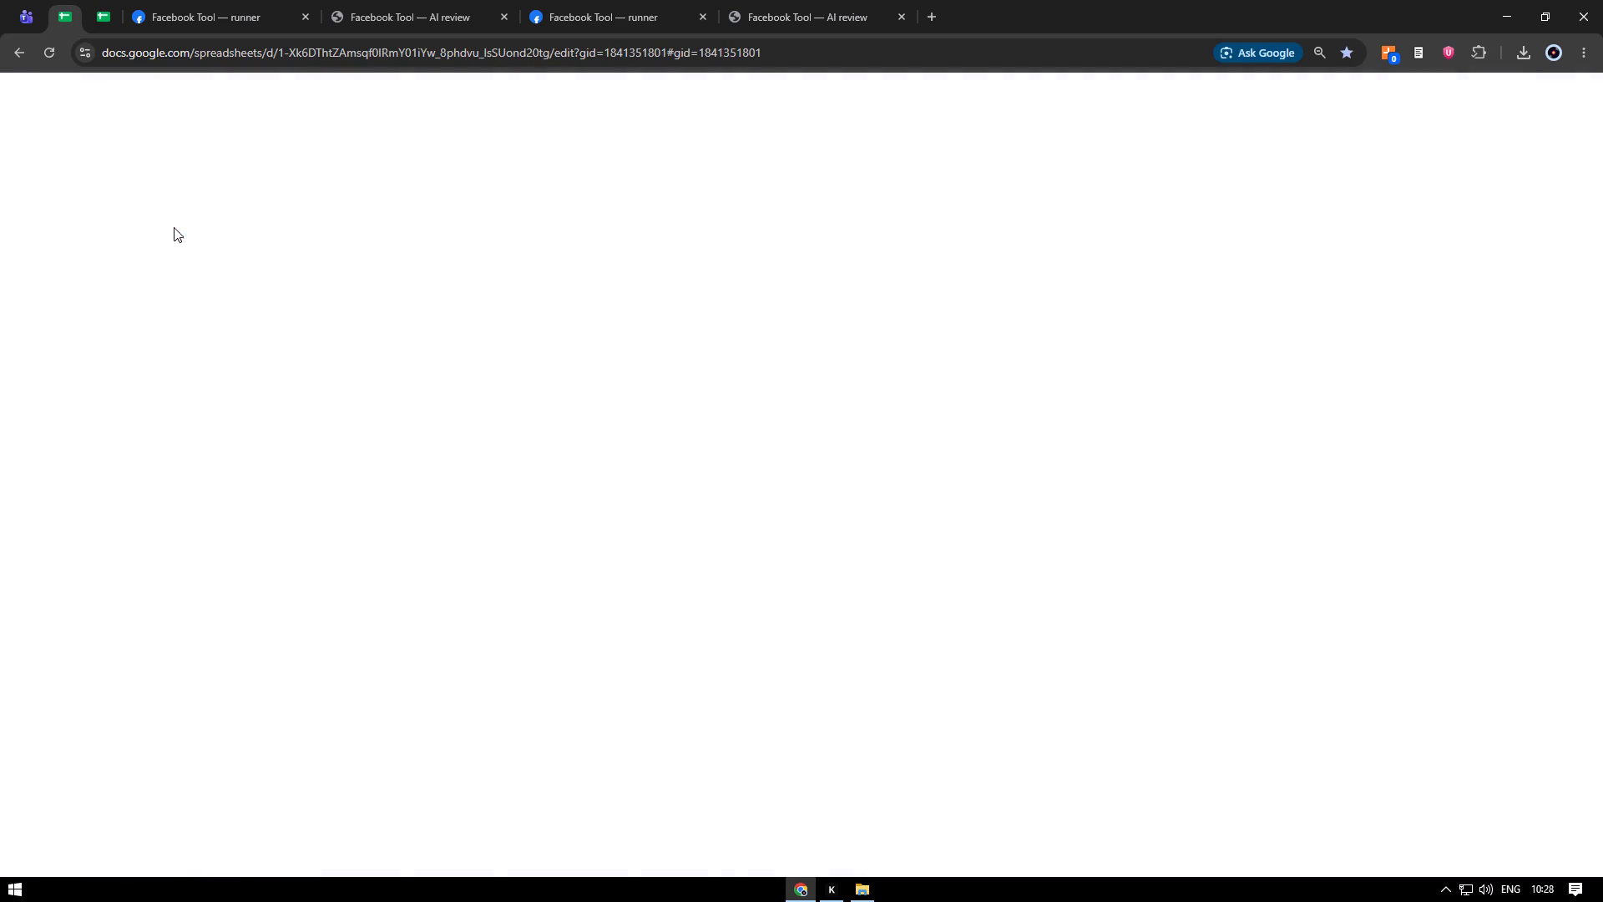
key(Up)
key(Right)
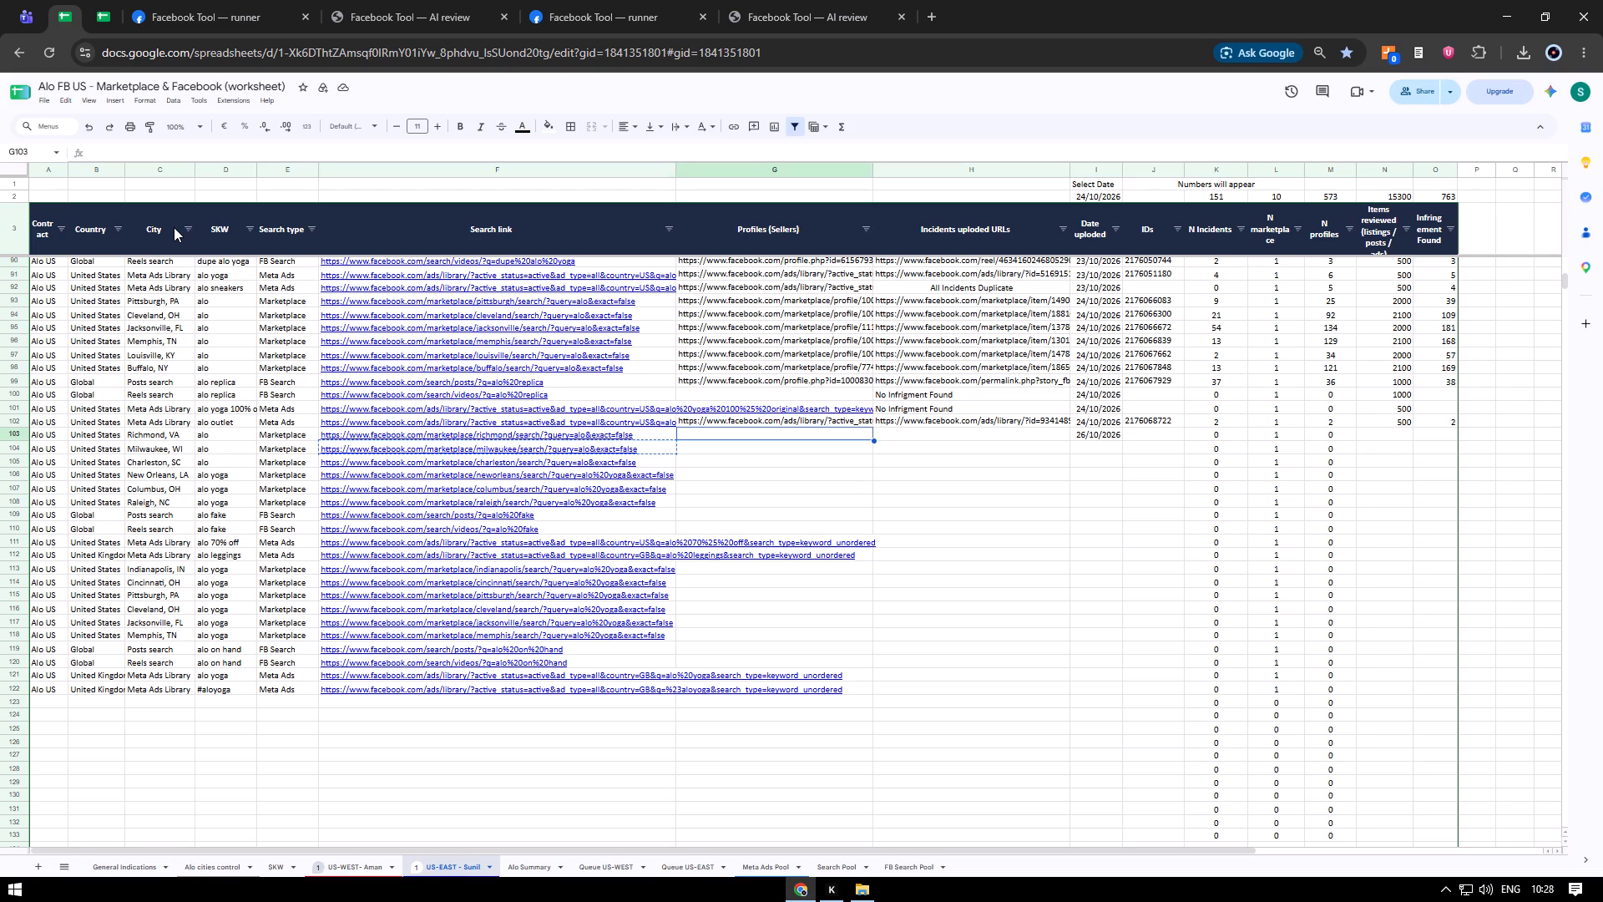
key(Return)
key(ctrl+shift+v)
key(Return)
key(Up)
Enter 2000 as the items reviewed for the Richmond, VA row.
key(Right)
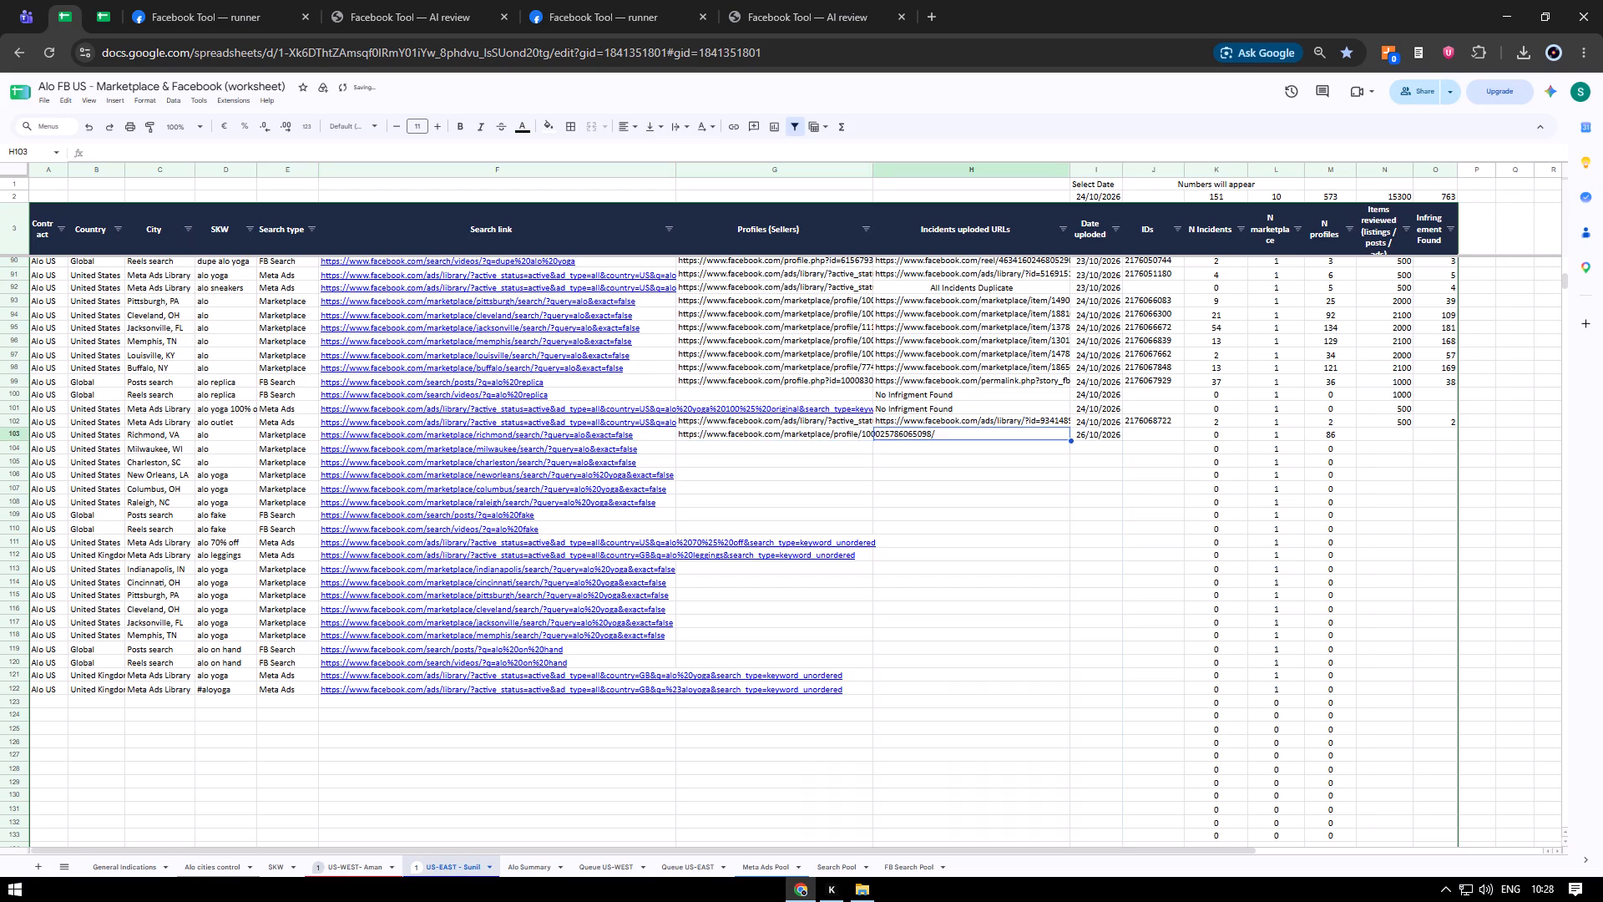
key(Right)
key(Right)
key(Right)
key(Right)
key(Right)
key(Right)
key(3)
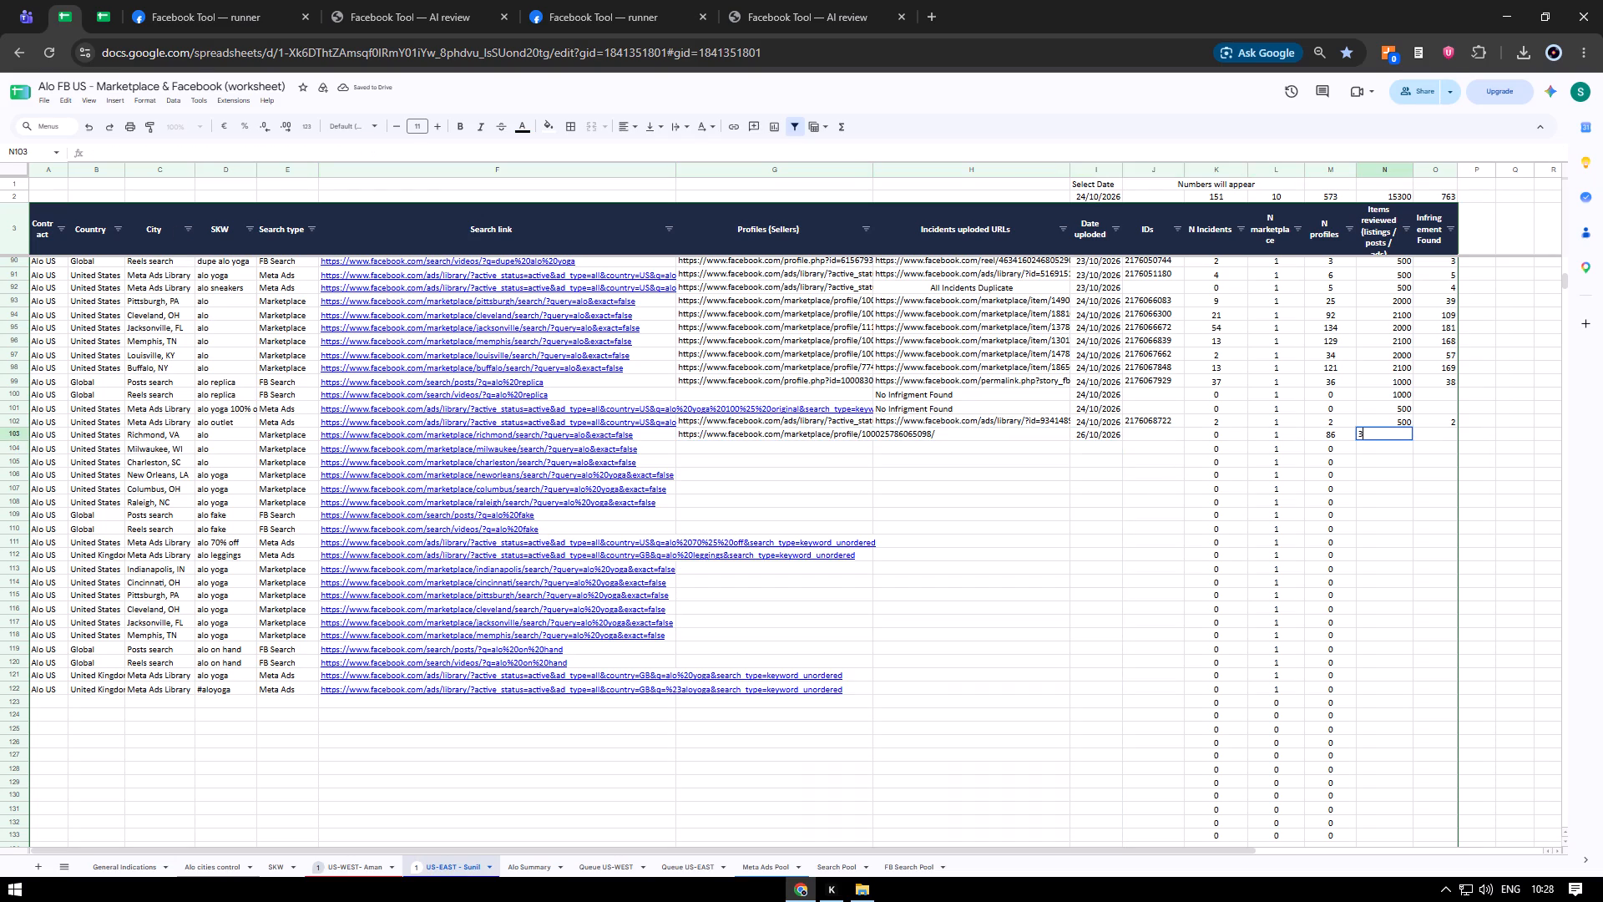
key(BackSpace)
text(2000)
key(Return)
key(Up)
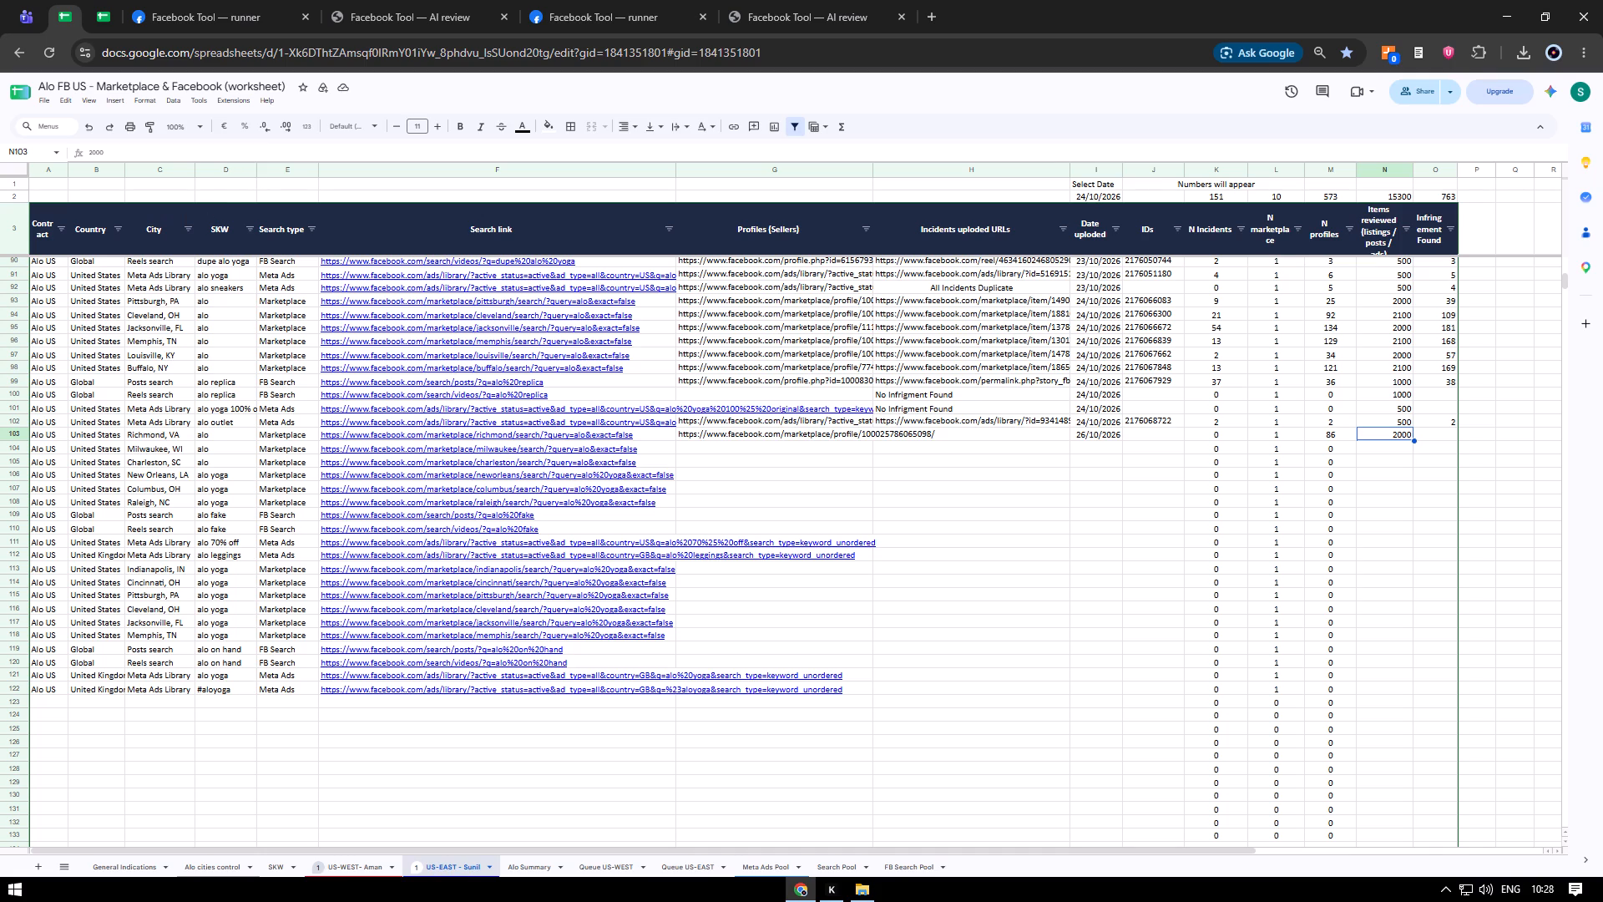
Open the Red Points new-incident portal in a new browser tab.
click(934, 0)
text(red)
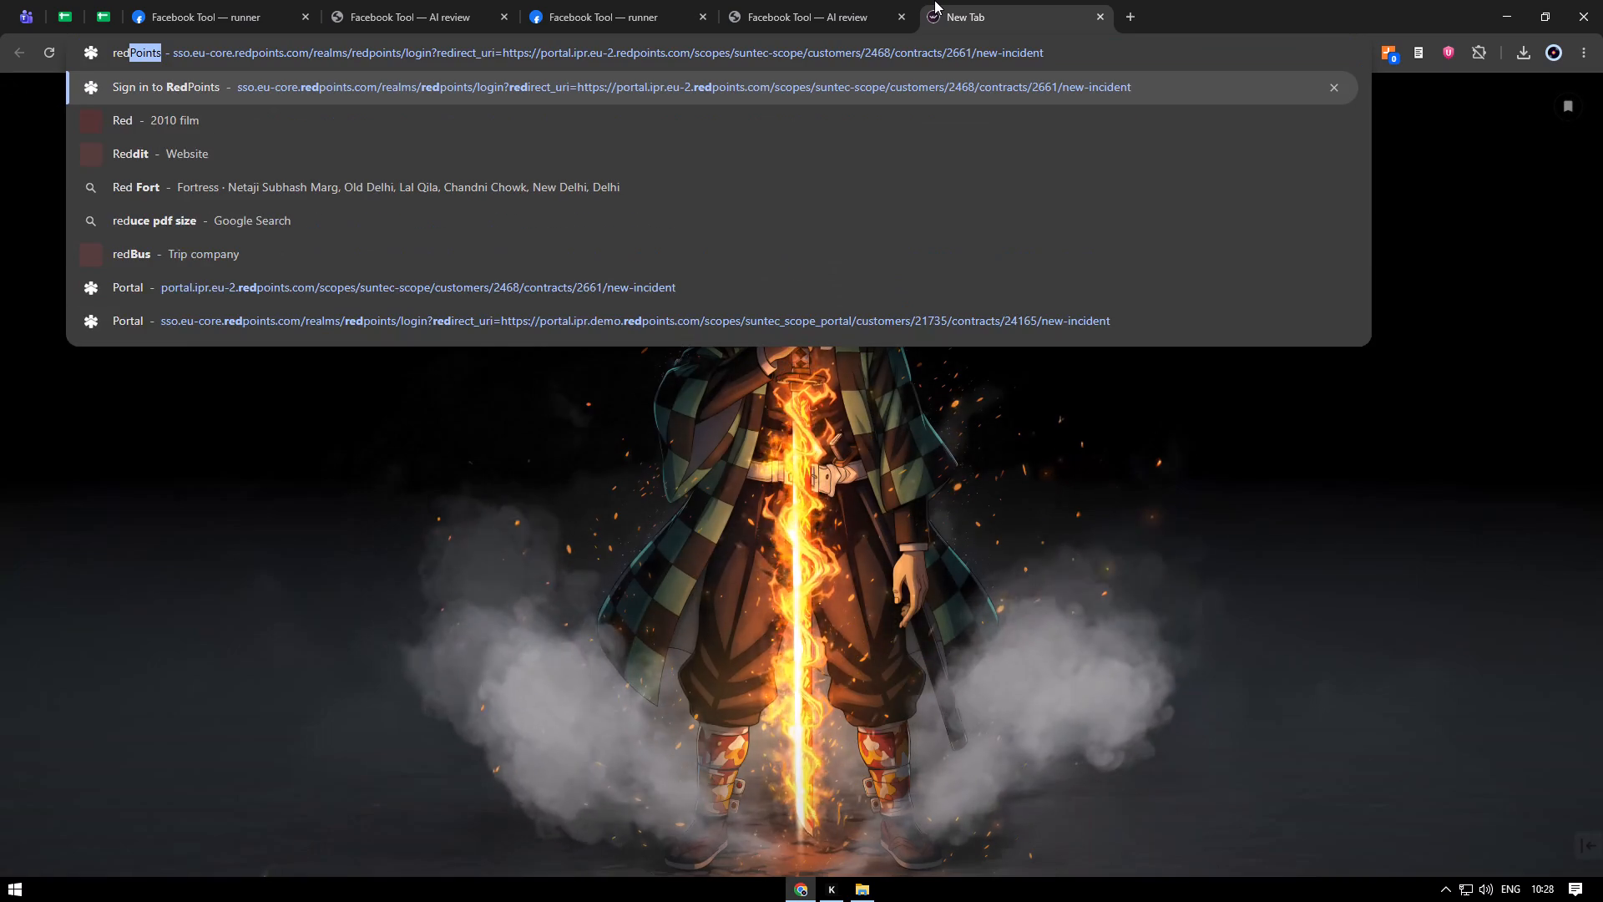
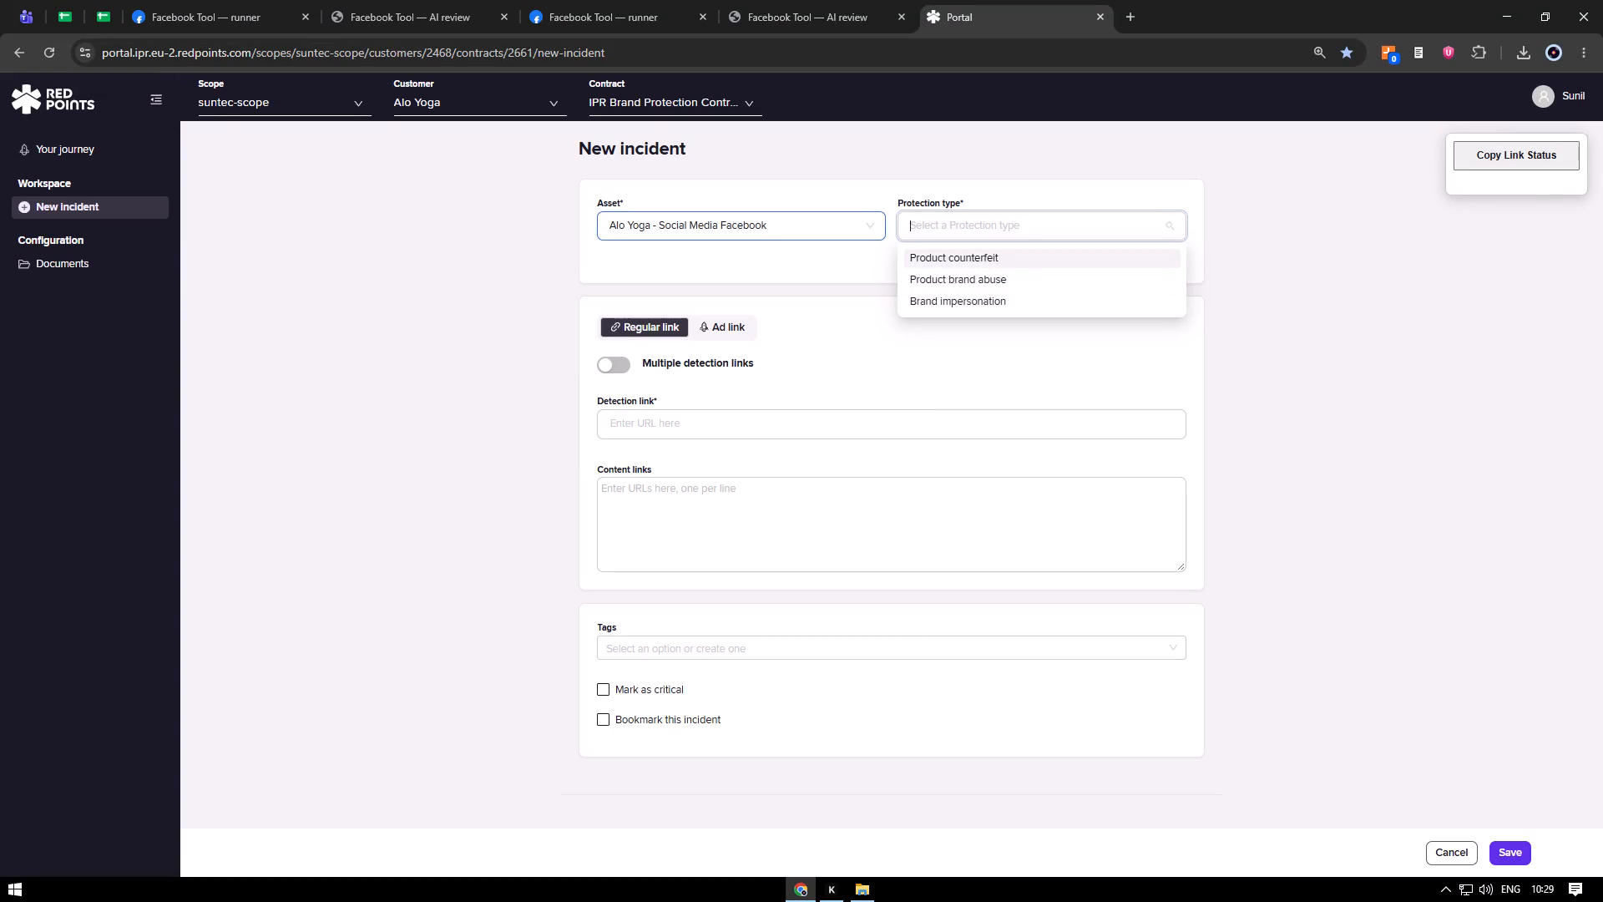
Set the new incident to Product counterfeit with multiple detection links enabled and the tag Facebook - Internal upload.
key(Return)
key(Tab)
key(Tab)
key(Tab)
key(Return)
key(Tab)
key(Tab)
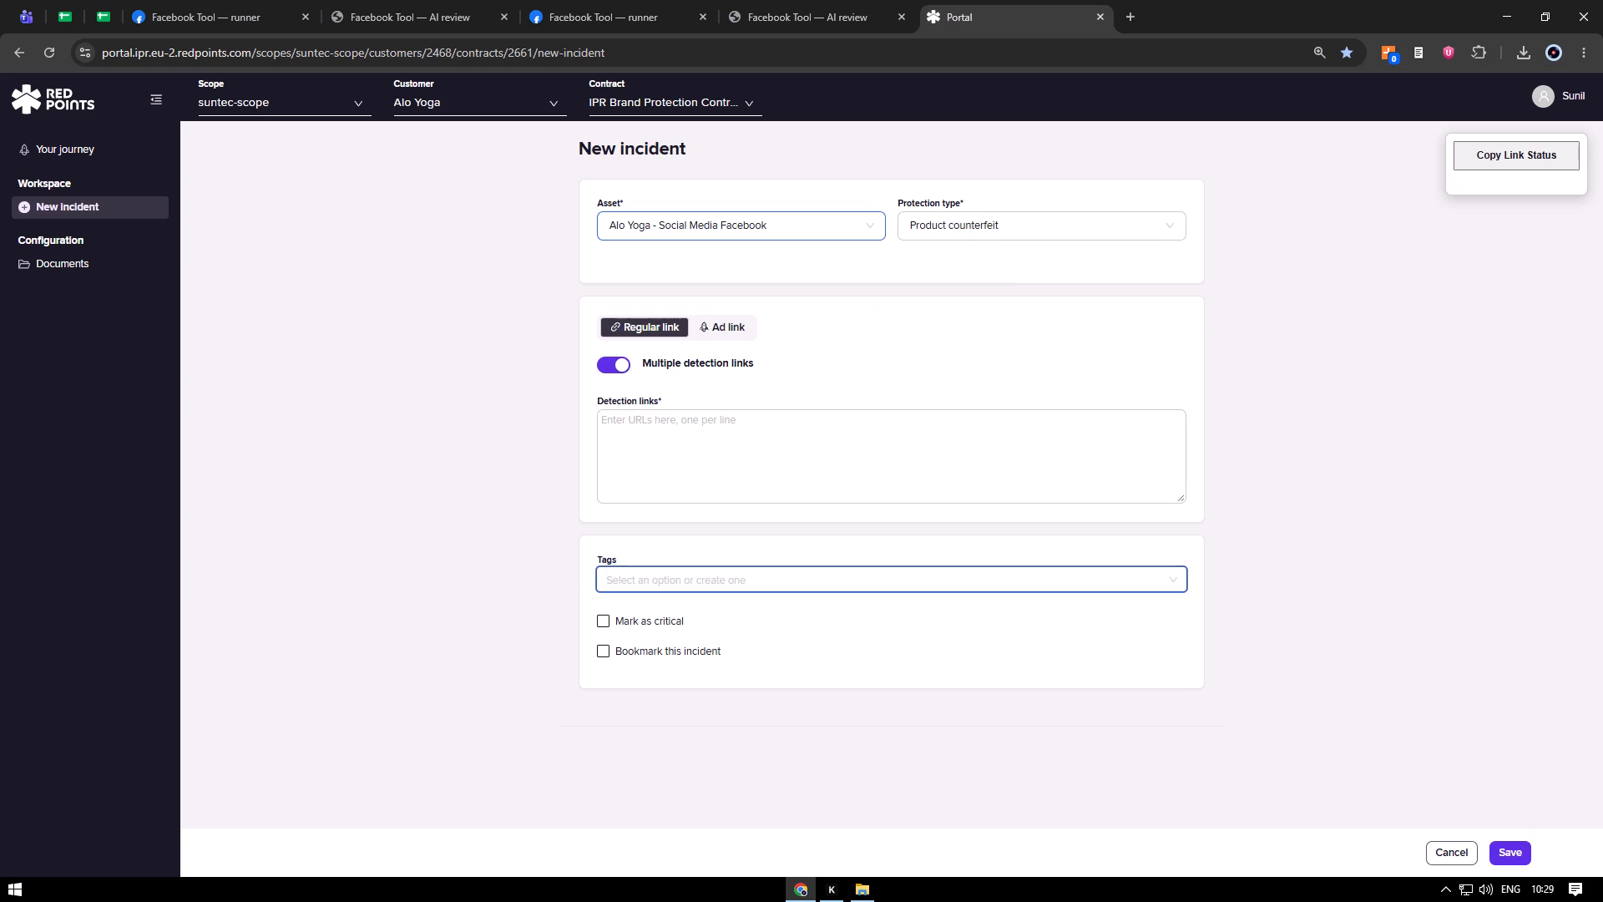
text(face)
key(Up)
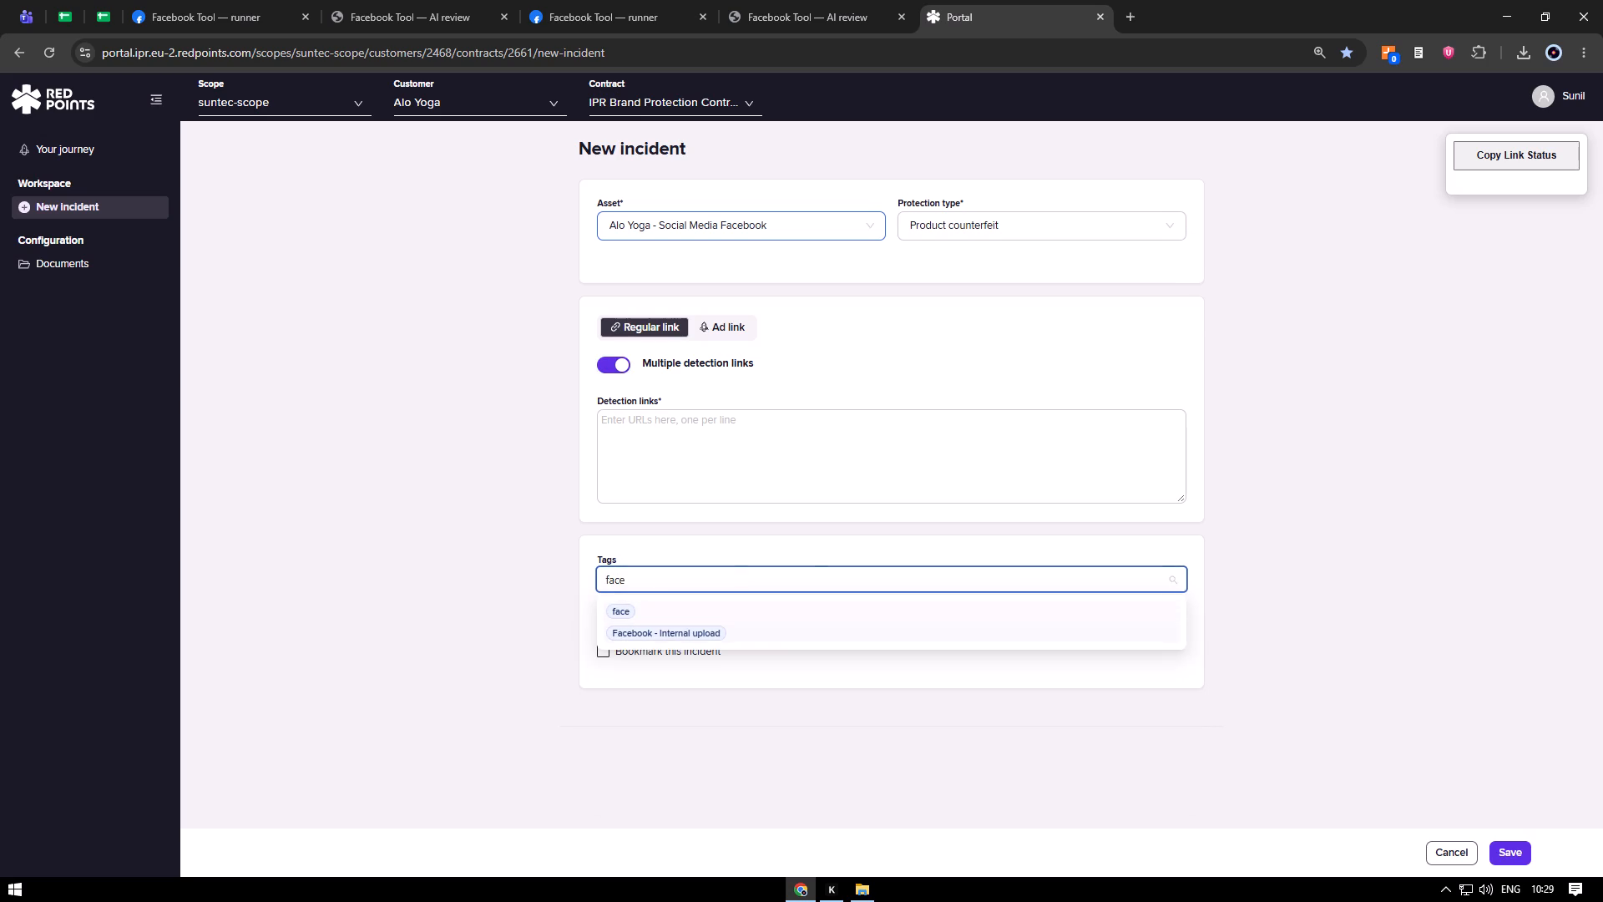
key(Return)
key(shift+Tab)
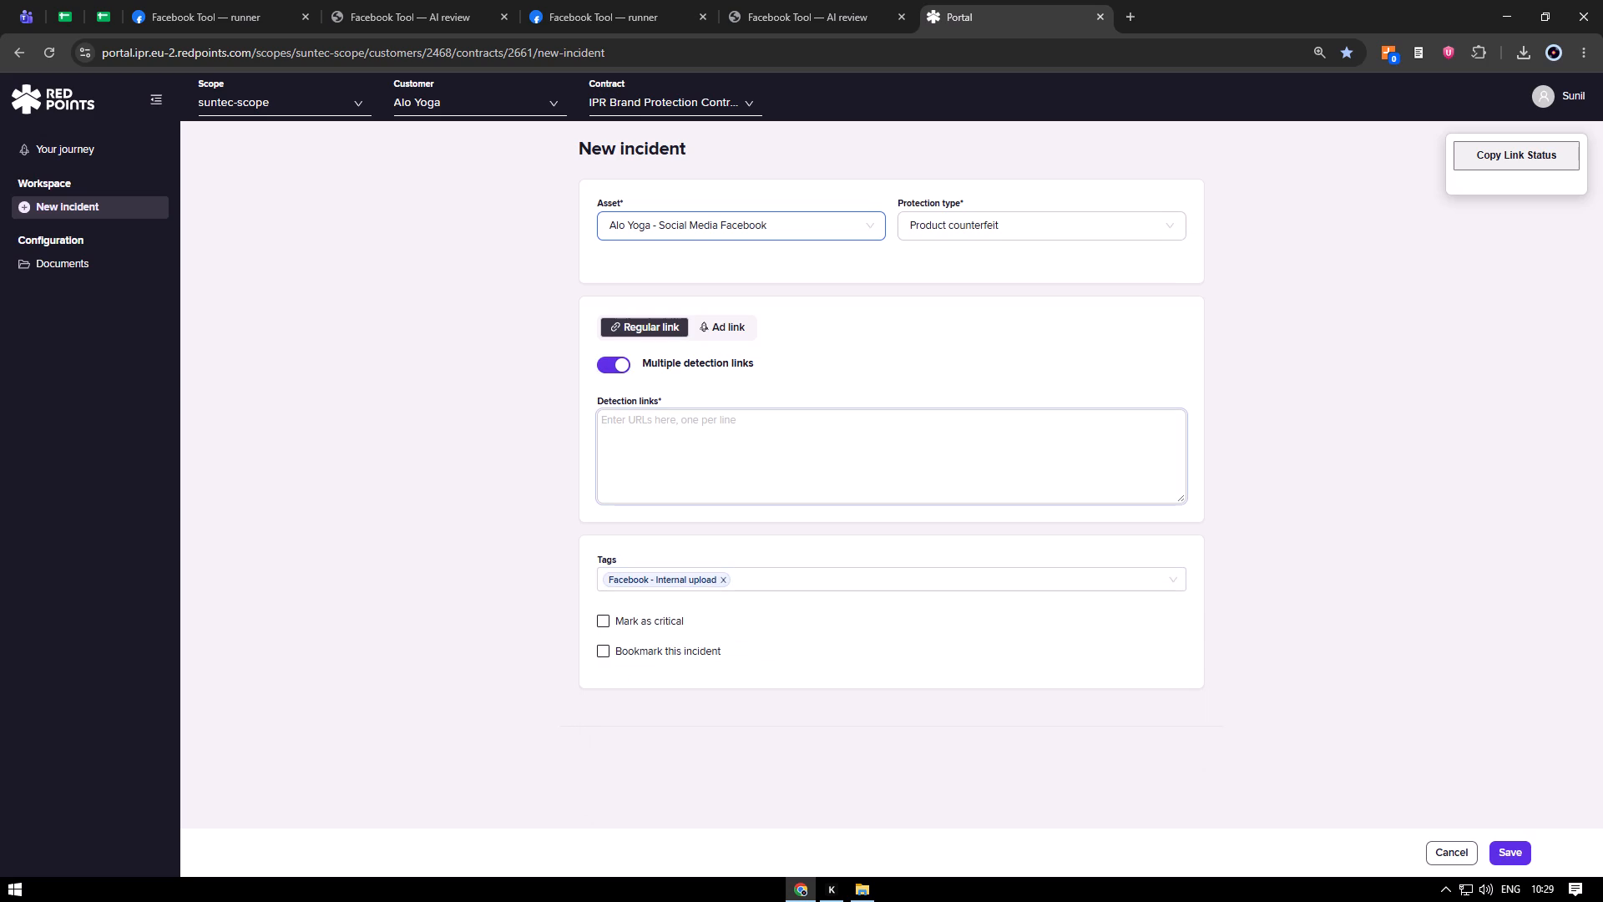
Copy all the filtered counterfeit Post URLs from the imported data in the Yudhraa Facebook OCR sheet.
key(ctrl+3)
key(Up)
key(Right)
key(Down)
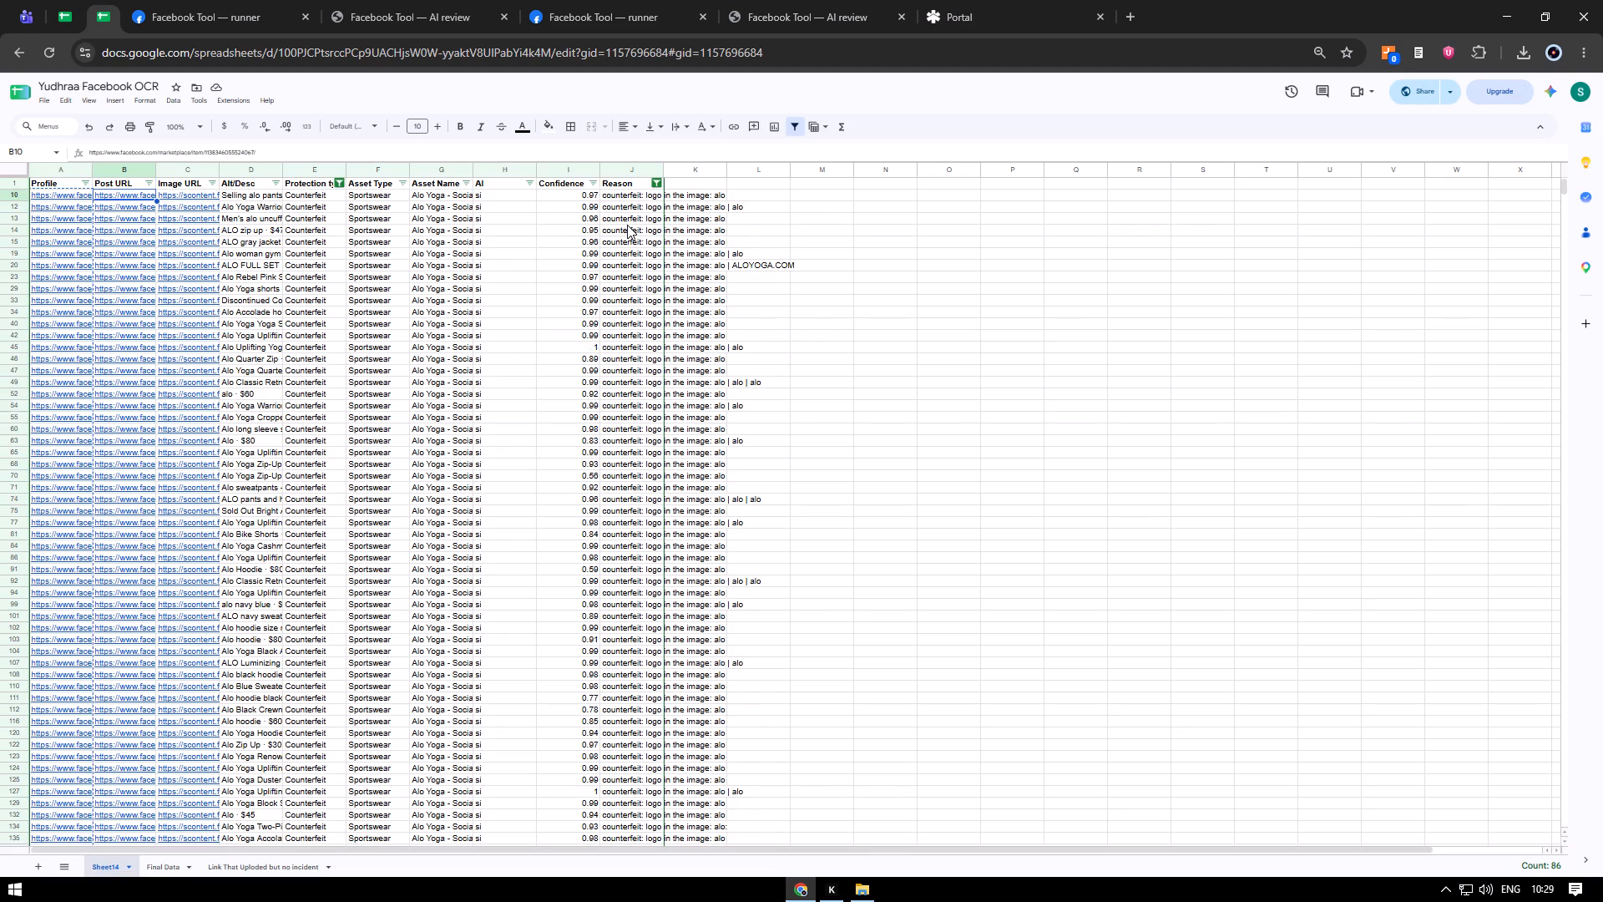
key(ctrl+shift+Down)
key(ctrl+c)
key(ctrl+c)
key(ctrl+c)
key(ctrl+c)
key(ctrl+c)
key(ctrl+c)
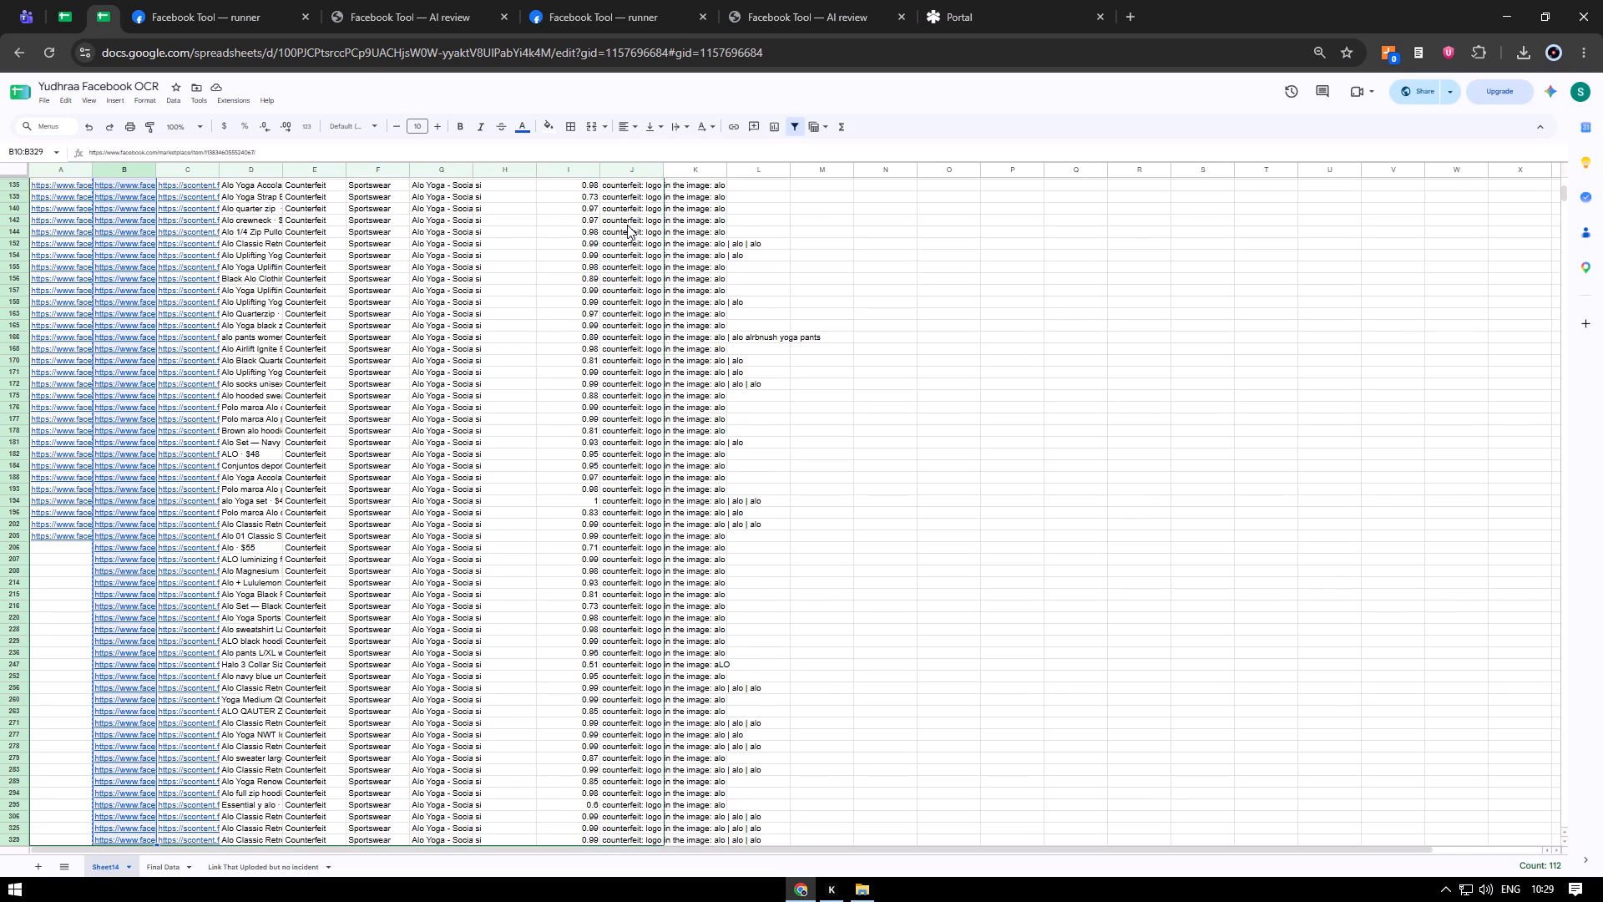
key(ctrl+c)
Paste the copied post URLs as detection links in the Red Points new incident form and save the incident.
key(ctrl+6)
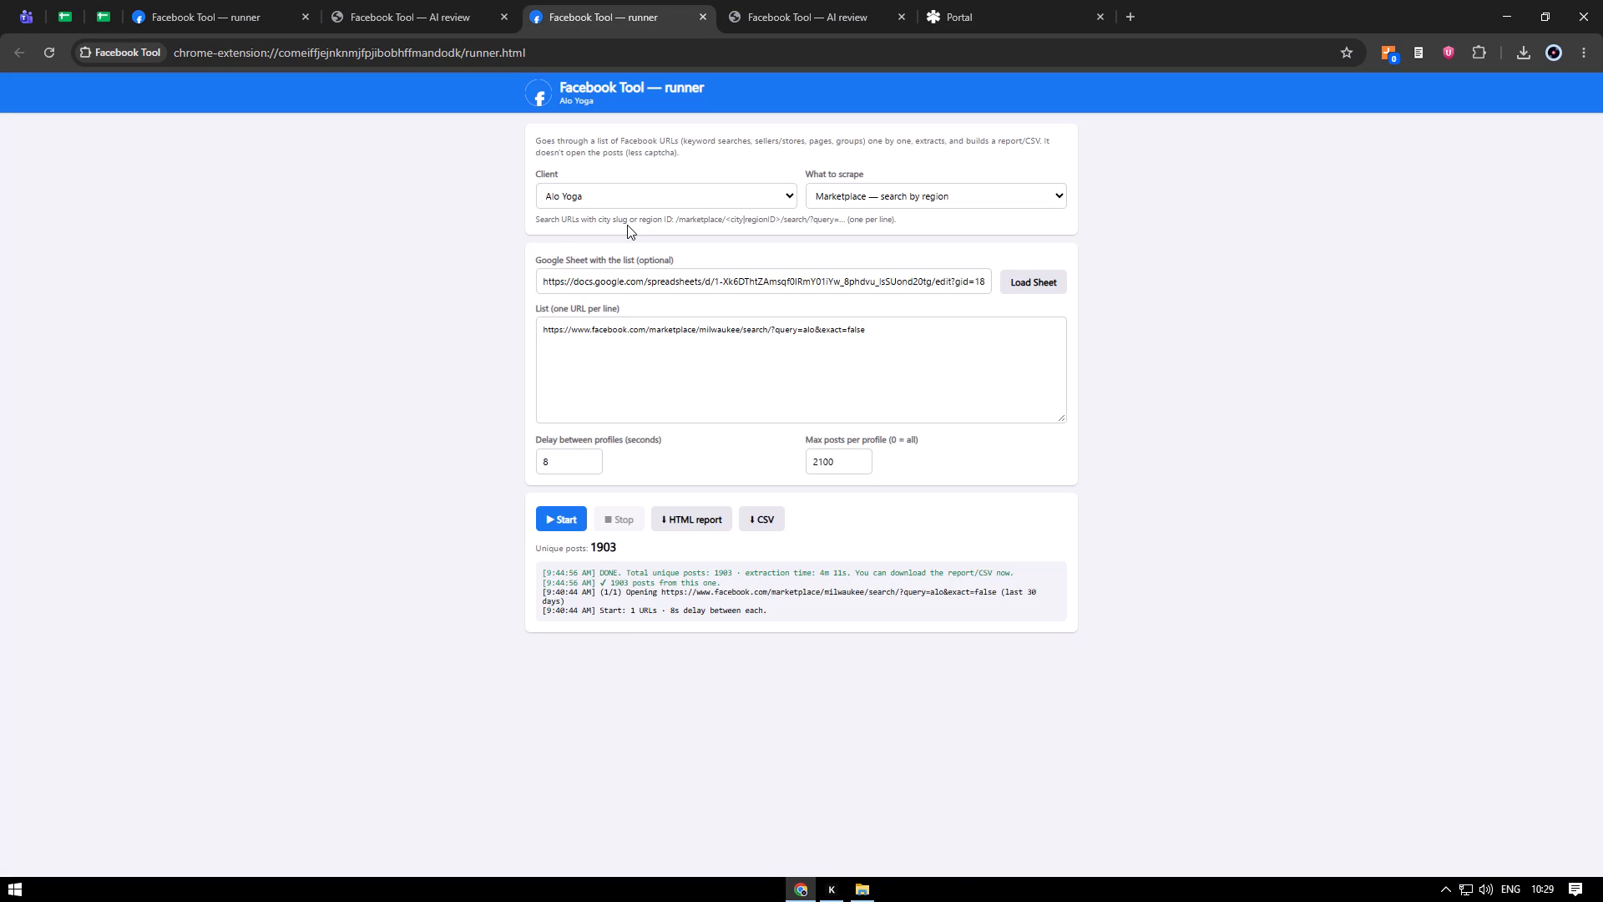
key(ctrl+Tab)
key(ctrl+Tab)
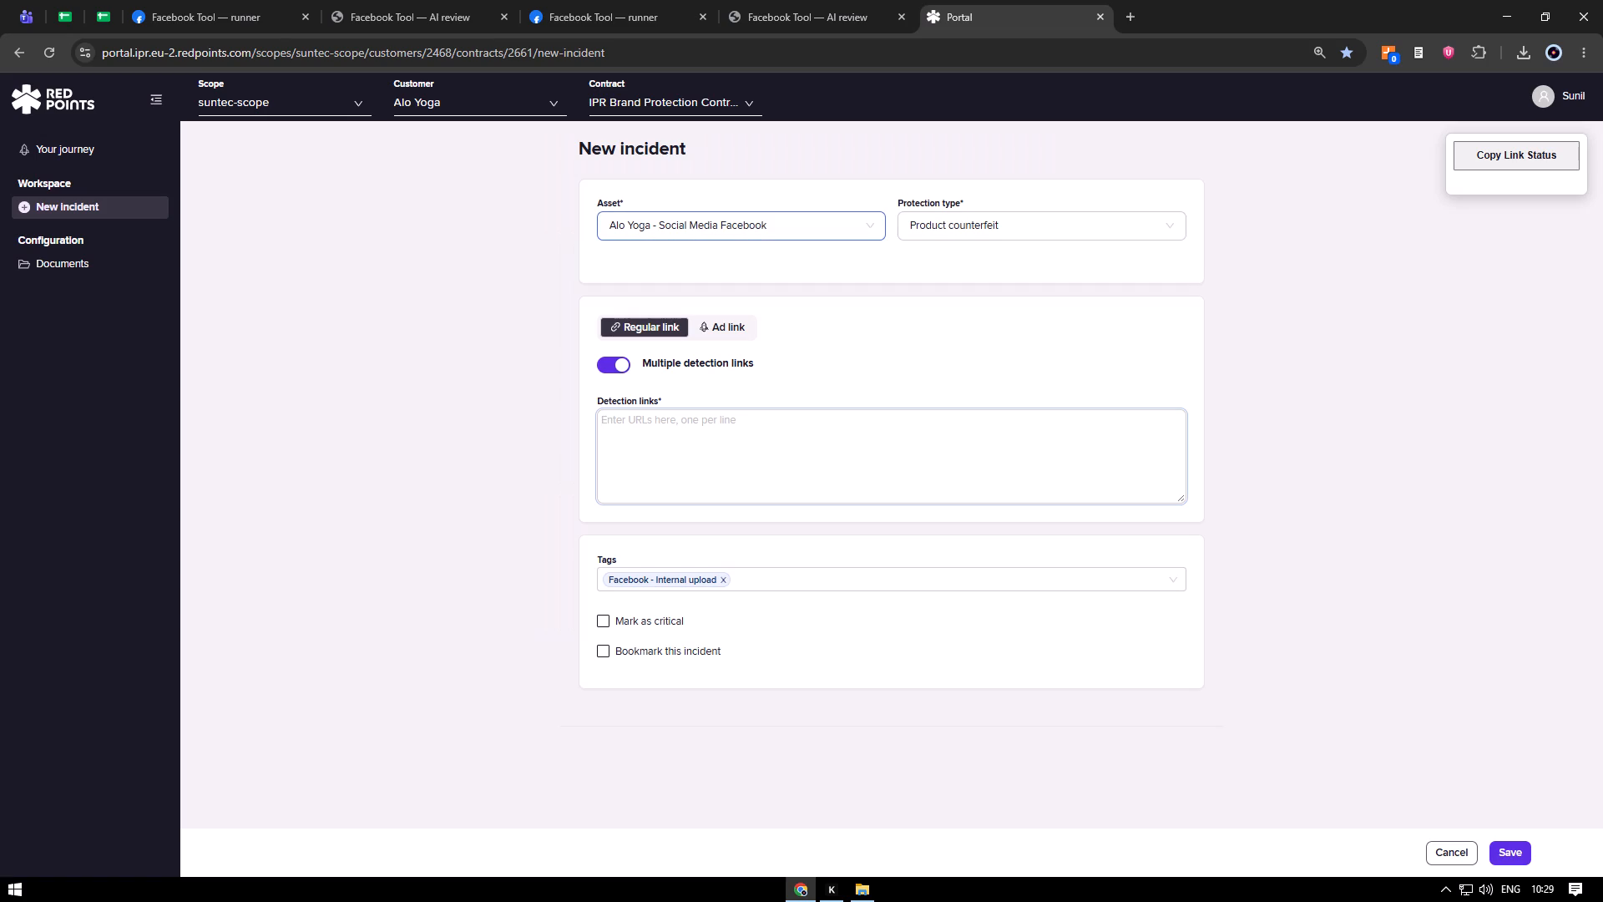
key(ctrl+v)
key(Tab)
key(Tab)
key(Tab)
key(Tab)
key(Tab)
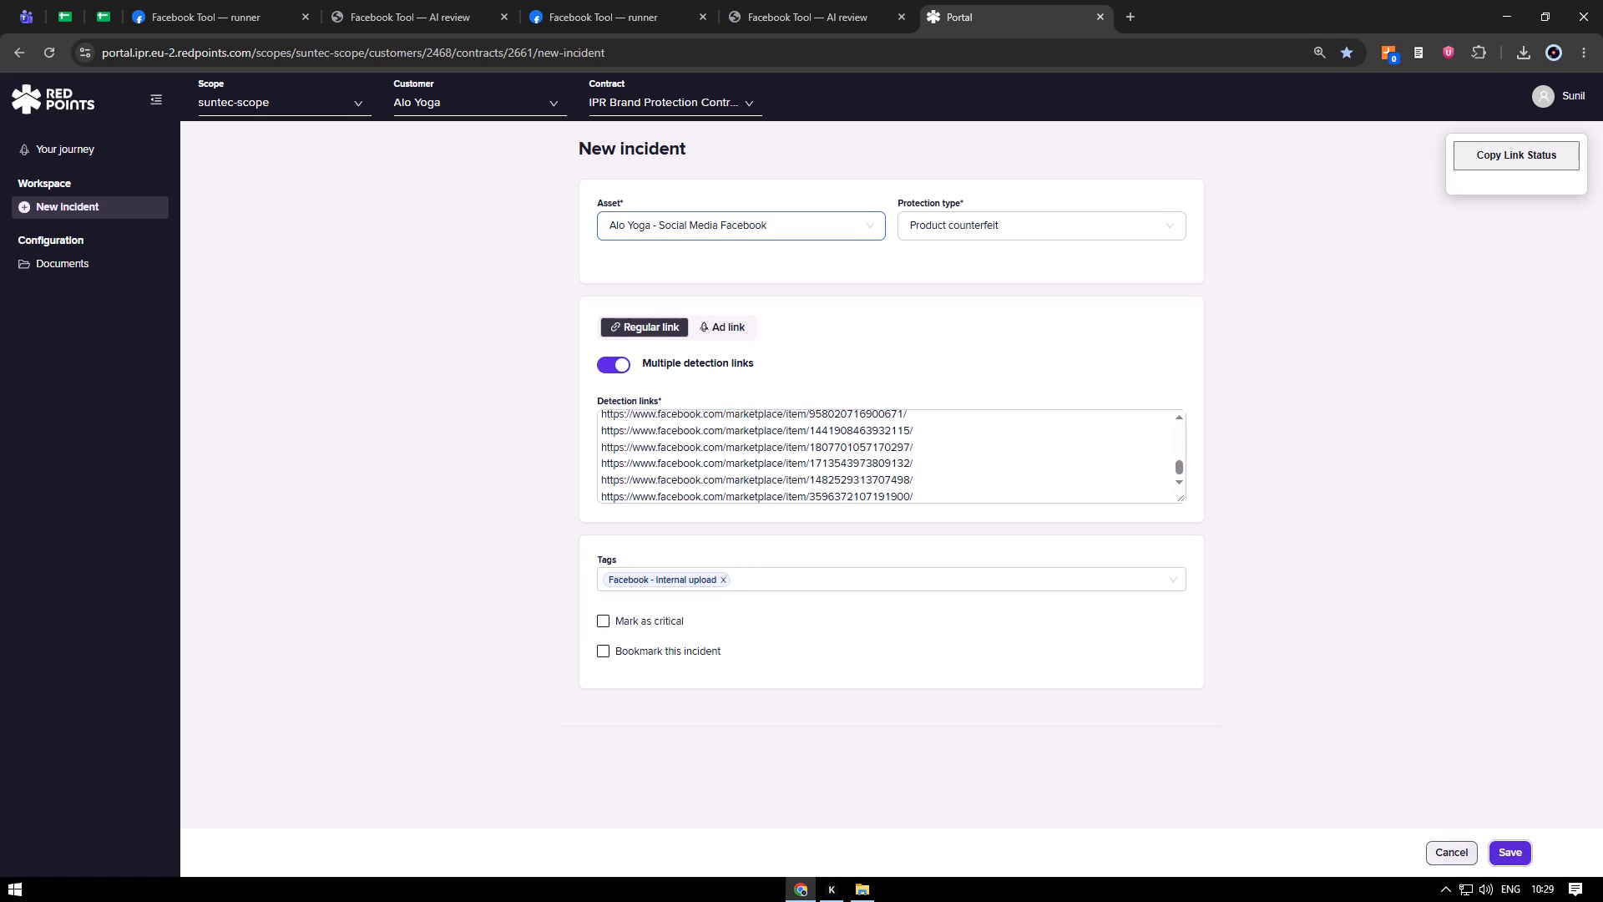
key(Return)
scroll(627, 225, up, 1)
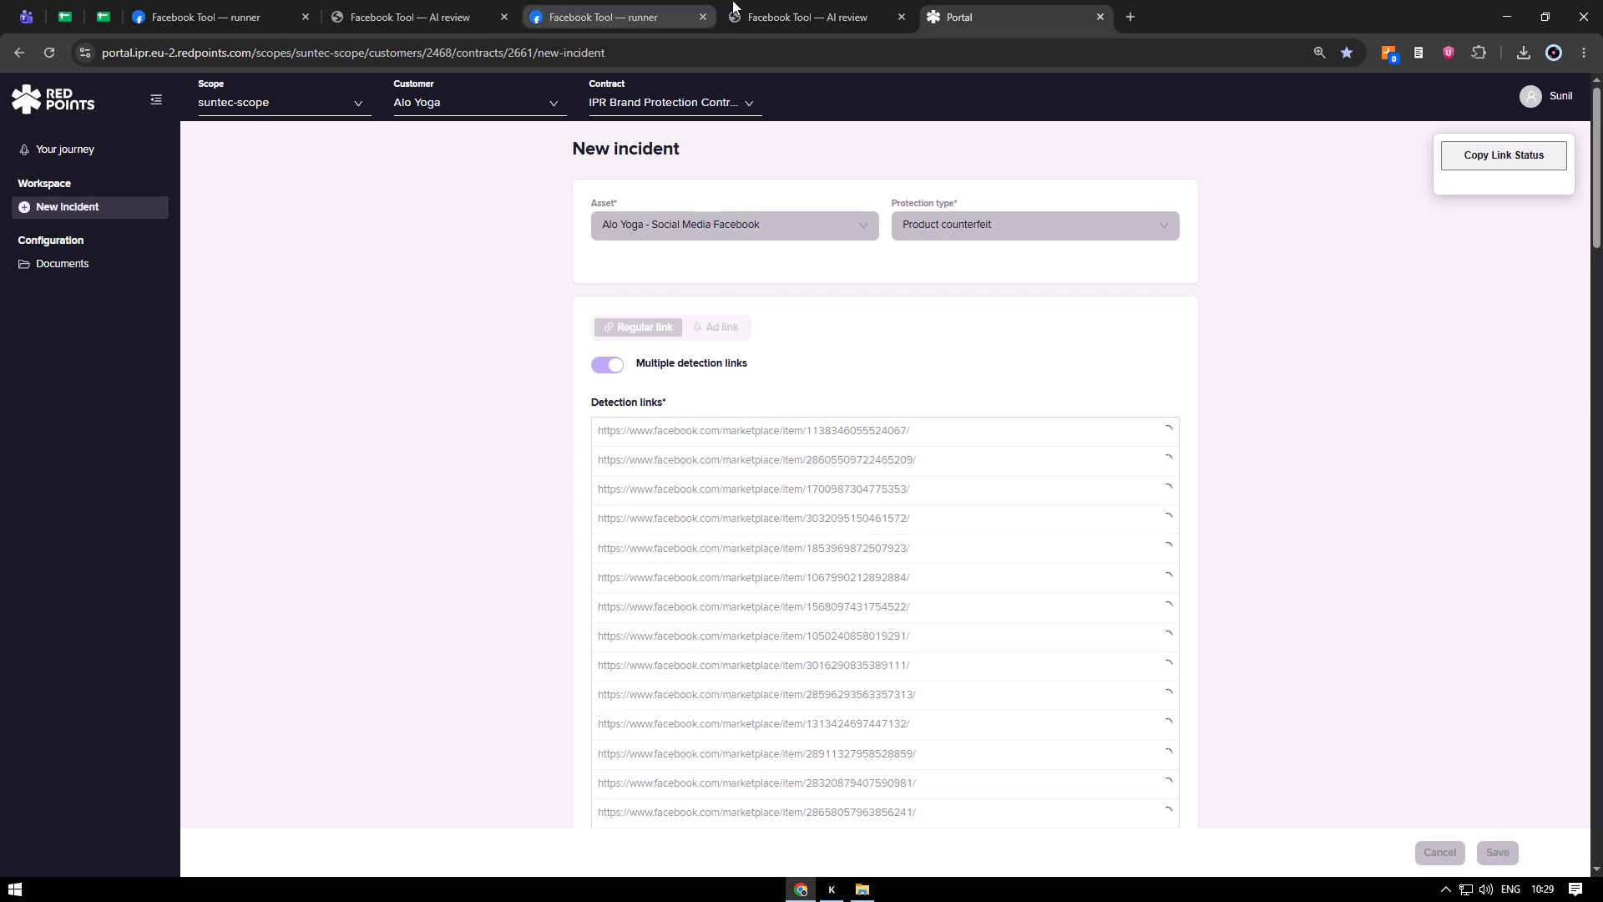
Move the Red Points Portal tab into its own maximised browser window.
drag(973, 6, 959, 61)
drag(1047, 76, 1044, 0)
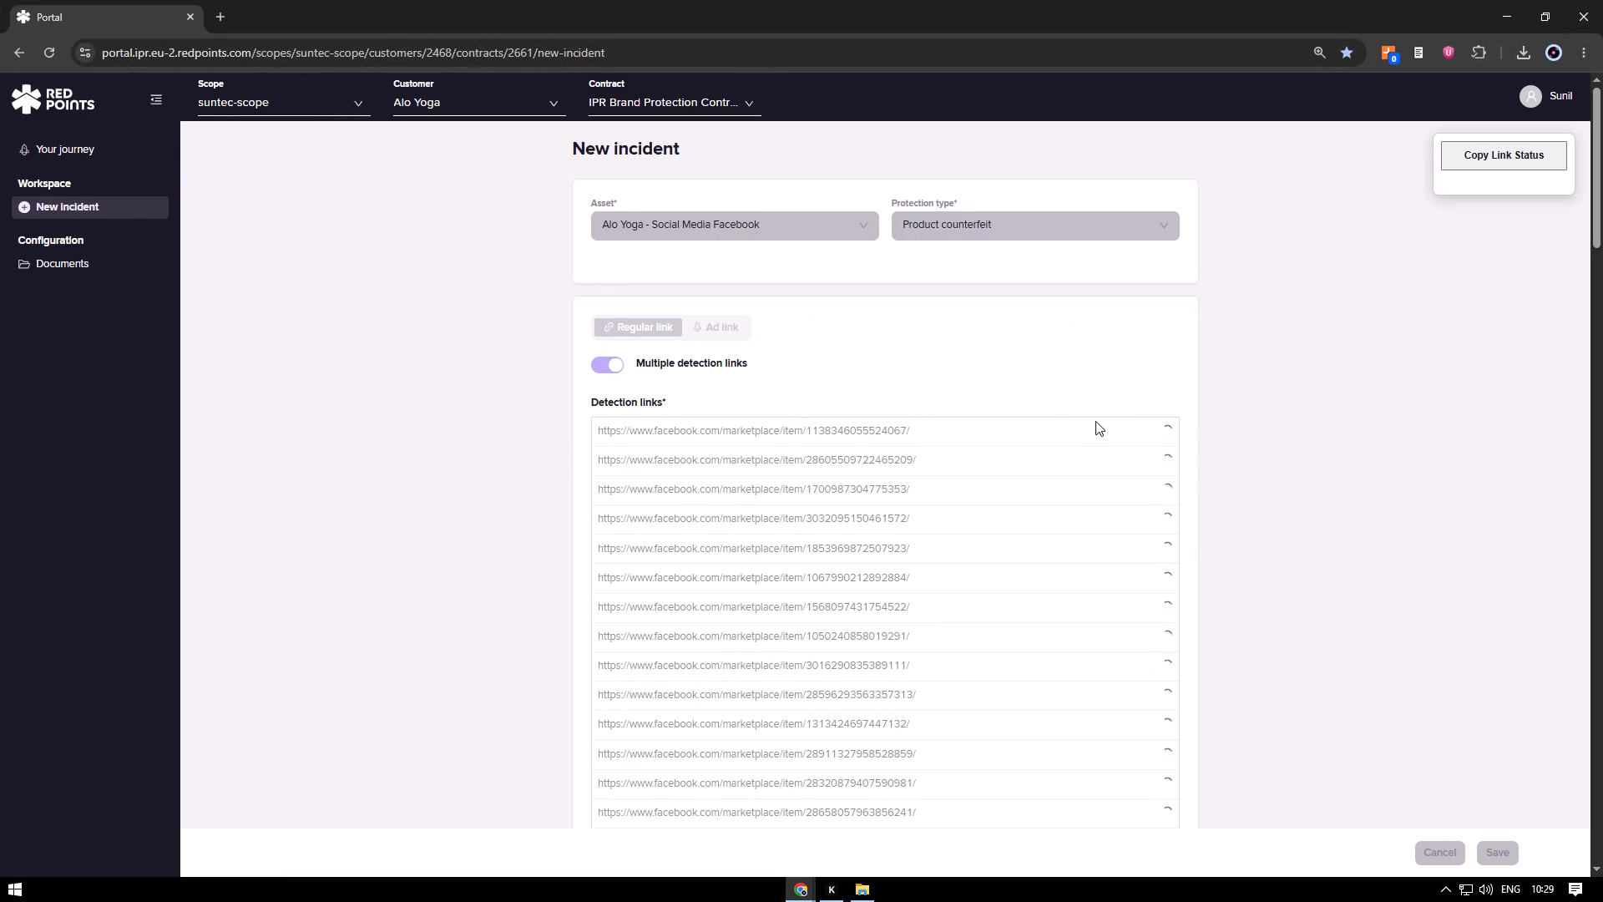
Fill the Richmond Marketplace search link cell in the Final Data sheet with a light blue colour.
key(alt+Tab)
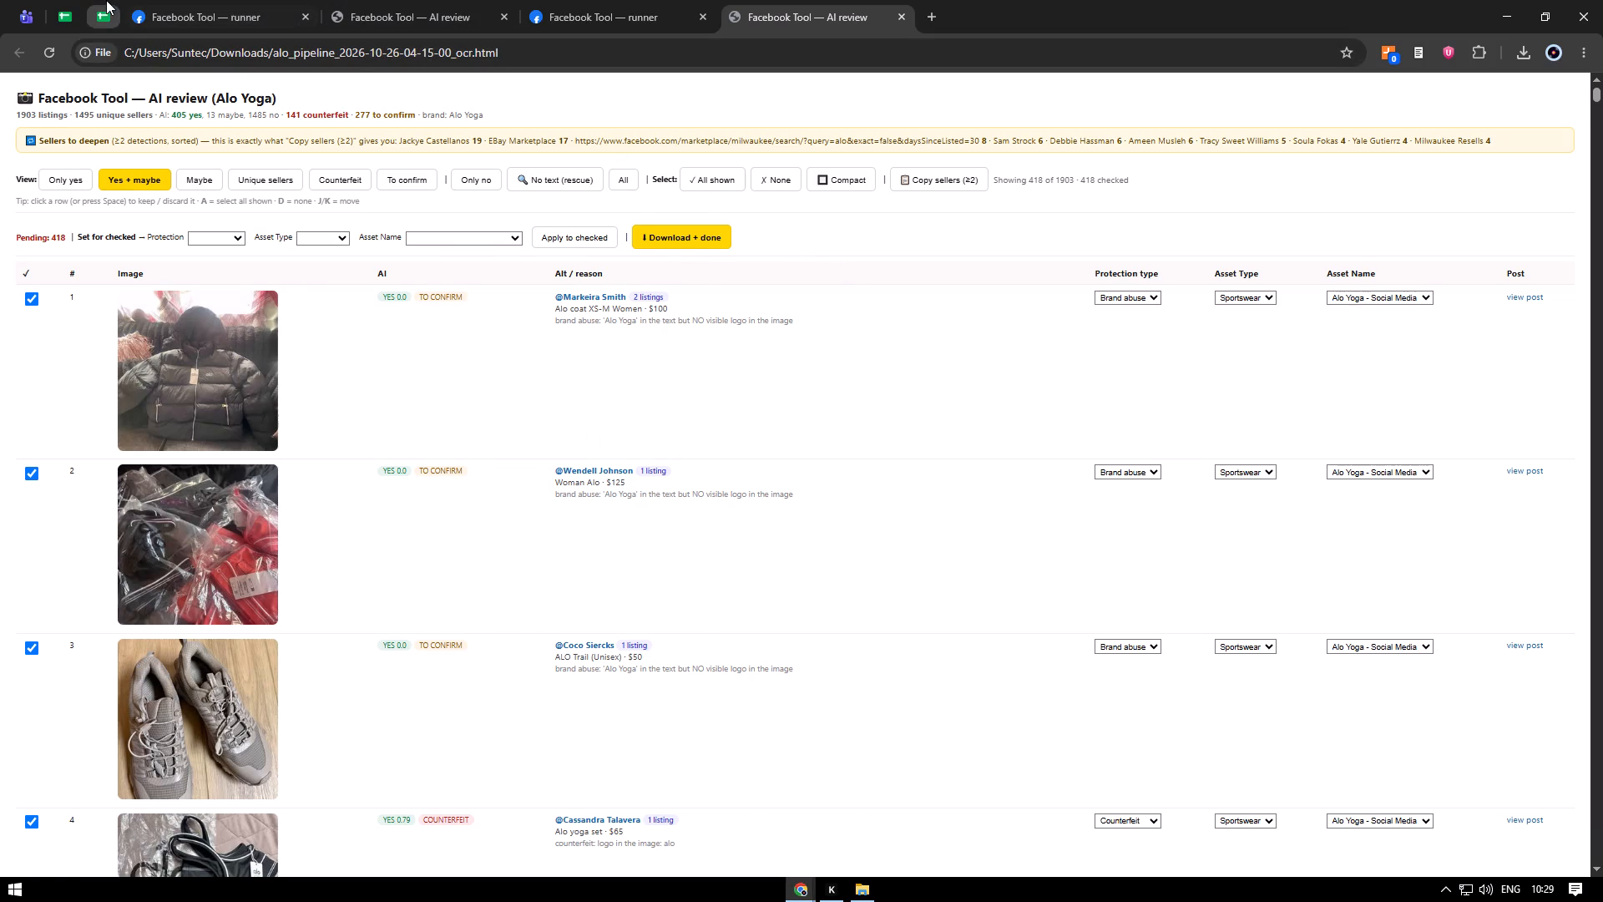
click(106, 0)
click(164, 864)
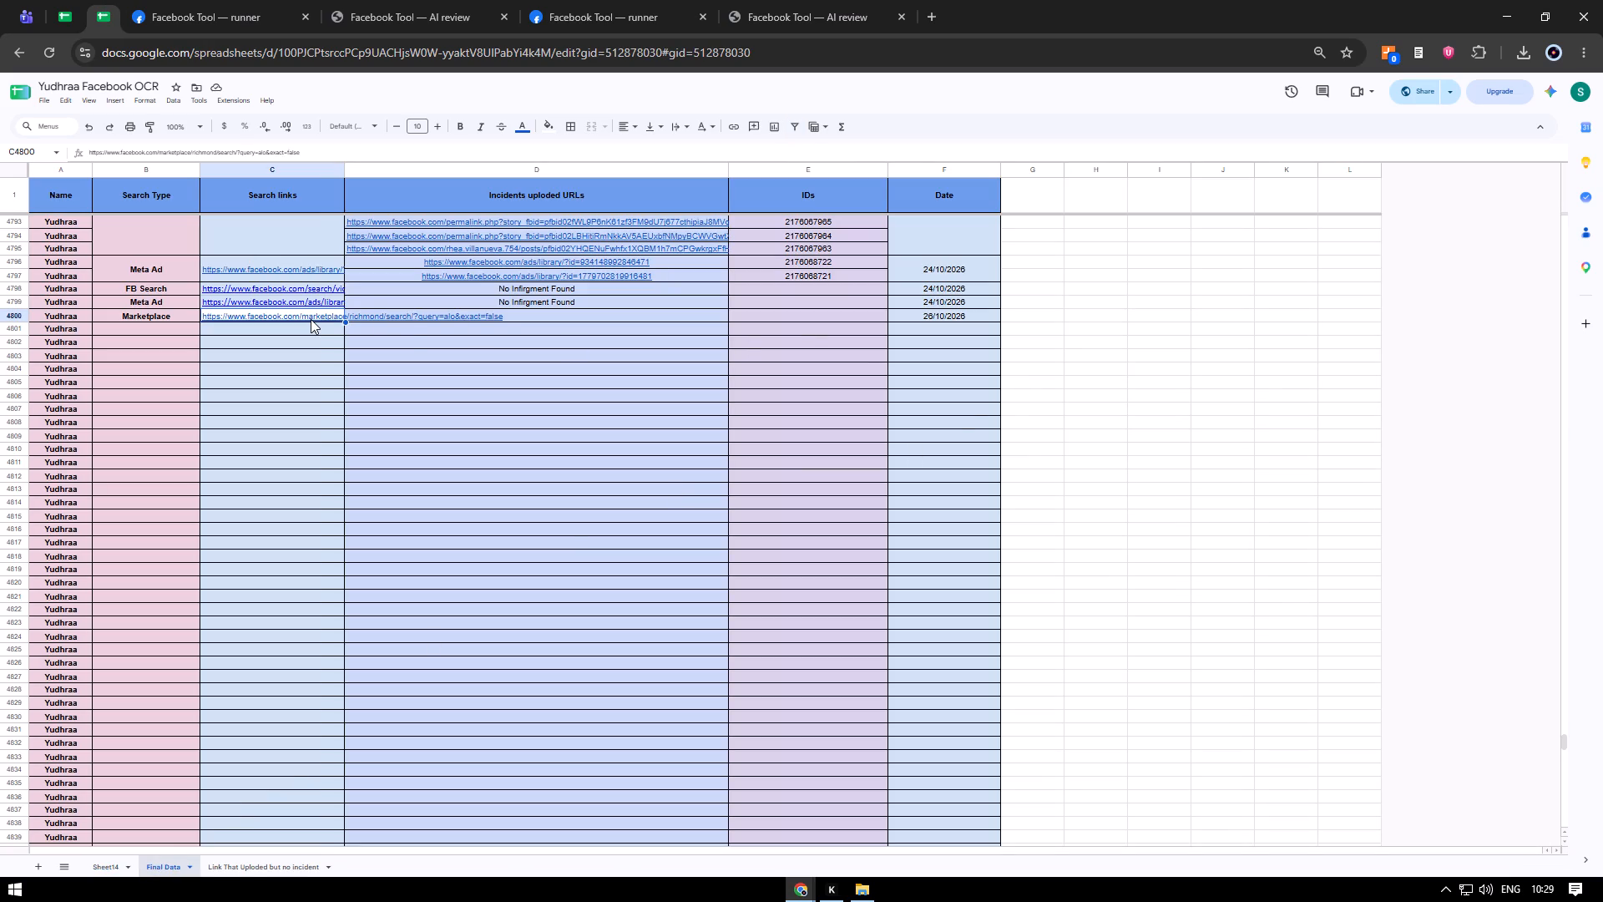
click(311, 319)
click(545, 135)
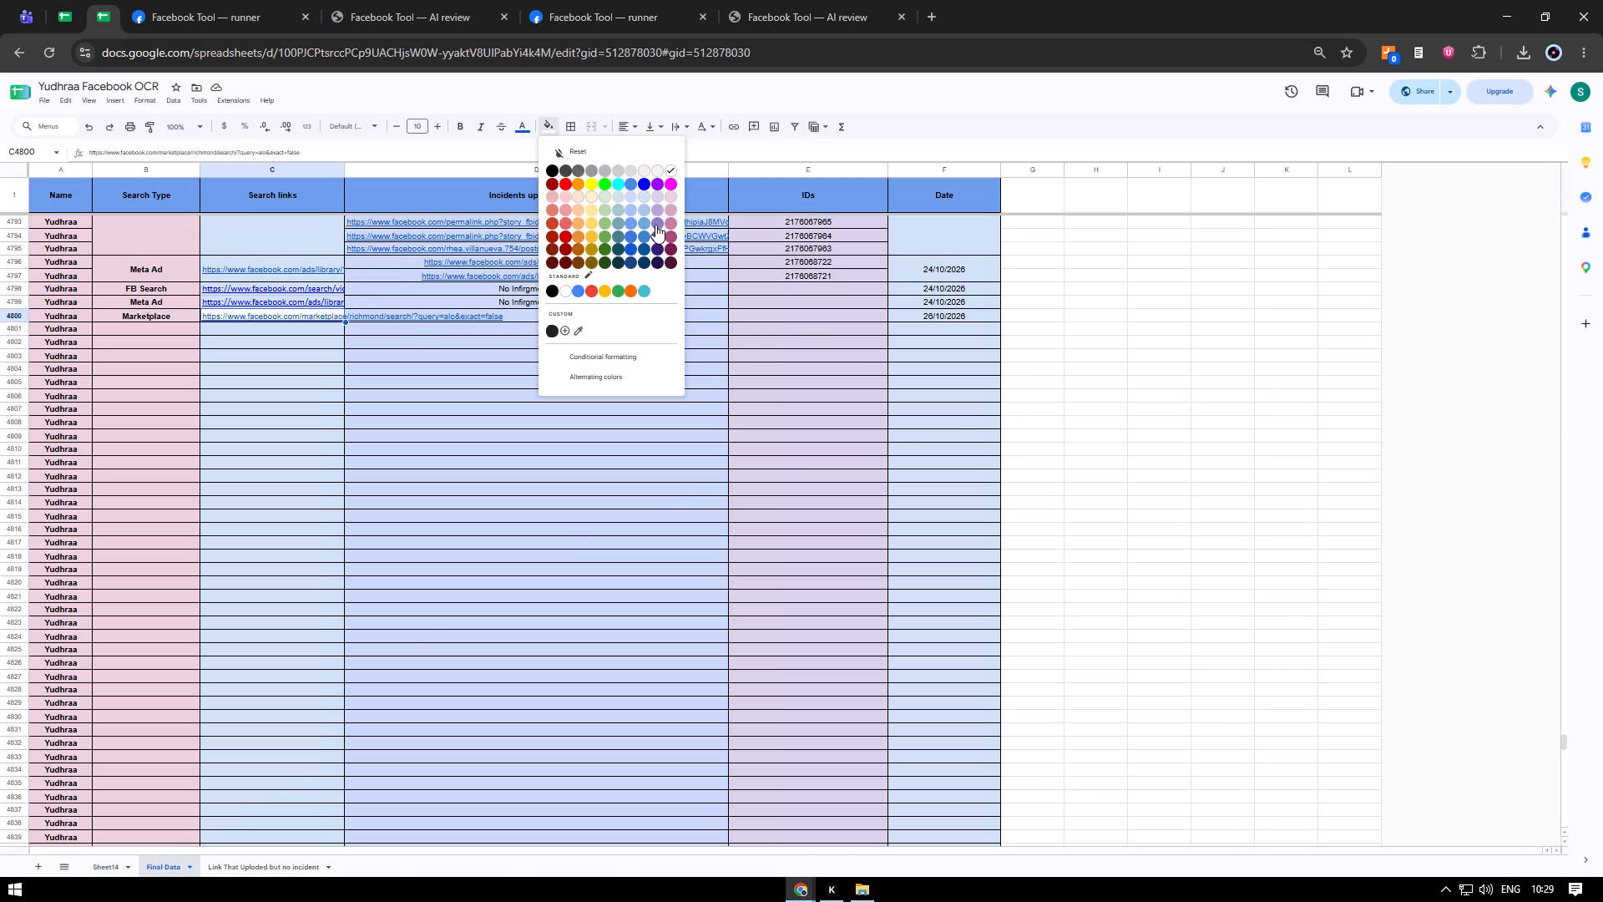
click(640, 200)
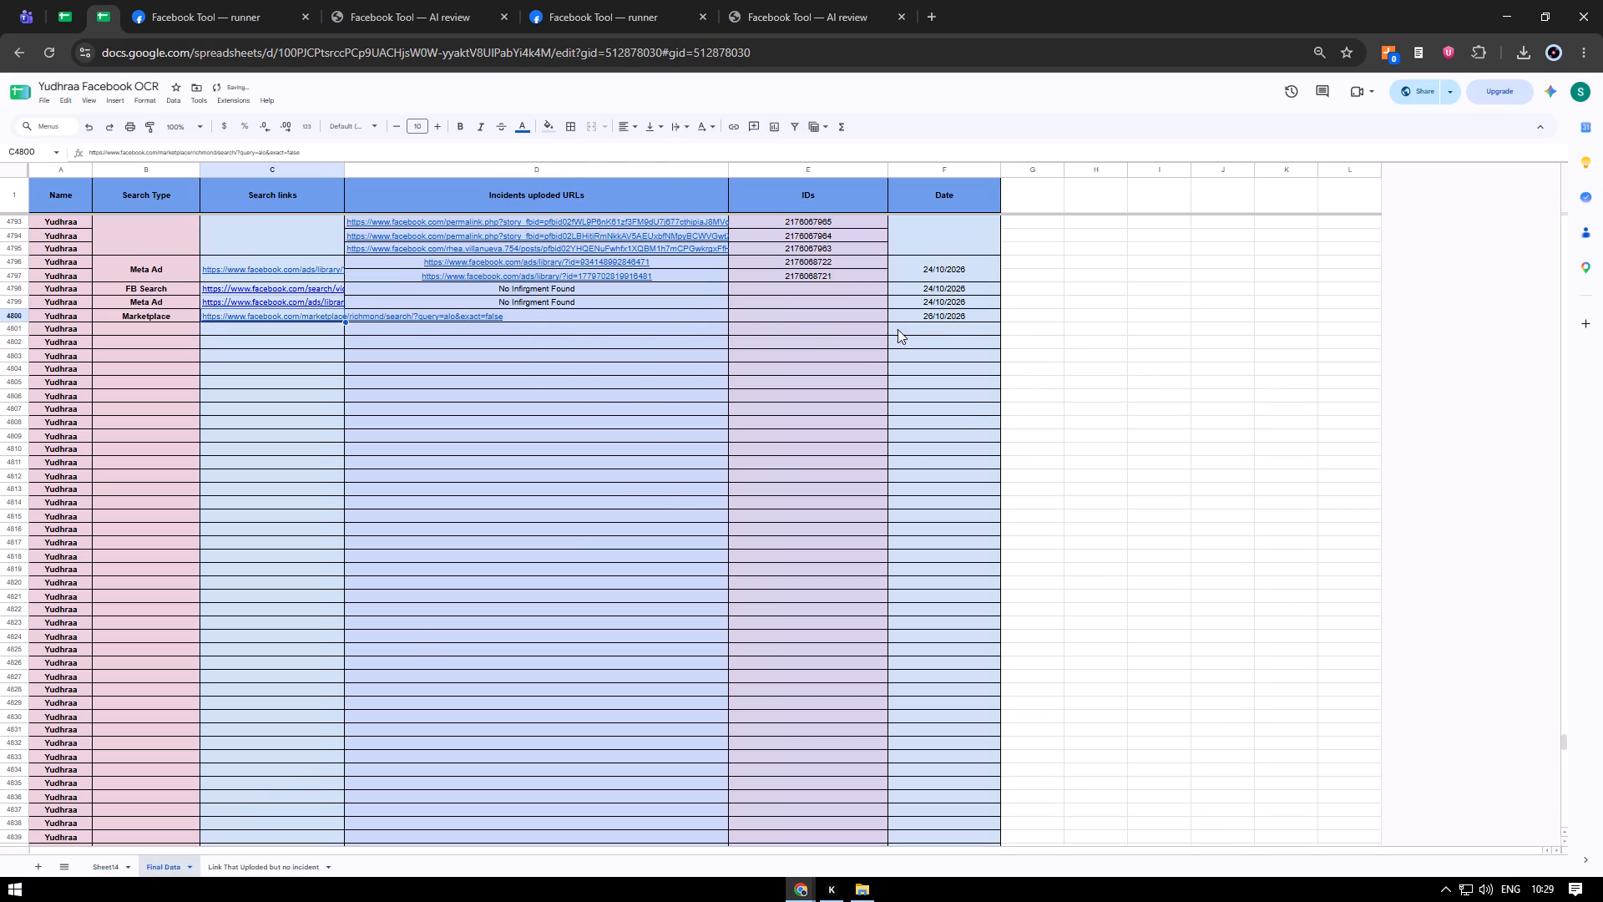
drag(662, 313, 1070, 342)
click(1109, 436)
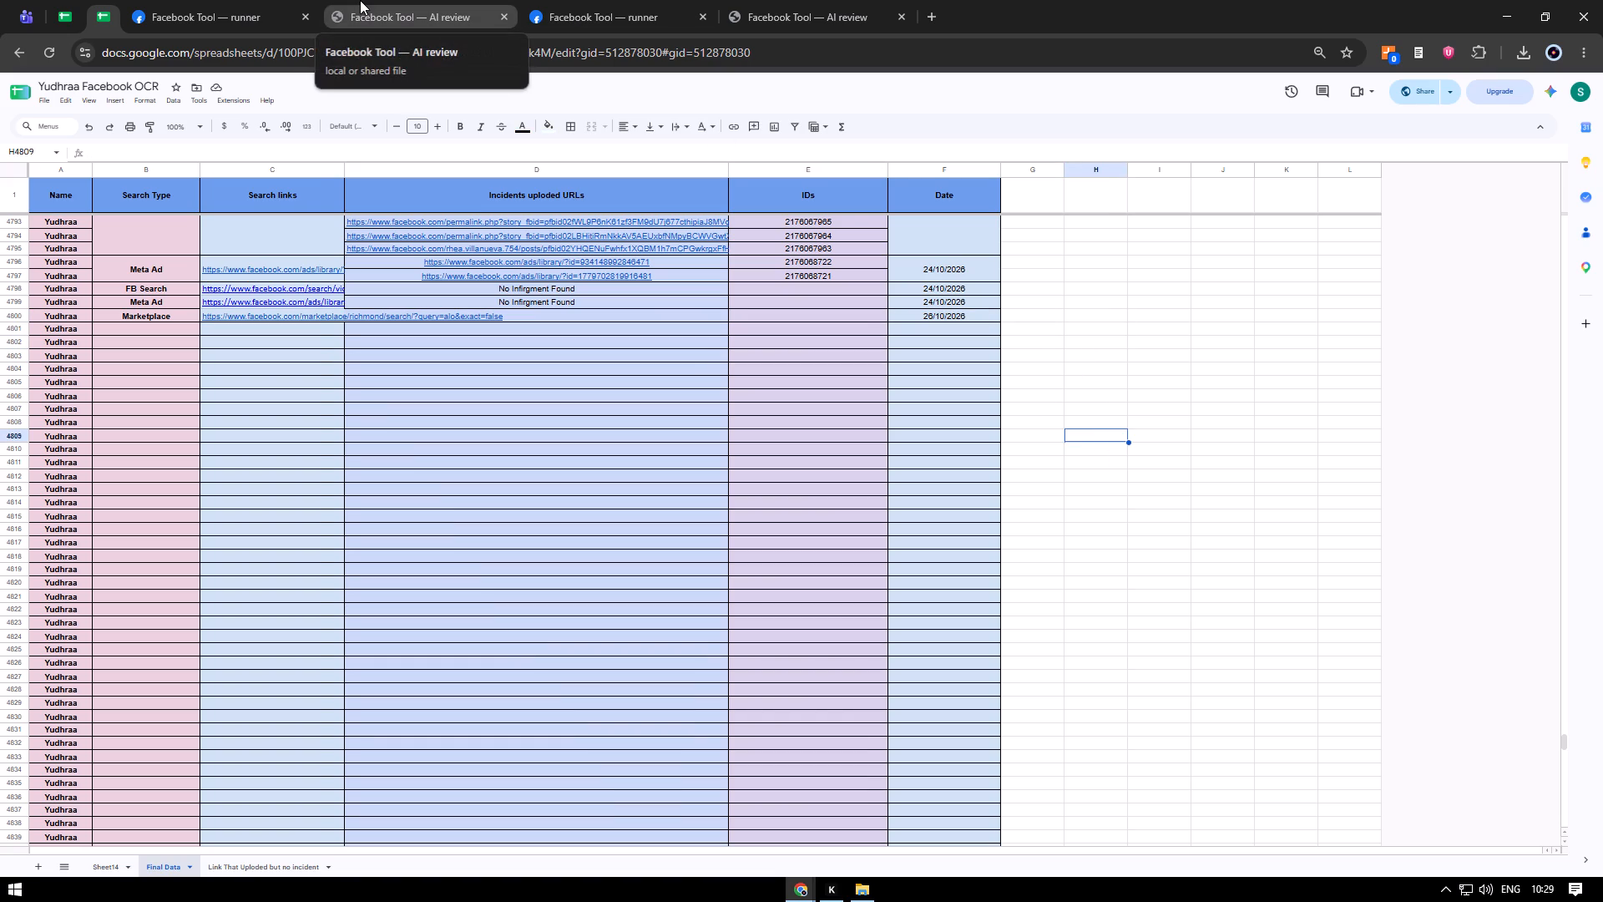
Close the finished Richmond runner and its AI review tab.
middle_click(245, 0)
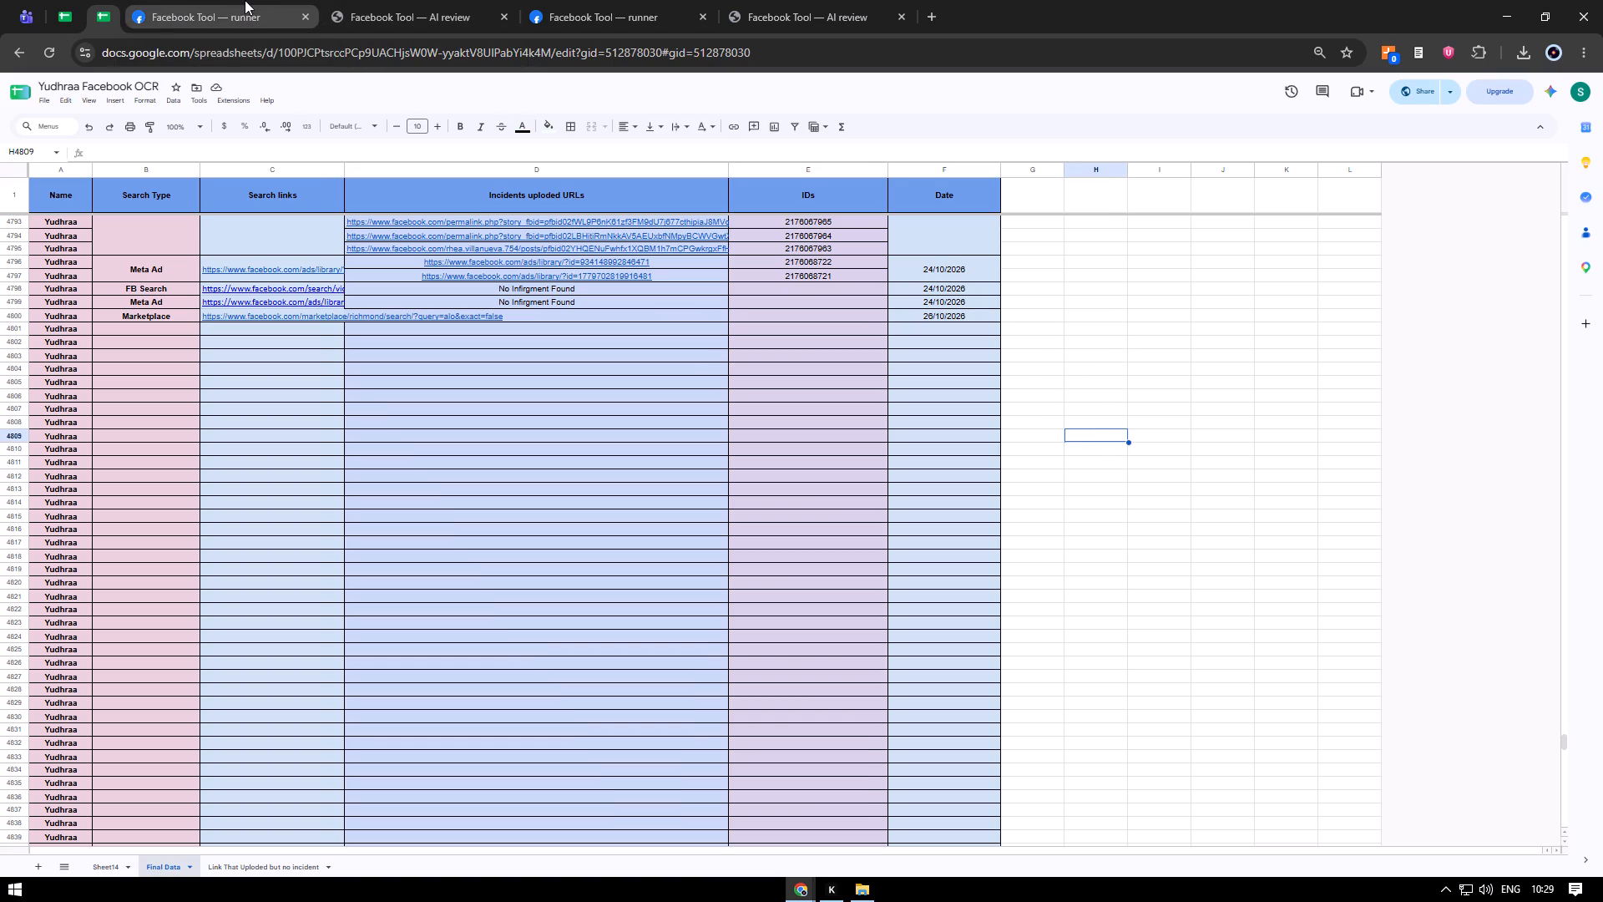
middle_click(245, 0)
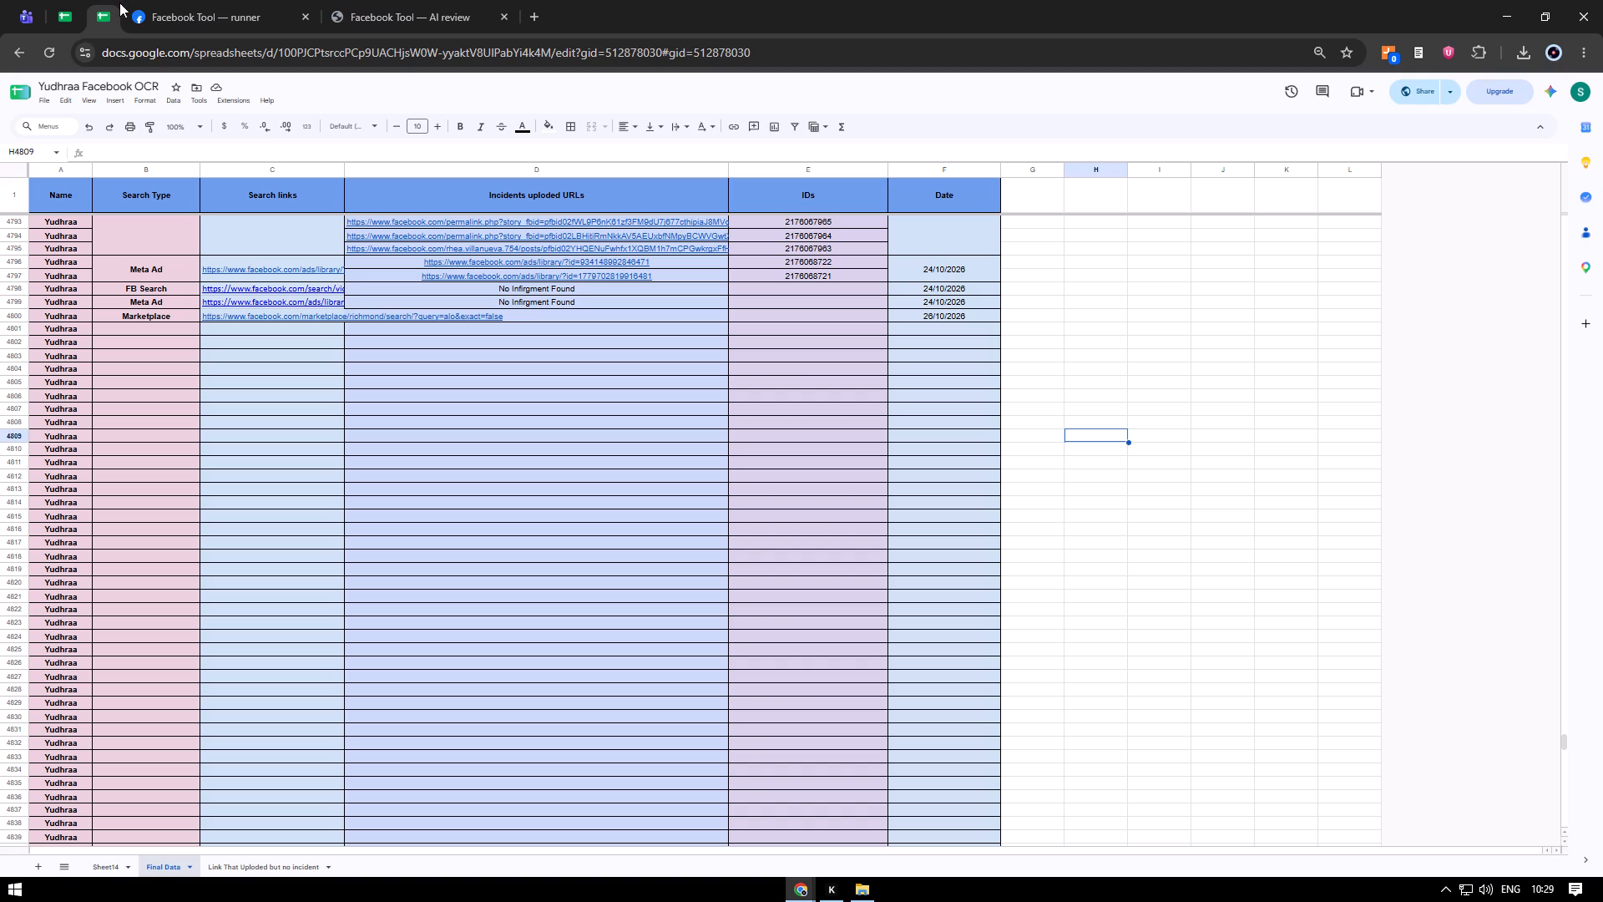
Remove the filter from Sheet14 and clear all of its imported review data.
click(99, 867)
click(796, 125)
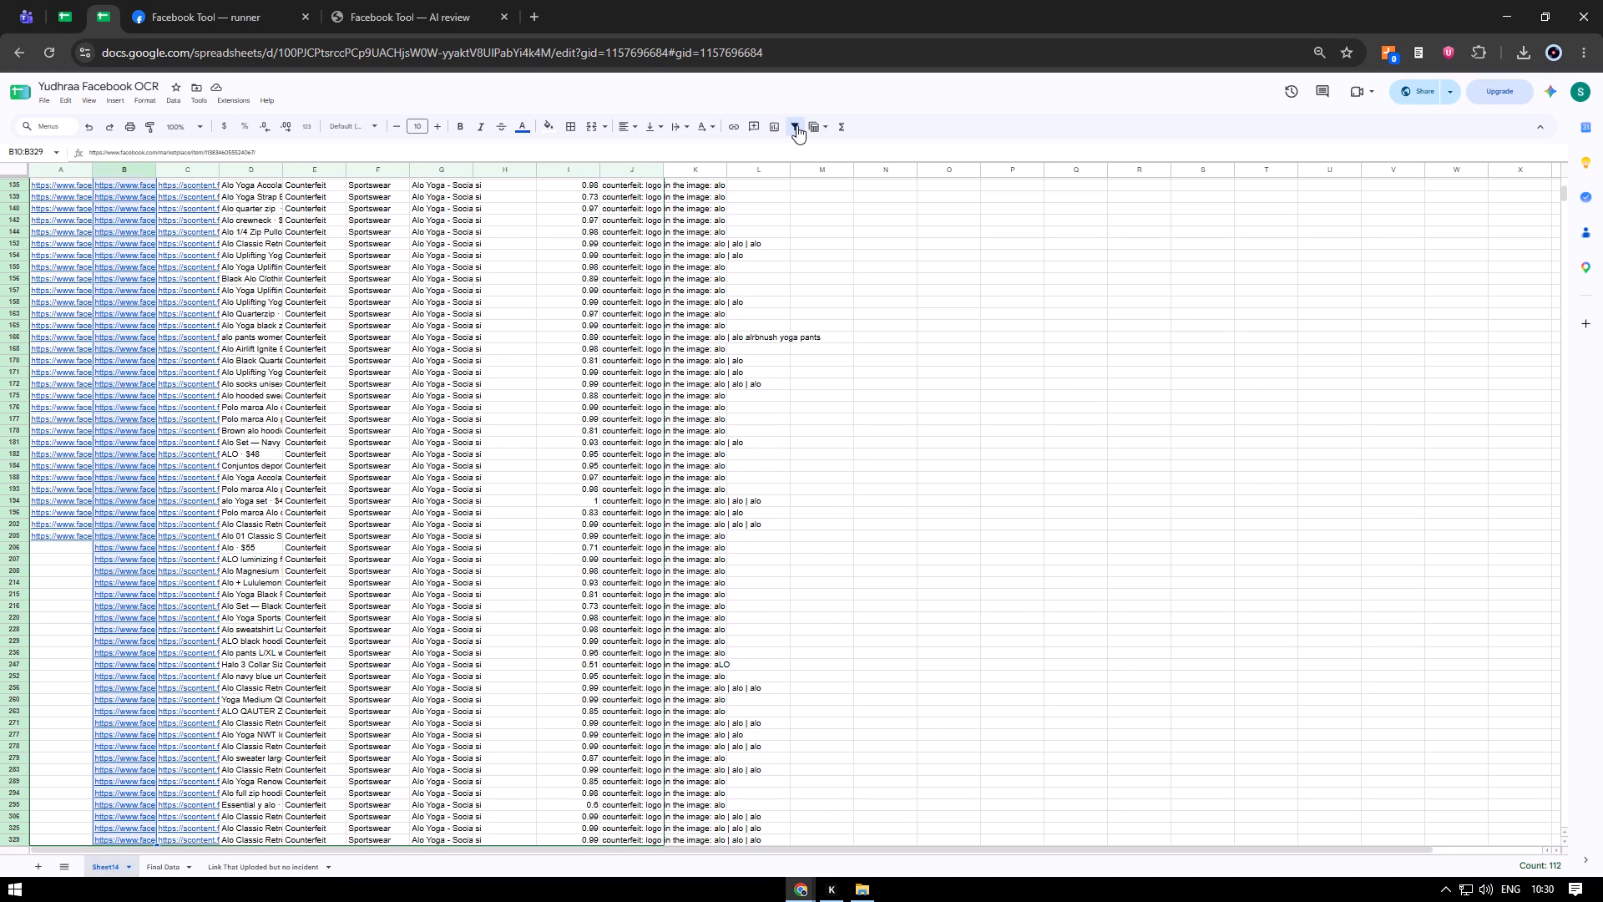
key(ctrl+Up)
key(ctrl+a)
key(ctrl+a)
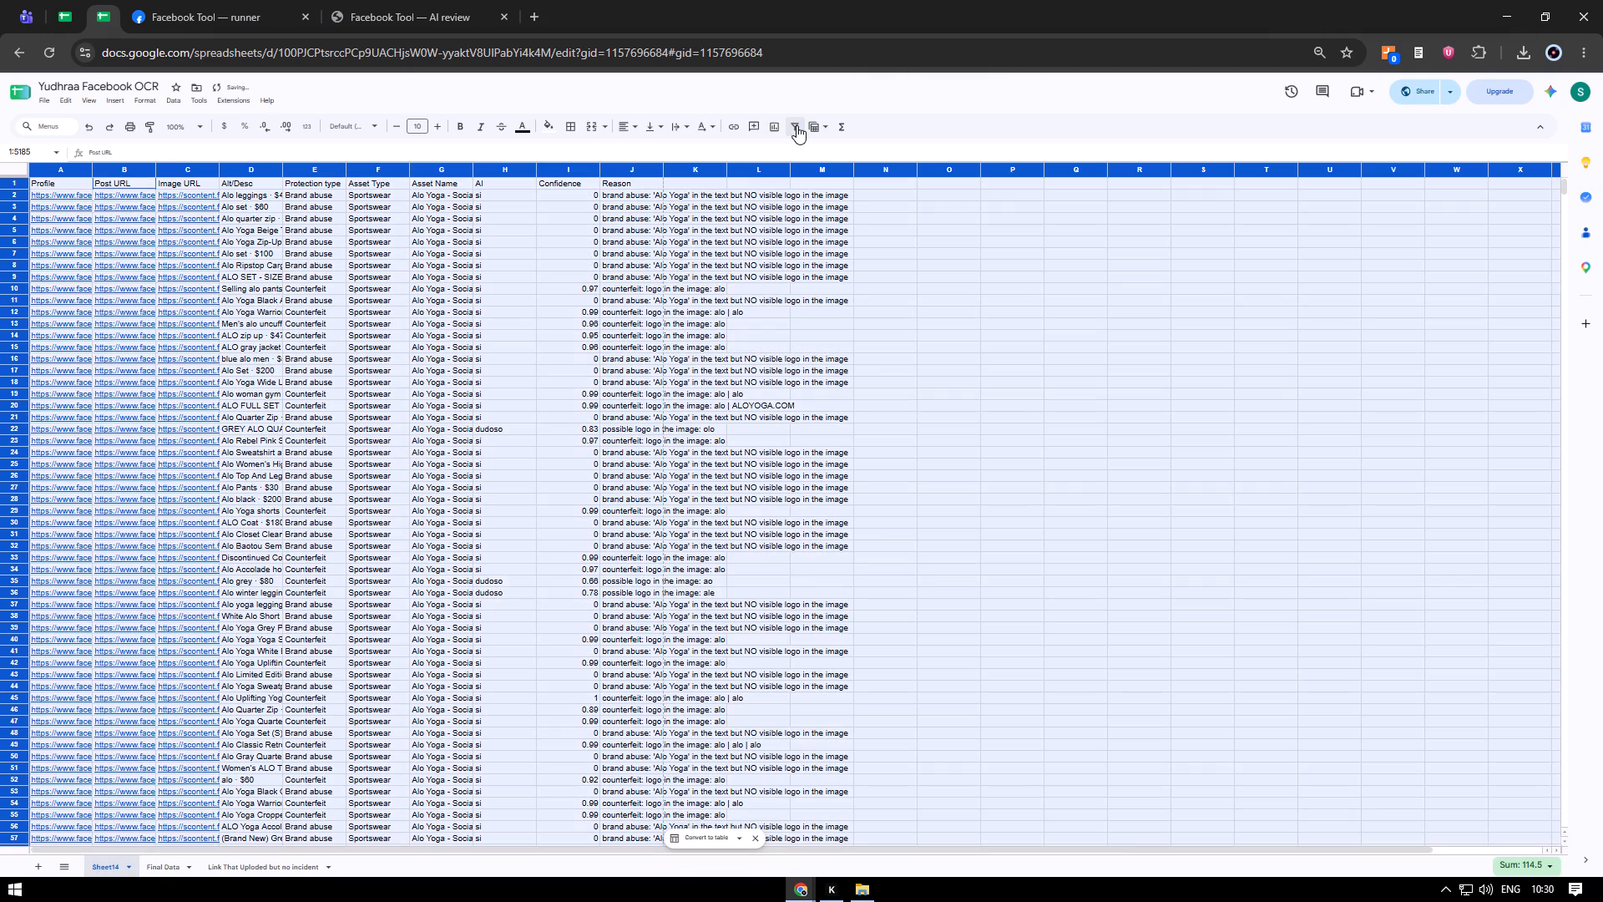
key(Delete)
key(Down)
key(Up)
key(Left)
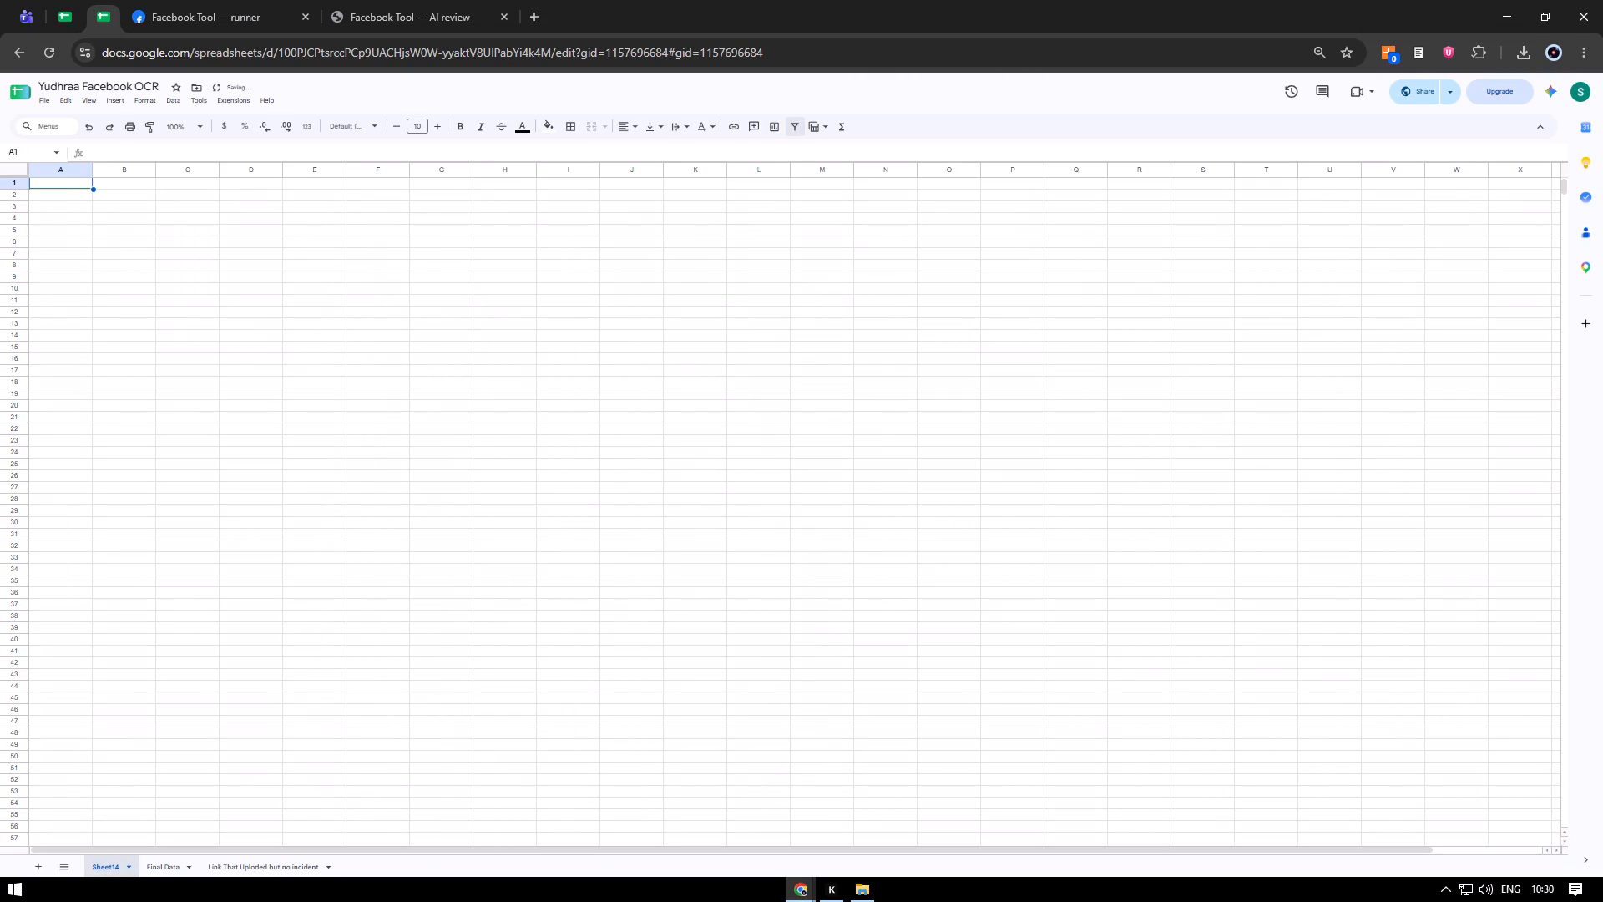
Go back to the Portal window and look through the incident status of each submitted detection link.
key(alt+Tab)
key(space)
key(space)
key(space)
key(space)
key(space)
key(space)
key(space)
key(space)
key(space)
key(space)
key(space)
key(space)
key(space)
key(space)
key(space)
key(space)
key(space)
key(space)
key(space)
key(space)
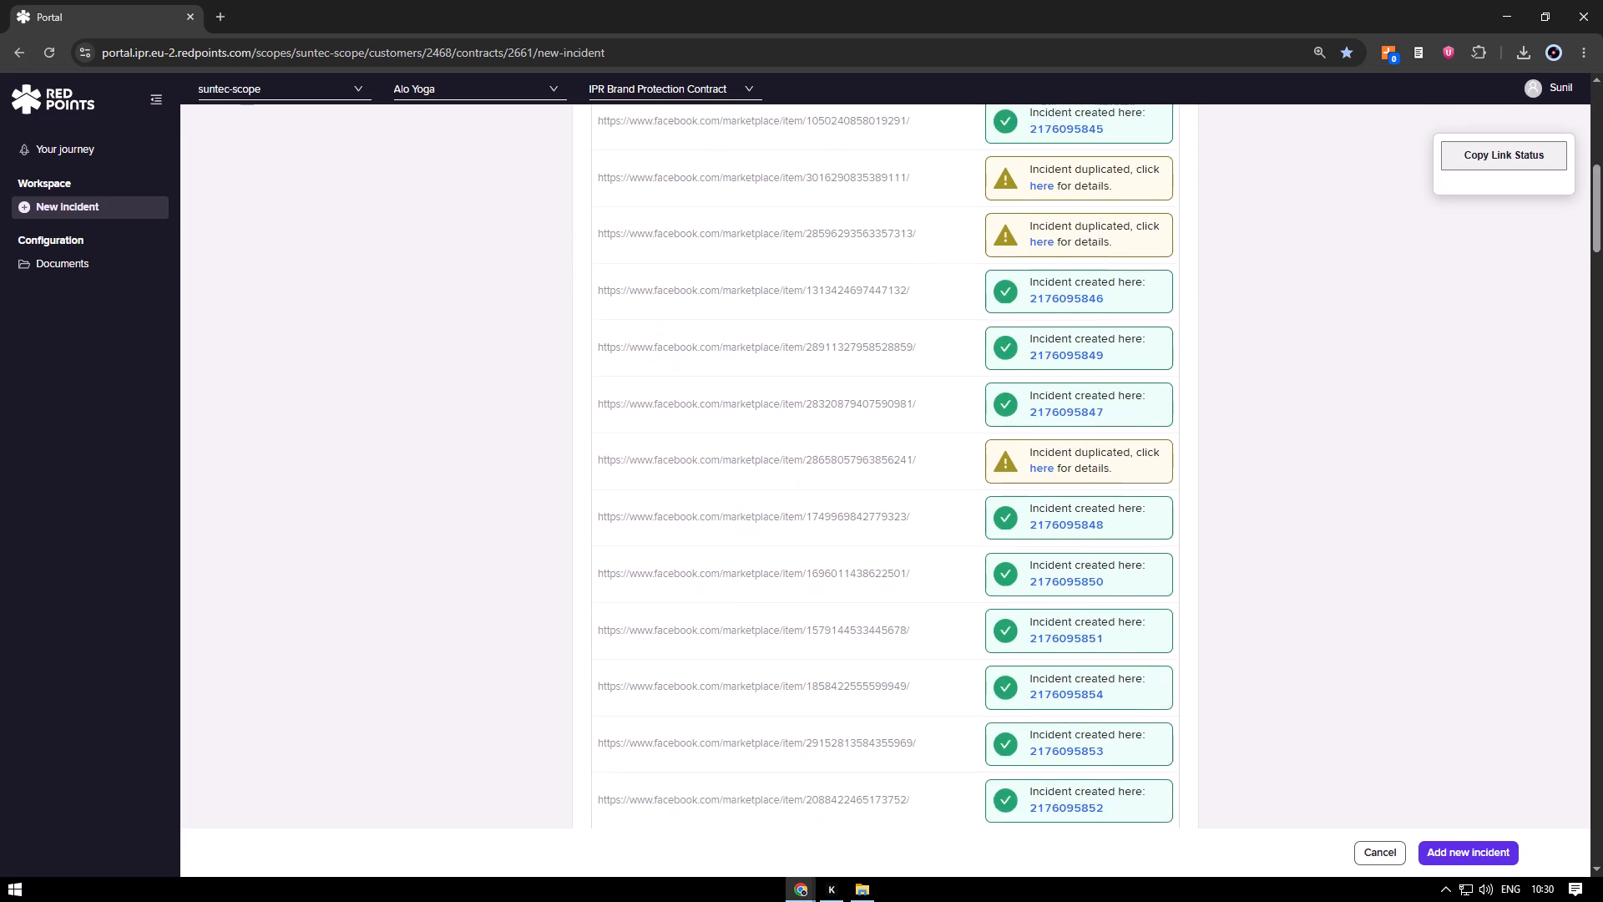
Copy the link statuses from the portal's incident upload and paste them into the empty sheet before Final Data in Yudhraa Facebook OCR.
click(1532, 156)
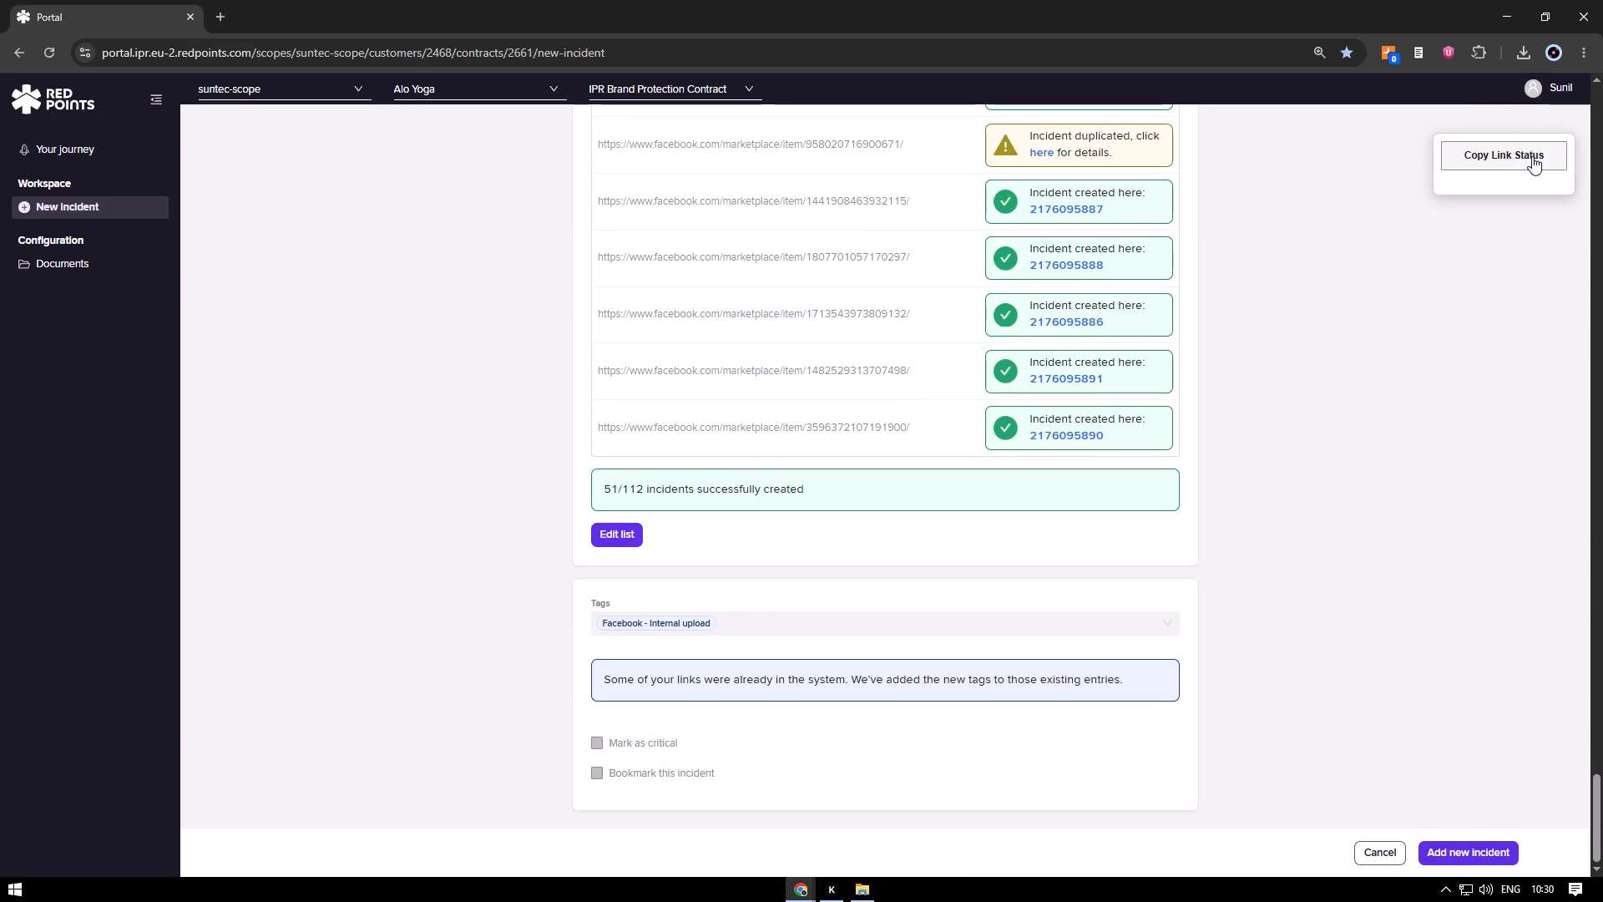
key(alt+Tab)
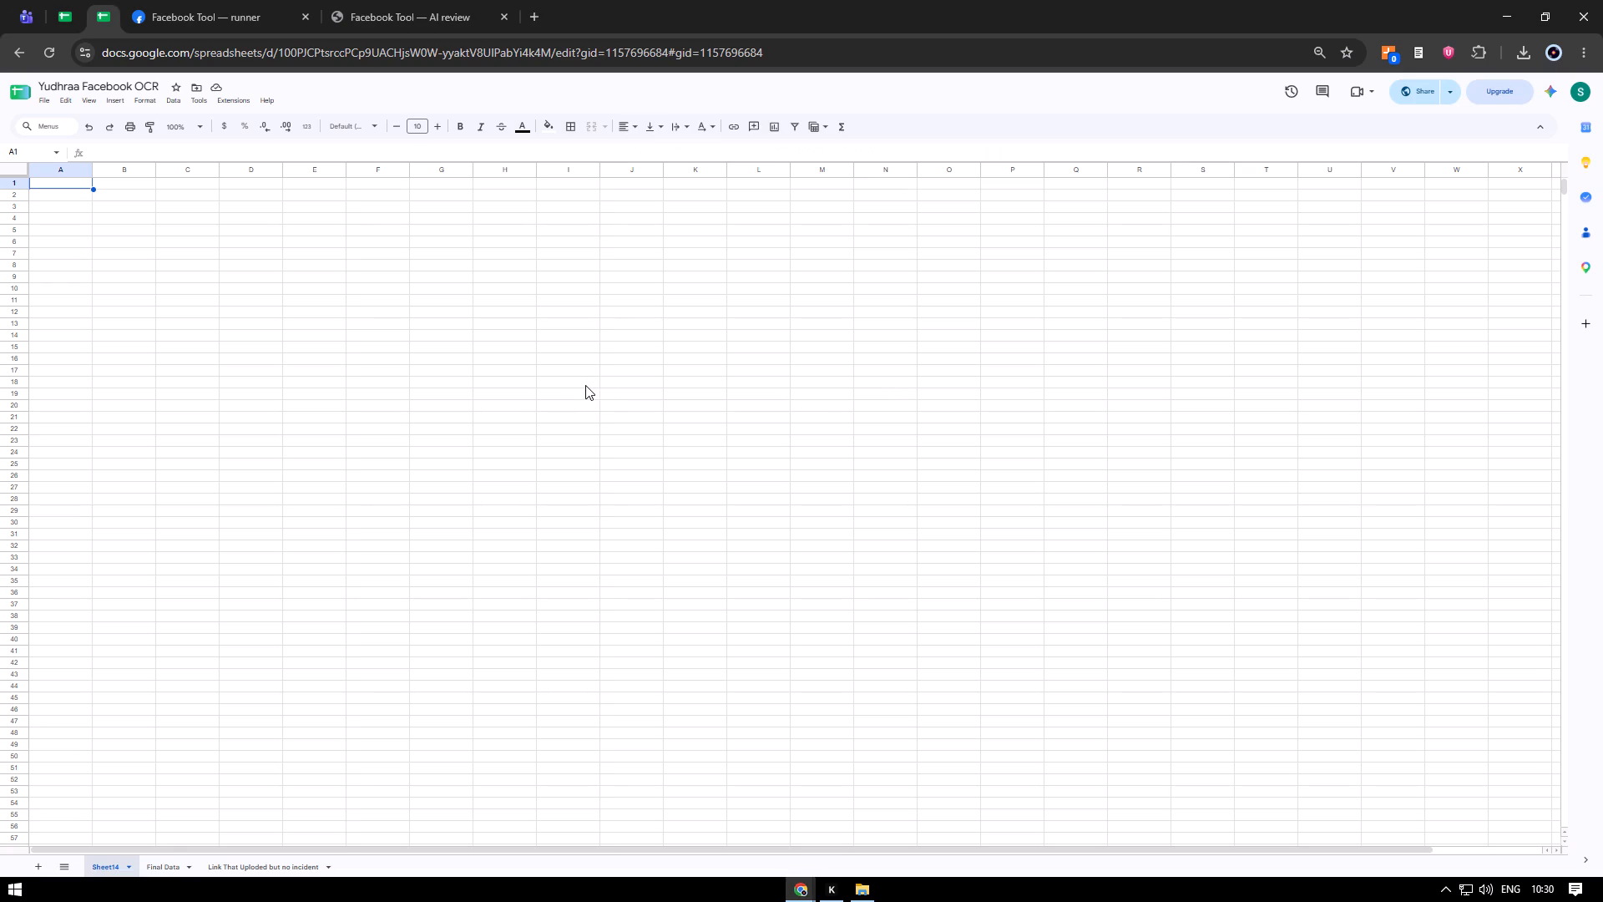
key(ctrl+v)
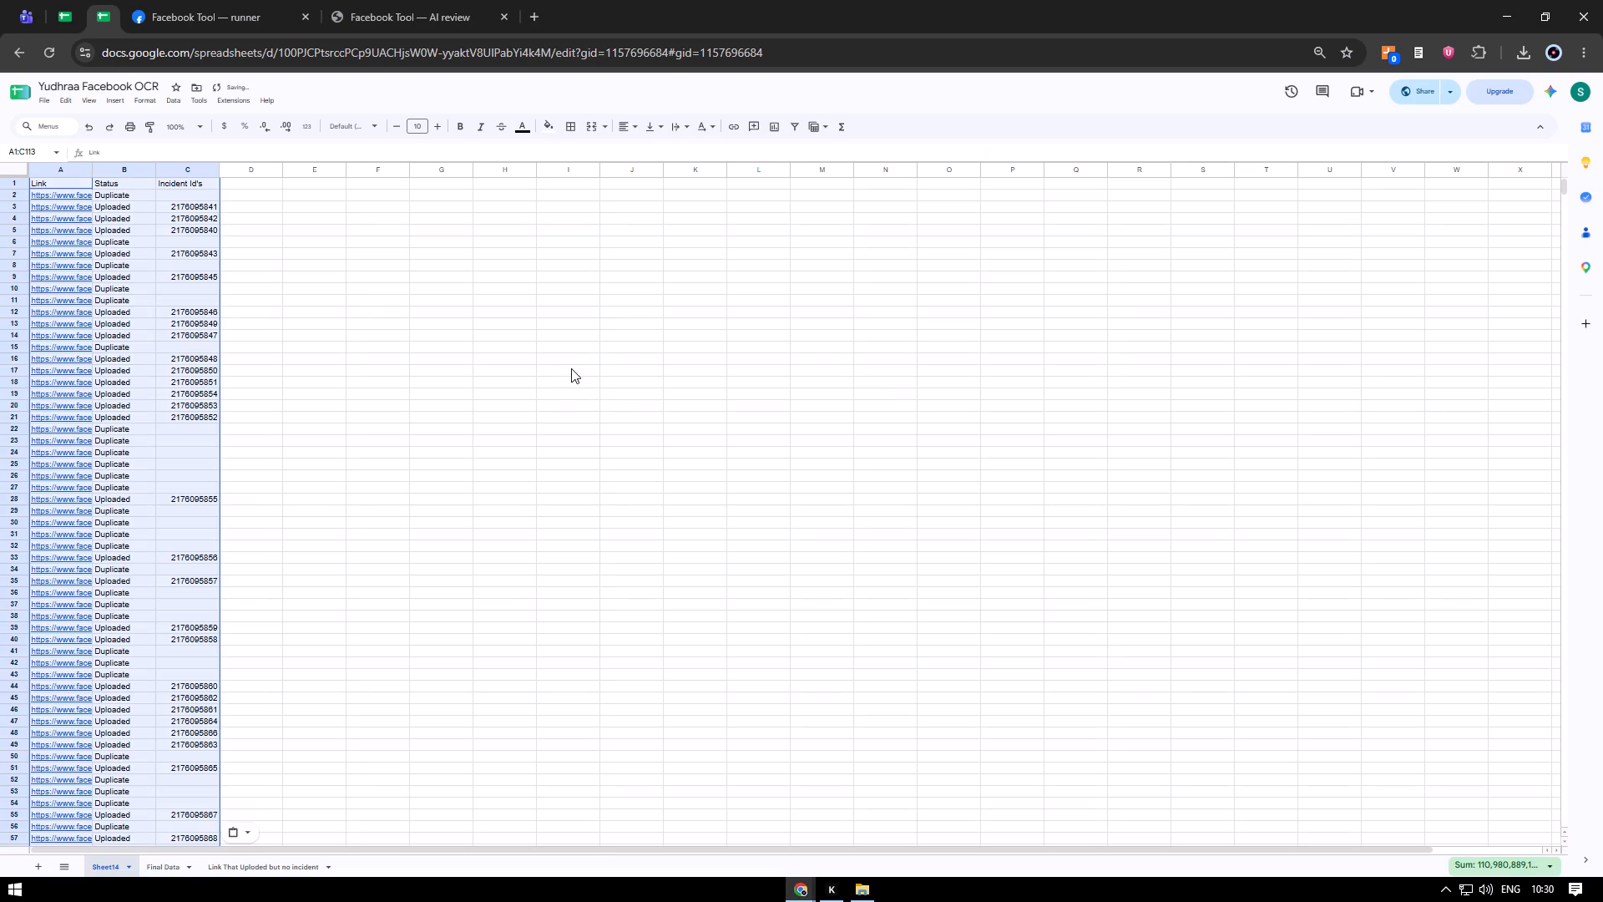
Delete the Status column from the pasted link list.
key(Right)
key(ctrl+shift+x)
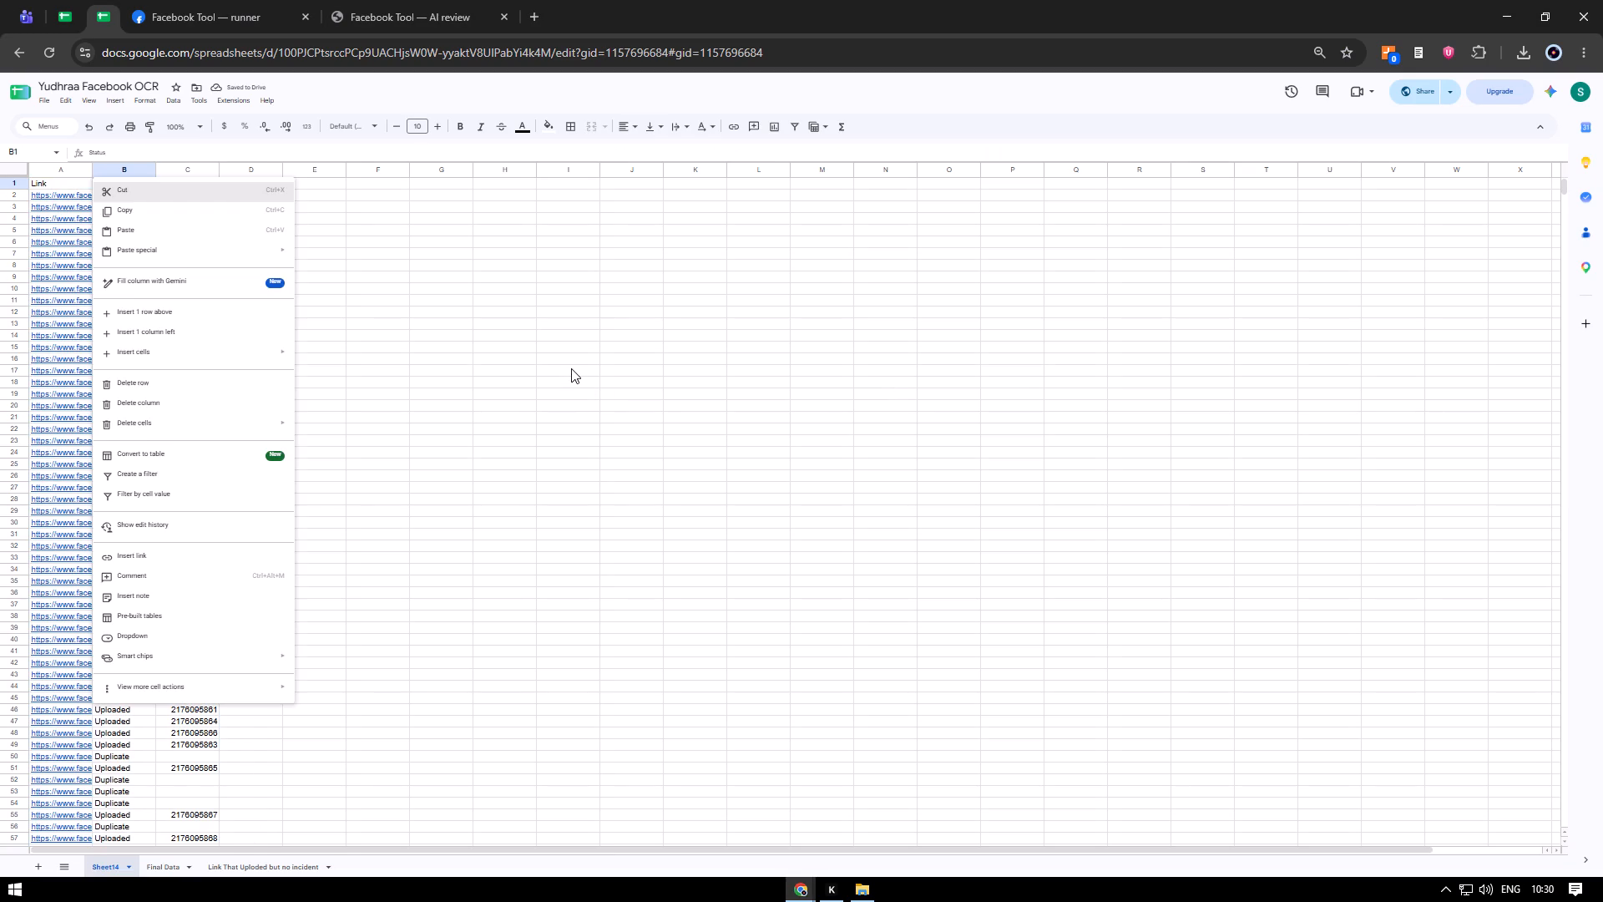
key(Up)
key(Up)
key(Up)
key(Up)
key(Up)
key(Up)
key(Up)
key(Up)
key(Up)
key(Up)
key(Up)
key(Up)
key(Up)
key(Up)
key(Down)
key(Return)
Create a filter on the Link and Incident Id's header cells.
key(Left)
key(shift+Right)
key(alt+d)
key(alt+f)
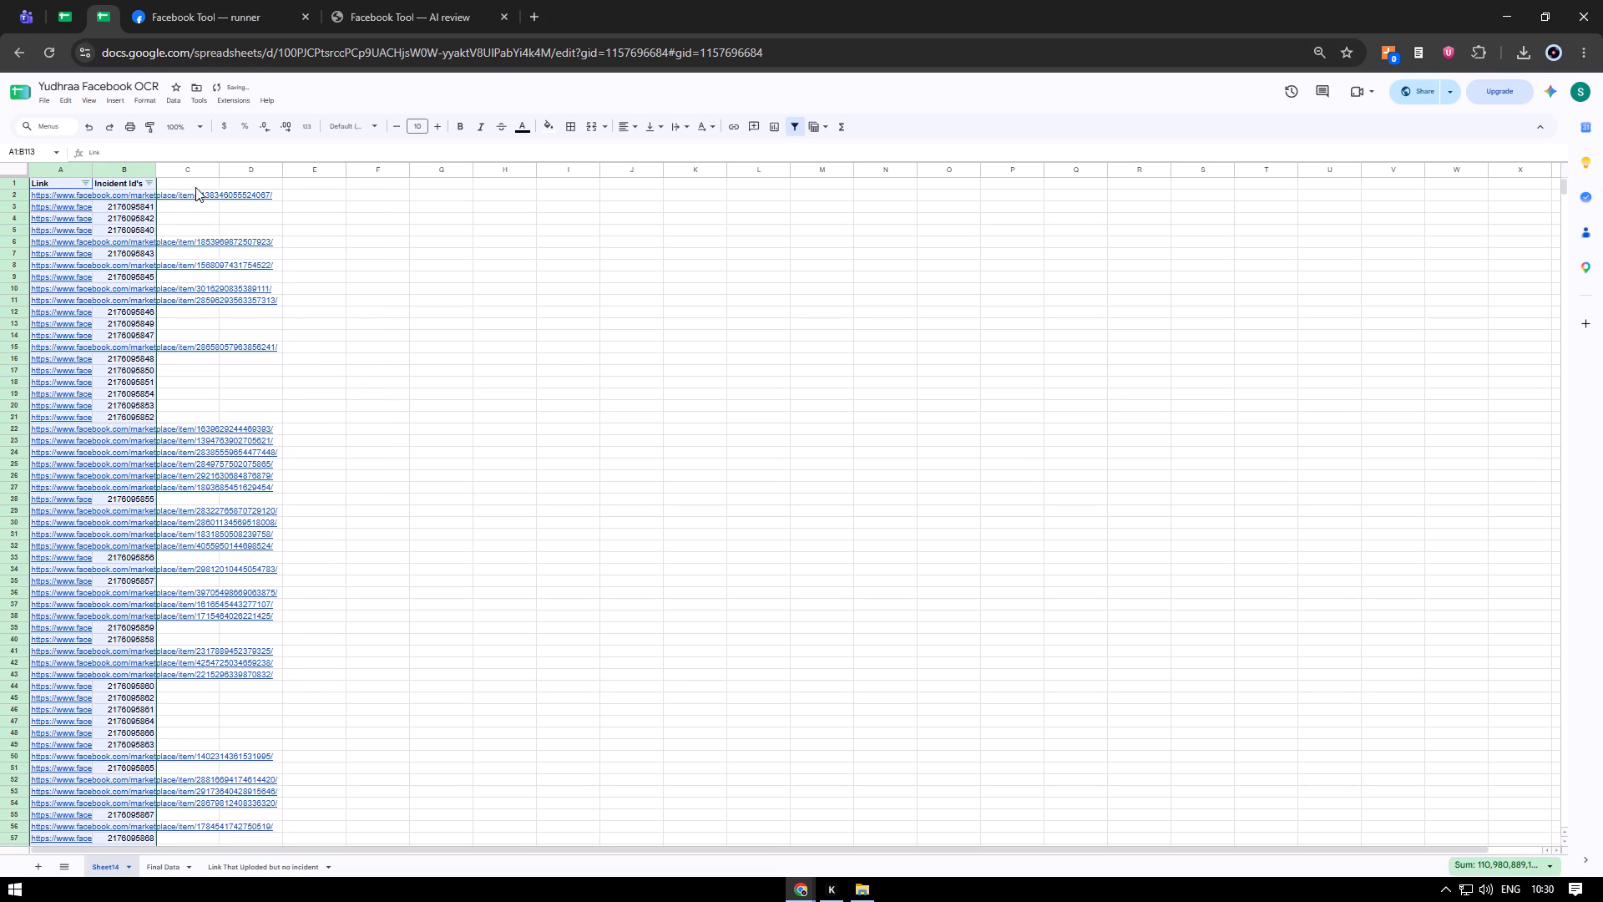
Filter the Incident Id's column to show only the blank entries.
click(149, 184)
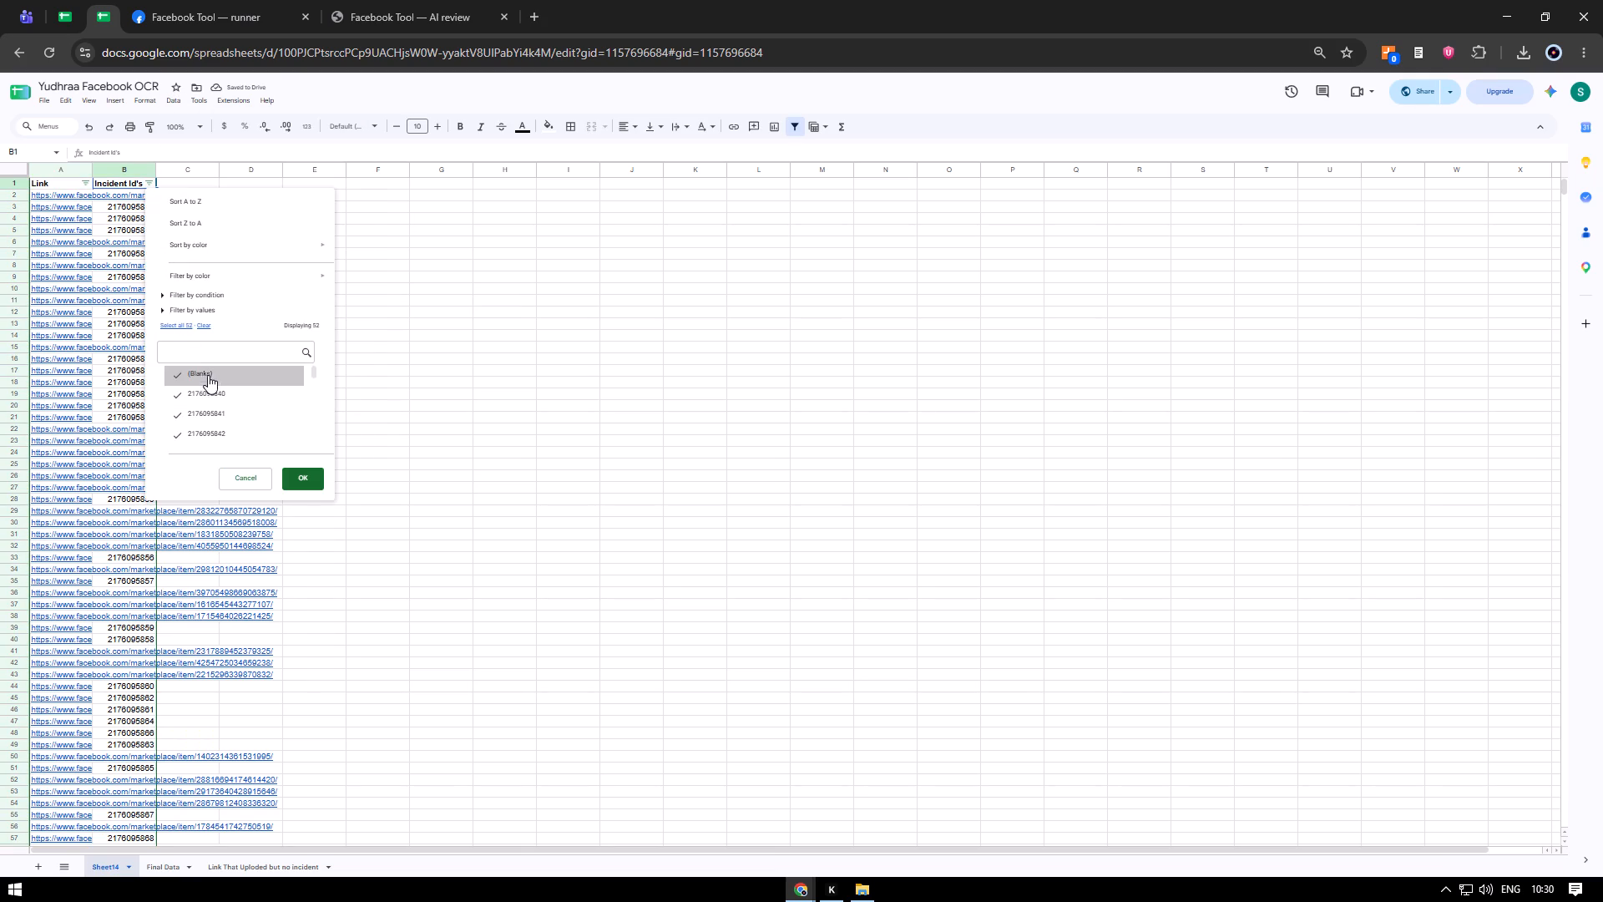
click(211, 330)
click(206, 323)
click(225, 373)
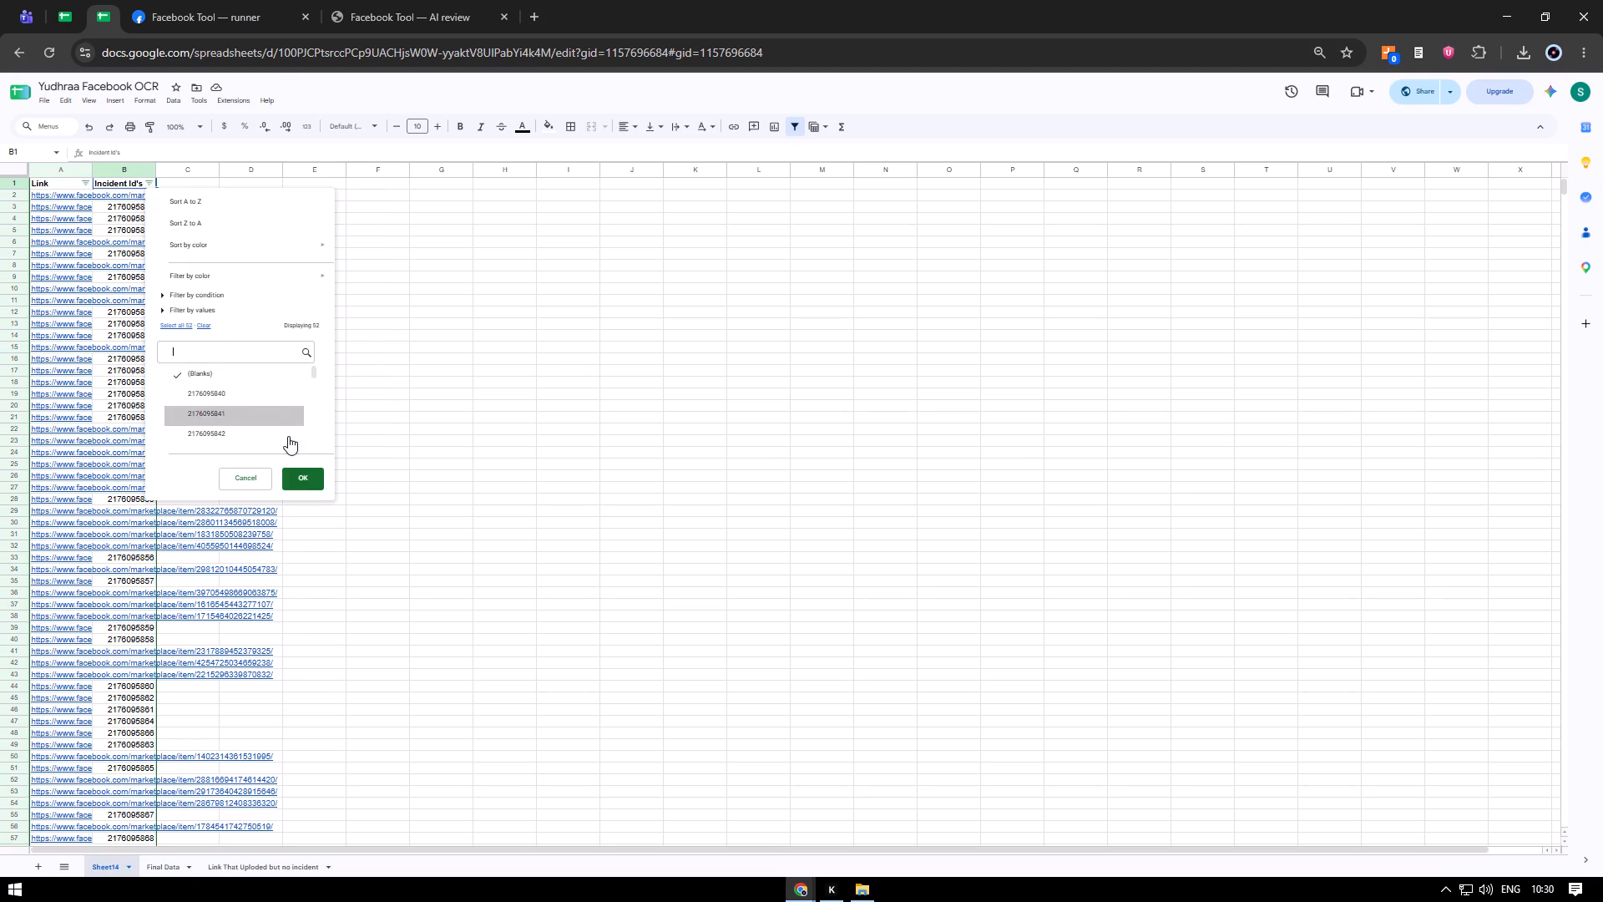
click(308, 474)
Delete all the filtered link rows that have no incident ID.
key(Down)
key(Left)
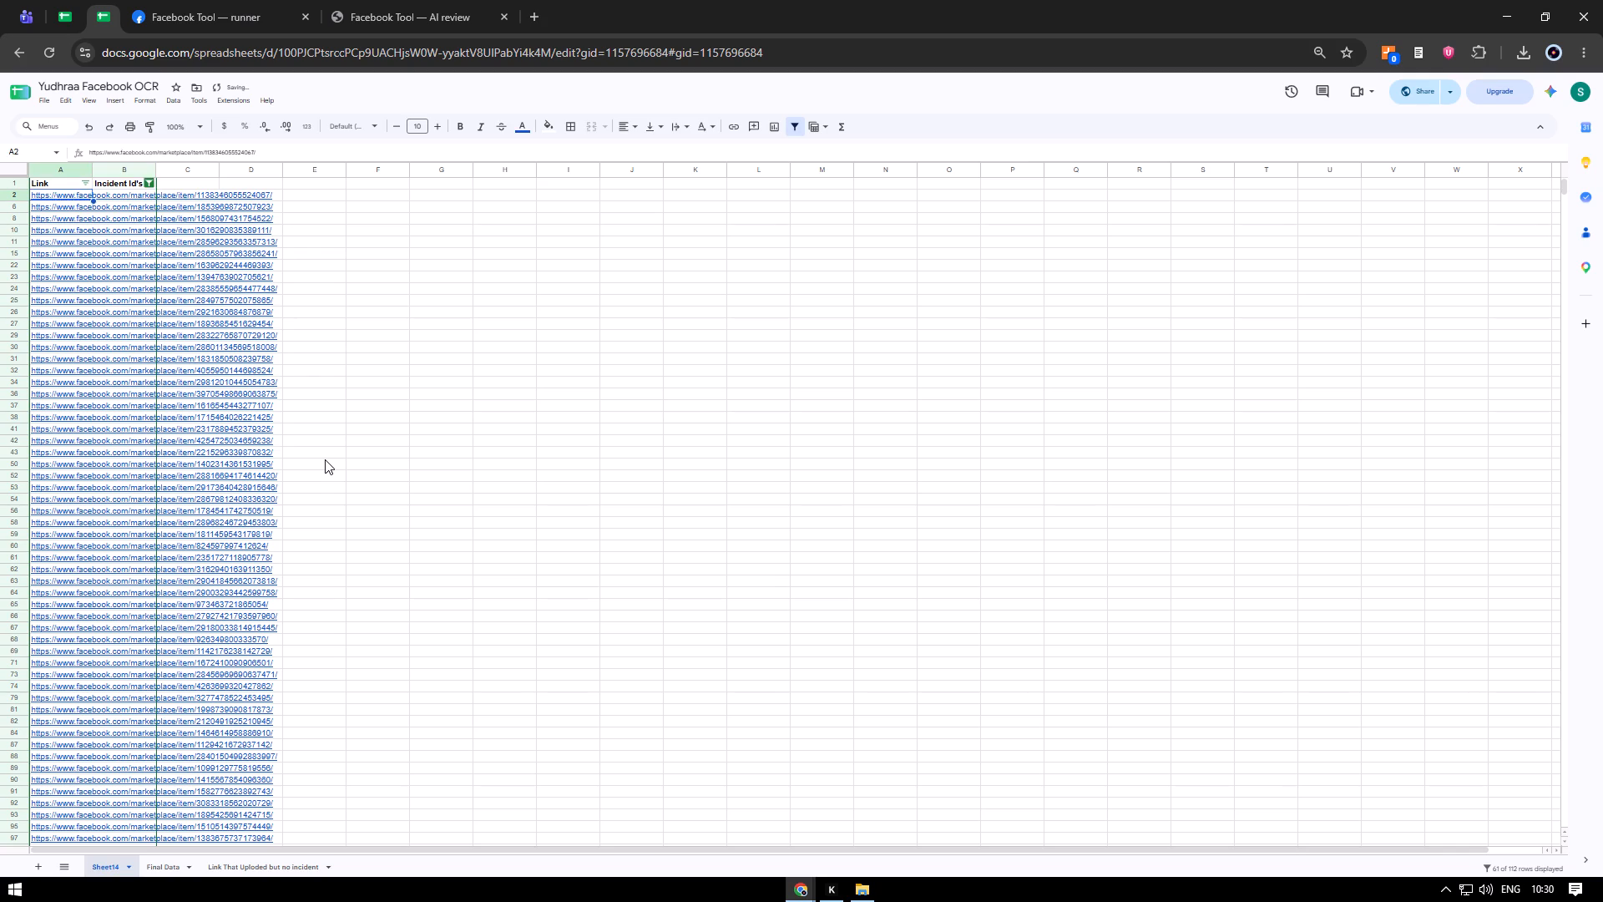
key(ctrl+shift+Down)
key(ctrl+shift+x)
key(Up)
key(Up)
key(Up)
key(Up)
key(Up)
key(Up)
key(Up)
key(Up)
key(Up)
key(Up)
key(Up)
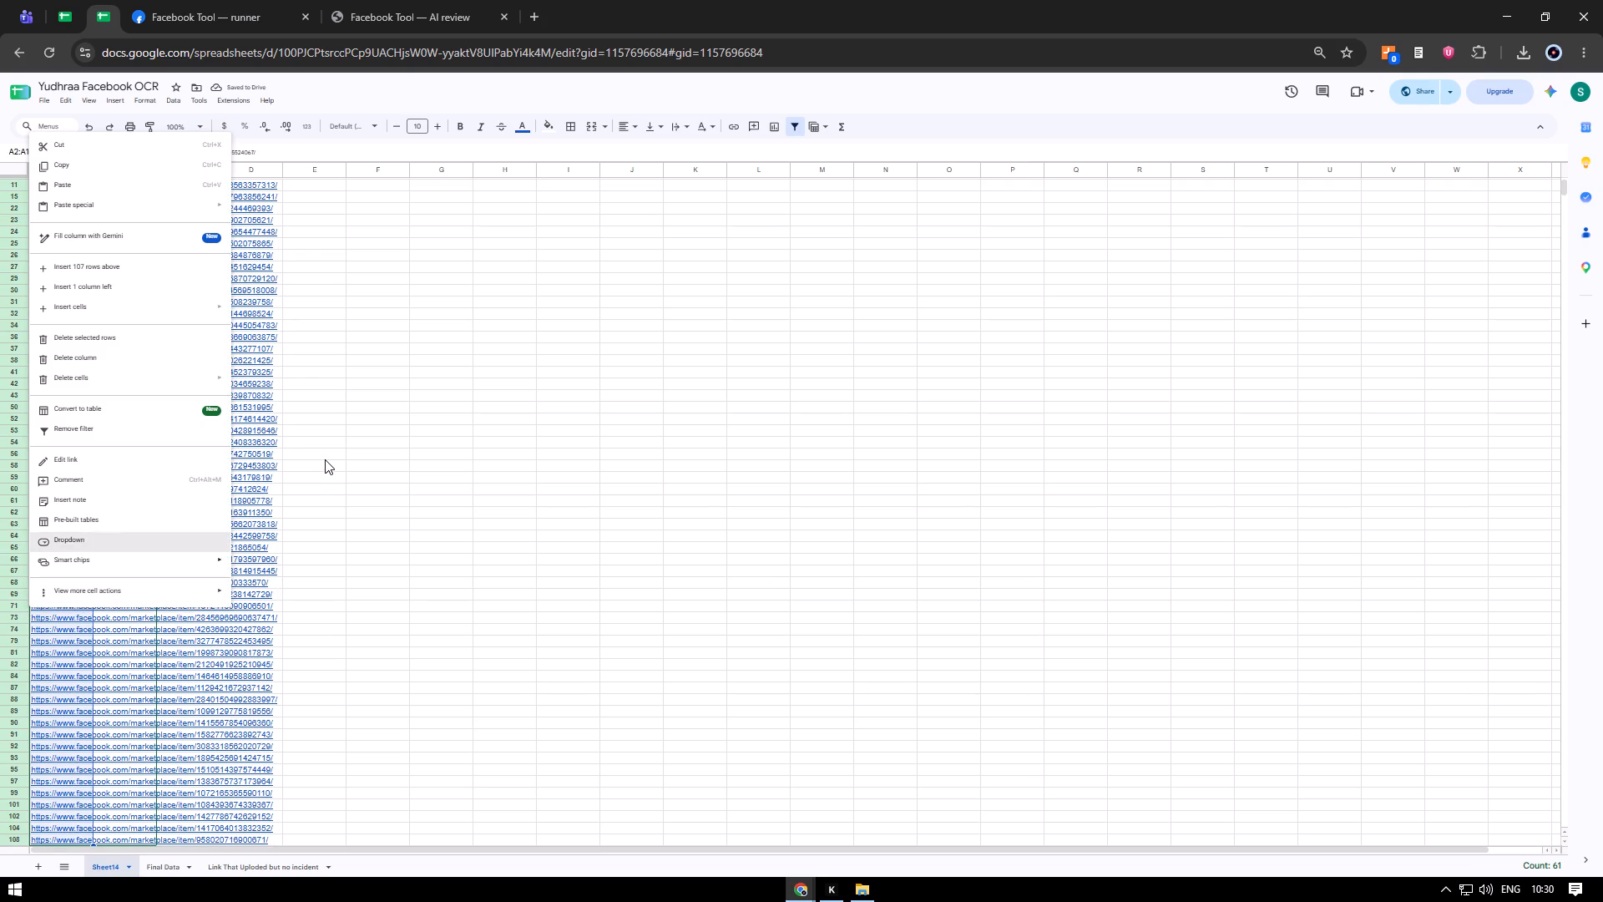
key(Up)
key(Up)
key(Down)
key(Return)
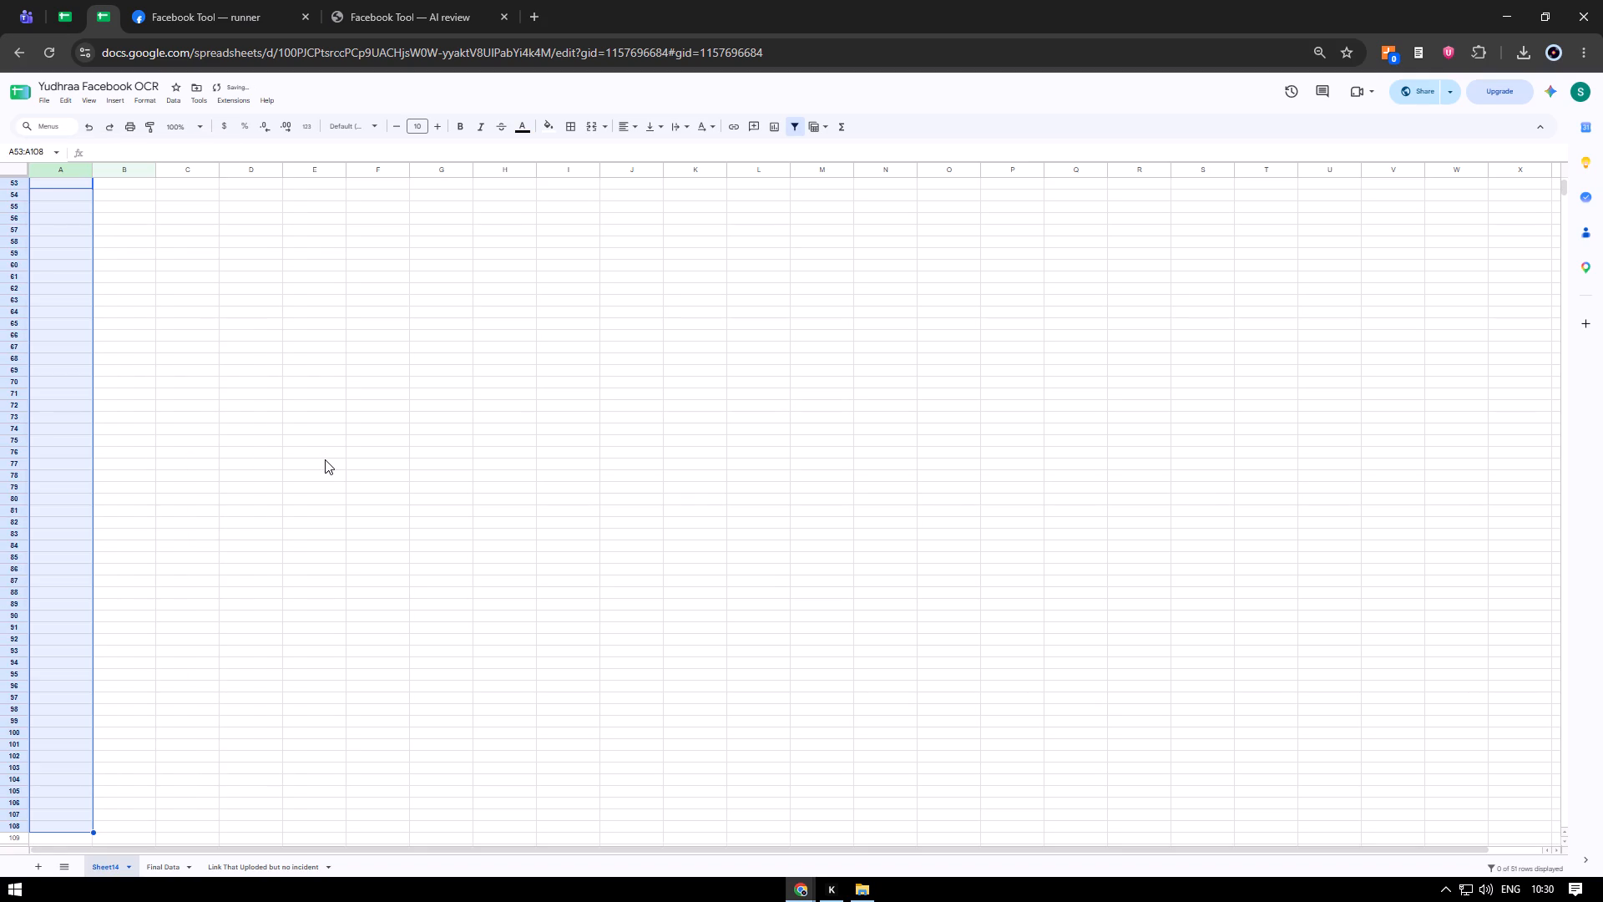
Reselect all values in the Incident Id's filter so every remaining row is displayed.
key(Up)
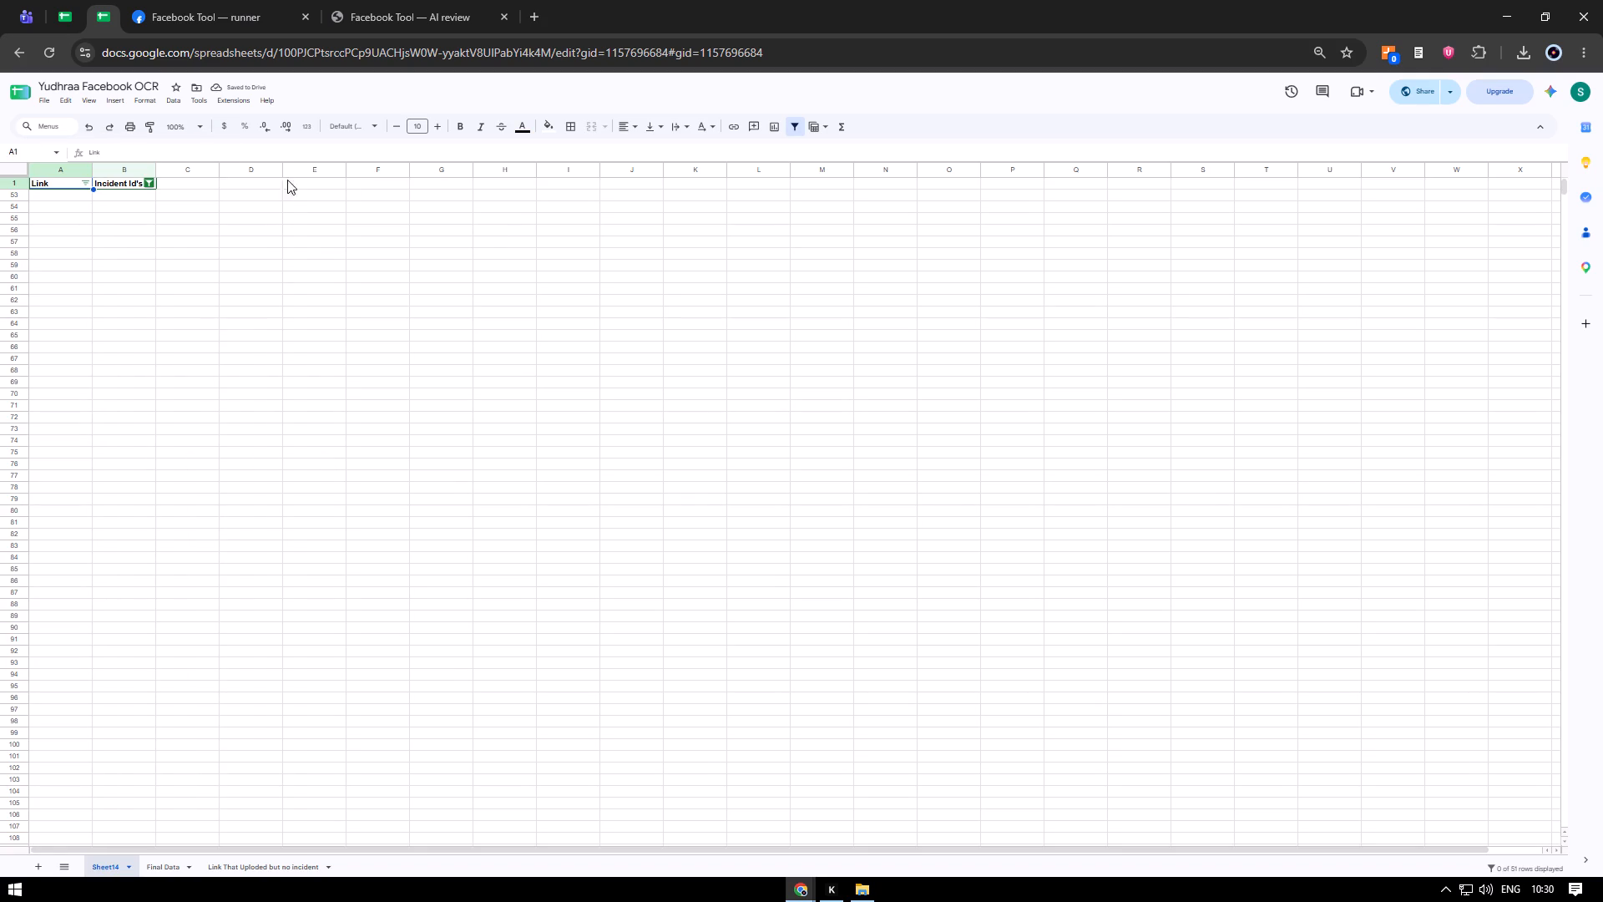
click(149, 181)
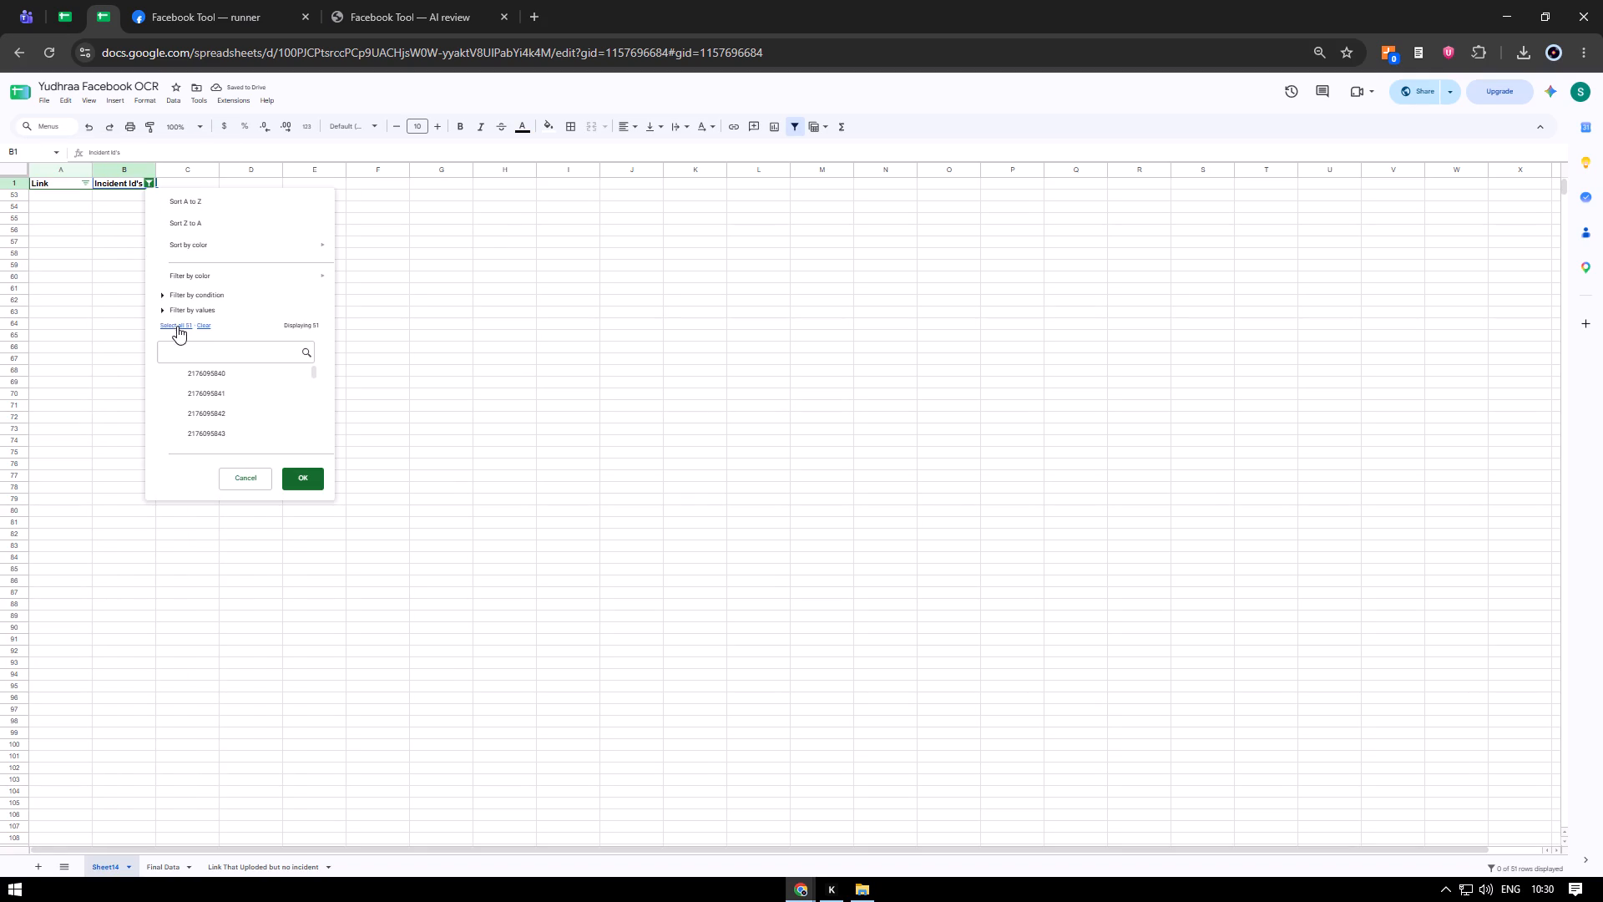
click(177, 326)
click(302, 475)
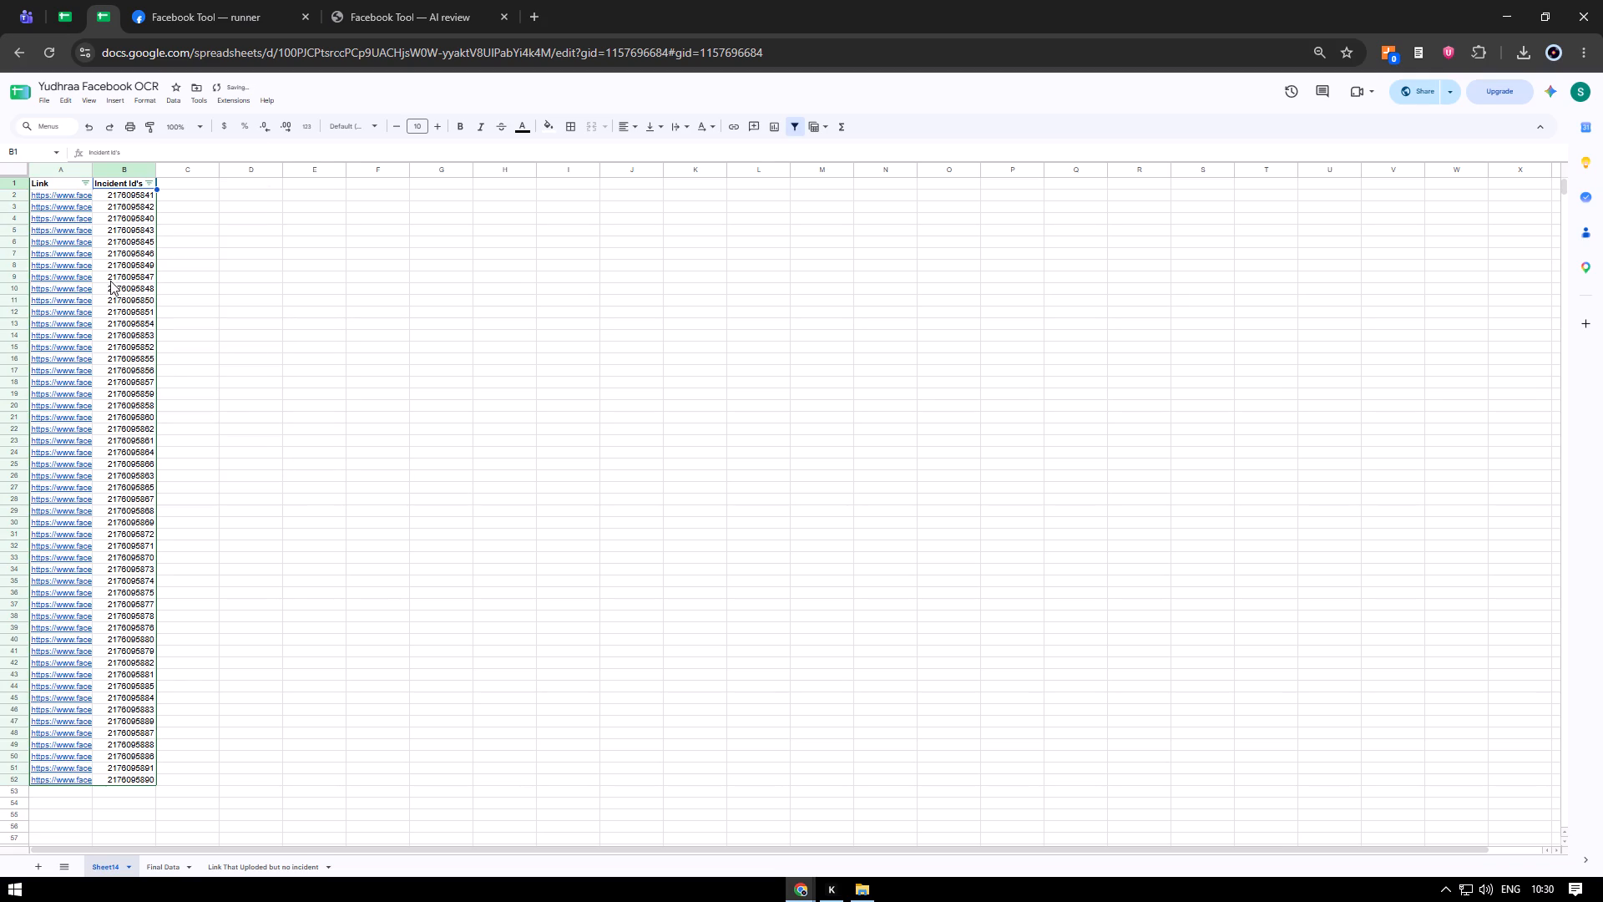
Remove the filter from the Link and Incident Id's header row and clear both header cells.
key(shift+Left)
key(alt+d)
key(alt+f)
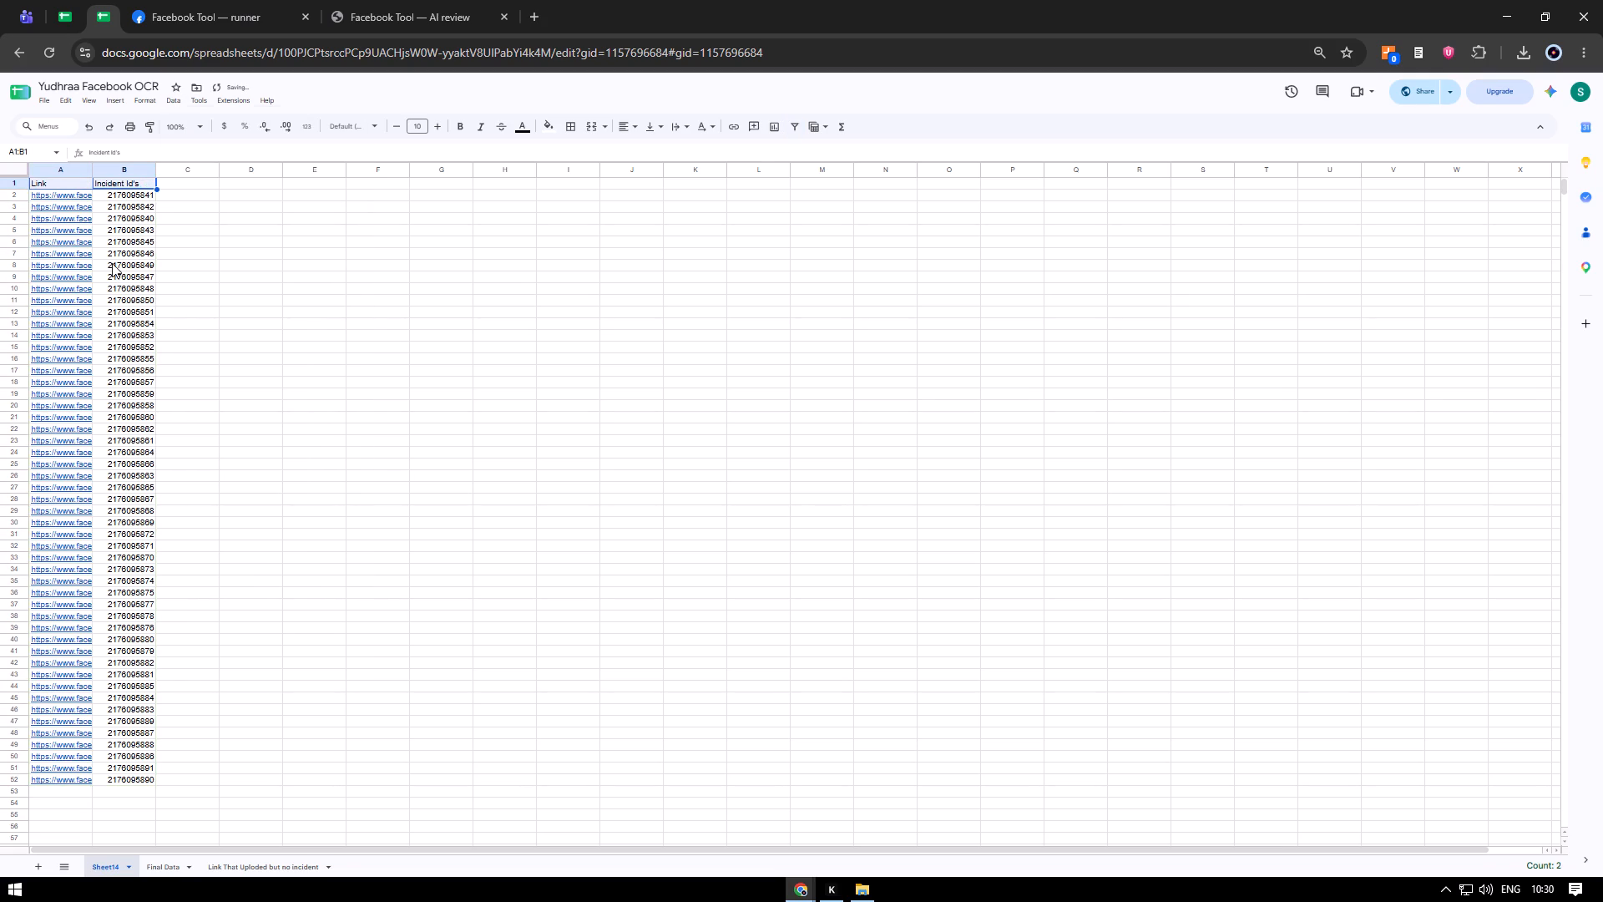
key(Delete)
Copy the remaining links and incident IDs into Final Data's Incidents uploded URLs and IDs columns, starting at the Marketplace row 4800.
key(Left)
key(Down)
key(ctrl+shift+Right)
key(ctrl+shift+Down)
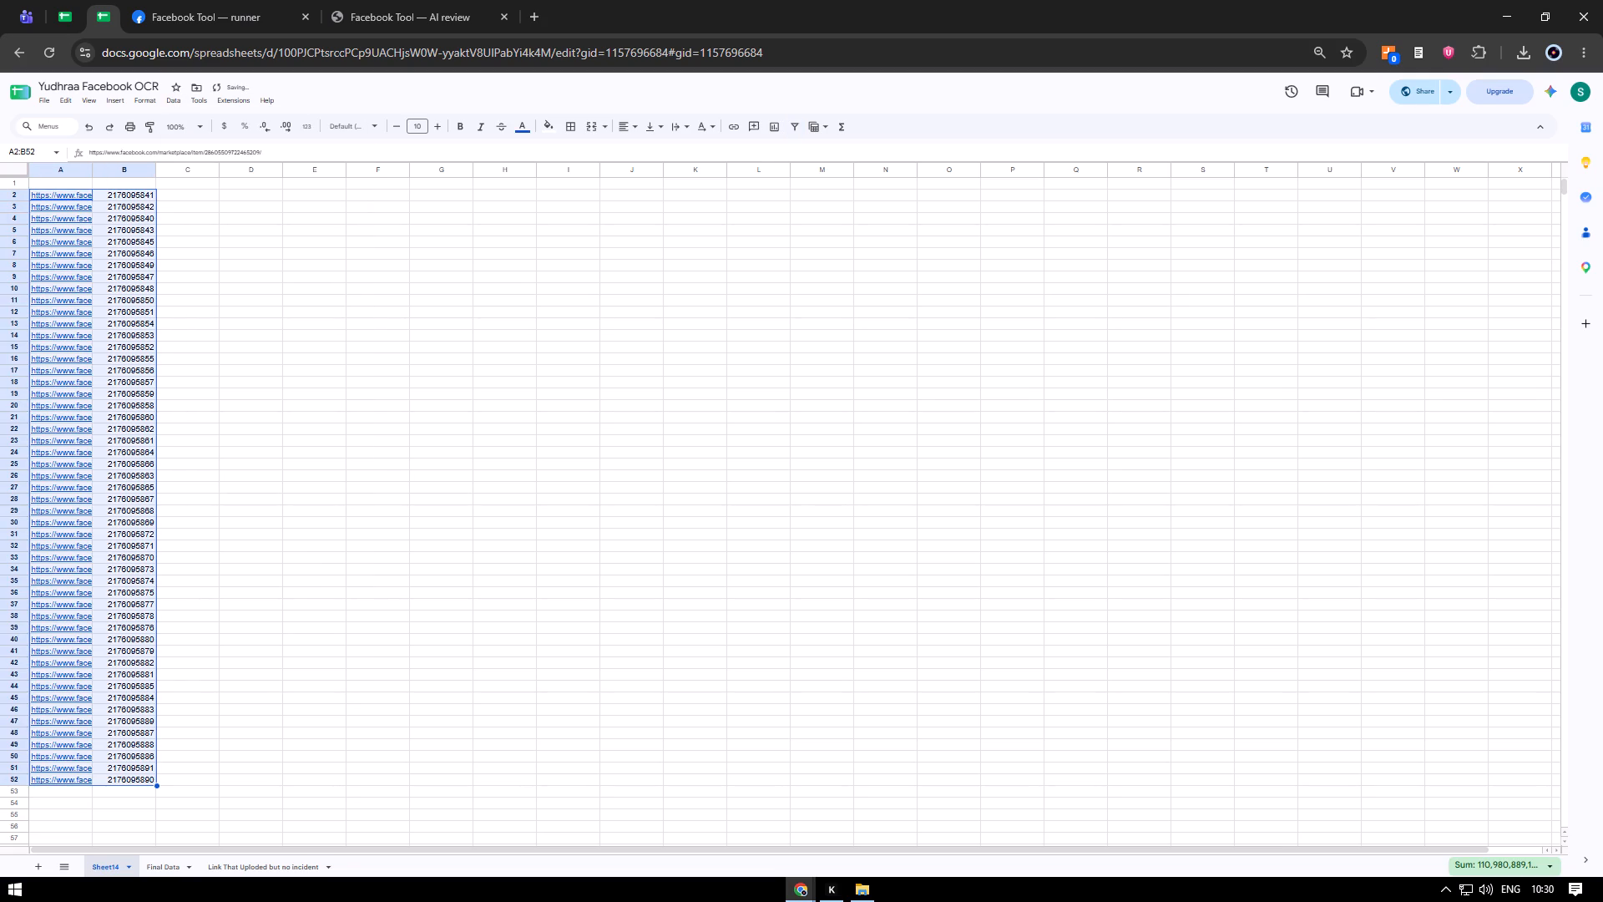
key(ctrl+c)
key(alt+Up)
key(alt+Up)
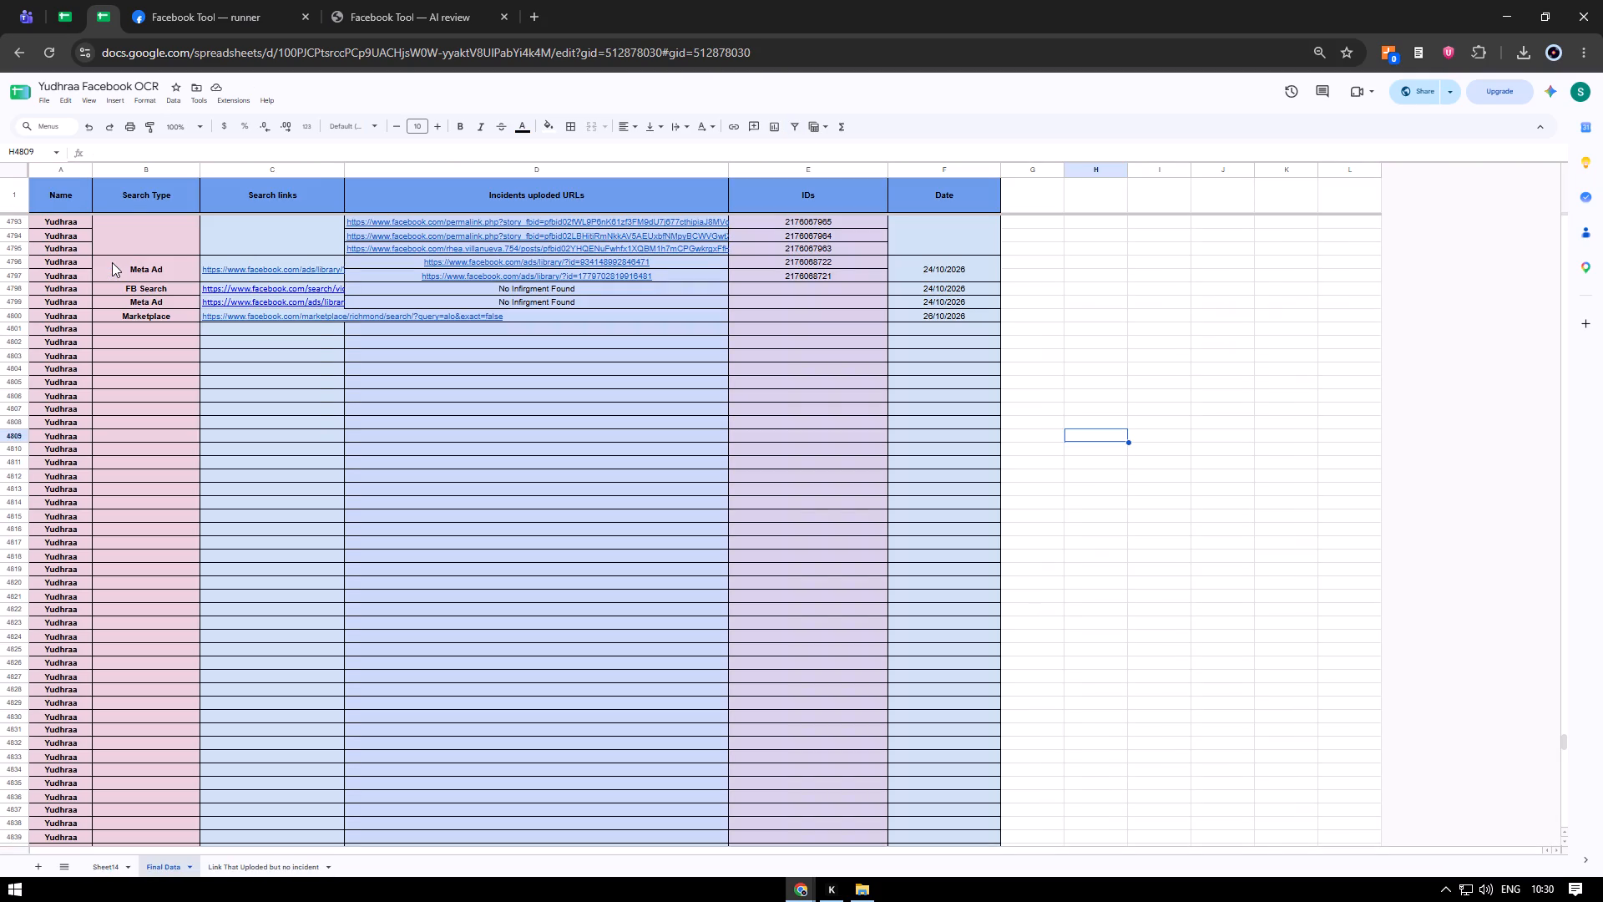
key(ctrl+Left)
key(Right)
key(Right)
key(Right)
key(Up)
key(Up)
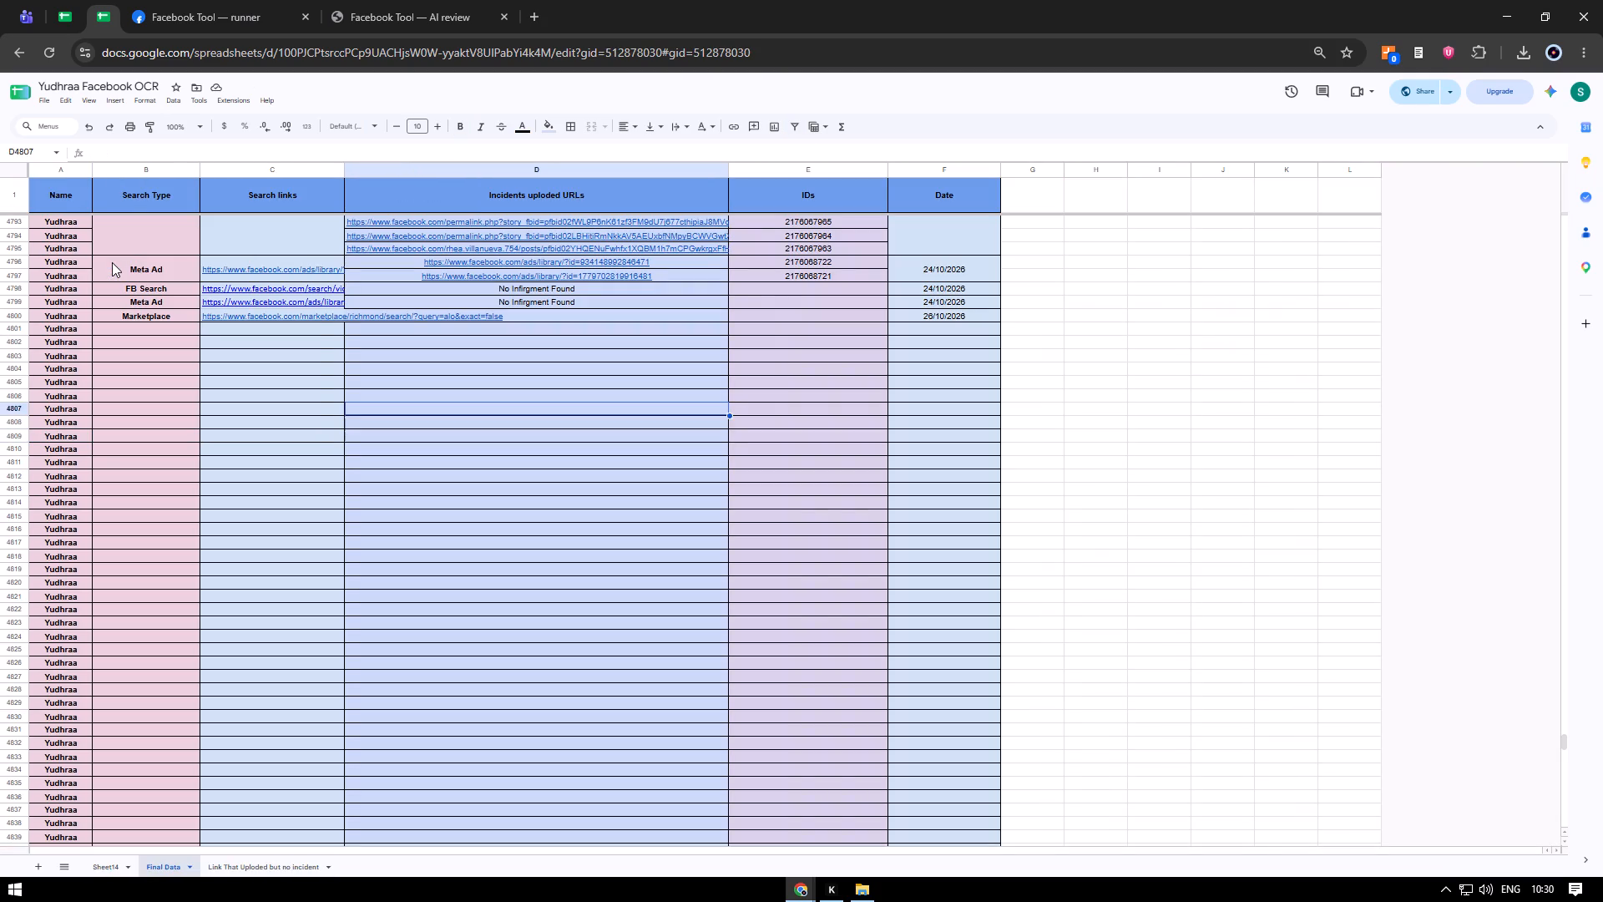
key(ctrl+Up)
key(Down)
key(ctrl+v)
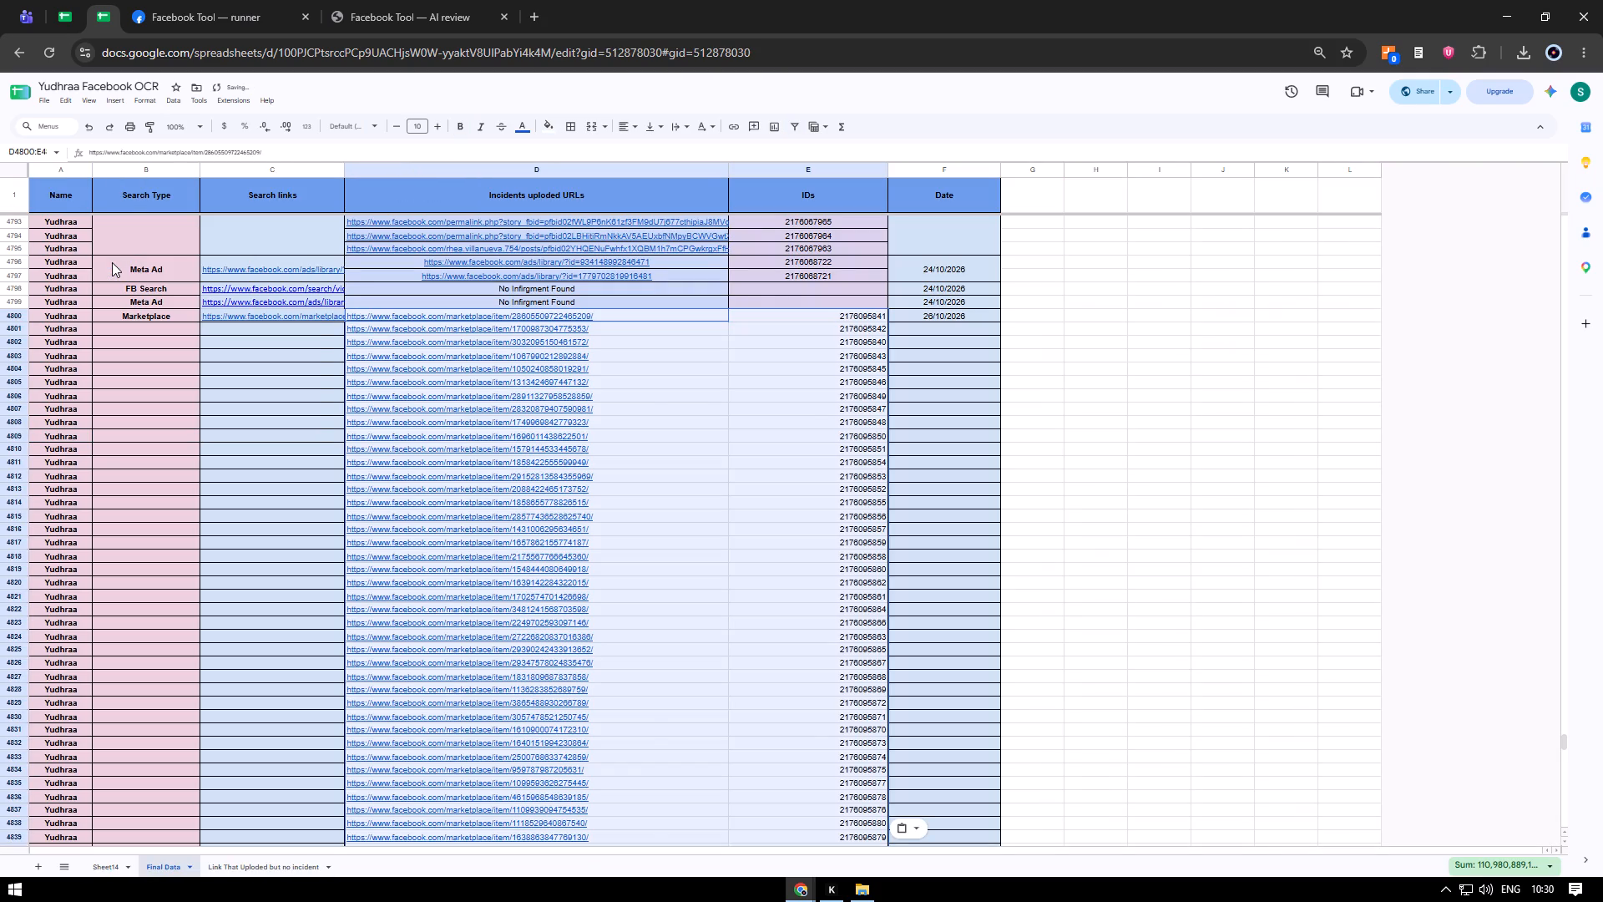
Center-align the pasted URLs and IDs in Final Data.
key(ctrl+shift+e)
Copy only the pasted incident URLs from Final Data and go to the Richmond, VA row in the Alo FB US worksheet.
key(shift+Left)
key(ctrl+c)
key(ctrl+c)
key(ctrl+c)
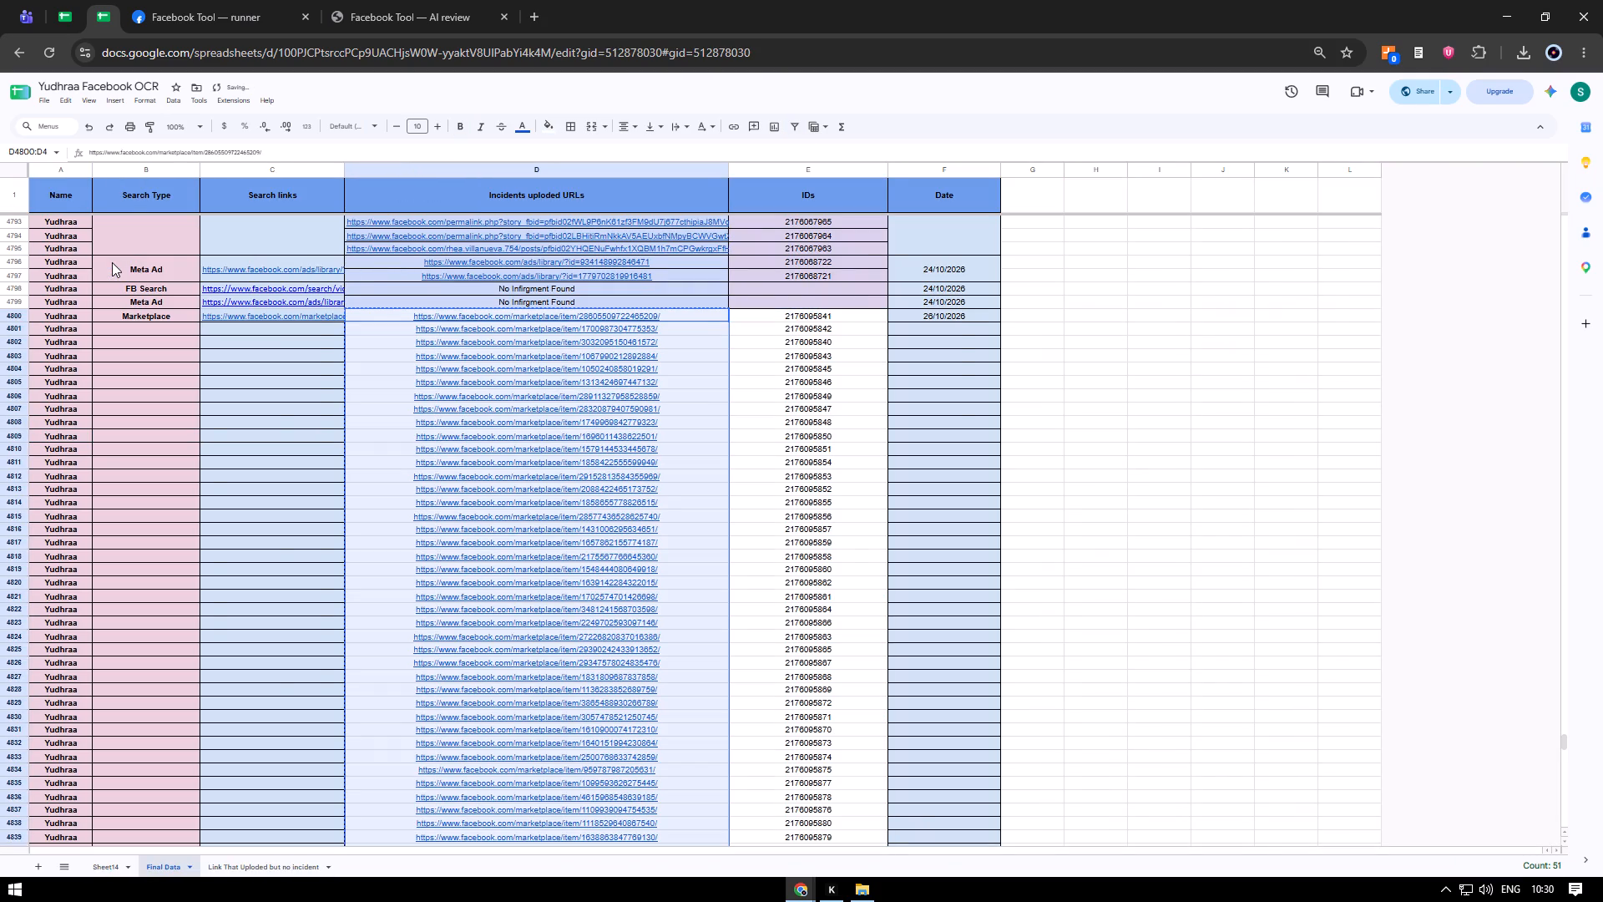
key(ctrl+shift+Tab)
key(ctrl+Left)
key(Left)
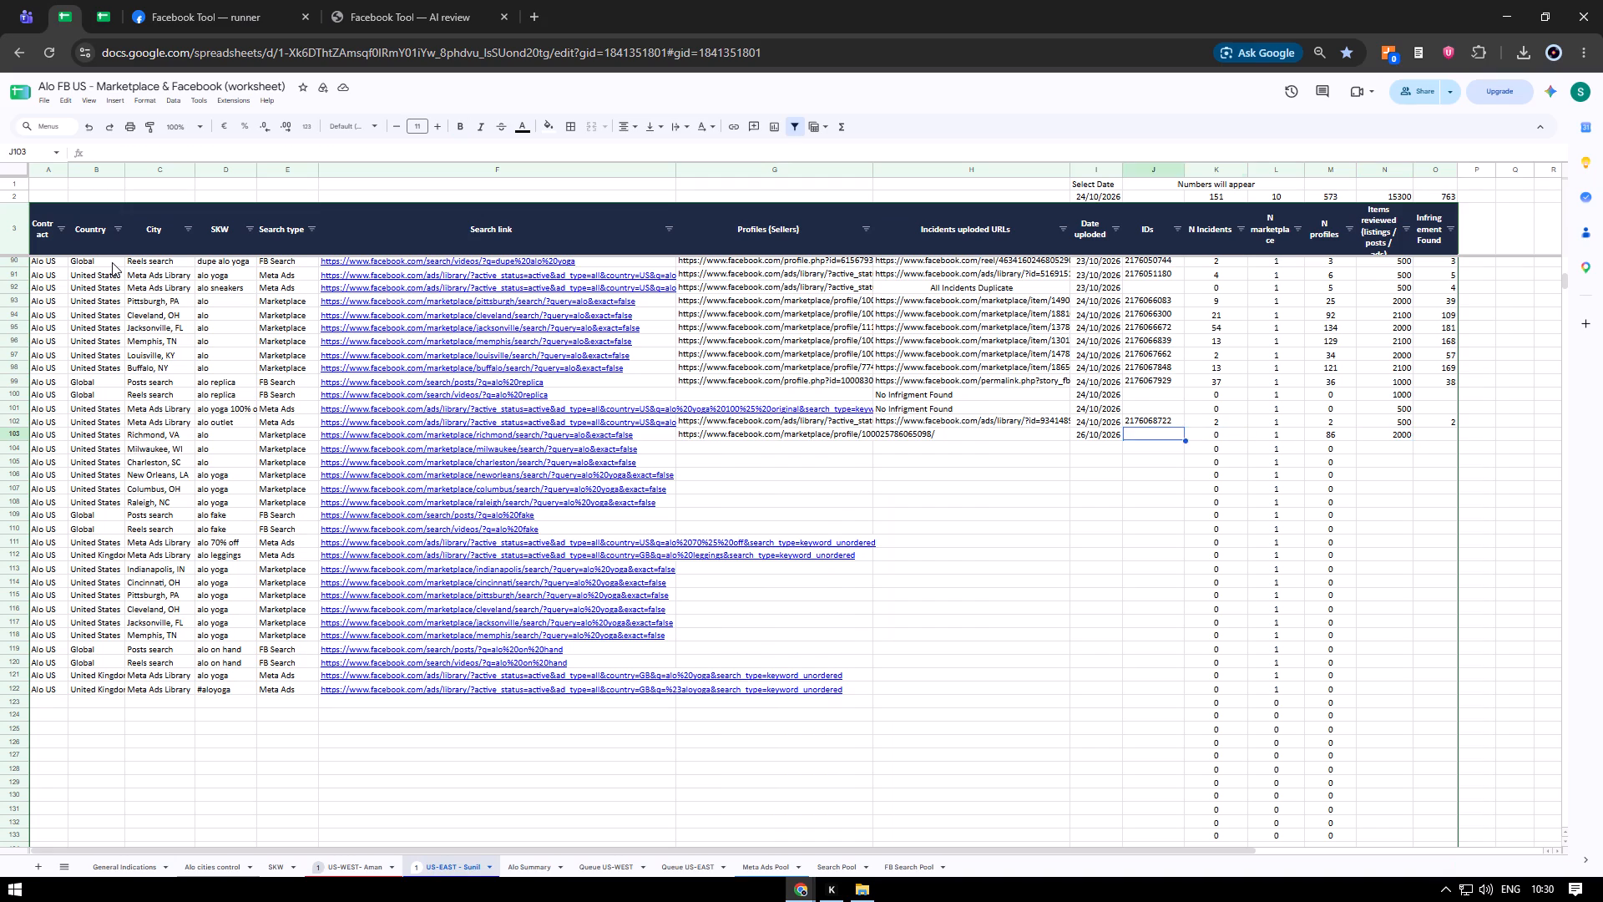
Paste the copied incident links as one multi-line entry in the Richmond, VA row's Incidents uploaded URLs cell, H103.
key(Left)
key(Left)
key(Return)
key(ctrl+shift+v)
key(Return)
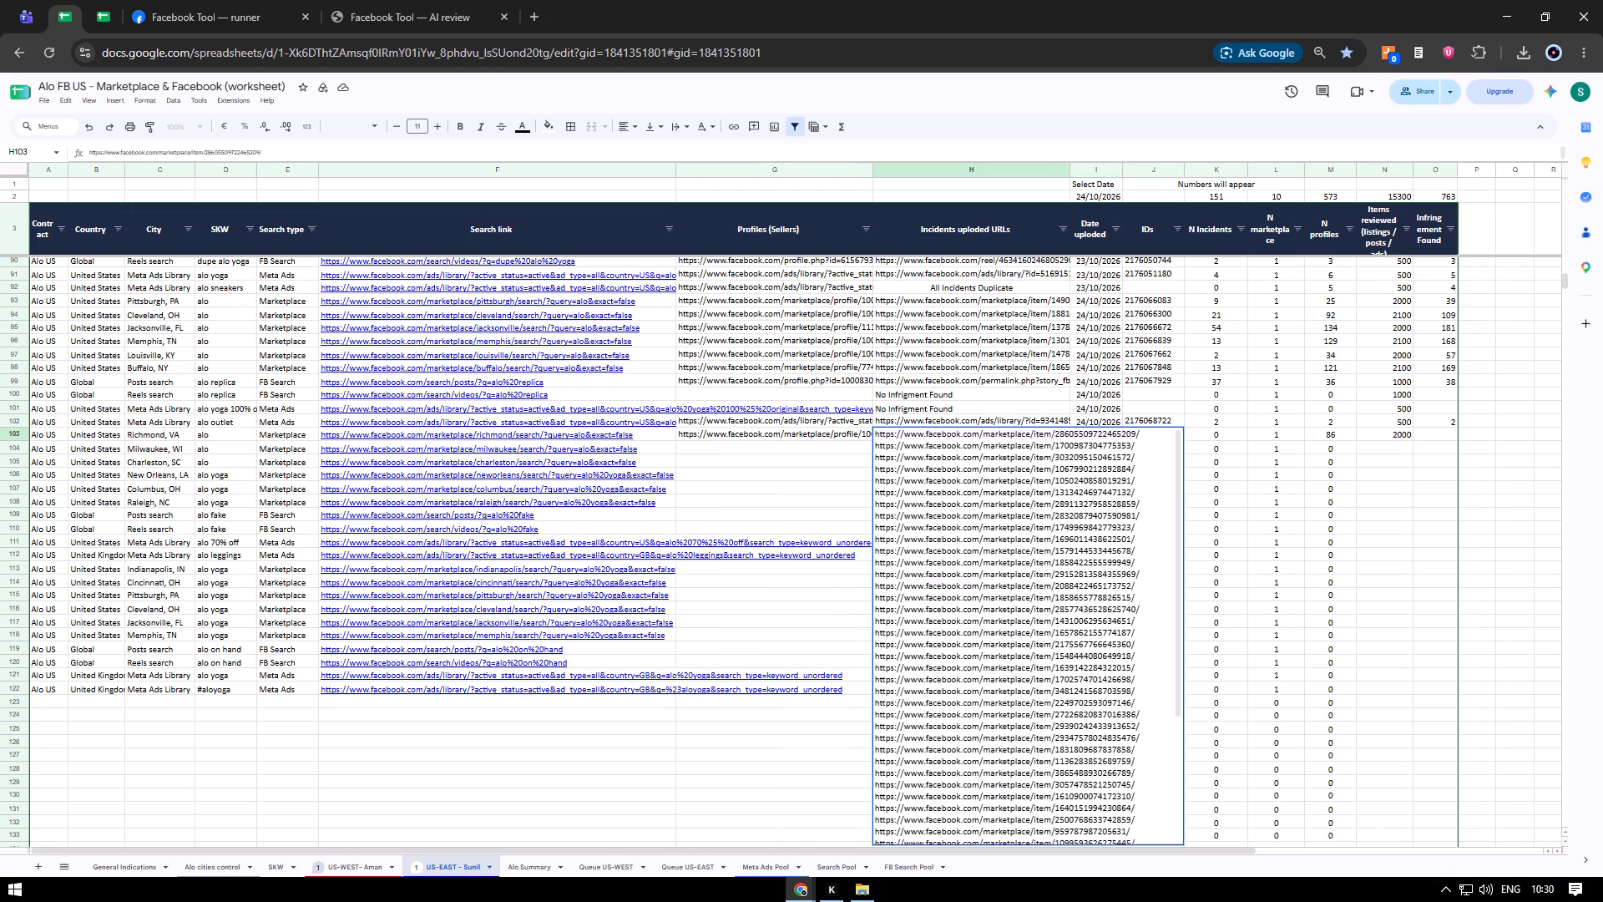
Copy the new incident IDs from Final Data, E4800 to E4850, into the Richmond, VA row's IDs cell, J103, in the Alo FB US worksheet.
key(Up)
key(Right)
key(Right)
key(ctrl+Tab)
key(Right)
key(ctrl+shift+Down)
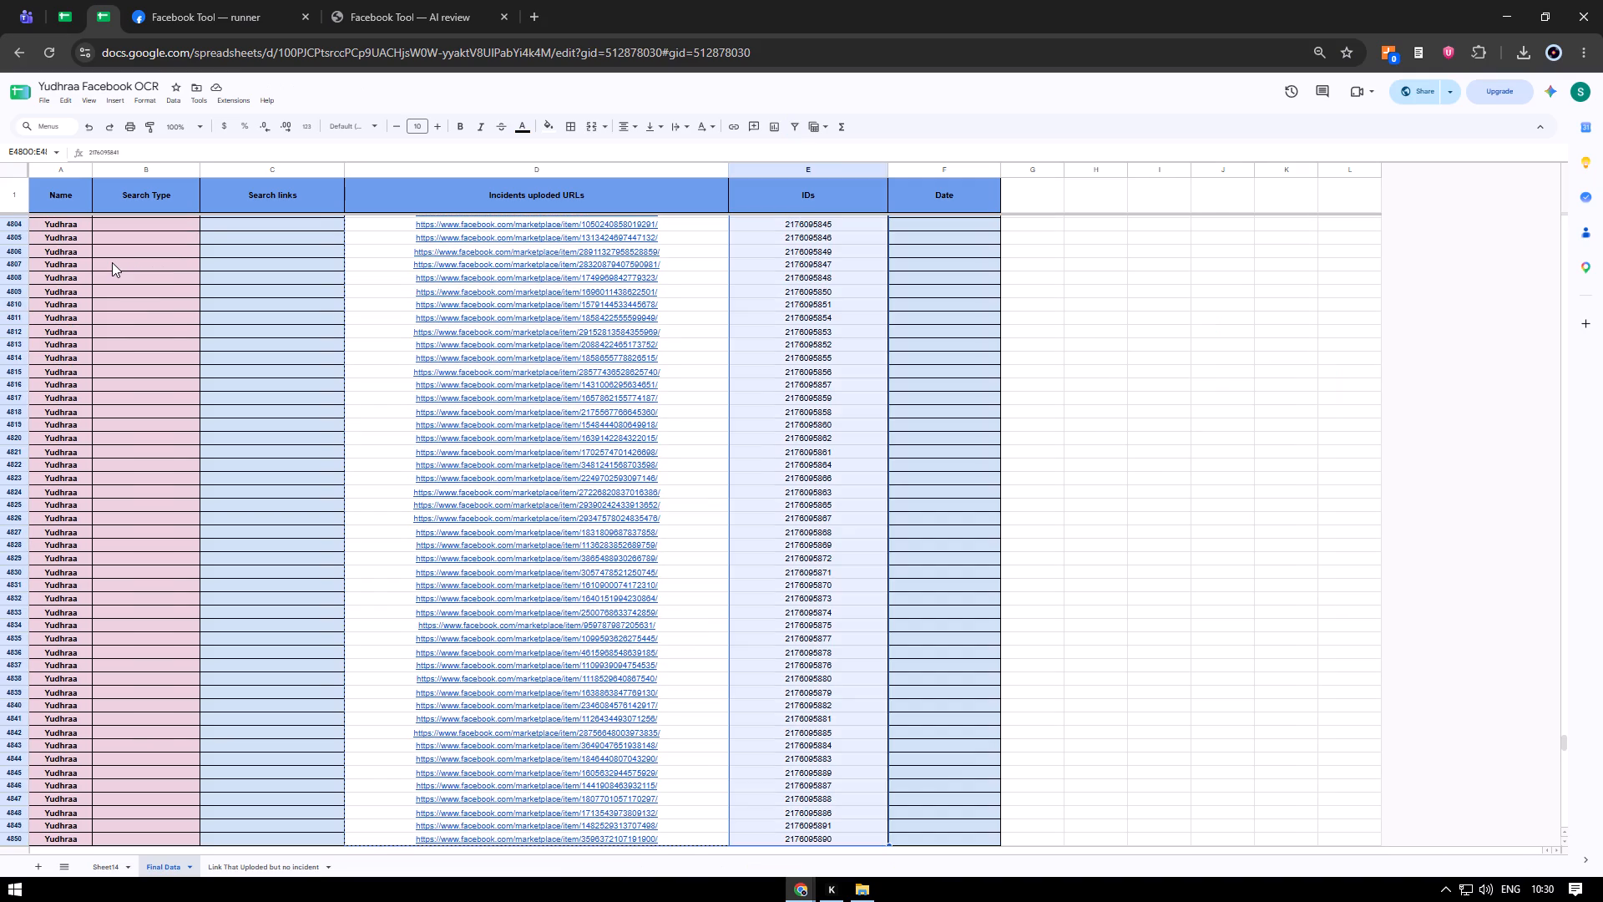
key(ctrl+c)
key(ctrl+c)
key(ctrl+c)
key(ctrl+shift+Tab)
key(Return)
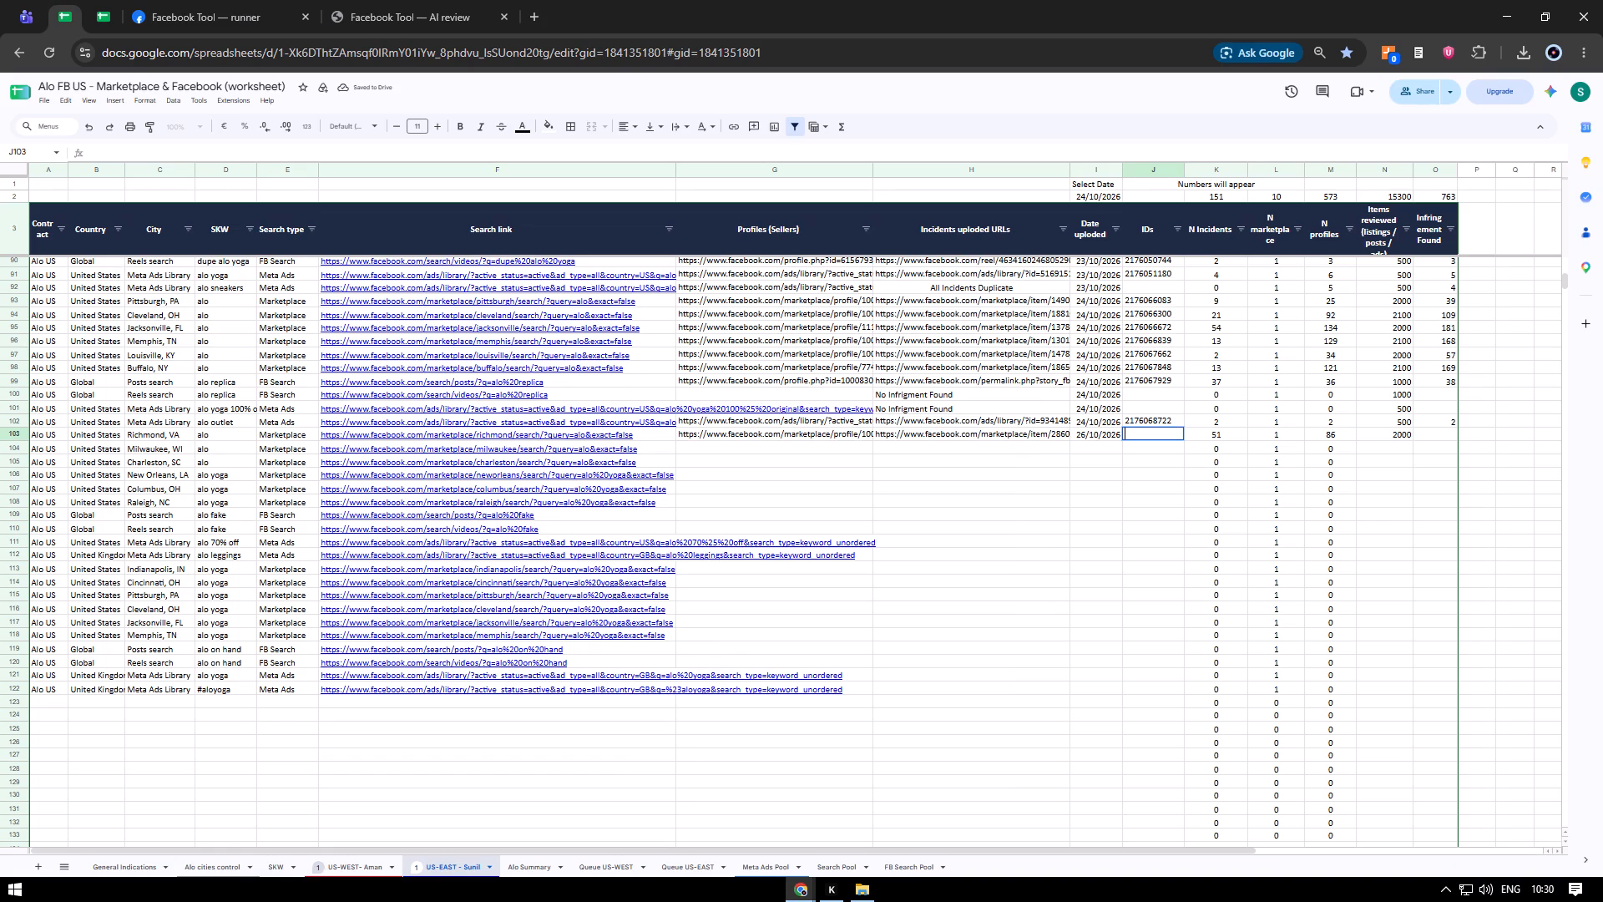
key(ctrl+shift+v)
key(Return)
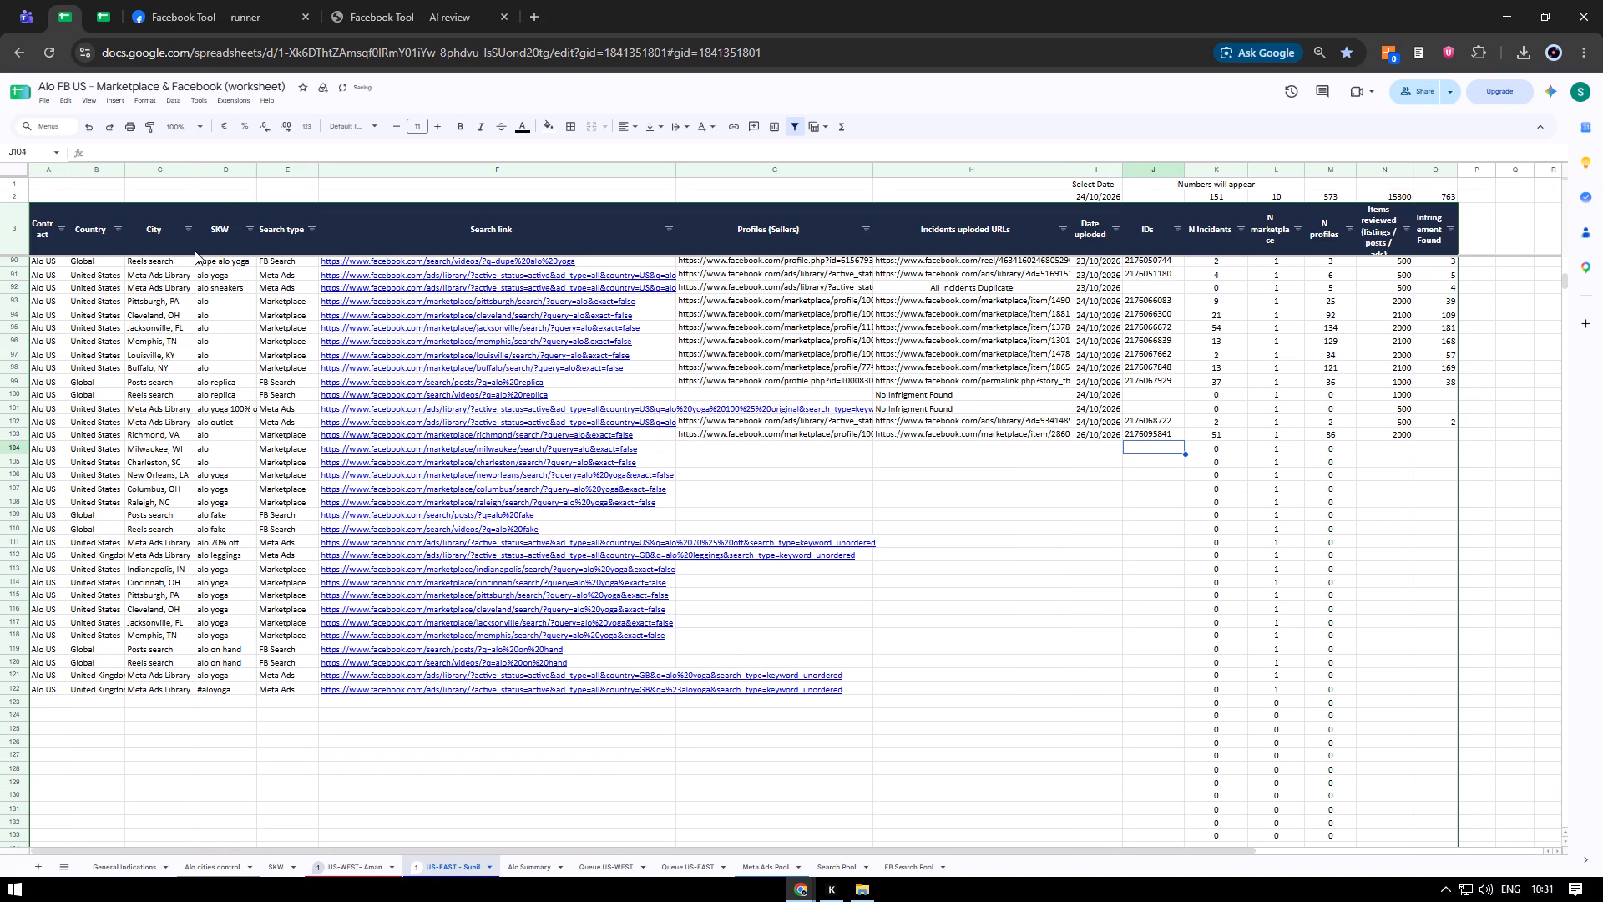
Set the worksheet's Select Date cell to 26/10/2026.
double_click(1078, 195)
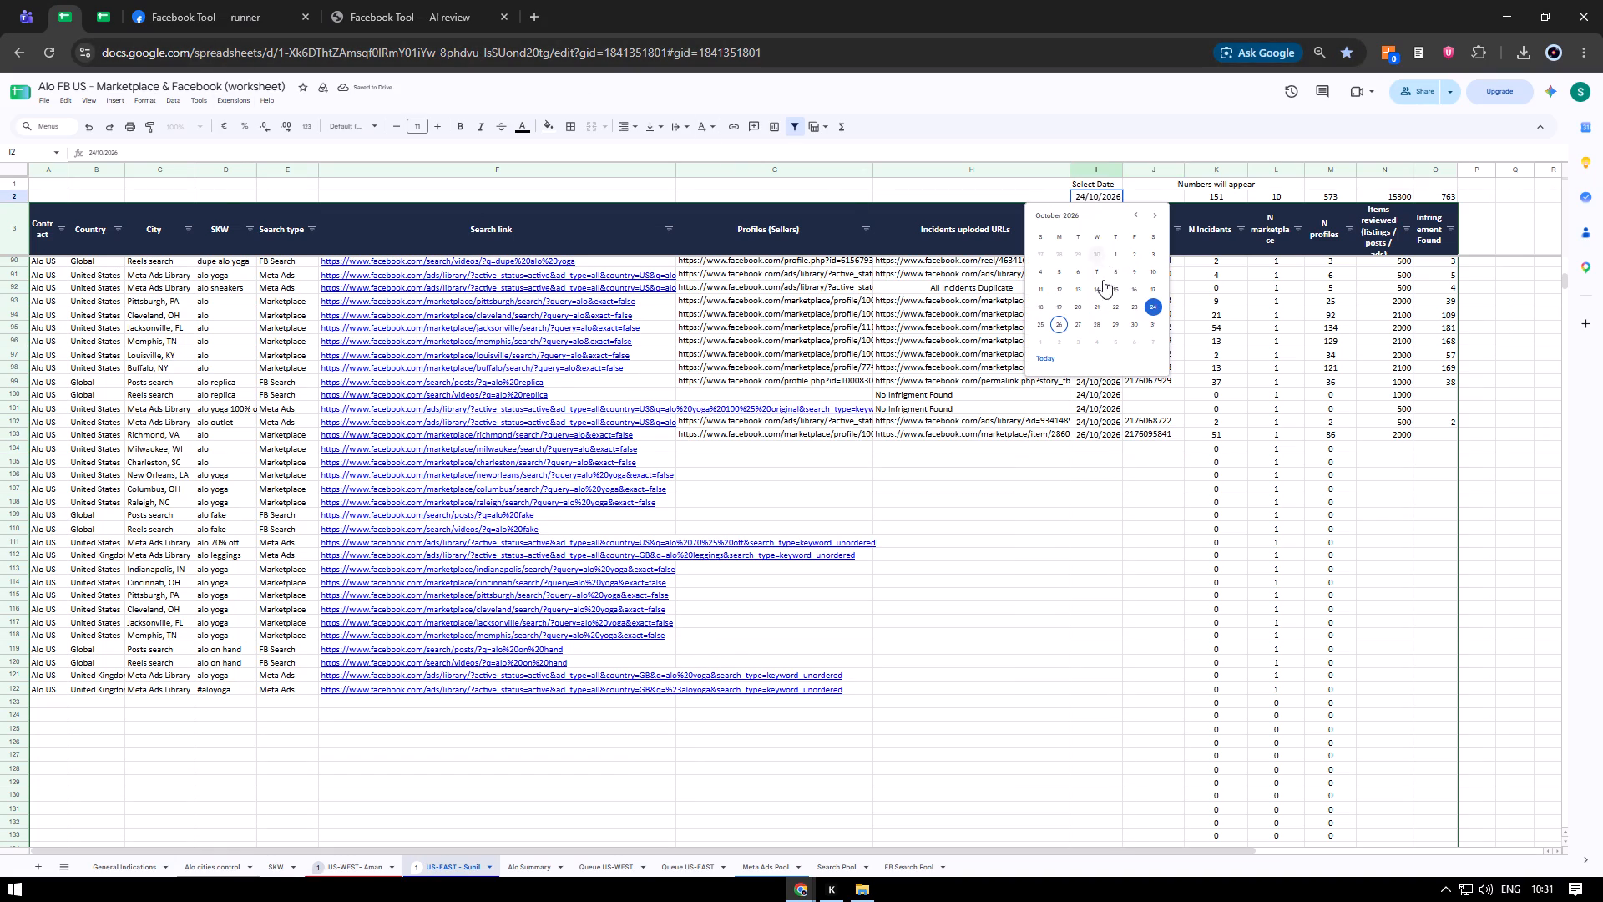
click(1061, 322)
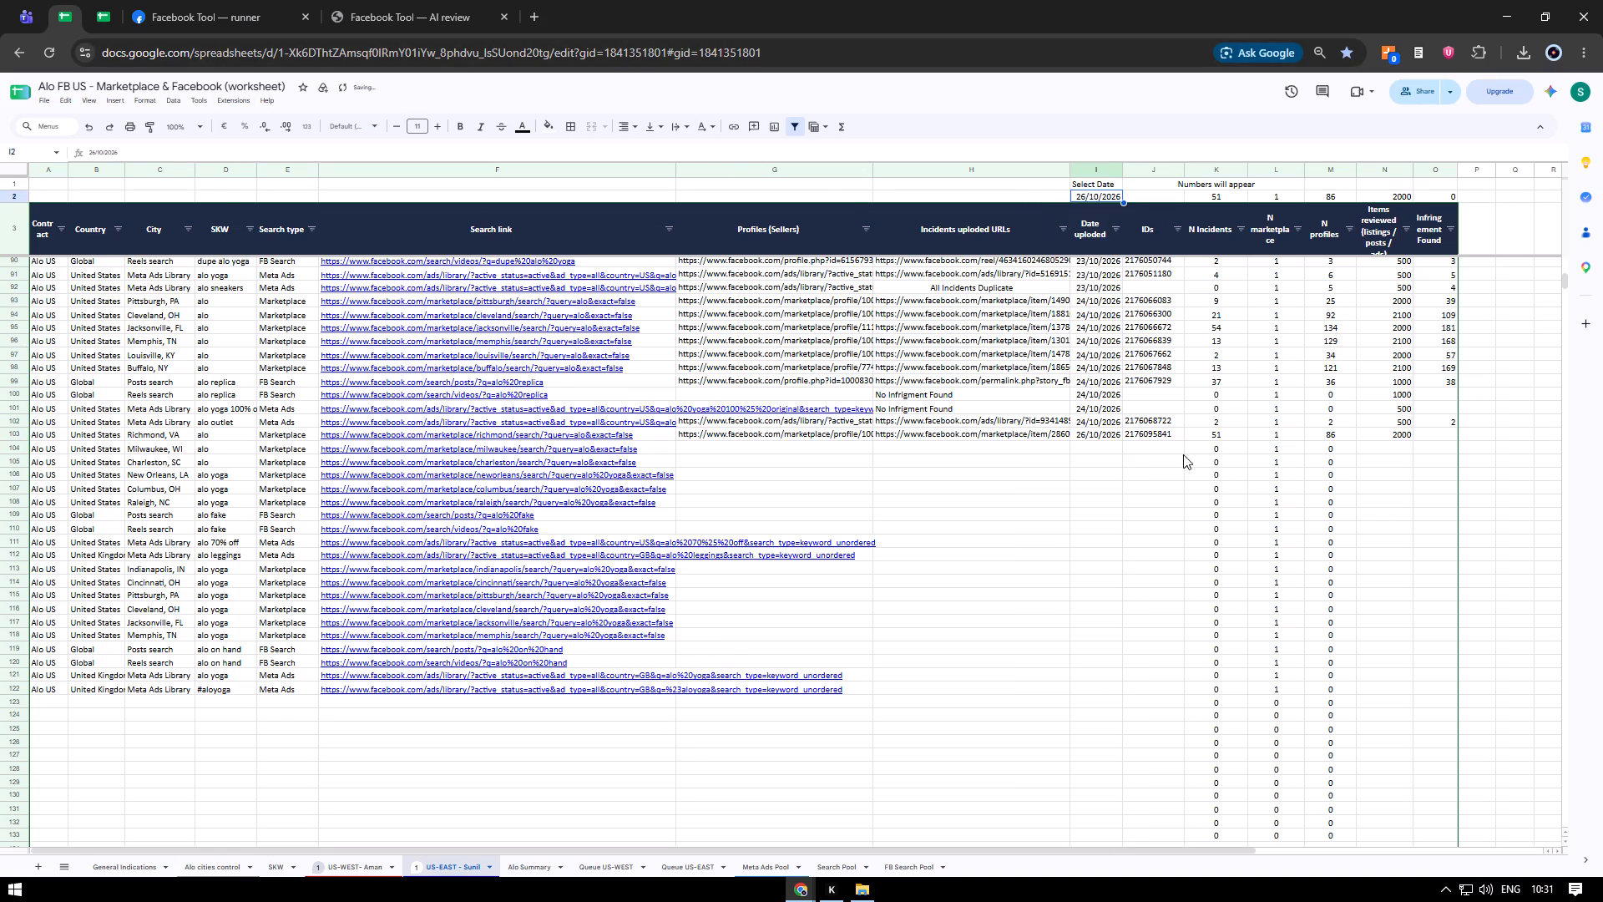
click(1159, 460)
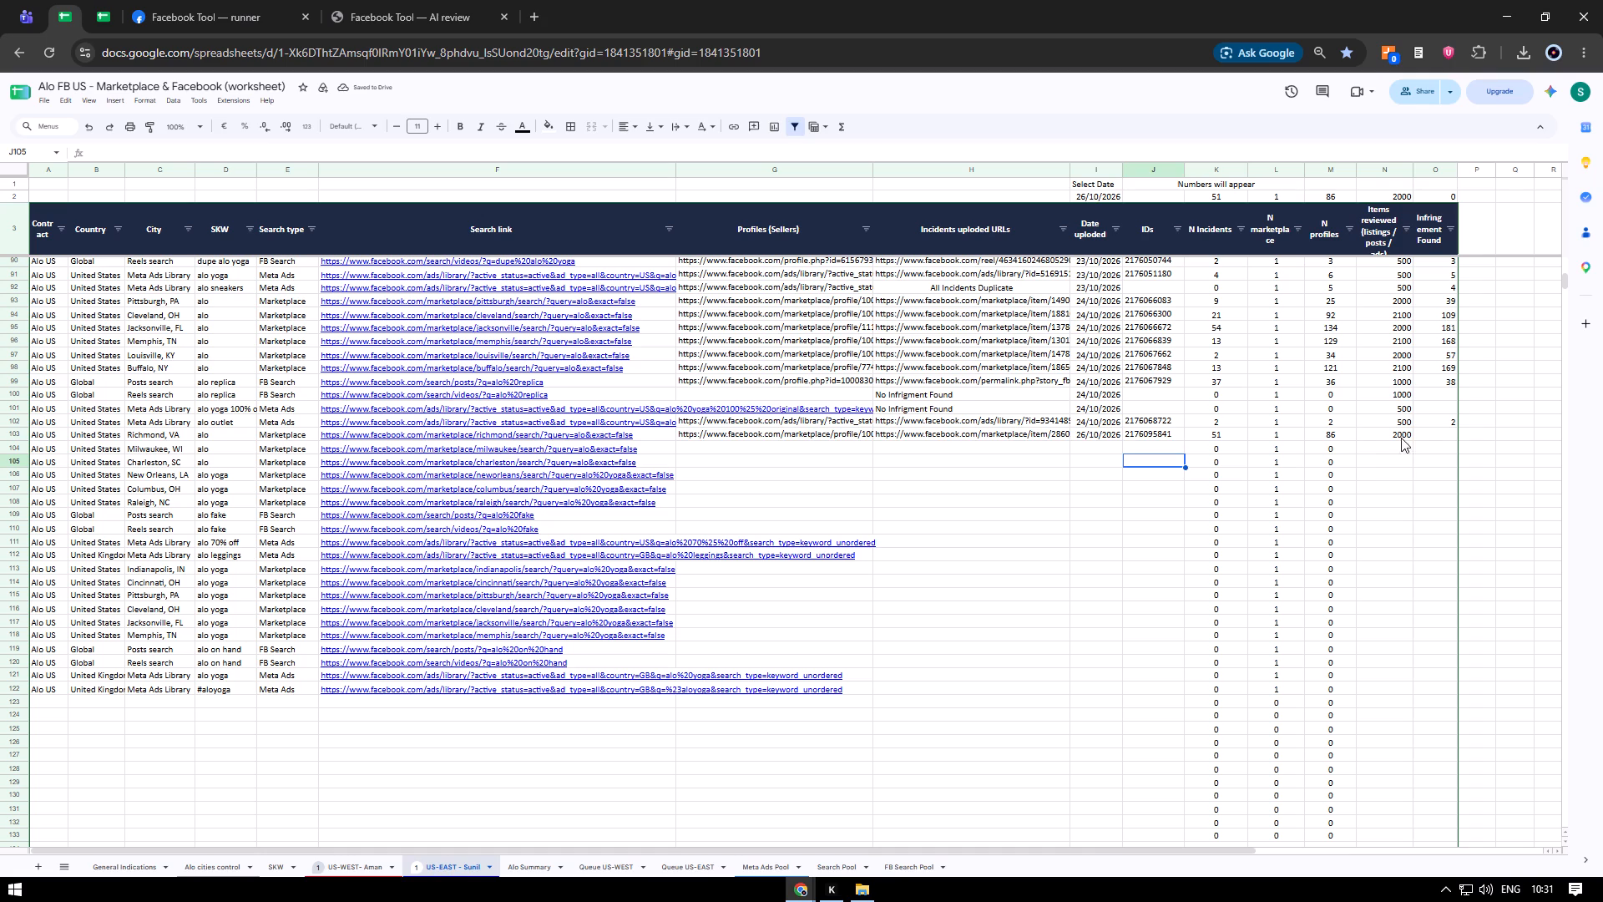
Enter 112 as the Infringement Found value in the Richmond, VA row and go to the Milwaukee row's Profiles cell.
click(1426, 438)
text(112)
key(Left)
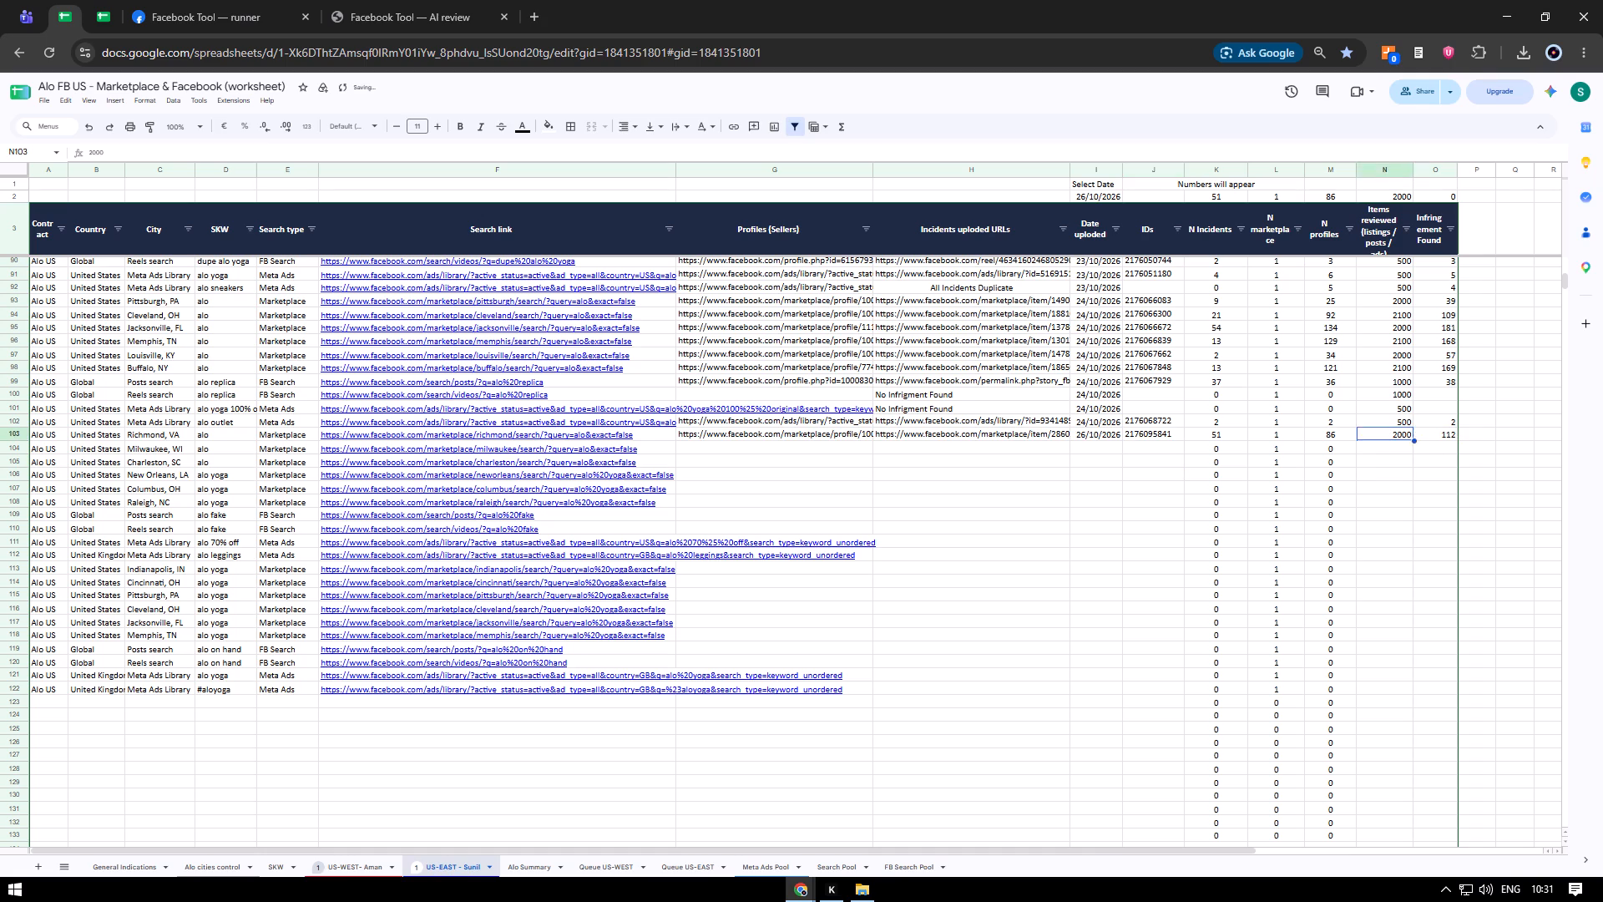
key(Left)
key(Left)
key(Left)
key(Left)
key(Left)
key(Left)
key(Left)
key(Down)
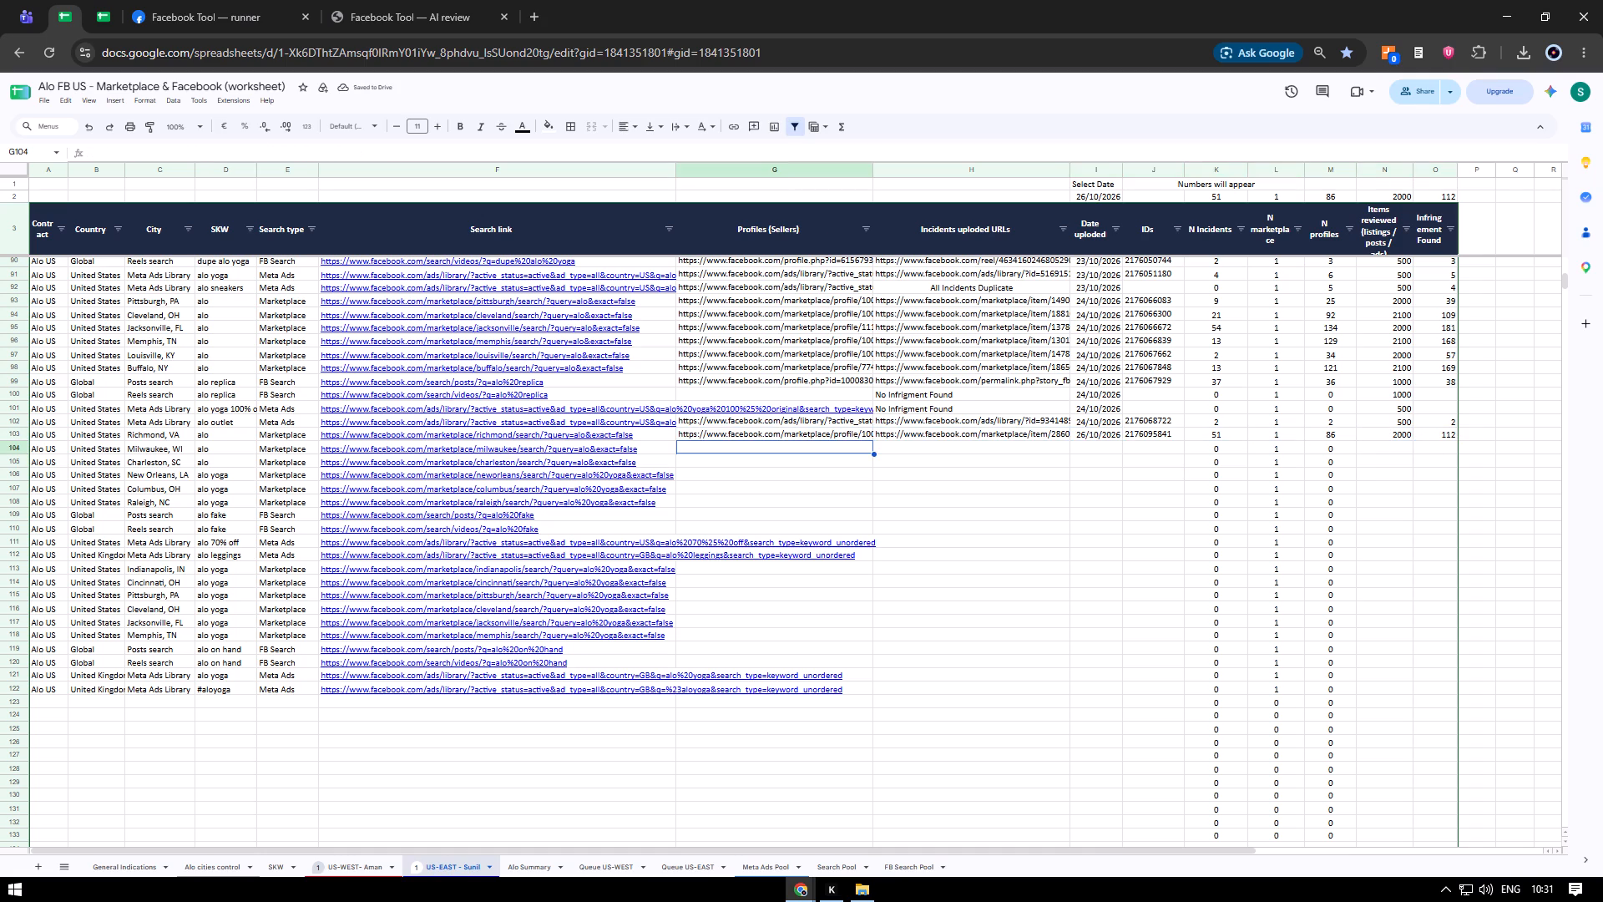
In Final Data of Yudhraa Facebook OCR, merge the Date cells F4800 to F4850 of the new Marketplace block.
key(ctrl+Tab)
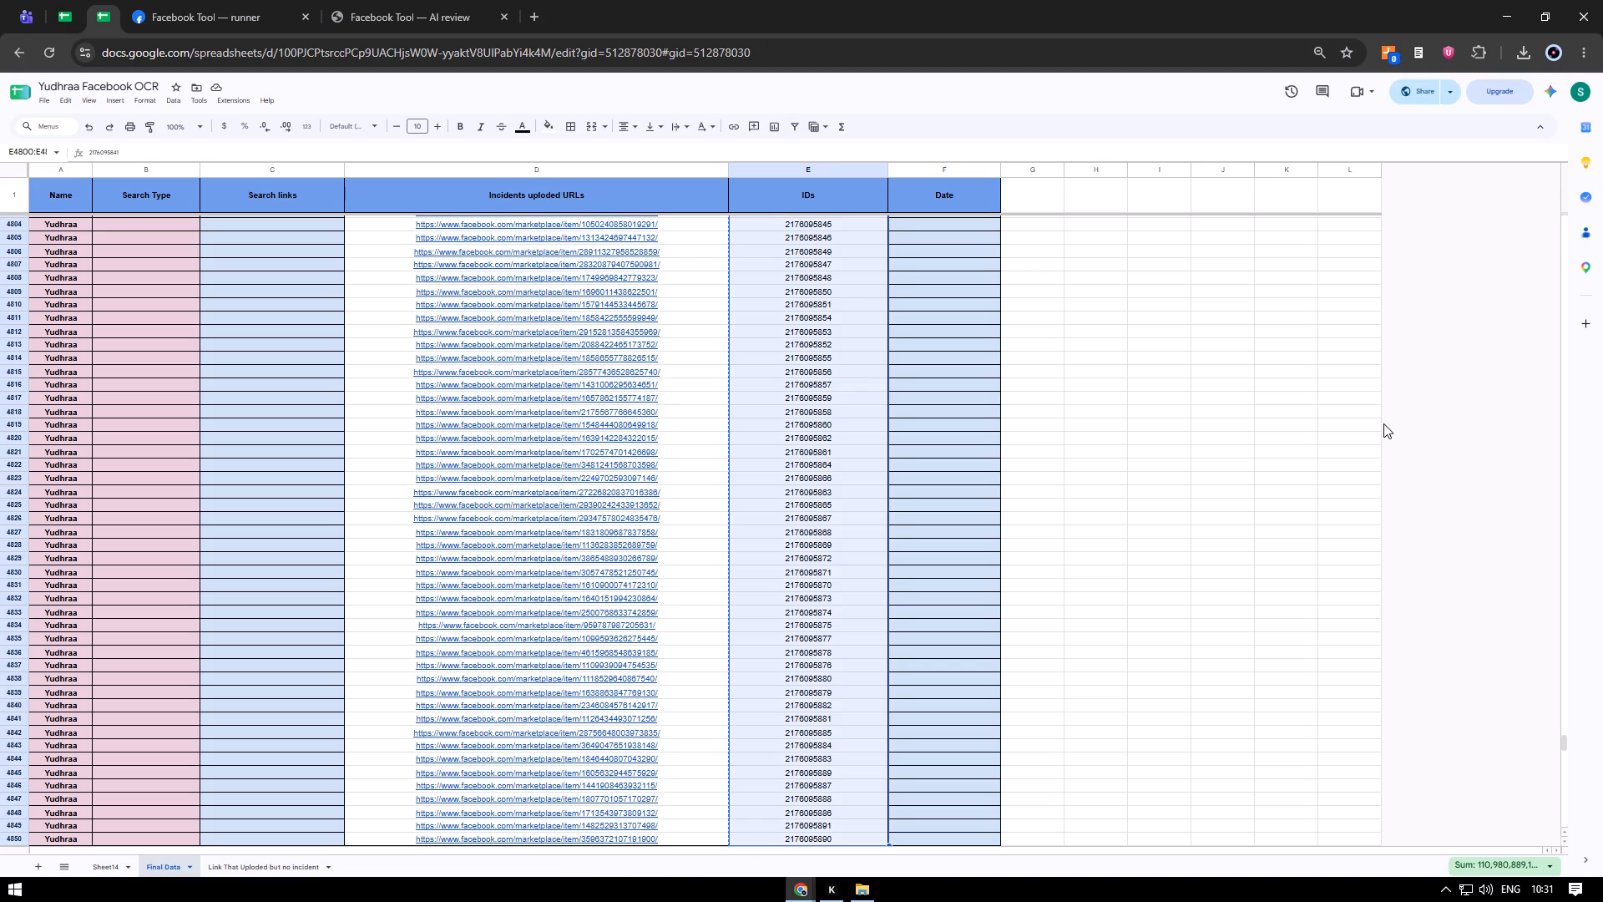
key(ctrl+Down)
key(Right)
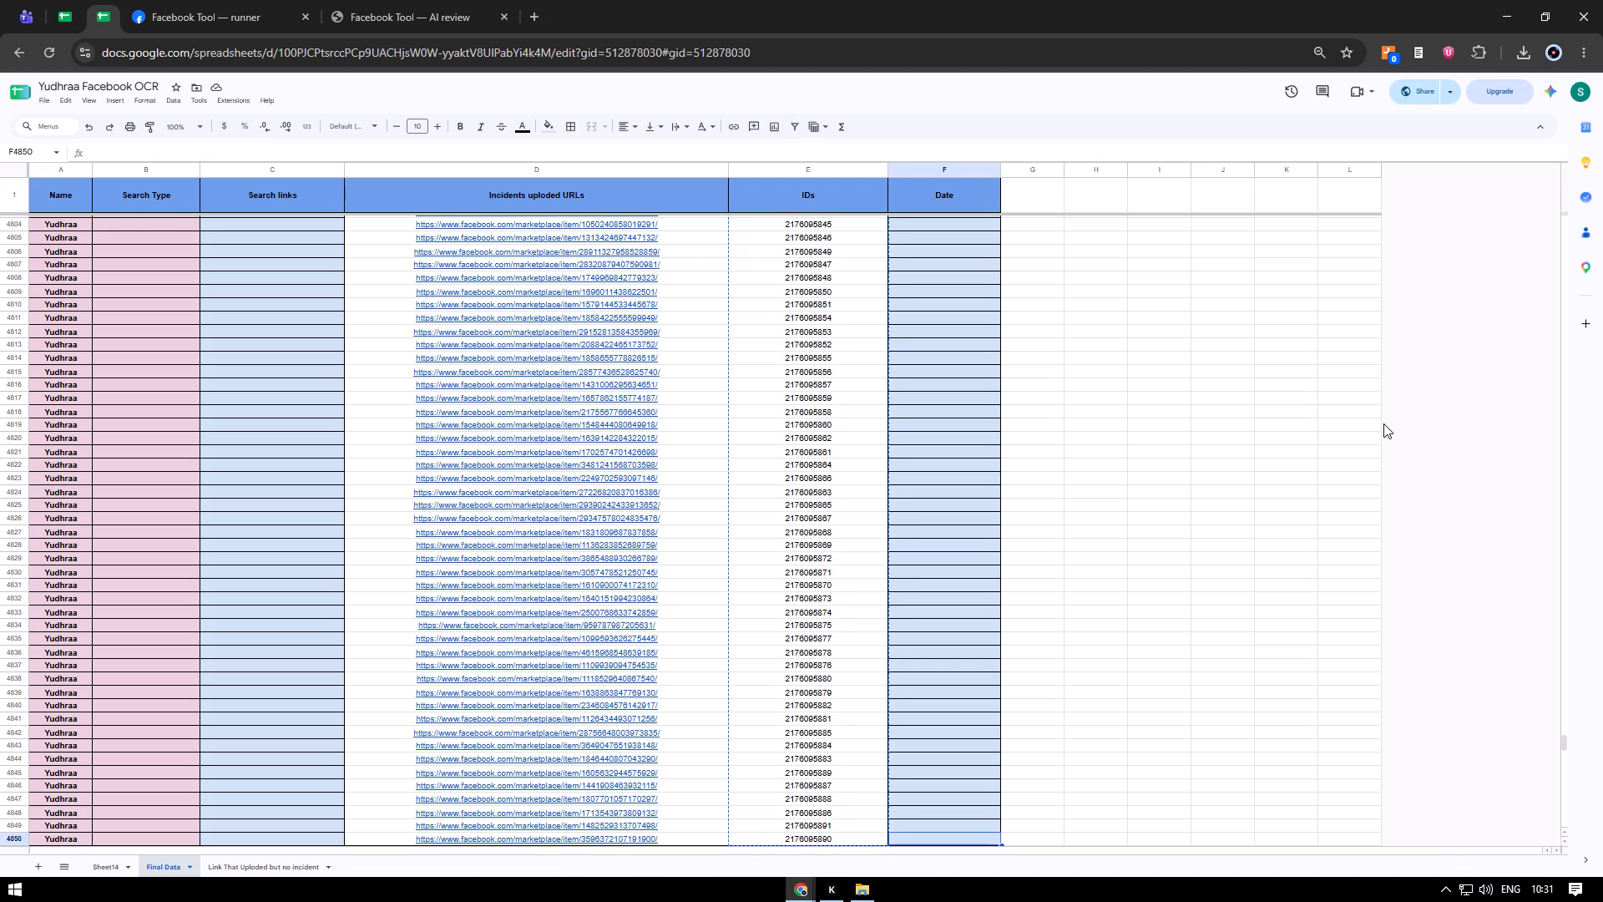
key(ctrl+shift+Up)
key(alt+o)
text(ma)
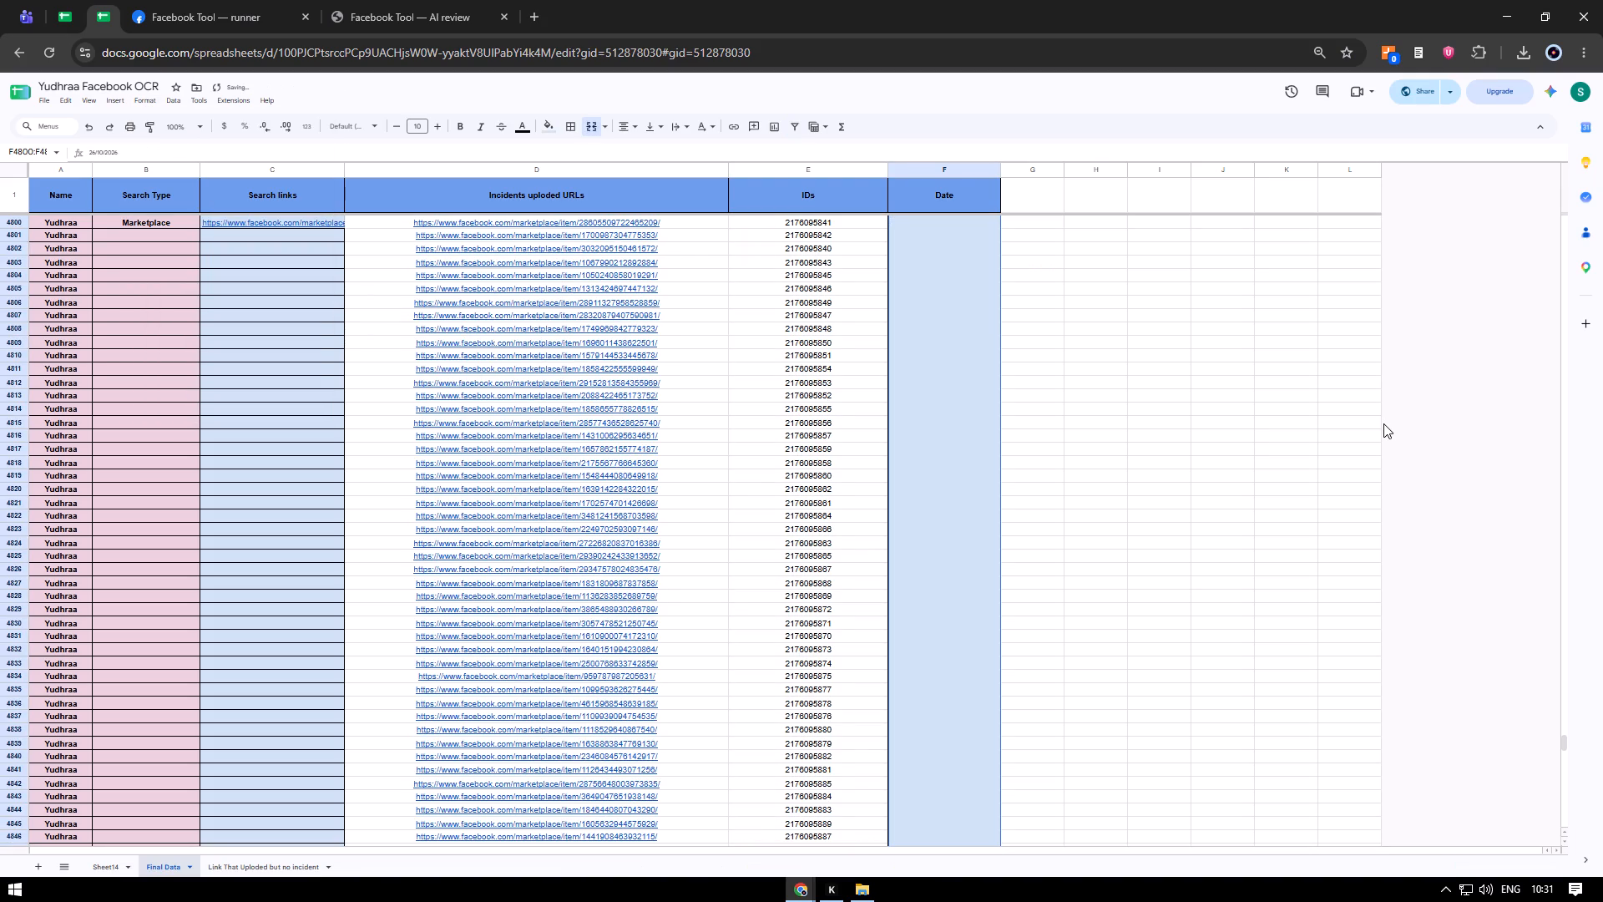
Merge the Search links cells C4800 to C4850 of the new Marketplace block.
key(Left)
key(Left)
key(Left)
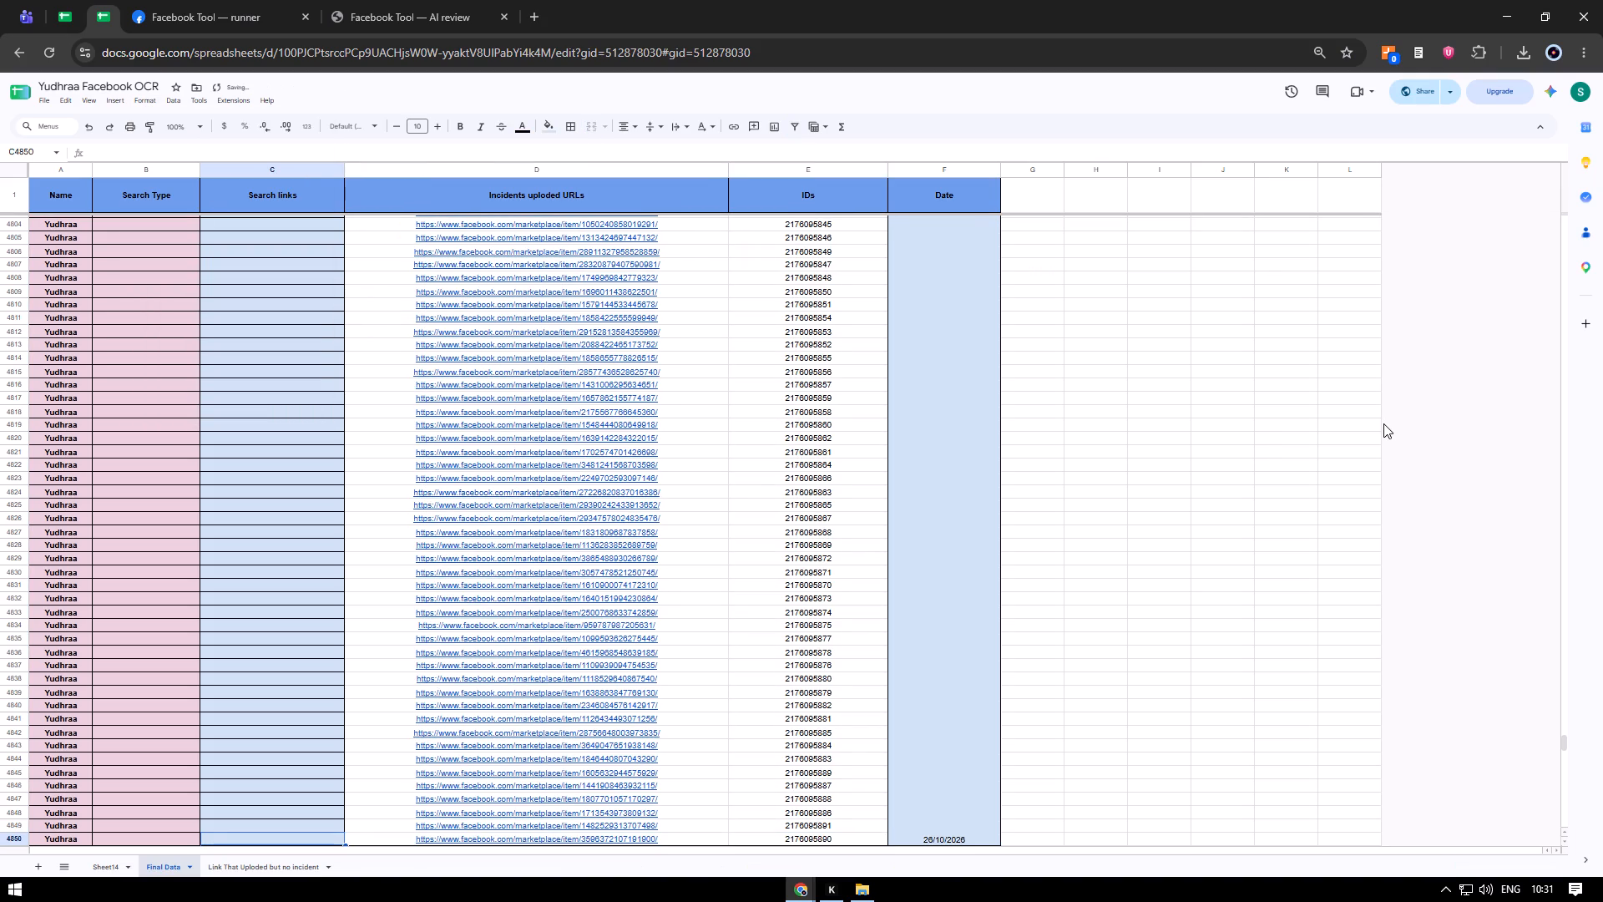
key(Left)
key(Right)
key(alt+o)
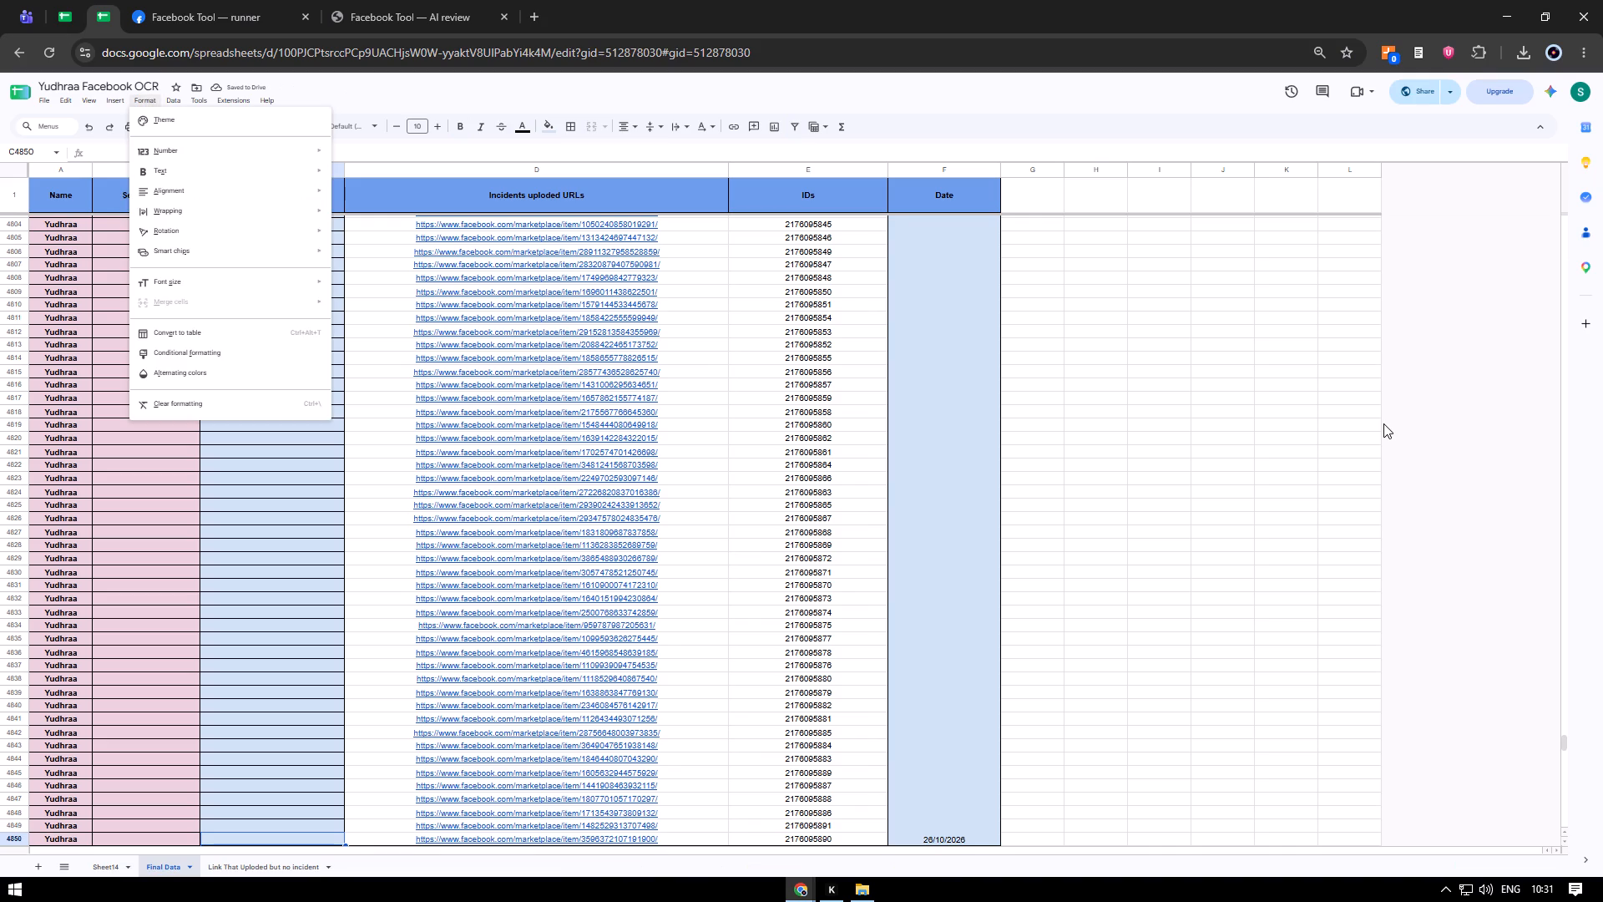
key(Escape)
key(ctrl+shift+Up)
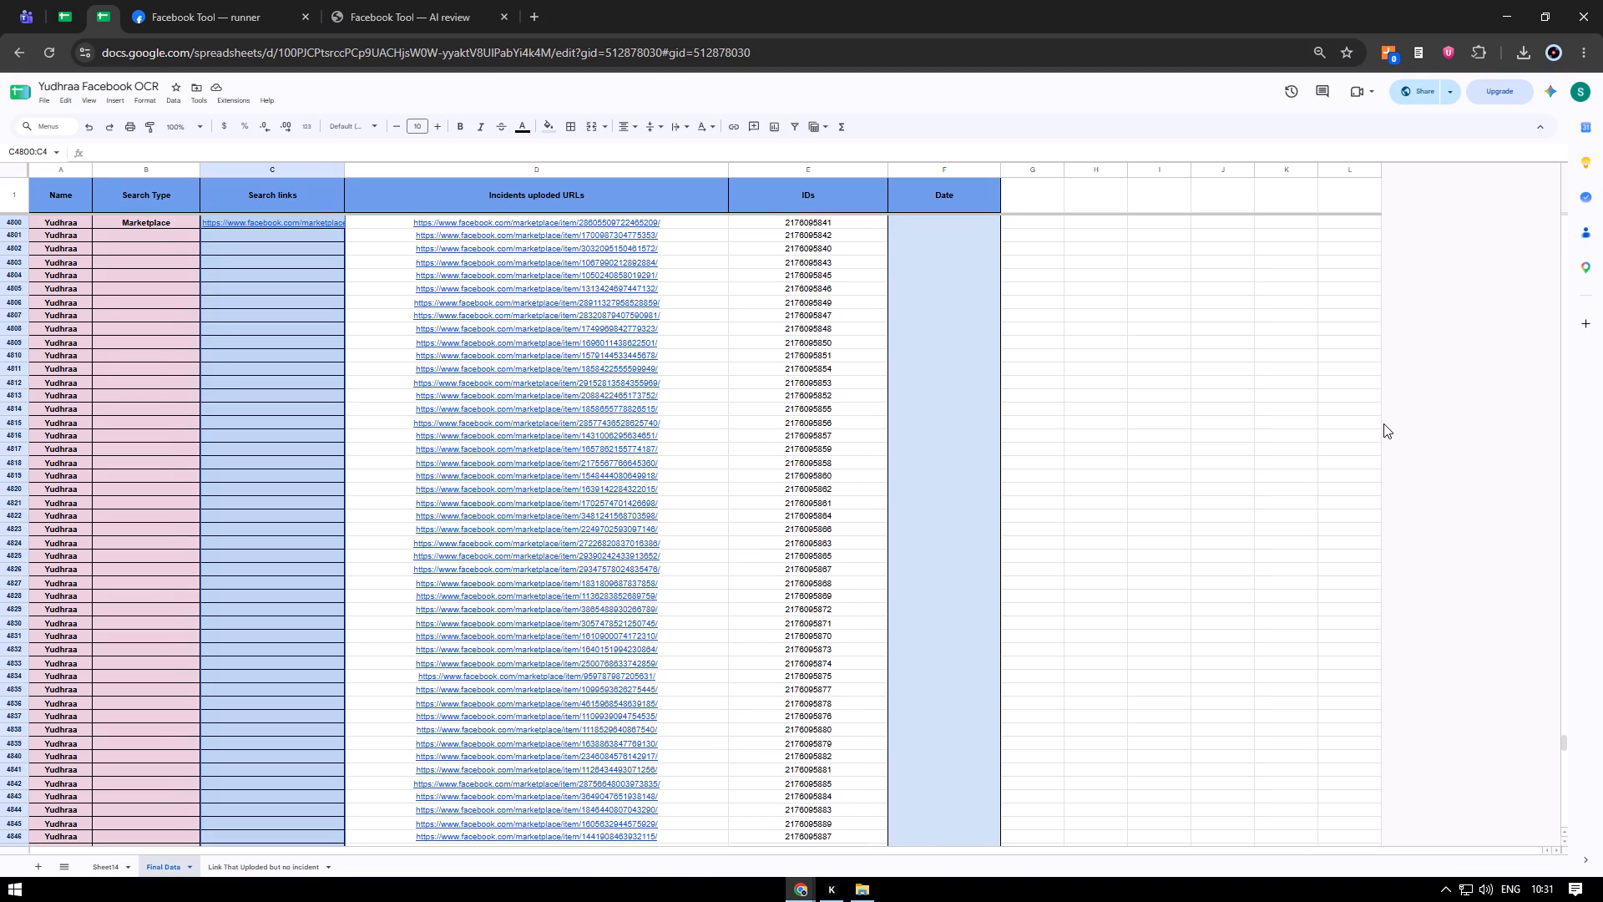
key(alt+o)
text(ma)
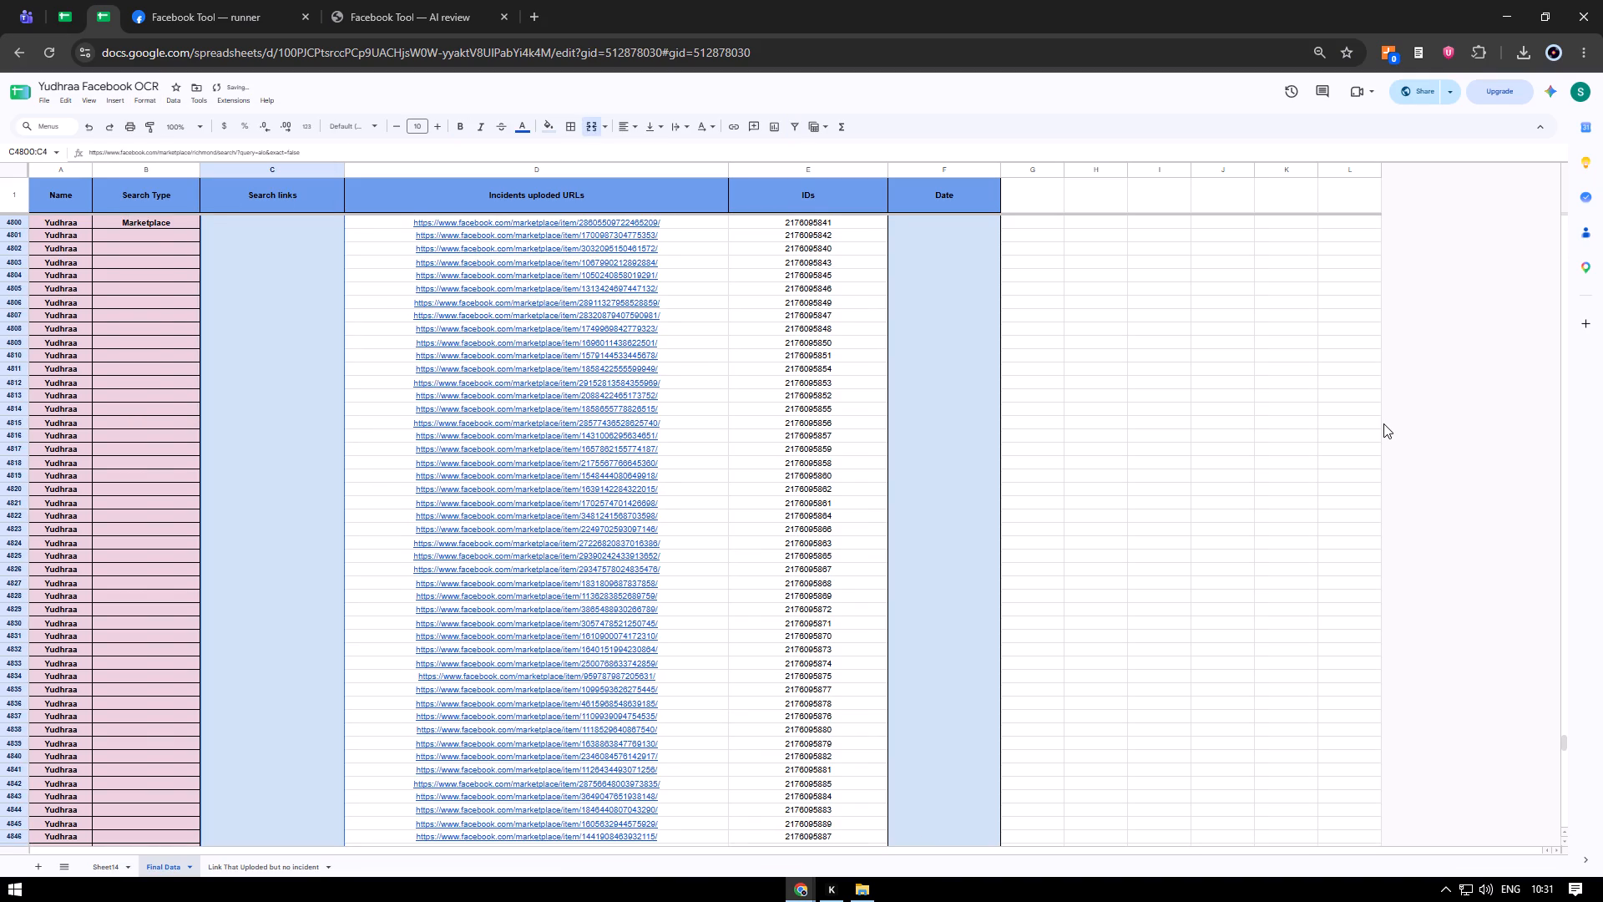
Merge the Search Type cells B4800 to B4850 of the new Marketplace block.
key(Left)
key(ctrl+shift+Up)
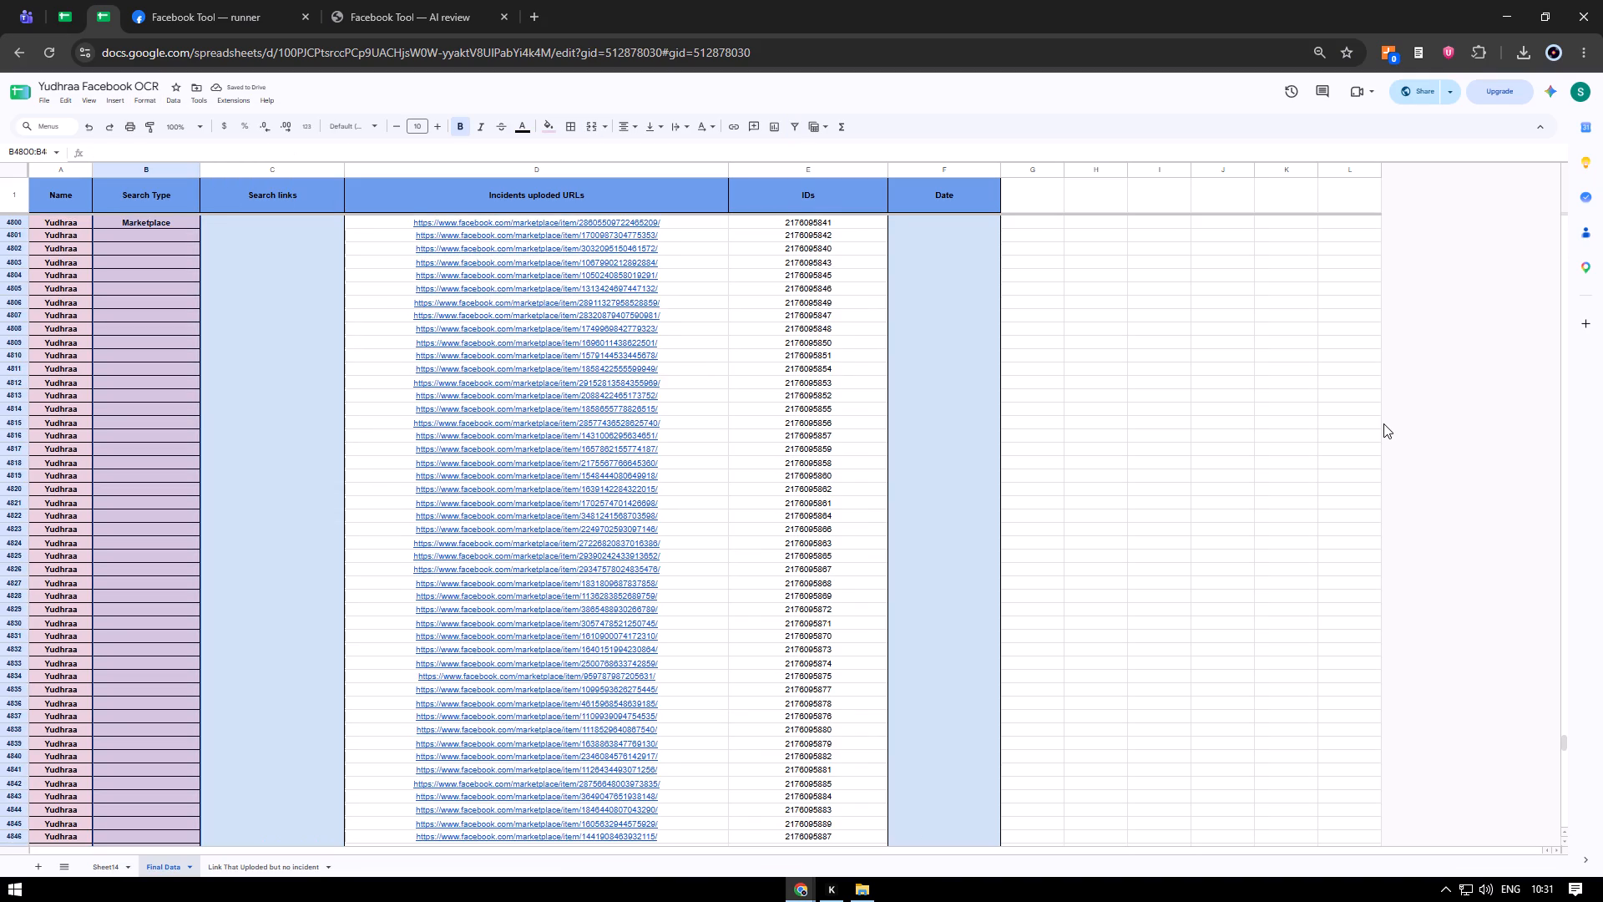
key(alt+o)
text(ma)
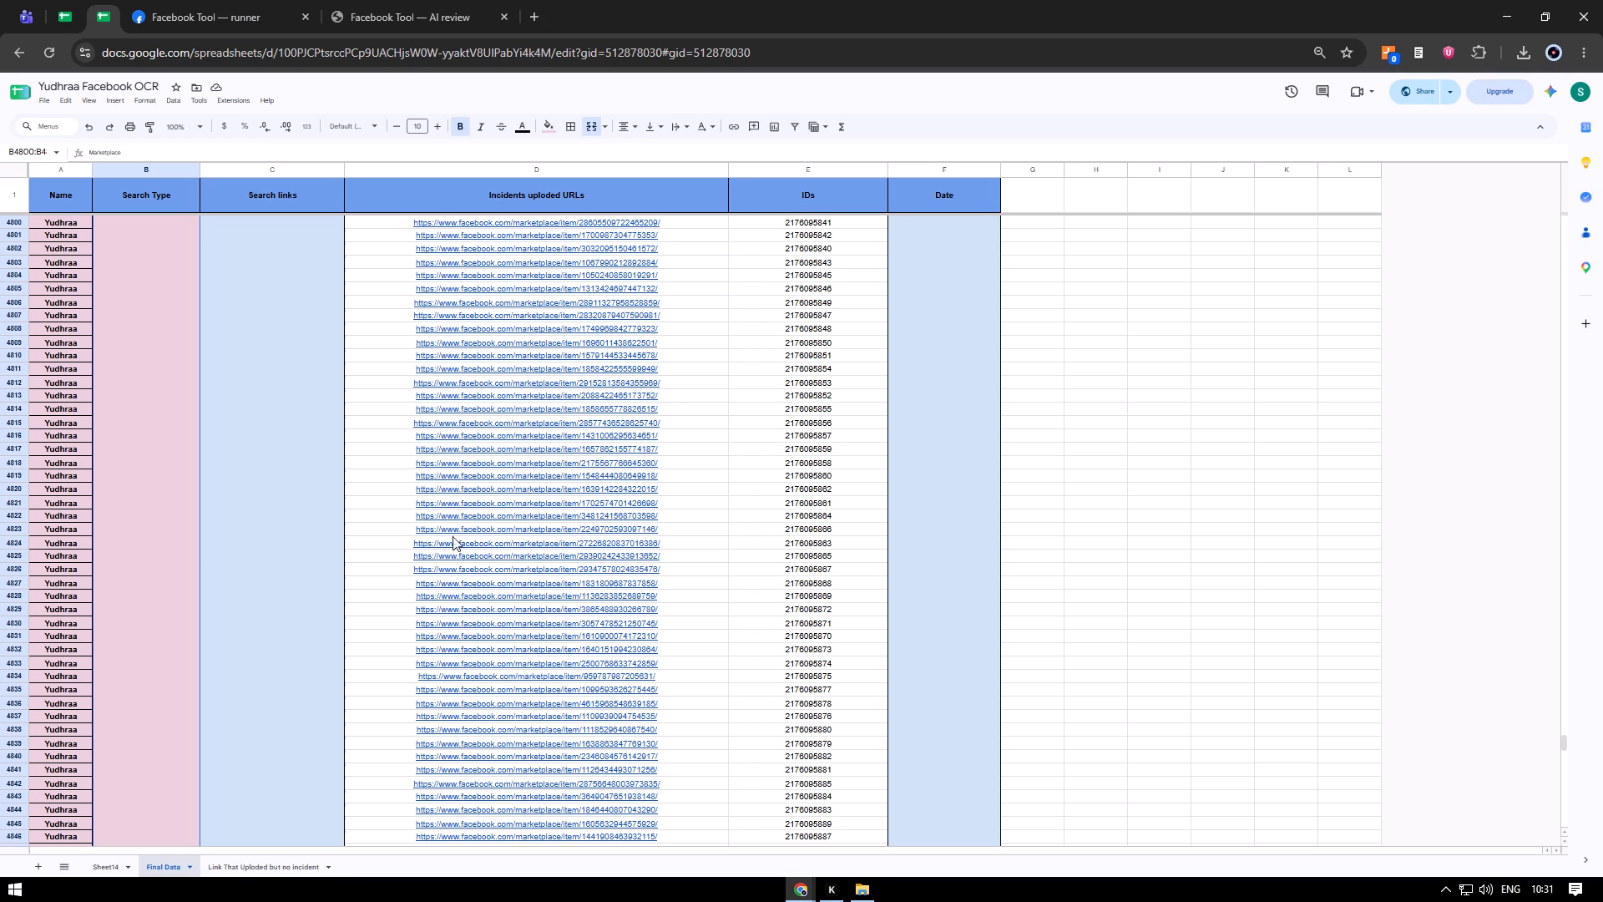
Set middle vertical alignment for the block's merged Search Type, Search links and Date cells.
scroll(293, 596, down, 4)
ctrl+click(264, 475)
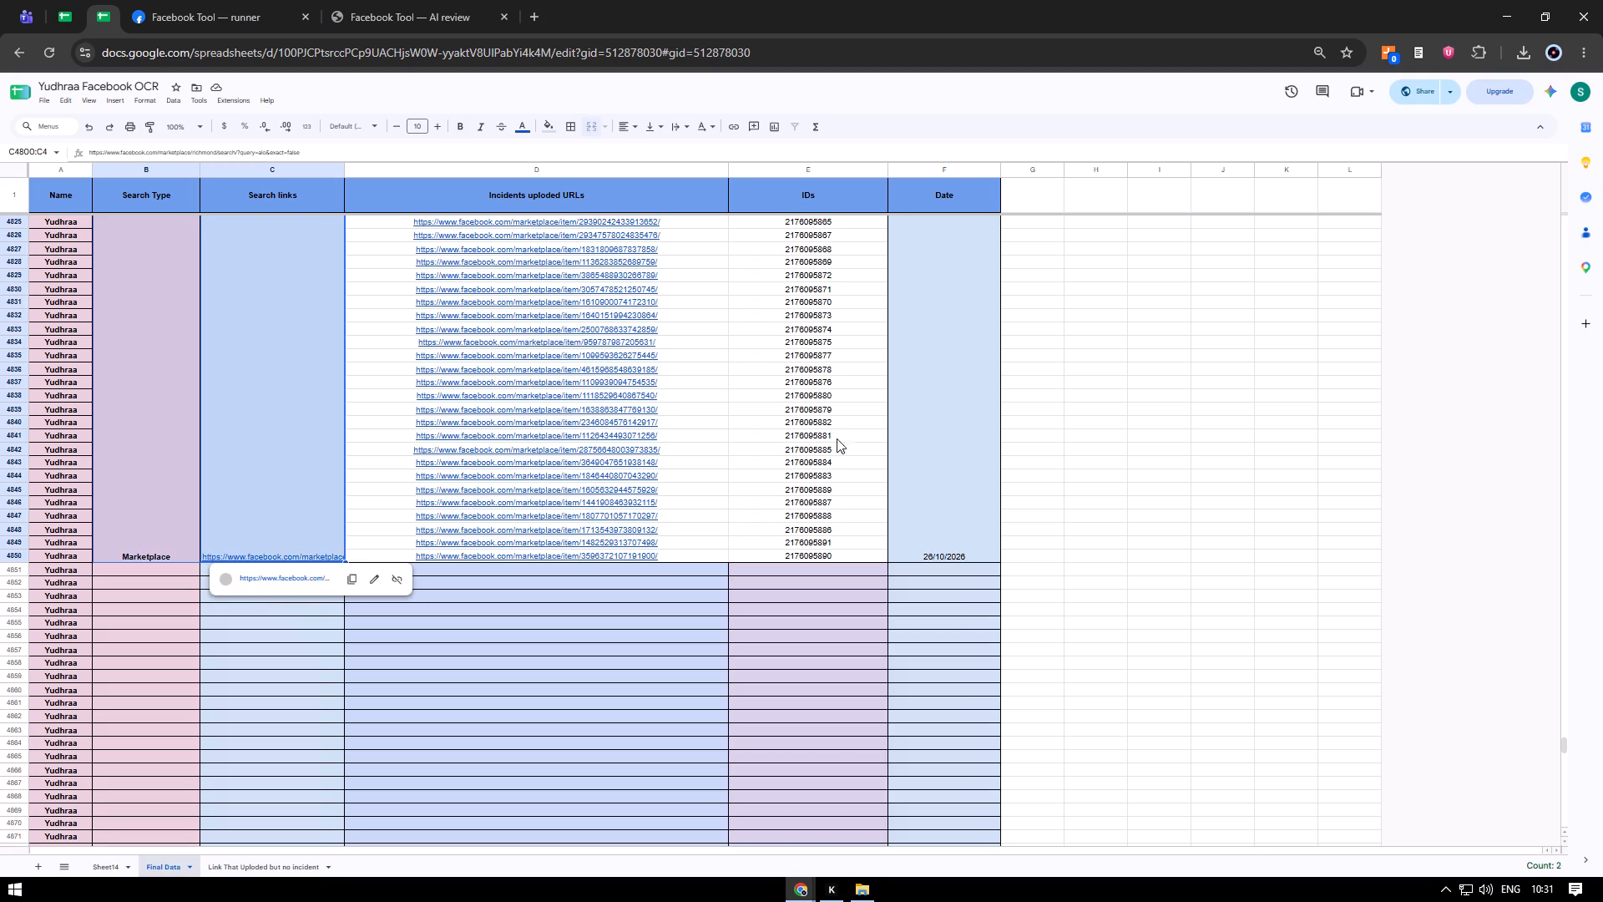
ctrl+click(934, 403)
click(653, 123)
click(672, 143)
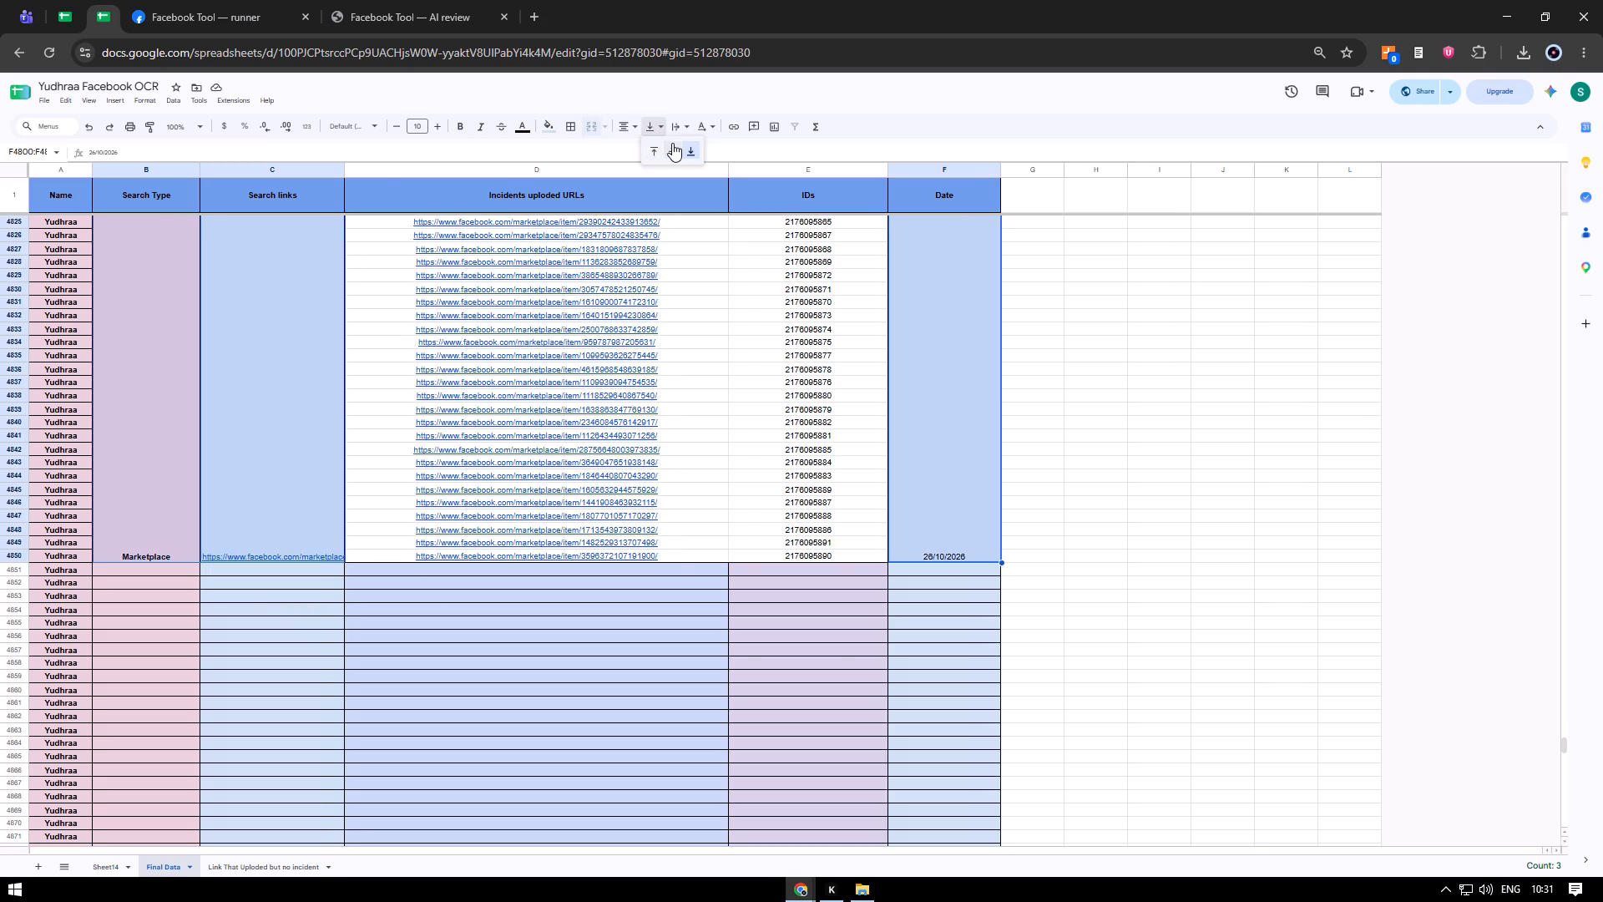
click(681, 565)
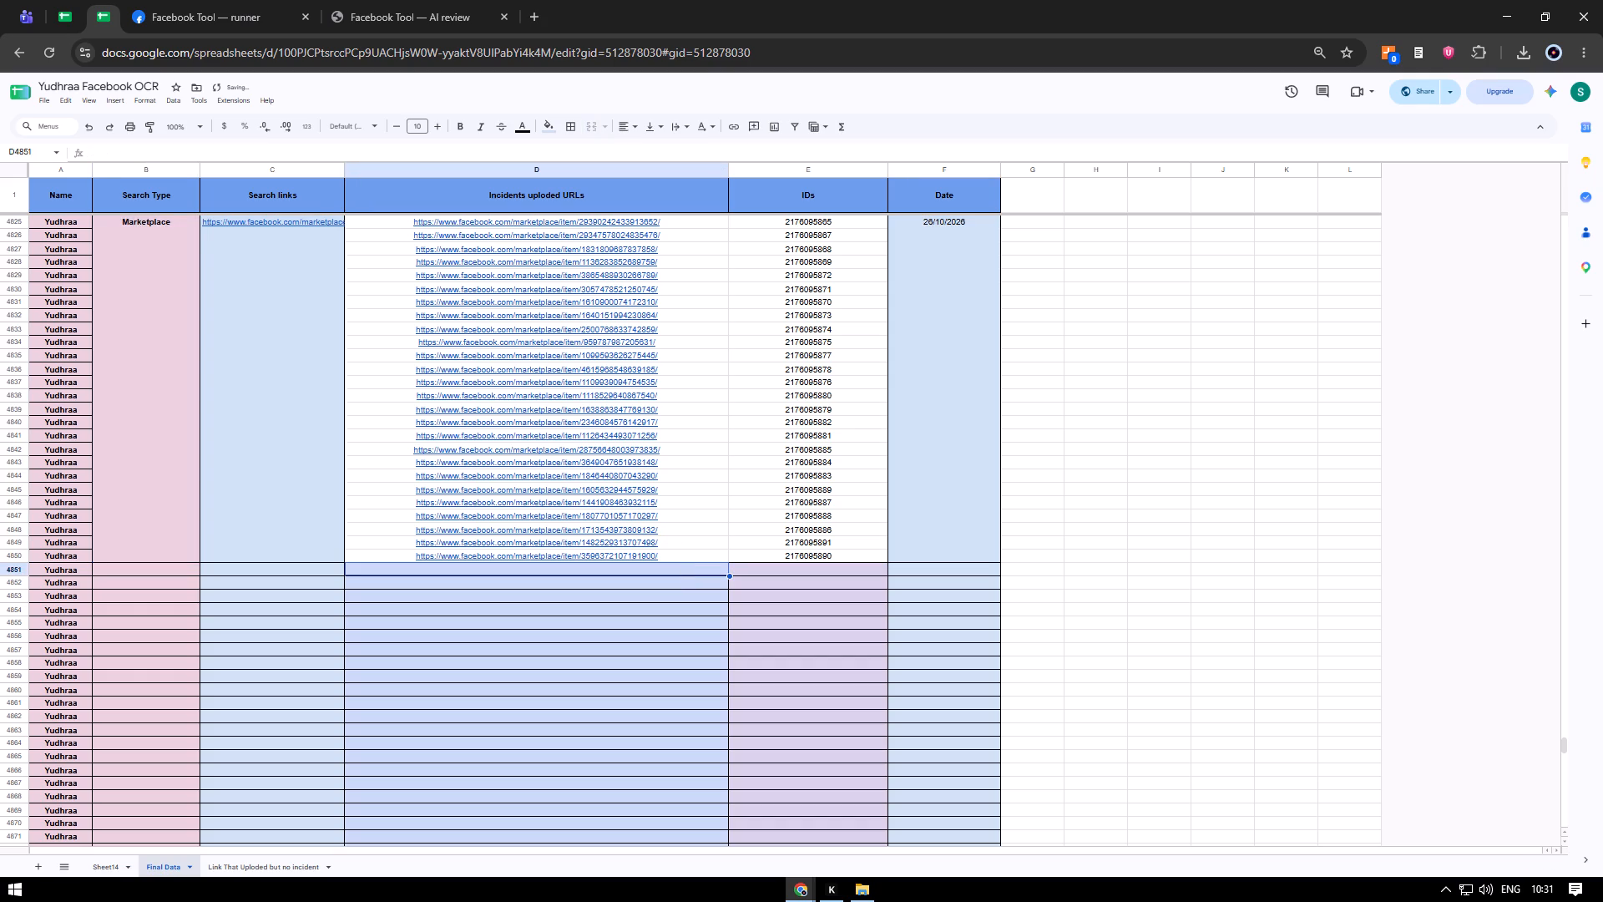
Fill the Incidents uploaded URLs column from D4785 to D4851 with light cornflower blue 3.
key(shift+Up)
key(shift+Up)
key(shift+Up)
key(shift+Up)
key(shift+Up)
key(shift+Up)
key(shift+Up)
key(shift+Up)
key(shift+Up)
key(shift+Up)
key(shift+Up)
key(shift+Up)
key(shift+Up)
key(shift+Up)
key(shift+Up)
key(shift+Up)
key(shift+Up)
key(shift+Up)
key(shift+Up)
key(shift+Up)
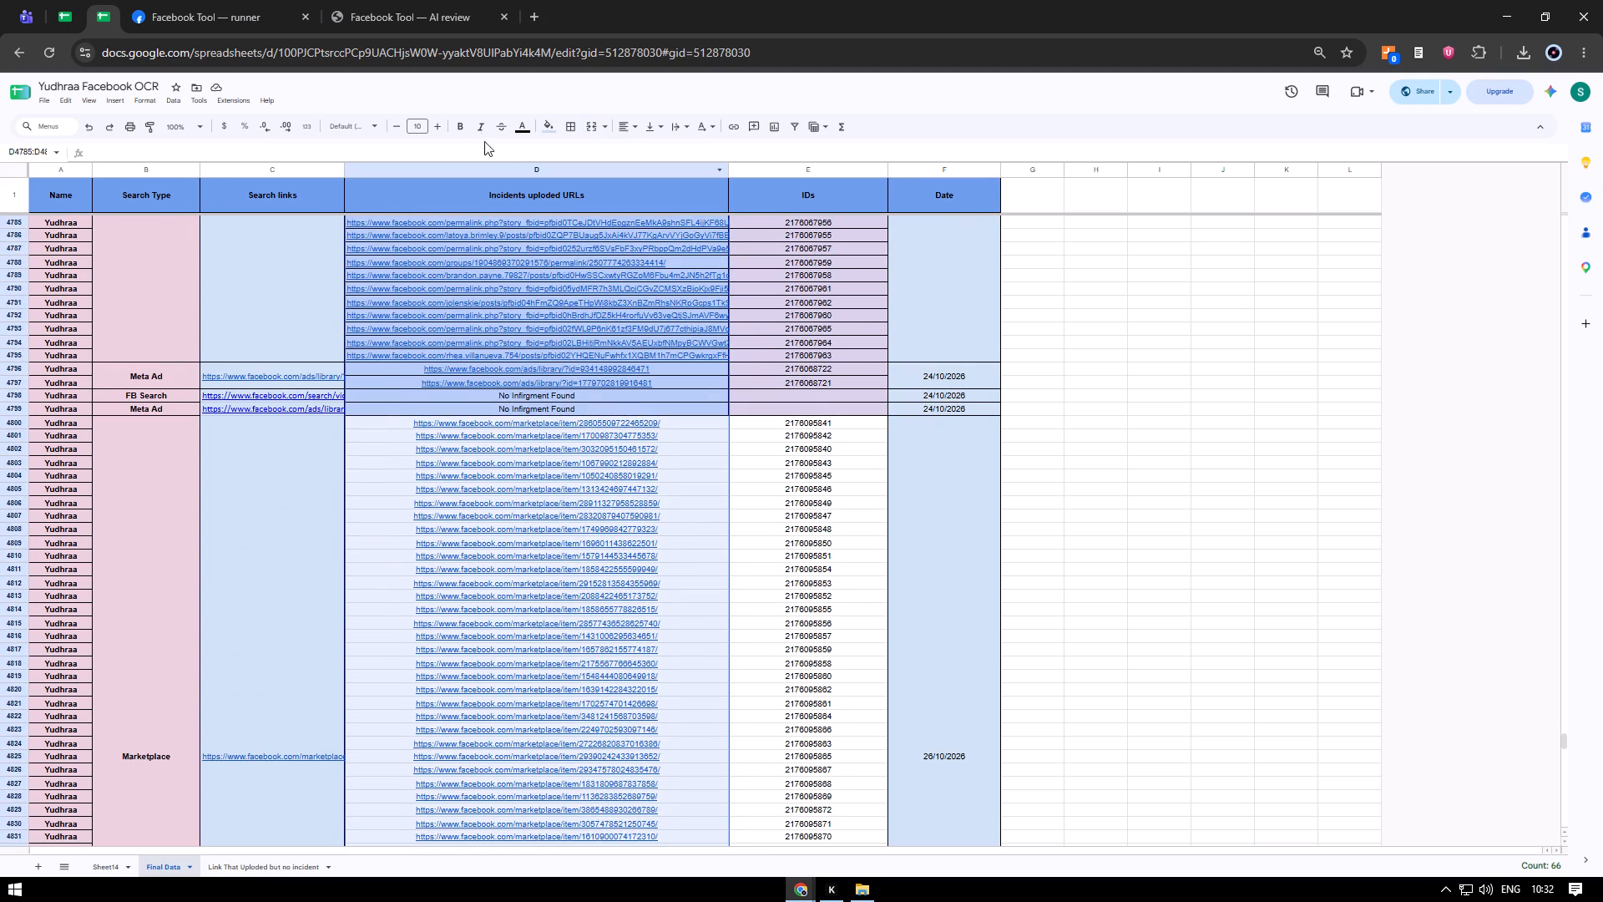
click(551, 124)
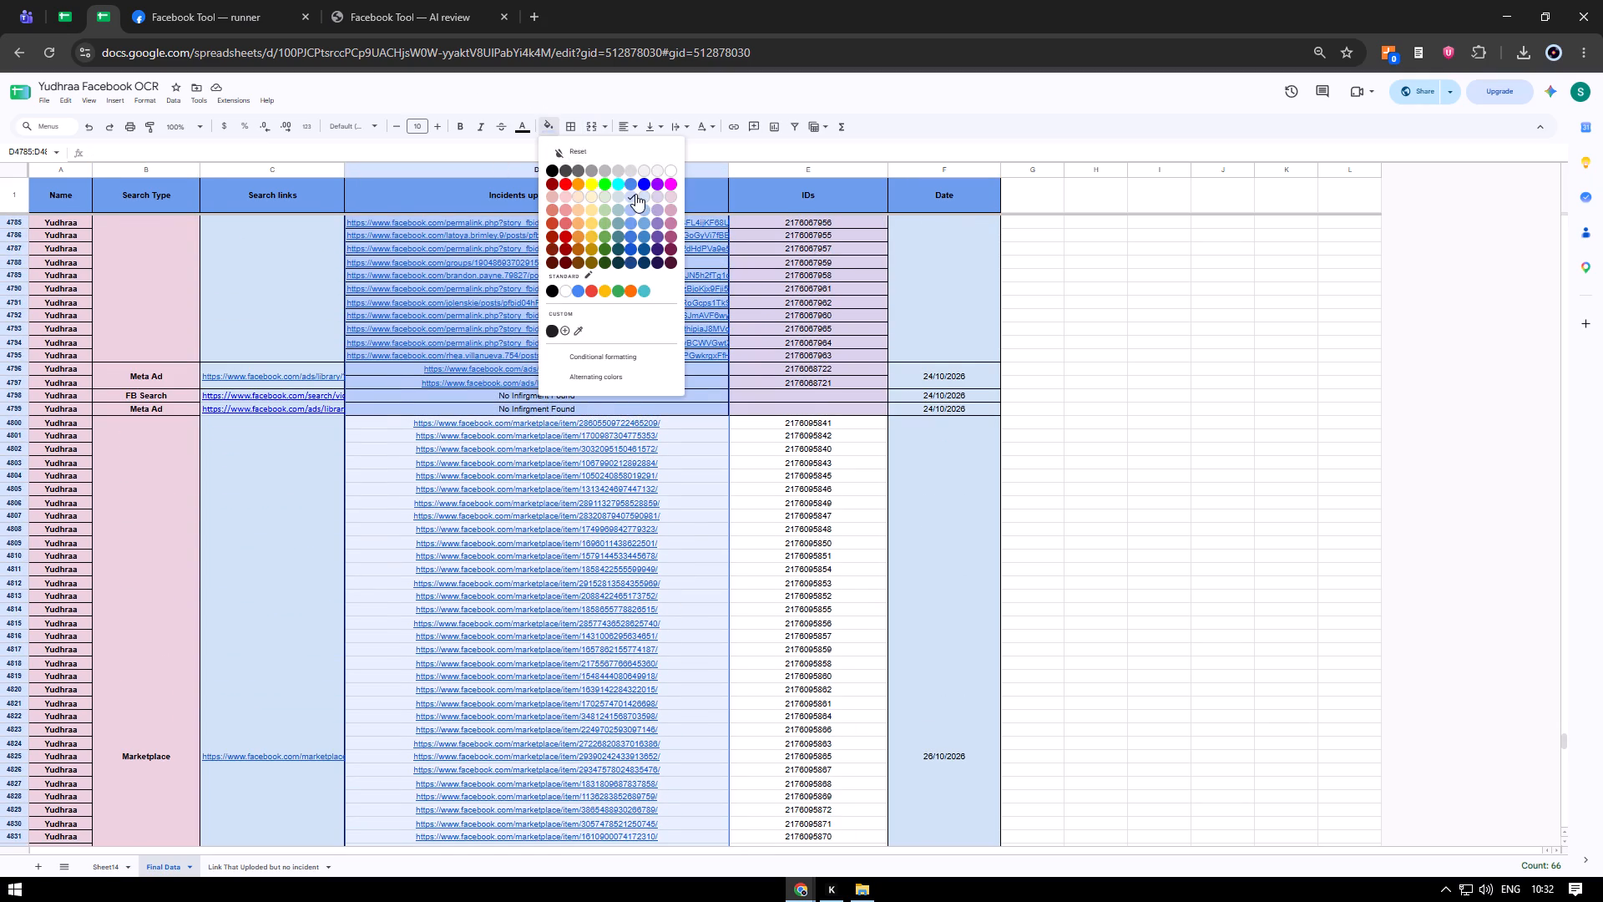
click(632, 195)
Fill the IDs column from E4797 to E4851 with light purple 3.
click(851, 389)
key(ctrl+shift+Down)
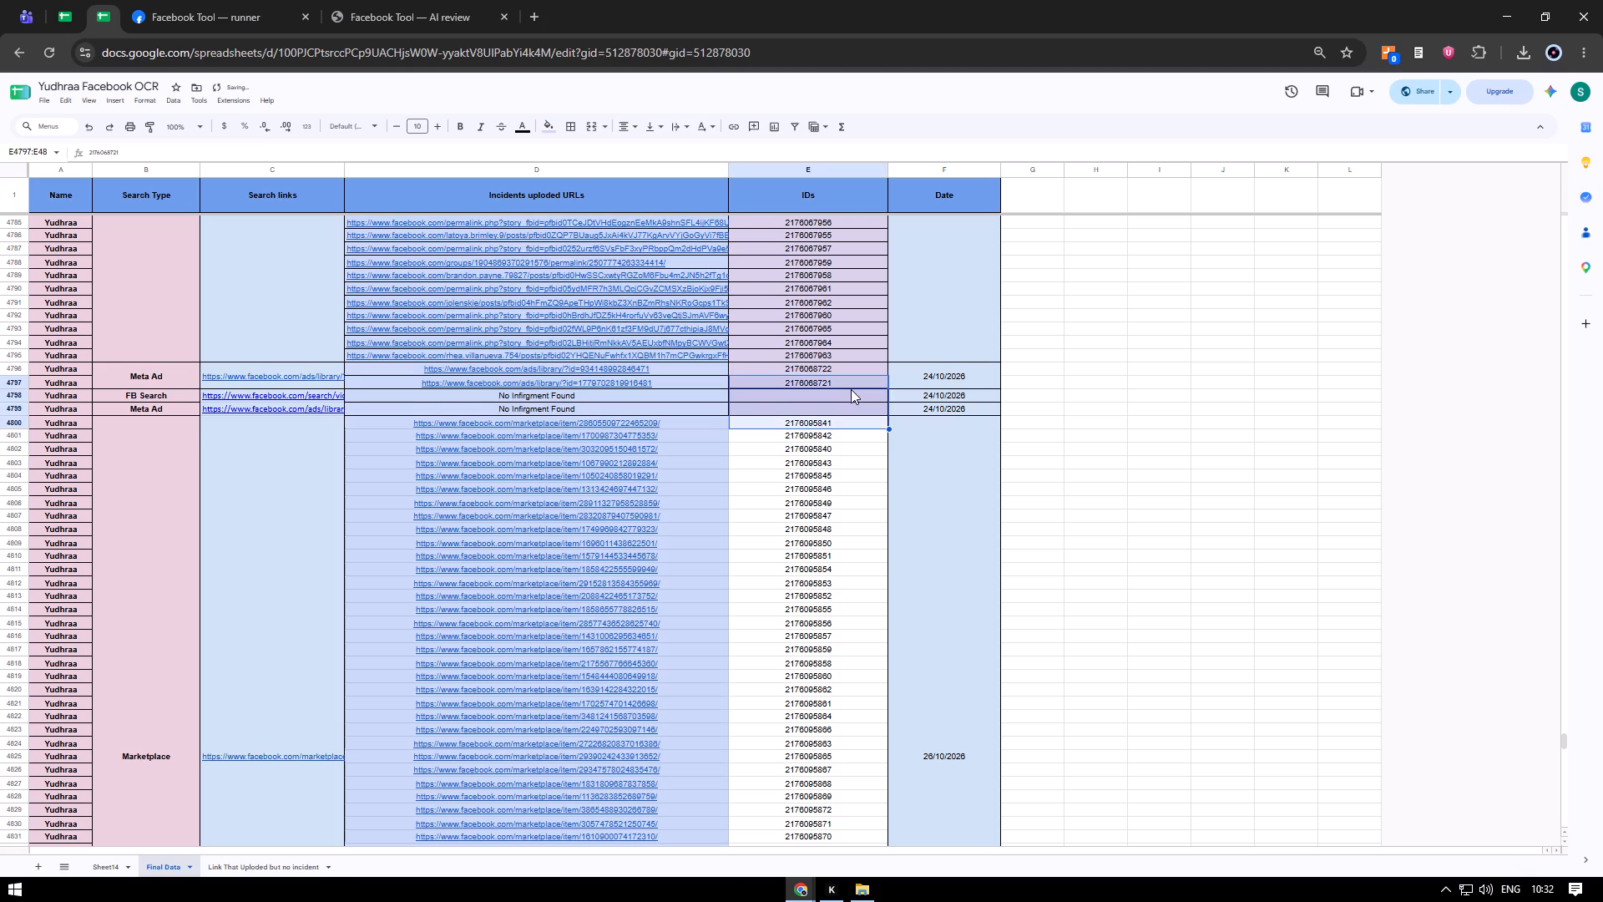
key(ctrl+shift+Down)
scroll(850, 364, down, 1)
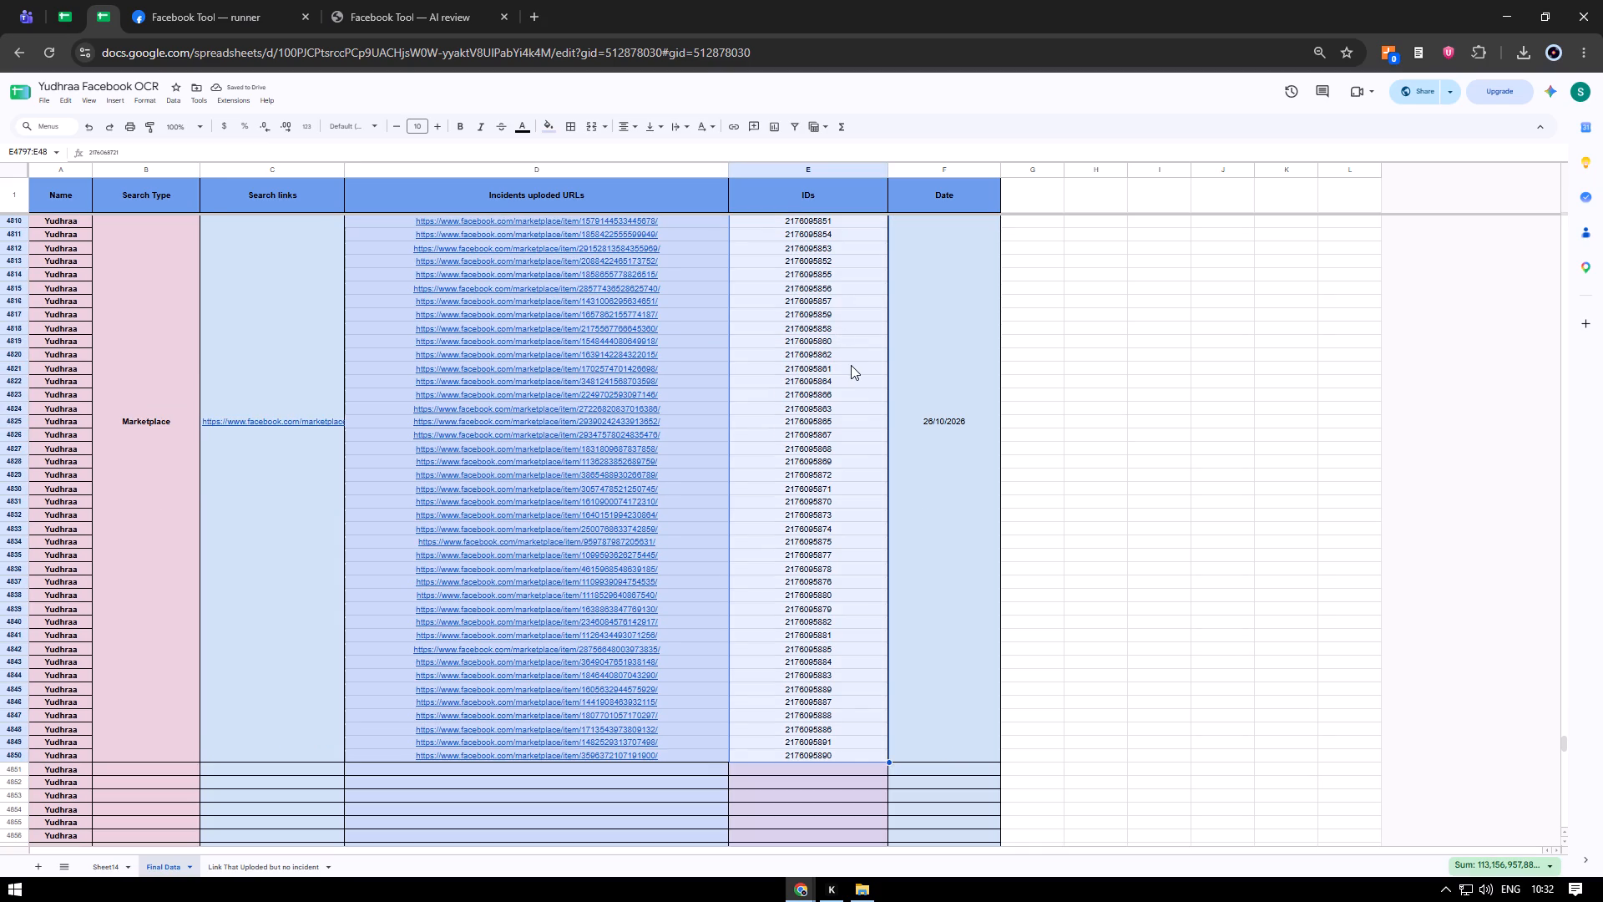
key(shift+Down)
click(551, 124)
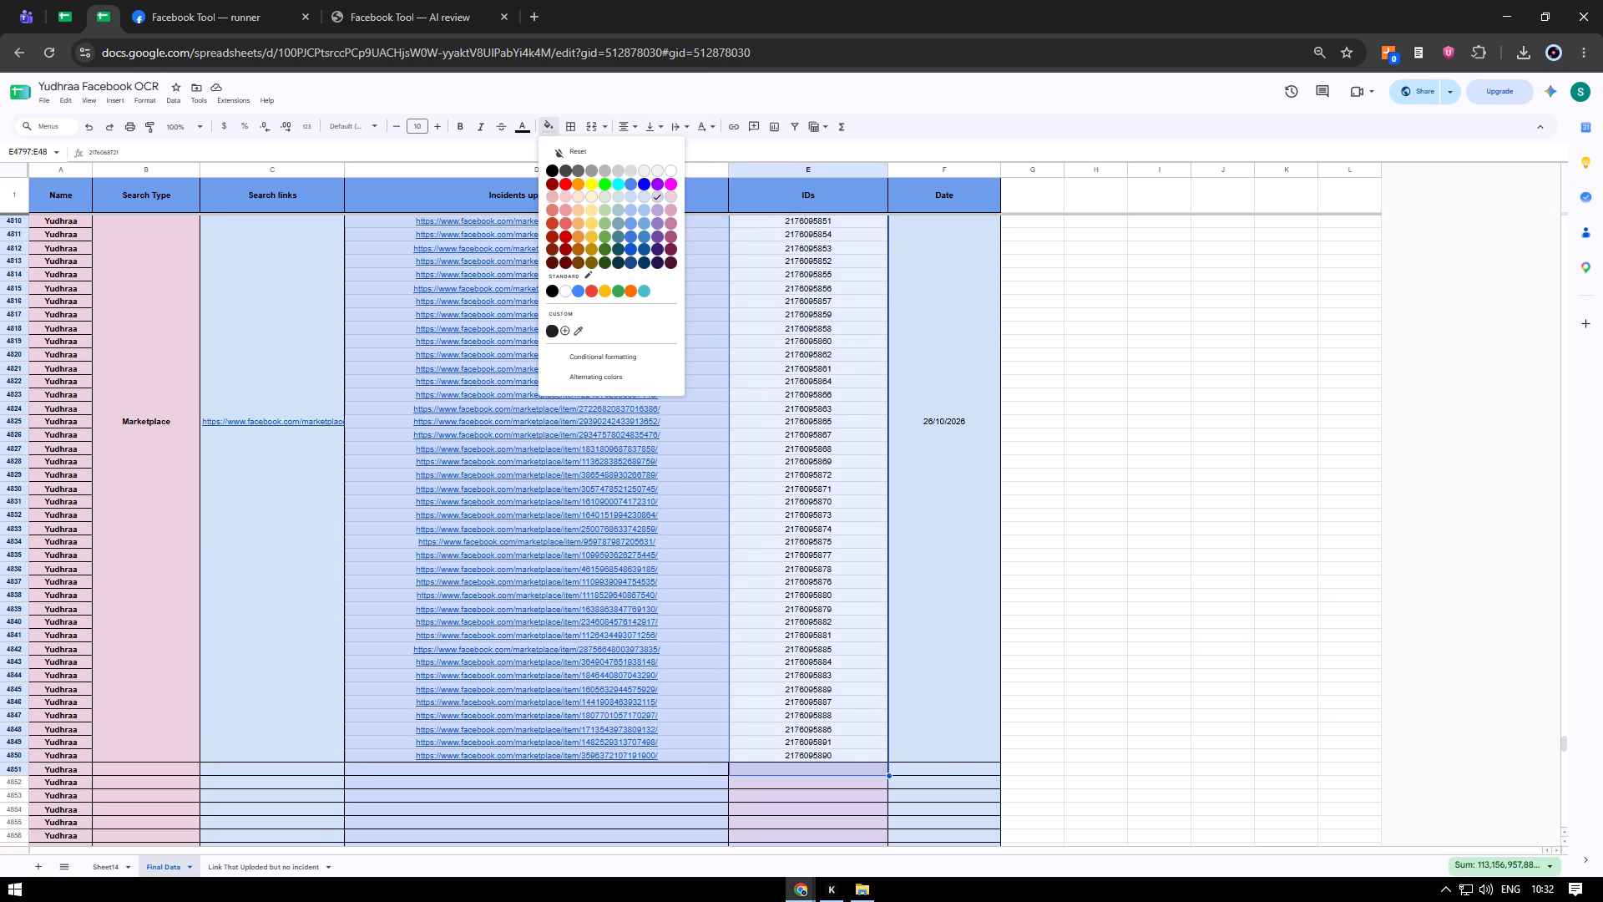
click(658, 198)
click(1043, 559)
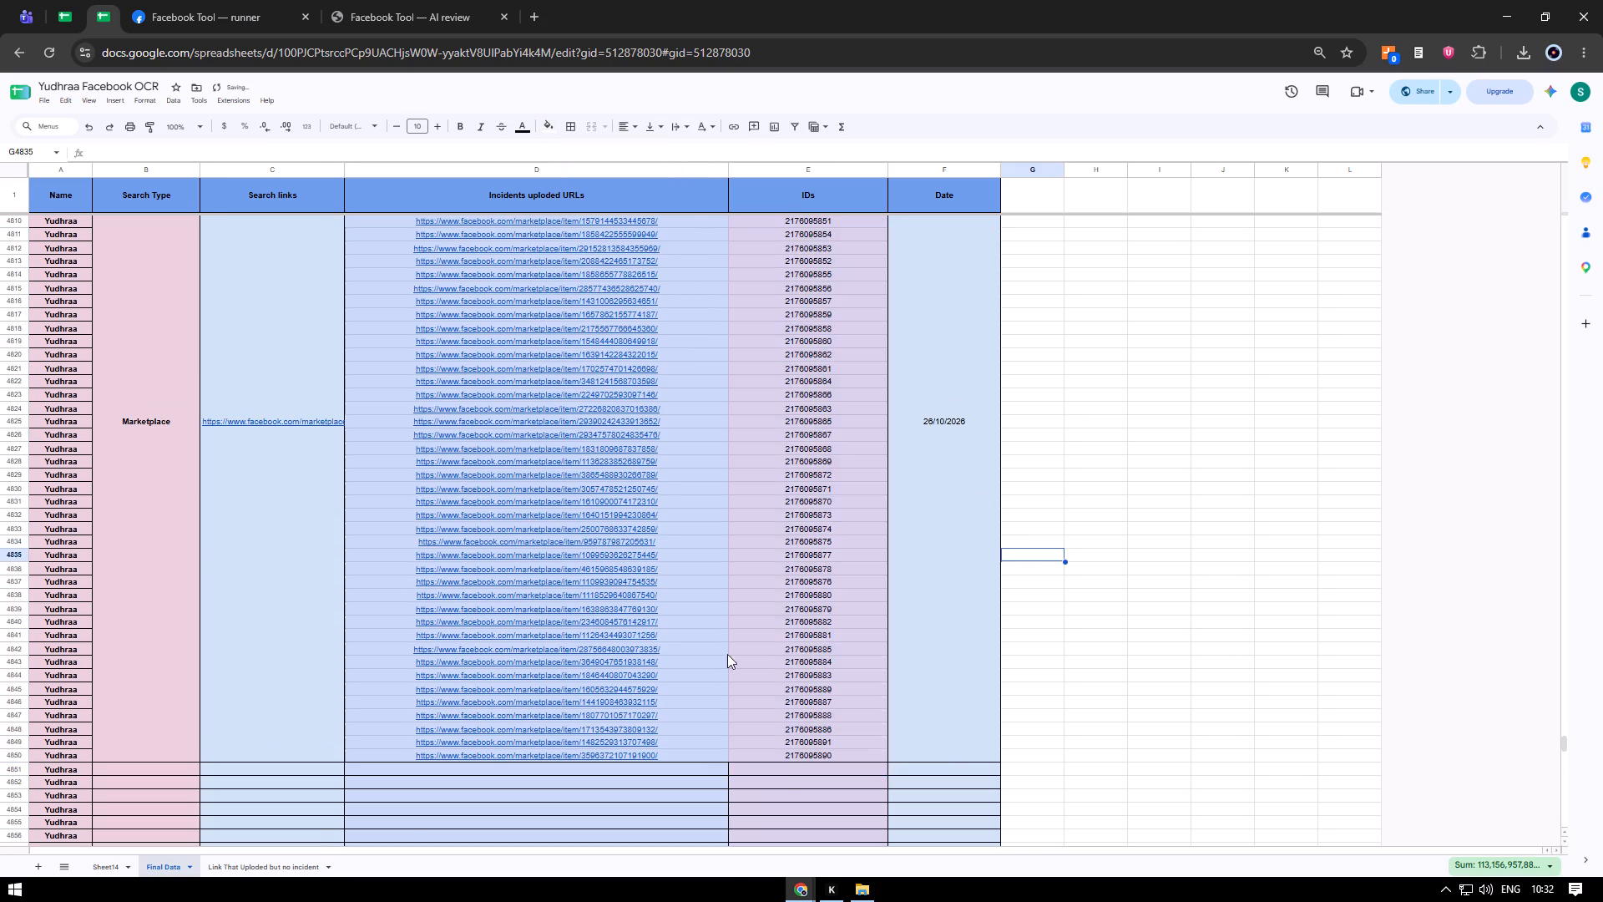
Enter Marketplace as the Search Type in B4851, the first free row below the finished block.
scroll(664, 660, up, 7)
scroll(584, 658, down, 6)
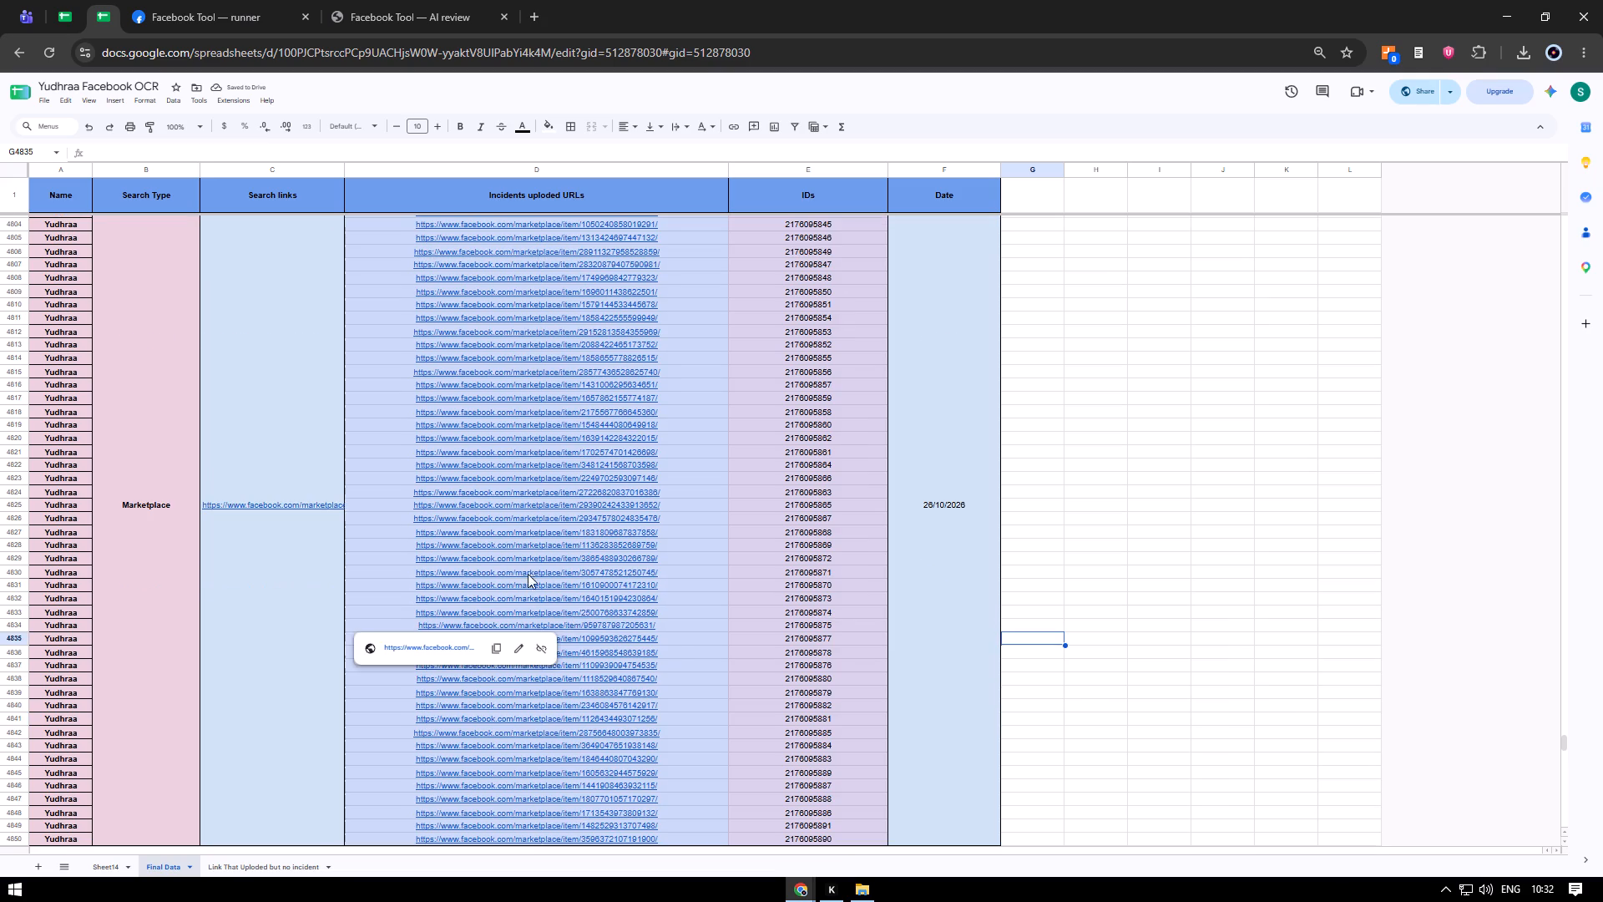
scroll(532, 577, down, 3)
click(182, 600)
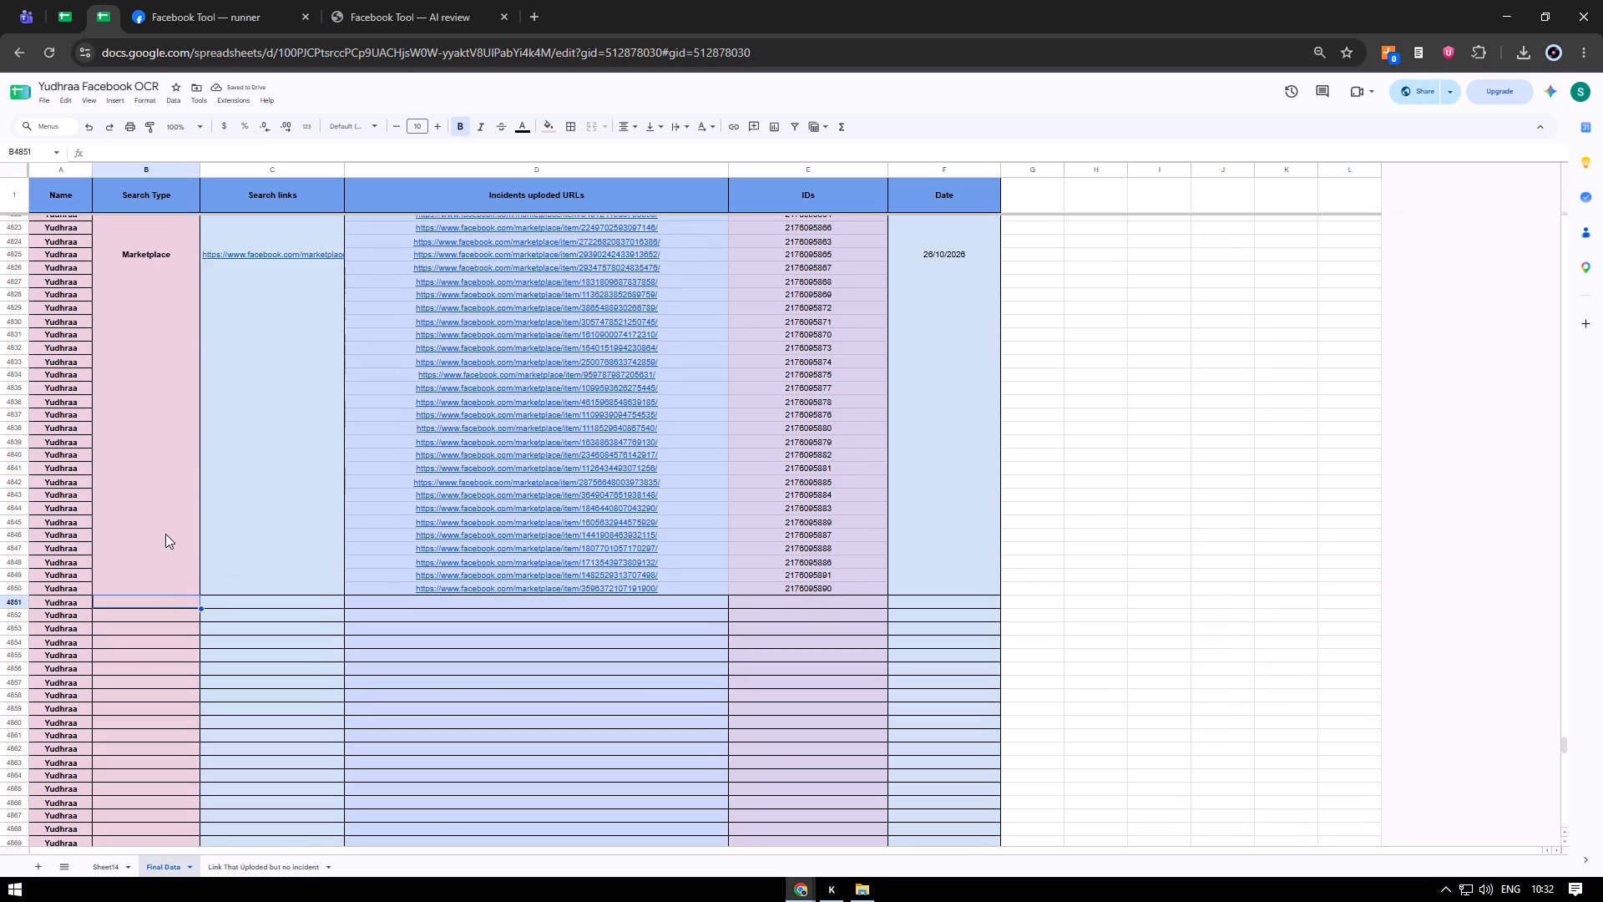
text(Market)
key(space)
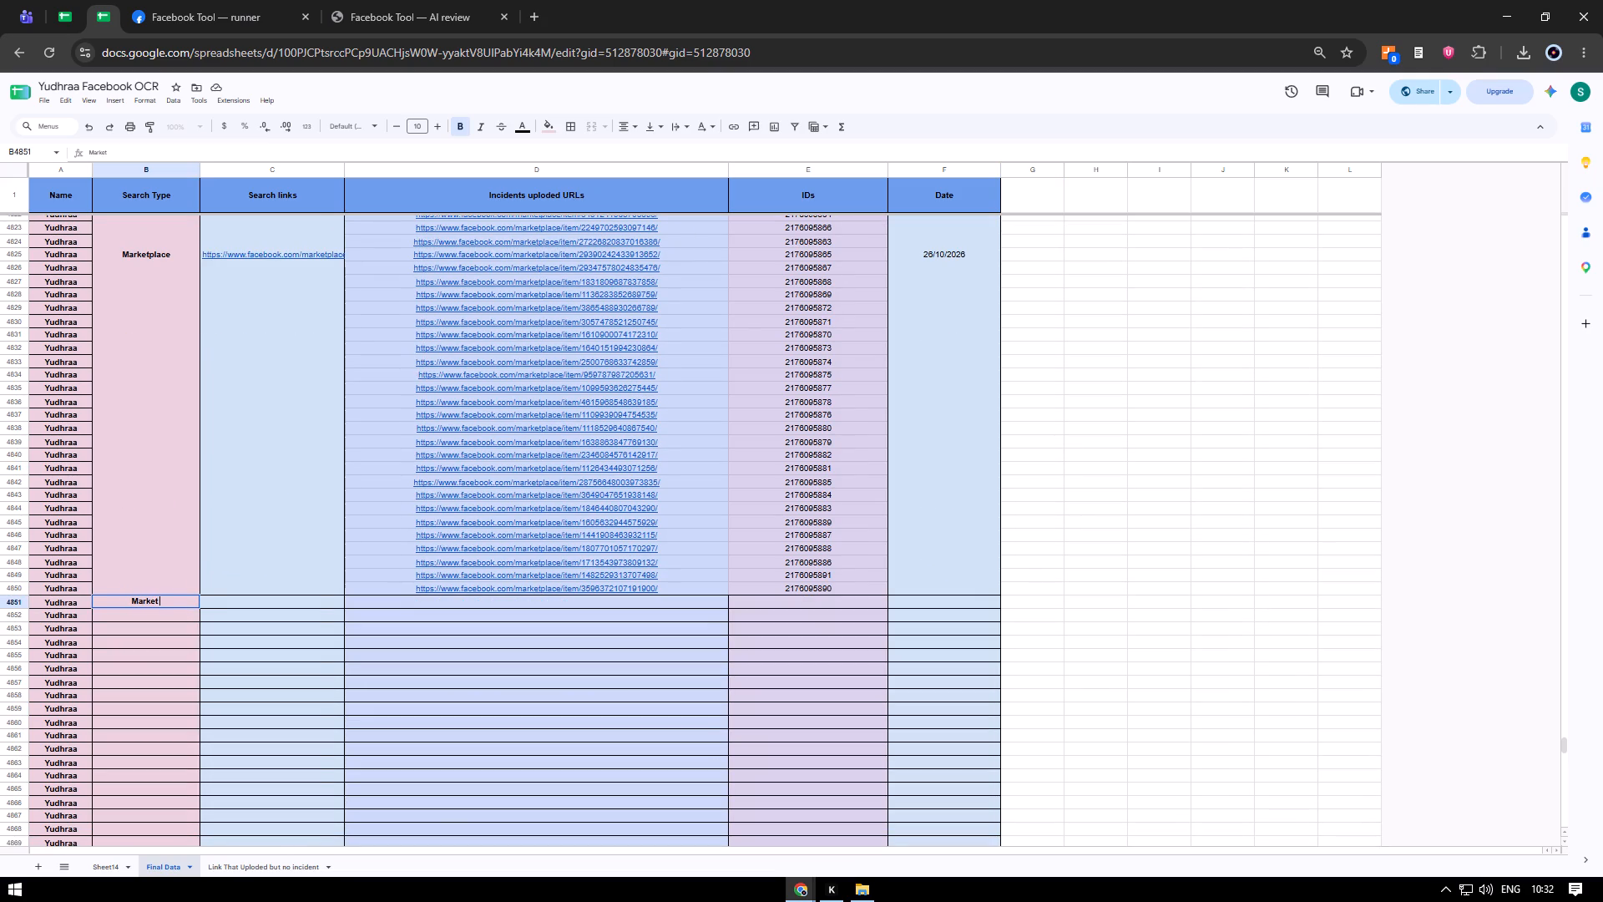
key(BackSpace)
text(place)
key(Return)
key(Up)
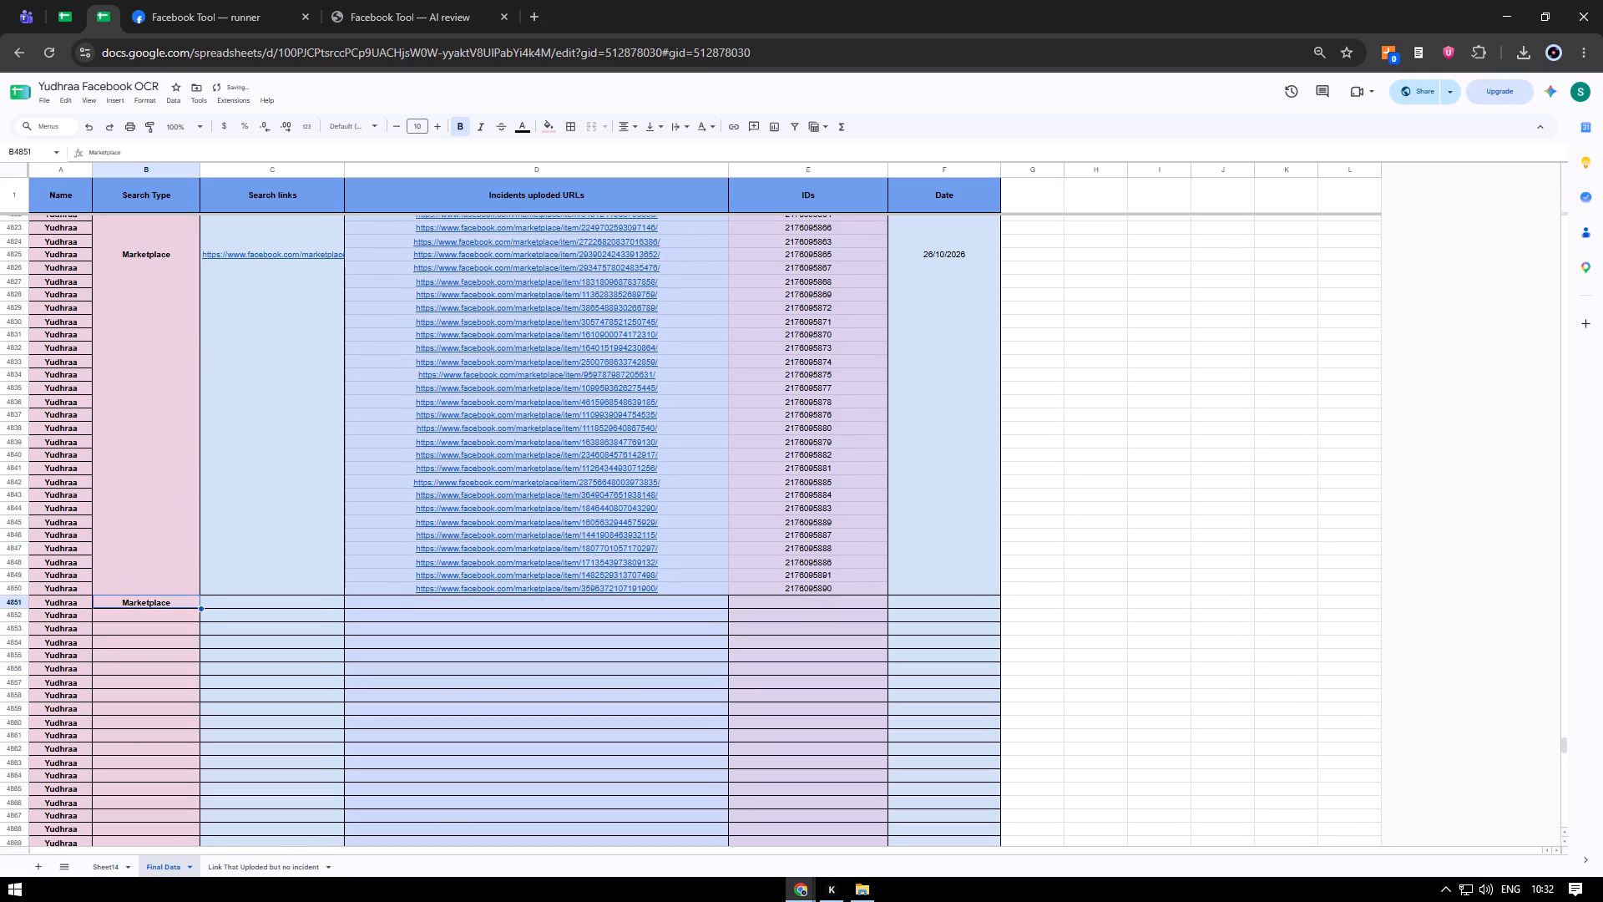
Enter the date 26/10/2026 in F4851 and centre it horizontally.
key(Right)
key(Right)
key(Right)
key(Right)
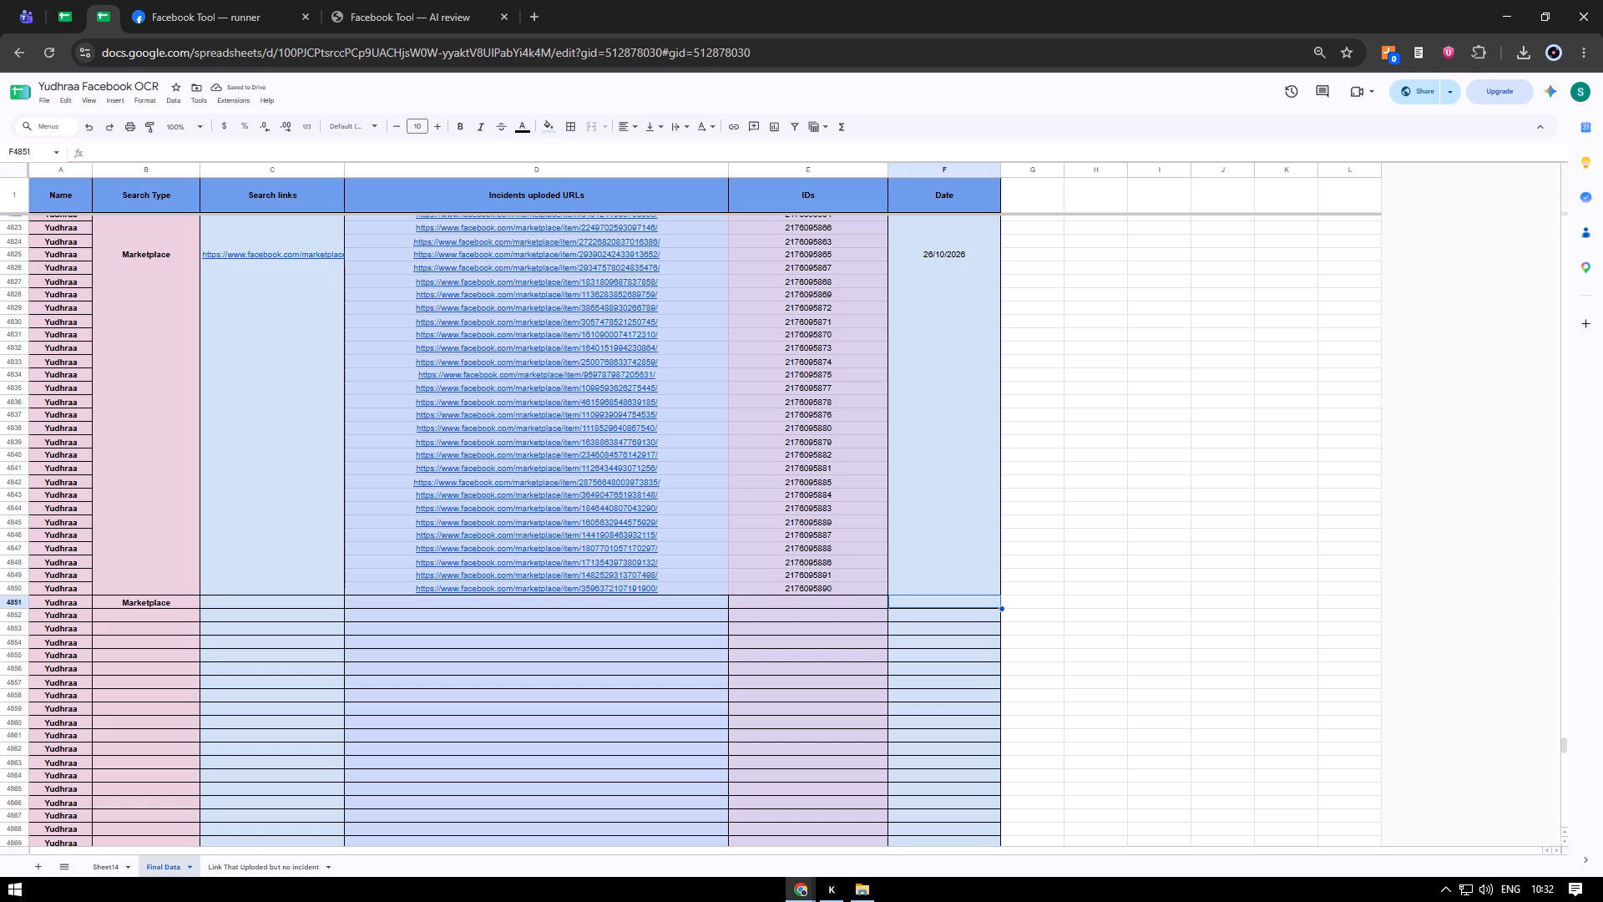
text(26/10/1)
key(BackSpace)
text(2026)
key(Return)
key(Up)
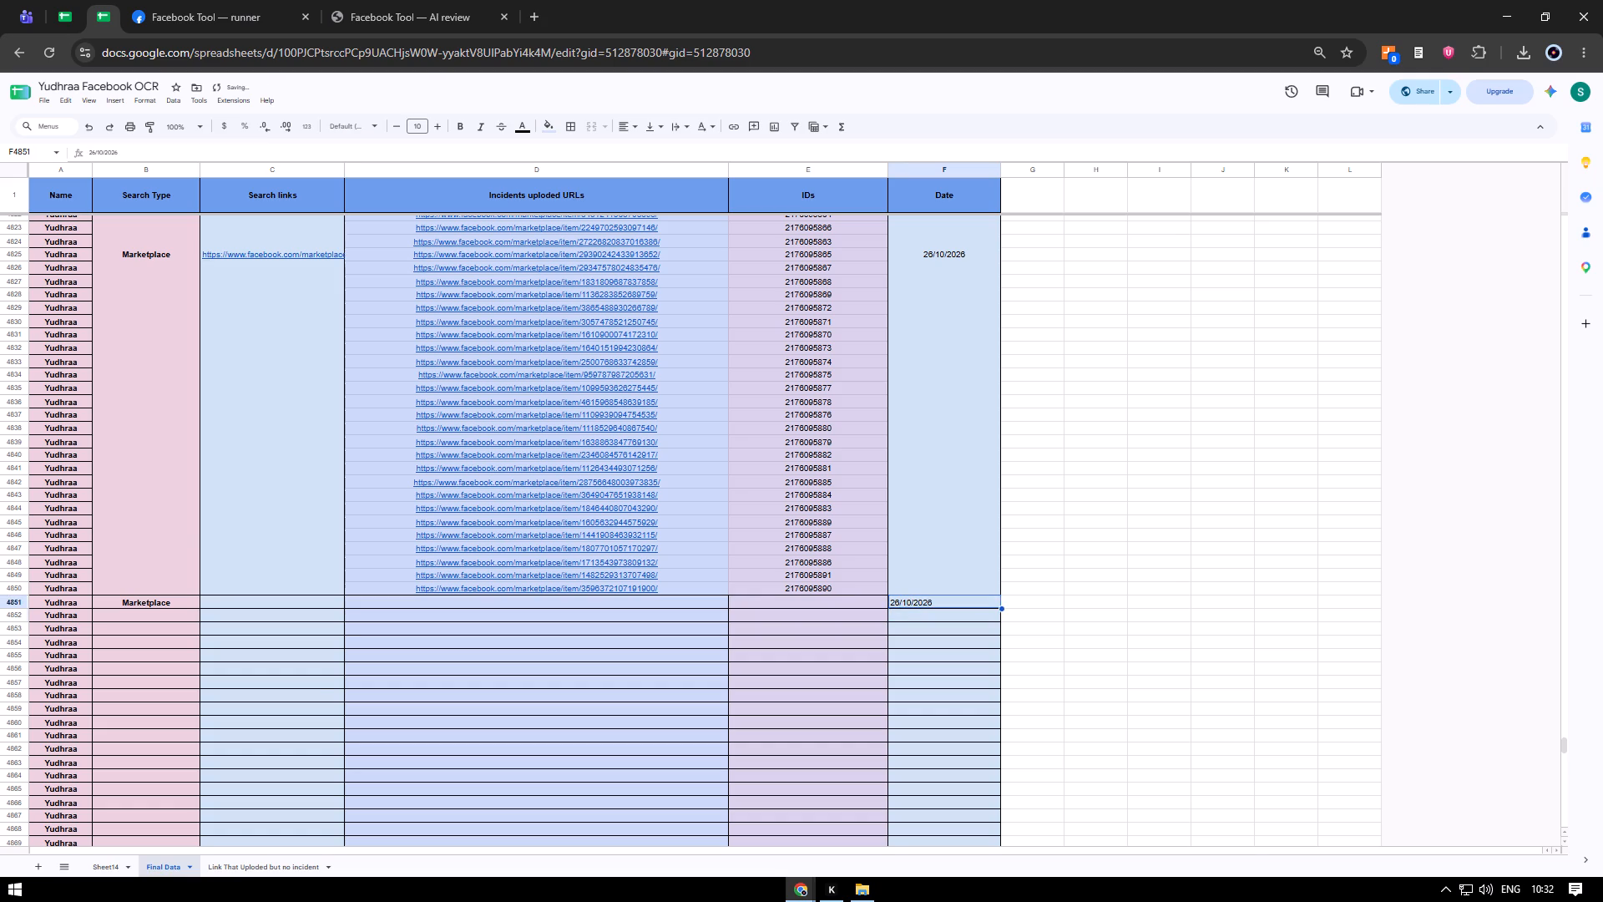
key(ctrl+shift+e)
Copy the Milwaukee alo marketplace search link from F104 of the US-EAST worksheet into C4851 of the Final Data sheet.
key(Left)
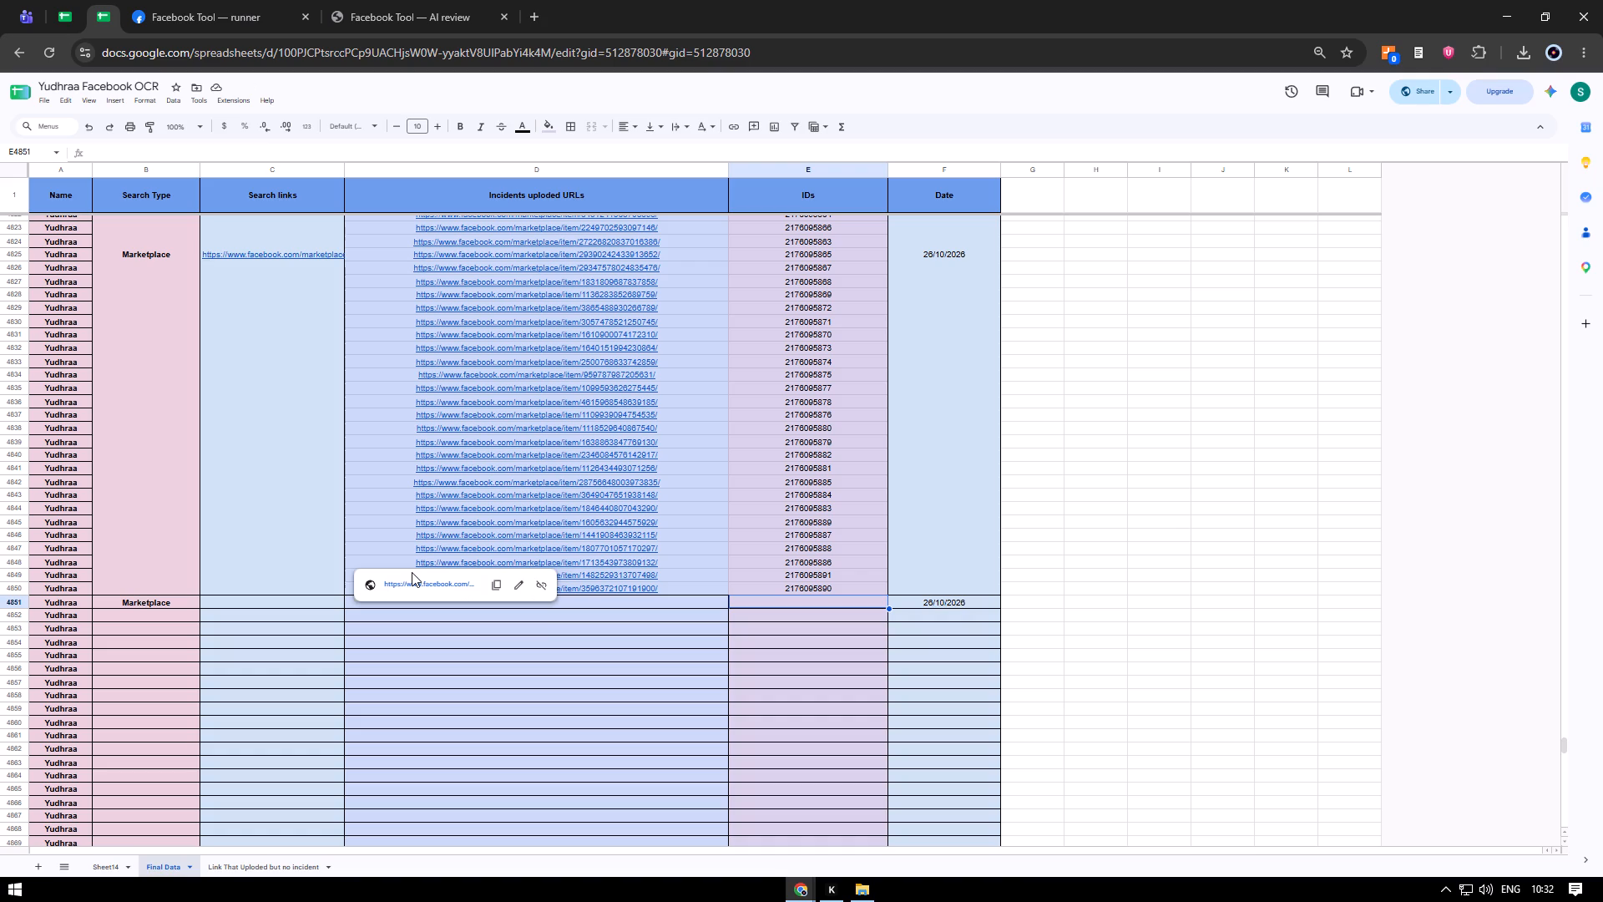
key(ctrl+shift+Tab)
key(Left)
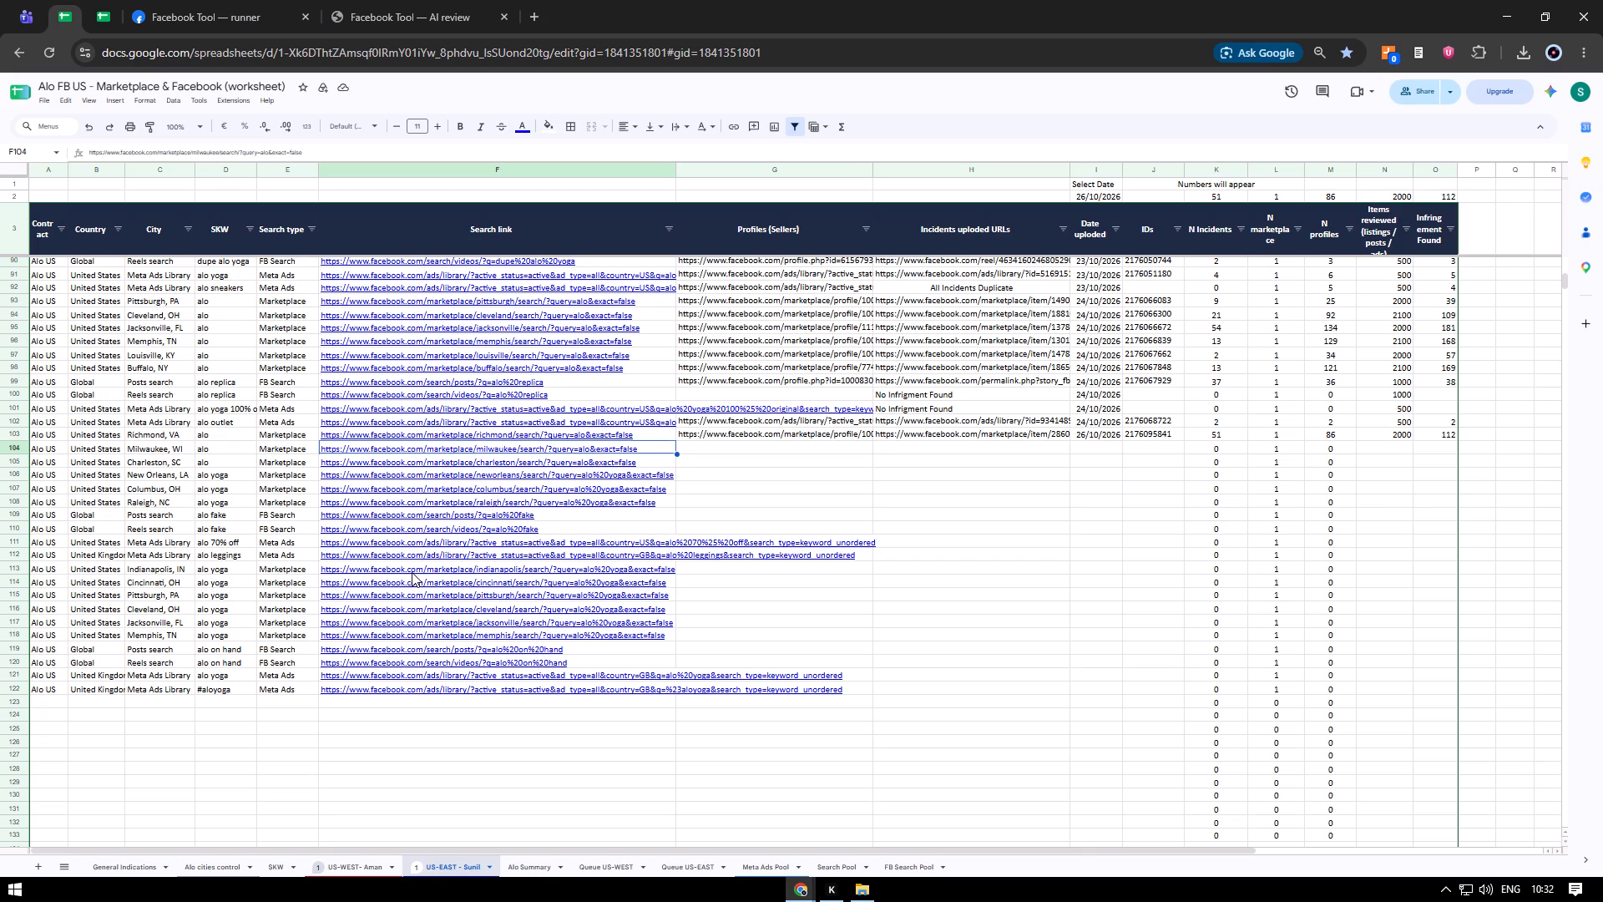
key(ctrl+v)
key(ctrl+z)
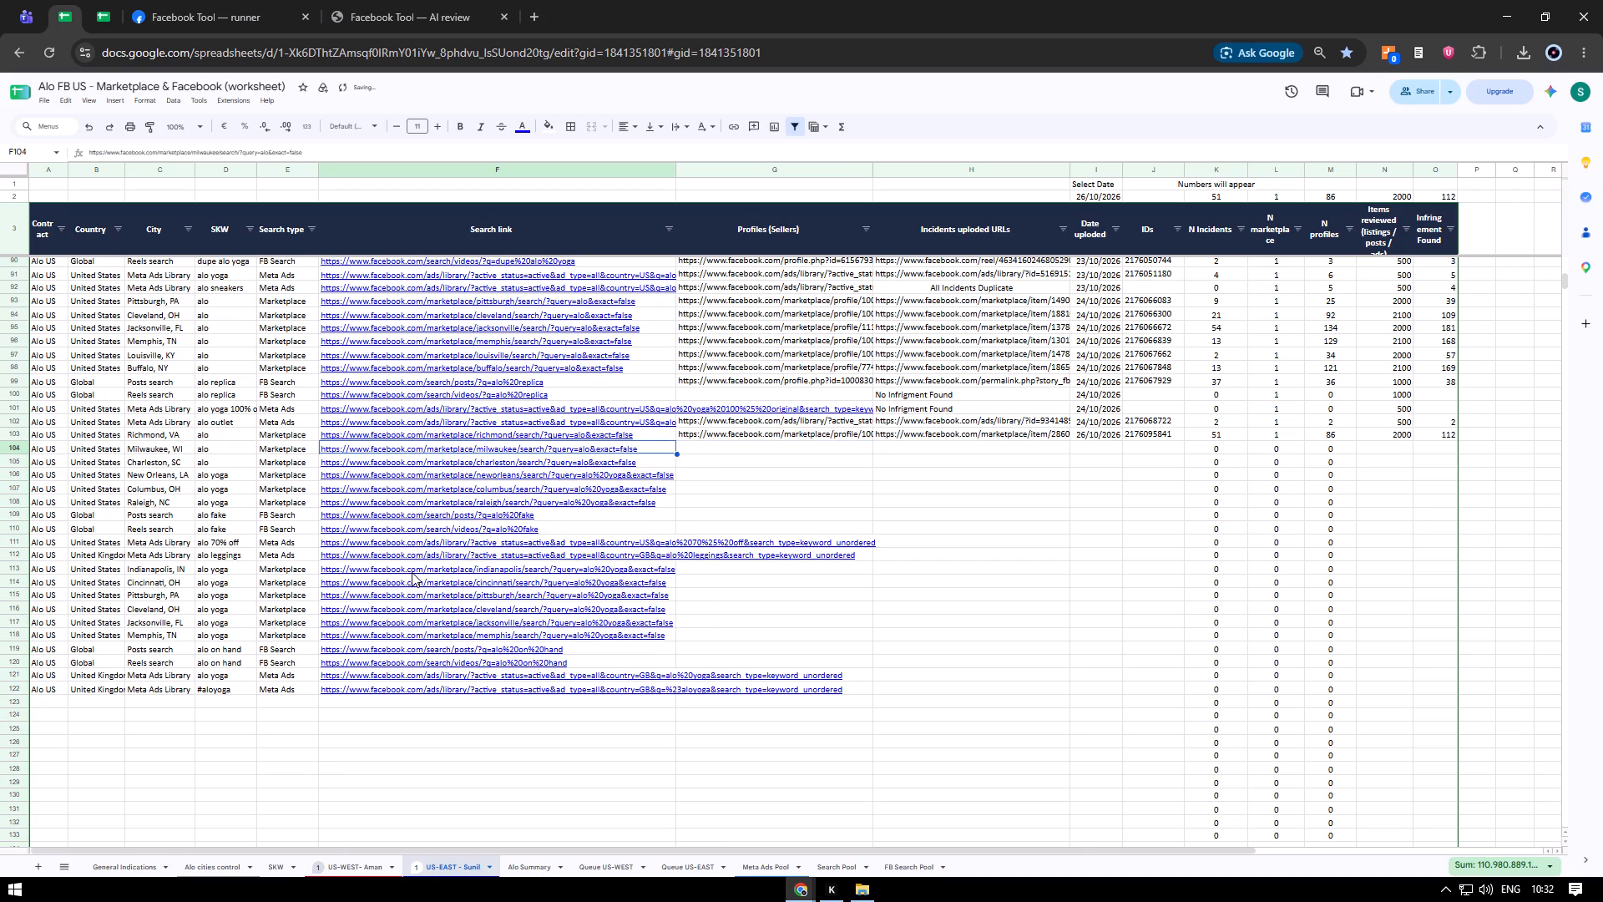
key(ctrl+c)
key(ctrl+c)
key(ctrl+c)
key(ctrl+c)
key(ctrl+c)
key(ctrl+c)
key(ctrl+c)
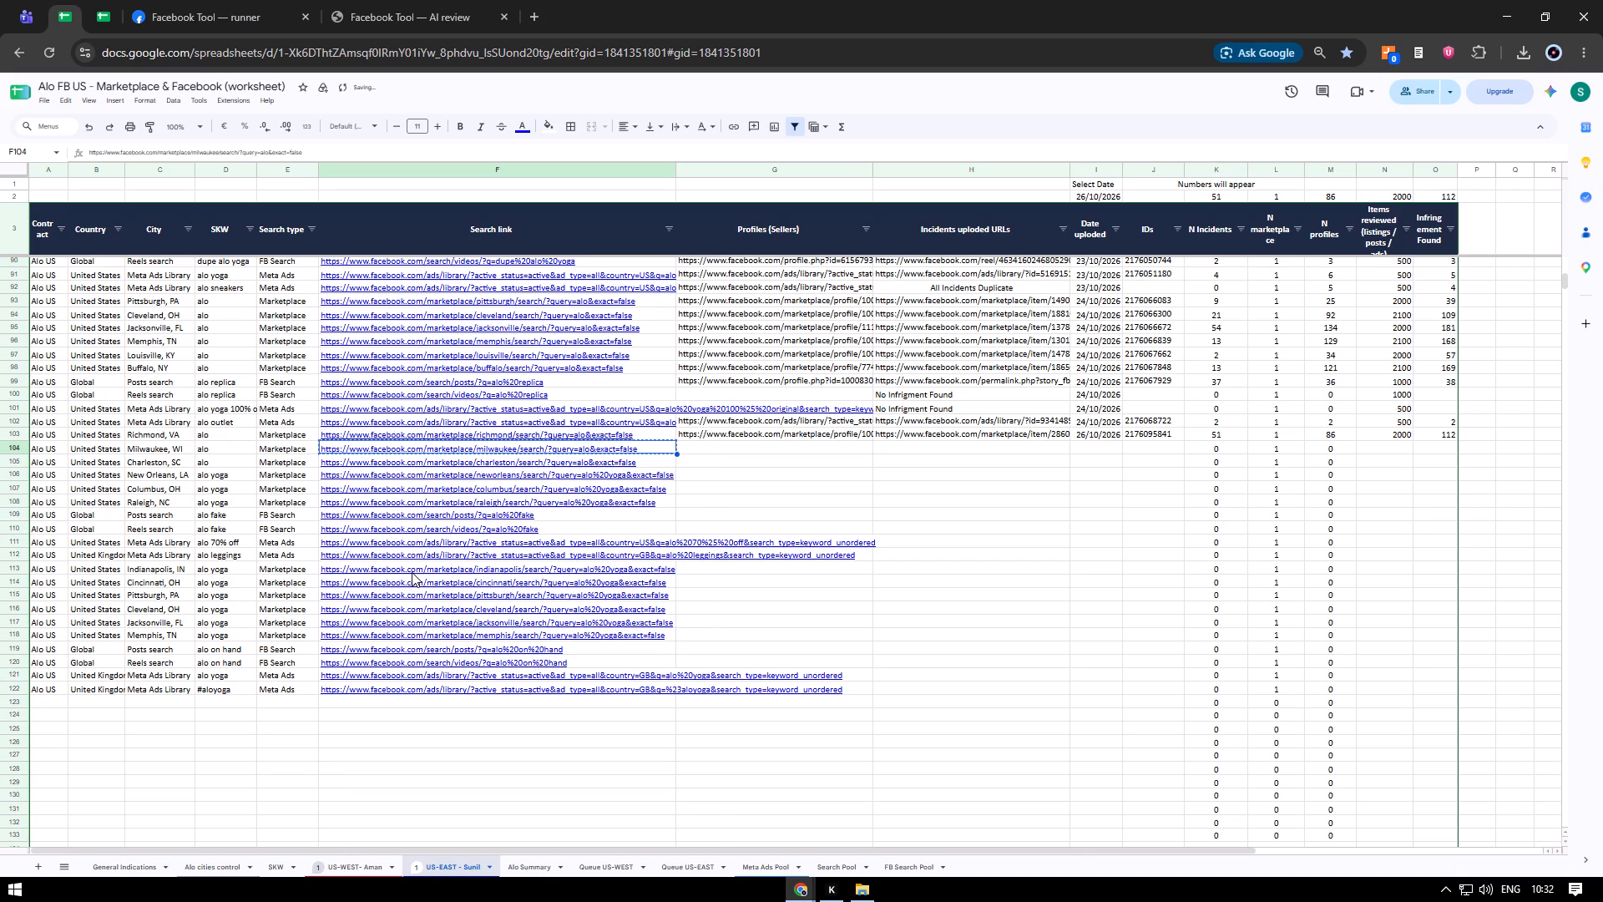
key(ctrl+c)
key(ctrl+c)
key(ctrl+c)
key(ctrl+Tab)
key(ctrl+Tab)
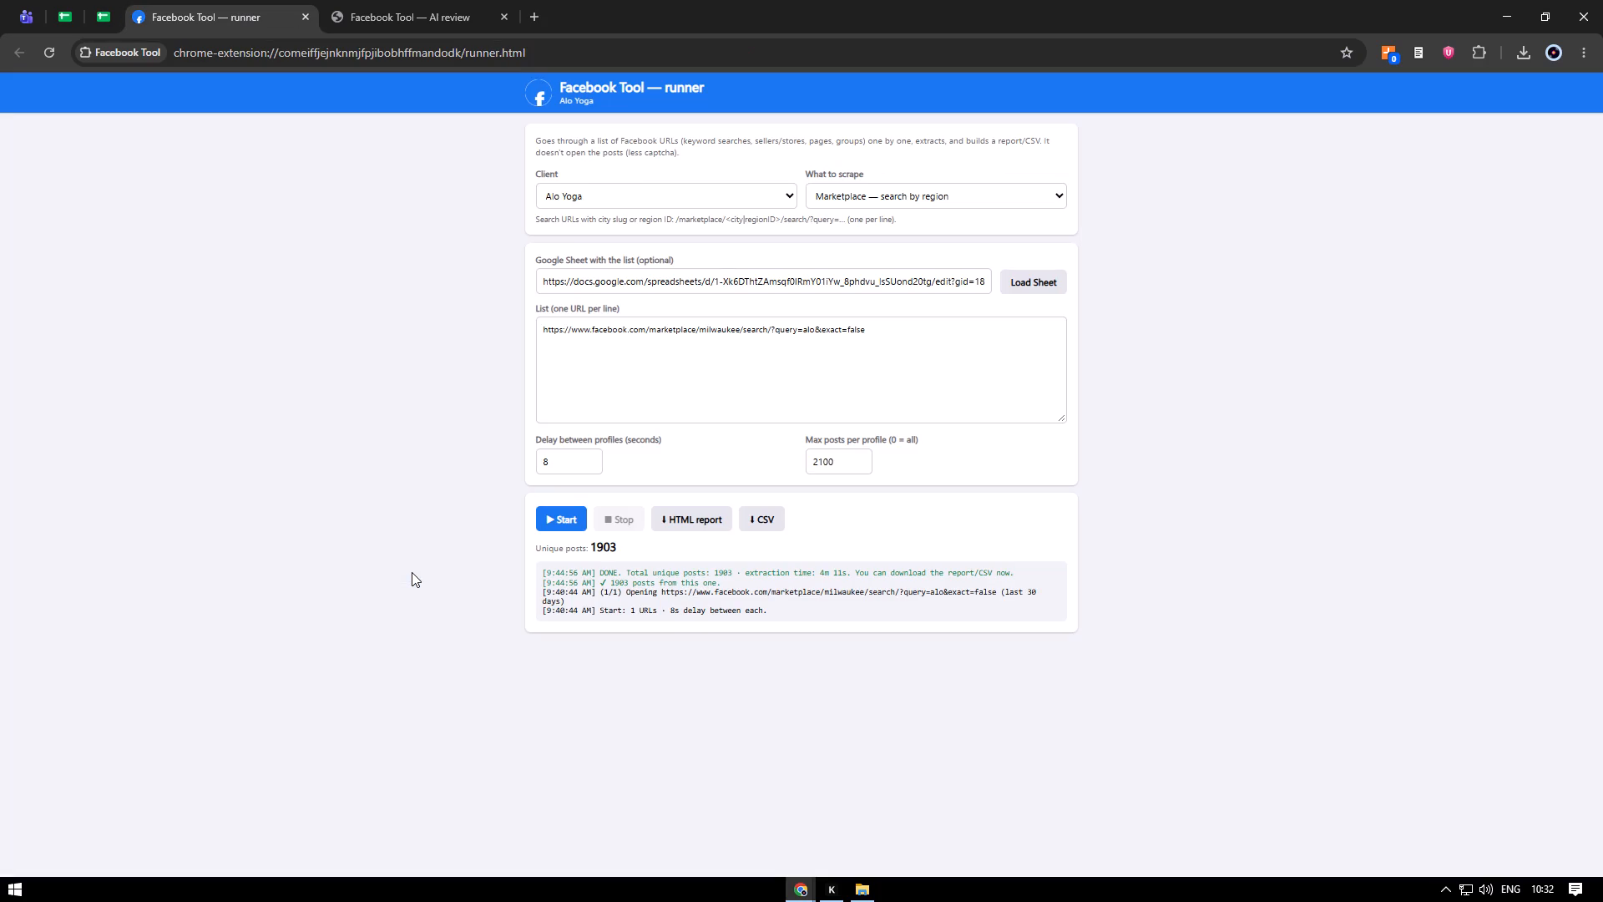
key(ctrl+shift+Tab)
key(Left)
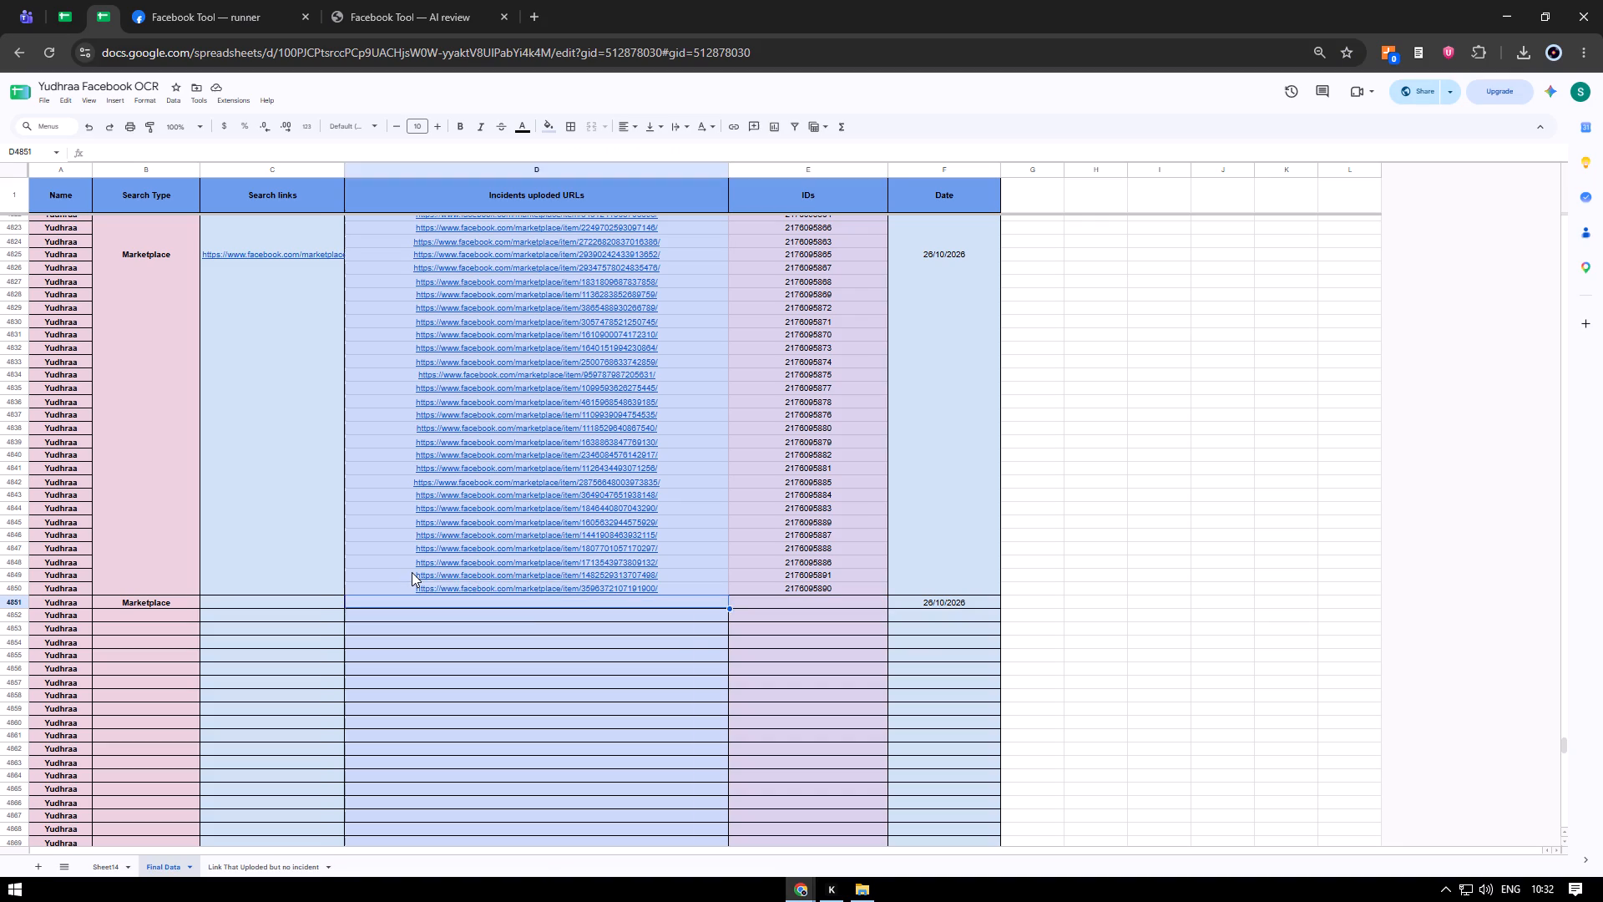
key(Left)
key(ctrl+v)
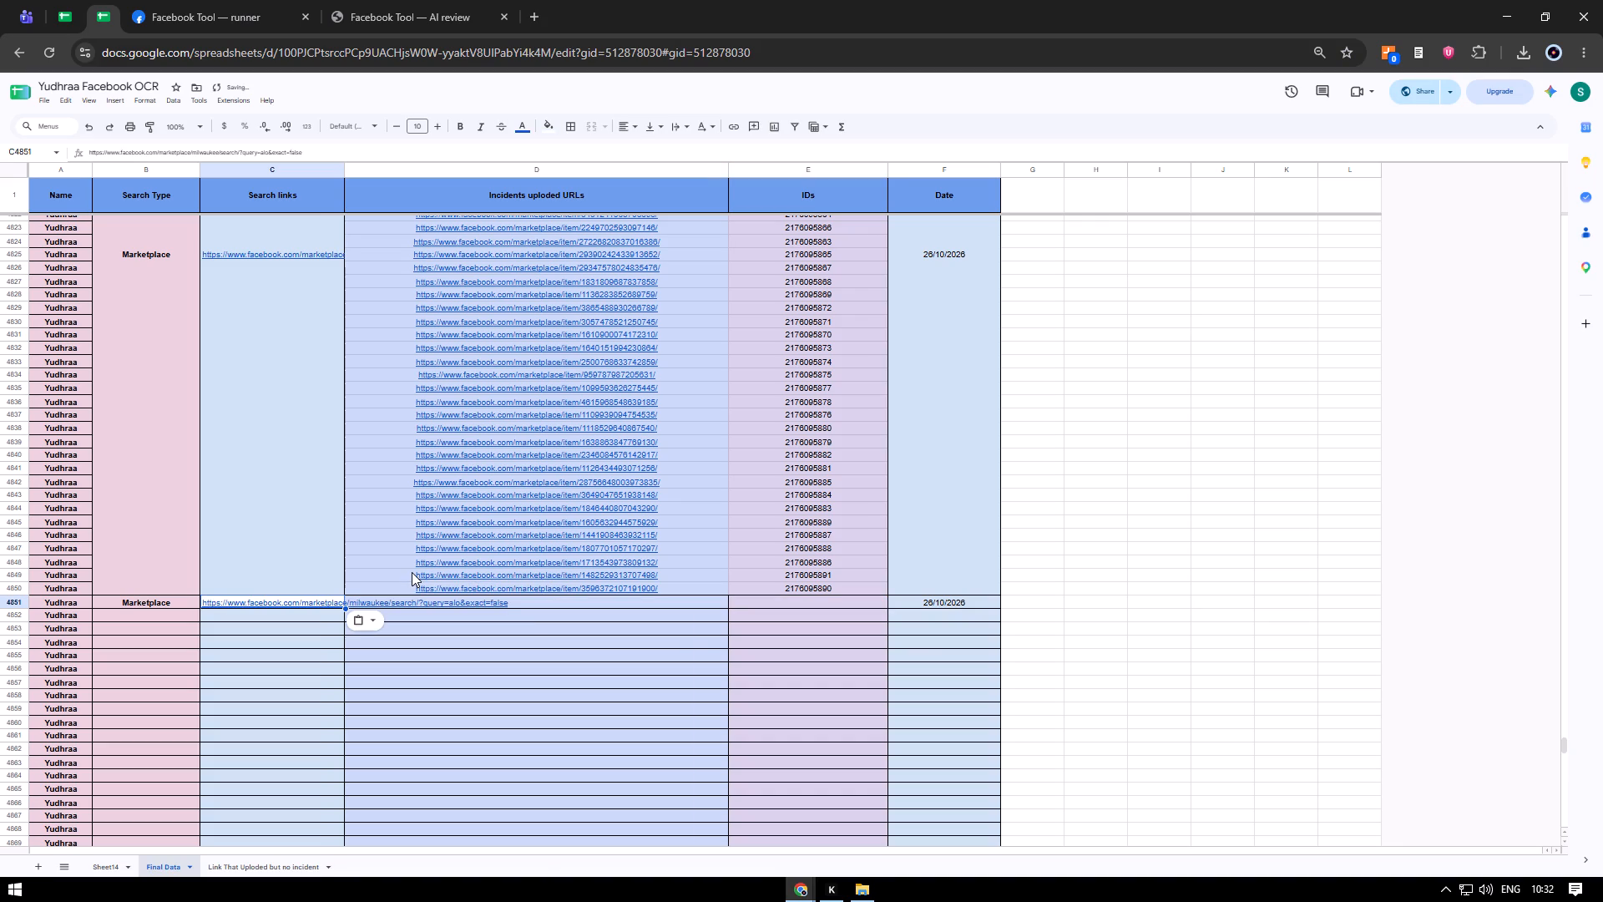
Fill the search link cell C4851 with light blue 3.
click(545, 136)
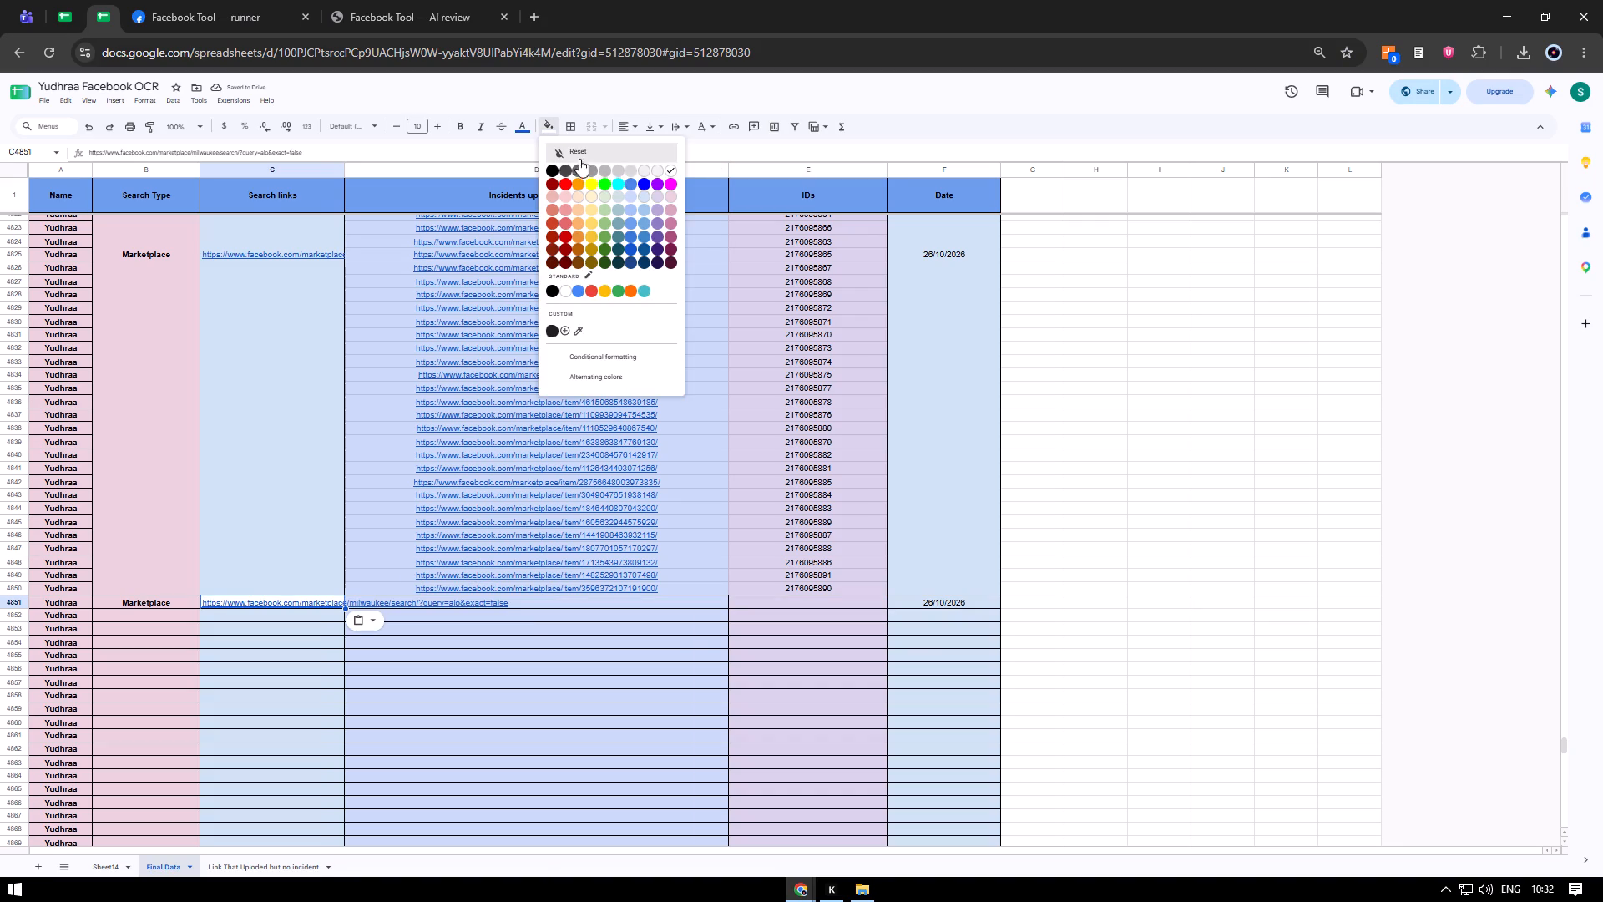
click(645, 200)
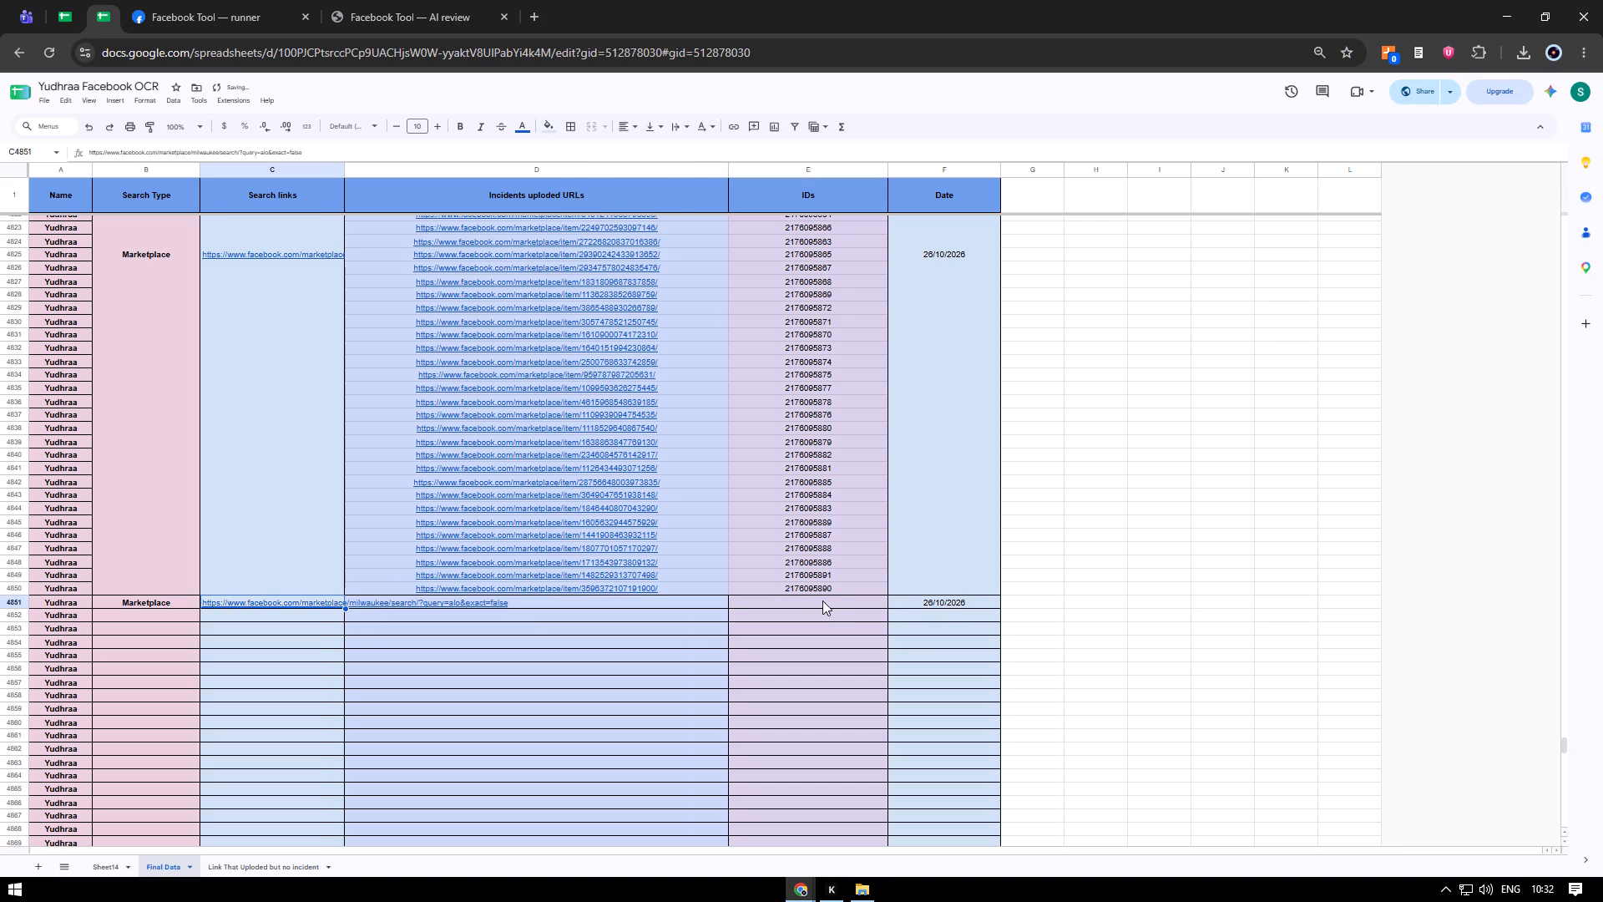
Apply all borders to the incident URLs and IDs of the finished Marketplace block, D4800 to E4850.
scroll(817, 602, down, 3)
scroll(817, 602, up, 3)
click(862, 591)
drag(862, 591, 625, 559)
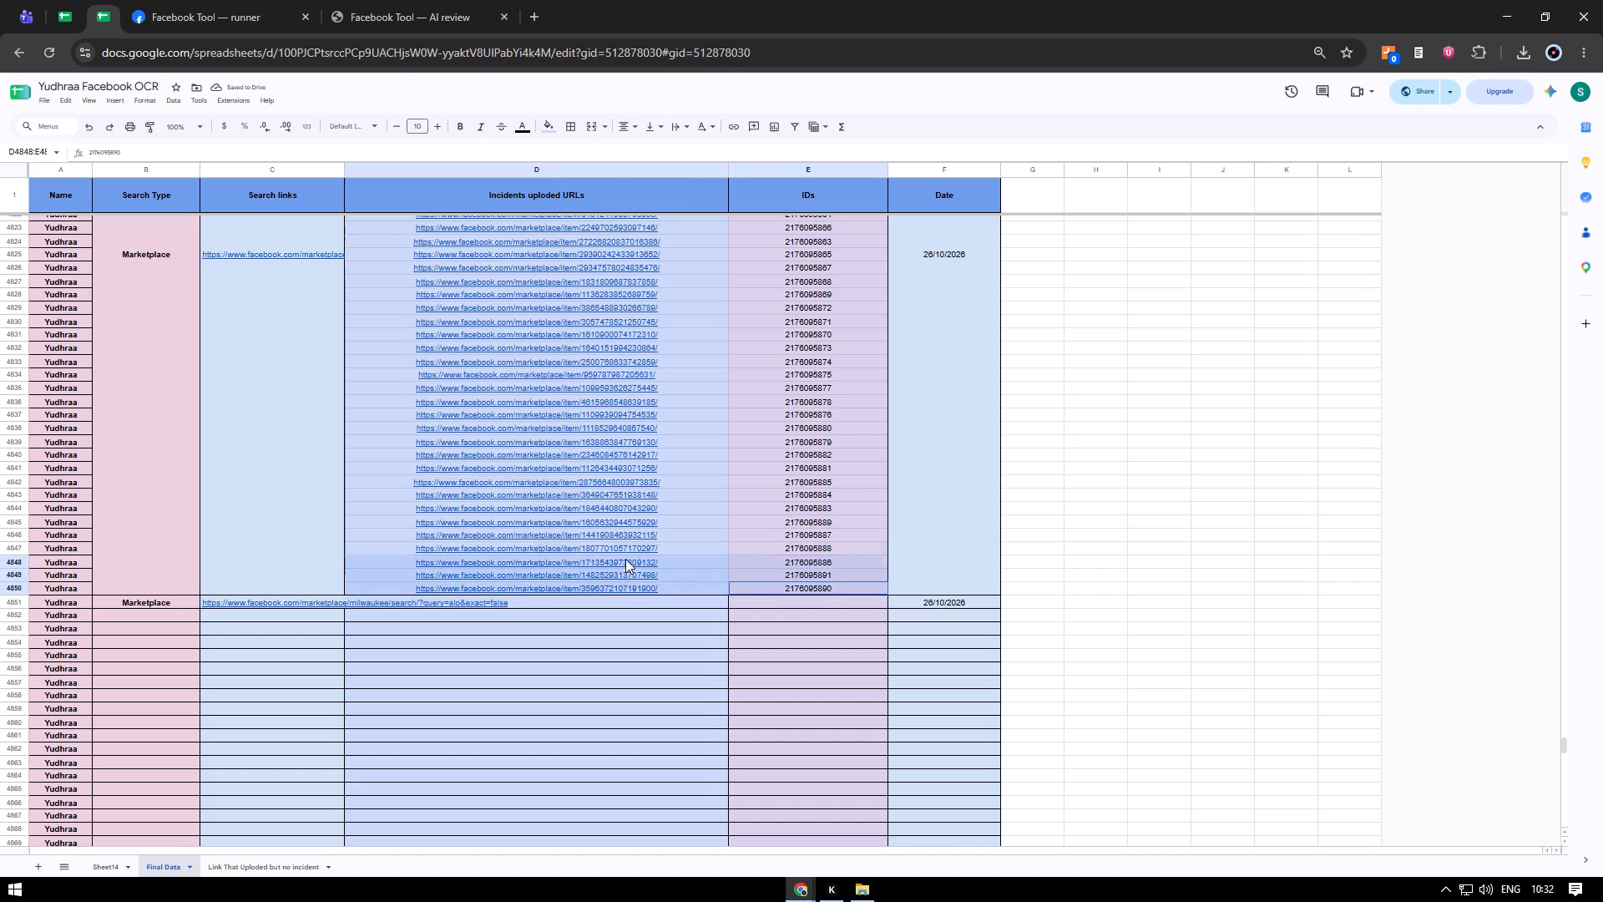
drag(625, 559, 523, 511)
scroll(549, 544, up, 7)
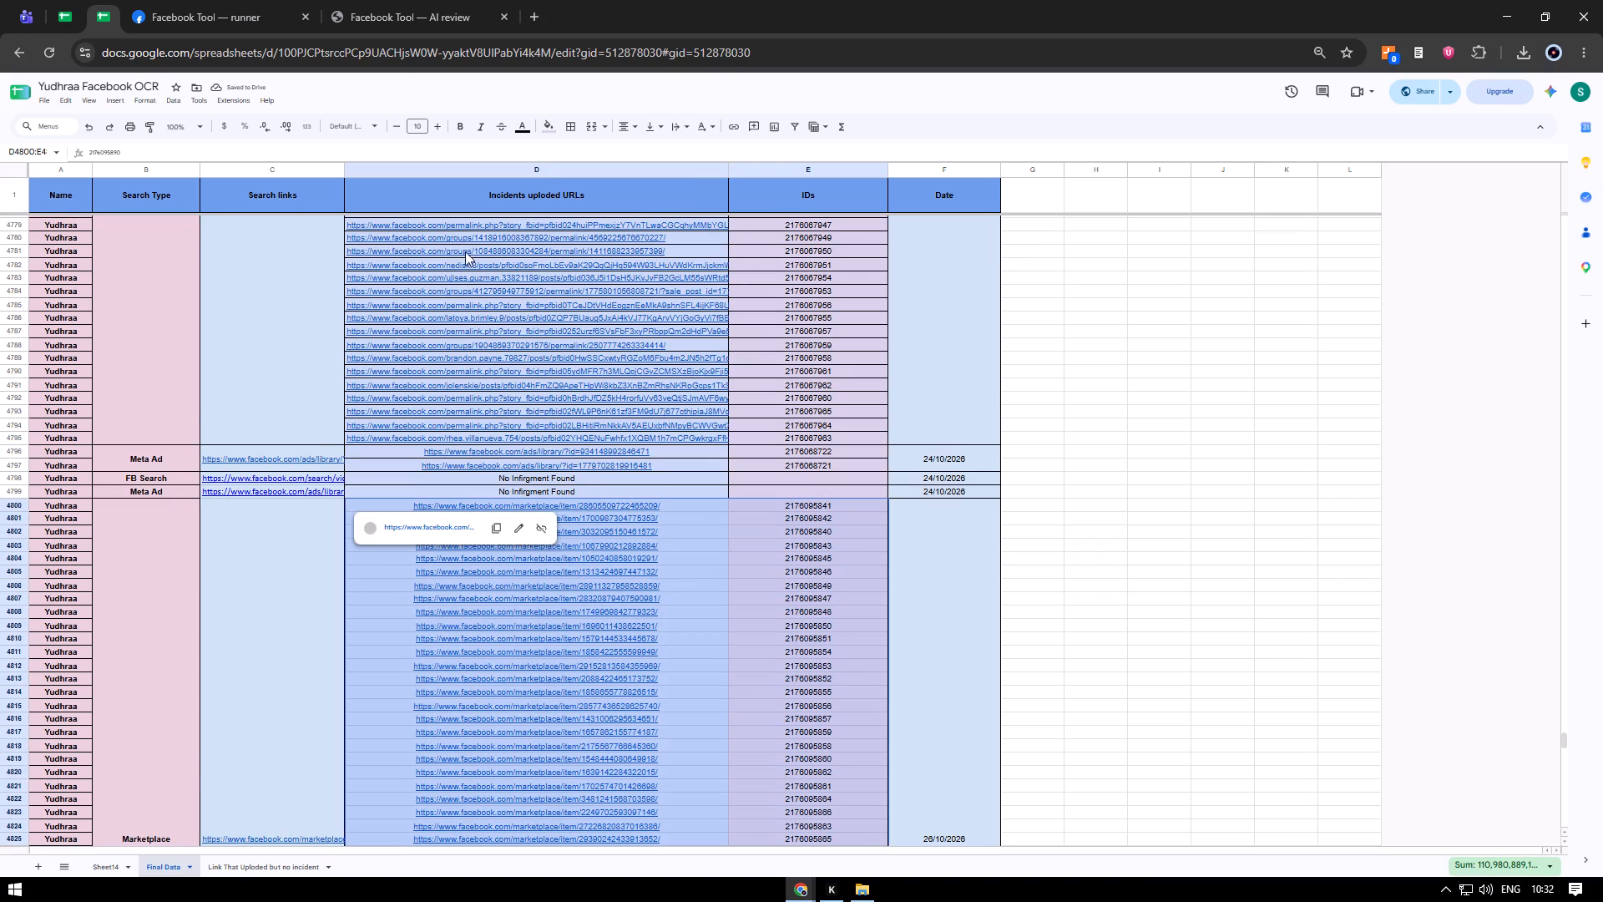
click(574, 119)
click(577, 154)
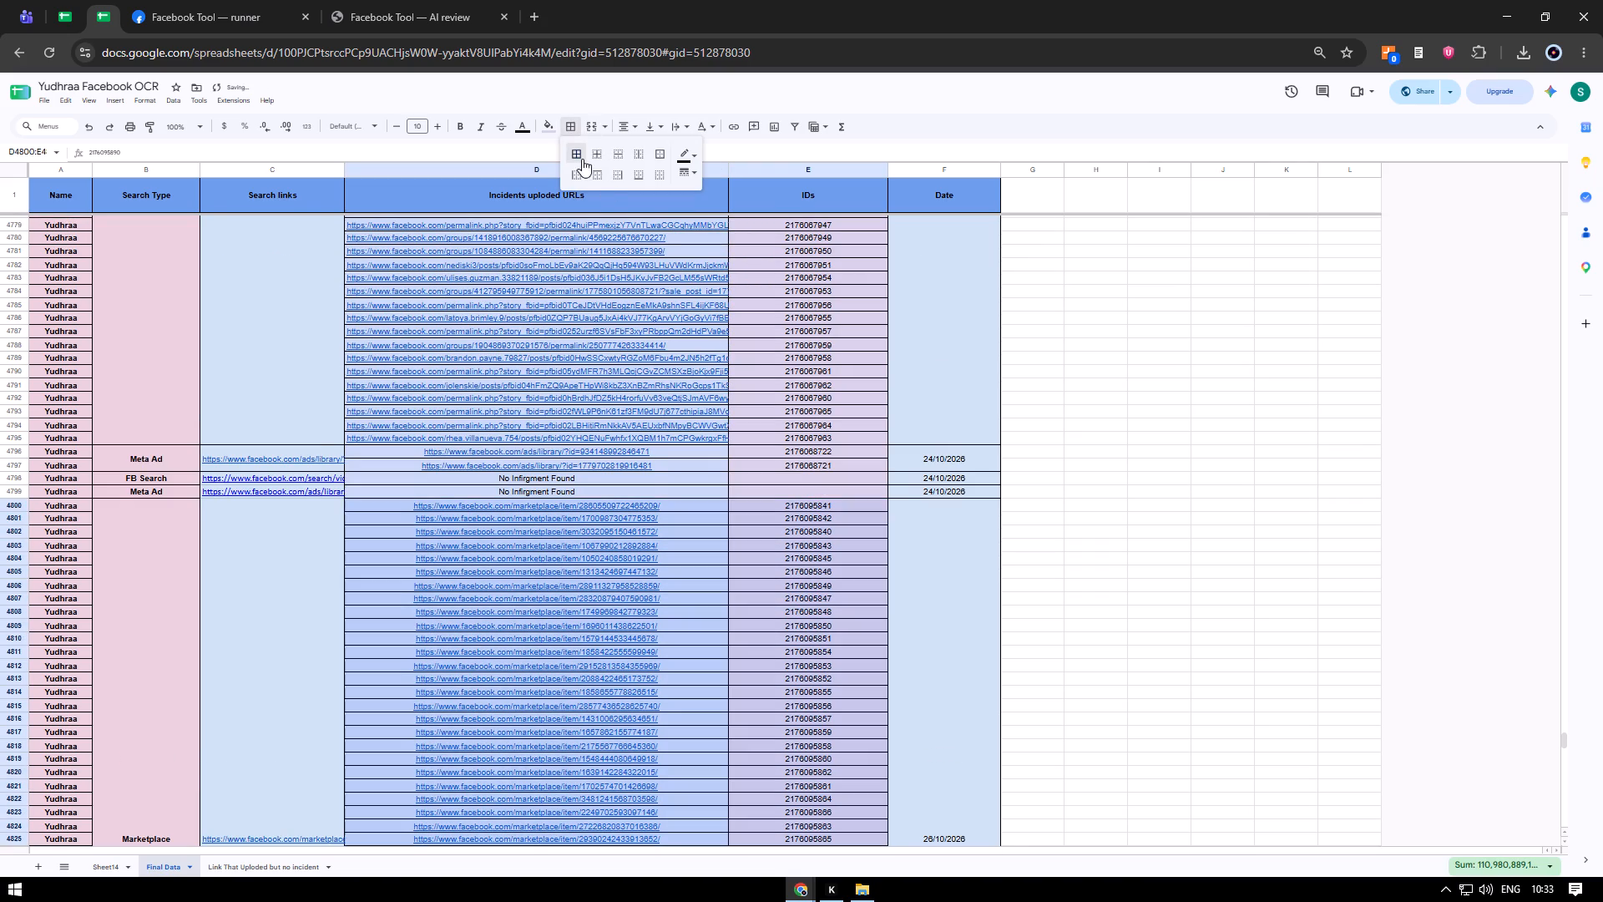
scroll(1002, 697, down, 5)
scroll(660, 773, down, 2)
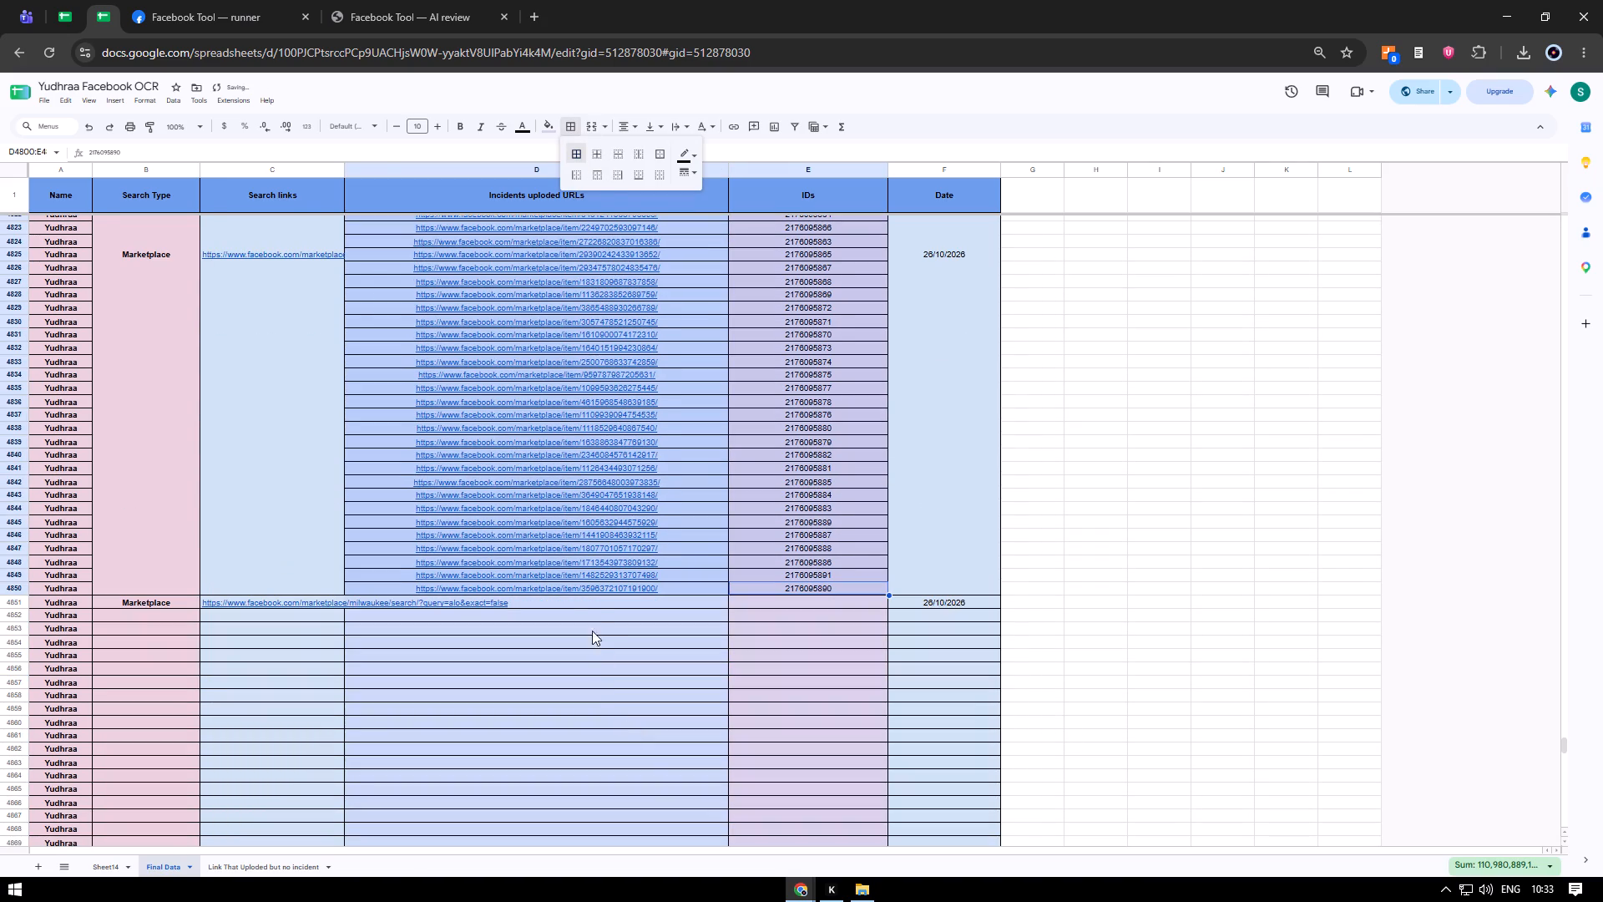
click(586, 606)
click(1101, 678)
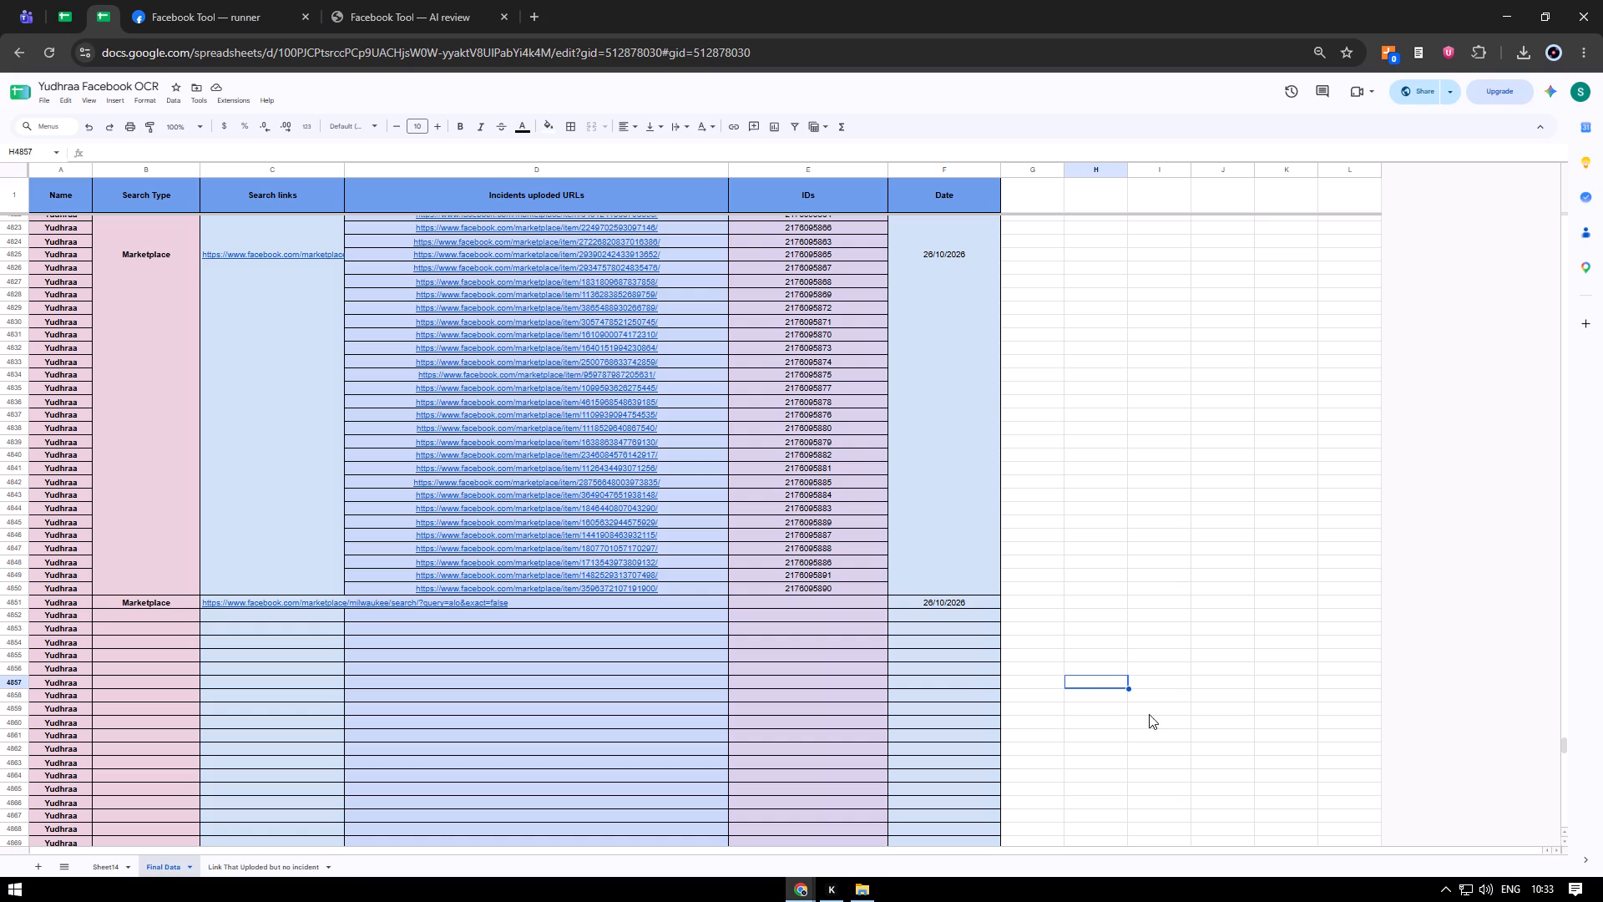
Clear the previous URLs and IDs in A2:B52 of Sheet14.
click(459, 0)
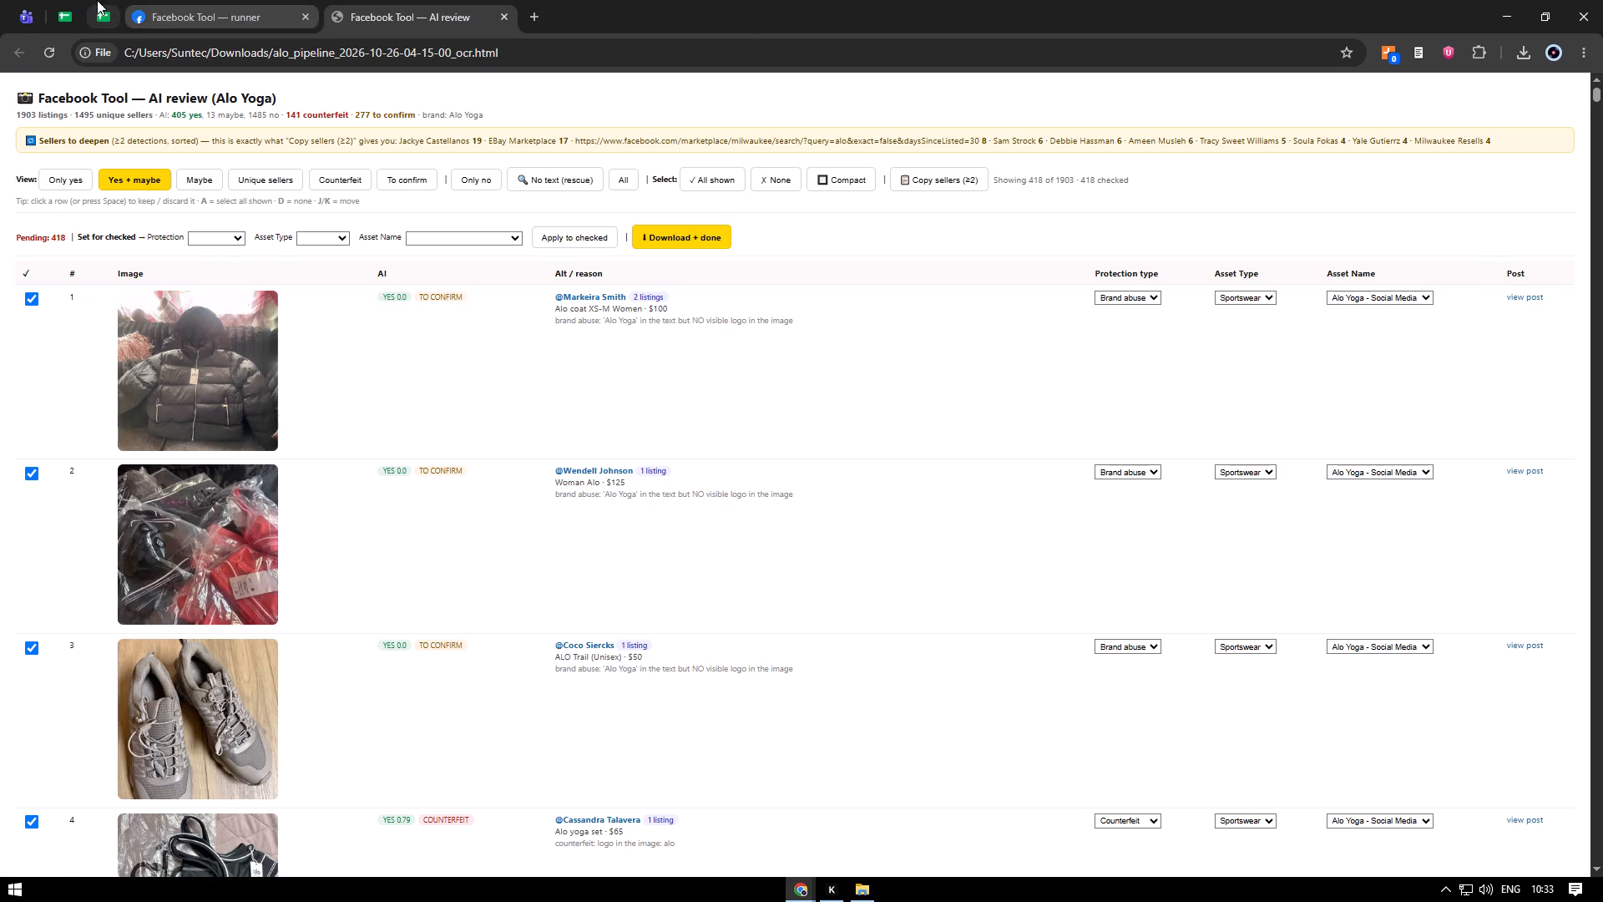
click(70, 0)
click(94, 0)
click(112, 856)
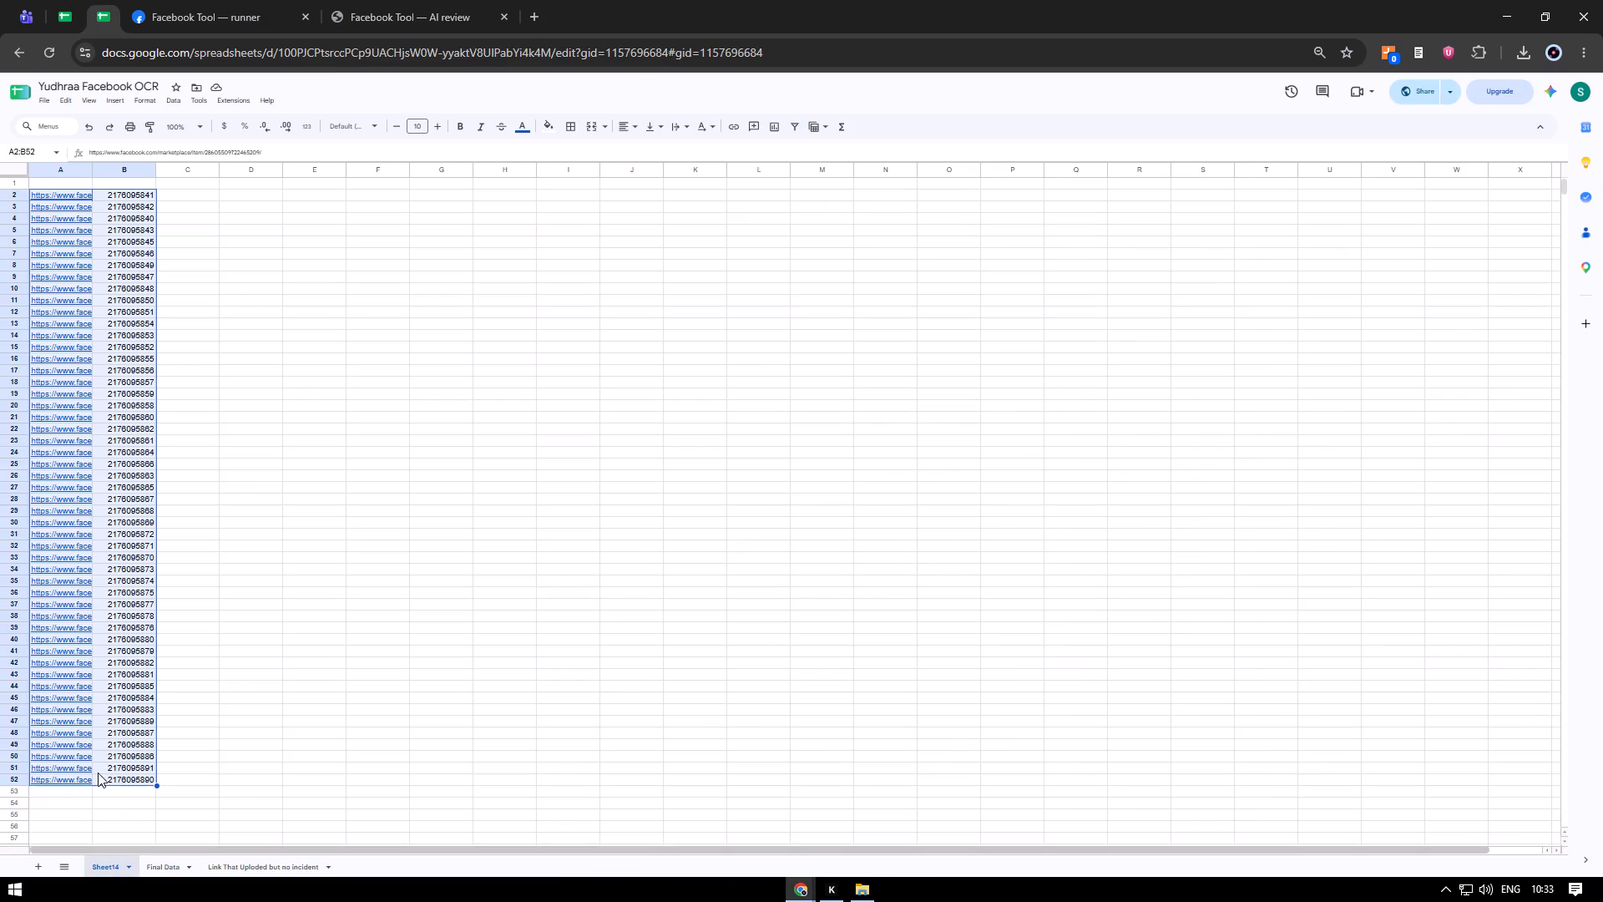
key(Delete)
key(ctrl+Up)
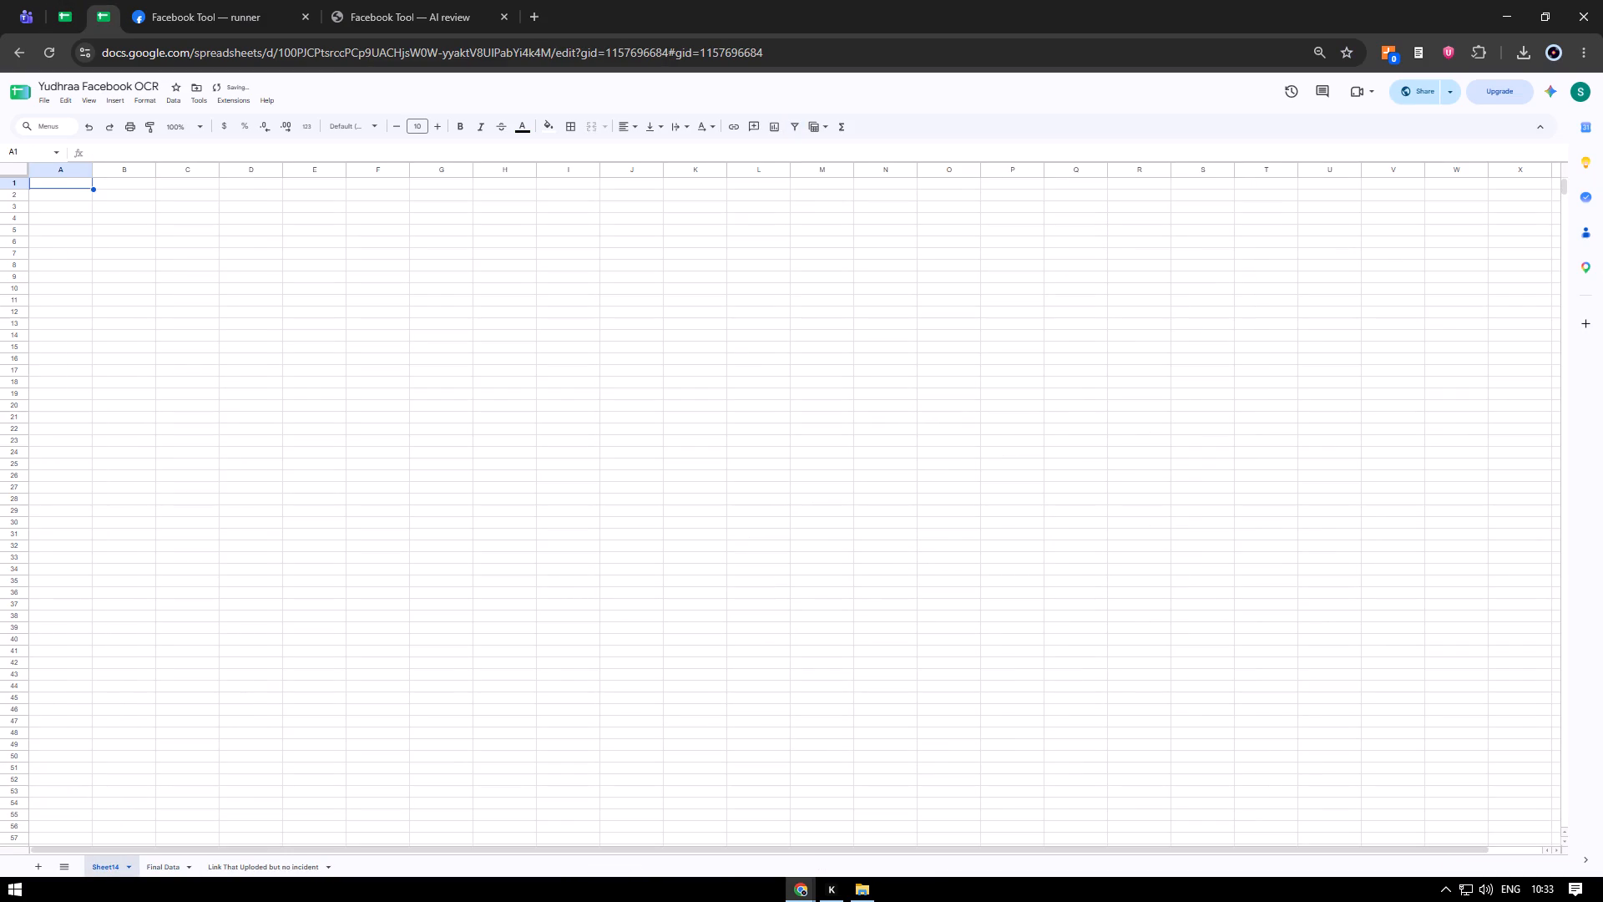
Show only the Counterfeit listings in the AI review and download the reviewed results, marking them done.
click(402, 0)
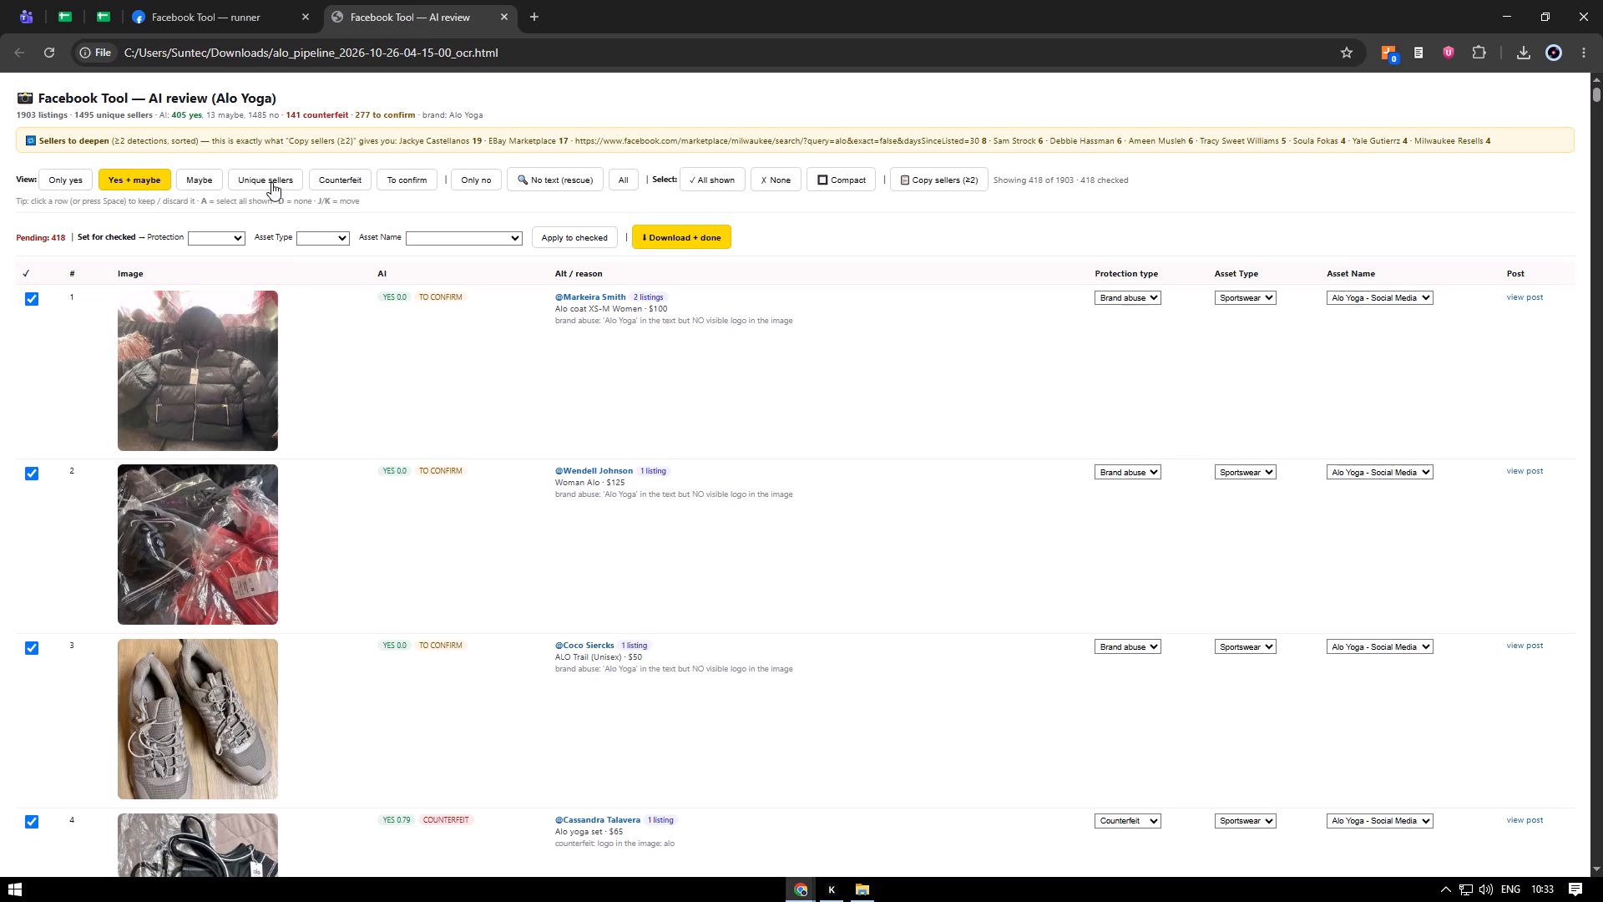
click(348, 185)
click(647, 237)
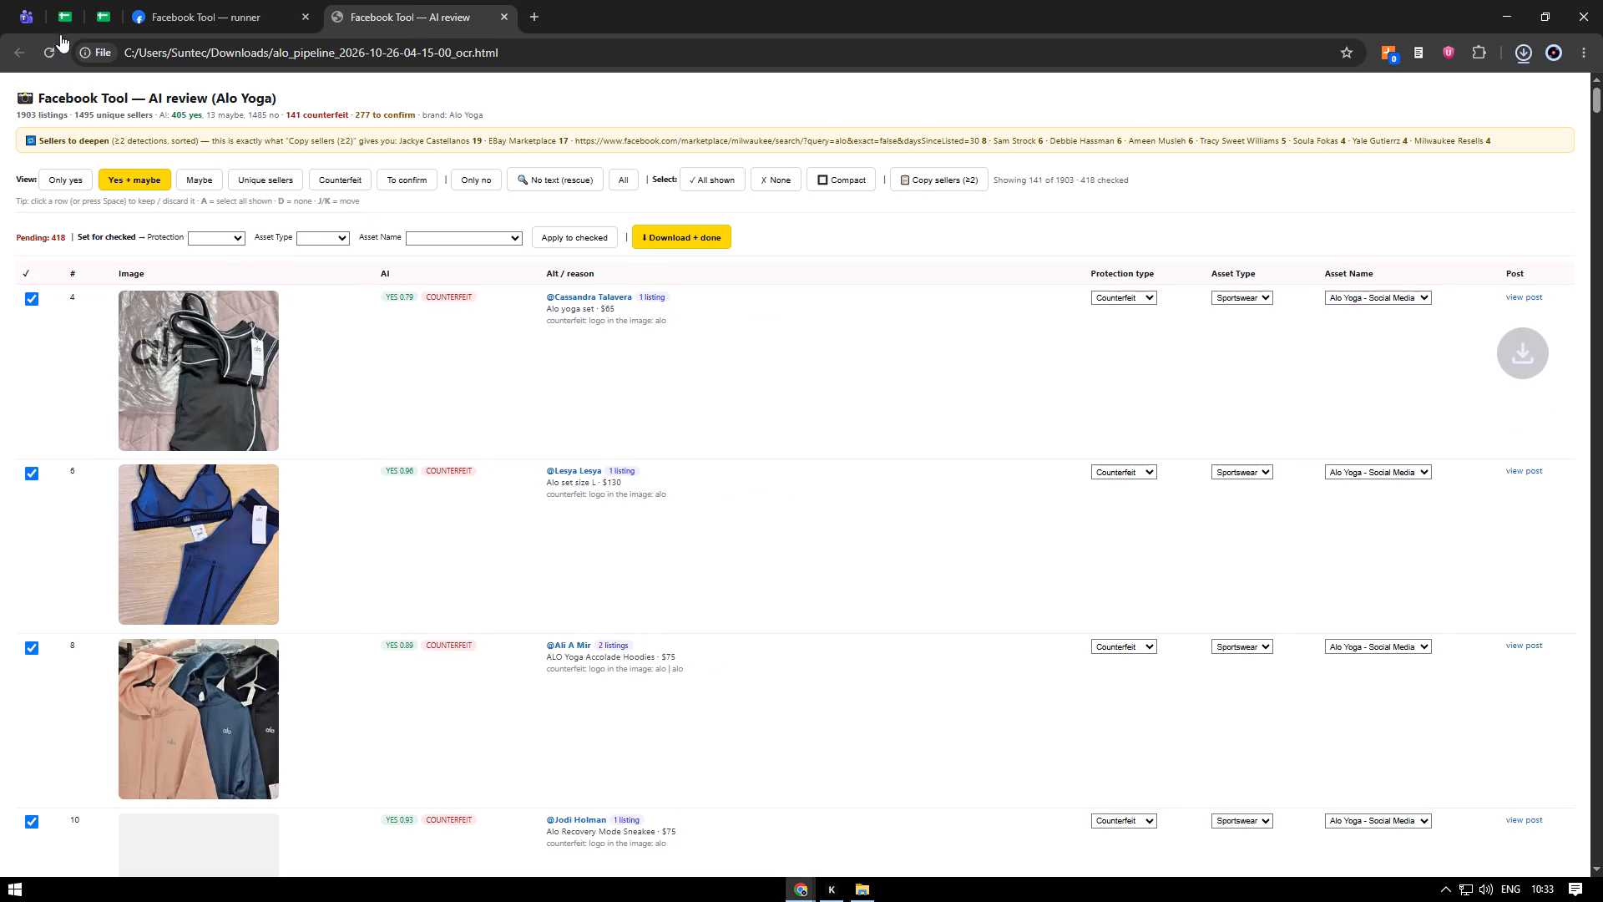
Import the uploaded file ai_reviewed (9).csv into the emptied Sheet14.
click(96, 0)
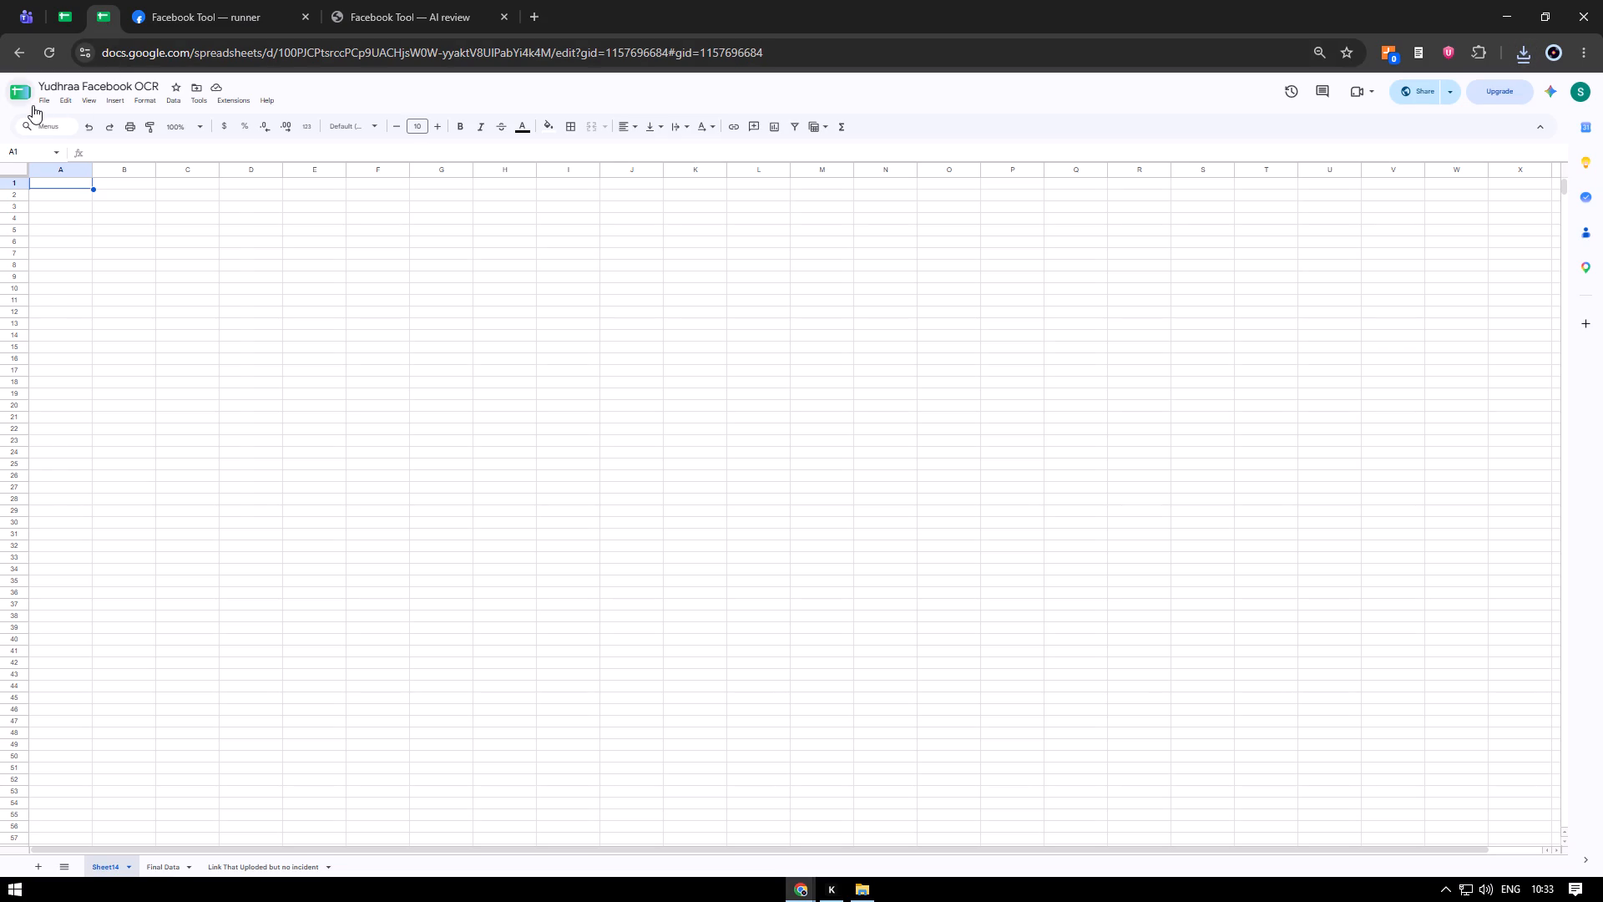
click(40, 104)
click(69, 160)
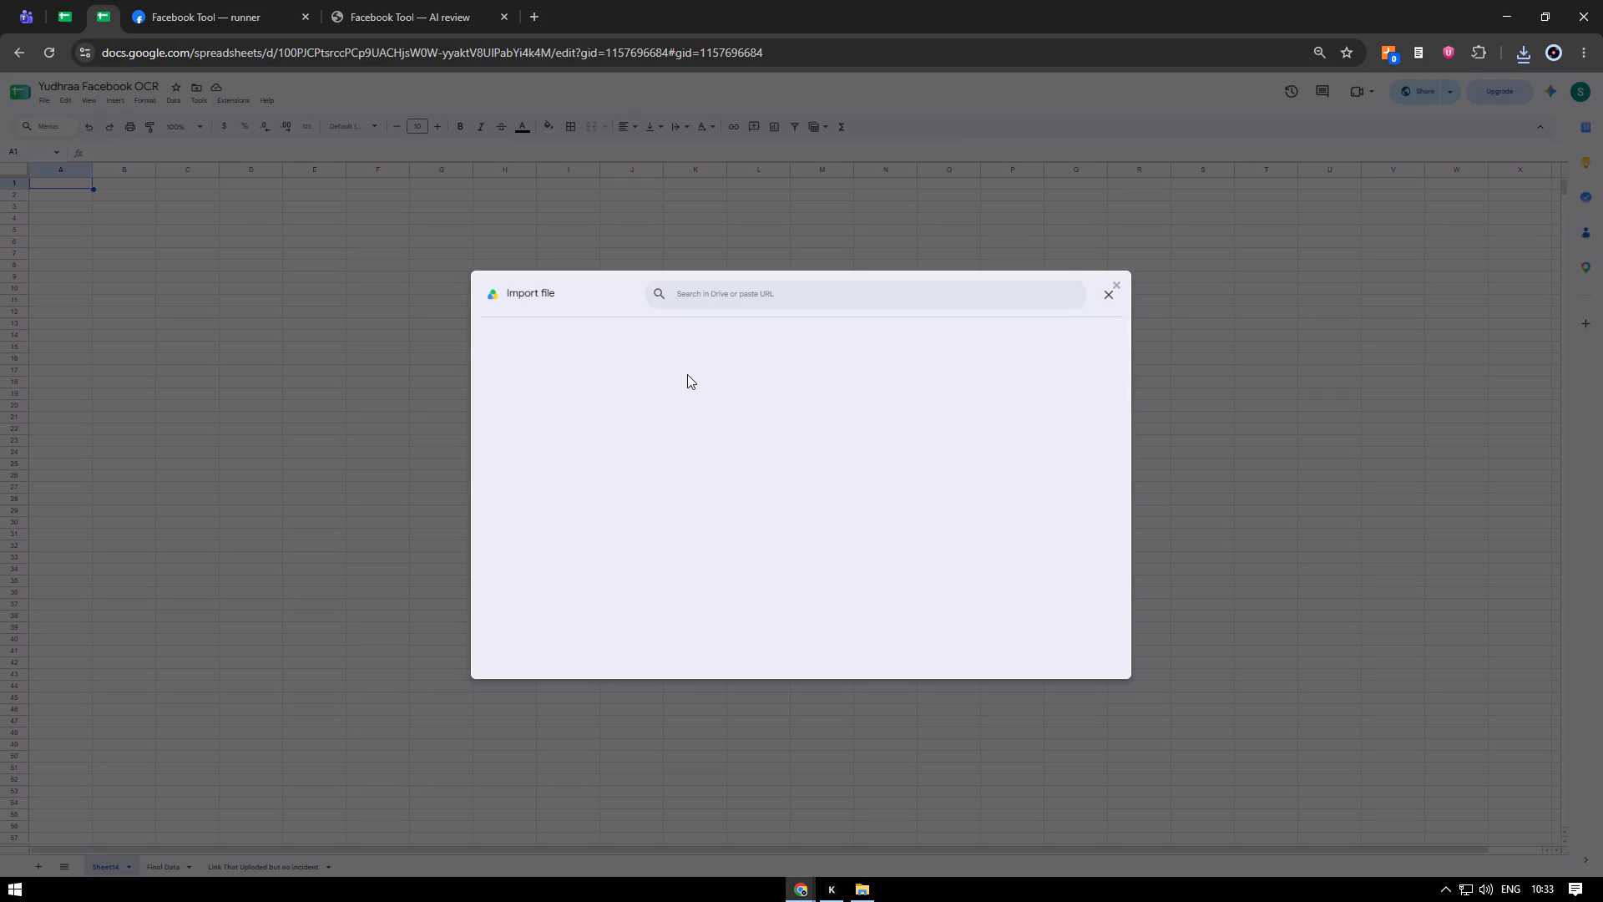
click(663, 333)
click(812, 542)
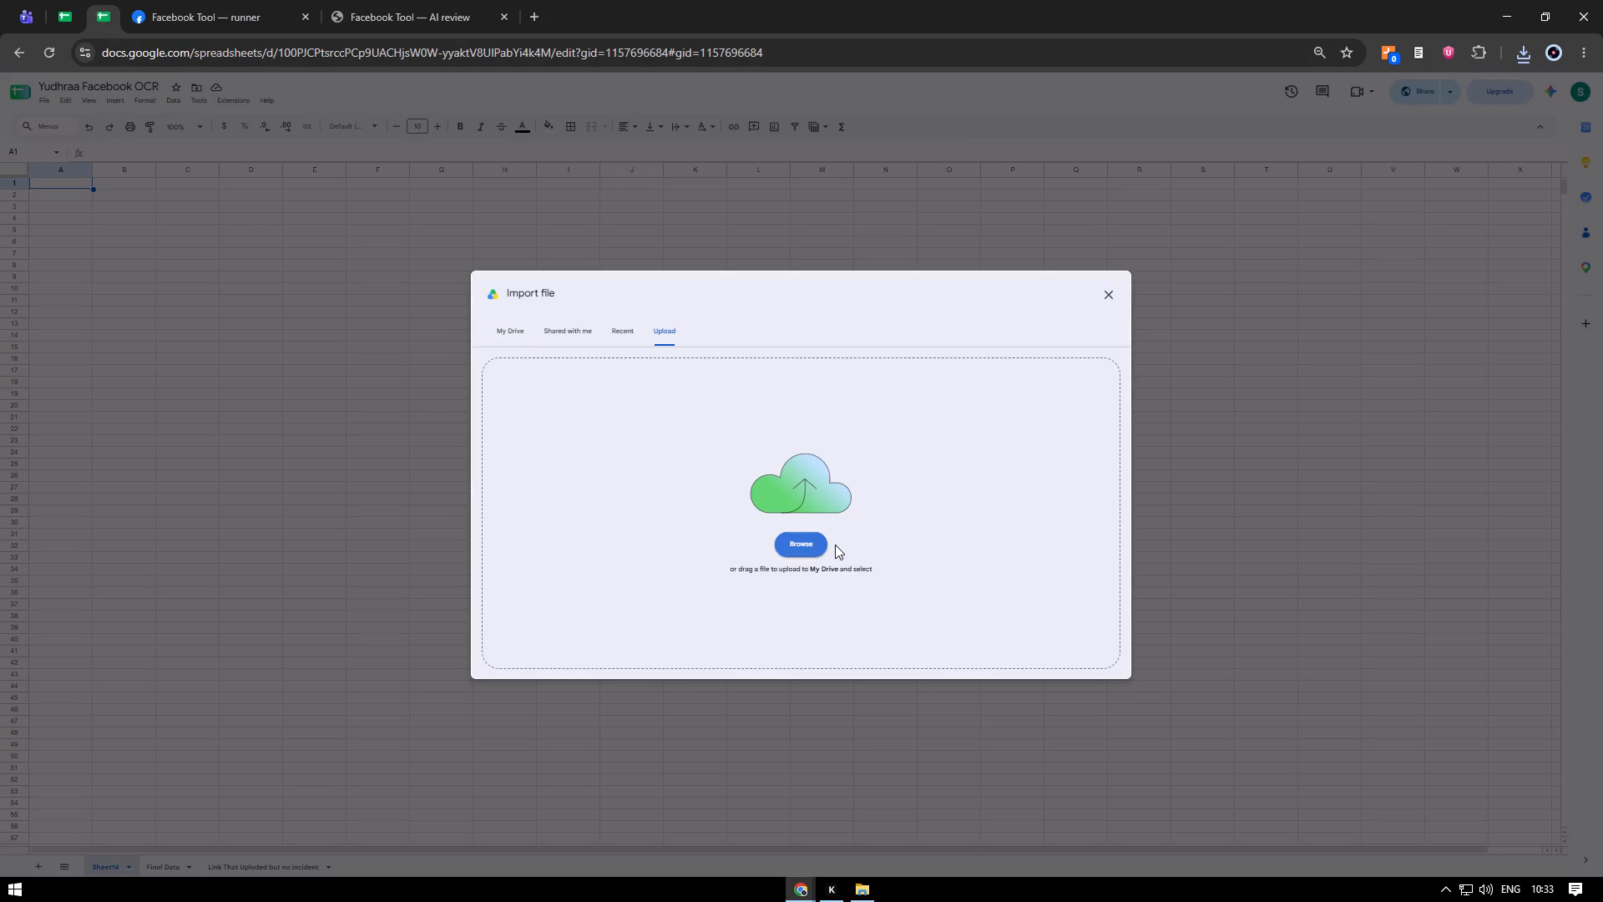
double_click(604, 537)
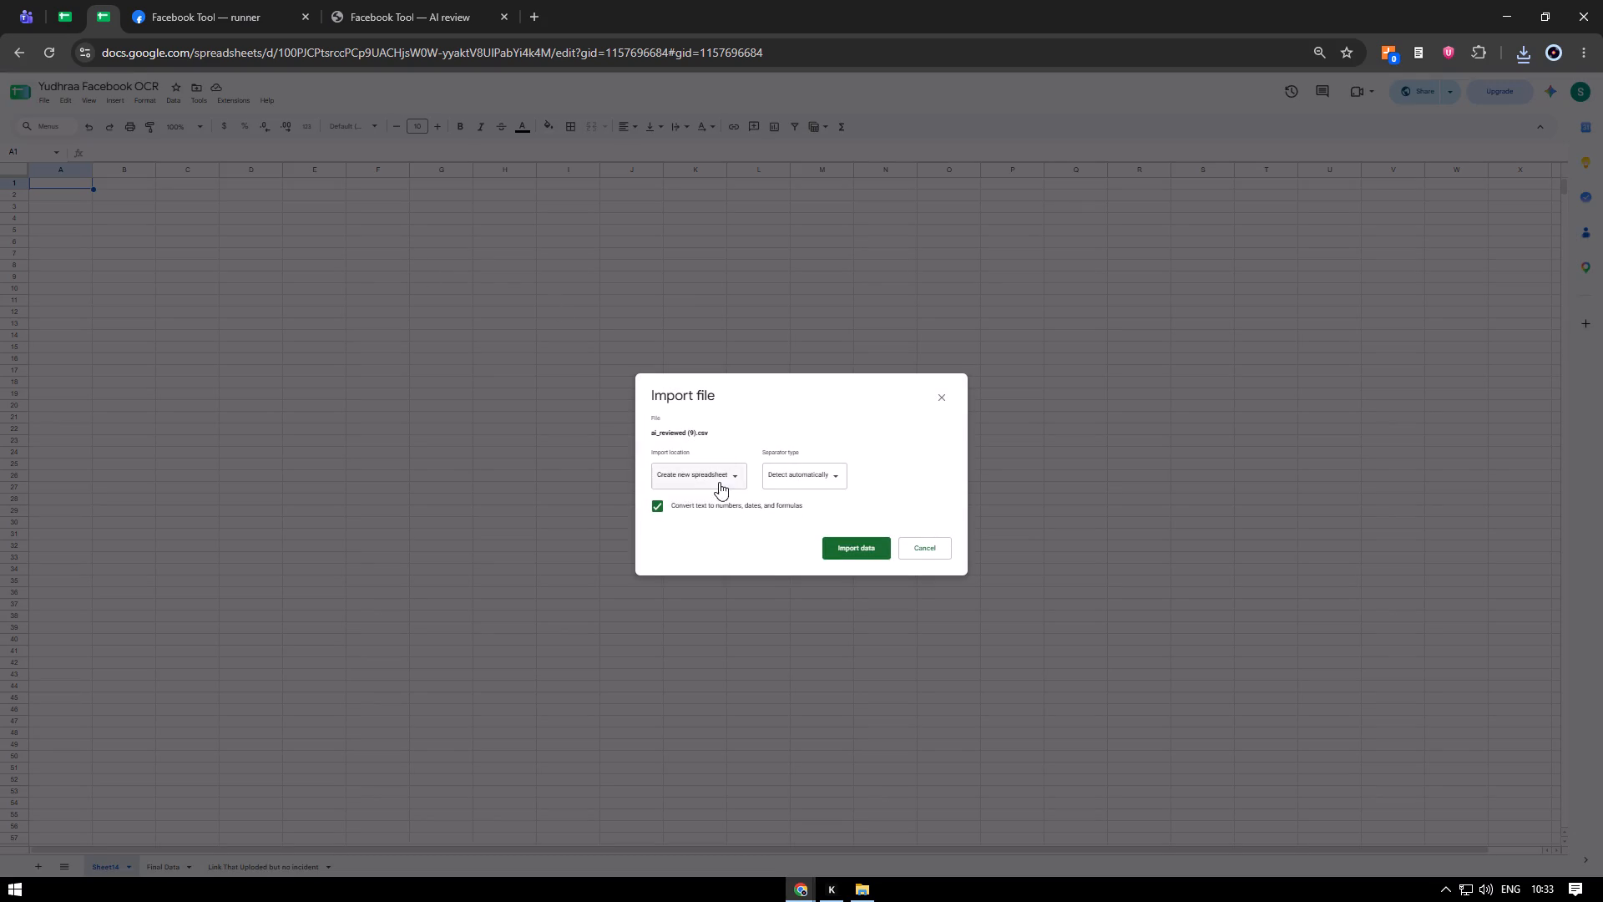
click(717, 480)
click(724, 548)
click(832, 547)
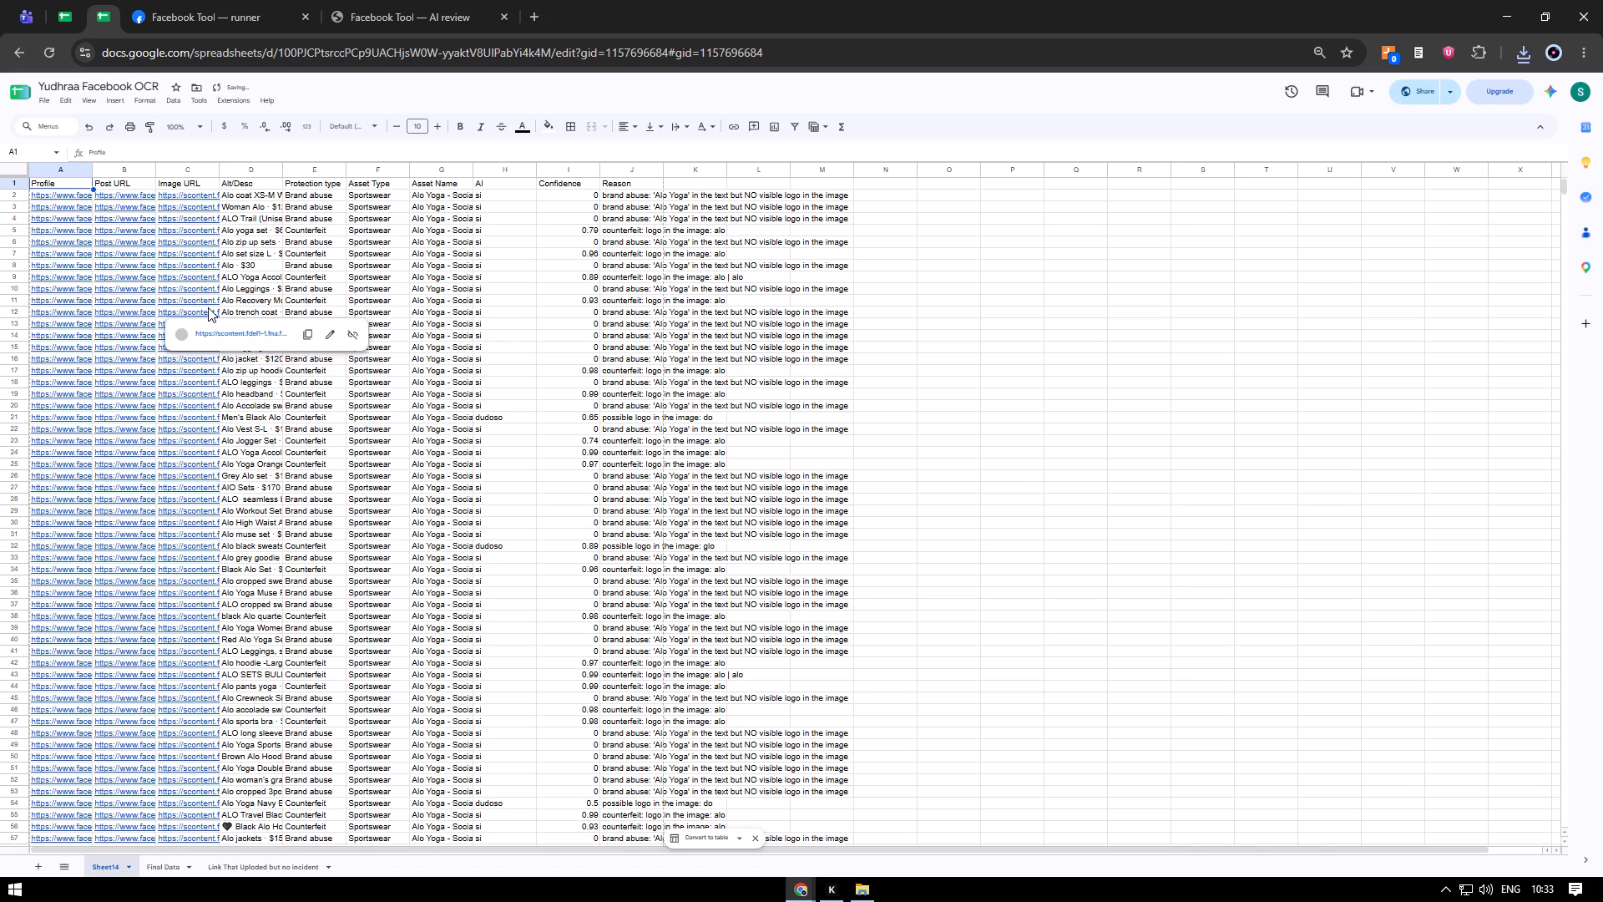
Add a filter to the imported data and exclude Brand abuse from Protection type, keeping only Counterfeit rows.
key(ctrl+shift+Right)
key(alt+d)
key(alt+f)
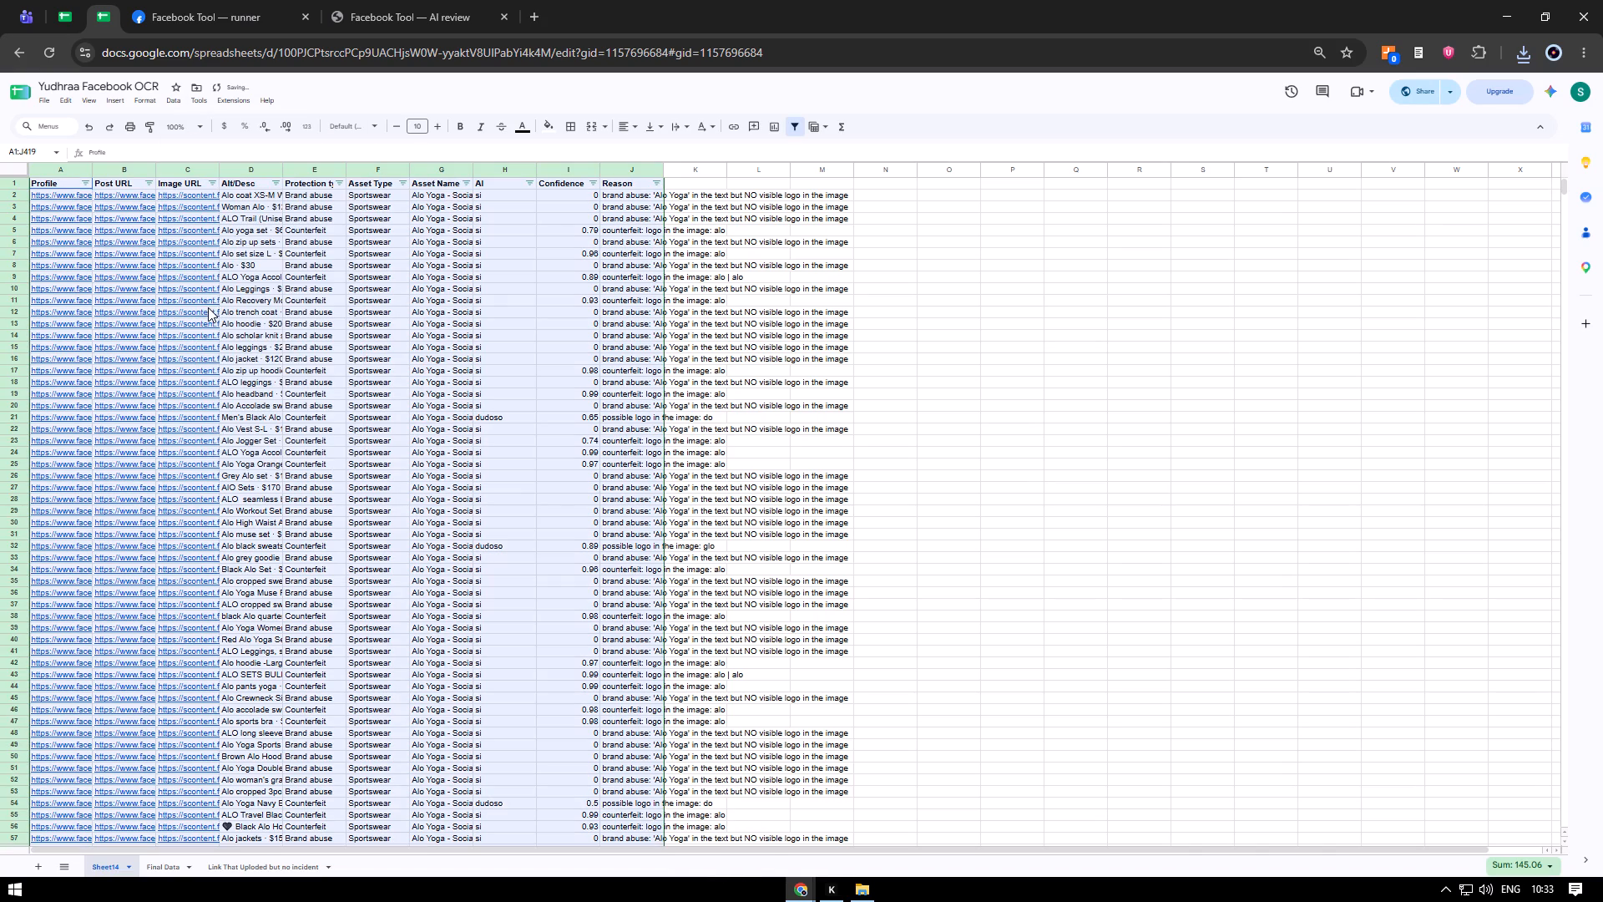
click(328, 183)
click(336, 180)
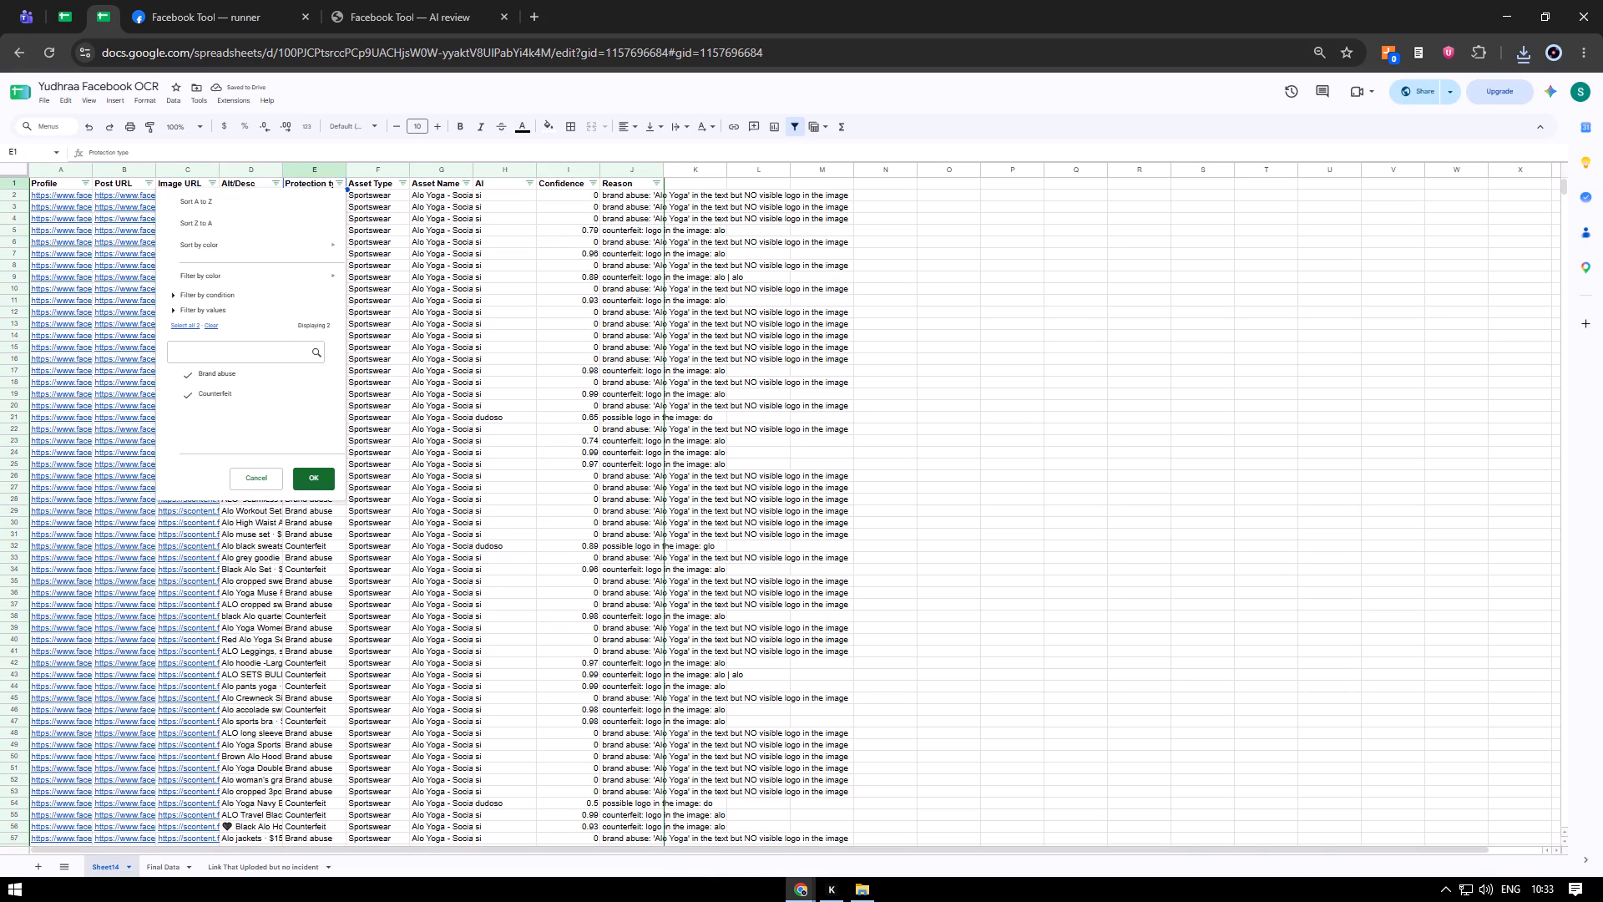
click(255, 384)
click(316, 473)
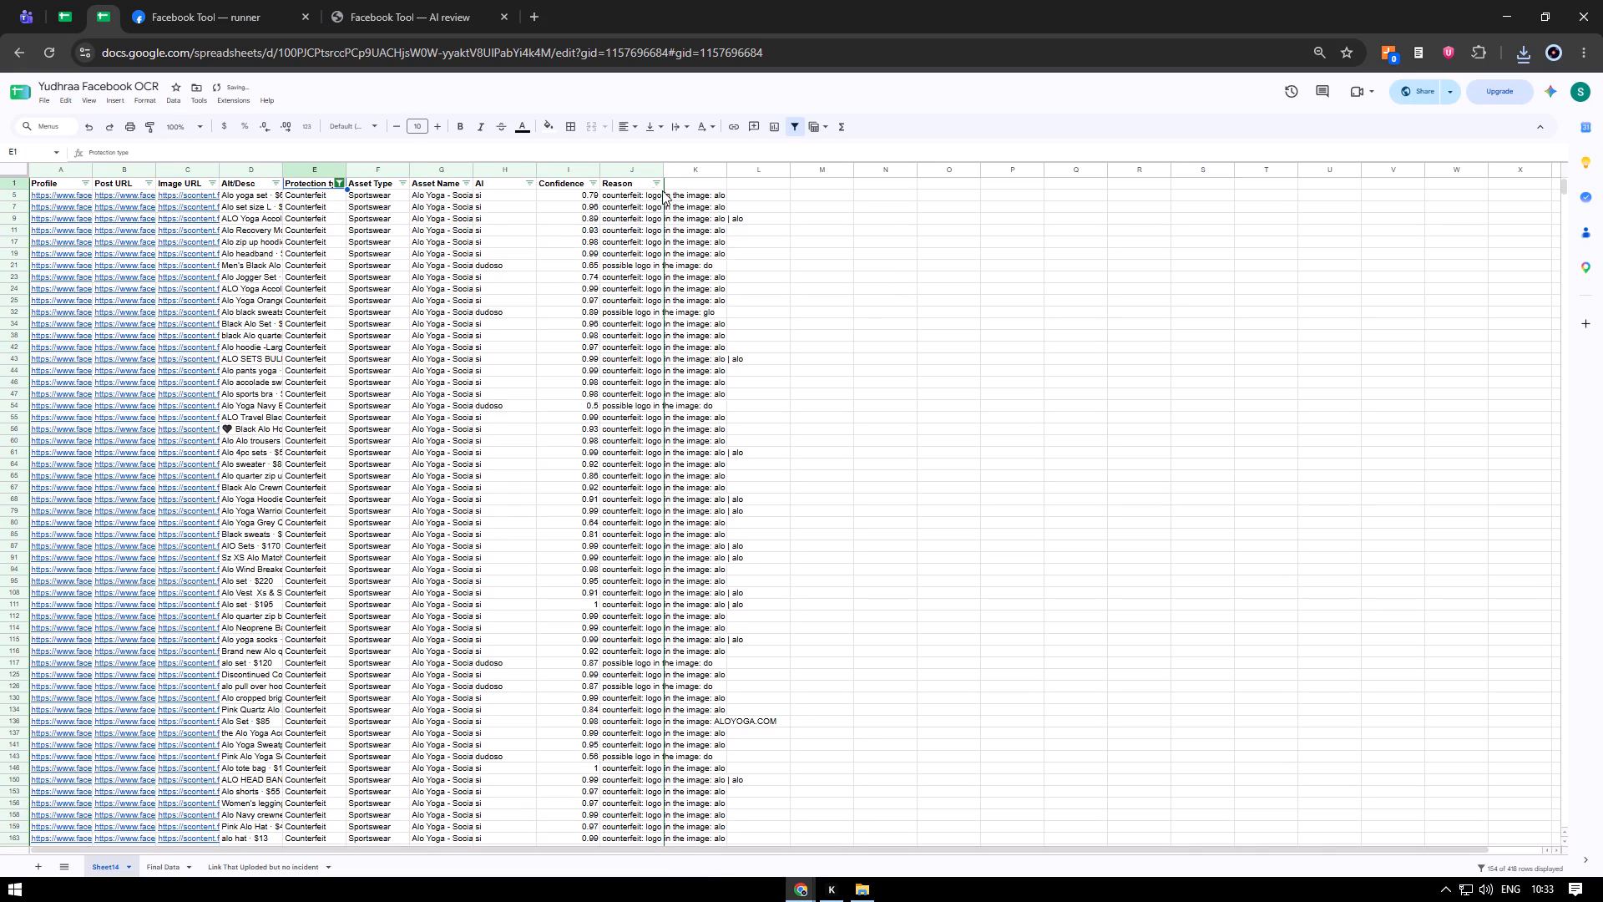
Filter the Reason column to exclude all four "possible logo in the image" values.
click(662, 184)
scroll(550, 398, down, 7)
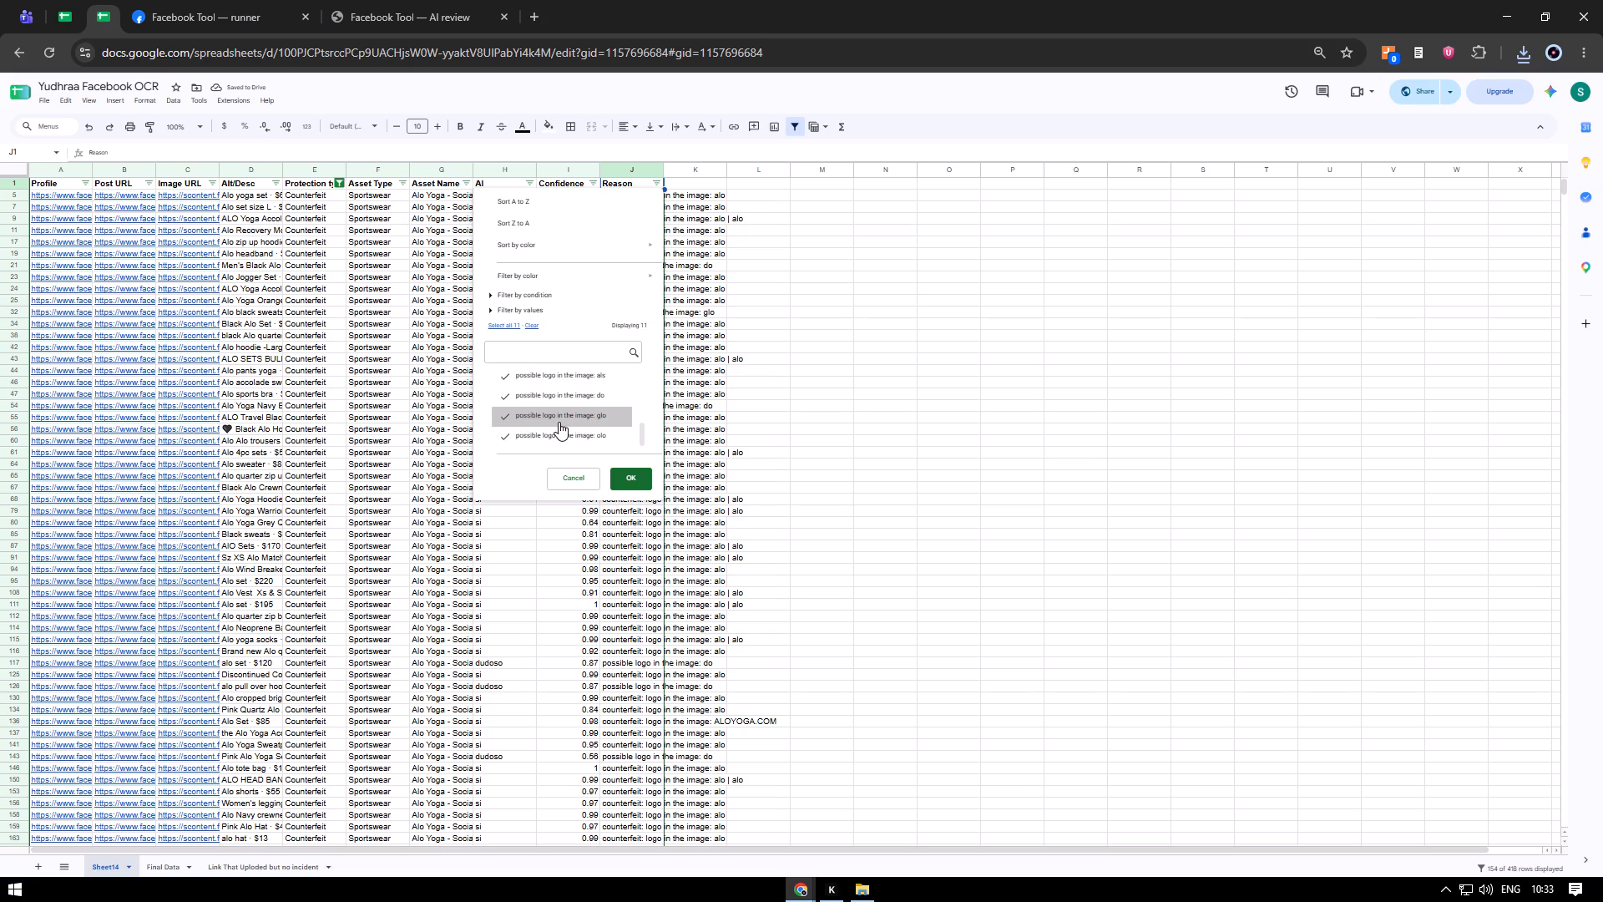
click(559, 431)
click(560, 413)
click(560, 396)
click(561, 386)
scroll(564, 398, up, 1)
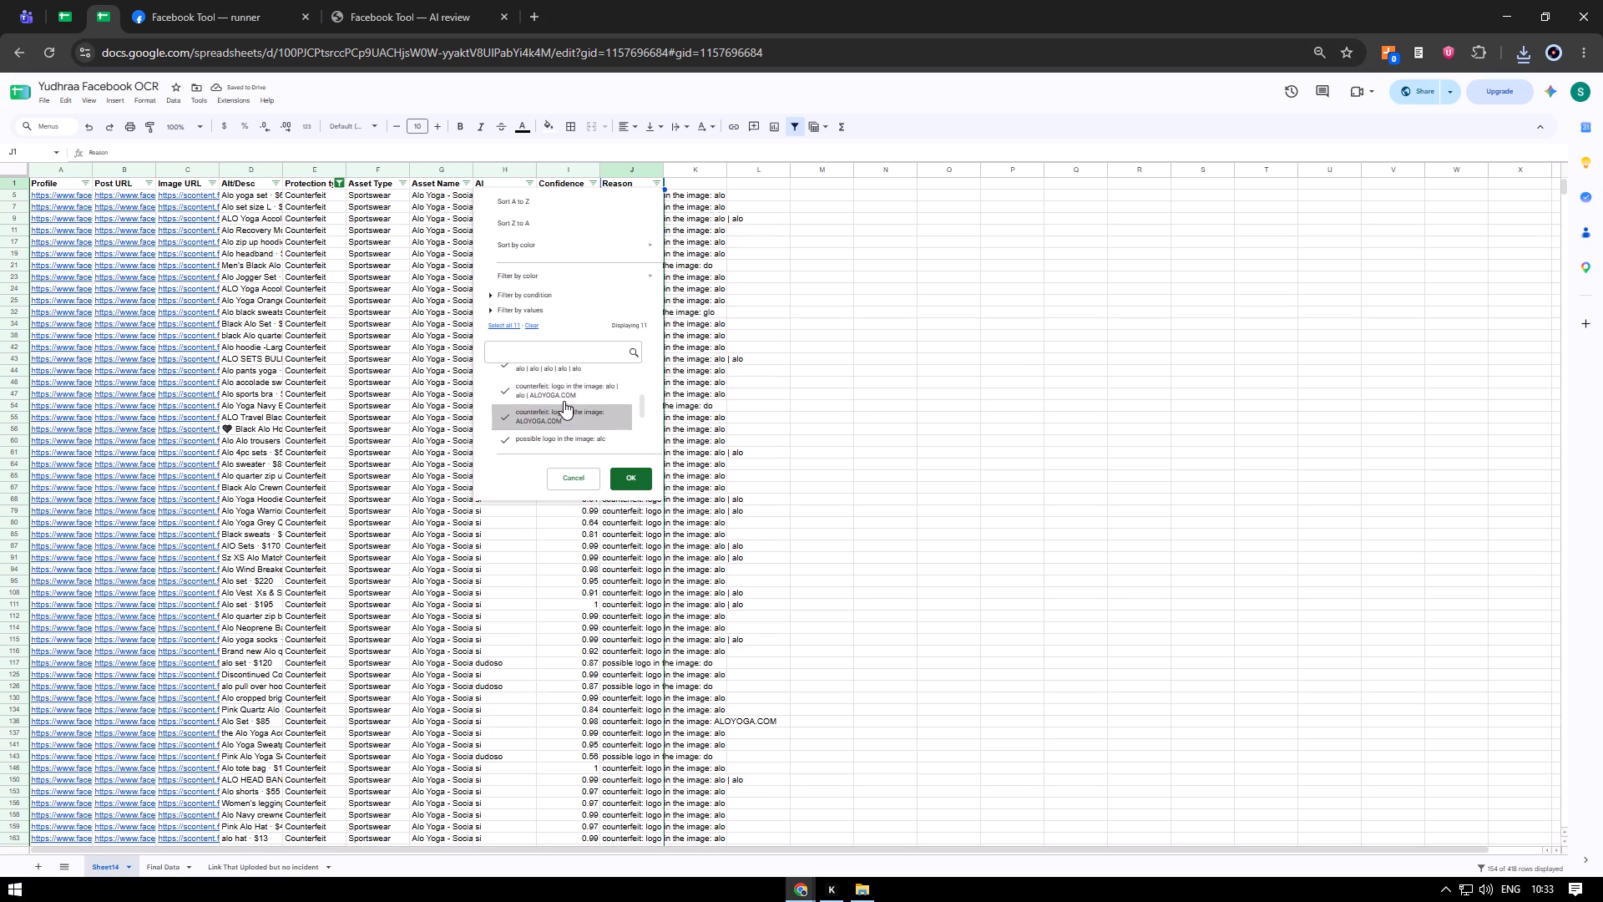
click(569, 437)
scroll(569, 434, down, 1)
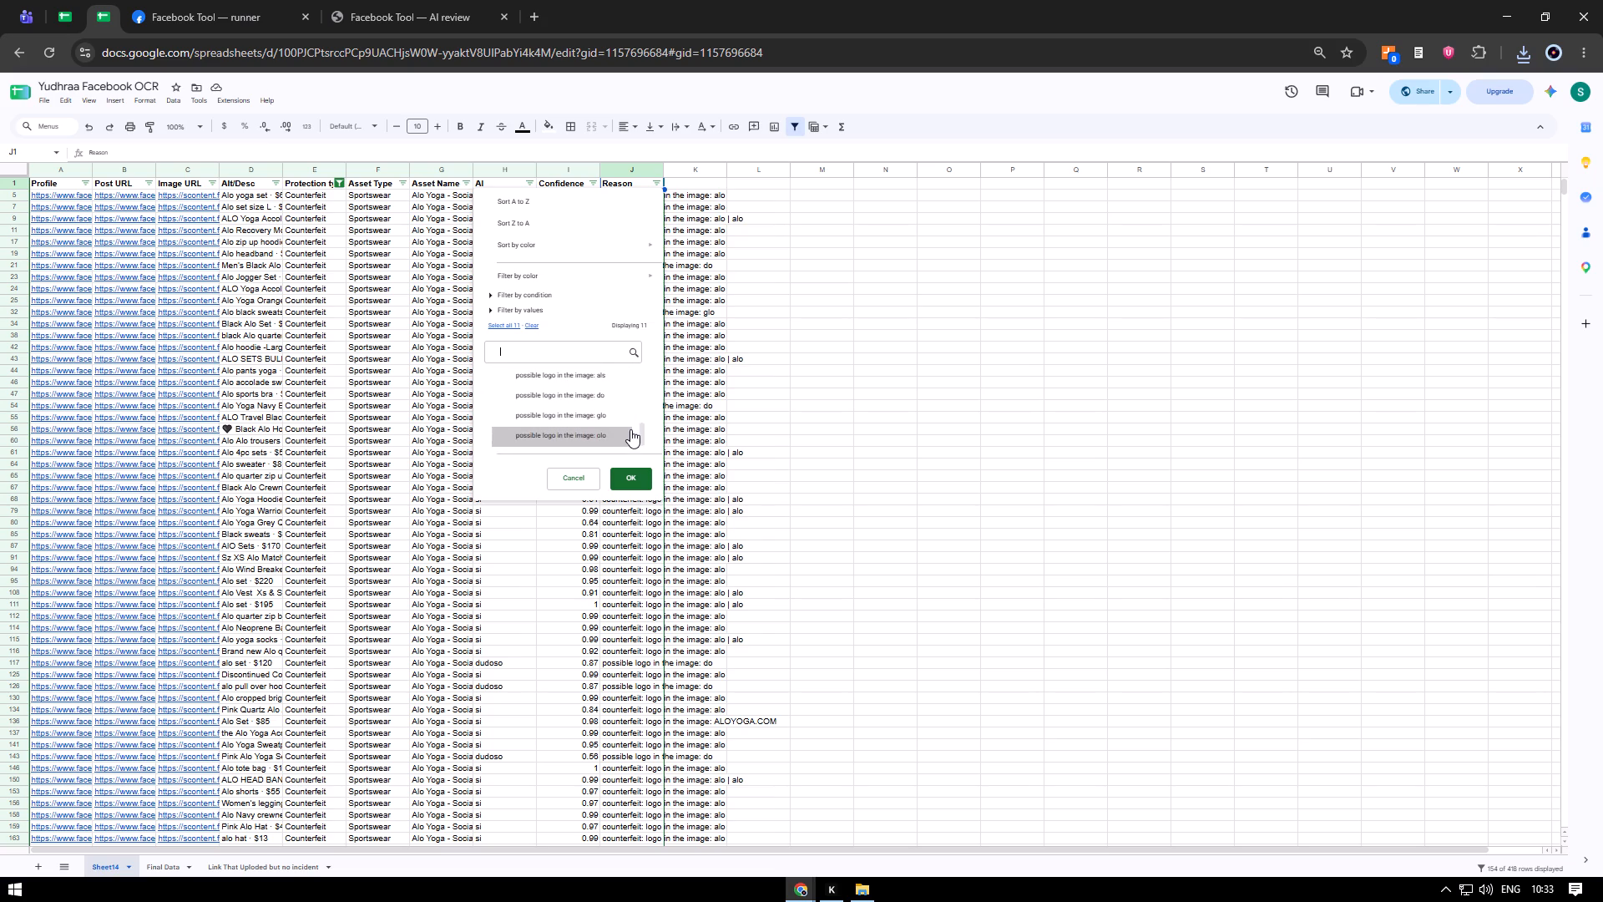
drag(640, 429, 643, 404)
click(650, 478)
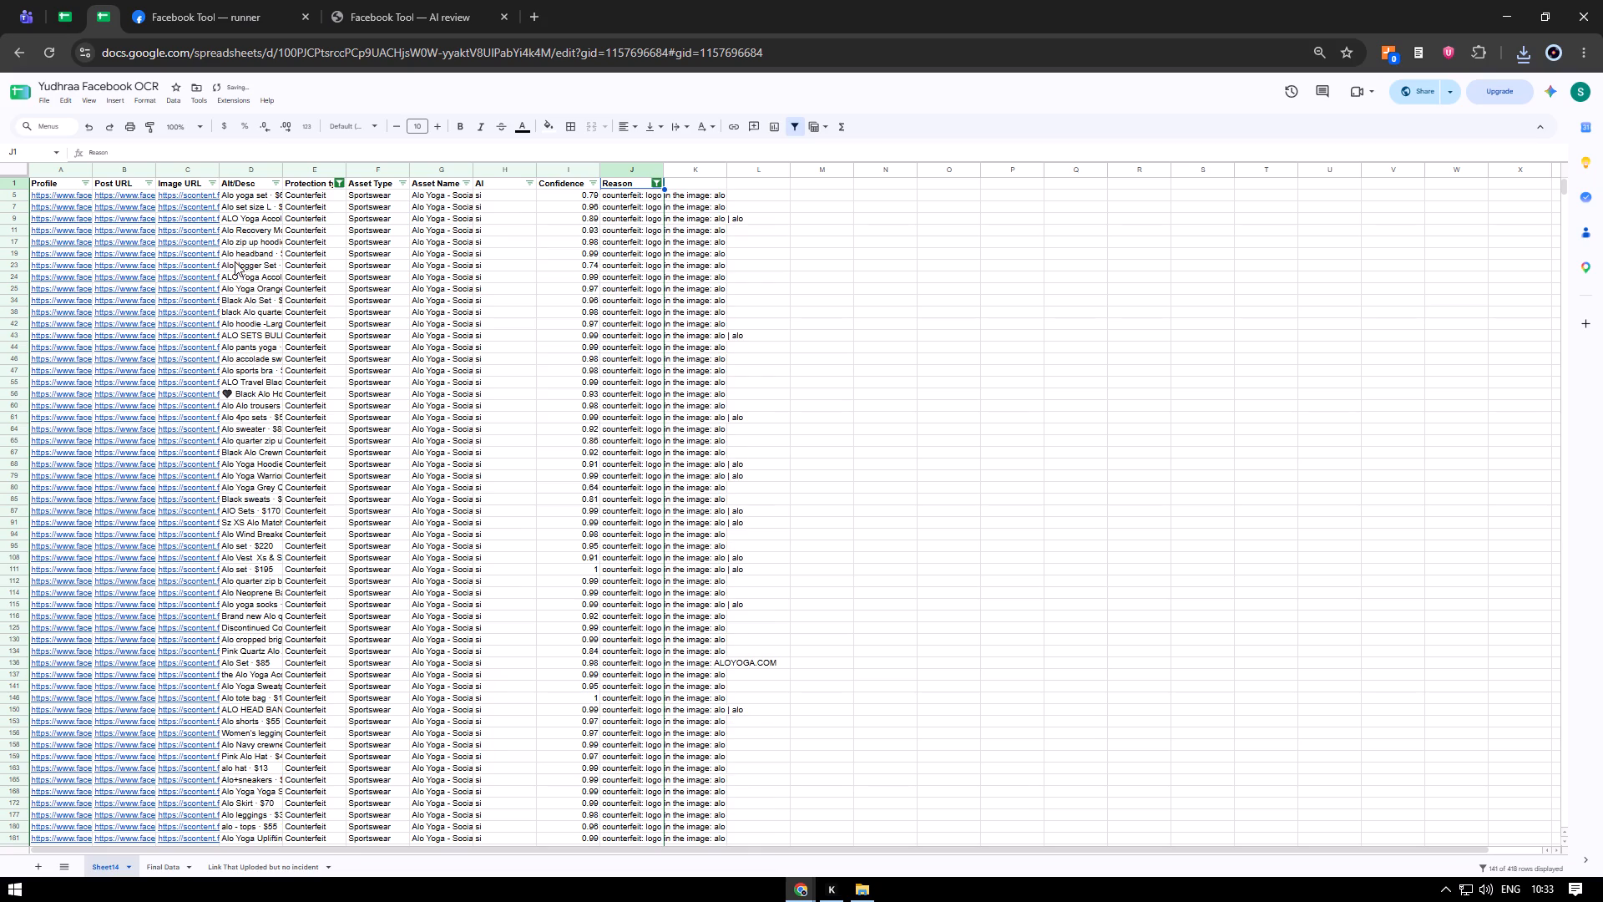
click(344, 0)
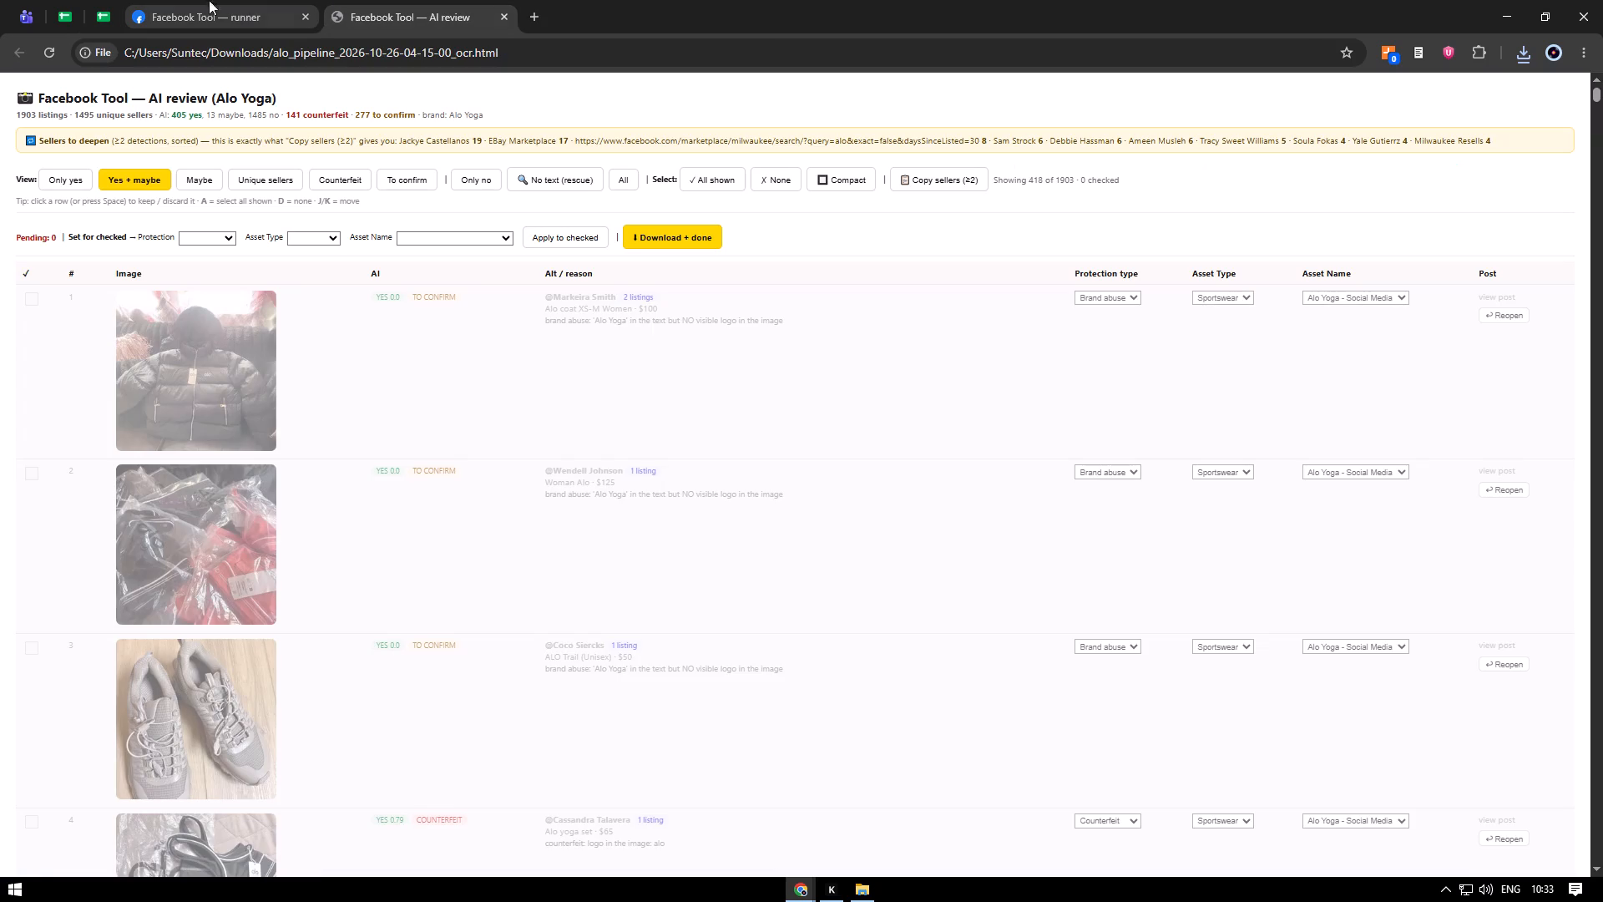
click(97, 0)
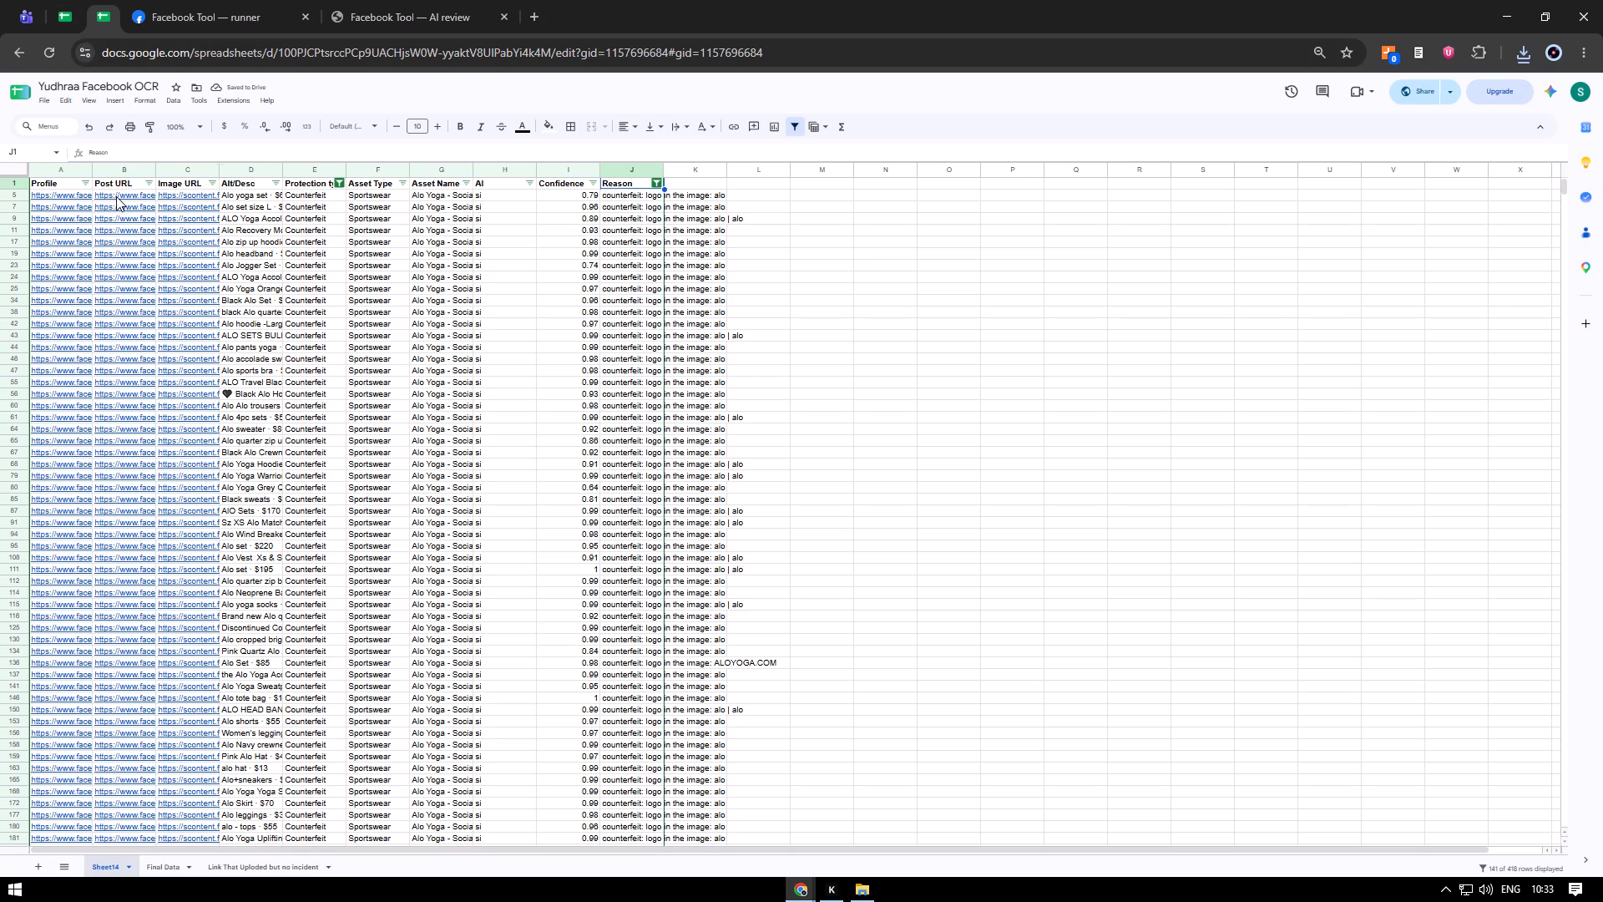
Copy all the filtered Post URL links in Sheet14, from the first data row to the last.
click(116, 196)
key(ctrl+shift+Down)
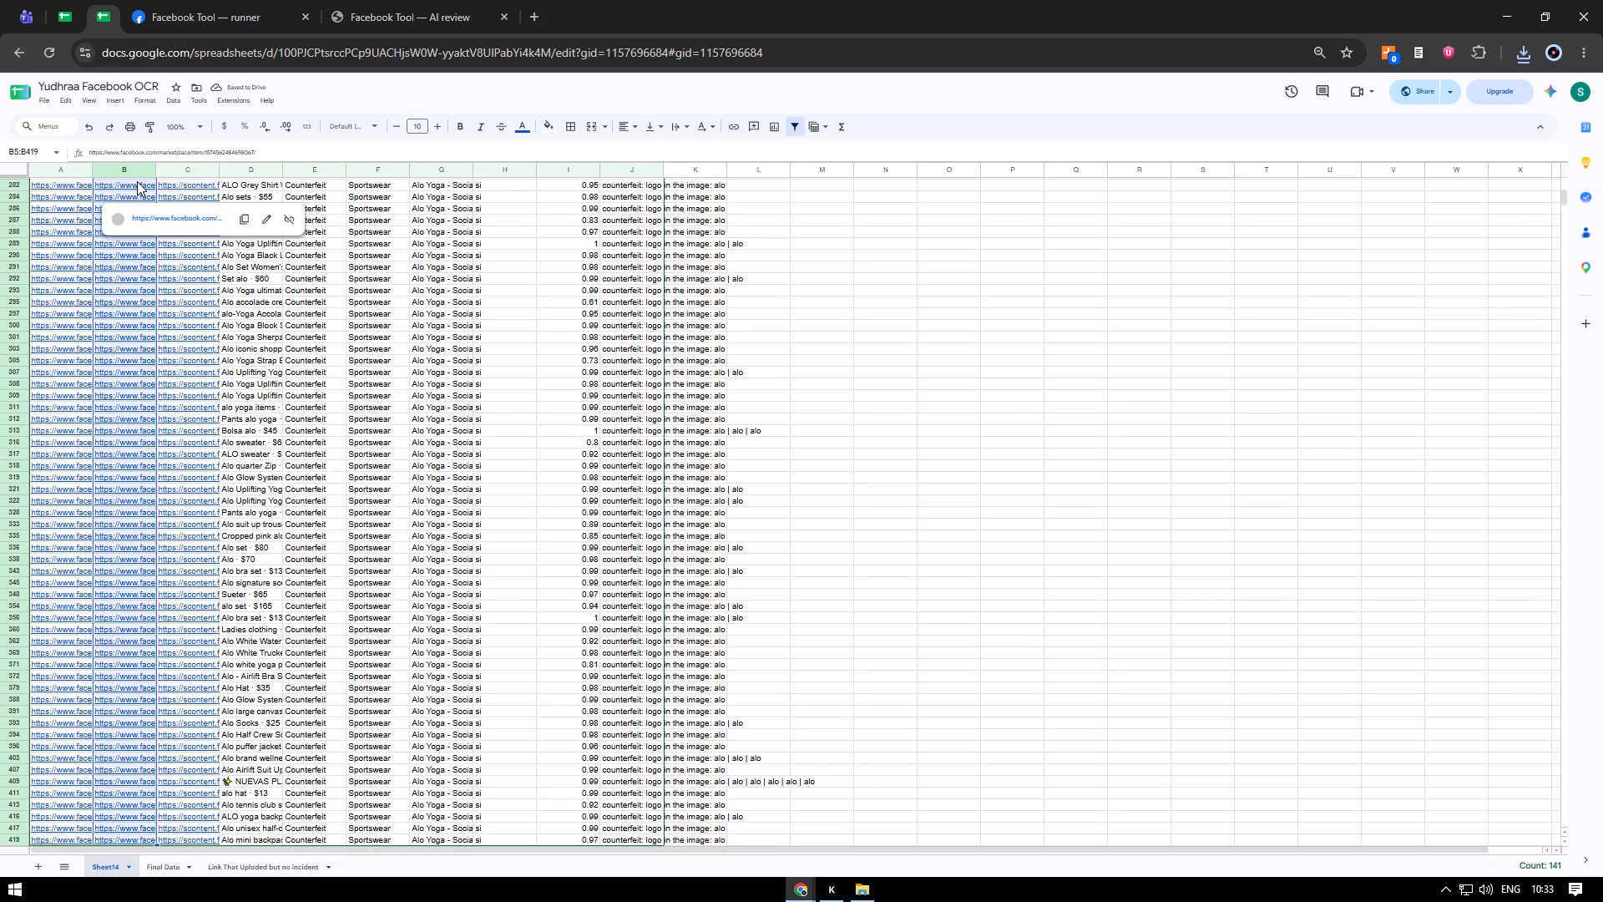
key(ctrl+c)
key(ctrl+c)
key(ctrl+c)
key(ctrl+c)
key(ctrl+c)
key(ctrl+c)
key(ctrl+c)
key(ctrl+c)
key(ctrl+c)
key(ctrl+c)
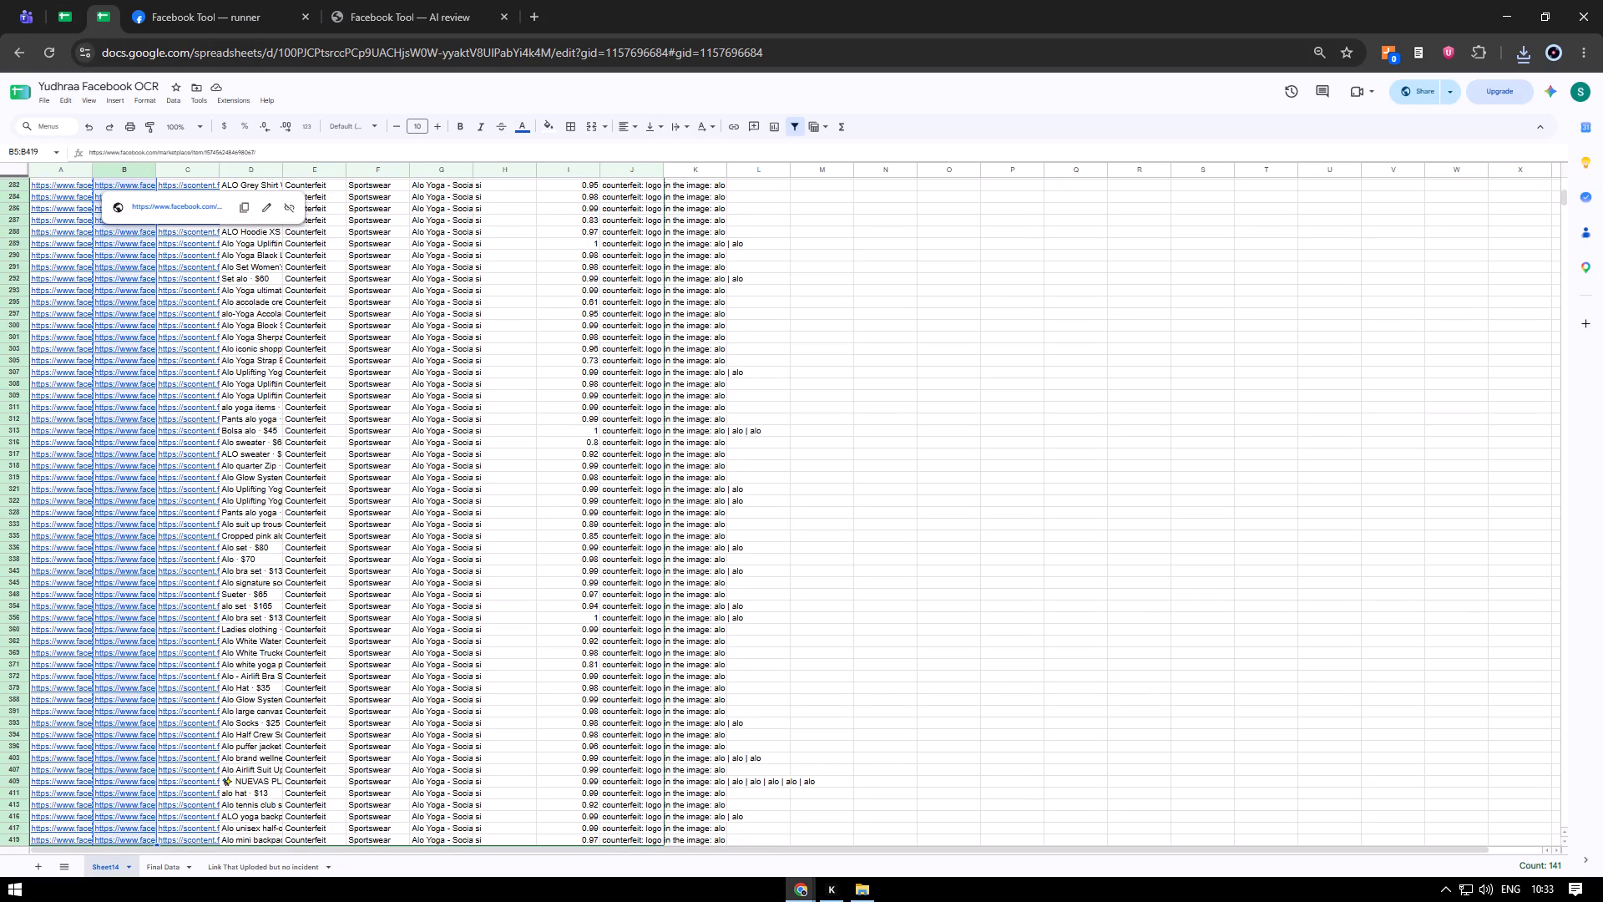
key(ctrl+c)
key(ctrl+c)
key(ctrl+c)
key(ctrl+c)
key(ctrl+c)
key(ctrl+c)
key(ctrl+c)
Switch to the Red Points portal and replace the detection links in the Alo Yoga new incident form with the copied post URLs.
key(alt+Tab)
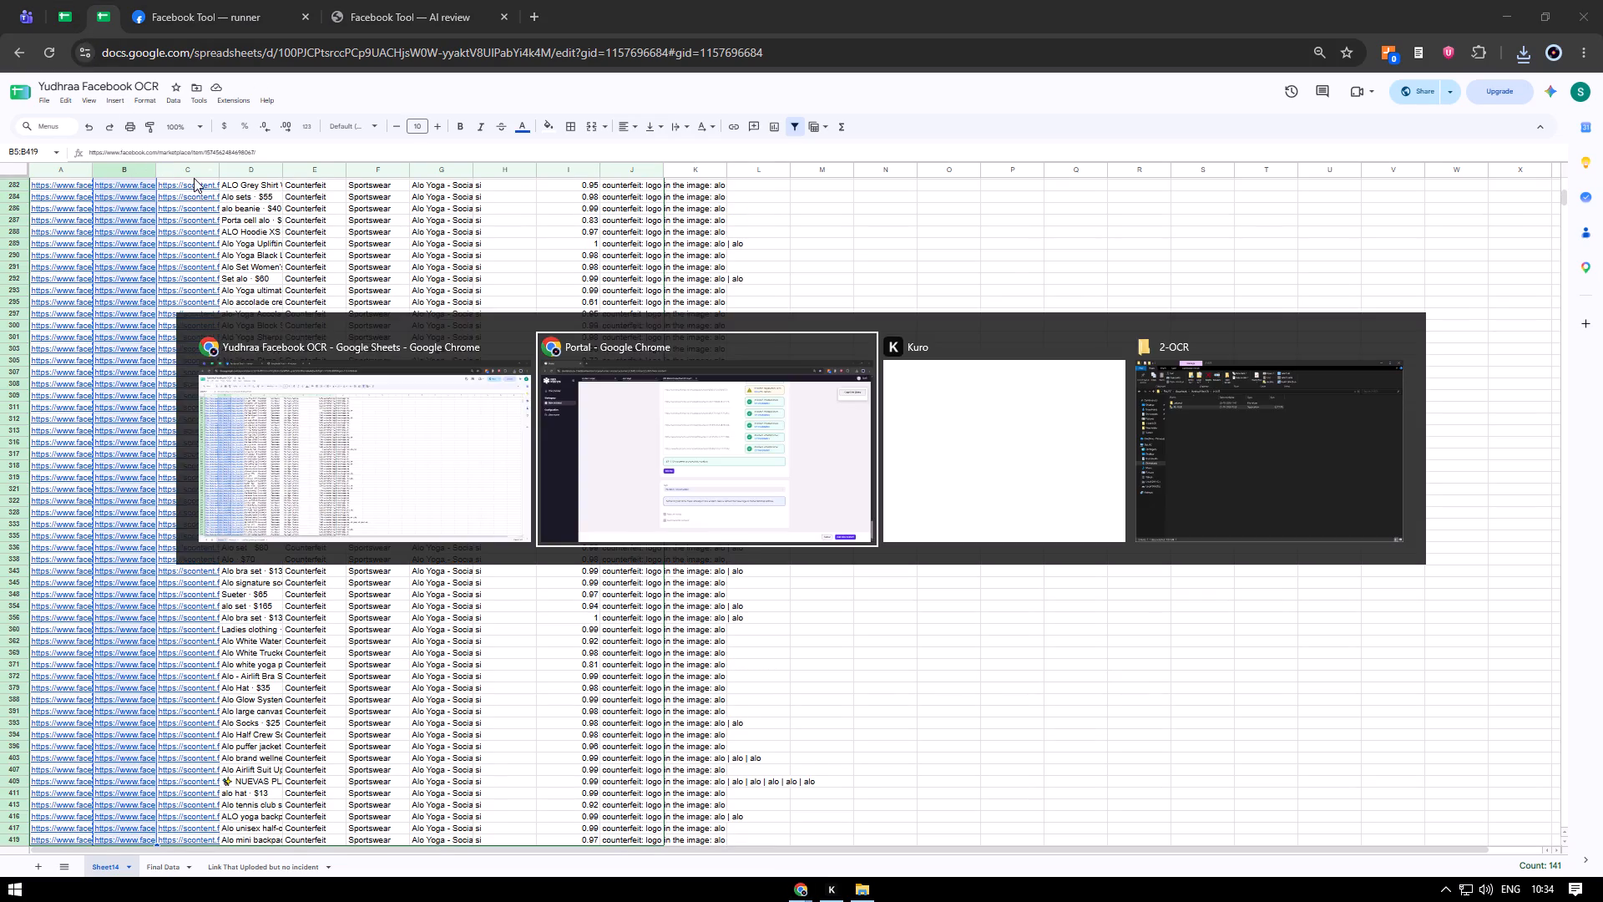
click(608, 532)
click(640, 477)
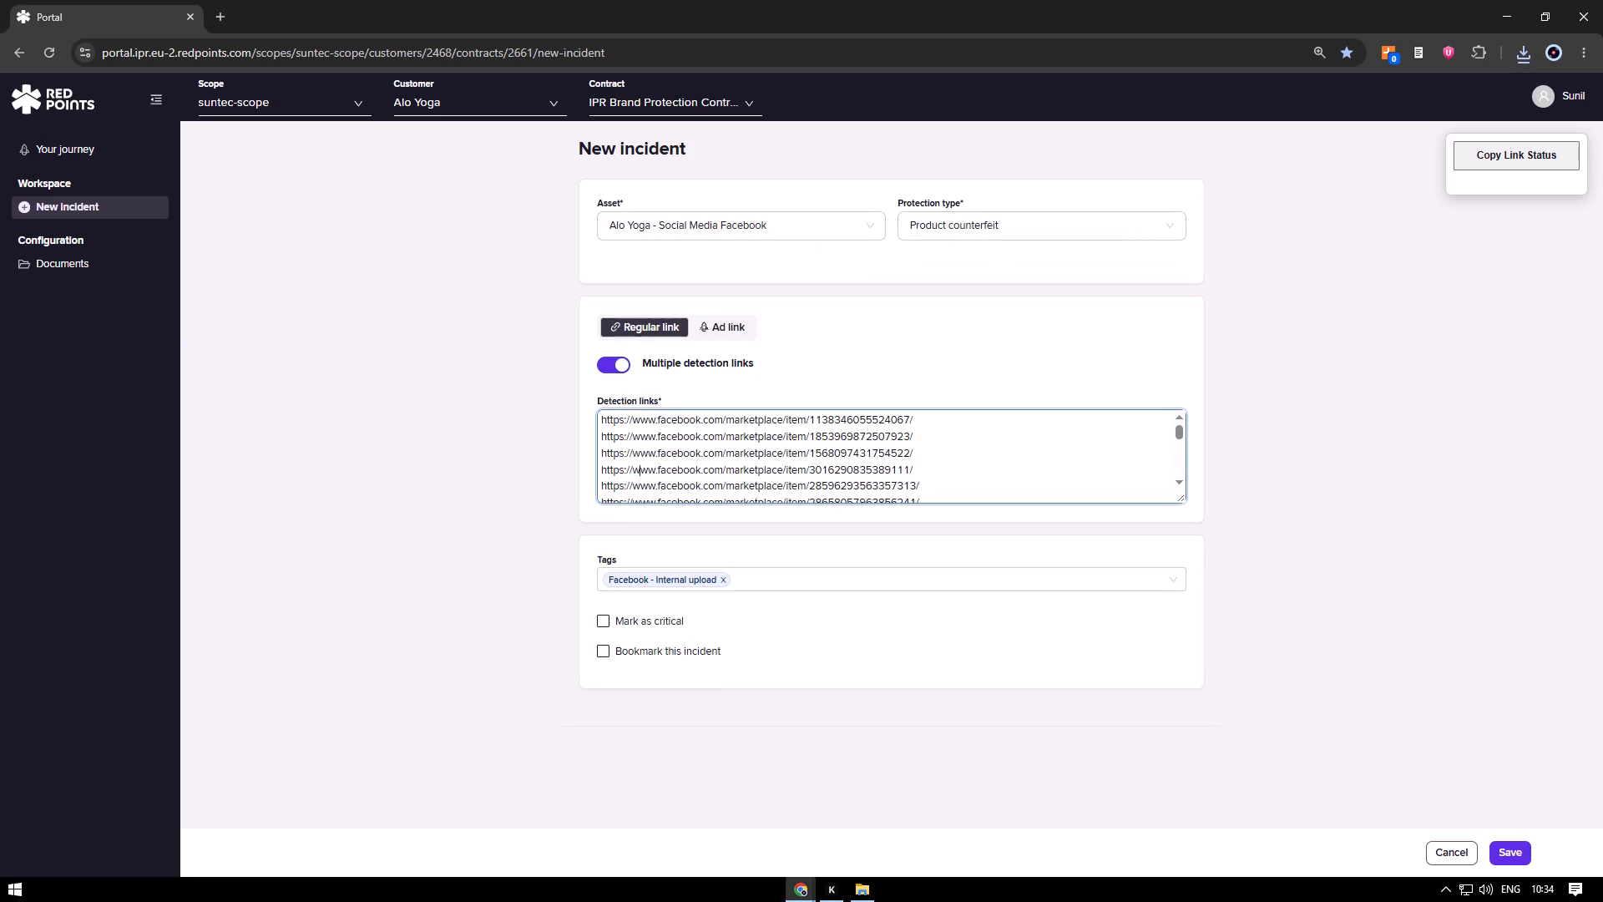
key(ctrl+a)
key(ctrl+v)
key(alt+Tab)
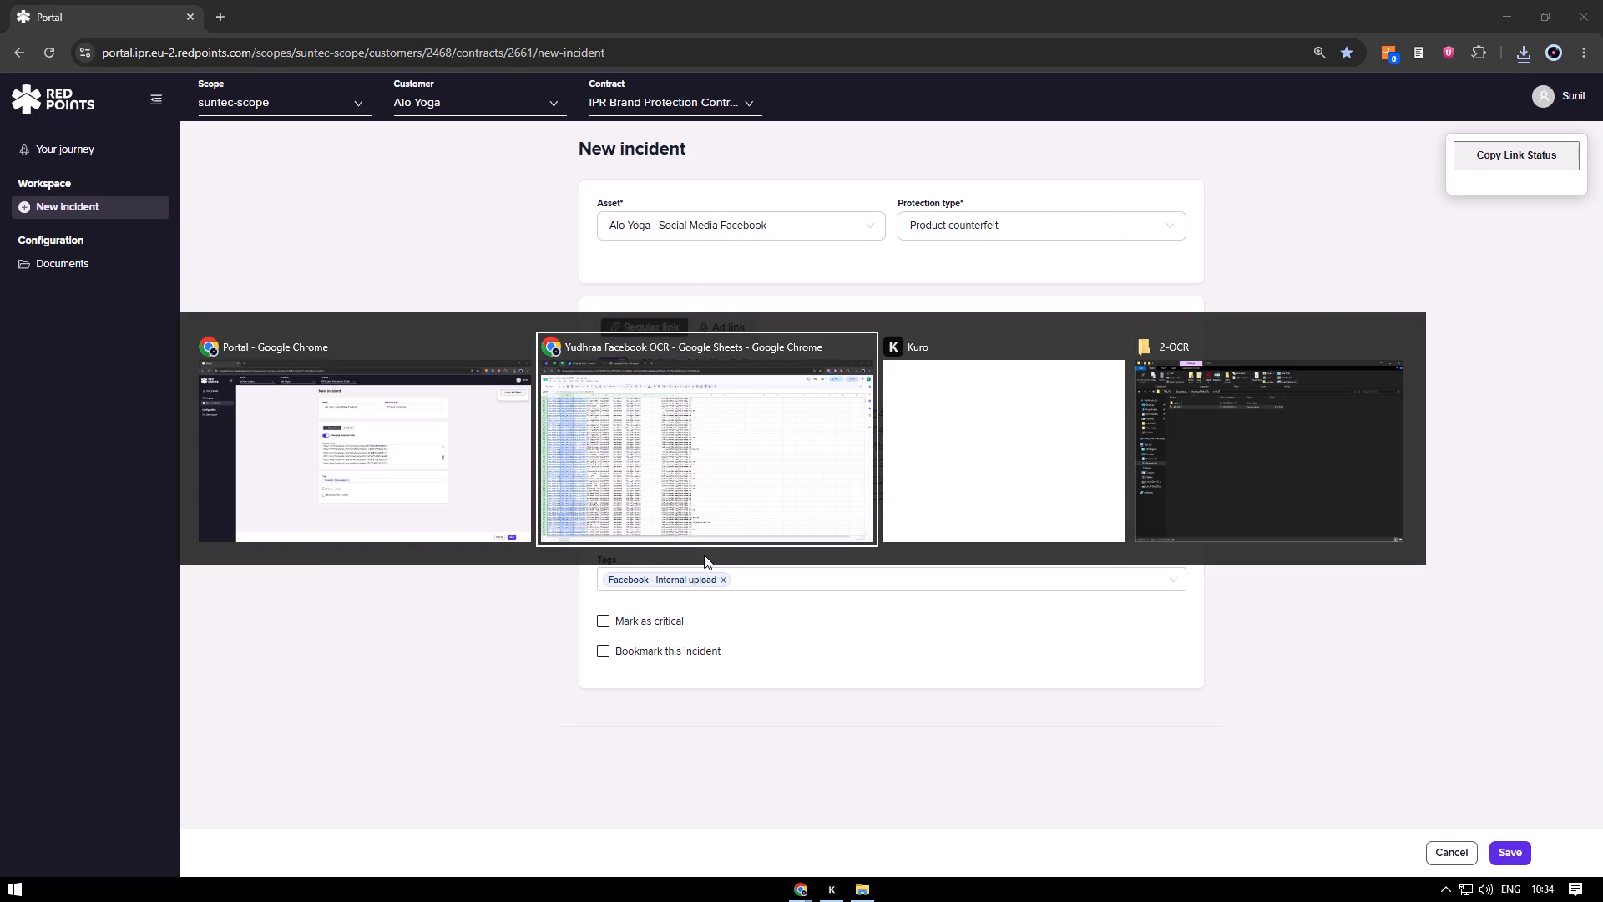
key(alt+Tab)
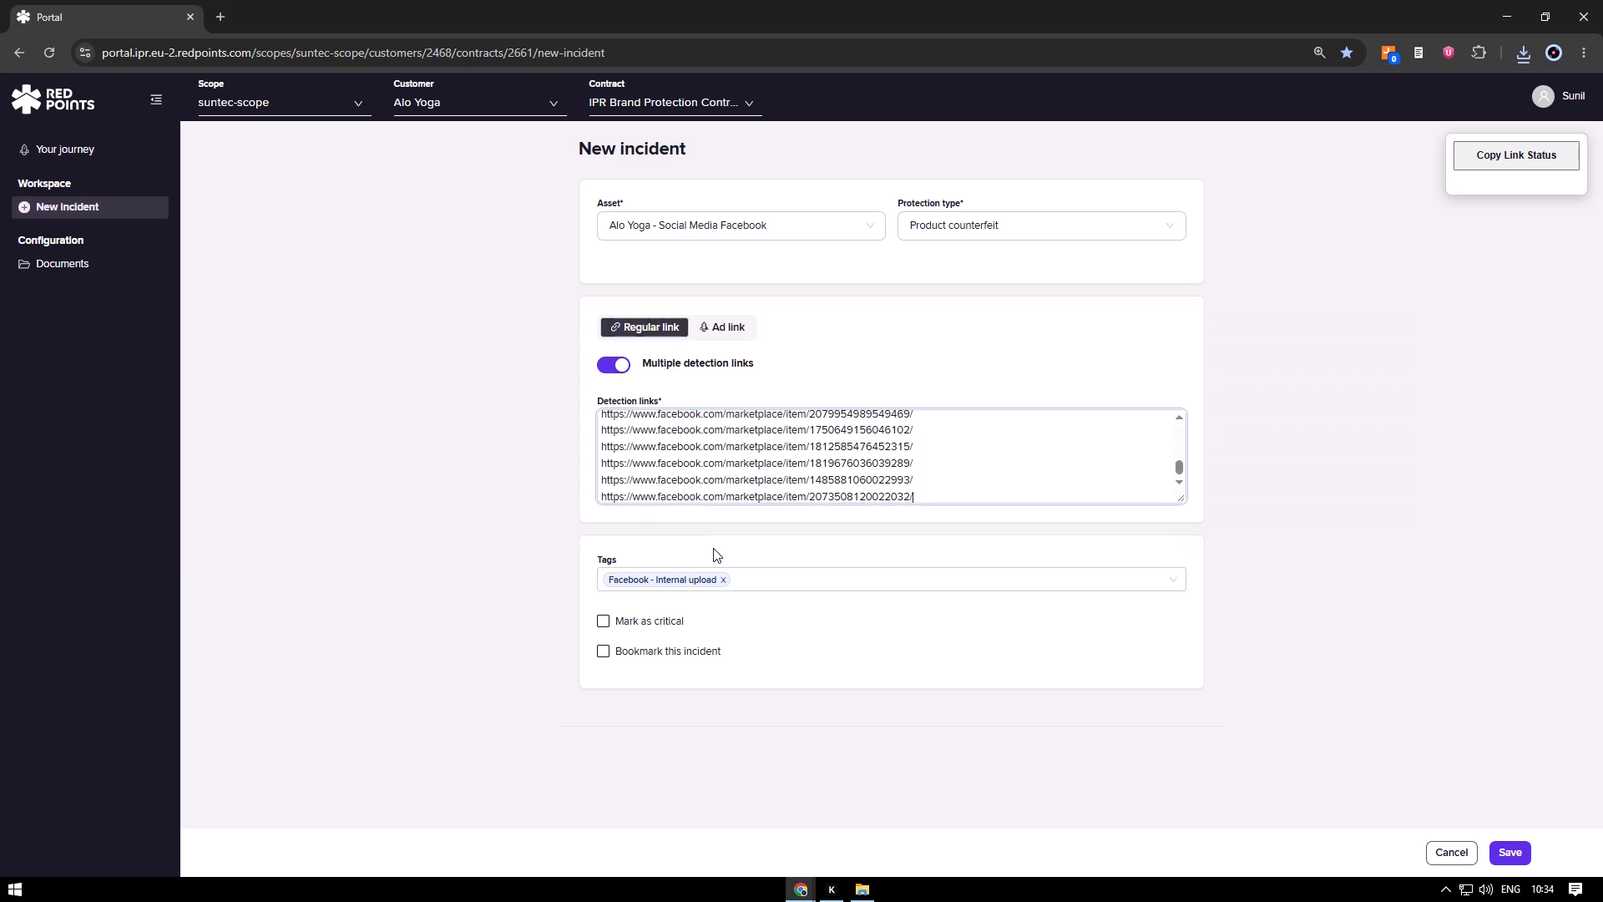
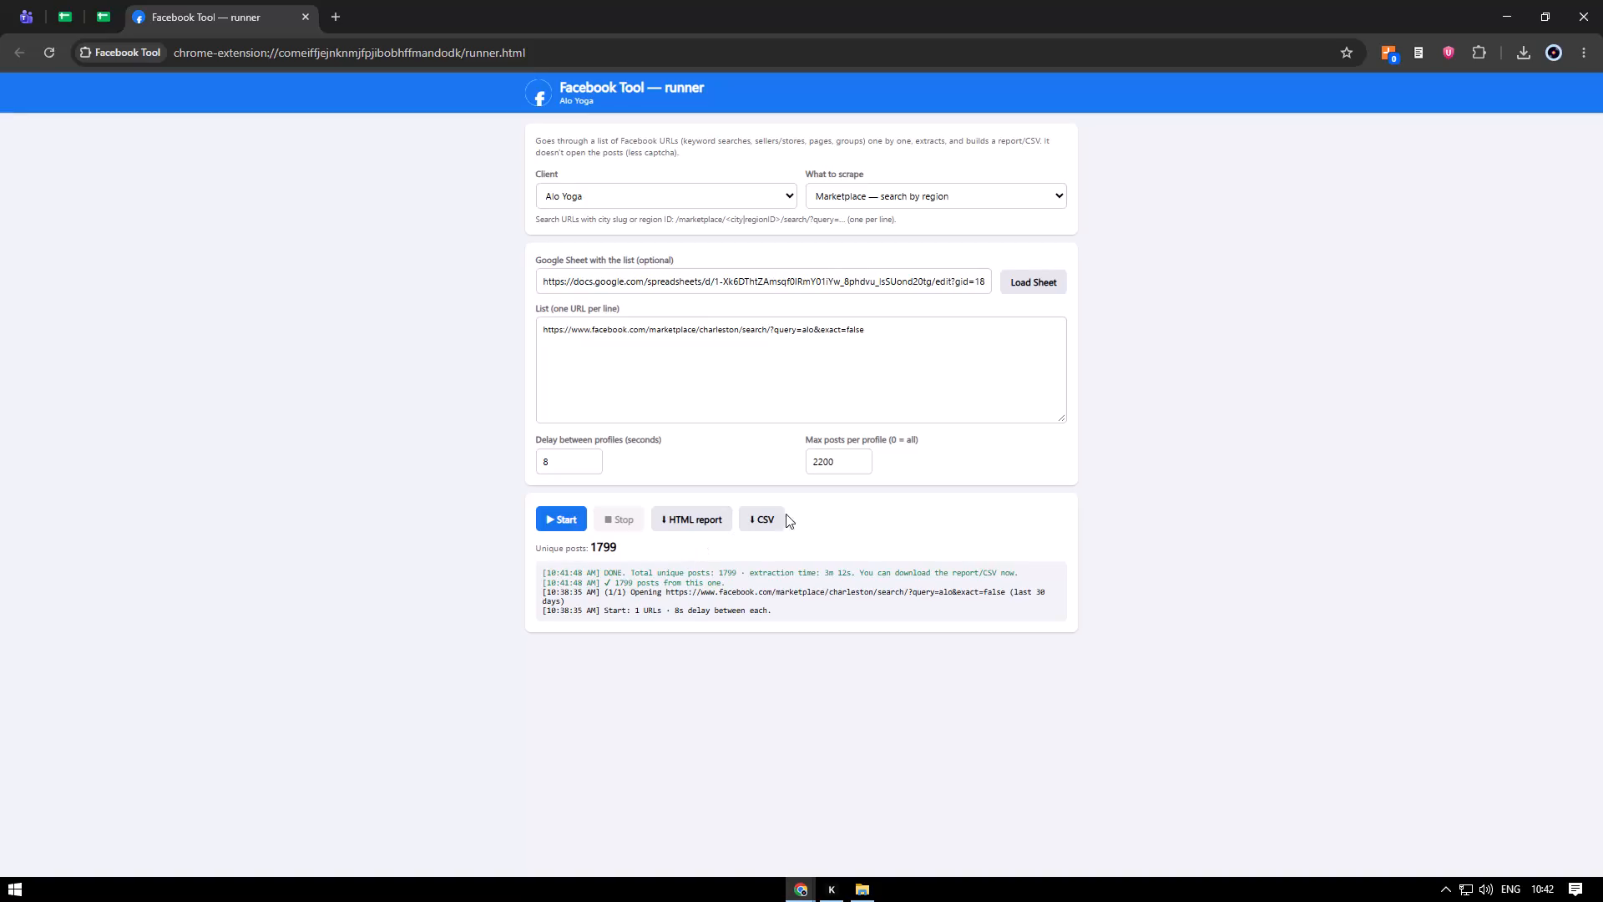
Download the CSV of the posts scraped from the Charleston Marketplace search for alo.
click(759, 520)
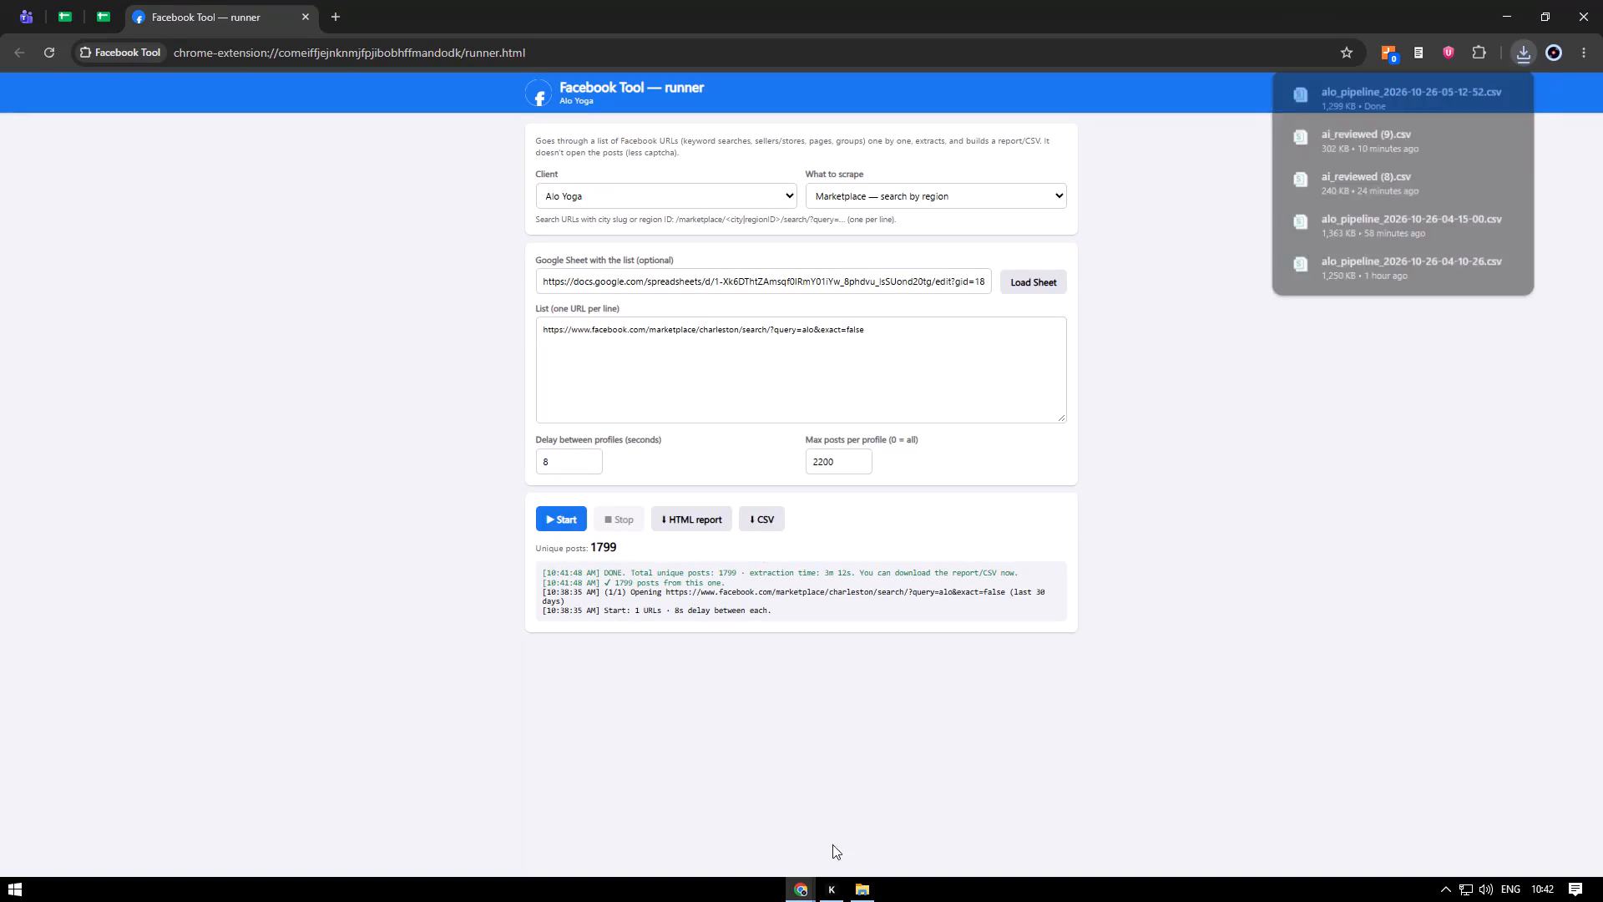
Switch to the 2-OCR folder and launch FB-OCR to process the newly downloaded Alo Yoga CSV.
key(alt+Tab)
key(alt+Tab)
key(alt+Tab)
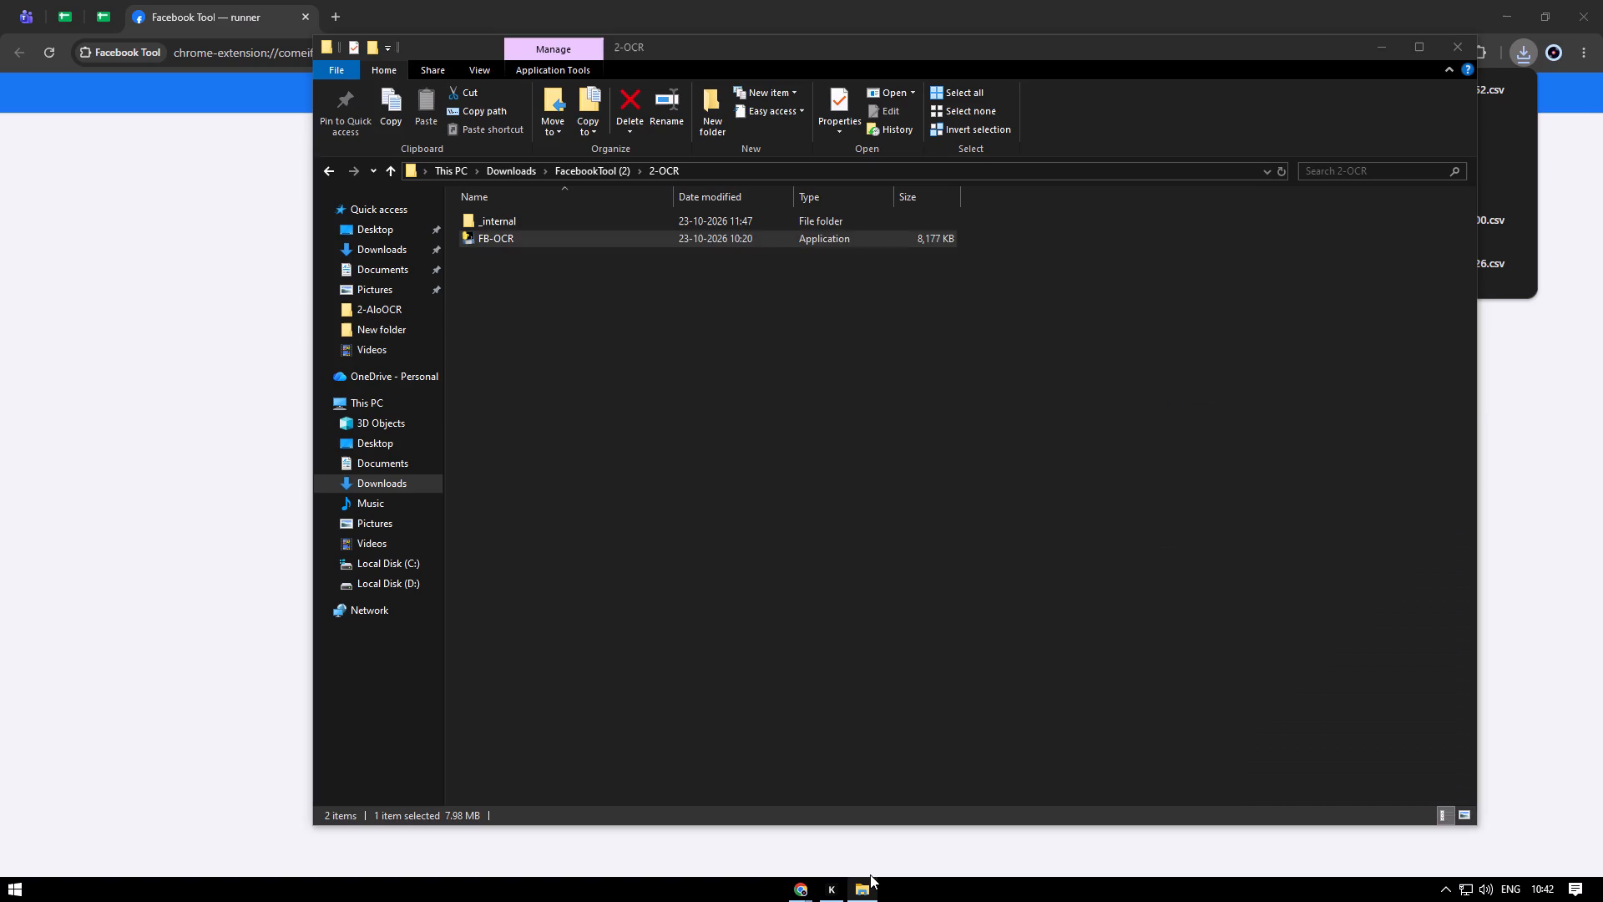
key(Return)
Bring the FB-OCR console in front of the runner page, enlarge its window and check the image-processing progress, briefly in full screen.
key(alt+Tab)
key(alt+Tab)
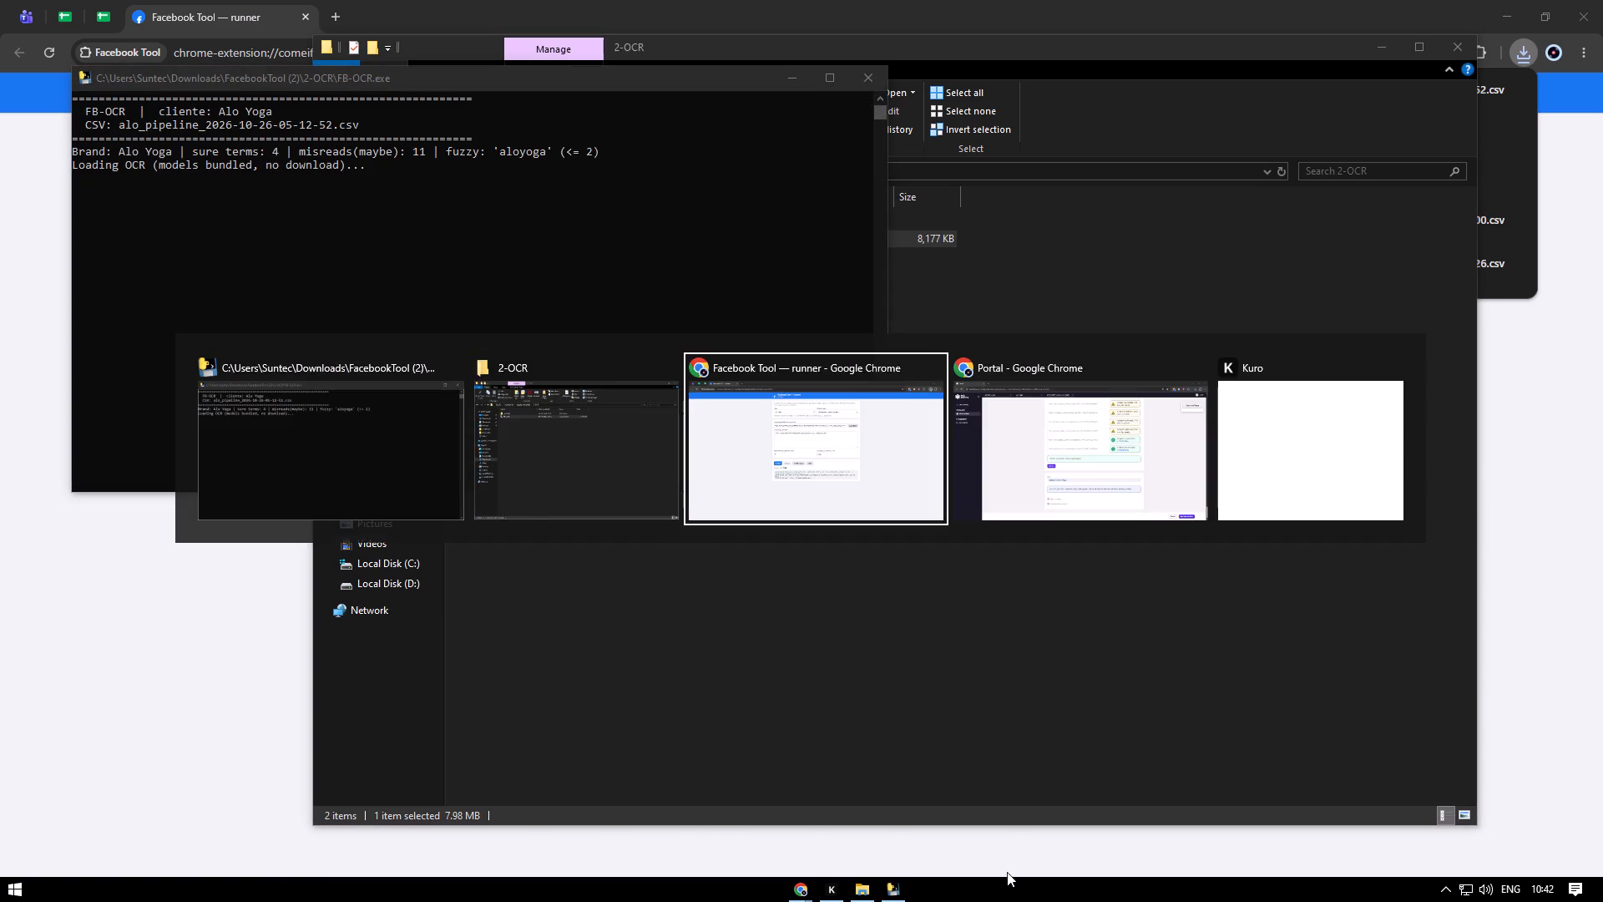
key(alt+Tab)
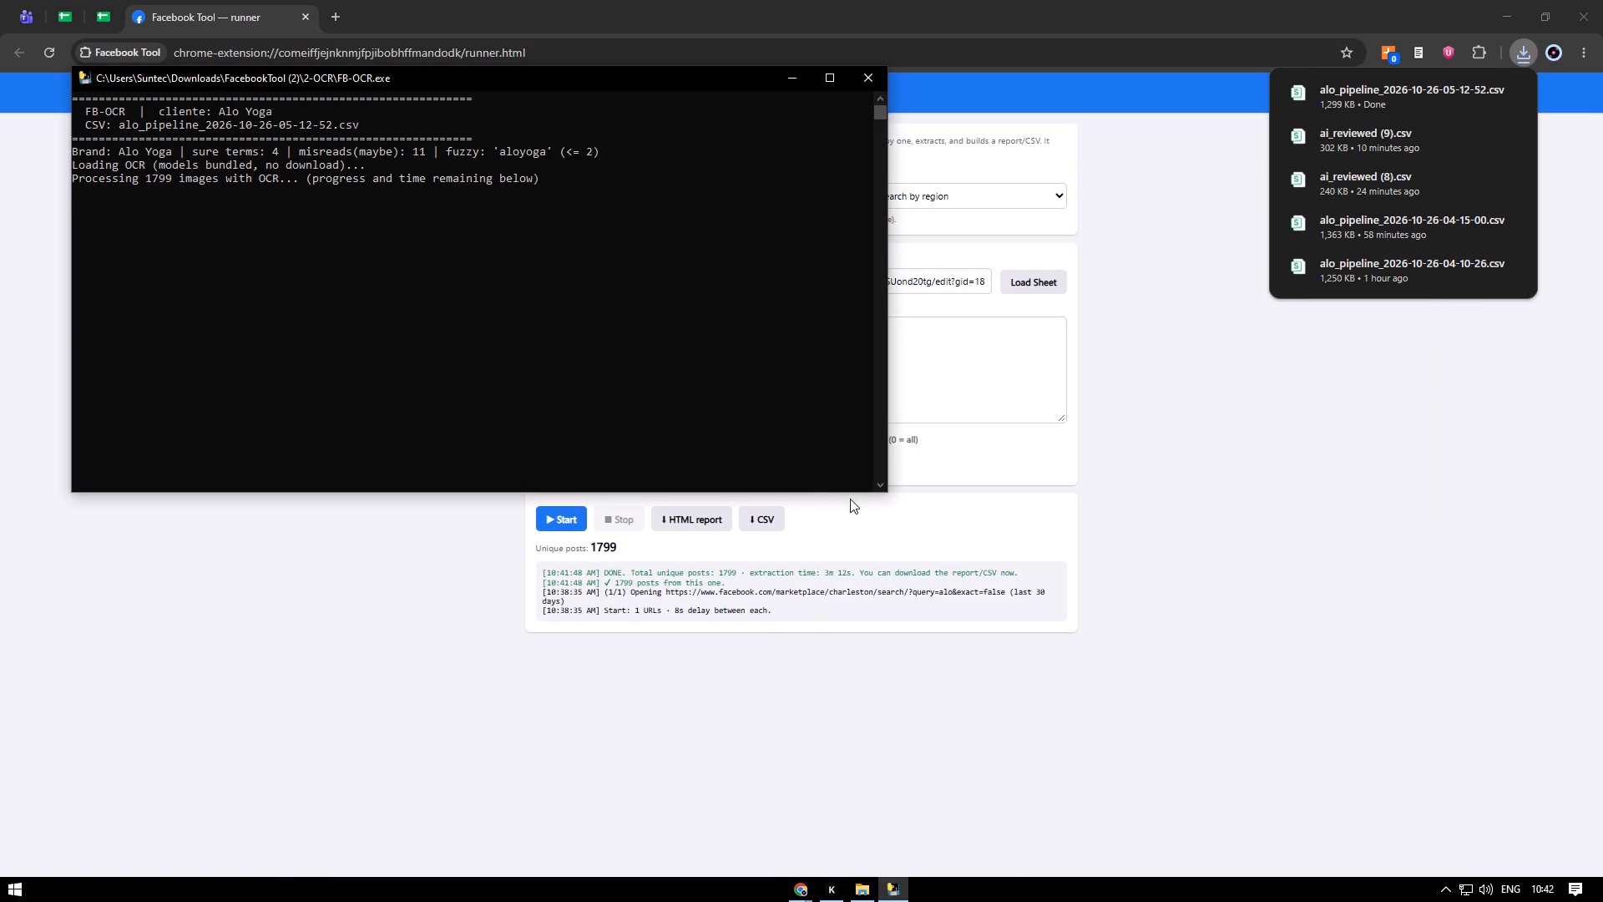
drag(883, 494, 1146, 661)
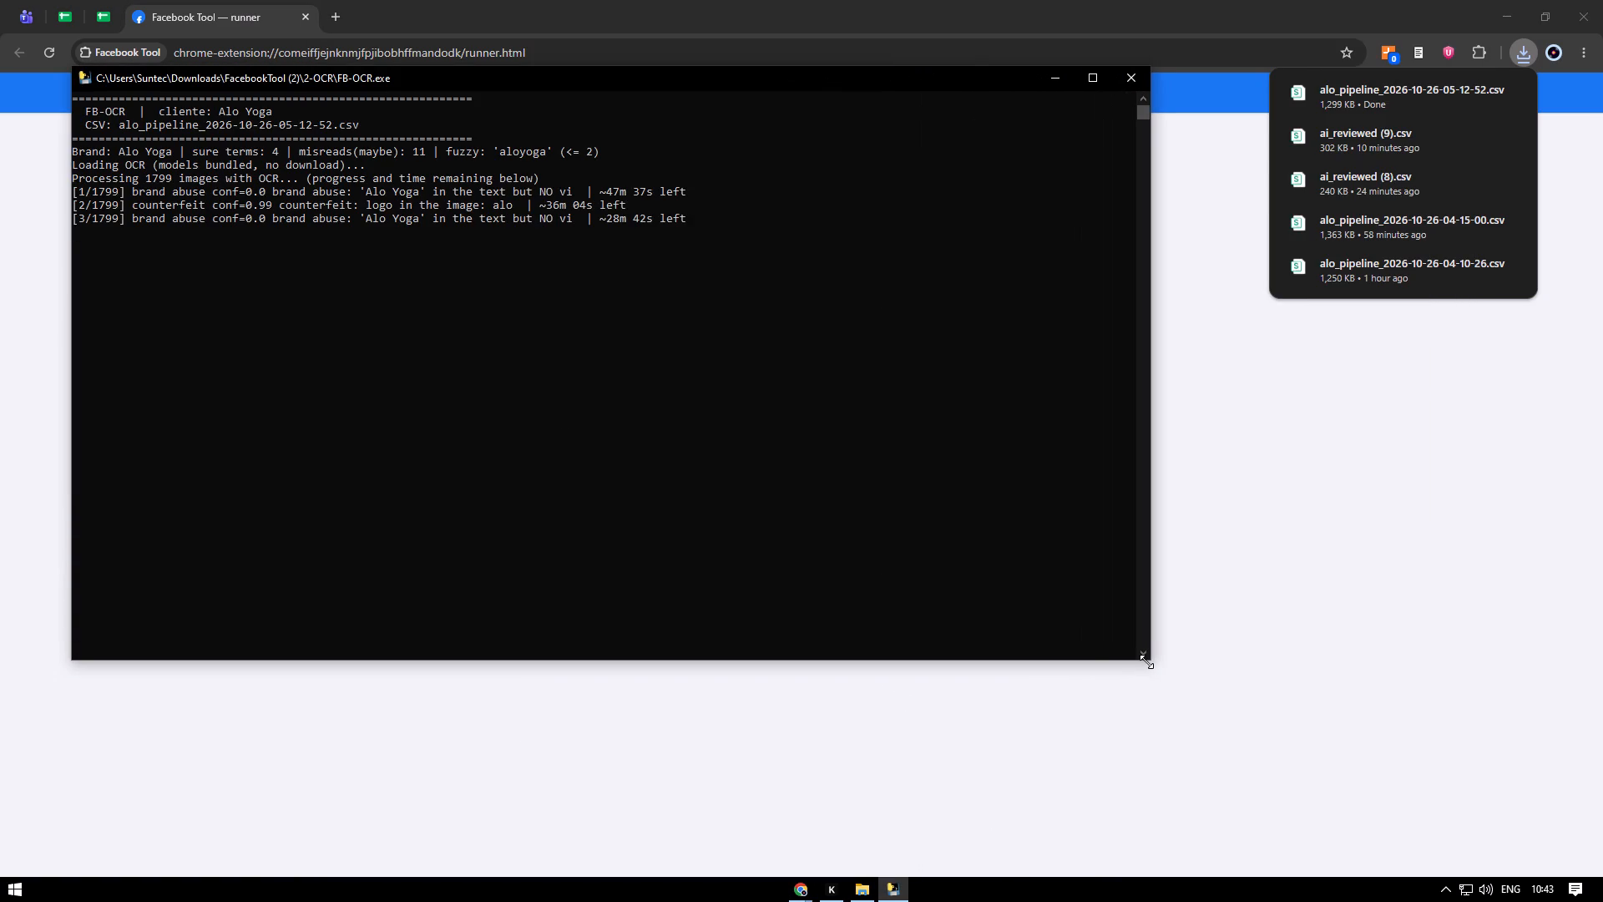
key(F12)
key(F11)
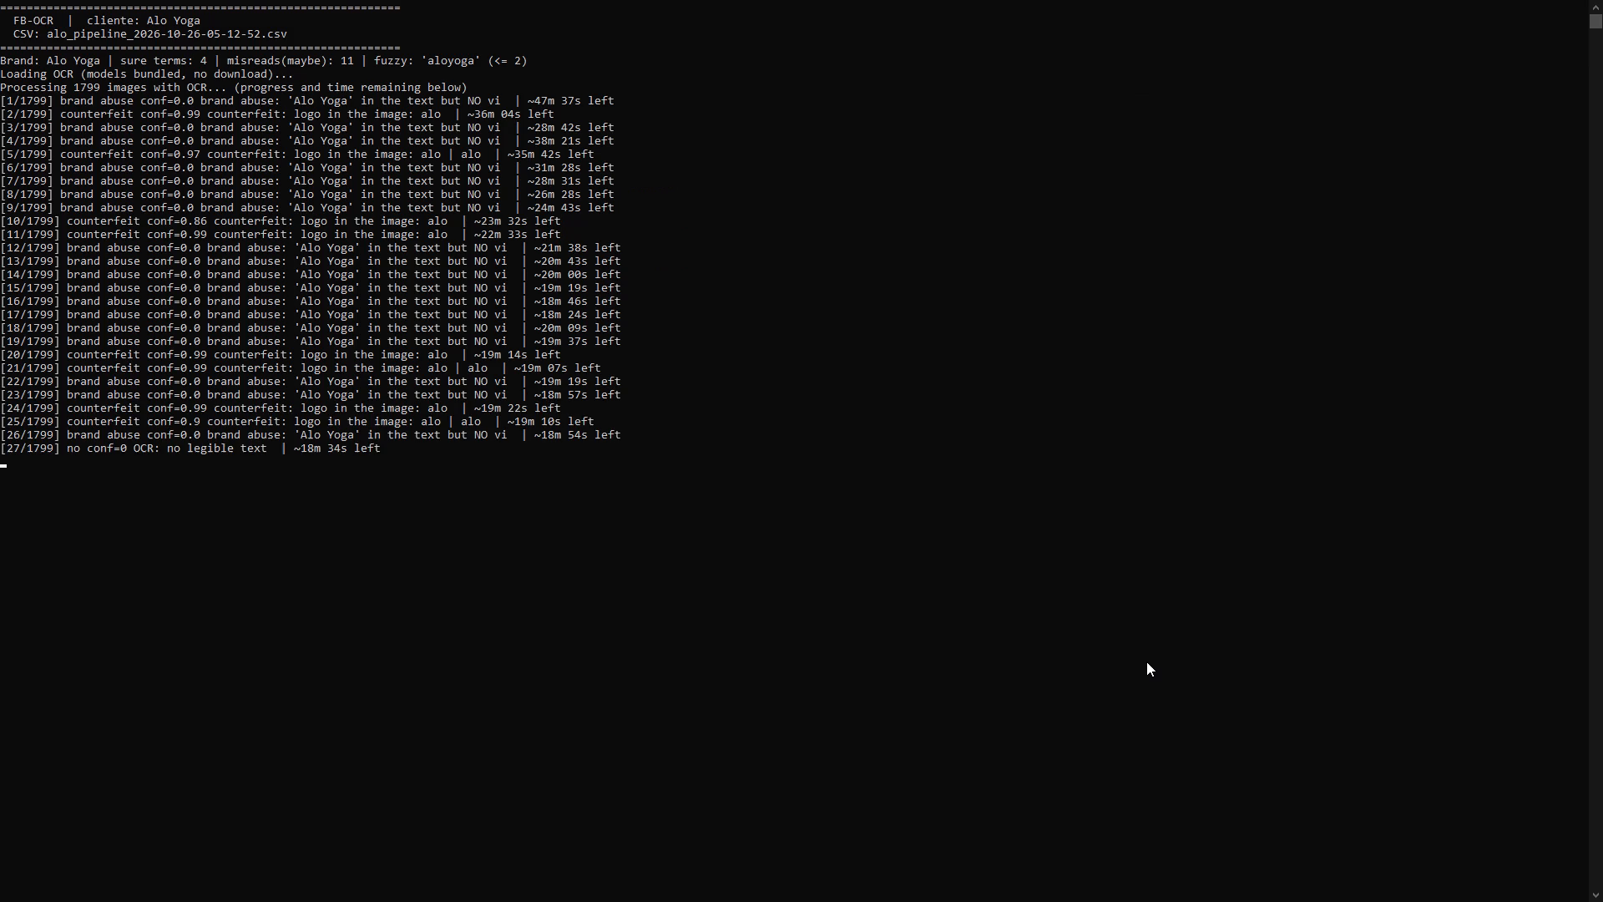
key(F11)
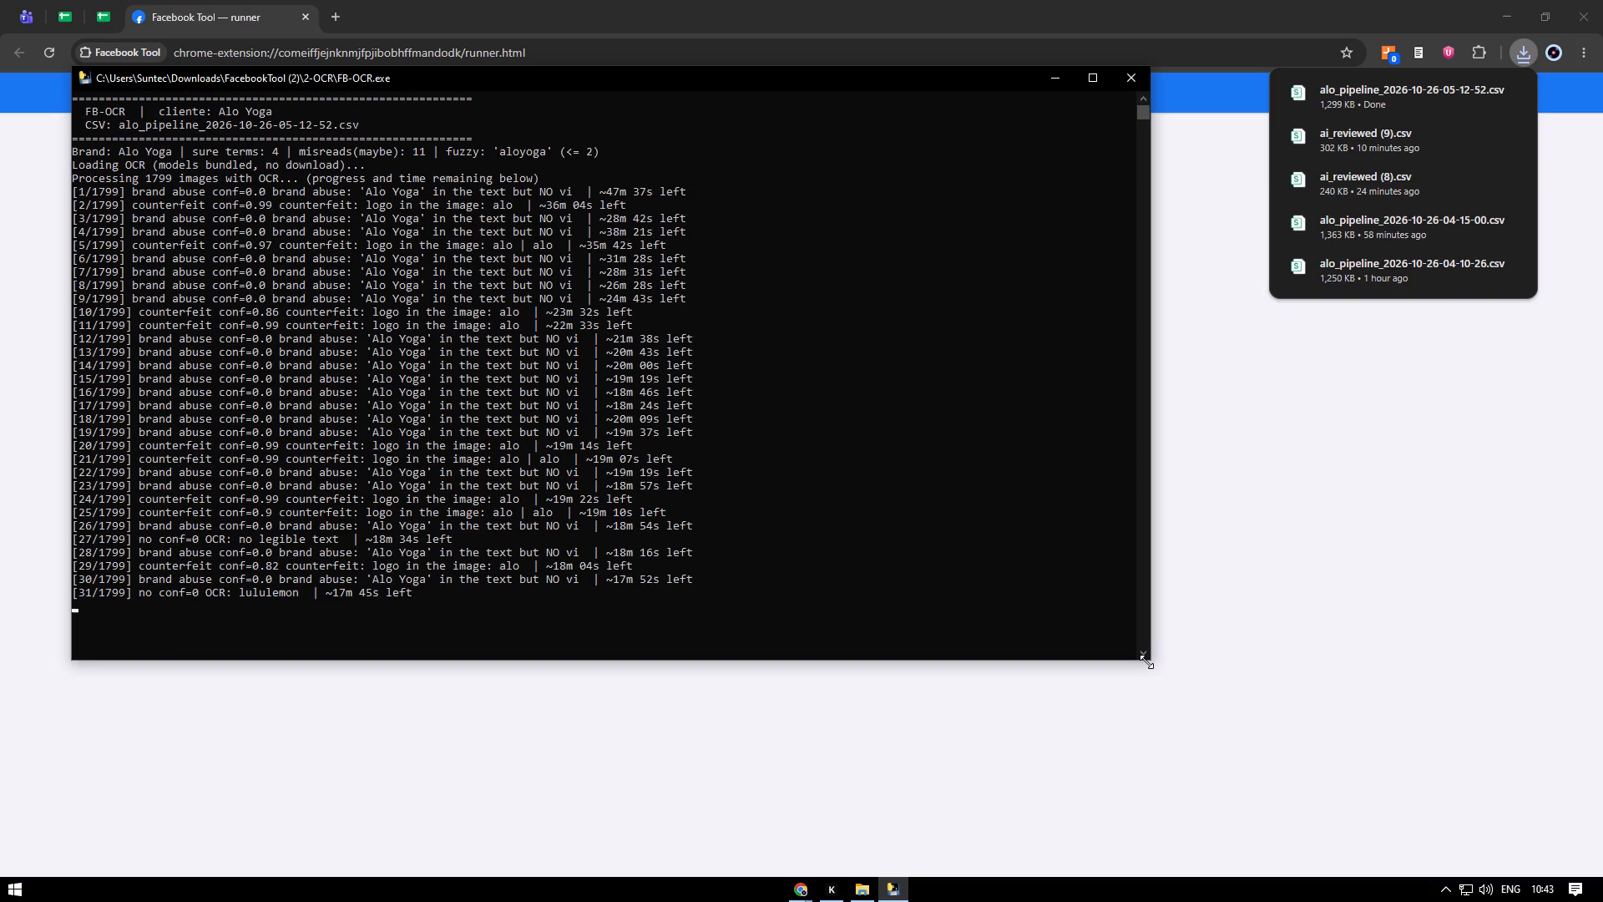
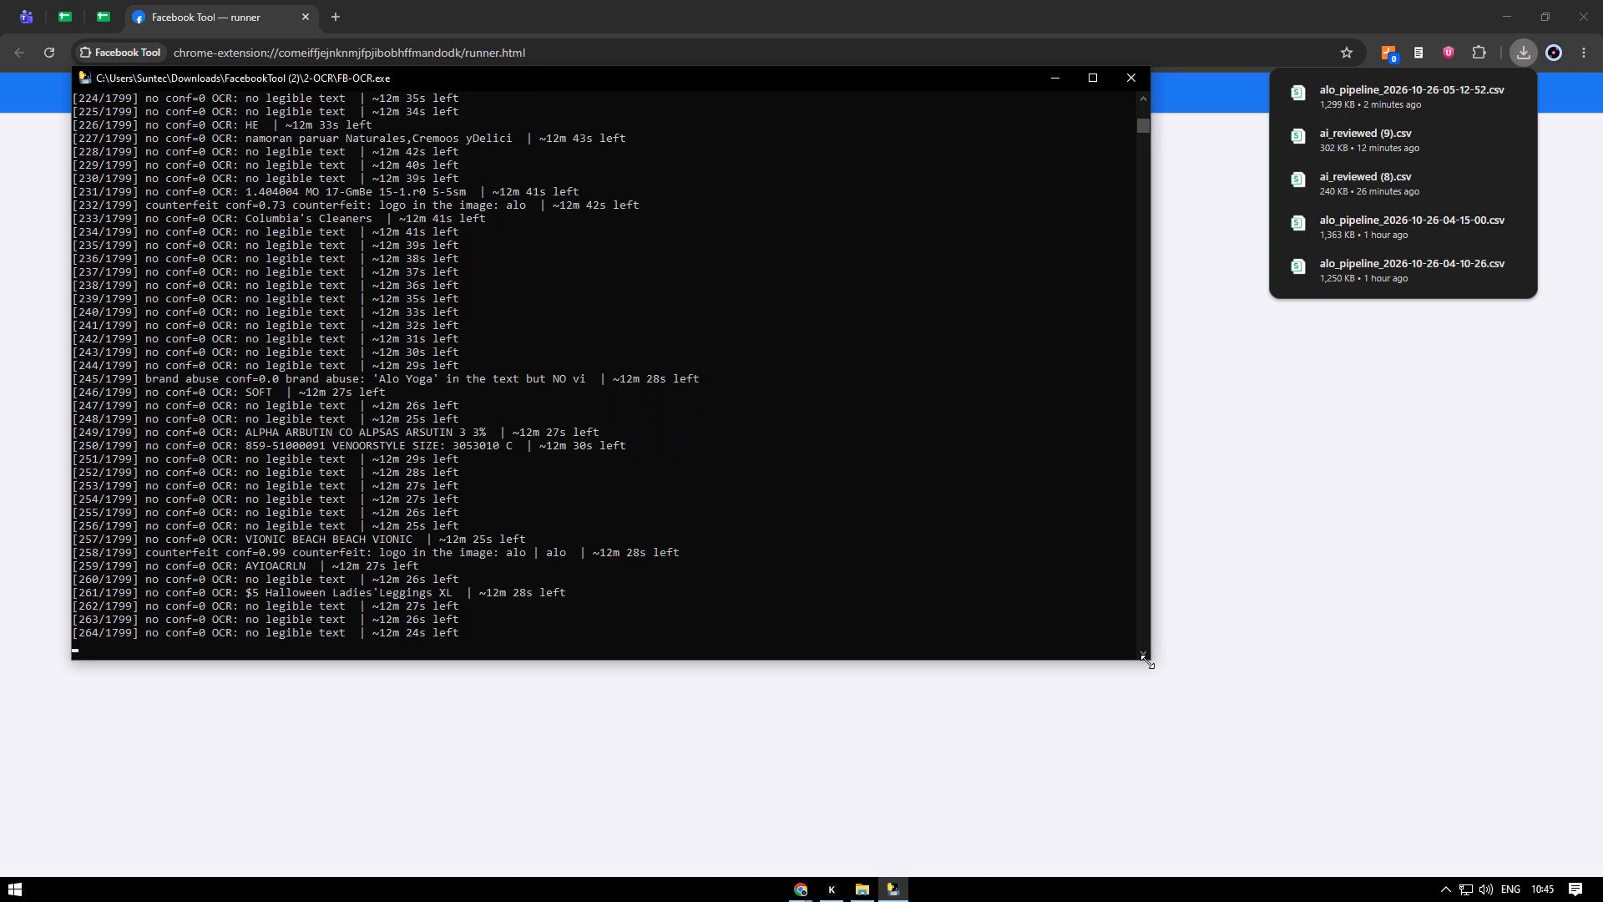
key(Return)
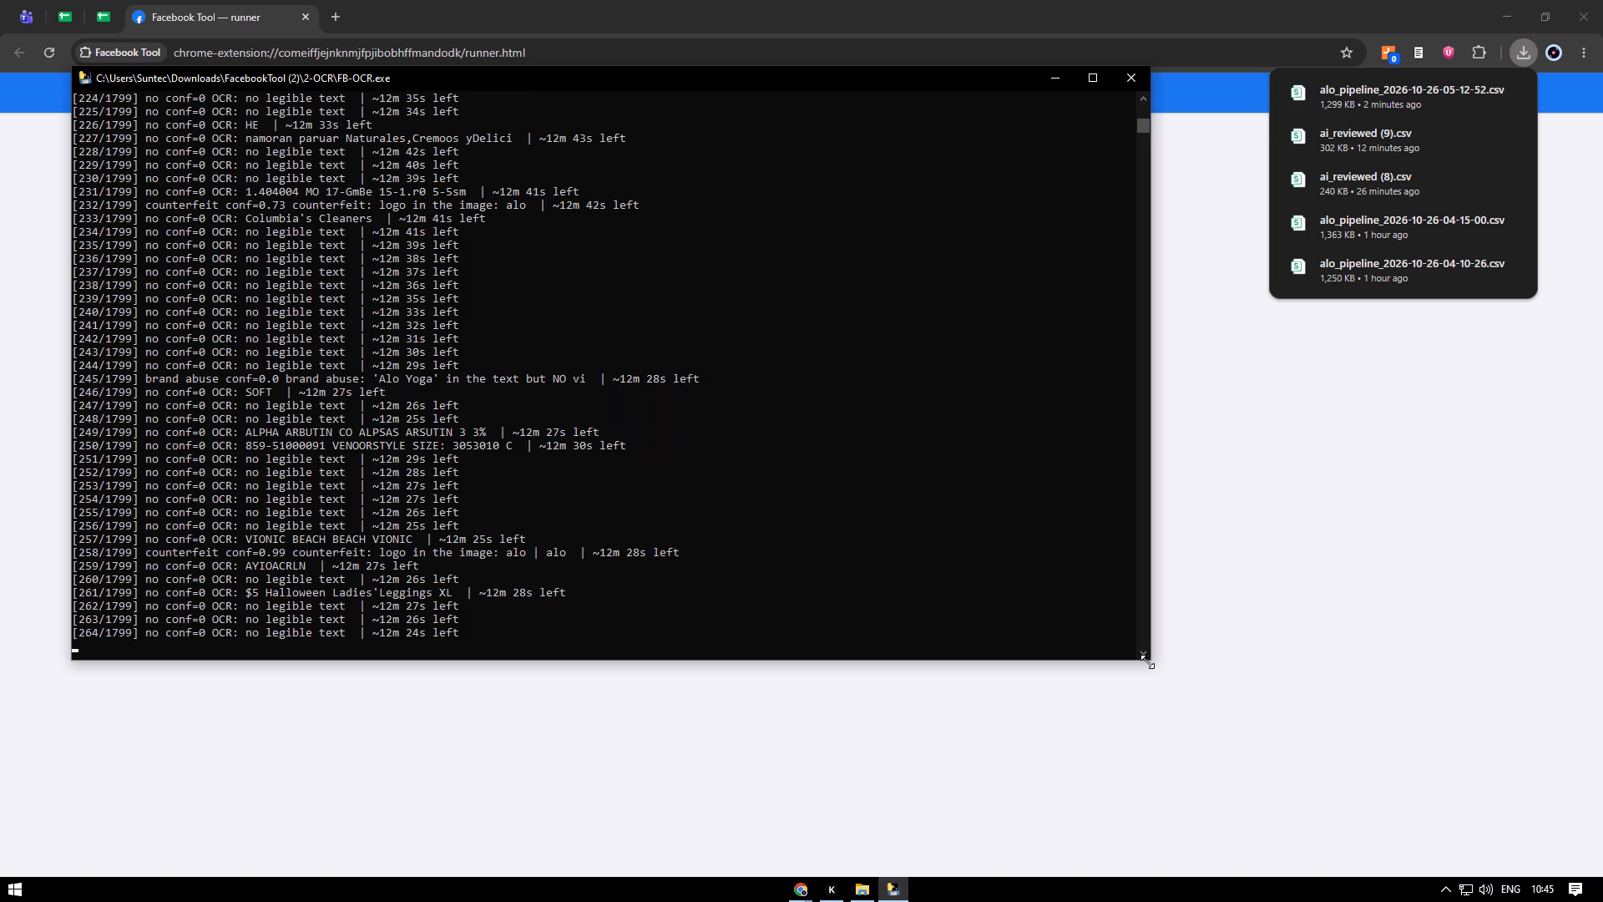
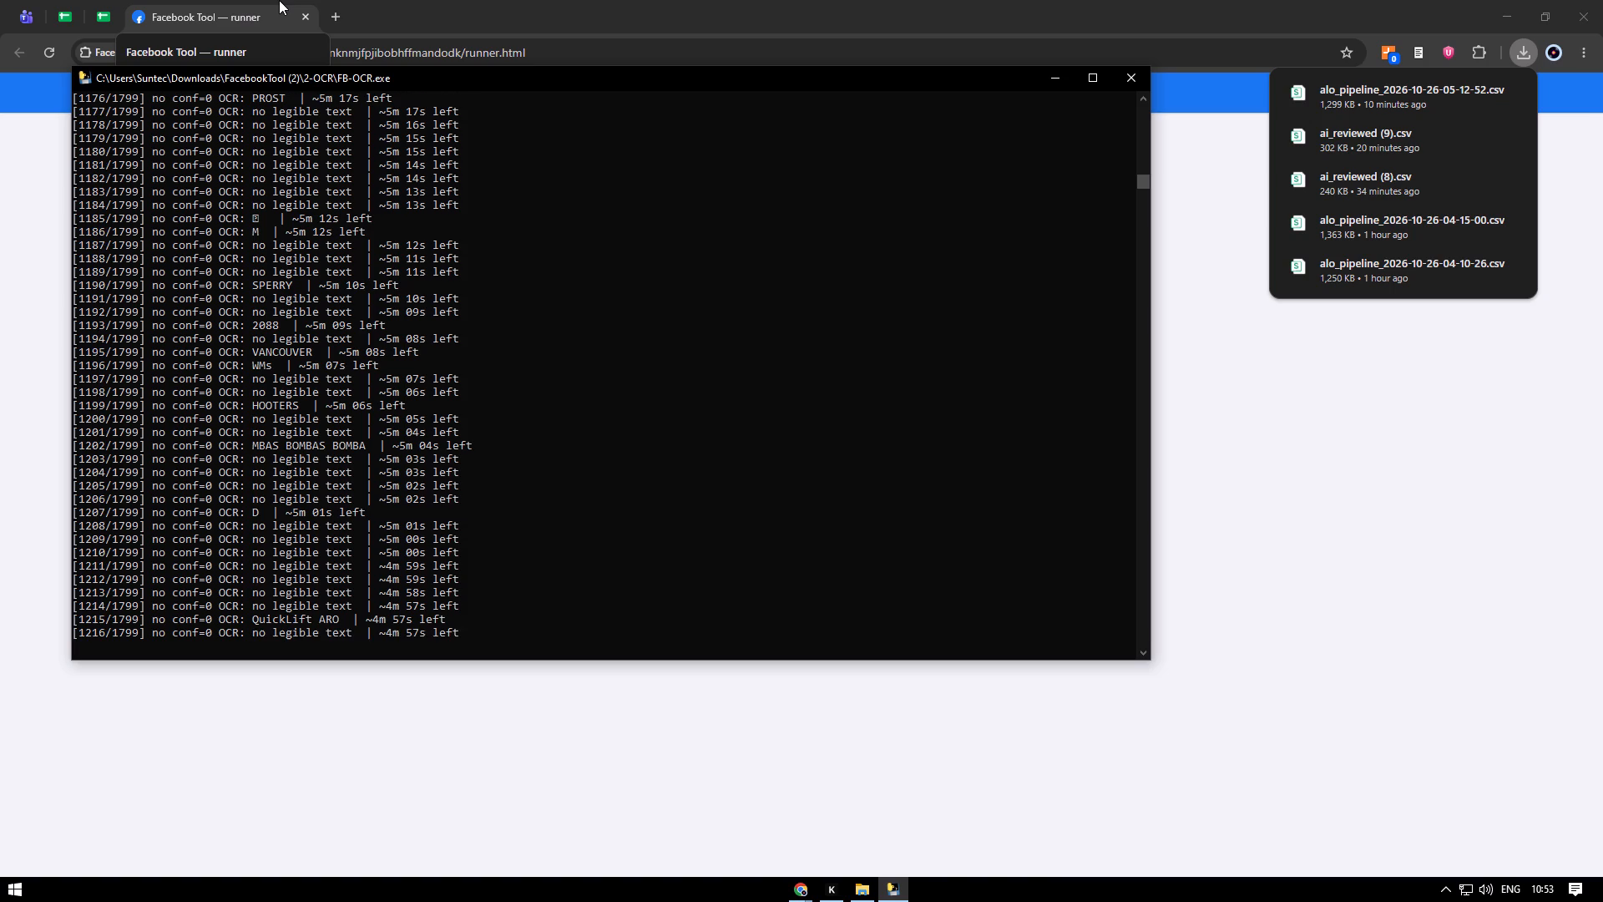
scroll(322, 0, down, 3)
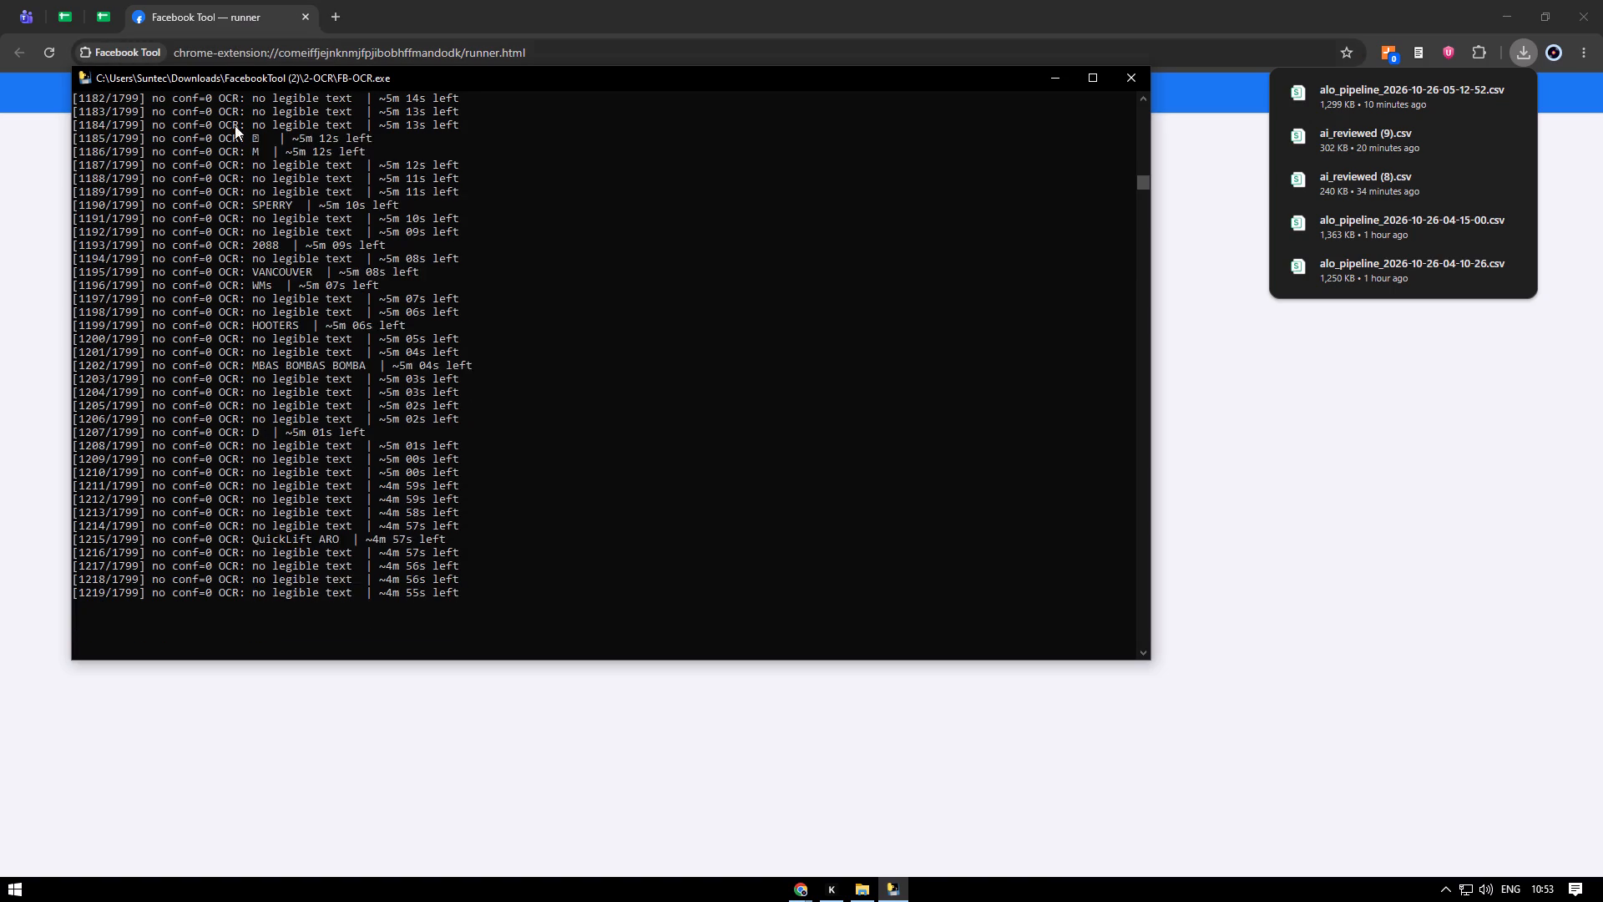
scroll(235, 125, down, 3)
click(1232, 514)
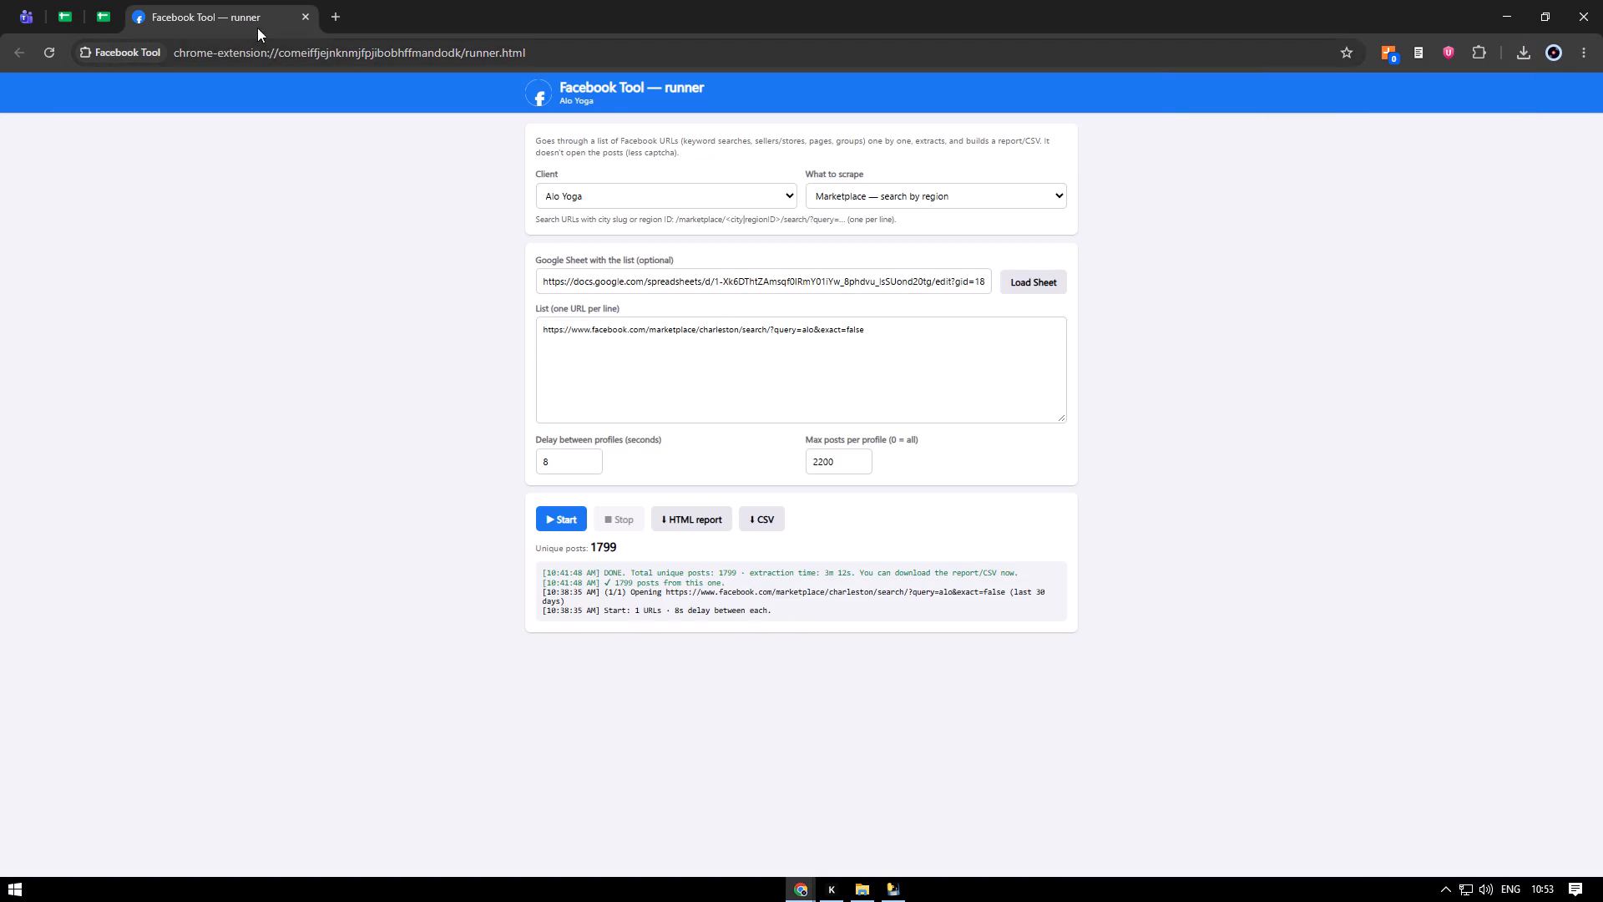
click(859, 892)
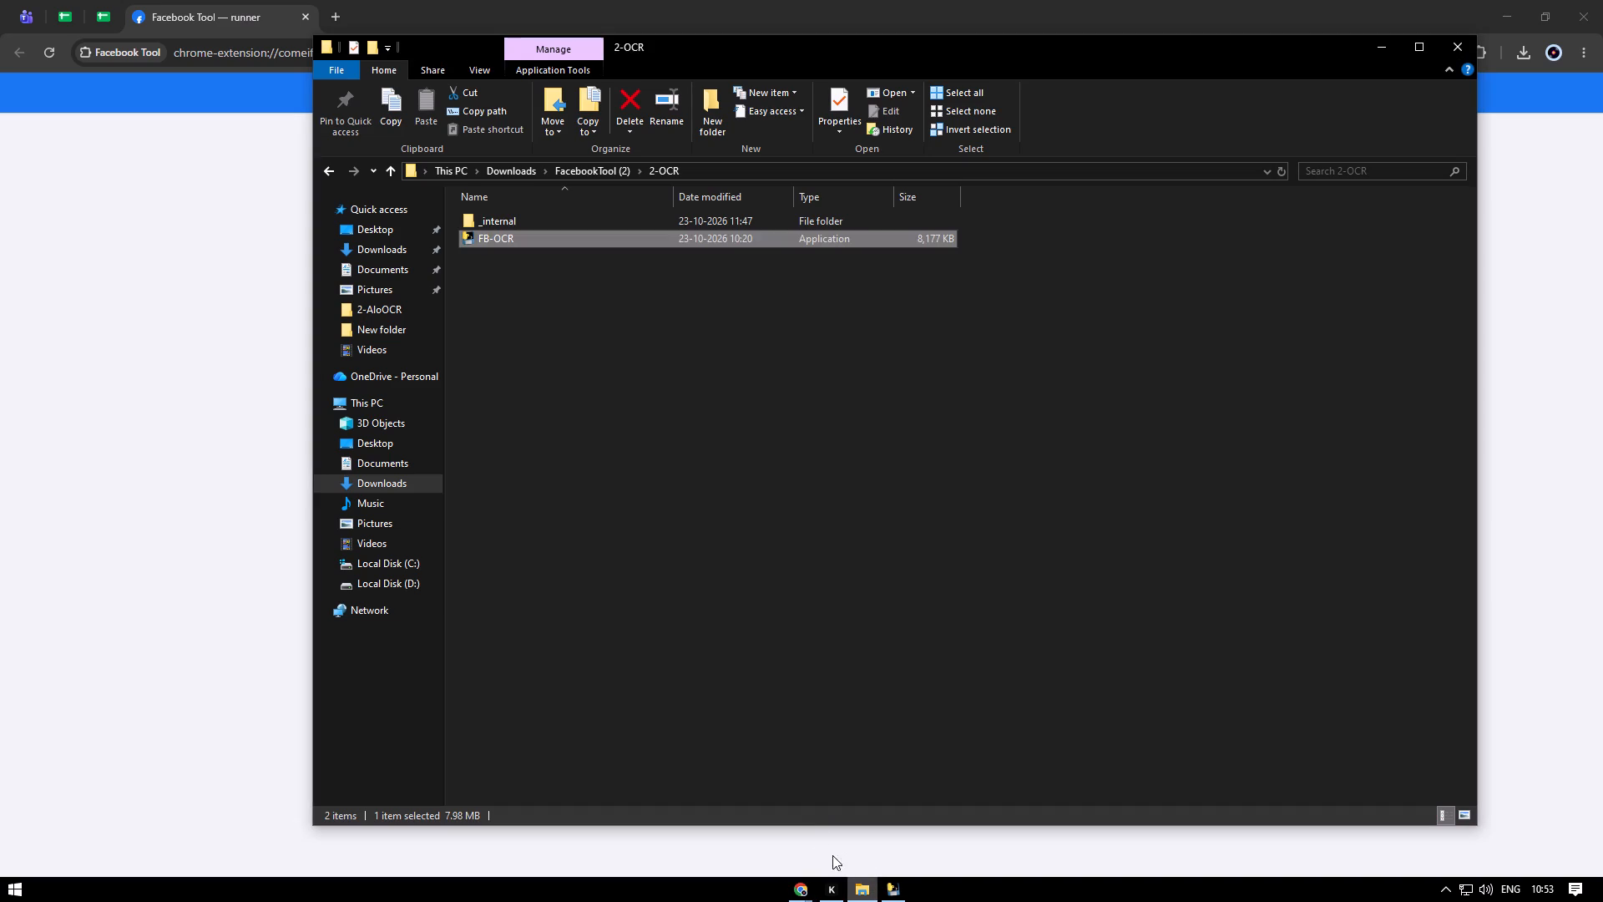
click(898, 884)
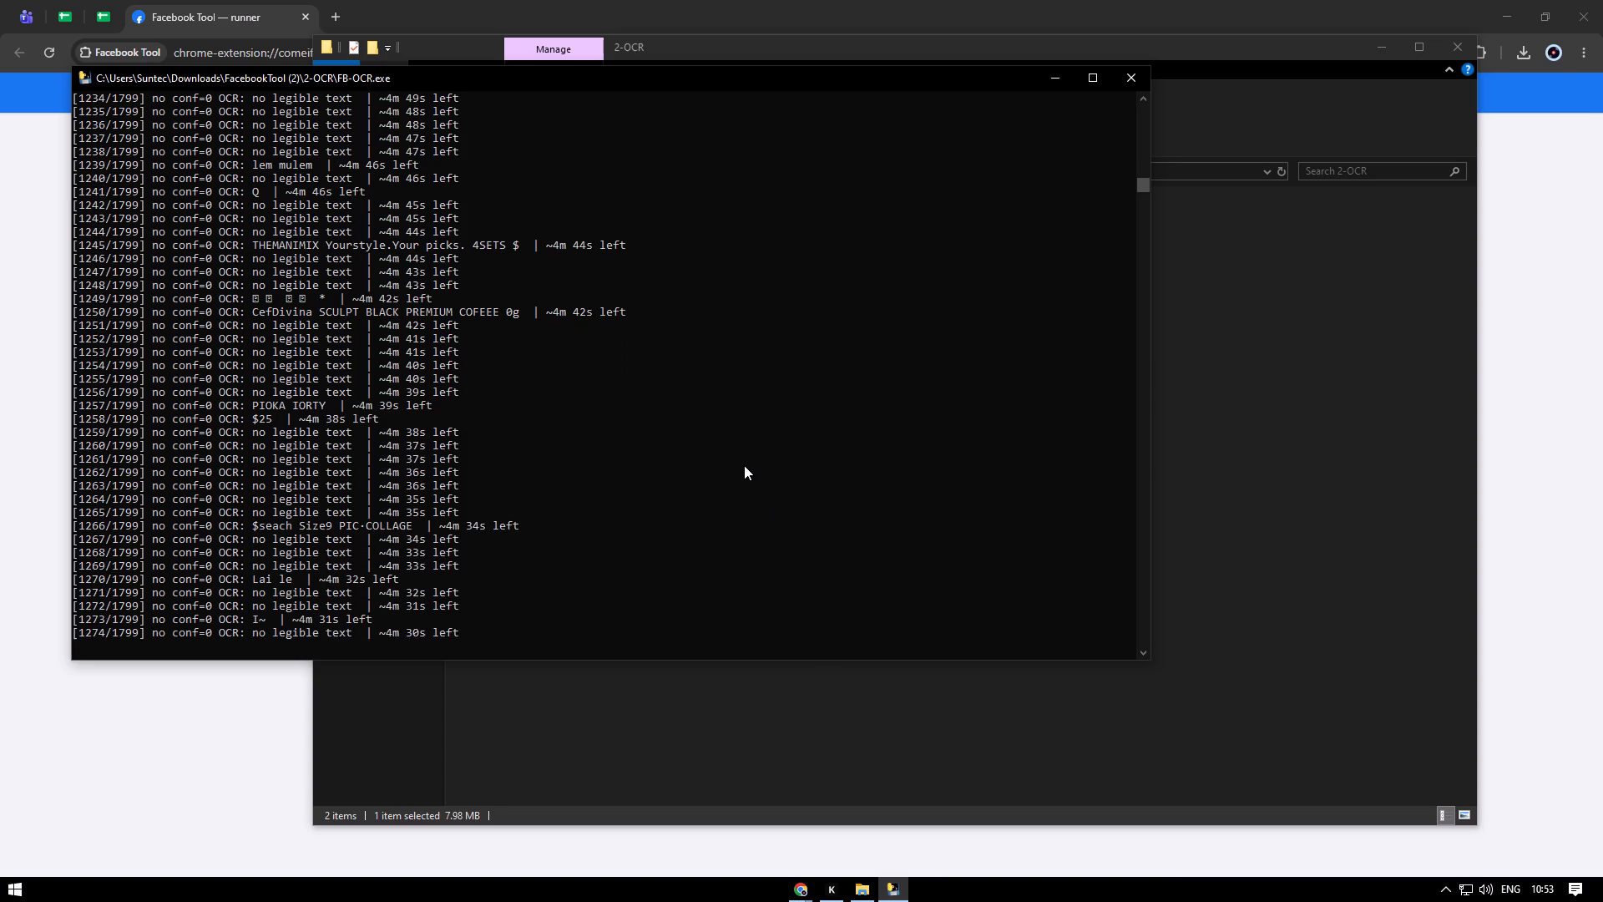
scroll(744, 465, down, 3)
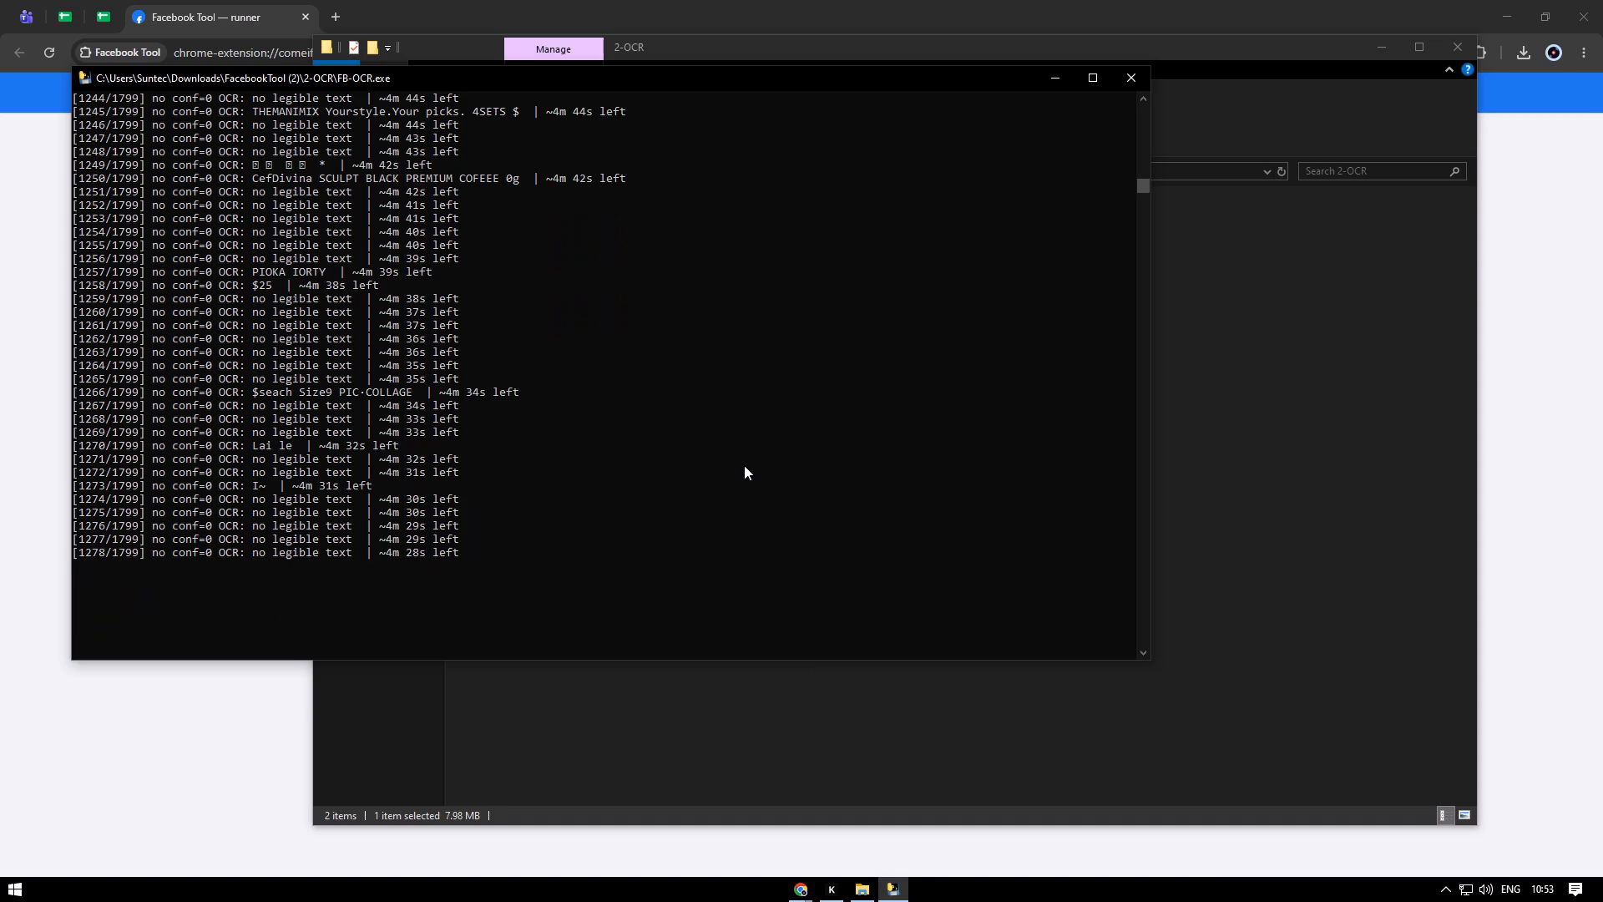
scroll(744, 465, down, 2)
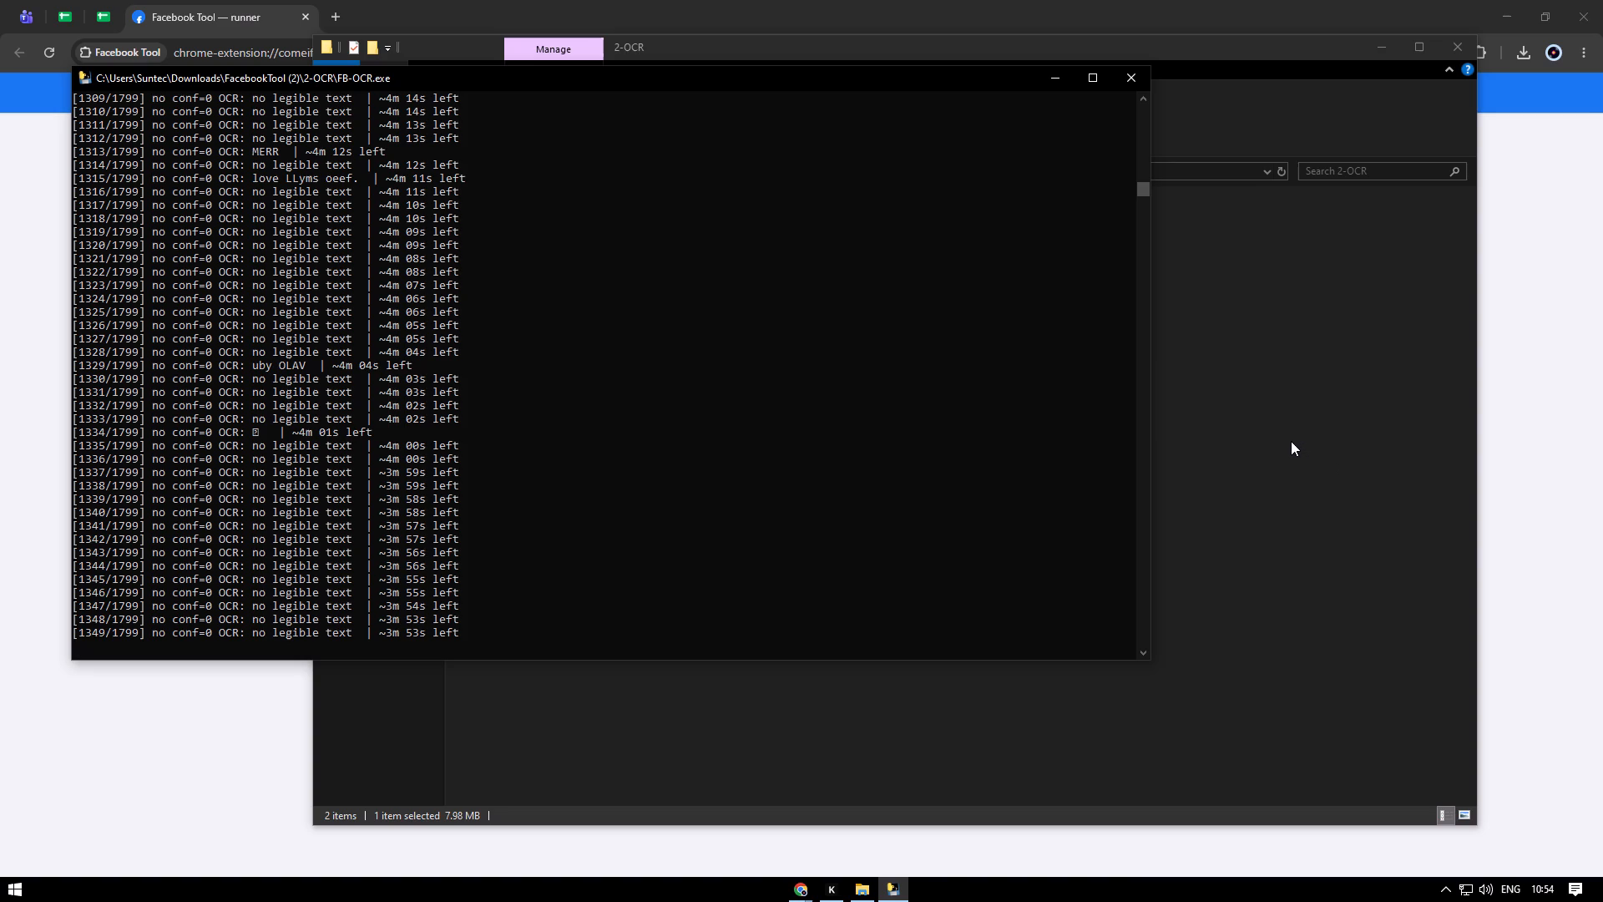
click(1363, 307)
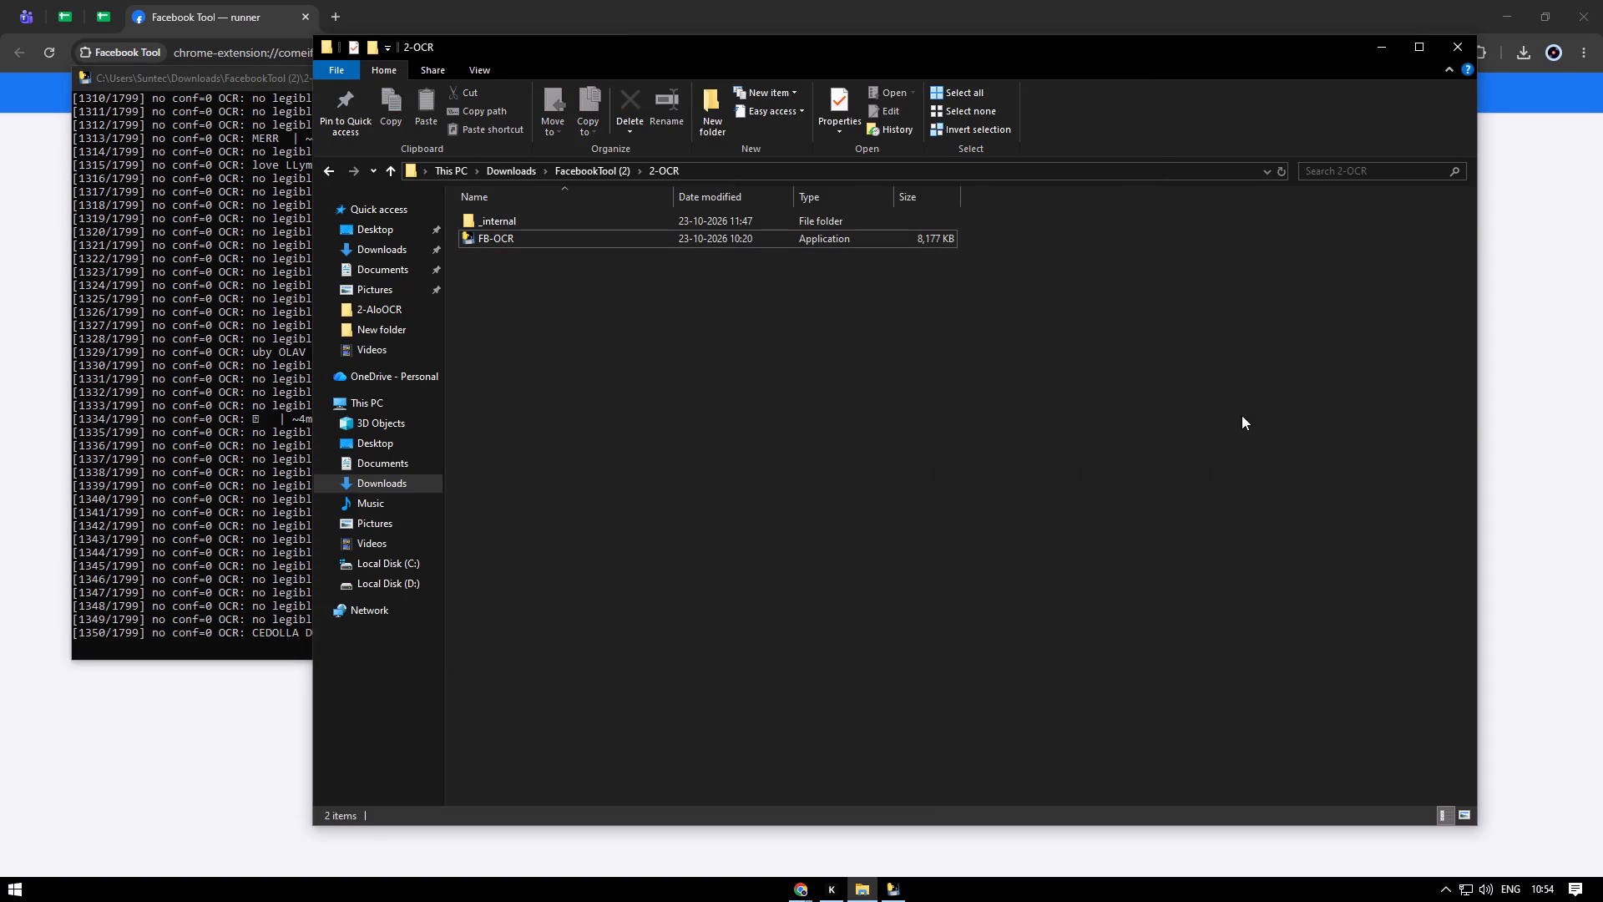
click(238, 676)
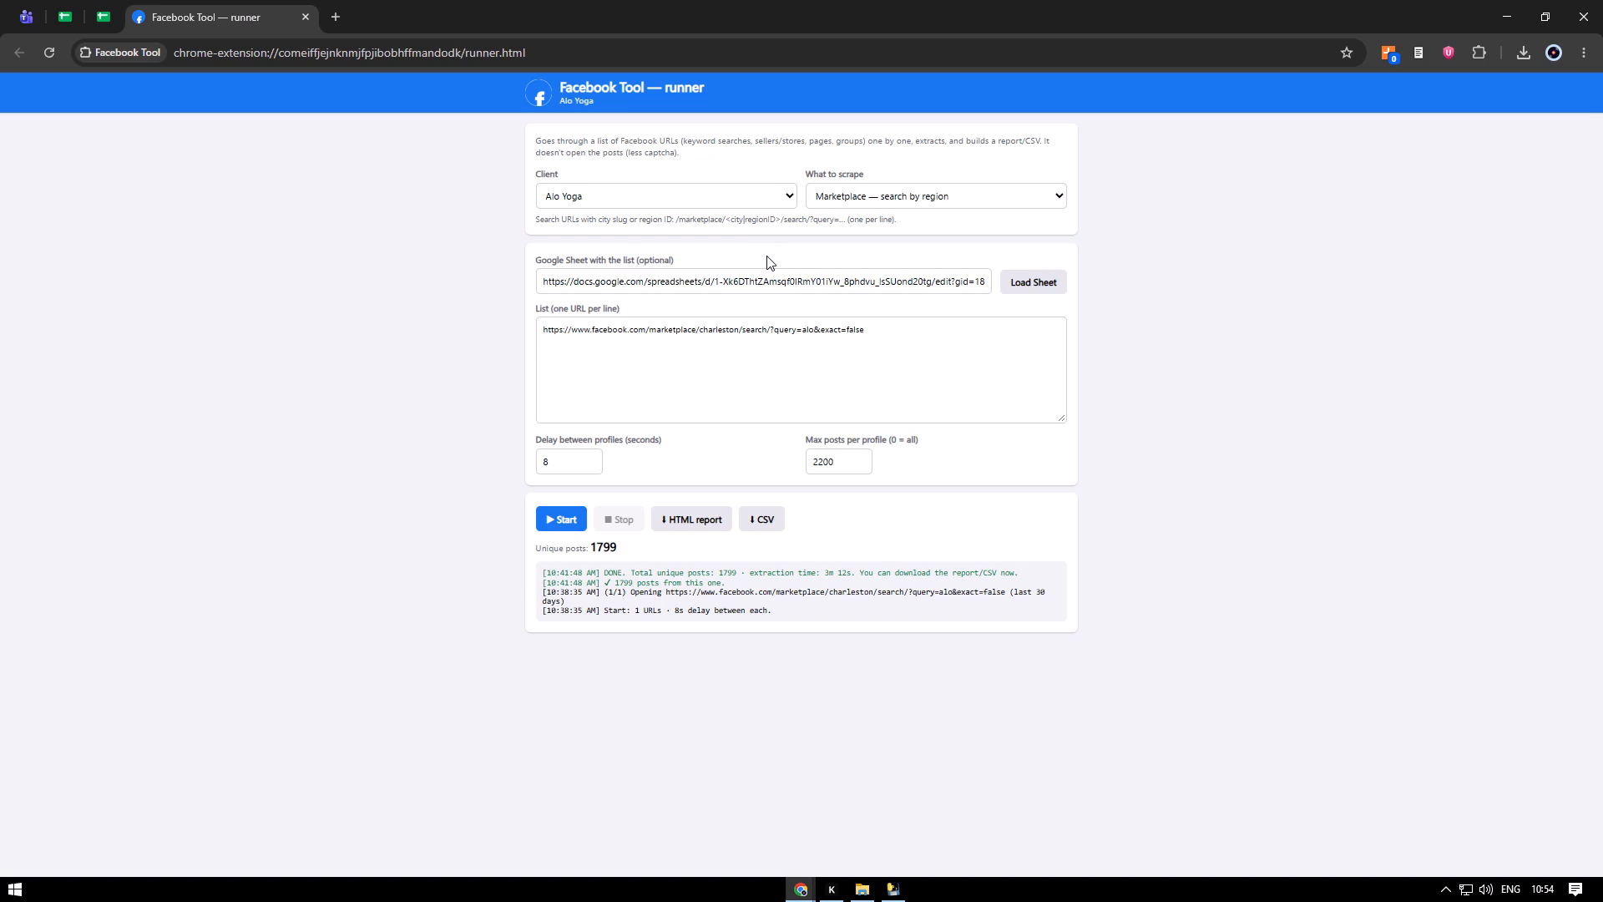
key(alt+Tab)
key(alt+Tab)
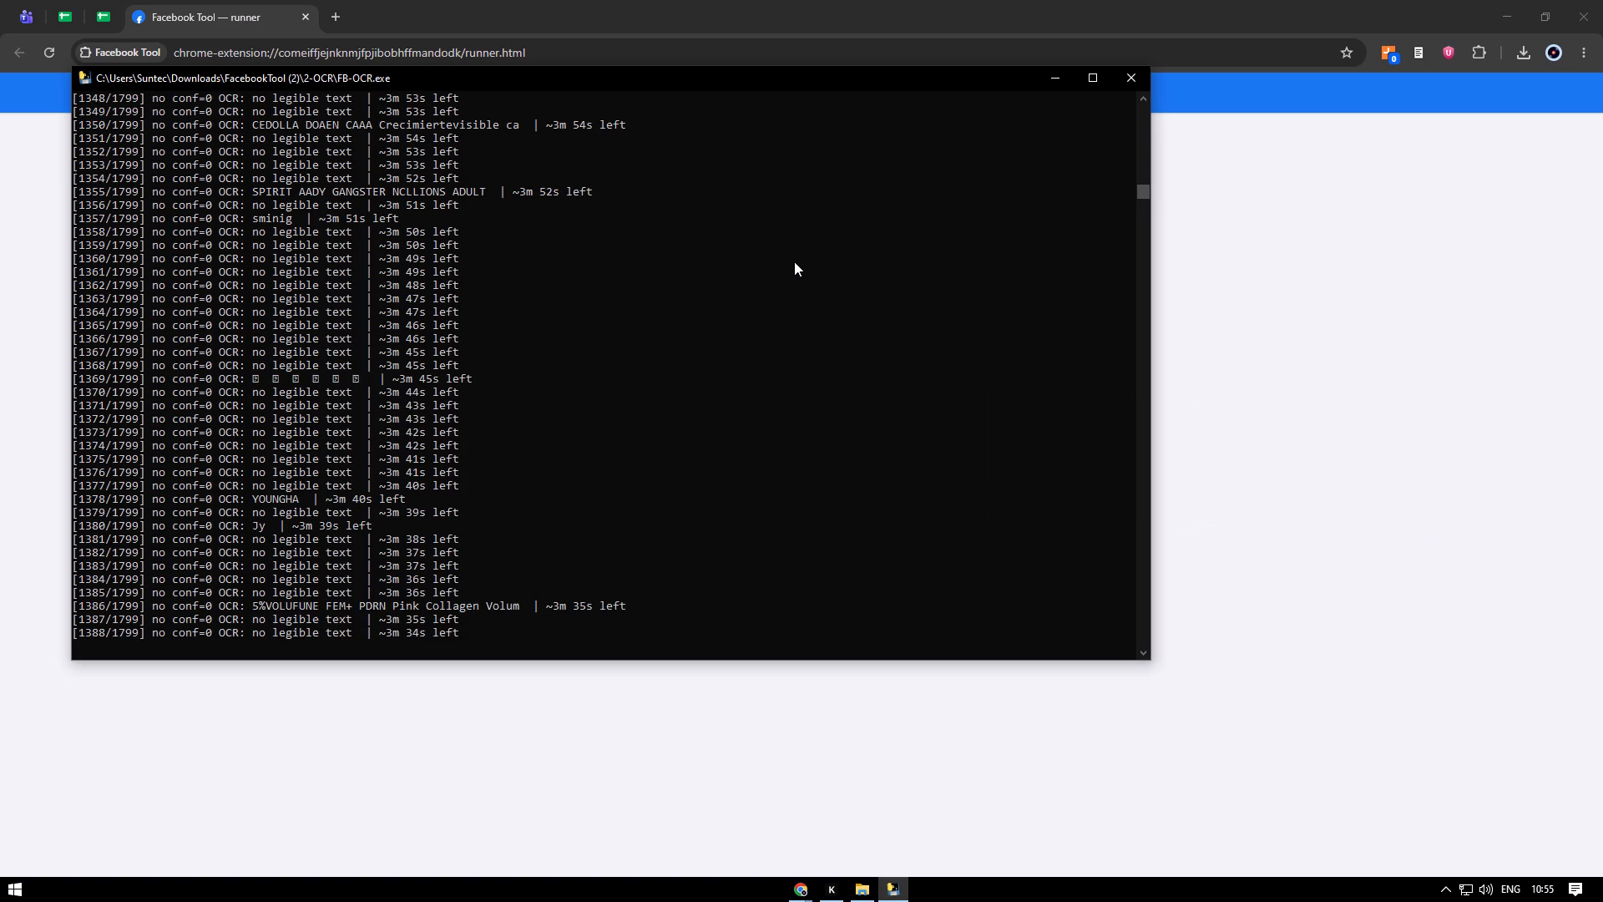
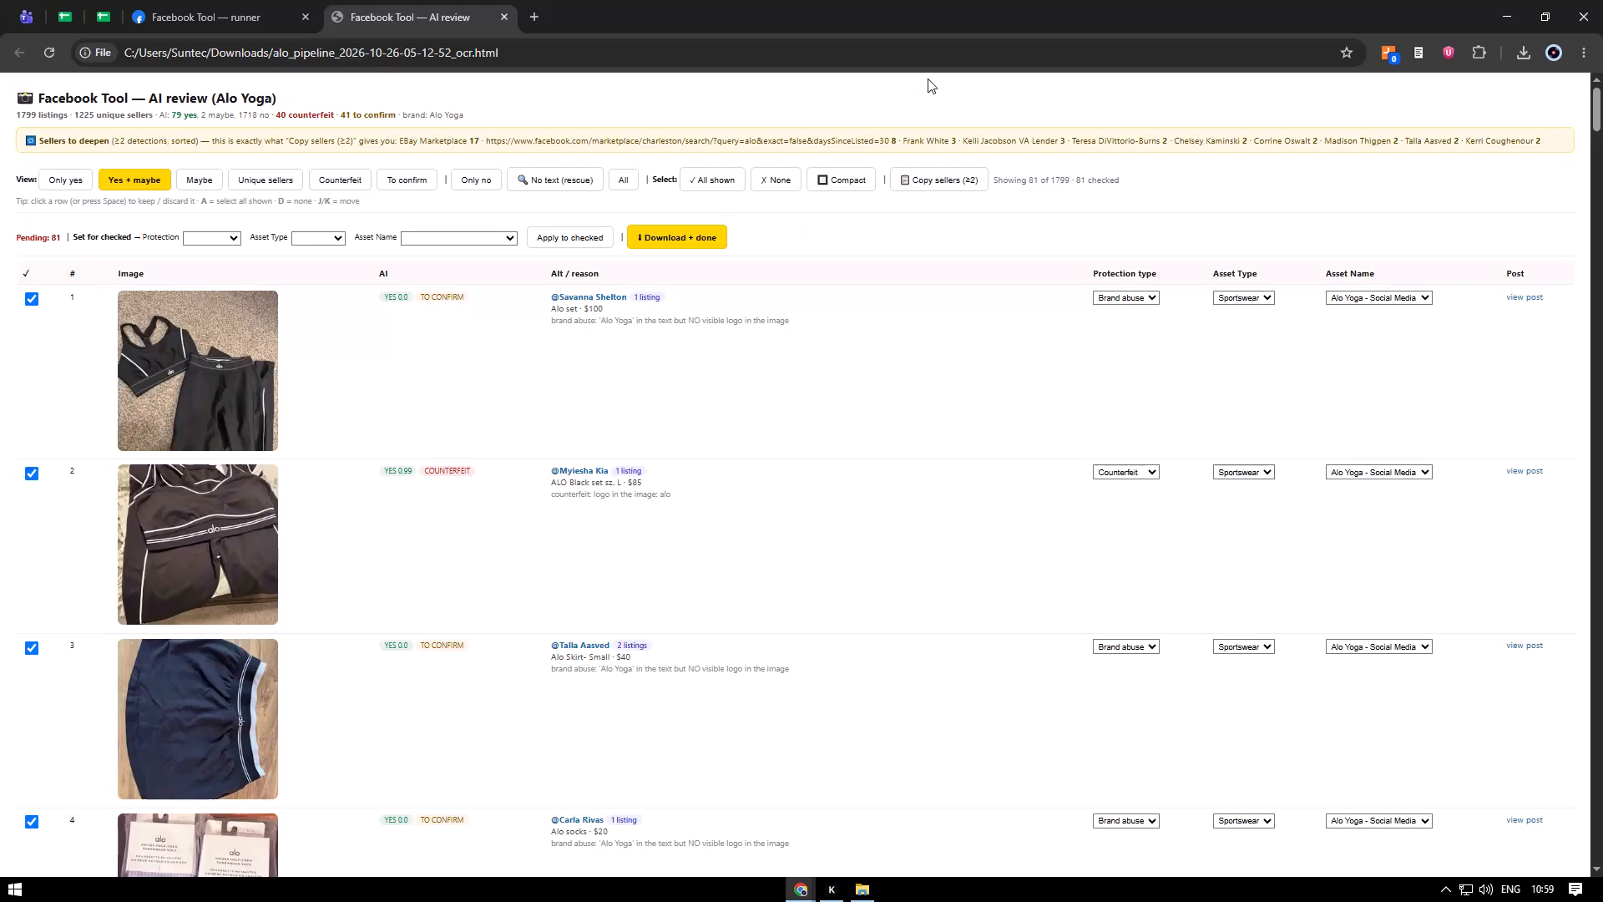
Filter the AI review to counterfeit listings, then export the reviewed results and mark them done.
click(324, 178)
click(675, 244)
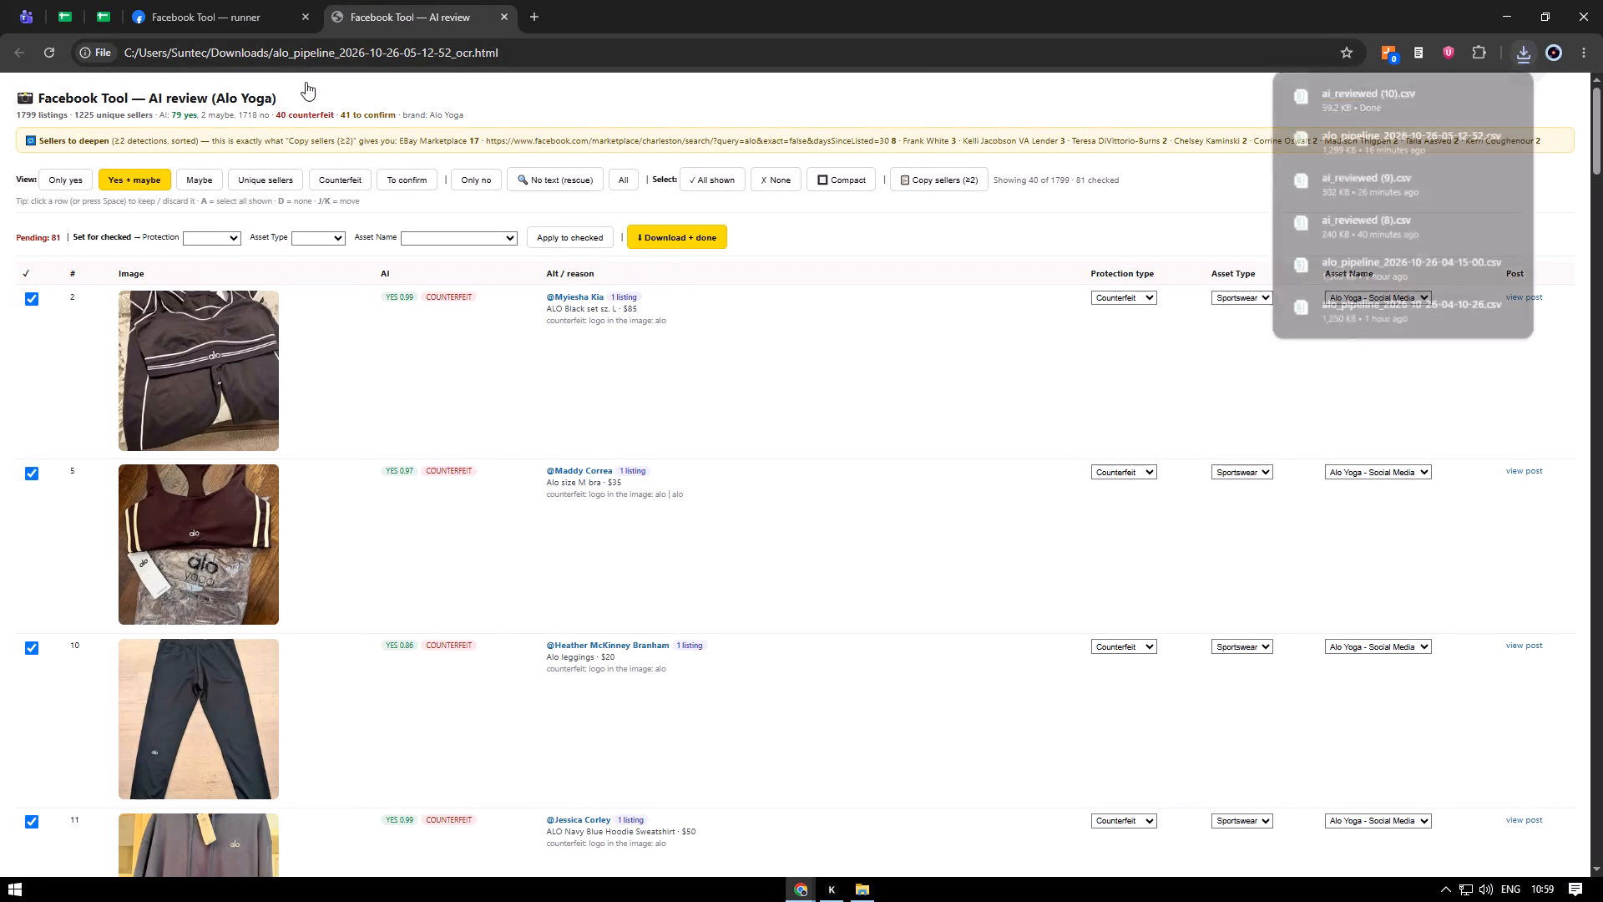
Clear all the previous results from the OCR results sheet in the Yudhraa Facebook OCR spreadsheet.
click(58, 3)
click(109, 0)
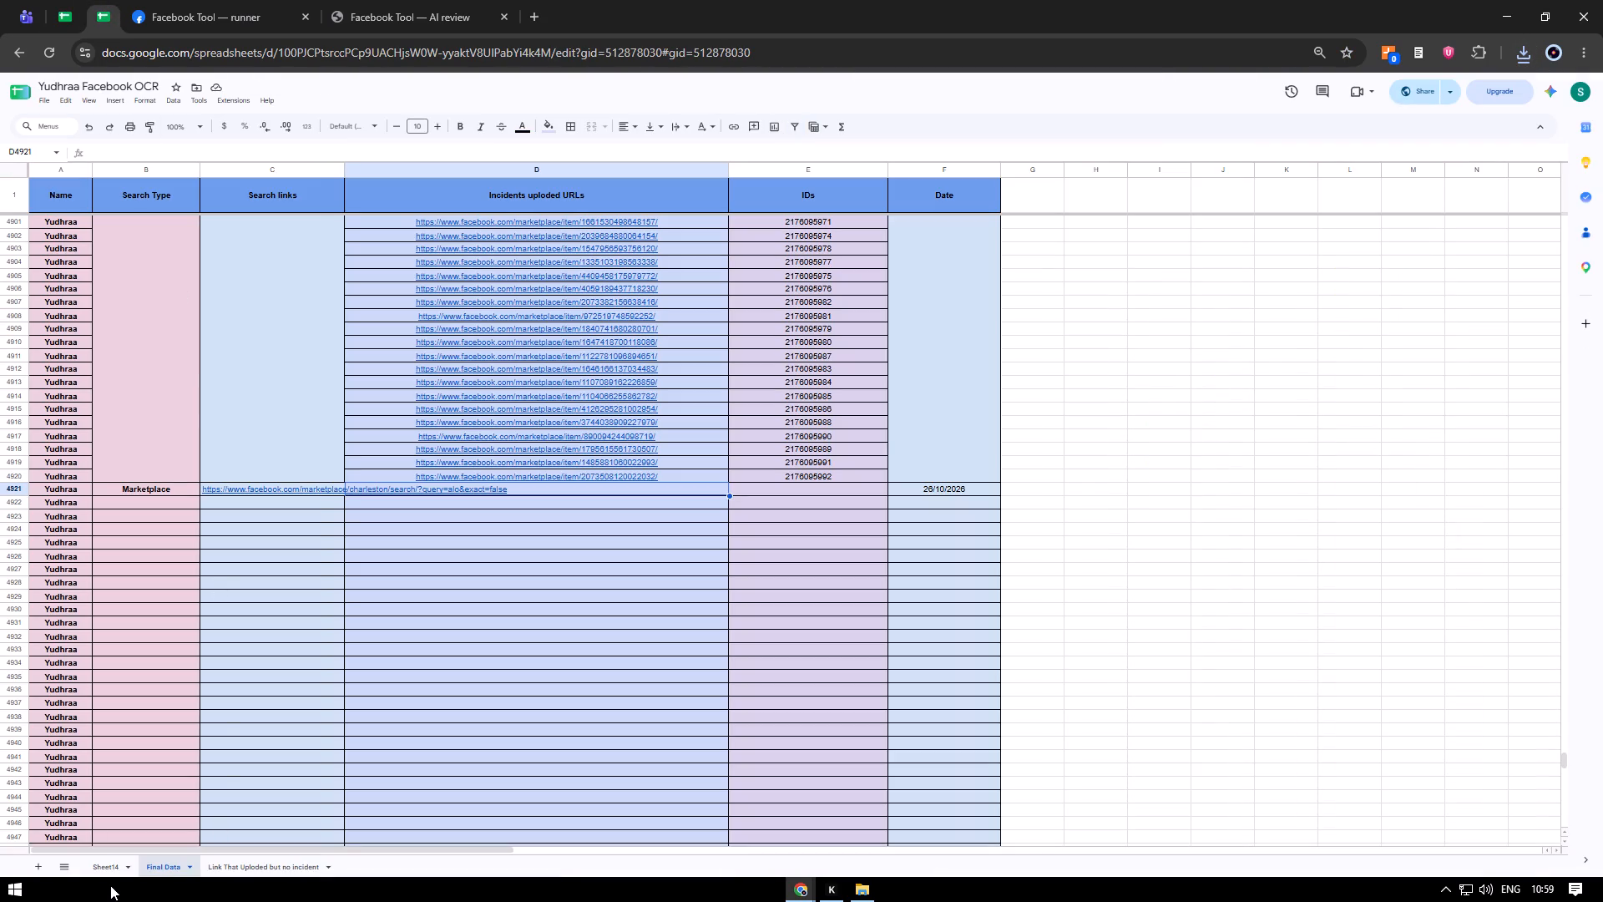
click(178, 0)
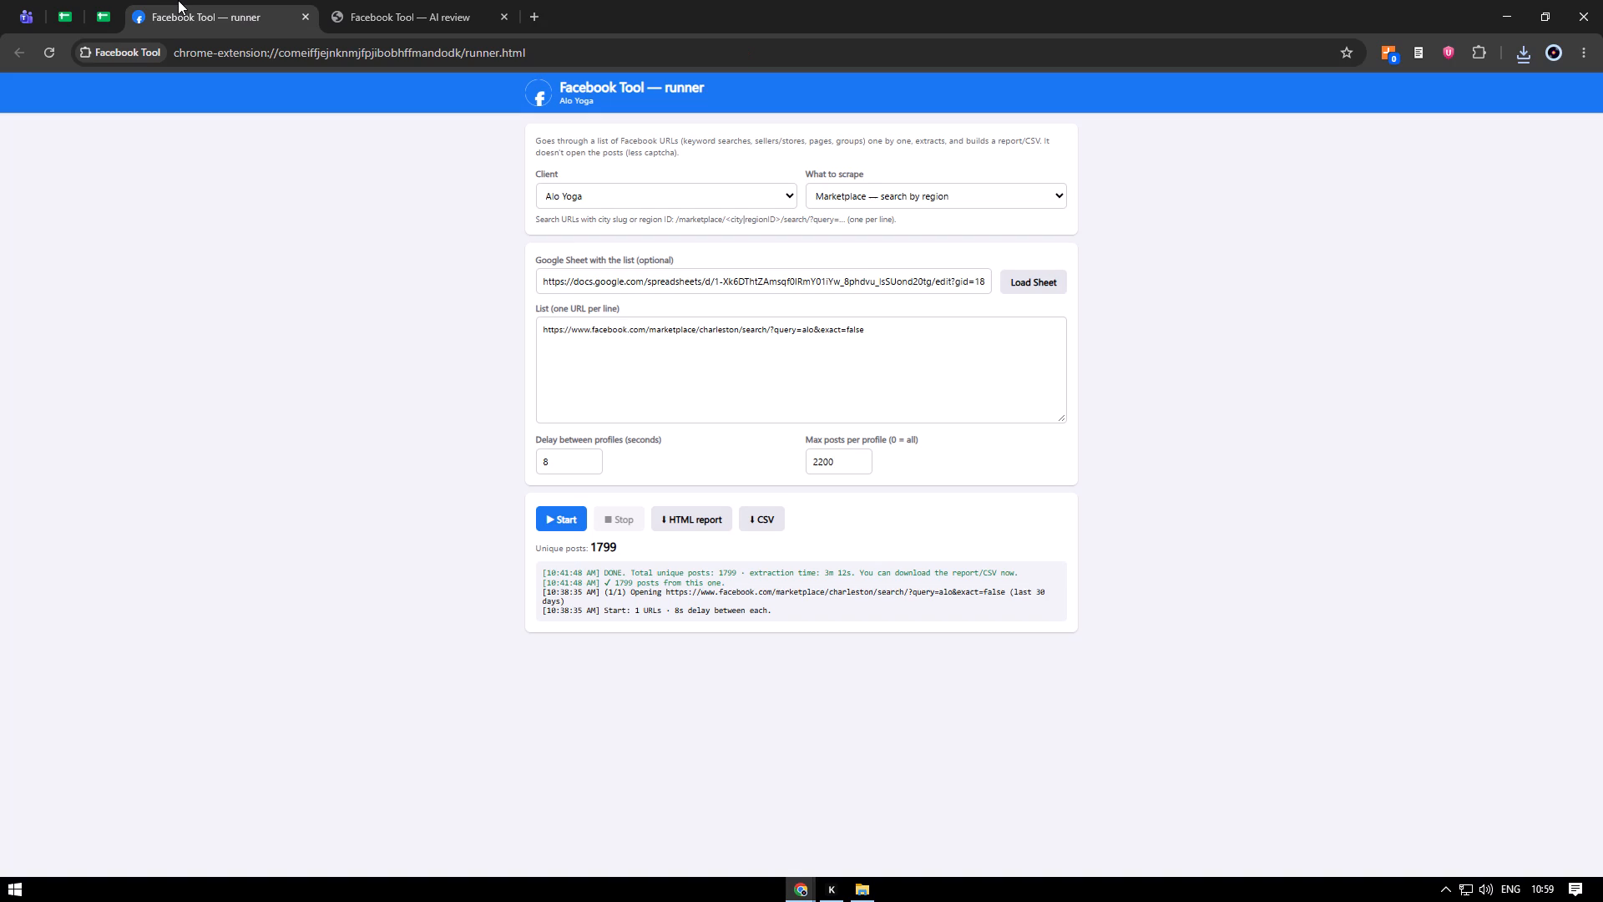
click(96, 0)
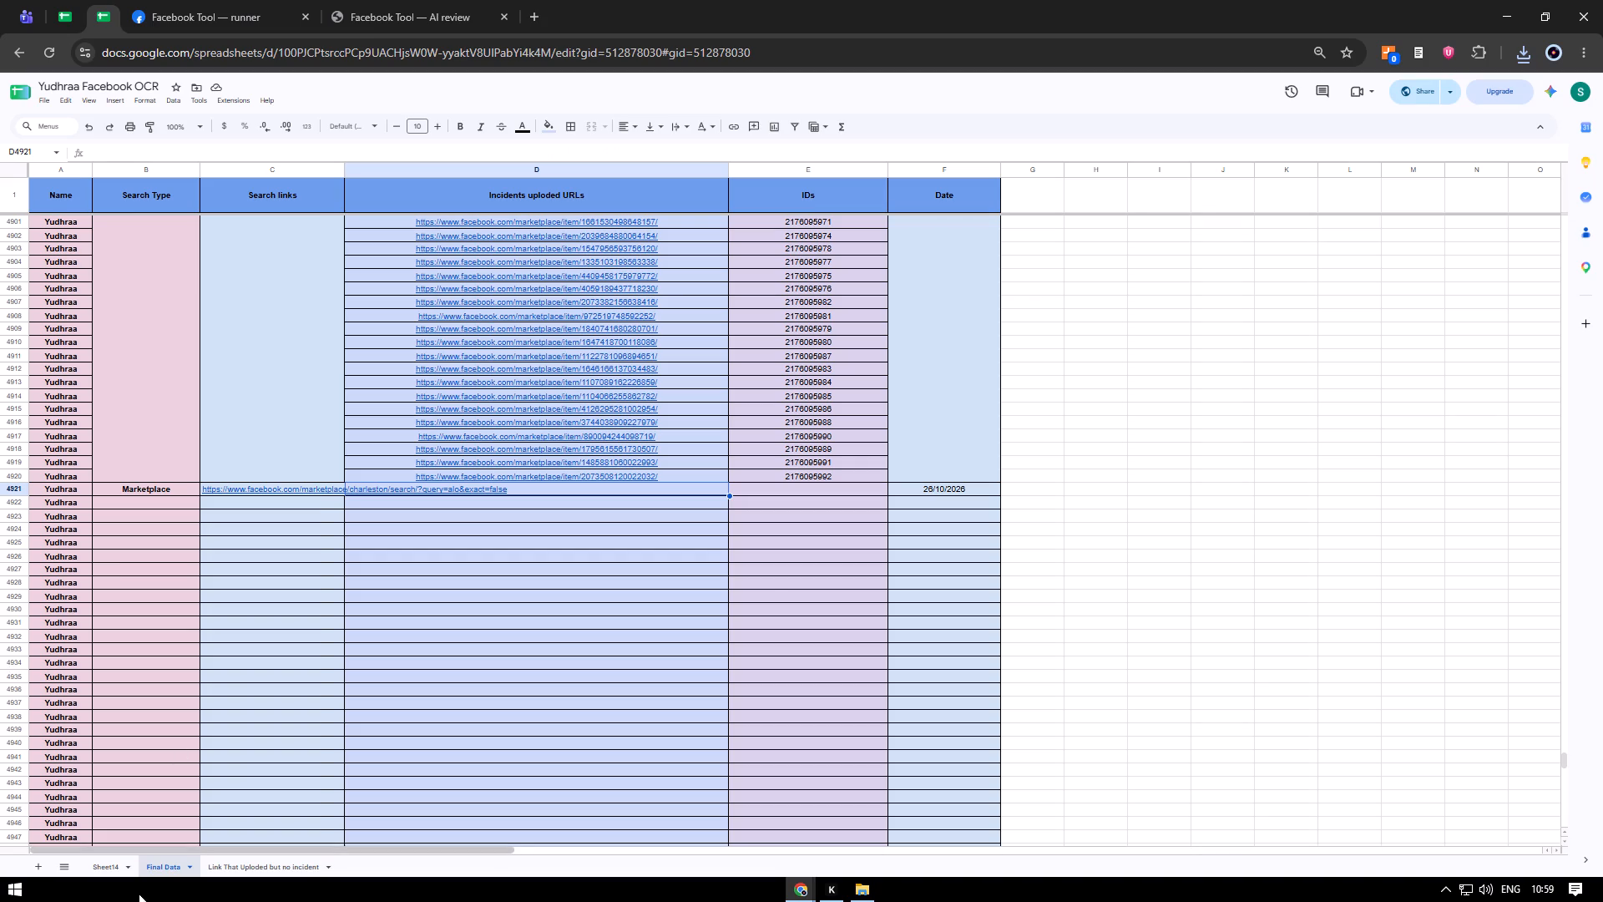
click(119, 867)
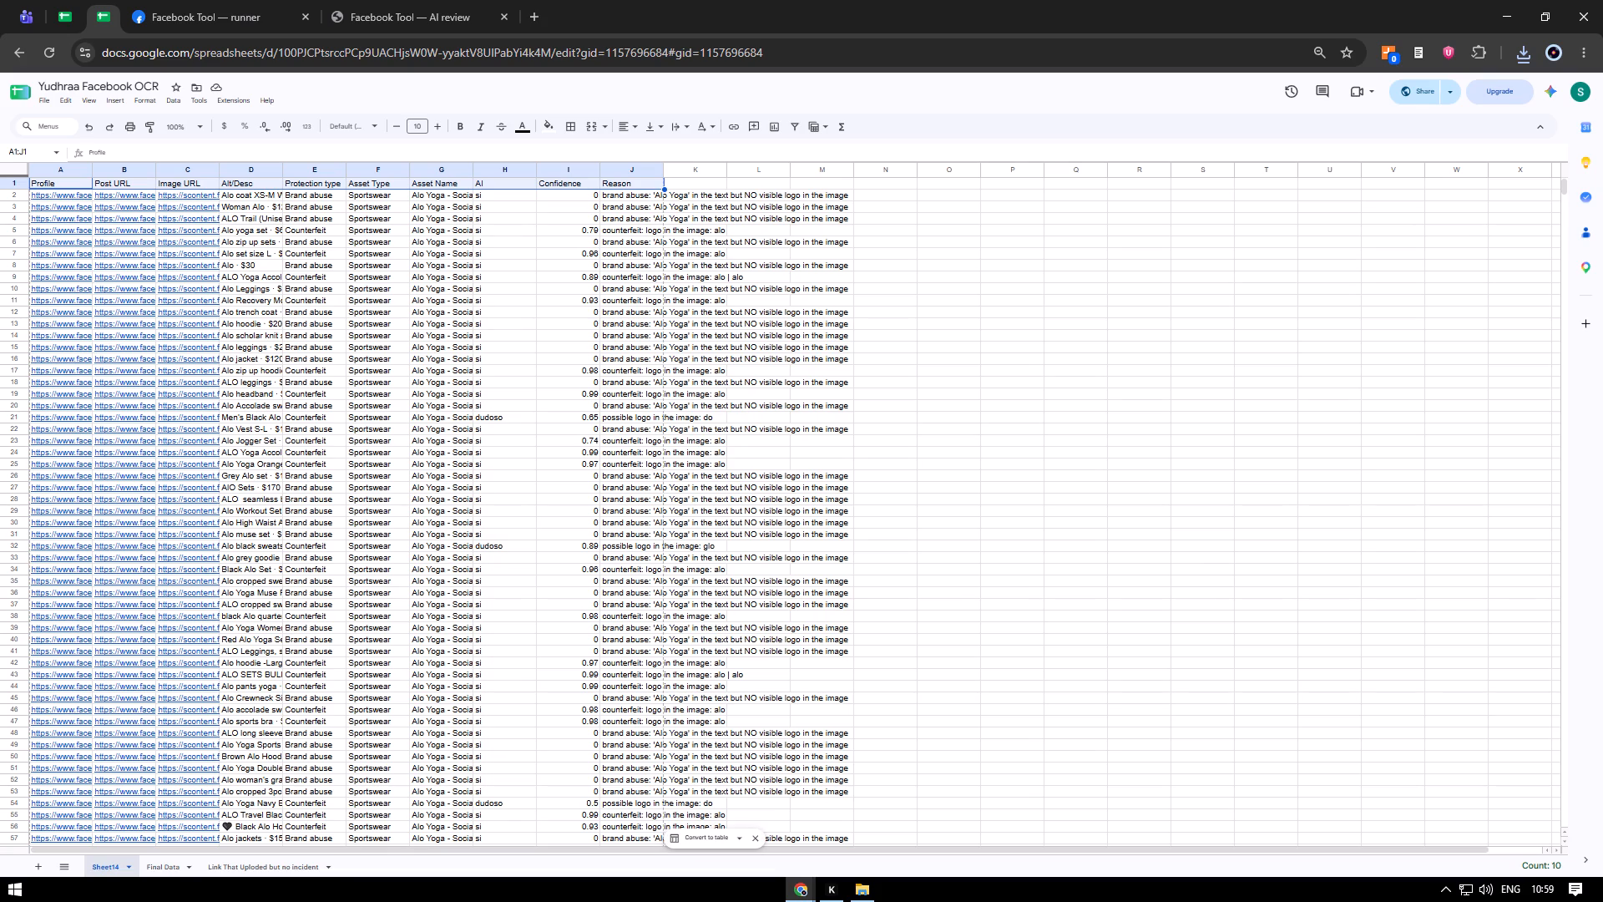
click(10, 171)
key(Delete)
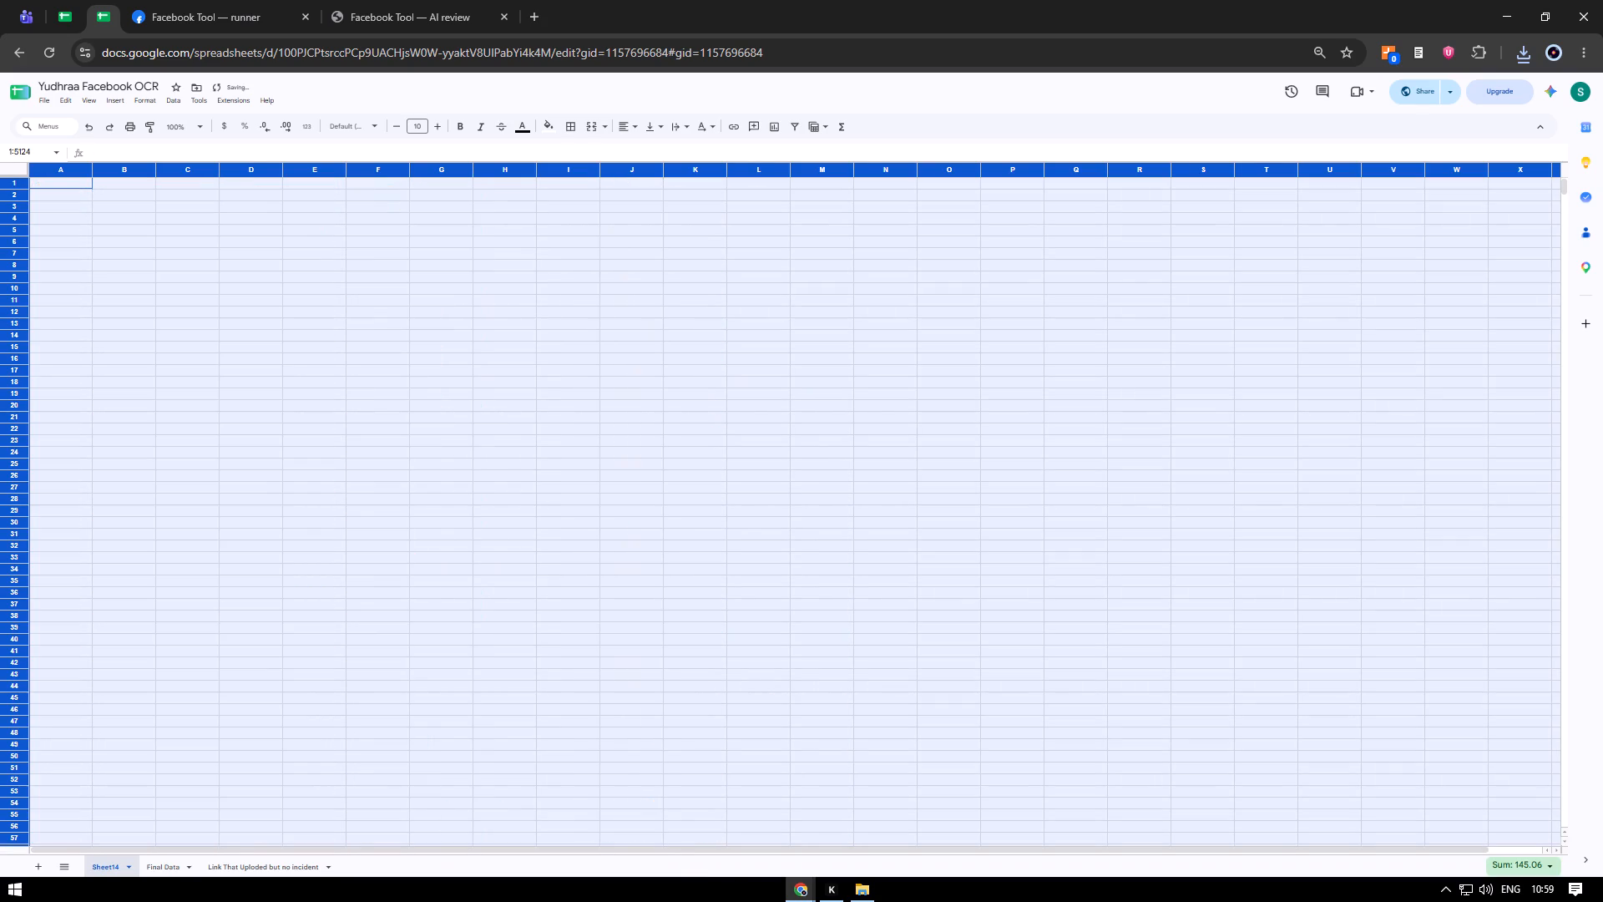
Import the uploaded file ai_reviewed (10).csv into the cleared sheet.
click(43, 99)
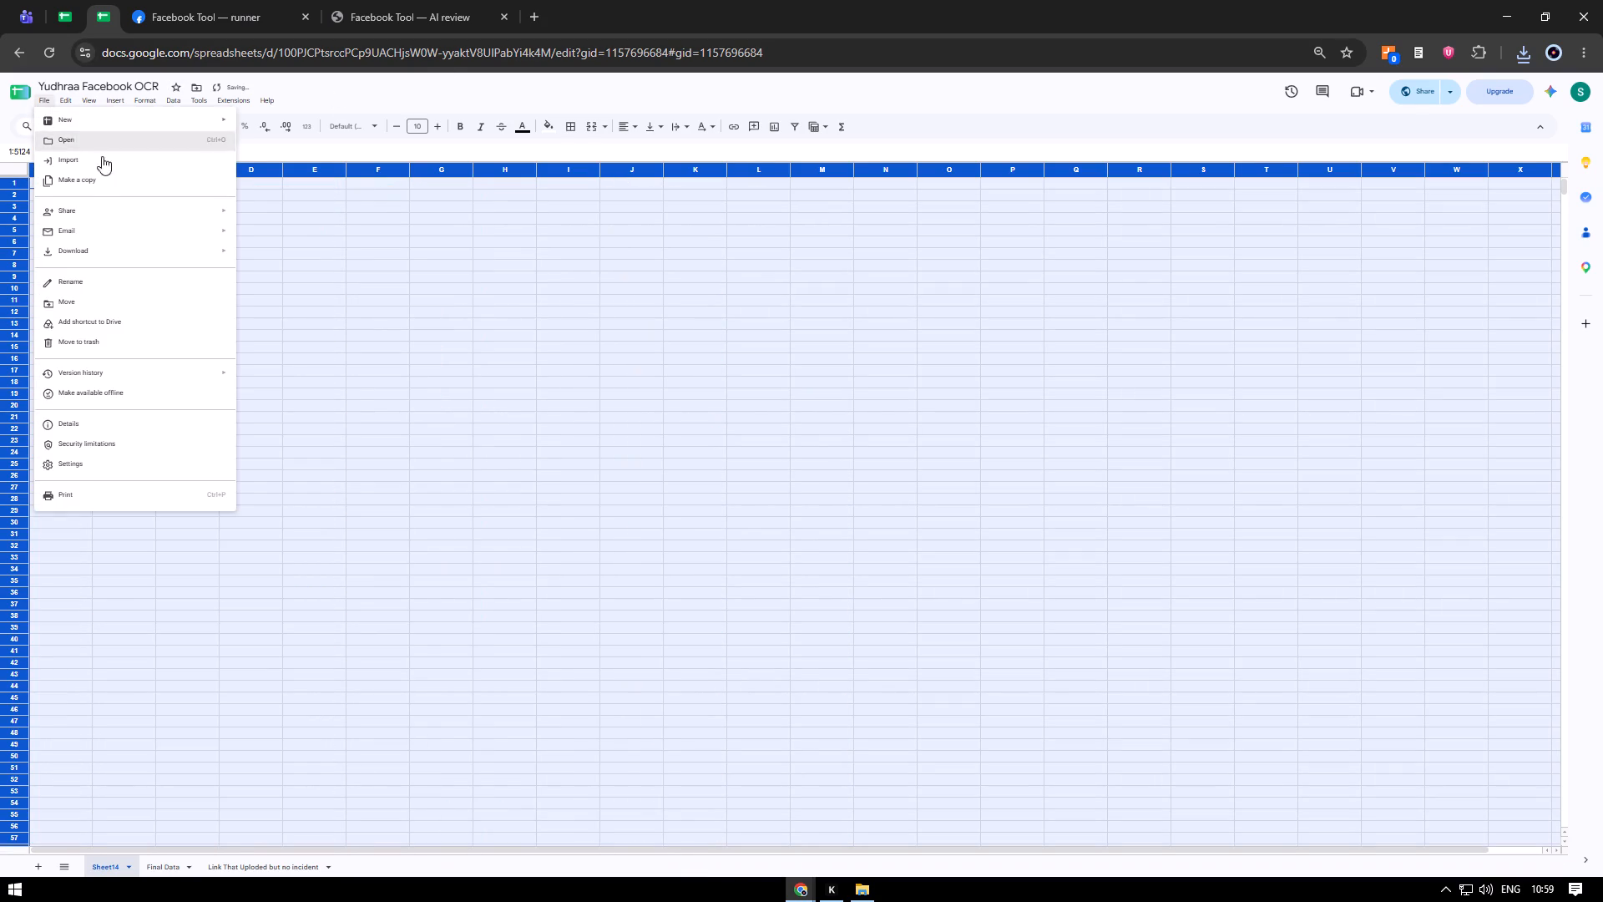
click(106, 163)
click(652, 332)
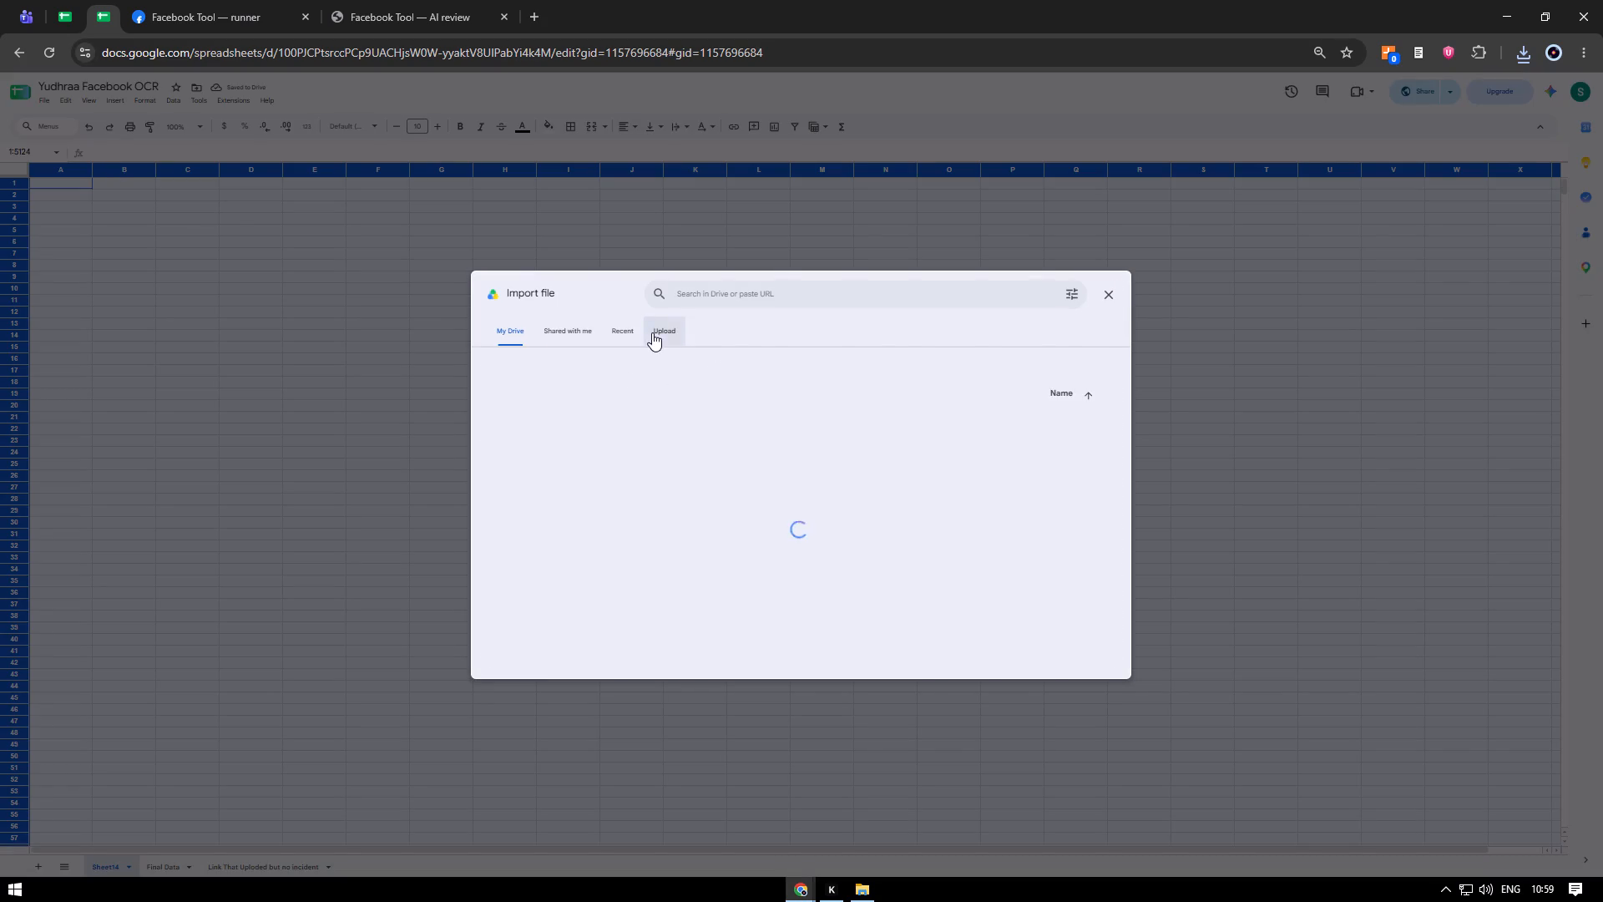
click(796, 550)
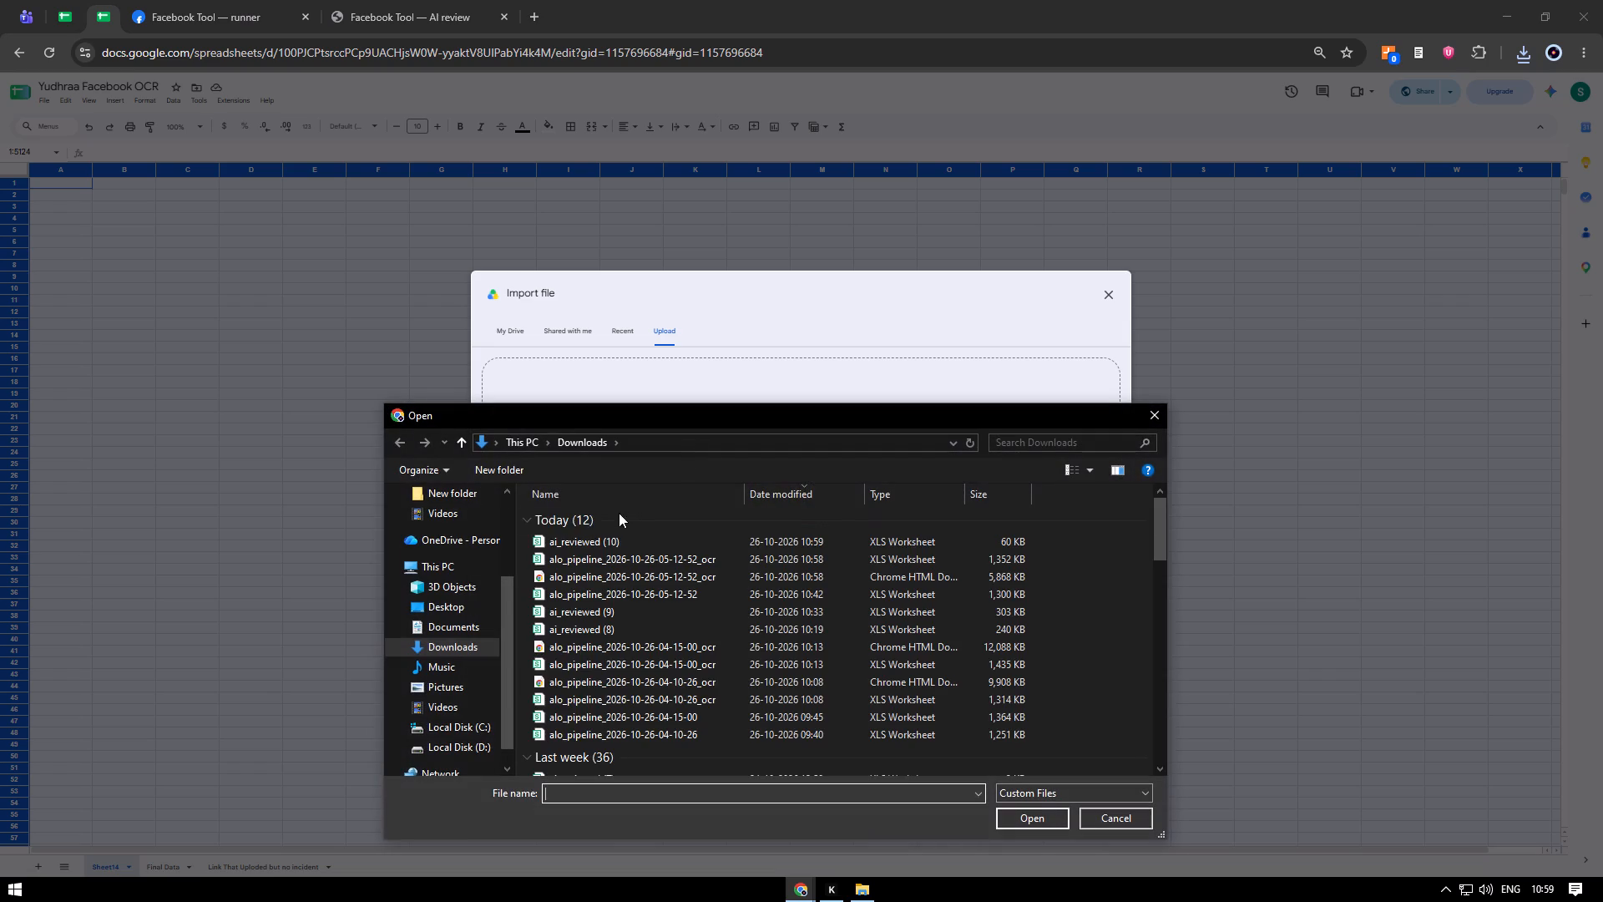
click(618, 532)
double_click(619, 539)
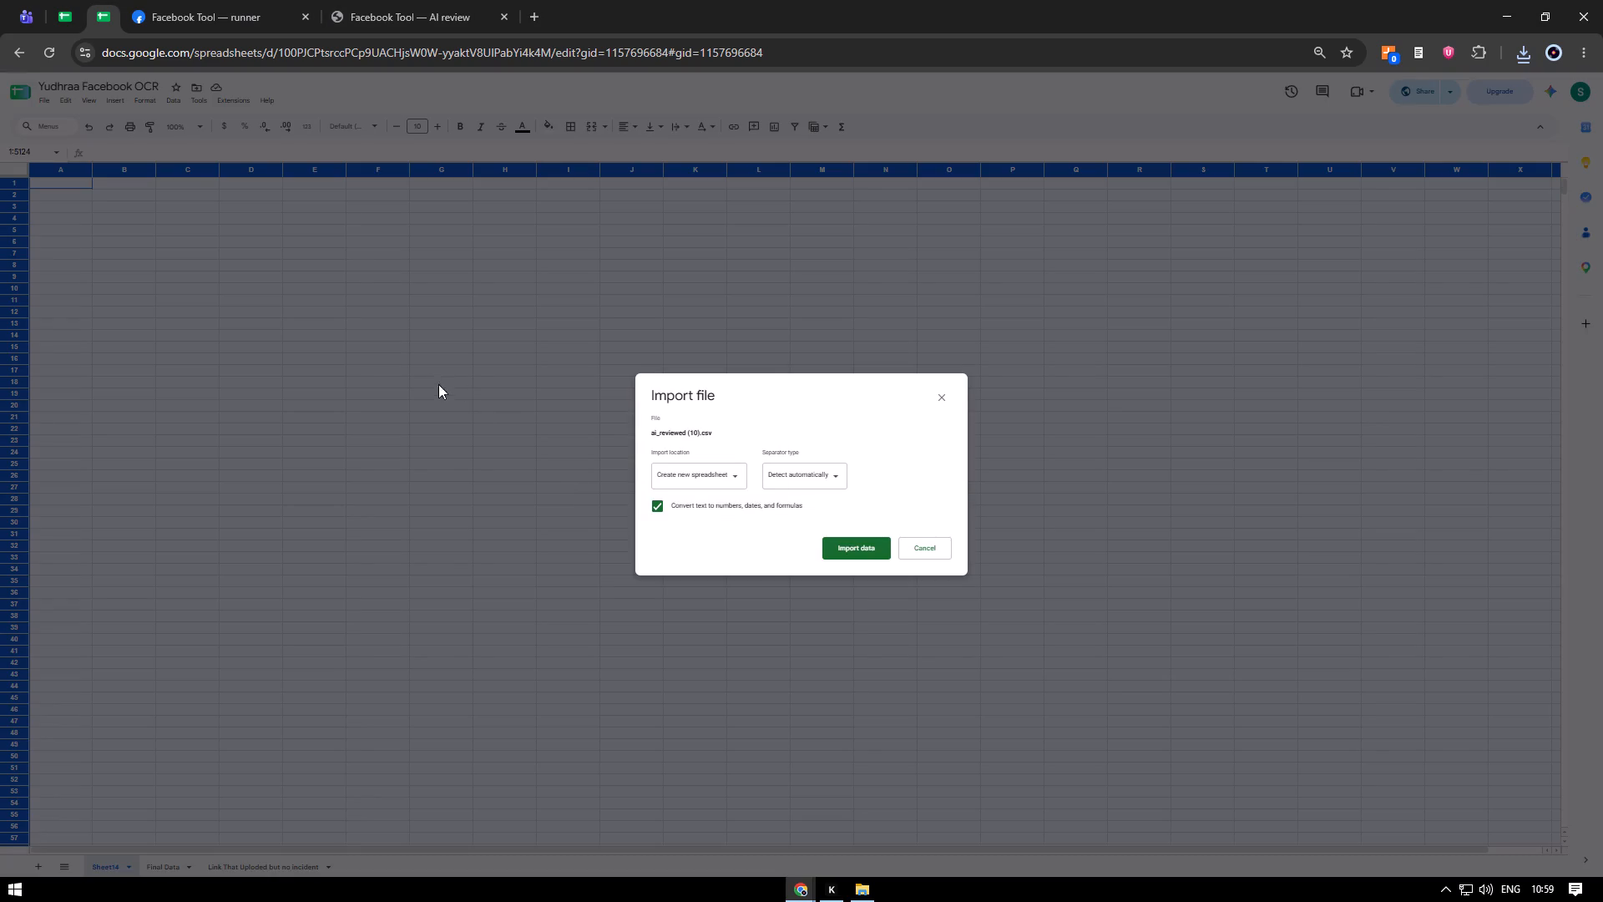
click(736, 483)
click(741, 558)
click(828, 554)
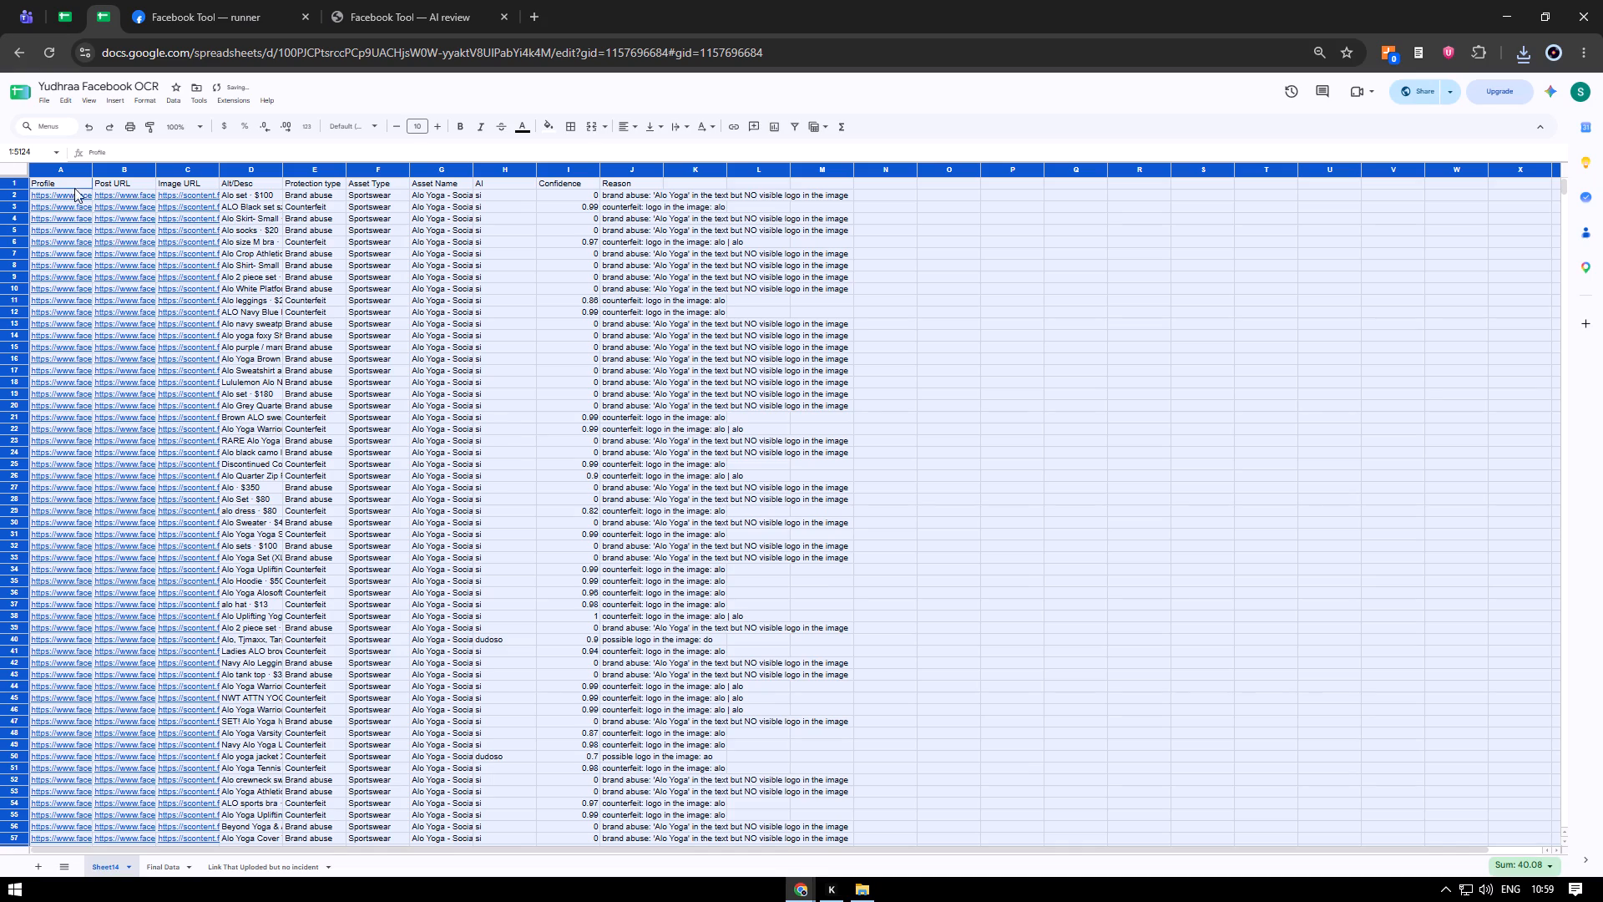
Add a filter to the header row and limit the Protection type column to Counterfeit.
click(10, 183)
click(796, 135)
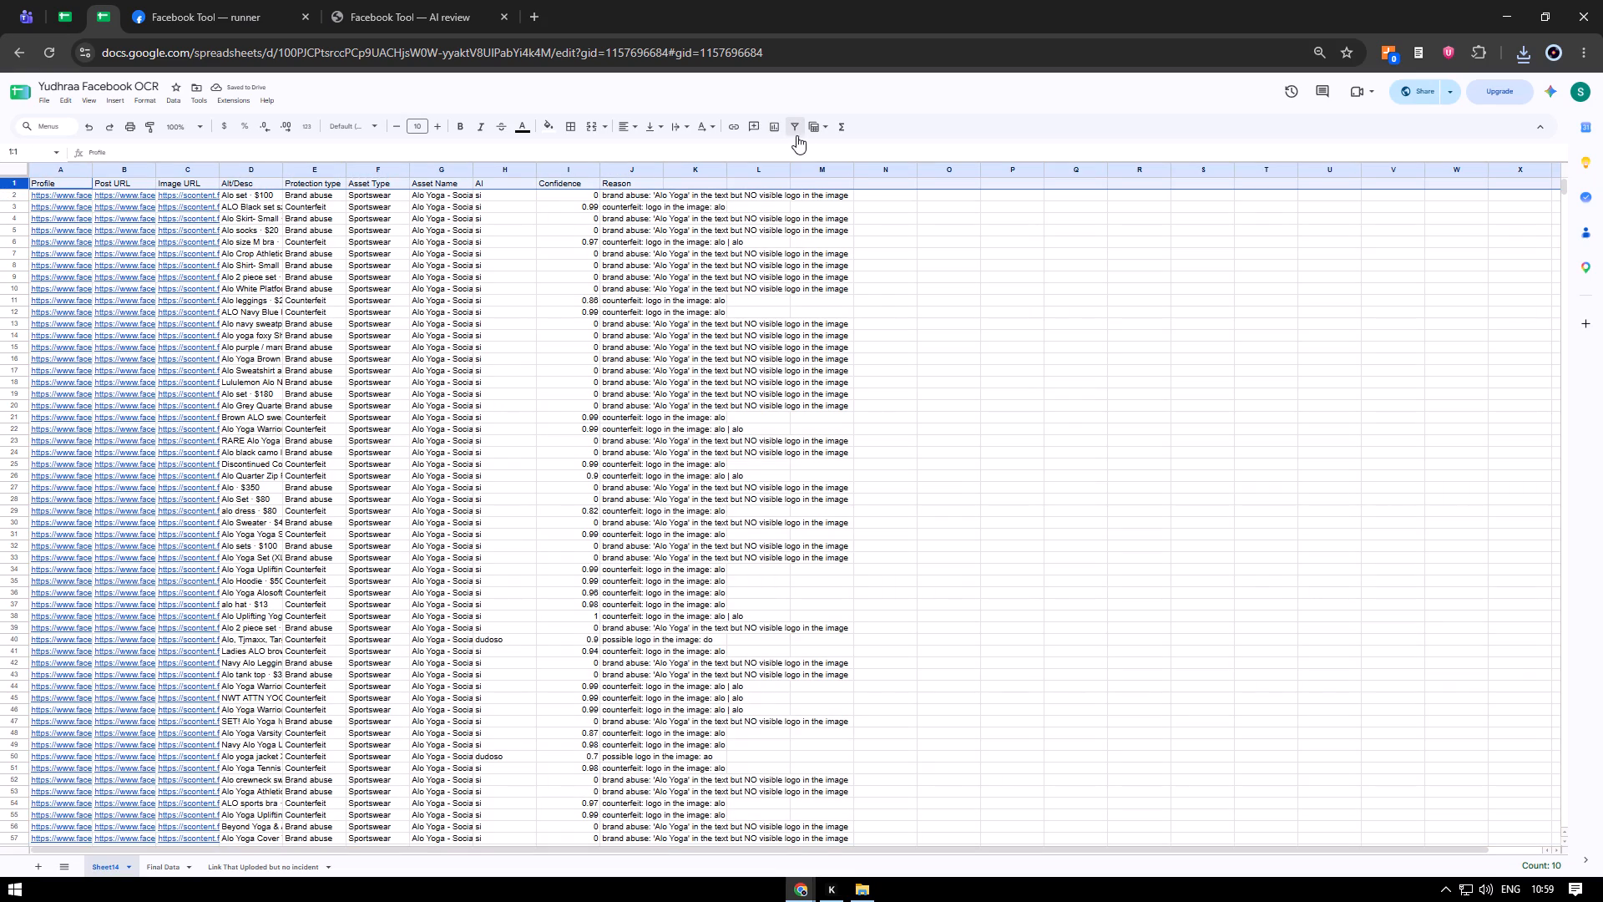
click(344, 181)
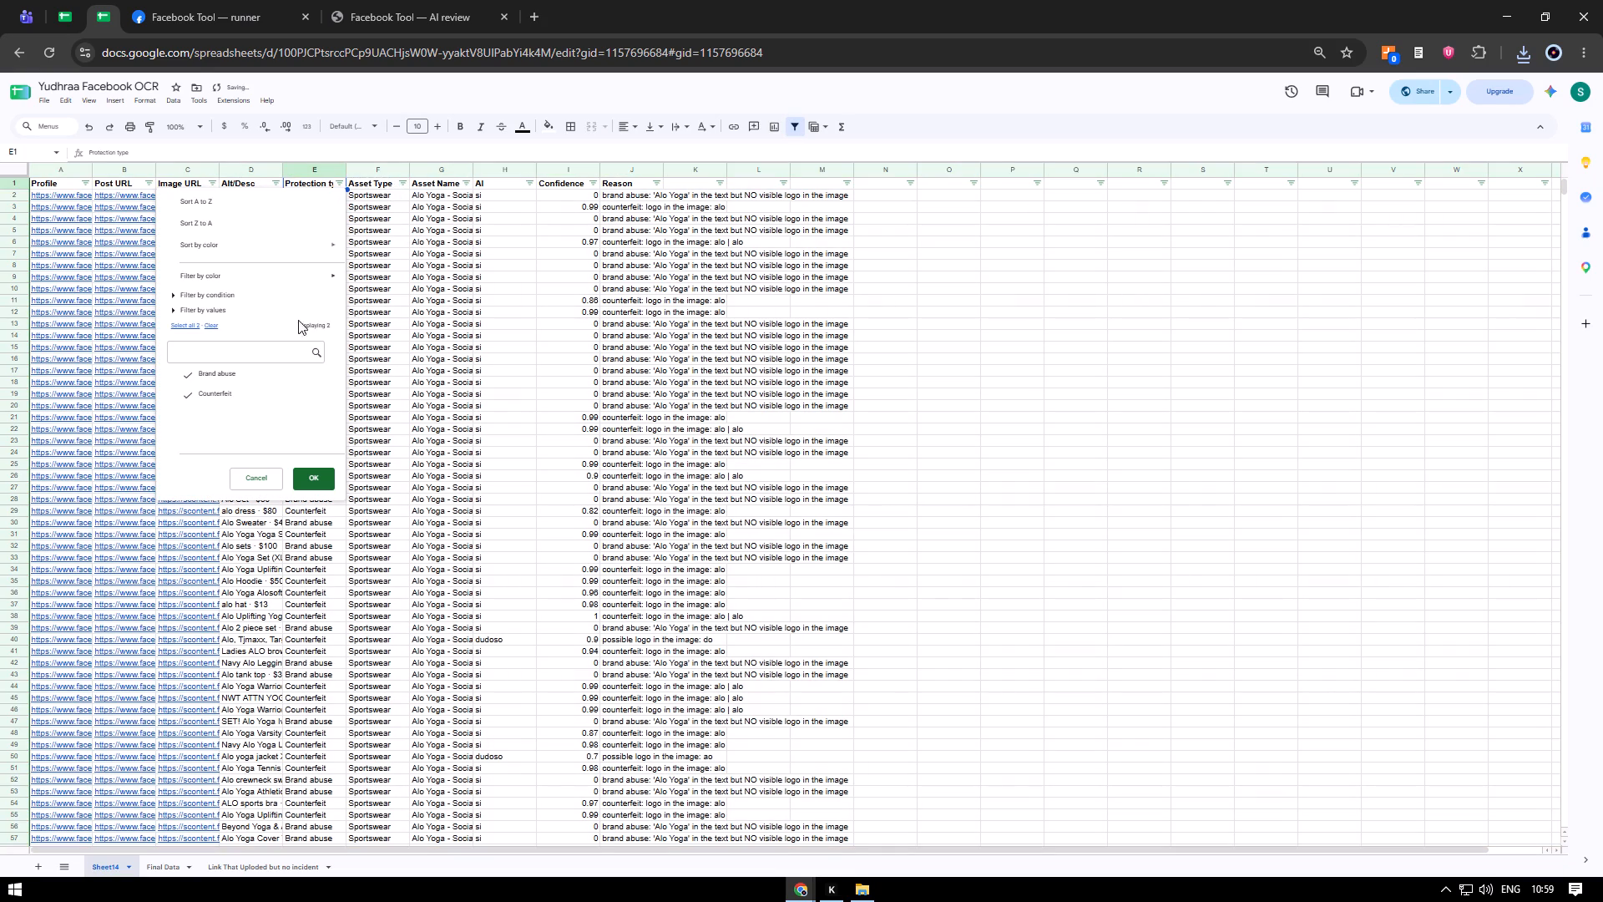
click(283, 369)
click(316, 470)
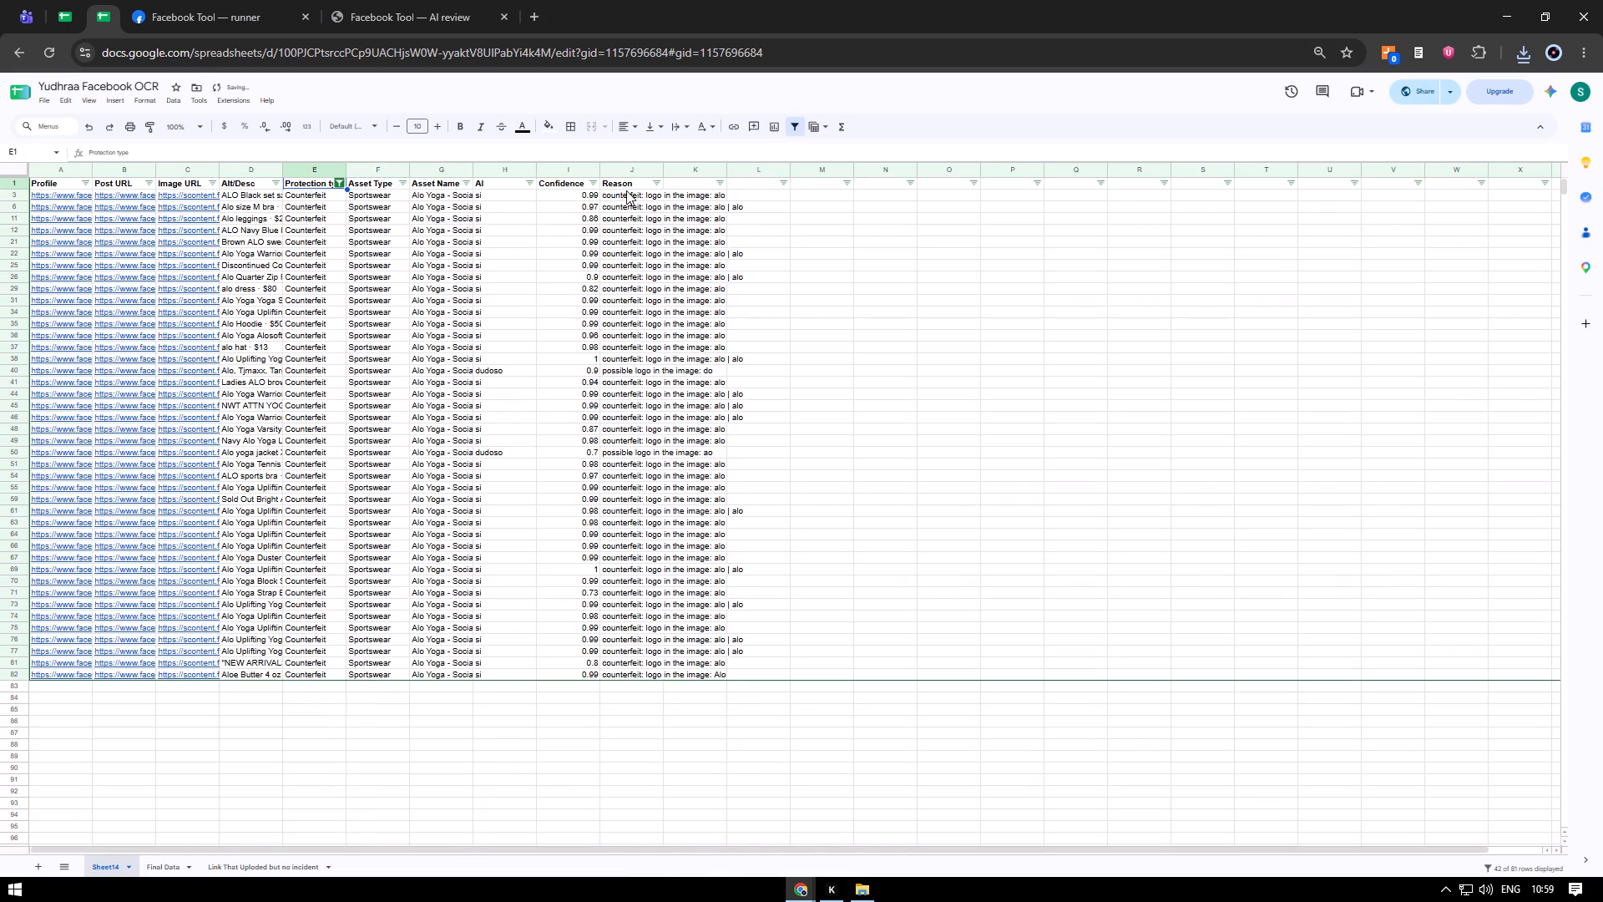
Filter the Reason column to exclude "possible logo in the image: ao" and "possible logo in the image: do".
click(659, 180)
scroll(584, 391, down, 2)
scroll(584, 391, up, 1)
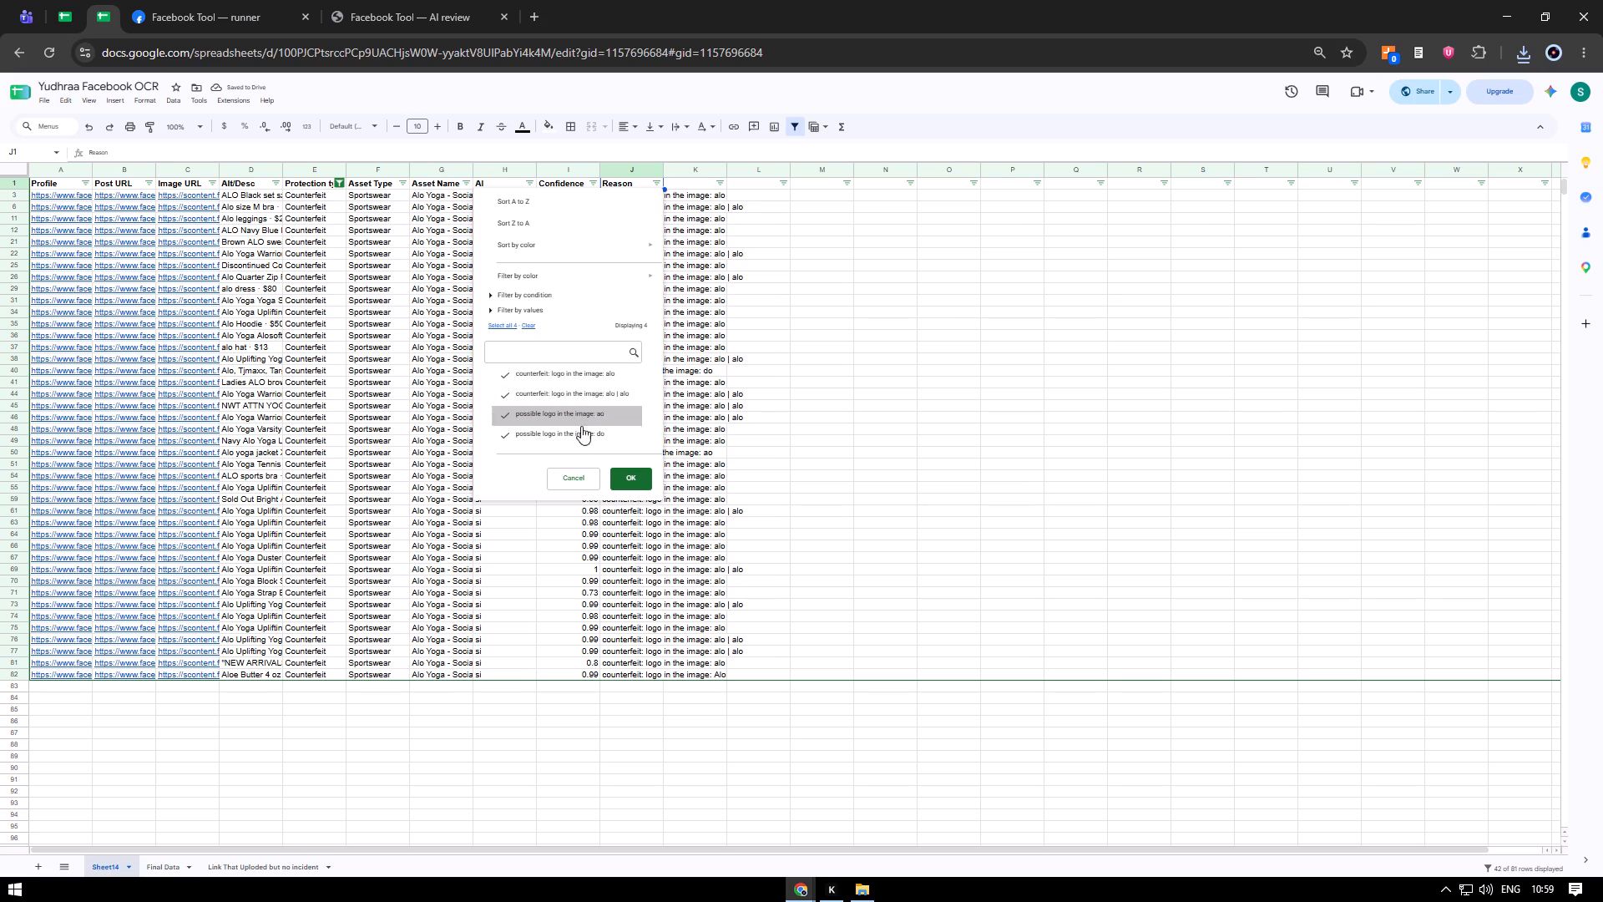
click(581, 433)
click(573, 414)
click(625, 476)
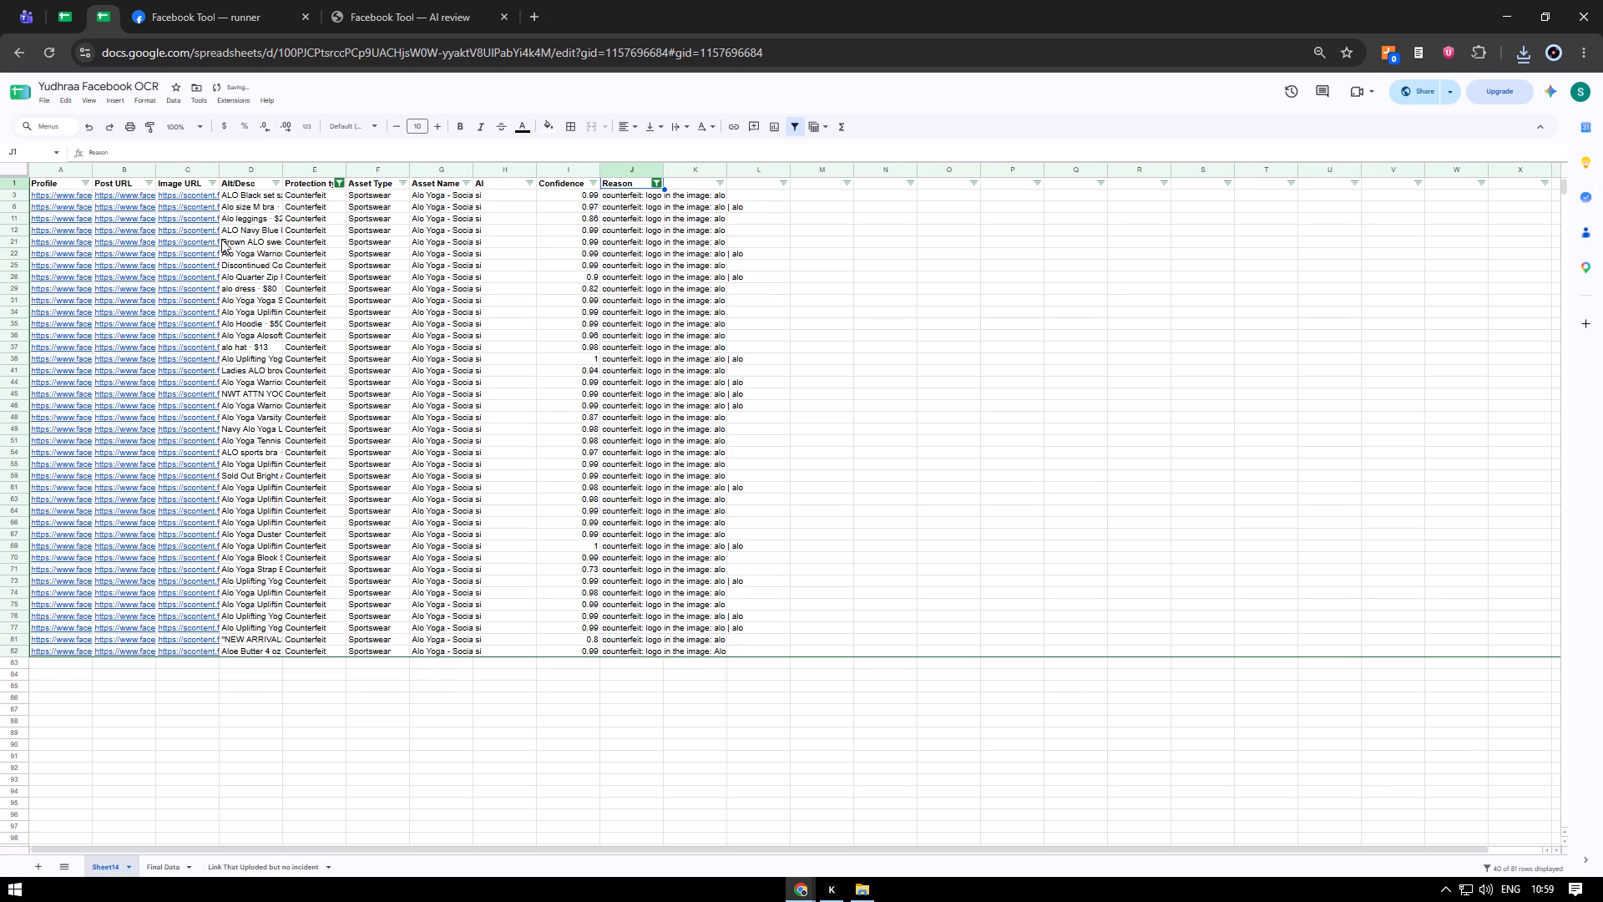
Copy the filtered Post URL cells from B3 to B82.
drag(132, 196, 146, 651)
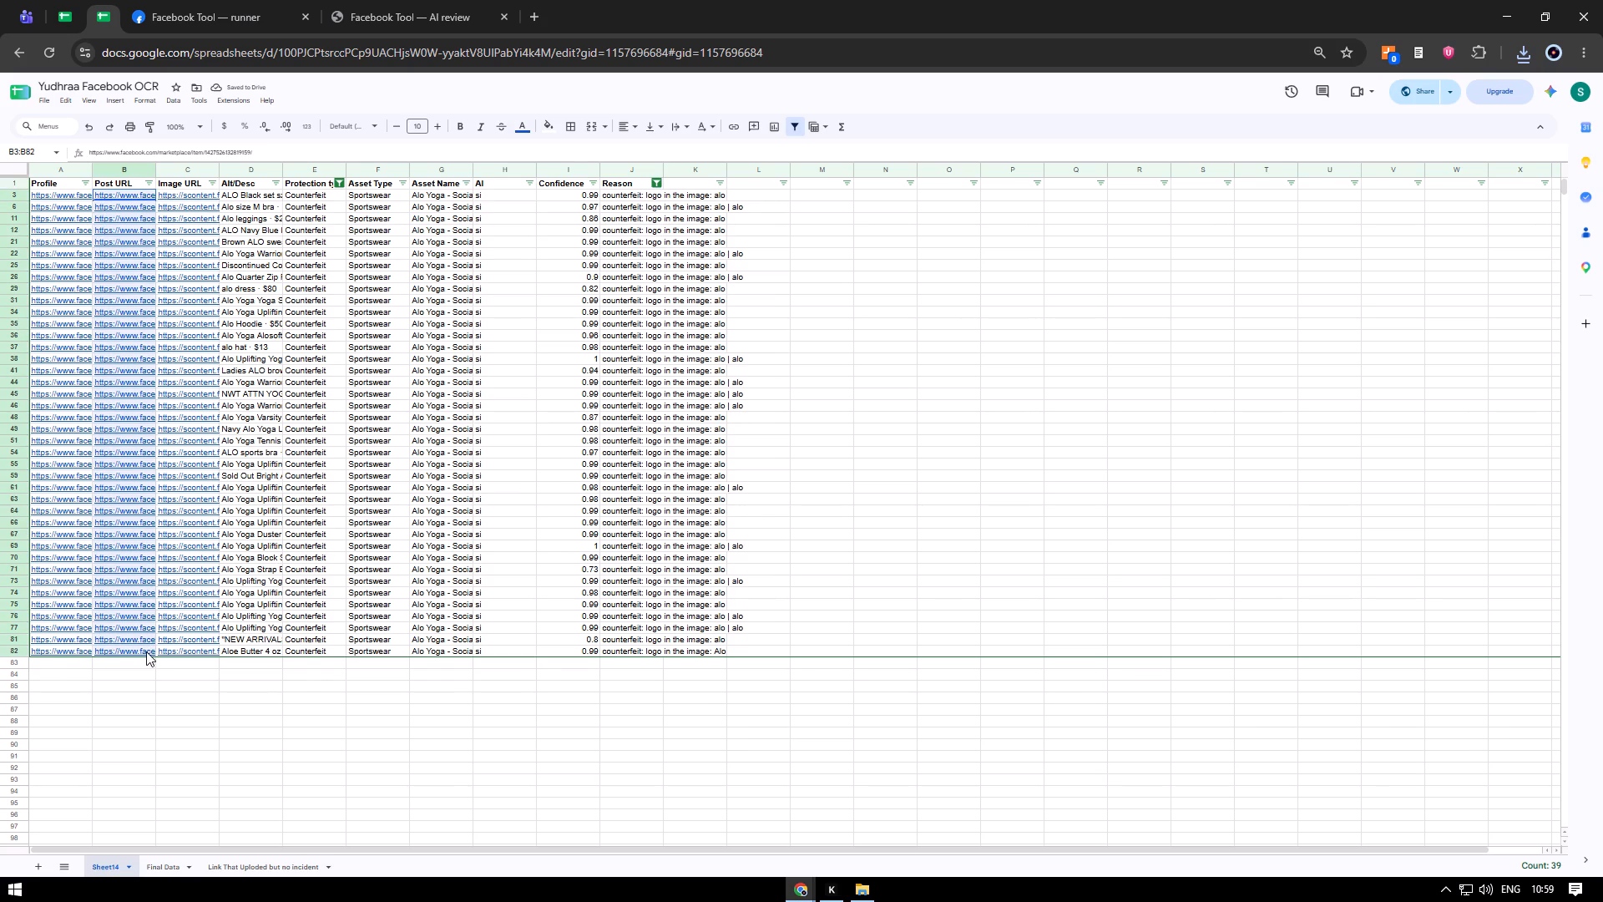
drag(146, 651, 146, 652)
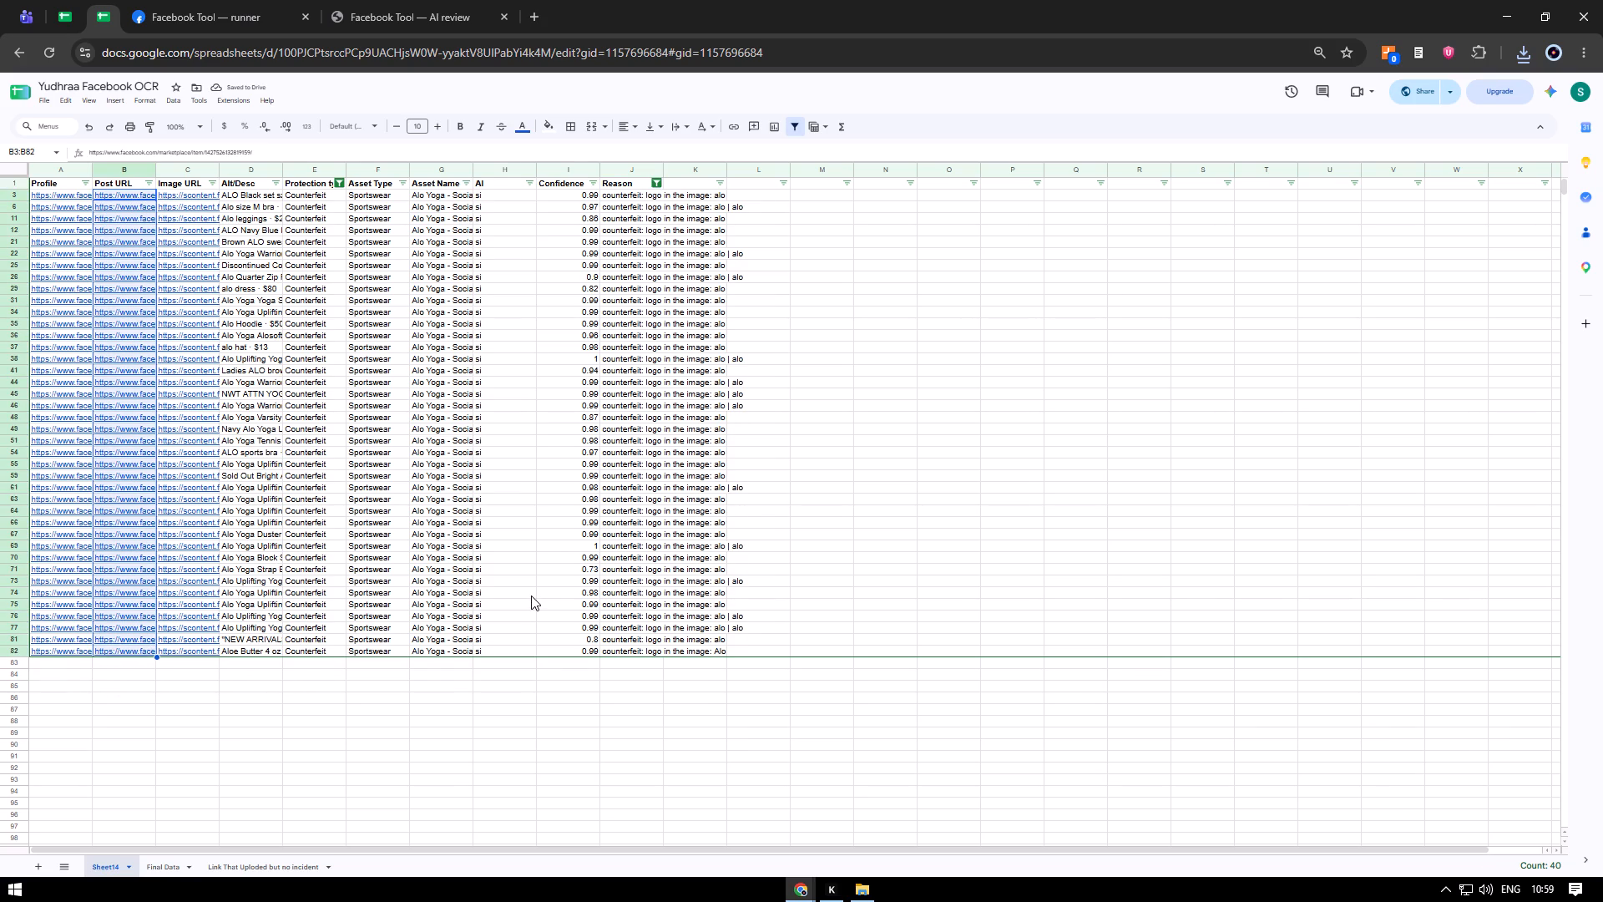
key(ctrl+c)
key(ctrl+c)
key(ctrl+c)
key(ctrl+c)
key(ctrl+c)
click(405, 0)
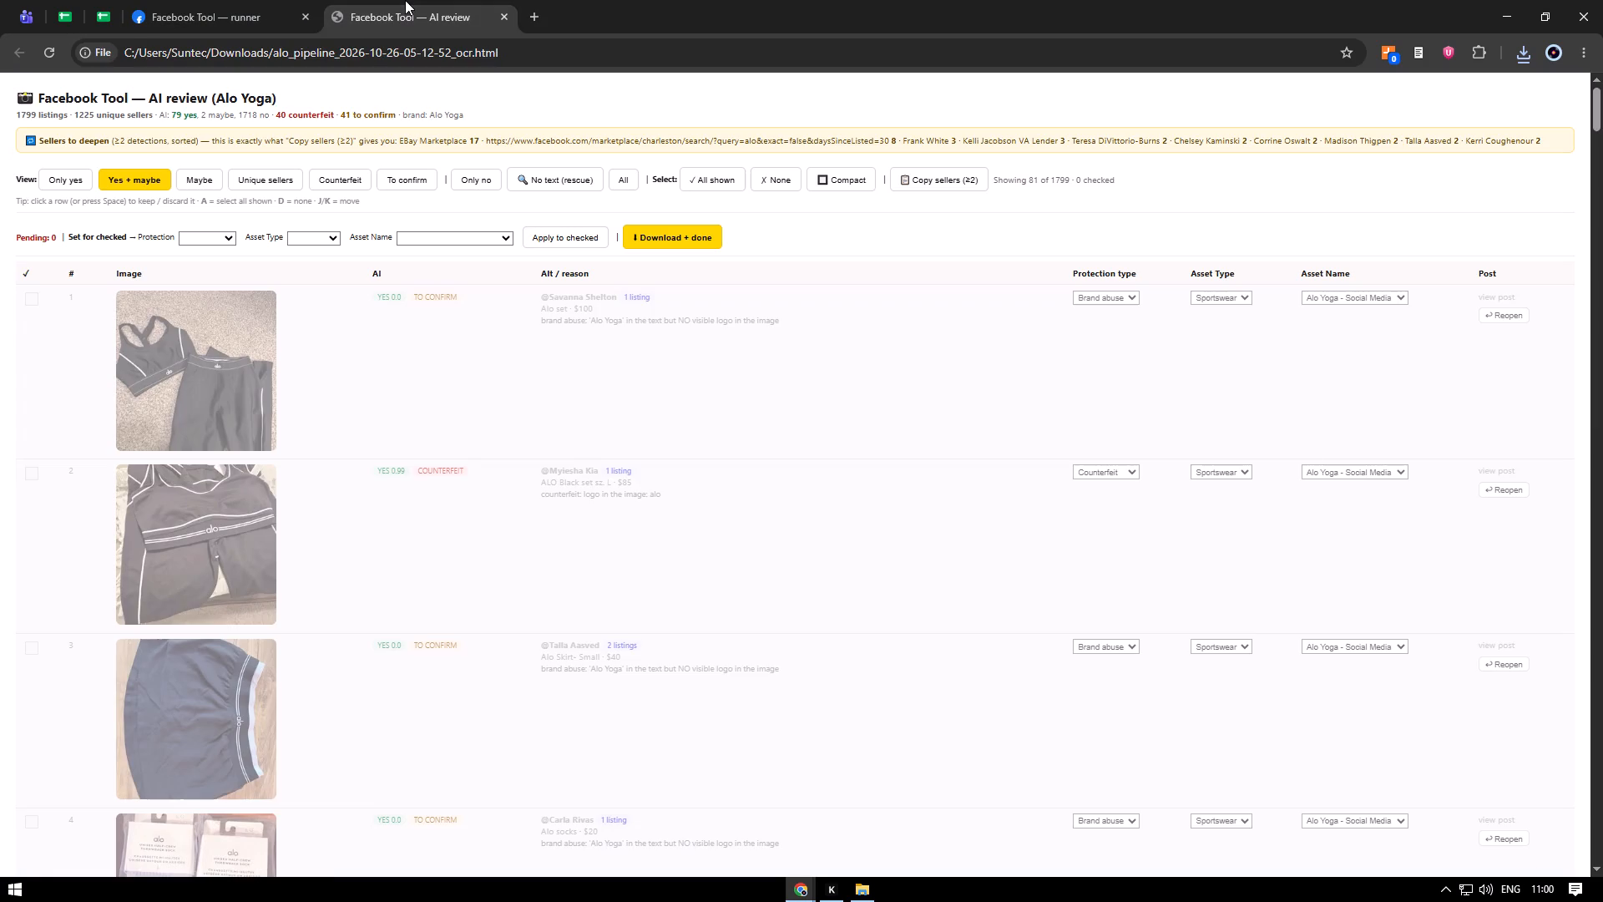
click(92, 0)
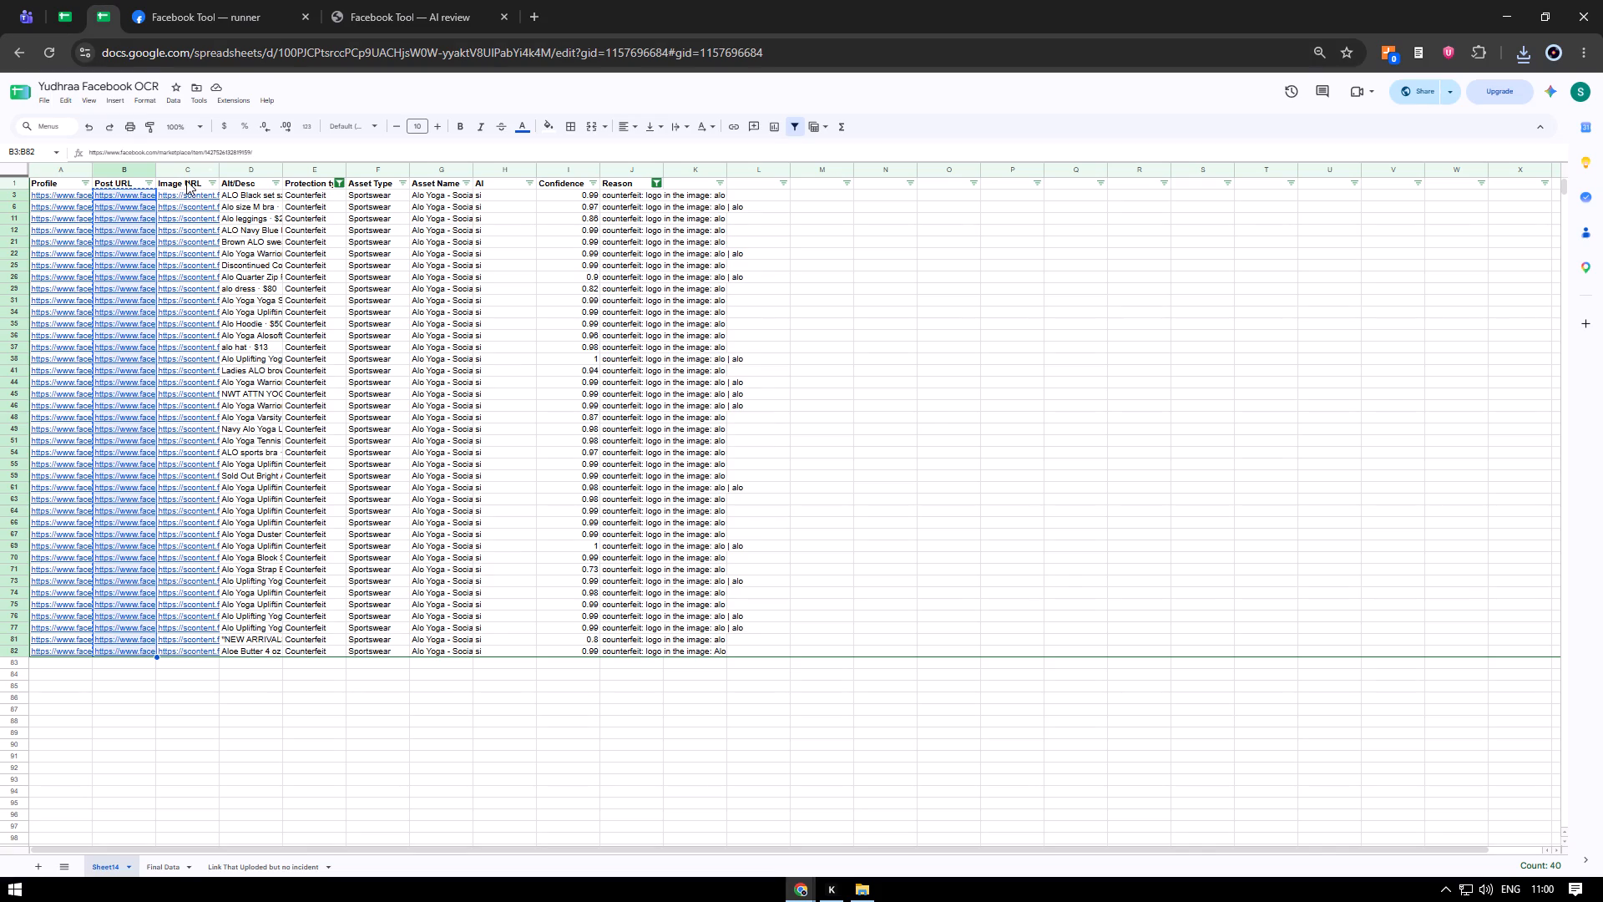
Replace the detection links in the Red Points New incident form with the copied post URLs and save the incident.
key(alt+Tab)
key(alt+Tab)
key(alt+Tab)
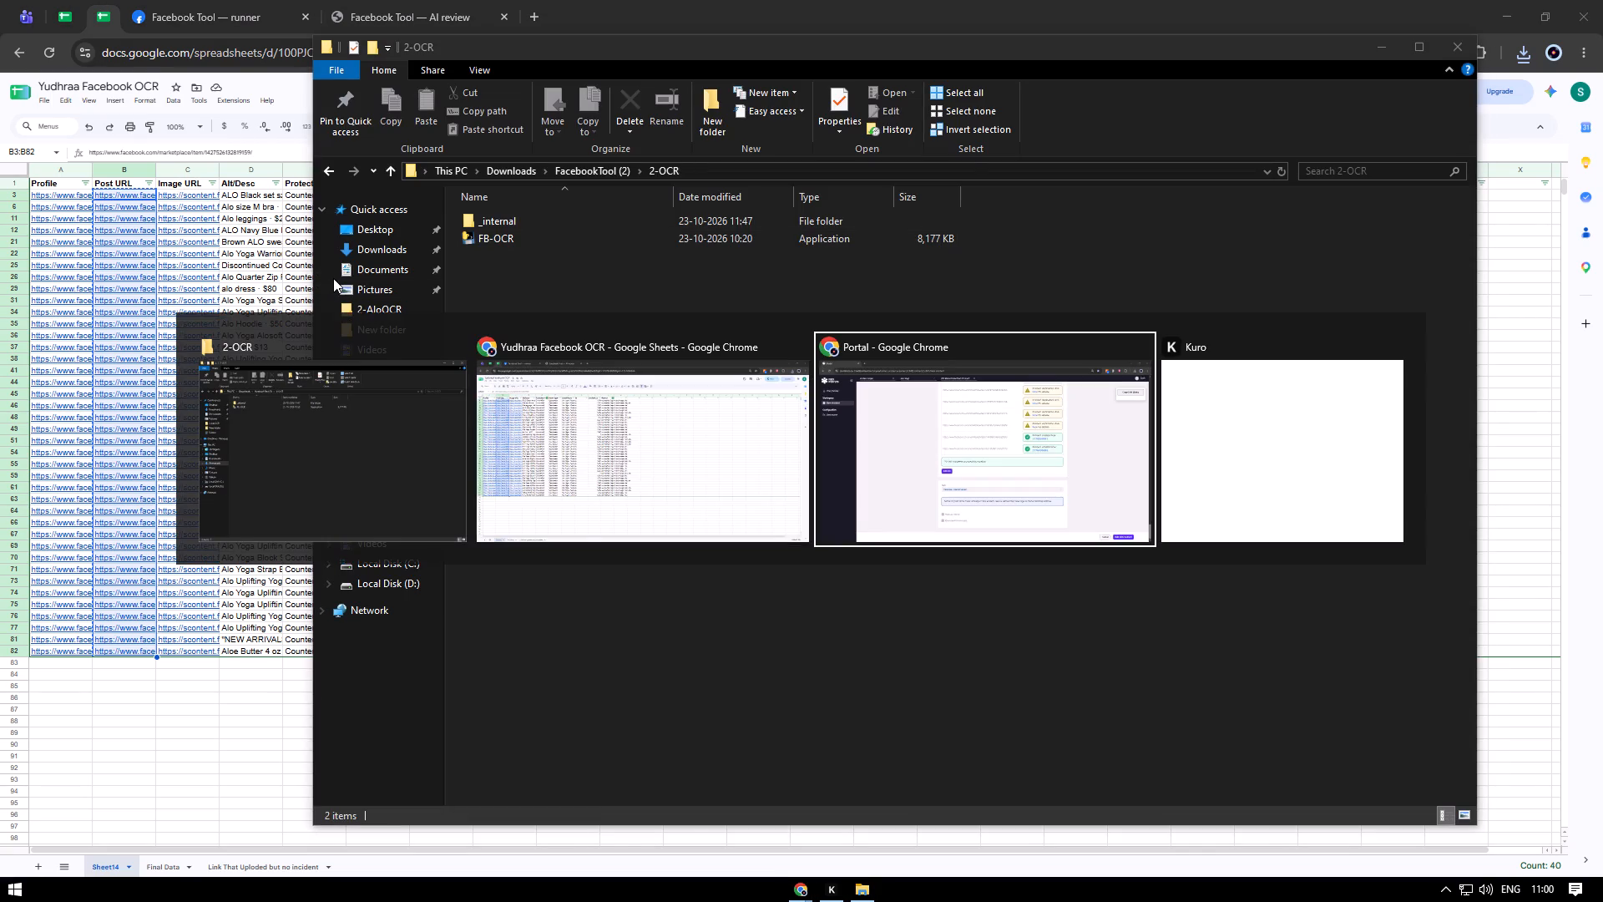
click(610, 541)
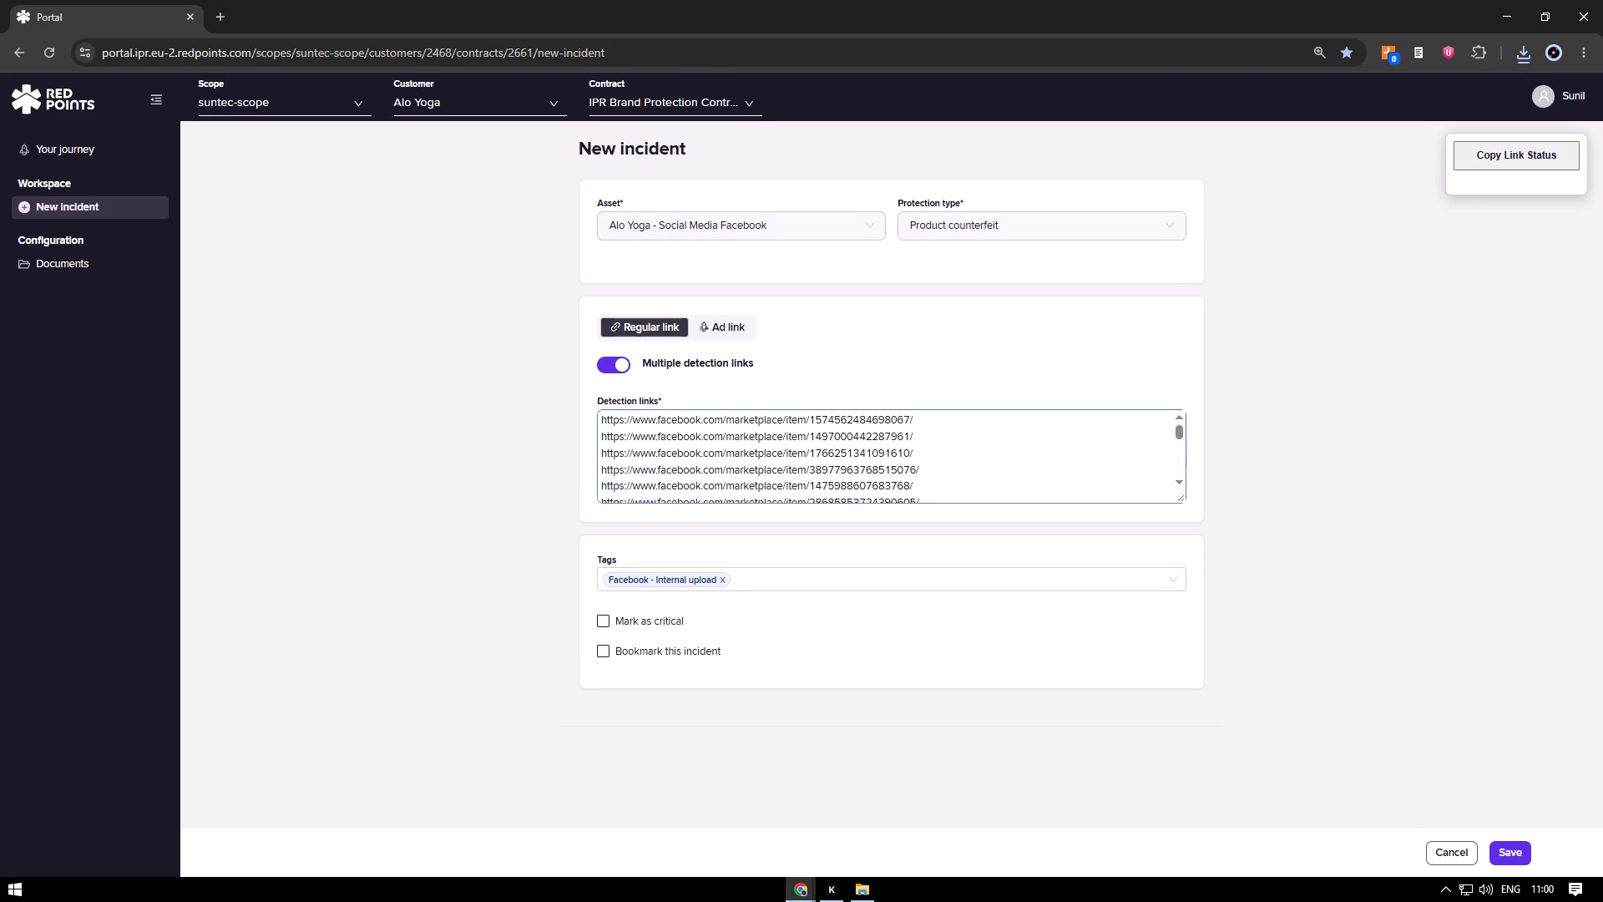
click(624, 468)
key(ctrl+a)
key(ctrl+v)
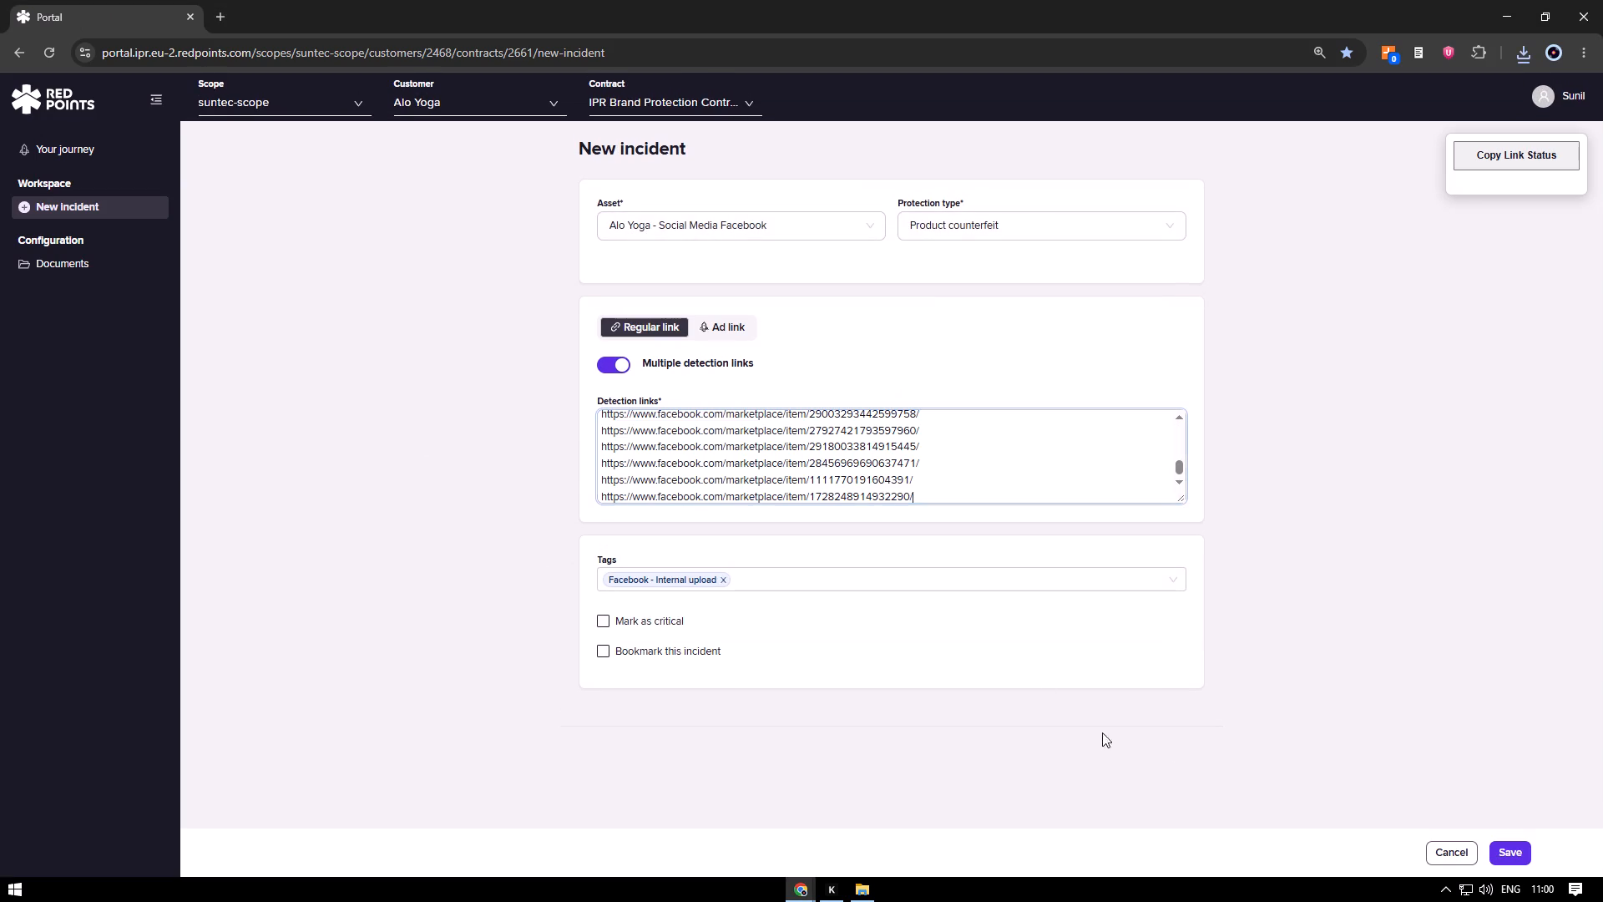
click(1500, 850)
Remove duplicates from the filtered Profile column, A3 to A82, in the OCR results sheet.
key(alt+Tab)
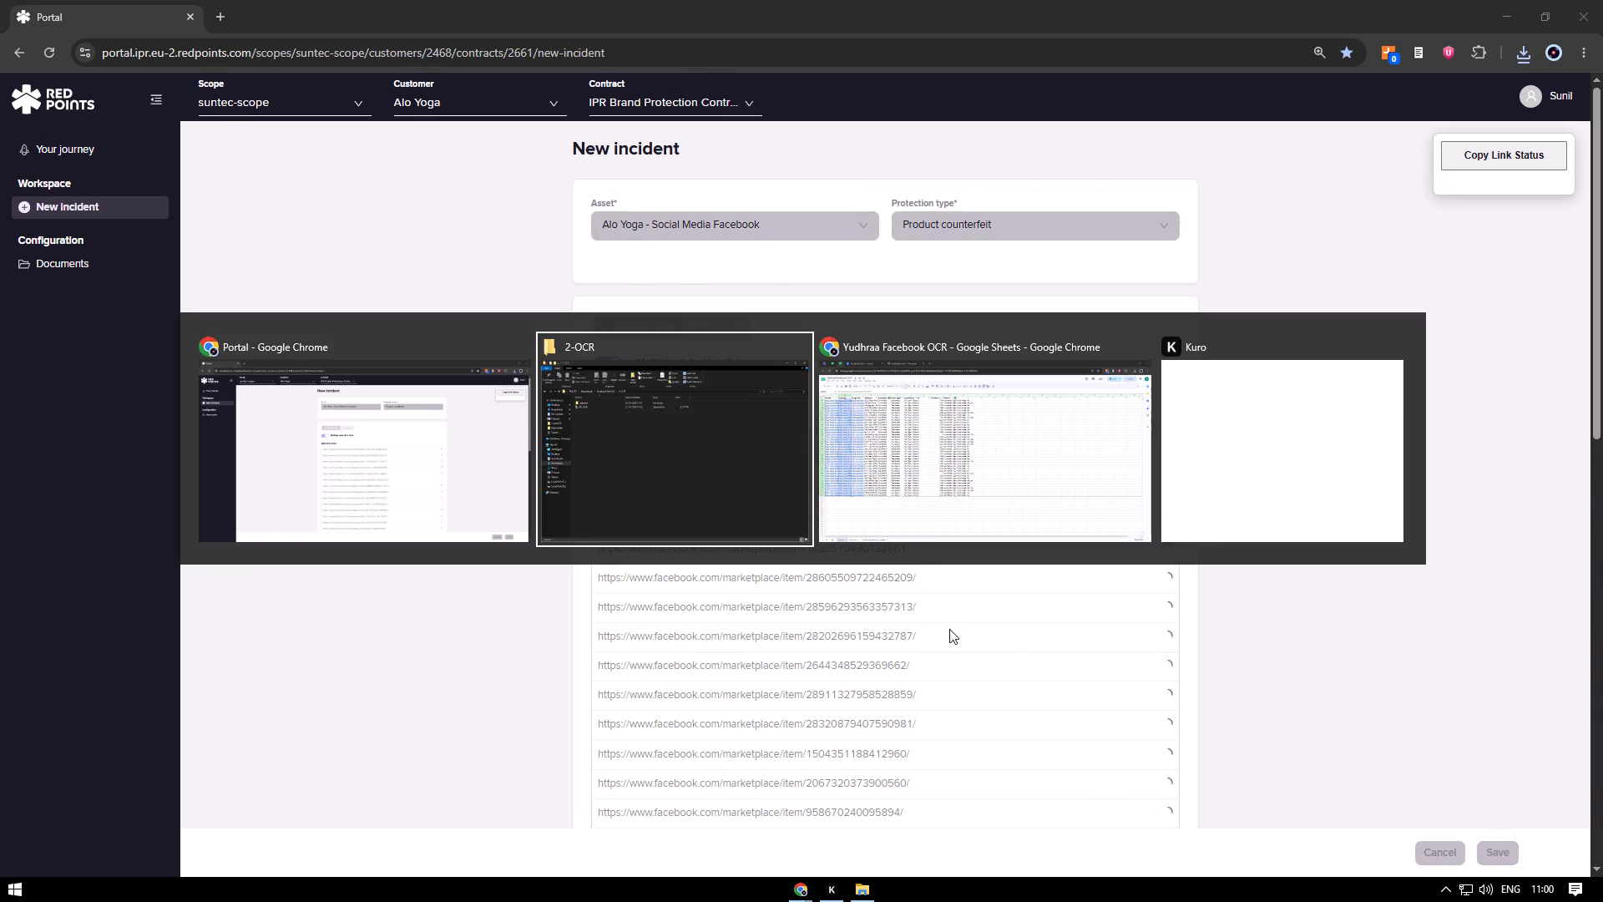
key(alt+Tab)
key(Up)
key(Left)
key(Down)
key(ctrl+shift+Down)
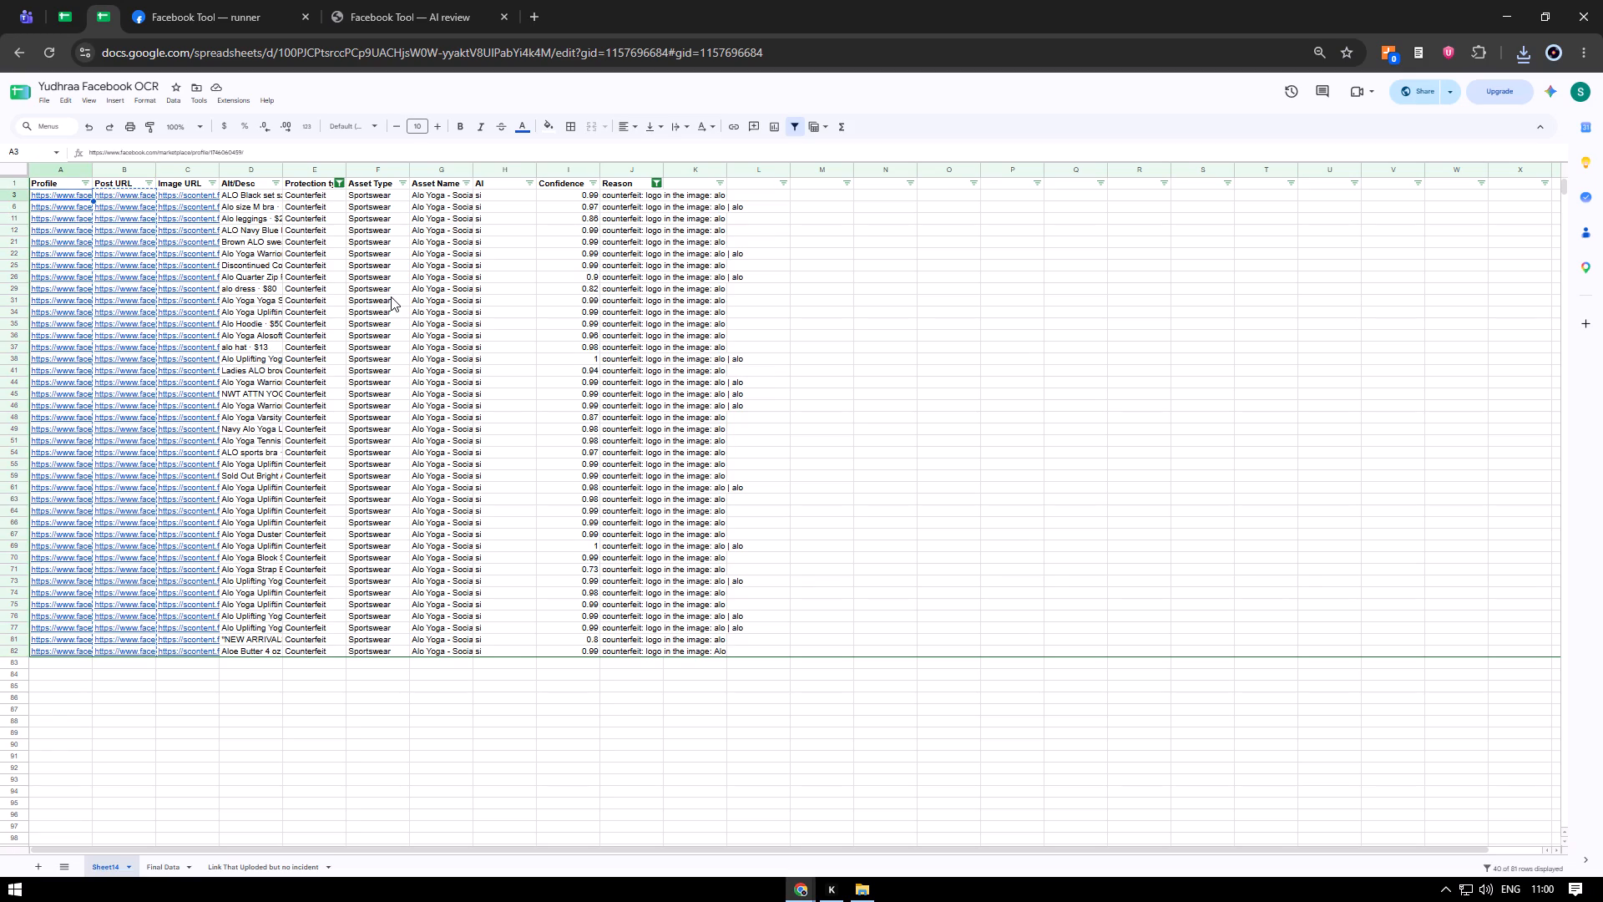
click(179, 101)
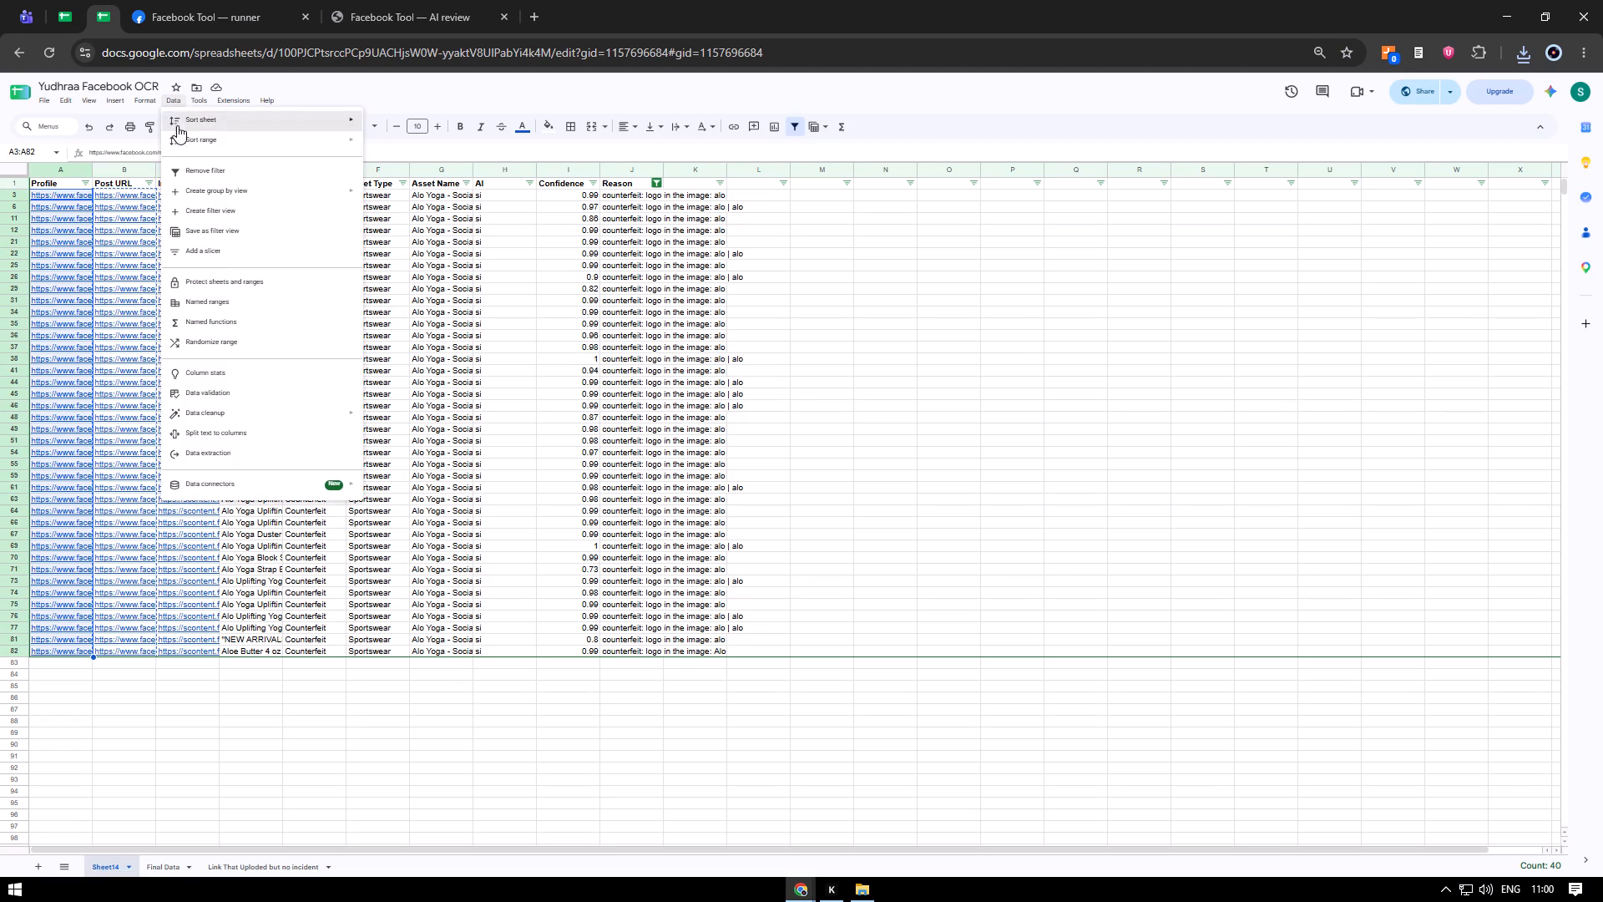
click(245, 410)
click(421, 440)
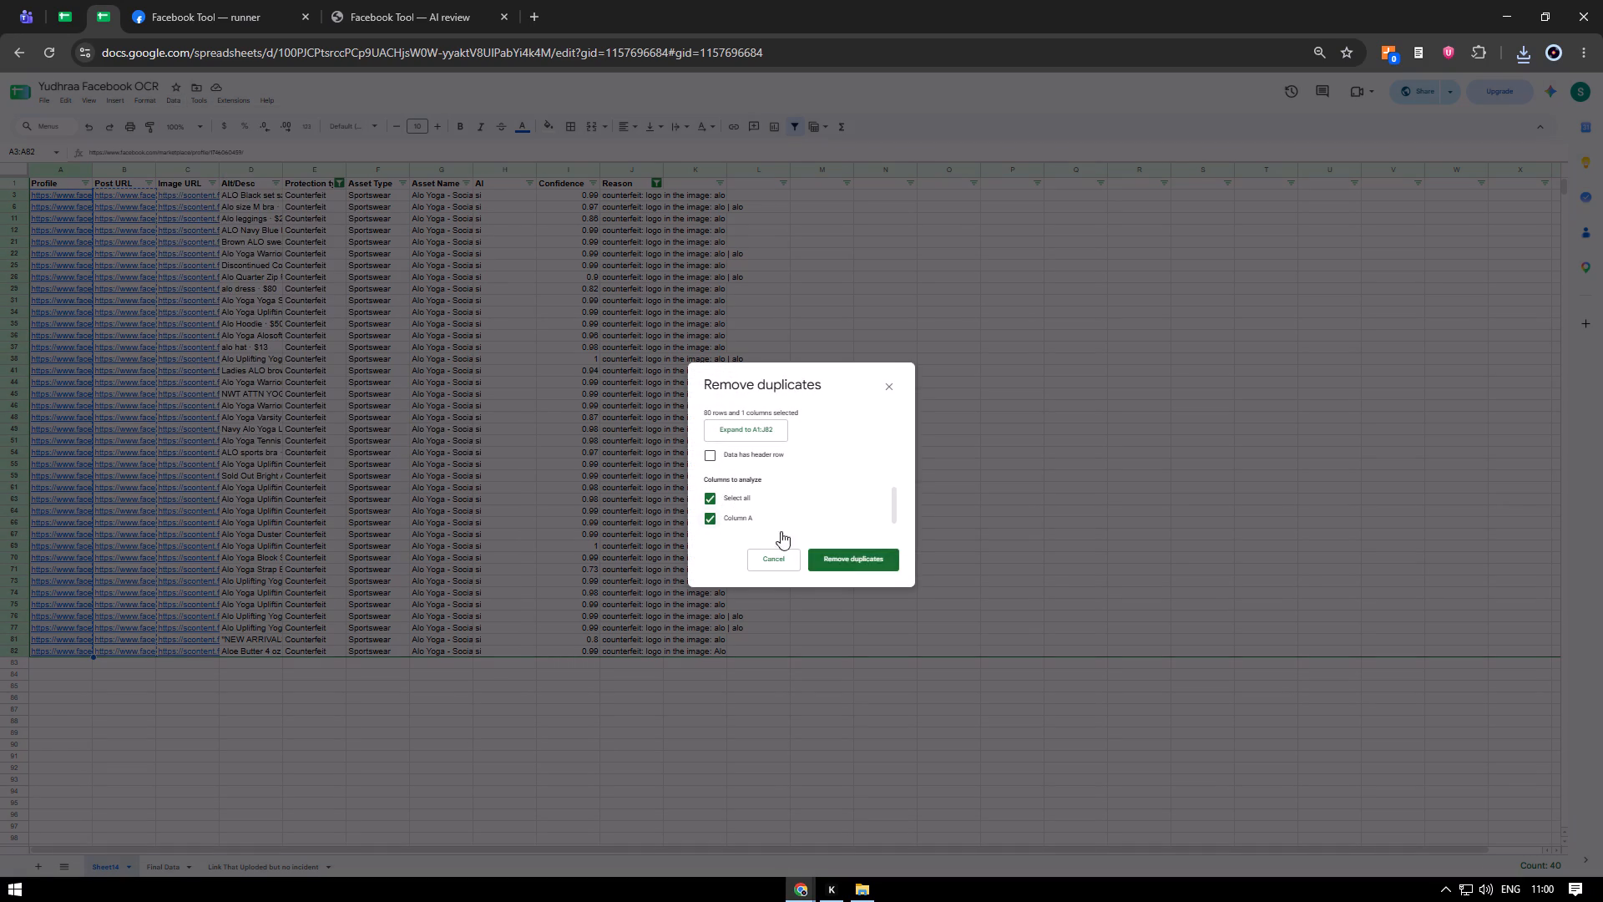
click(864, 555)
click(930, 503)
click(939, 502)
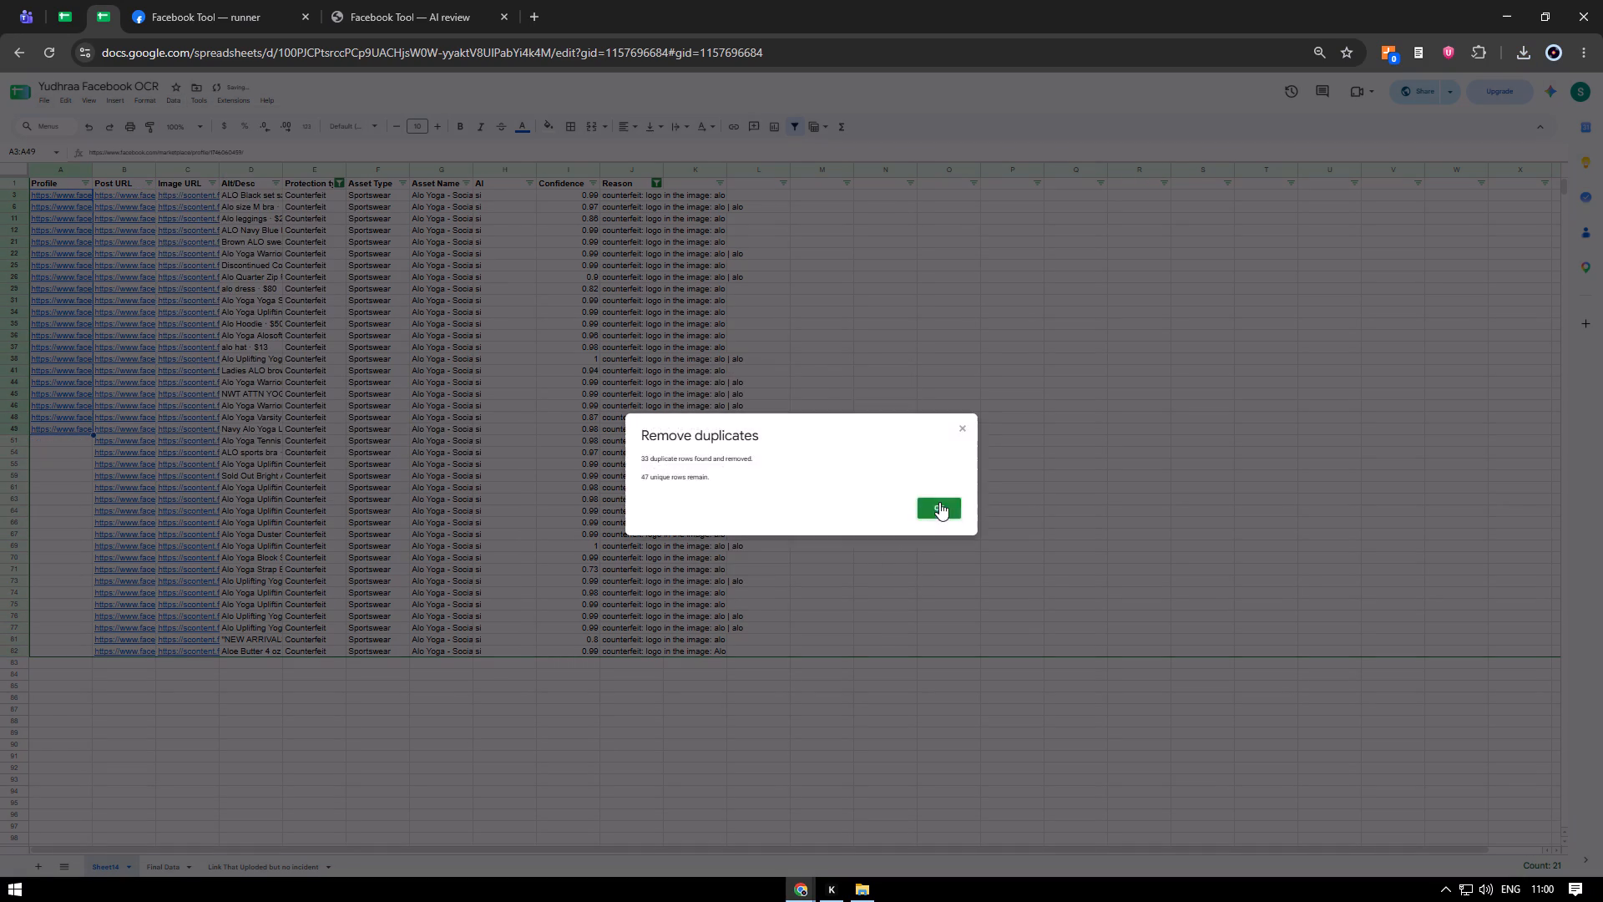
Copy the deduplicated profile links into the Charleston row's Profiles (Sellers) cell, G105, of the Alo FB US worksheet.
key(ctrl+c)
click(65, 4)
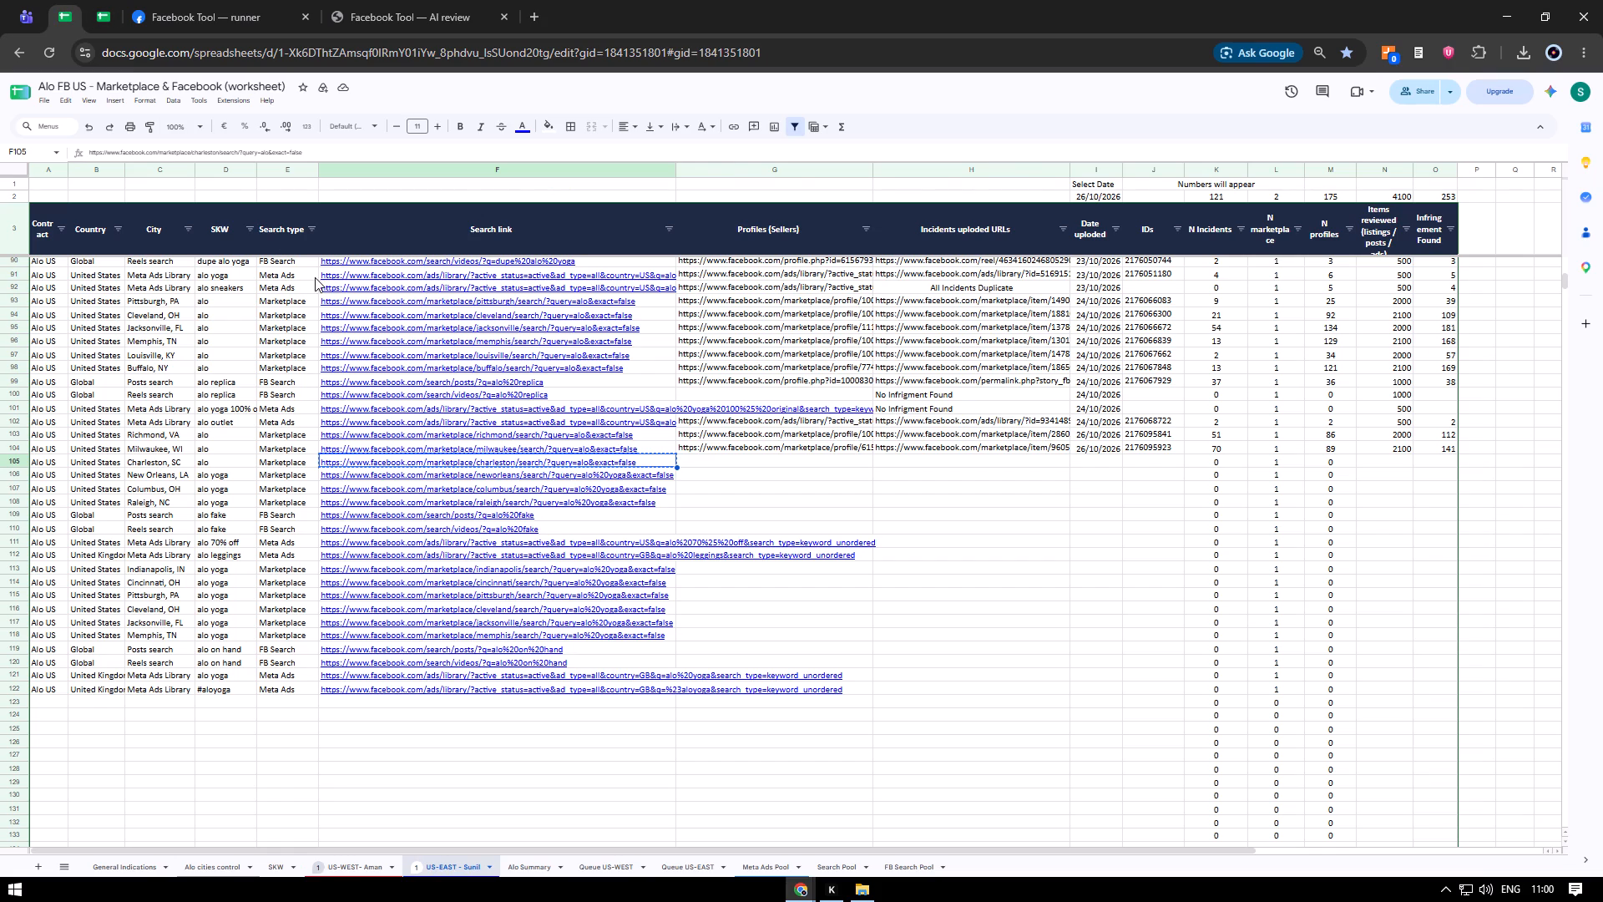
key(Right)
key(Return)
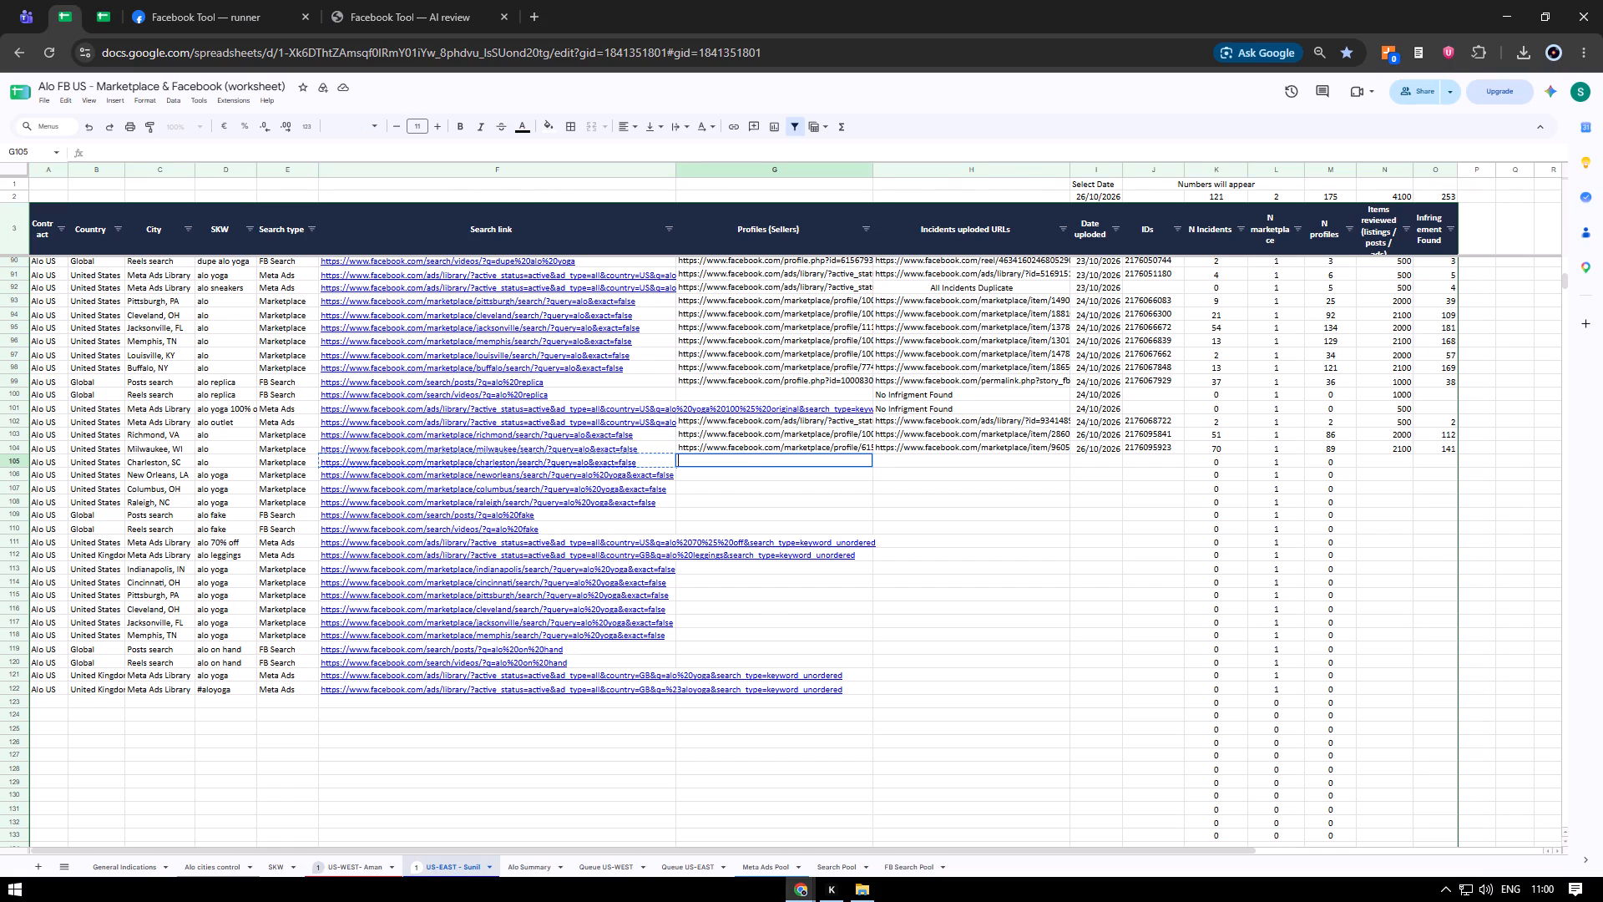
key(ctrl+shift+v)
key(Return)
Copy the date 26/10/2026 from the row above into the Charleston row's Date uploaded cell, I105.
key(Right)
key(Up)
key(Right)
key(Up)
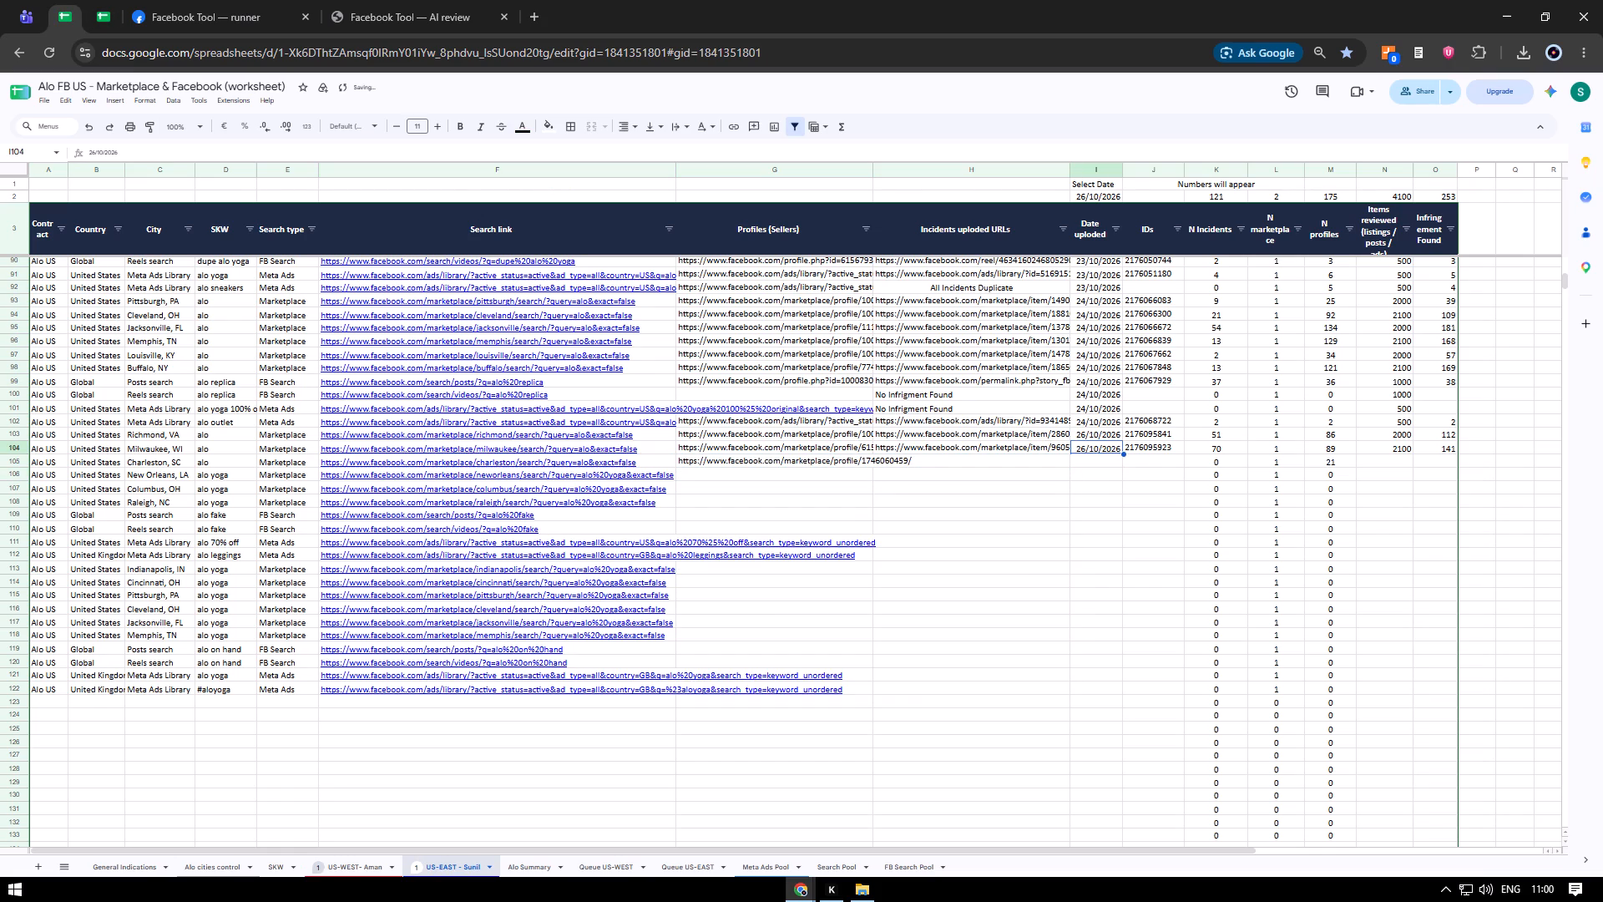
key(ctrl+c)
key(Down)
key(ctrl+v)
Enter 2200 as Items reviewed and 40 as Infringement Found in the Charleston row.
key(Right)
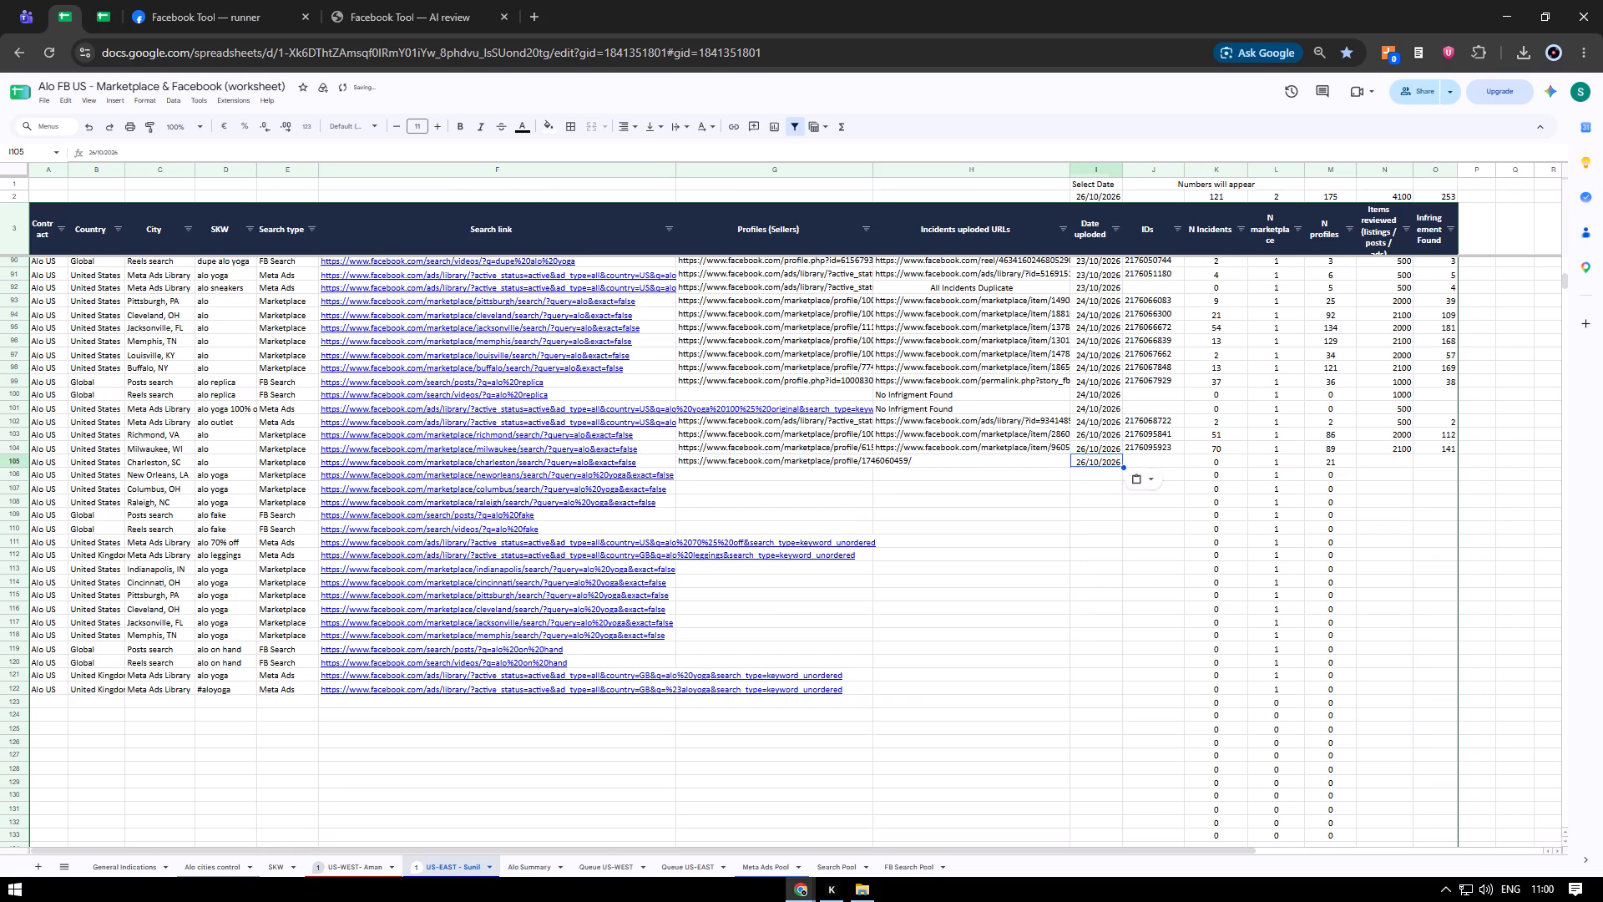
key(Right)
key(Right)
key(Right)
key(Right)
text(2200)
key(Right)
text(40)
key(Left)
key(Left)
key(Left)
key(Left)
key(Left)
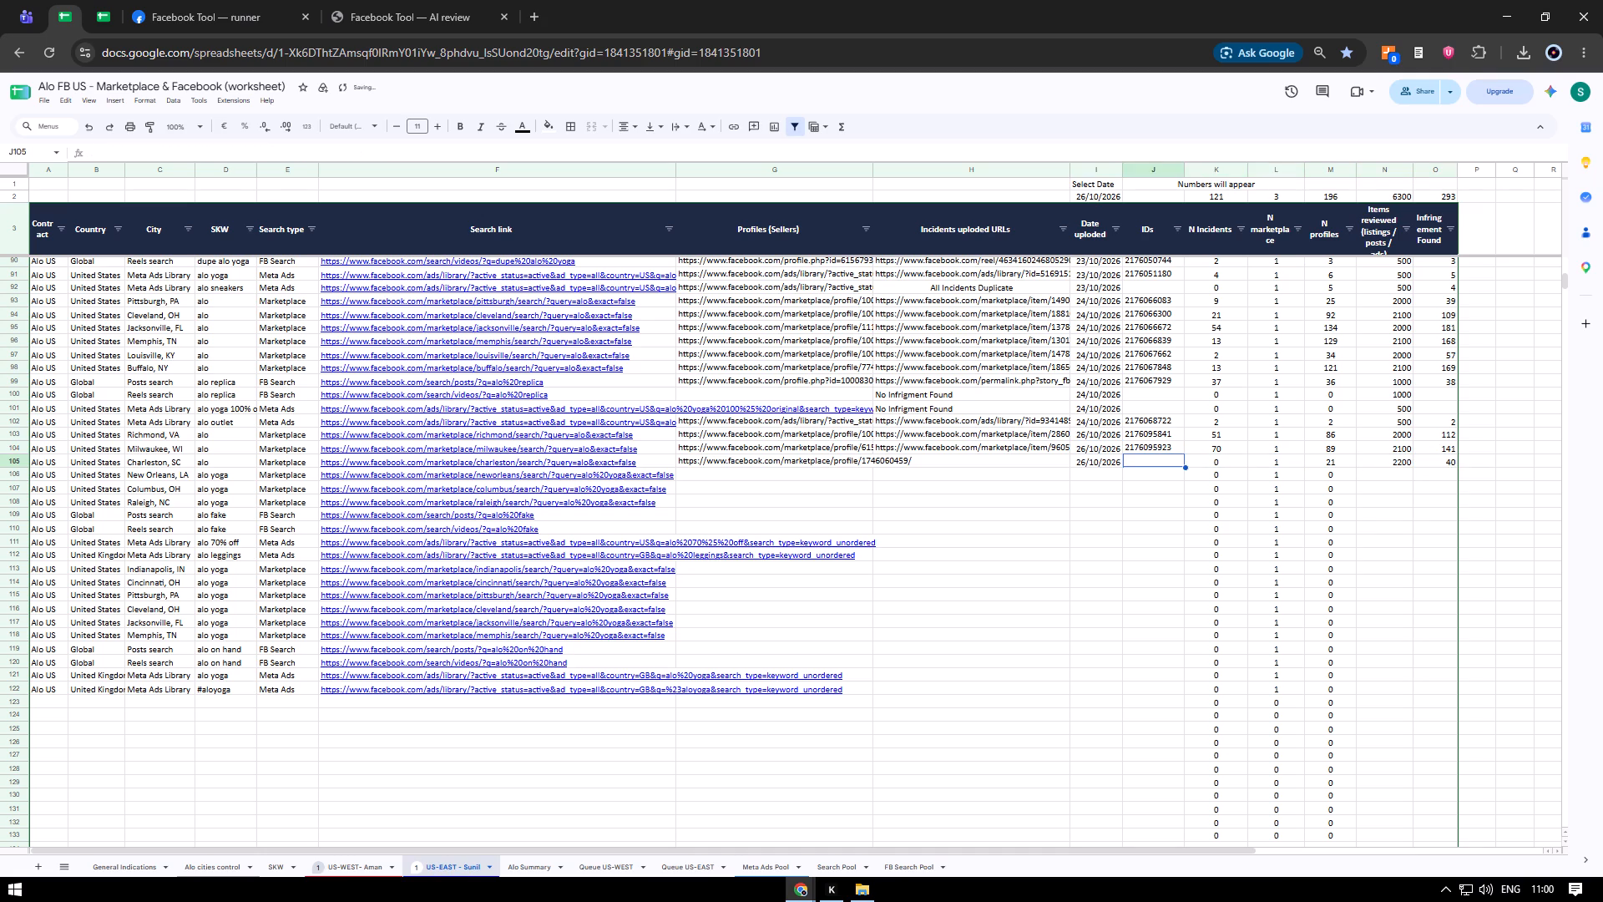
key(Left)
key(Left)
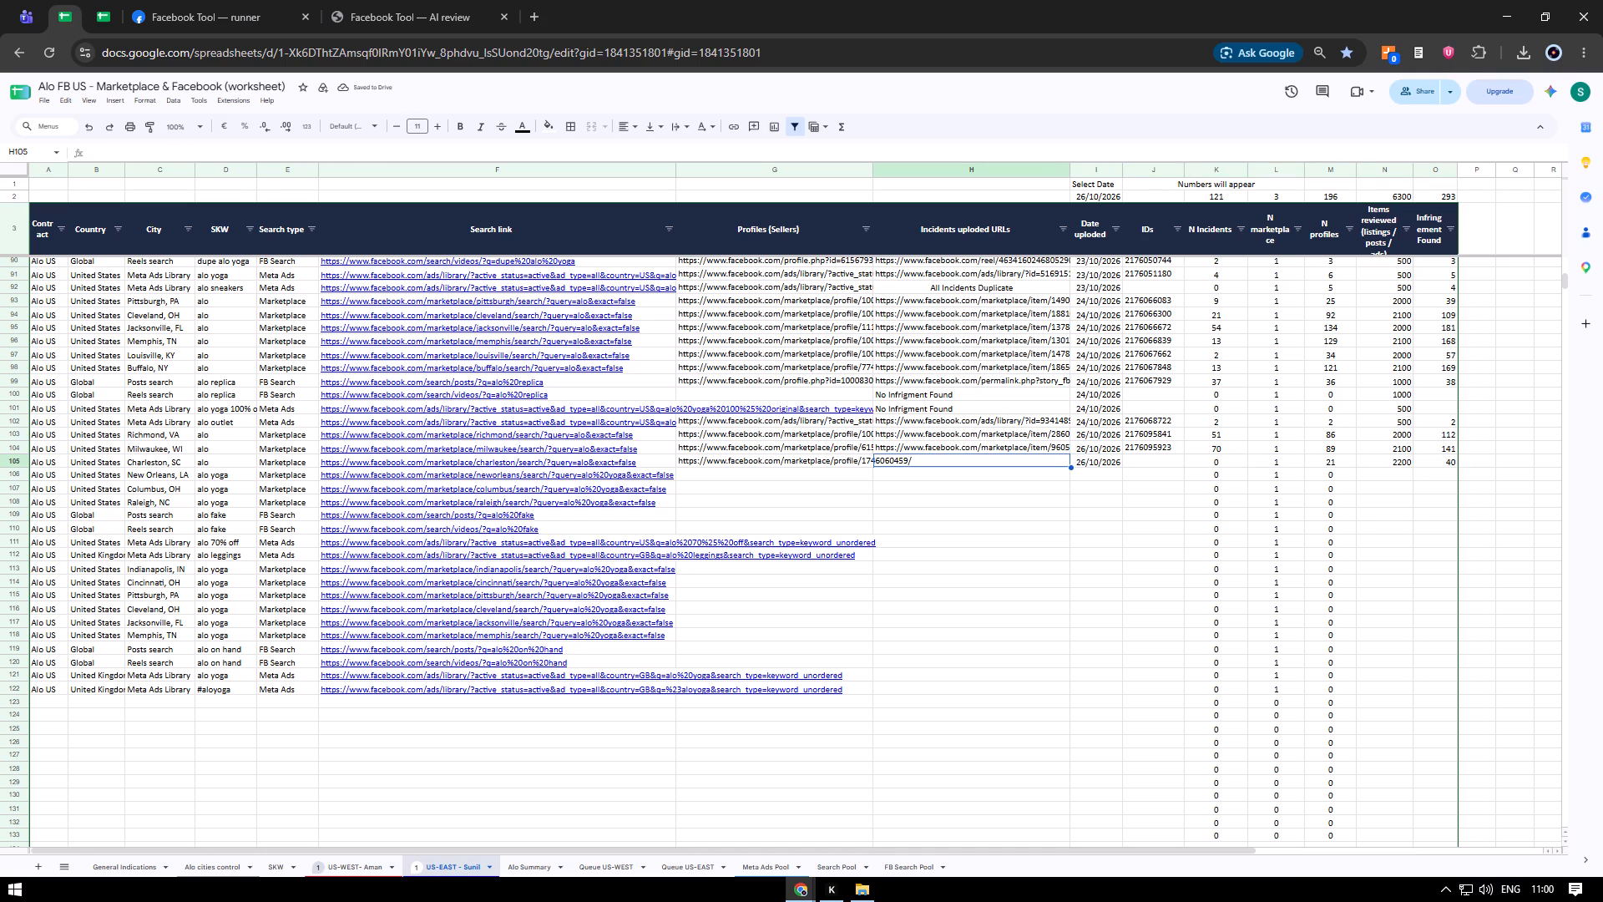
Copy the link statuses of the submitted Red Points incidents and paste them into the Final Data sheet from I4928.
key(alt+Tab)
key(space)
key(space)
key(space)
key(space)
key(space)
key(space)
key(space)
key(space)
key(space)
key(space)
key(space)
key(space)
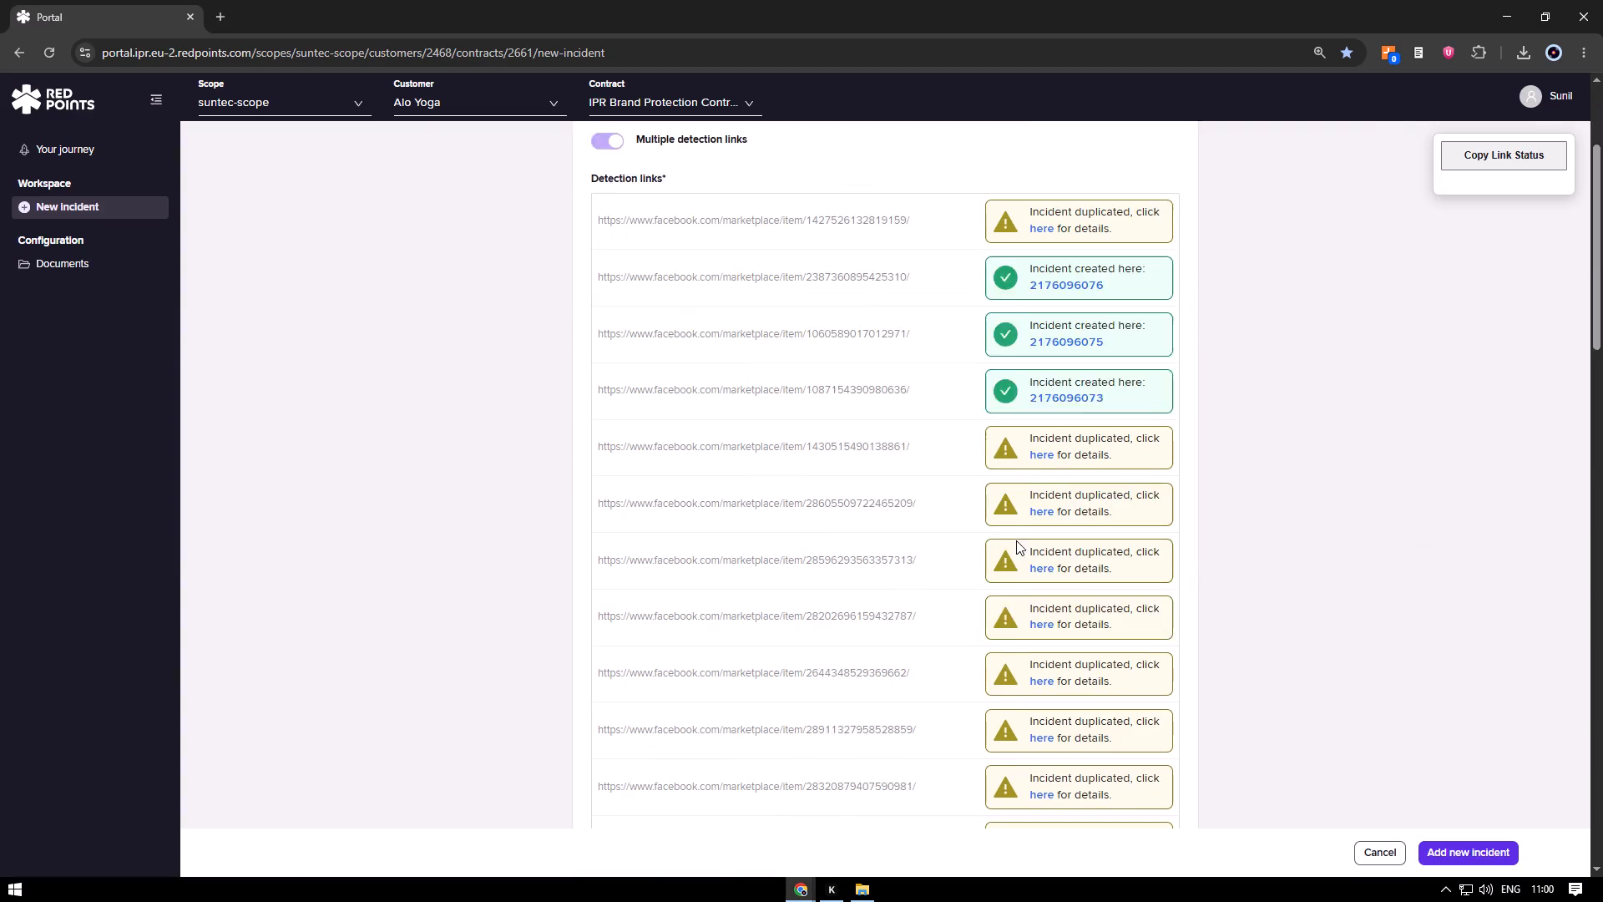
click(1506, 154)
key(alt+Tab)
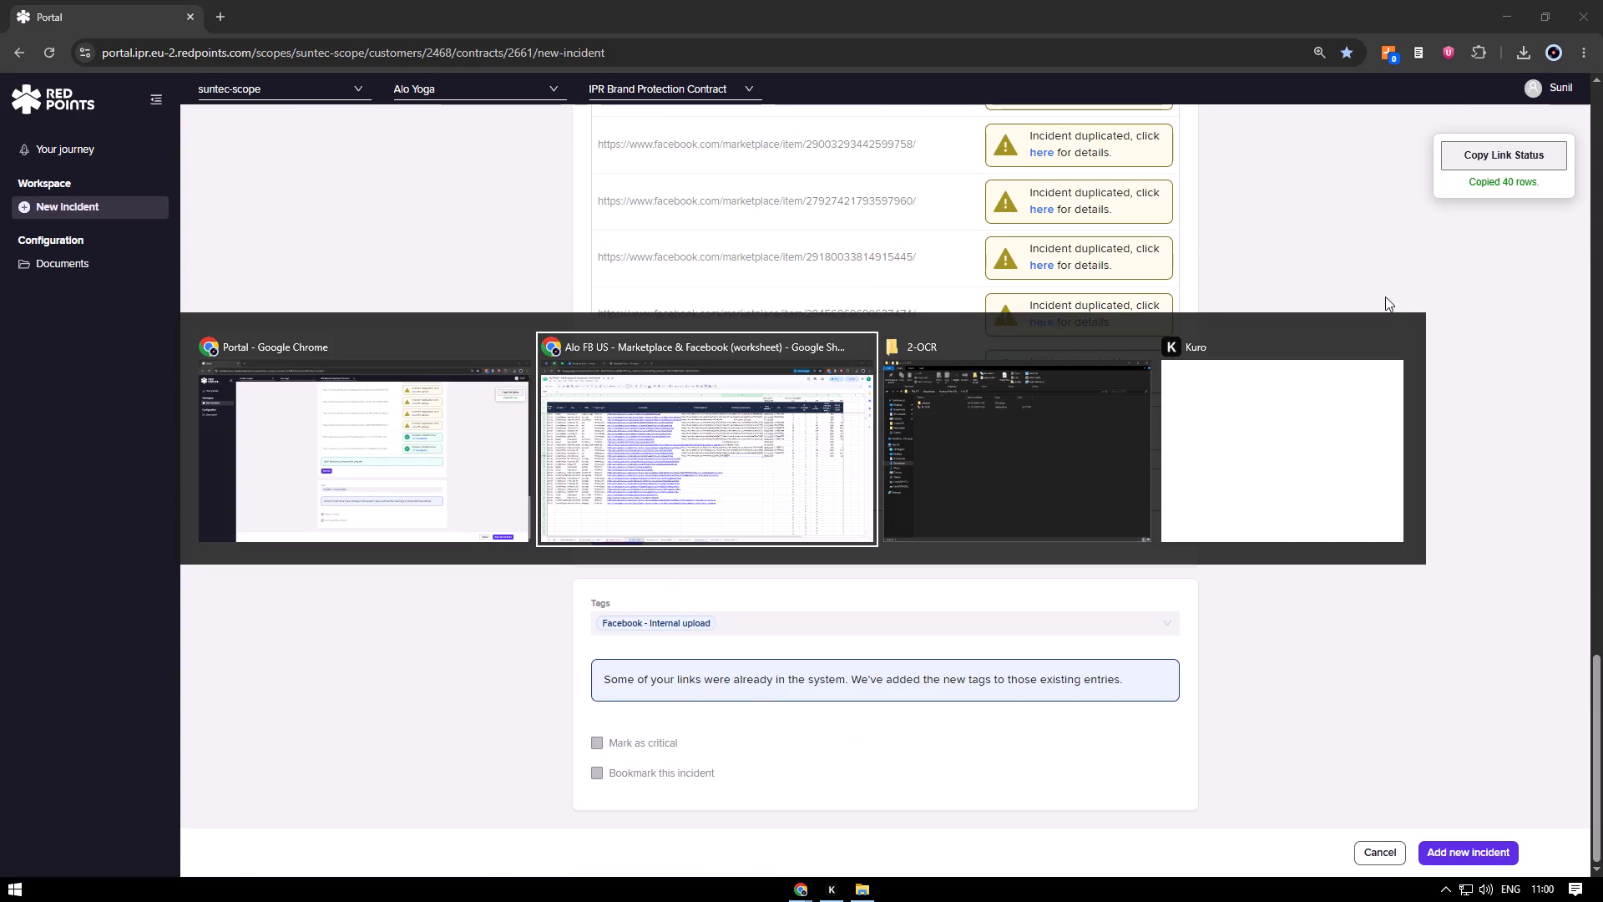
click(92, 0)
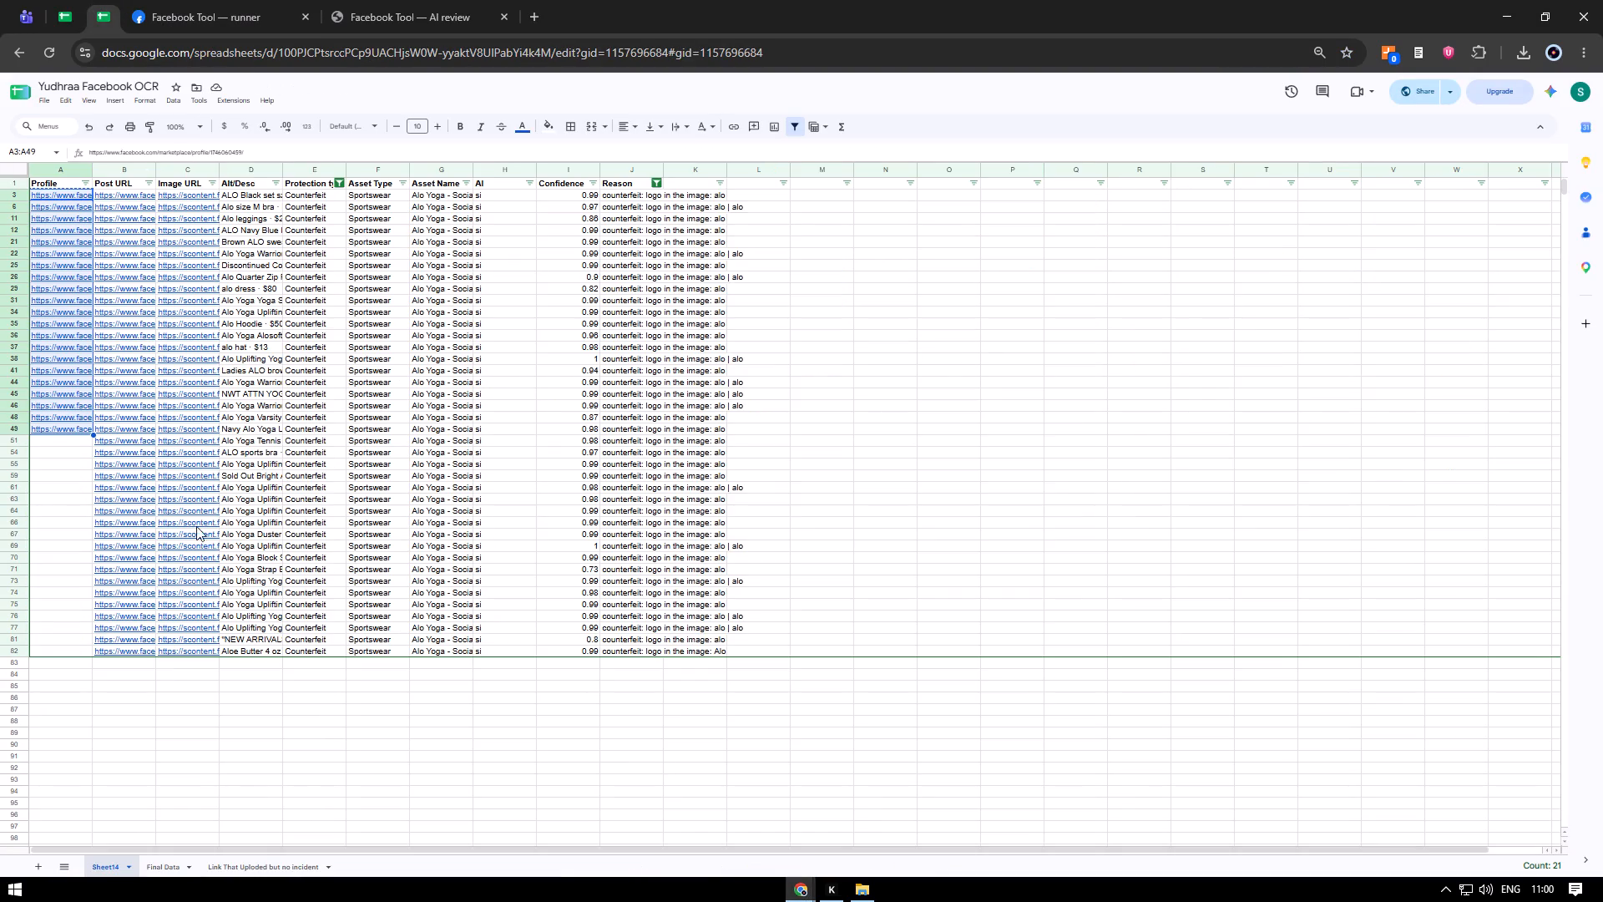
click(165, 864)
click(1132, 583)
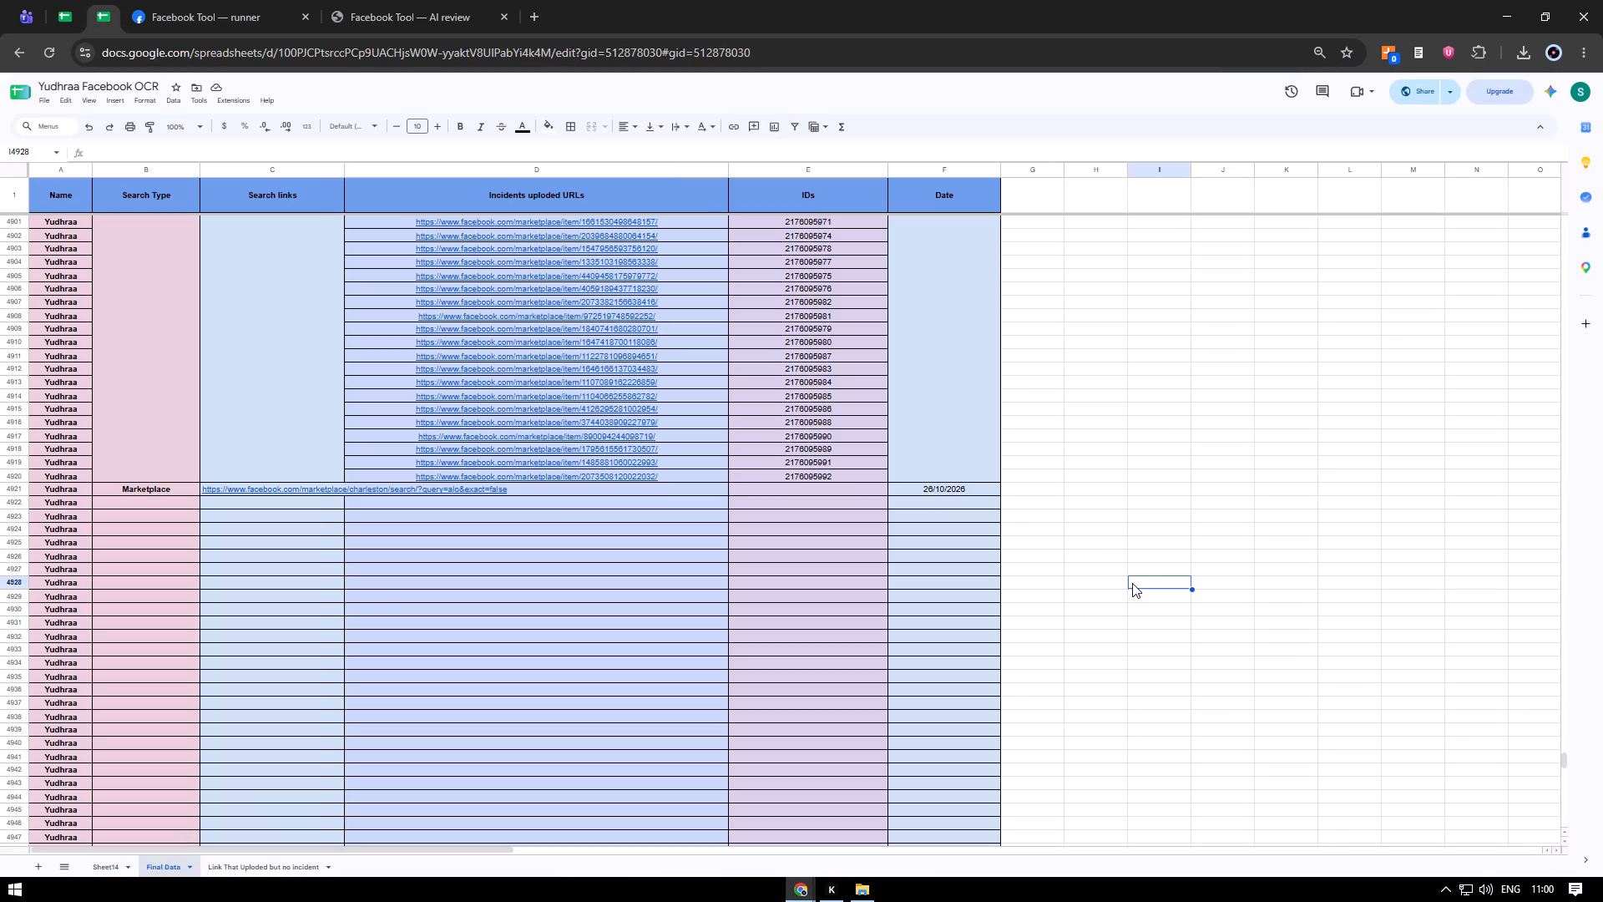
key(ctrl+v)
Delete the pasted Status column, J, from the Final Data sheet.
click(1219, 586)
key(ctrl+shift+x)
key(Up)
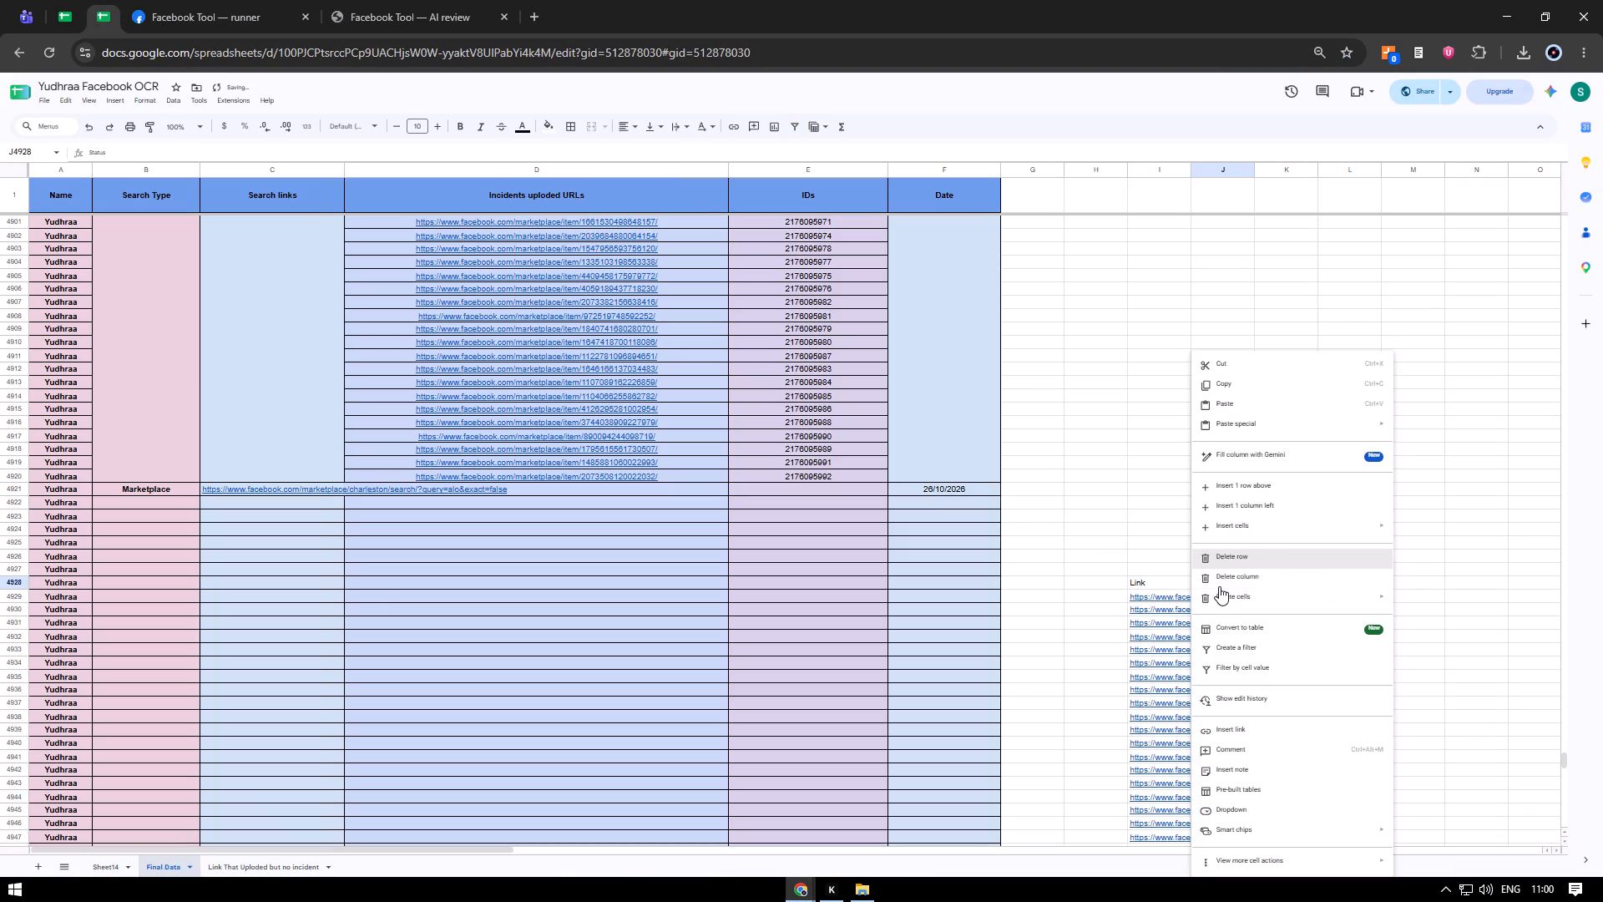
key(Down)
key(Return)
Add a filter to the pasted Link and Incident Id's headers, and filter Incident Id's to blanks only.
key(ctrl+shift+Left)
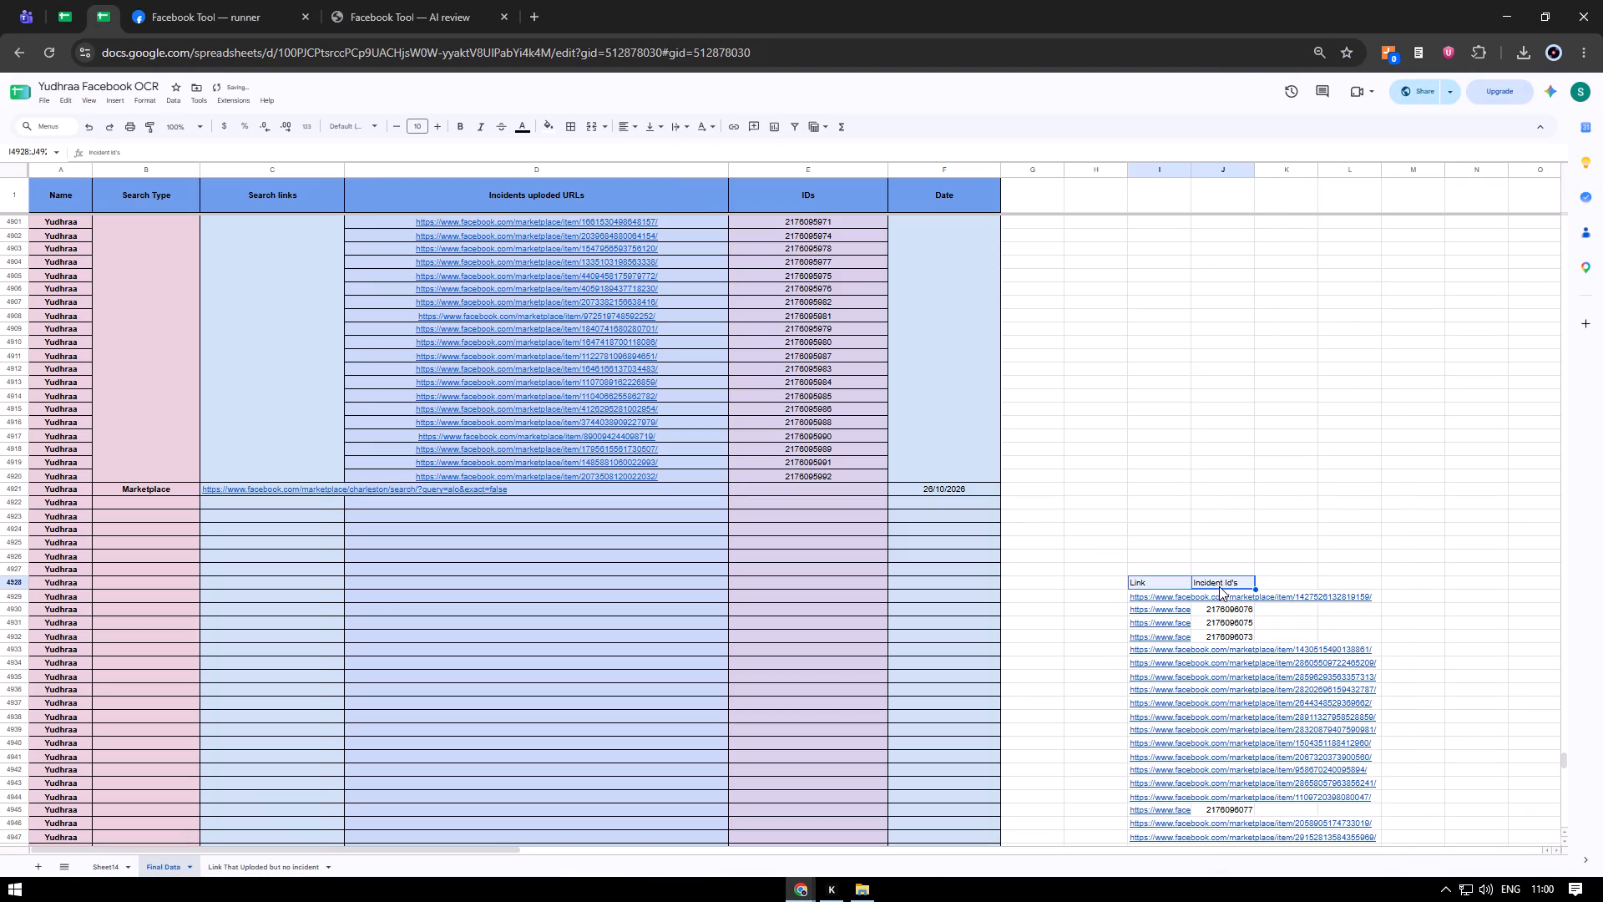
key(alt+d)
key(alt+f)
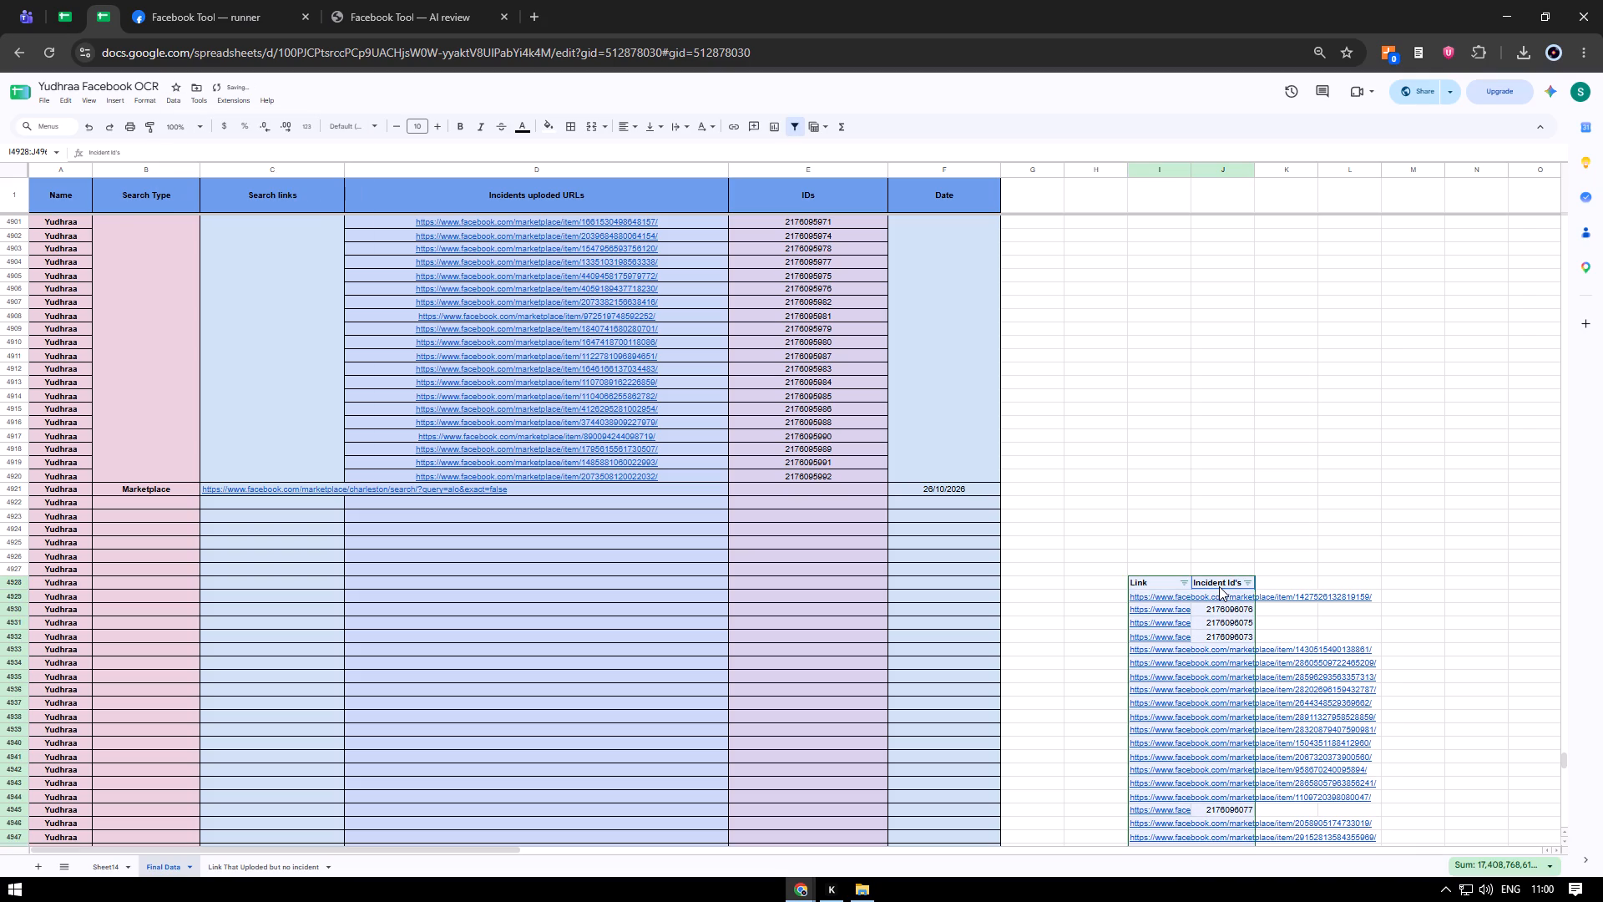
click(1248, 585)
click(1116, 451)
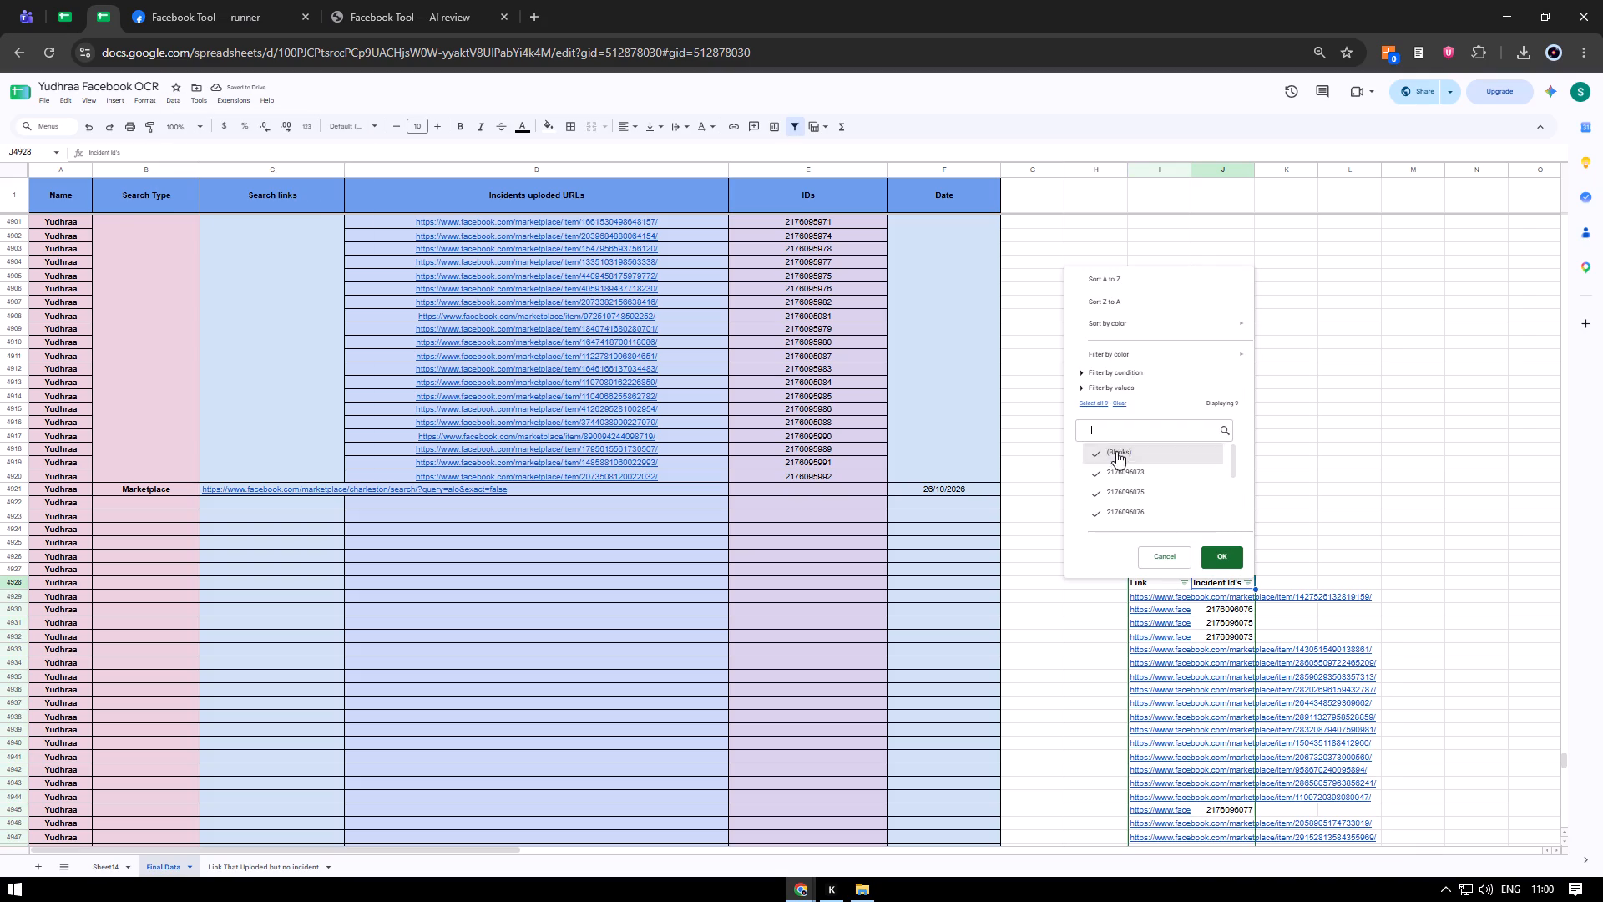
click(1124, 403)
click(1126, 461)
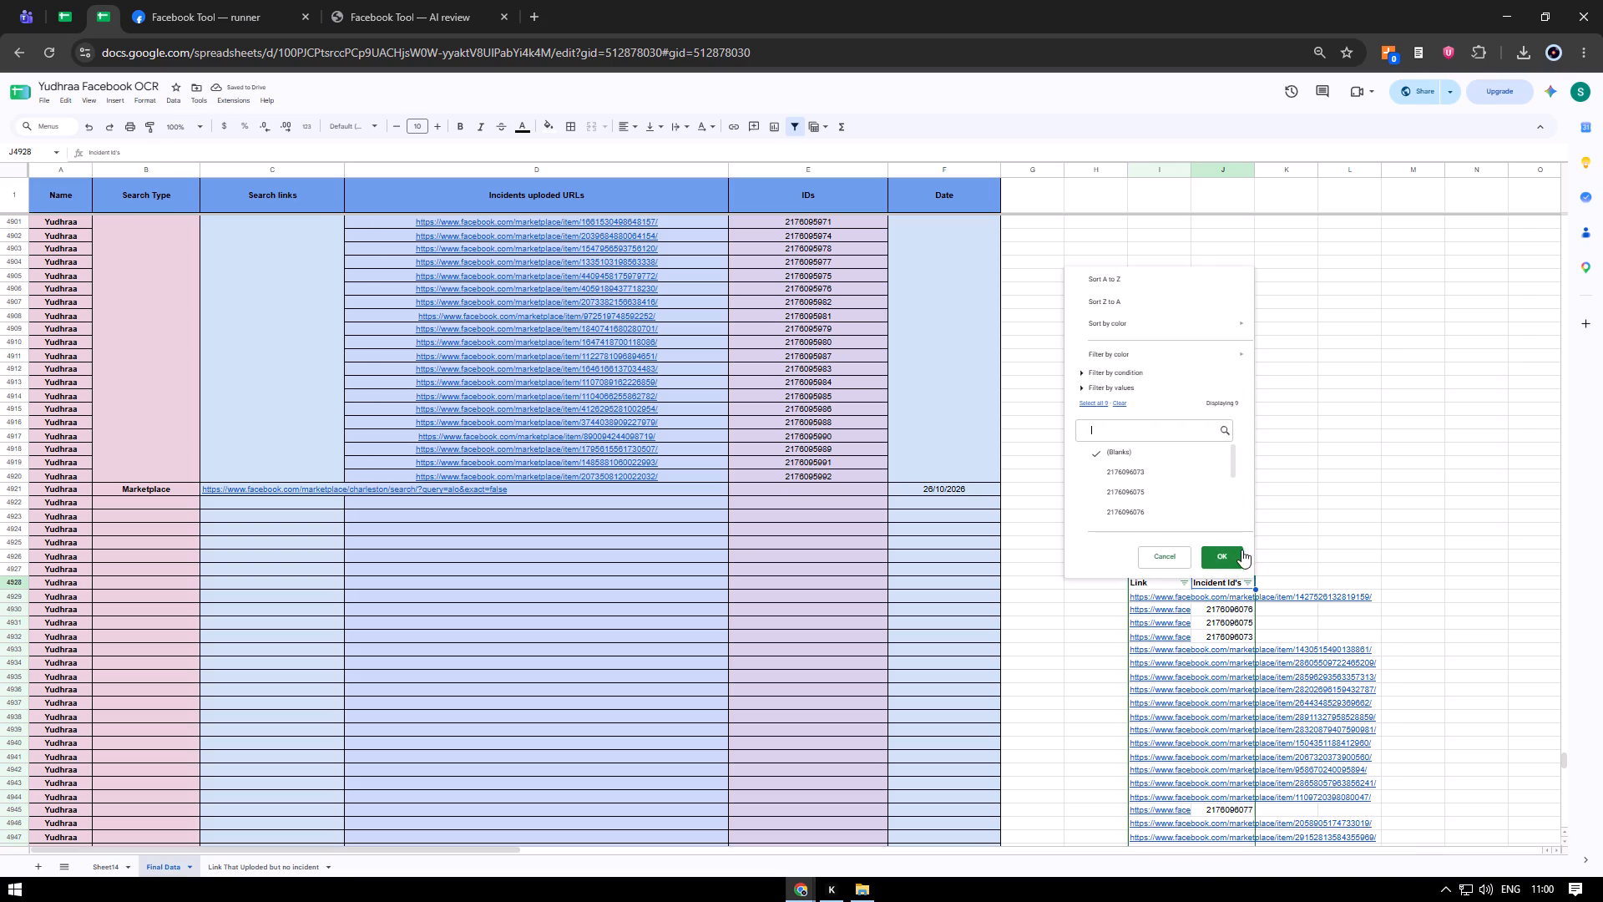
click(1227, 551)
Delete all filtered rows whose links have no incident ID, from row 4929 down.
click(1160, 597)
key(ctrl+shift+Down)
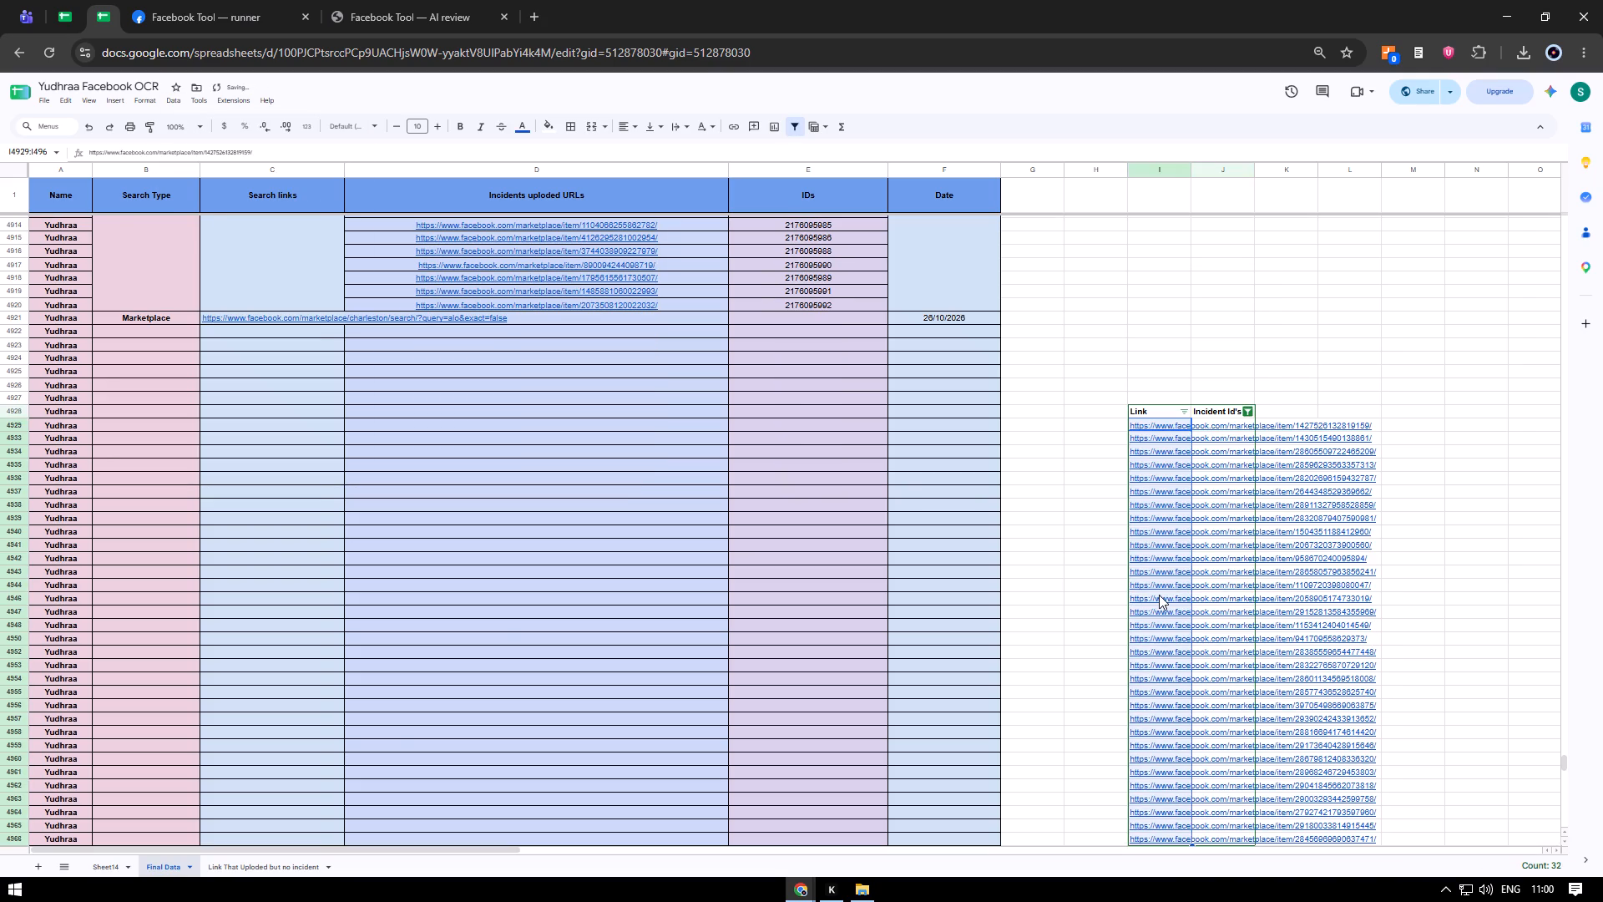
key(ctrl+shift+x)
key(Up)
key(Down)
key(Down)
key(Down)
key(Down)
key(Down)
key(Down)
key(Down)
key(Down)
key(Down)
key(Down)
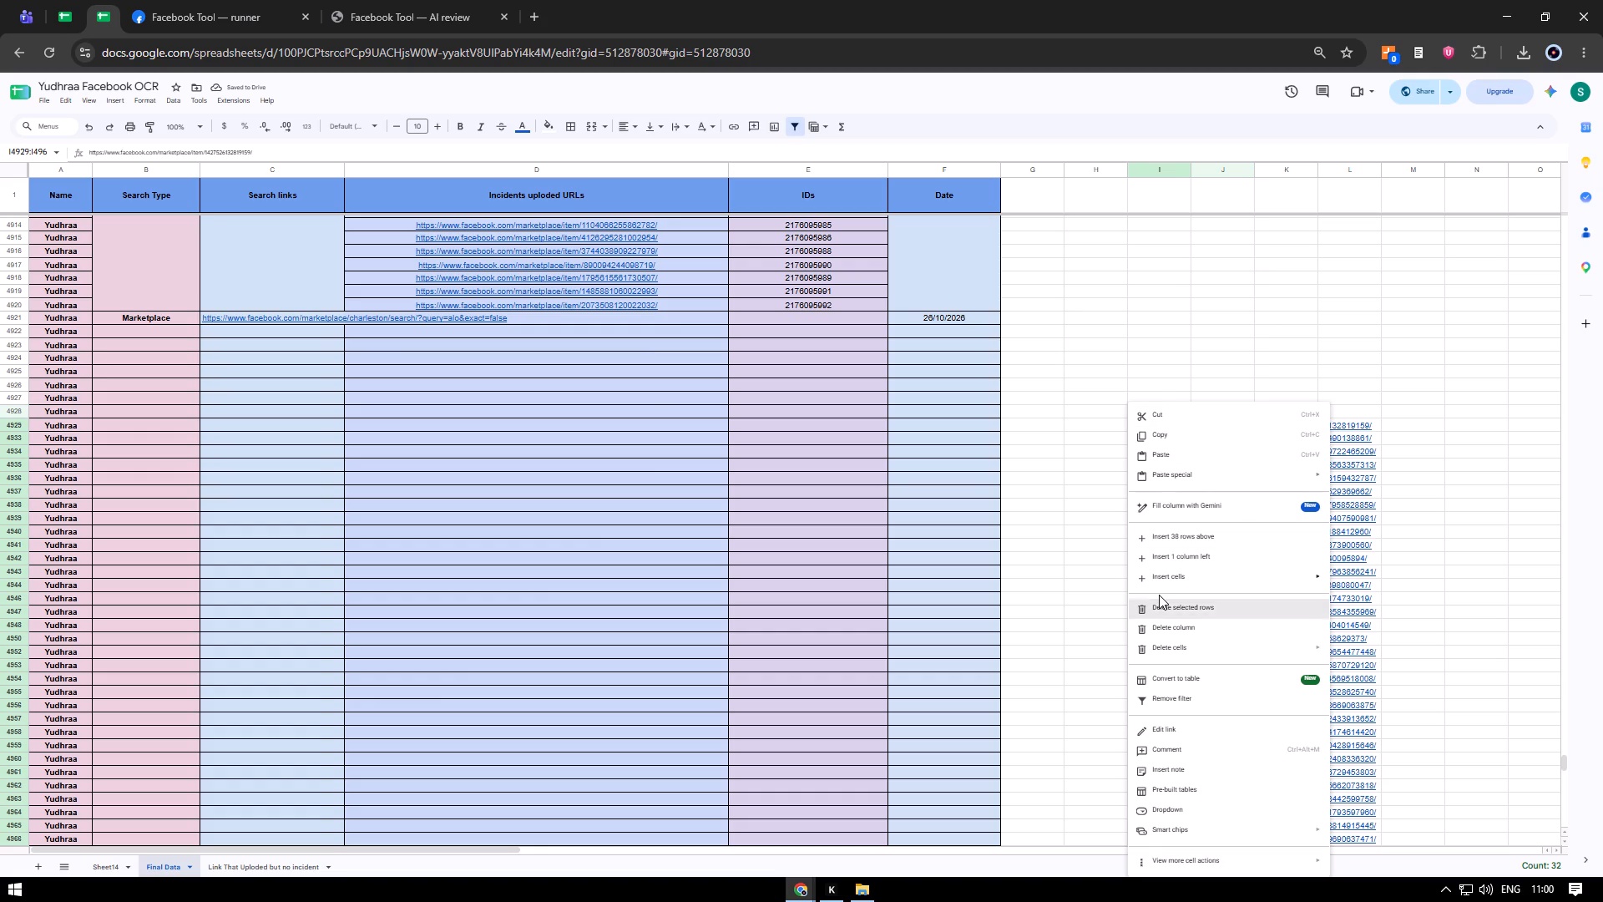
key(Up)
key(Return)
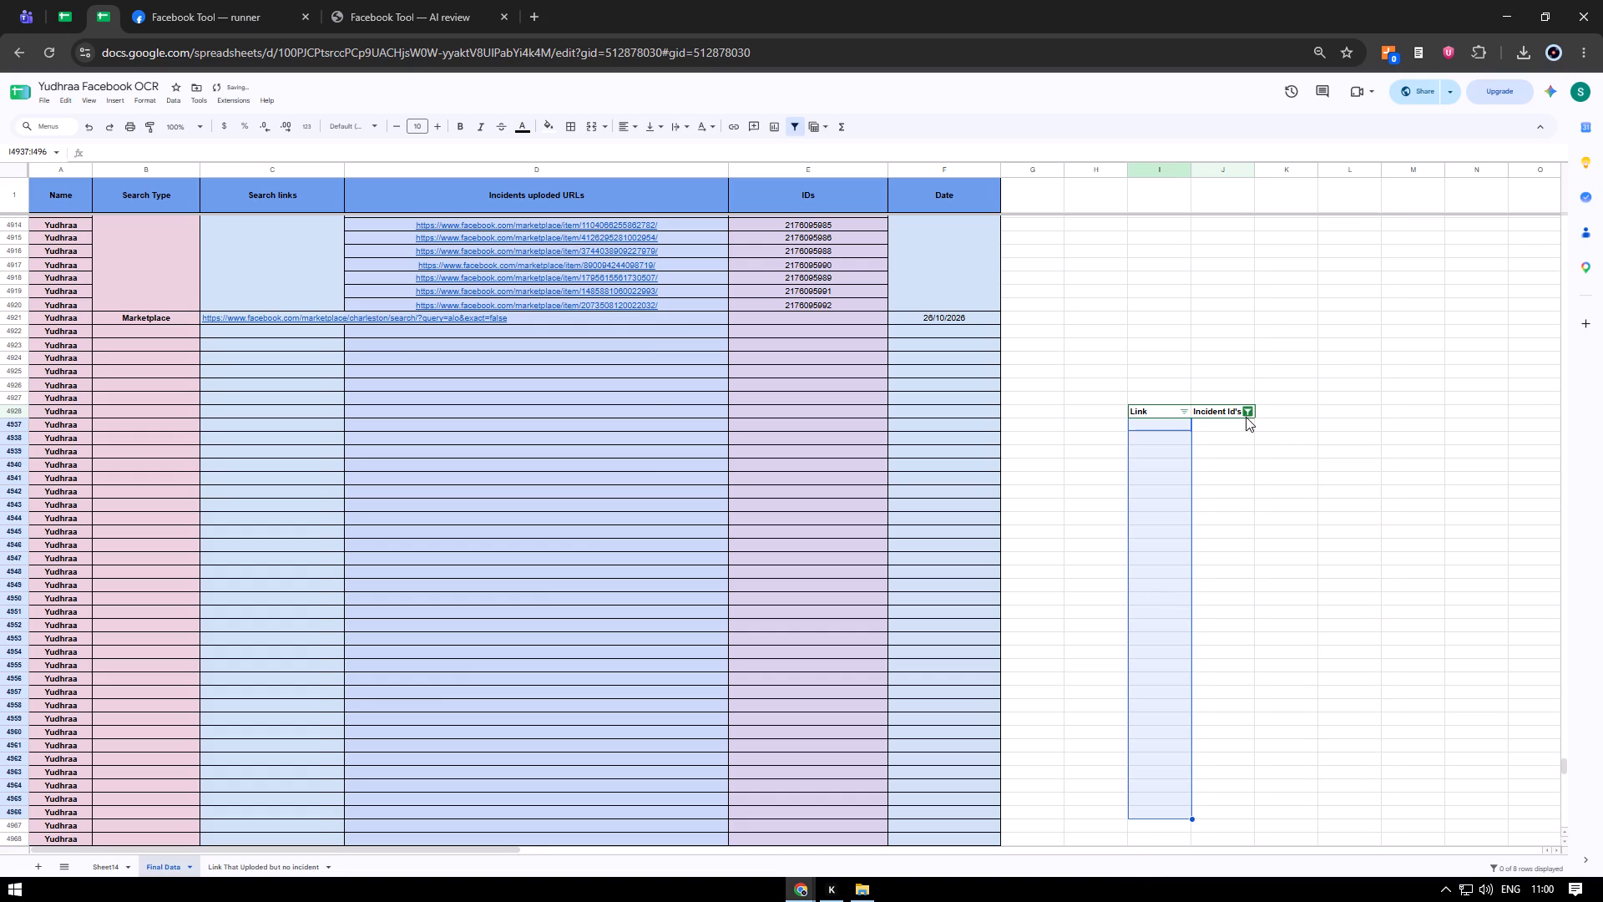
Select all values in the Incident Id's filter so the remaining links with IDs are shown.
click(1246, 417)
click(1254, 408)
click(1237, 414)
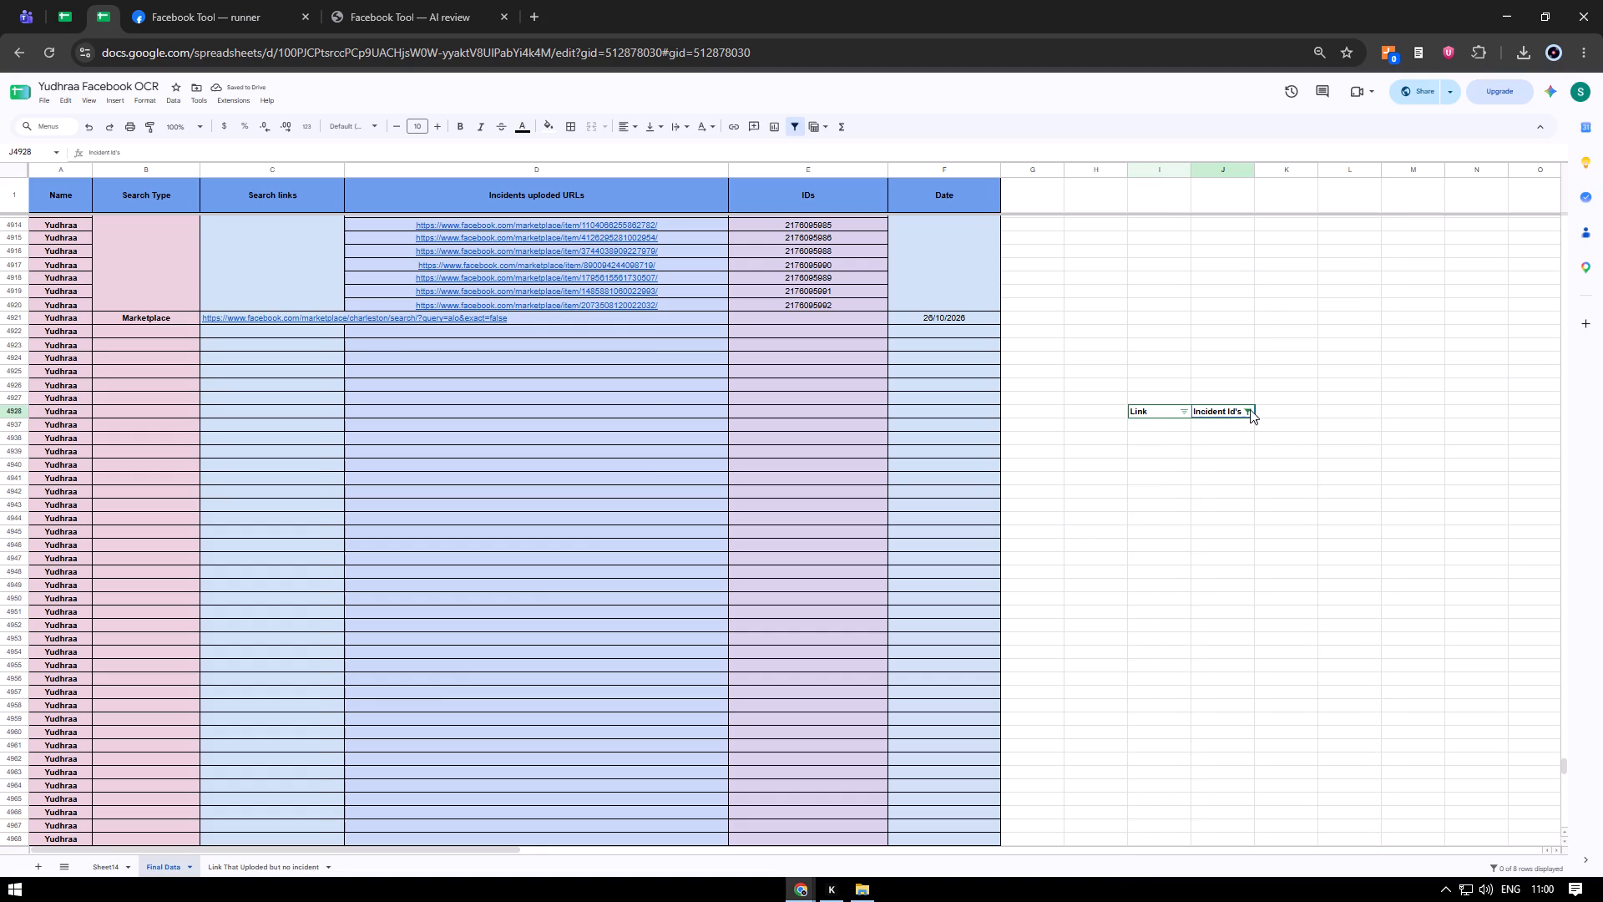
click(1250, 409)
click(1094, 552)
click(1224, 712)
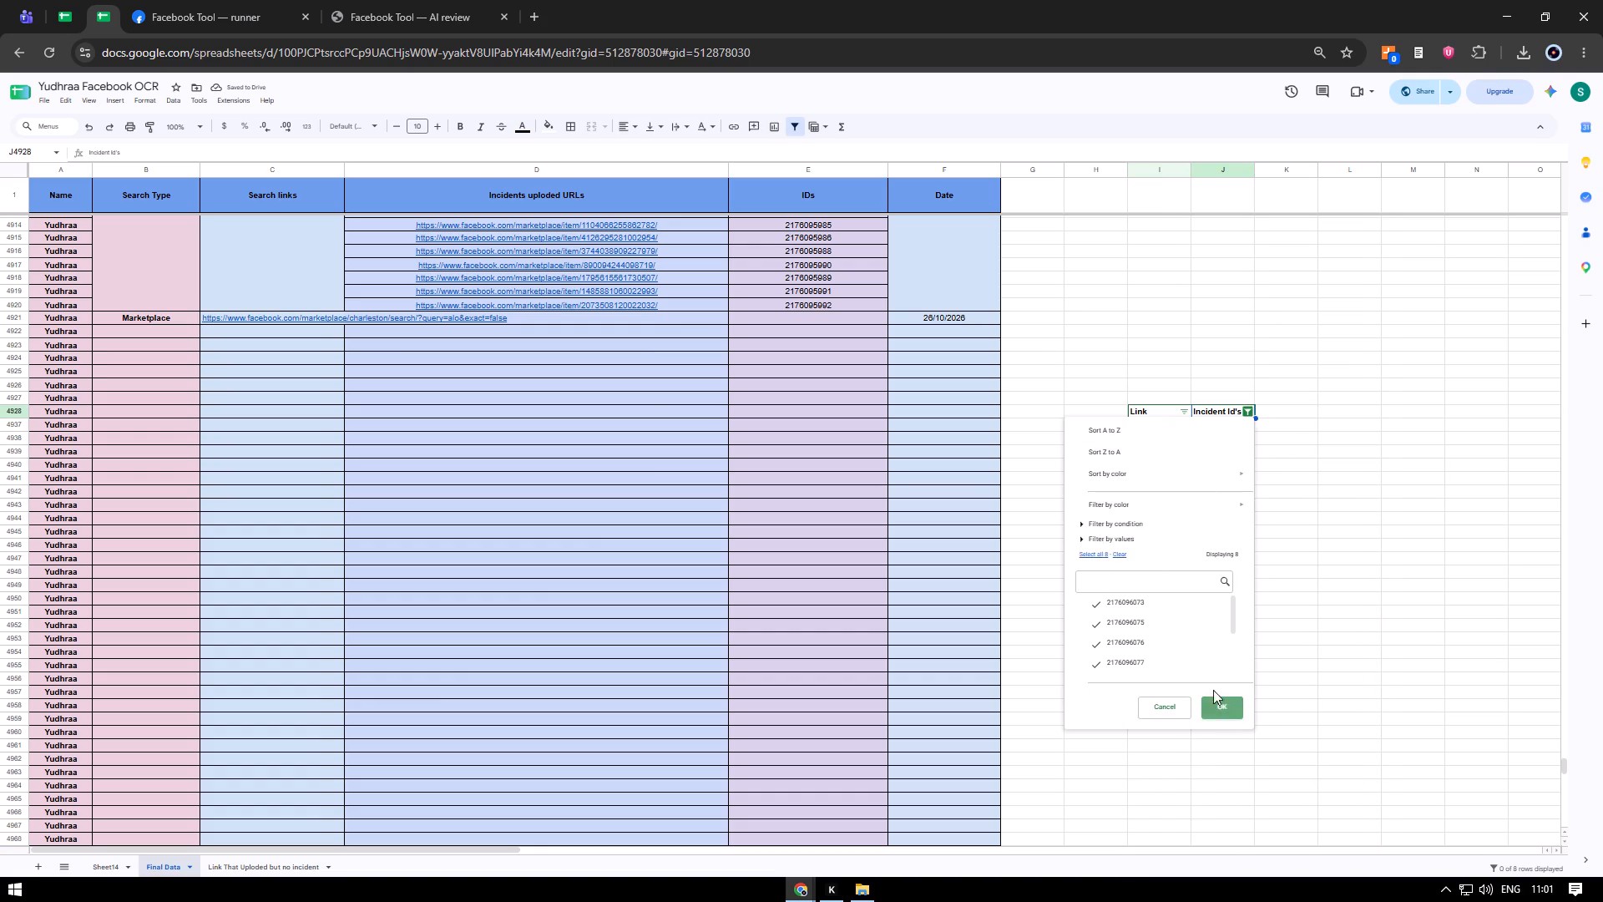
Remove the filter from the pasted table and clear its Link and Incident Id's headers.
key(shift+Left)
key(alt+d)
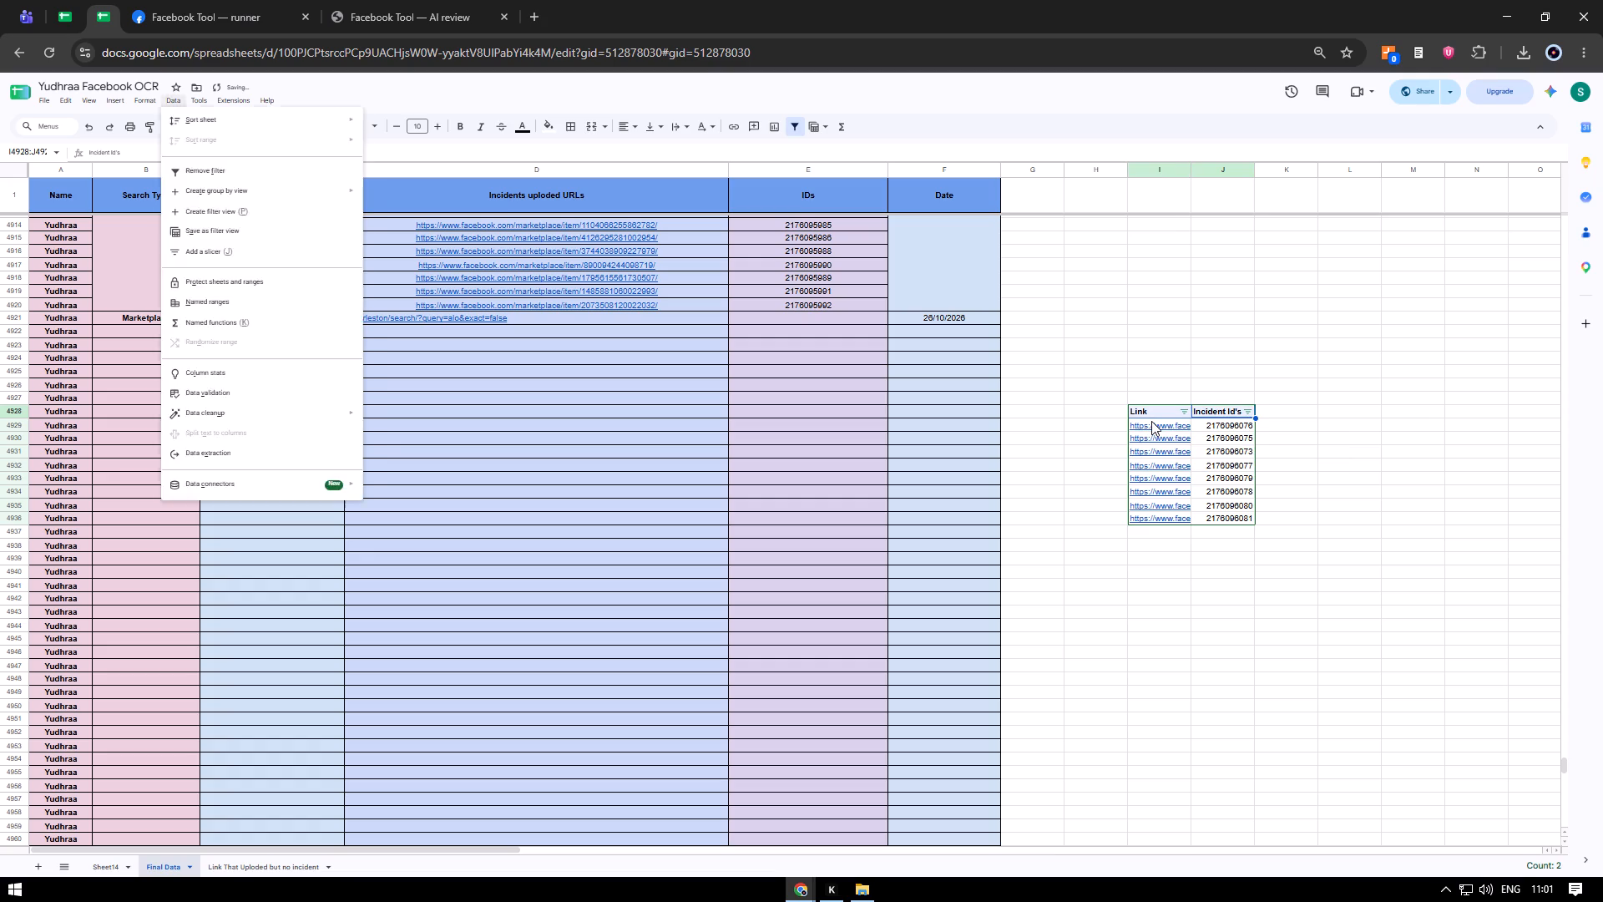
key(alt+f)
key(Delete)
Move the remaining links and incident IDs into the Incidents uploded URLs and IDs columns, D4921:E4928, and centre them.
key(Left)
key(Down)
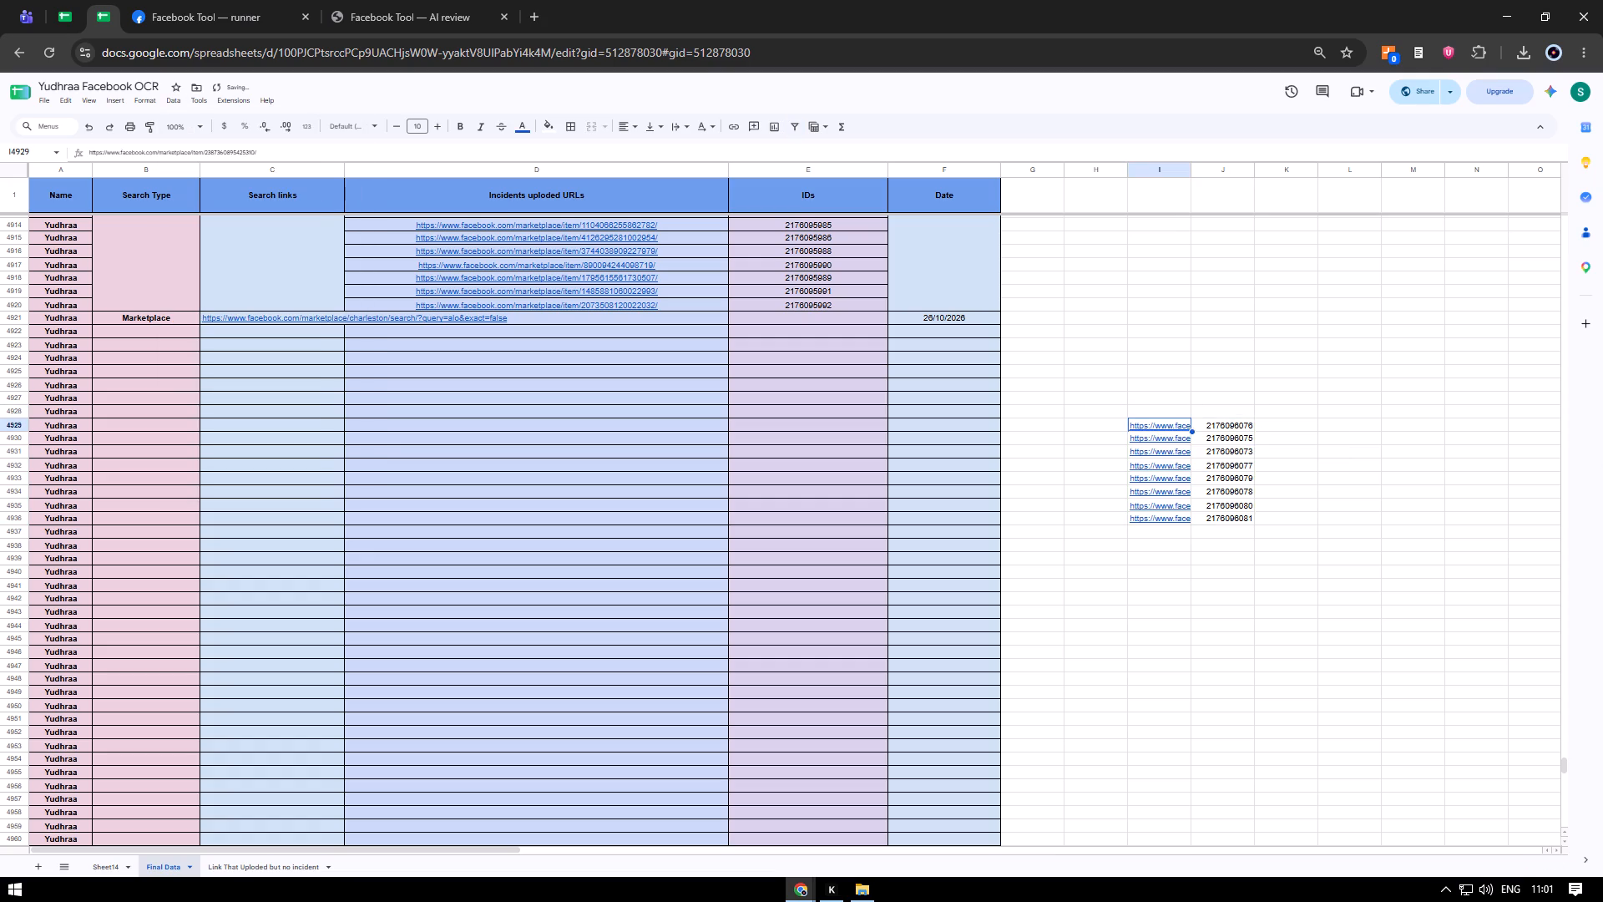
key(ctrl+shift+Right)
key(ctrl+shift+Down)
key(ctrl+x)
key(ctrl+Left)
key(Right)
key(Right)
key(Right)
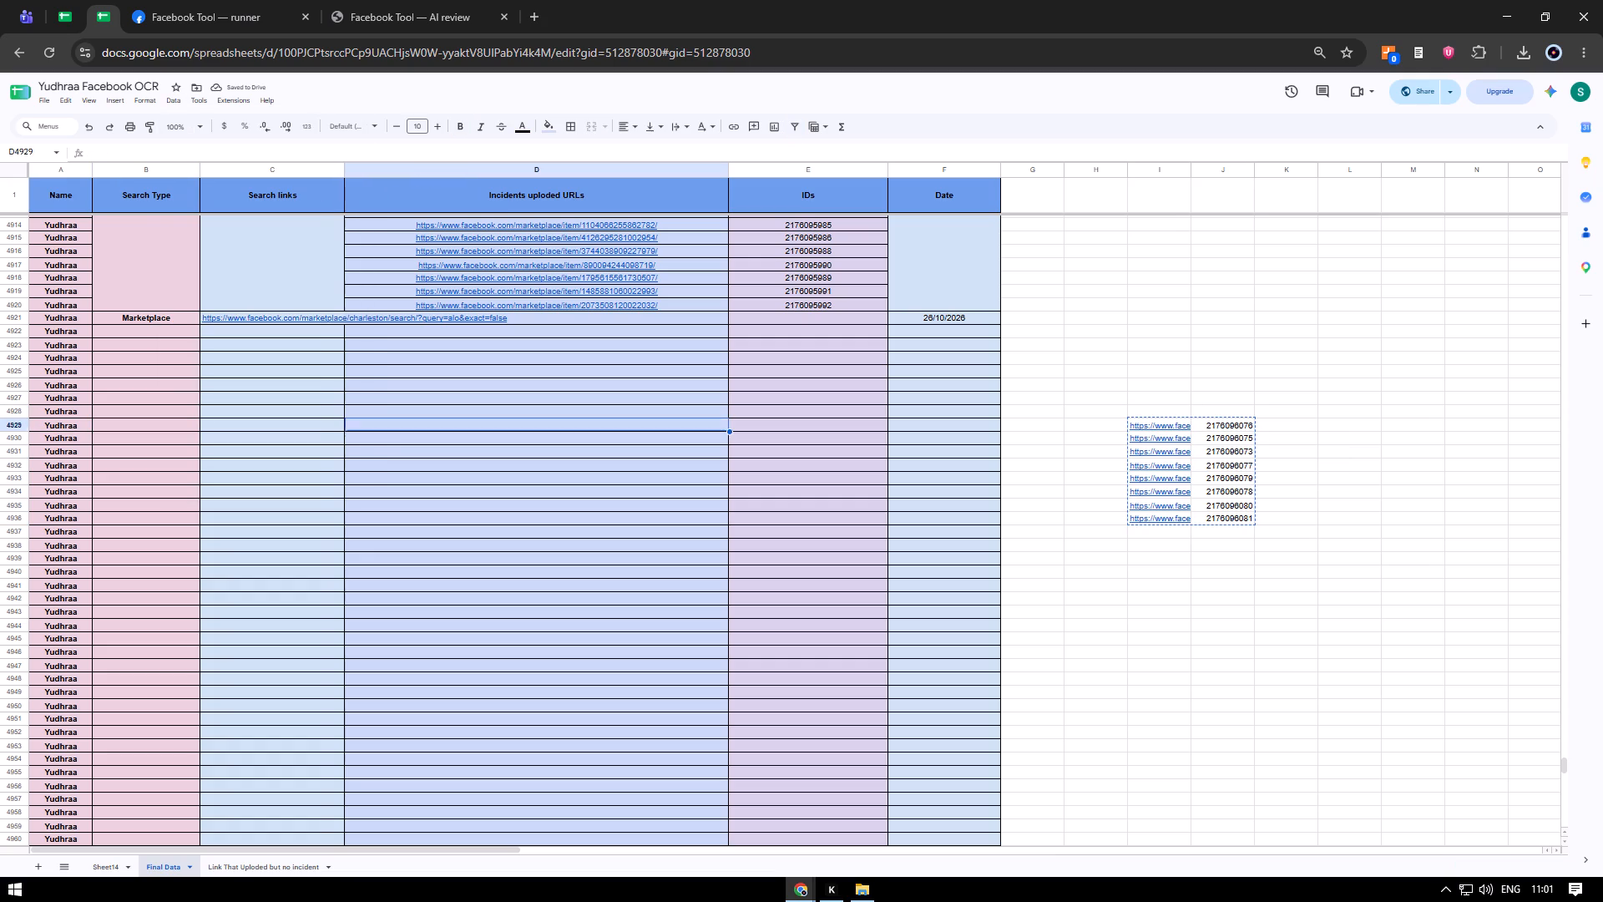
key(Up)
key(Up)
key(Up)
key(Up)
key(Up)
key(Up)
key(Up)
key(Up)
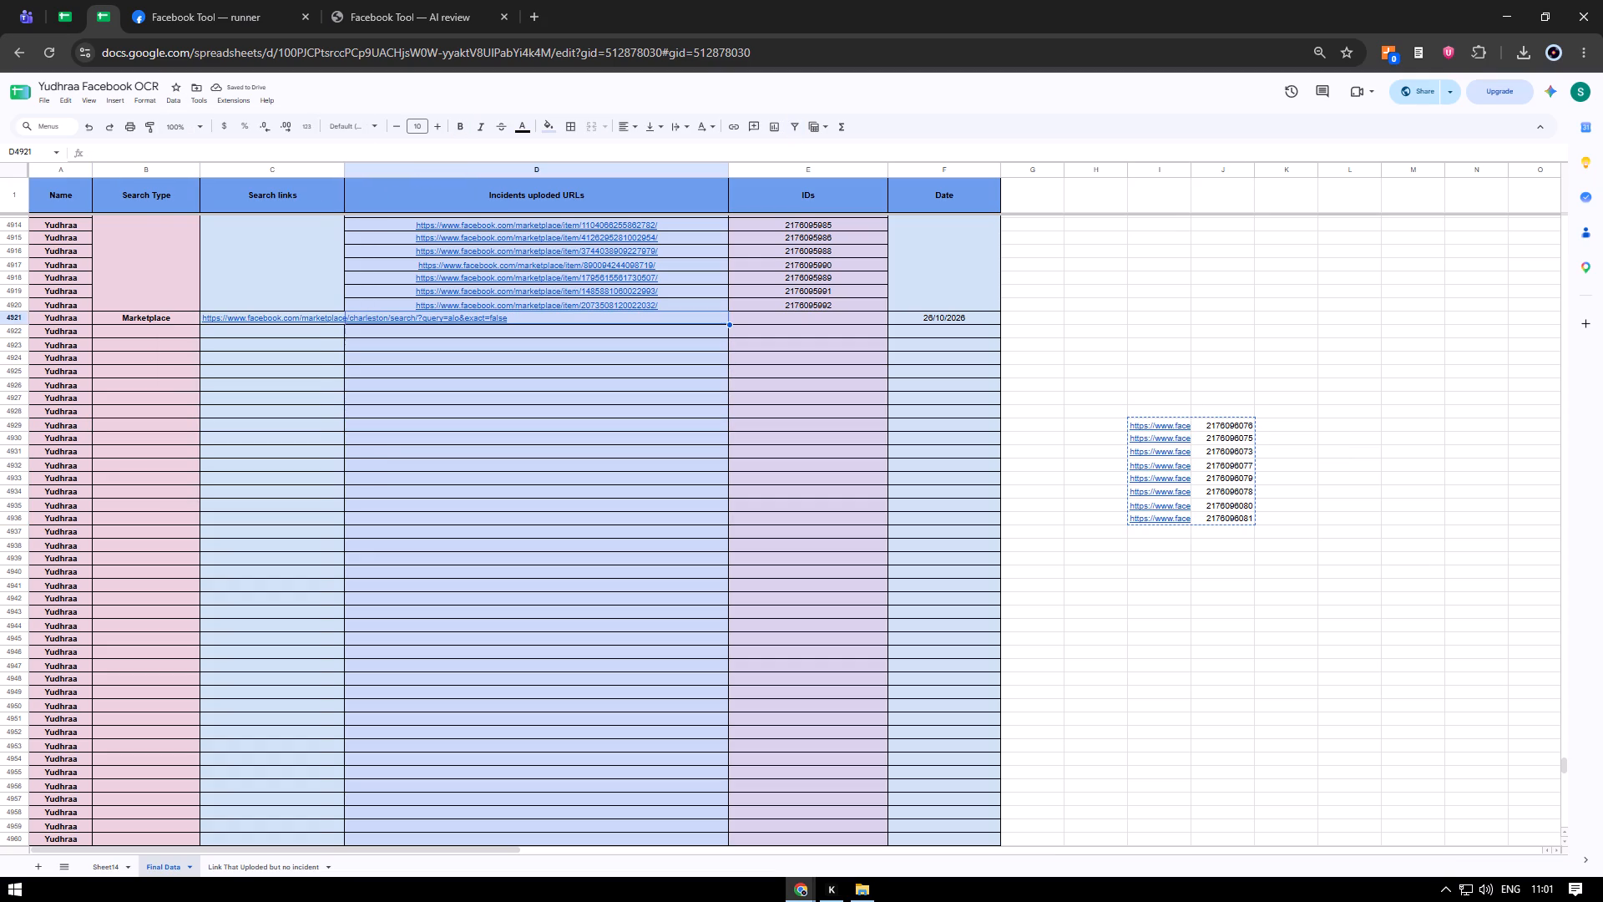
key(ctrl+v)
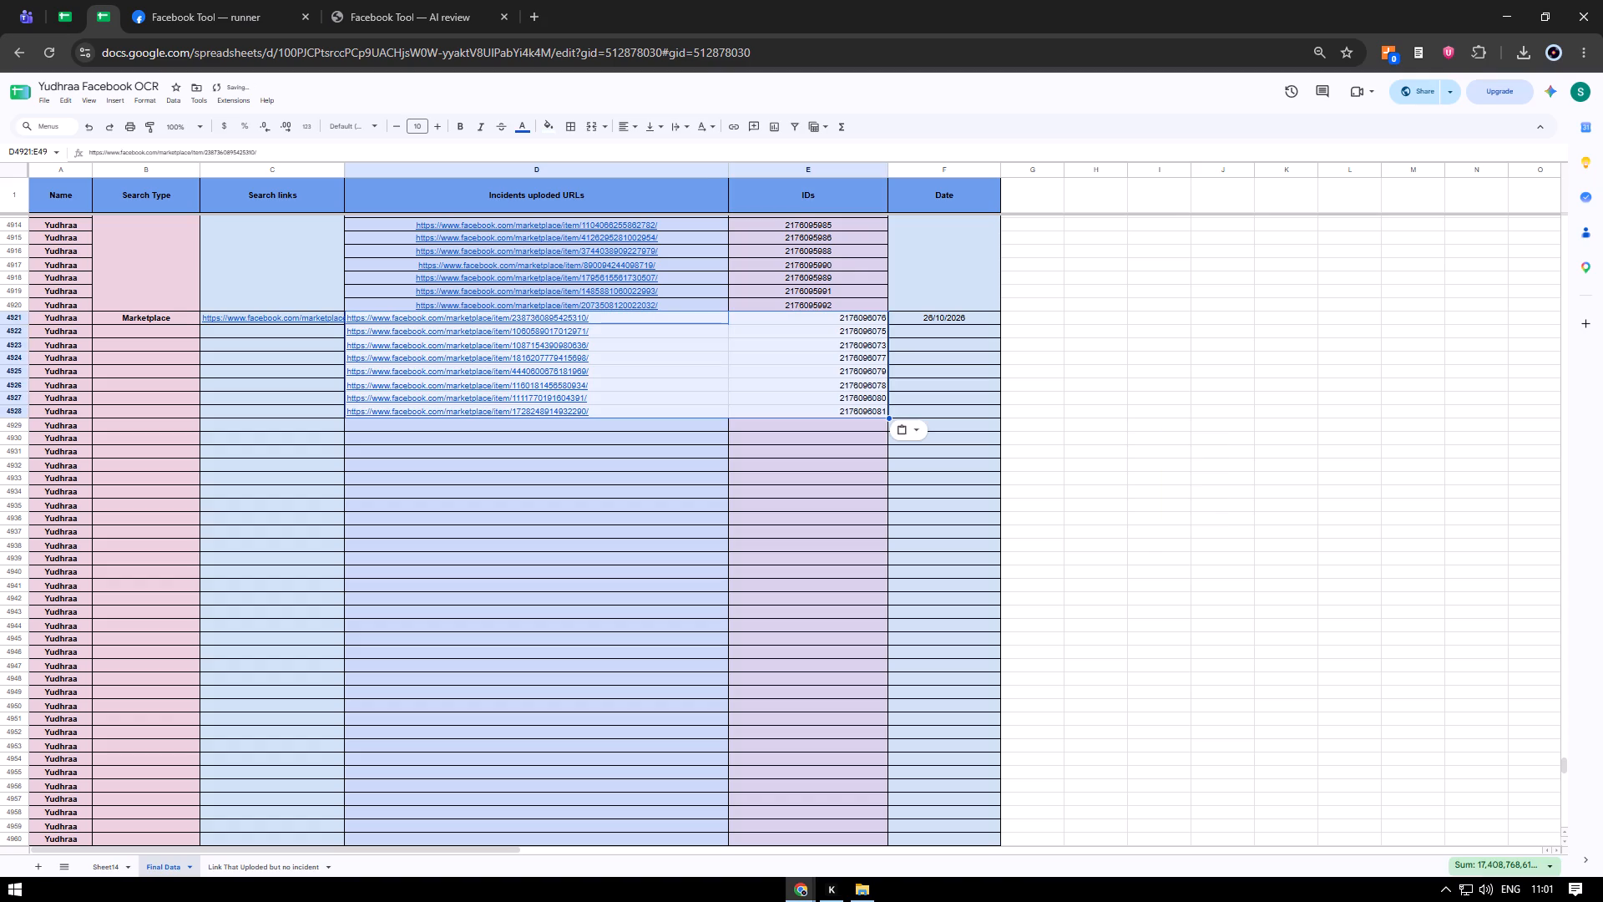
key(ctrl+shift+e)
Copy the incident links D4921:D4928 as plain text into the Charleston row's Incidents uploaded URLs cell, H105, of the Alo FB US worksheet.
key(shift+Left)
key(ctrl+c)
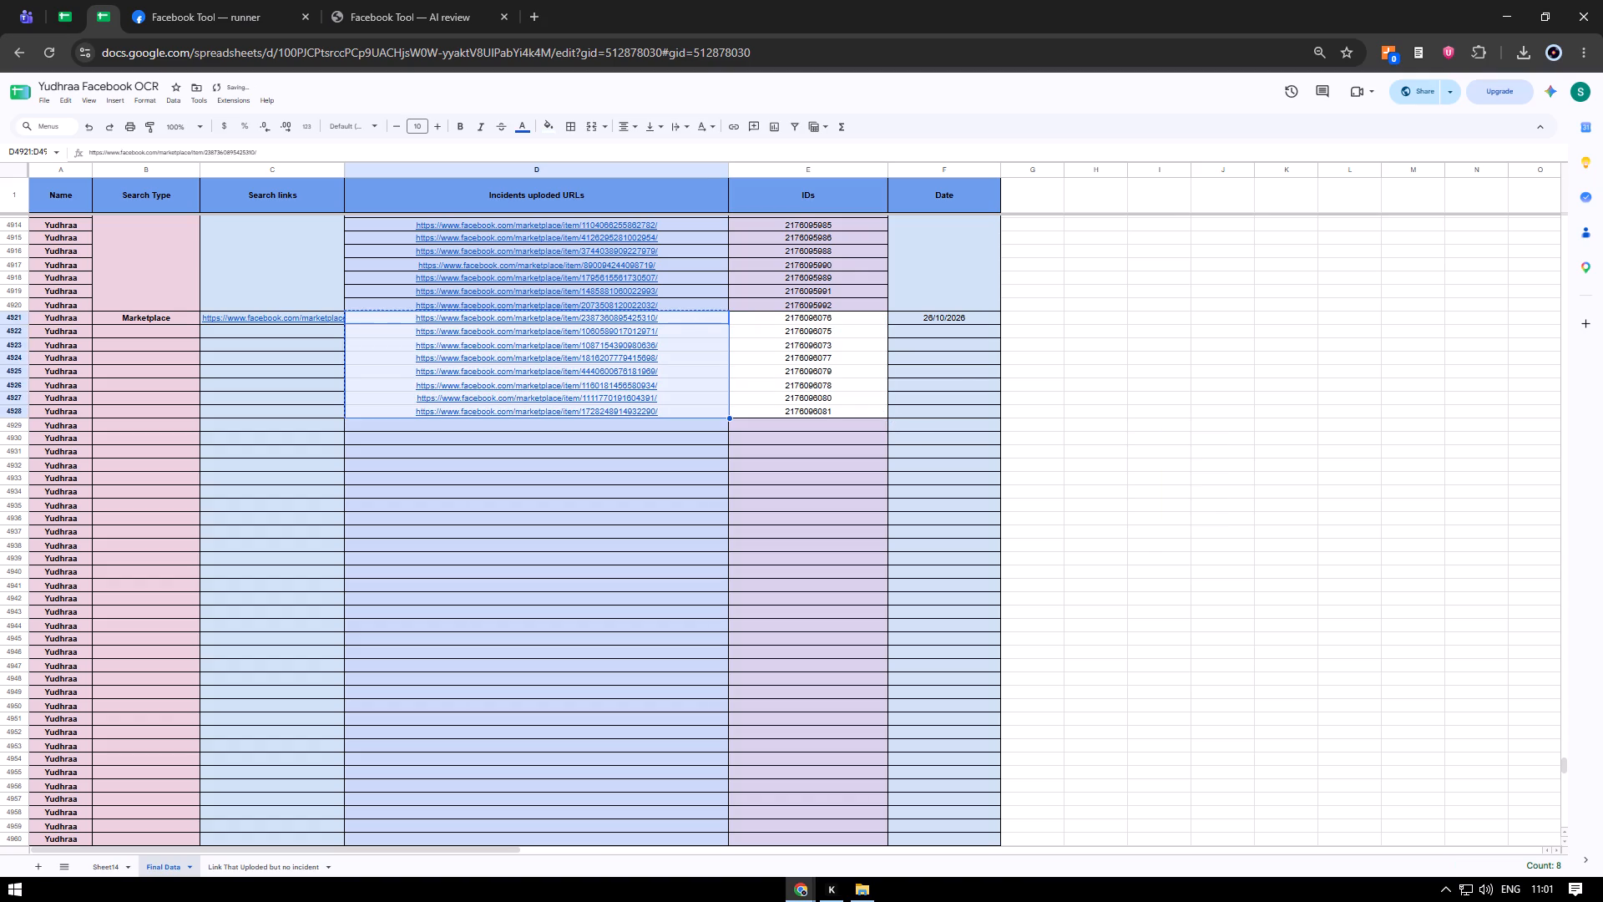
key(ctrl+c)
key(ctrl+c)
key(ctrl+shift+Tab)
key(Return)
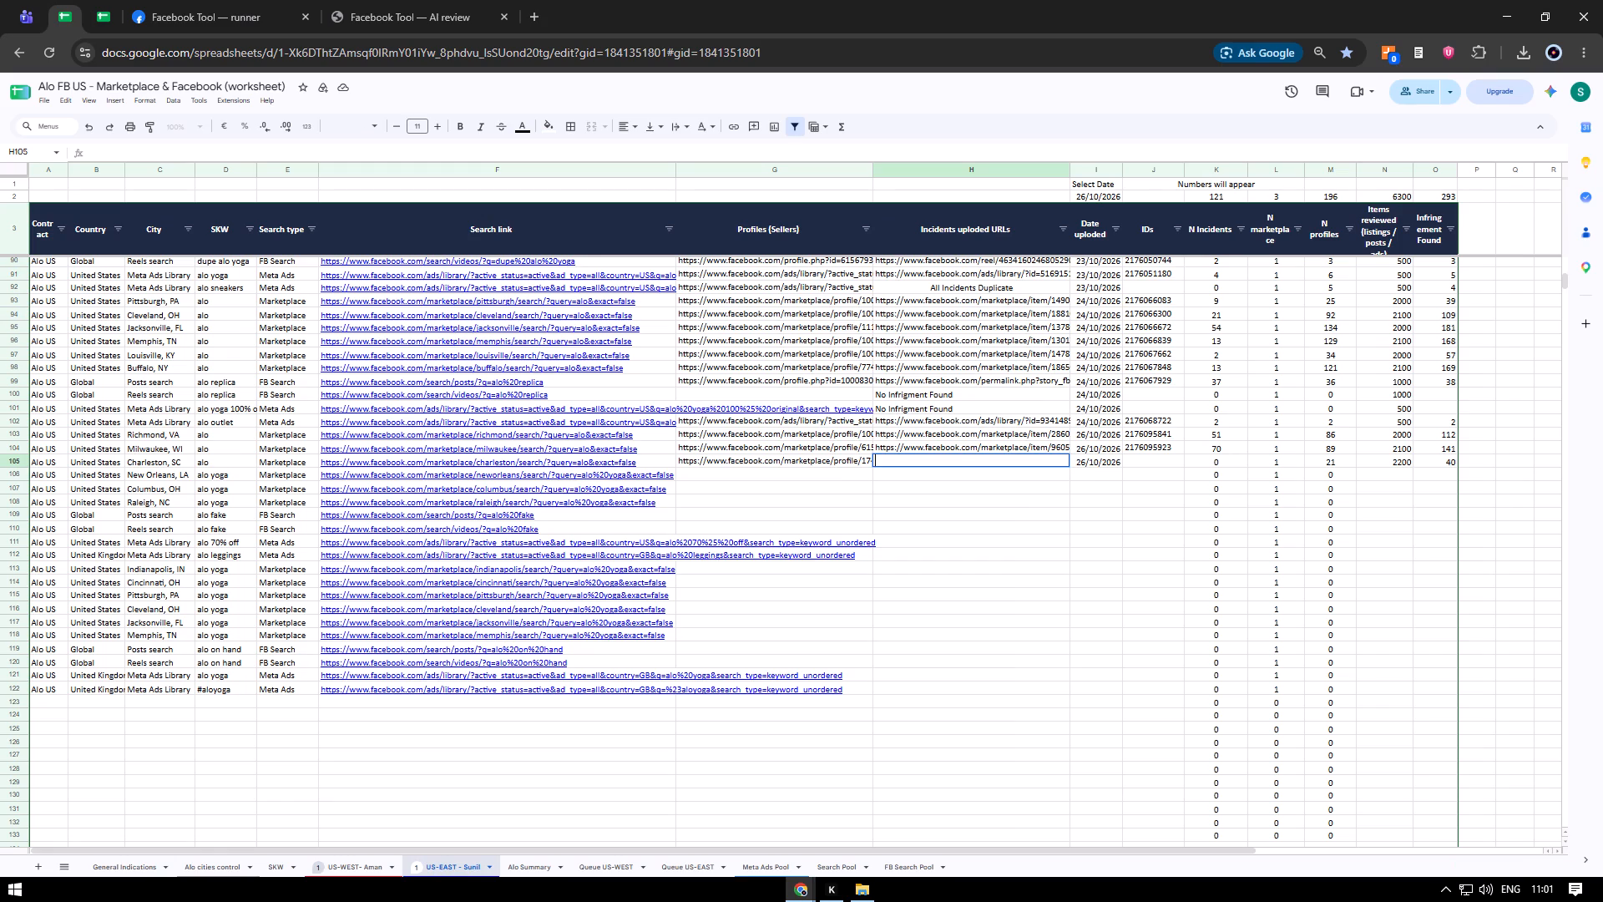
key(ctrl+shift+v)
key(Return)
key(Up)
Copy the incident IDs E4921:E4928 from Final Data into the Charleston row's IDs cell, J105, of the Alo FB US worksheet.
key(Right)
key(Right)
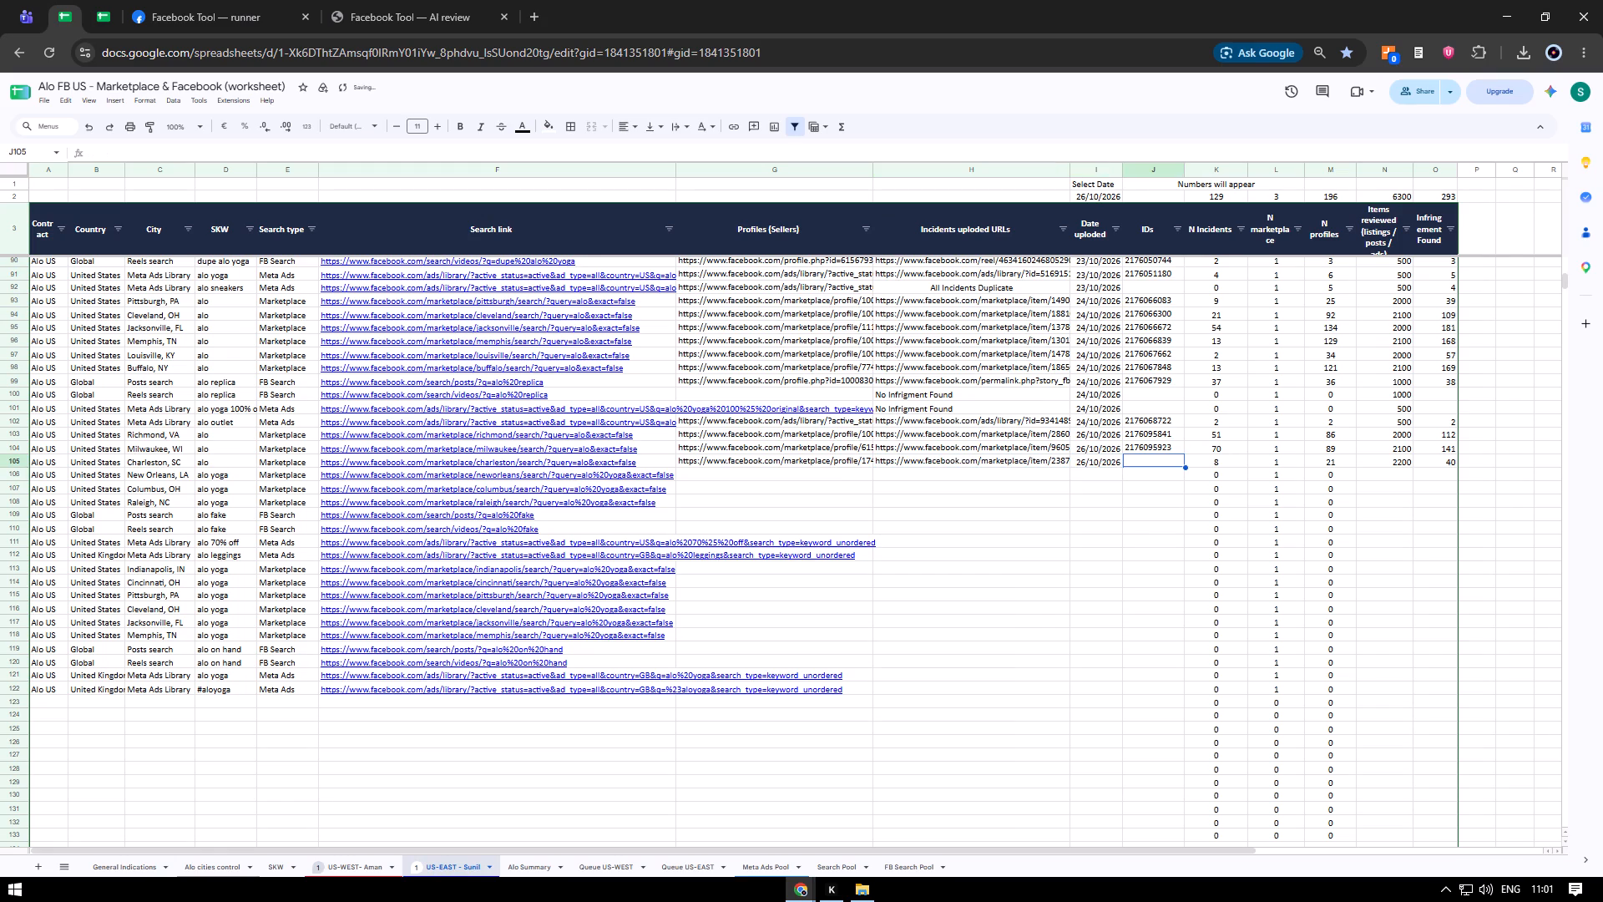
key(ctrl+Tab)
key(Right)
key(ctrl+shift+Down)
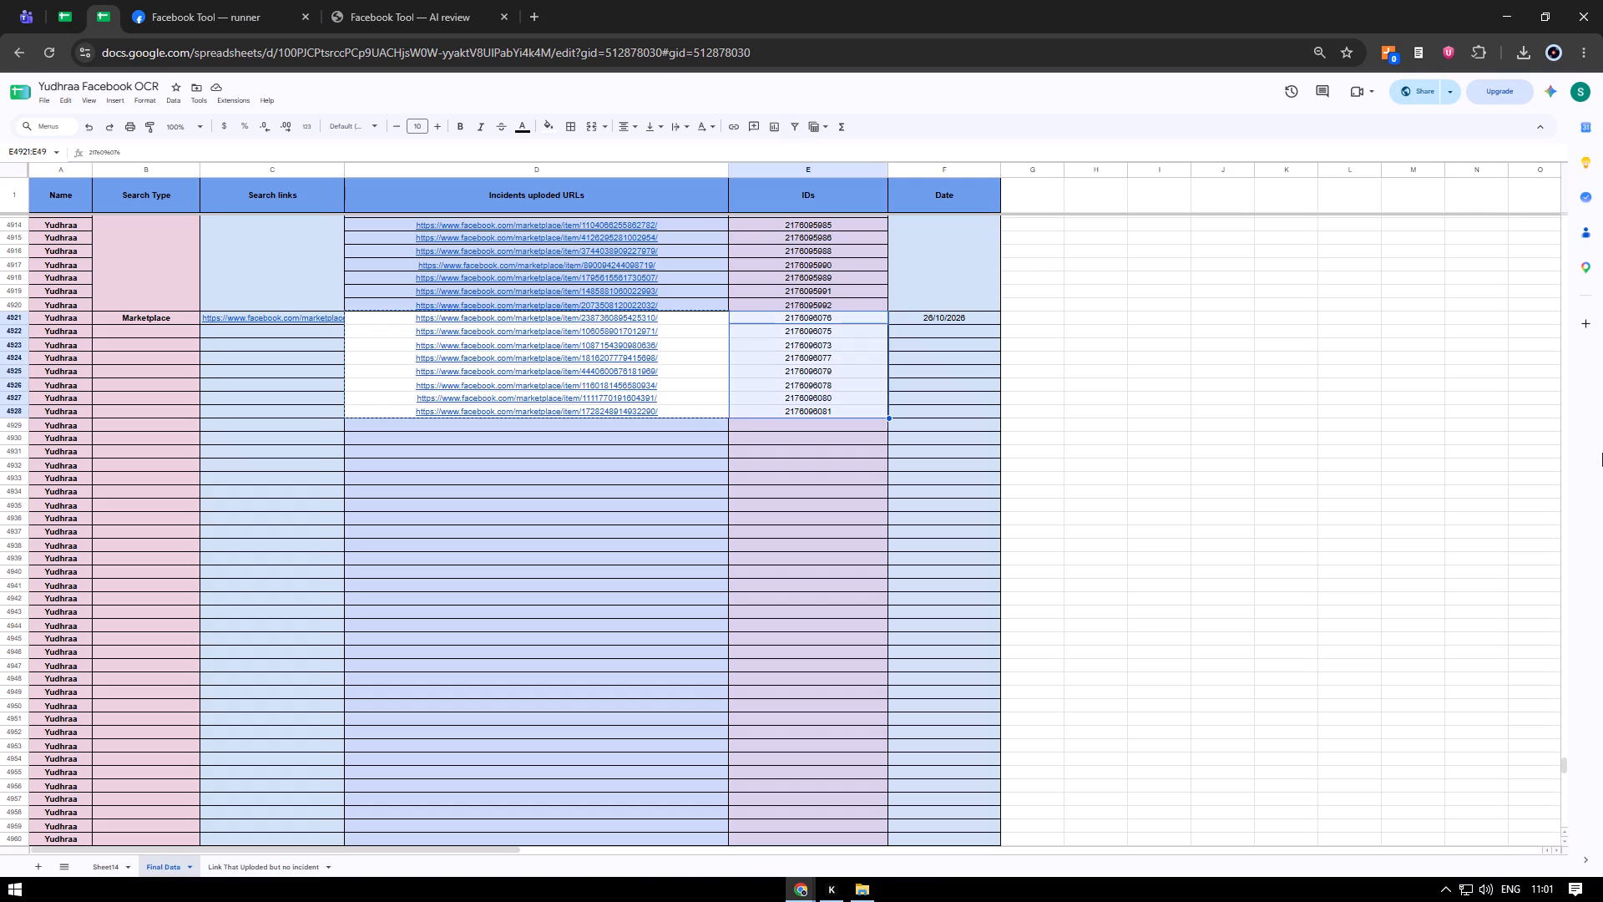
key(ctrl+c)
key(ctrl+shift+Tab)
key(Return)
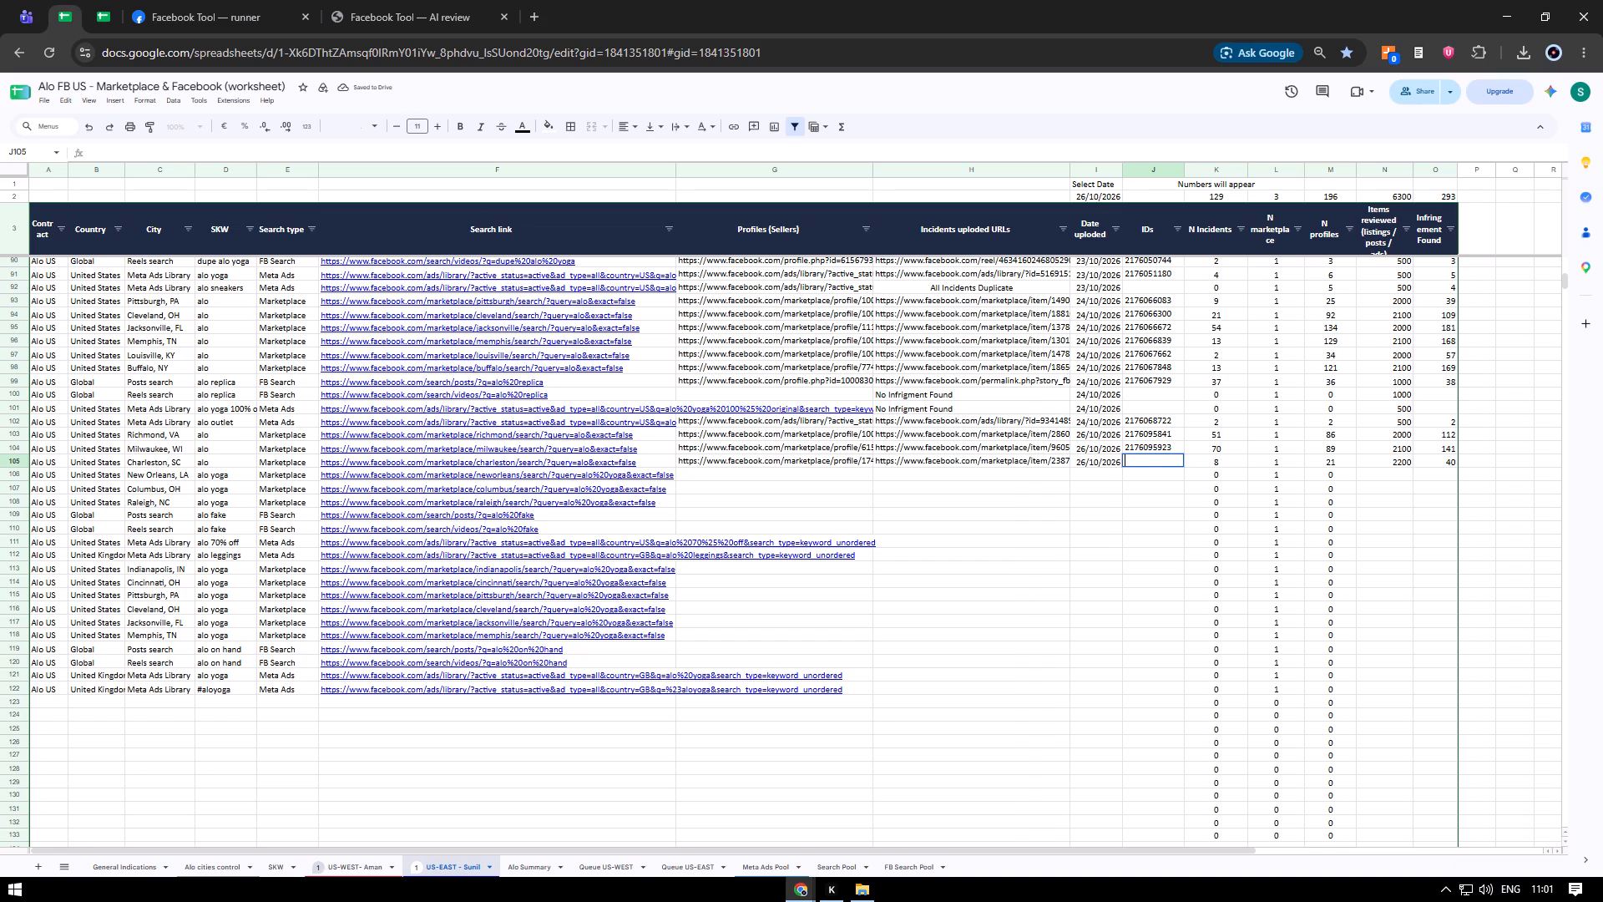
key(ctrl+shift+v)
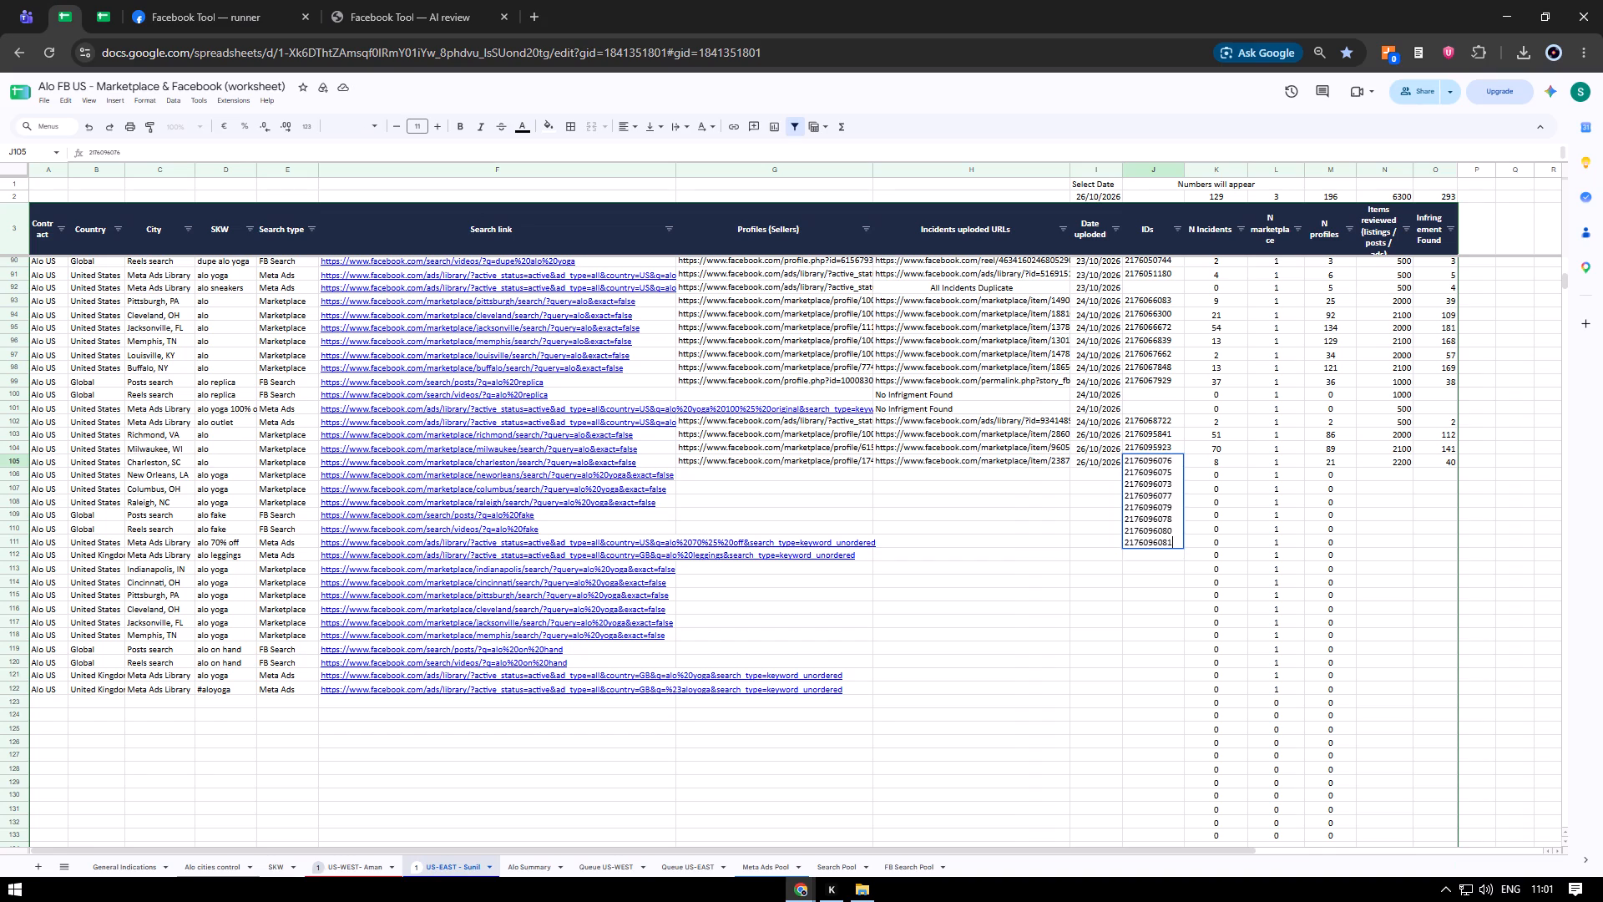
key(Return)
key(Up)
key(Right)
key(Left)
key(Left)
key(Left)
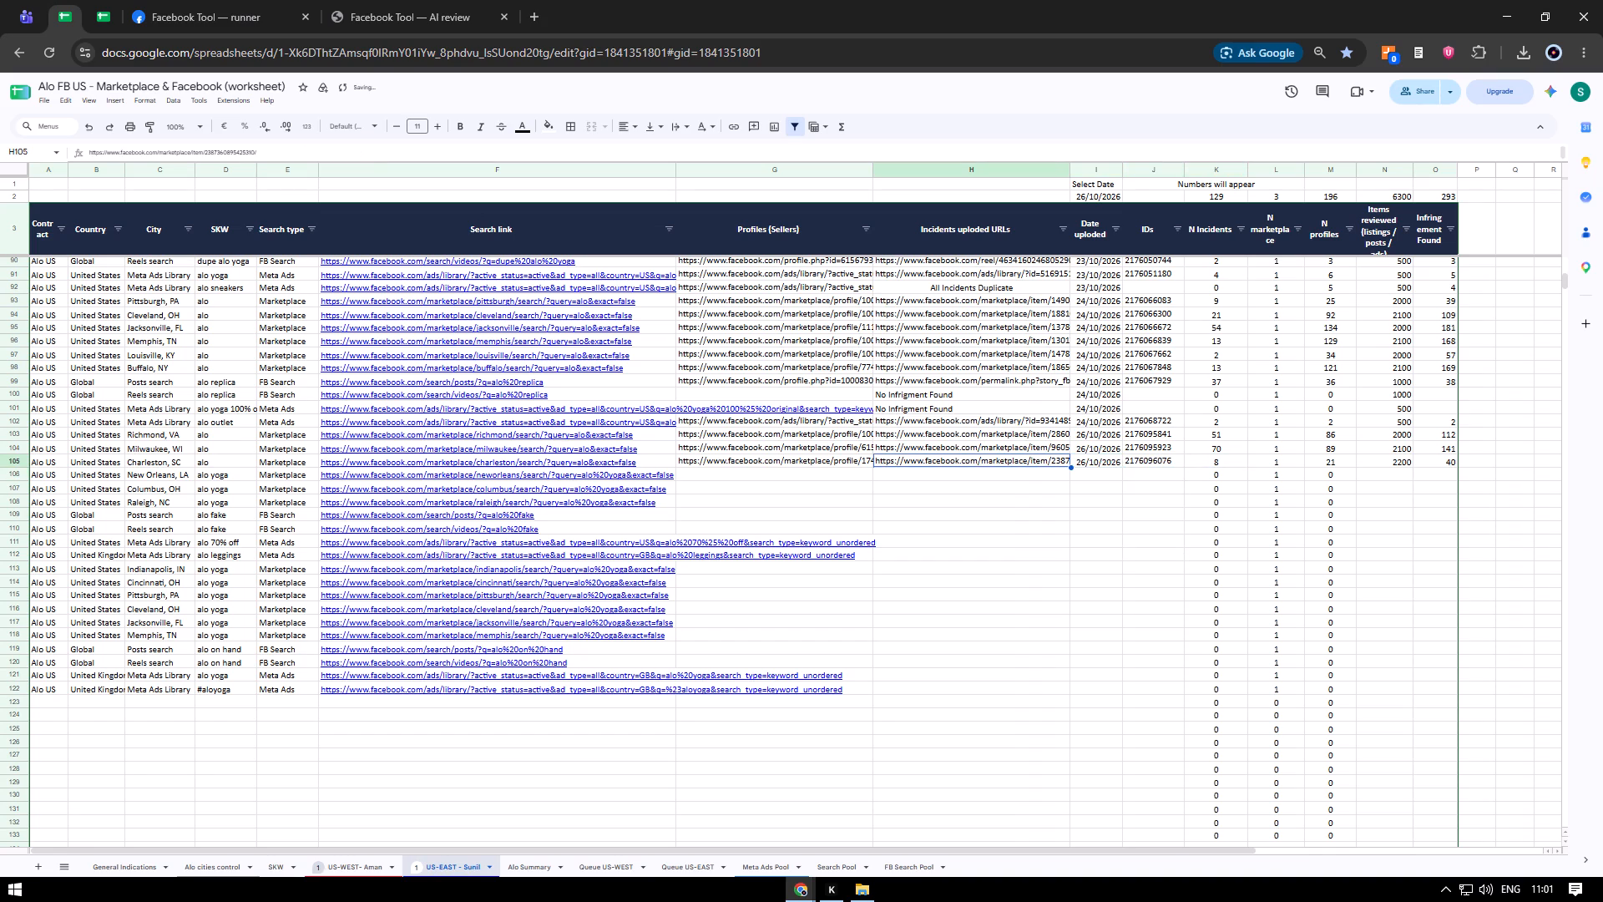
In Final Data, fill the IDs E4921:E4928 with light purple and the links D4921:D4928 with light cornflower blue.
key(ctrl+Tab)
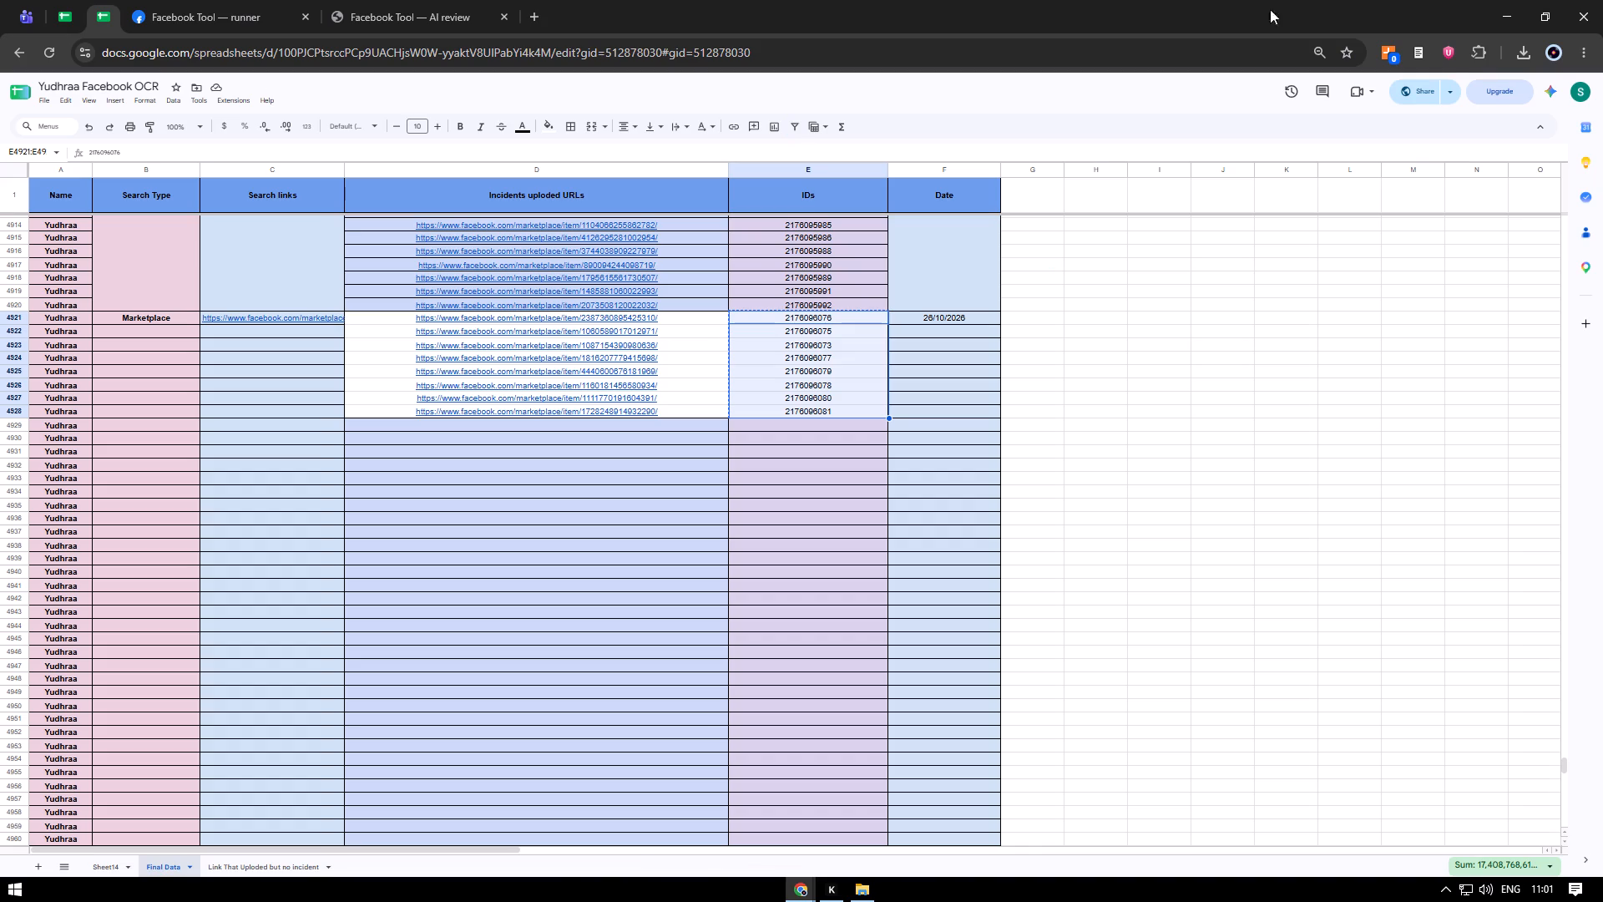
click(545, 128)
click(655, 198)
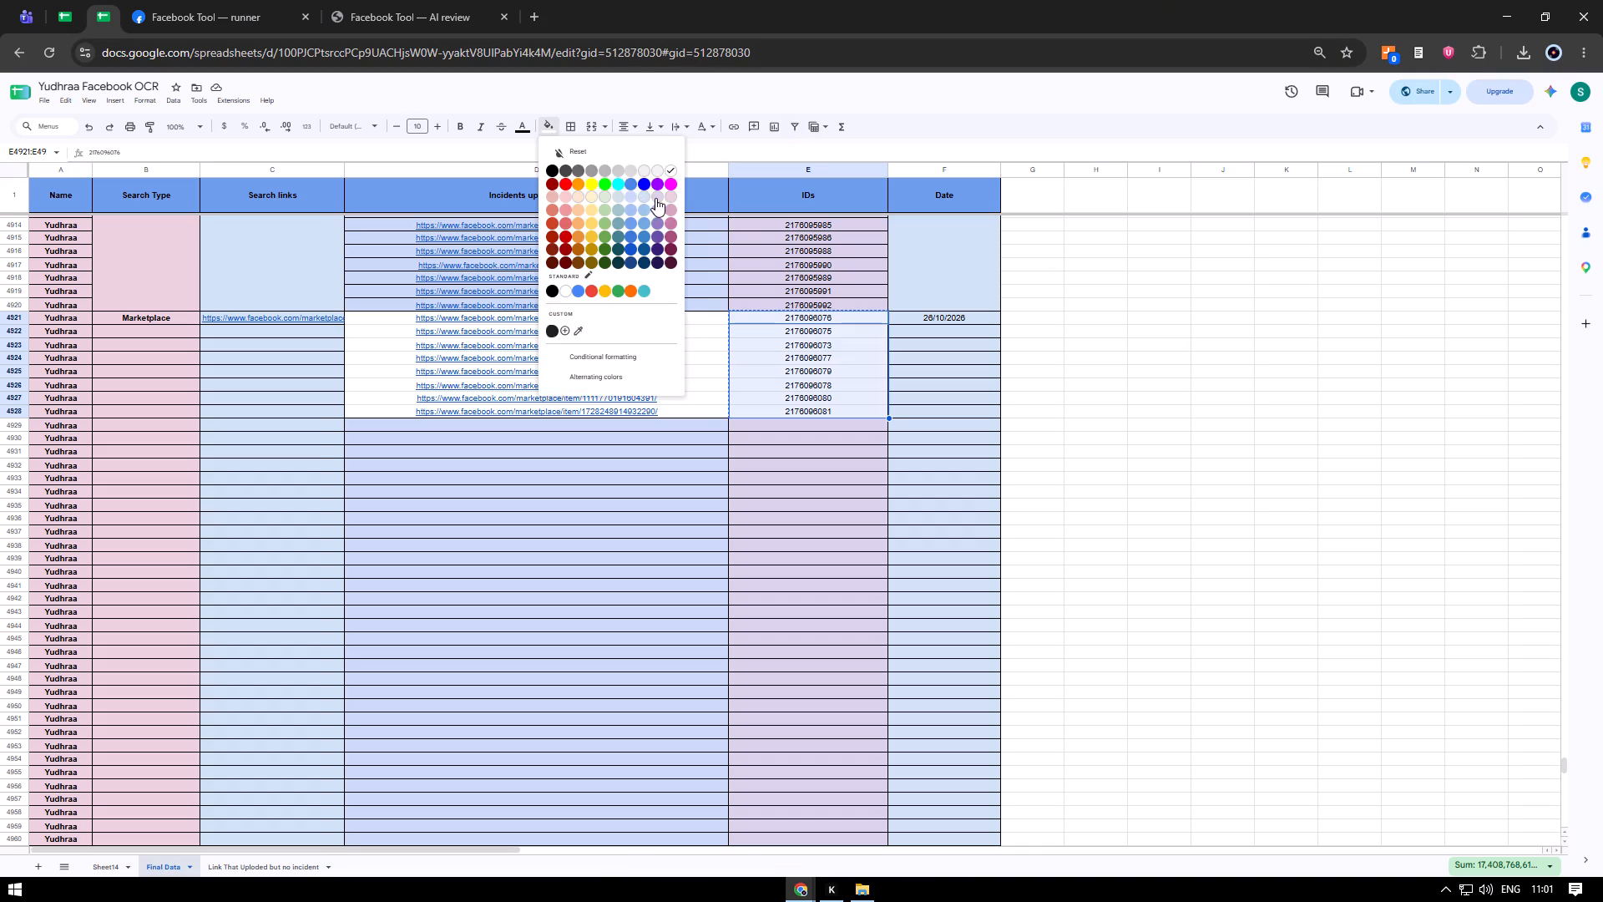
drag(702, 317, 695, 414)
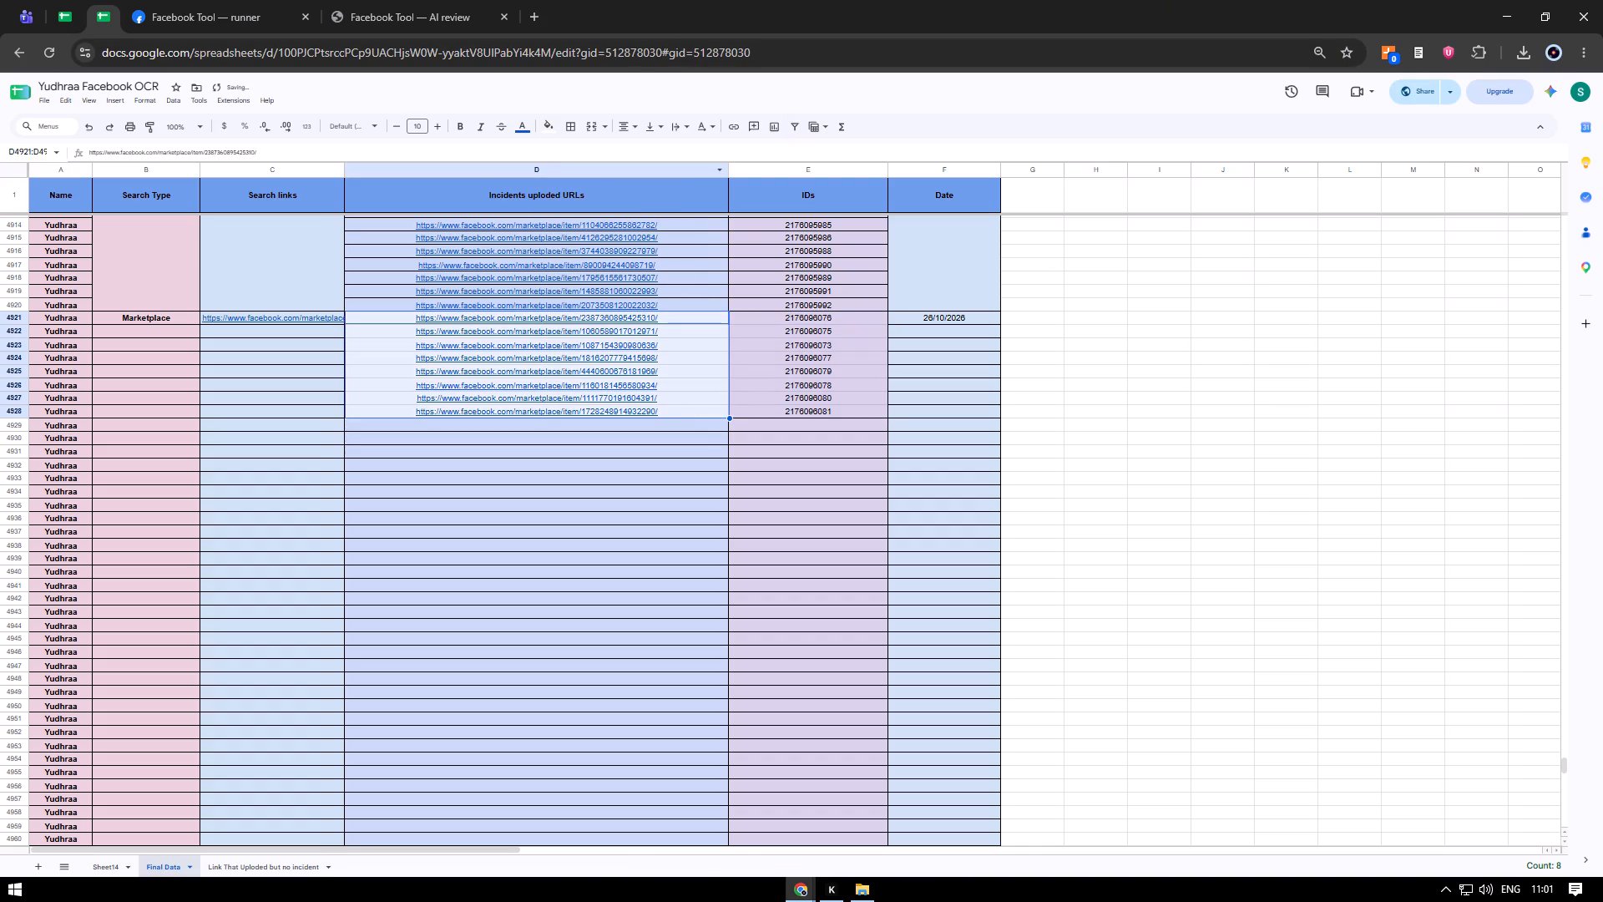
click(542, 130)
click(630, 195)
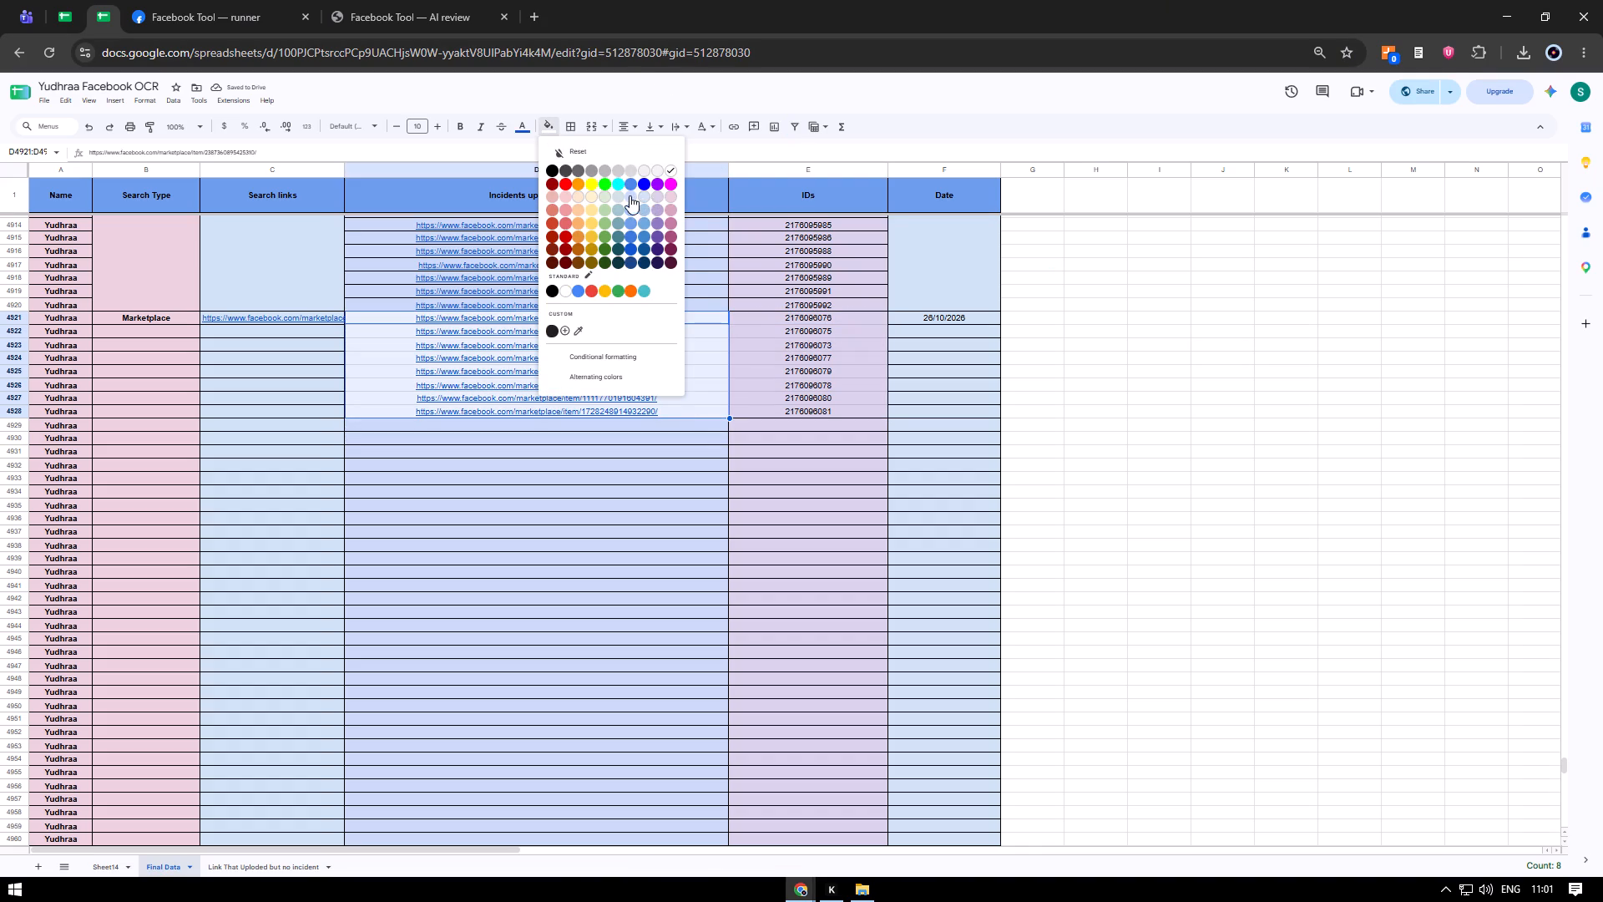
Apply all borders to the new links and IDs, D4921:E4928.
key(shift+Right)
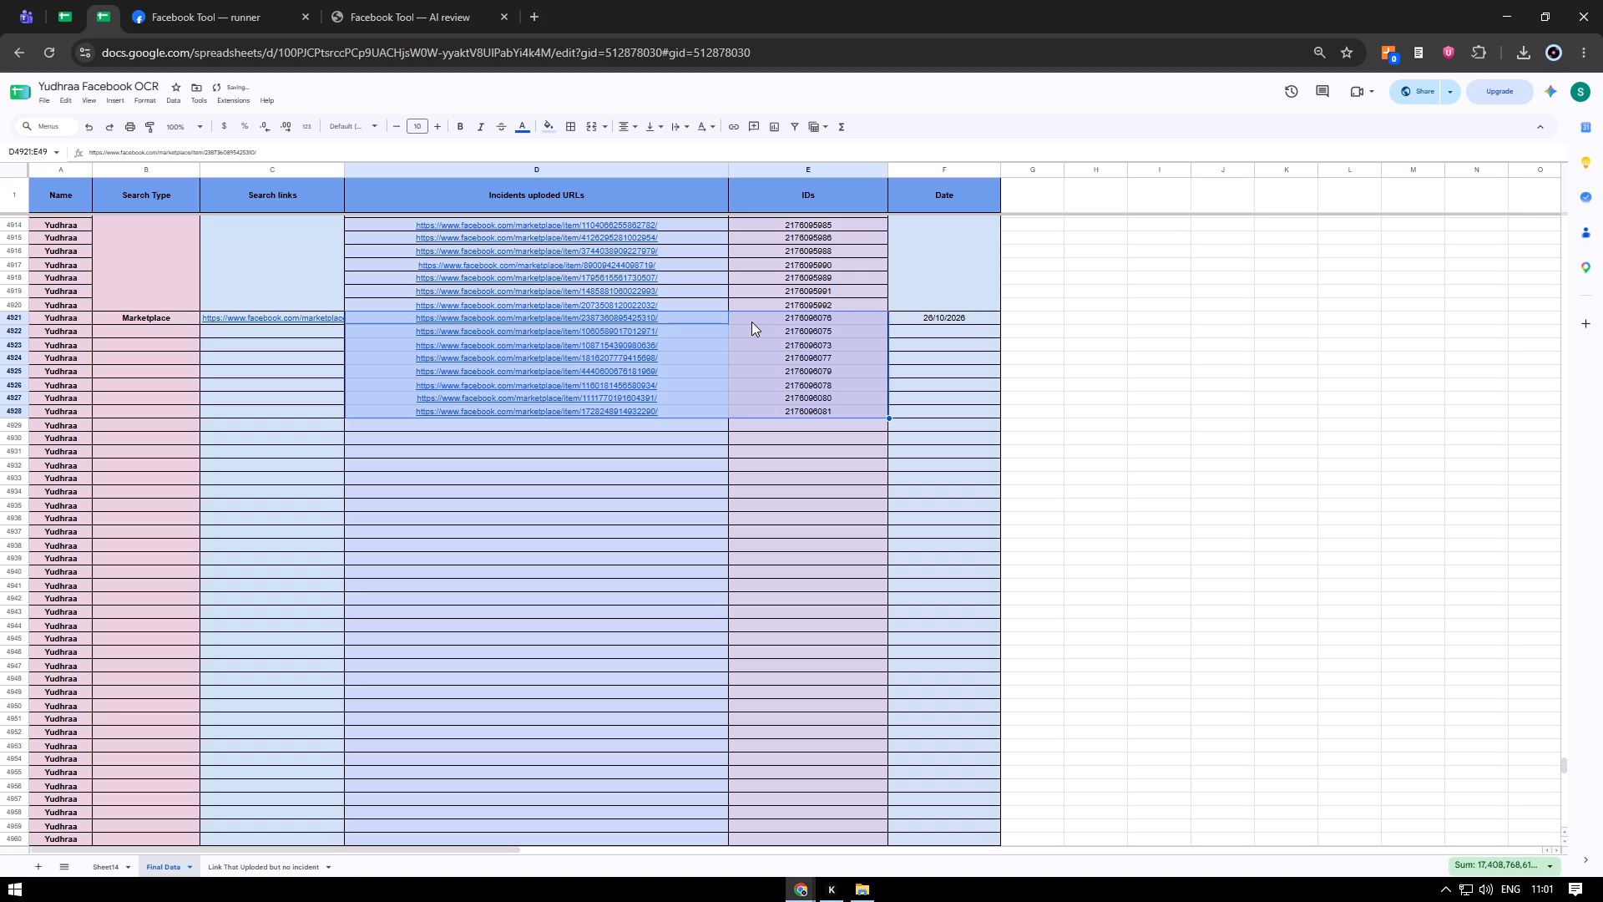
click(562, 125)
click(580, 149)
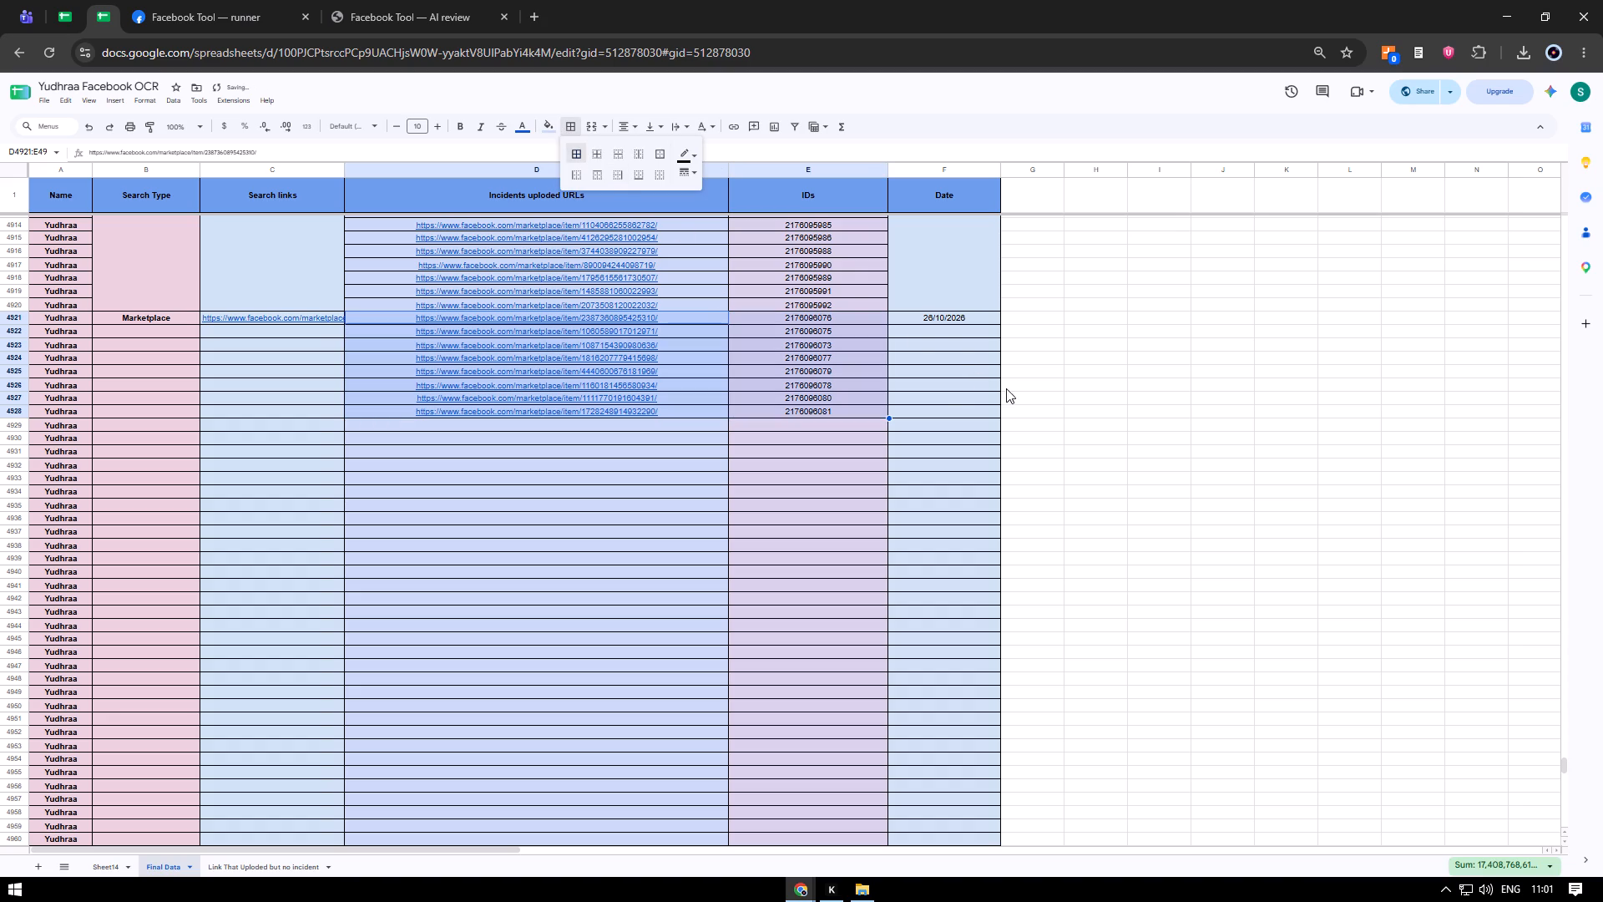
Merge the Charleston block's Date cells, F4921:F4928, into one cell.
drag(934, 411, 936, 322)
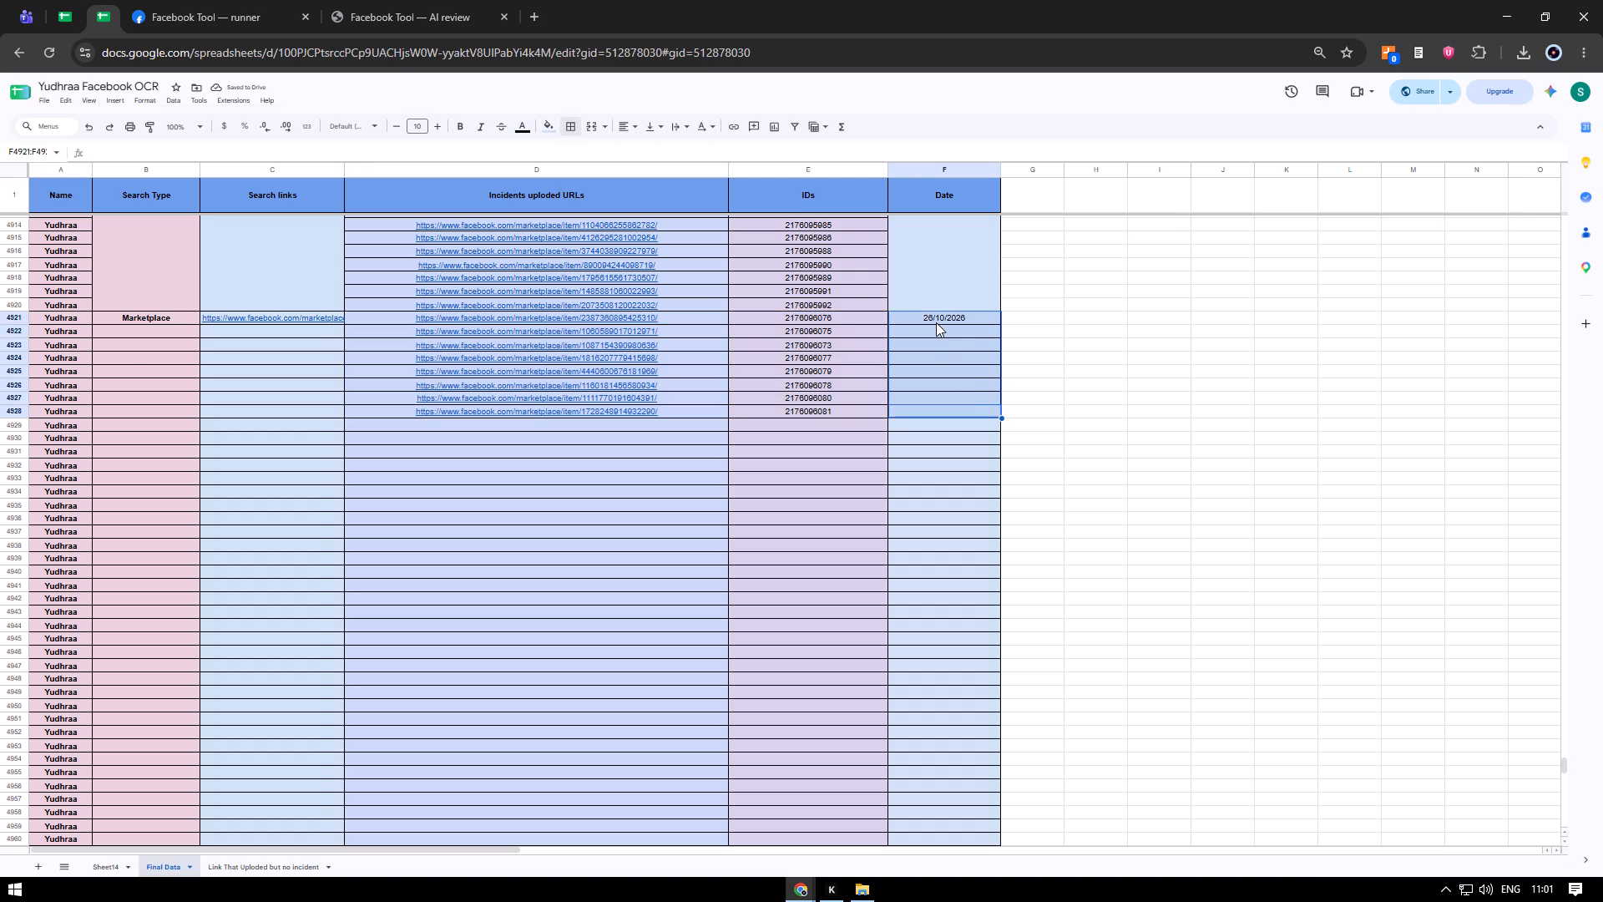
key(alt+o)
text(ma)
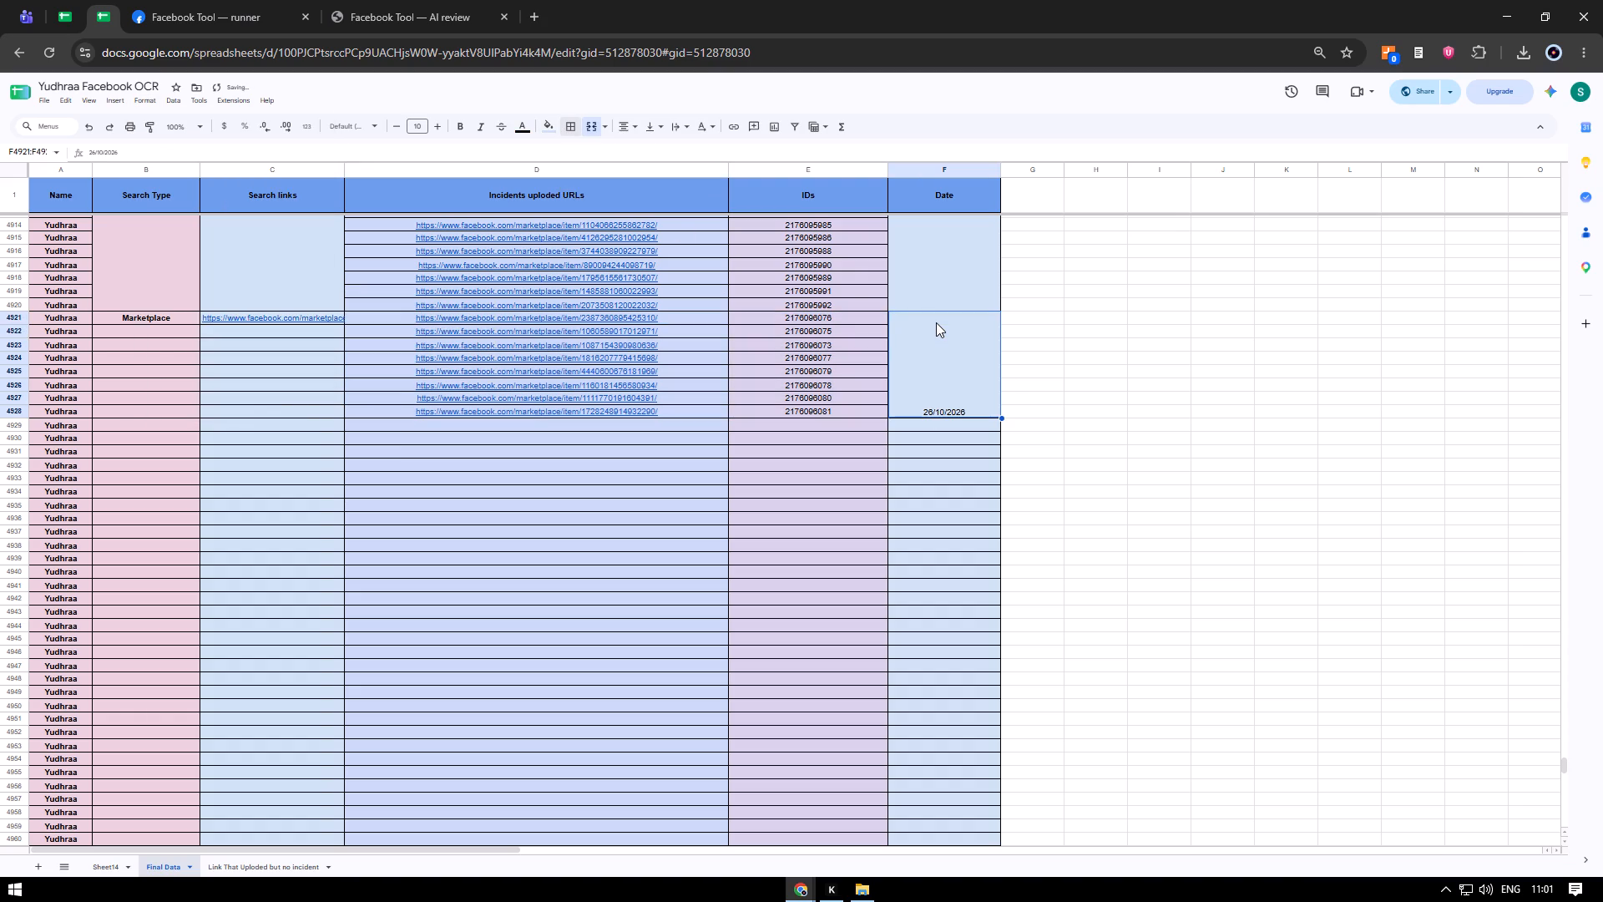
Merge the Search links cells C4921 to C4928 beside the newly logged Marketplace incidents into one cell.
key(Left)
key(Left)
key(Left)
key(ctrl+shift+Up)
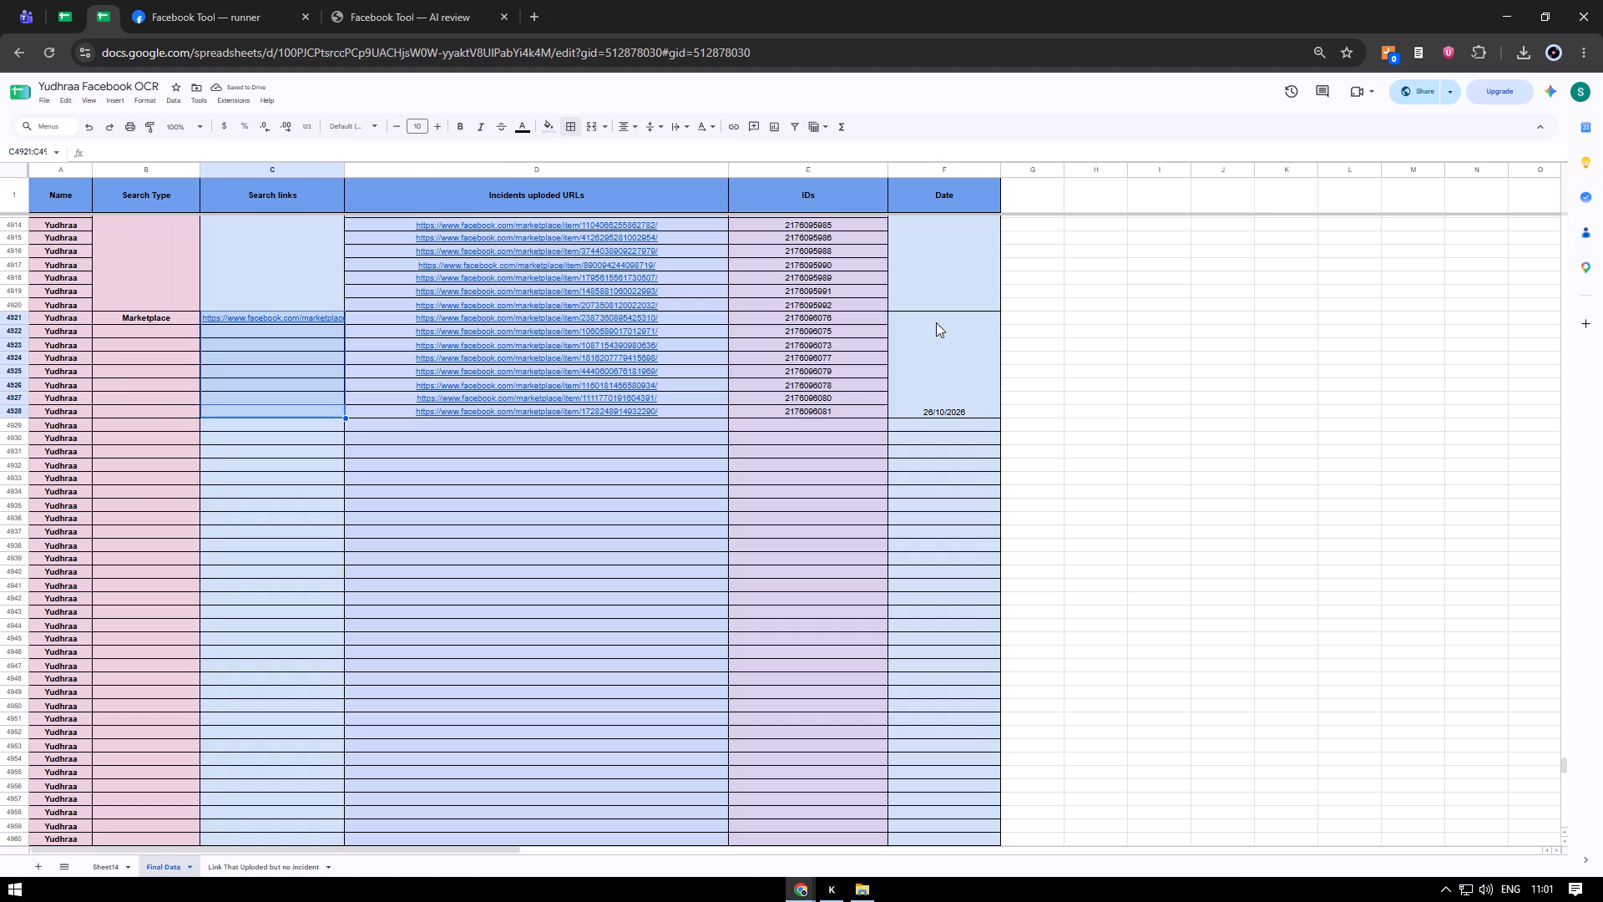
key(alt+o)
text(ma)
Merge the Search Type cells B4921 to B4928 for the same Marketplace incidents.
key(Left)
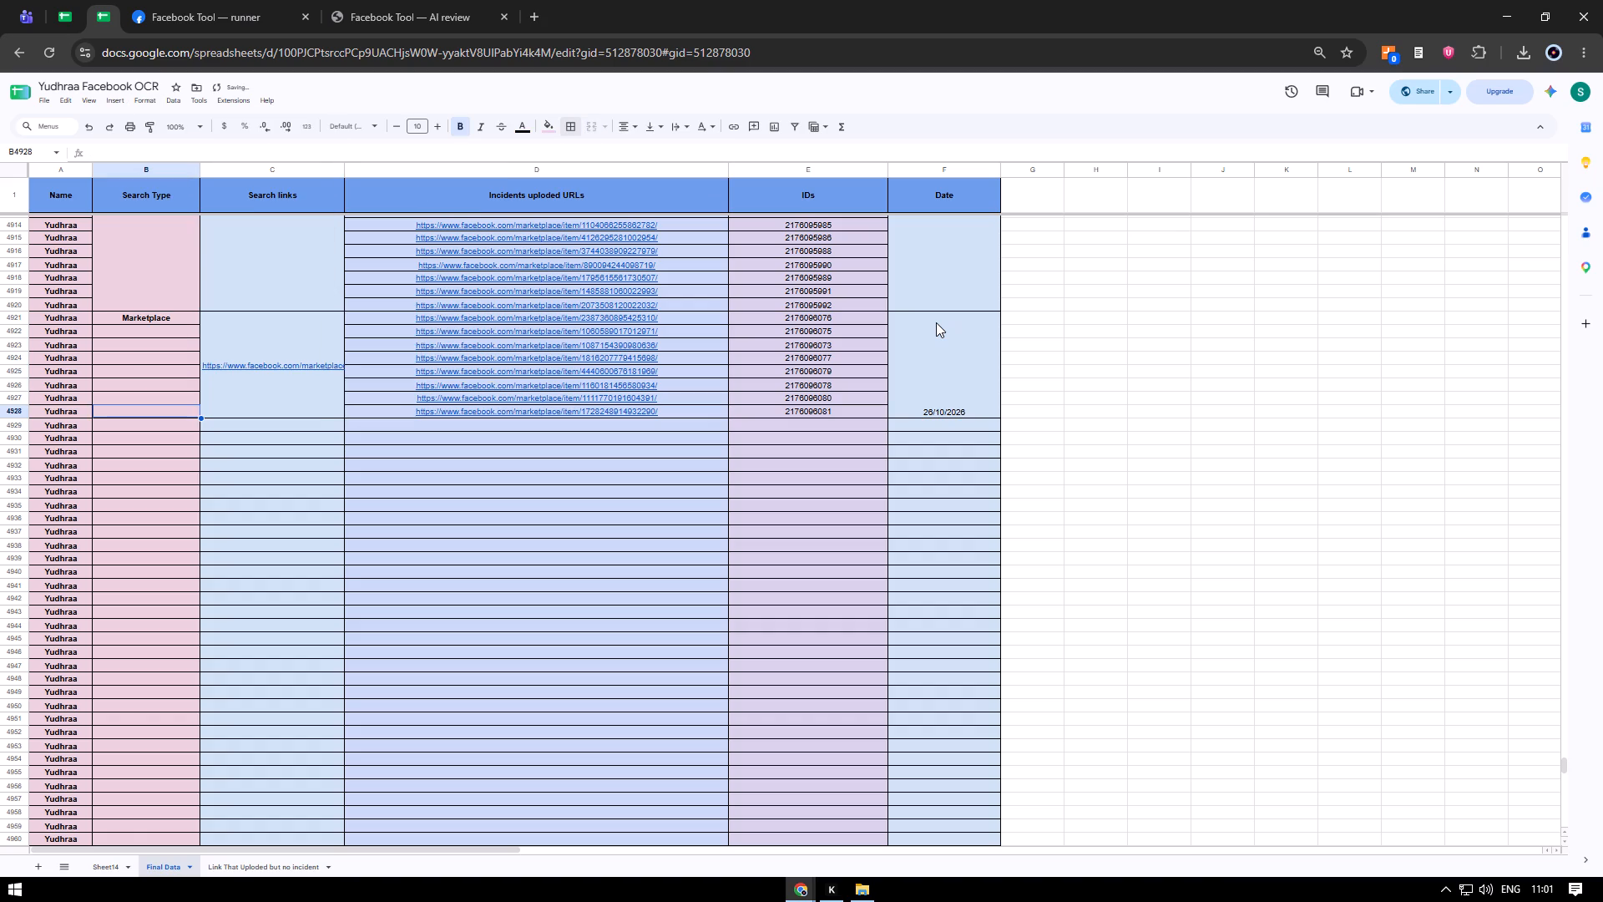
key(ctrl+shift+o)
key(m)
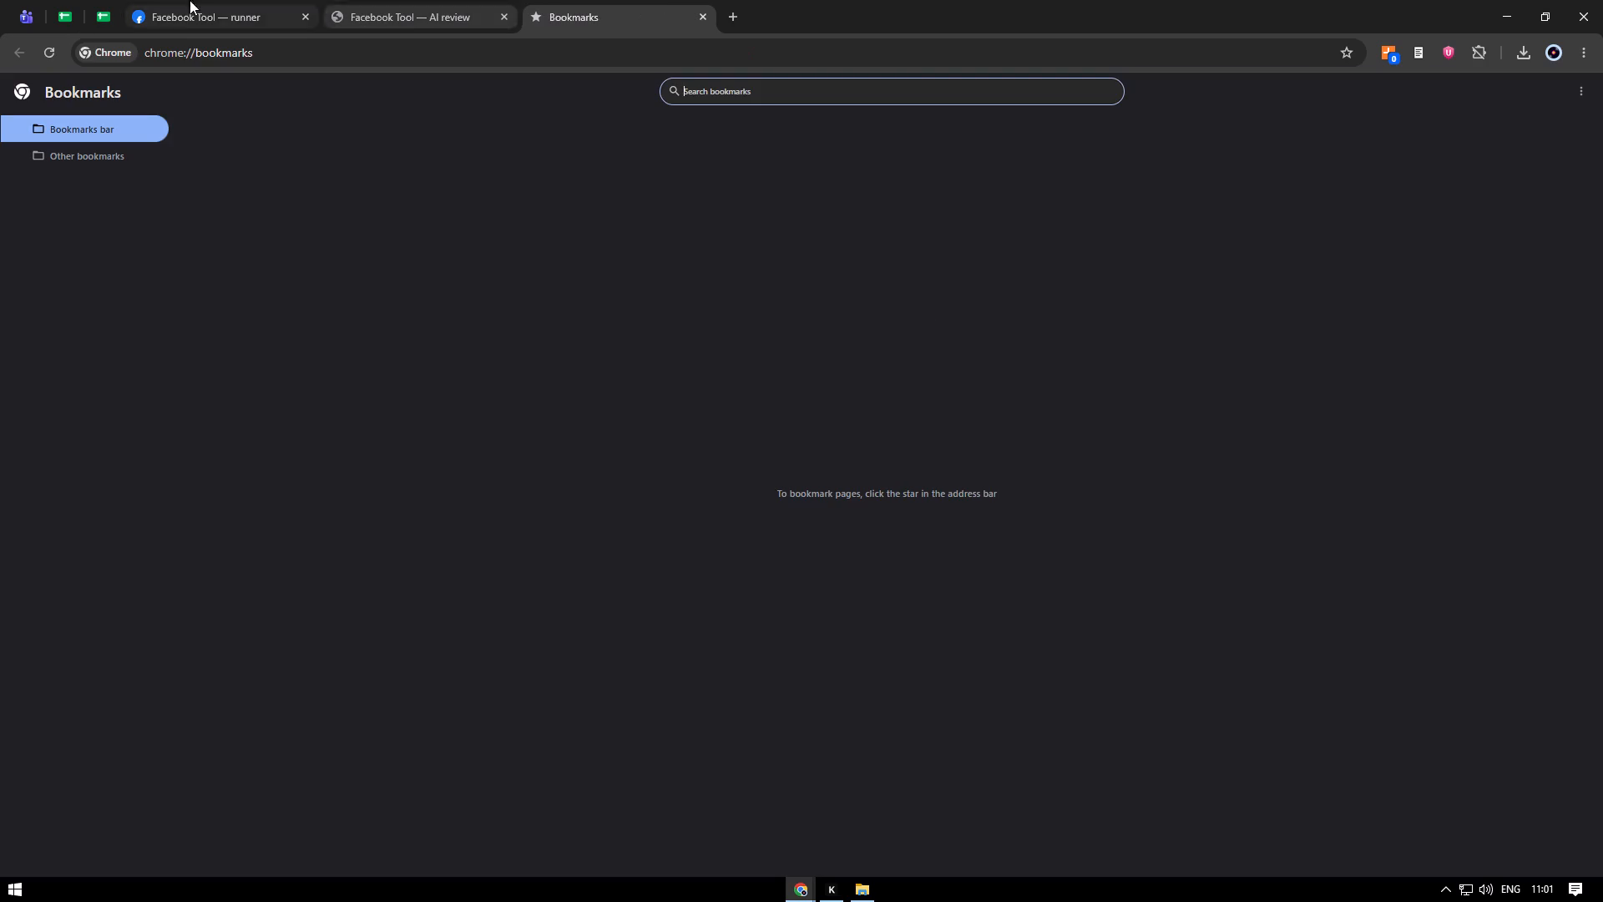
click(86, 0)
key(ctrl+shift+Up)
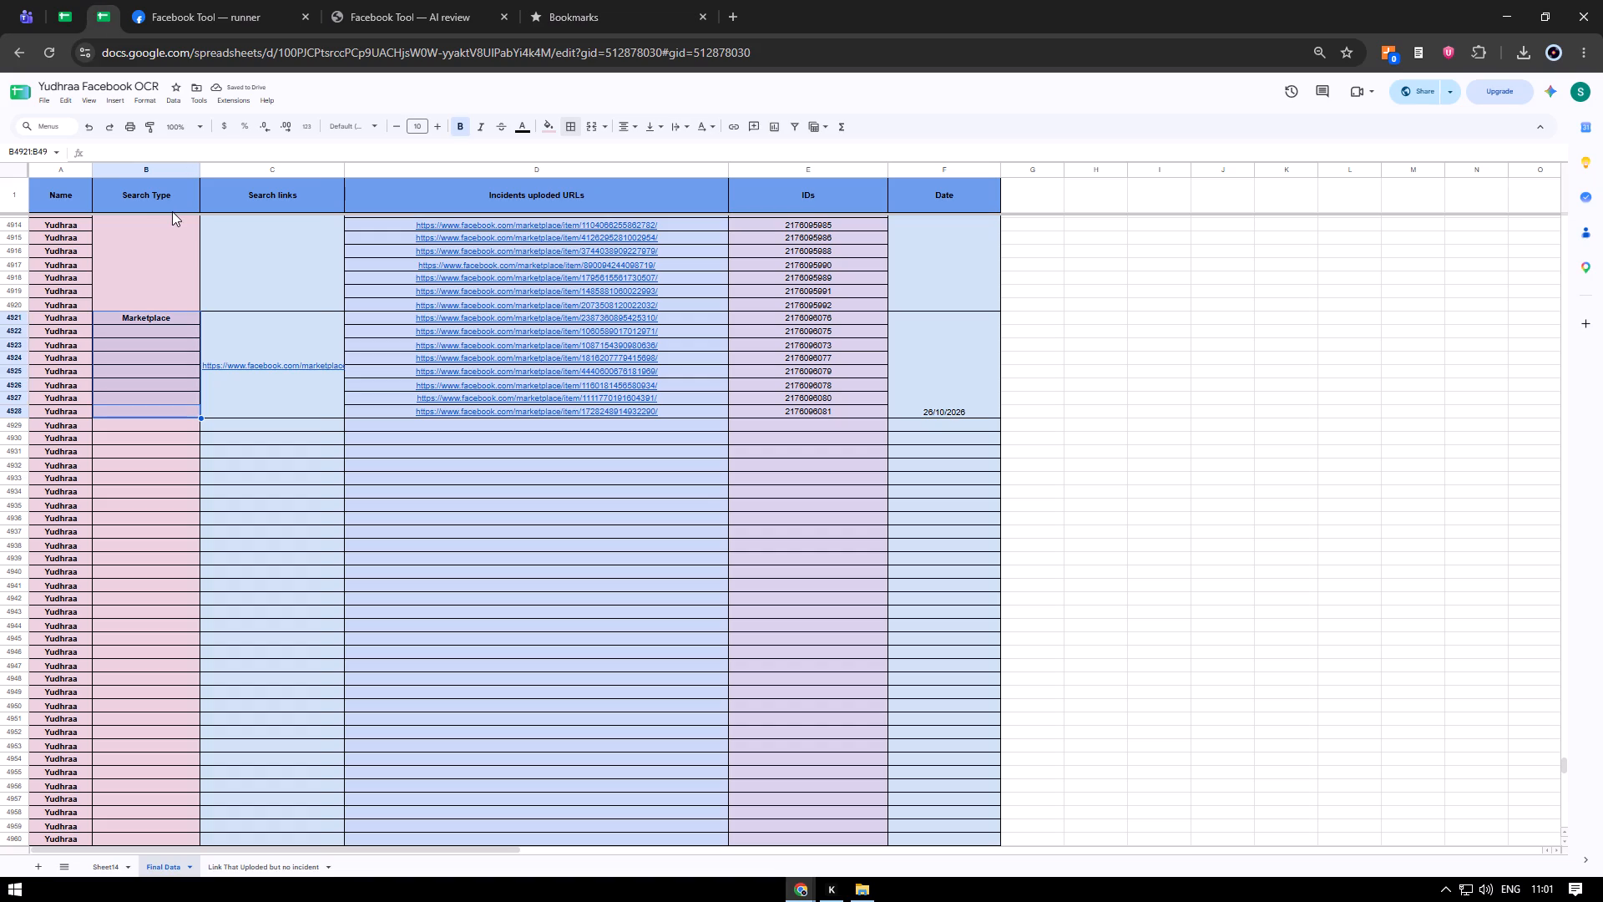
Merge the Search Type cells B4921 to B4928 holding Marketplace into one cell.
key(alt+o)
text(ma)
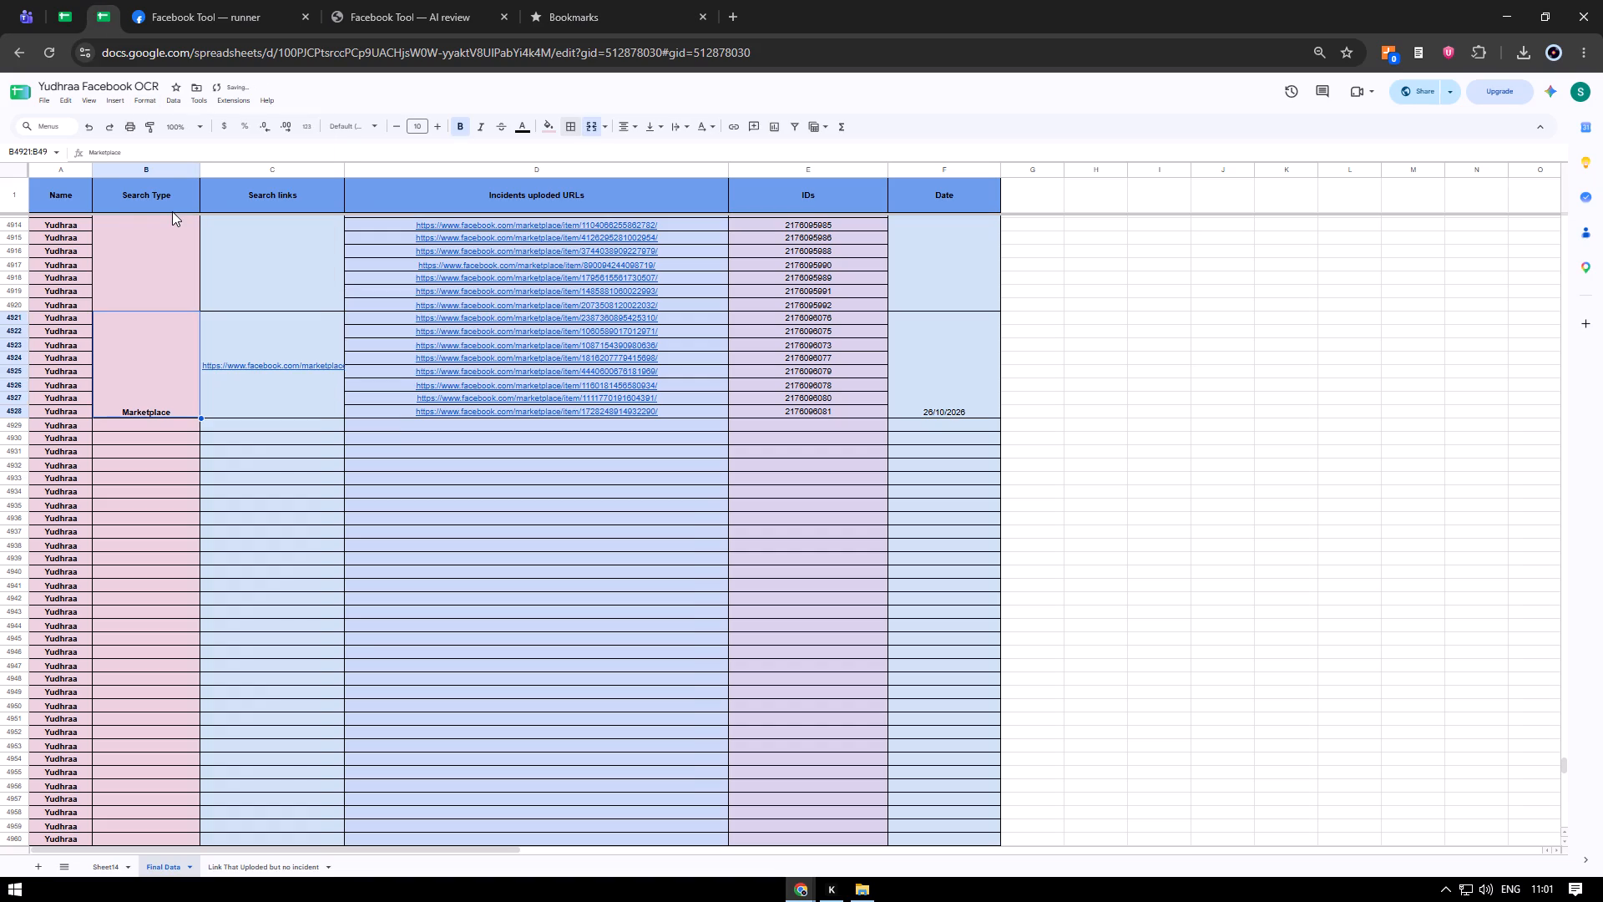
Vertically centre the merged Marketplace cell and the 26/10/2026 date cell for rows 4921 to 4928.
ctrl+click(898, 403)
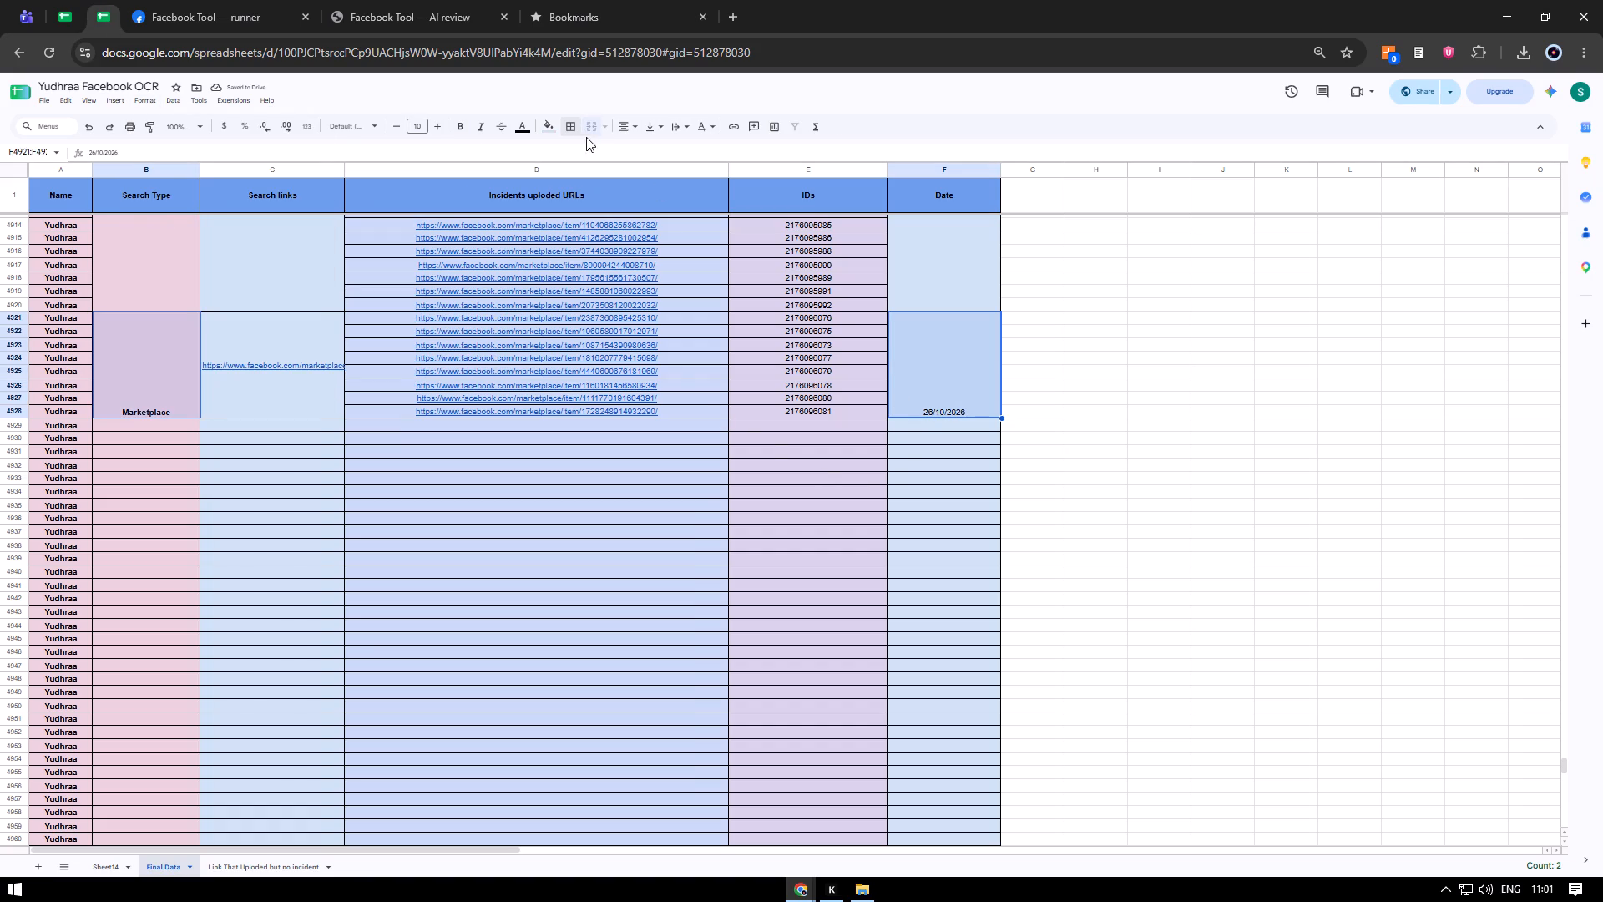
click(645, 128)
click(669, 146)
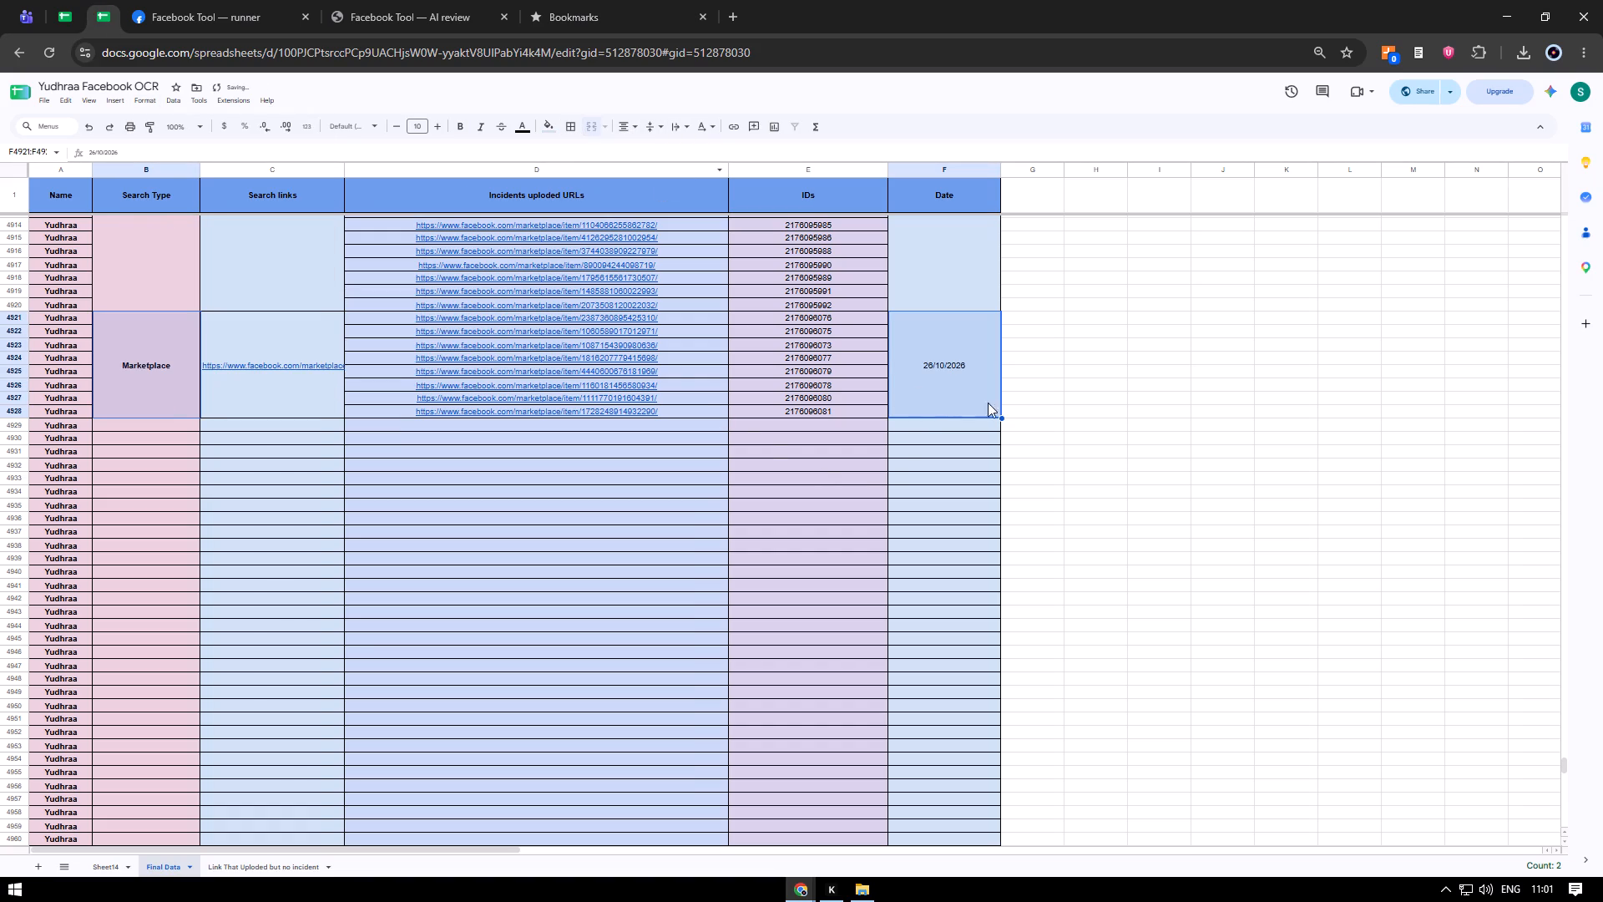
click(1068, 409)
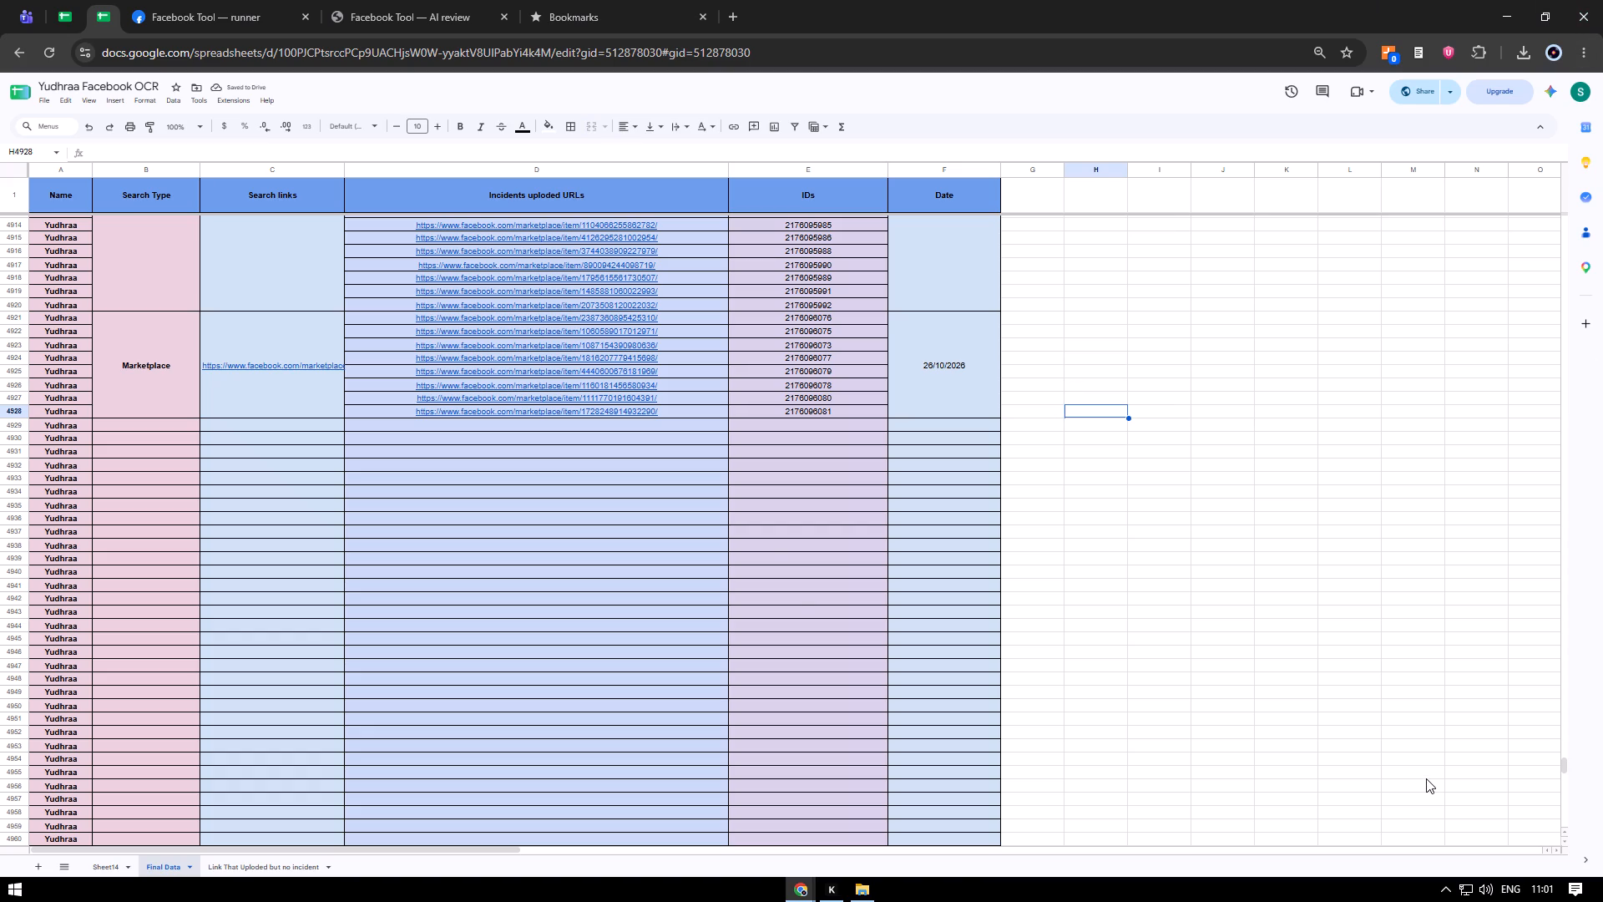
In the Alo FB US worksheet, copy the New Orleans "alo yoga" Marketplace search link from F106.
click(76, 0)
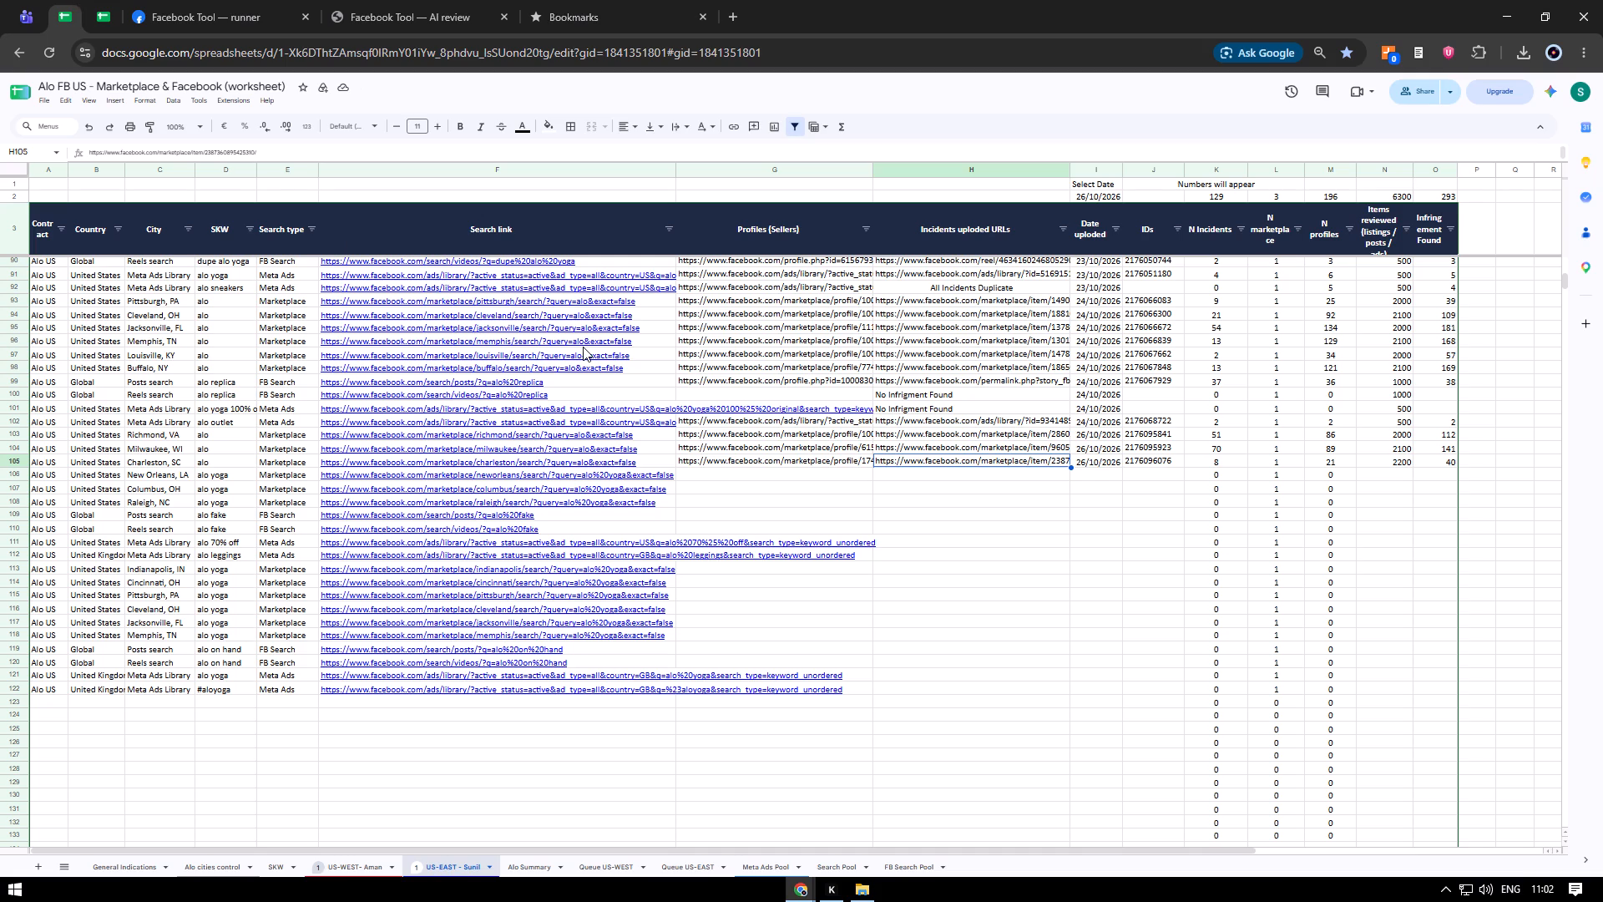
key(Left)
key(Left)
key(Down)
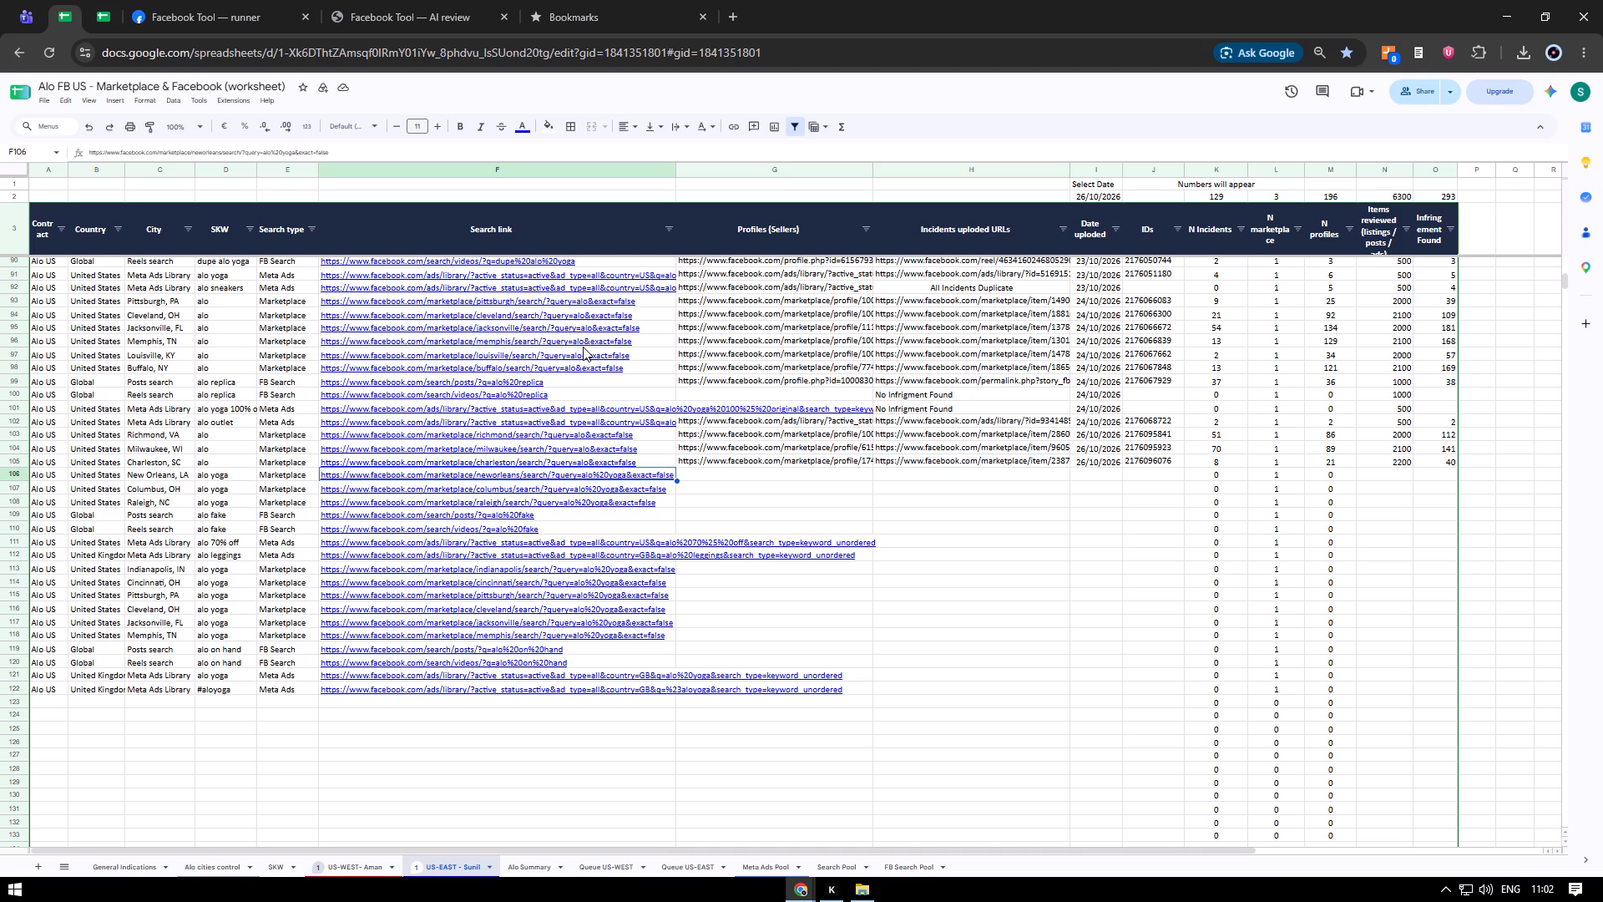
key(ctrl+c)
key(ctrl+c)
key(ctrl+c)
key(ctrl+c)
key(ctrl+c)
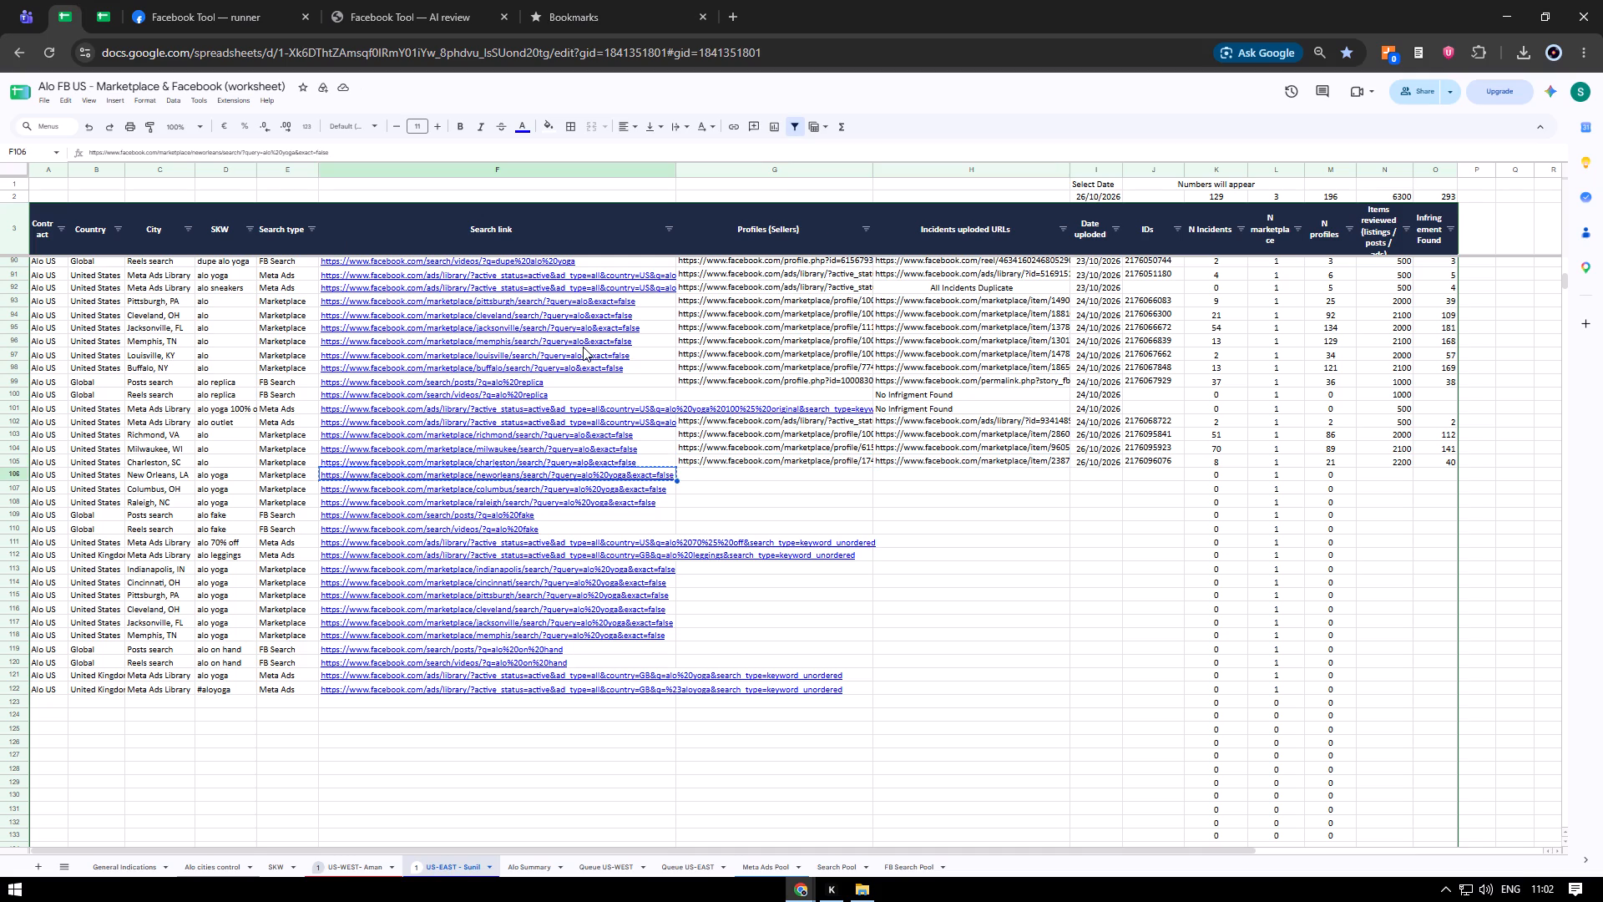
Close the finished Facebook Tool runner, AI review and Bookmarks pages.
key(ctrl+d)
middle_click(190, 0)
middle_click(190, 0)
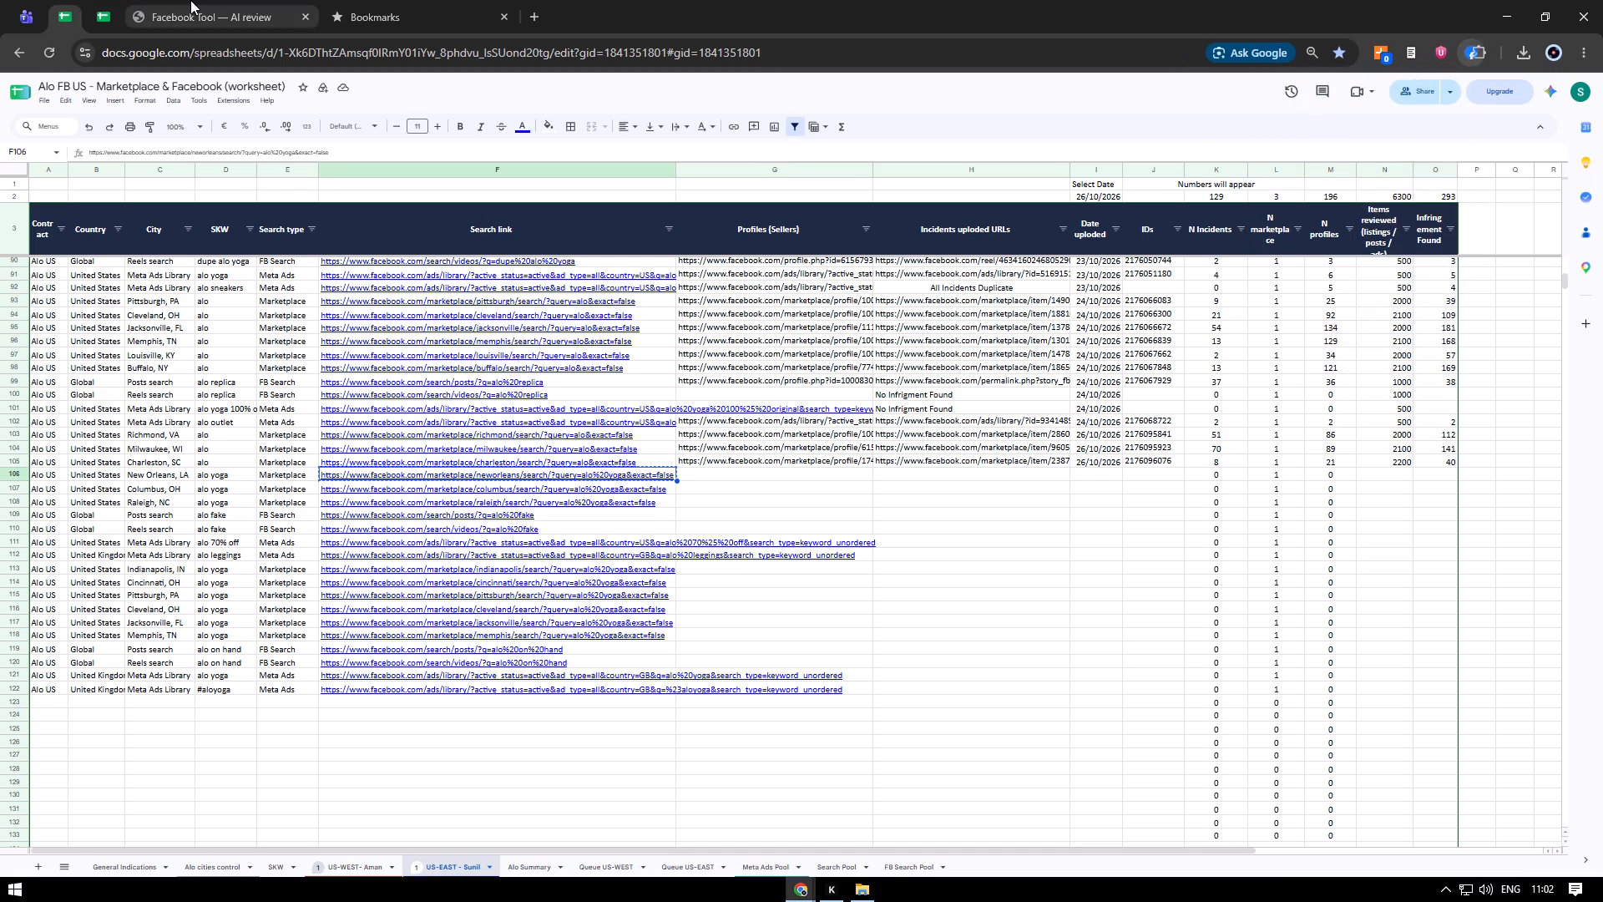
middle_click(190, 0)
Open a fresh Facebook Tool runner and replace its URL list with the copied New Orleans "alo yoga" search link.
key(ctrl+d)
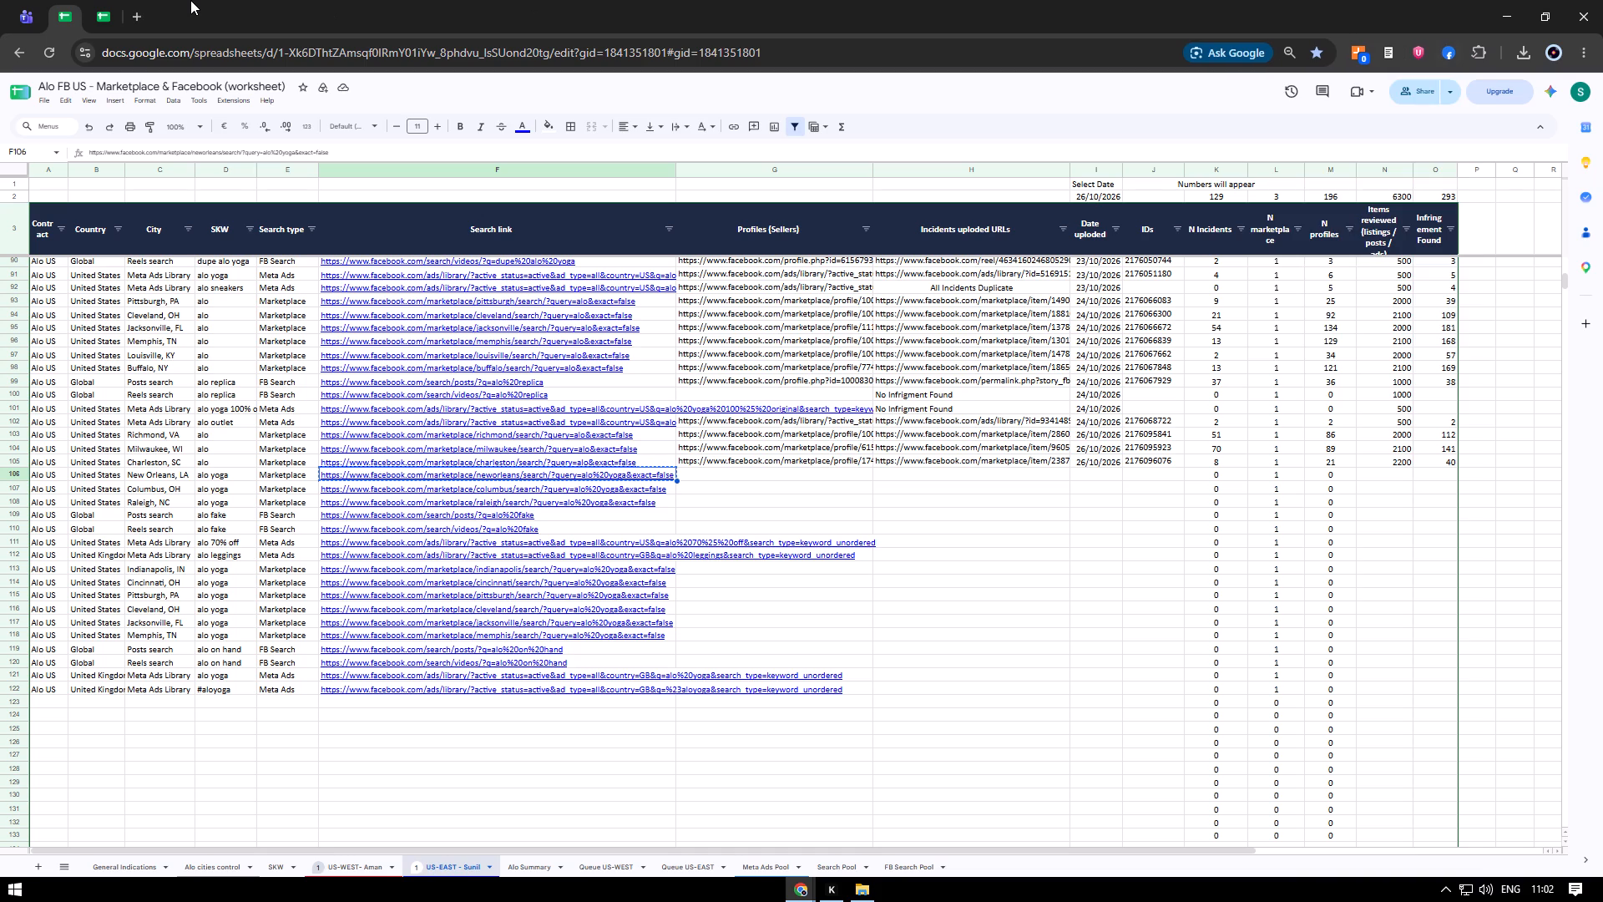
key(shift+Tab)
key(Return)
key(Tab)
key(Tab)
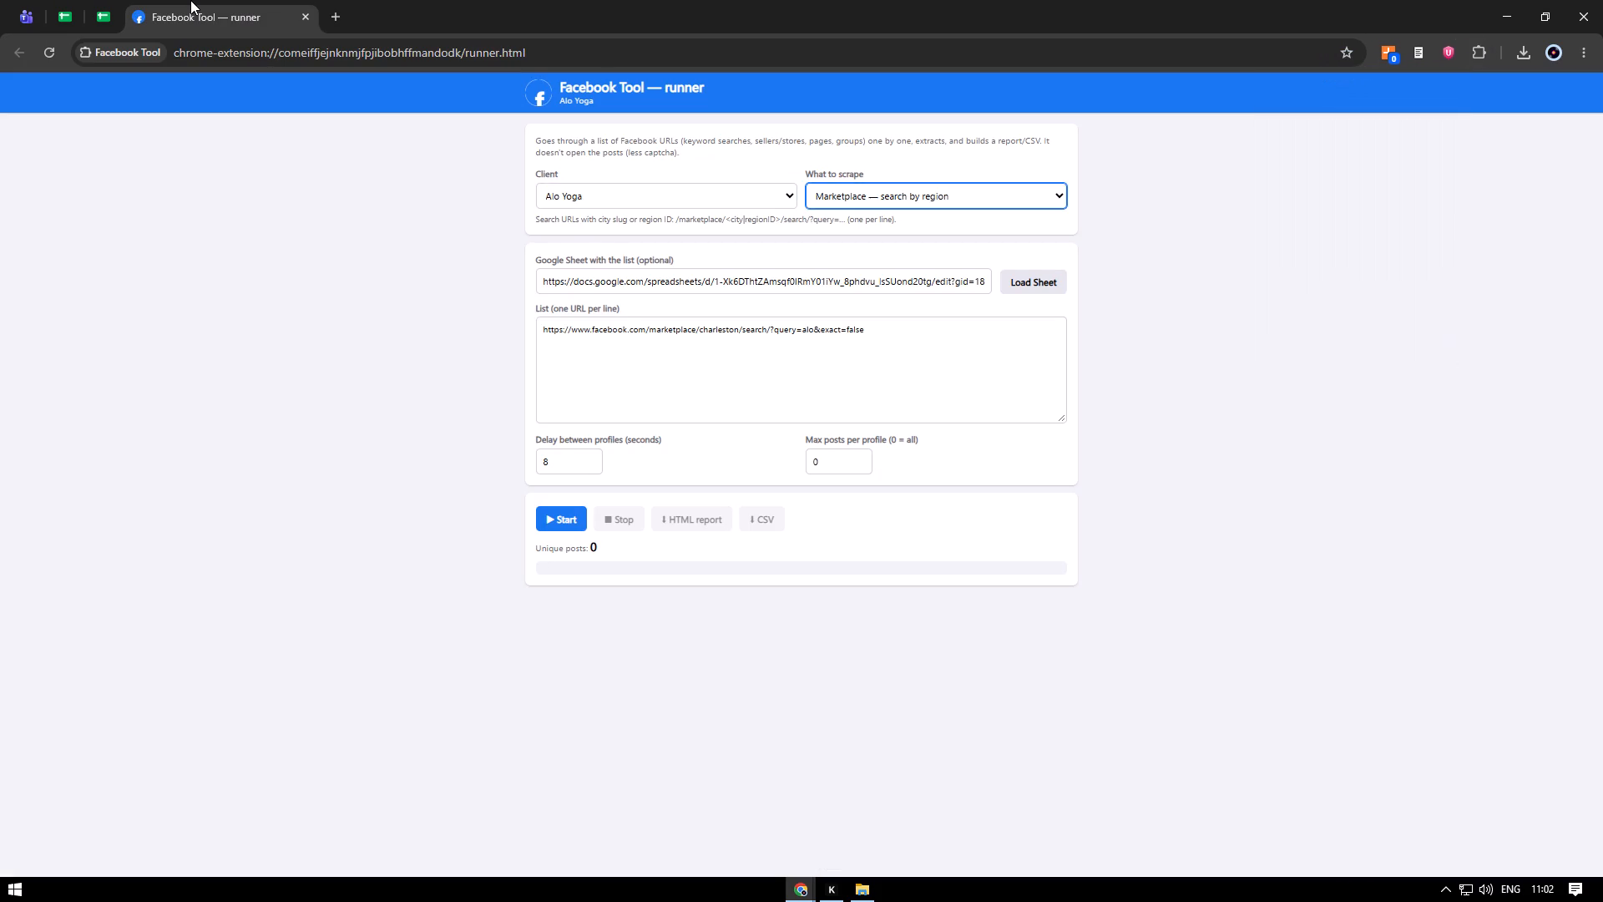
key(Tab)
key(Tab)
key(Tab)
key(ctrl+a)
key(ctrl+v)
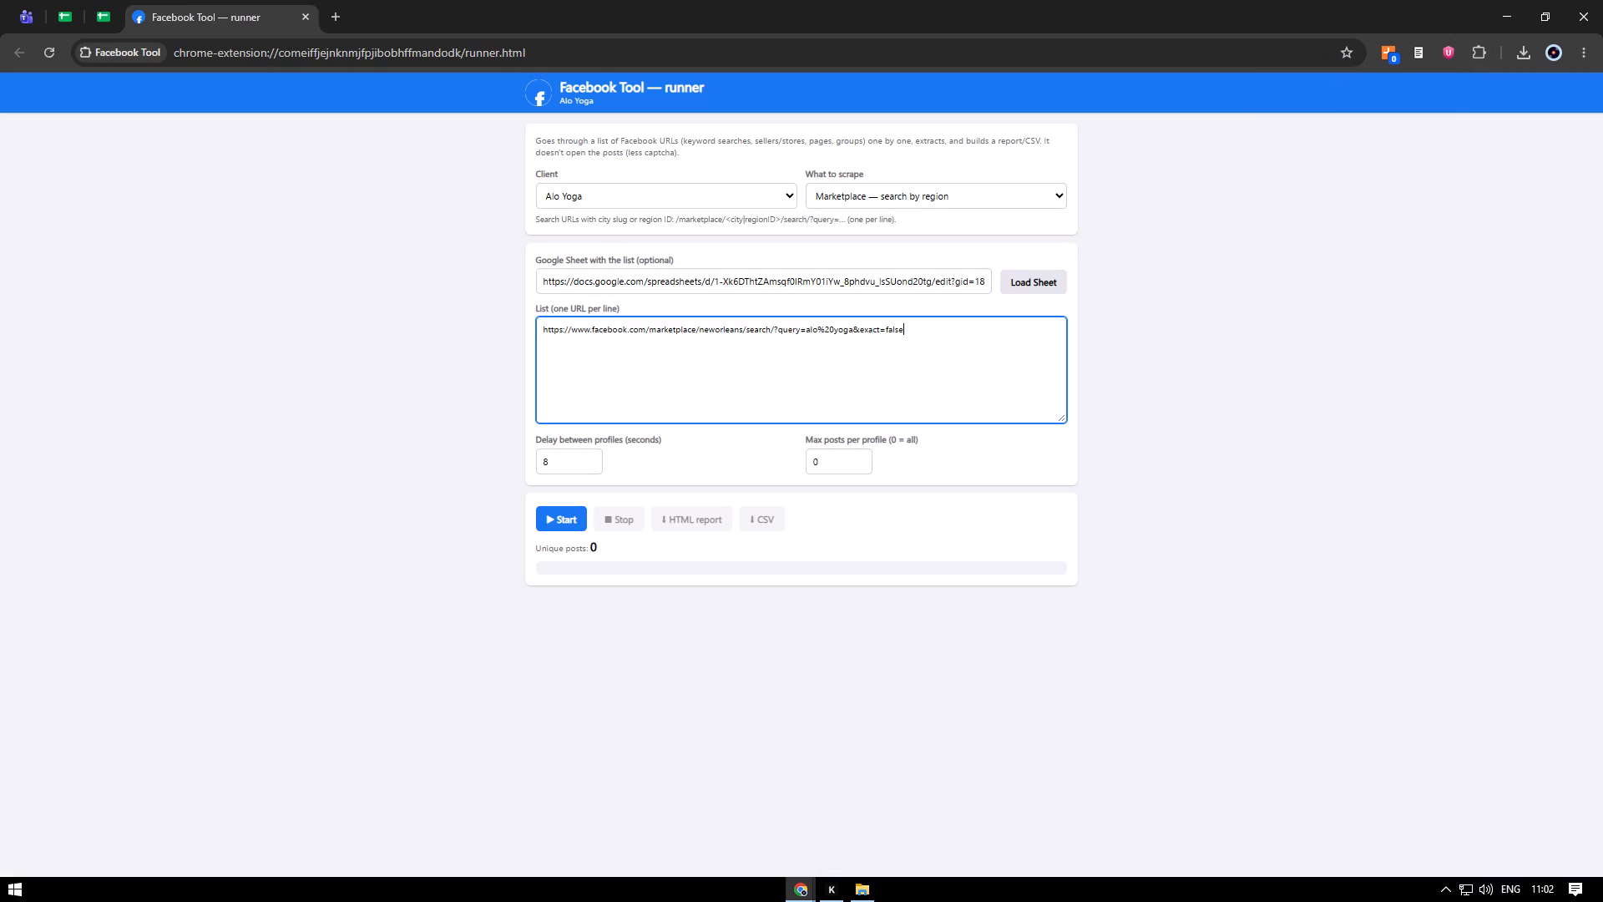
Set the max posts per profile to 2500 and start the New Orleans Marketplace scrape.
drag(837, 457, 781, 478)
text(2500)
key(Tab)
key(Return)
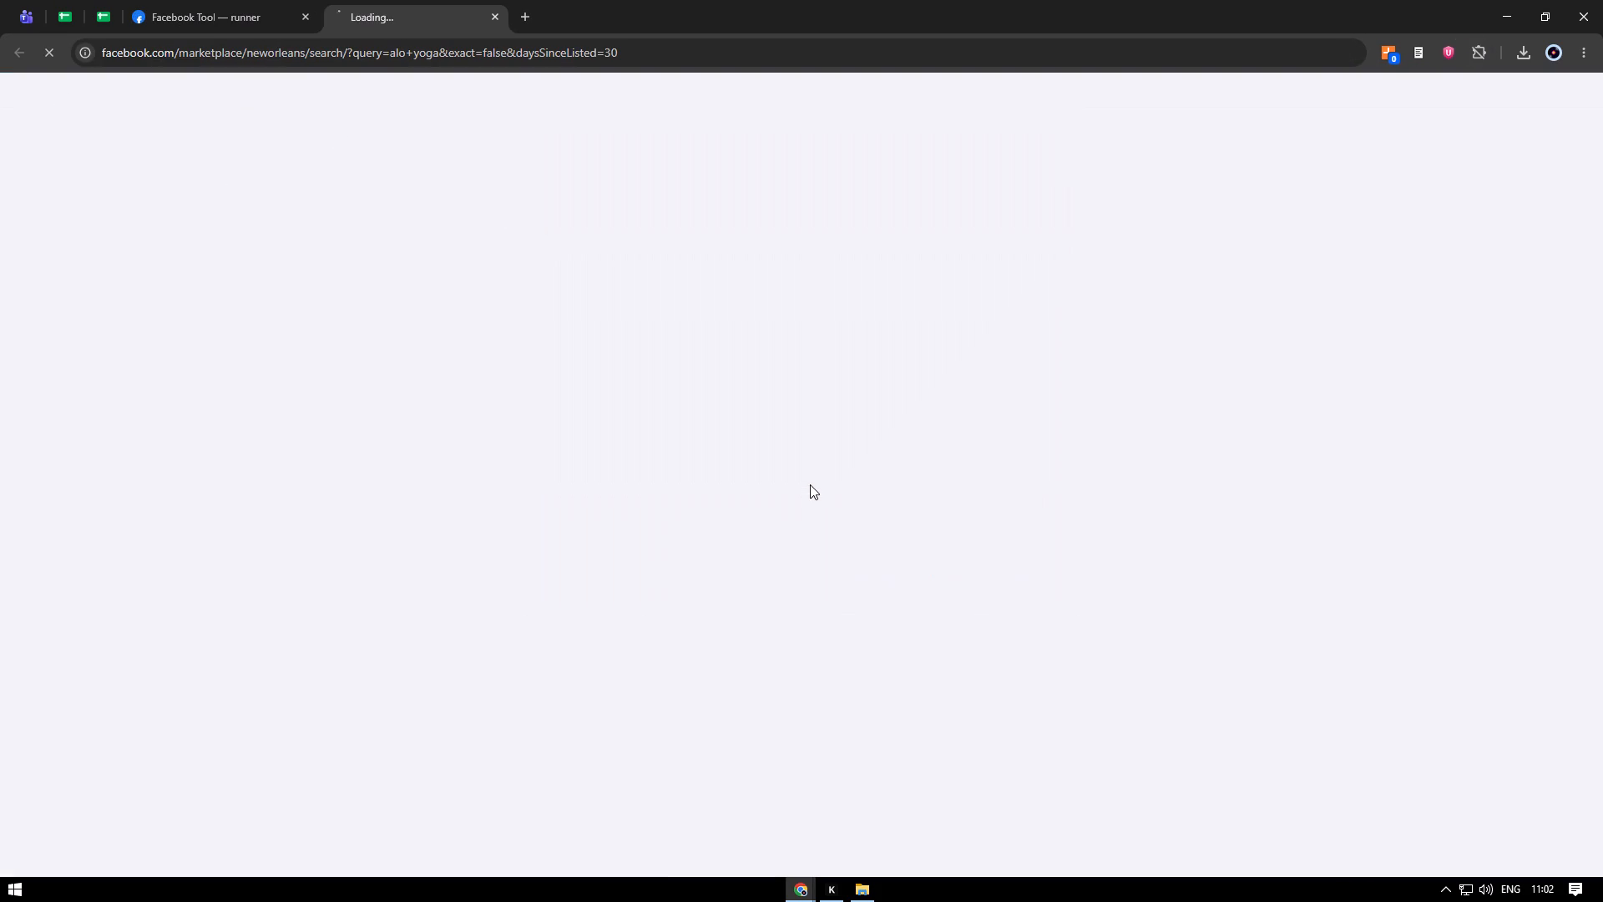
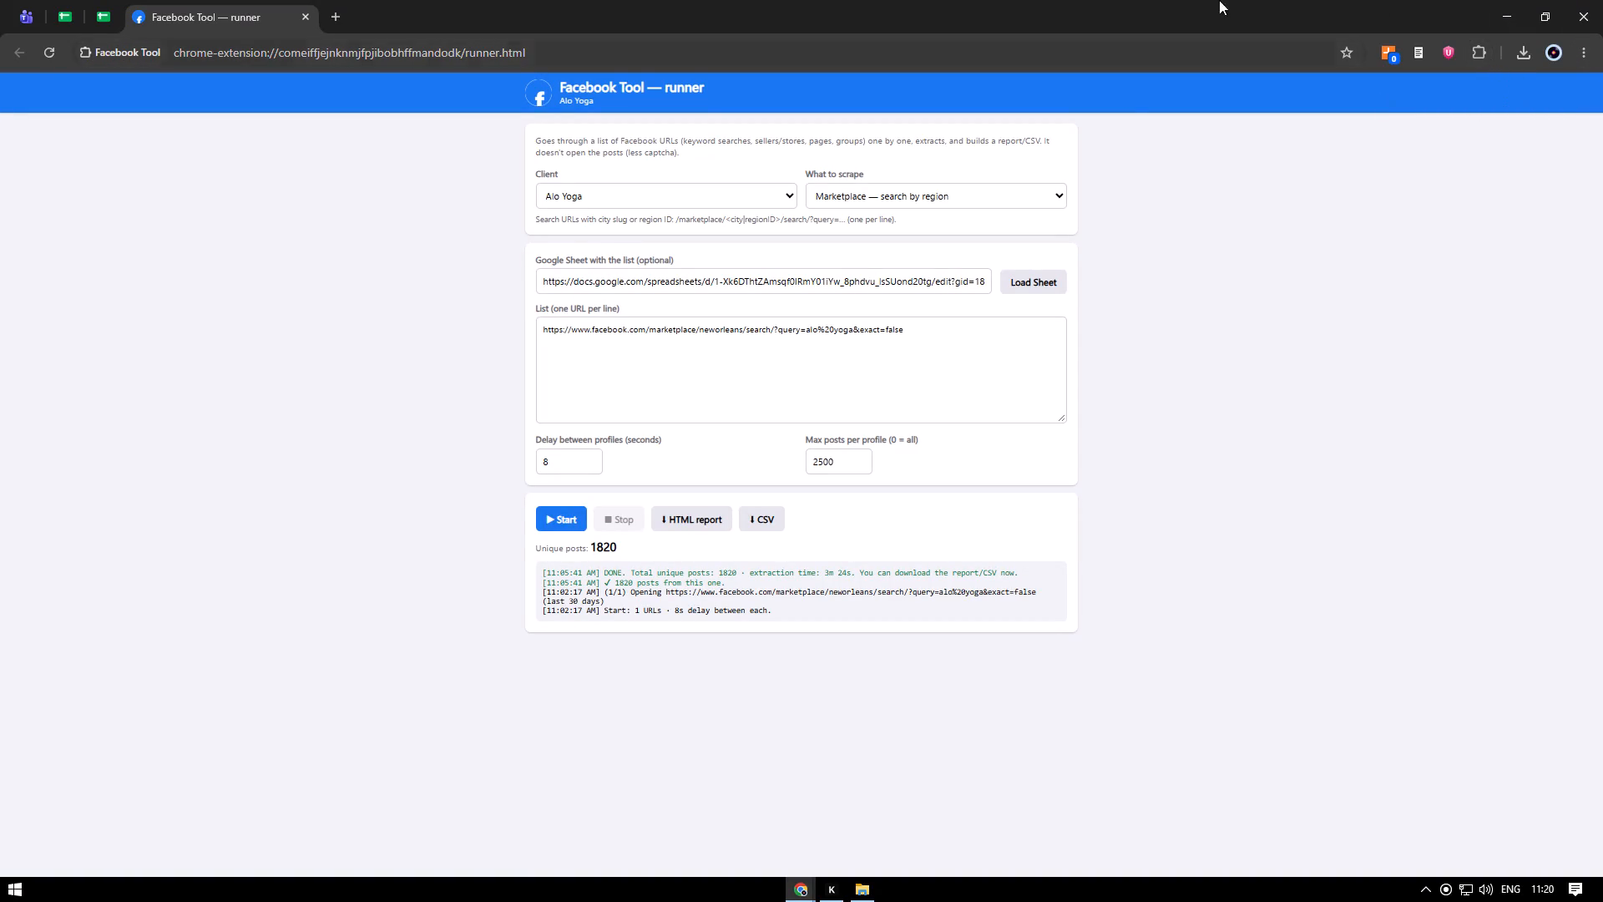
Download the scraped New Orleans Marketplace results for alo yoga as a CSV file.
click(771, 519)
Switch to the 2-OCR folder and launch FB-OCR on the downloaded Alo Yoga CSV, leaving it running behind the Facebook Tool runner.
key(alt+Tab)
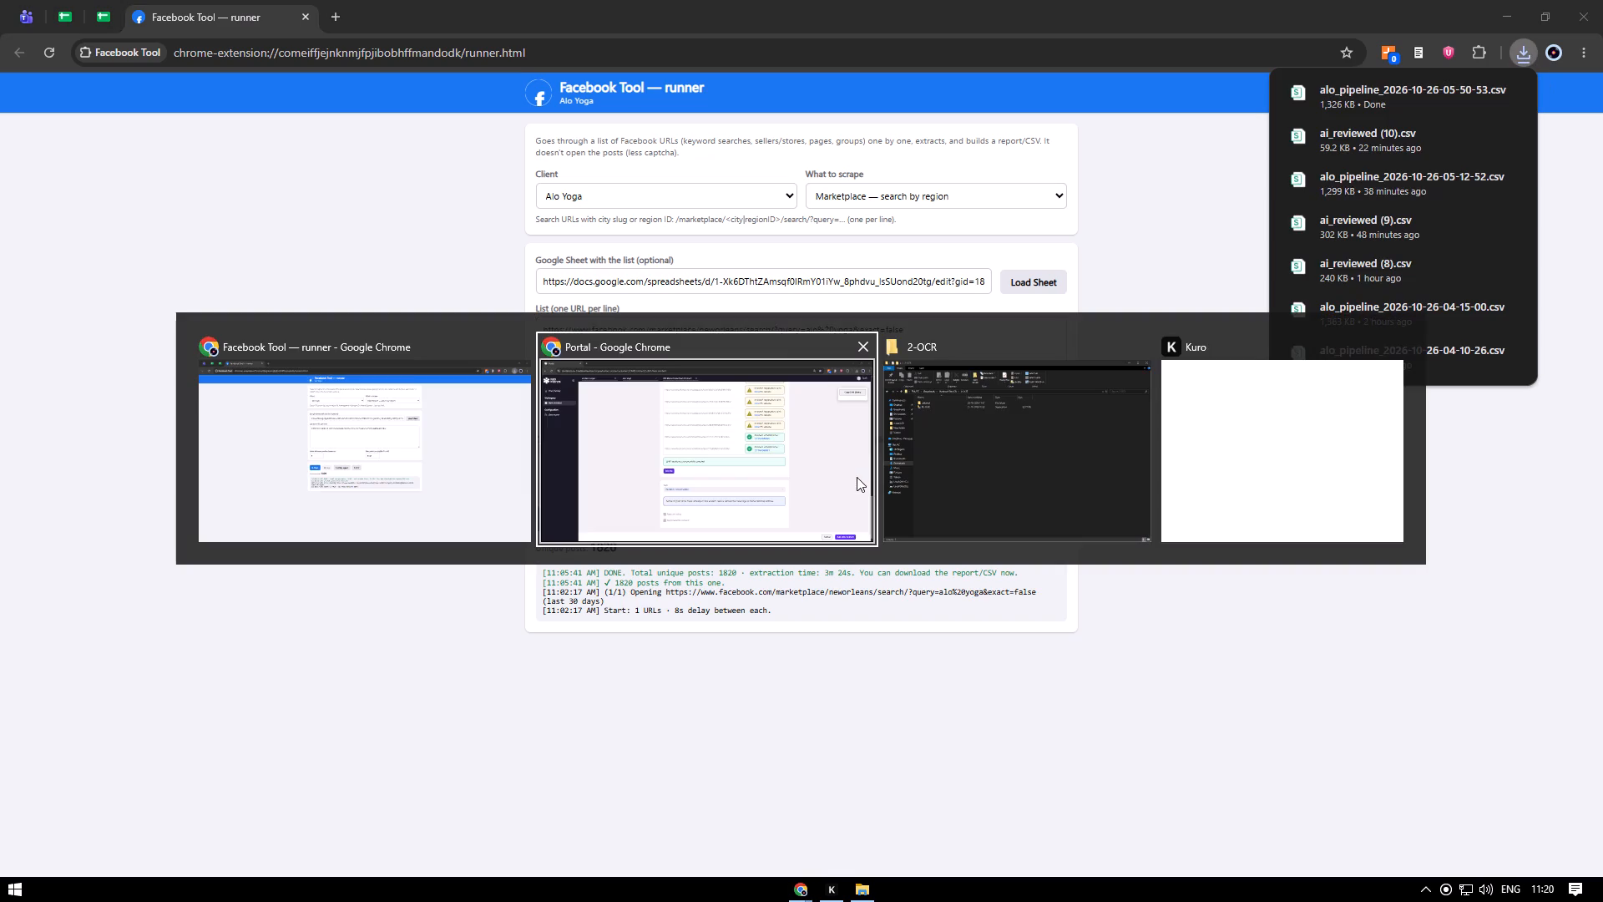
key(alt+Tab)
key(Up)
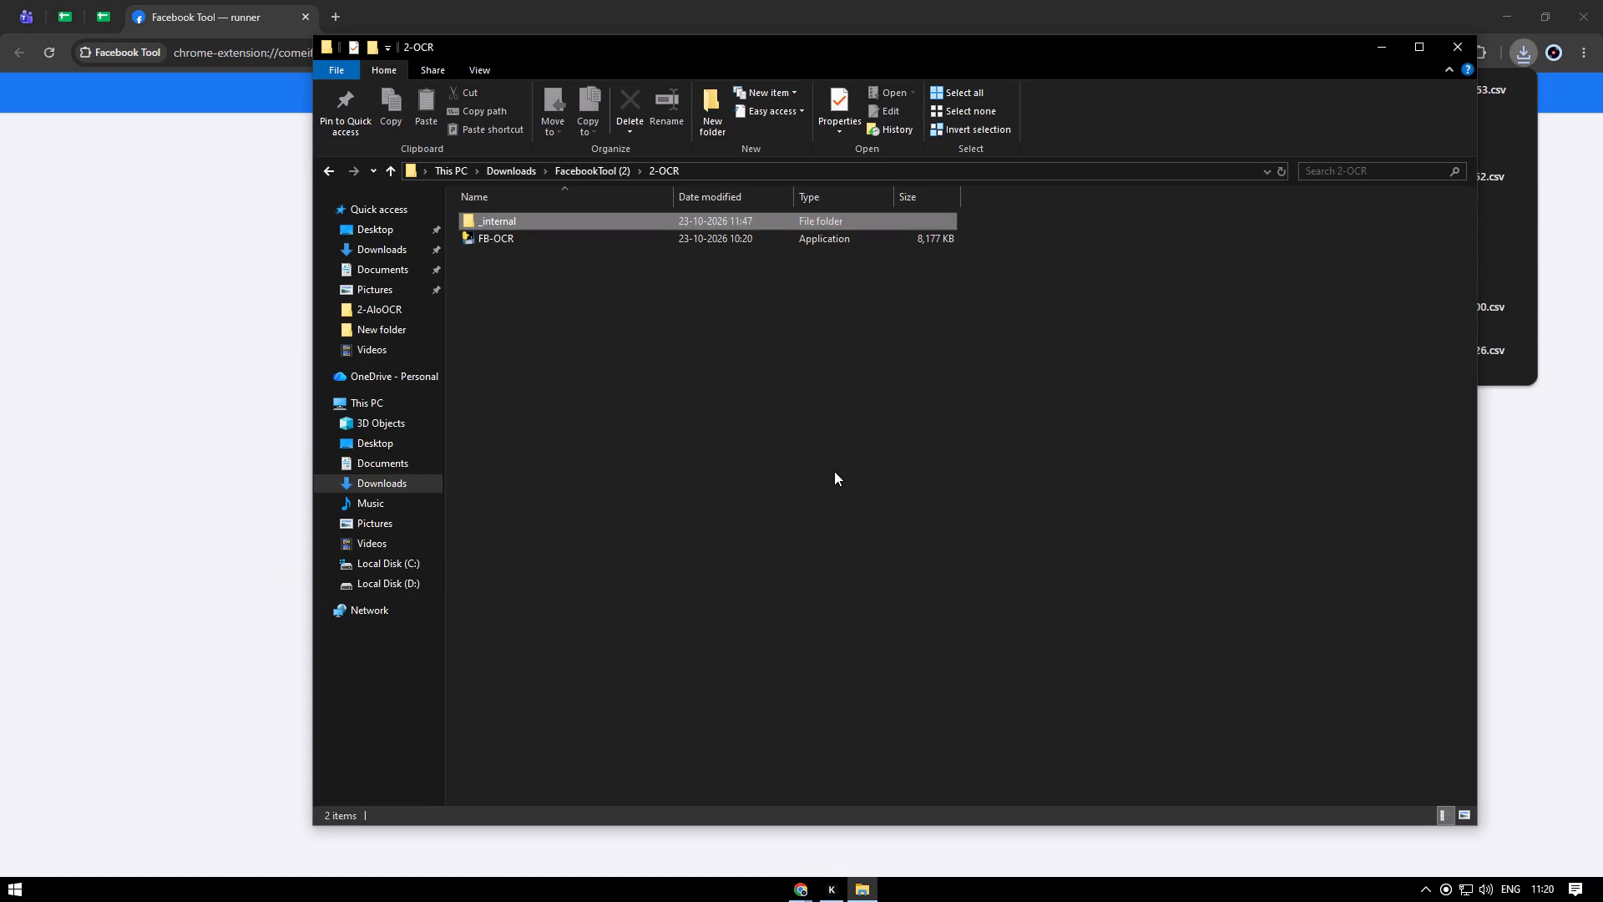
key(Down)
key(Return)
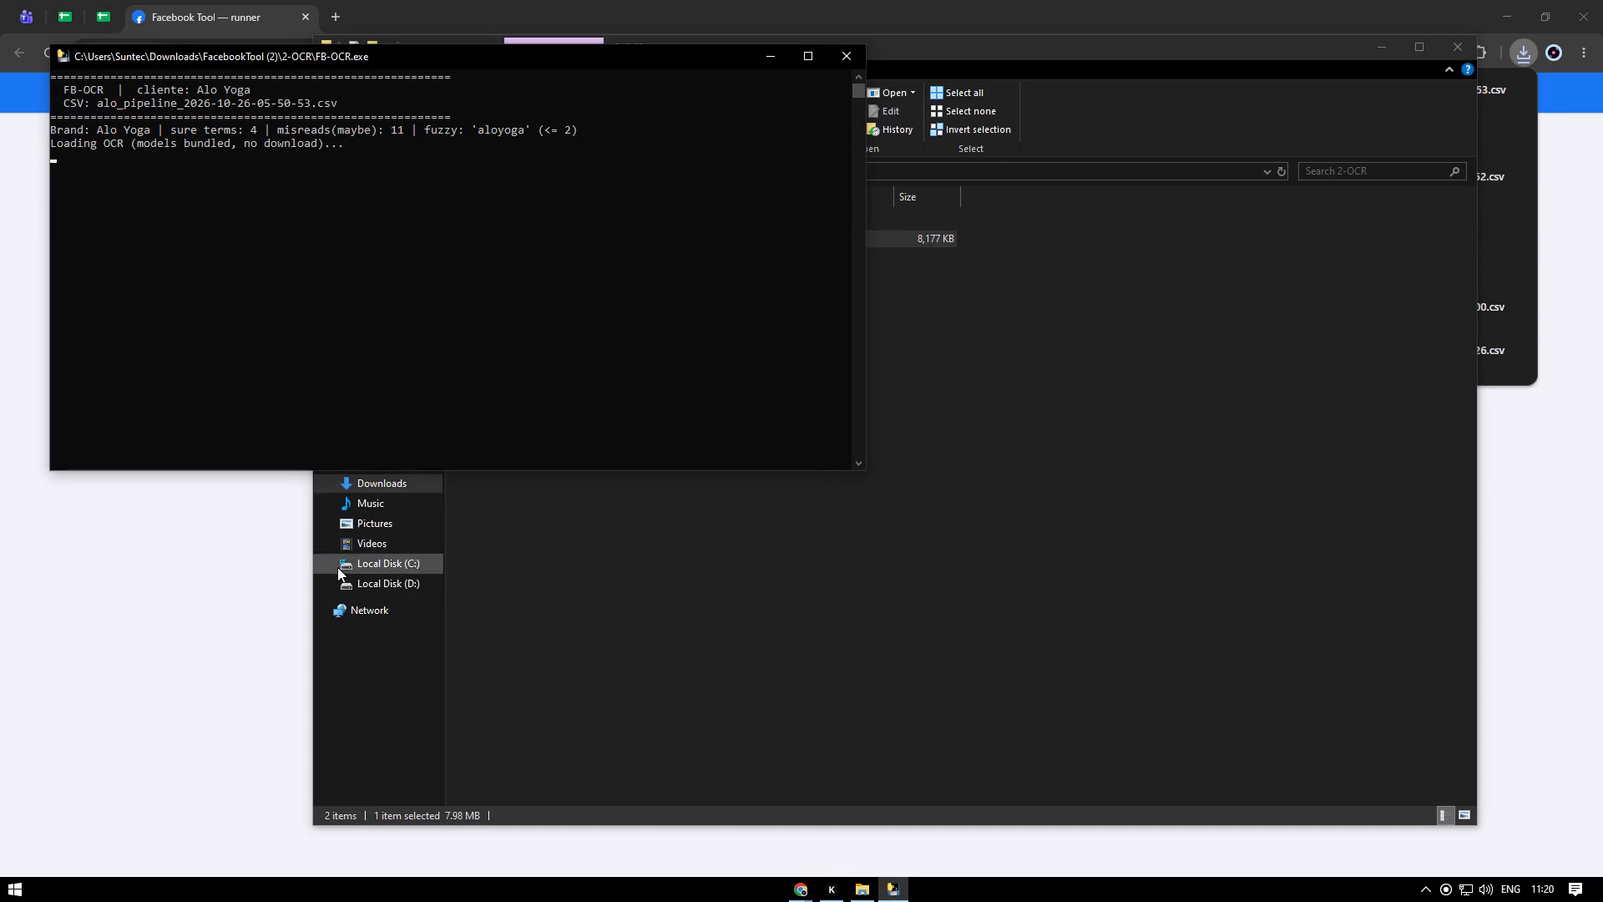
click(221, 590)
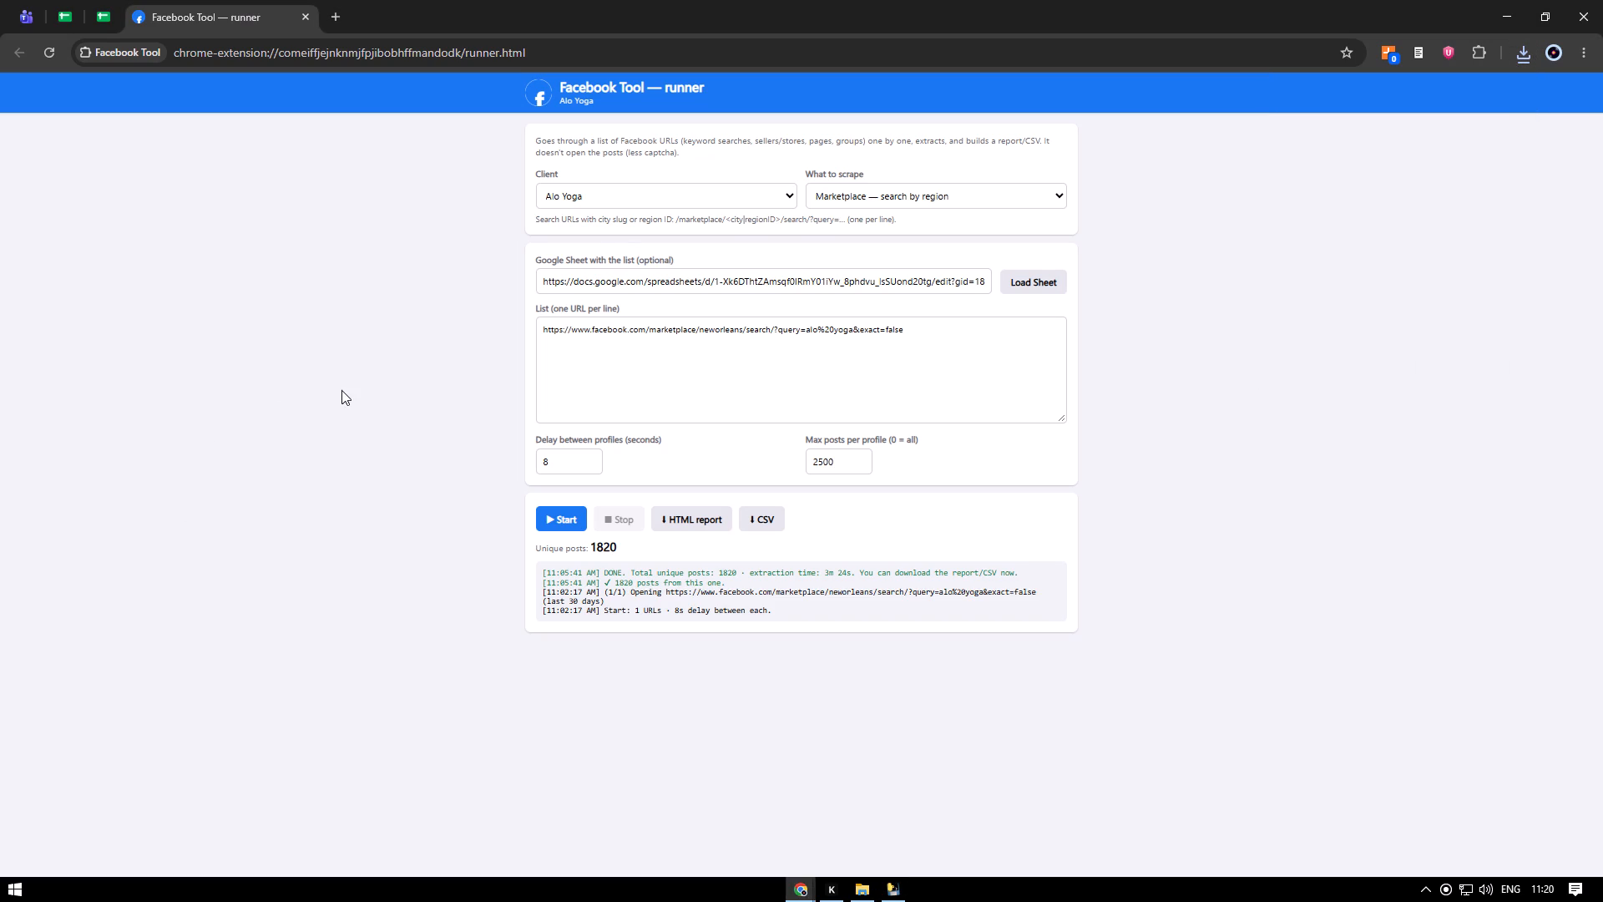
Switch to the FB-OCR console, widen its window and reposition it over the browser to follow the OCR progress.
key(alt+Tab)
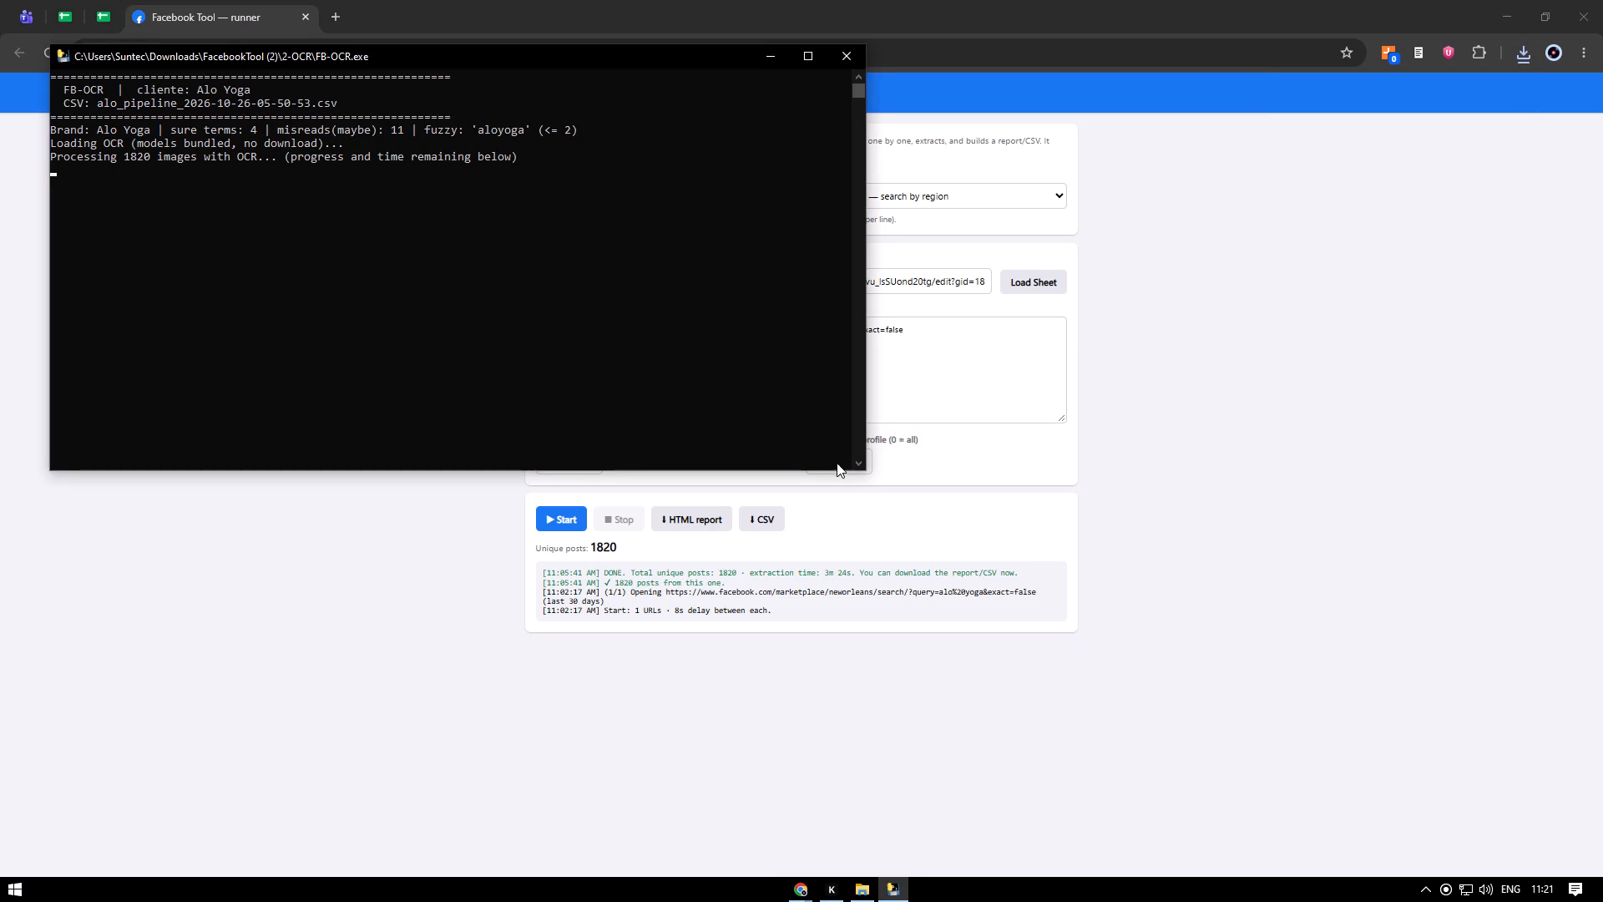
drag(867, 469, 984, 540)
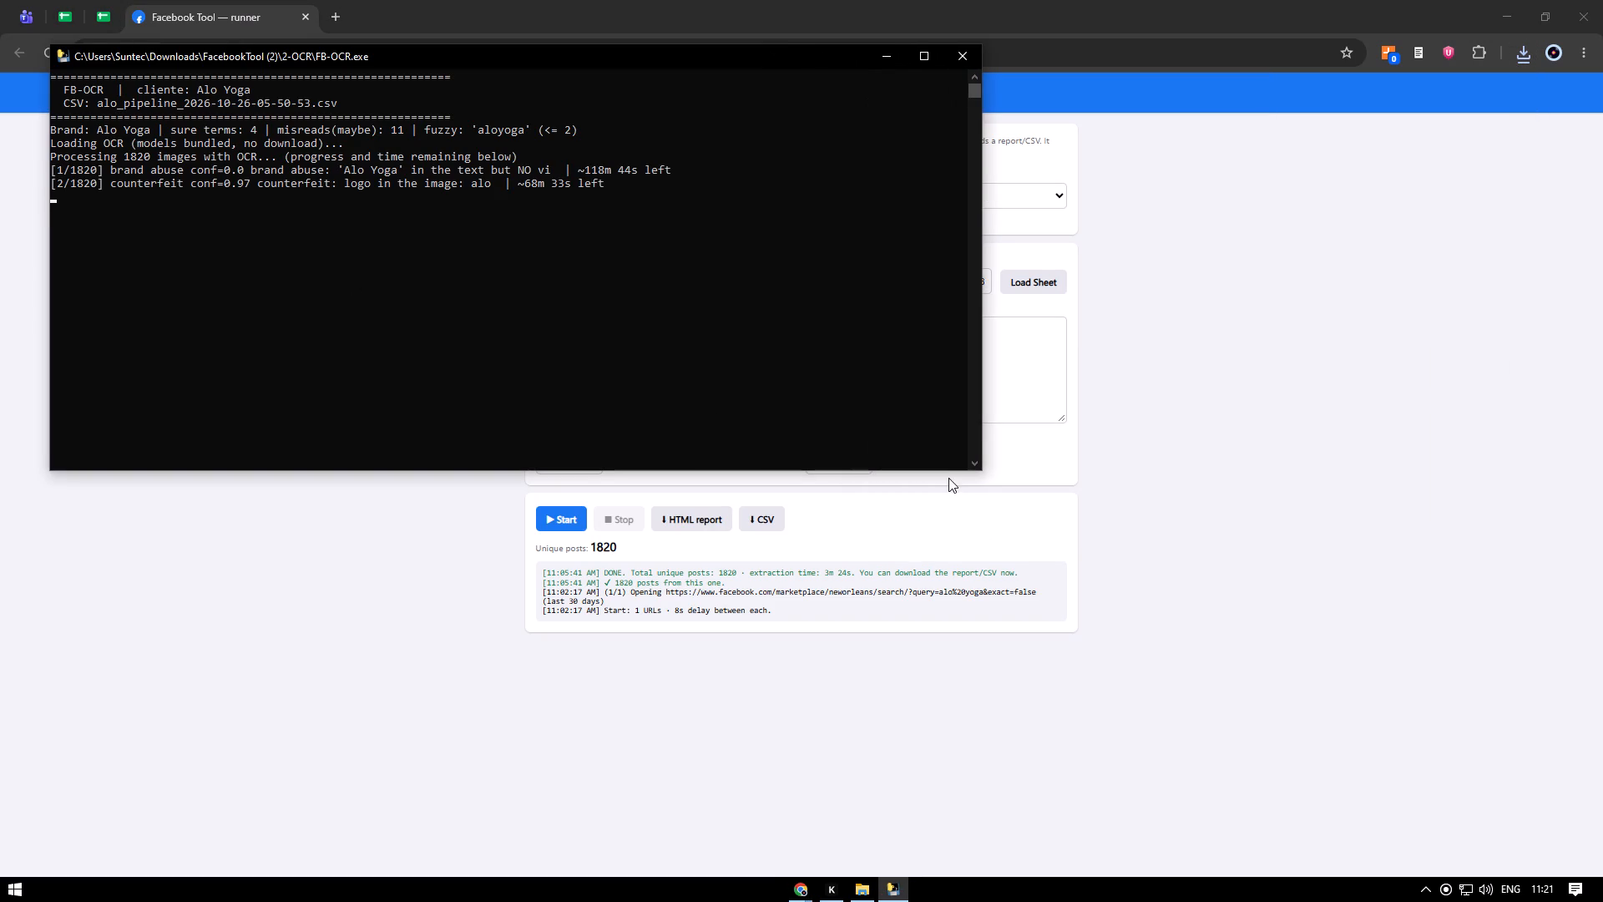
drag(947, 474, 973, 534)
drag(654, 55, 1057, 256)
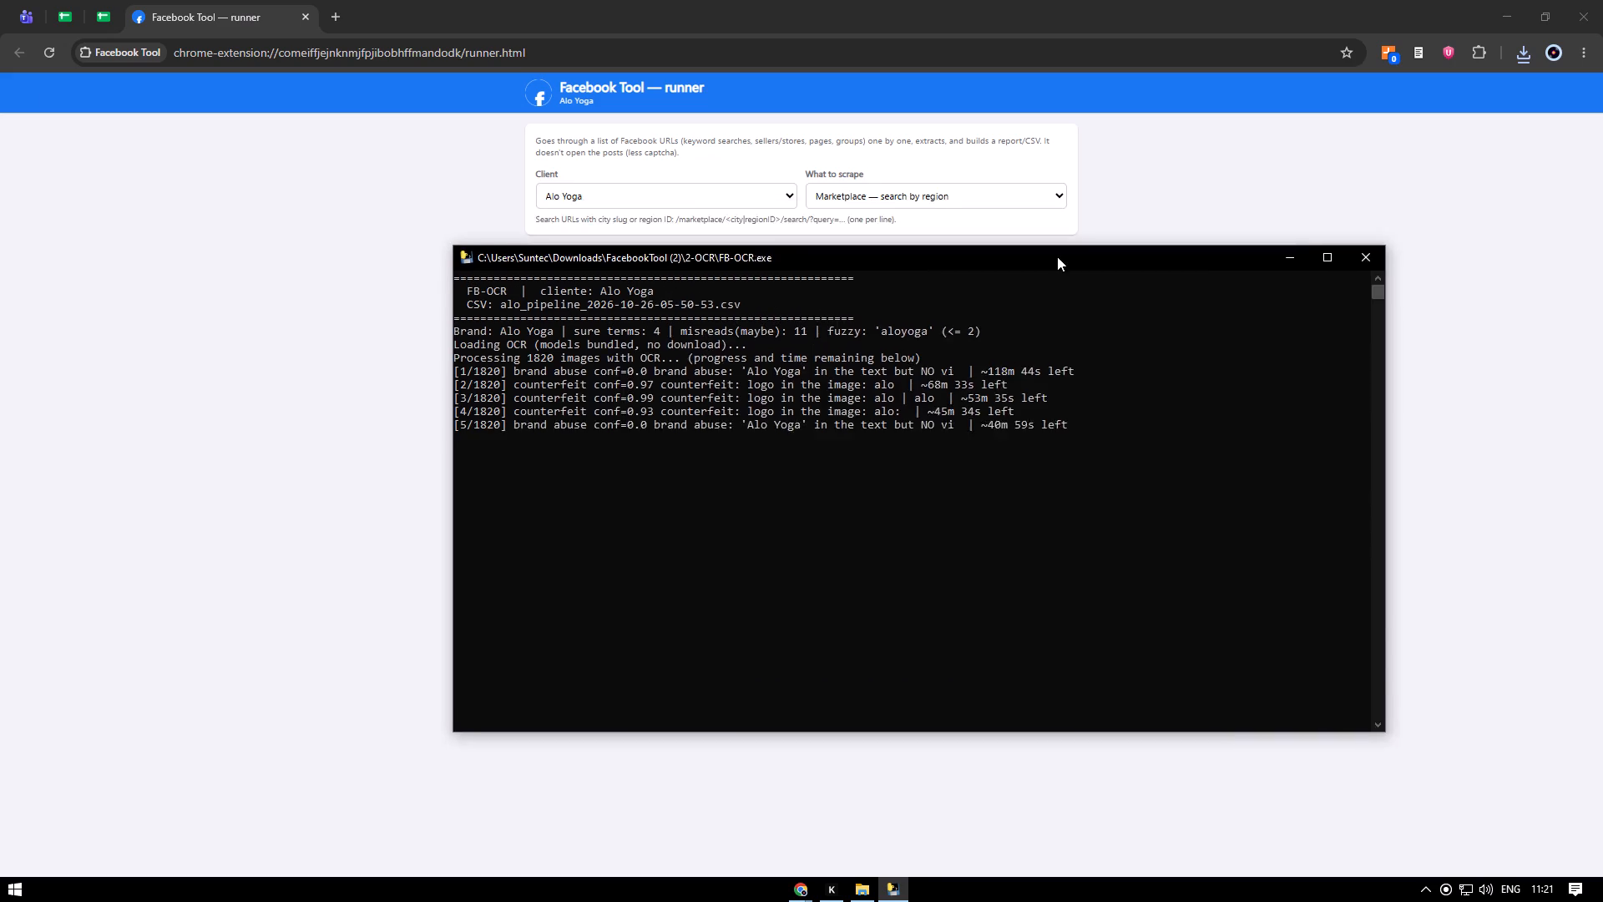
drag(1057, 256, 1003, 161)
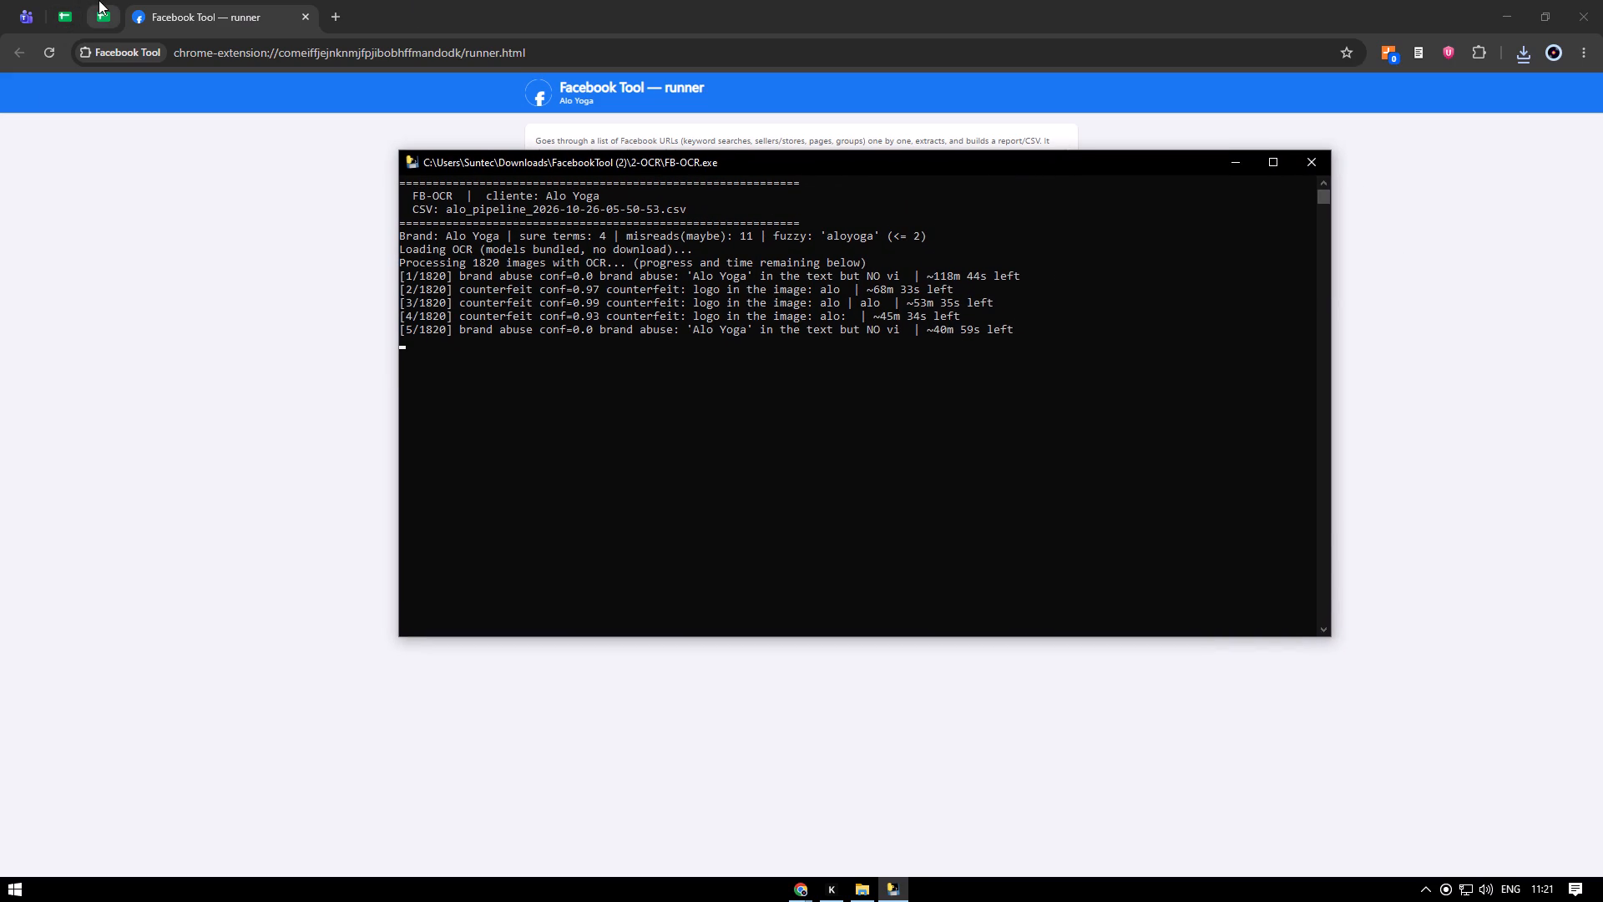
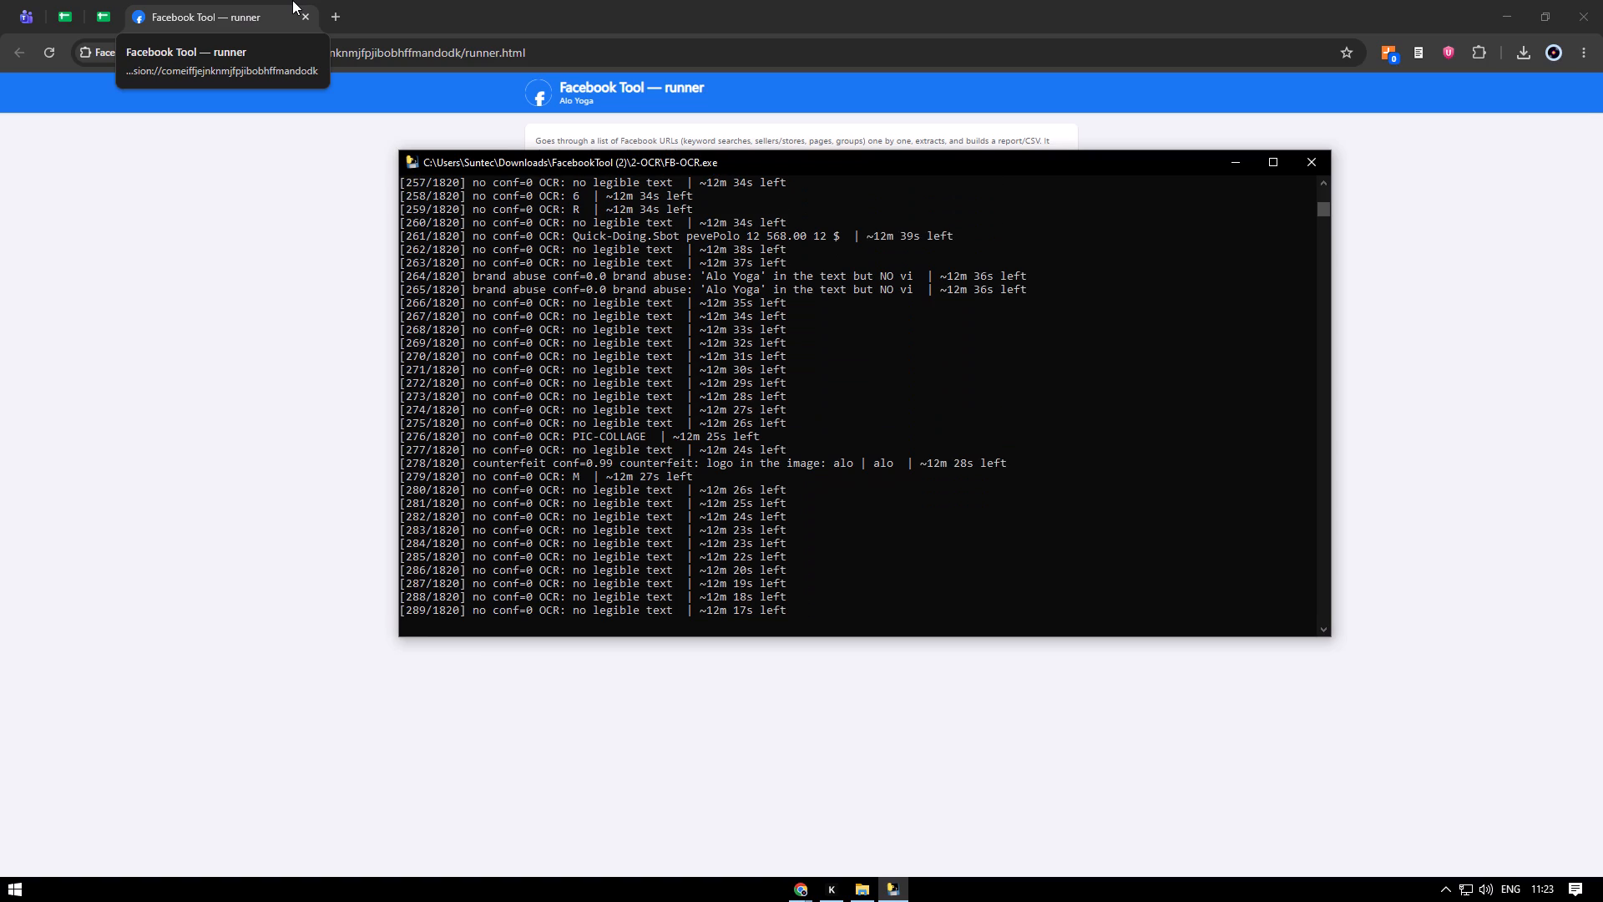
Switch from the FB-OCR console back to the browser showing the Facebook Tool runner page.
click(129, 309)
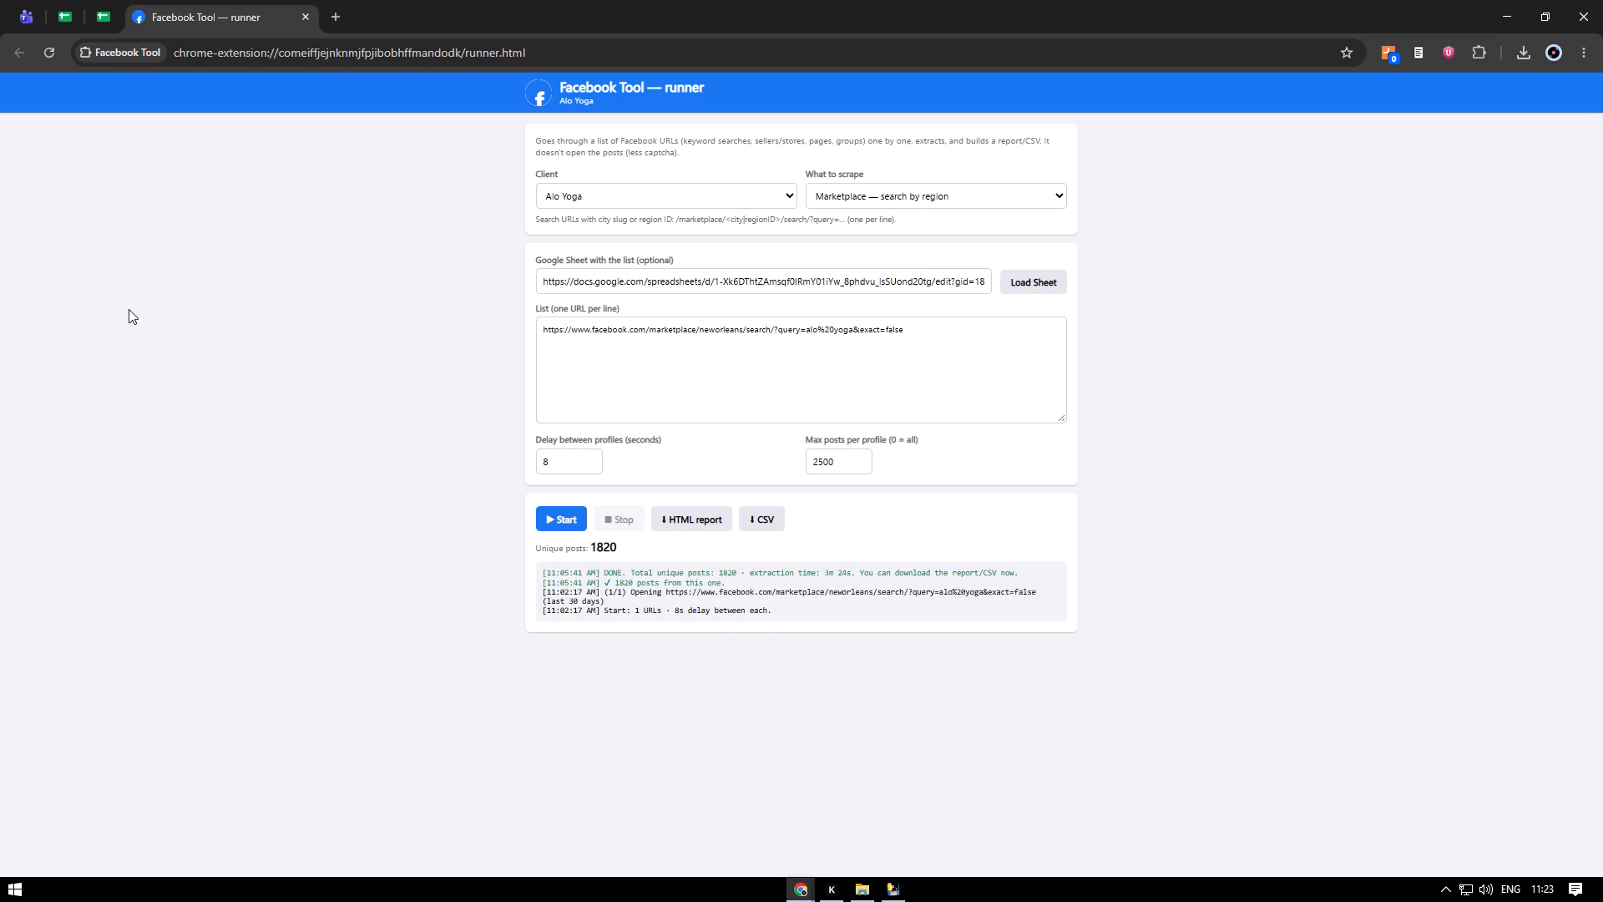
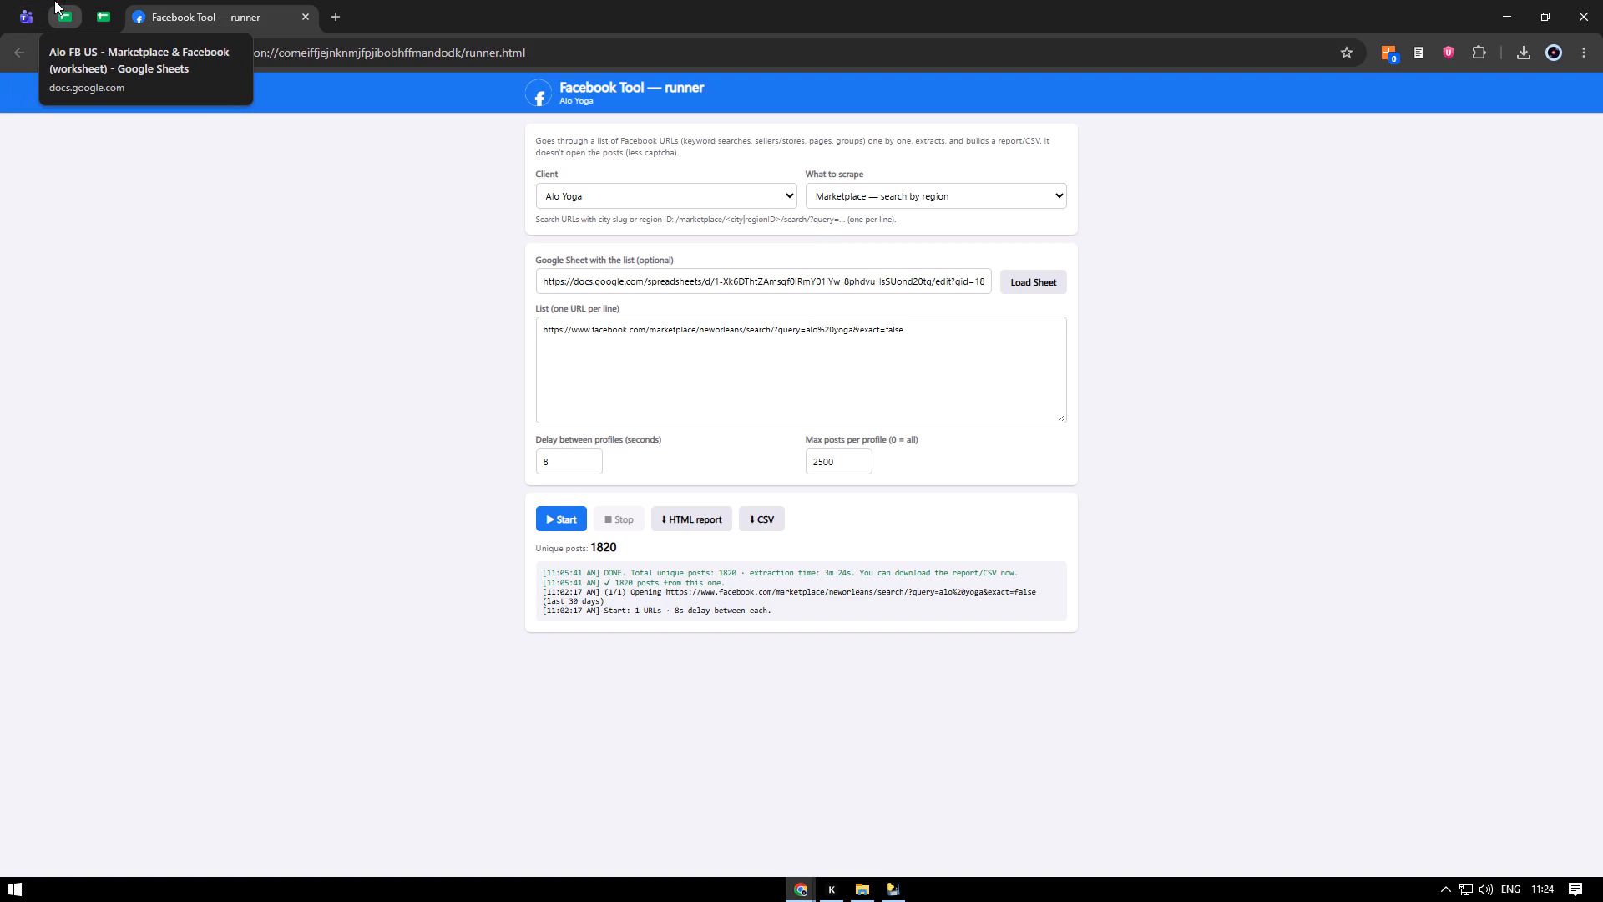
Switch to the FB-OCR console to check the progress of the running OCR job.
key(alt+Tab)
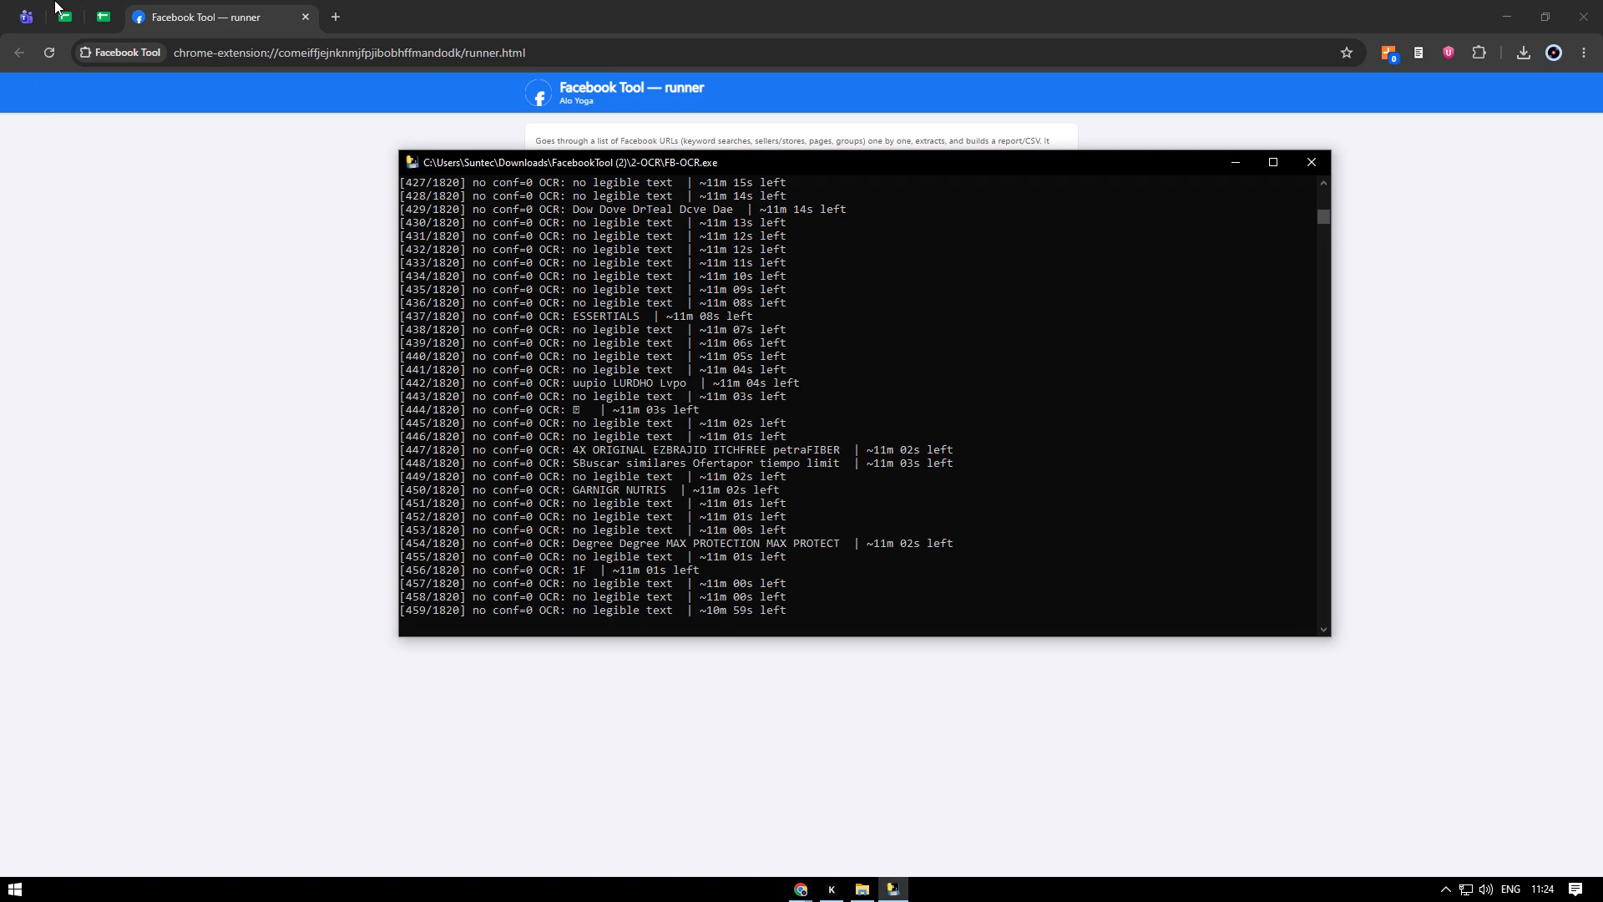
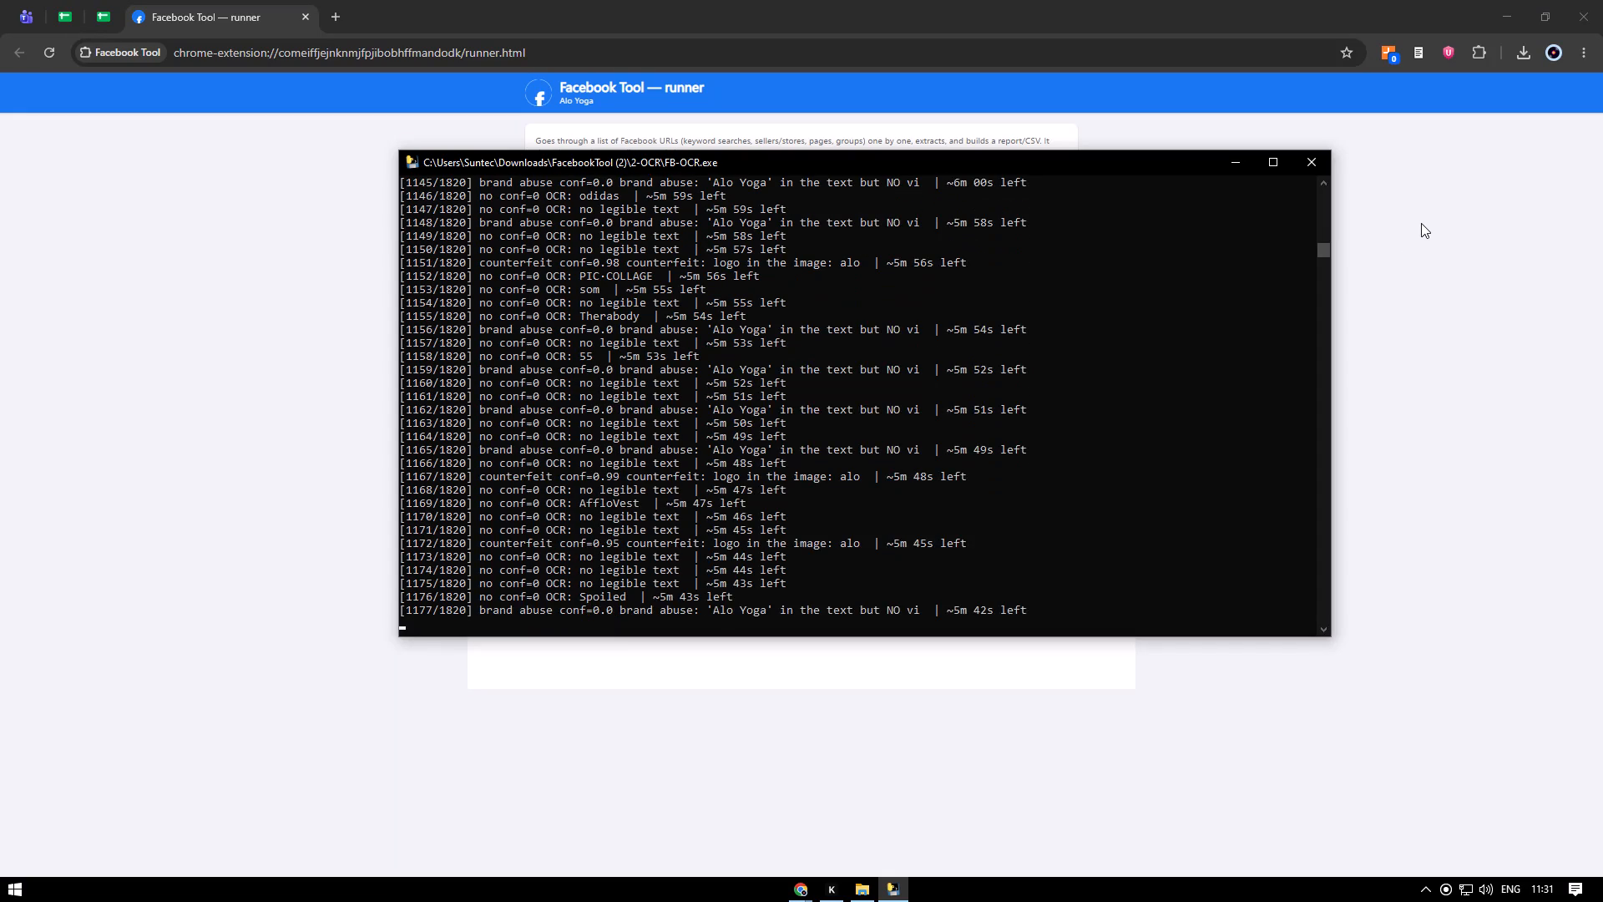
Switch to Chrome and enter a web search for "gigabyte 3050" in a new tab.
key(ctrl+t)
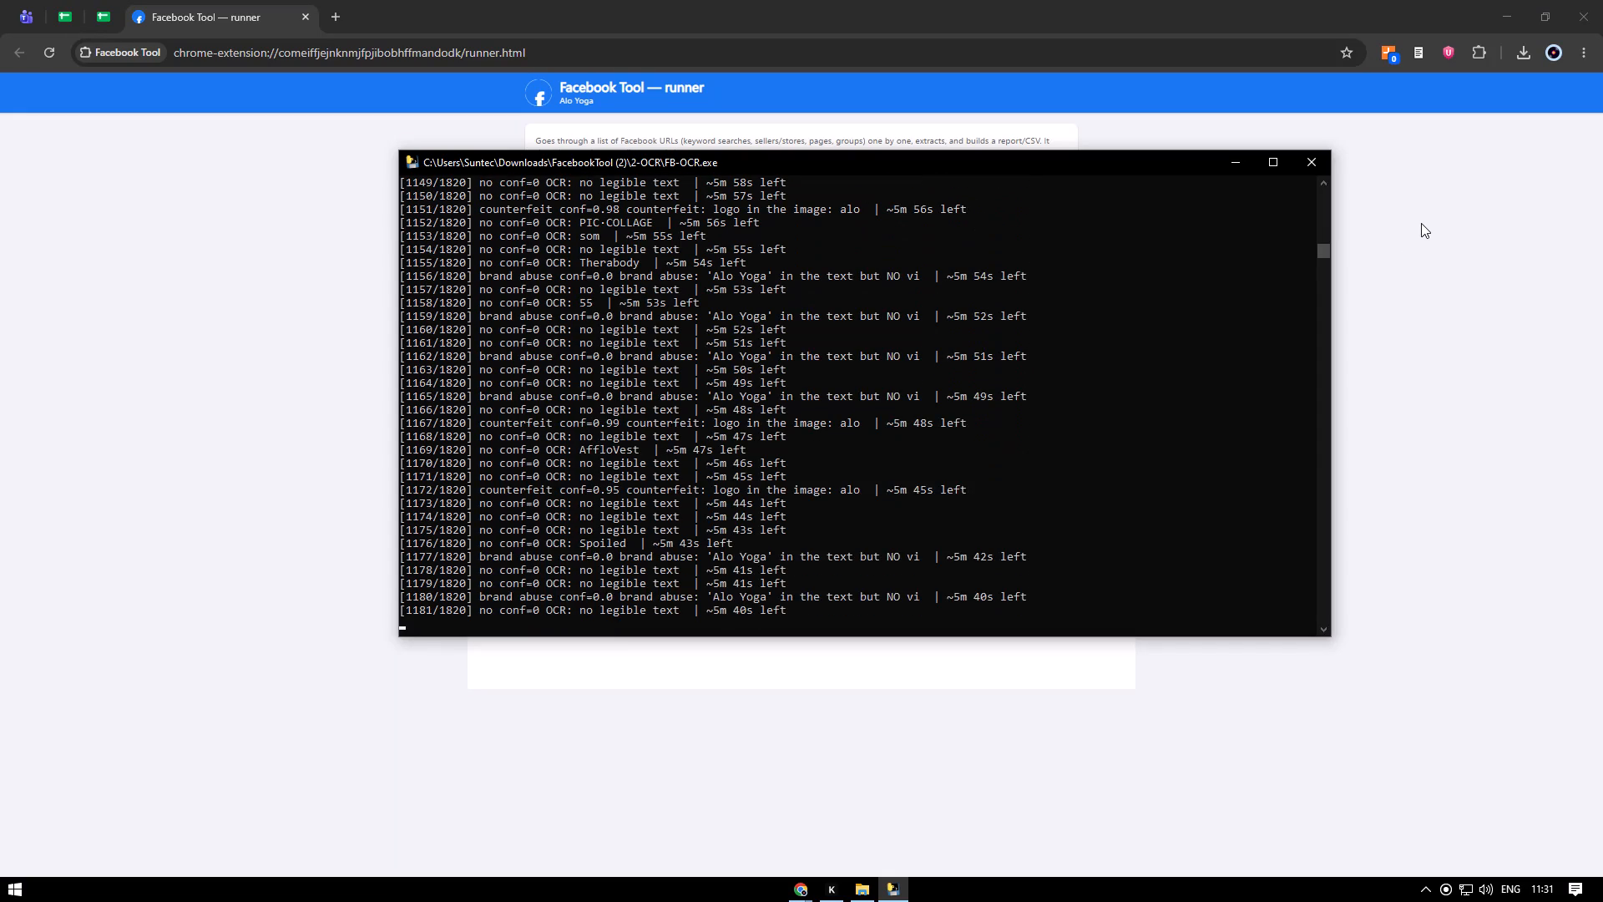
click(70, 342)
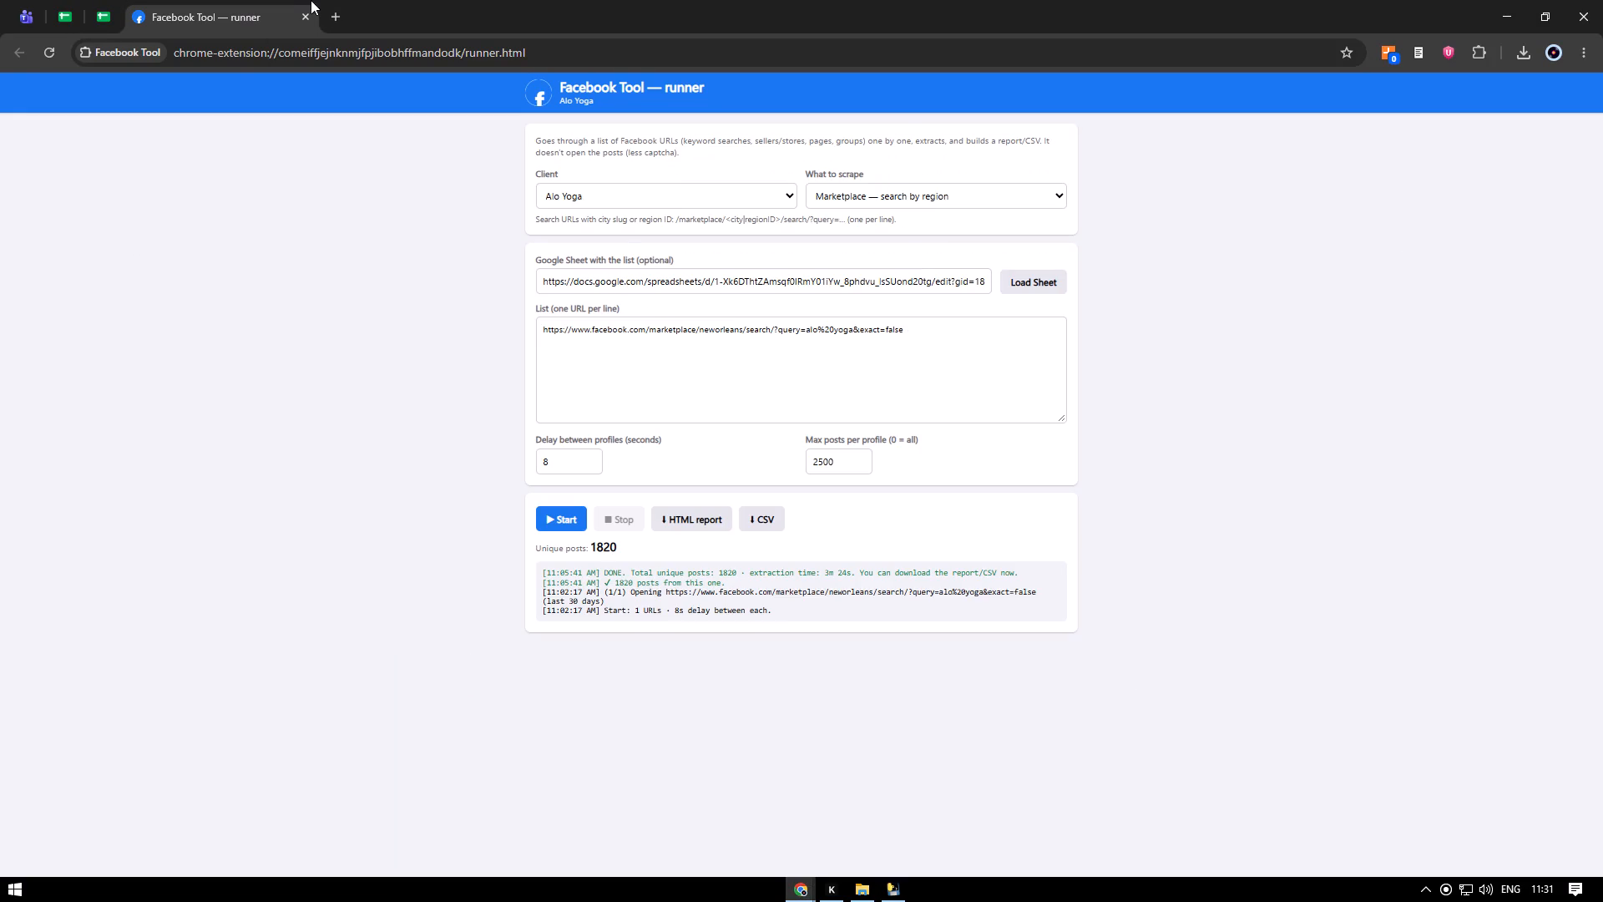
click(349, 5)
click(329, 3)
key(ctrl+t)
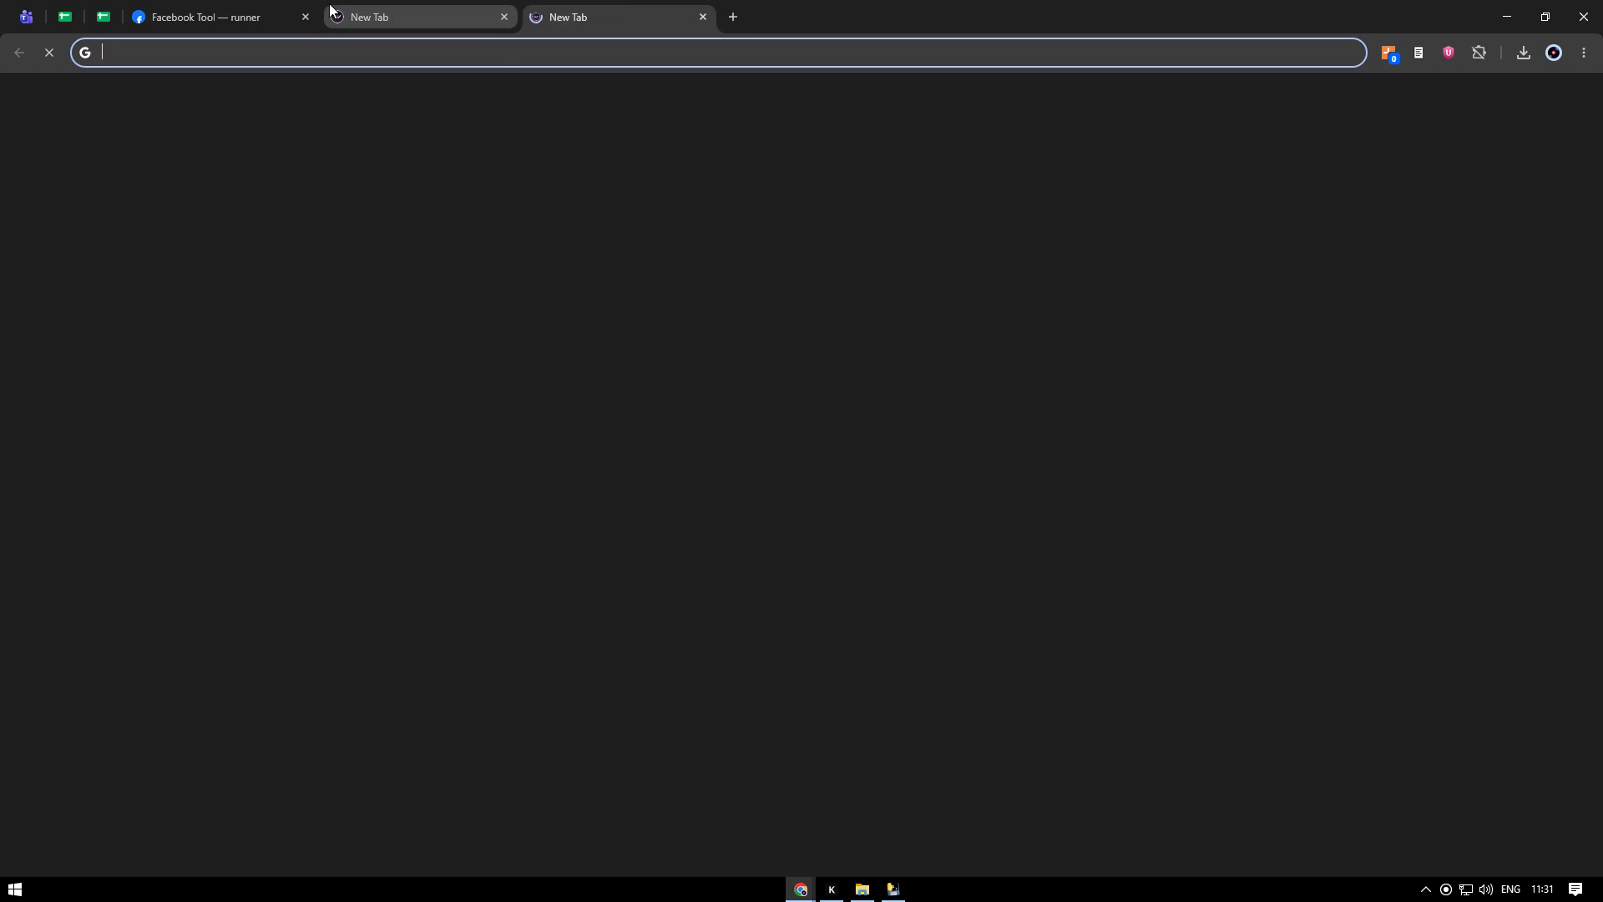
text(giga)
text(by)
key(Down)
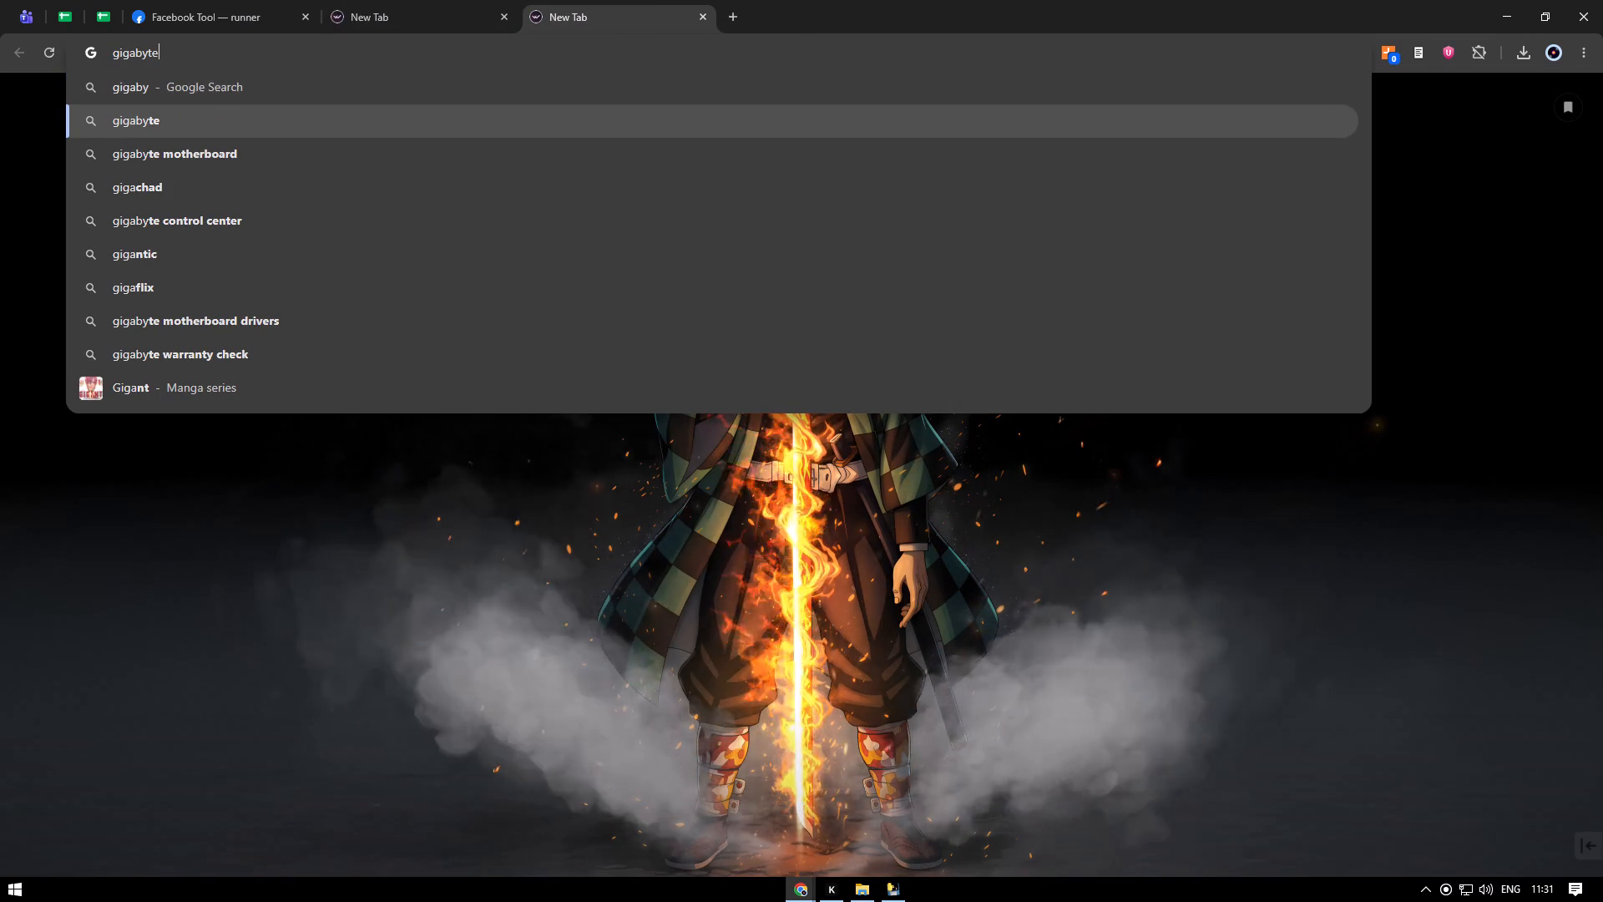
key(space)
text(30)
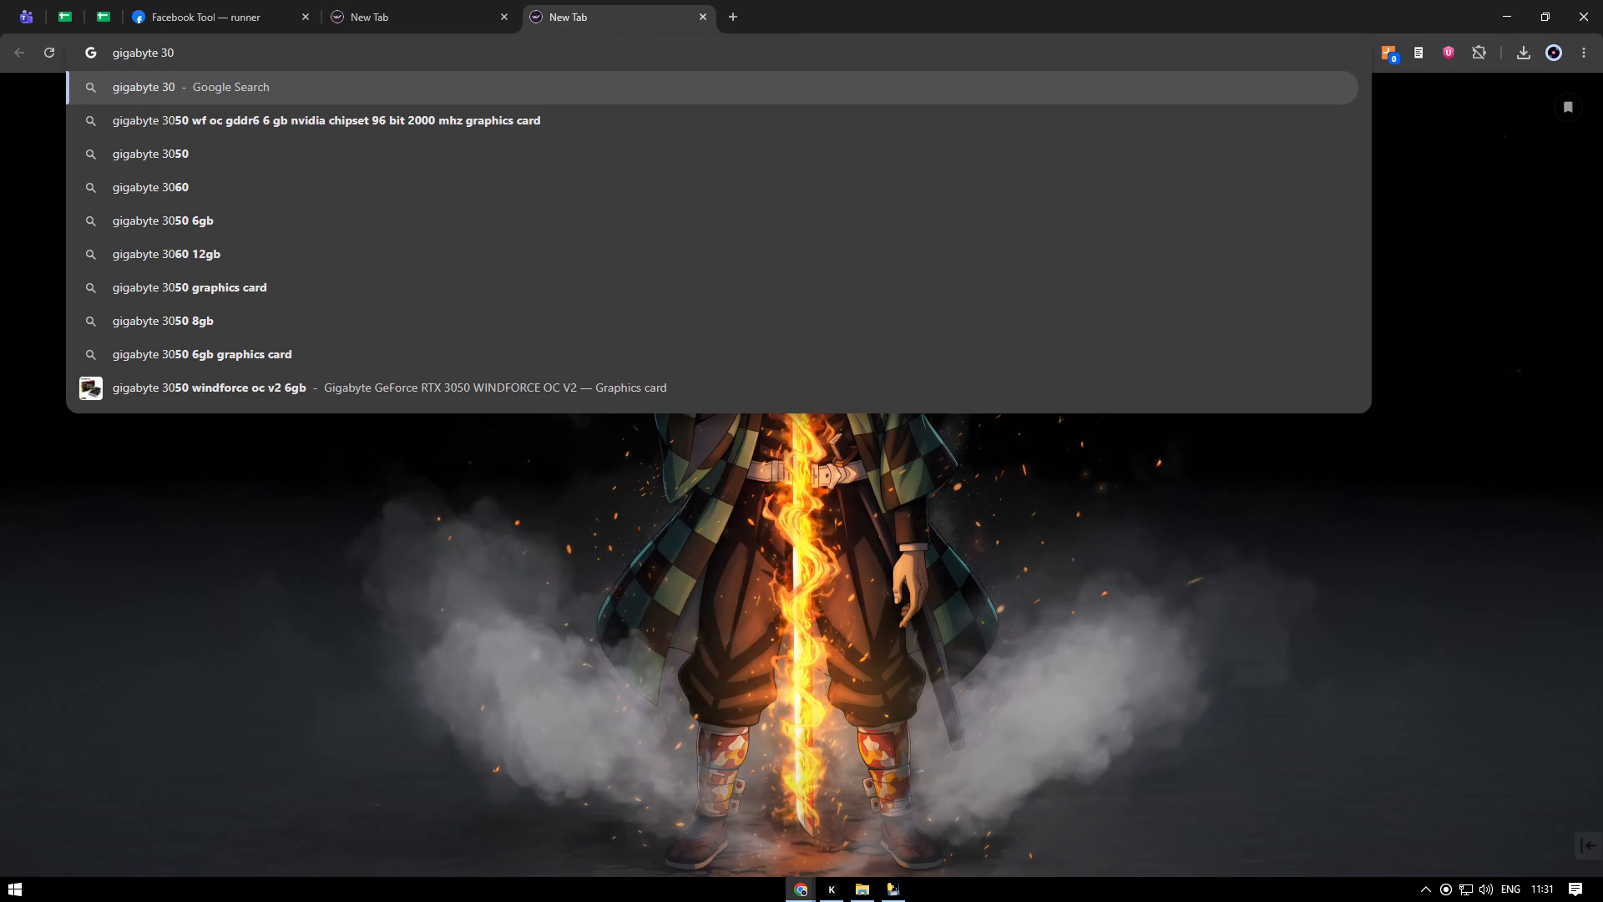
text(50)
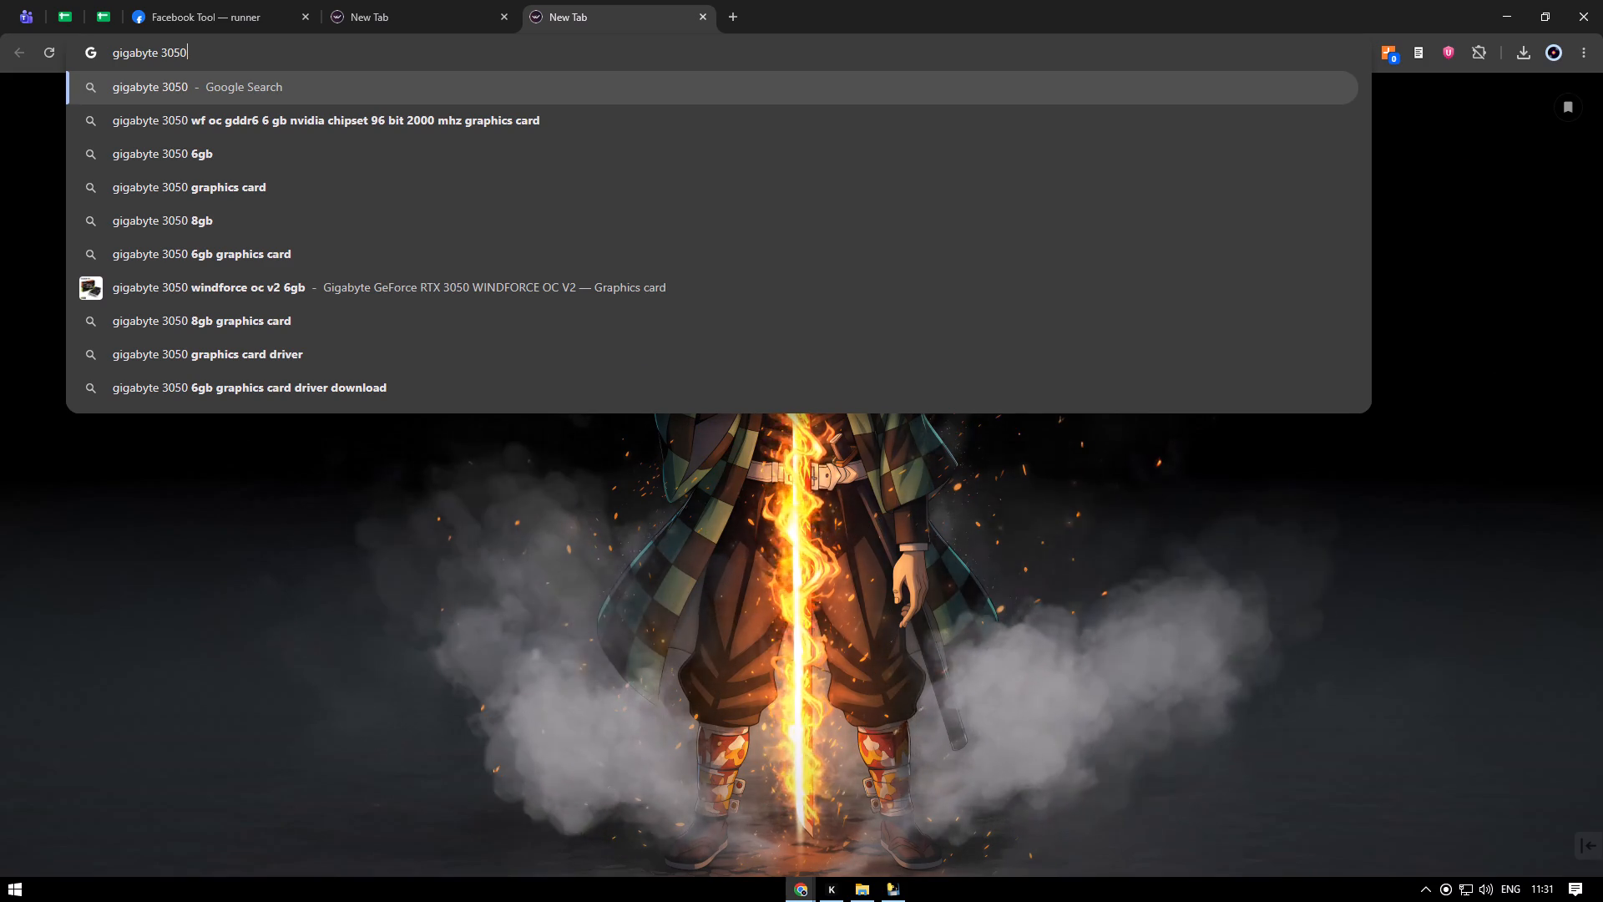
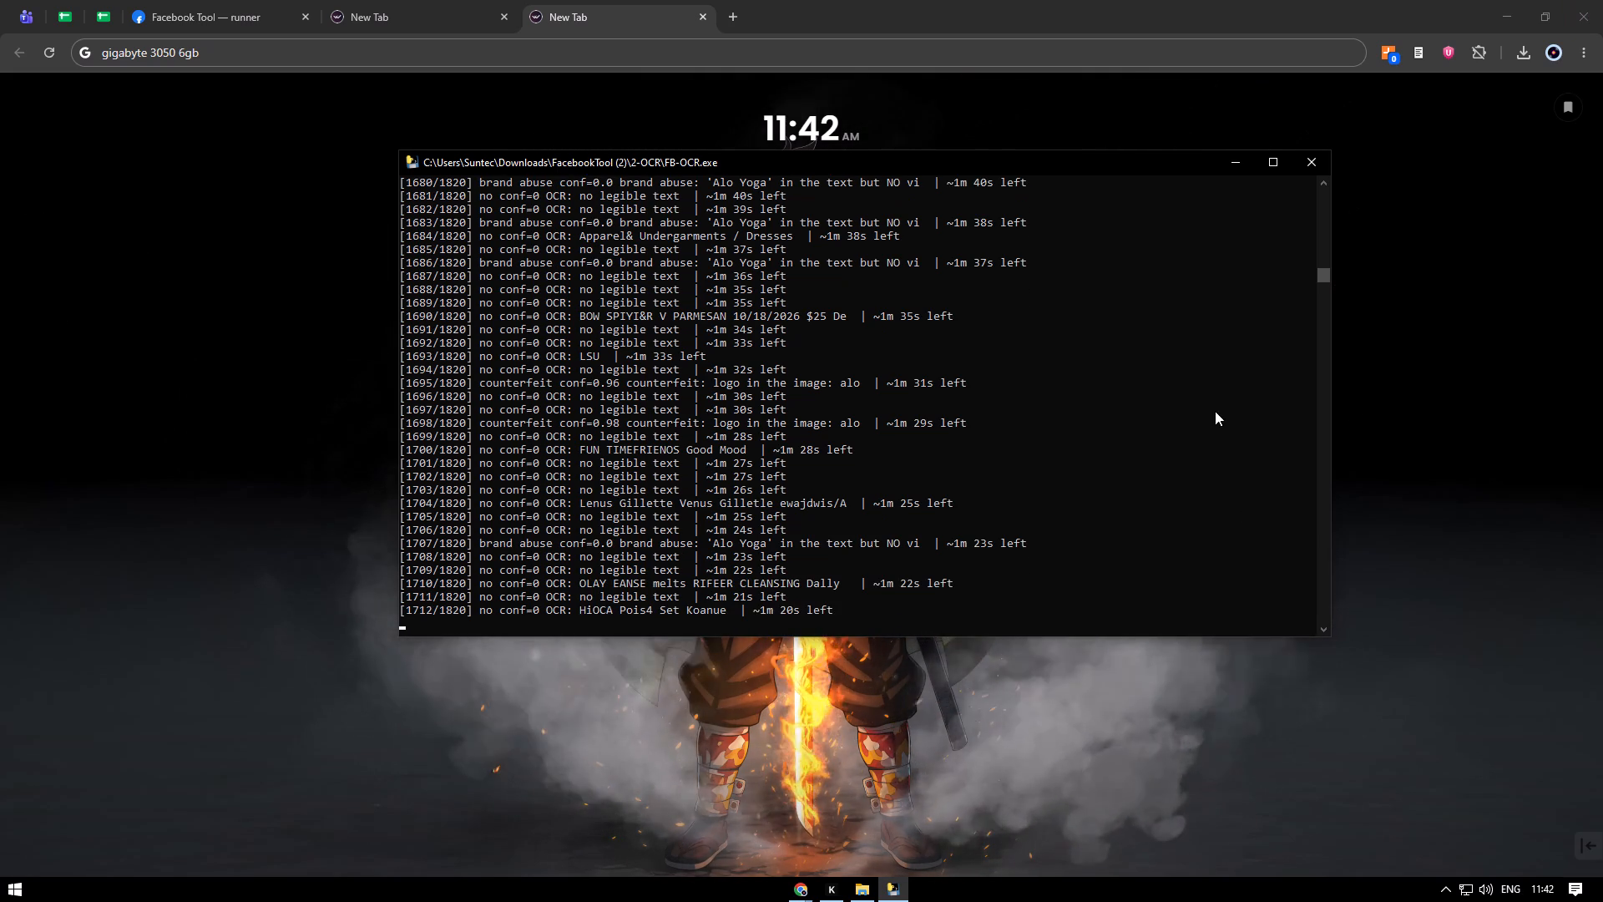
Switch to the browser and close the two empty New Tab pages.
middle_click(505, 0)
middle_click(504, 0)
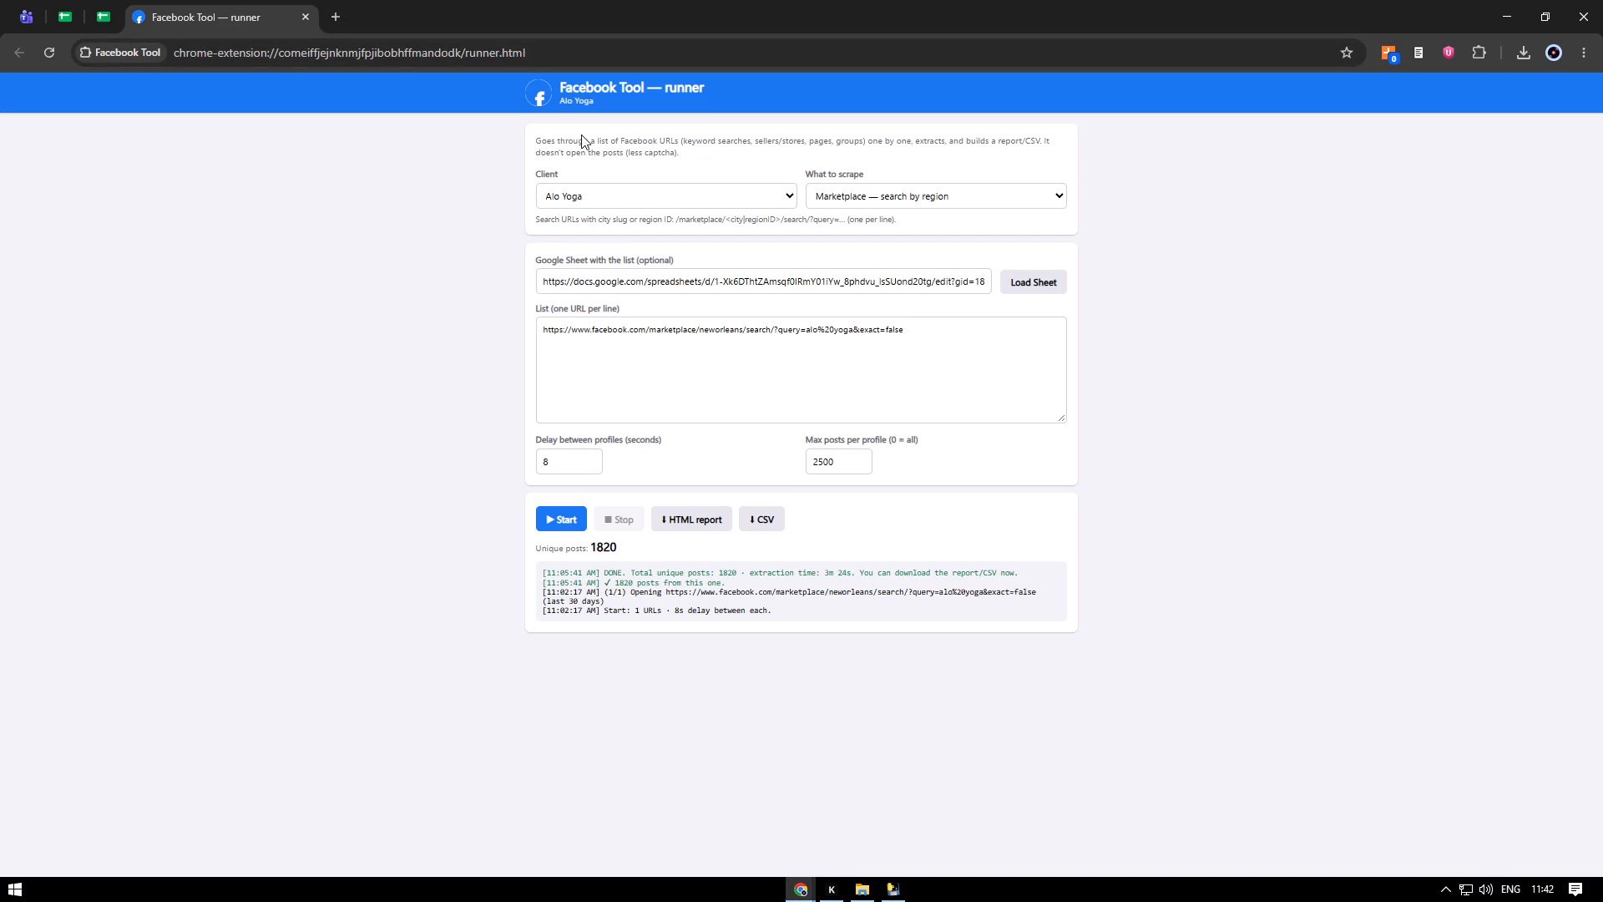
In the US-EAST worksheet, copy the 26/10/2026 upload date from the Charleston row into I106 for the New Orleans alo yoga search.
click(102, 0)
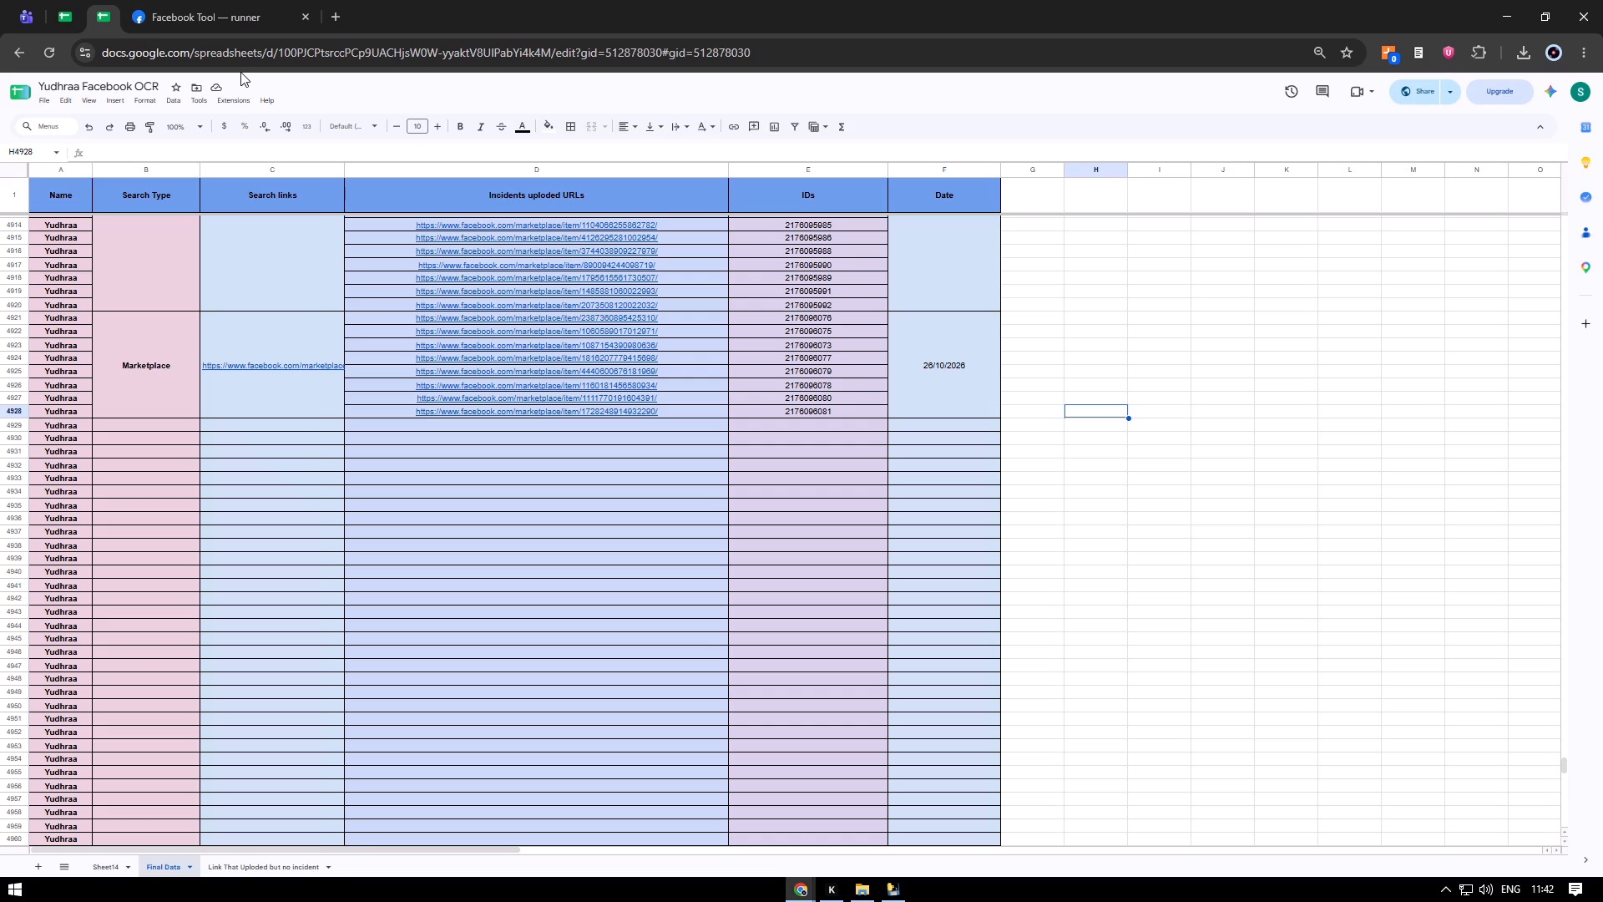
key(ctrl+shift+Tab)
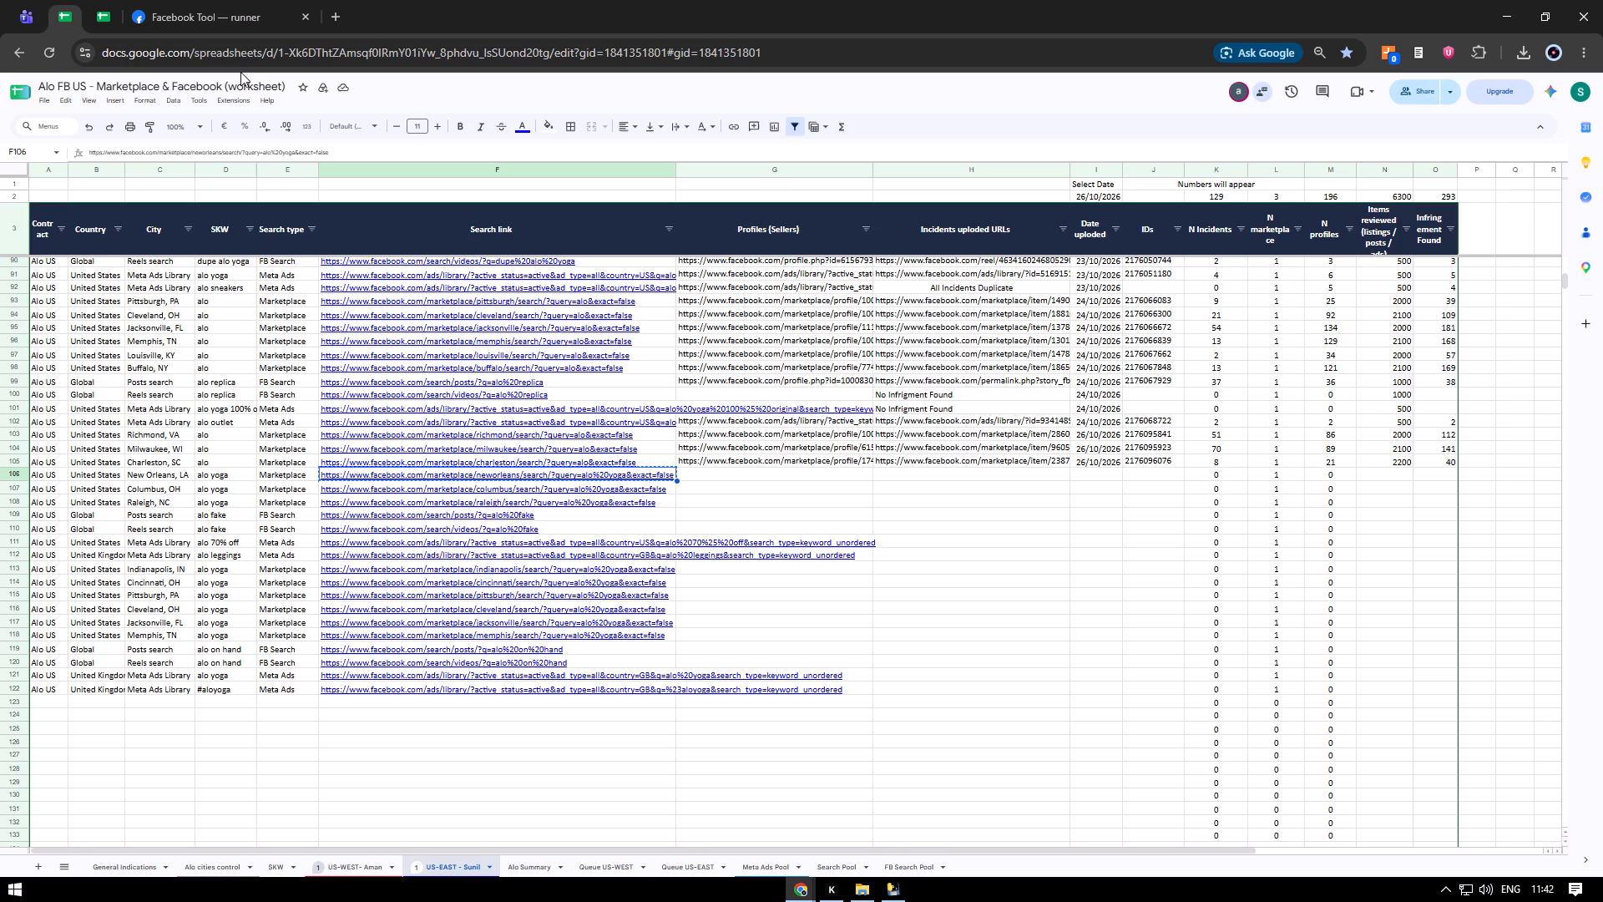
key(Right)
key(Right)
key(Right)
key(Right)
key(Up)
key(Left)
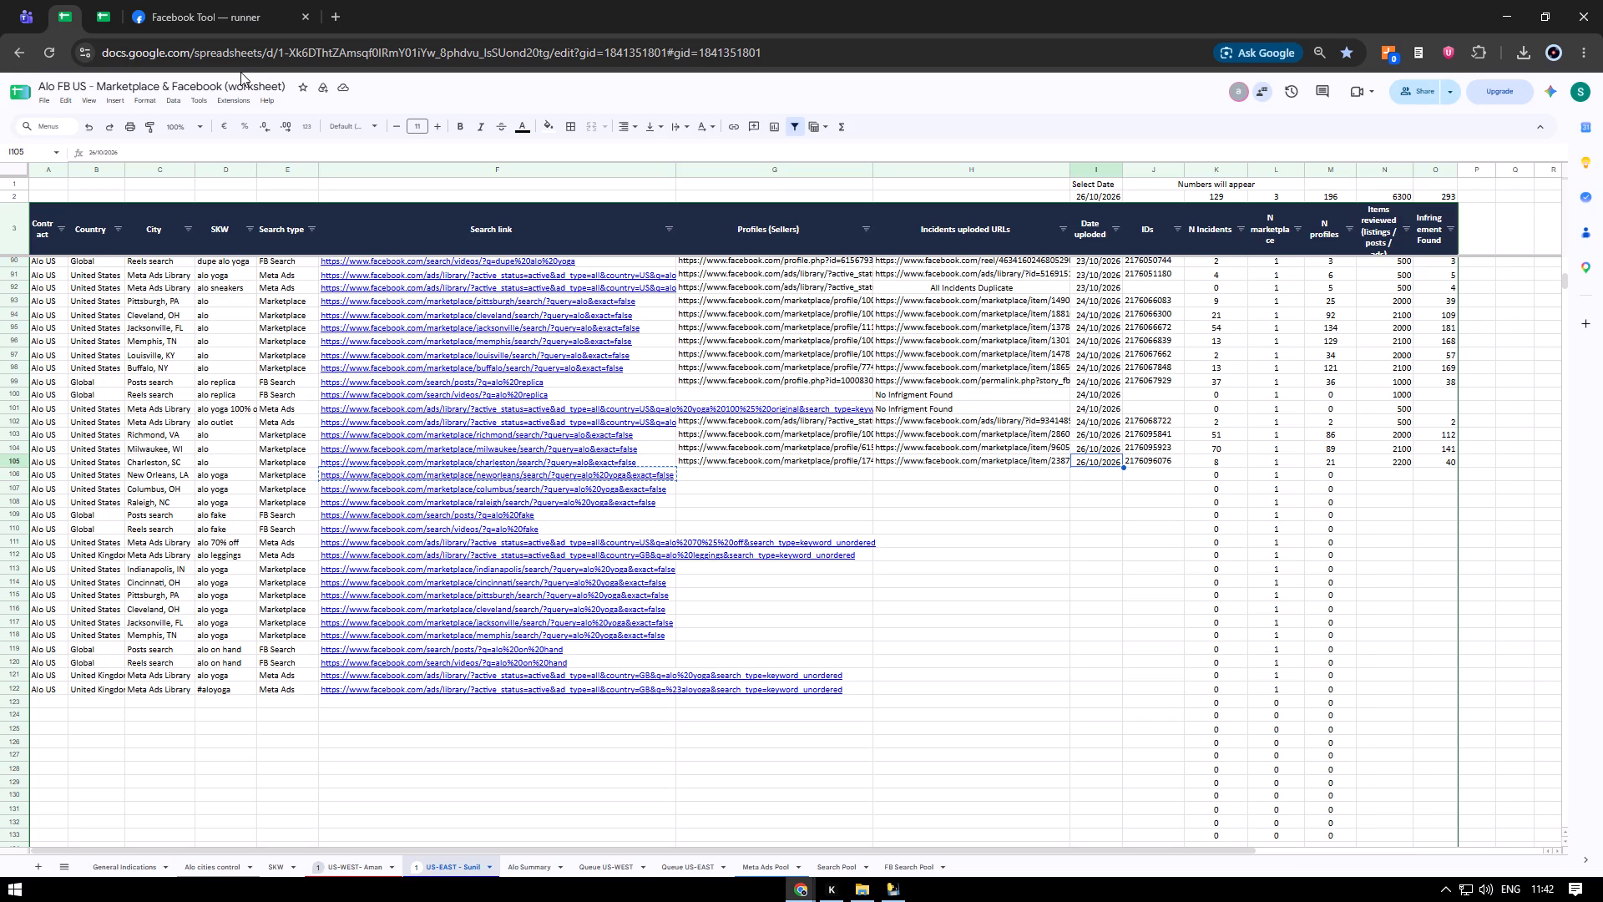
key(ctrl+c)
key(Down)
key(ctrl+v)
Copy the Columbus, OH alo yoga search link from F107 and open a second Facebook Tool runner.
key(Down)
key(Left)
key(Left)
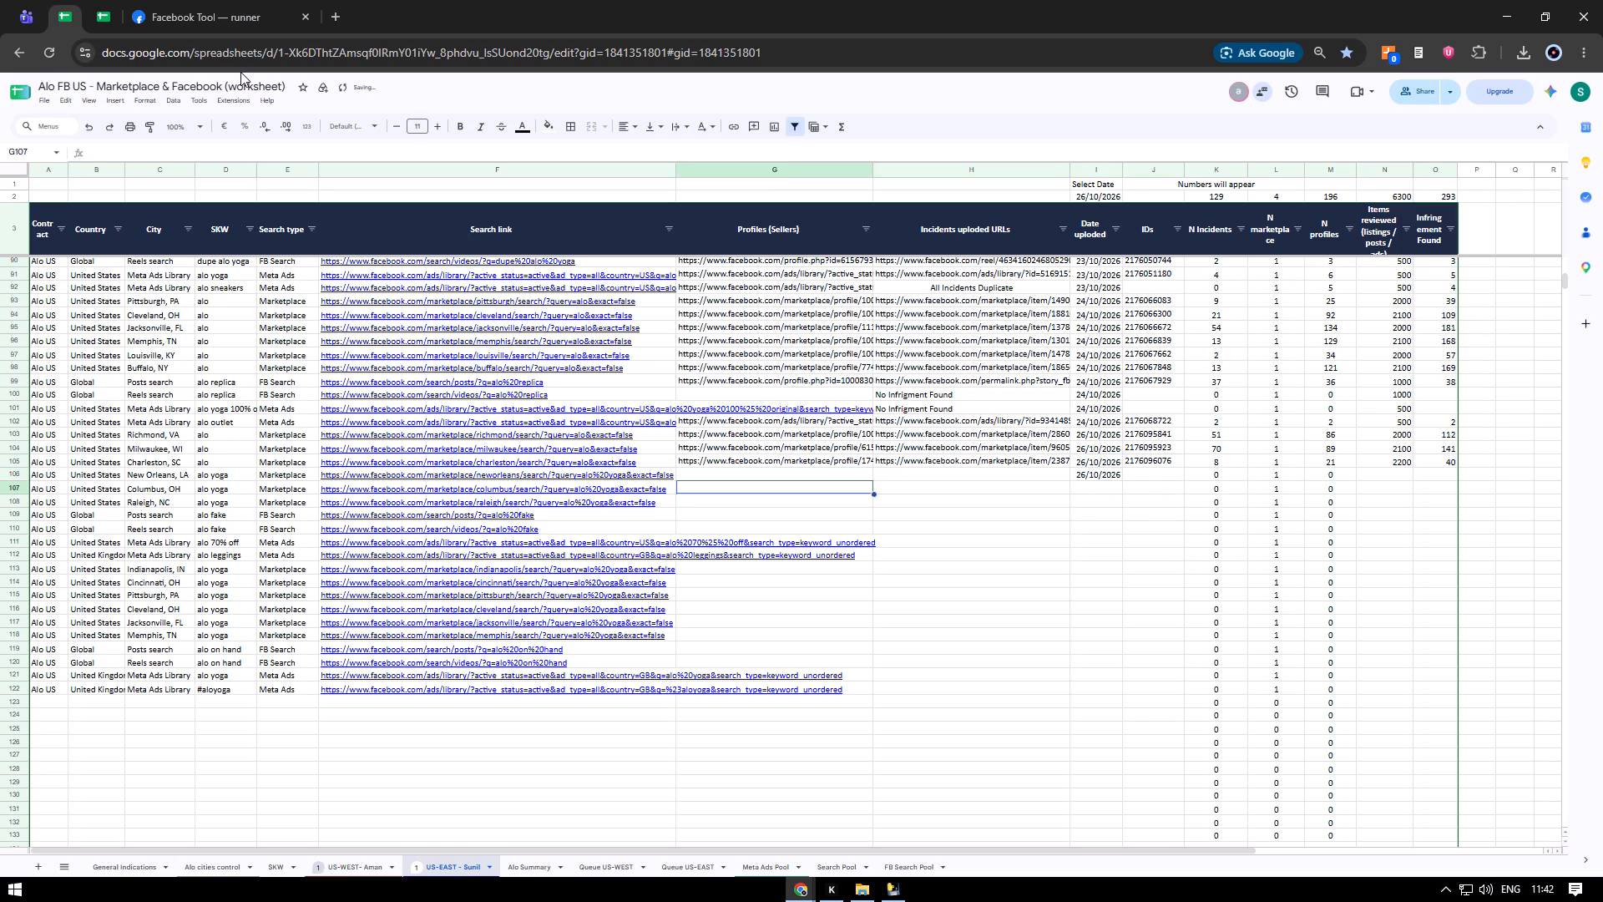
key(Left)
key(ctrl+c)
key(ctrl+c)
key(ctrl+c)
key(ctrl+c)
key(ctrl+d)
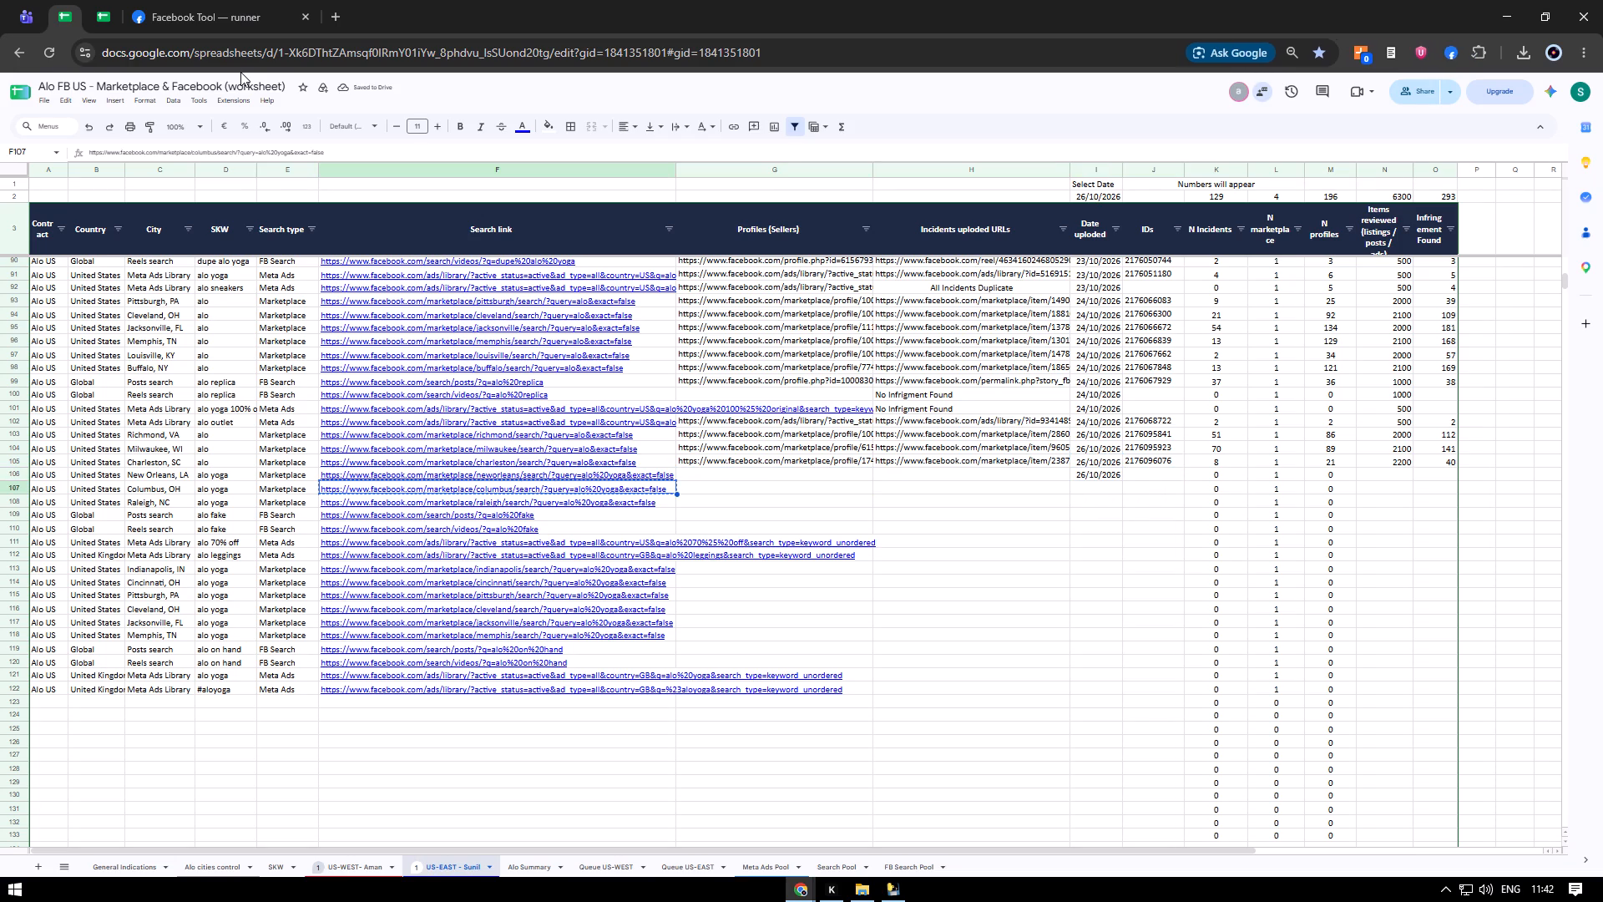
key(shift+Tab)
key(shift+Tab)
key(Return)
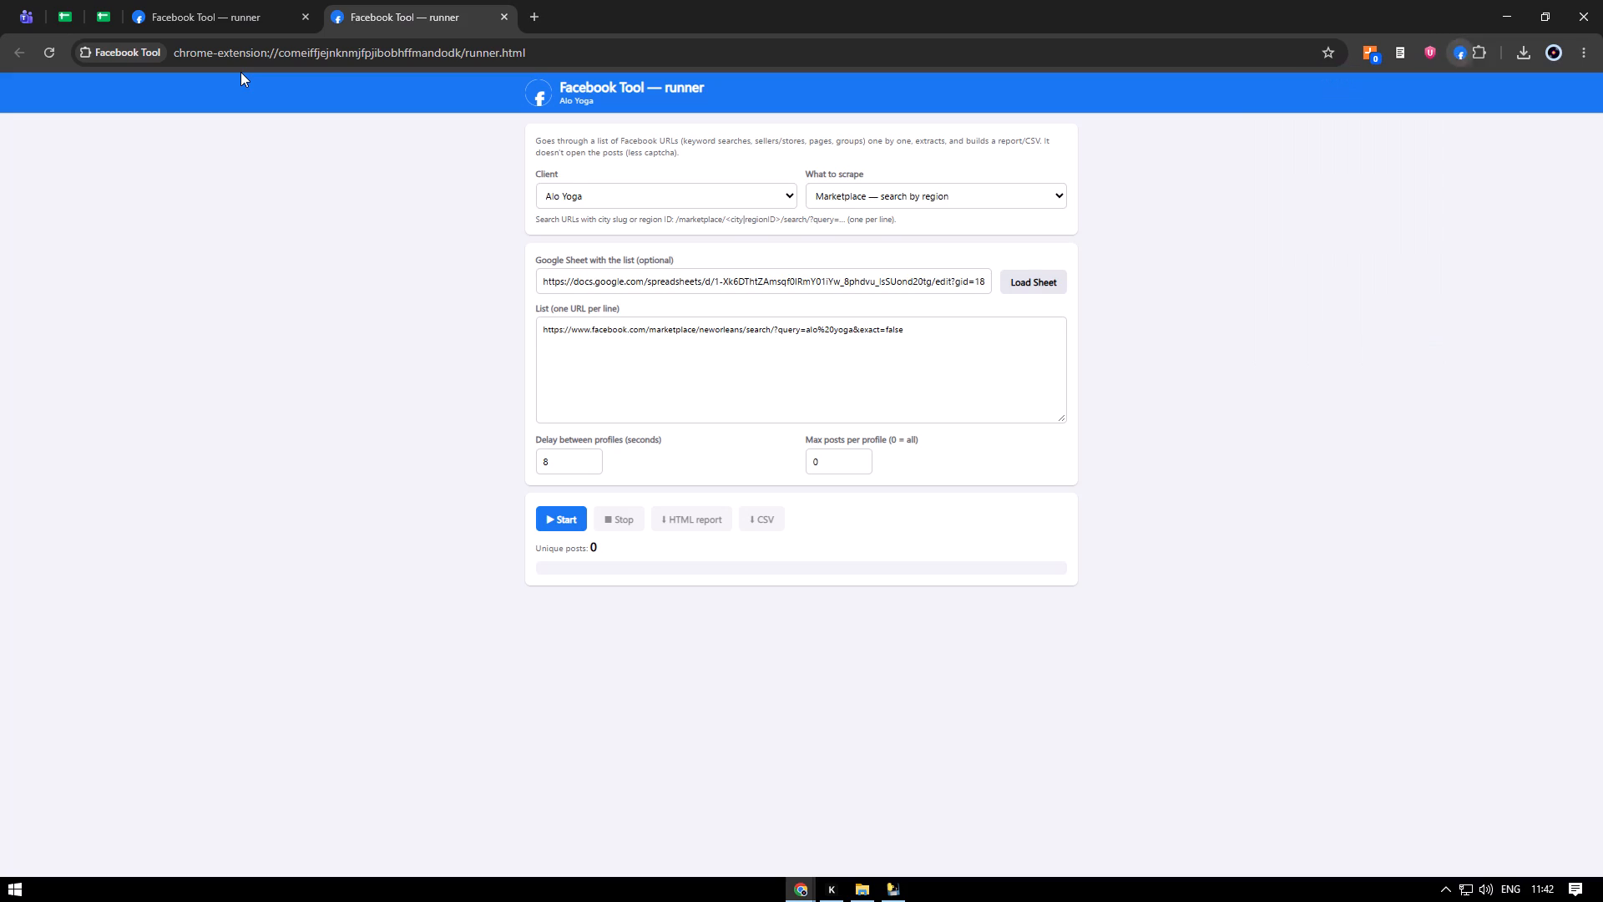
Replace the New Orleans URL in the new runner's list with the copied Columbus Marketplace search link.
key(Tab)
key(Tab)
key(Tab)
key(Tab)
key(Tab)
key(ctrl+a)
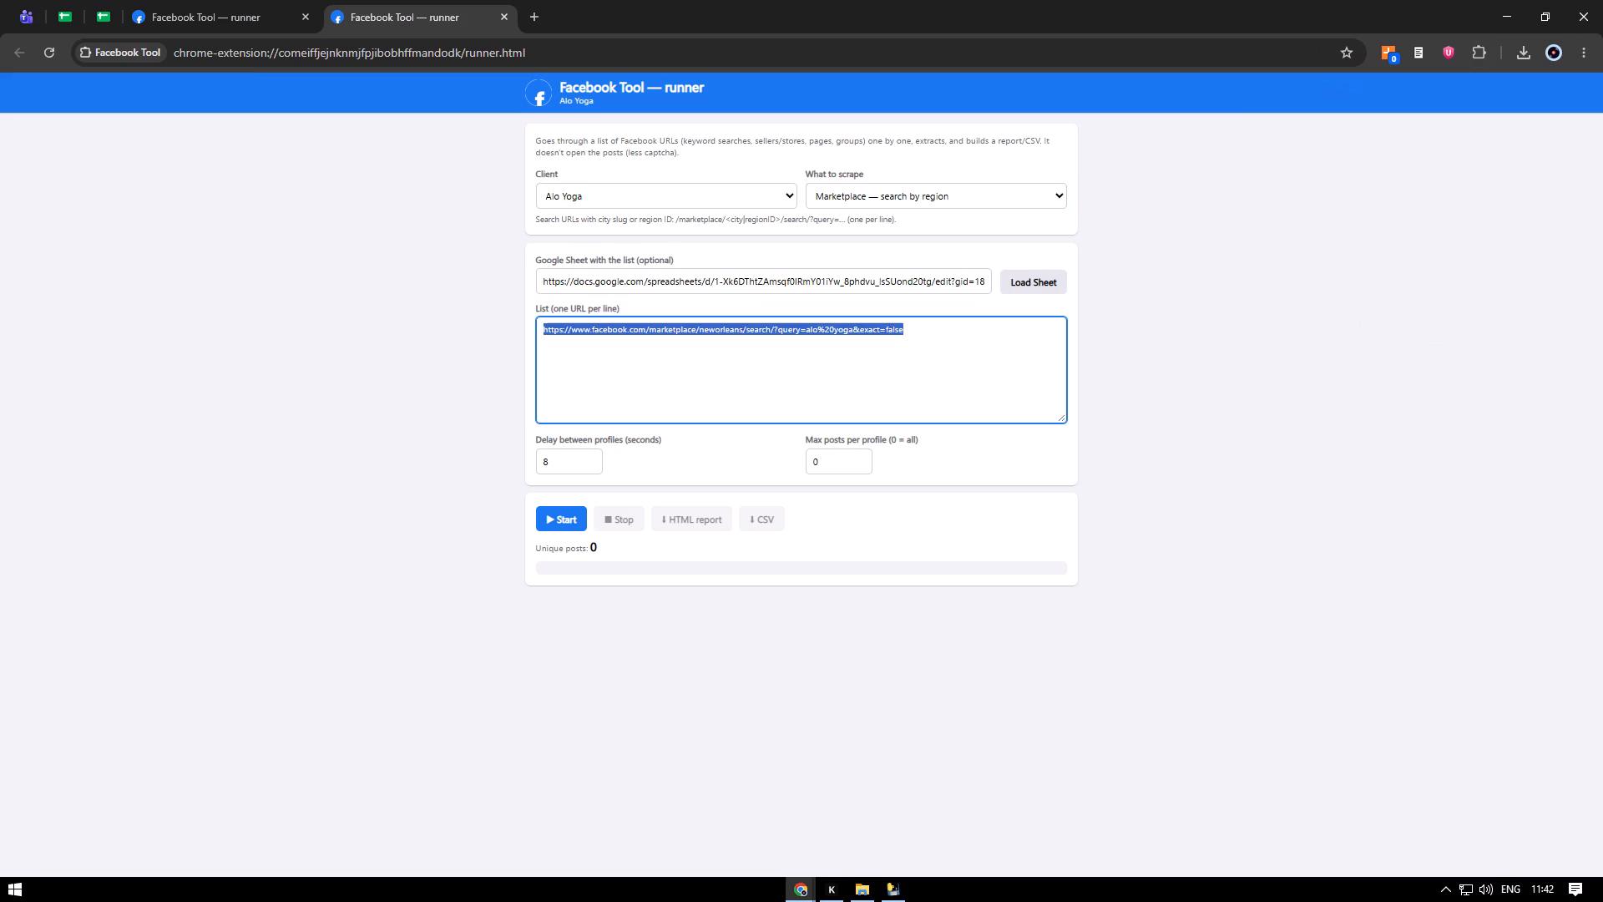
key(ctrl+v)
Set the maximum posts per profile to 2300 and start the Columbus scrape.
key(Tab)
key(Tab)
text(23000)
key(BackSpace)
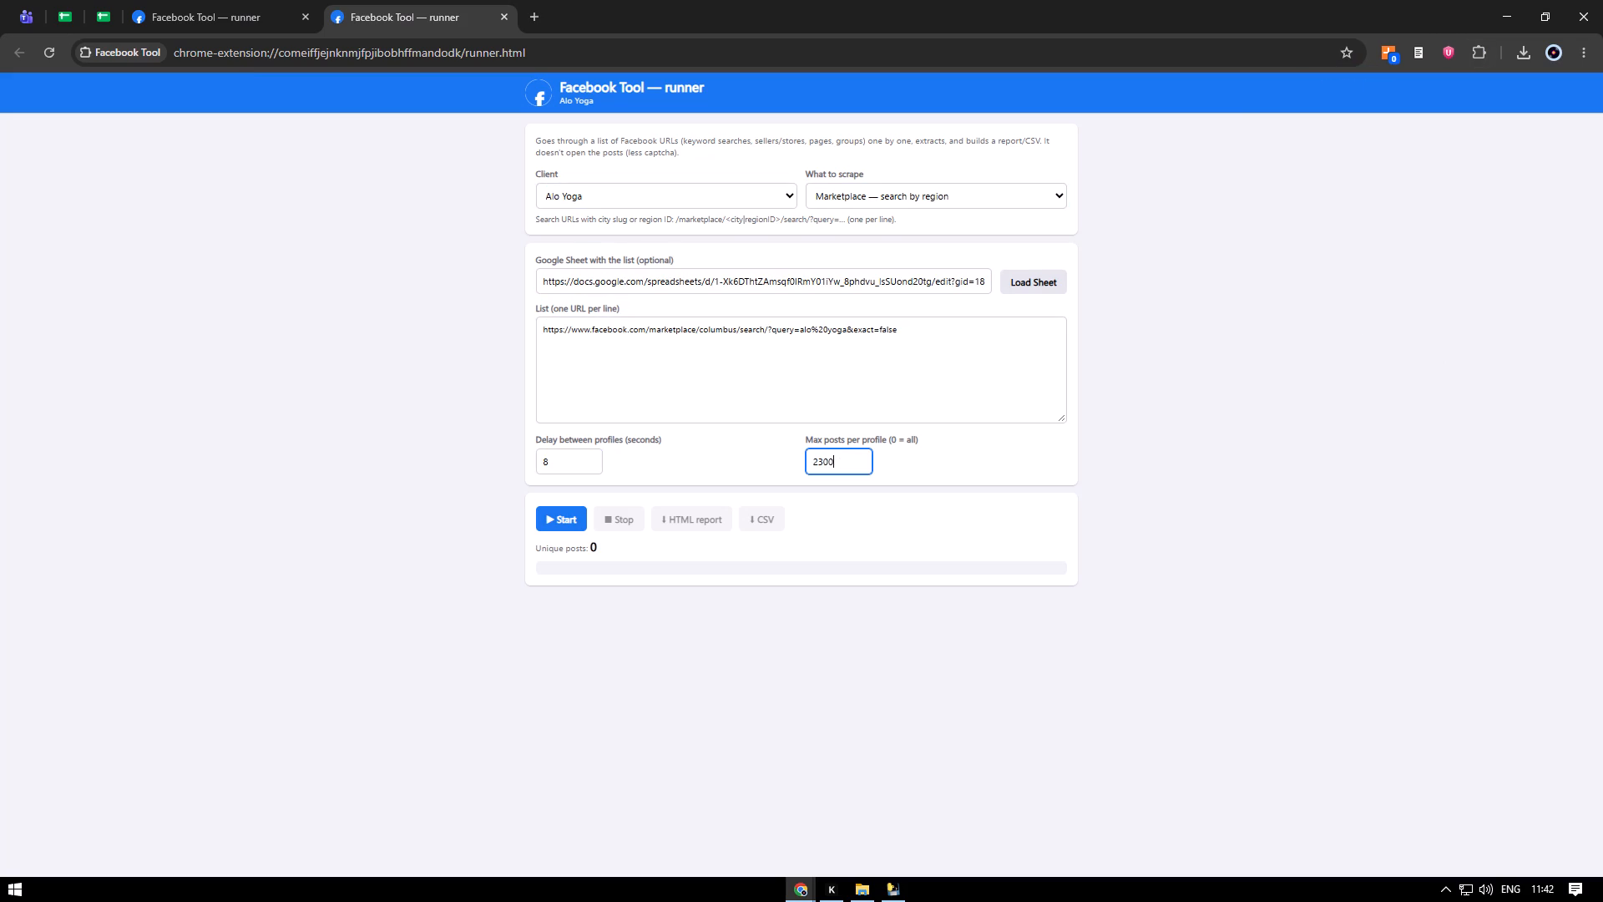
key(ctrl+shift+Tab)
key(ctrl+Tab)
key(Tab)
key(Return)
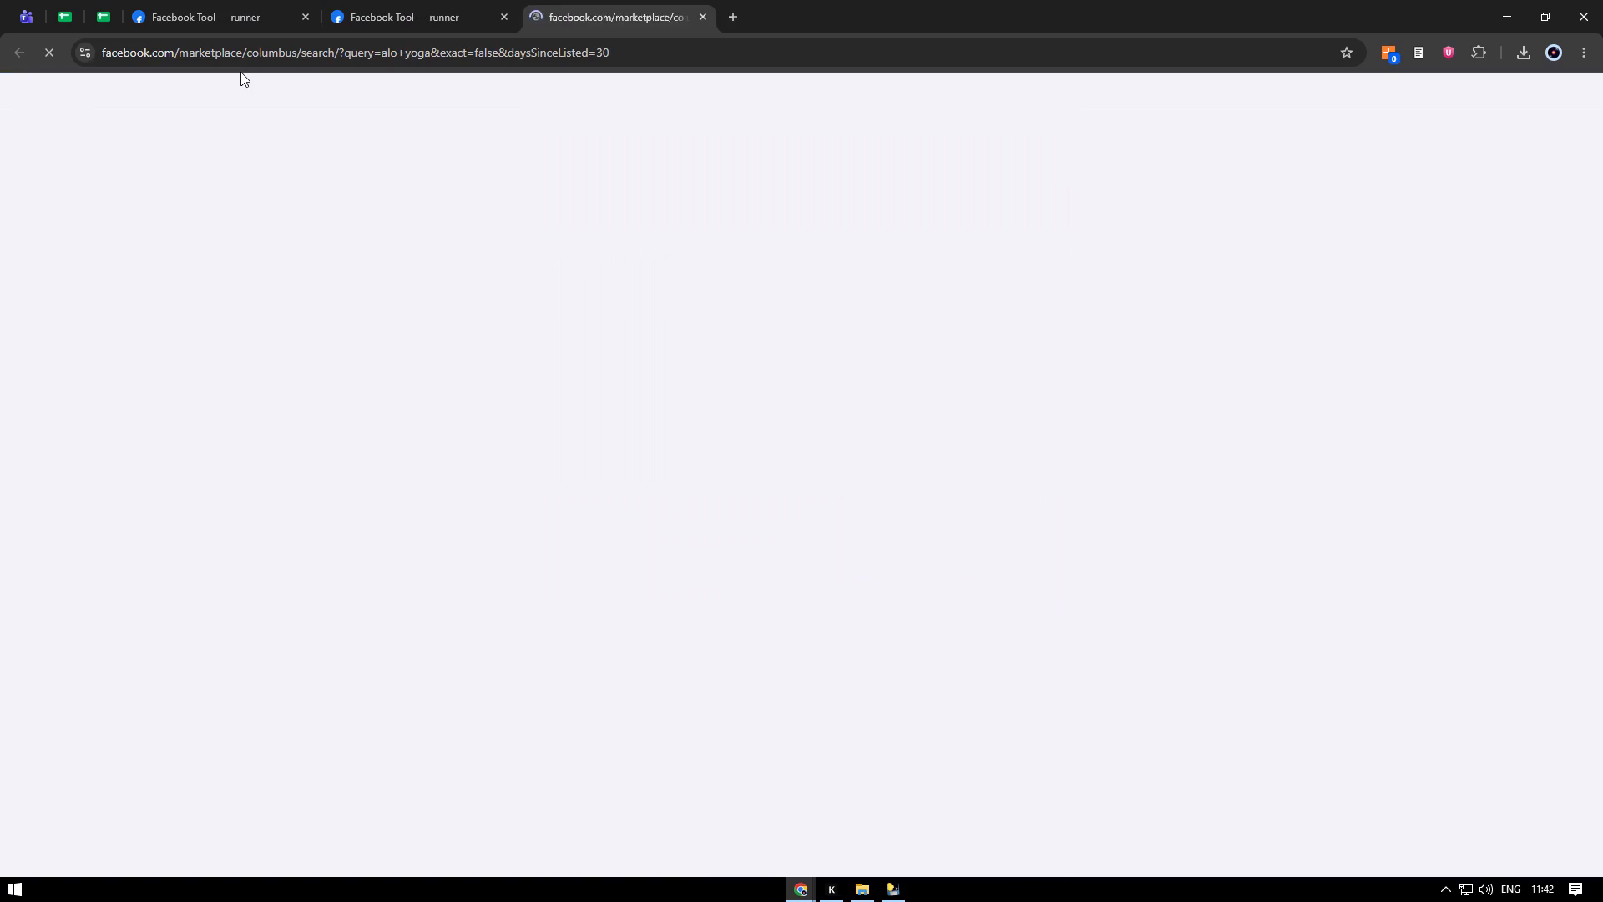
Switch to the FB-OCR console to check the OCR progress while the scrape runs.
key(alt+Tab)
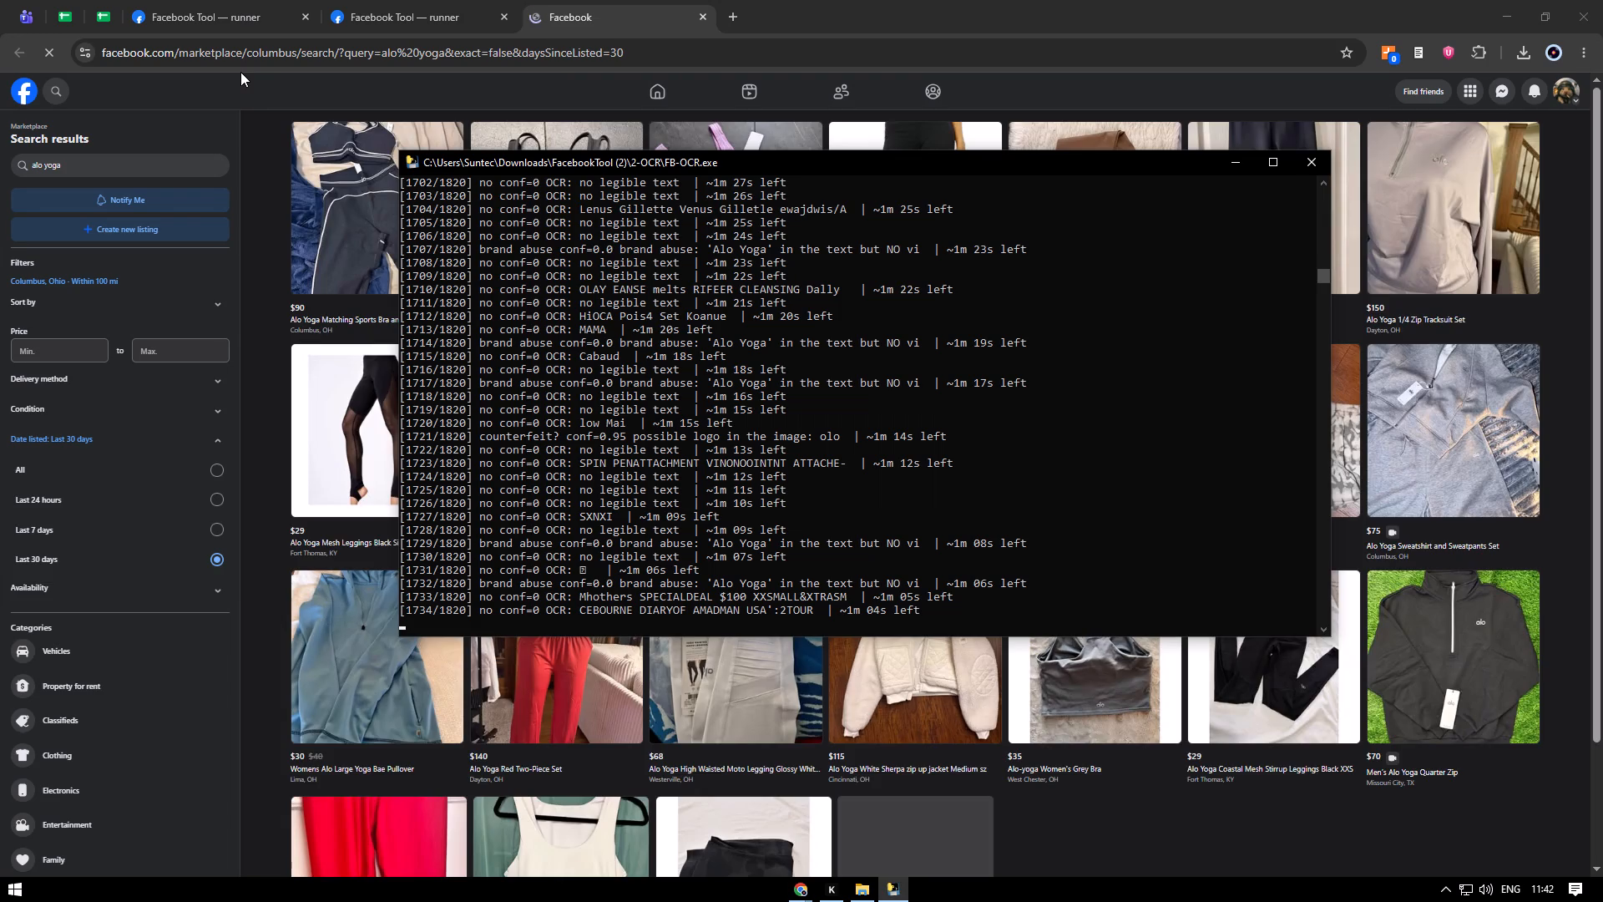
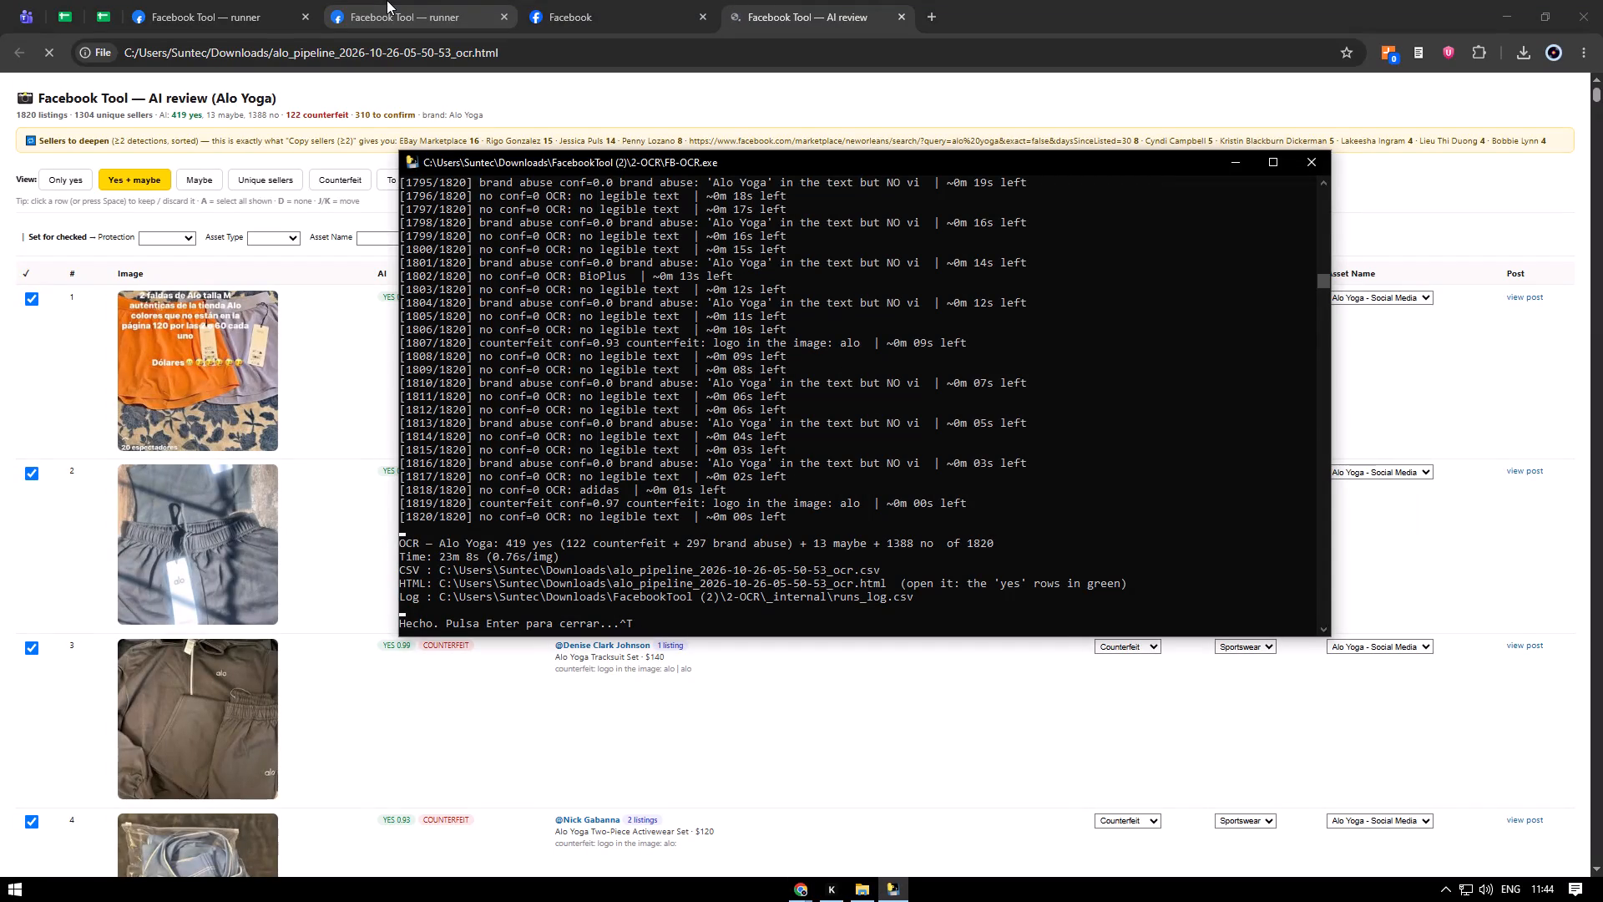
Close the FB-OCR console of the completed Alo Yoga run, leaving its AI review page open in the browser.
key(Return)
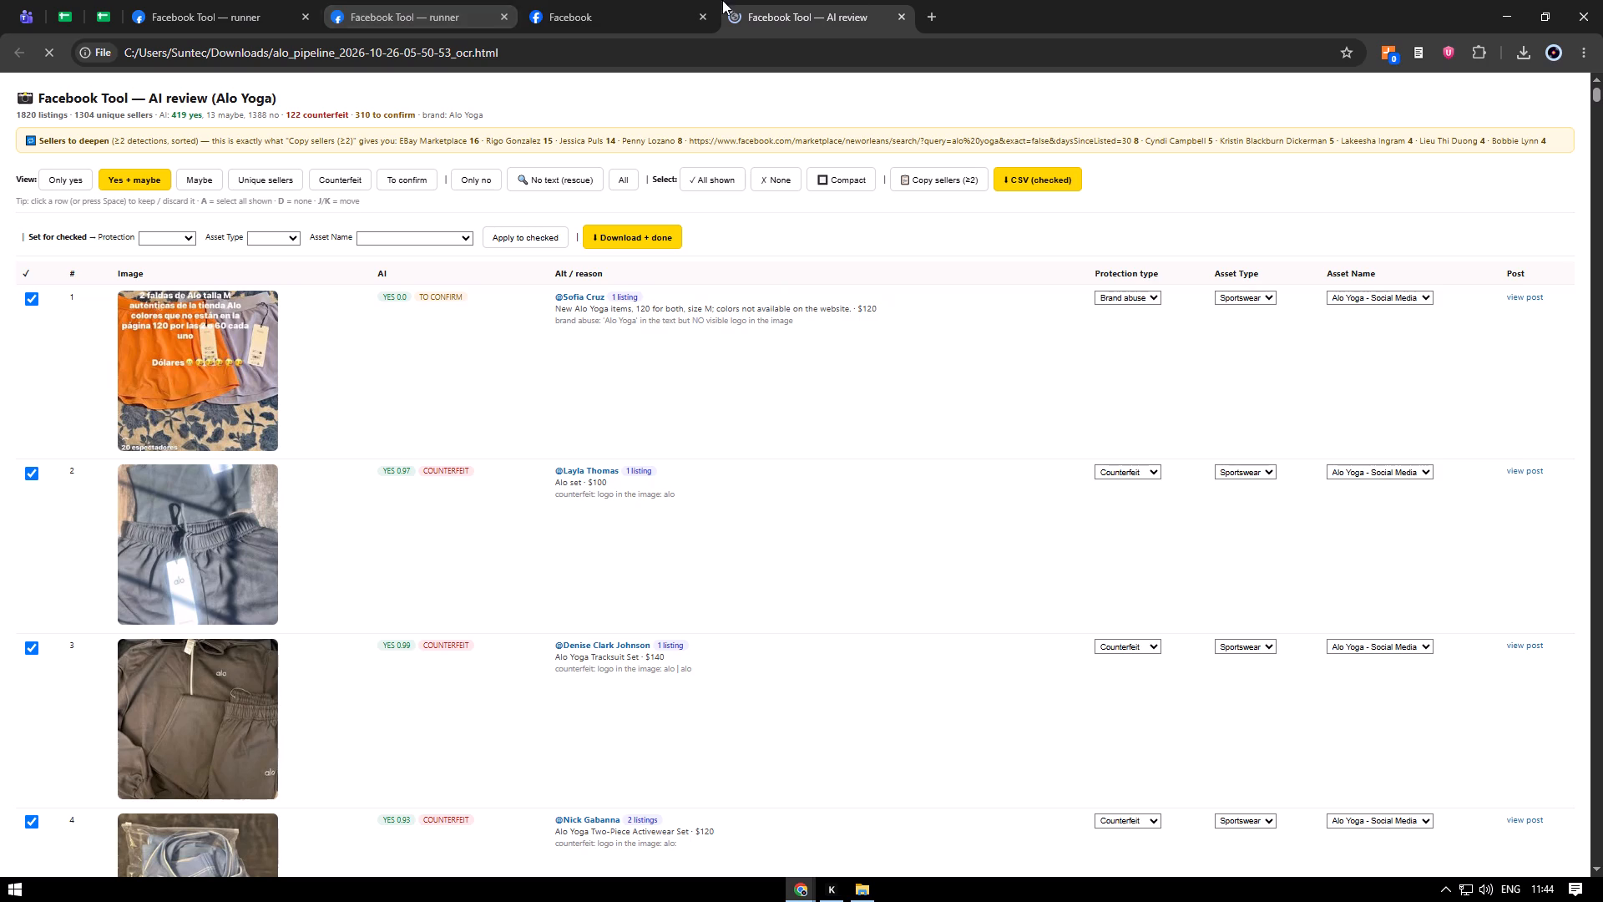
Check the scraping progress of the Facebook Marketplace alo yoga search for Columbus, Ohio, further down its listings.
click(557, 0)
scroll(844, 233, down, 3)
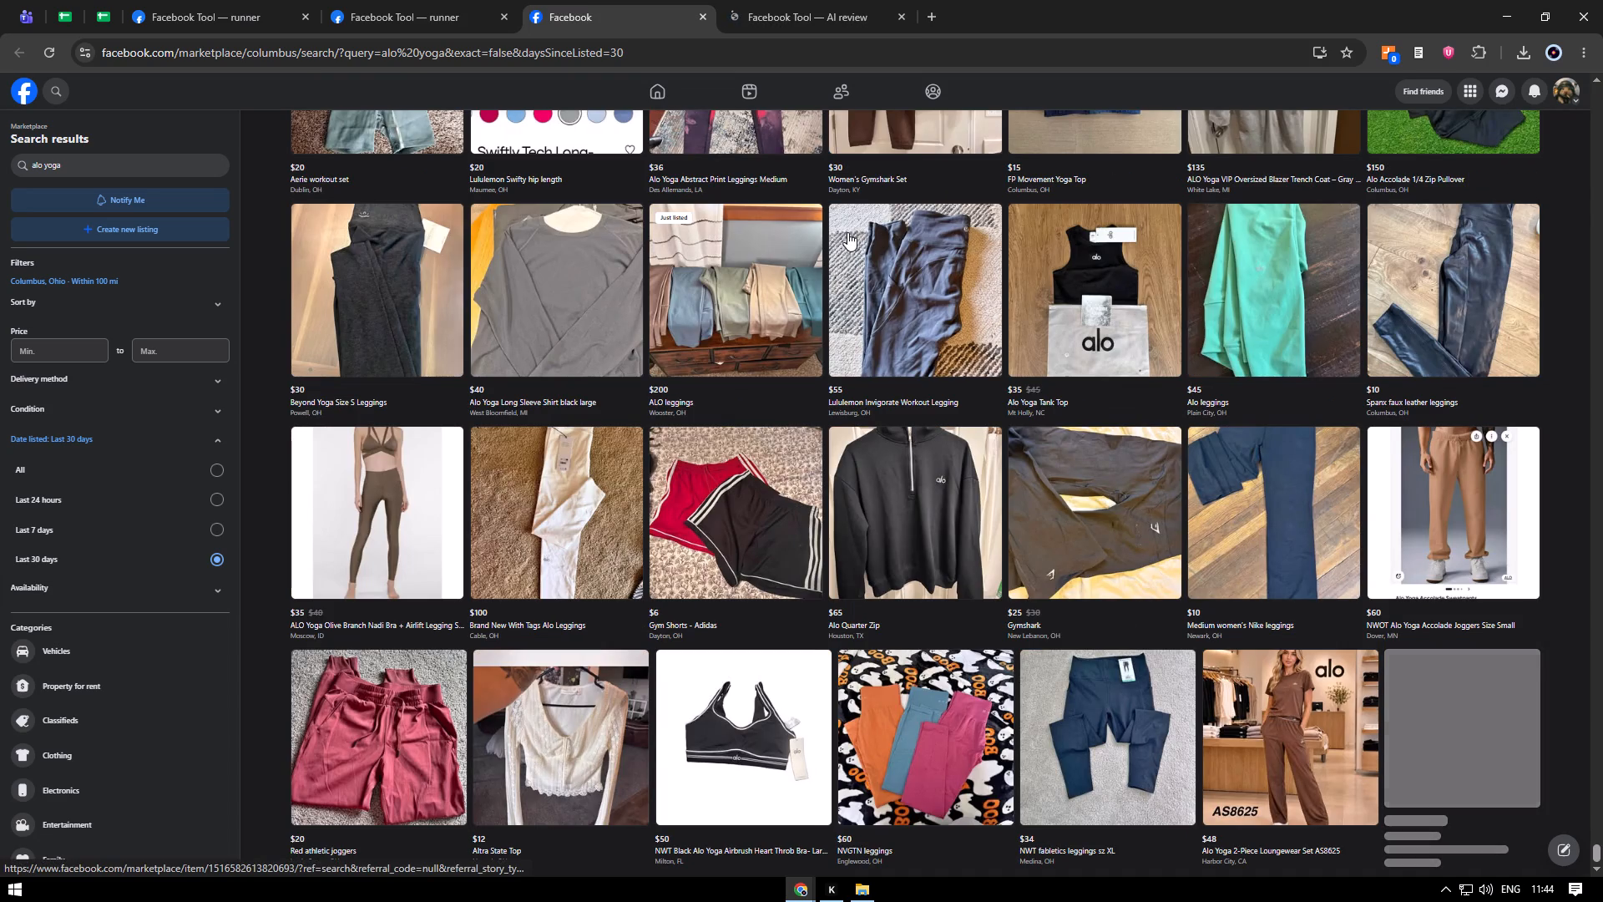
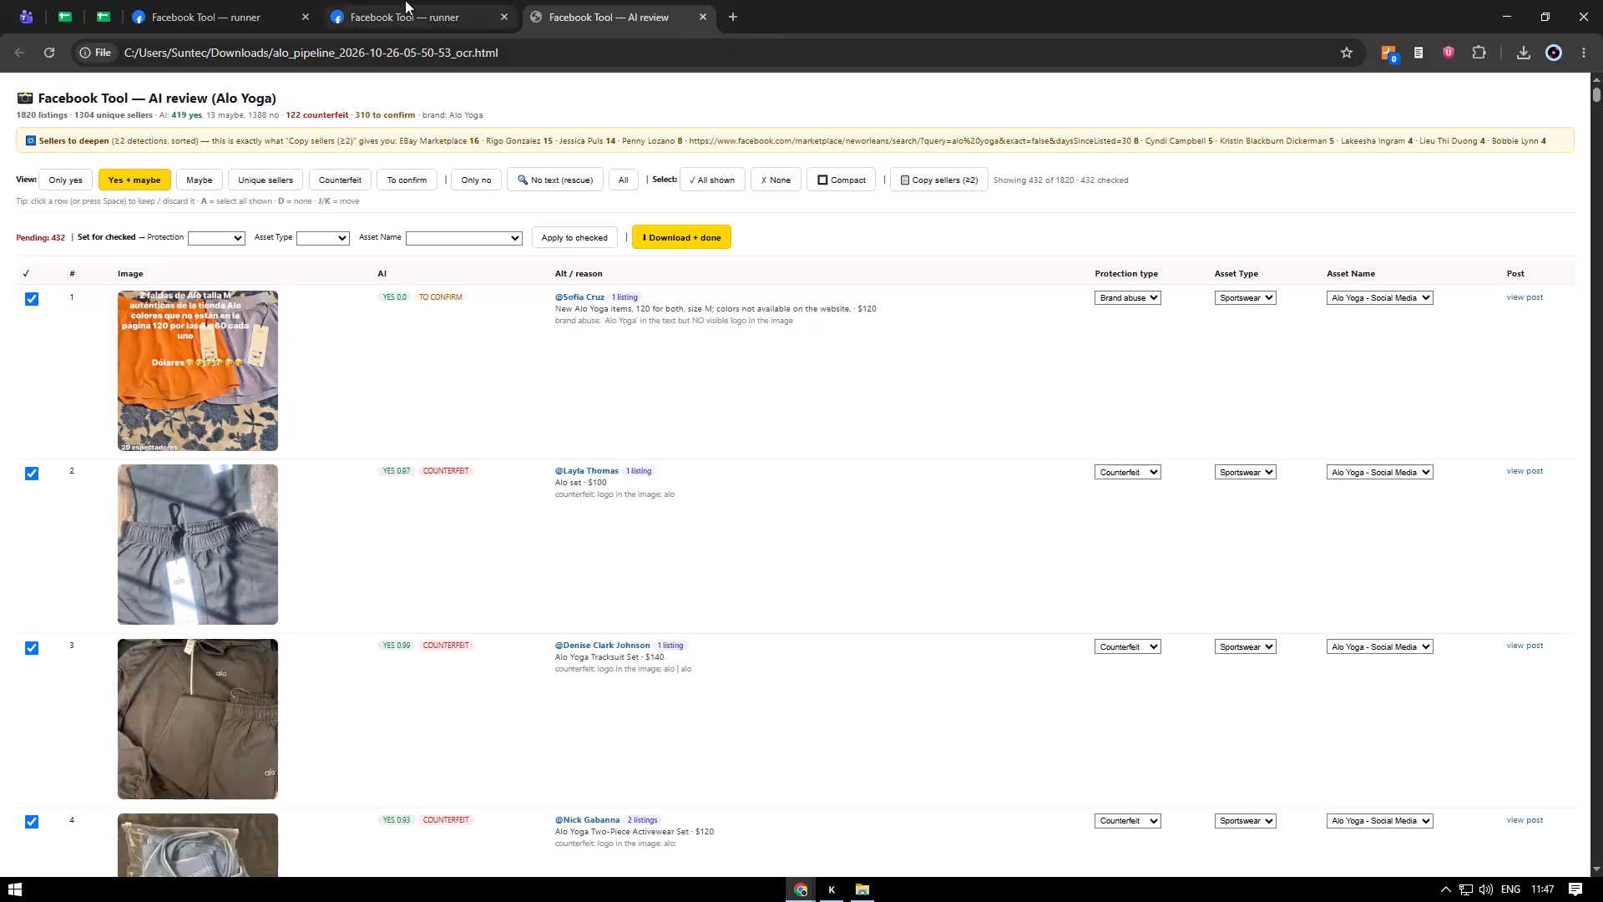
Download the finished Columbus Marketplace scrape from the second Facebook Tool runner as a CSV.
click(367, 0)
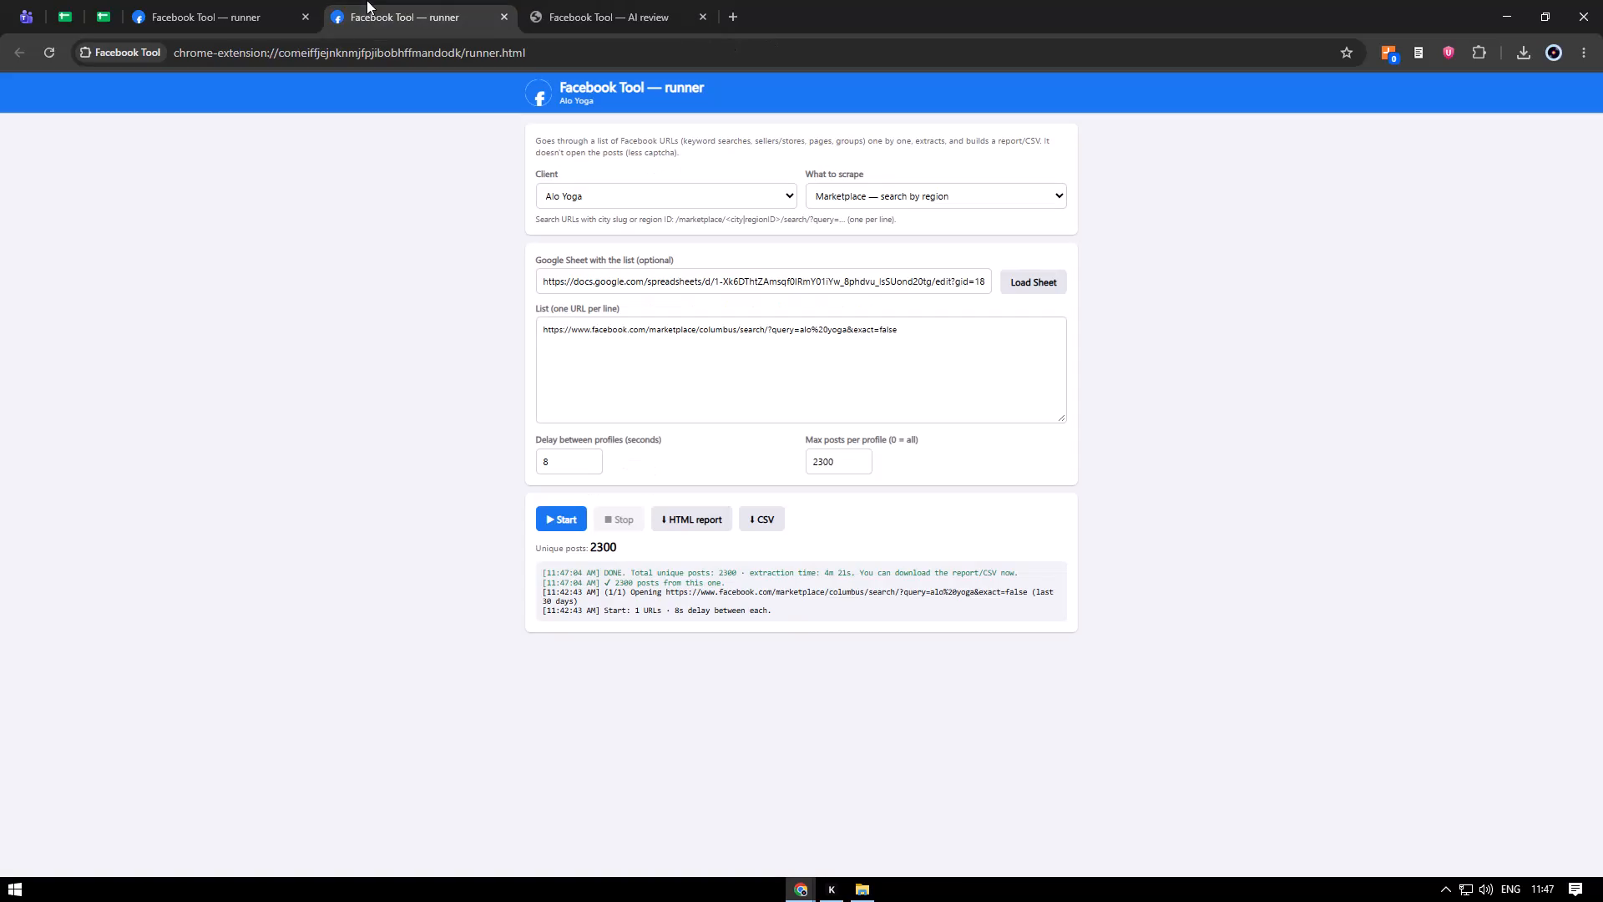
click(764, 515)
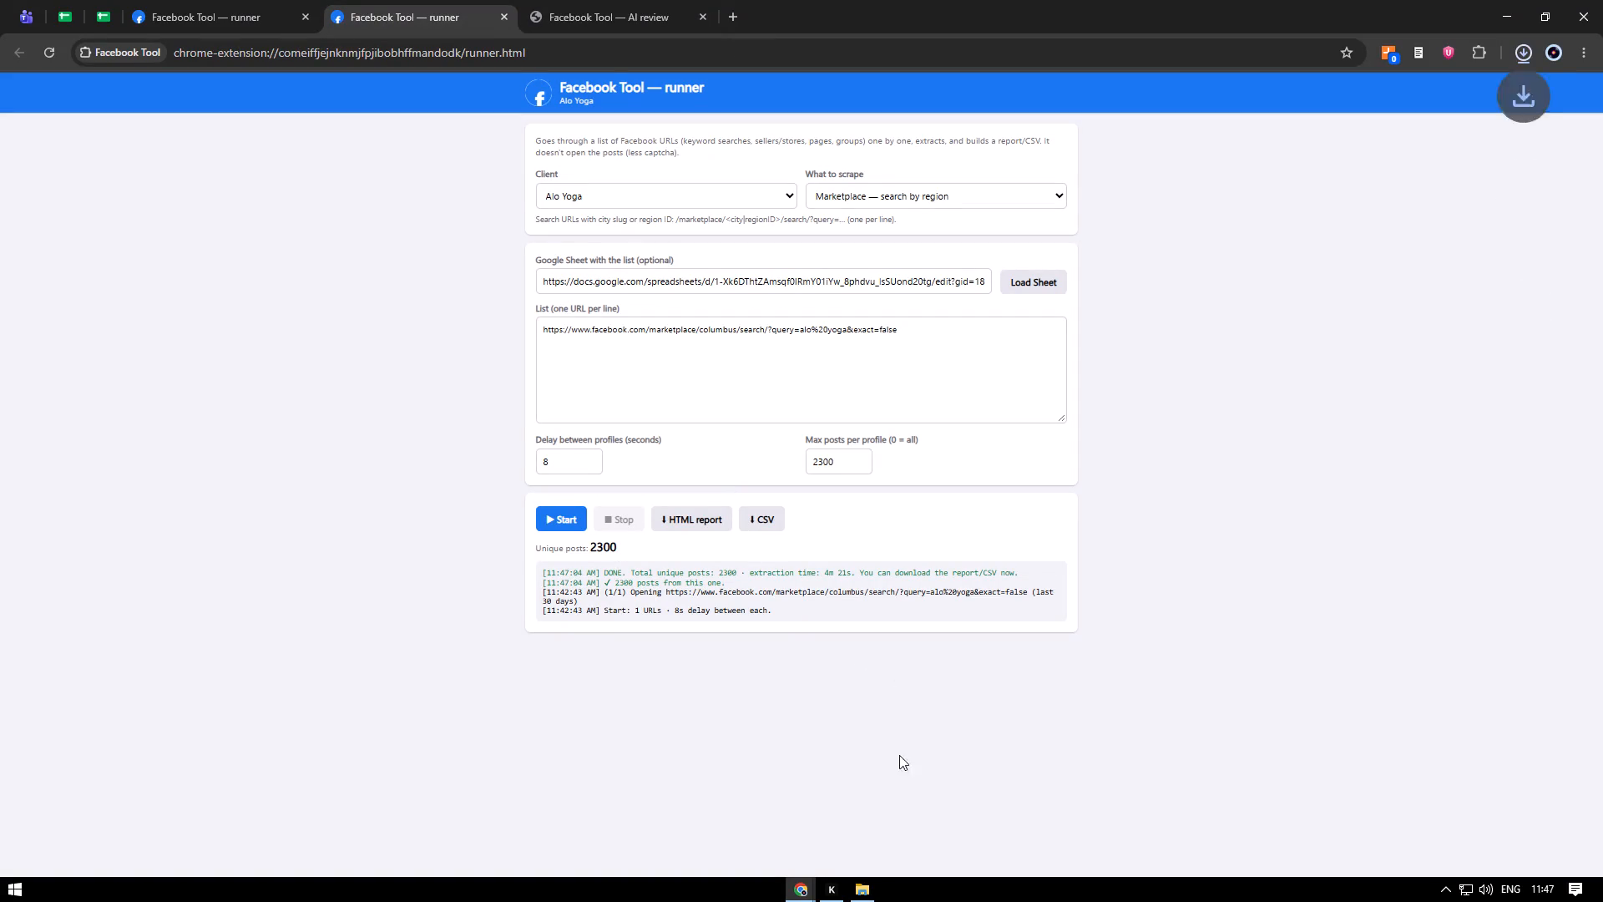
Launch FB-OCR from the 2-OCR folder to process the newly exported listings, and leave its console running.
click(858, 889)
key(Return)
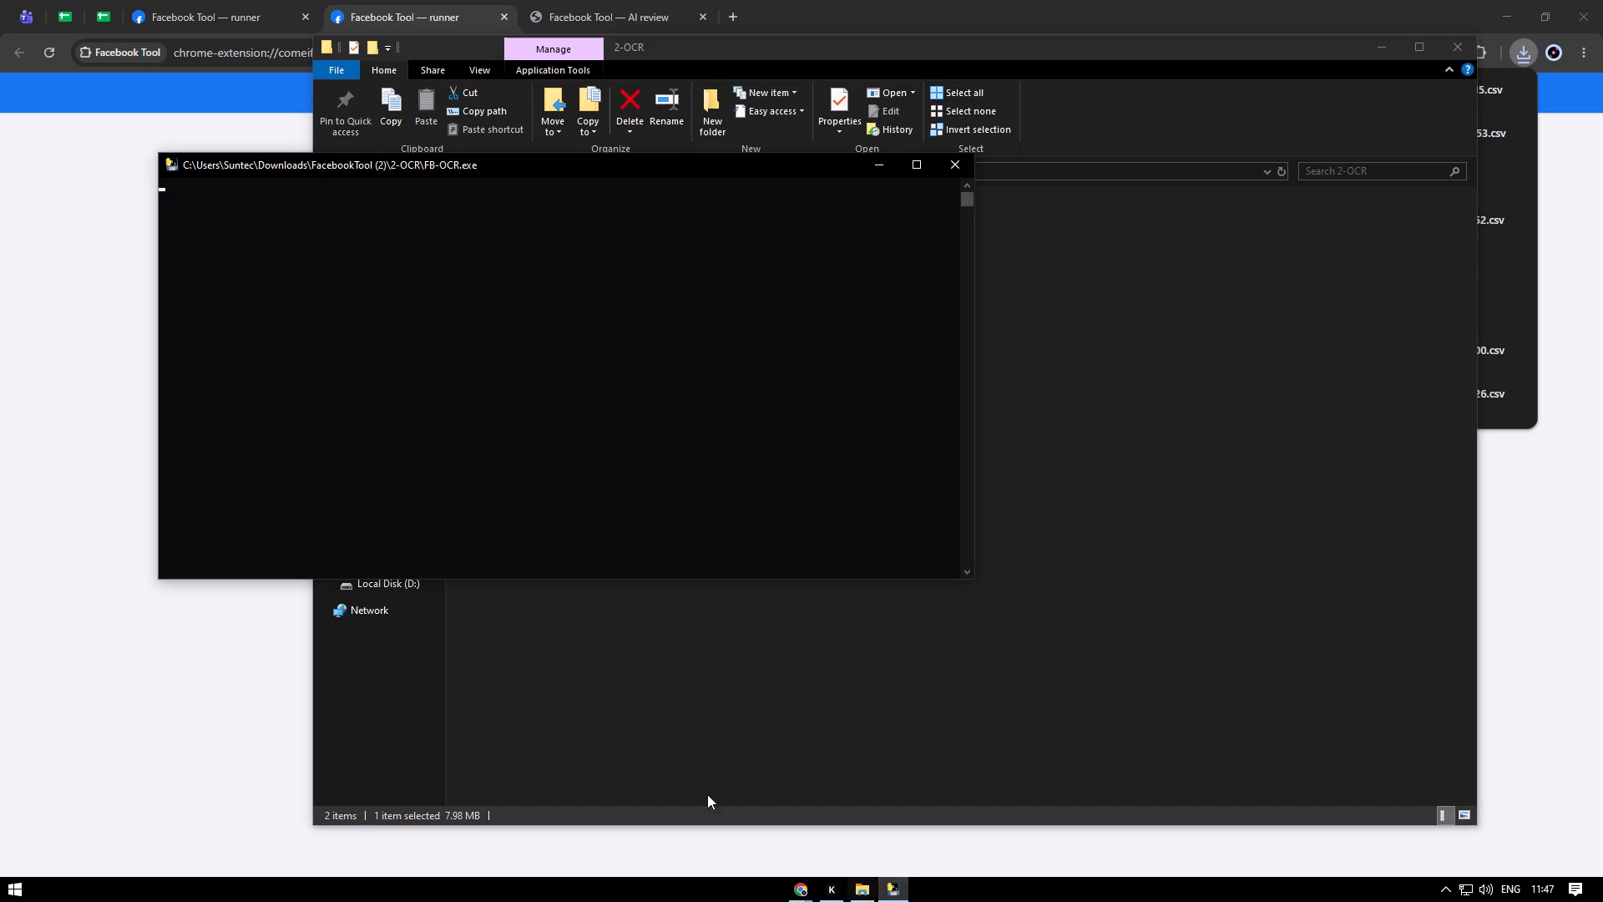
click(156, 753)
In the Alo Yoga AI review, show the Counterfeit results and download the checked listings, marking them done.
click(617, 0)
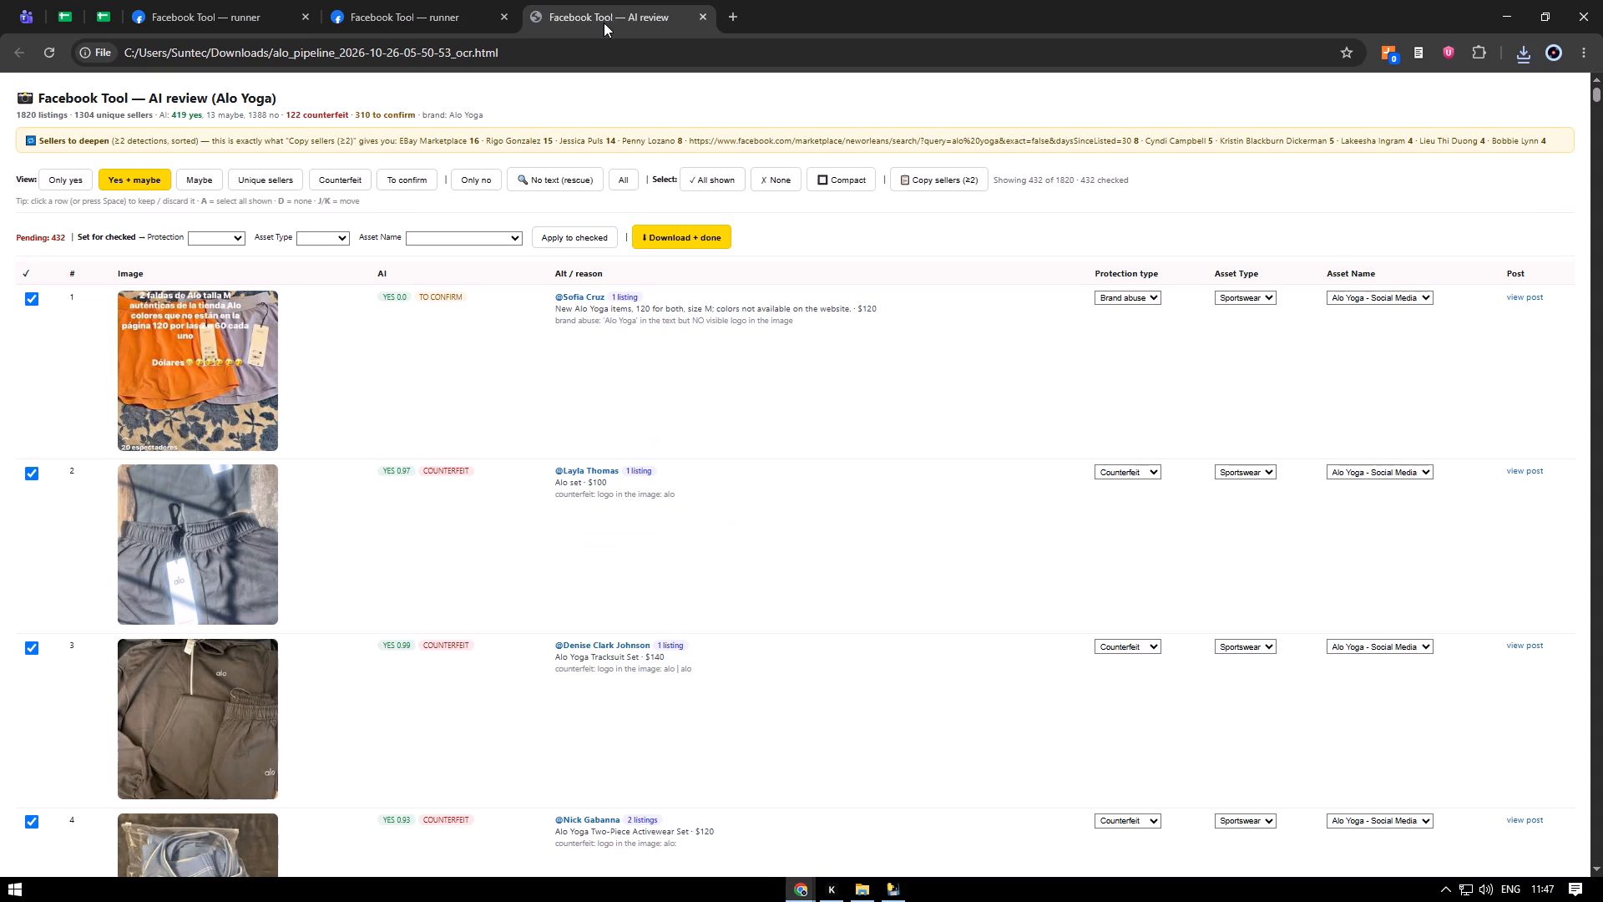
click(340, 174)
click(683, 237)
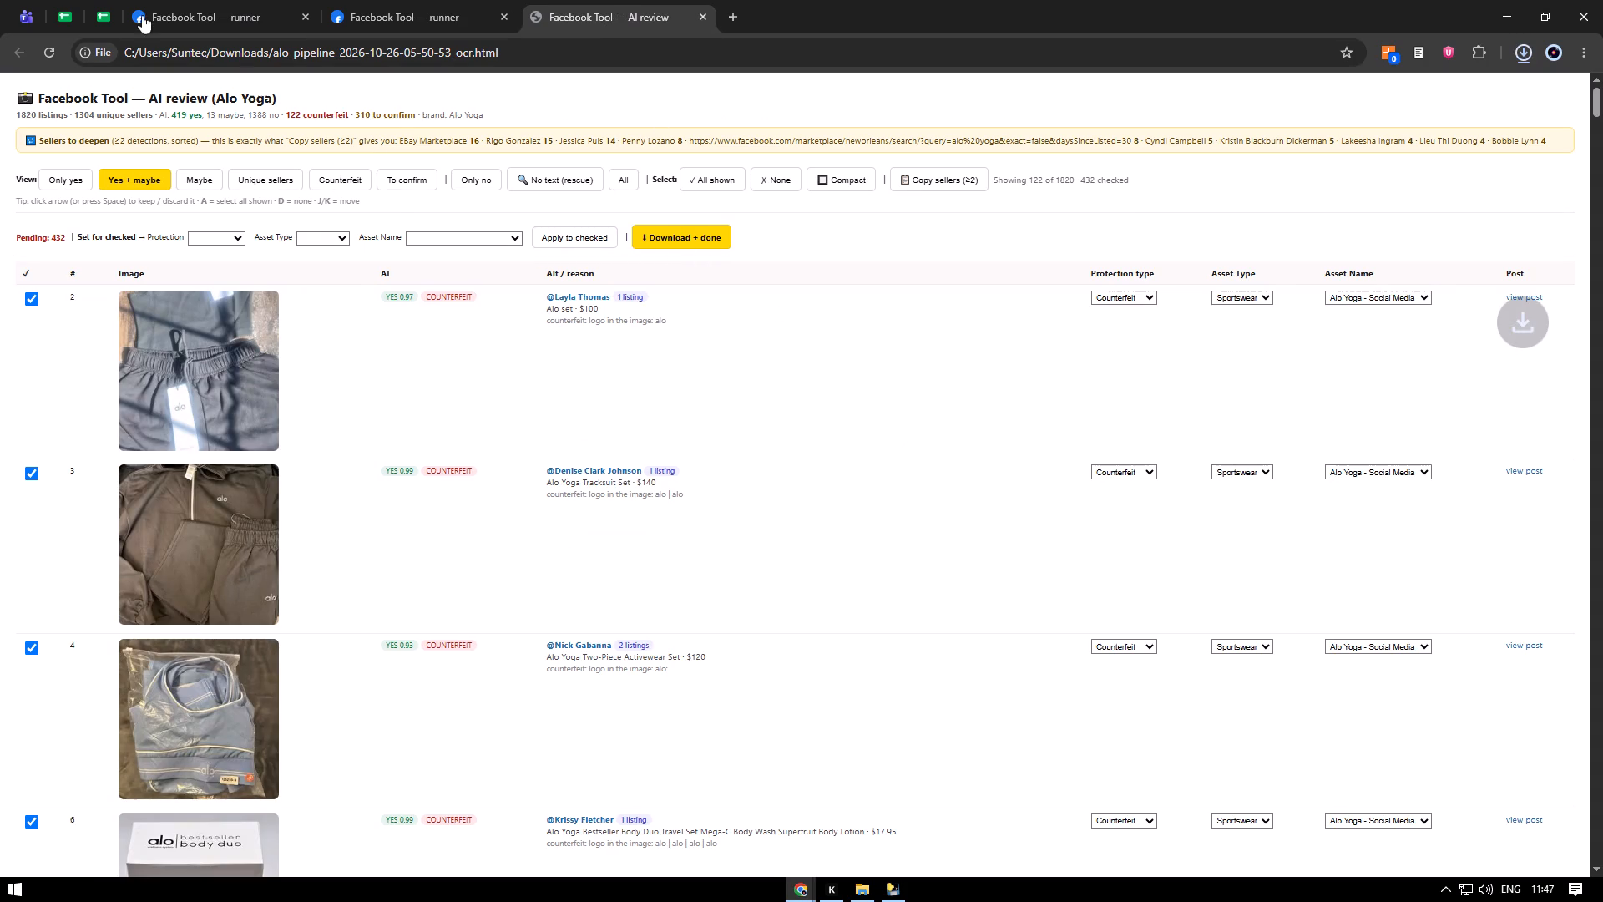
In Sheet14 of Yudhraa Facebook OCR, remove the existing filter and clear all the old review data.
click(99, 1)
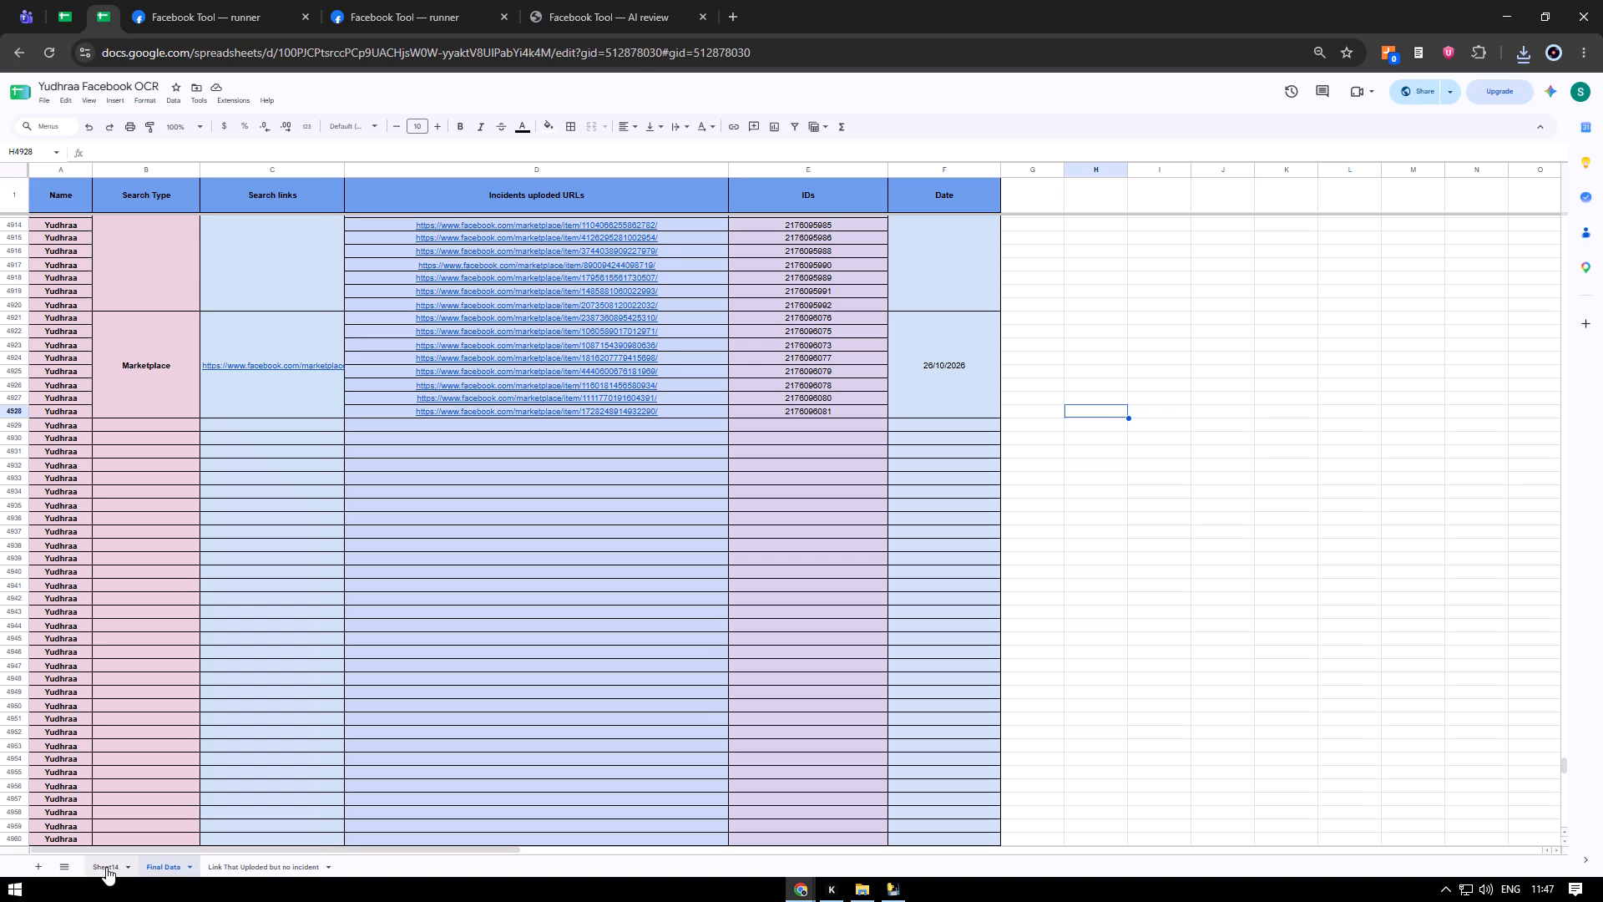
click(108, 867)
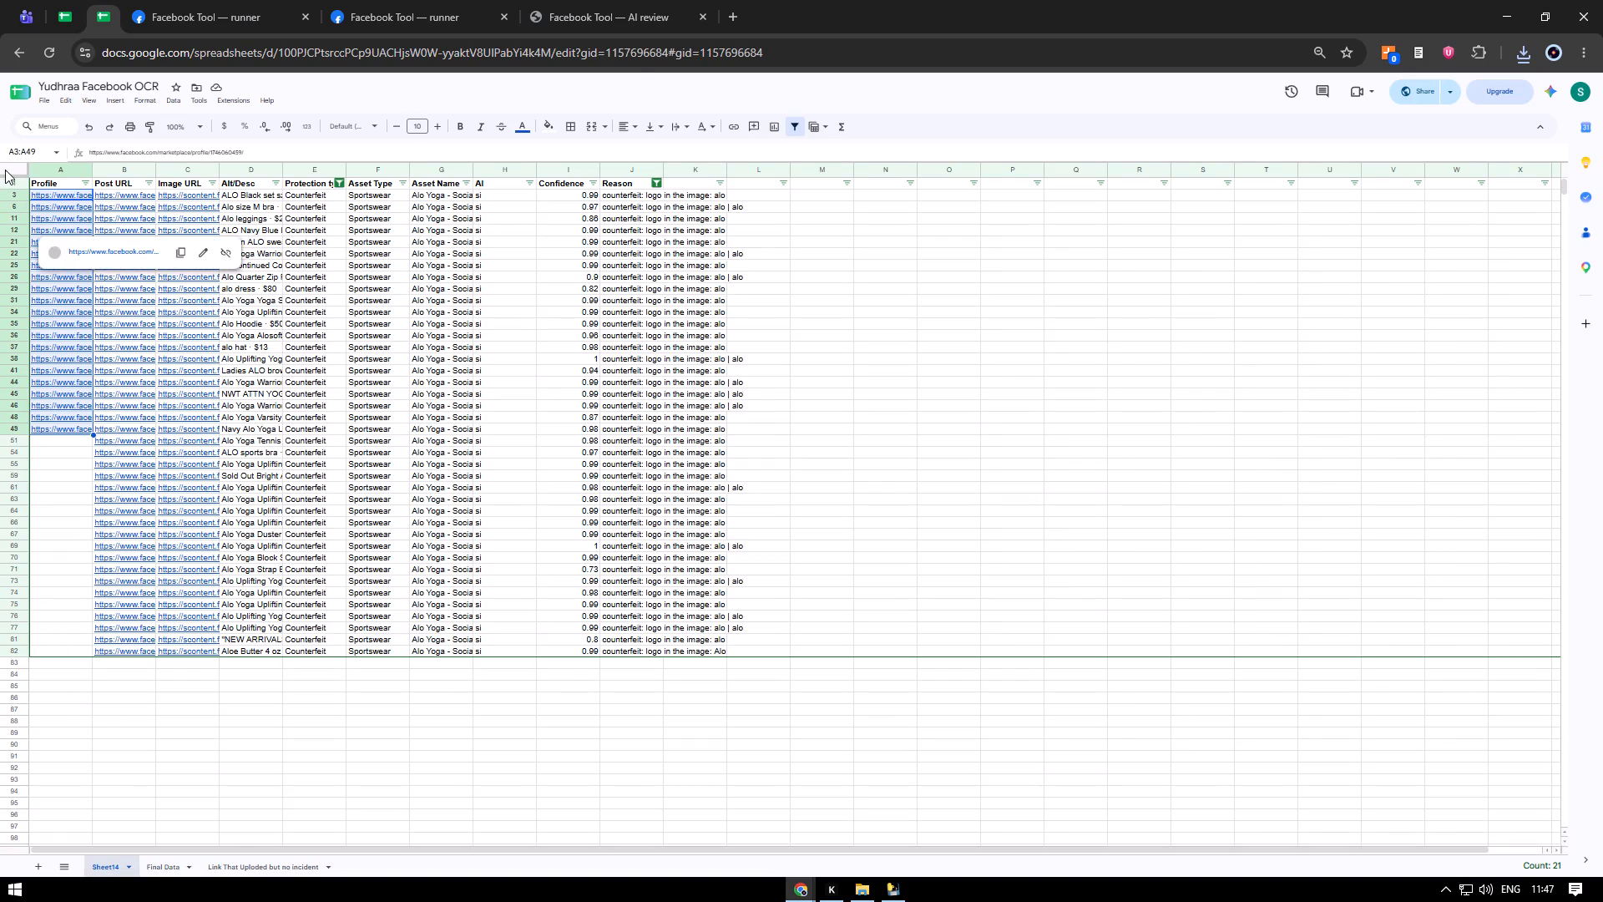
click(5, 170)
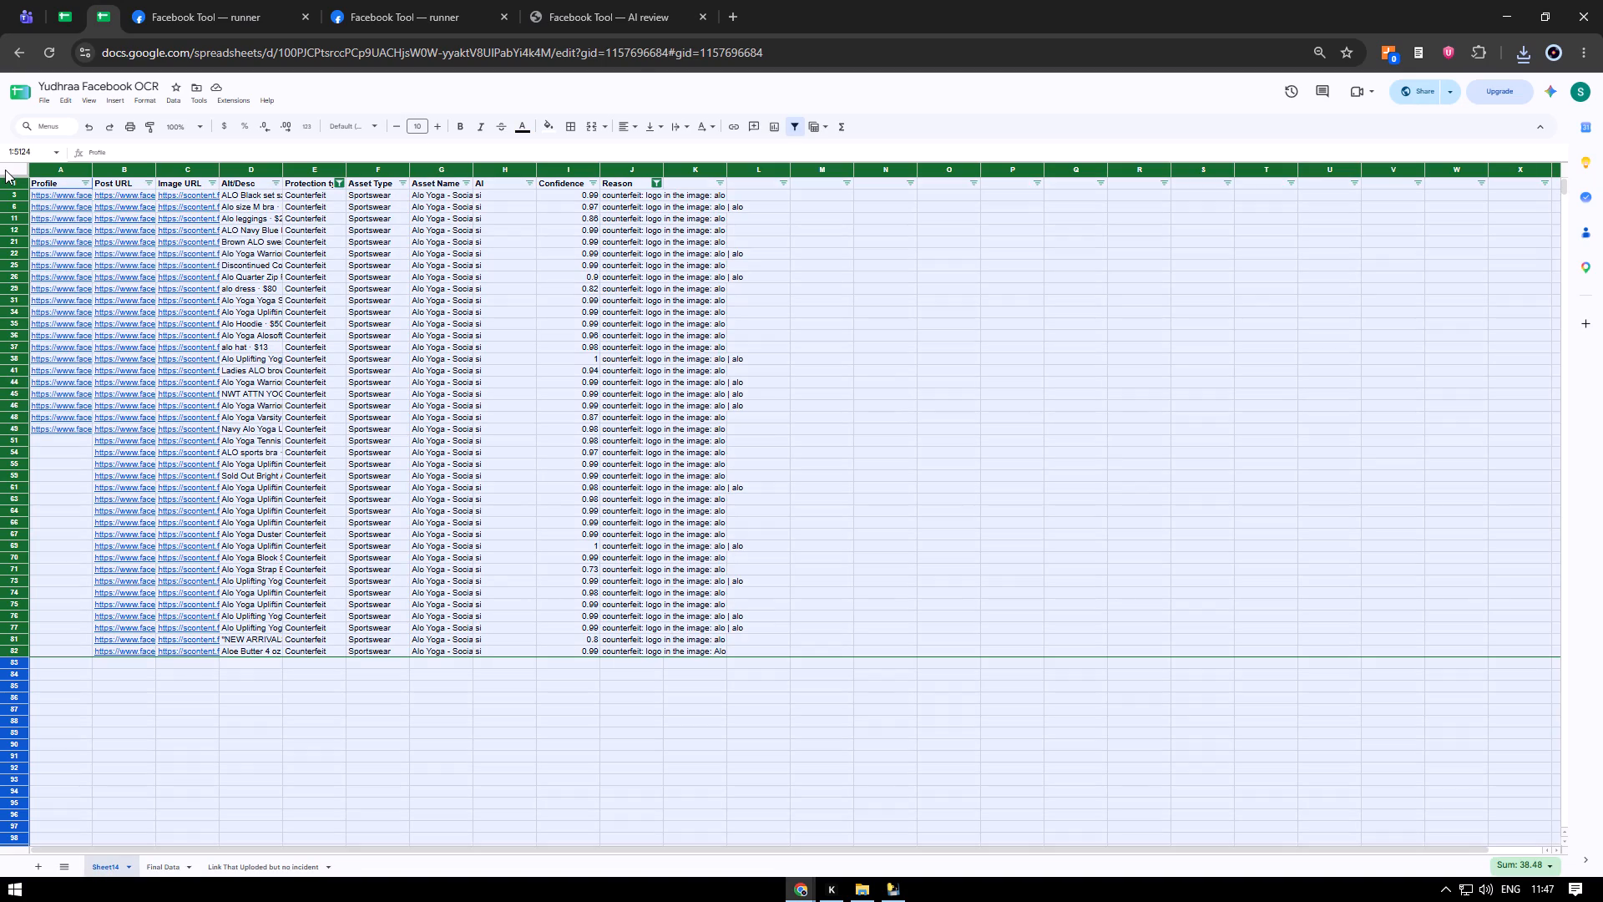
click(797, 127)
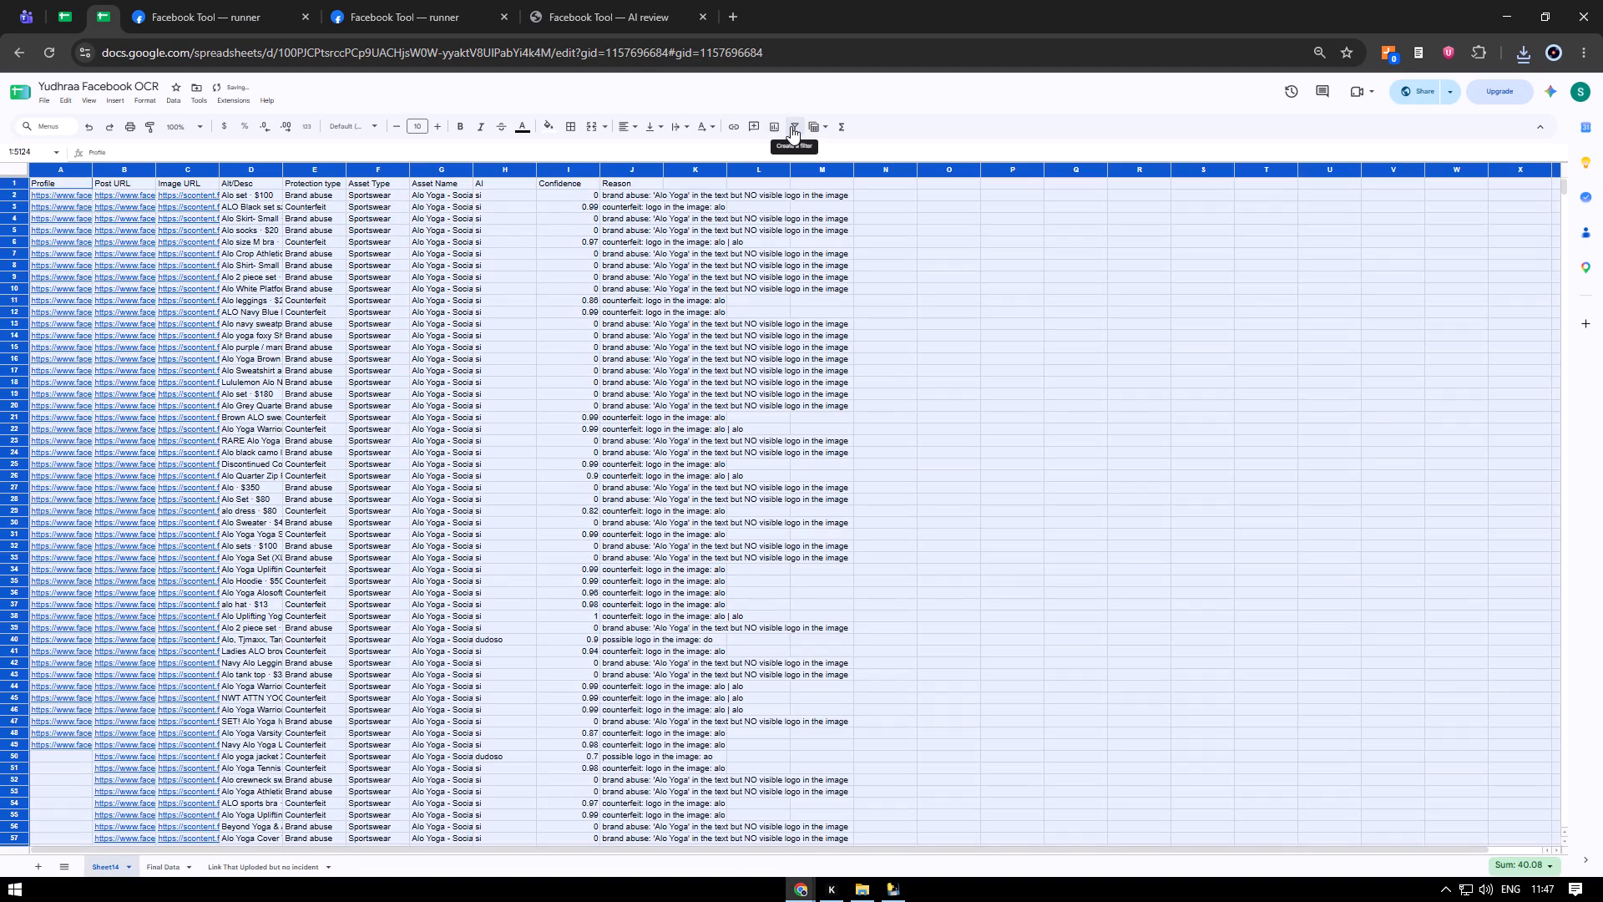
key(Delete)
Upload ai_reviewed (11).csv from Downloads and import its data into the emptied Sheet14.
click(42, 100)
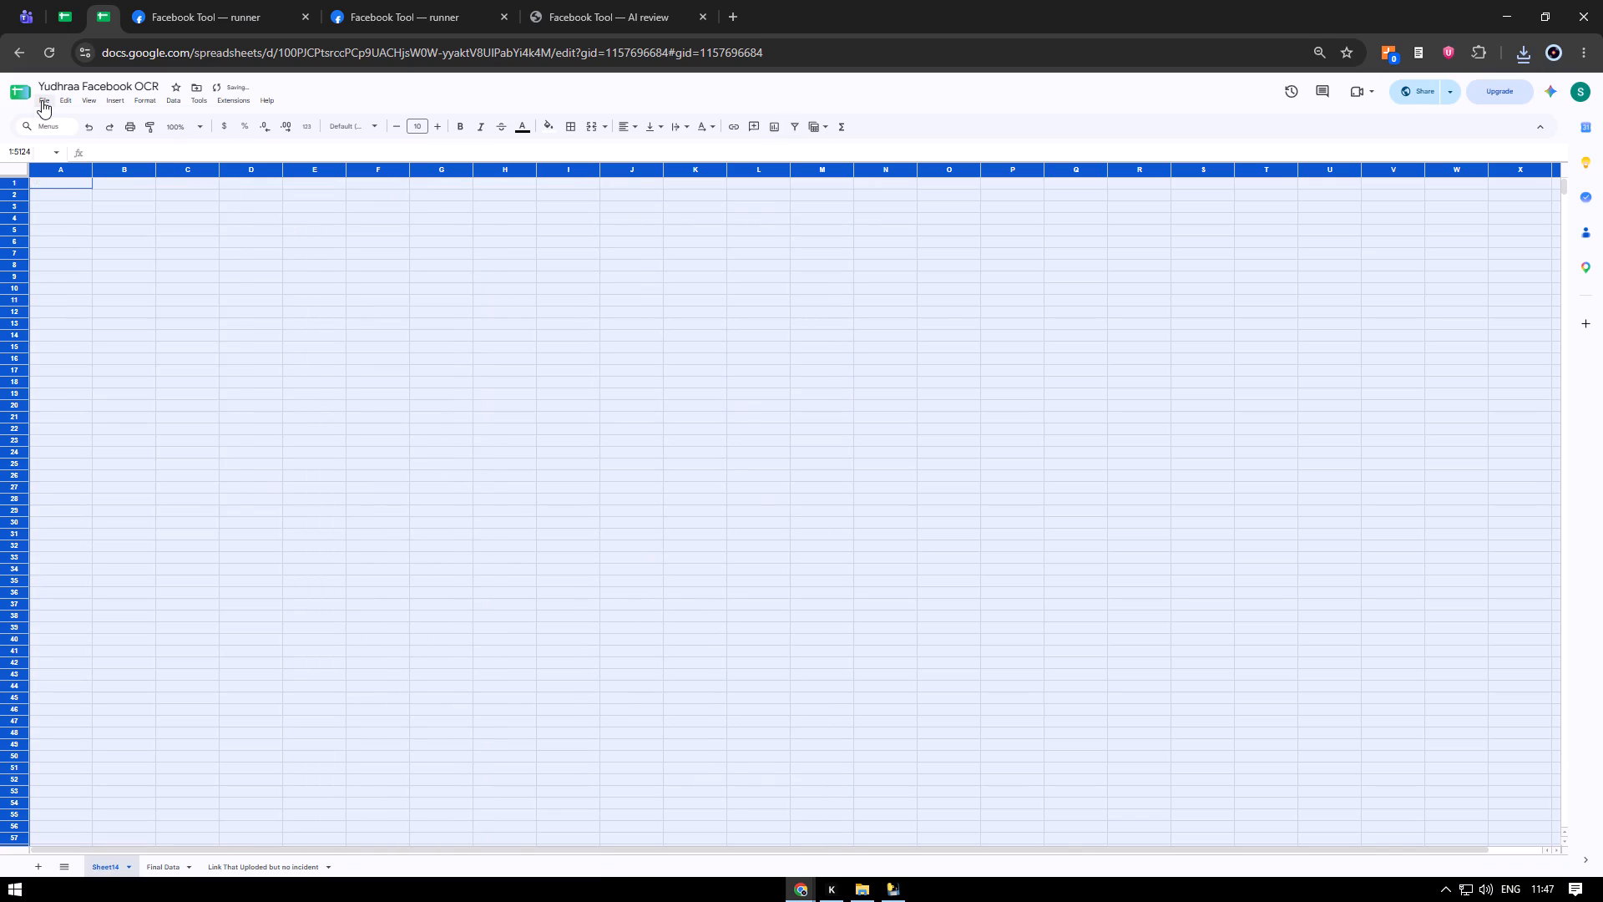
click(95, 155)
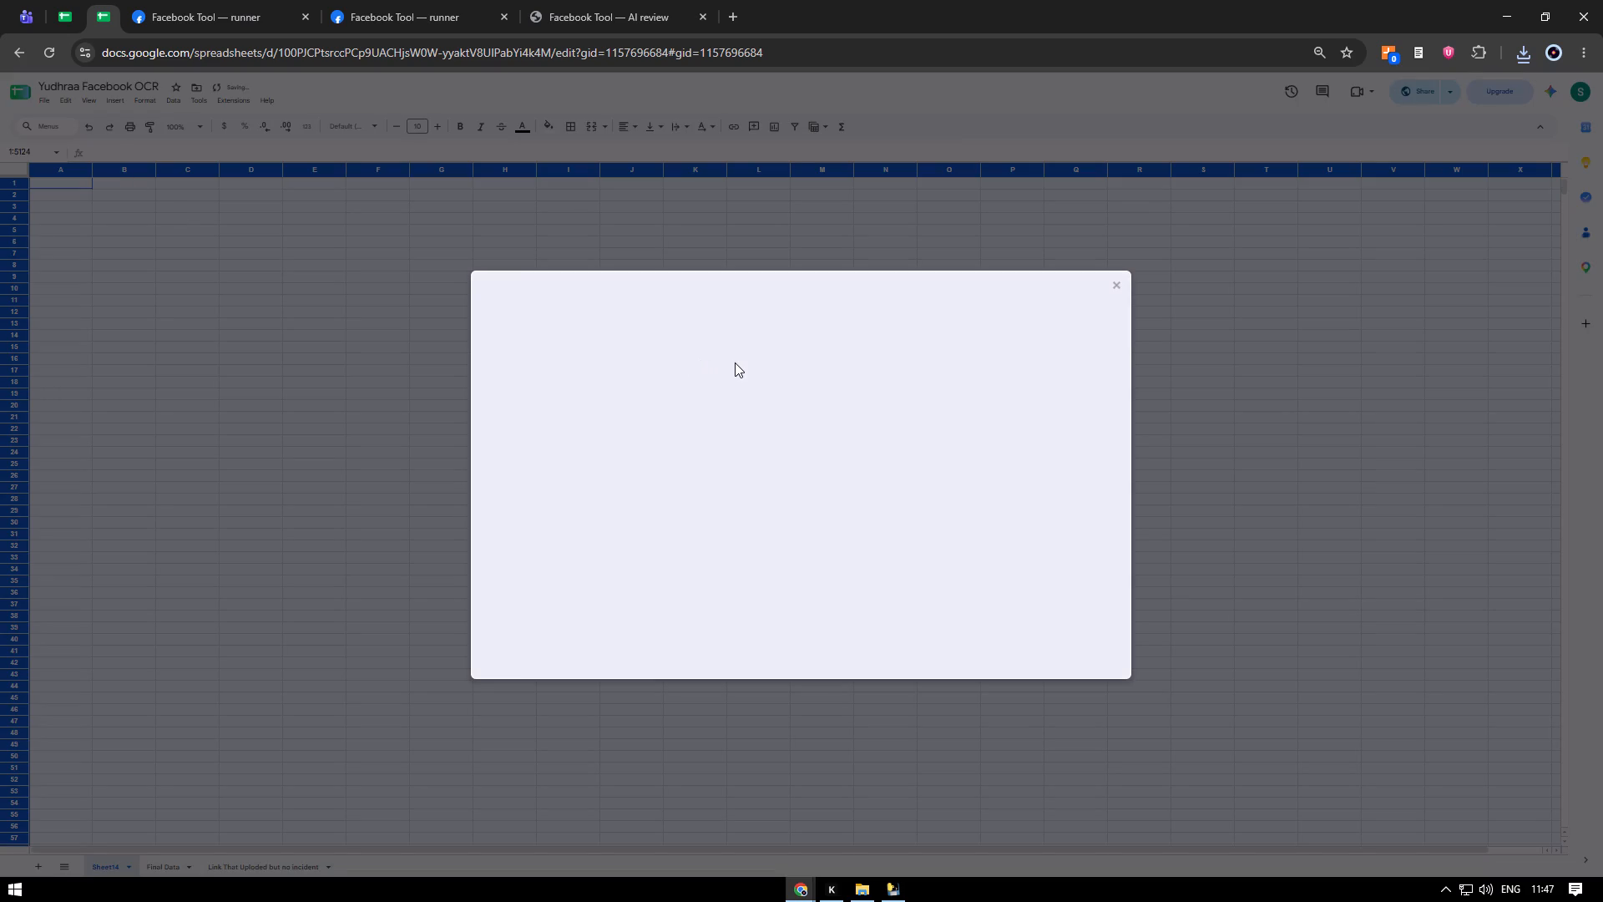
click(665, 341)
click(791, 535)
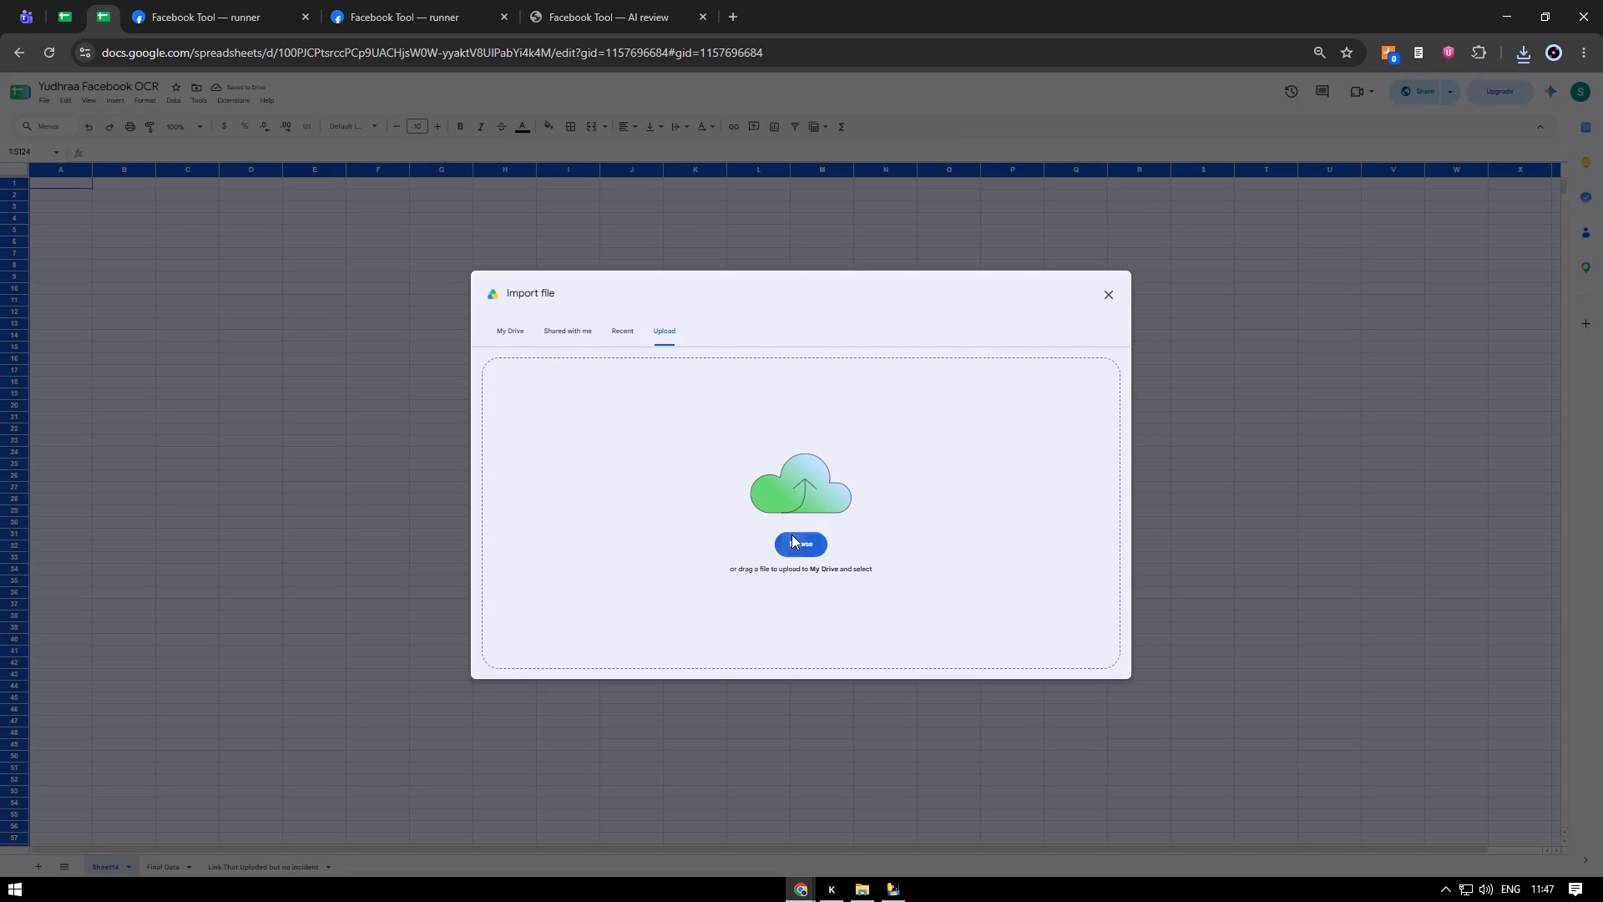
double_click(597, 537)
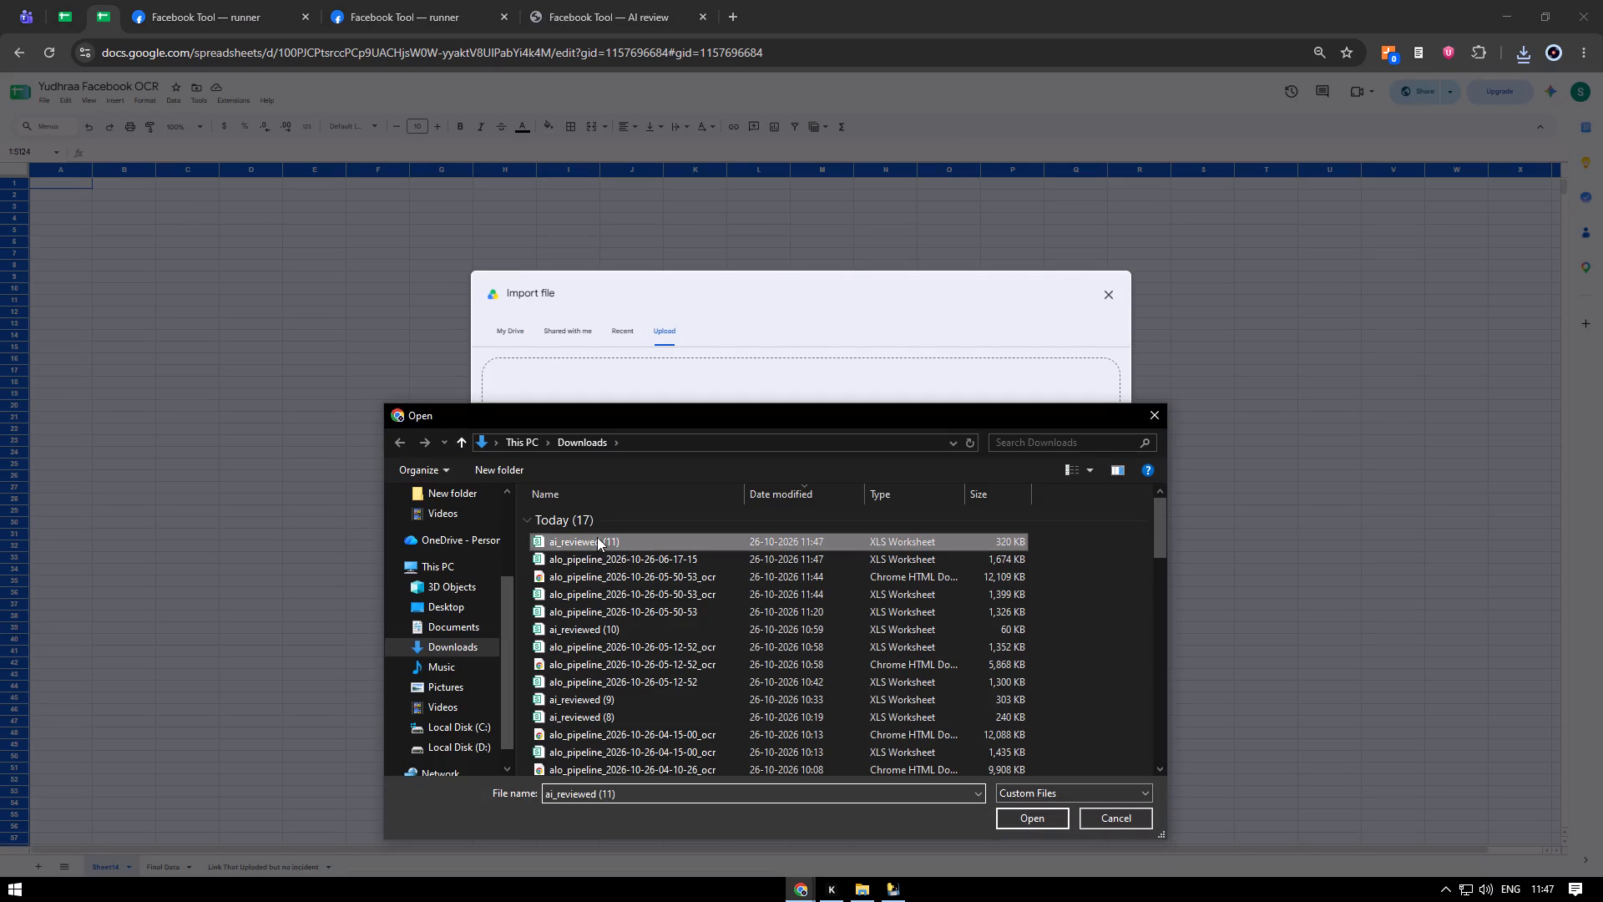
drag(790, 472, 787, 472)
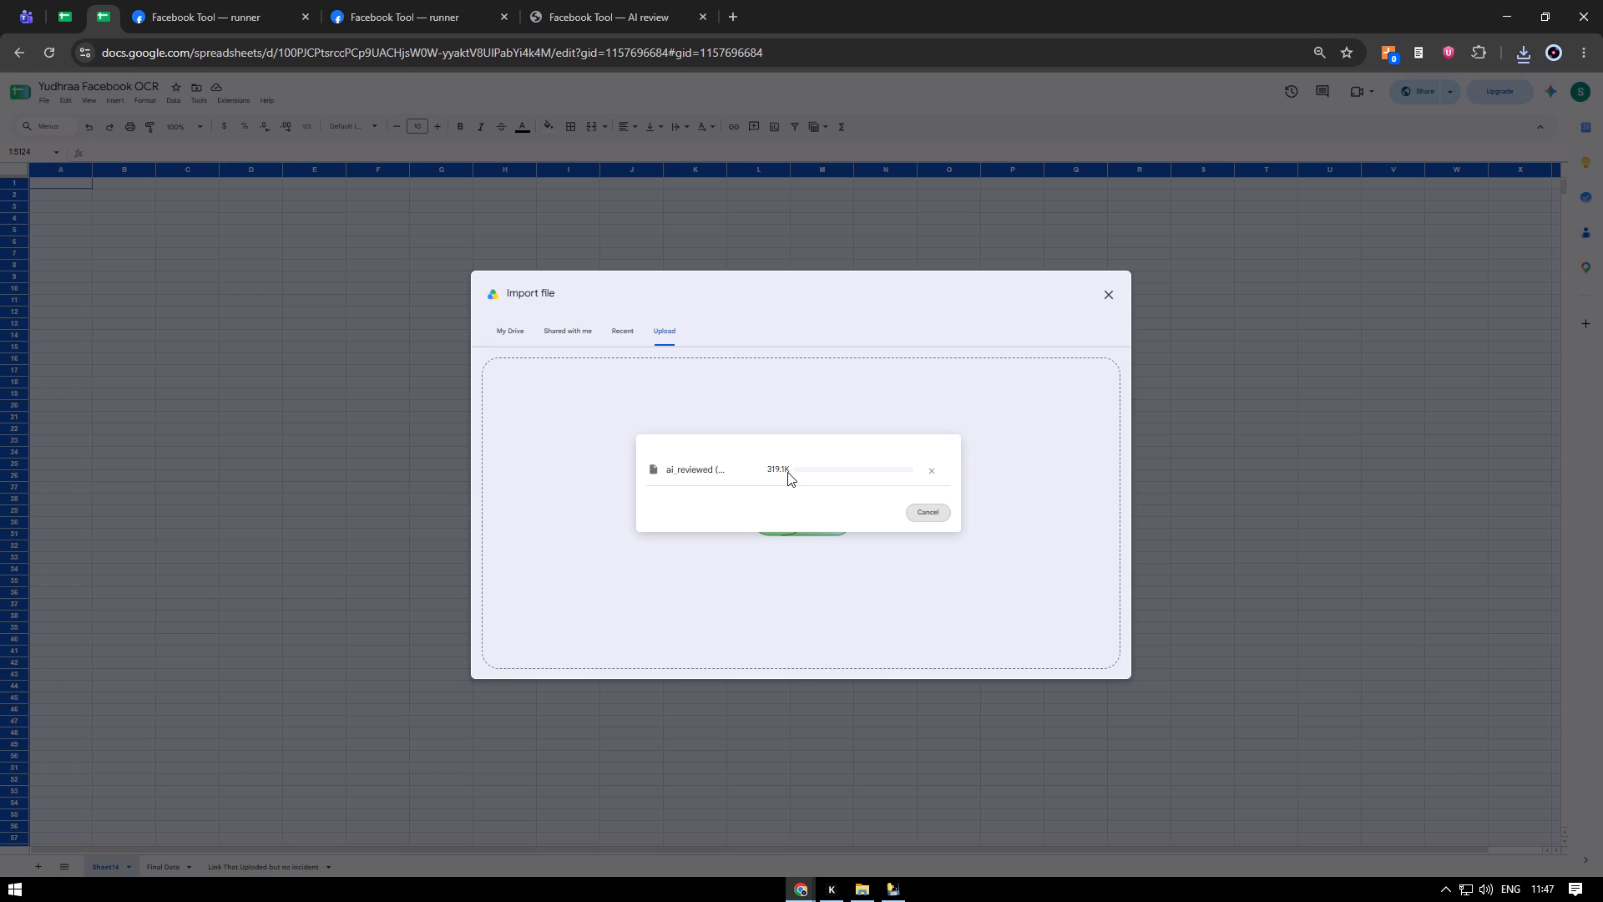
drag(787, 472, 768, 468)
click(779, 474)
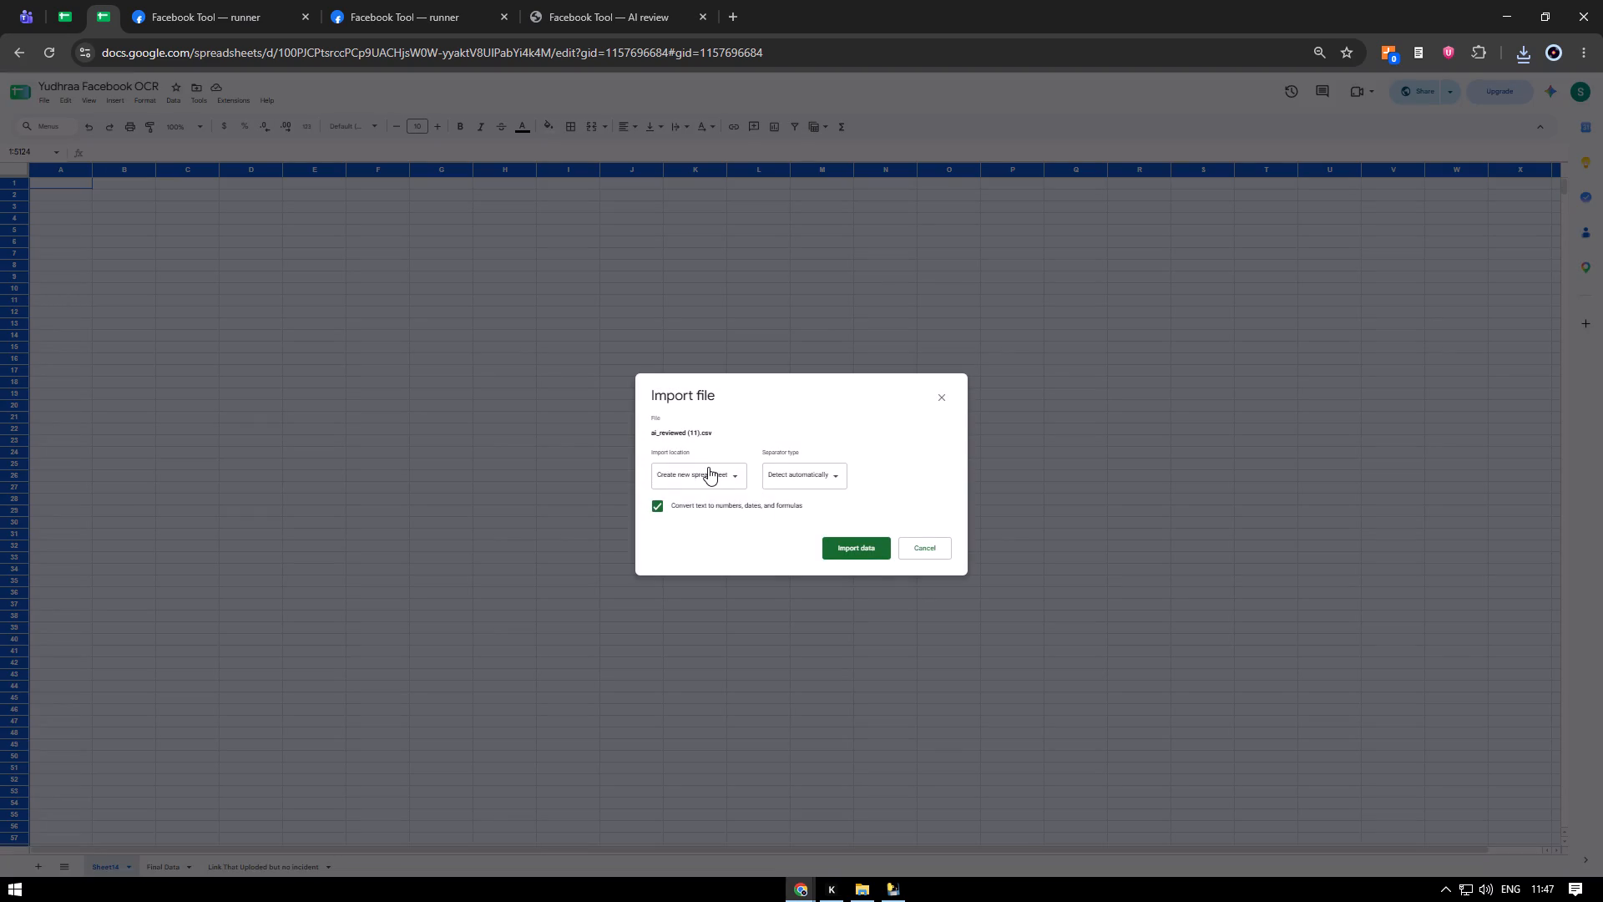
click(708, 467)
click(744, 551)
click(832, 551)
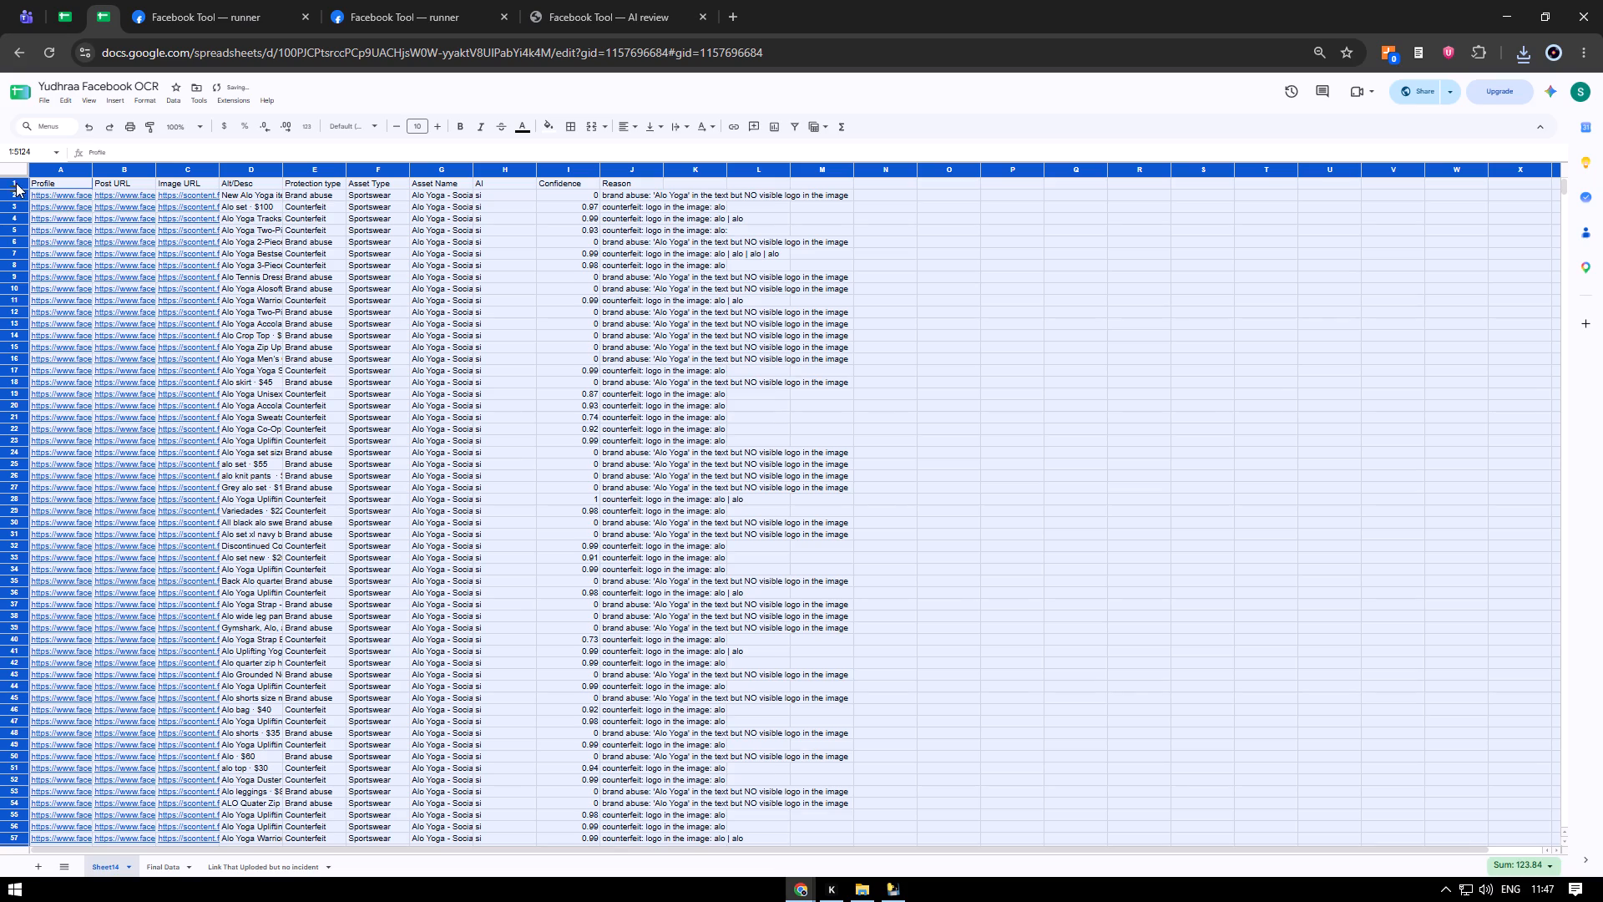
Create a filter on the header row and exclude Brand abuse from Protection type, keeping only Counterfeit rows.
click(16, 183)
click(791, 123)
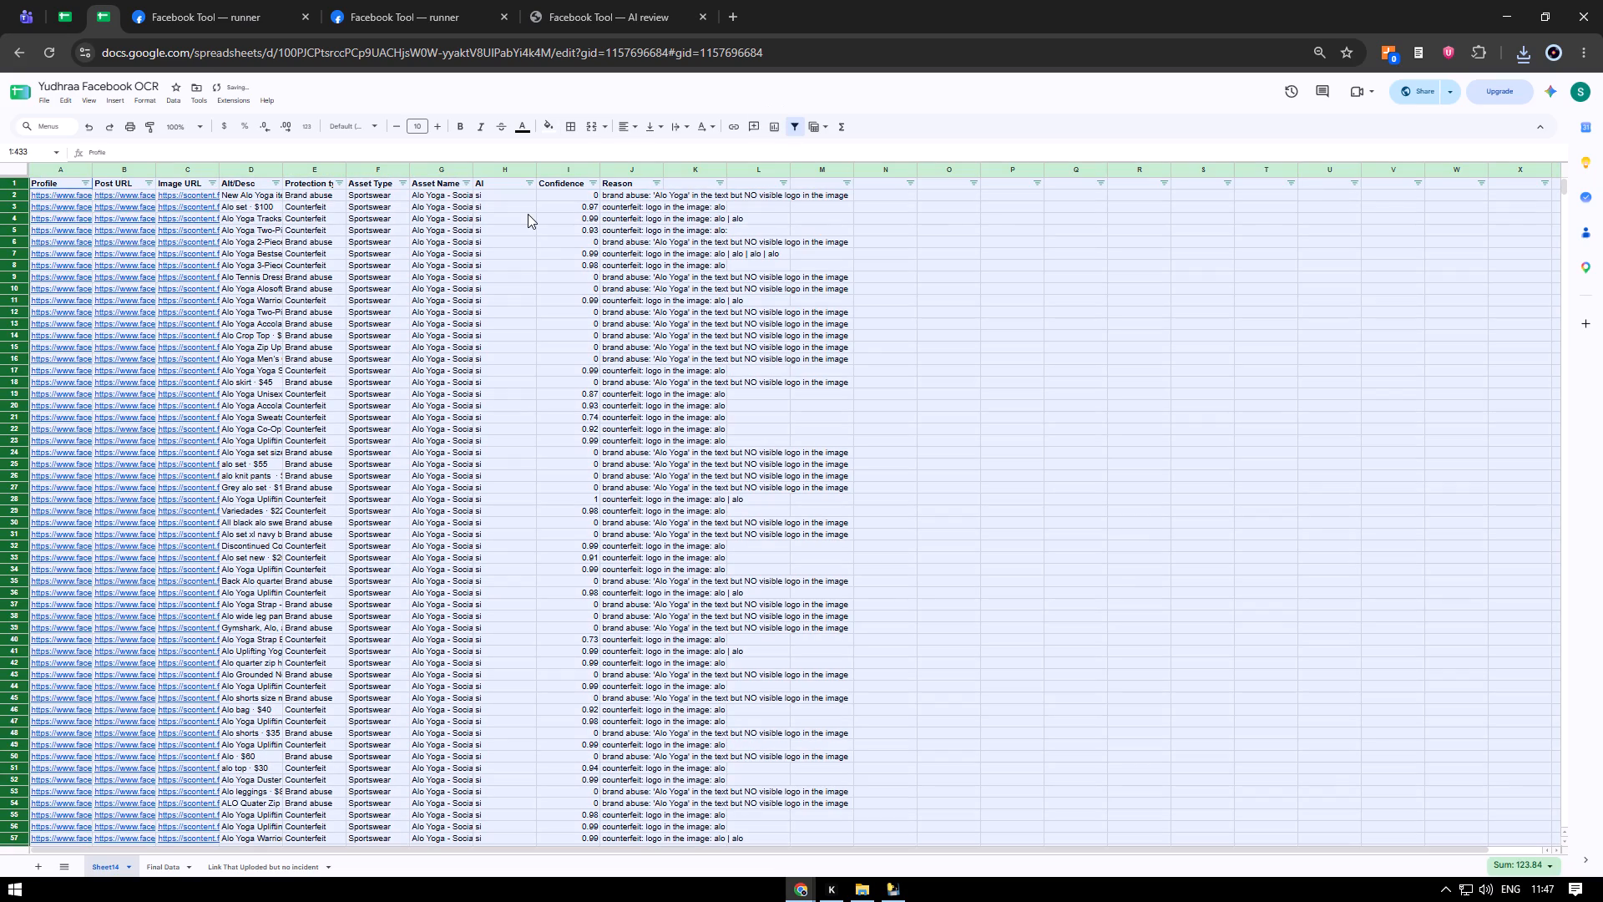
click(336, 185)
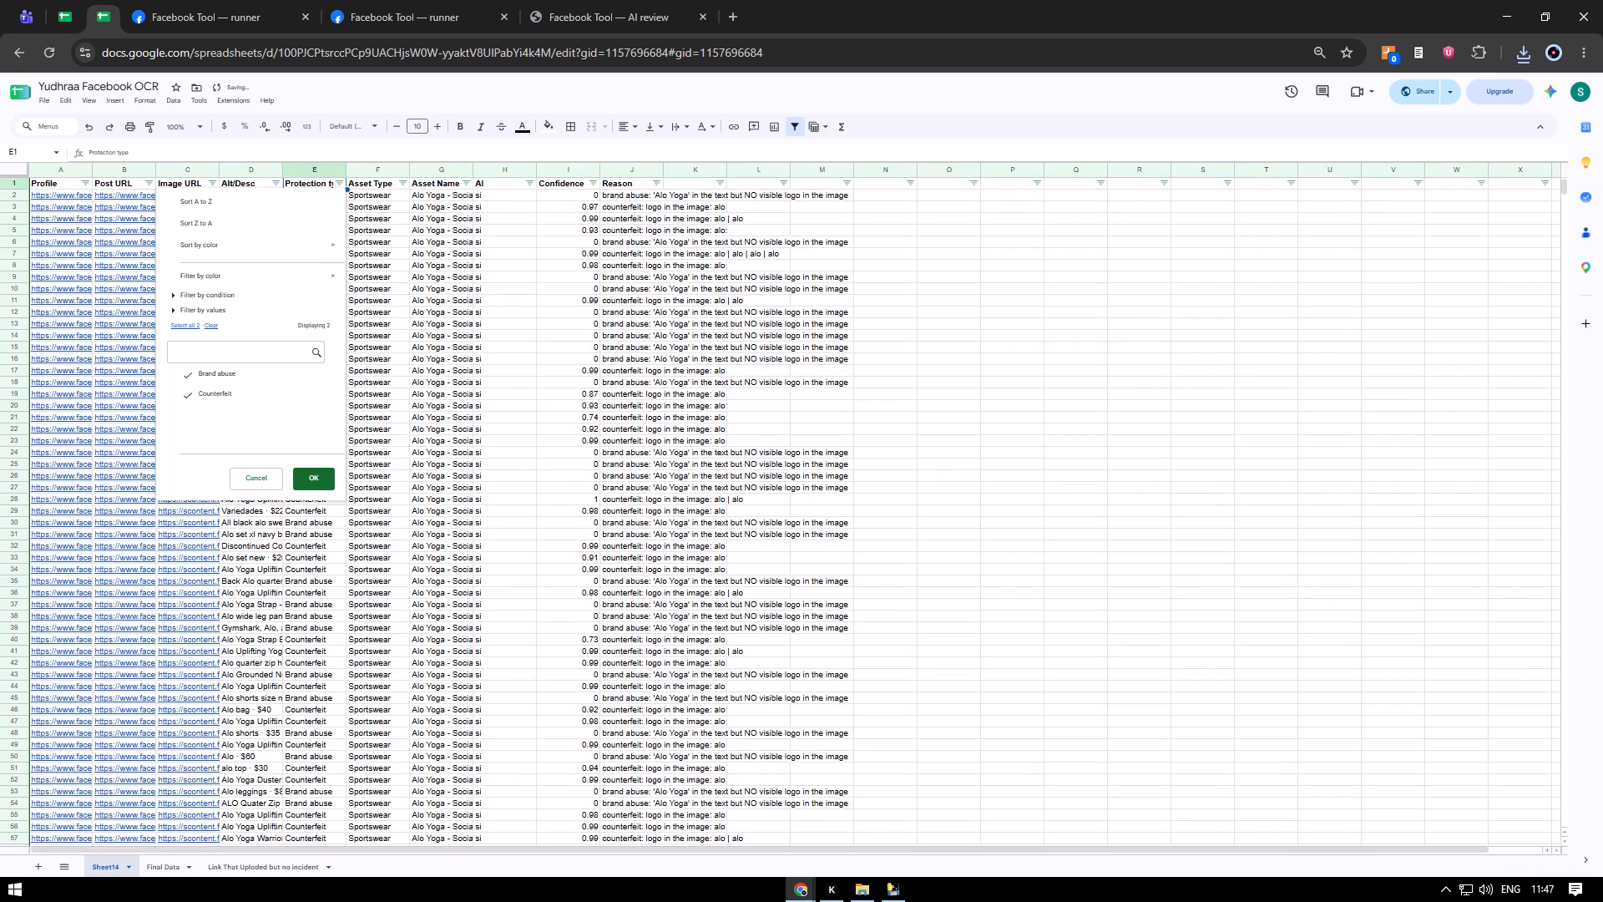
click(251, 375)
click(321, 478)
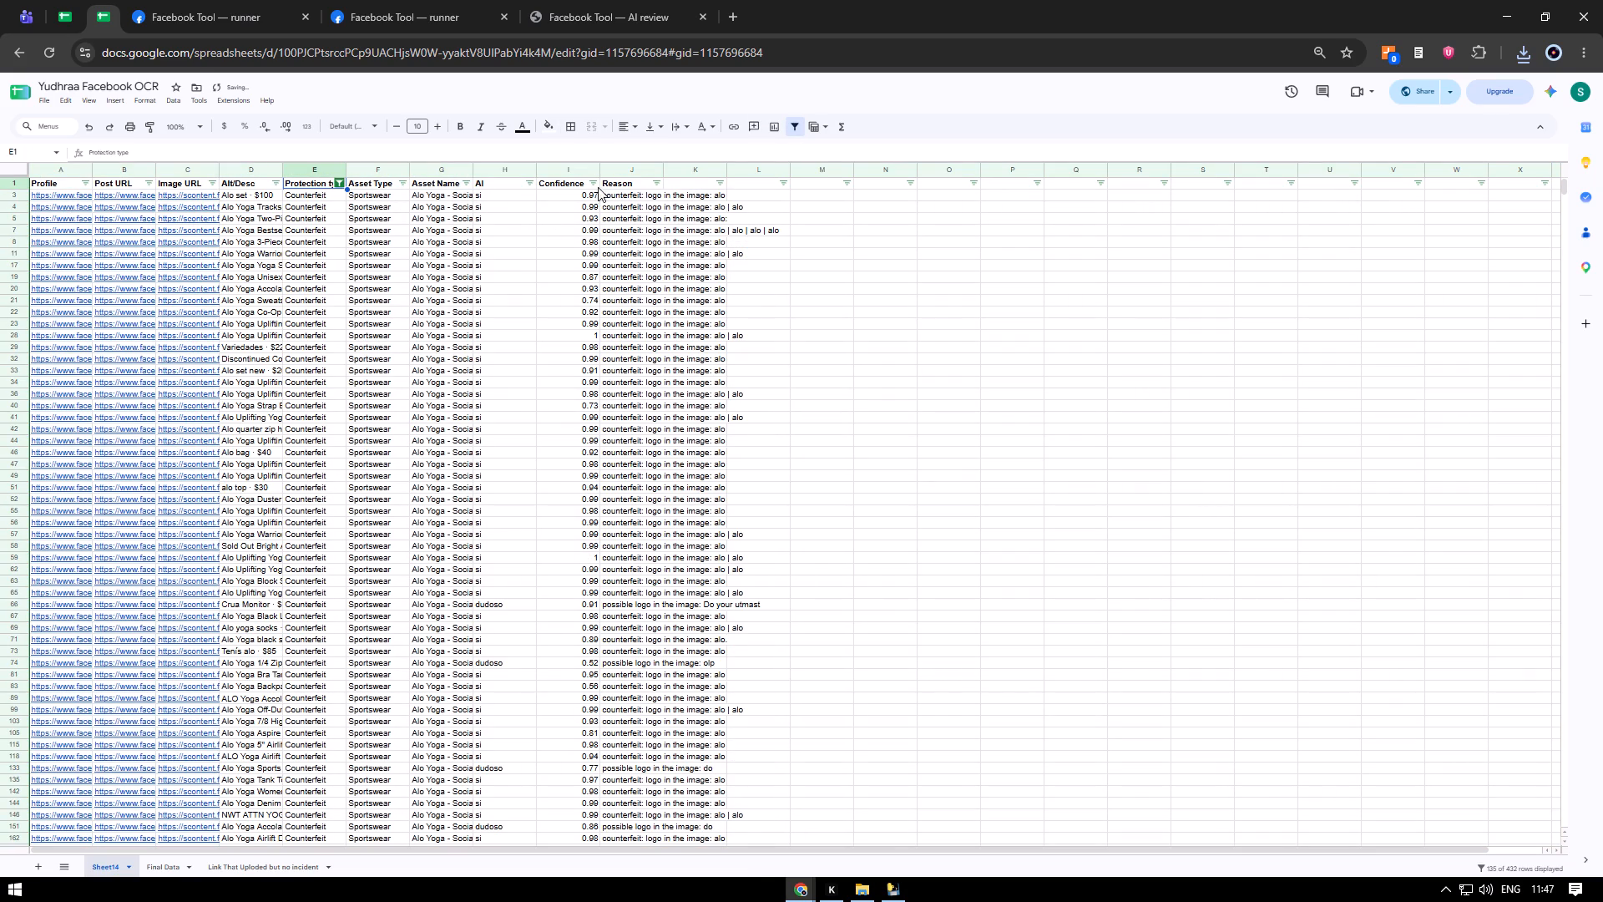
Filter the Reason column to exclude the "possible logo in the image" values, keeping the "counterfeit: logo in the image" reasons.
click(651, 180)
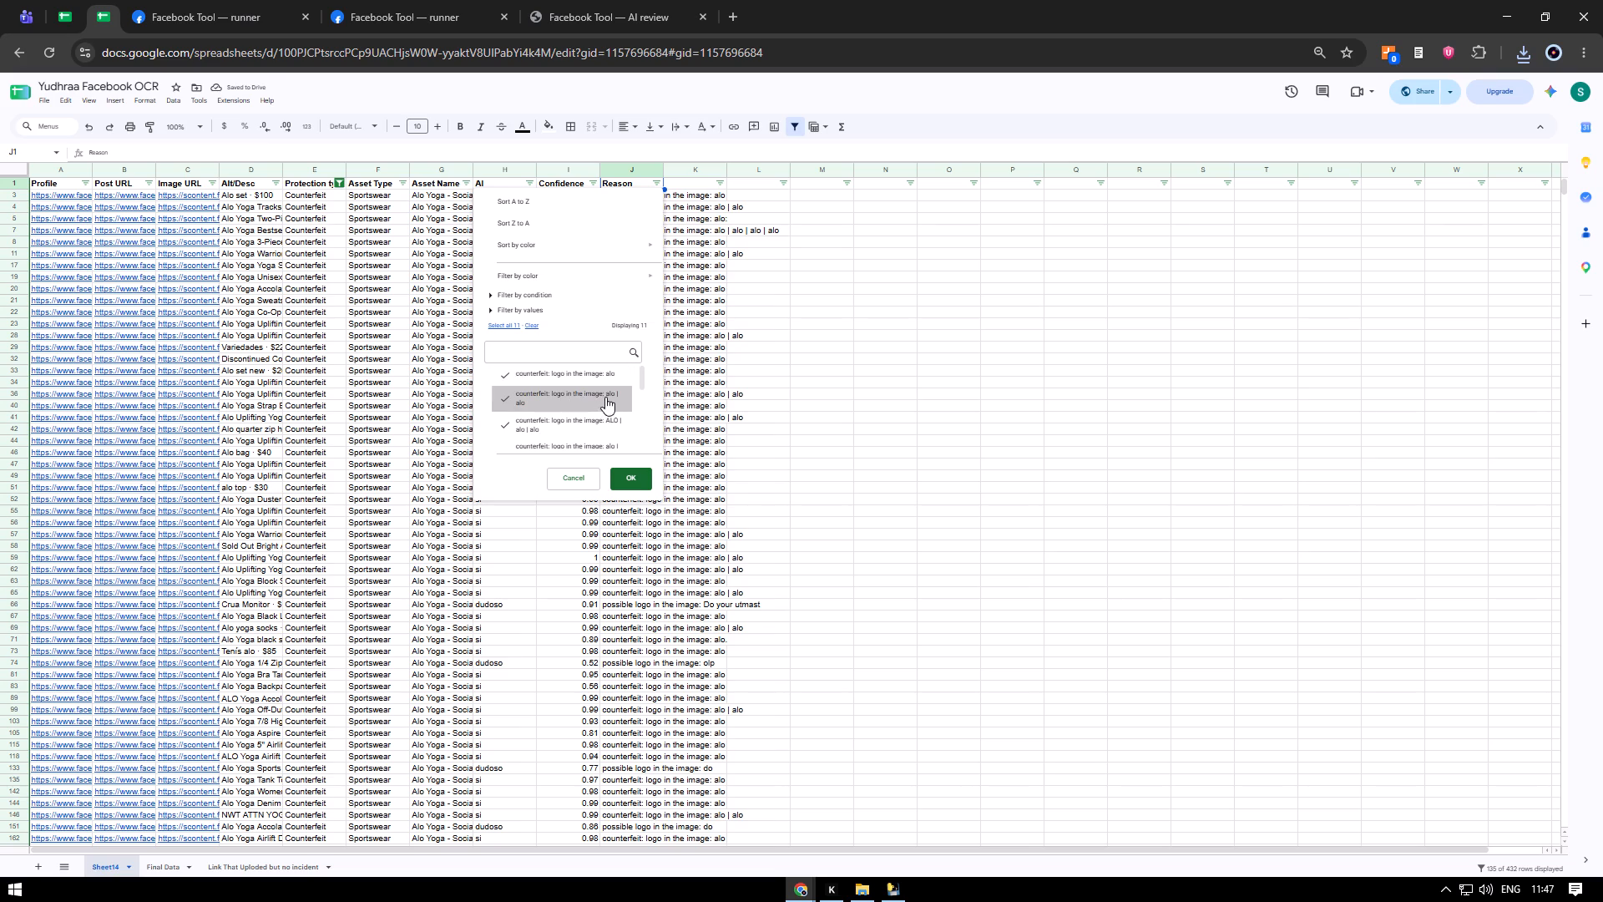
scroll(605, 397, down, 1)
click(606, 420)
click(601, 415)
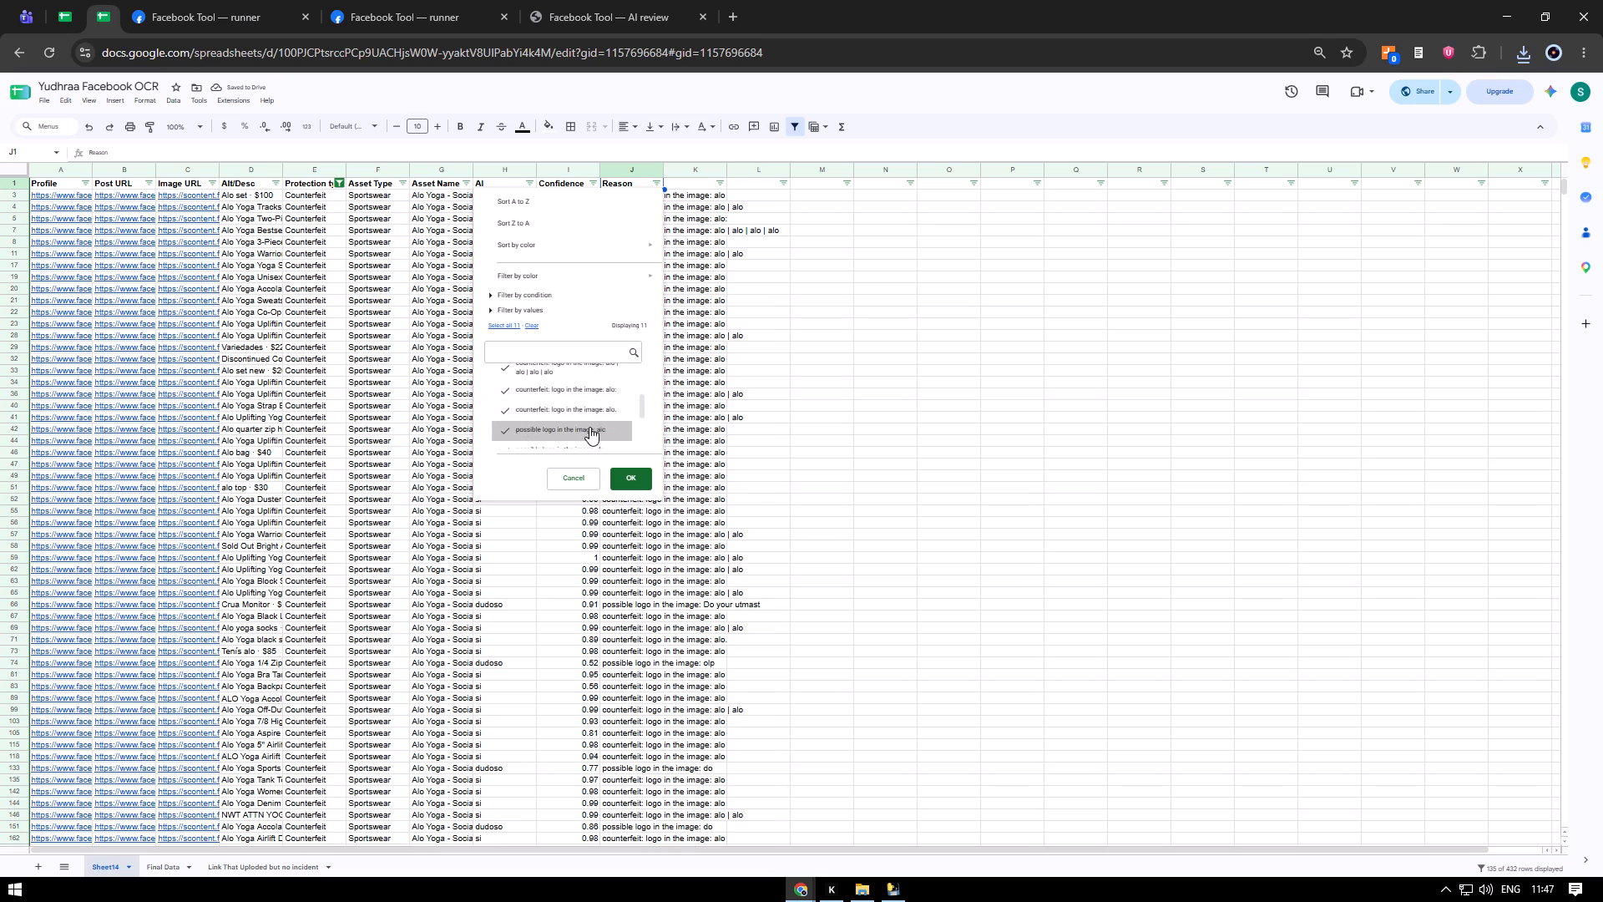
click(589, 427)
drag(643, 404, 641, 424)
click(594, 383)
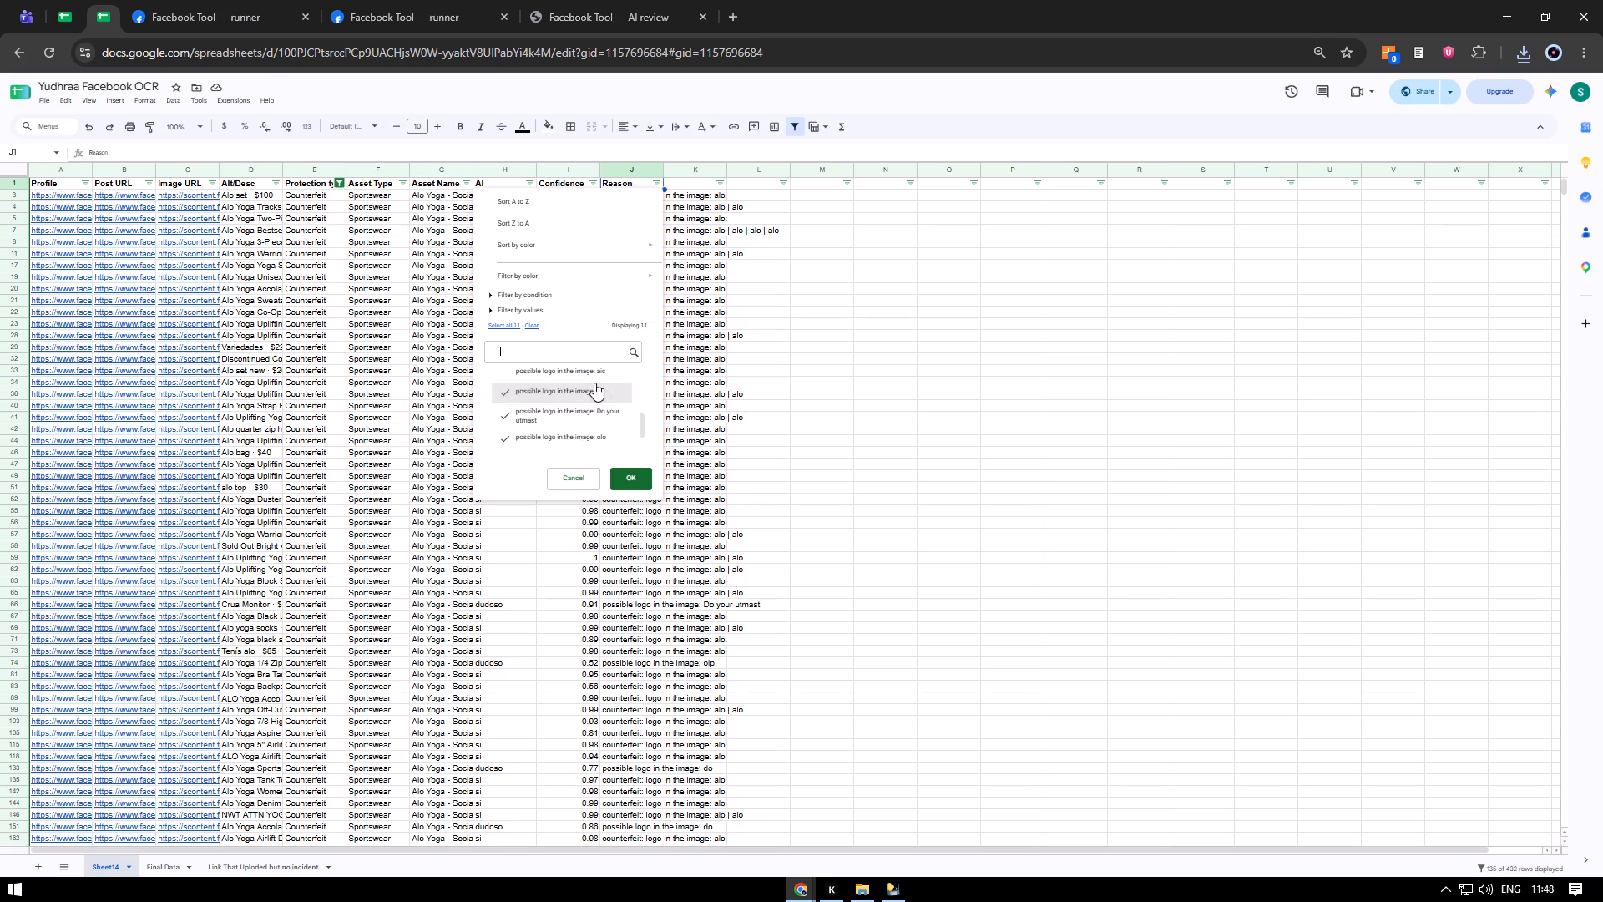
click(594, 411)
click(599, 433)
drag(645, 423, 640, 438)
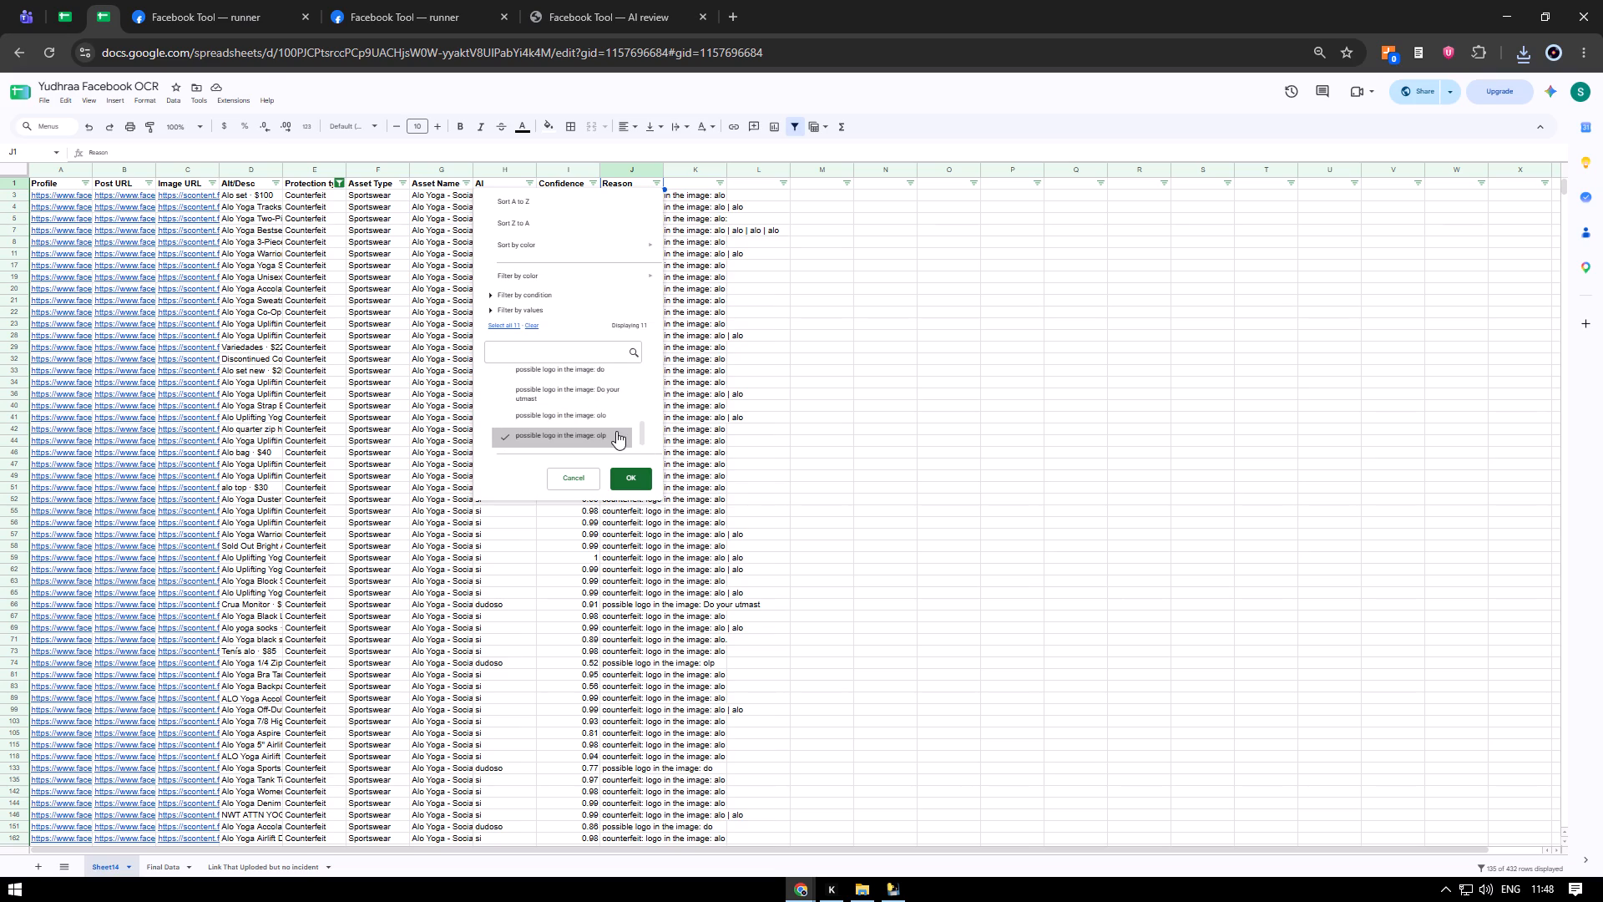
click(616, 432)
click(625, 476)
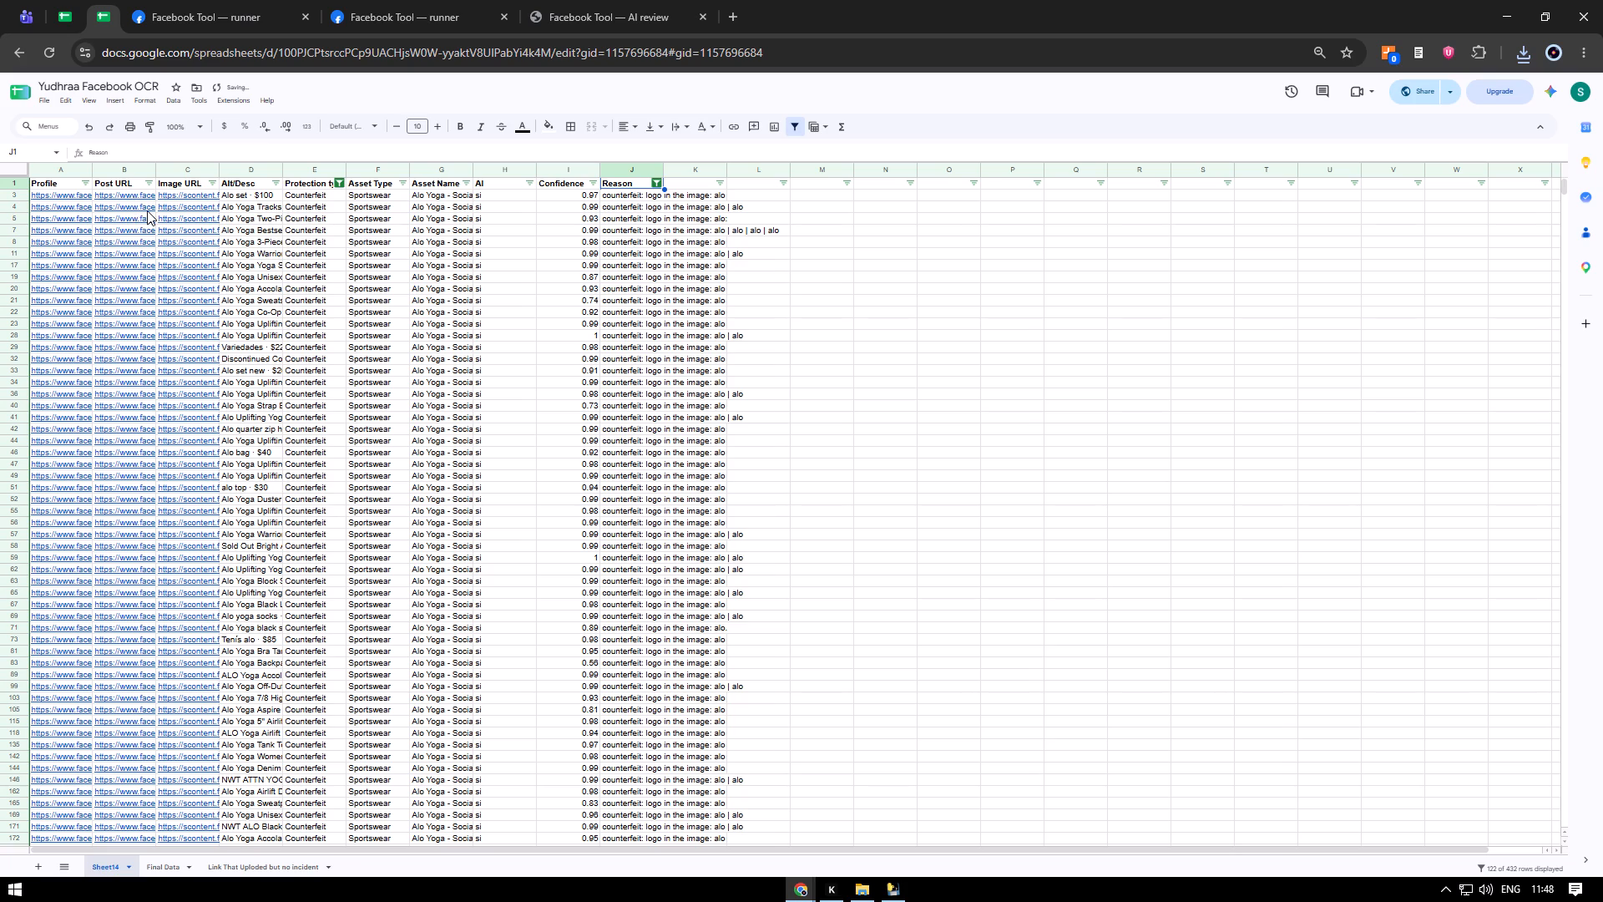
Copy the filtered Post URLs in B3:B433 of Sheet14, moving the AI review tab between the two runner tabs meanwhile.
click(123, 198)
key(ctrl+shift+Down)
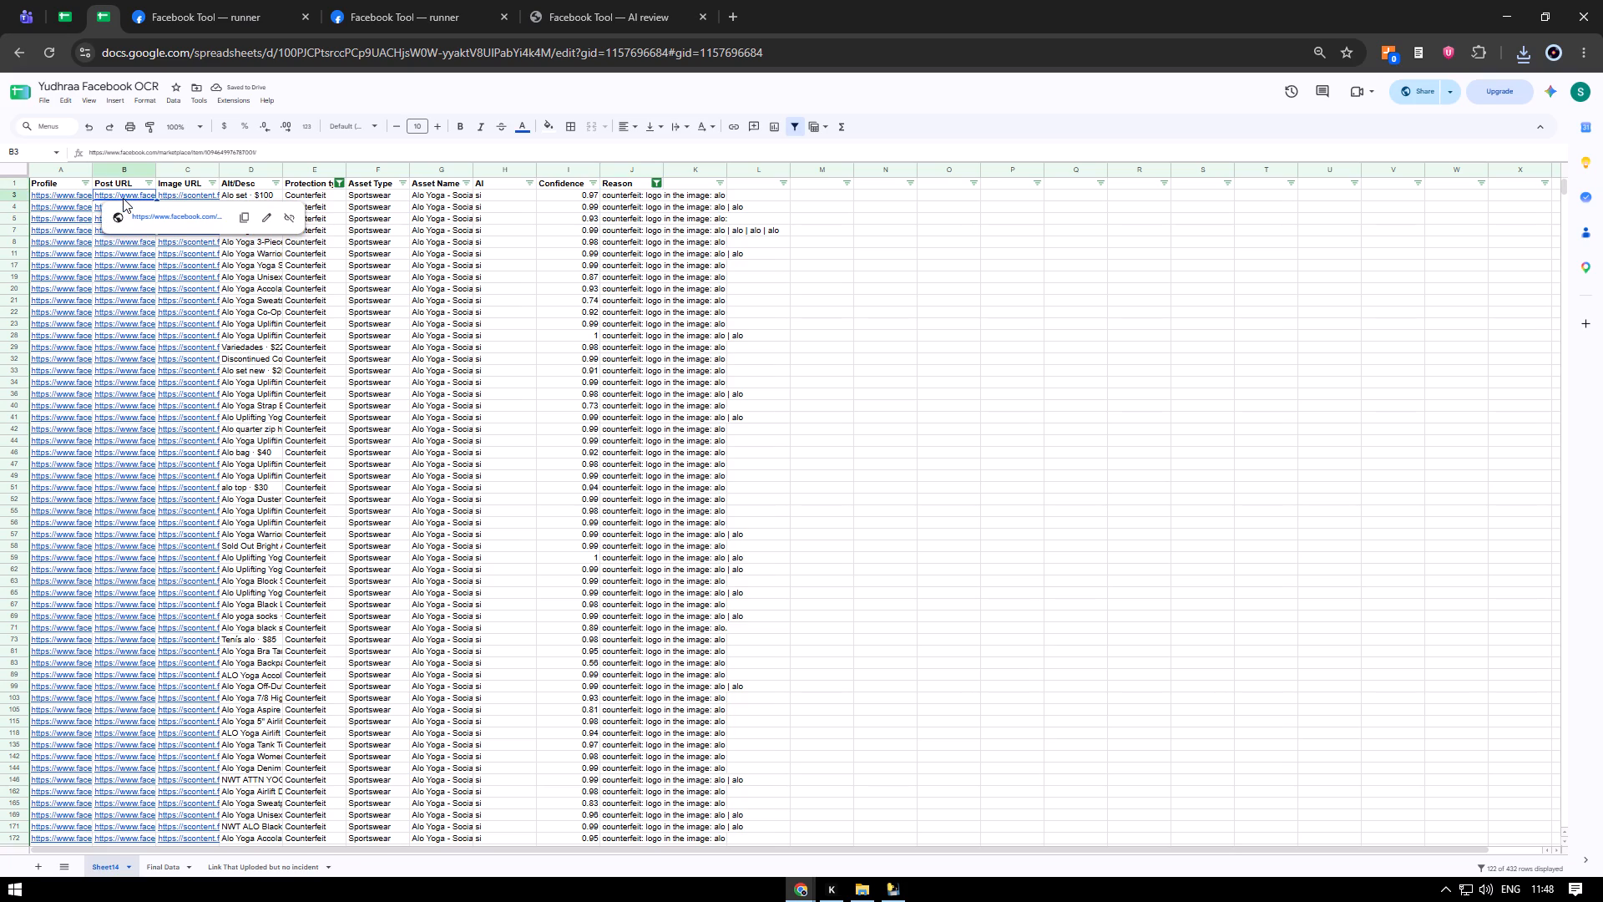
click(586, 0)
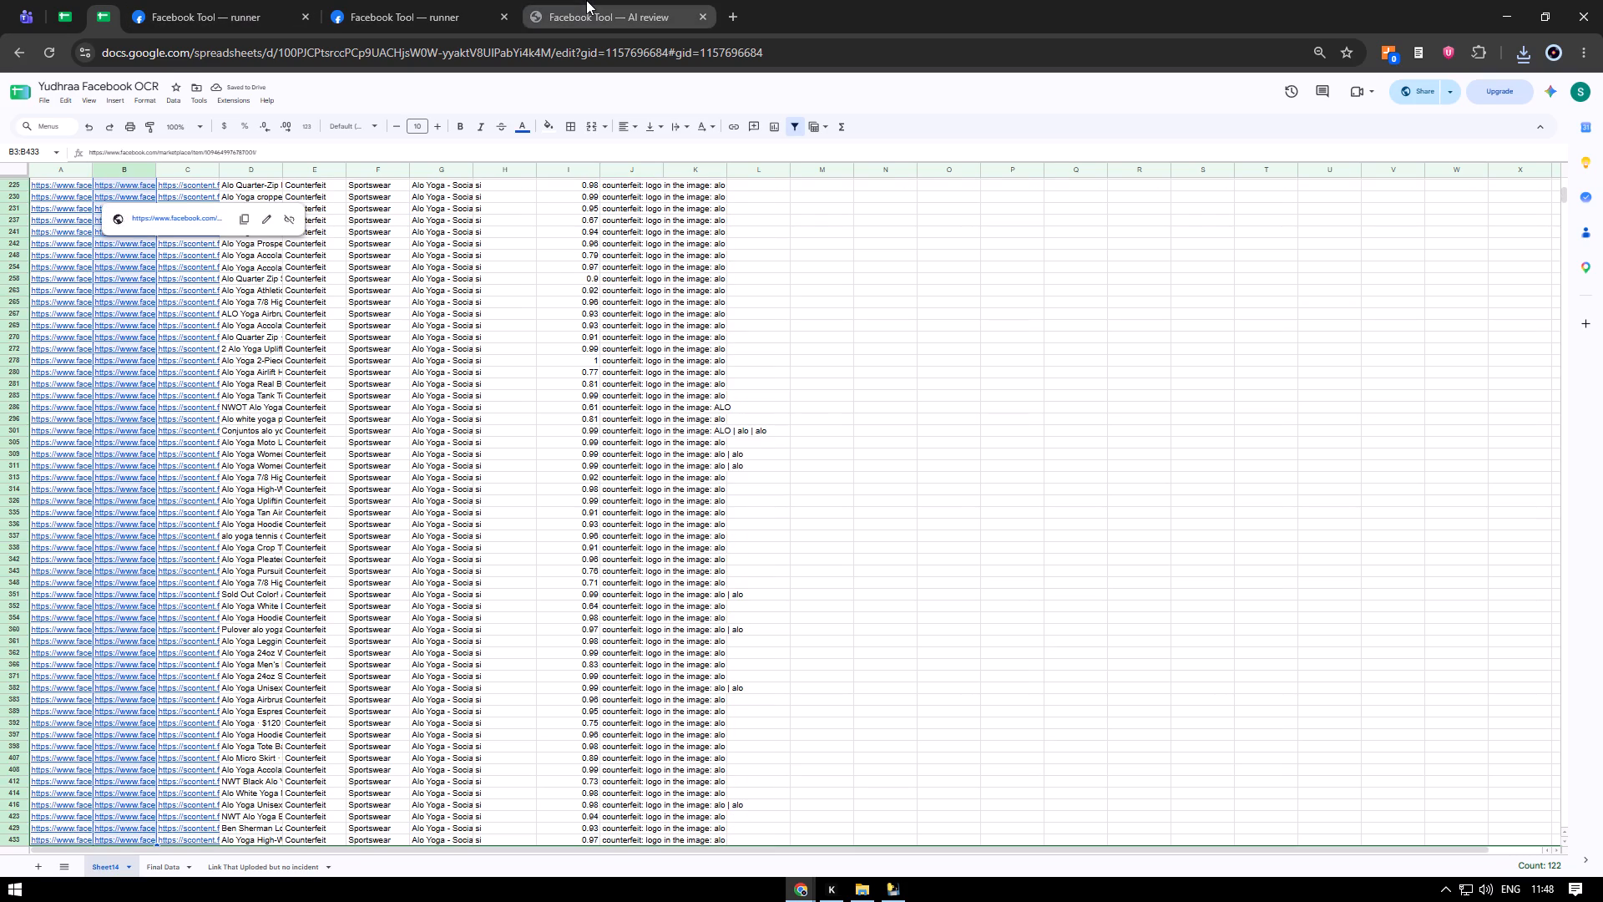
drag(553, 0, 347, 0)
click(219, 0)
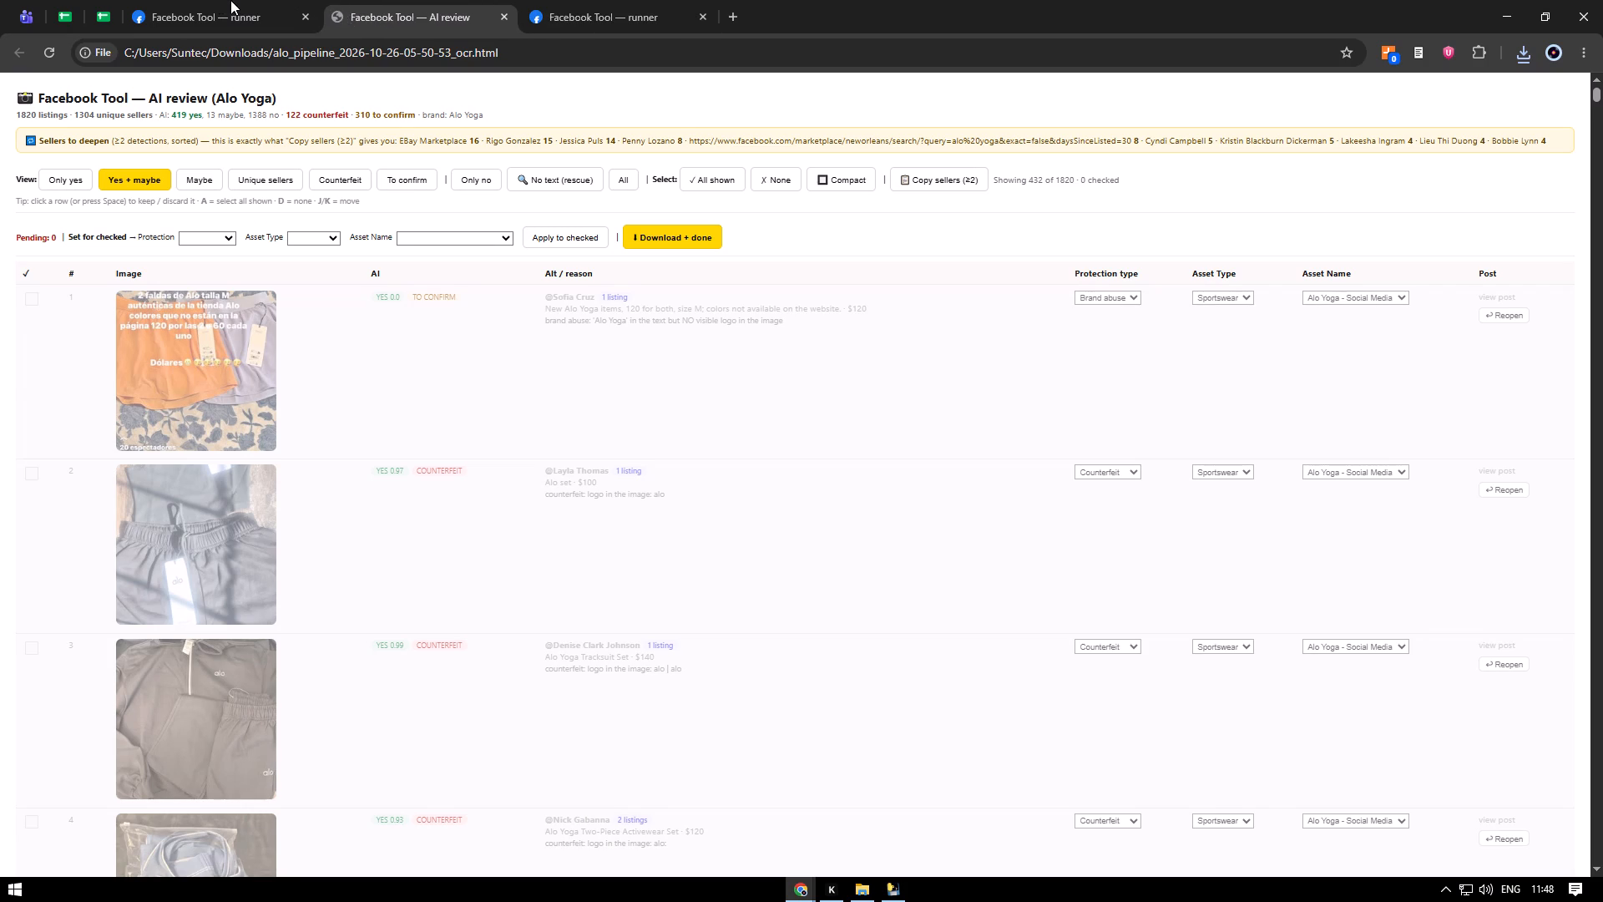
click(362, 0)
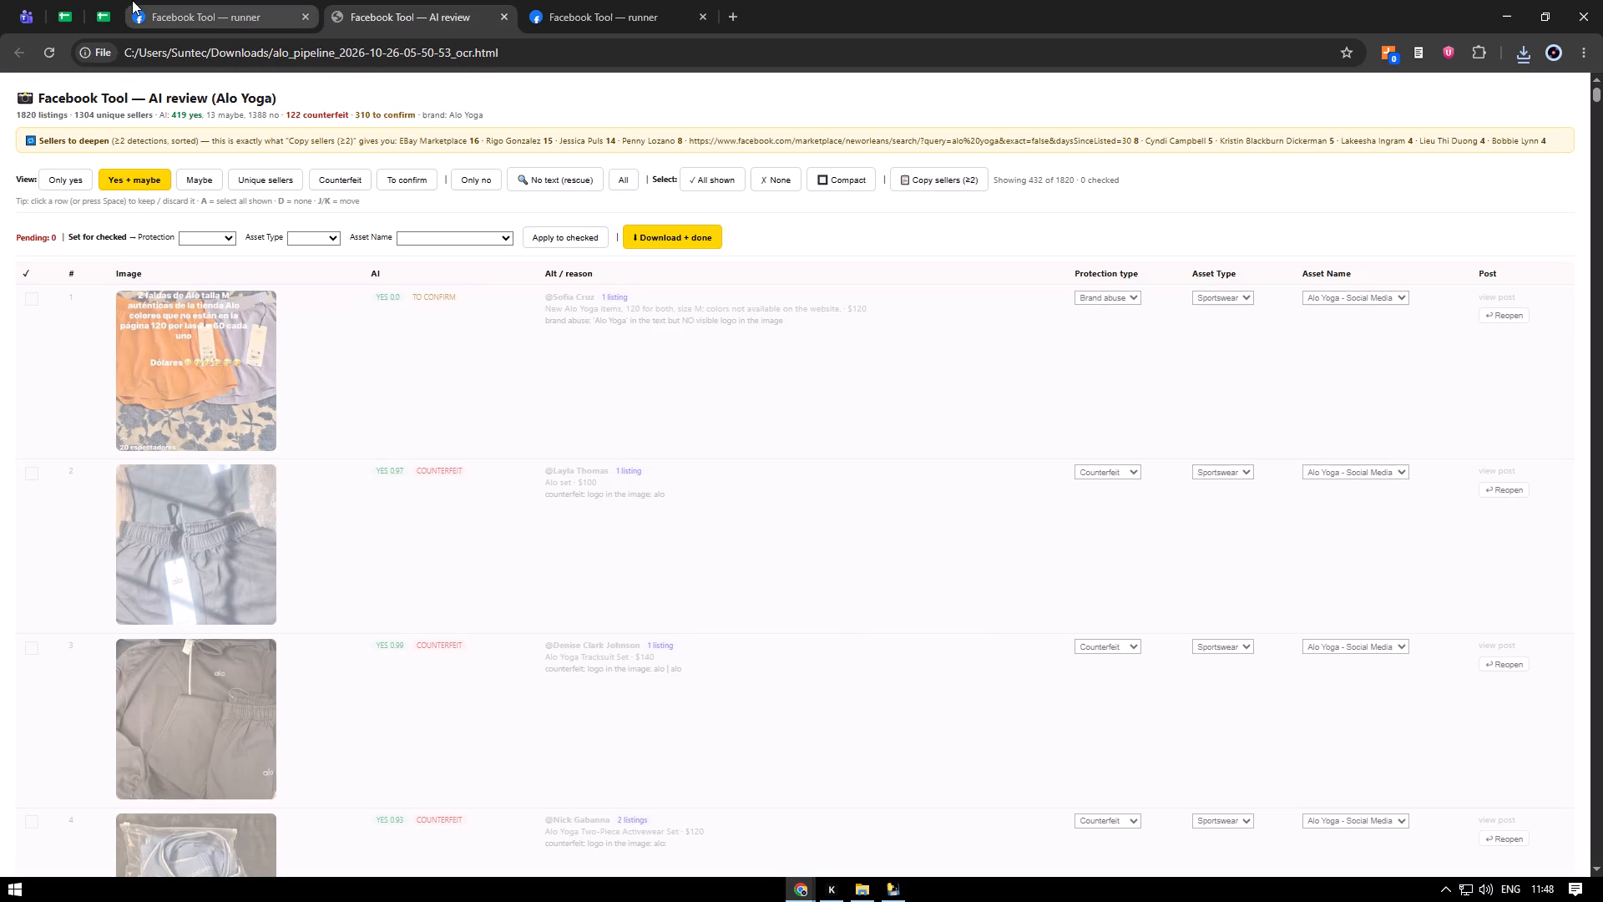
click(97, 0)
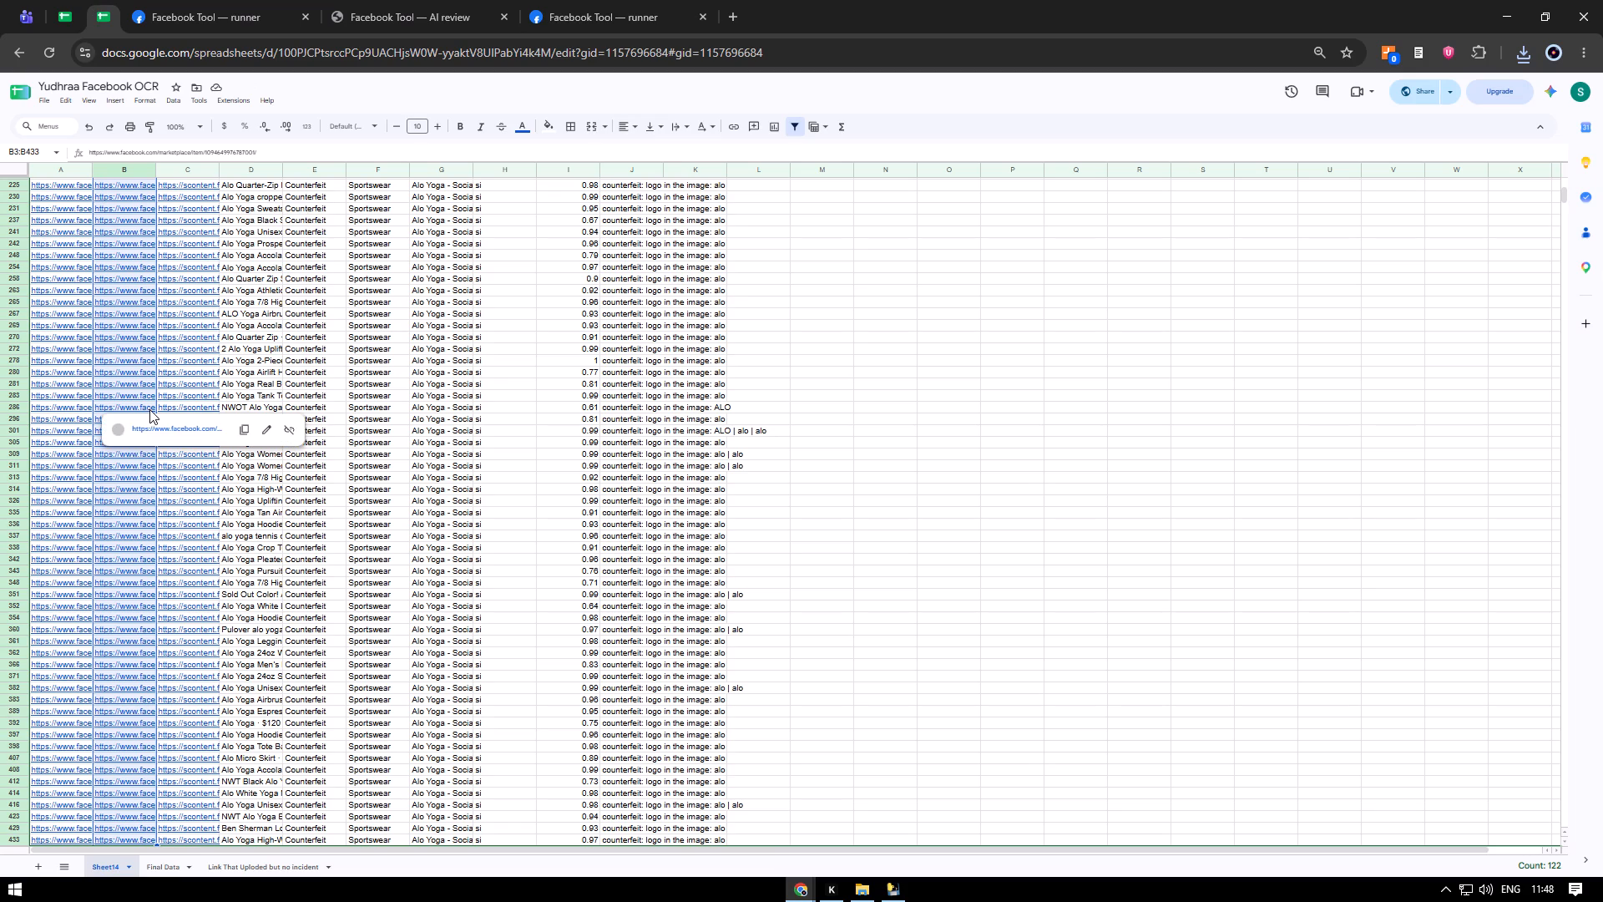
key(ctrl+c)
key(ctrl+c)
key(ctrl+c)
key(ctrl+c)
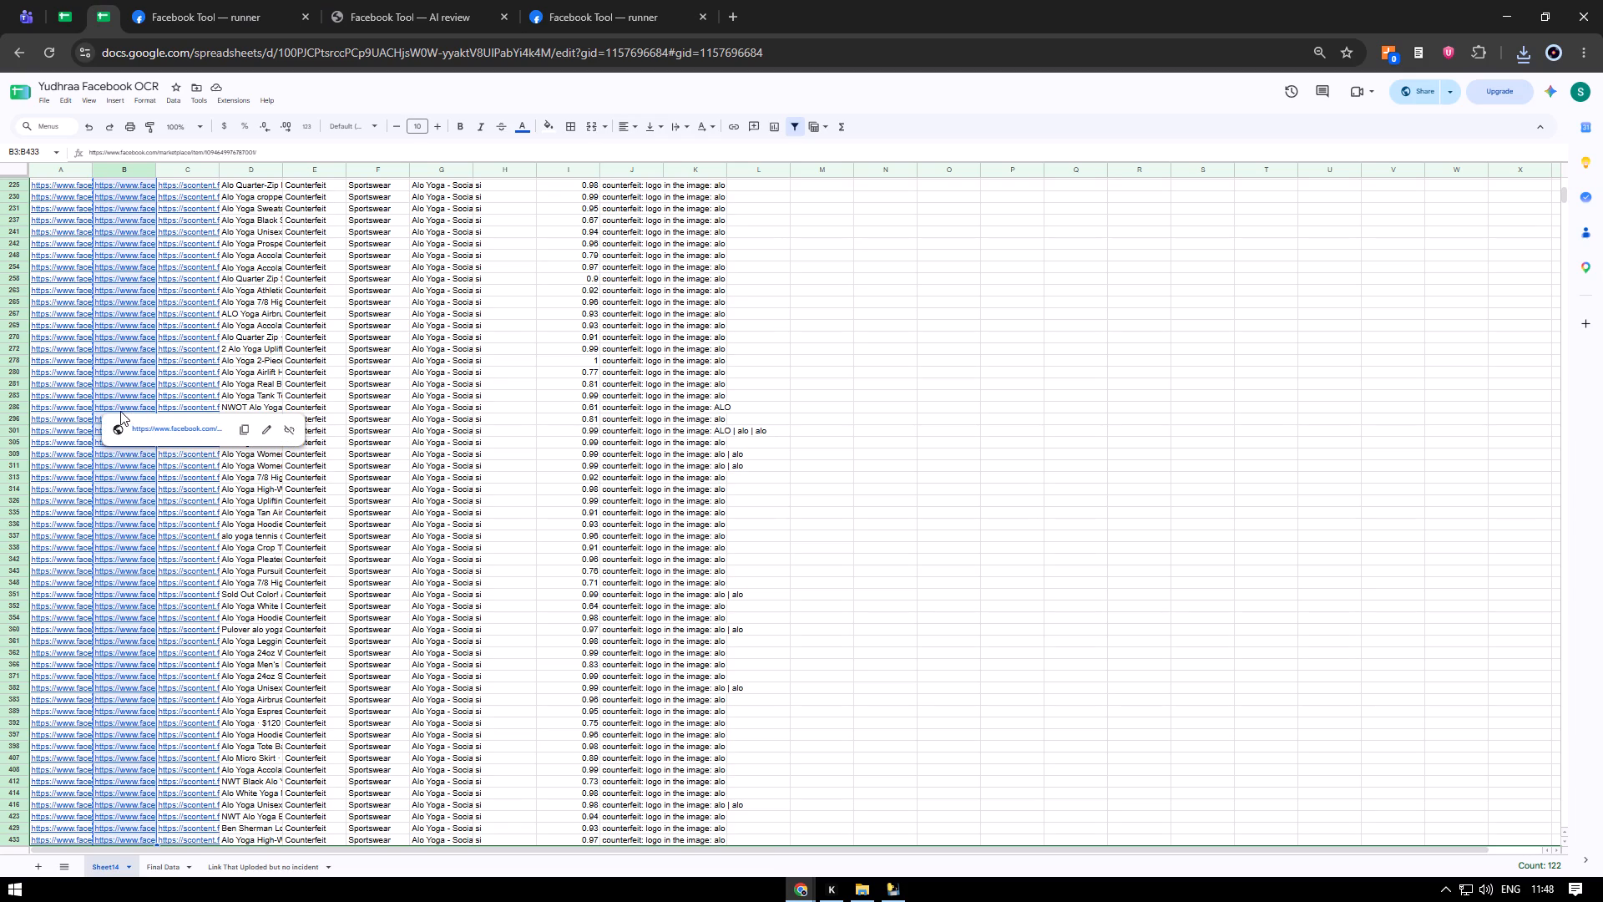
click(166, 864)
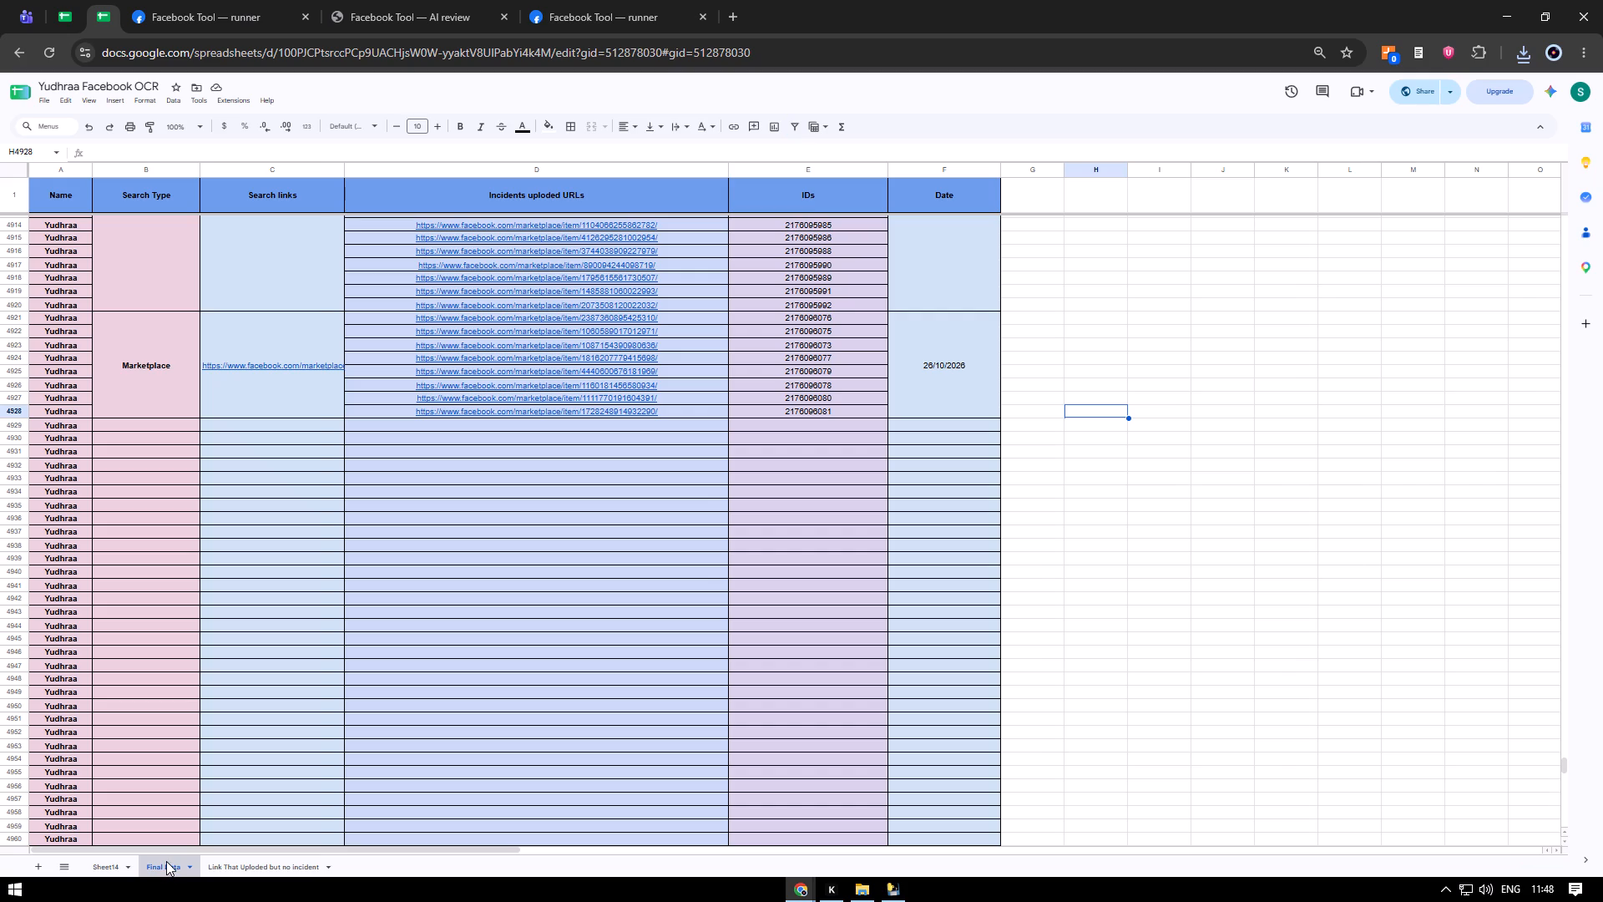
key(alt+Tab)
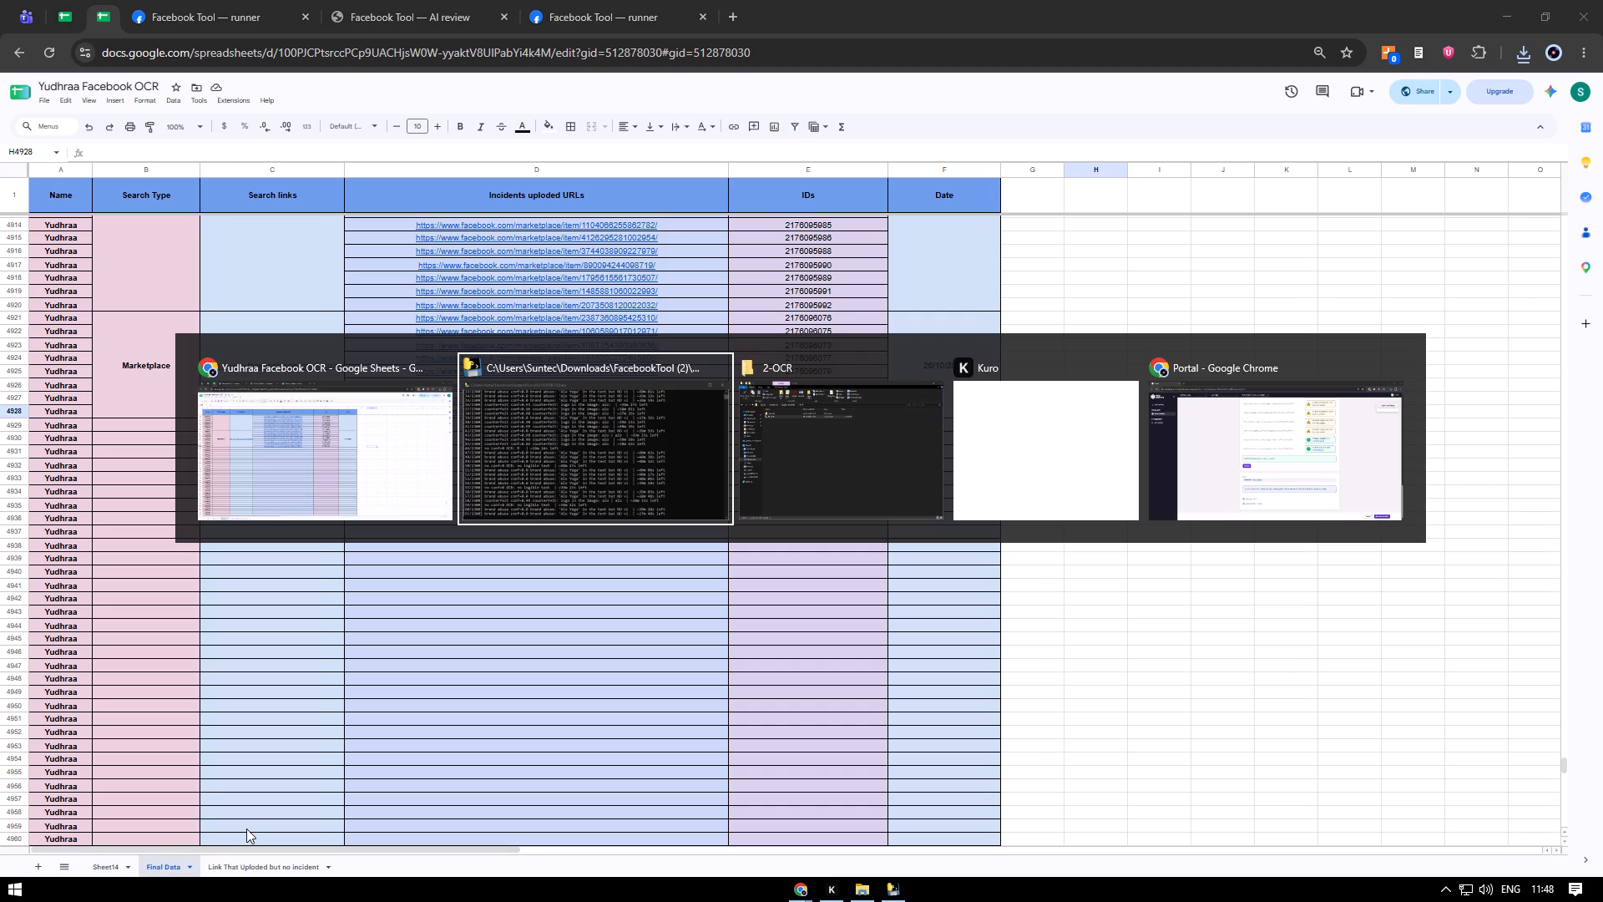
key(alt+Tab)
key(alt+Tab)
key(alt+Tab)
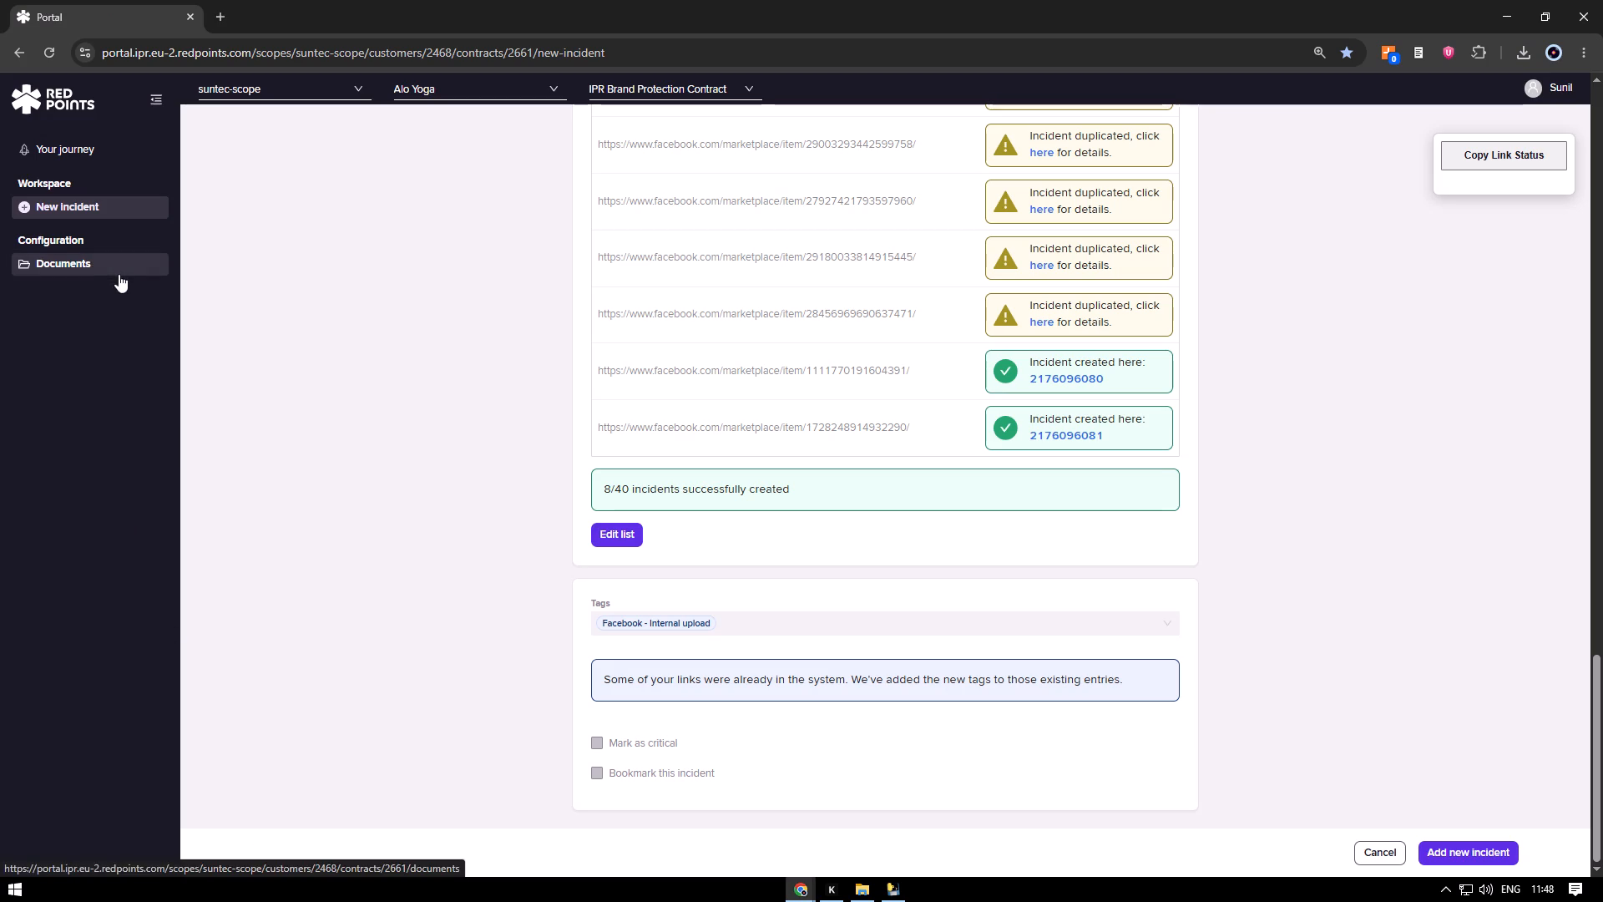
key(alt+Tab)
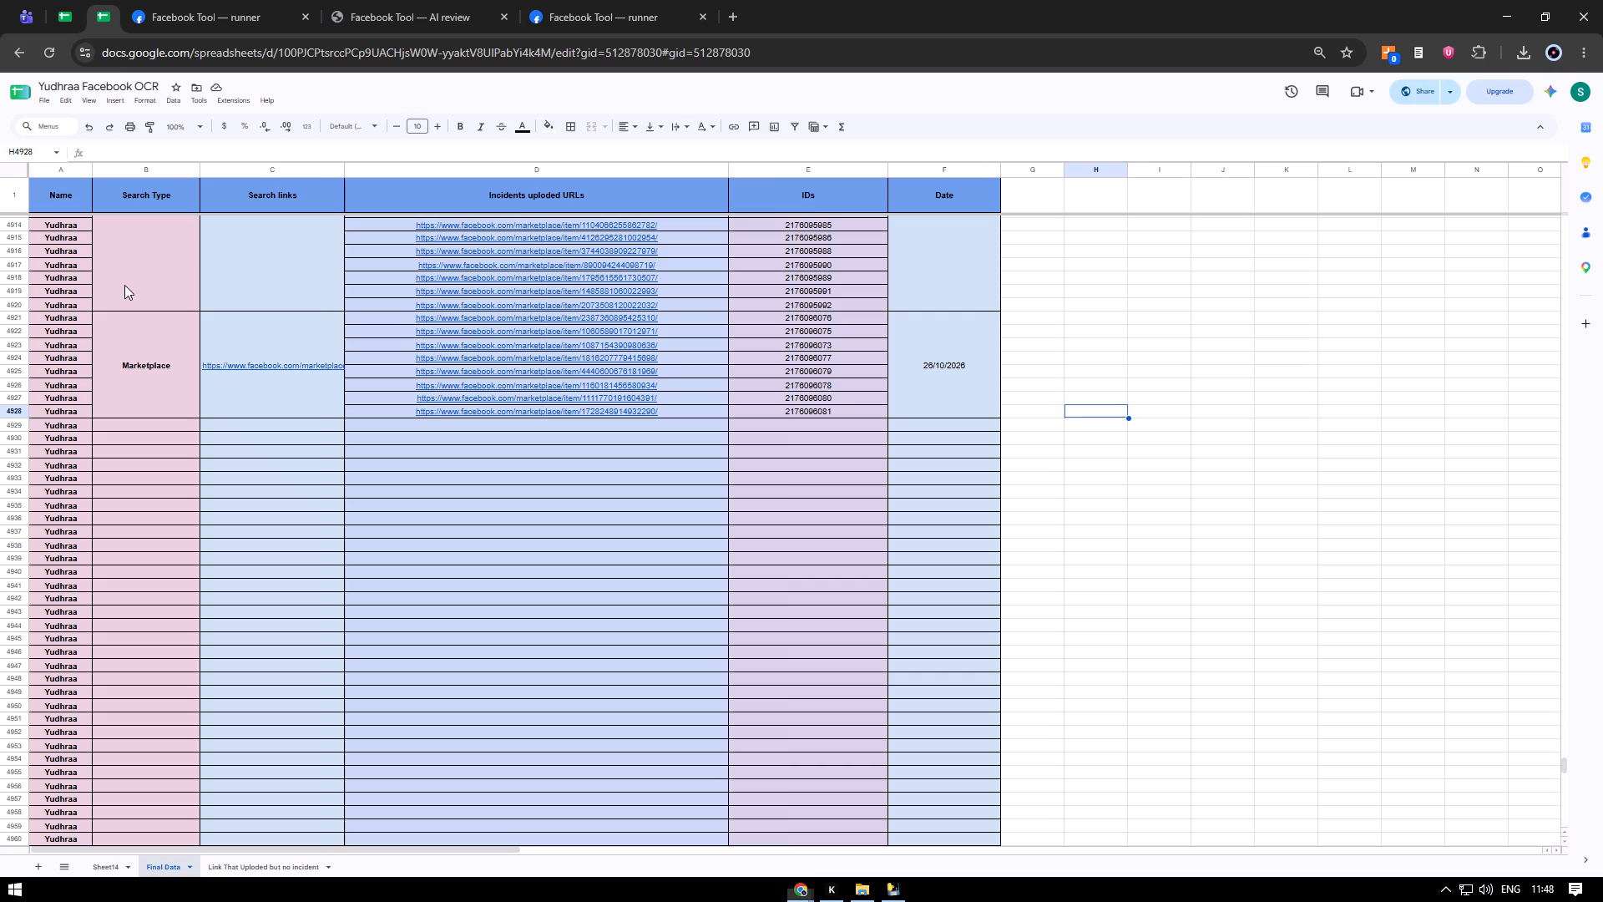
Select the empty Profiles (Sellers) cell G106 in the New Orleans search row of the US-EAST sheet.
click(70, 2)
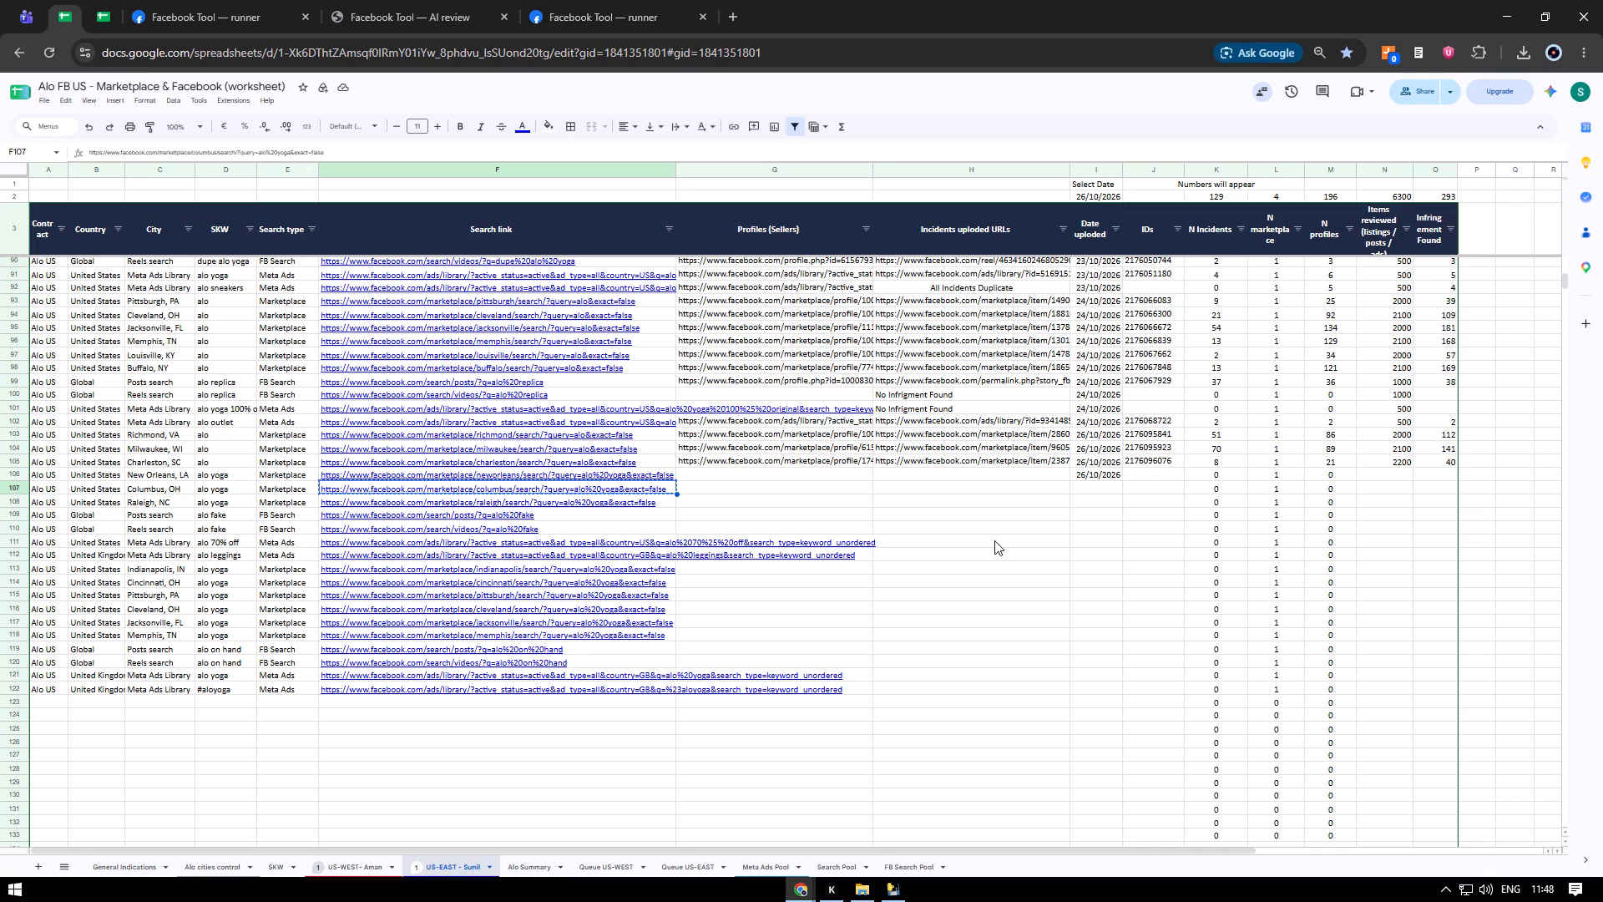
click(741, 479)
click(666, 489)
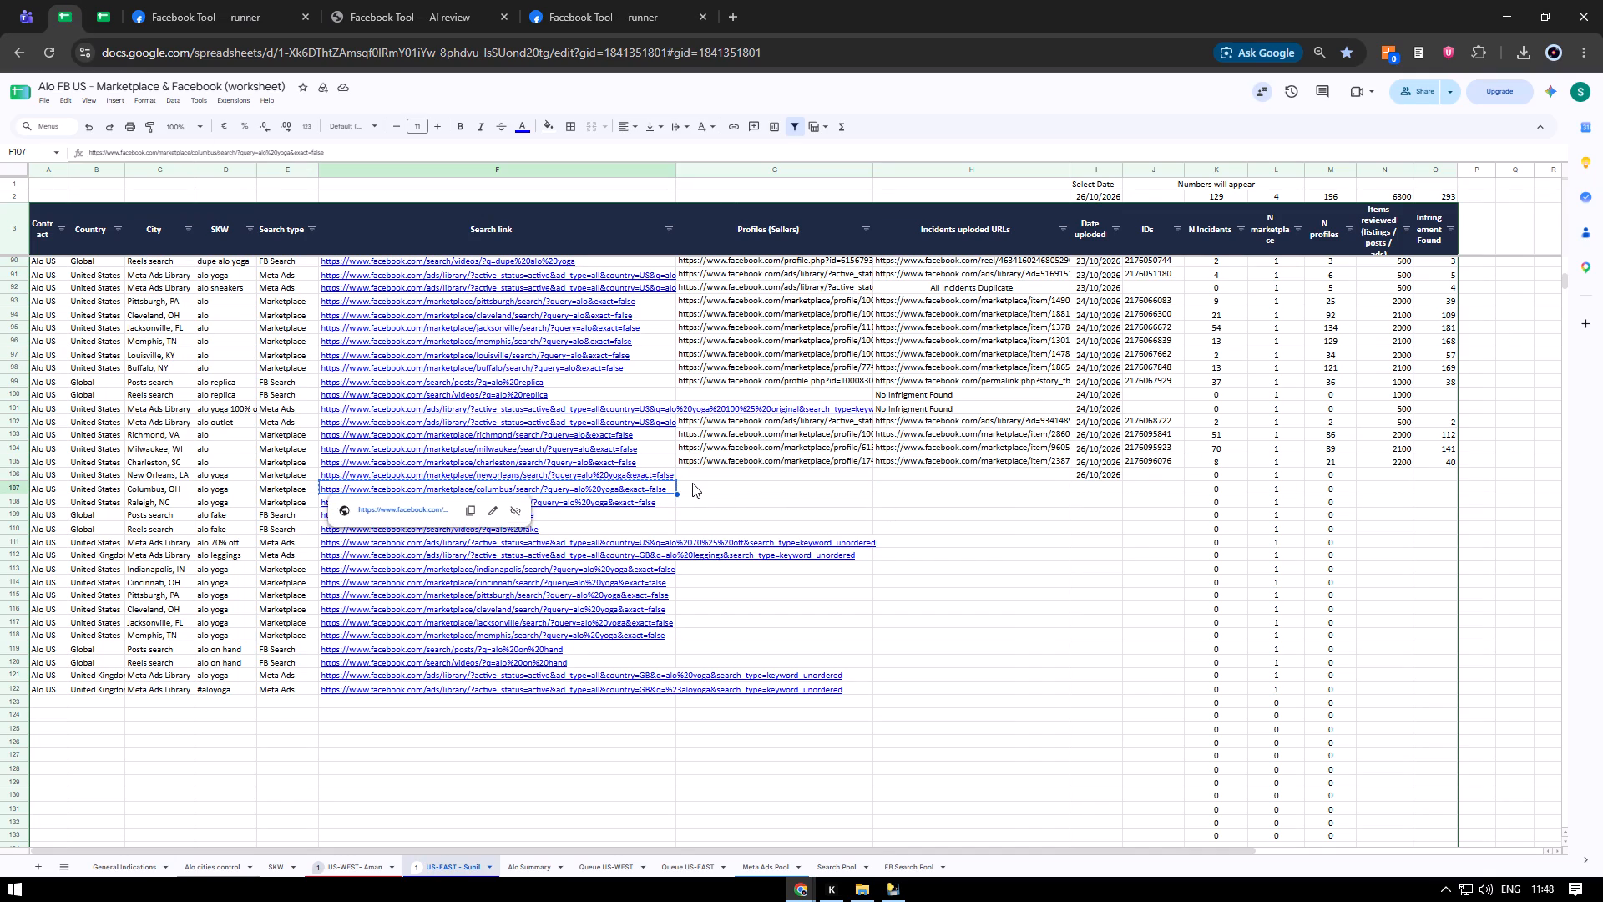
click(687, 474)
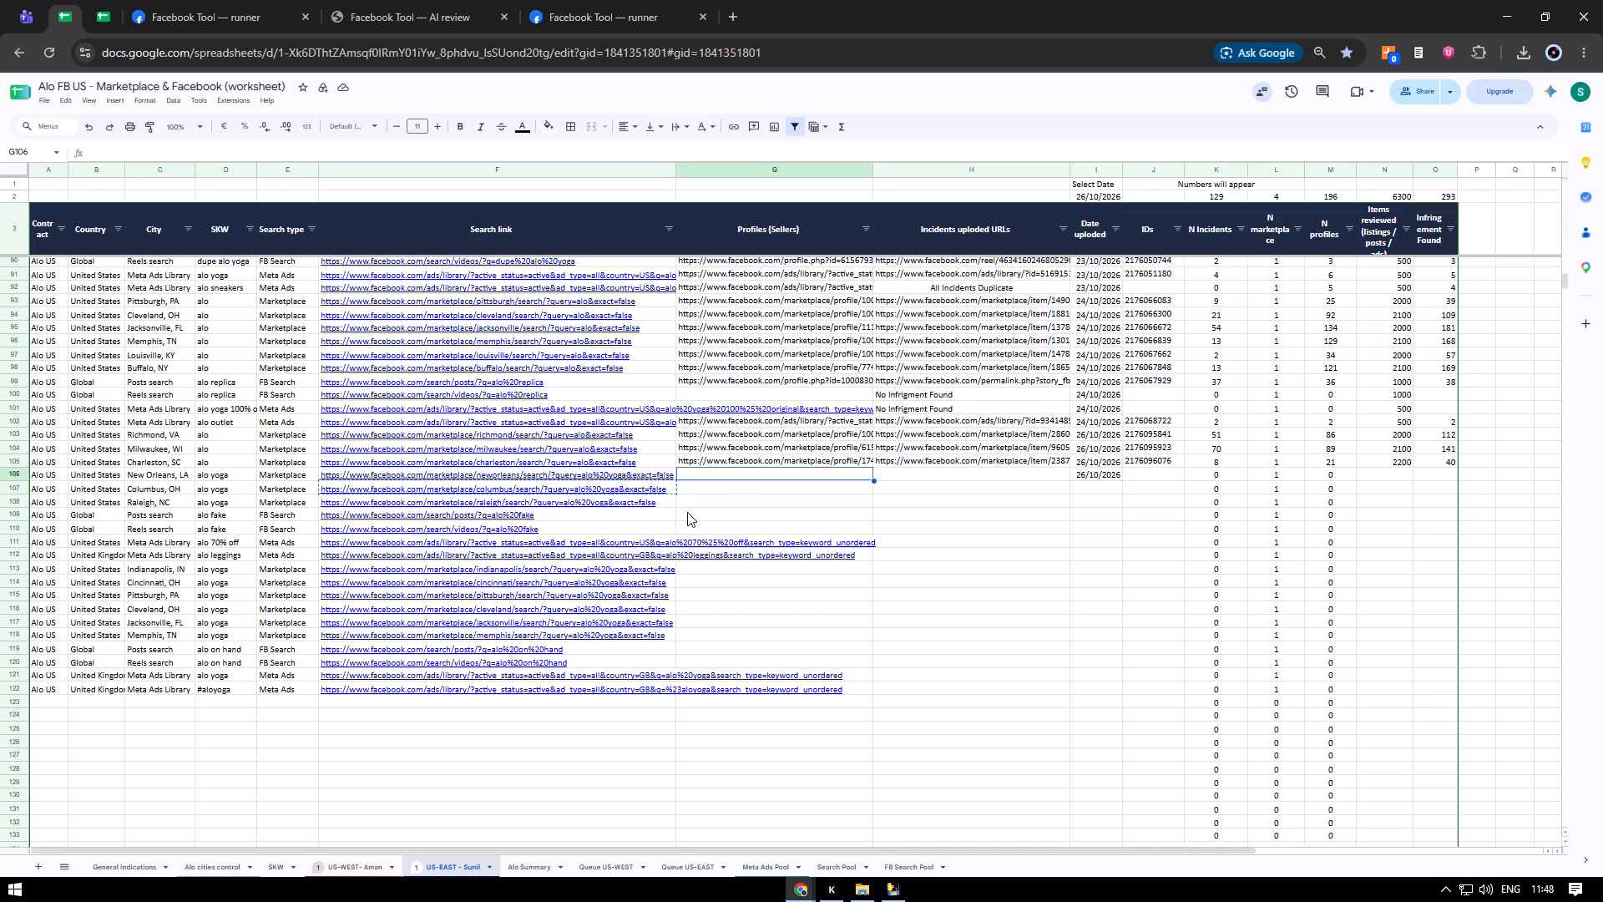
click(234, 0)
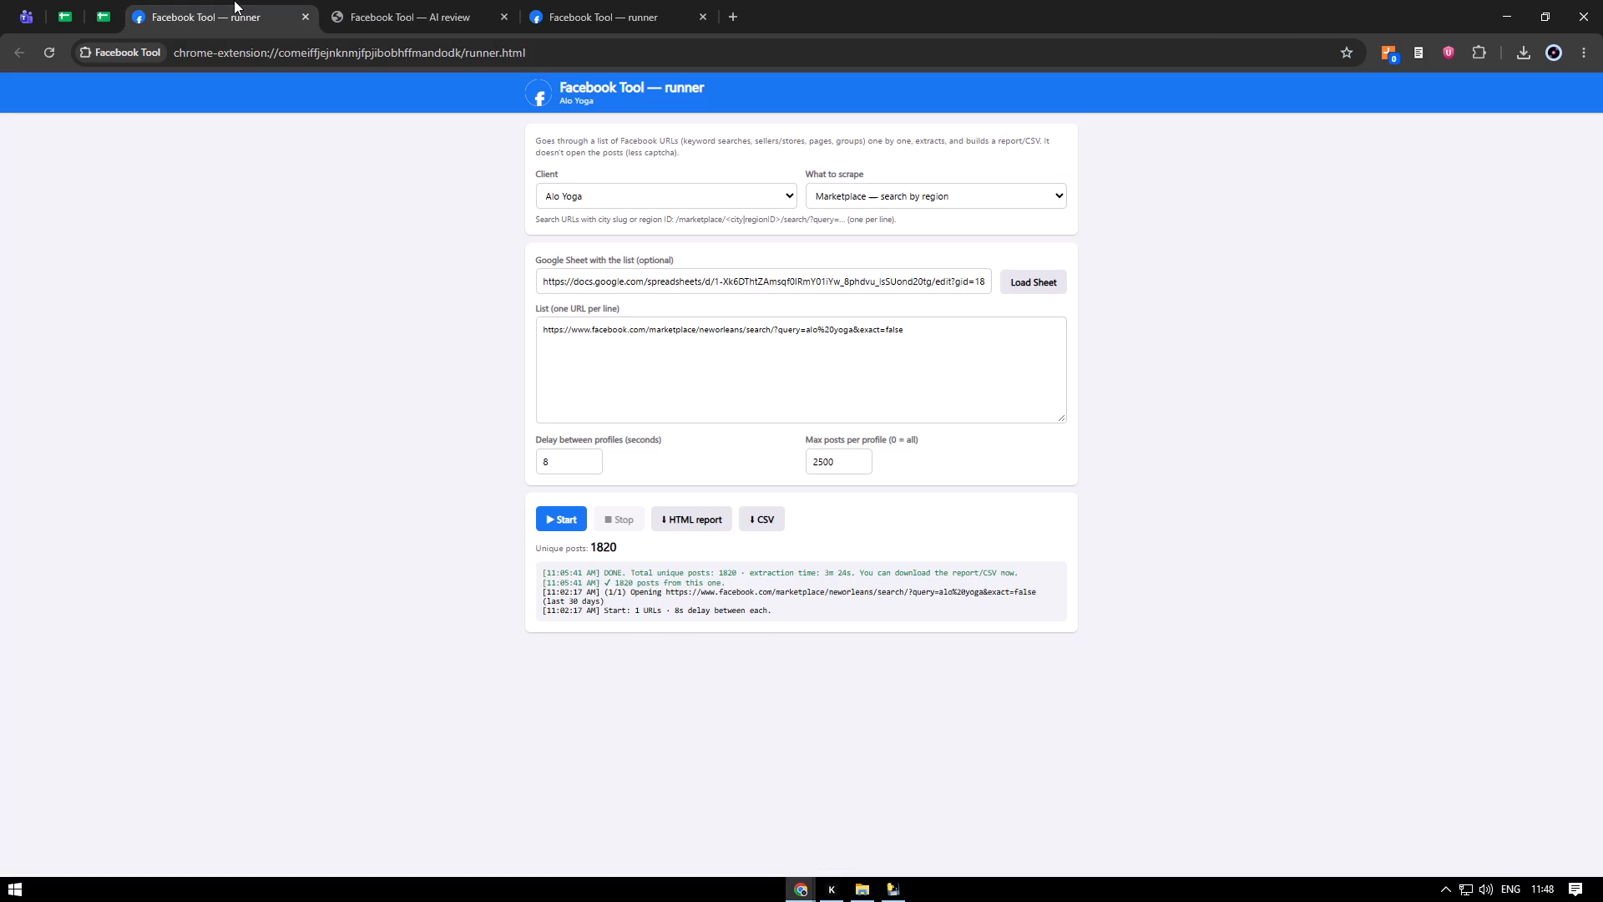
Replace the detection links in the Red Points new incident form with the filtered Post URLs from B3:B433 of Sheet14.
click(100, 0)
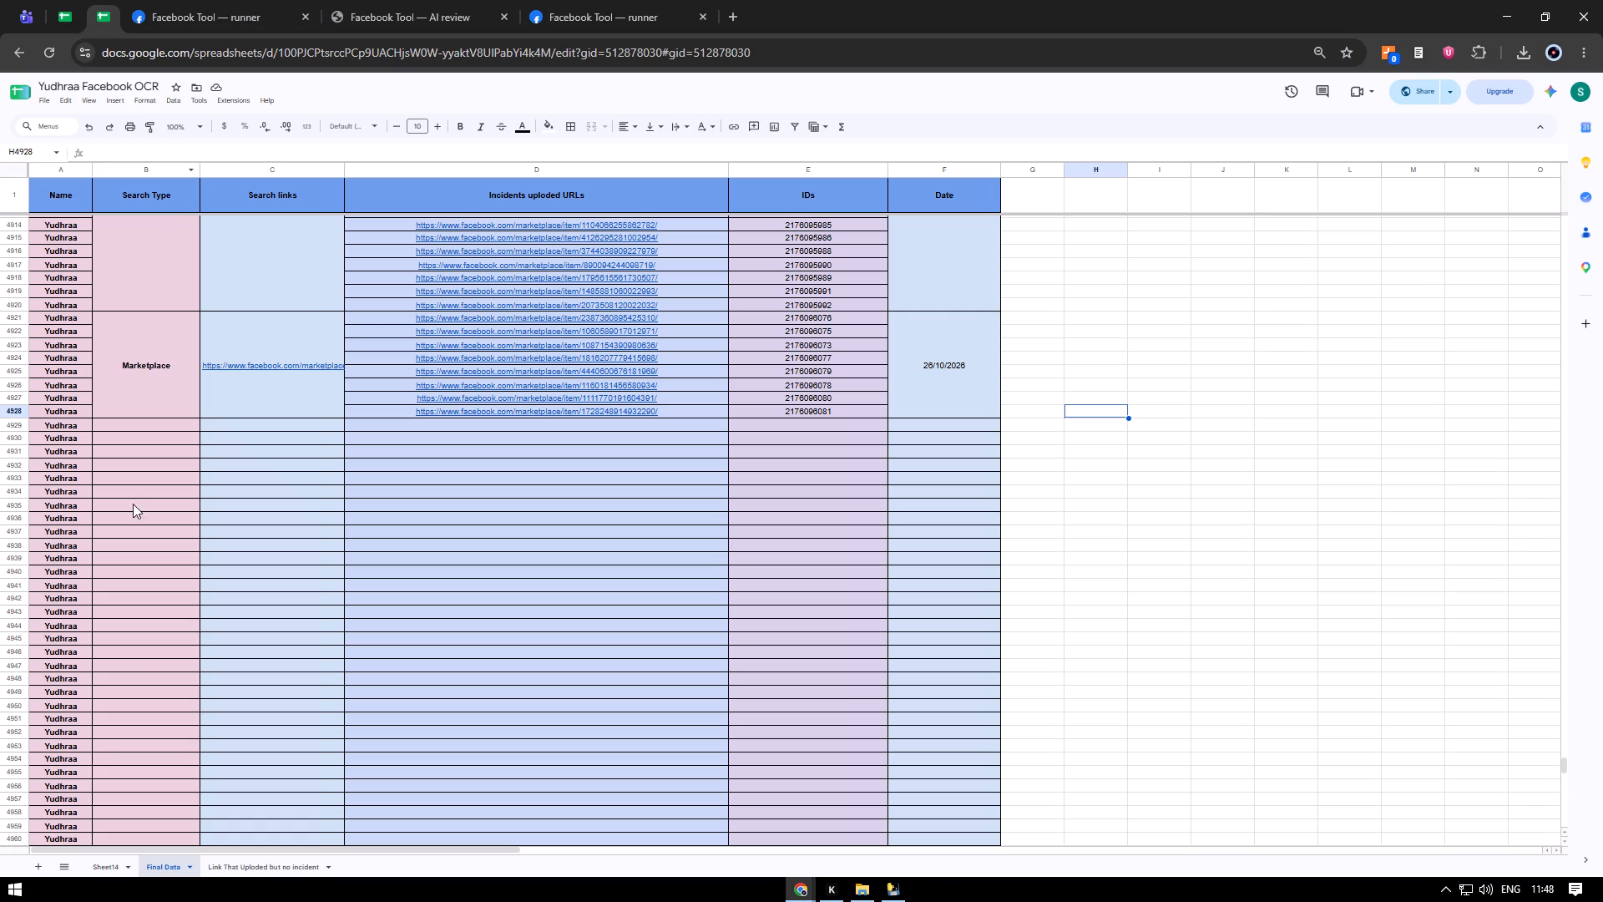
click(111, 872)
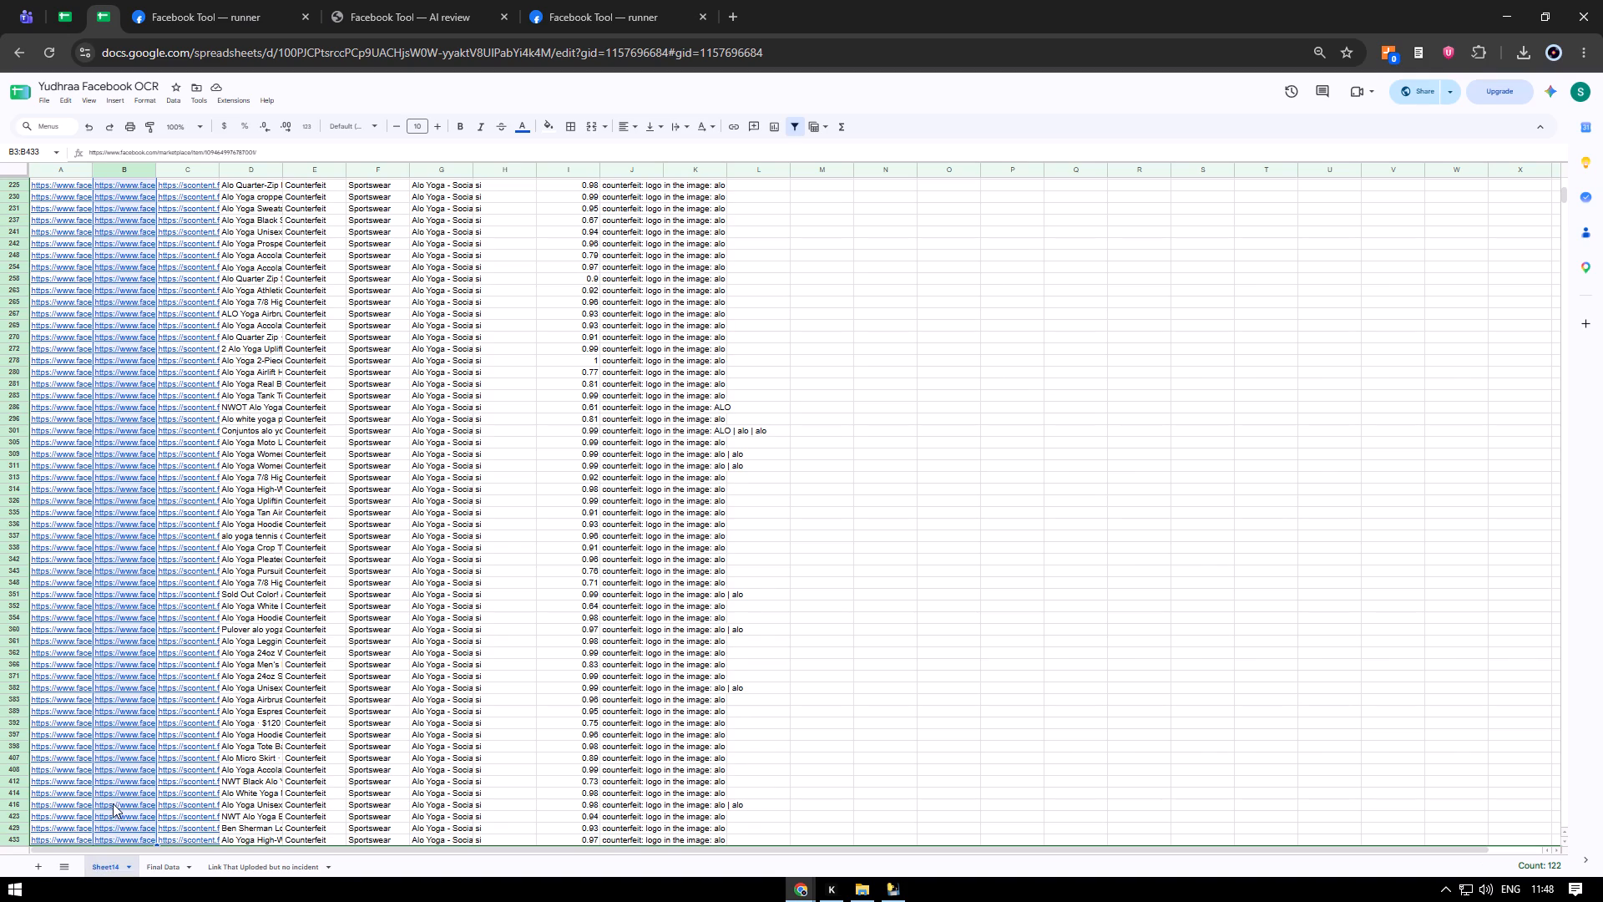
key(ctrl+c)
key(ctrl+c)
key(ctrl+c)
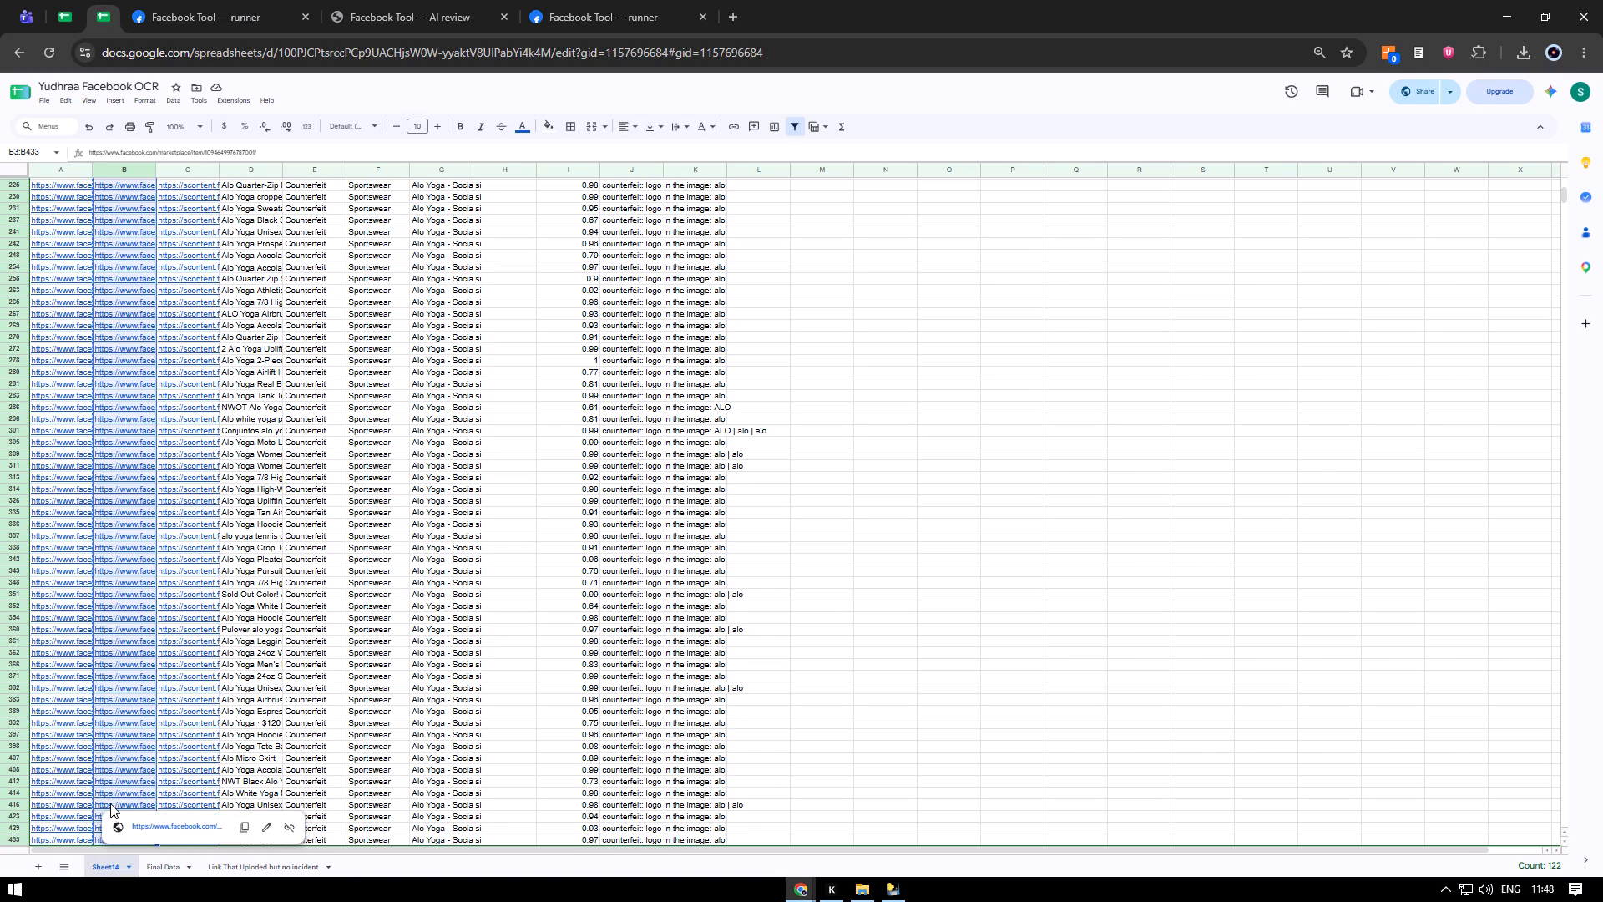
key(alt+Tab)
click(618, 527)
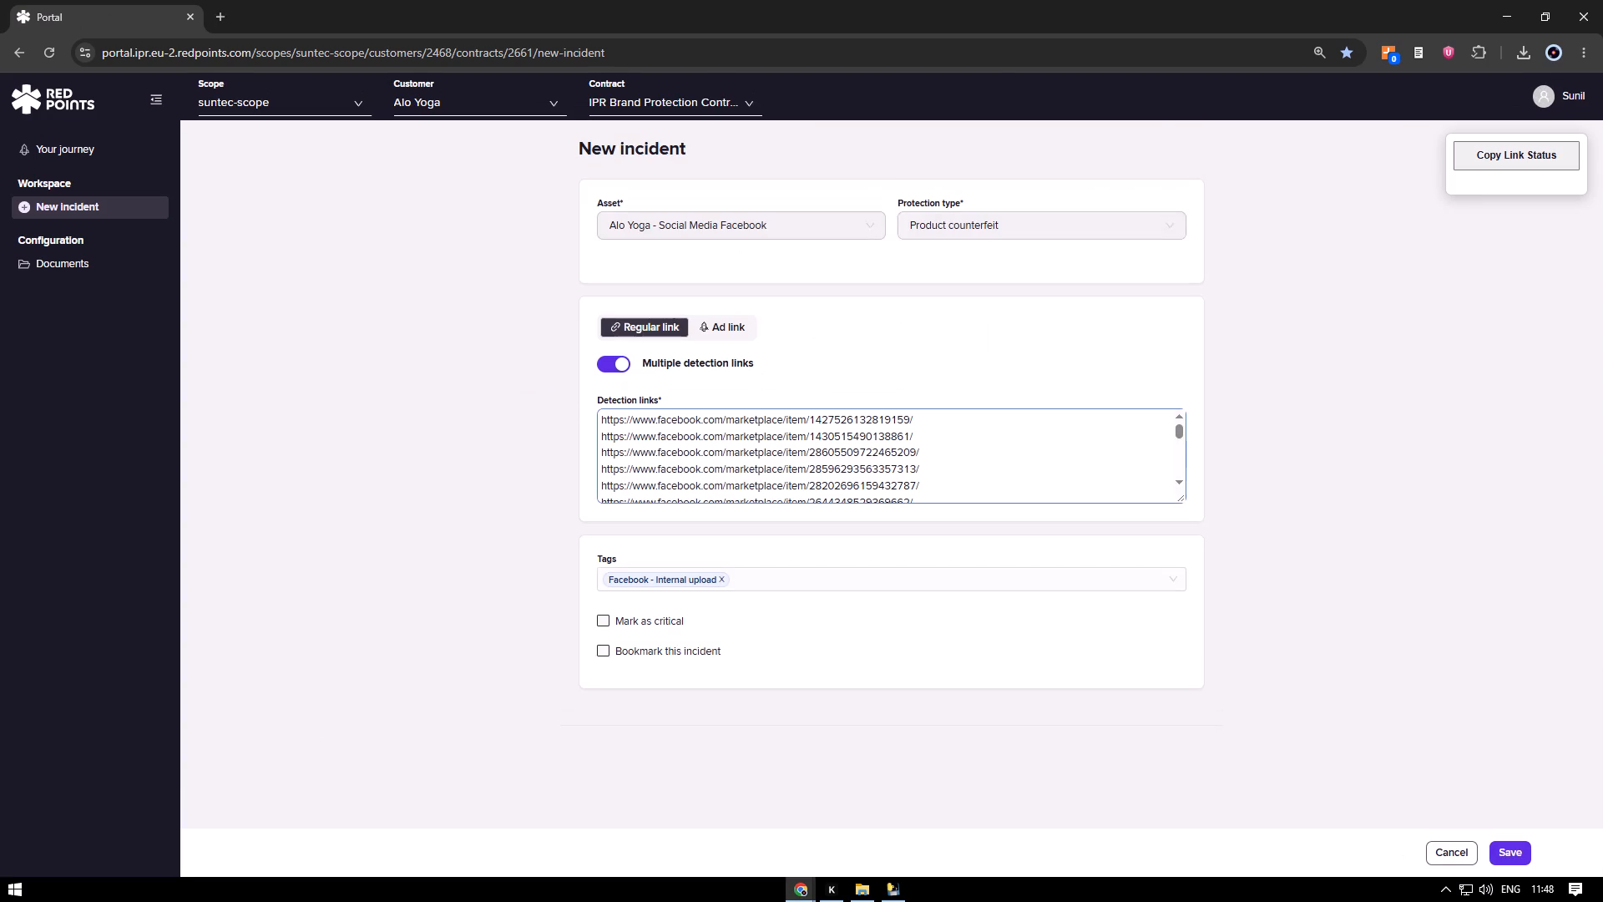
click(640, 465)
key(ctrl+a)
key(ctrl+v)
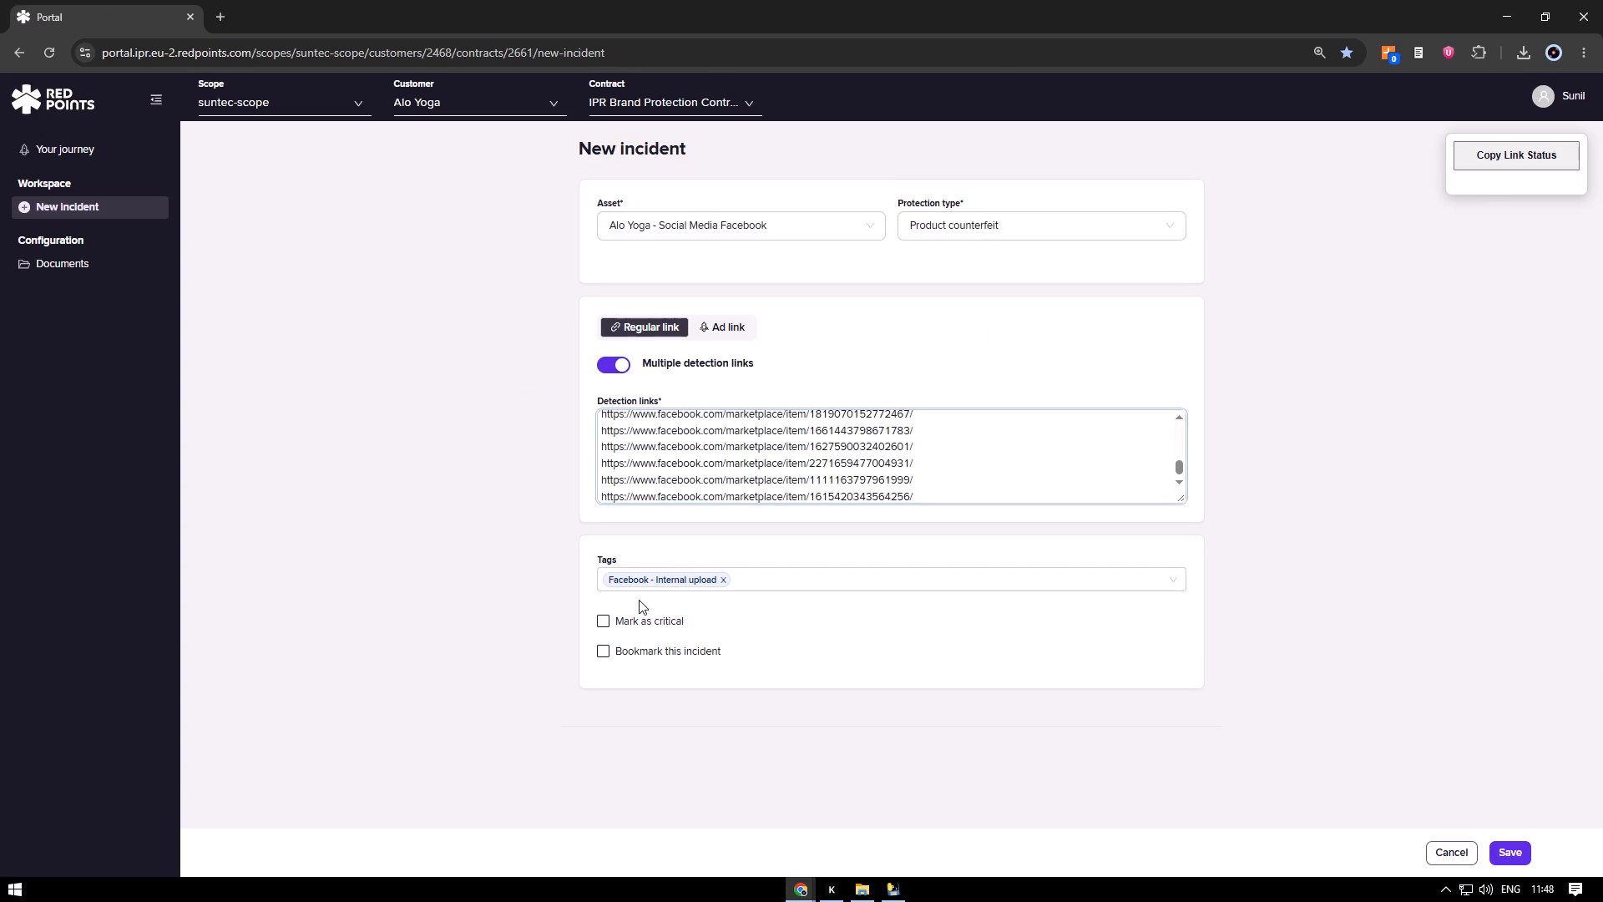
Remove duplicates from the filtered Profile links in A3:A433 of Sheet14.
key(alt+Tab)
key(Up)
key(Left)
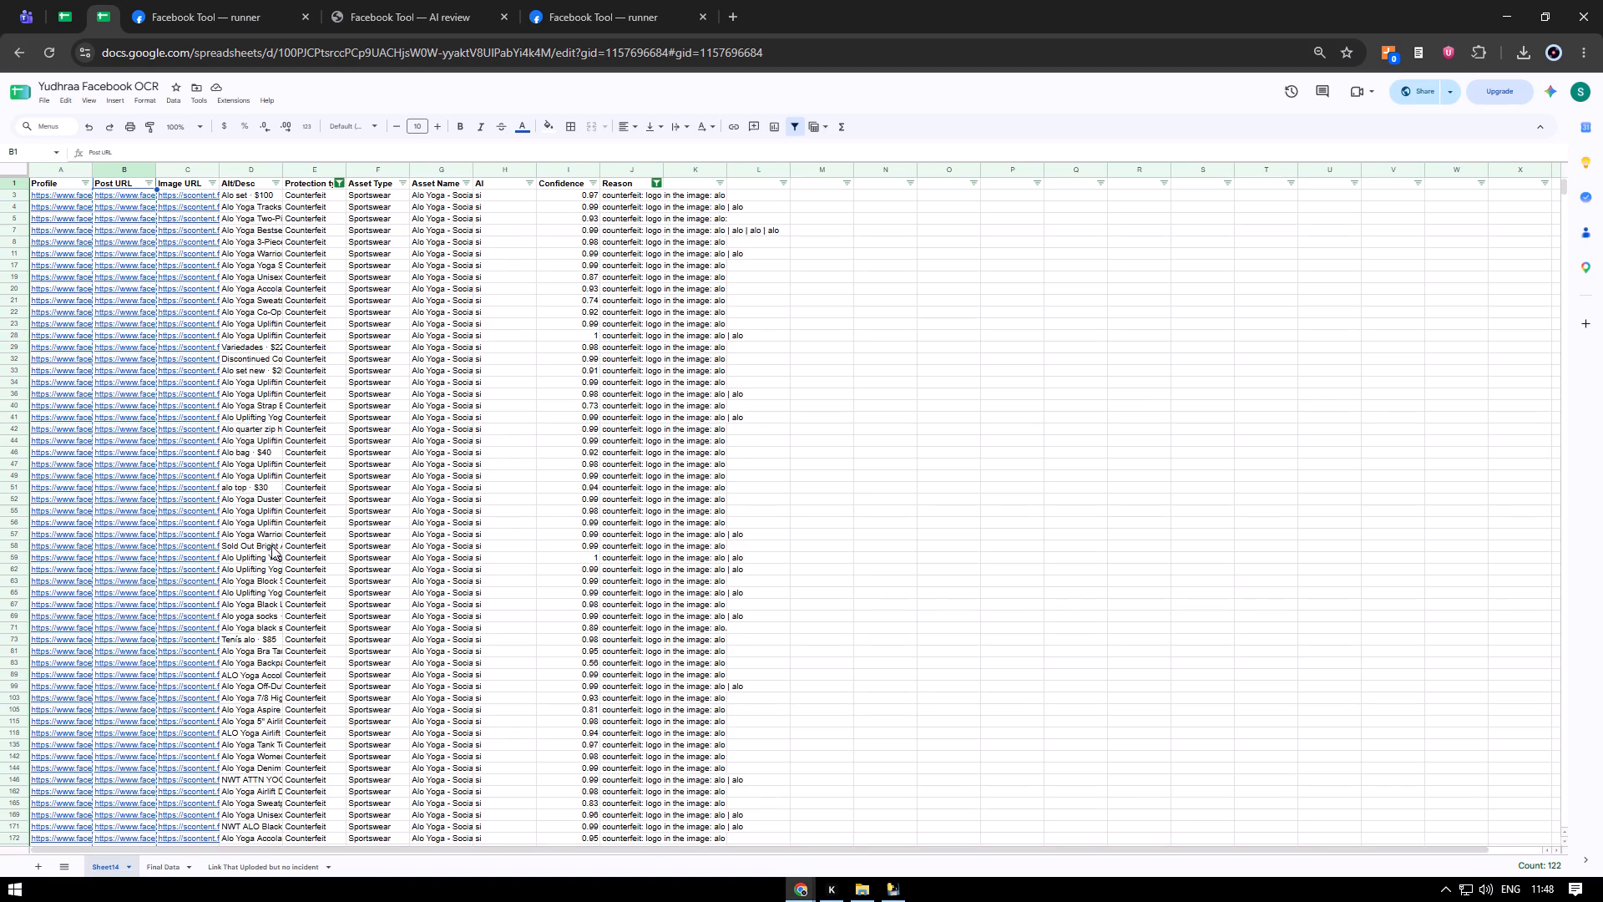
key(Down)
key(ctrl+shift+Down)
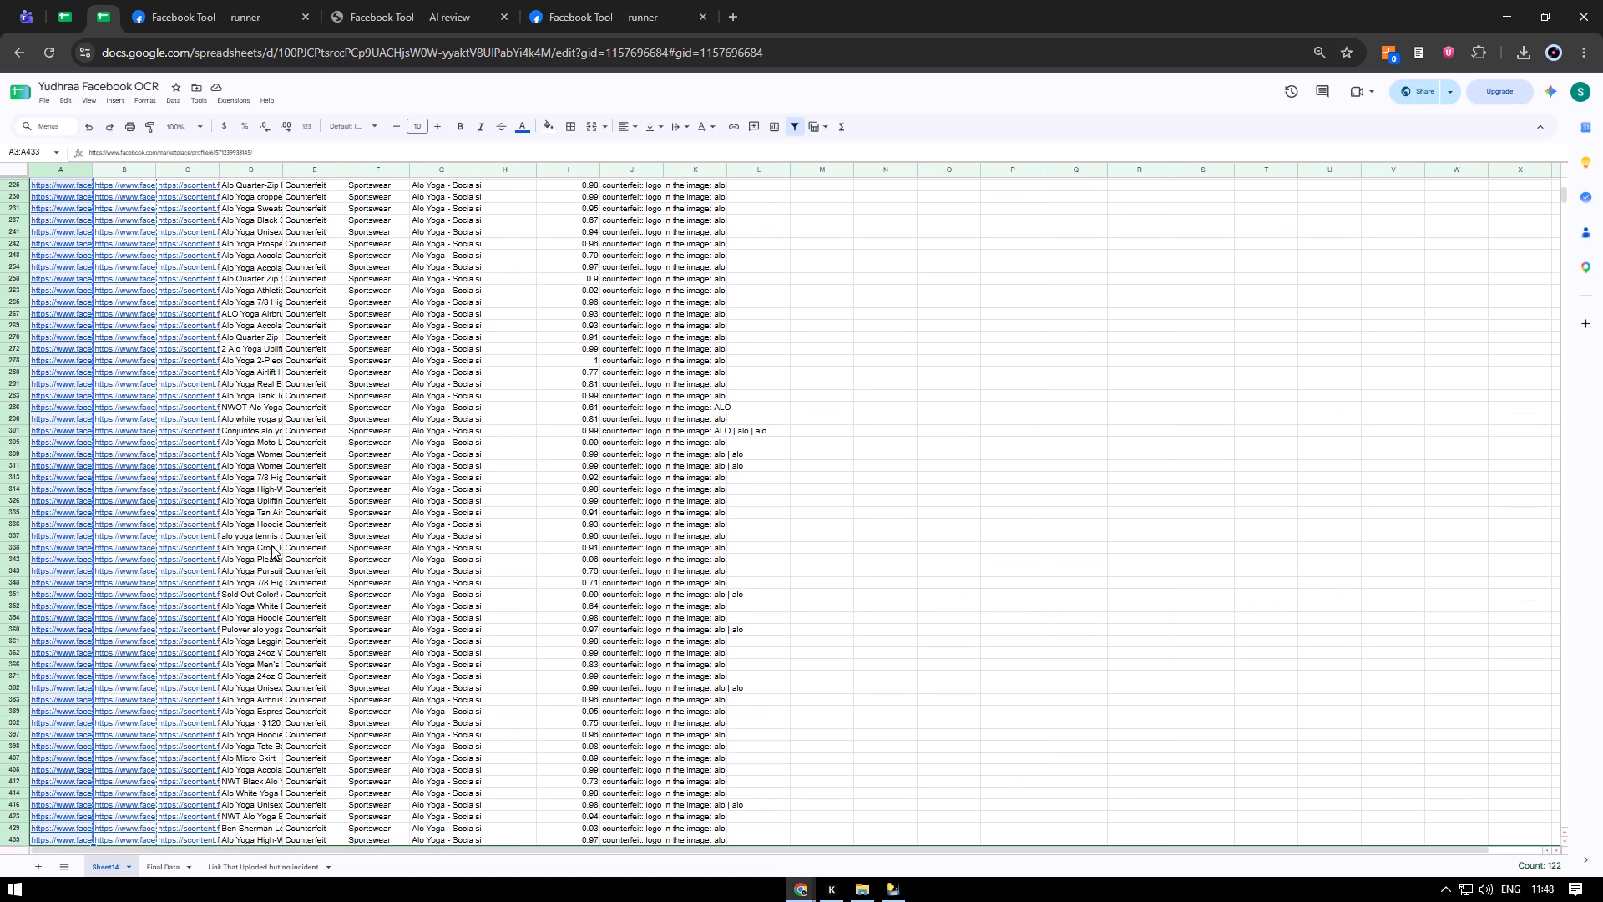
key(alt+o)
key(Right)
key(Up)
key(Up)
key(Up)
key(Up)
key(Up)
key(Right)
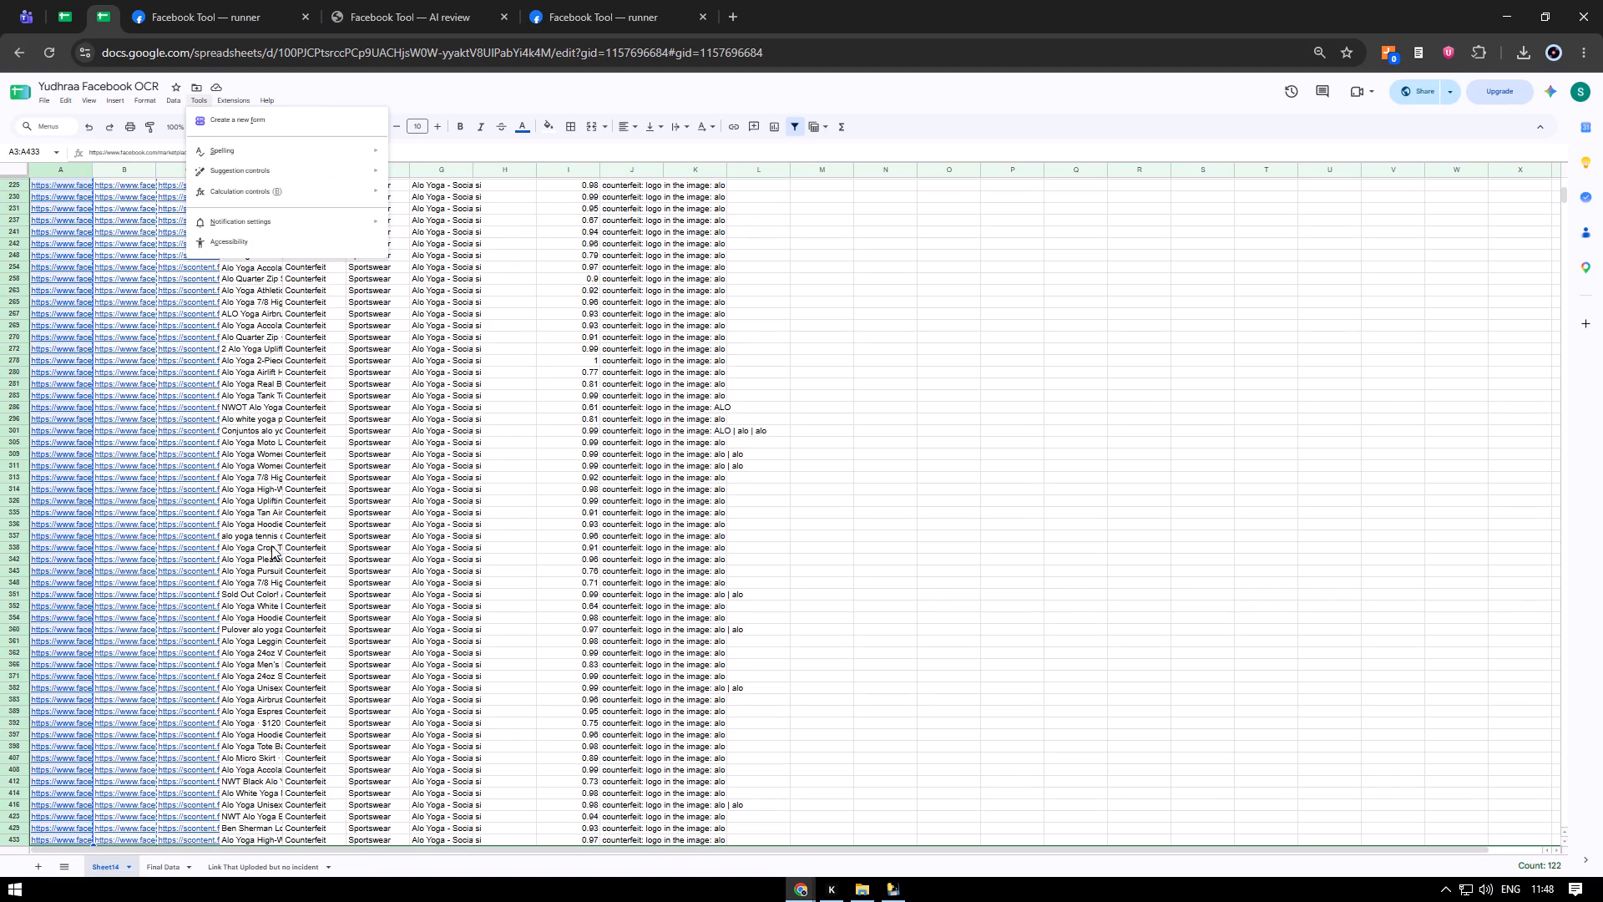
key(Left)
key(Down)
key(Up)
key(Up)
key(Up)
key(Up)
key(Right)
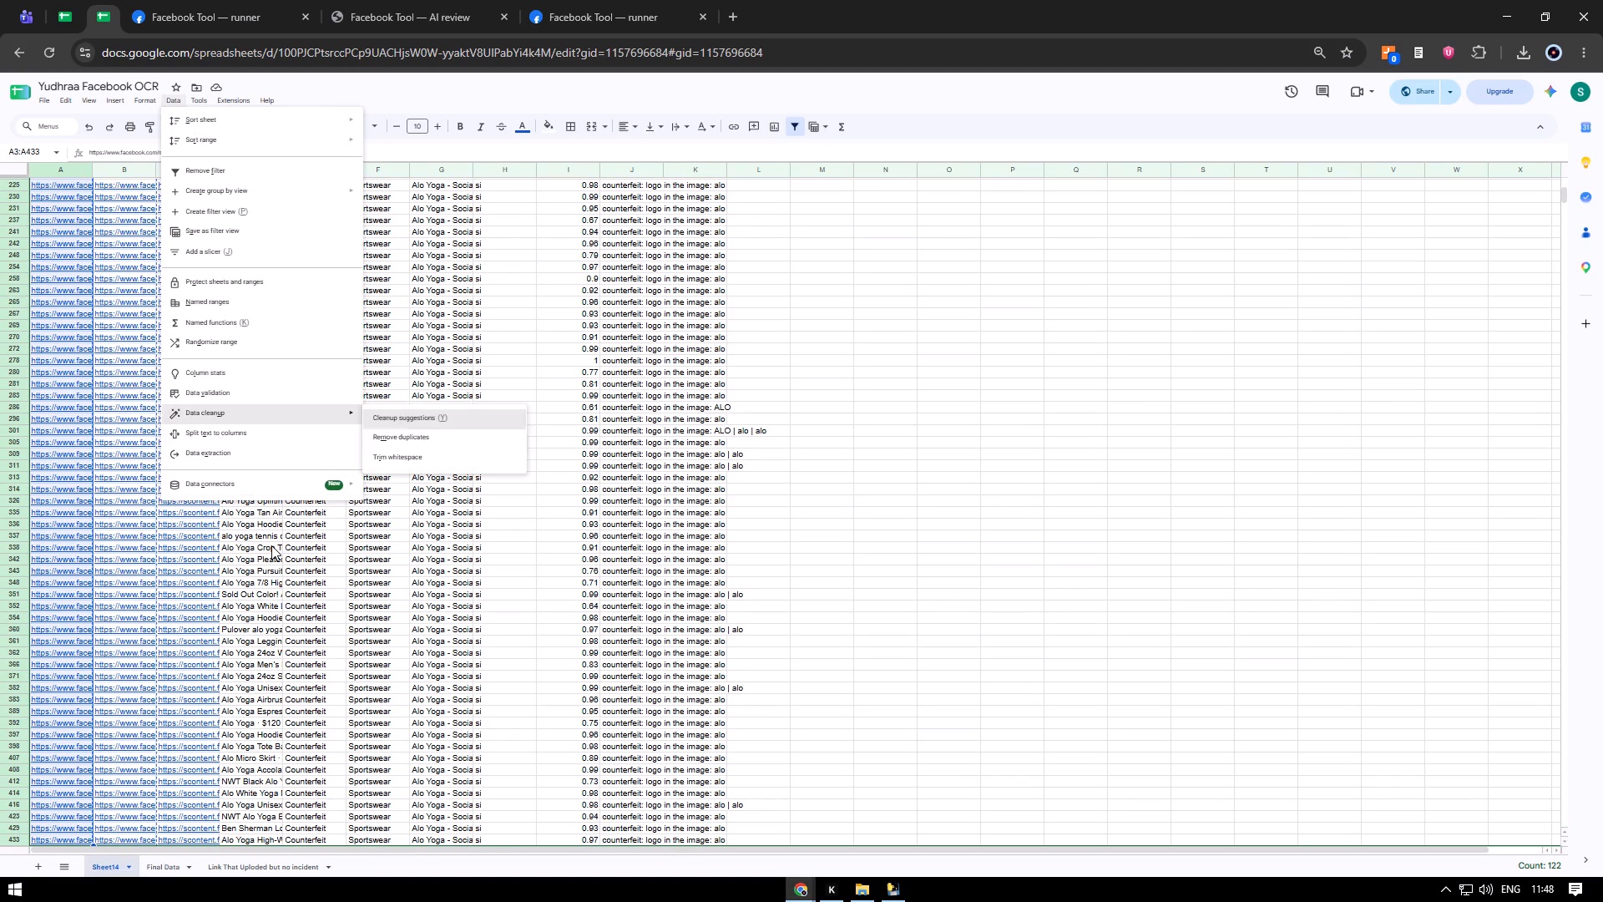
key(Down)
key(Return)
key(shift+Tab)
key(Return)
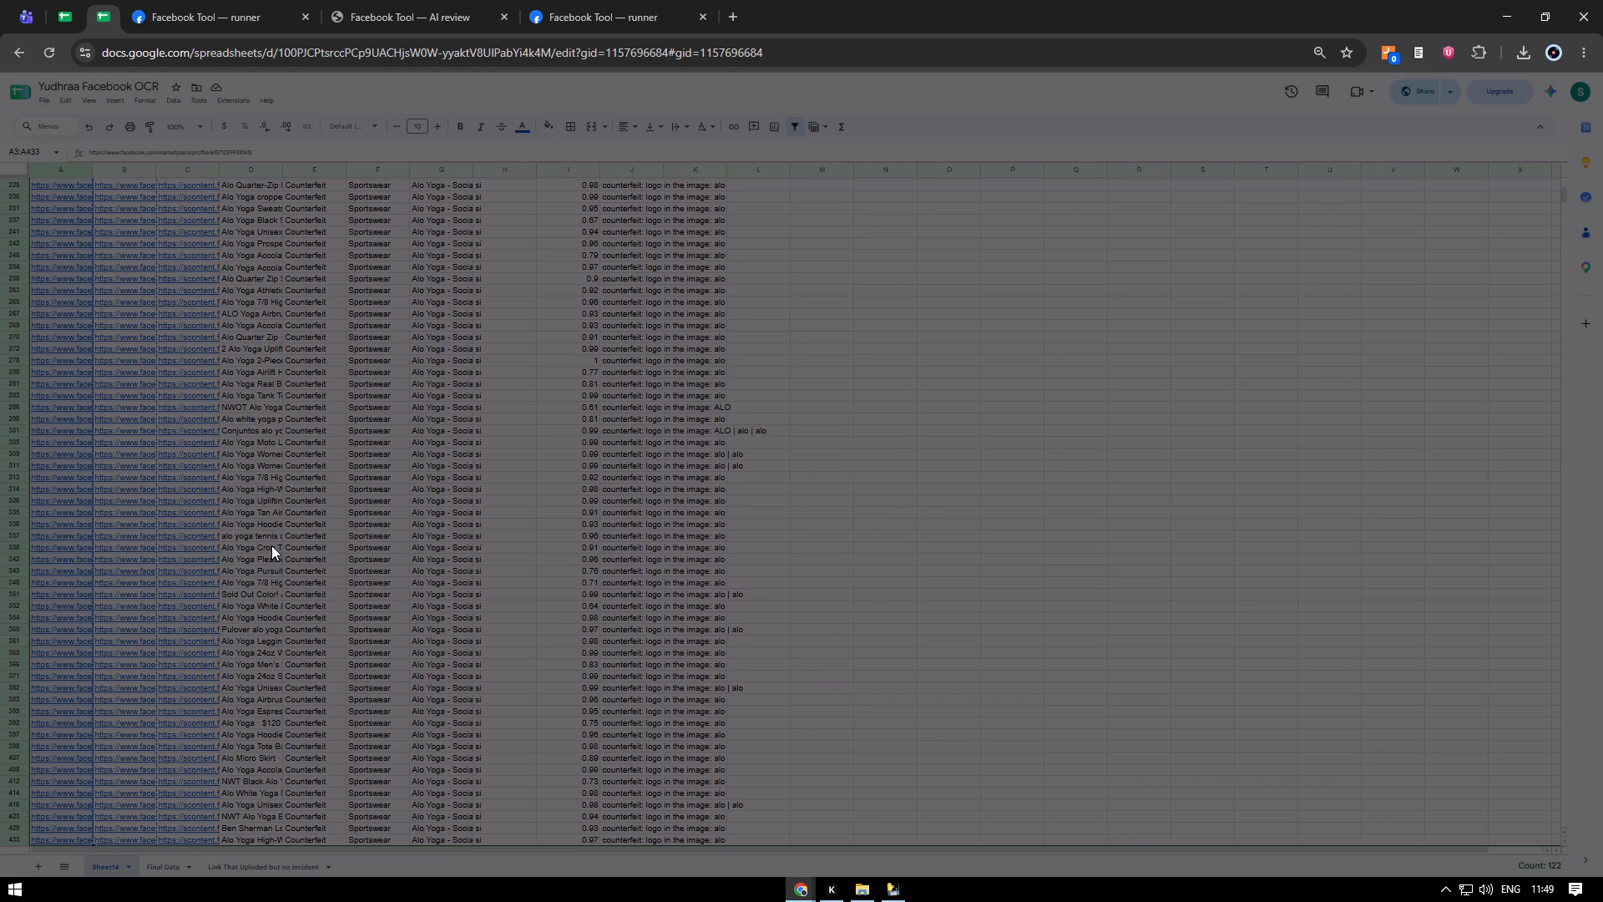
key(shift+Tab)
key(Return)
key(shift+Tab)
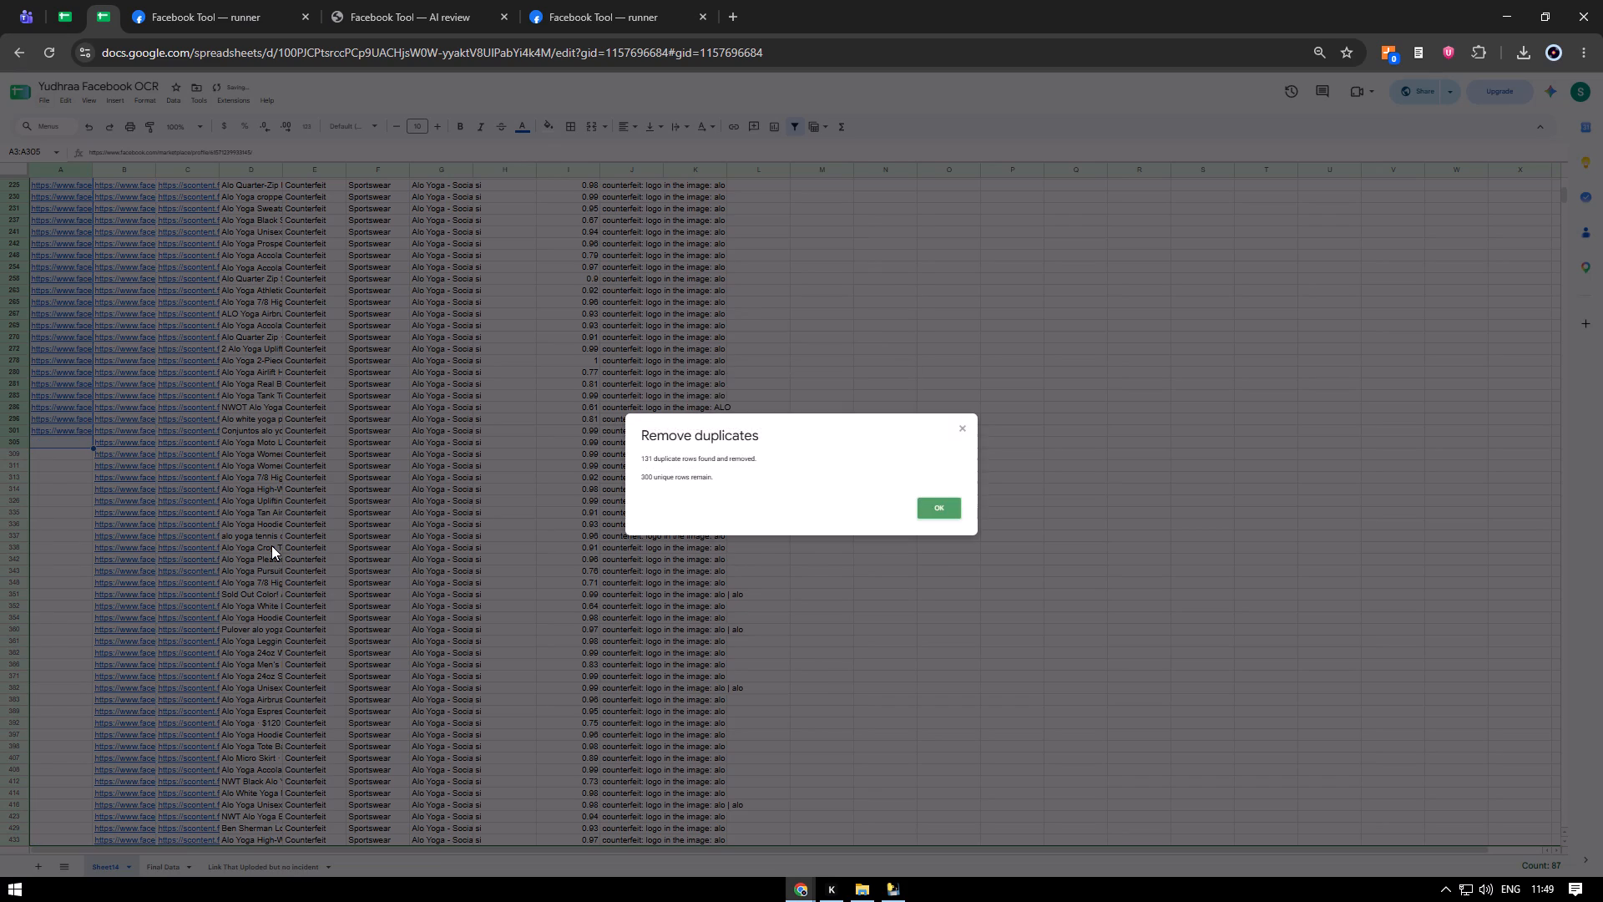
key(Return)
Copy the deduplicated Profile links from Sheet14 into cell G106 of the US-EAST sheet as plain text.
key(ctrl+c)
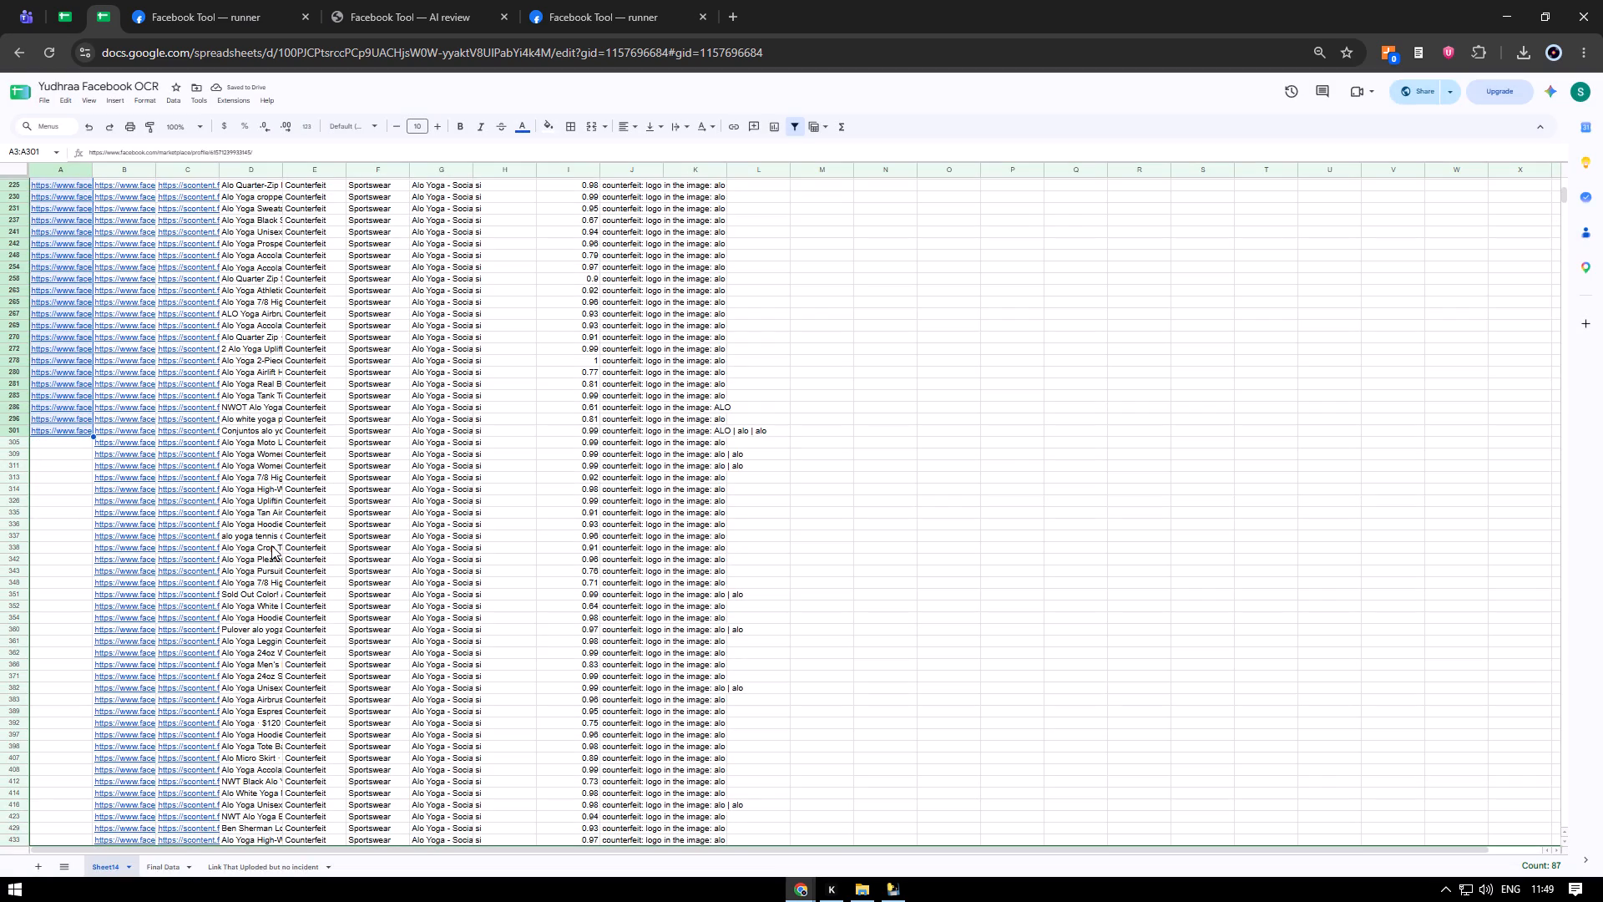
key(ctrl+c)
key(ctrl+c)
key(ctrl+c)
key(ctrl+c)
key(alt+Tab)
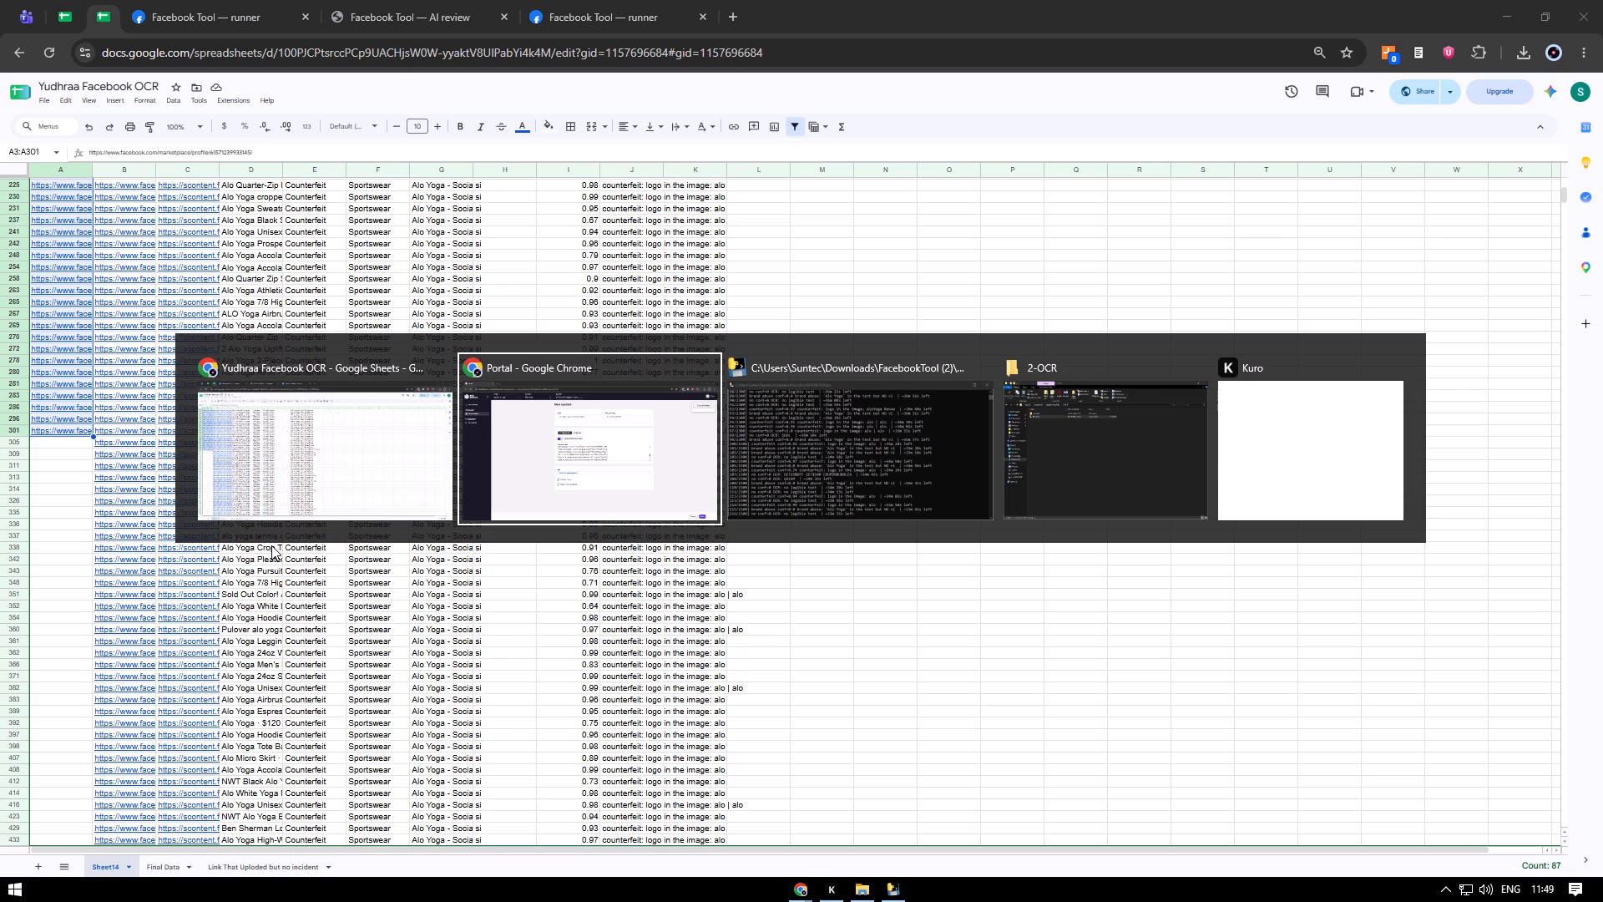
key(alt+shift+Tab)
key(ctrl+shift+Tab)
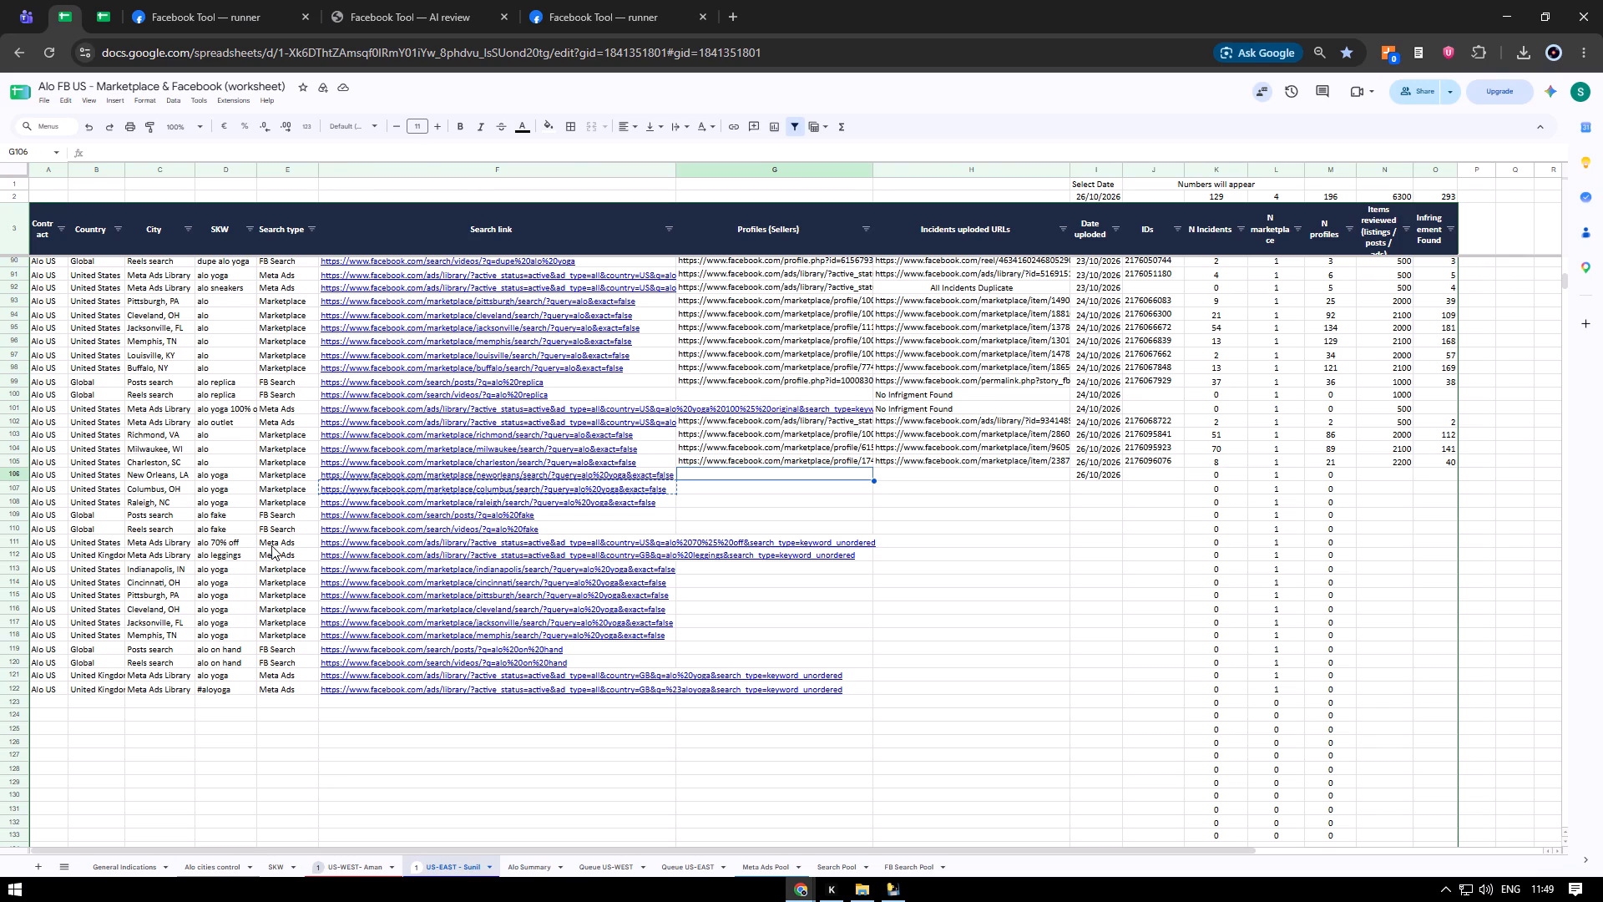
key(Return)
key(ctrl+shift+v)
key(Return)
key(Up)
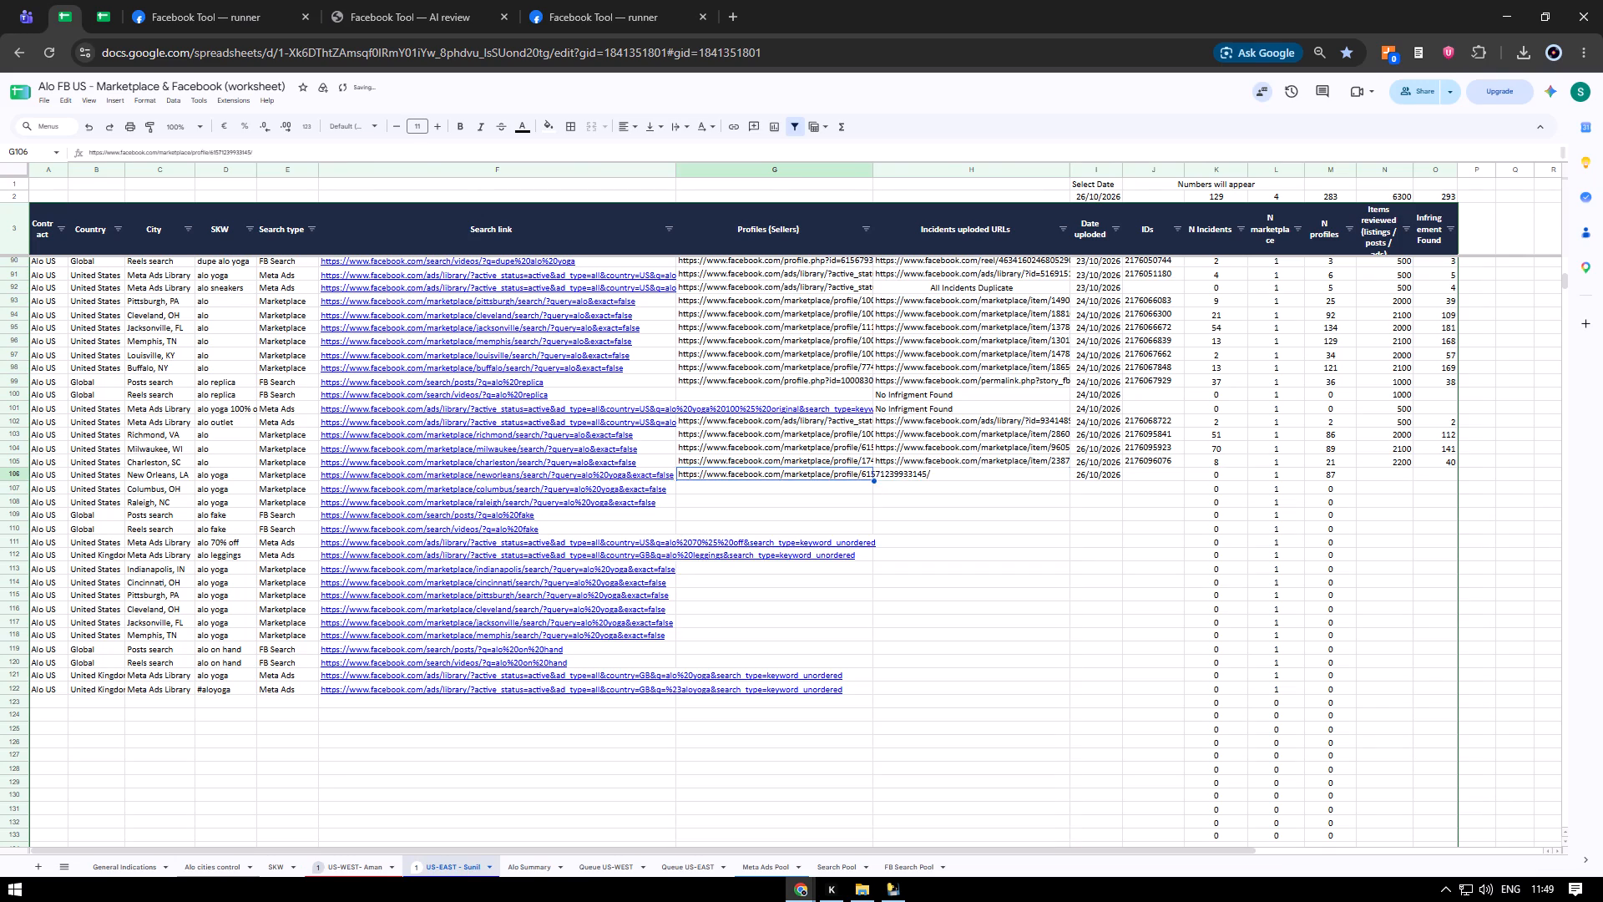
key(Right)
Save the Red Points new incident form to submit the pasted detection links.
key(ctrl+Tab)
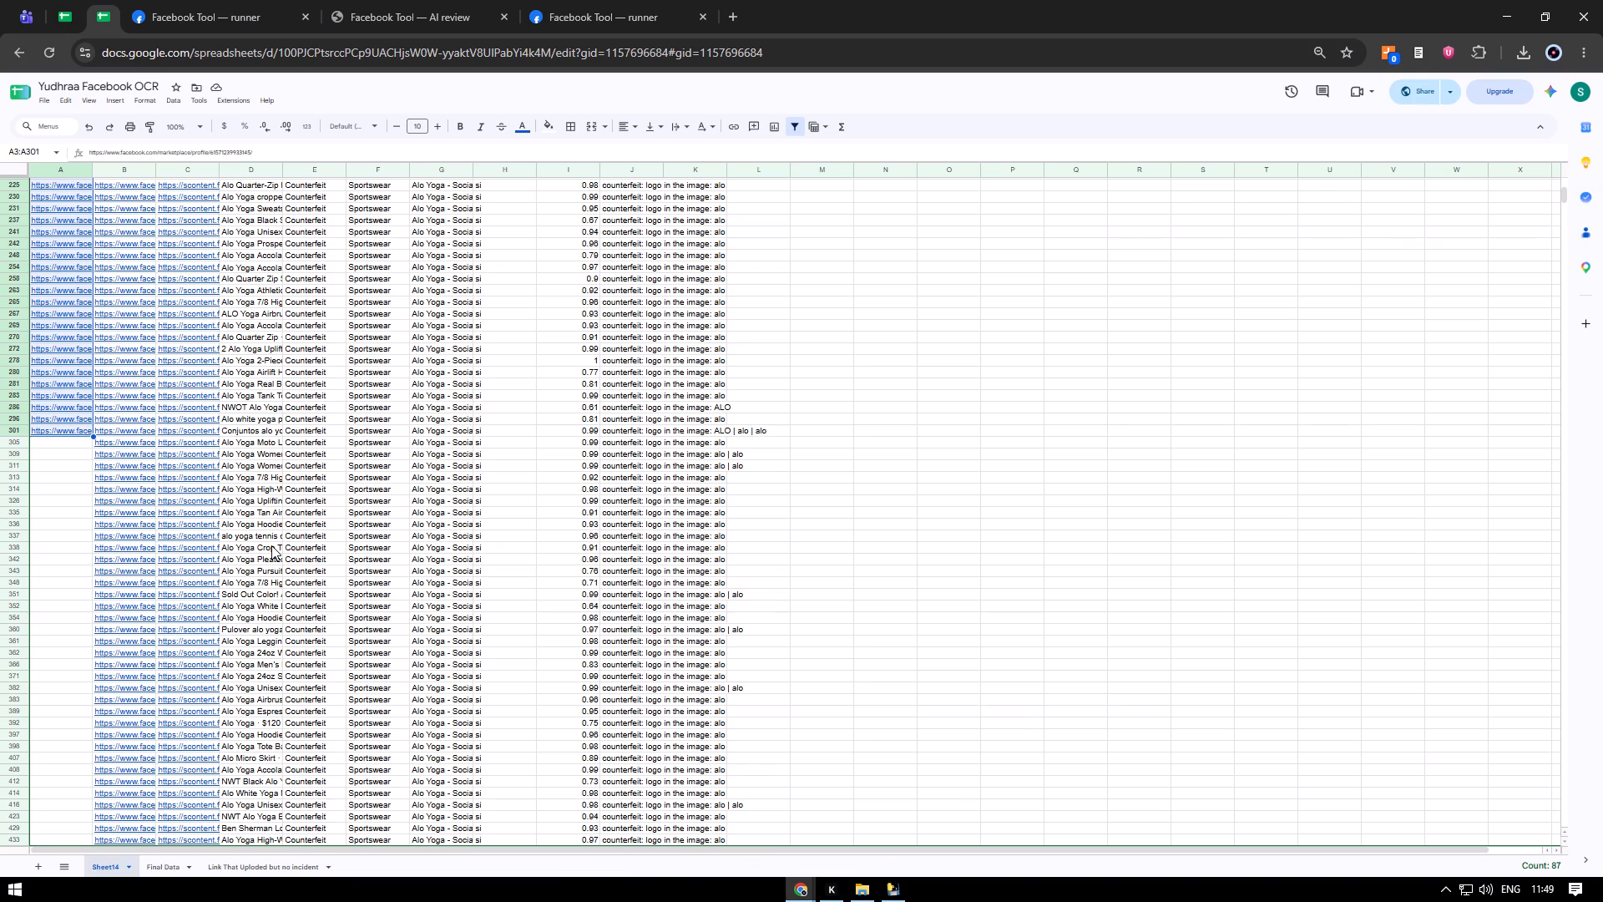
key(alt+Tab)
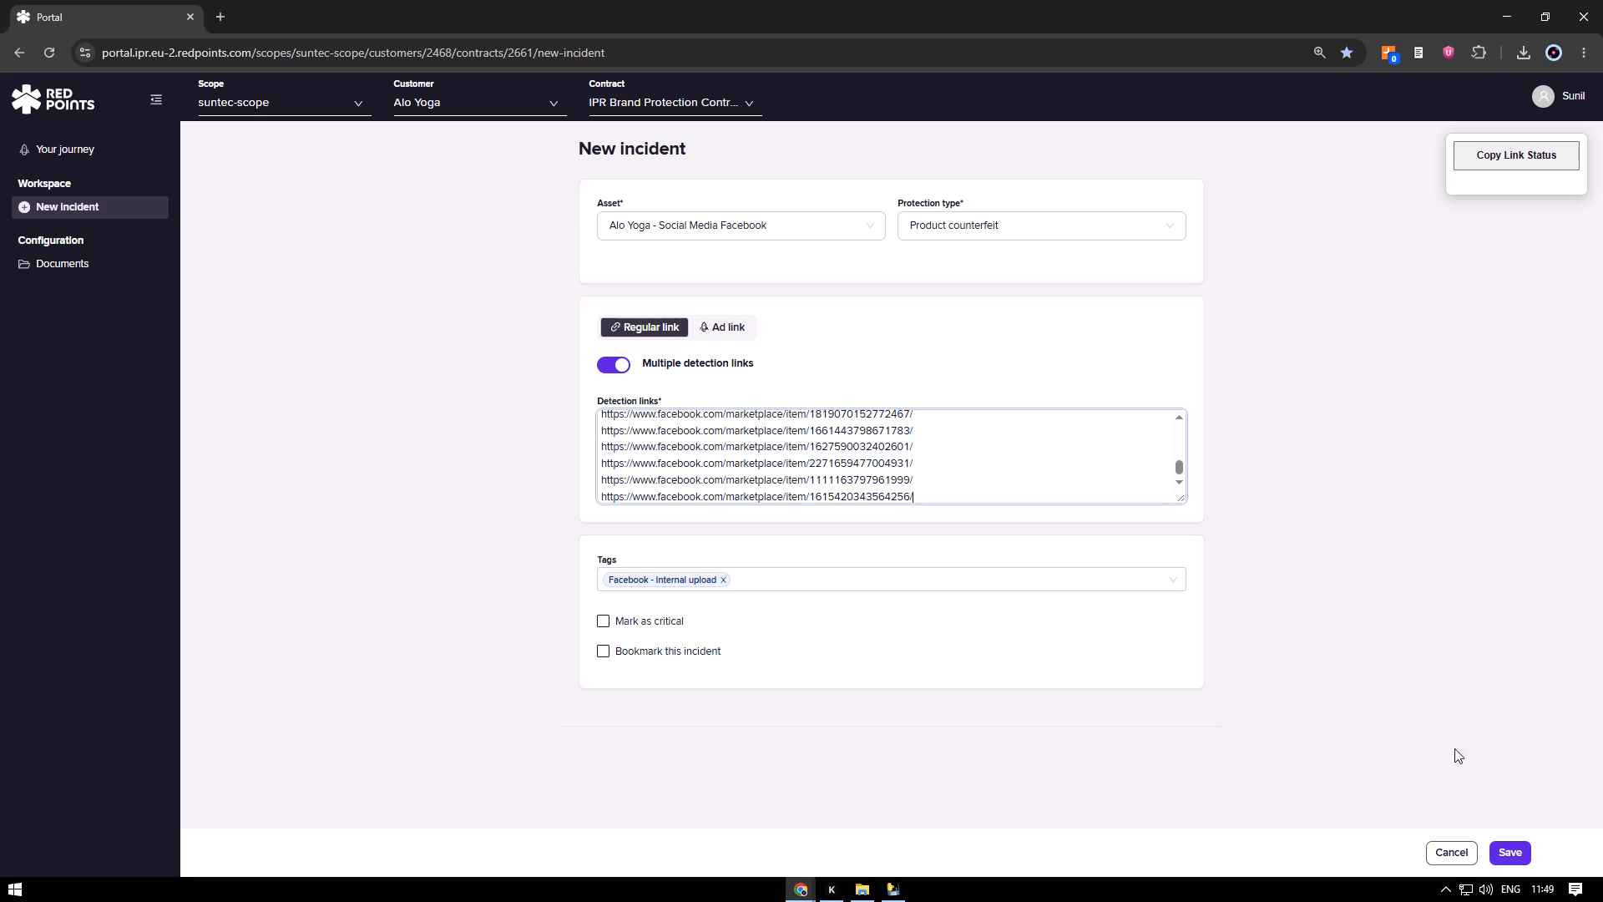
click(1515, 848)
Copy the New Orleans alo yoga search link from the first runner into Search links cell C4929 of Final Data, left-aligned.
key(alt+Tab)
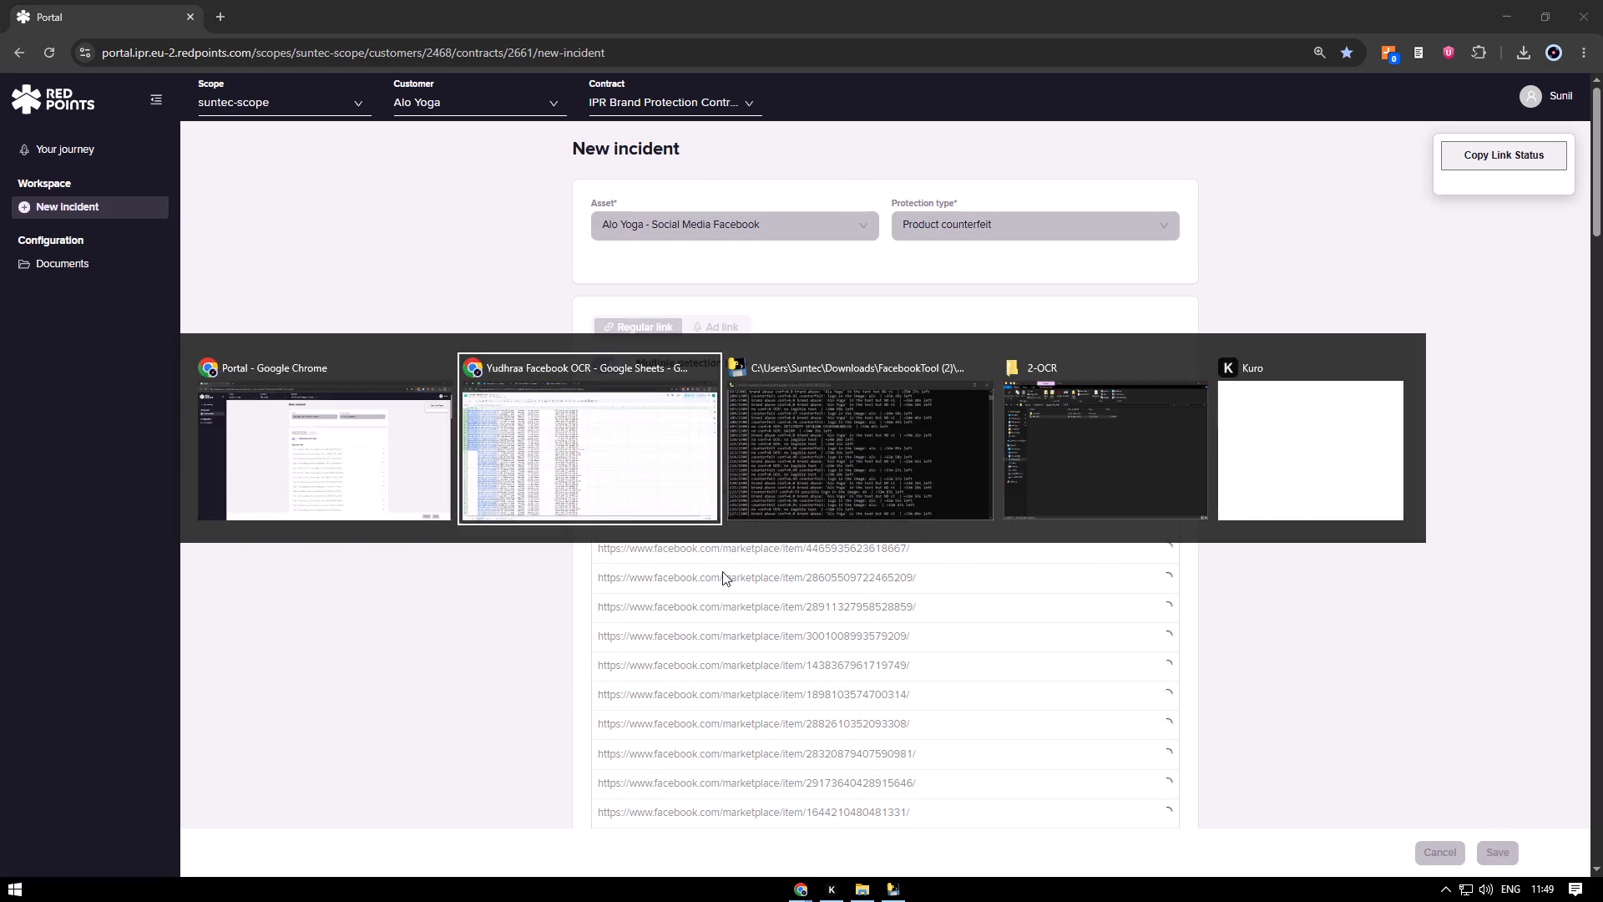
click(179, 0)
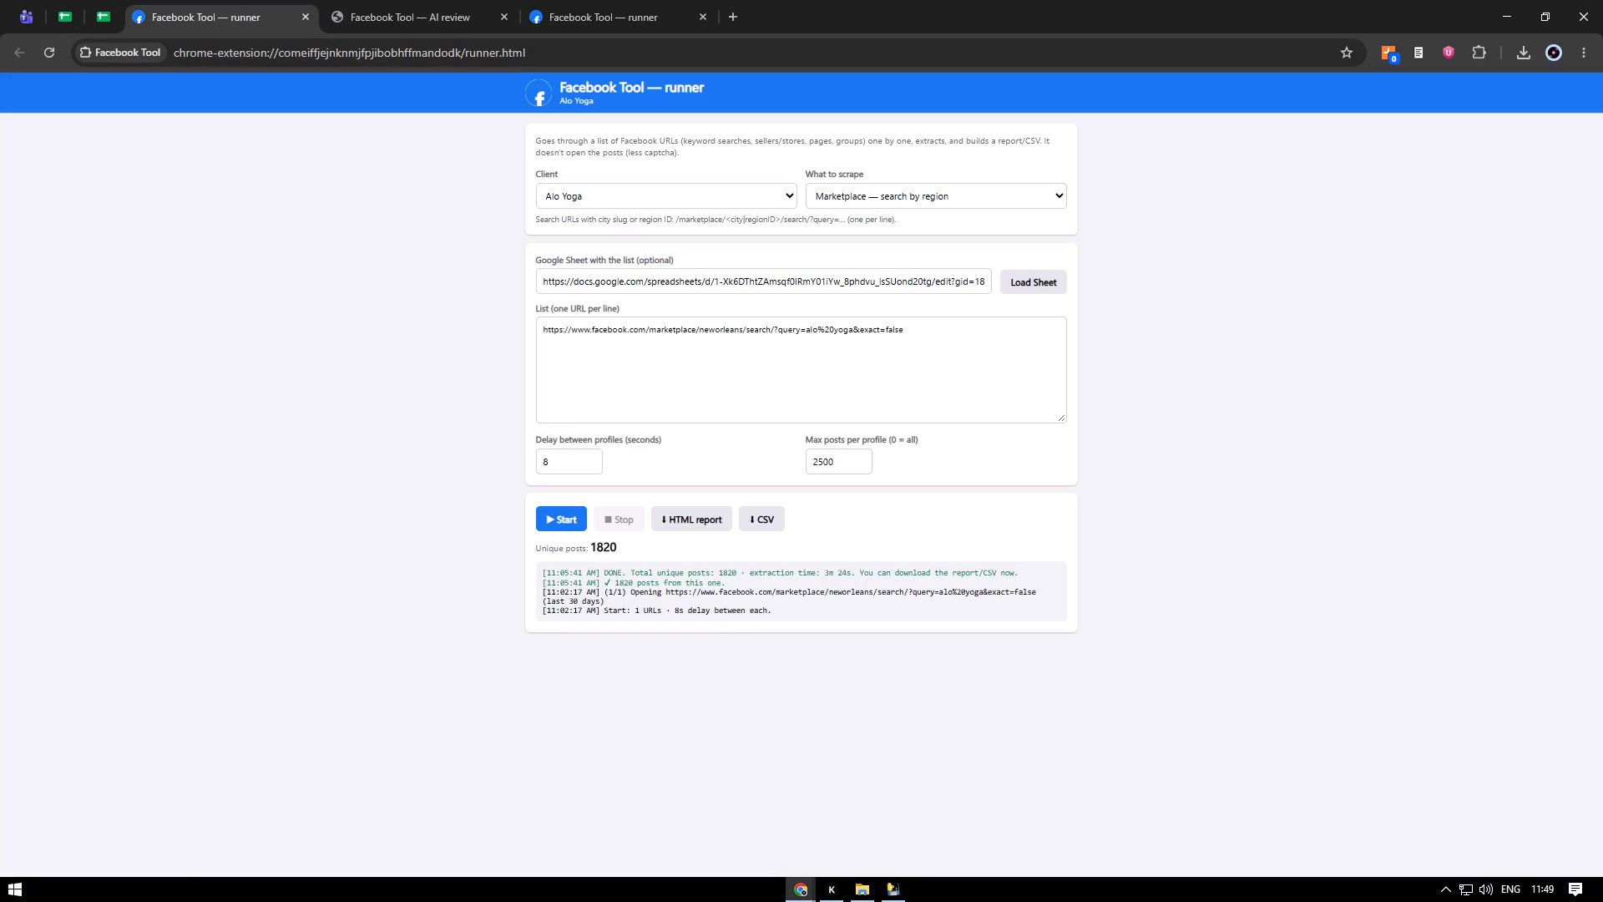
drag(975, 354, 416, 340)
key(ctrl+c)
double_click(80, 0)
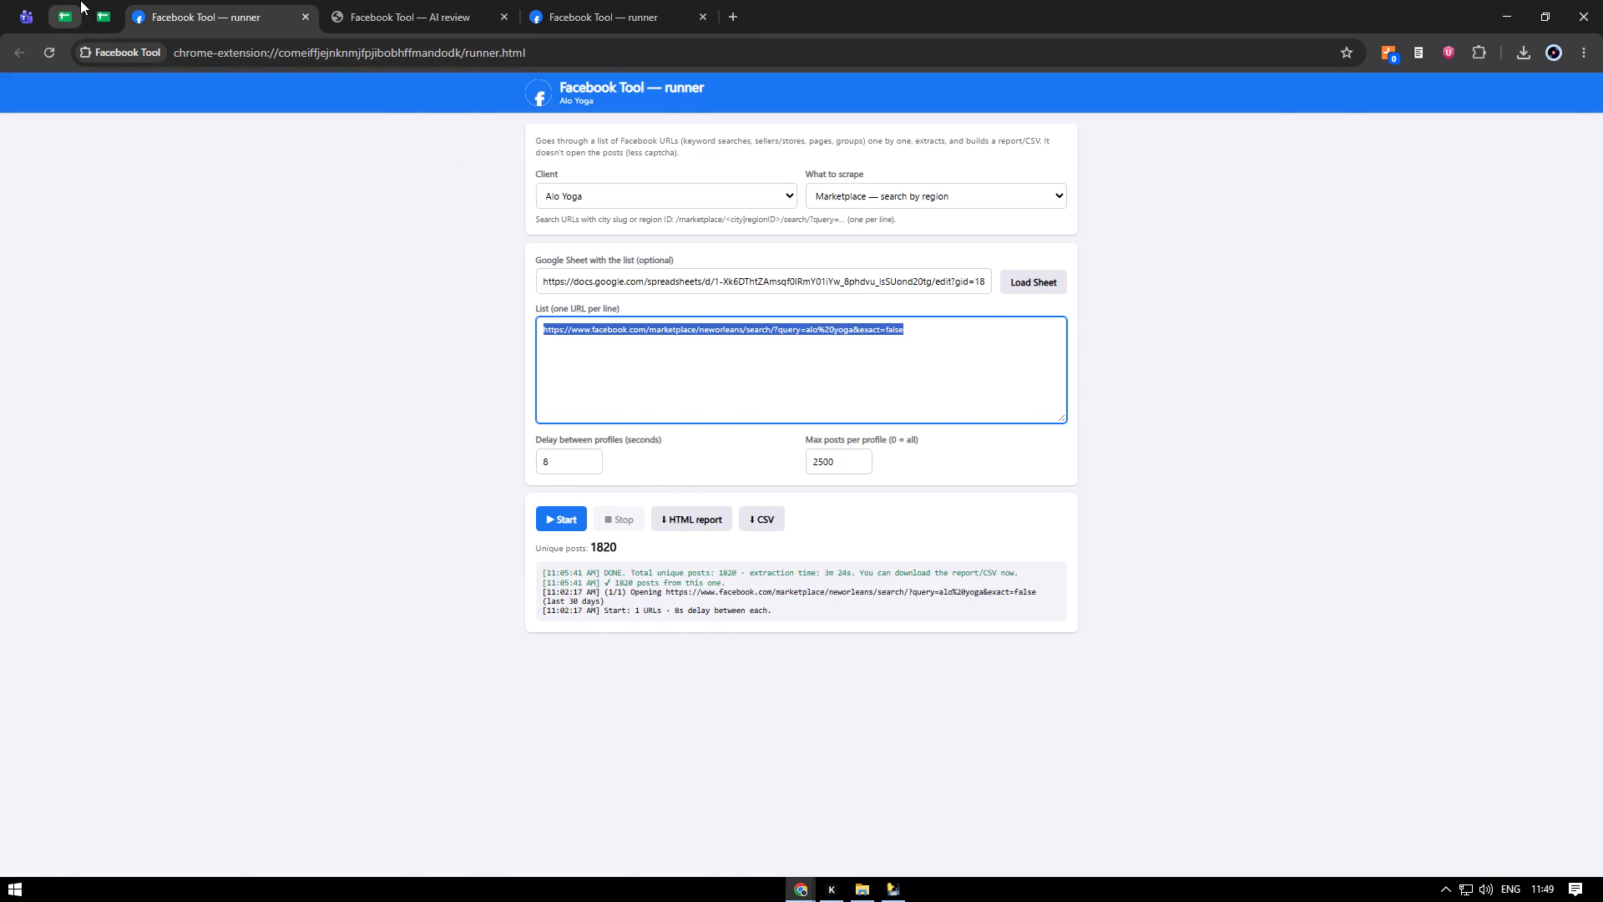
click(89, 0)
click(164, 879)
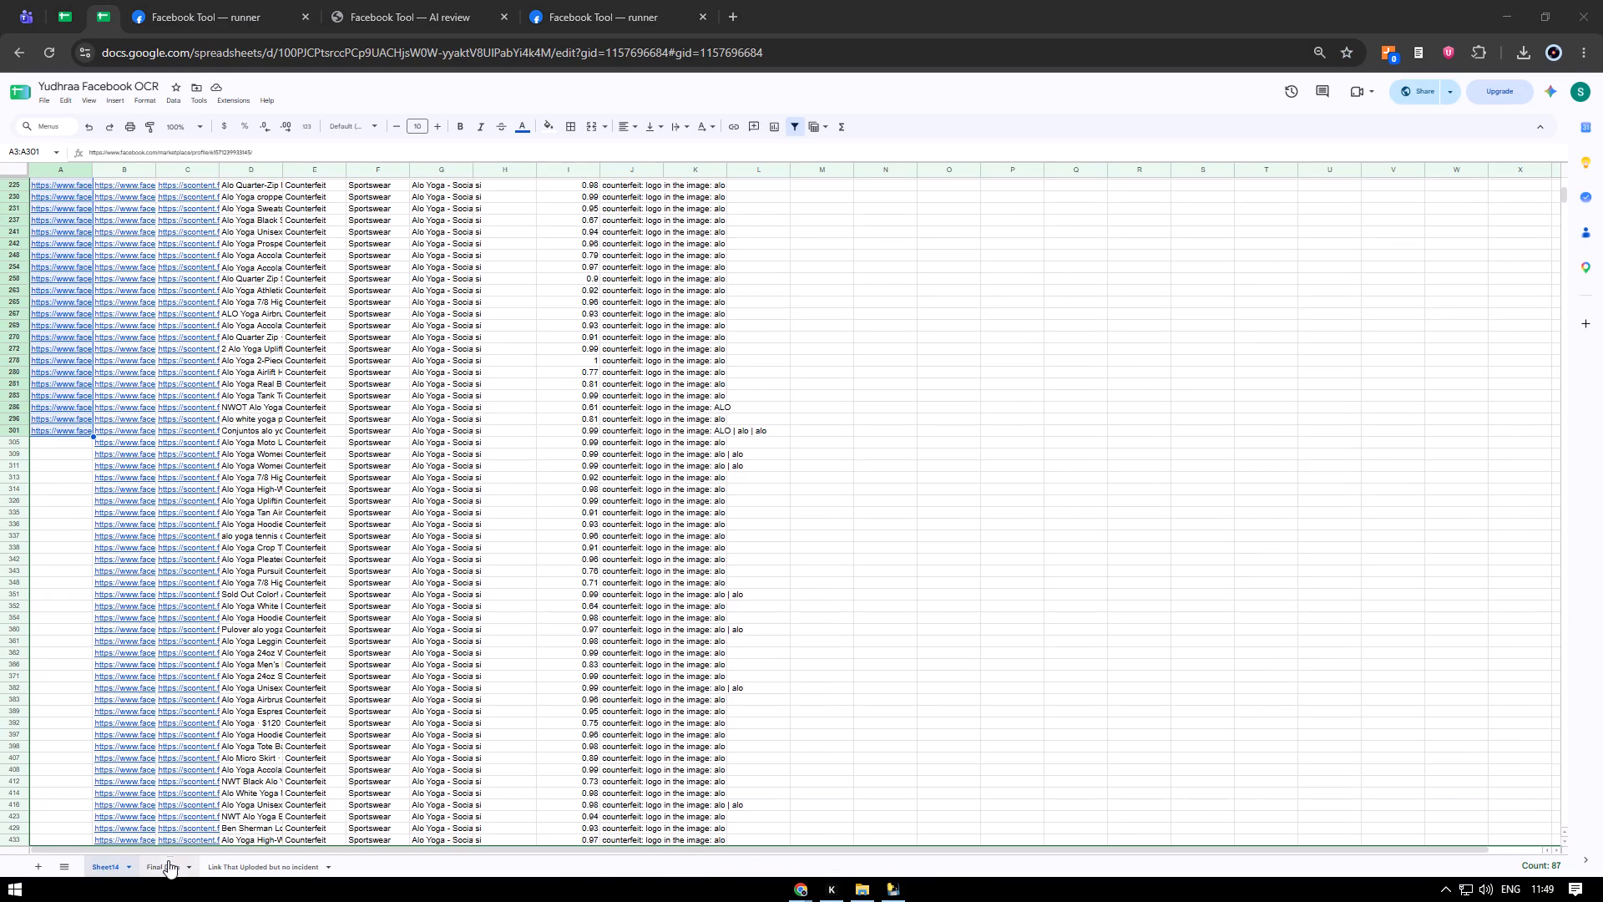
click(169, 873)
click(292, 425)
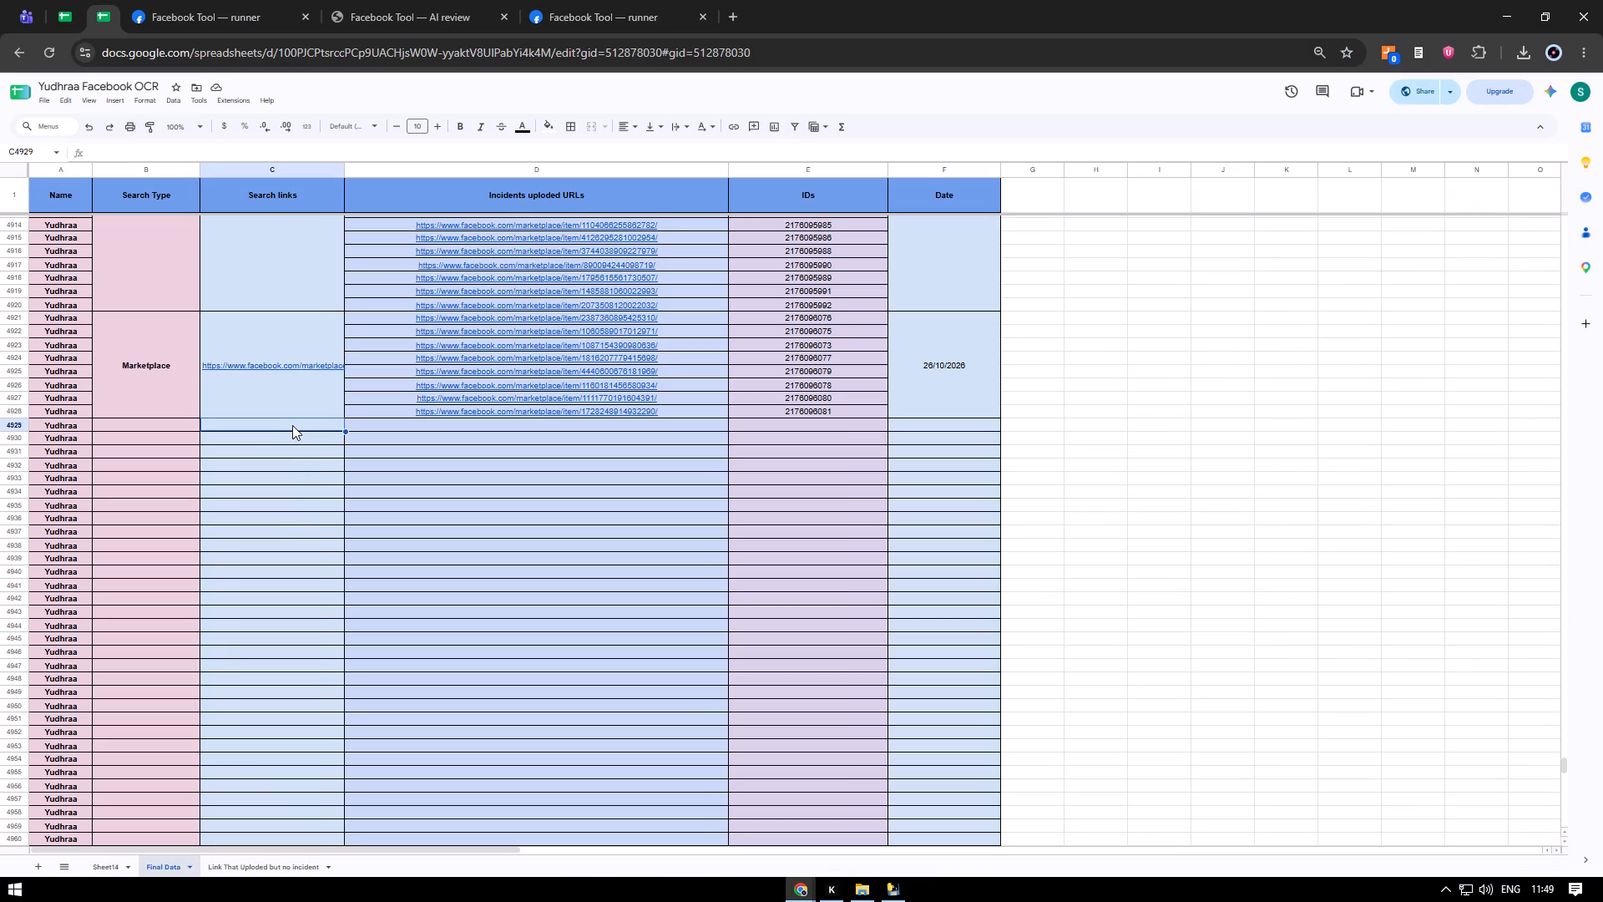
double_click(292, 425)
key(ctrl+shift+v)
key(Return)
key(Up)
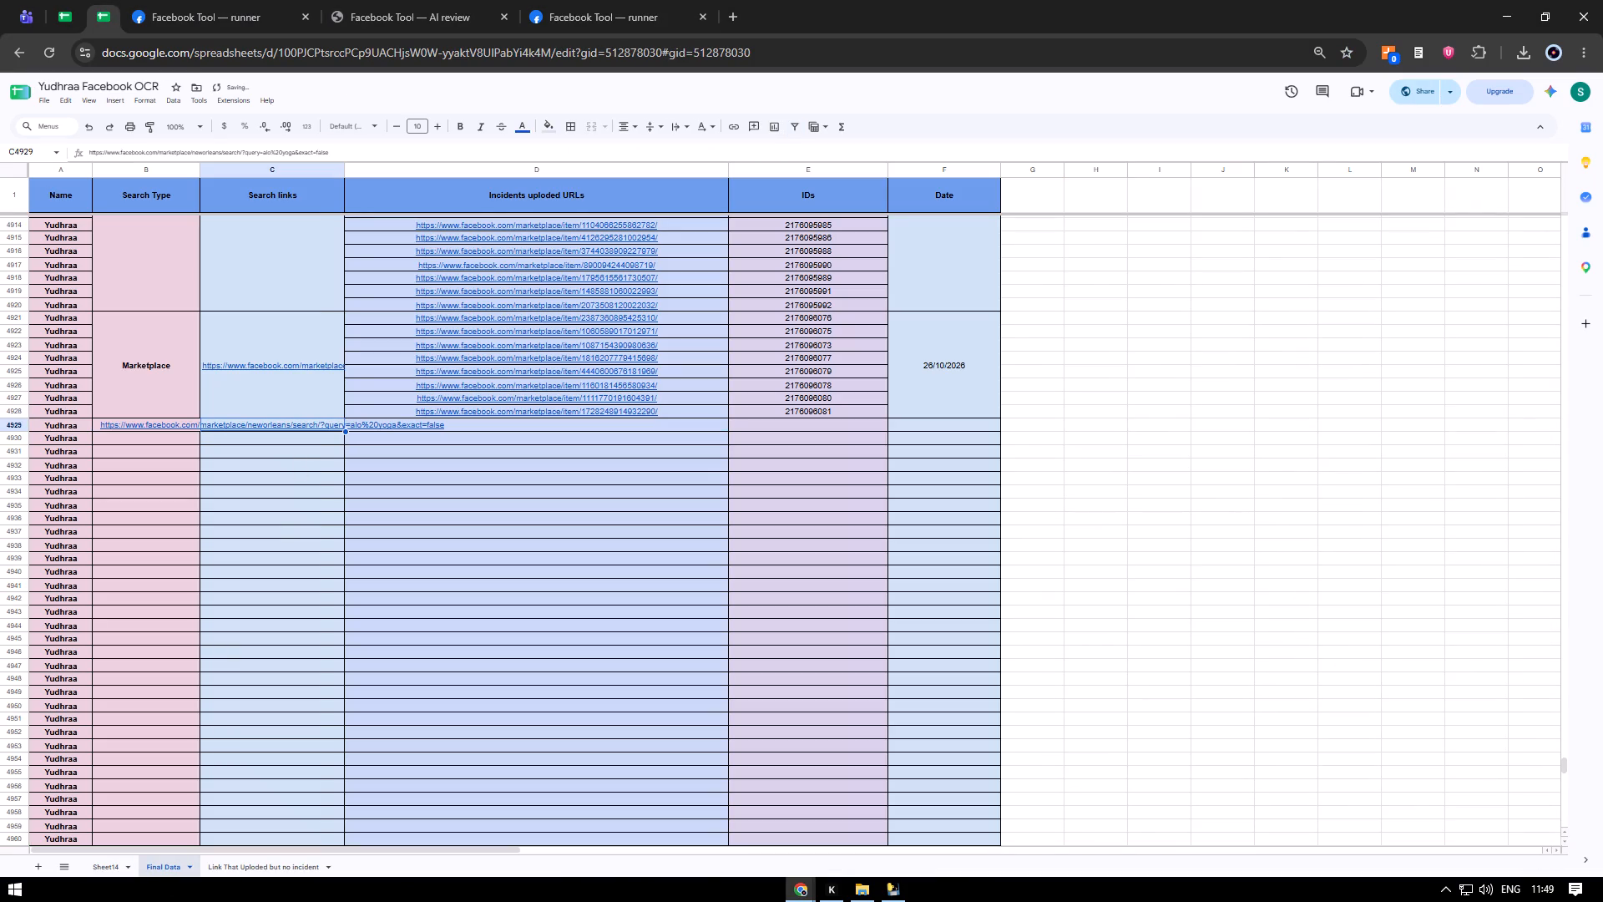
key(ctrl+shift+l)
Enter Marketplace as the Search Type in cell B4929 of Final Data.
key(Left)
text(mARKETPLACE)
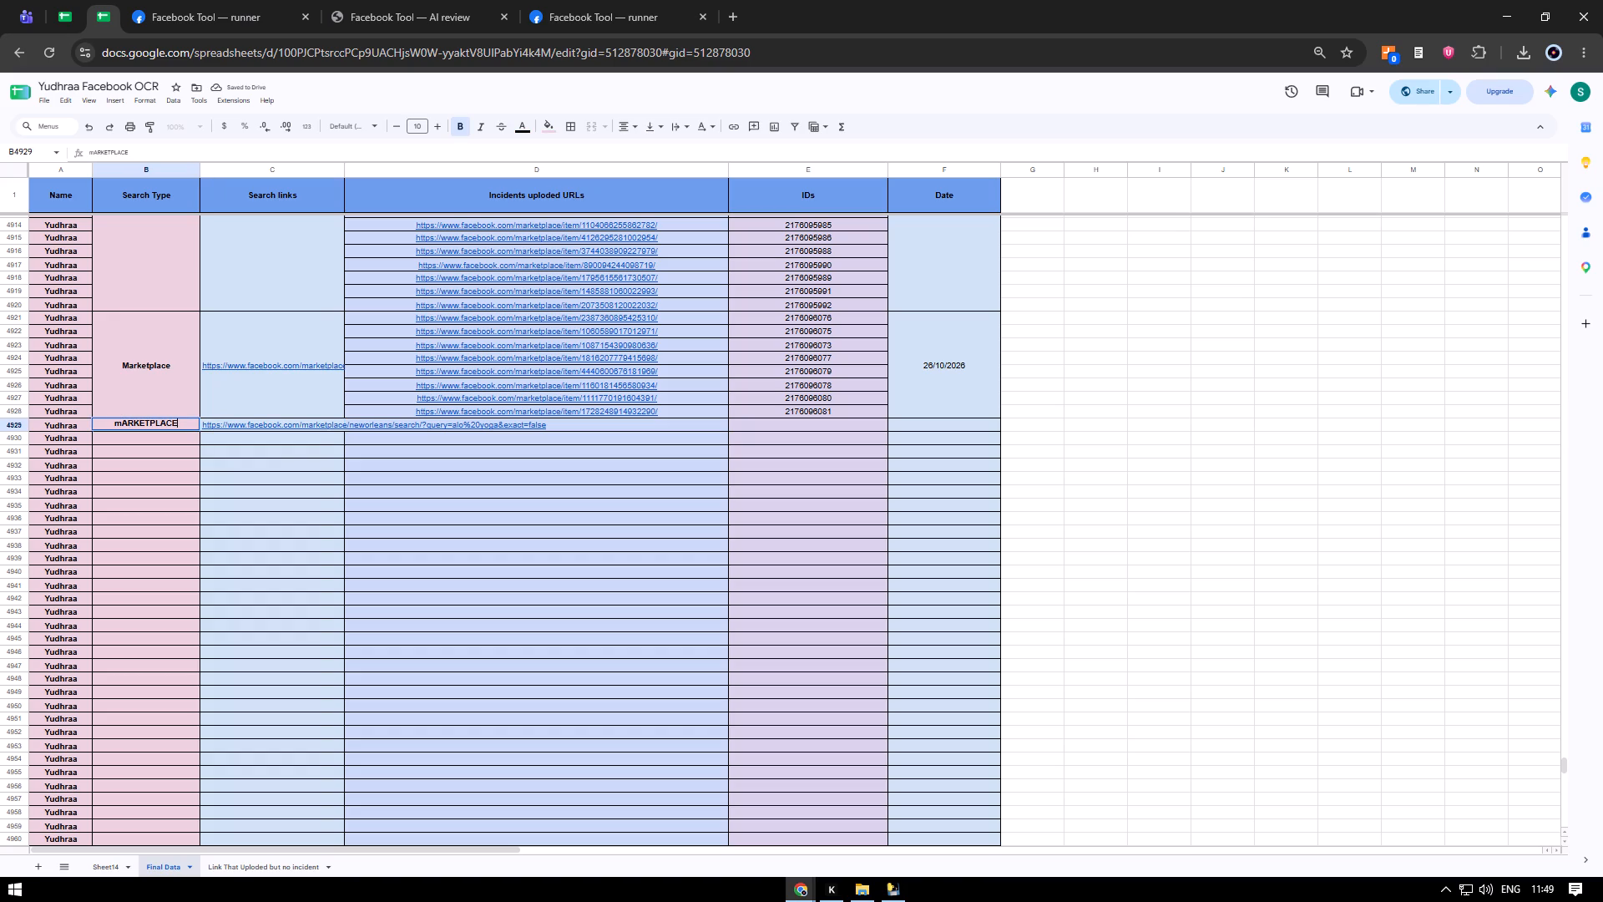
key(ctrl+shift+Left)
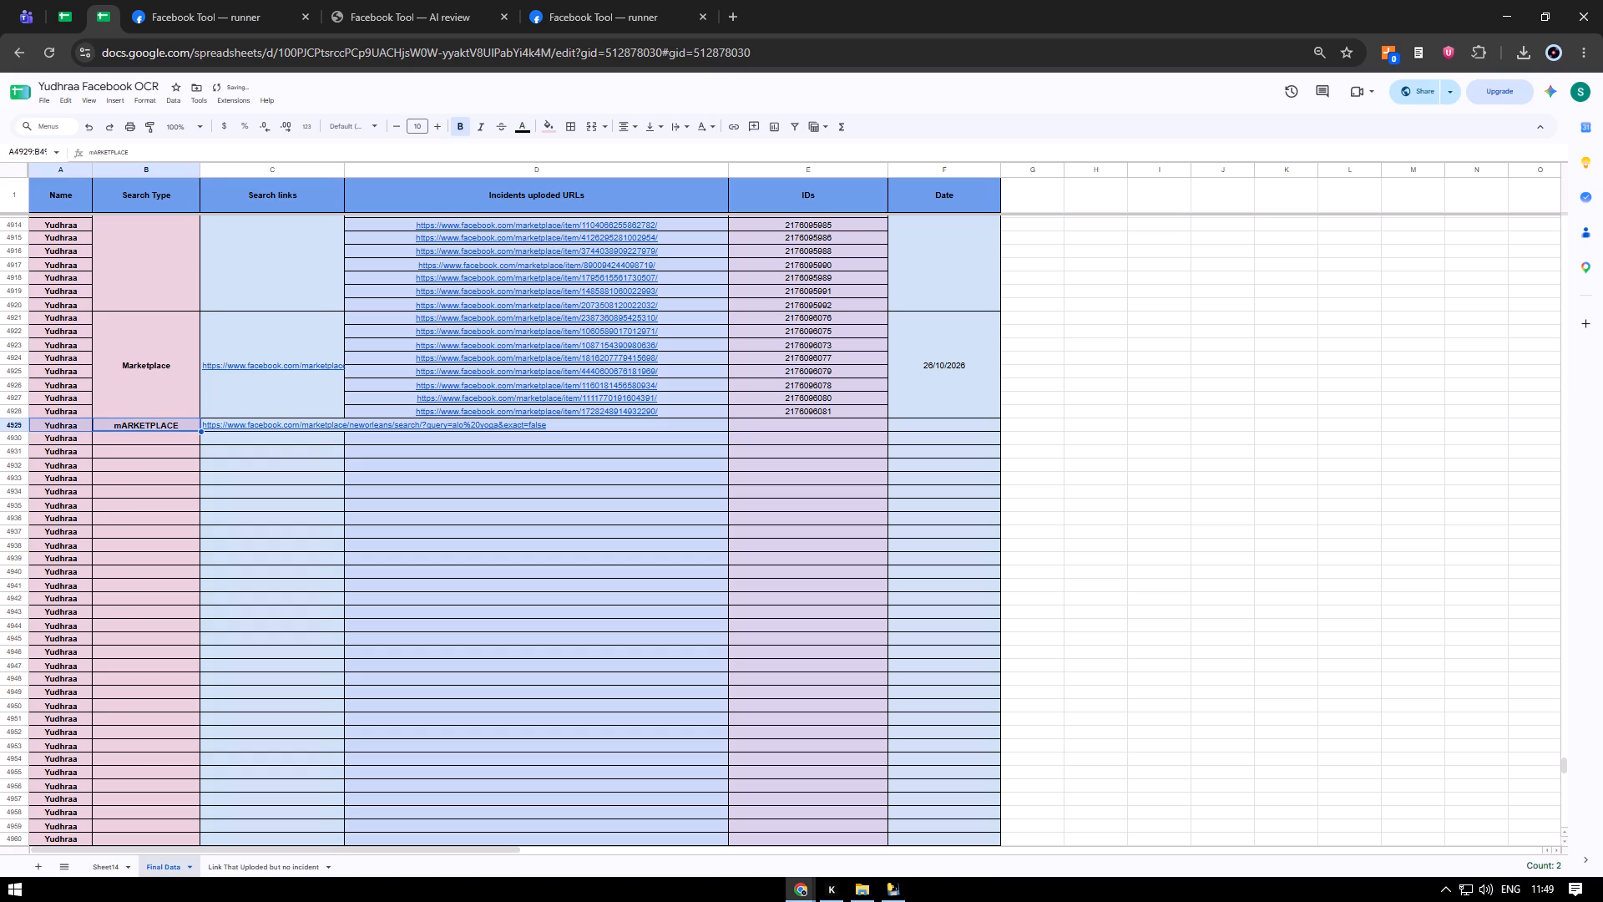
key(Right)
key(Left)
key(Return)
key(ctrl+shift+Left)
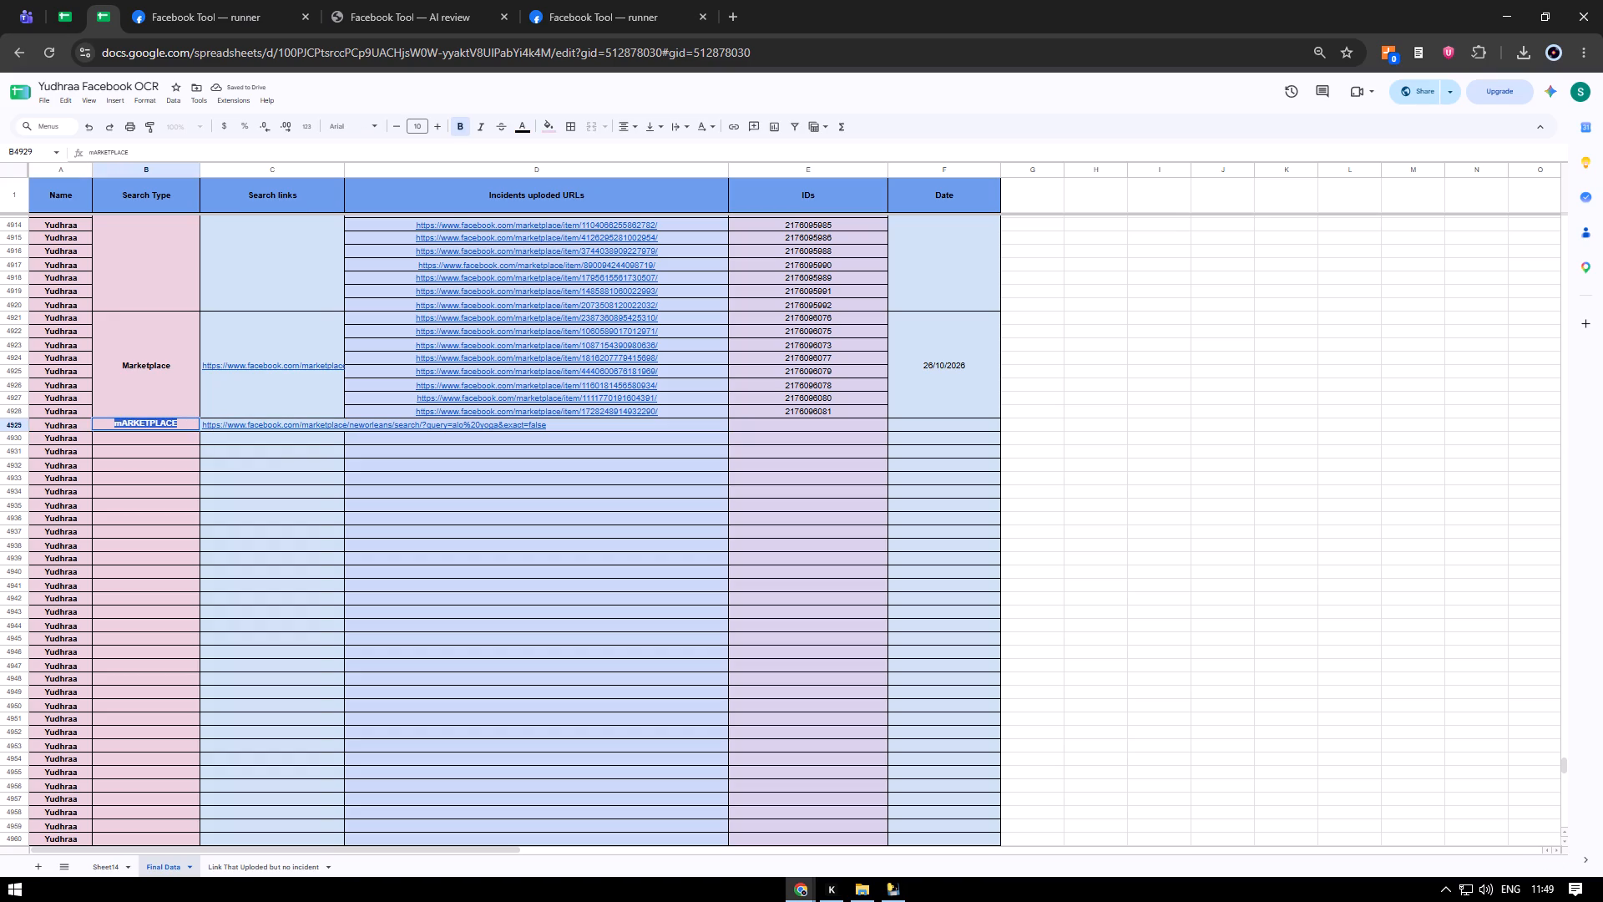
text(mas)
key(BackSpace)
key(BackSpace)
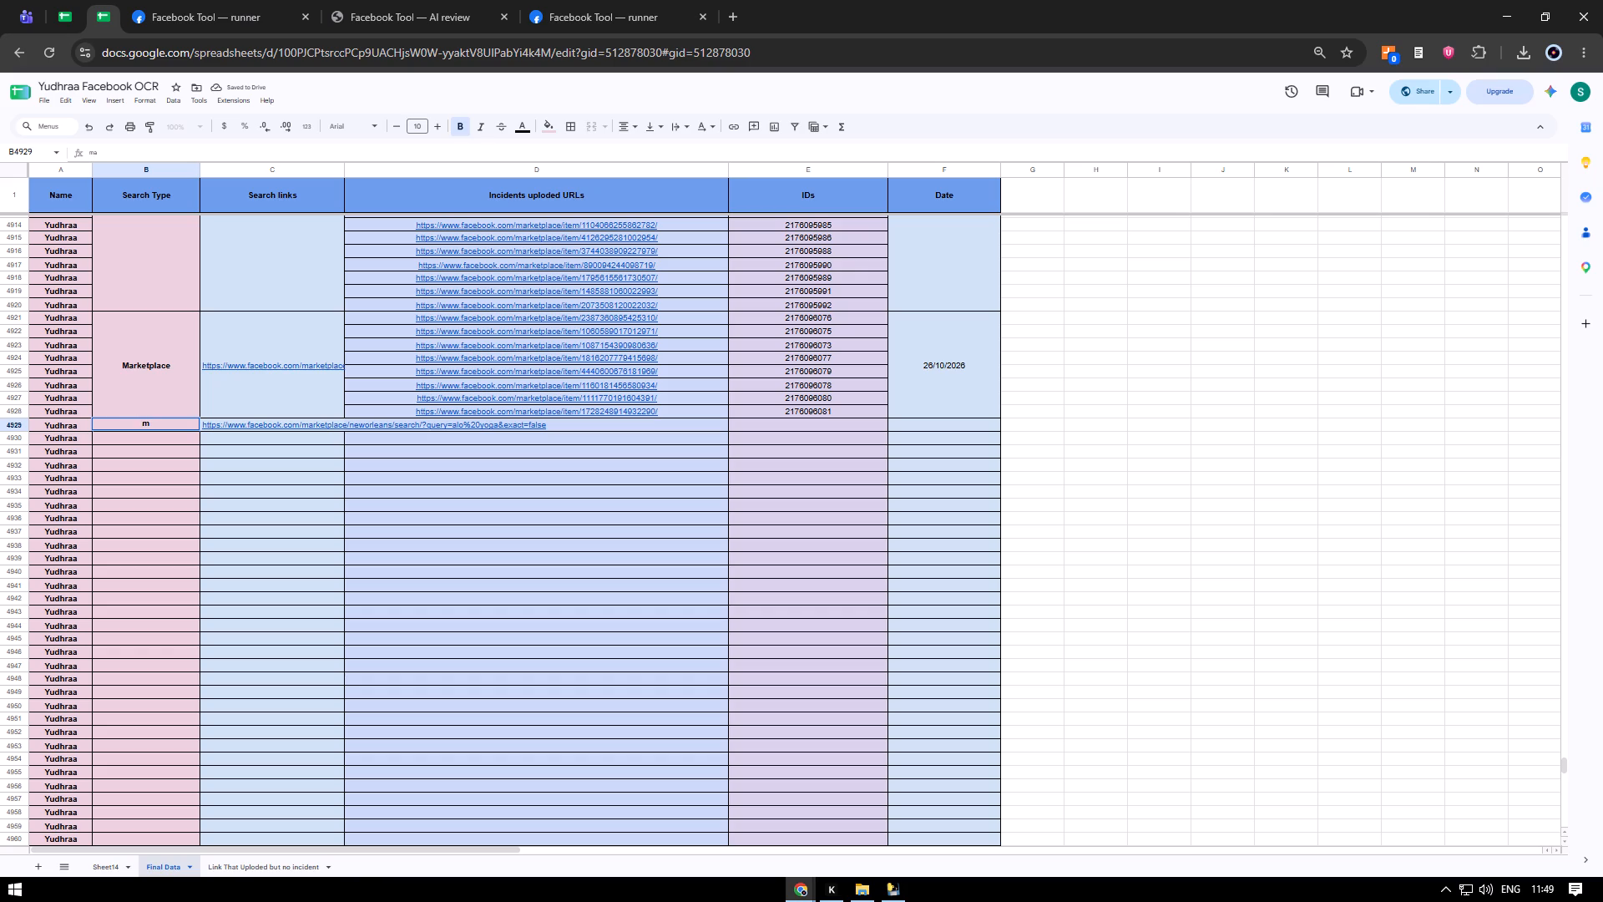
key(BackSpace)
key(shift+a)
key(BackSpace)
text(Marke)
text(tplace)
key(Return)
Enter the date 26/10/2026 in cell F4929 and center-align it.
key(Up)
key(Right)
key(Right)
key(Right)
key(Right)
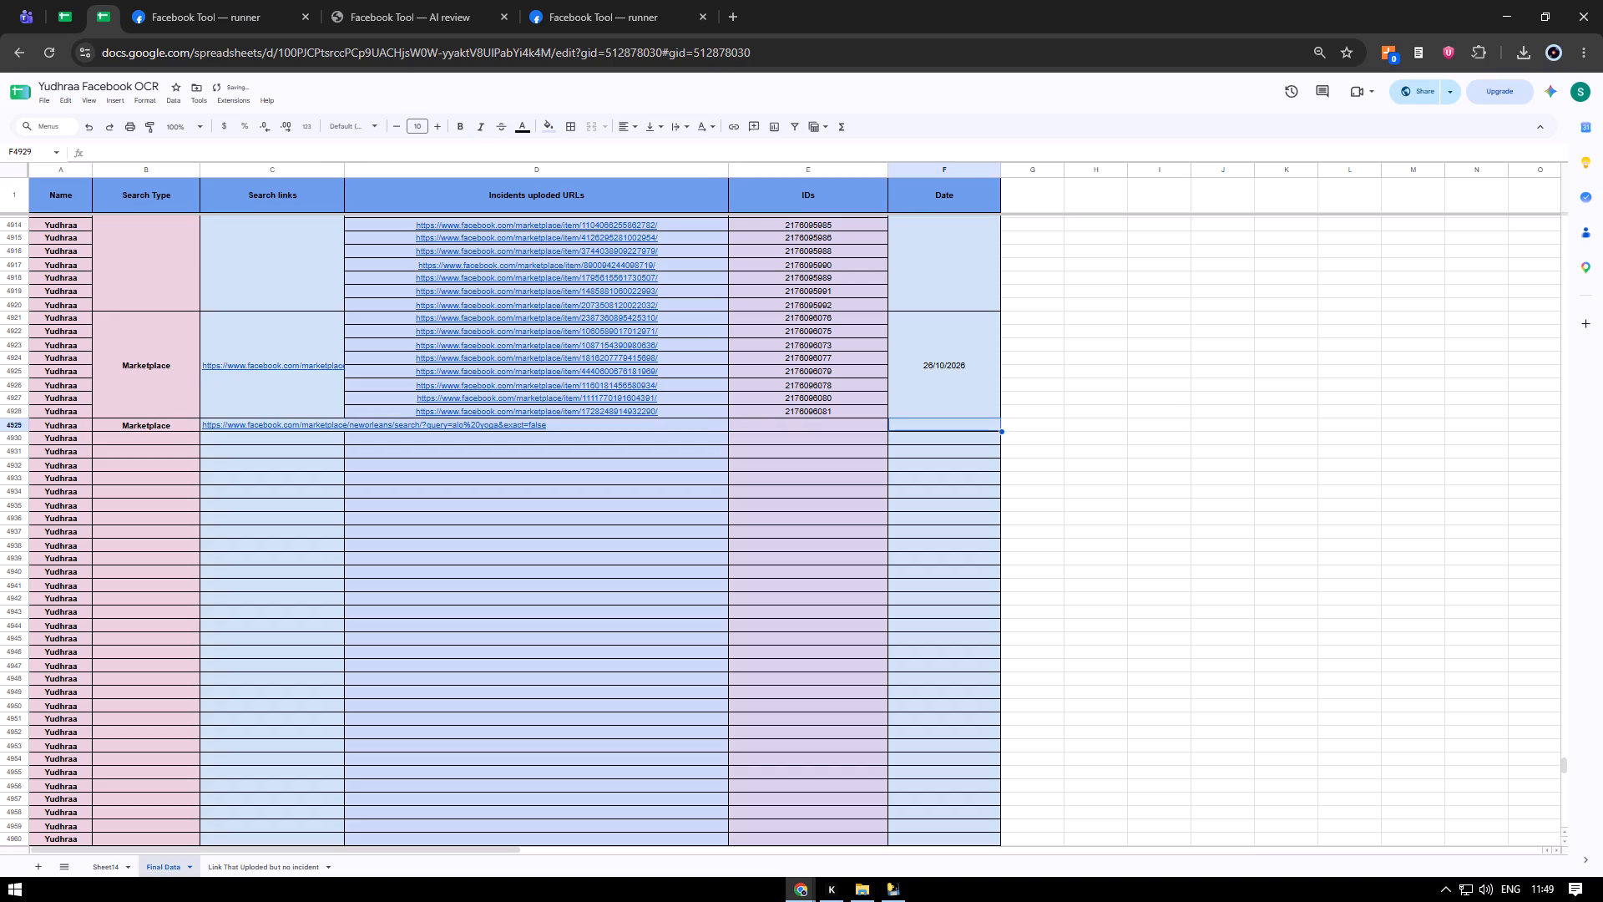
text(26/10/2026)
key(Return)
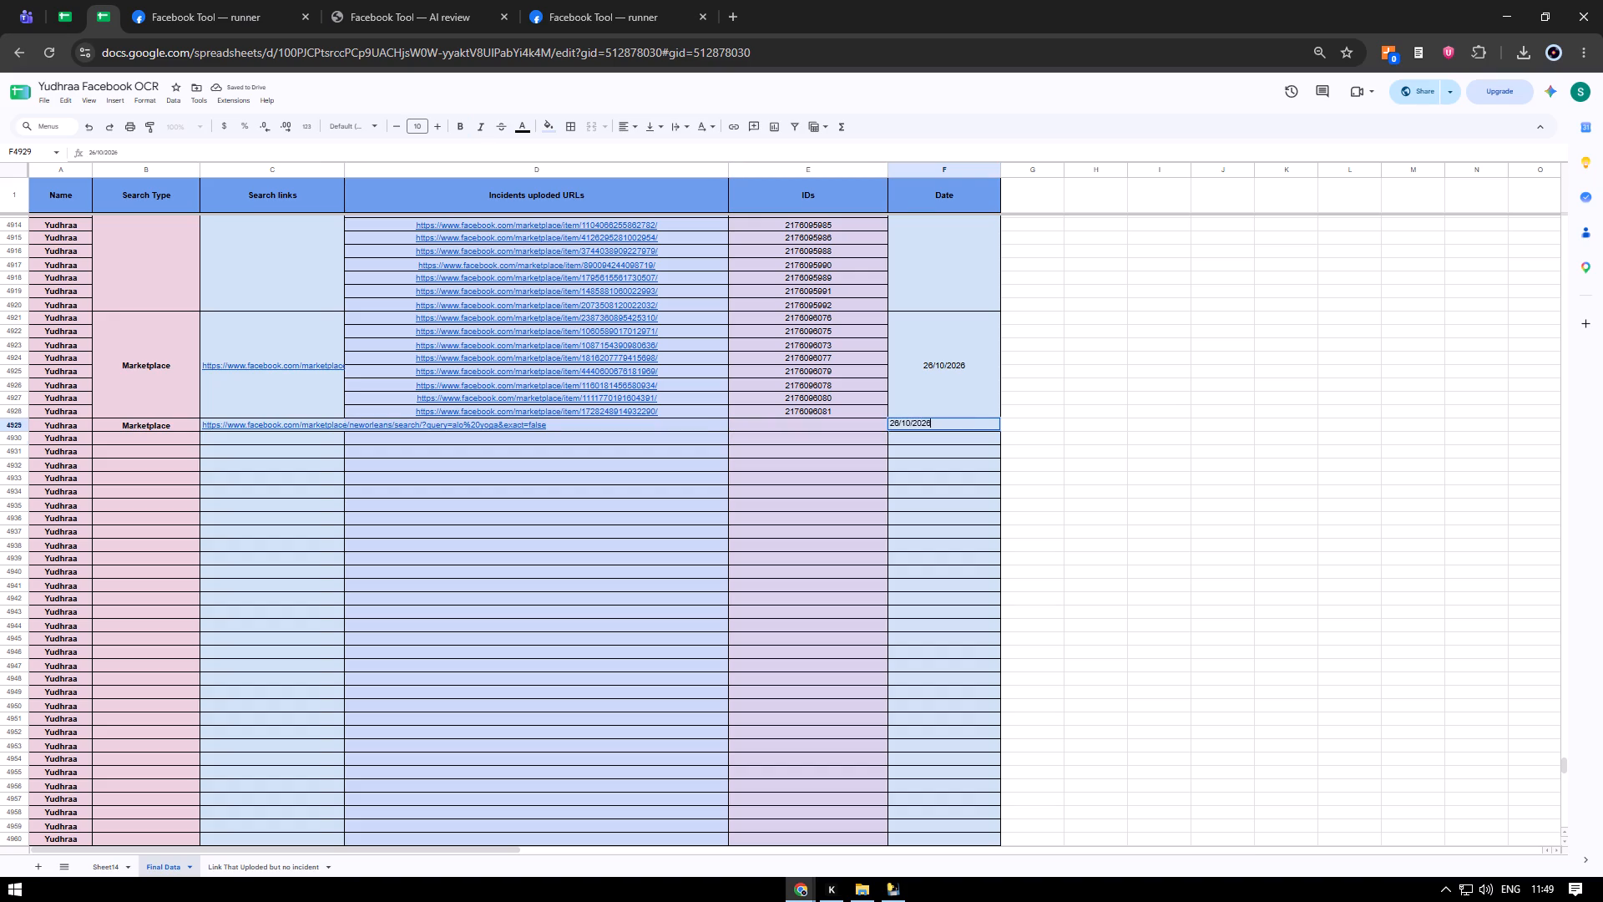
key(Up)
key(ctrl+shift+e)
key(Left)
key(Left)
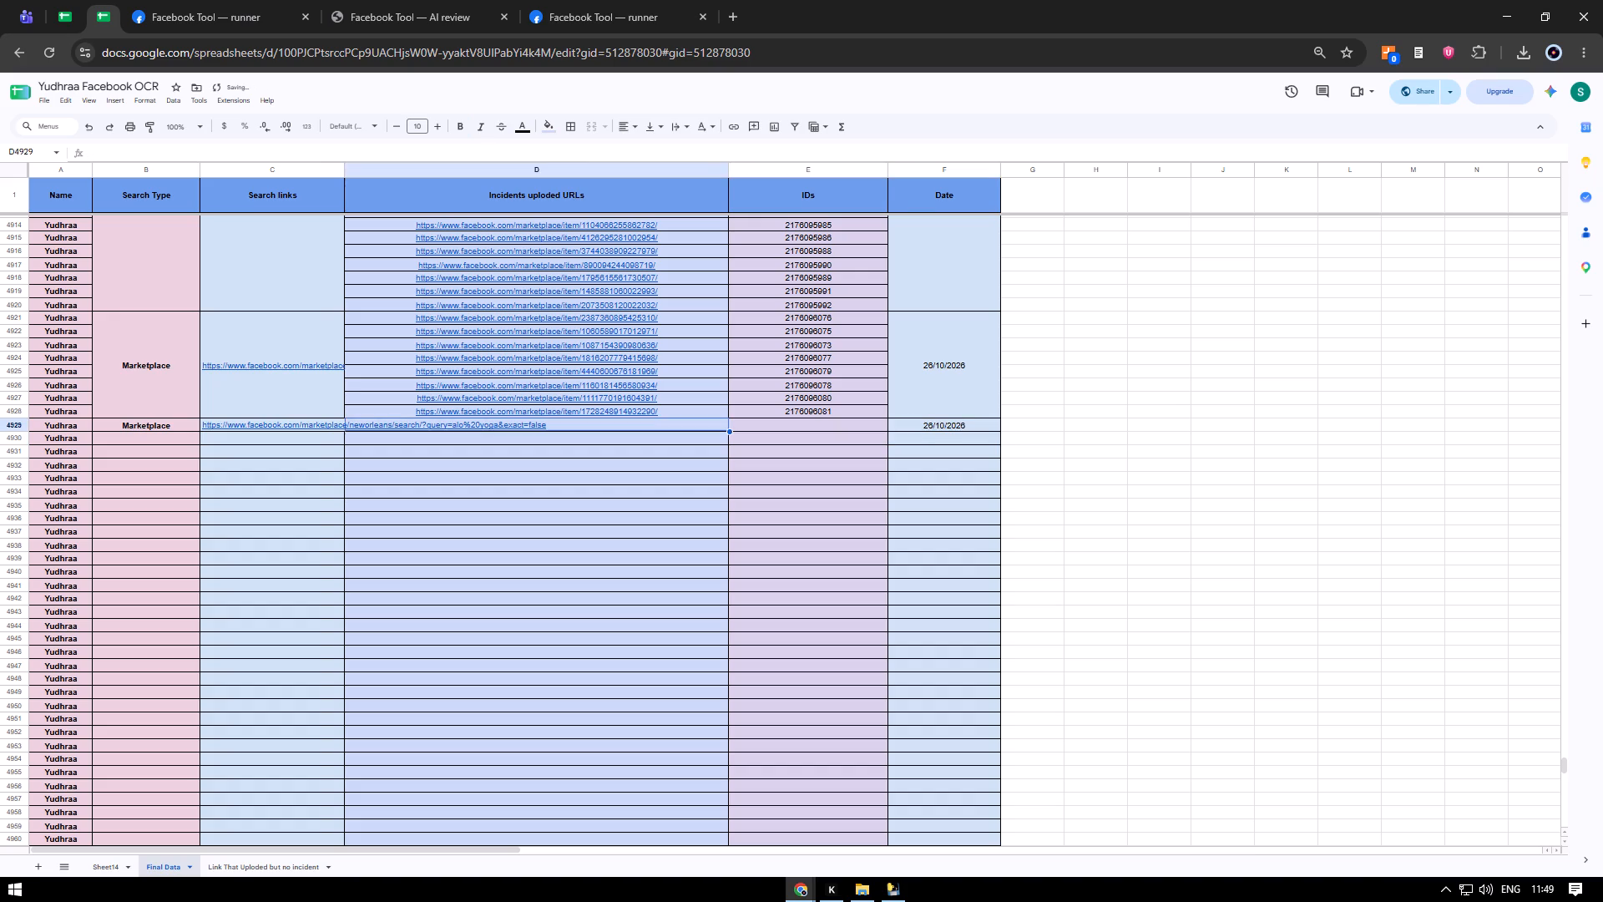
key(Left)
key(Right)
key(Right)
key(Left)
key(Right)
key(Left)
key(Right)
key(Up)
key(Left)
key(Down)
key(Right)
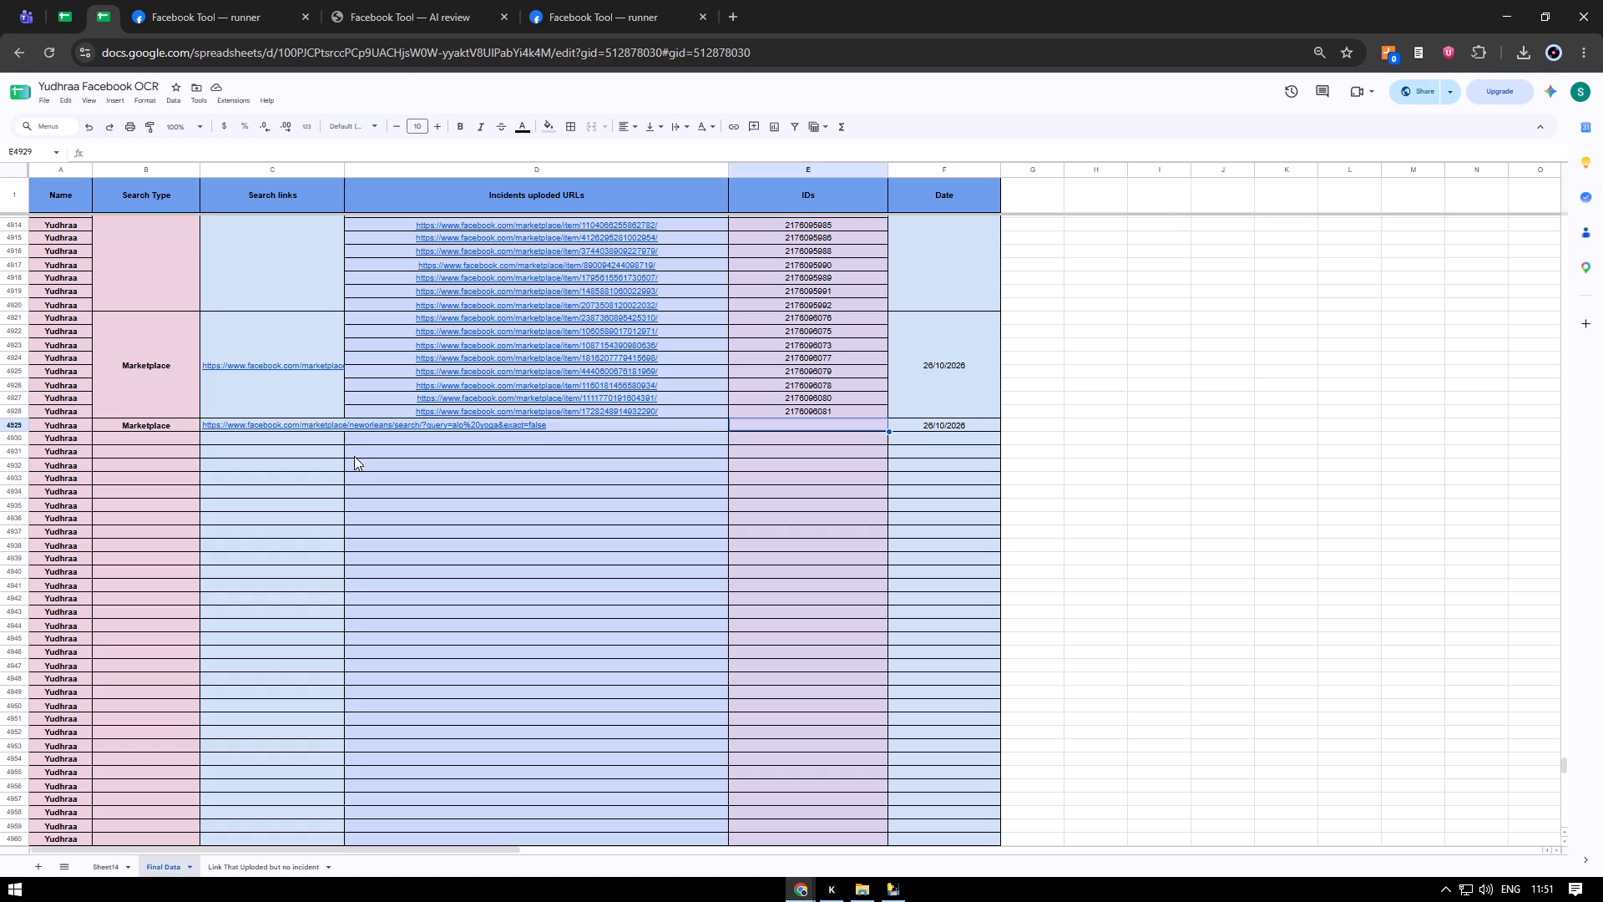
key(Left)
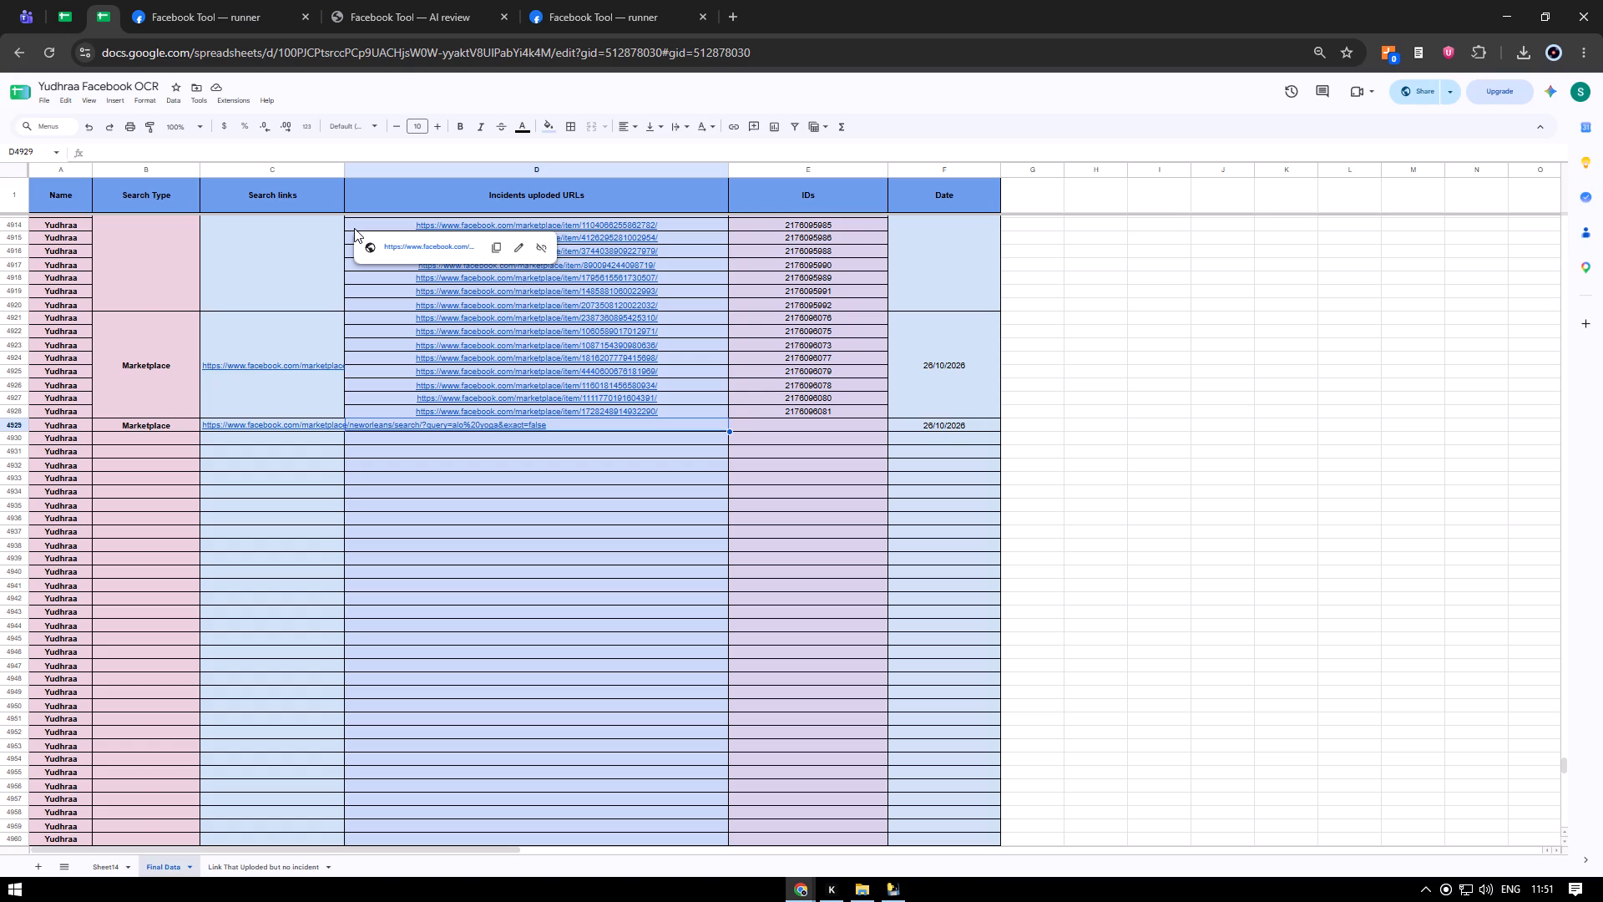
Switch to the Red Points portal and copy the link statuses of the submitted Alo Yoga incident batch.
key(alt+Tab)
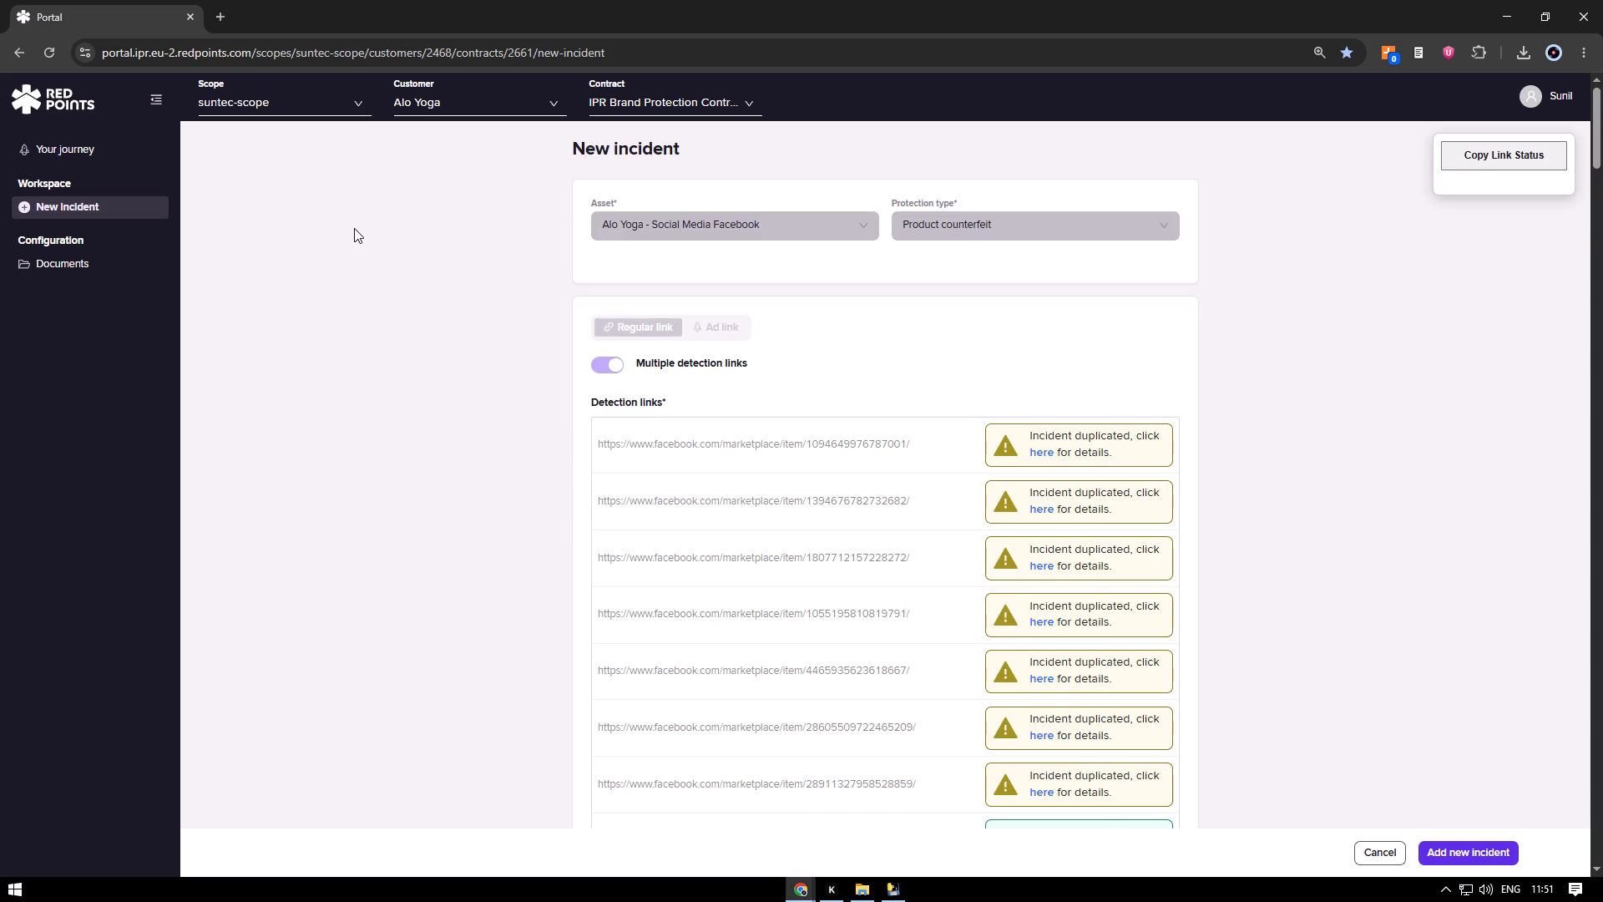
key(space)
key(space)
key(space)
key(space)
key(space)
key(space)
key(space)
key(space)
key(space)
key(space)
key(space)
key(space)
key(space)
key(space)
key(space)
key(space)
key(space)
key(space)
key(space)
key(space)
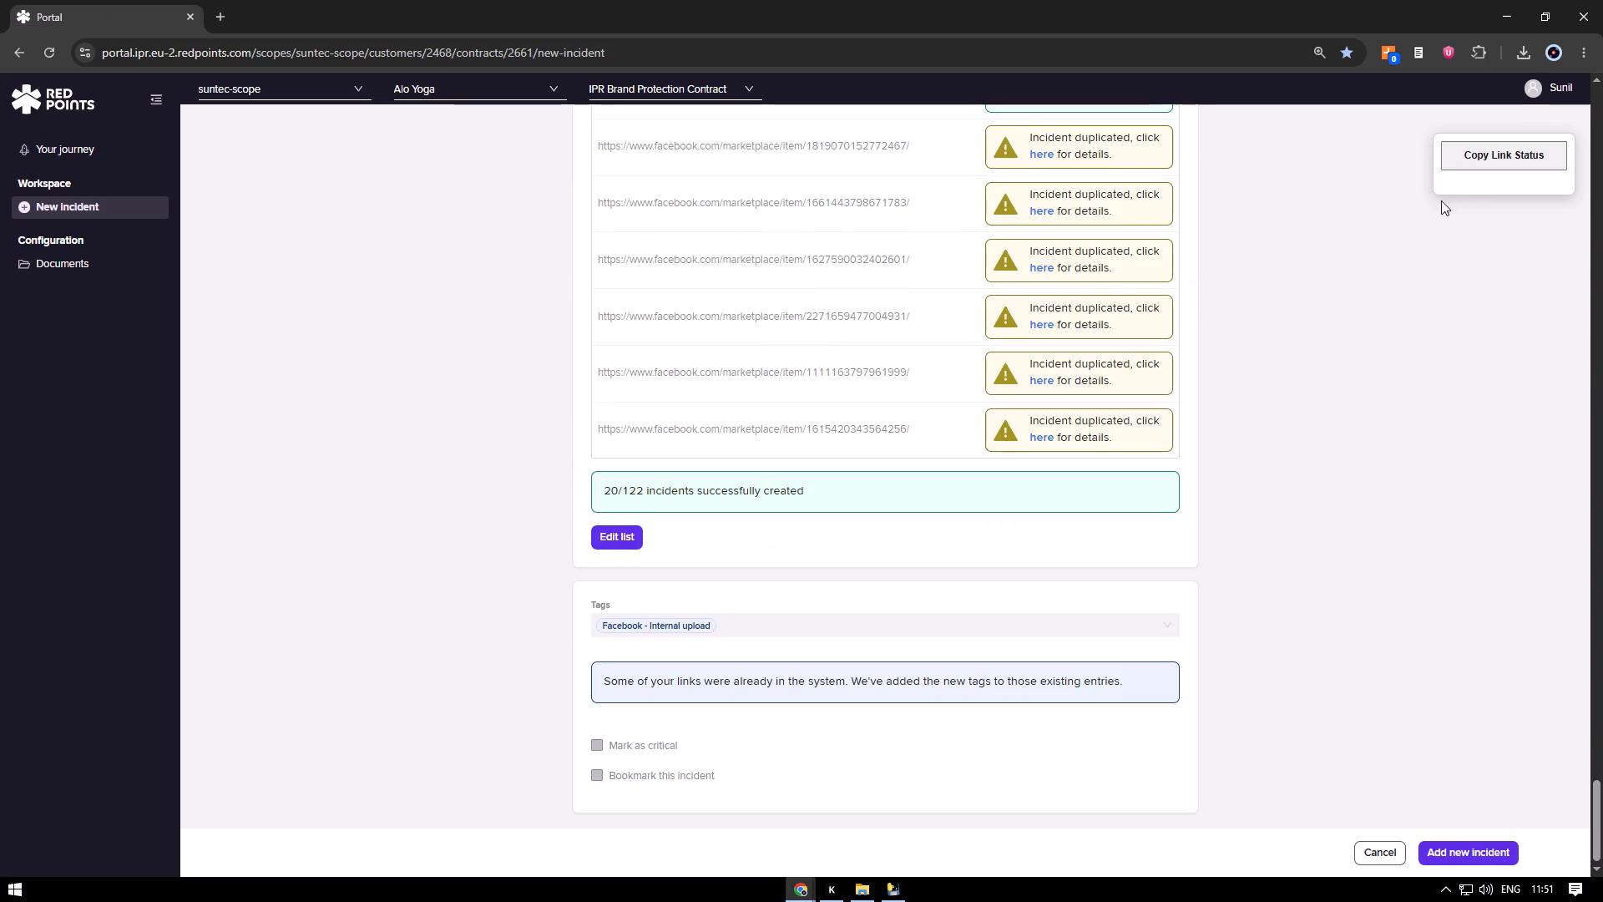
click(1512, 172)
click(1506, 159)
Paste the copied link status table at I4932 beside the log in the Final Data sheet of Yudhraa Facebook OCR.
key(alt+Tab)
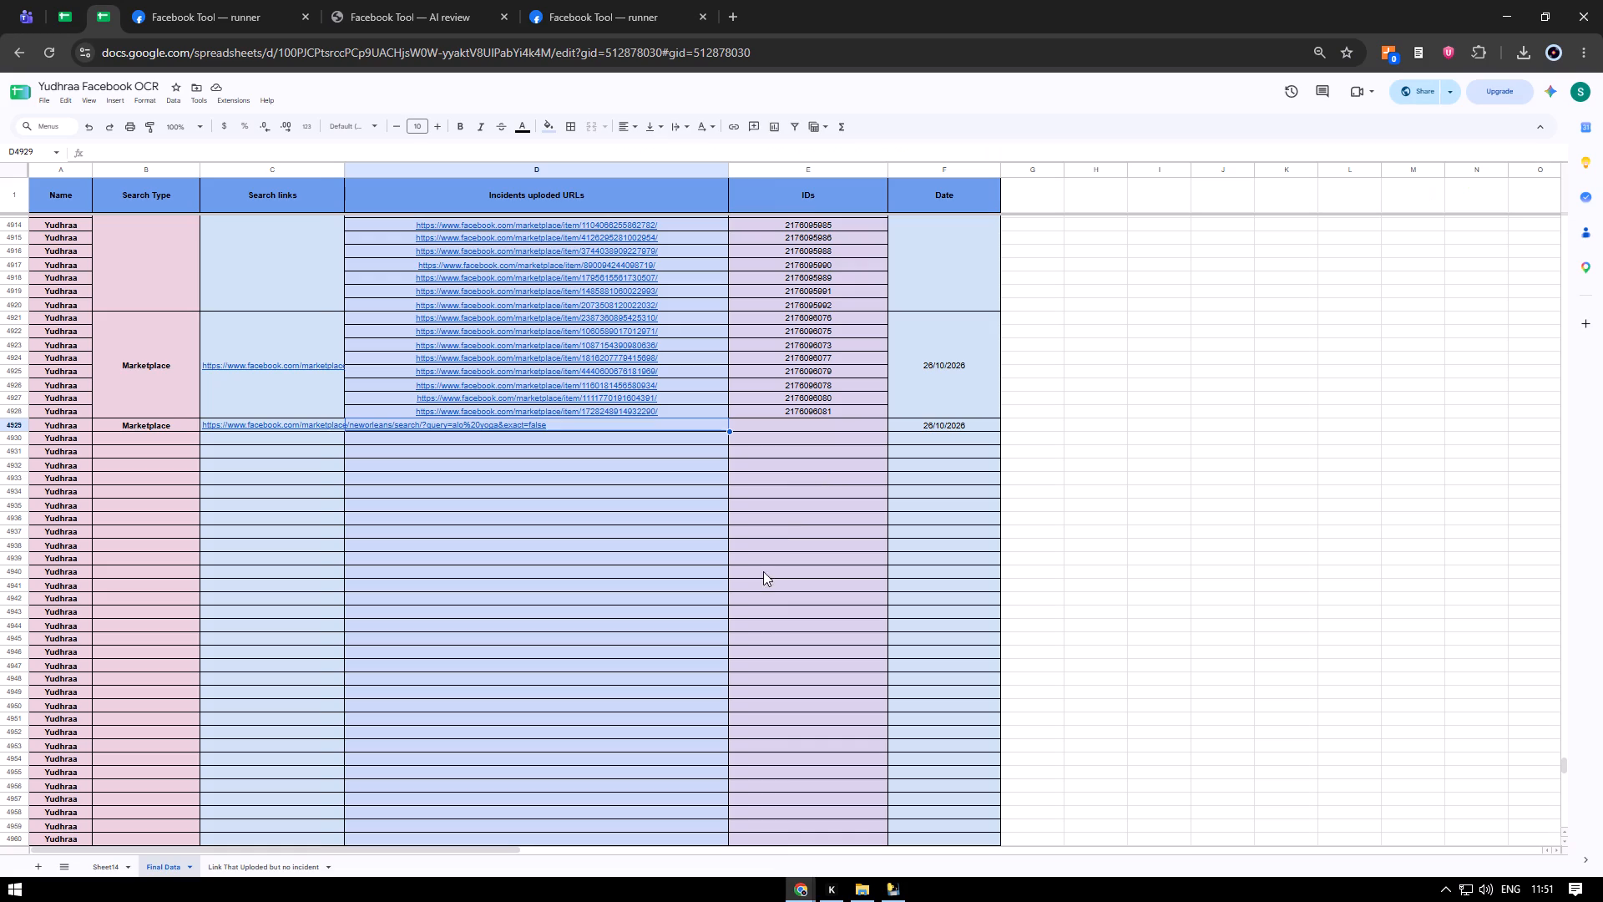
key(alt+Up)
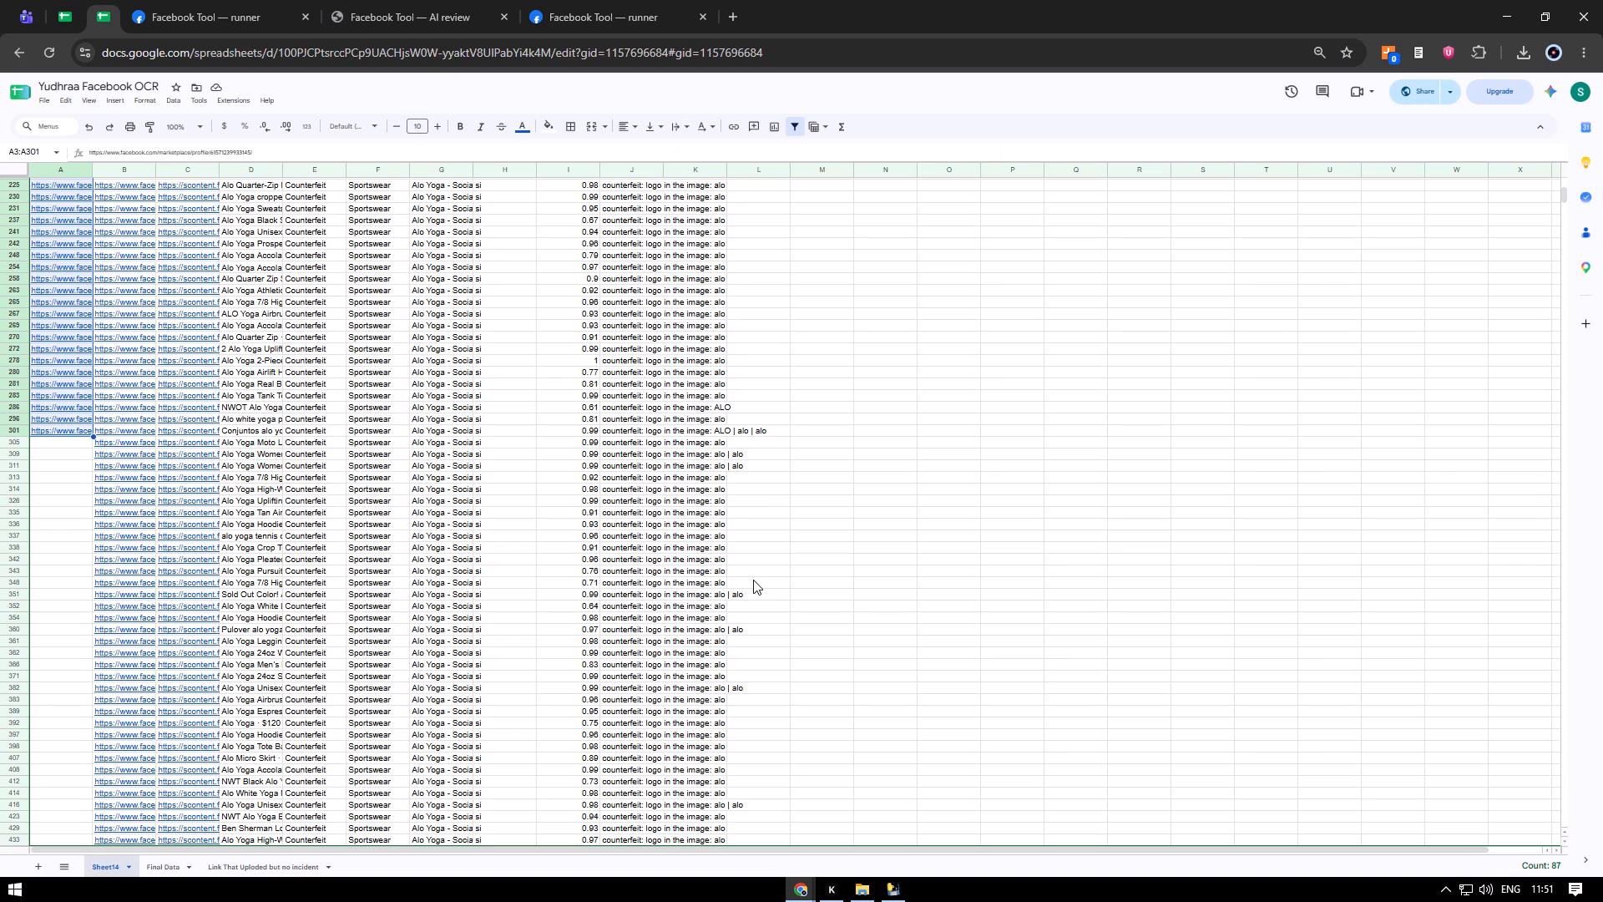
key(alt+Down)
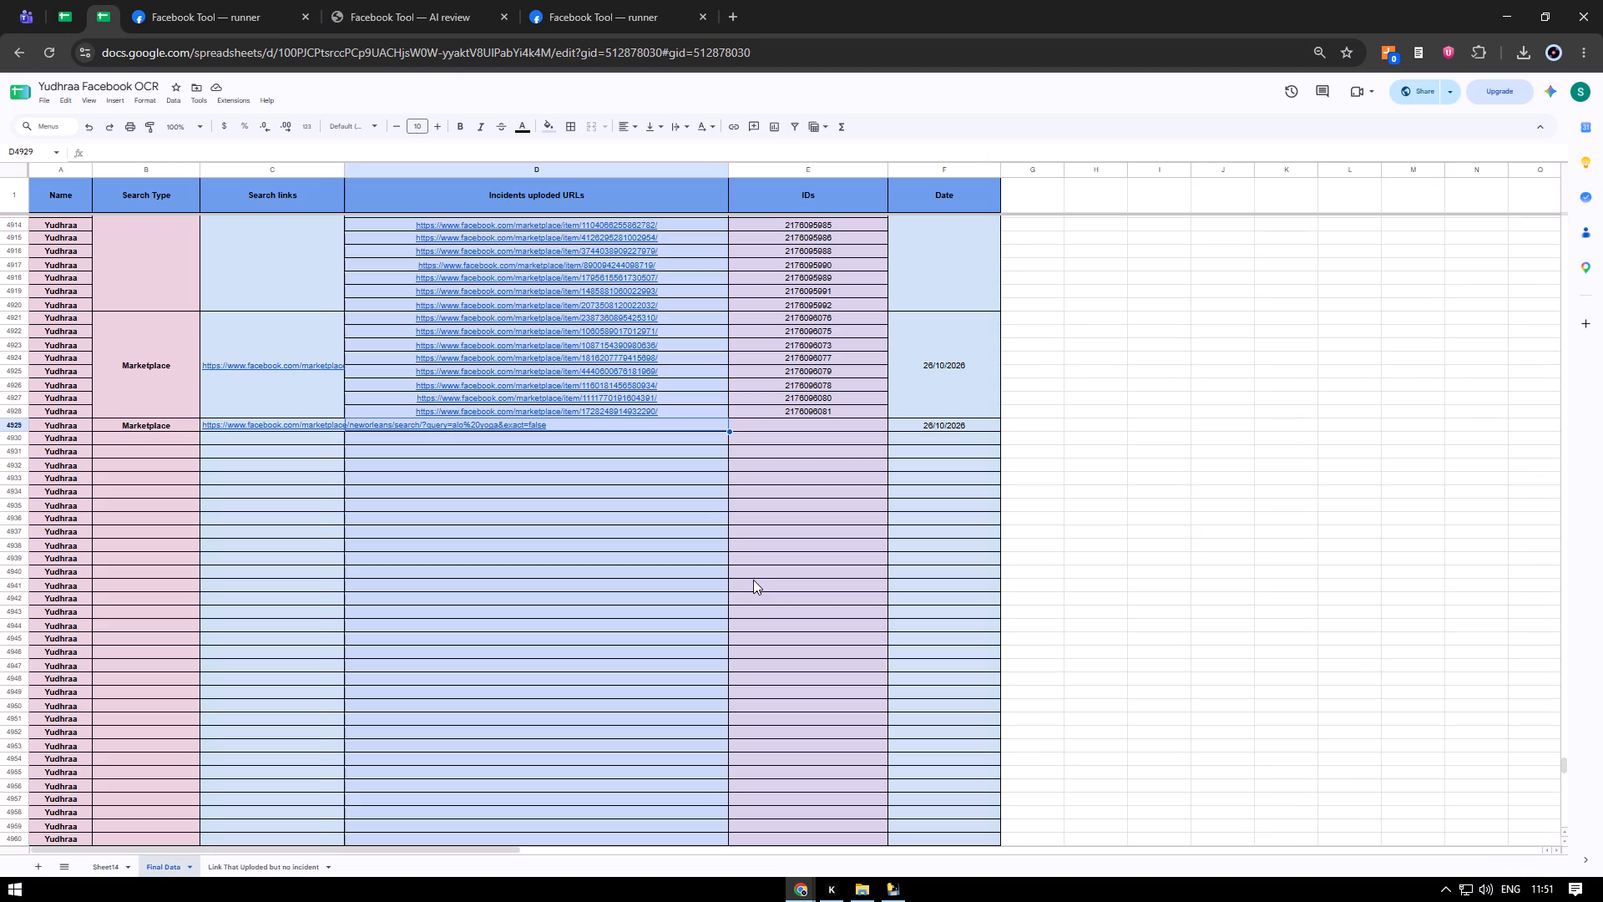
key(Right)
key(Right)
key(Right)
key(Down)
key(Right)
key(Down)
key(Right)
key(Down)
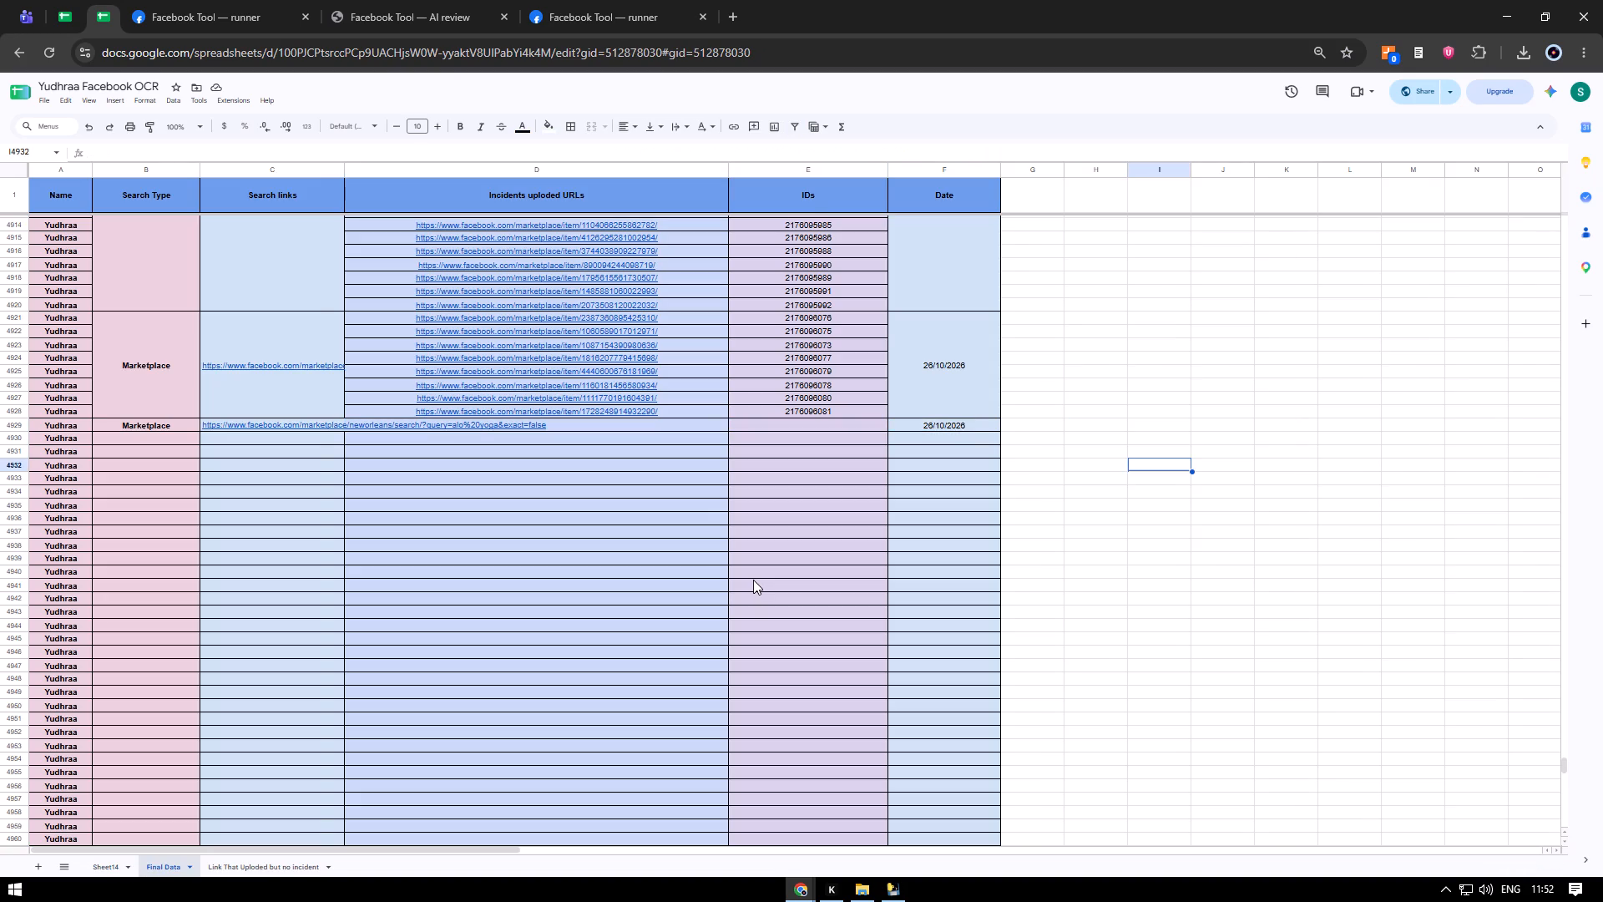
key(ctrl+v)
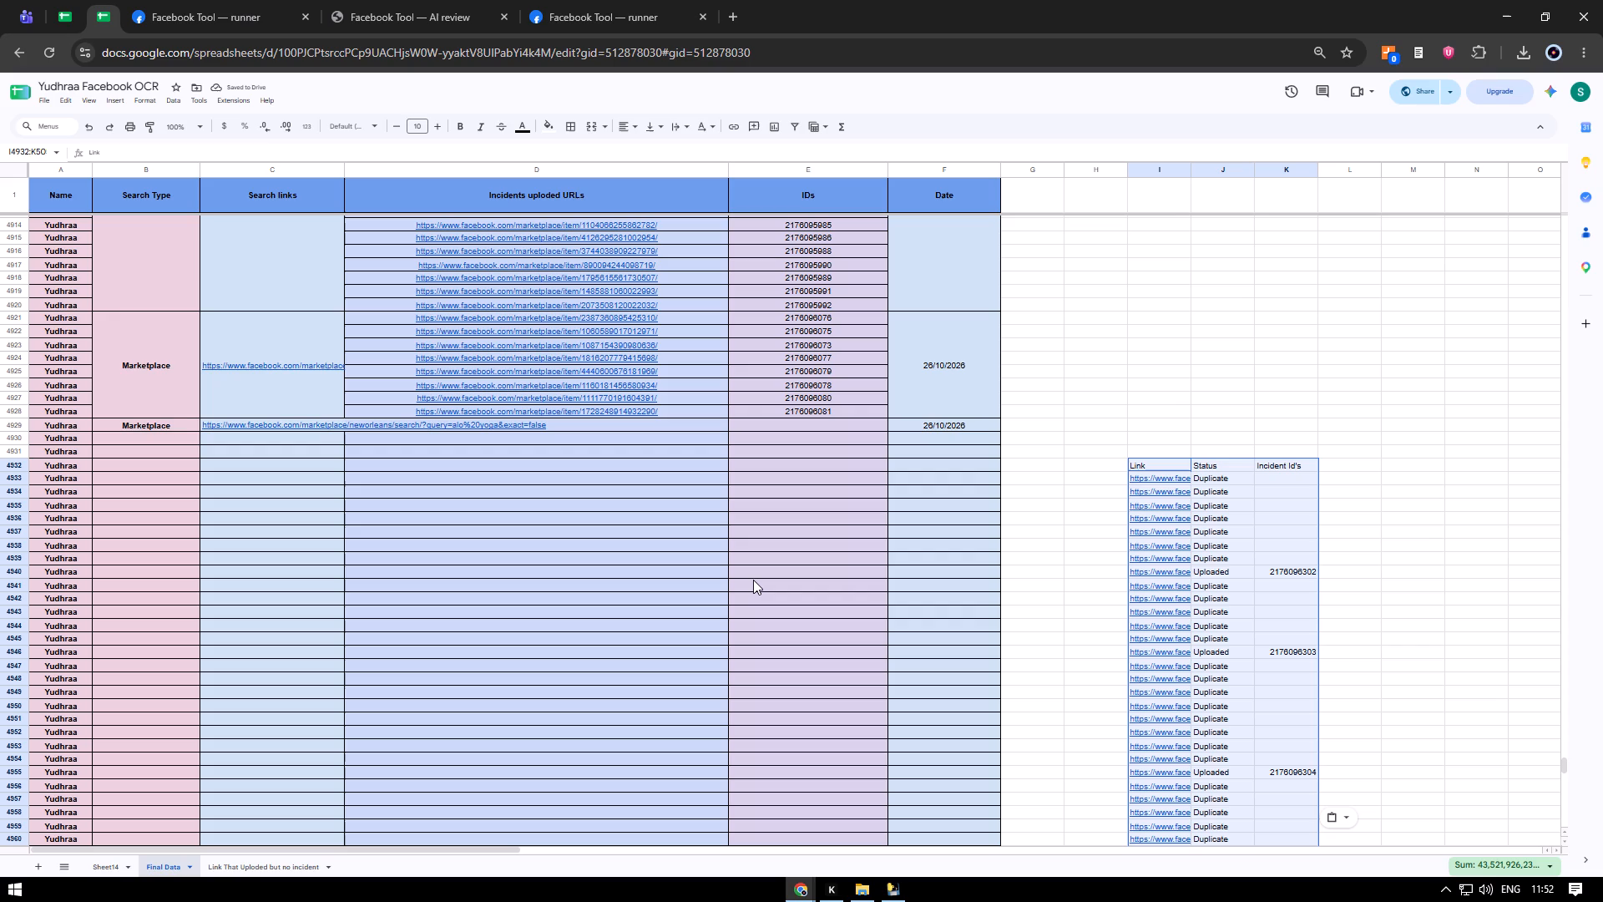
Delete column J holding the Status values from the pasted link table.
key(Right)
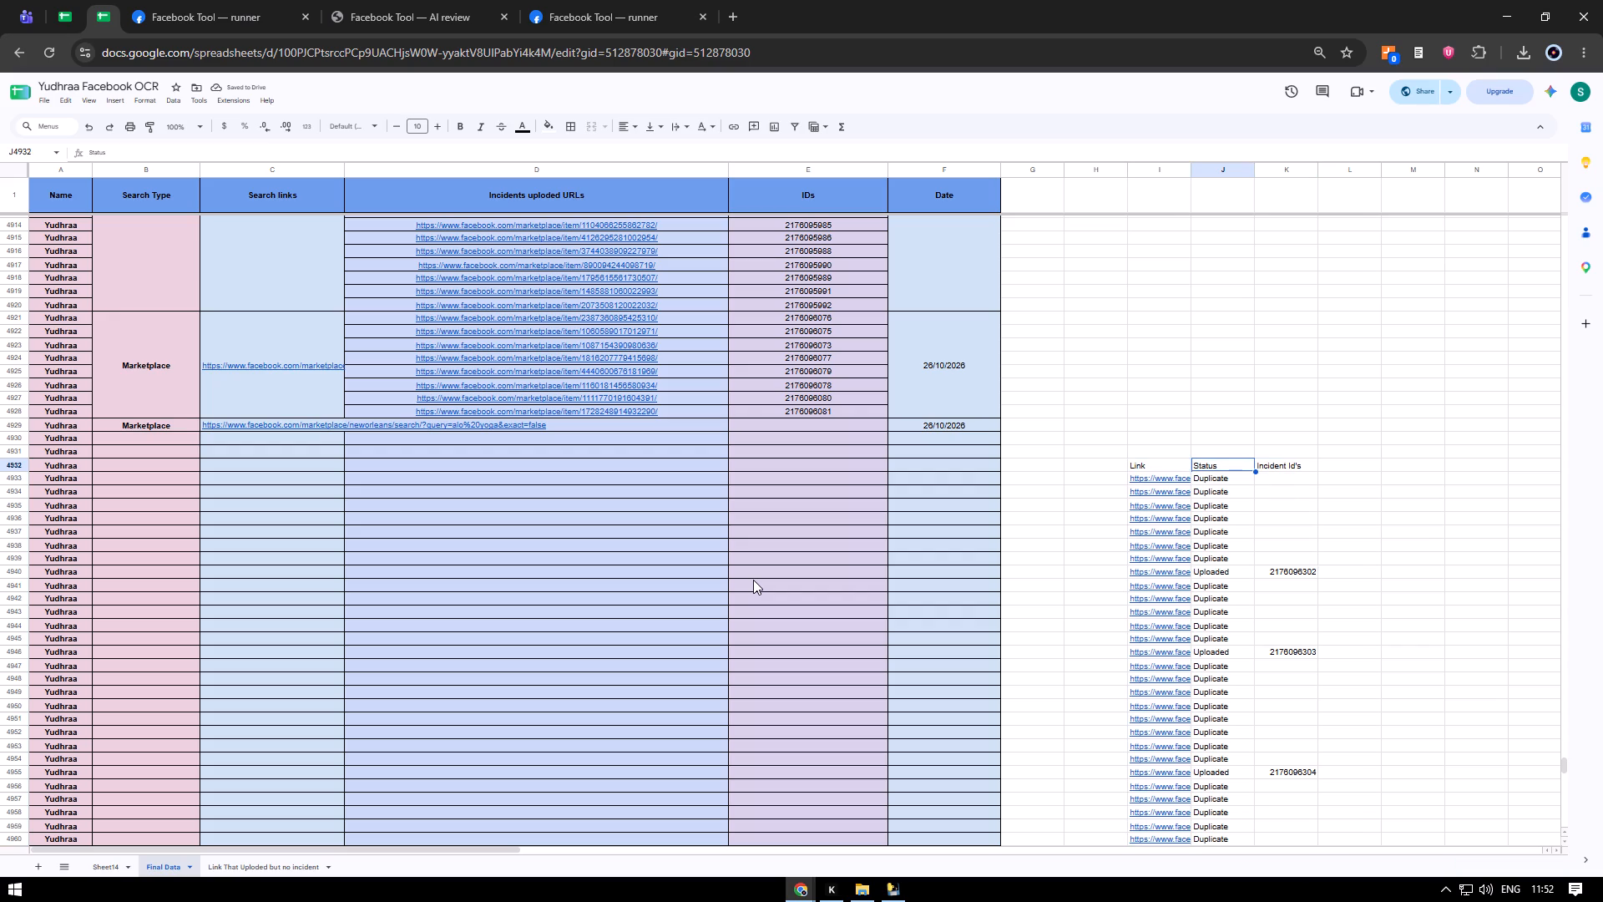
key(ctrl+shift+x)
key(Up)
key(Up)
key(Up)
key(Up)
key(Up)
key(Up)
key(Up)
key(Up)
key(Up)
key(Up)
key(Up)
key(Up)
key(Up)
key(Up)
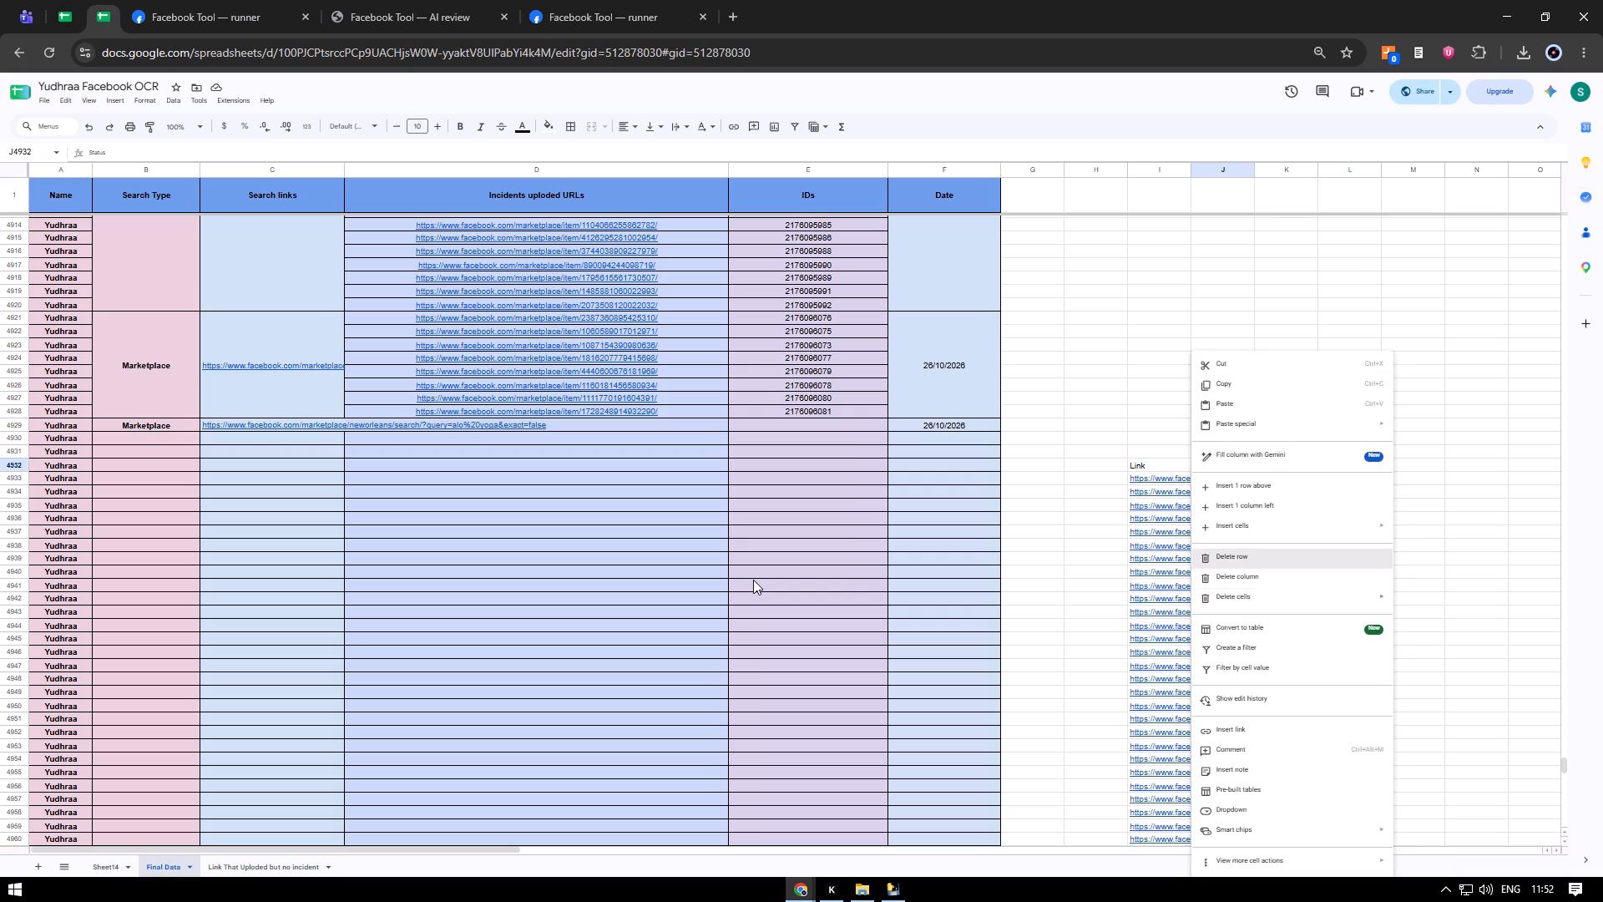
key(Down)
key(Return)
Create a filter on the Link and Incident Id's headers and show only rows with blank incident IDs.
key(shift+Left)
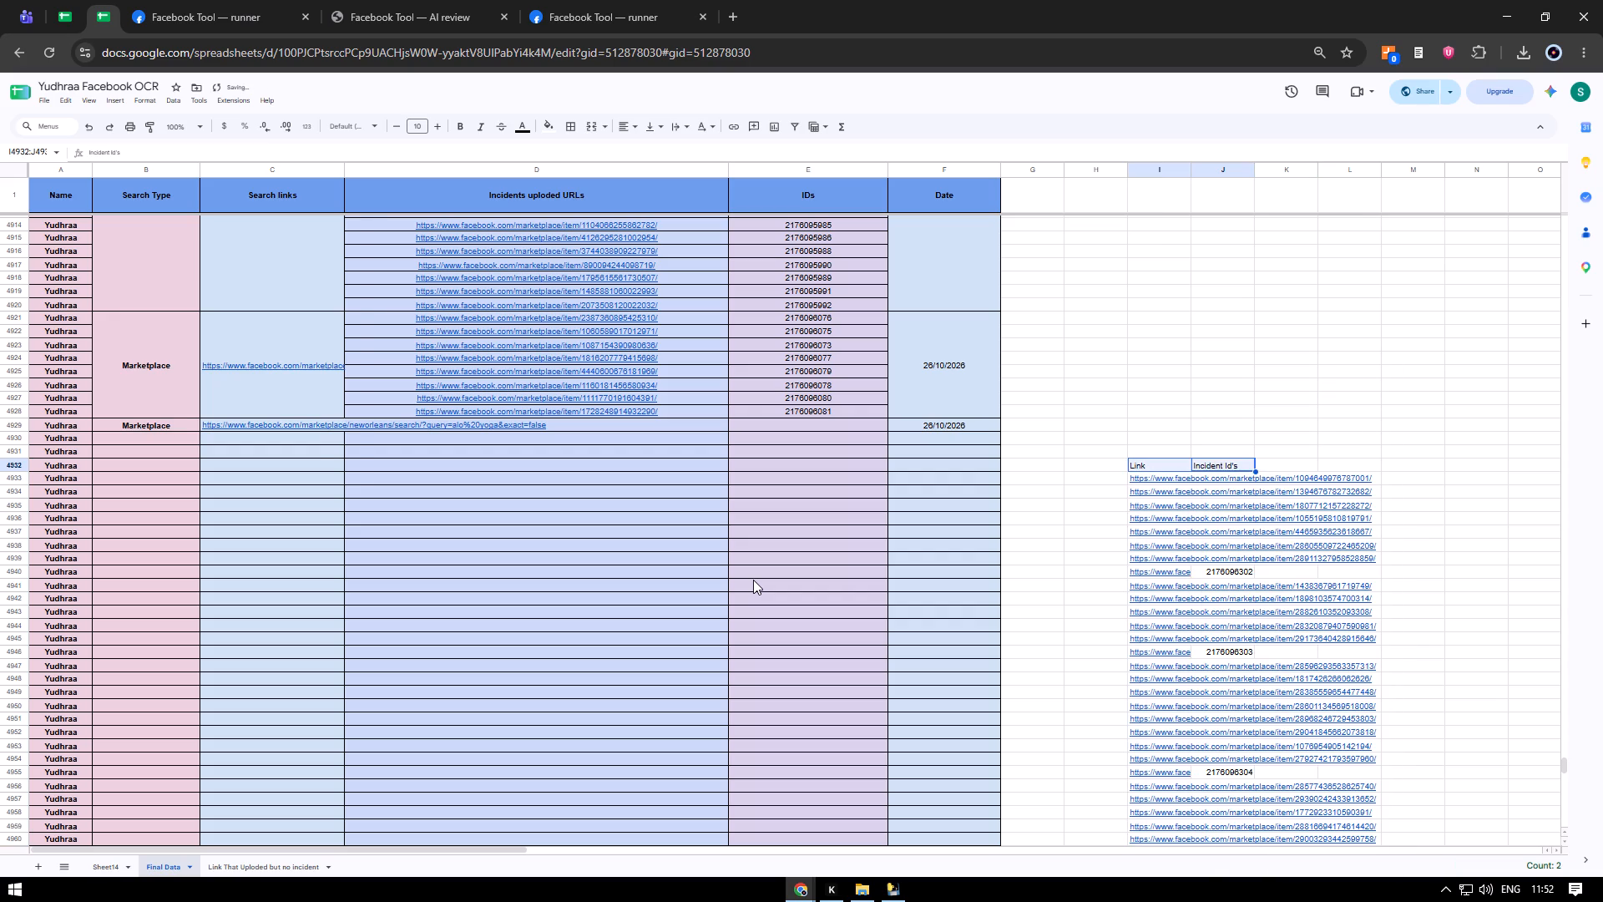
key(alt+d)
key(alt+f)
click(1249, 465)
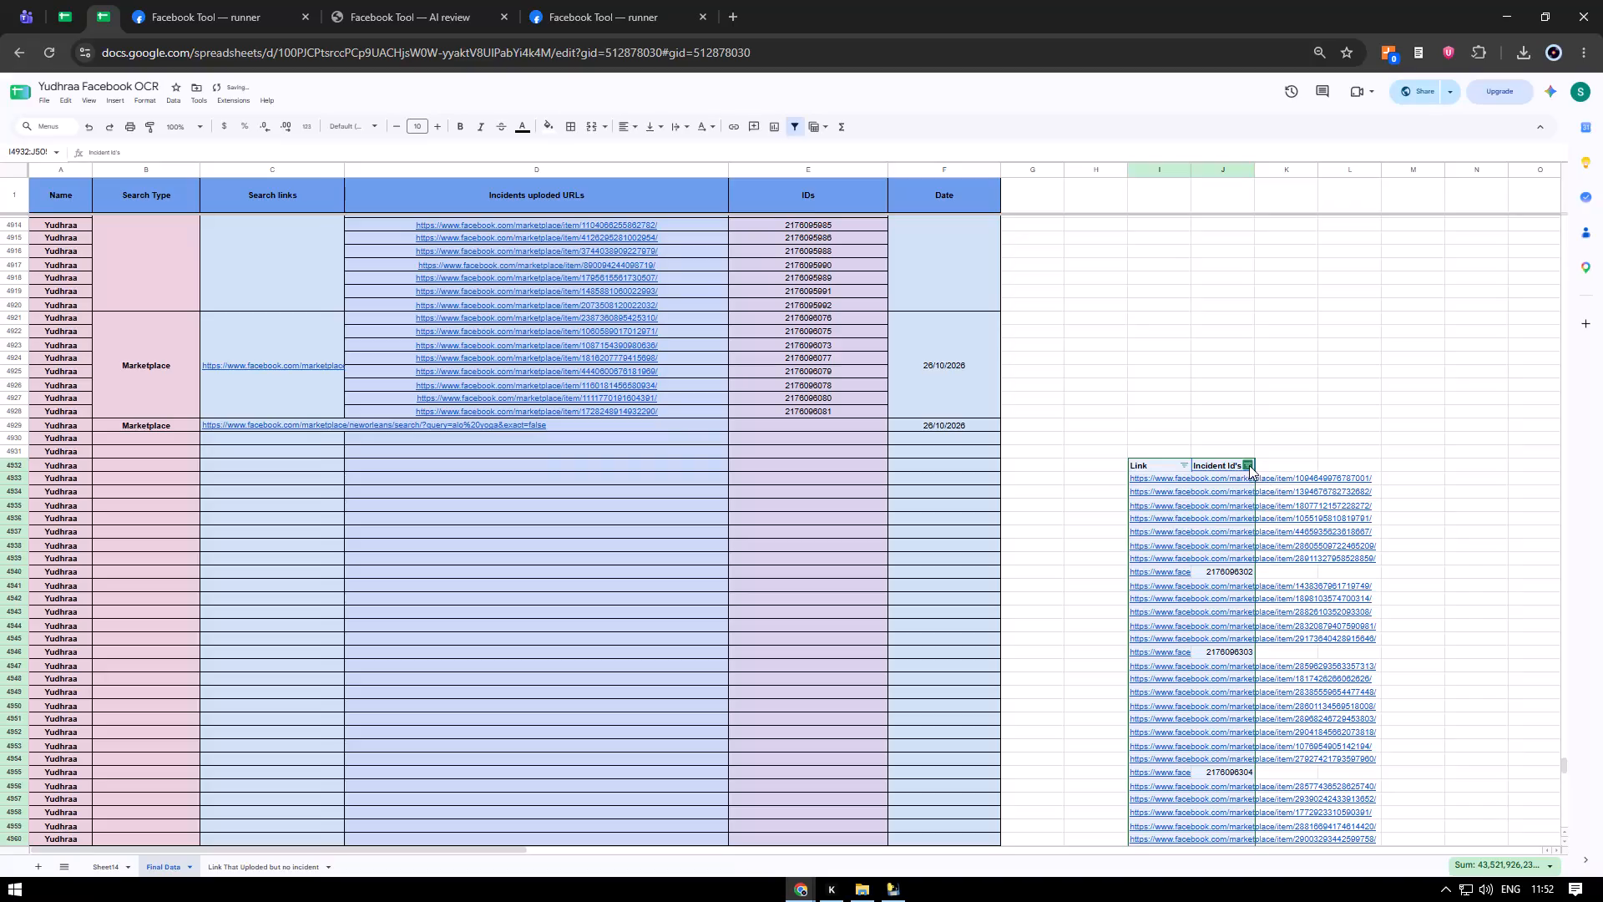
click(1125, 606)
click(1135, 656)
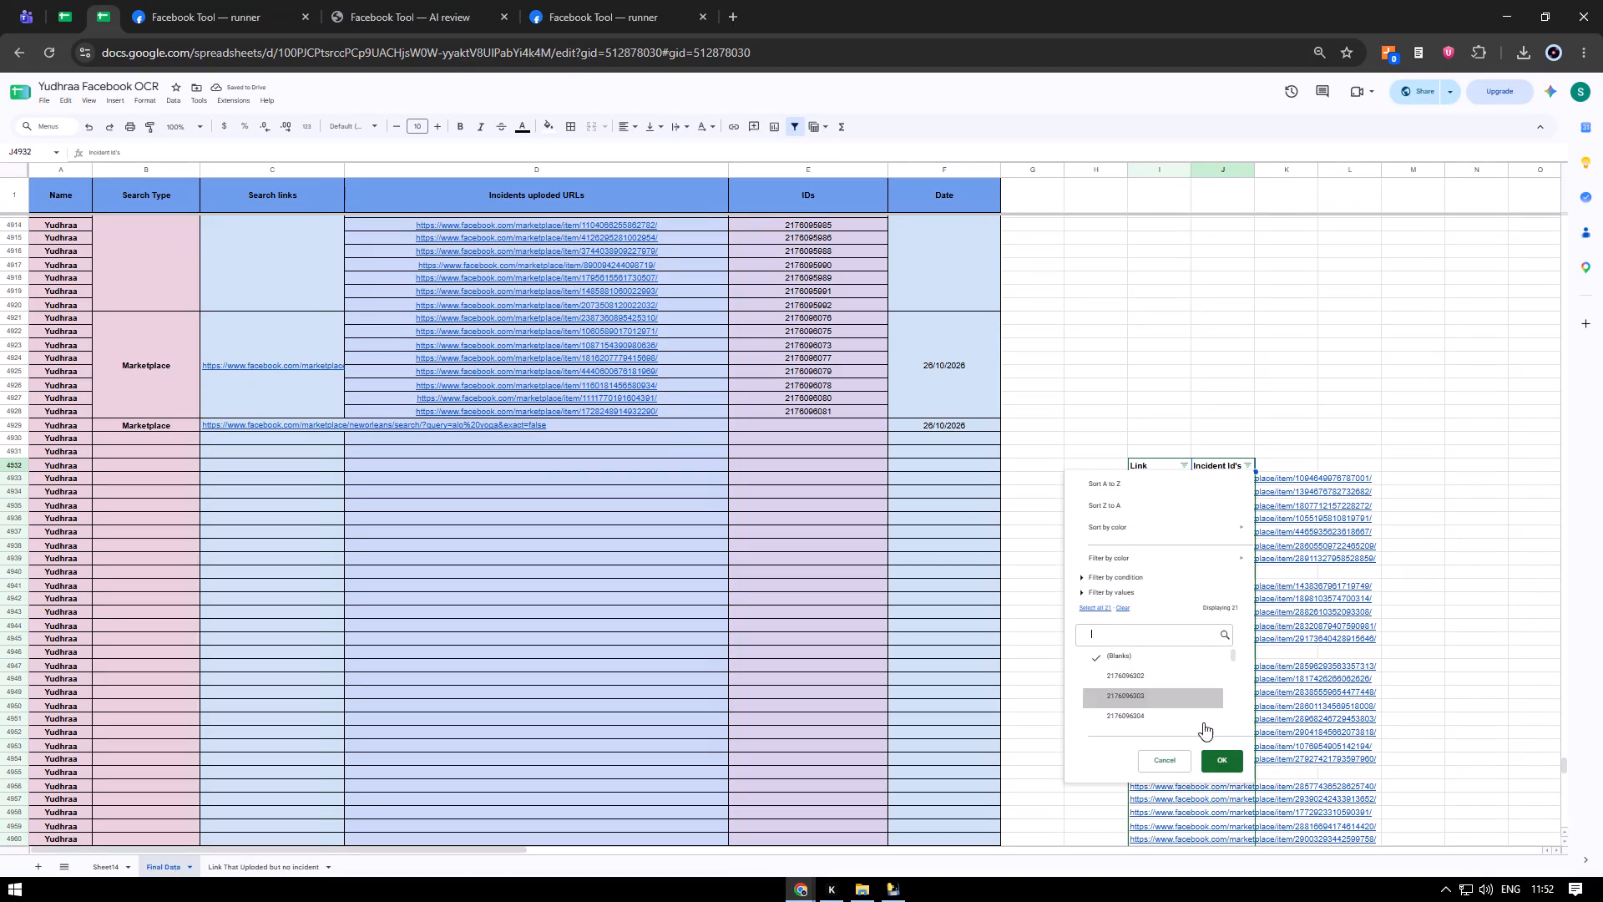
click(1223, 757)
Delete all the filtered rows that have a link but no incident ID.
key(Left)
key(Down)
key(ctrl+shift+Down)
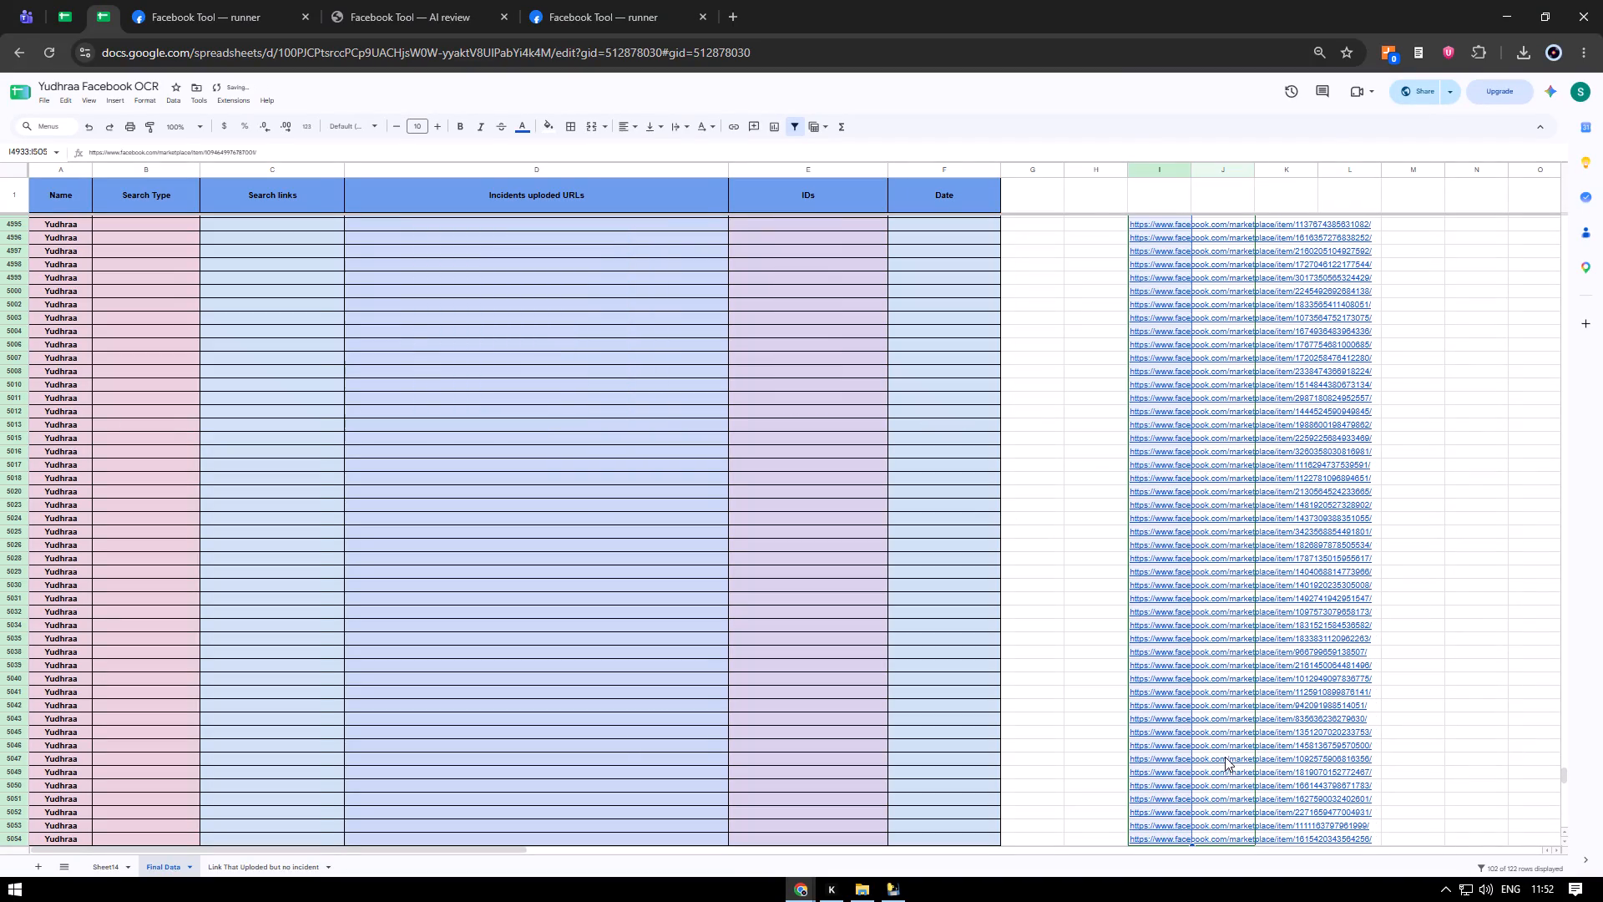
key(ctrl+shift+x)
key(Up)
key(Up)
key(Up)
key(Up)
key(Up)
key(Up)
key(Up)
key(Up)
key(Up)
key(Up)
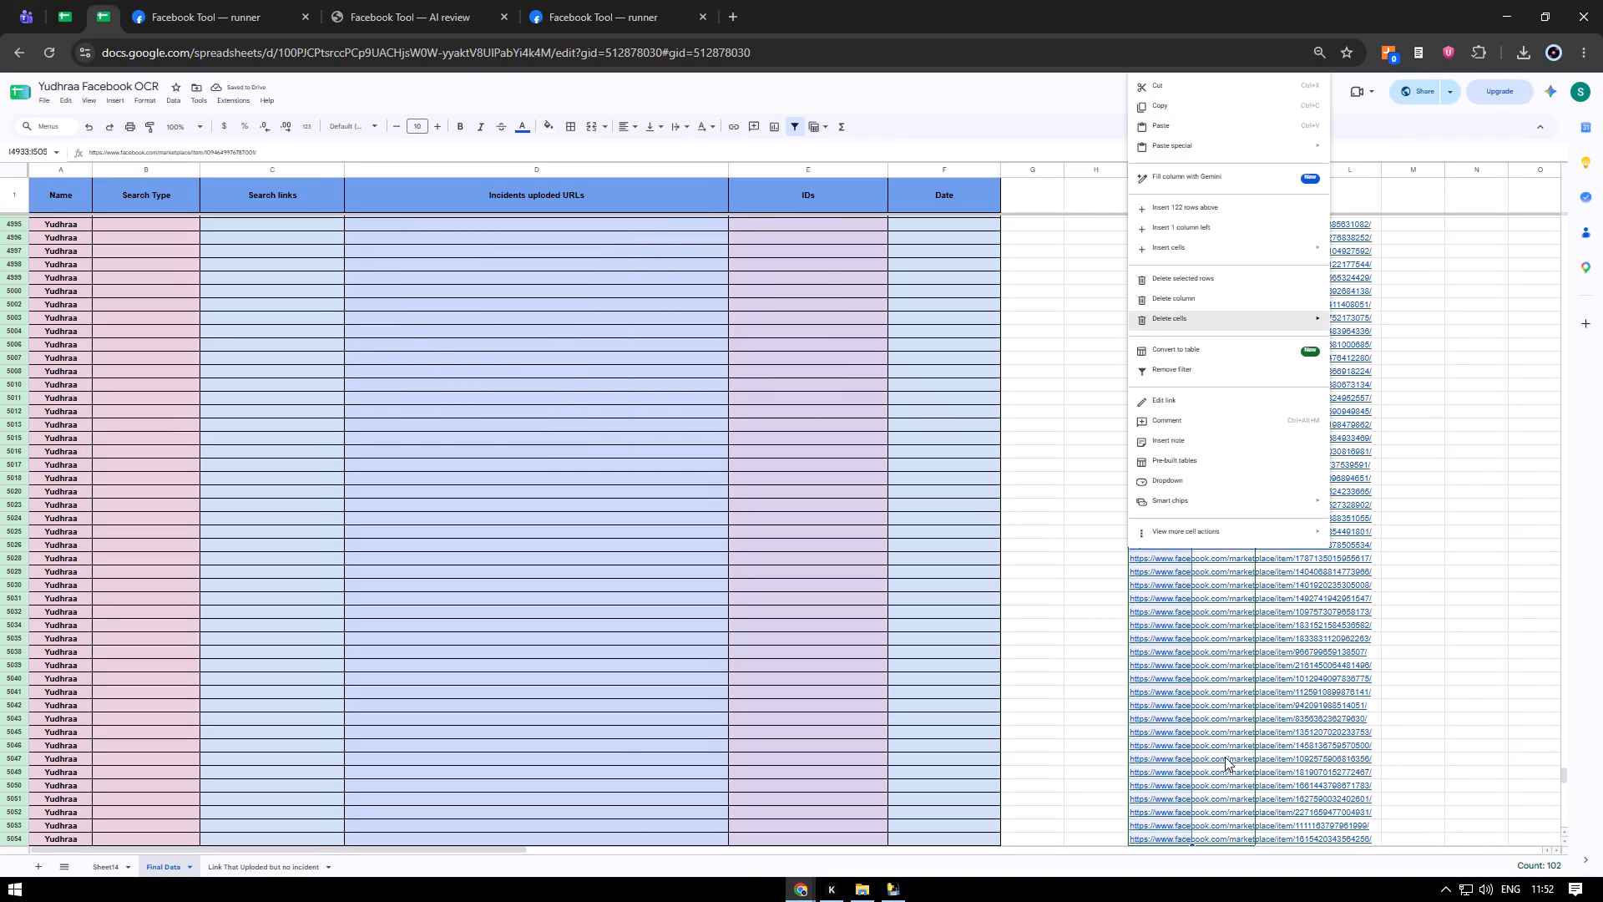
key(Up)
key(Up)
key(Return)
scroll(1252, 717, up, 3)
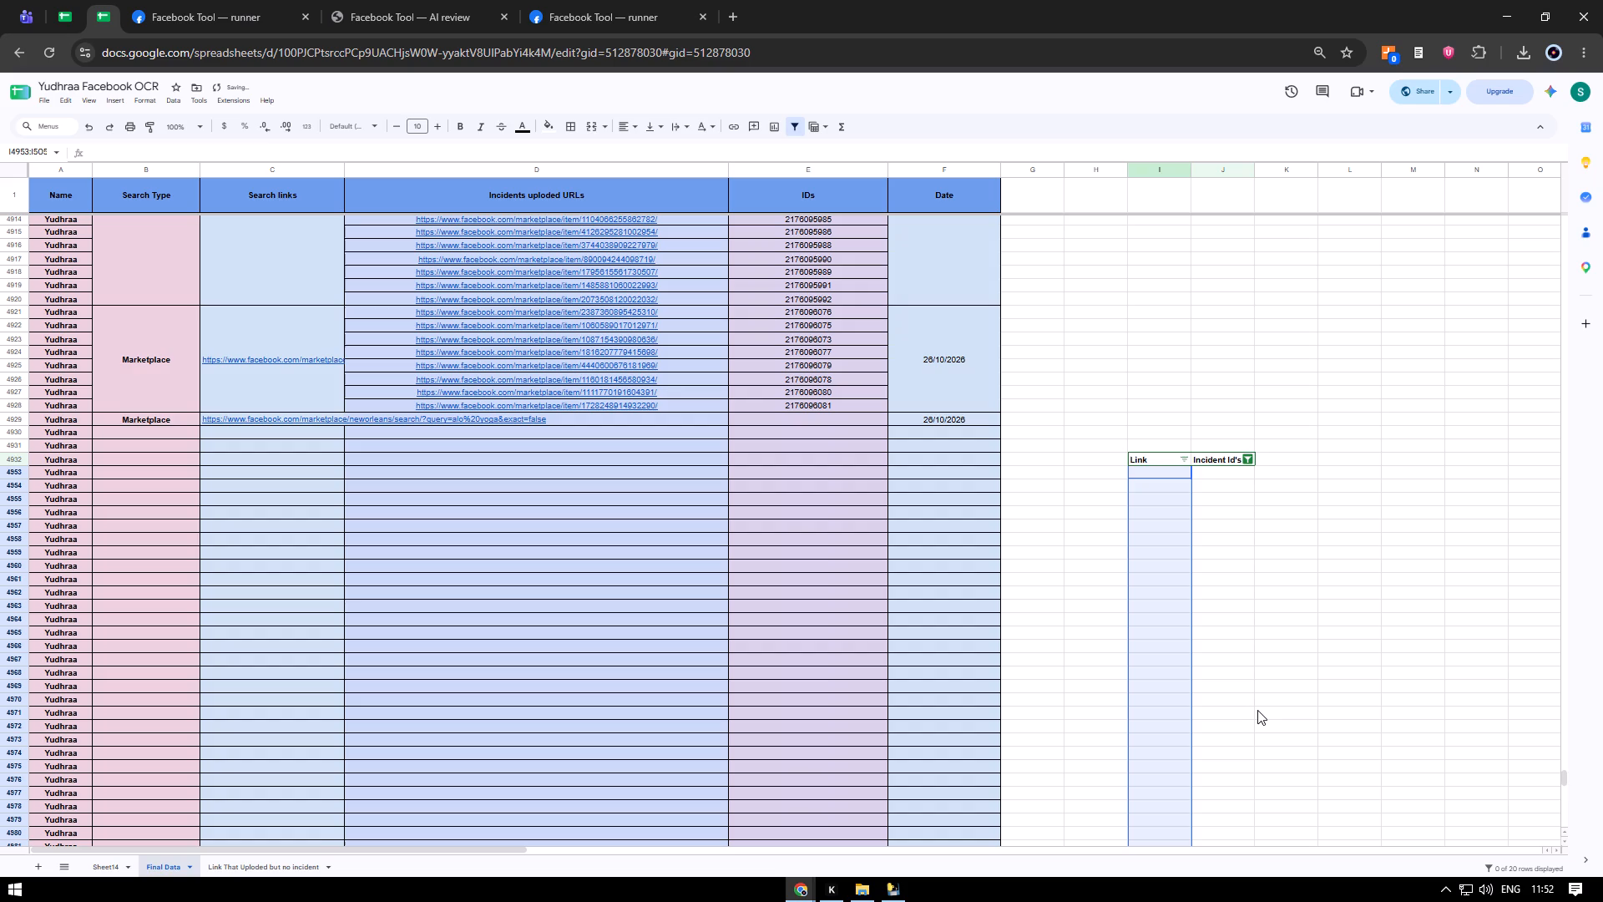
Show all incident IDs again, remove the filter, and clear the Link and Incident Id's headers in I4932:J4932.
click(1246, 459)
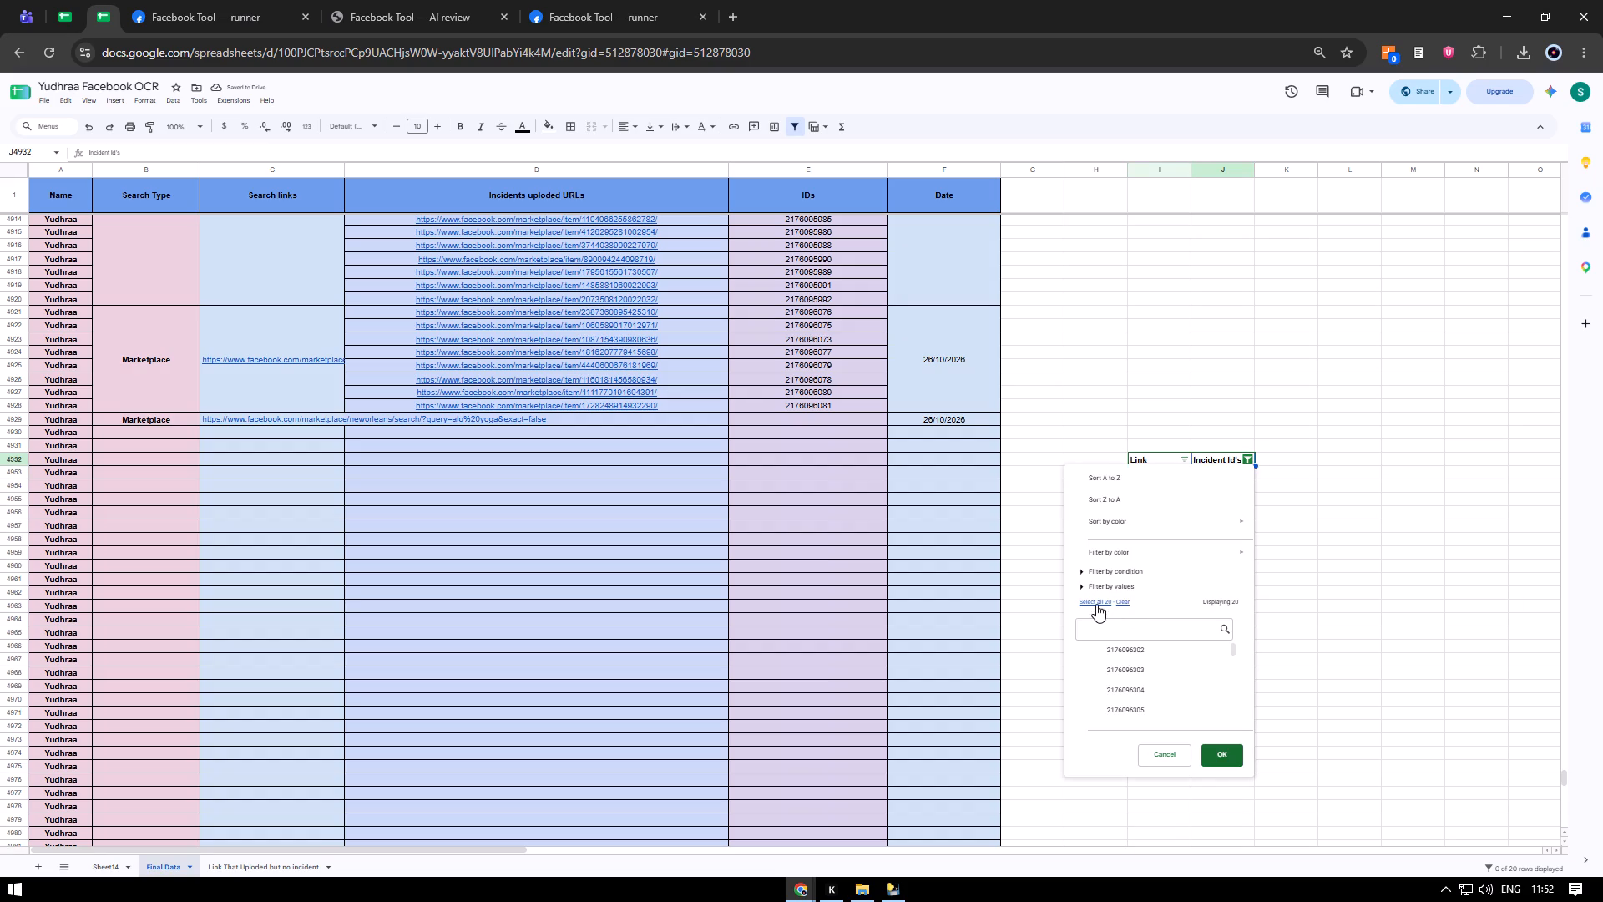
click(1096, 604)
click(1221, 761)
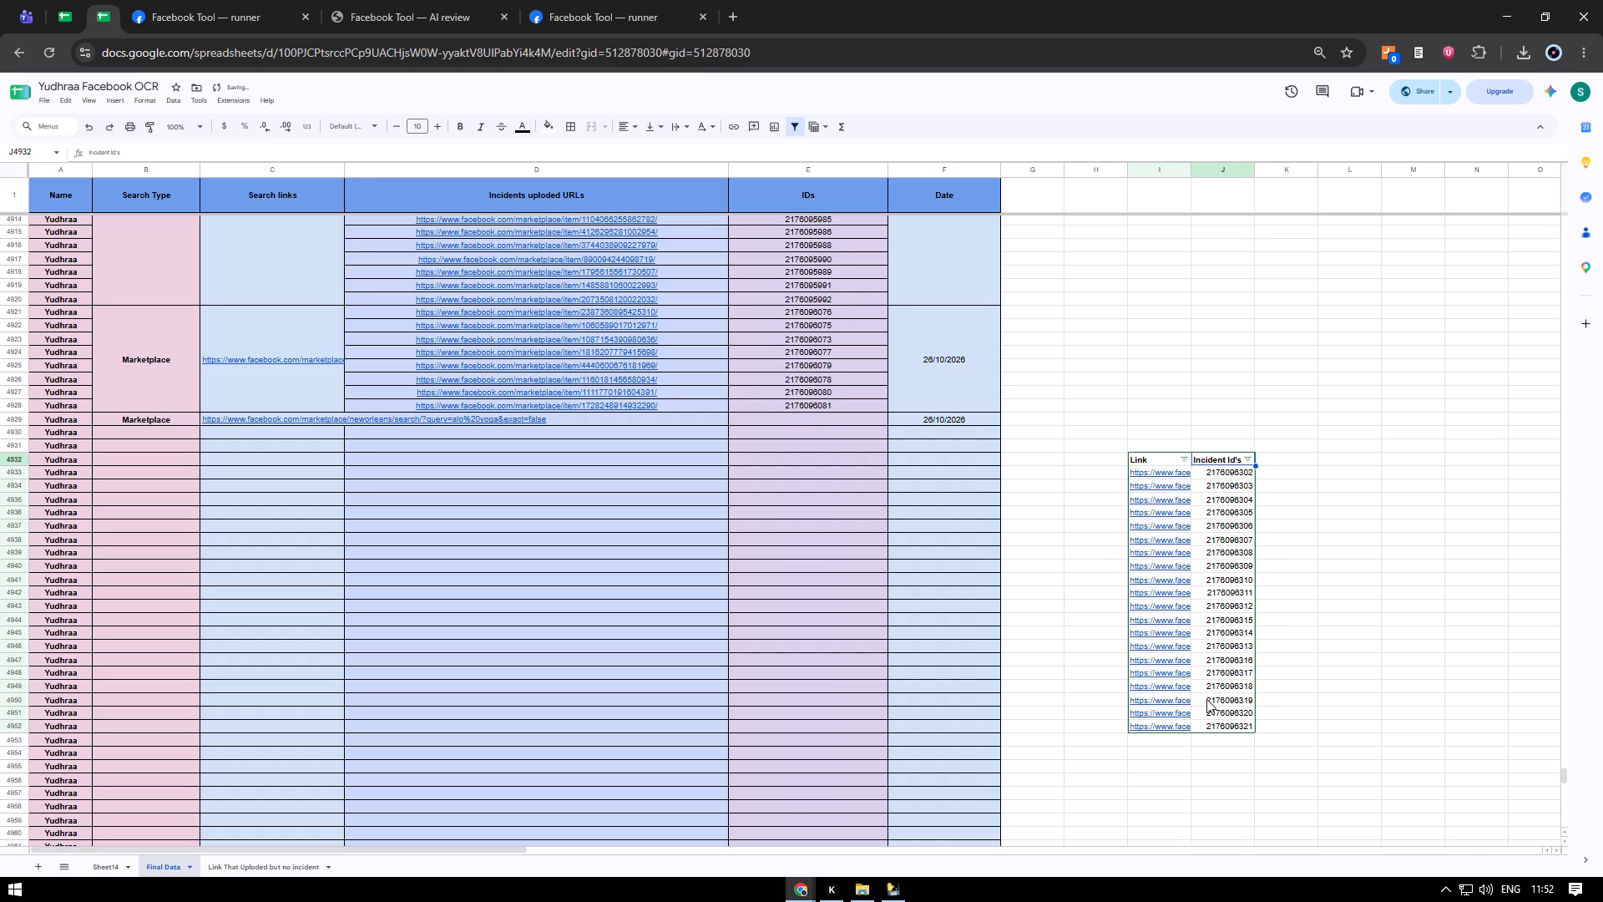
key(shift+Left)
key(alt+d)
key(alt+f)
key(Delete)
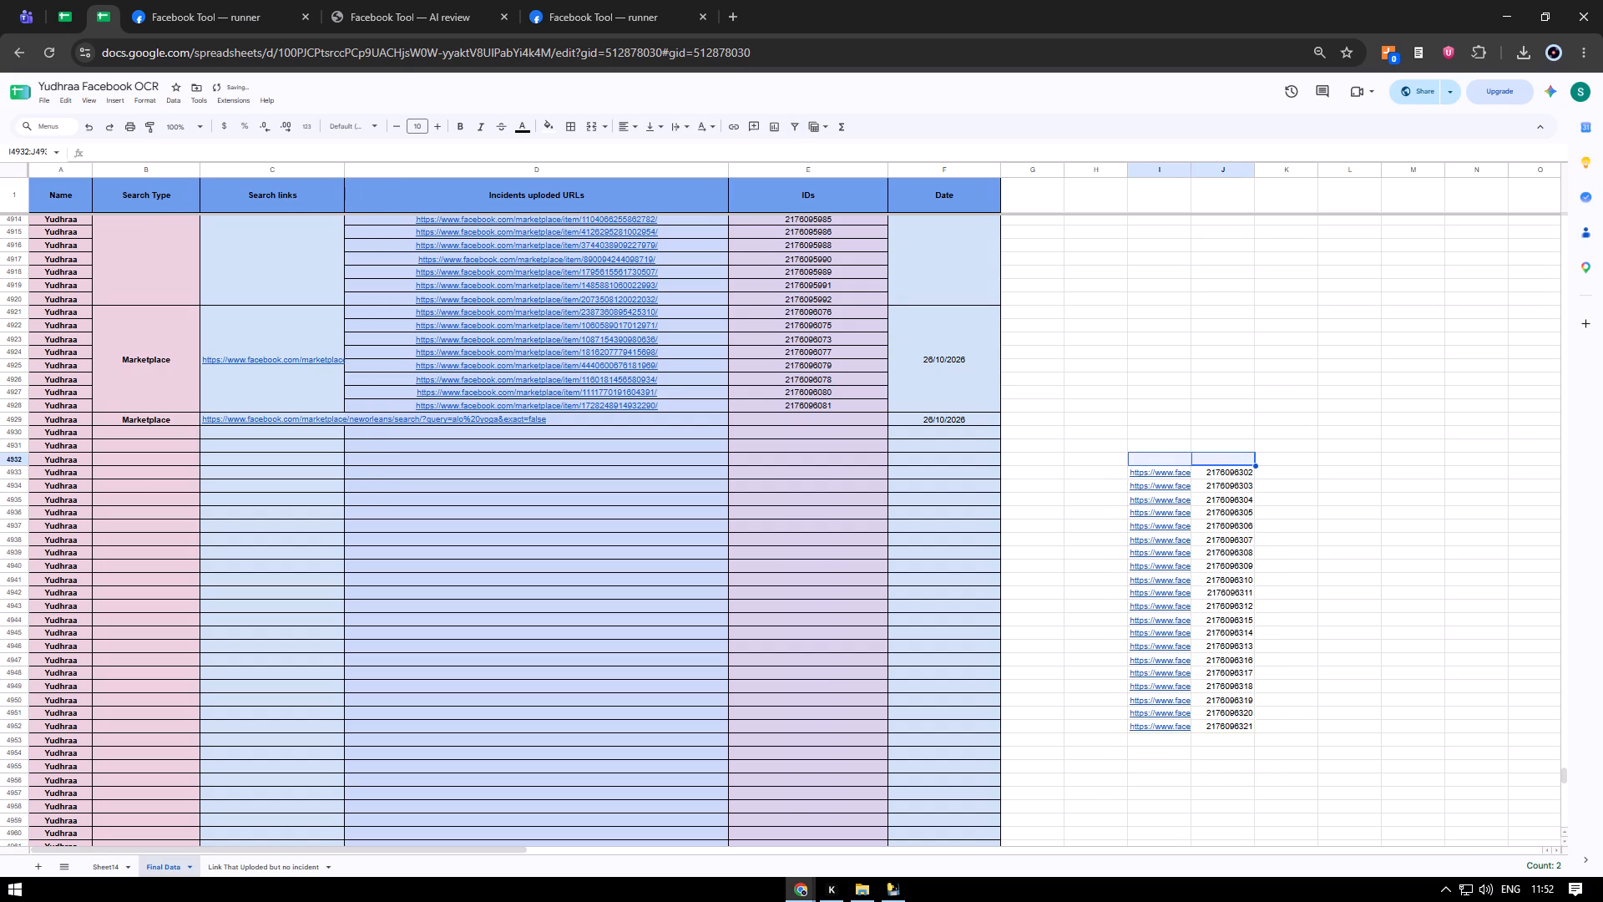
Move the remaining links and incident IDs to D4929:E4948 under Incidents uploded URLs and IDs, and centre-align them.
key(Left)
key(Down)
key(ctrl+shift+Right)
key(ctrl+shift+Down)
key(ctrl+shift+Down)
key(ctrl+shift+Up)
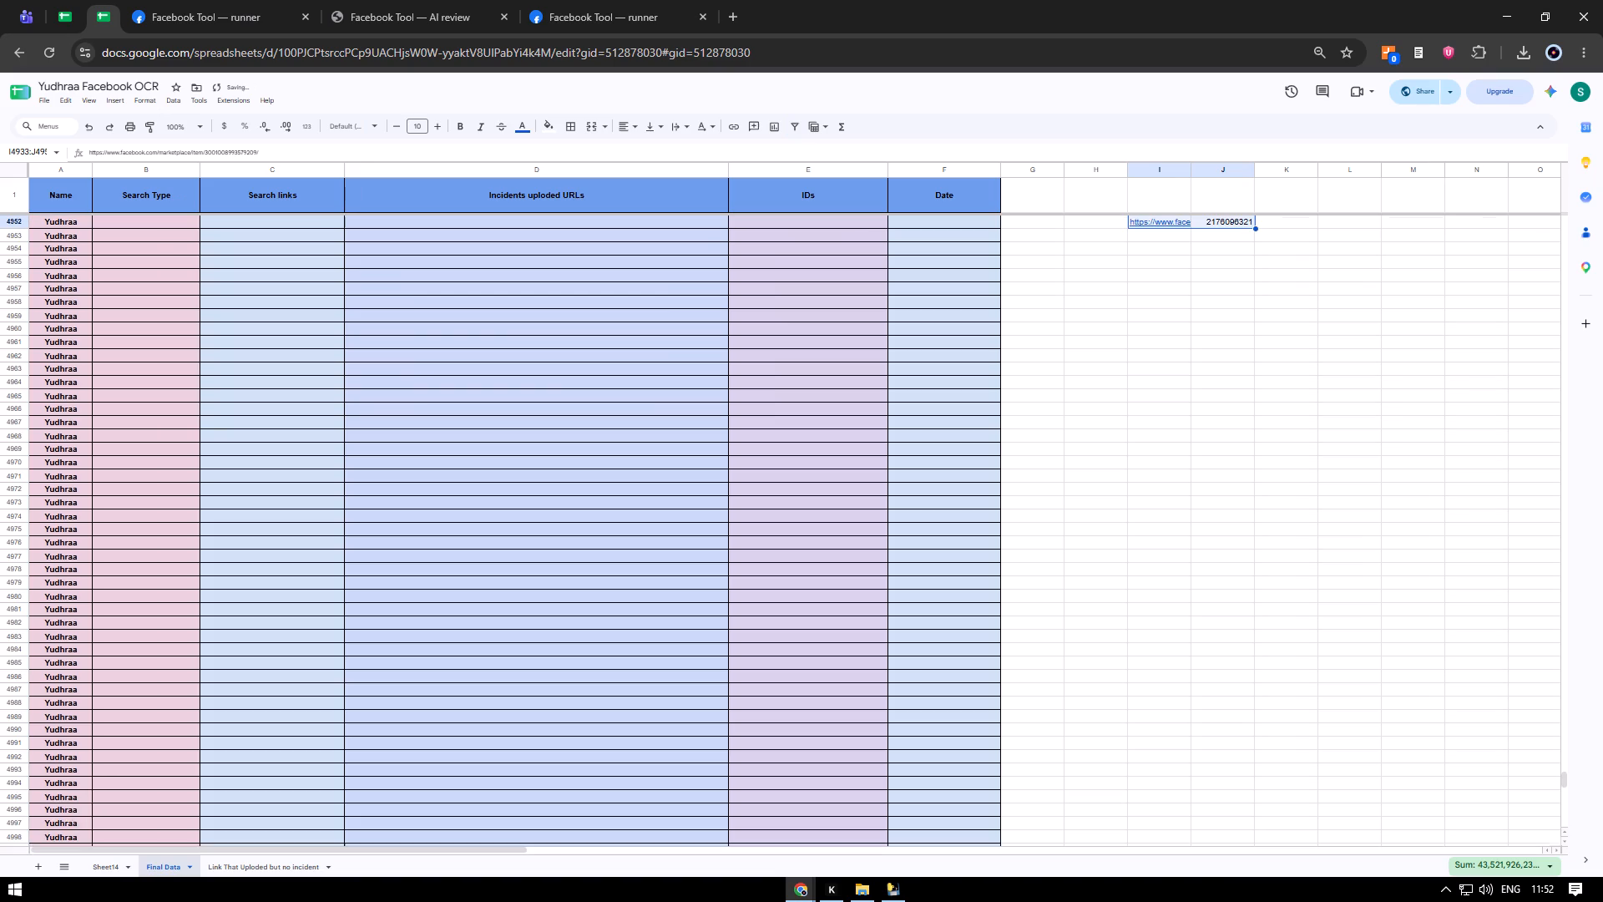
key(ctrl+x)
key(ctrl+Left)
key(Right)
key(Right)
key(Right)
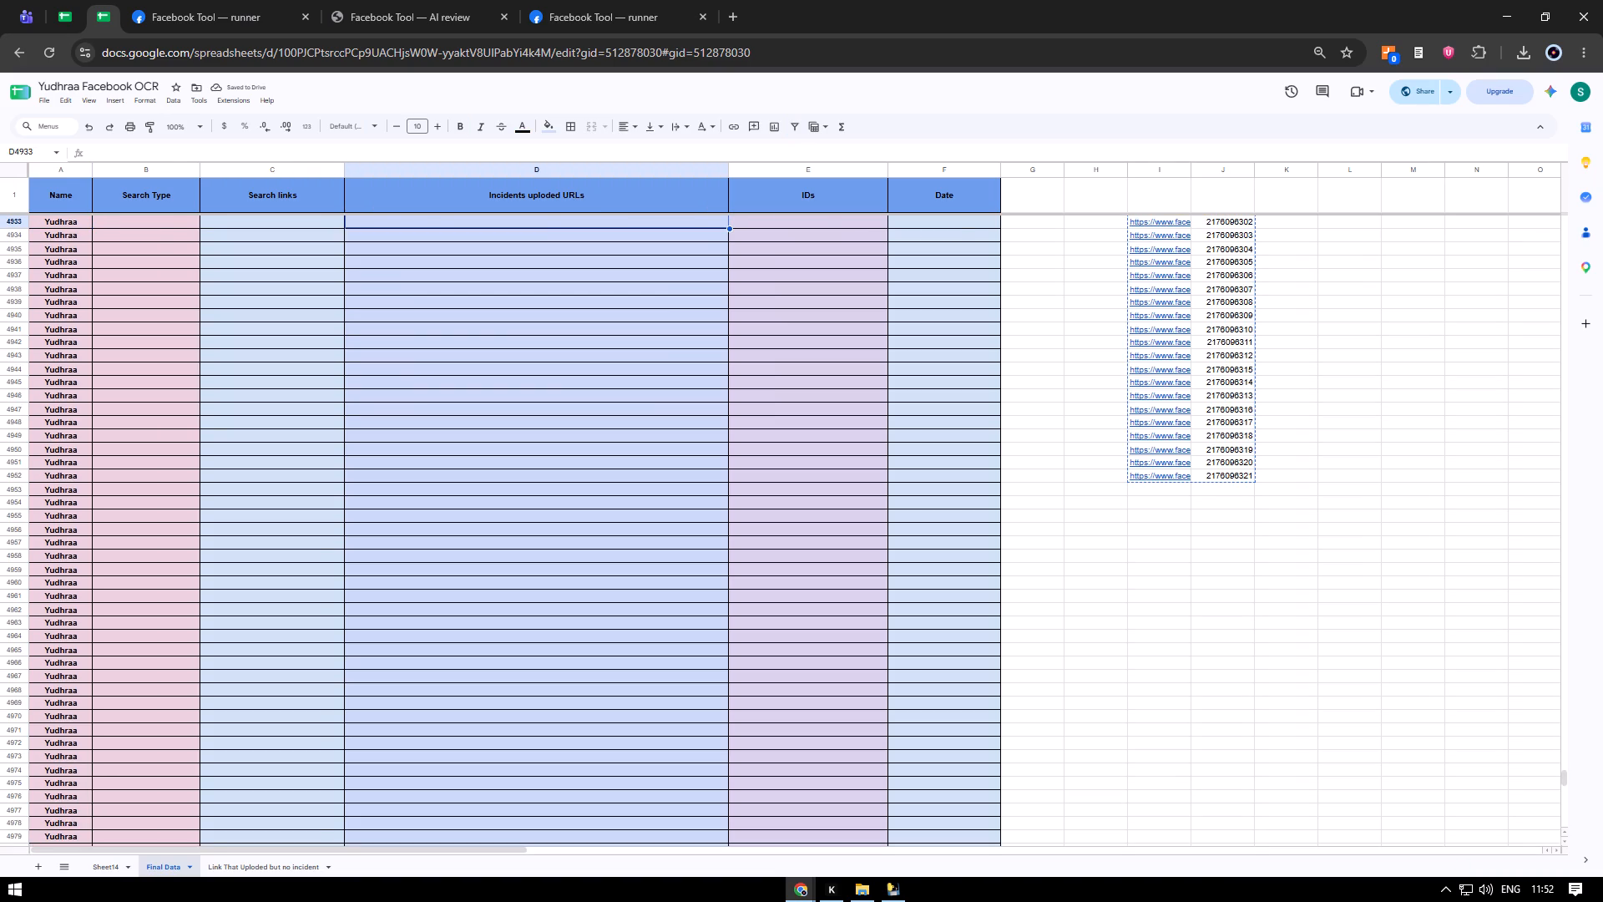
key(ctrl+Up)
key(Down)
key(ctrl+v)
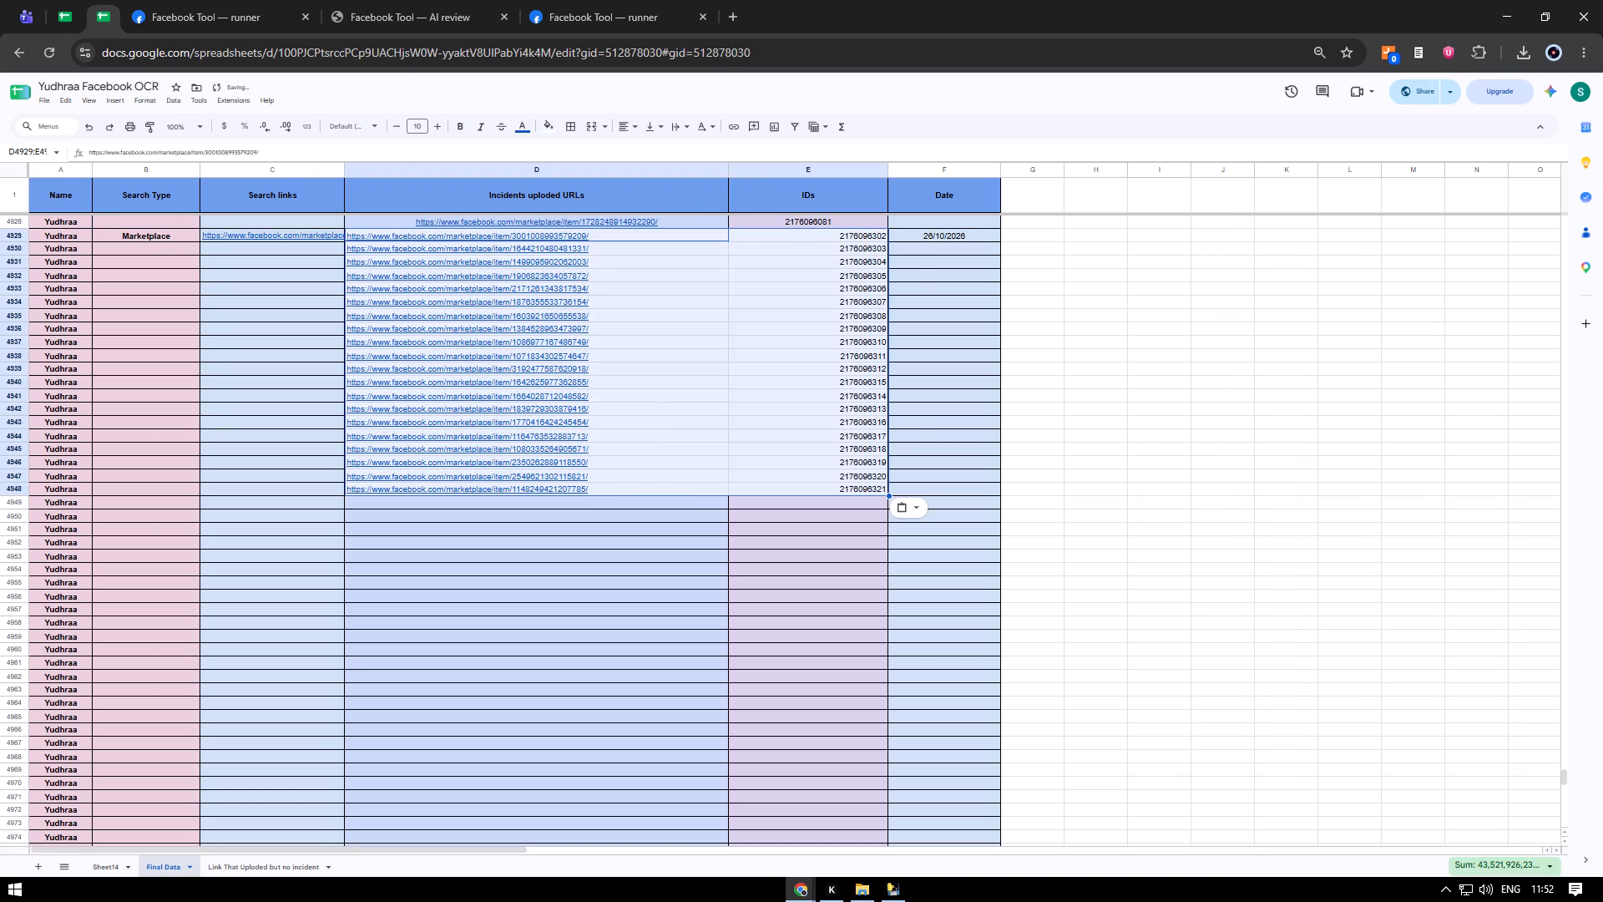
key(ctrl+shift+e)
Copy the incident URLs from D4929:D4948 into the single cell H106 of the New Orleans row in the US-EAST worksheet.
key(shift+Left)
key(ctrl+c)
key(ctrl+c)
key(ctrl+c)
key(ctrl+c)
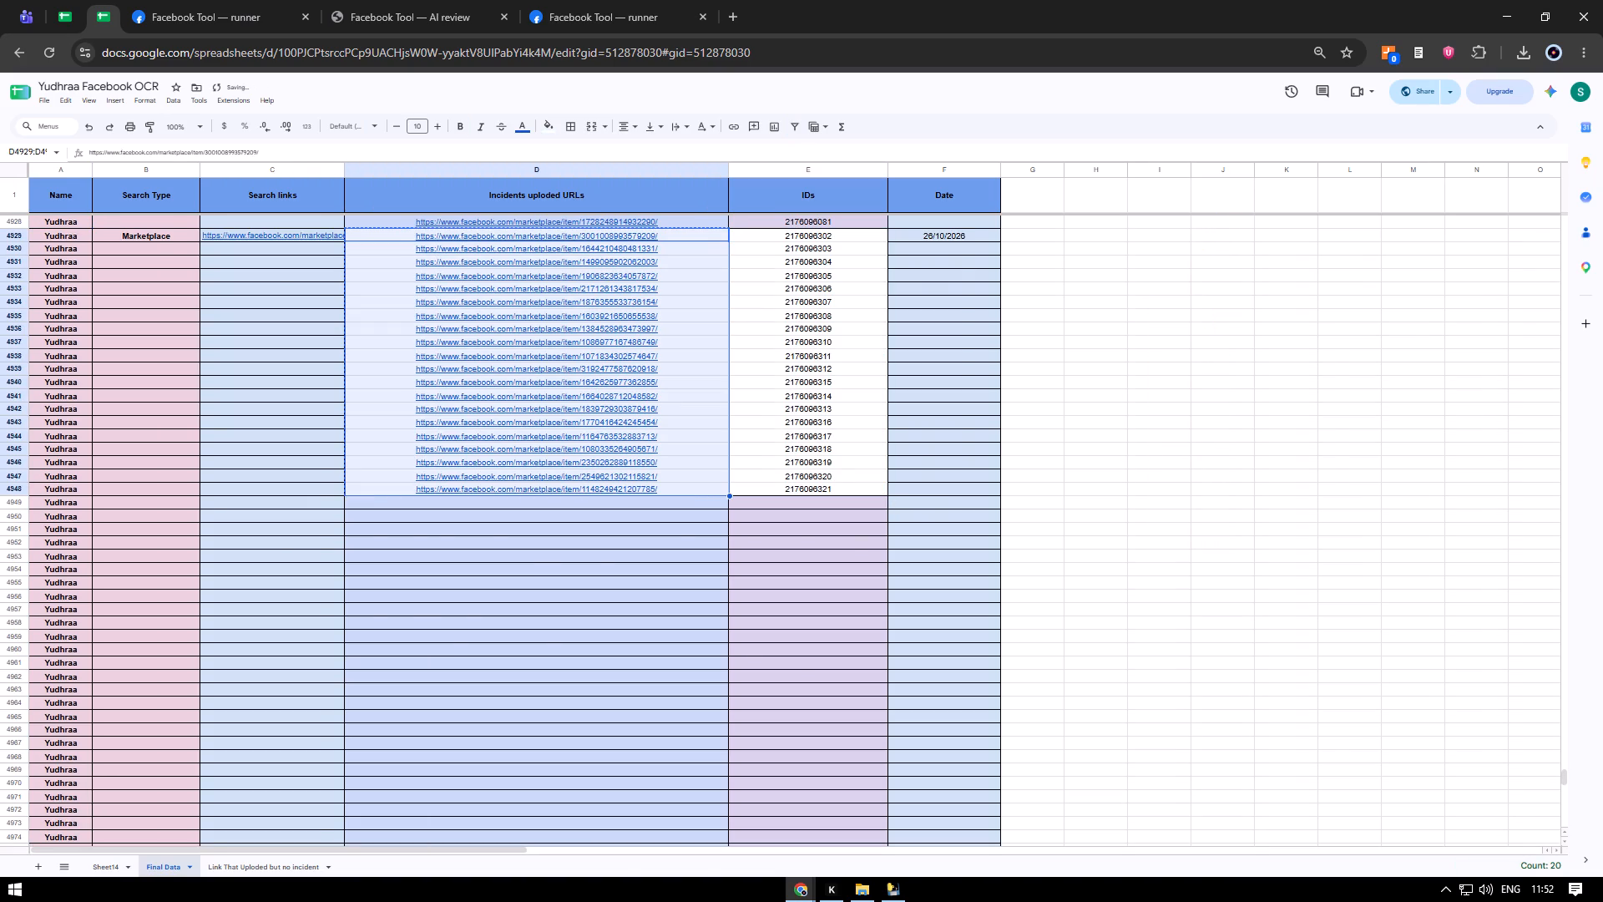
key(ctrl+shift+Tab)
key(Return)
key(ctrl+shift+v)
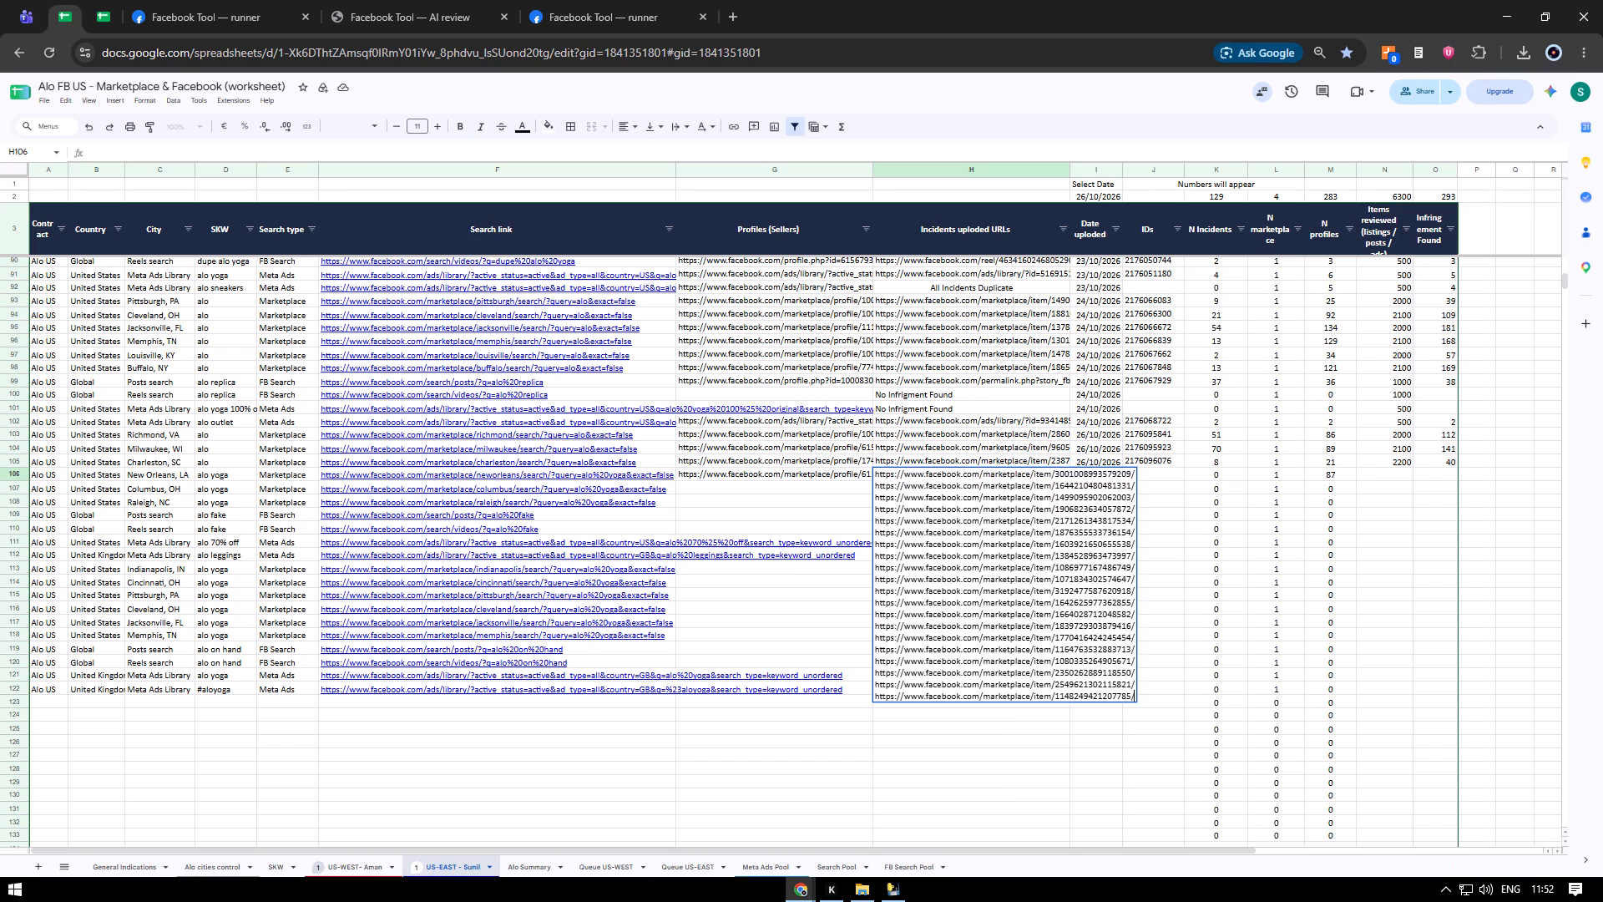
key(Return)
Copy the incident IDs from E4929:E4948 into the single IDs cell J106 of the New Orleans row.
key(Up)
key(Right)
key(Right)
key(ctrl+Tab)
key(Right)
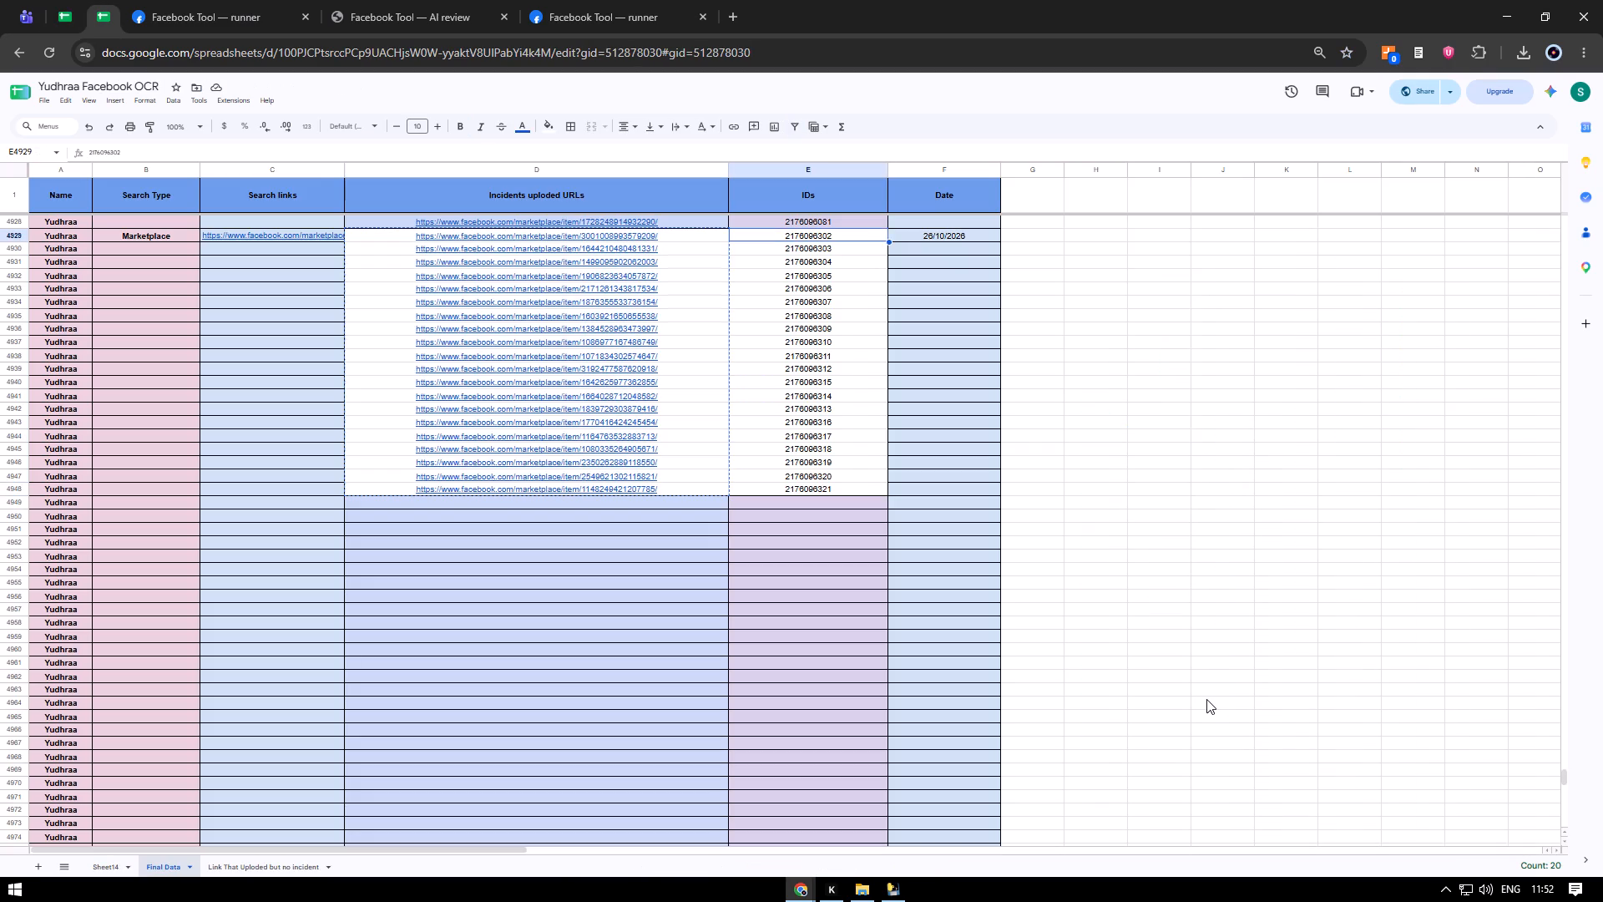
key(ctrl+shift+Down)
key(ctrl+c)
key(ctrl+c)
key(ctrl+c)
key(shift+Tab)
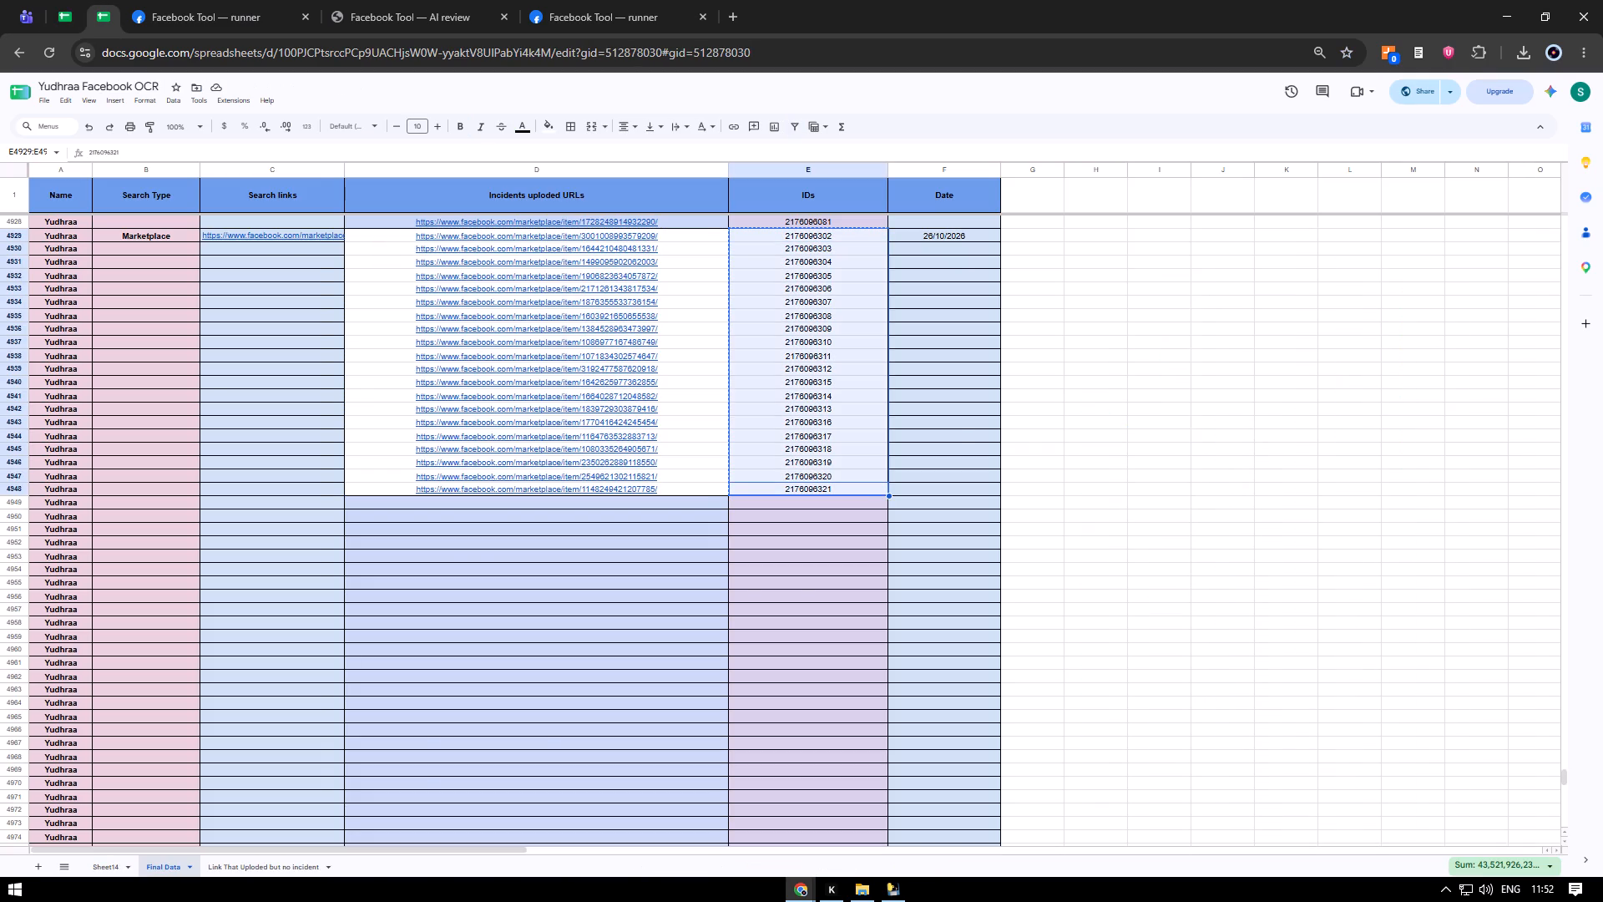
key(ctrl+shift+Tab)
key(Return)
key(ctrl+shift+v)
key(Return)
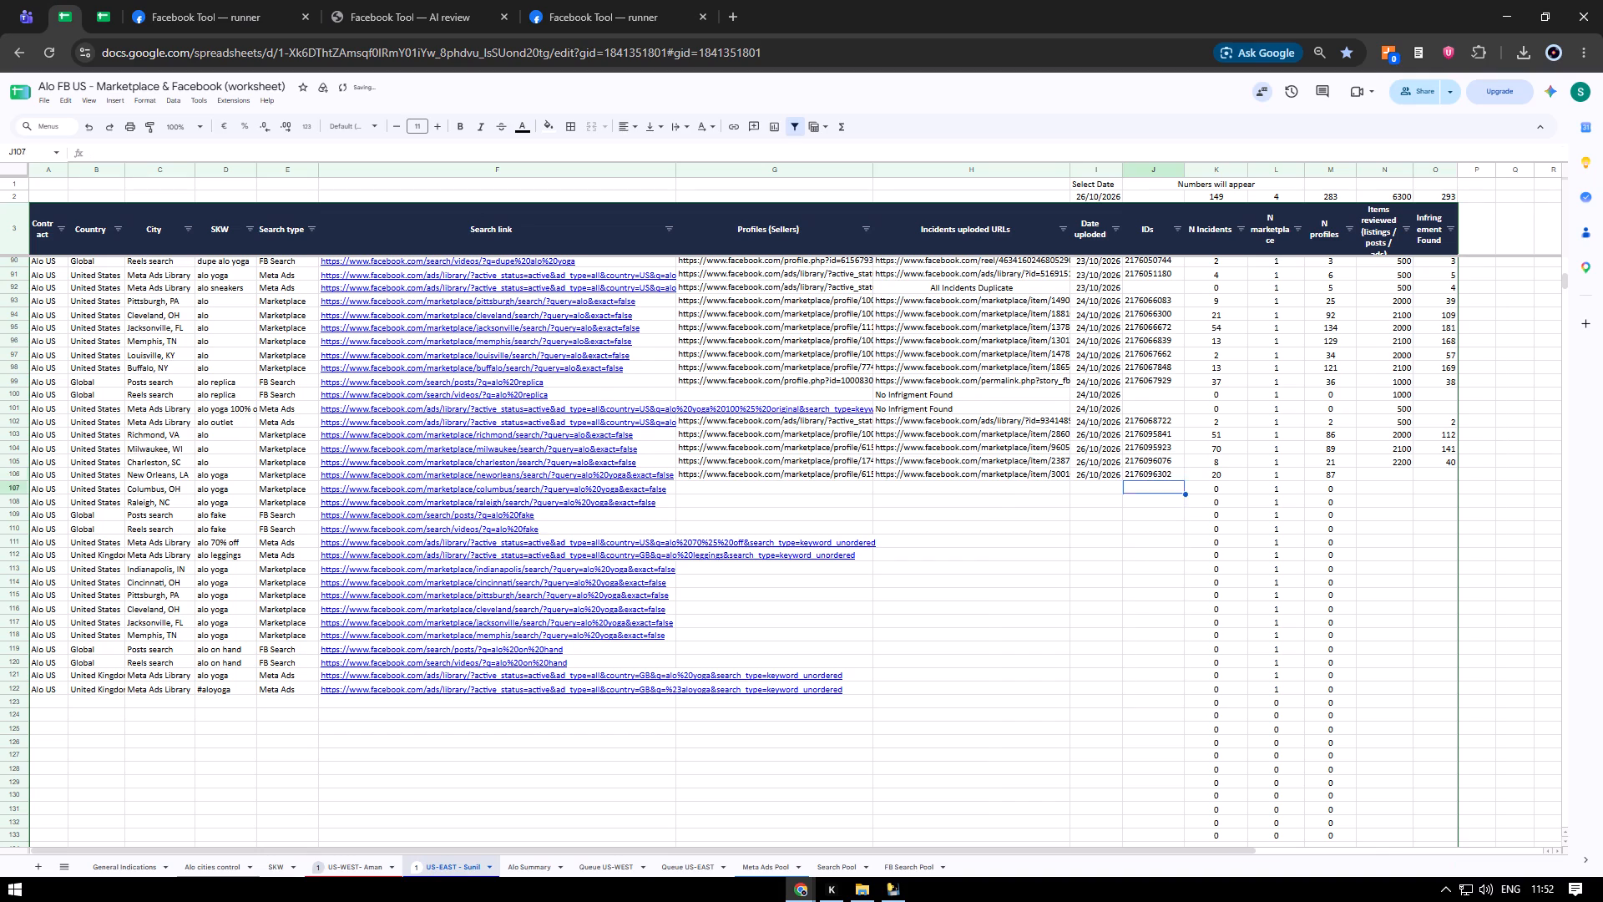
Enter 2500 items reviewed and 122 infringements found for the New Orleans row 106.
key(Up)
key(Right)
key(Right)
key(Right)
key(Right)
key(Right)
key(Left)
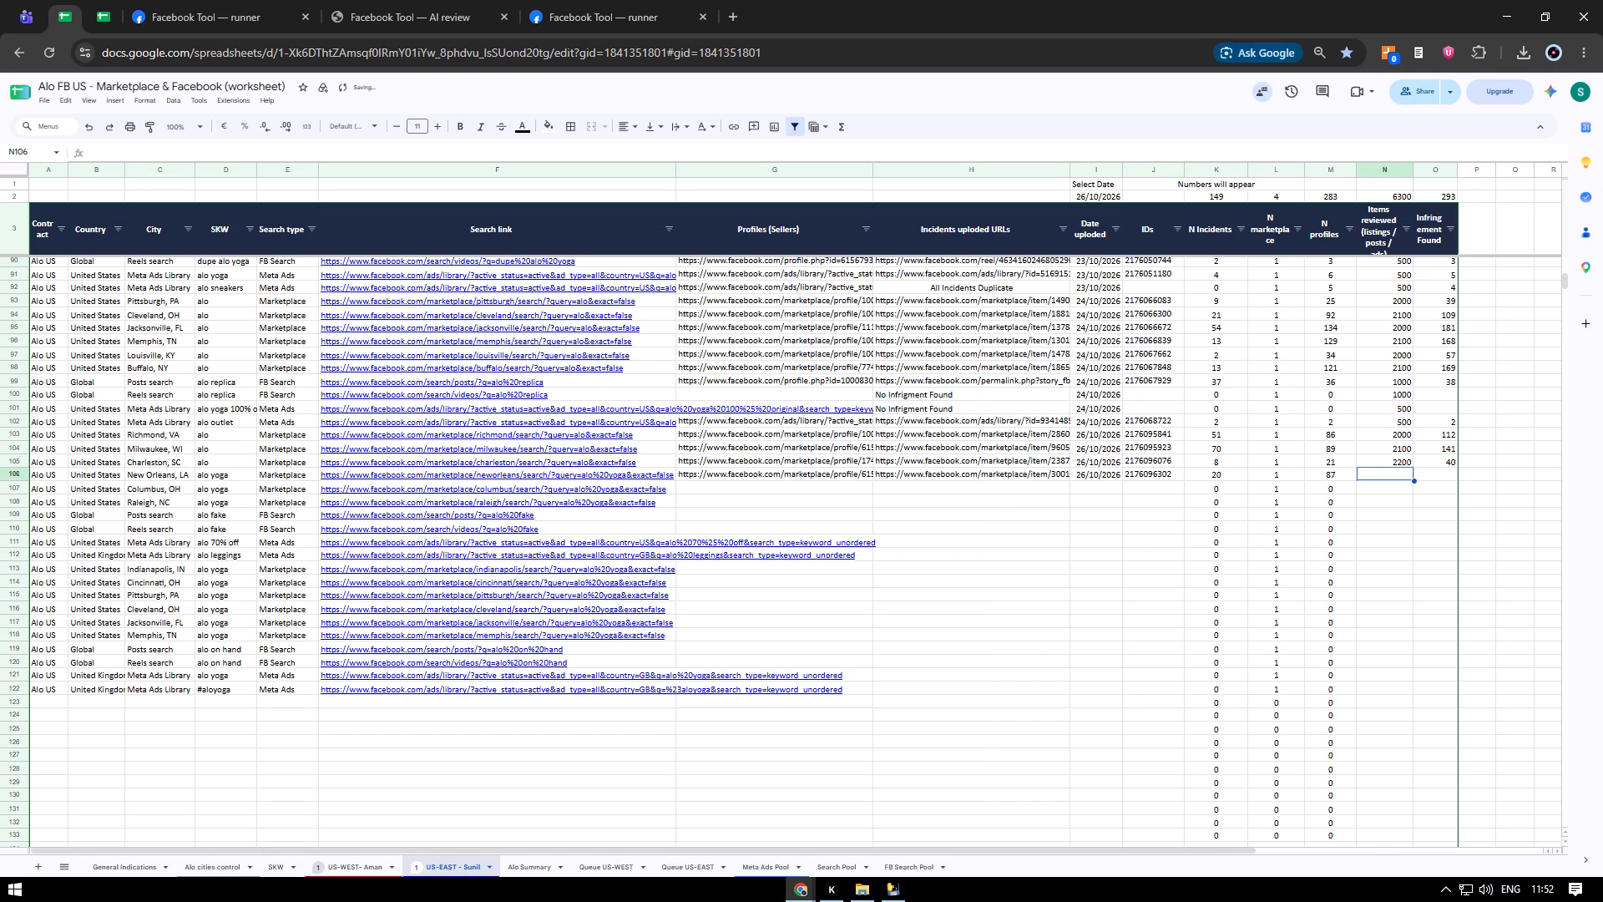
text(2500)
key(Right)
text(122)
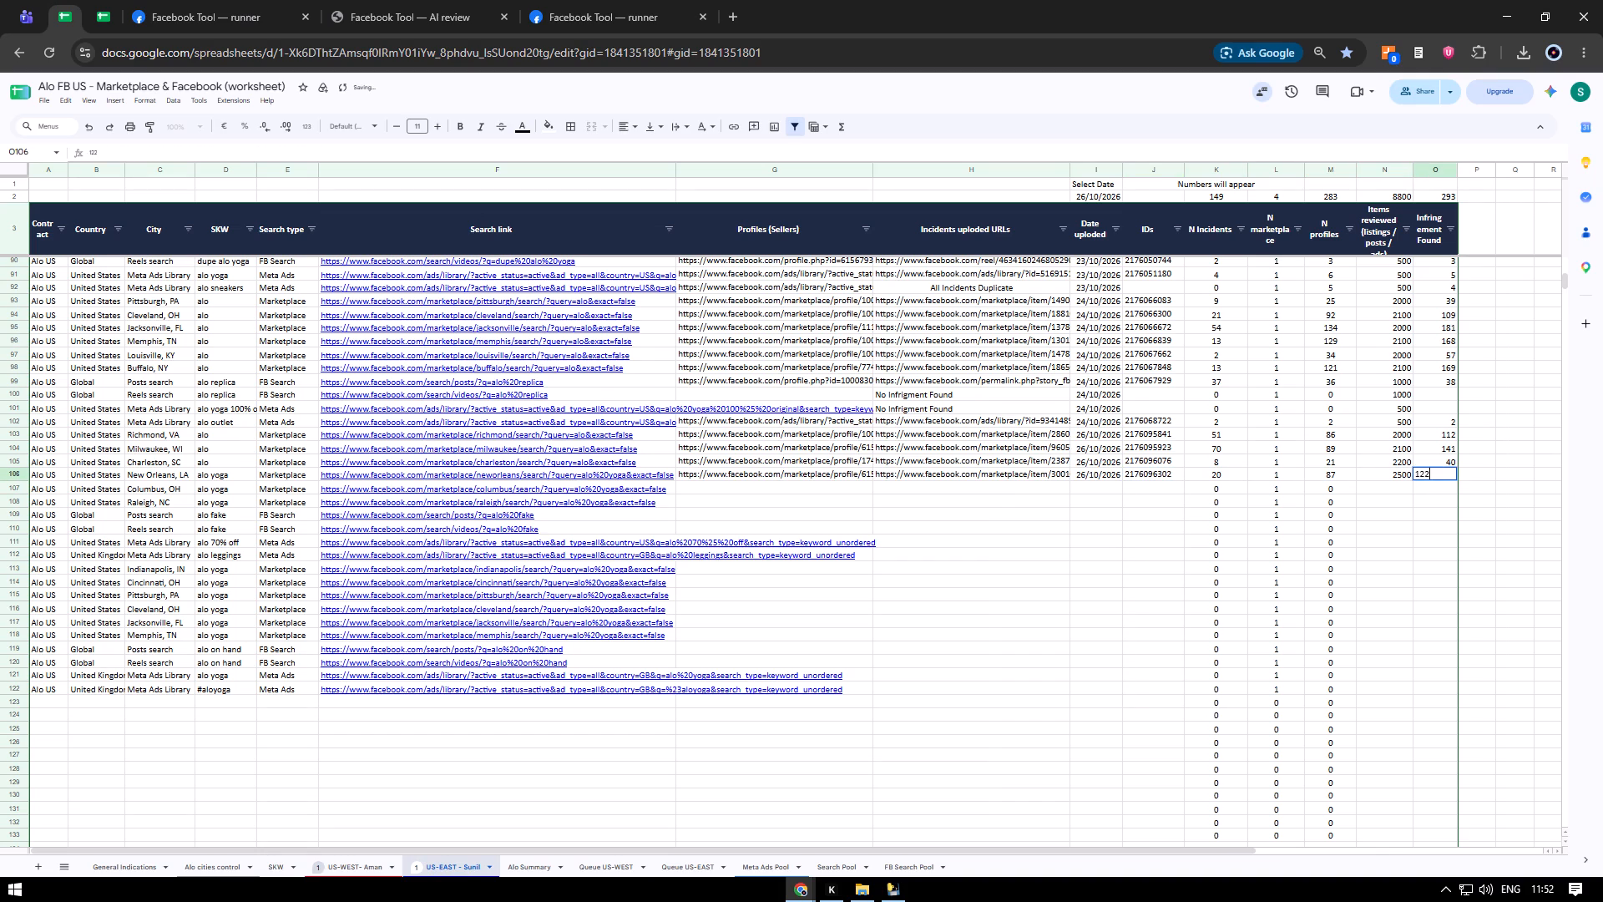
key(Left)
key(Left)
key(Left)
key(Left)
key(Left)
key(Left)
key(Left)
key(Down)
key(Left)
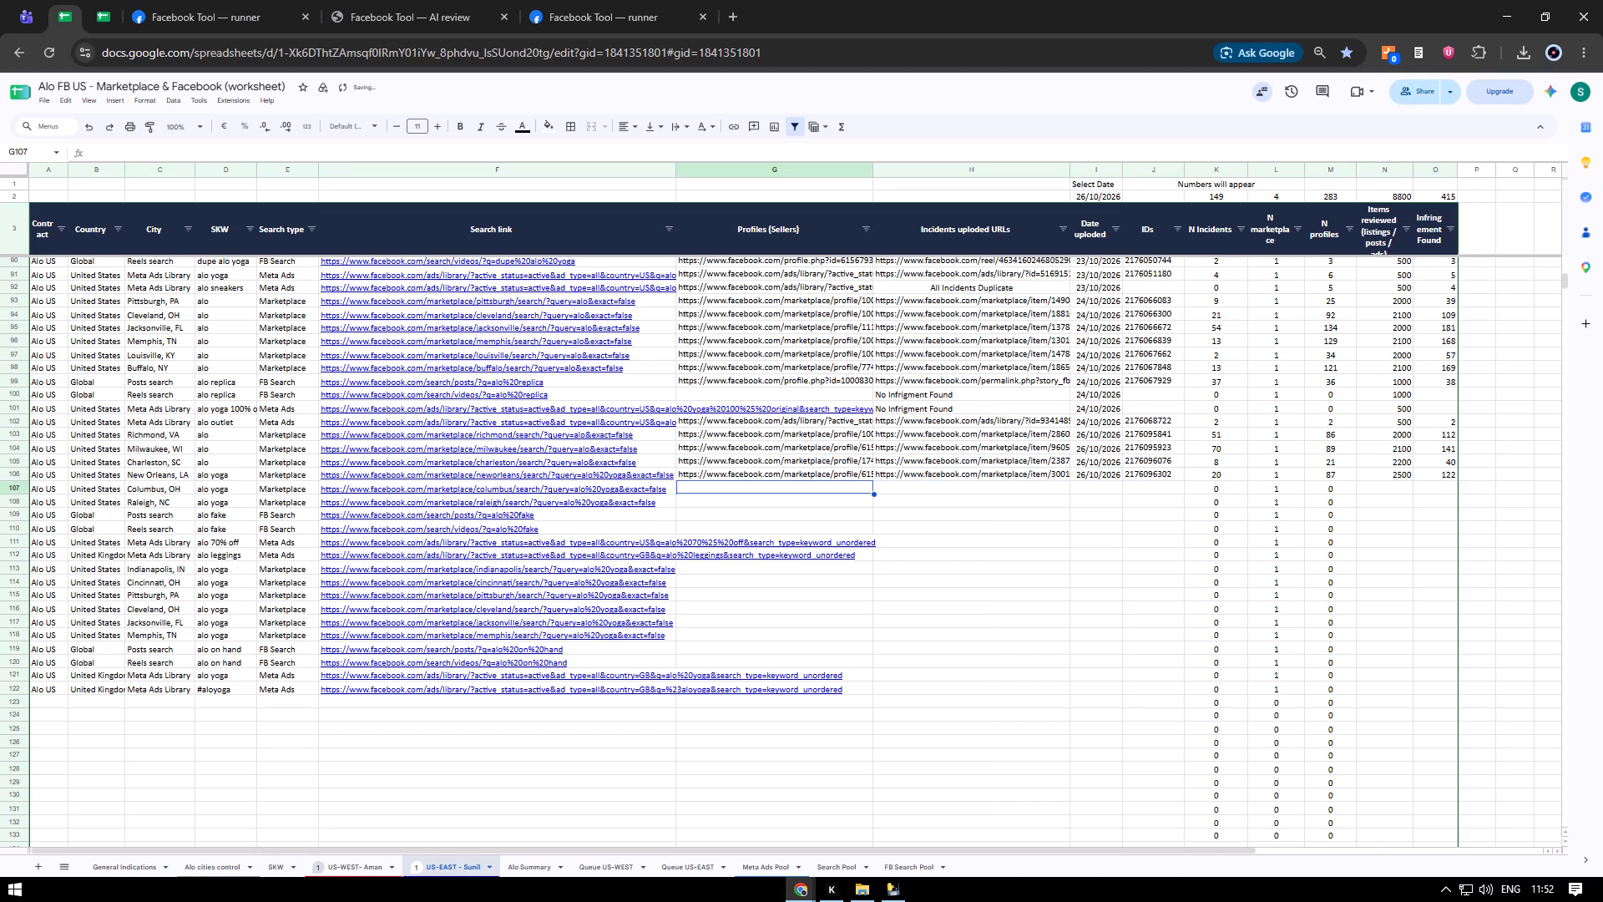
Switch to the second Facebook Tool runner page.
click(606, 0)
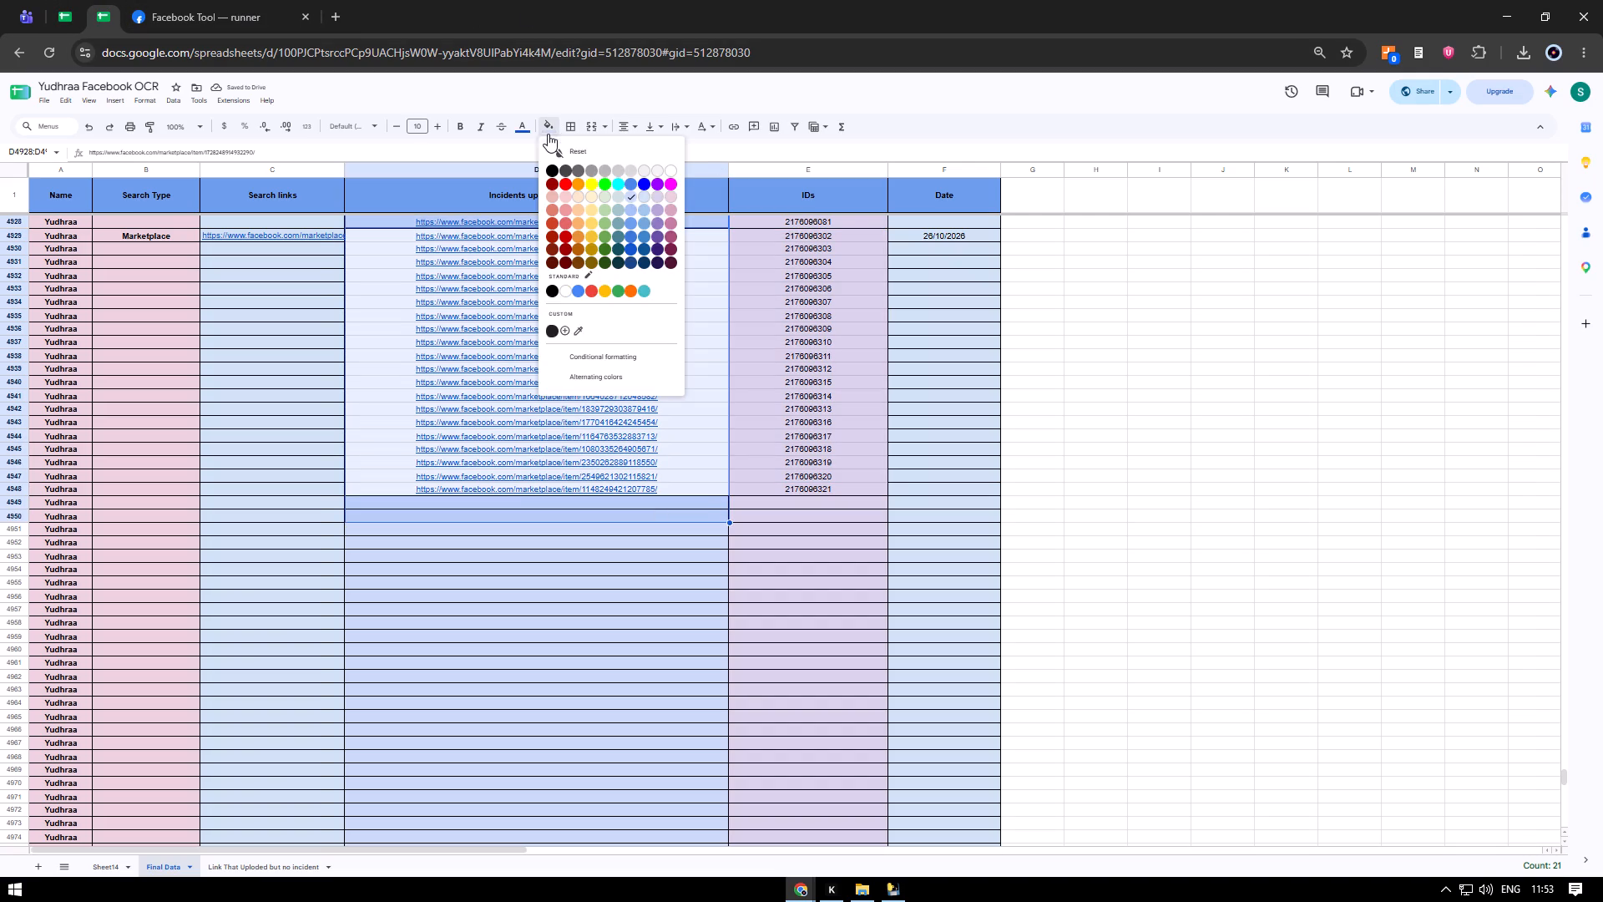
Fill the Incidents uploaded URLs cells D4928 to D4950 with the light cornflower blue of that column.
click(628, 193)
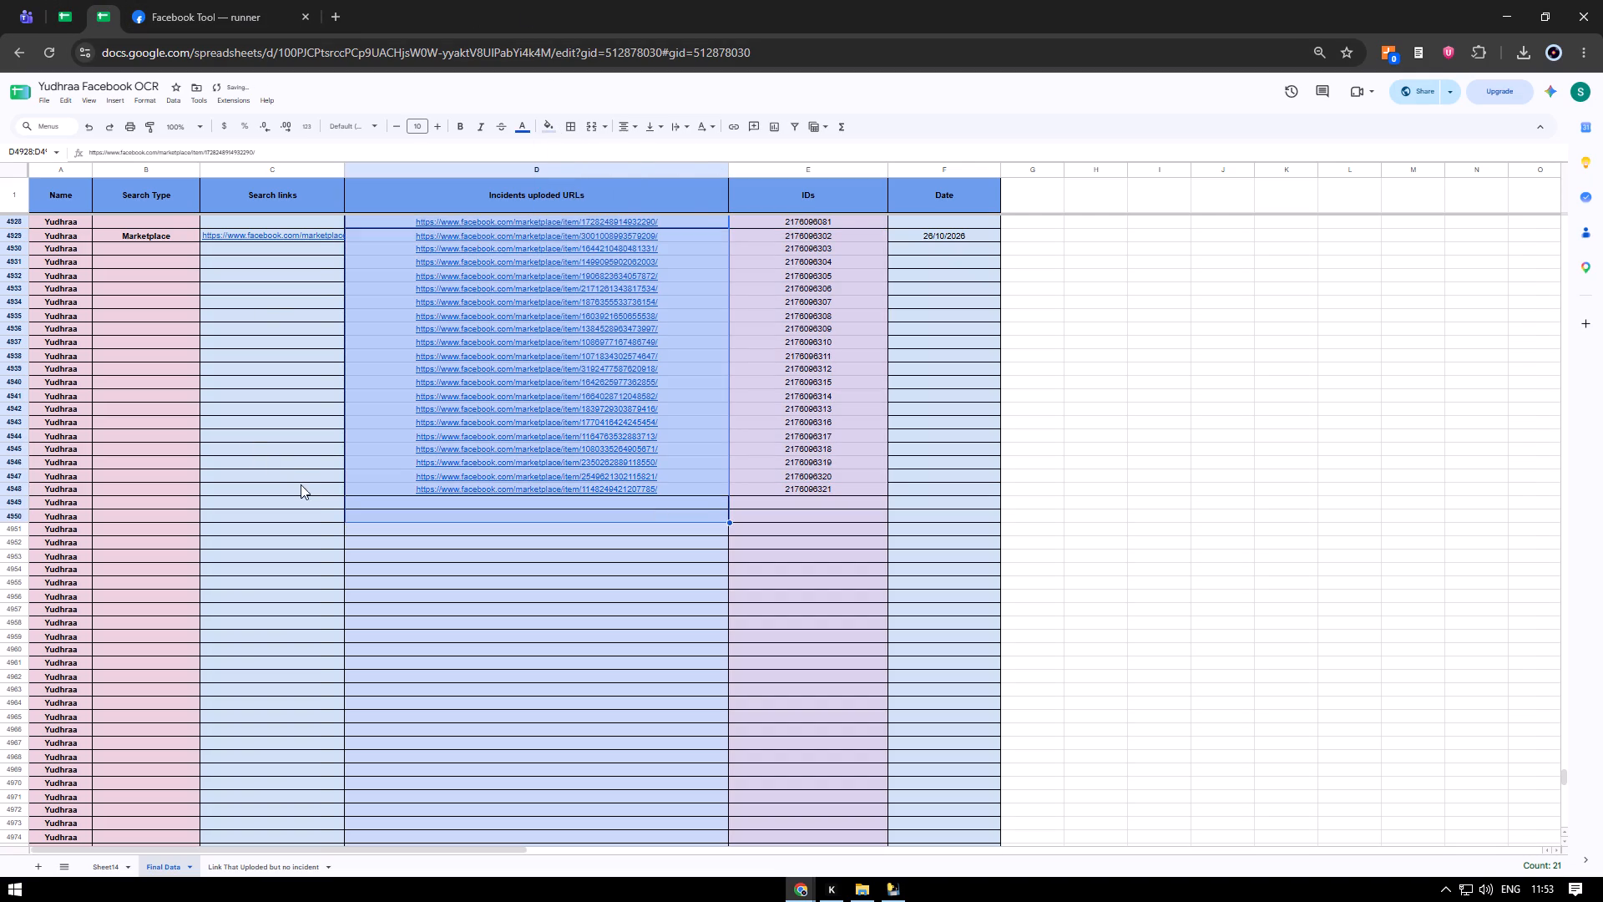
Merge the Search links cells C4929 to C4948 beside the new Marketplace incidents into one cell.
drag(307, 491, 294, 240)
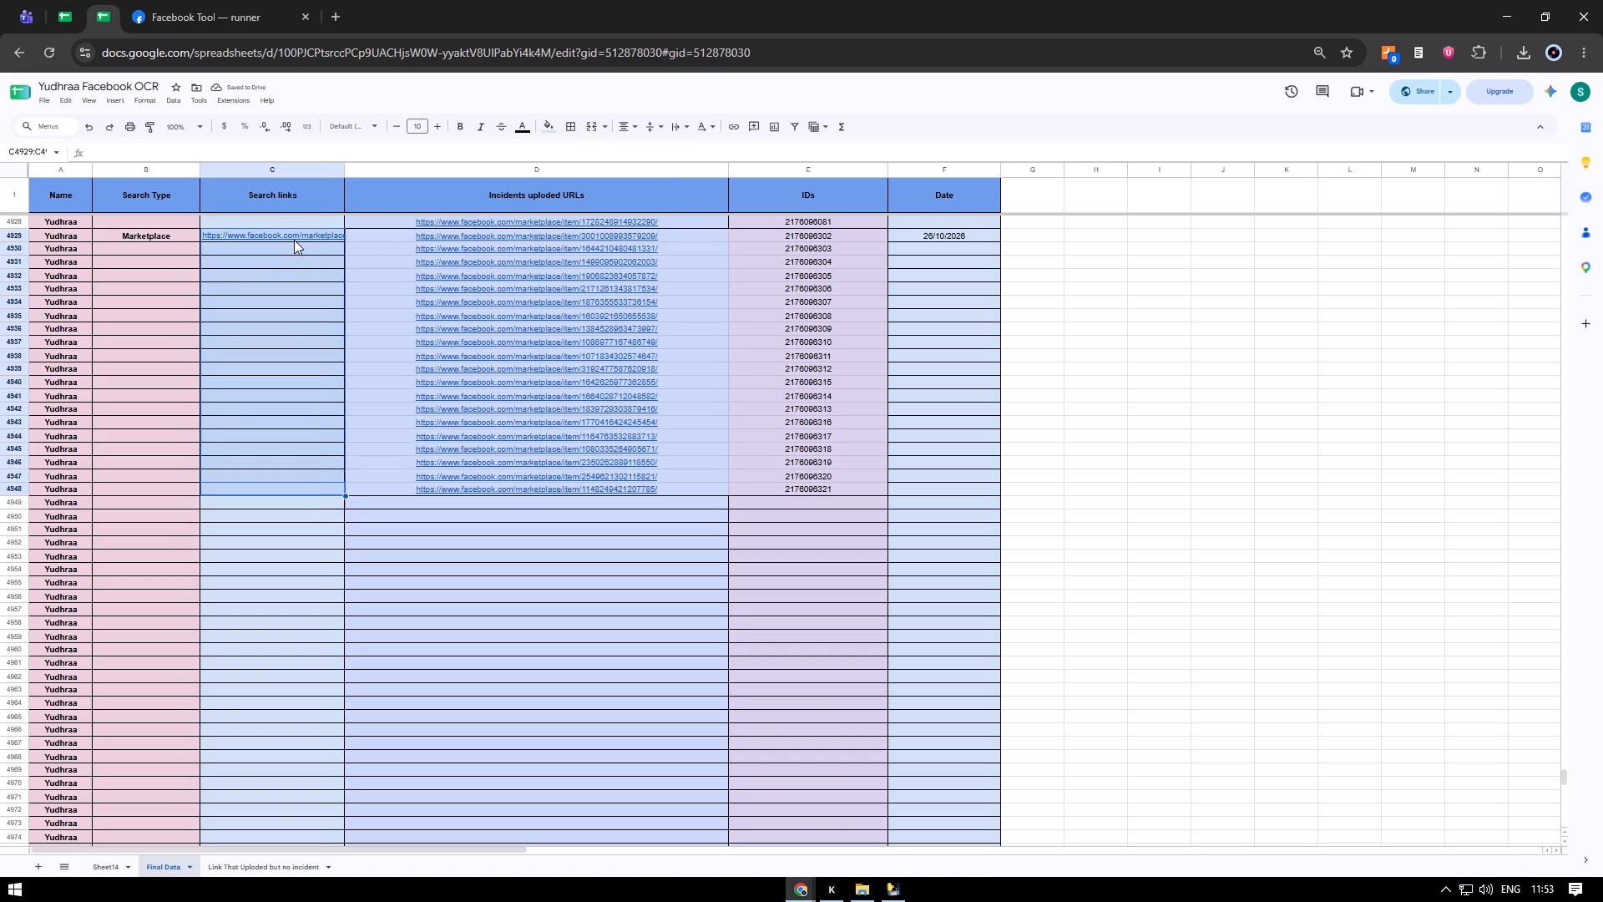
key(alt+o)
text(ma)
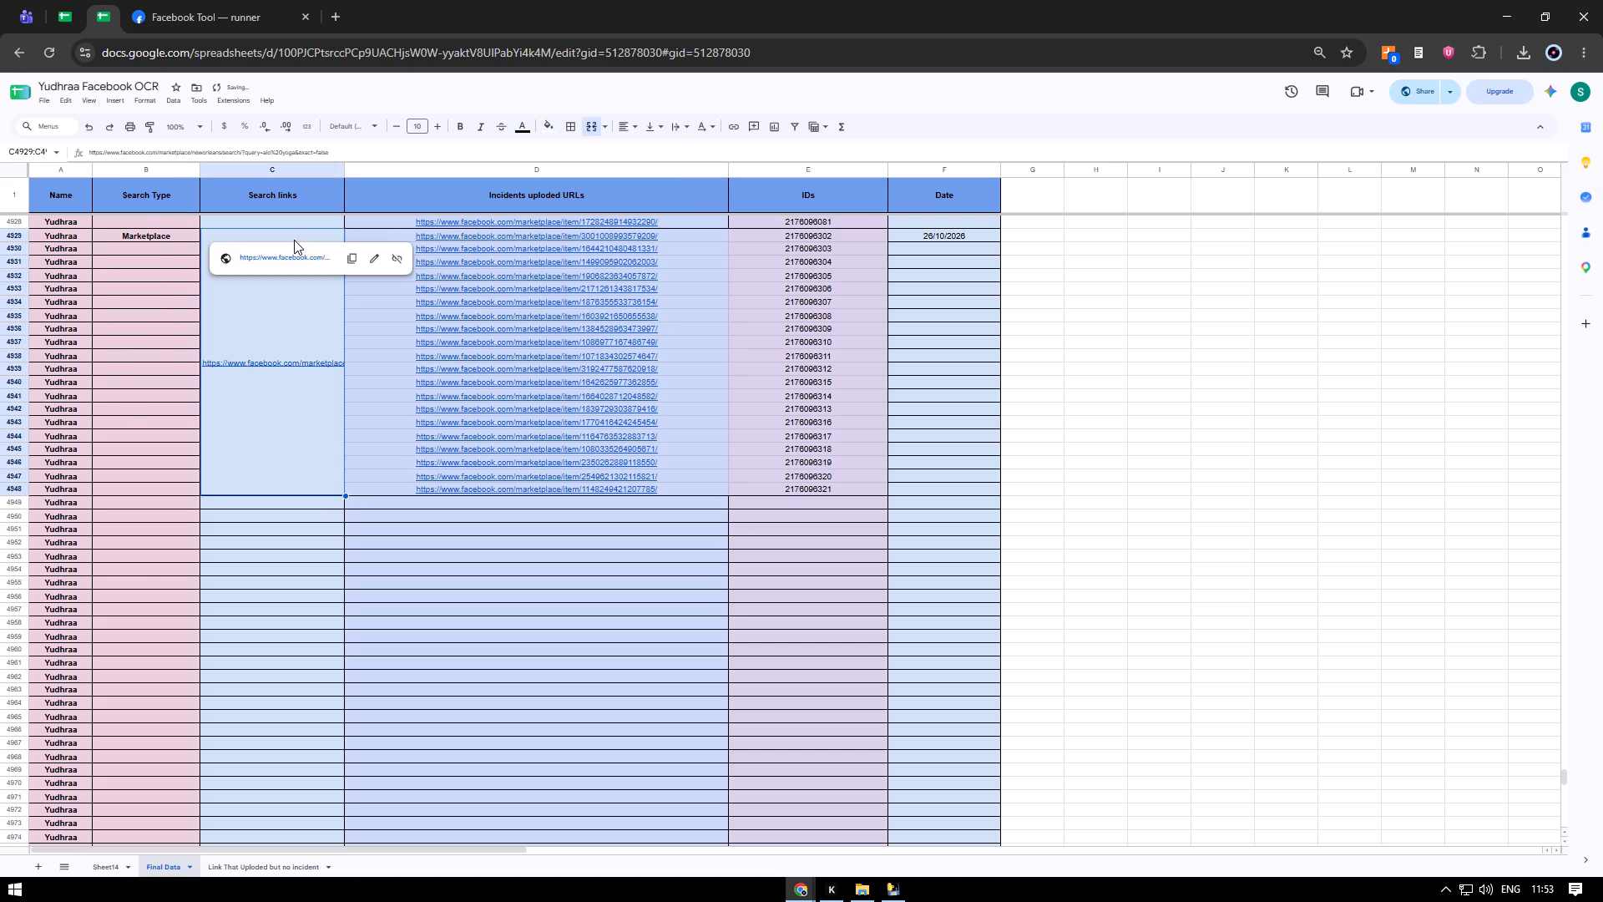
Merge the Search Type cells B4929 to B4948 for the same Marketplace incidents into one cell.
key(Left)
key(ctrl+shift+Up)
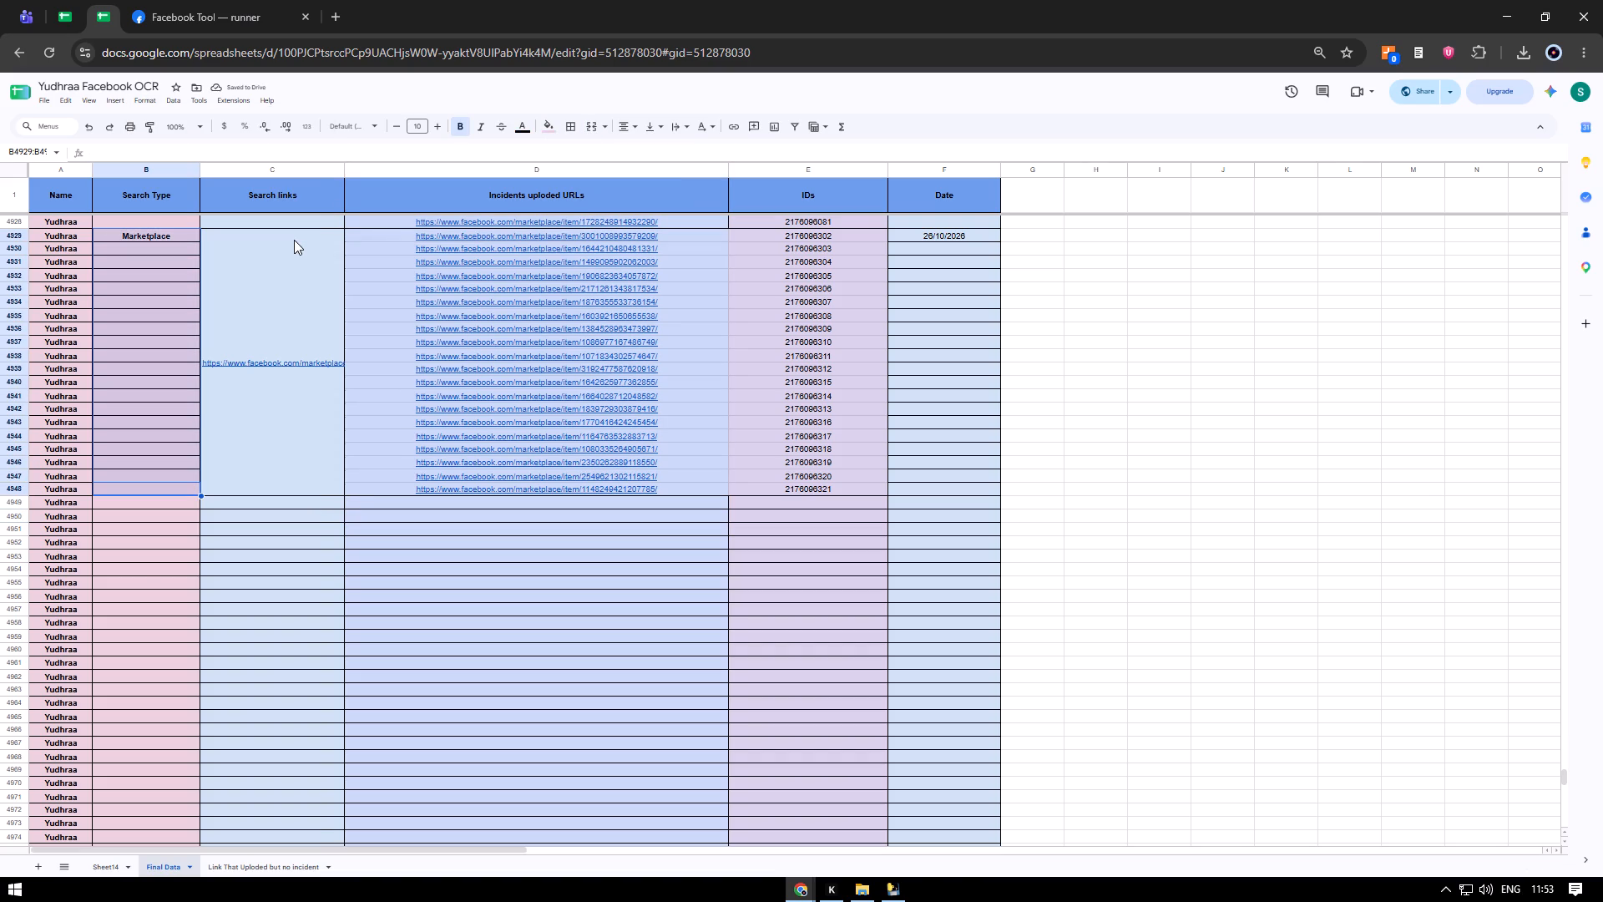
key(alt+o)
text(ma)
Merge the Date cells F4929 to F4948 for the same Marketplace incidents into one cell.
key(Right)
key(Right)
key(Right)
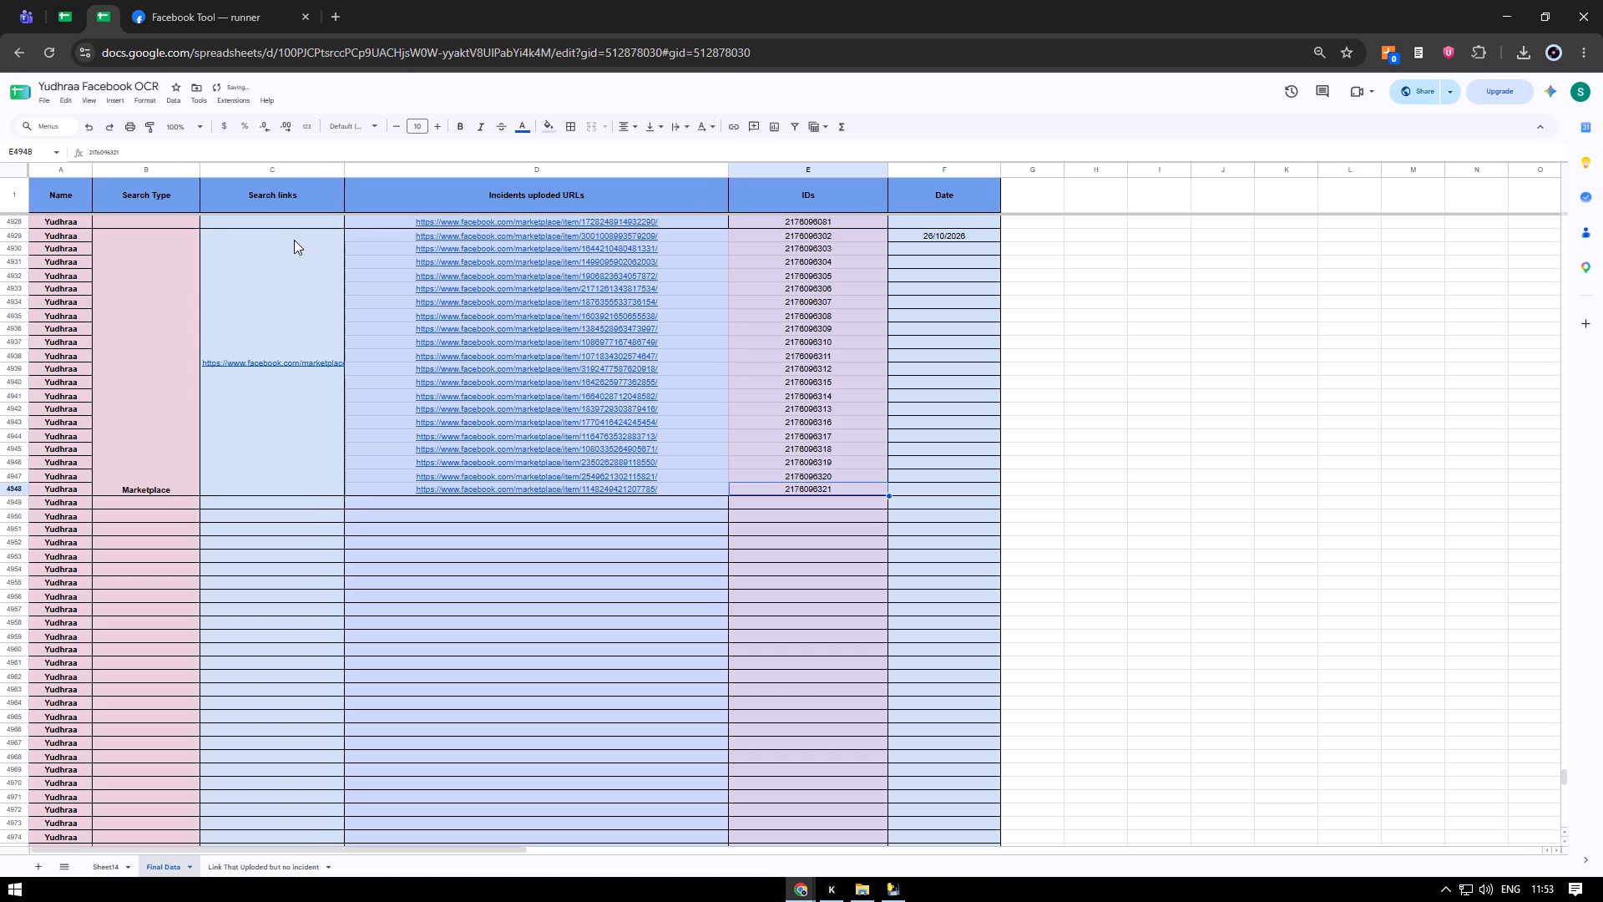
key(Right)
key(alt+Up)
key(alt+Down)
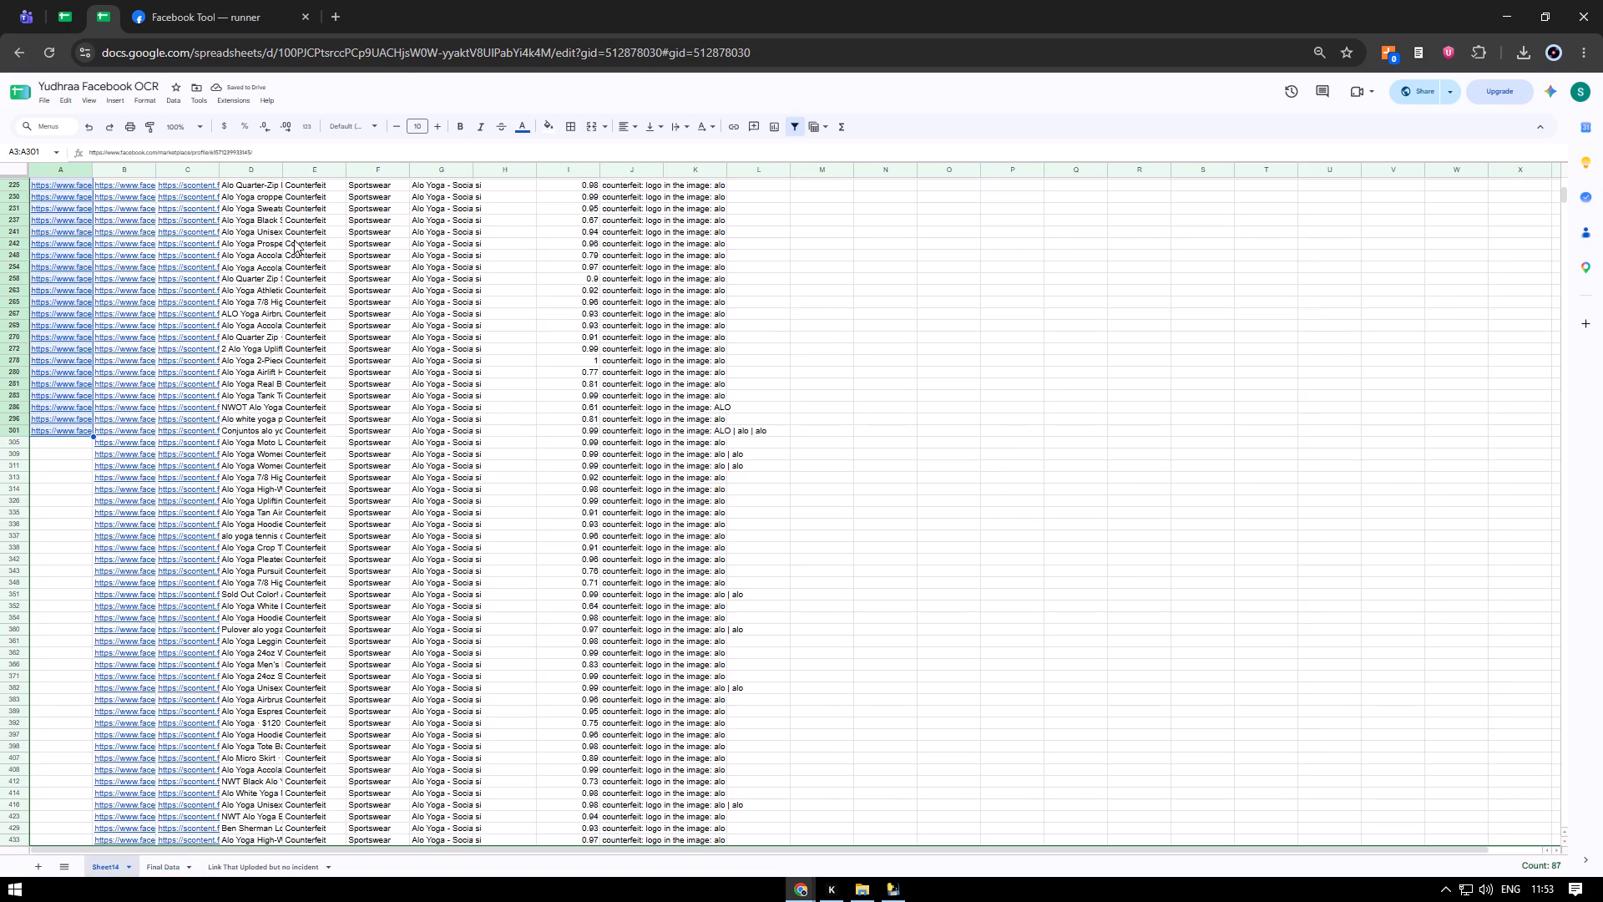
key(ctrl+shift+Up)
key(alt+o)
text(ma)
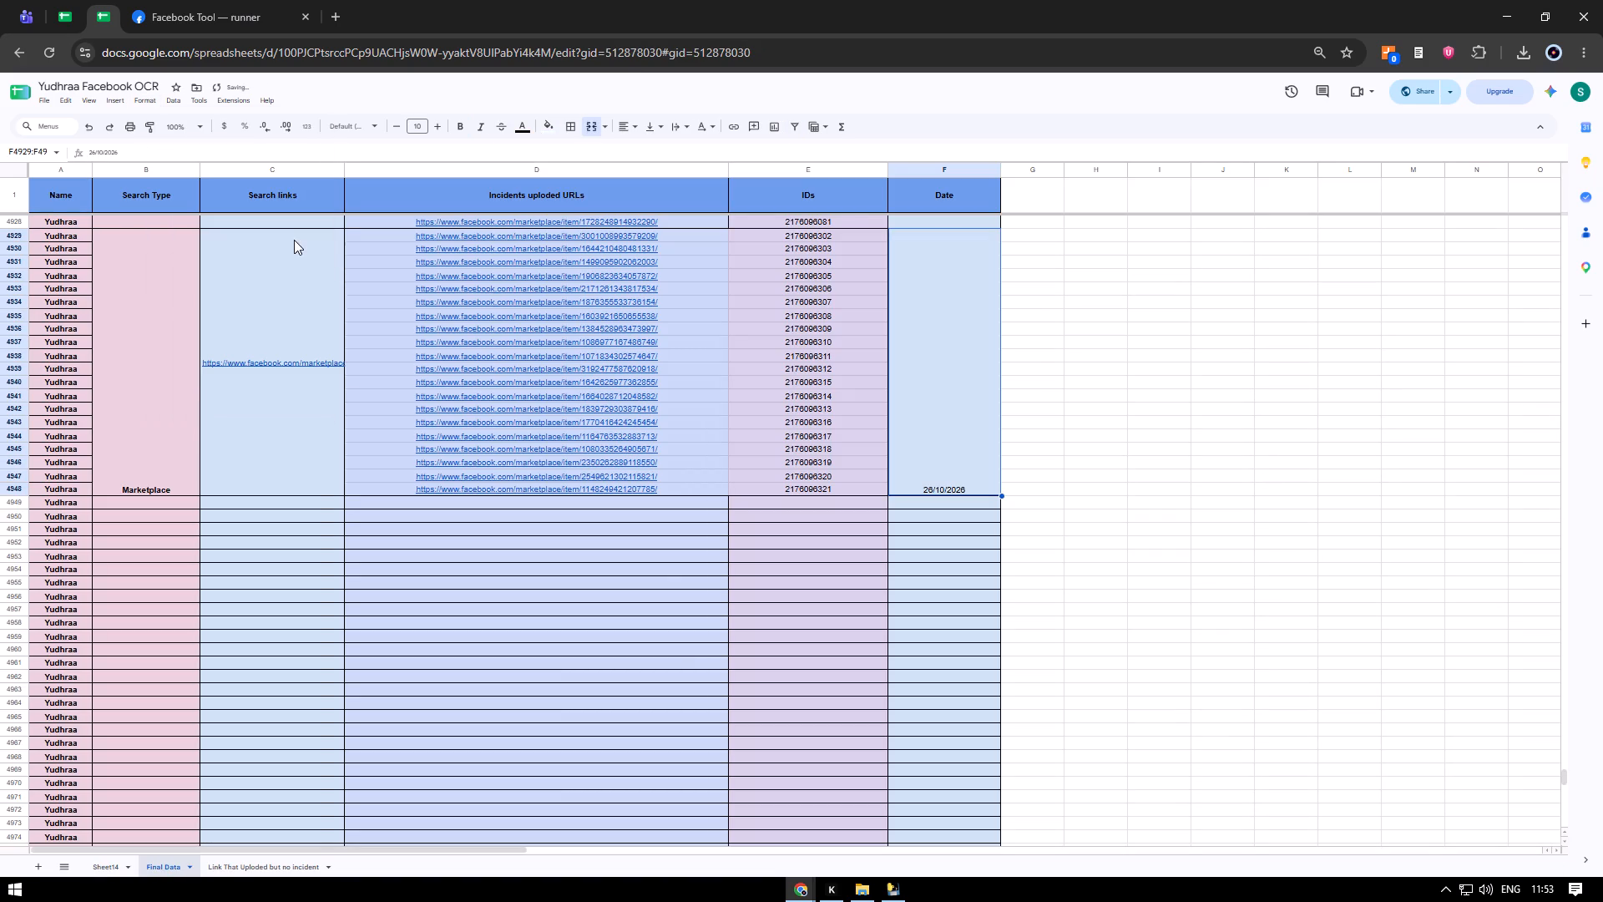
Align the contents of the merged Search Type and Date cells for rows 4929 to 4948 vertically to the middle.
ctrl+click(169, 285)
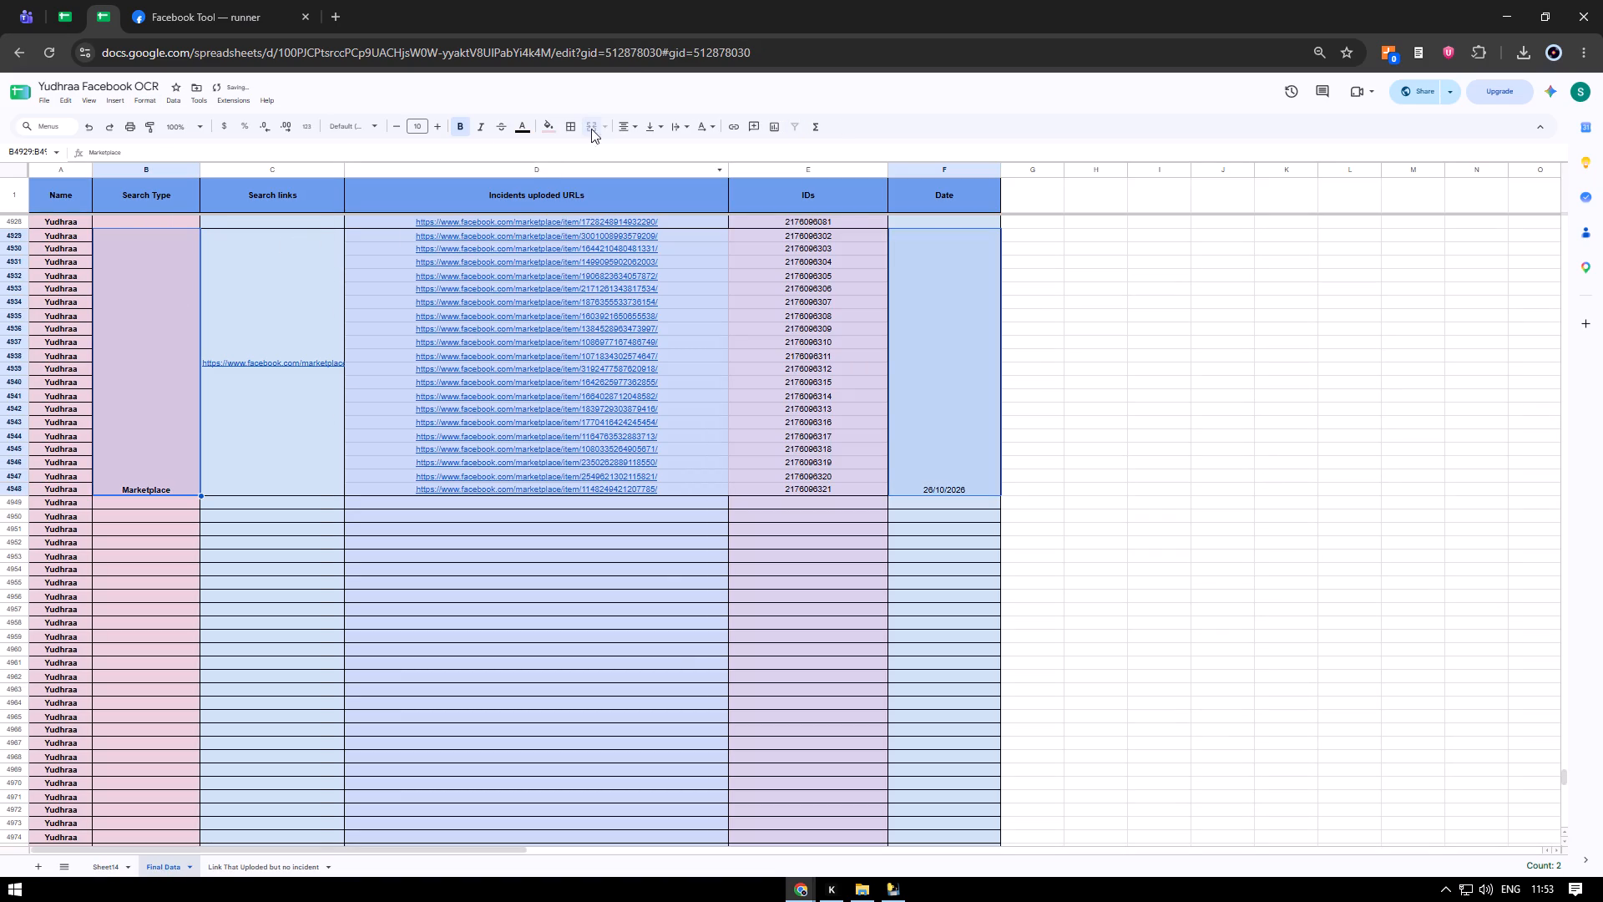
click(653, 119)
click(673, 150)
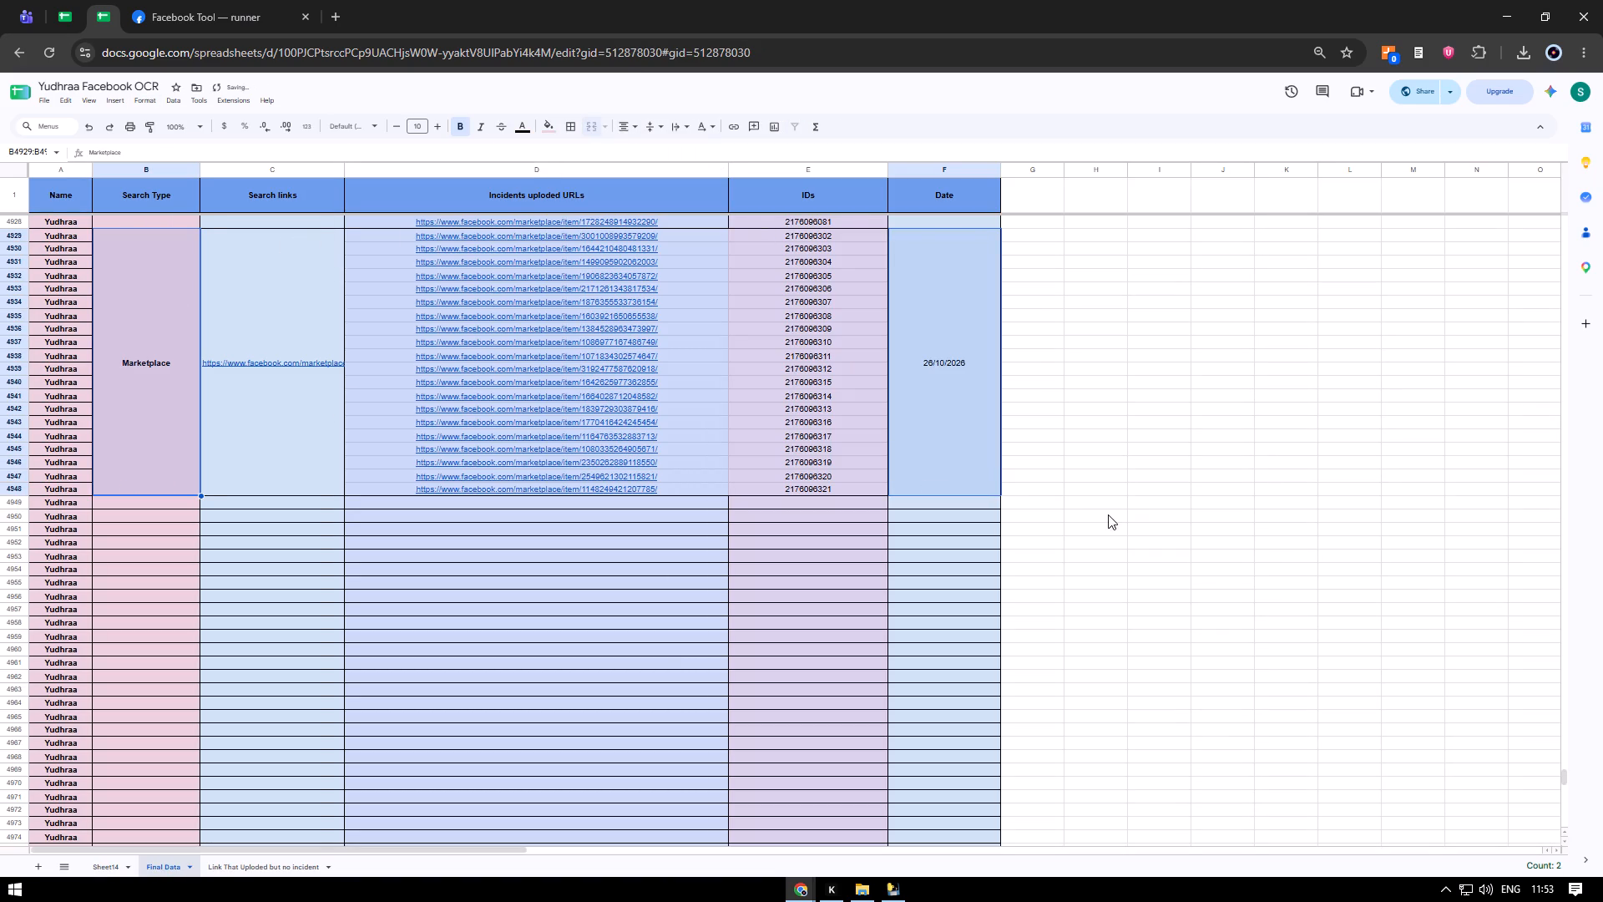
click(1158, 503)
Apply all borders to the incident URLs and IDs in D4929 to E4948.
drag(433, 235, 833, 475)
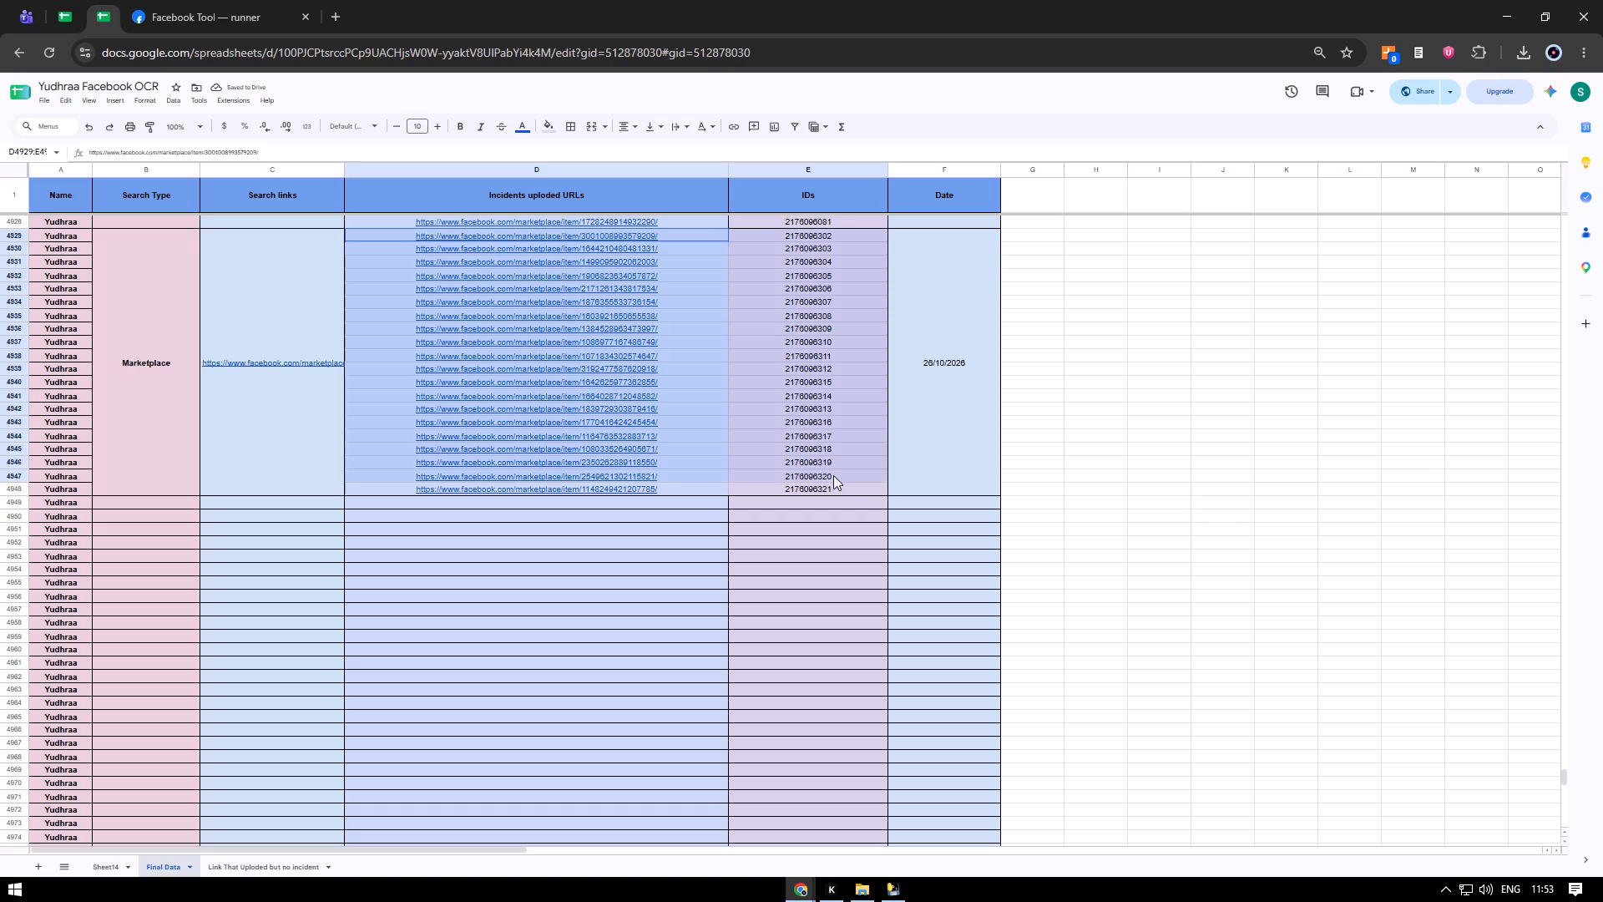
drag(833, 475, 850, 489)
click(564, 126)
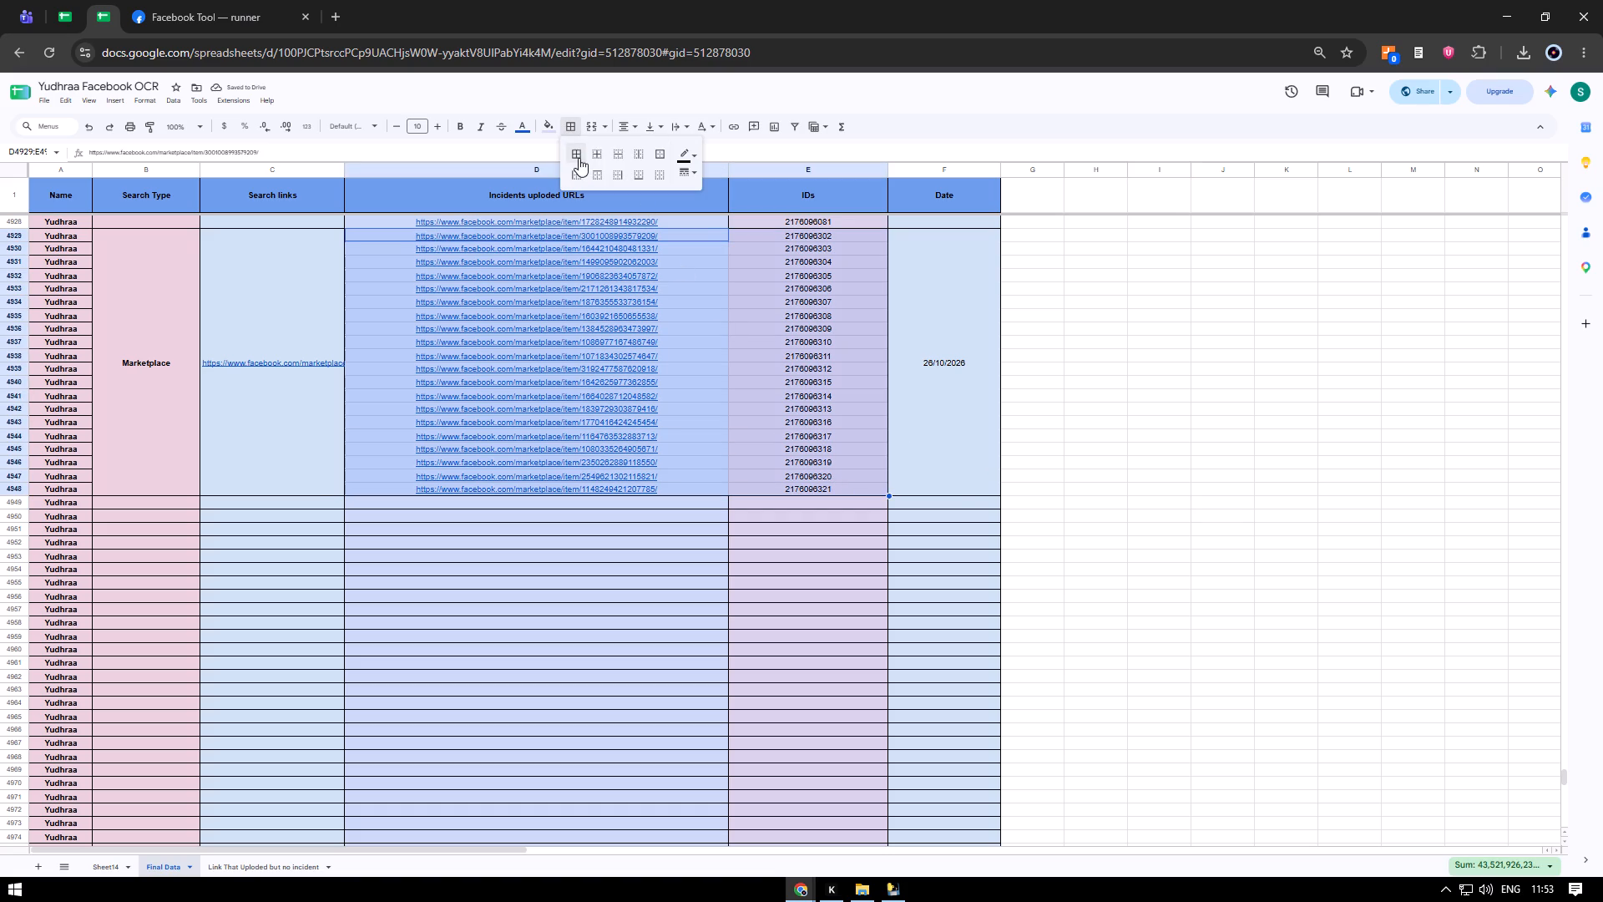
click(579, 158)
click(1088, 504)
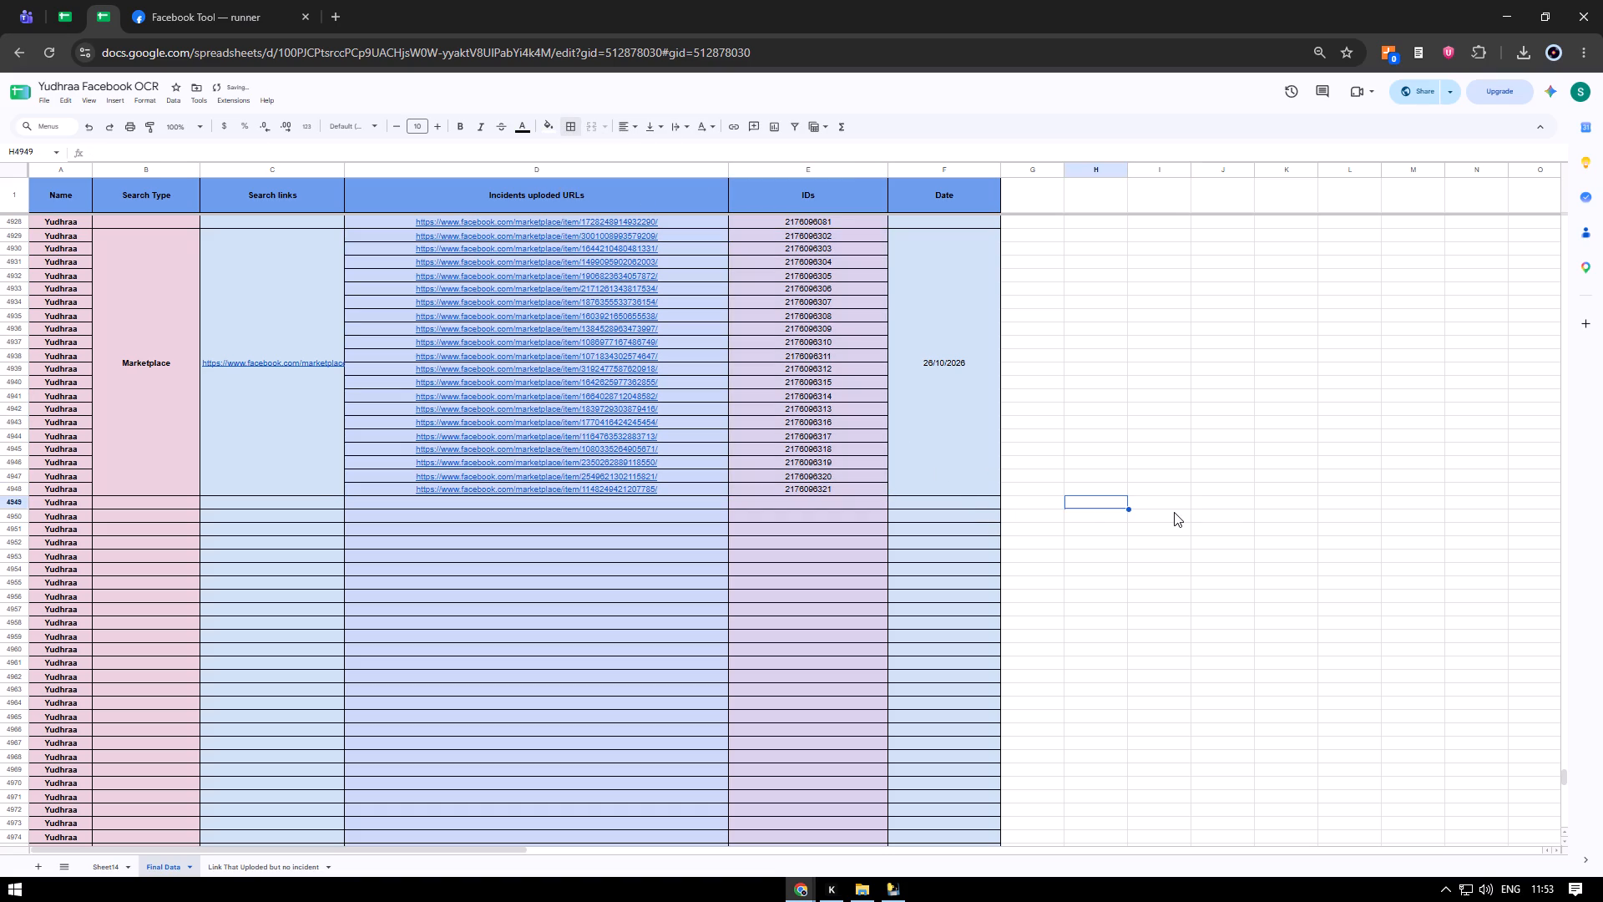
Switch to the FB-OCR console and enlarge its window to follow the OCR progress.
key(alt+Tab)
key(alt+Tab)
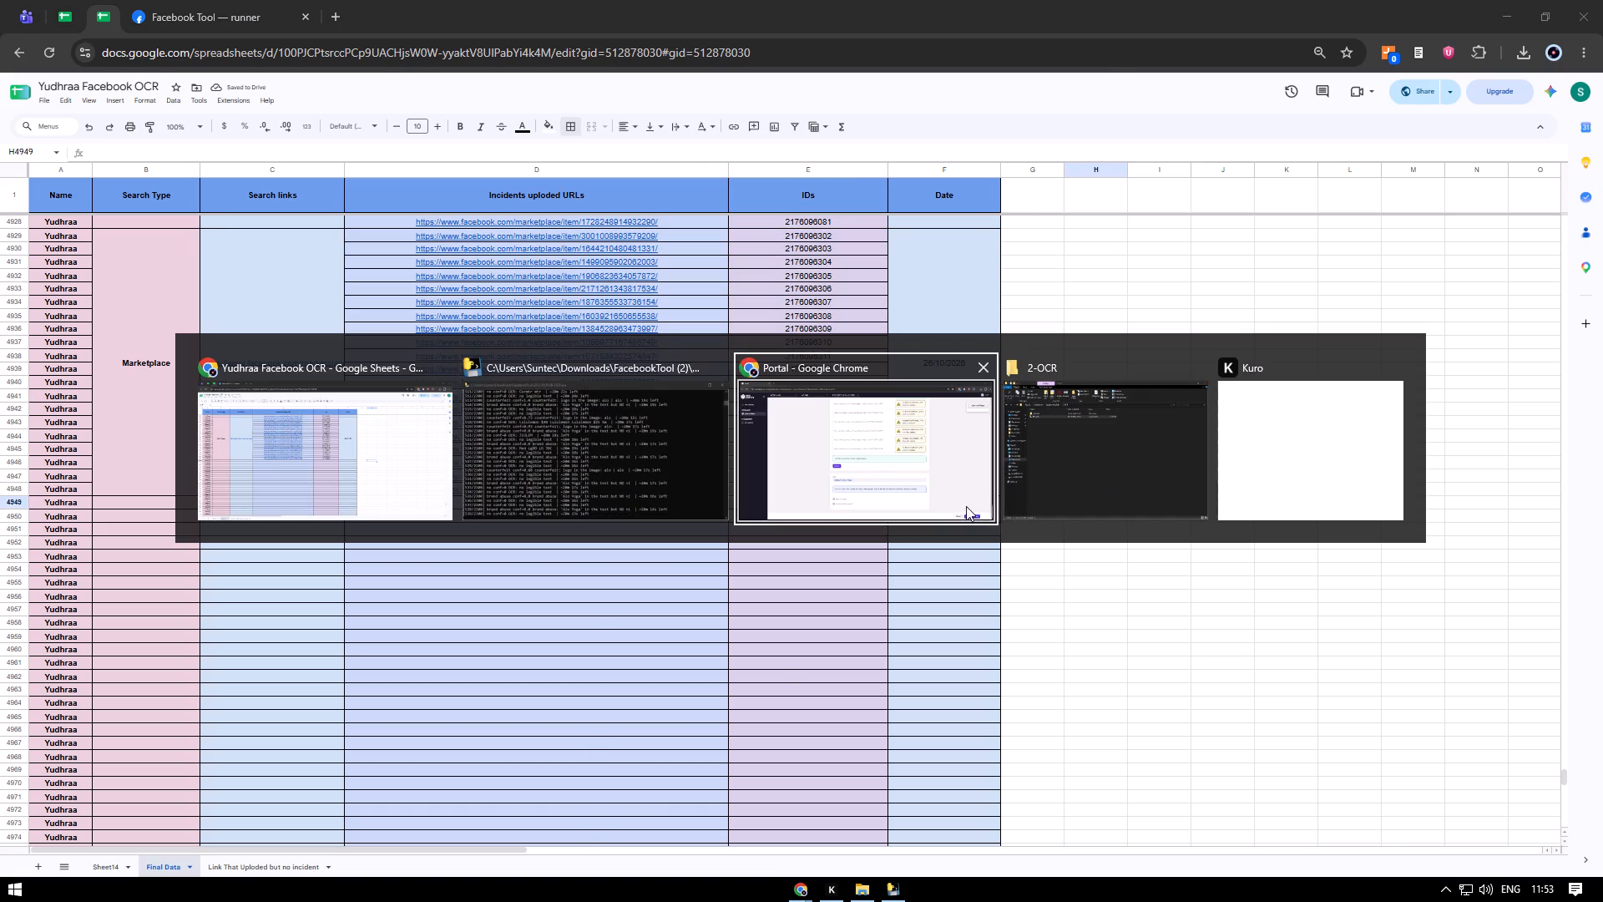
key(alt+Tab)
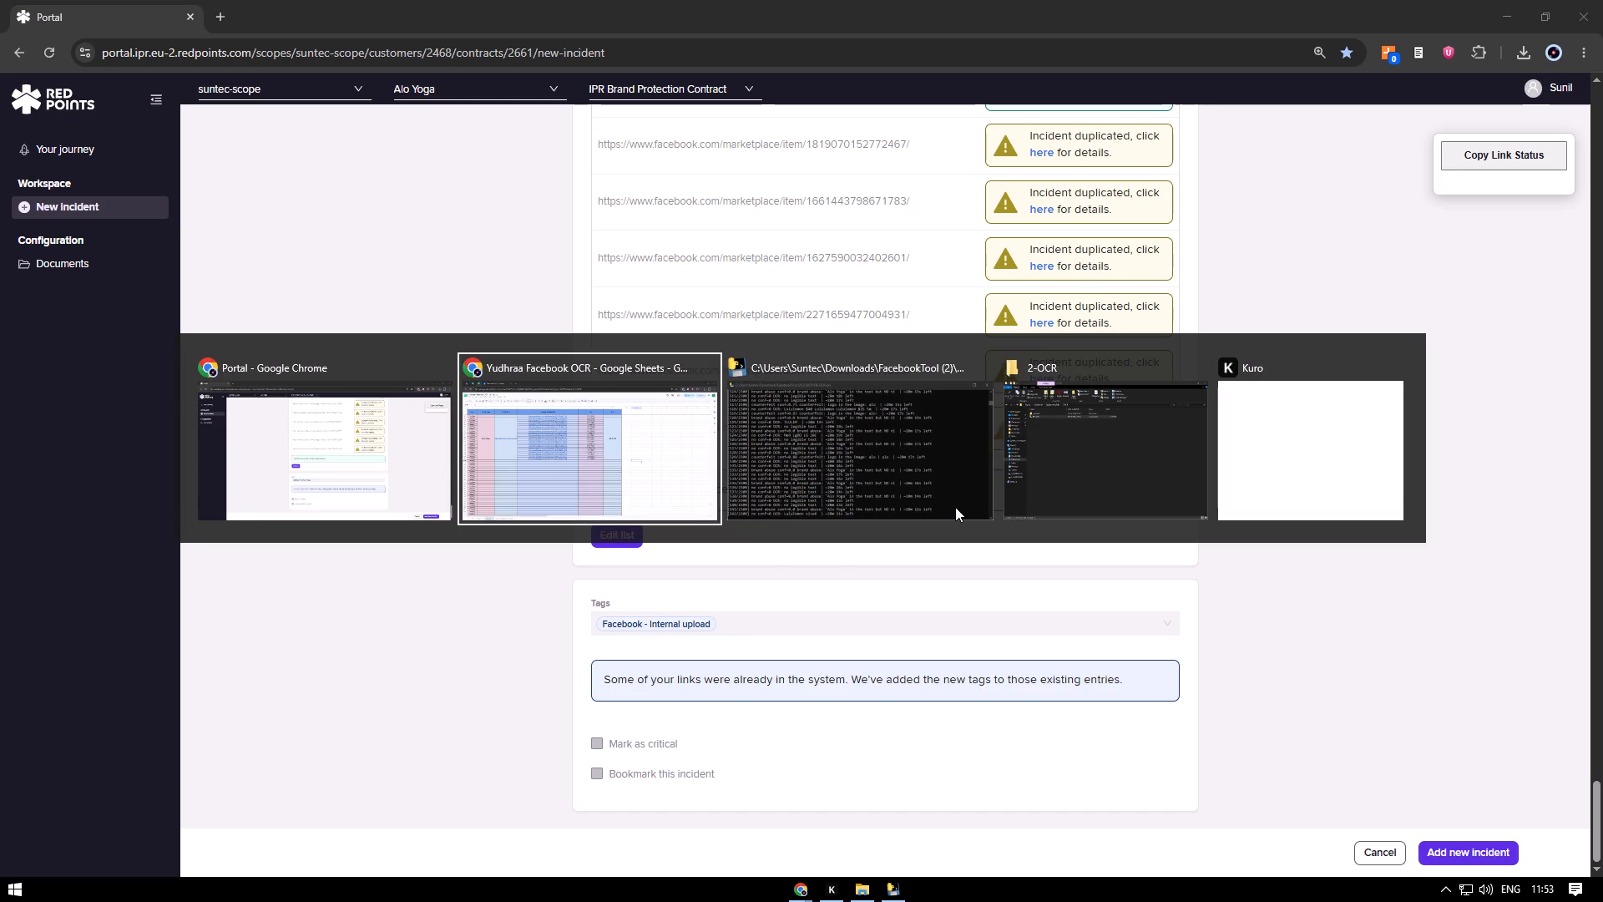
key(alt+Tab)
key(alt+Tab)
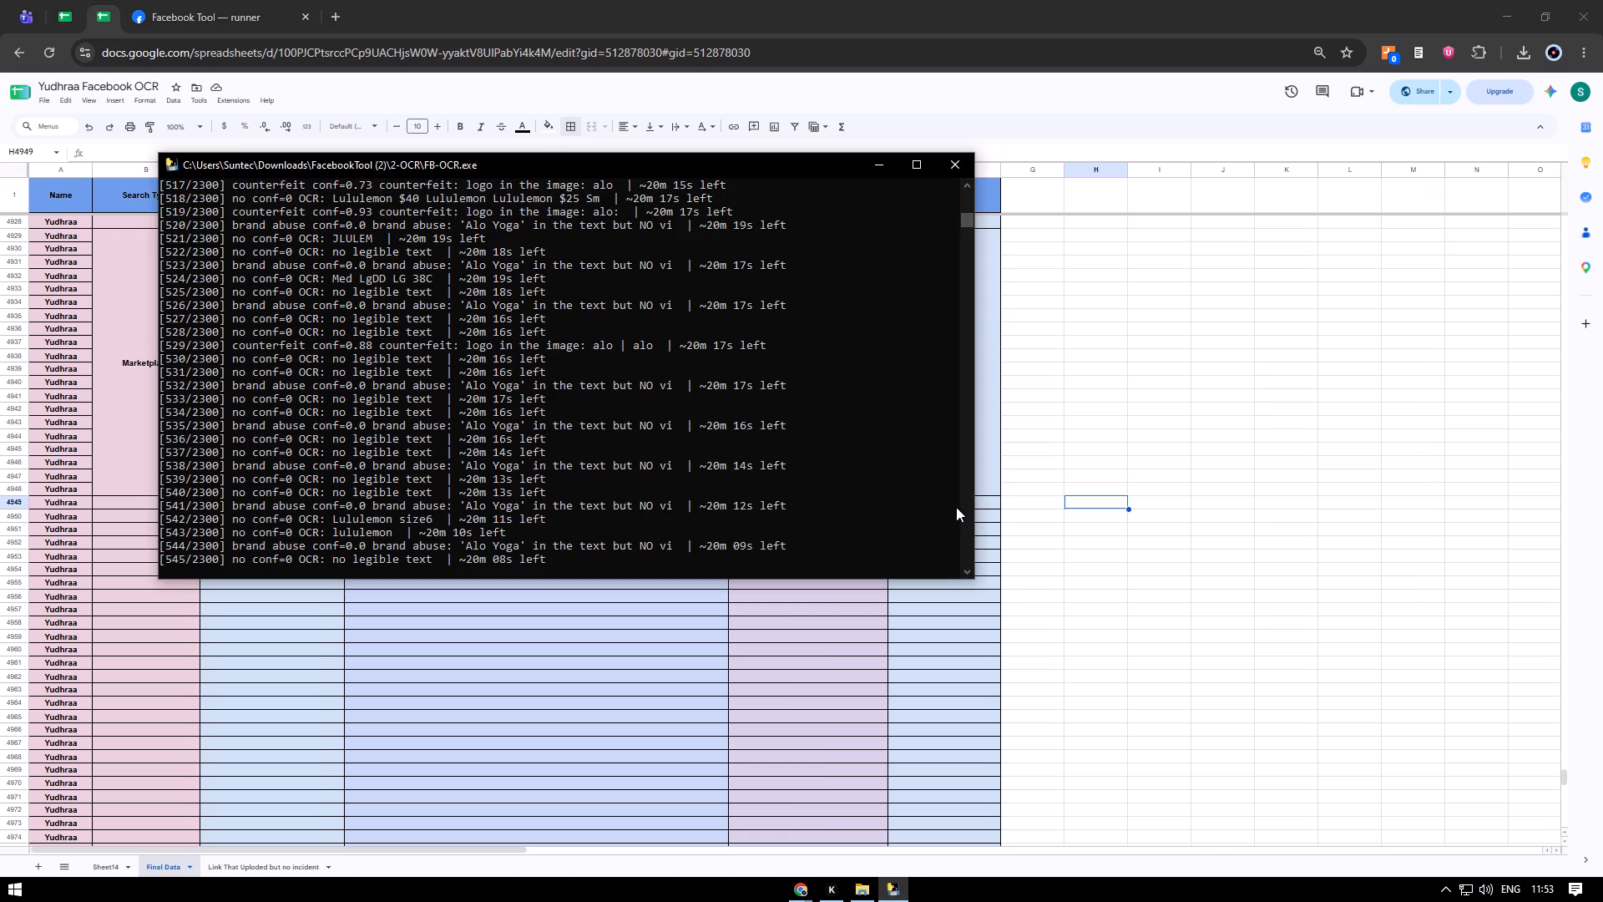
drag(974, 580, 1163, 611)
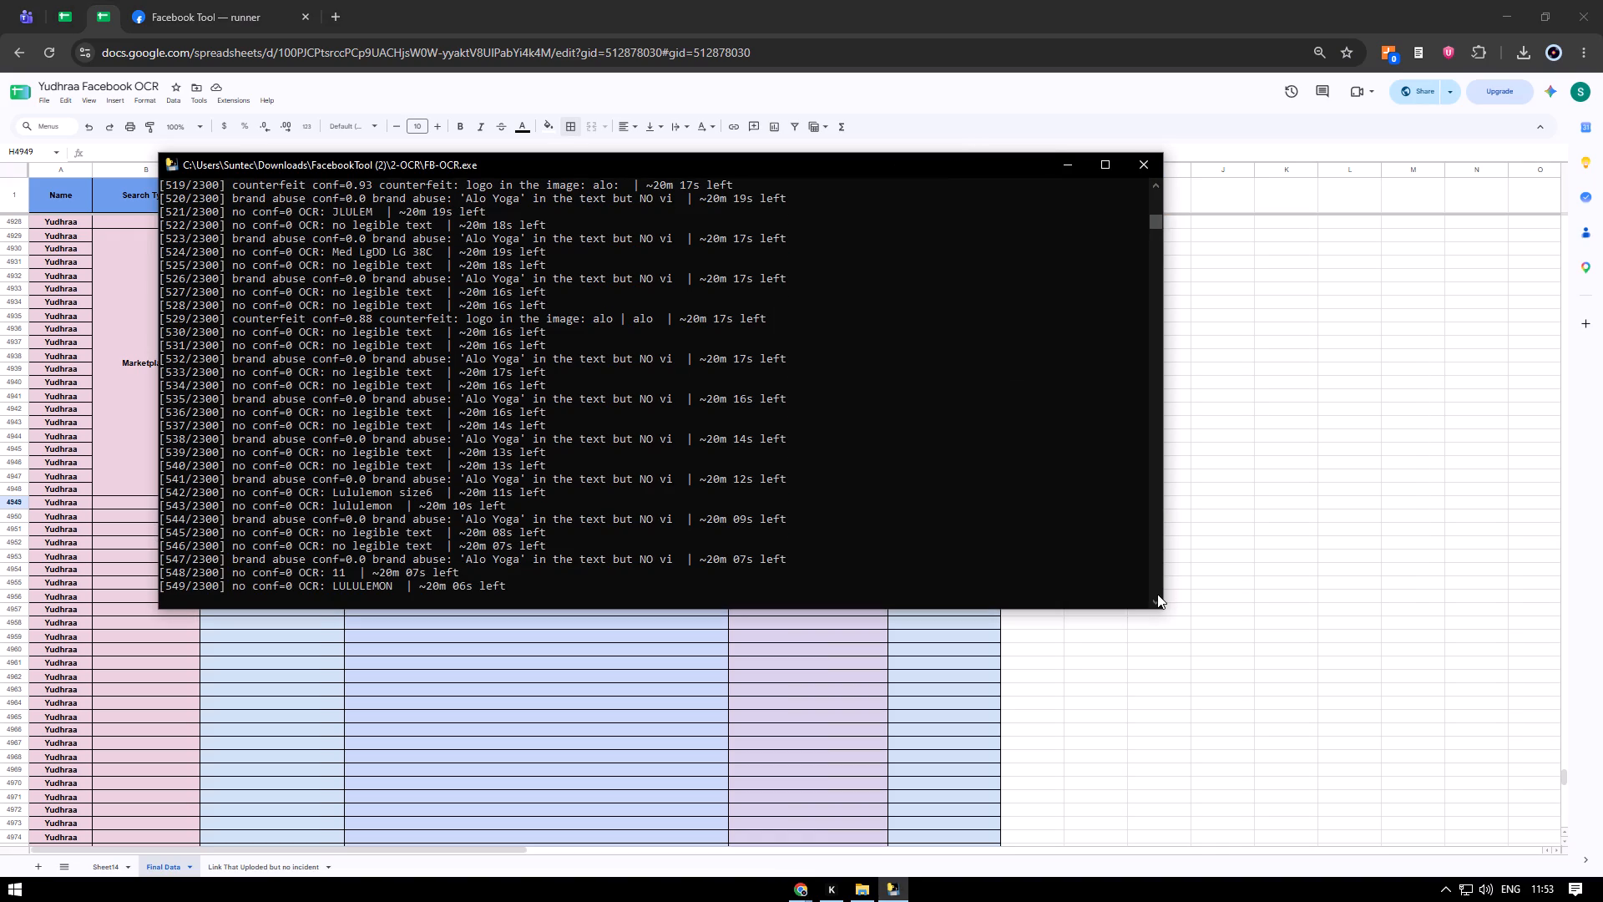
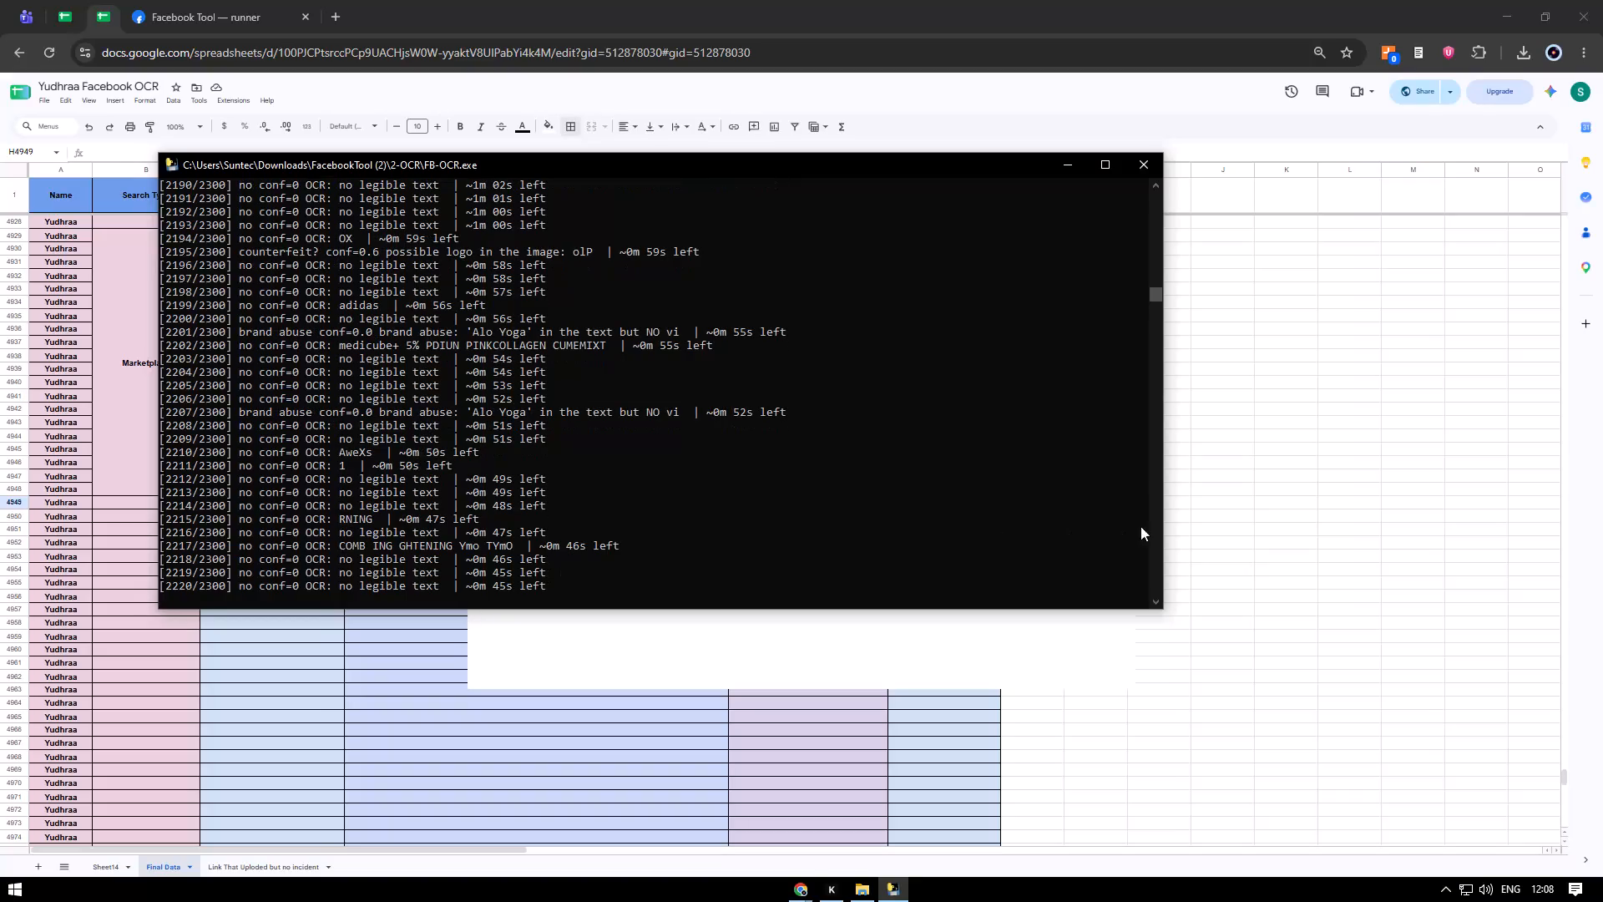
In the Alo FB US worksheet's US-EAST sheet, copy the Raleigh, NC alo yoga Marketplace search link from F108.
click(1297, 545)
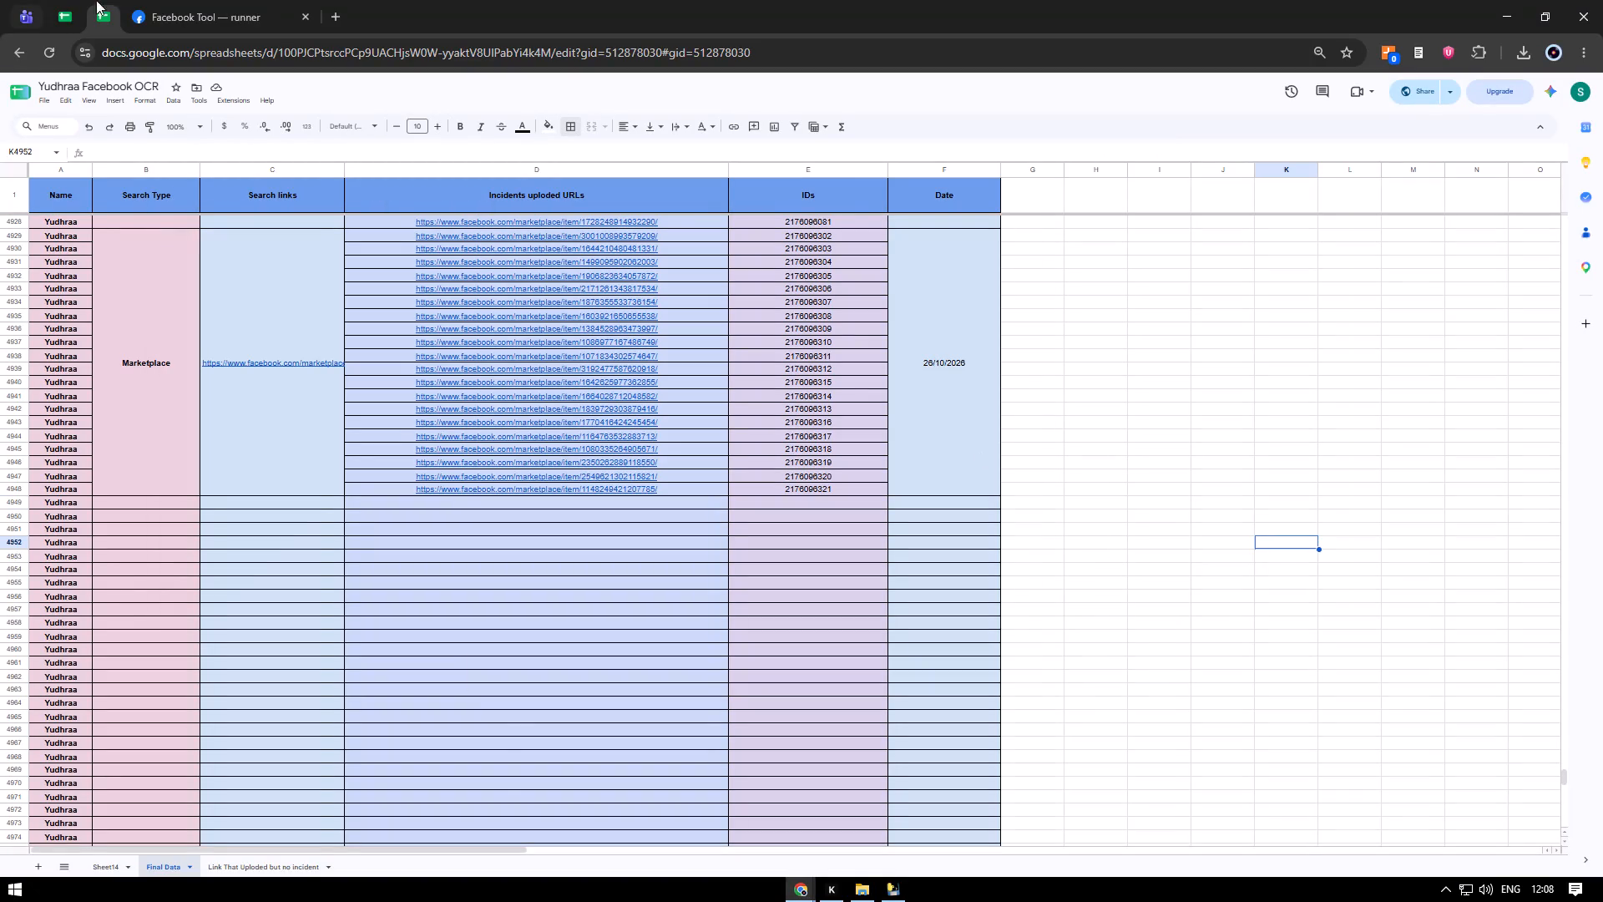
click(54, 0)
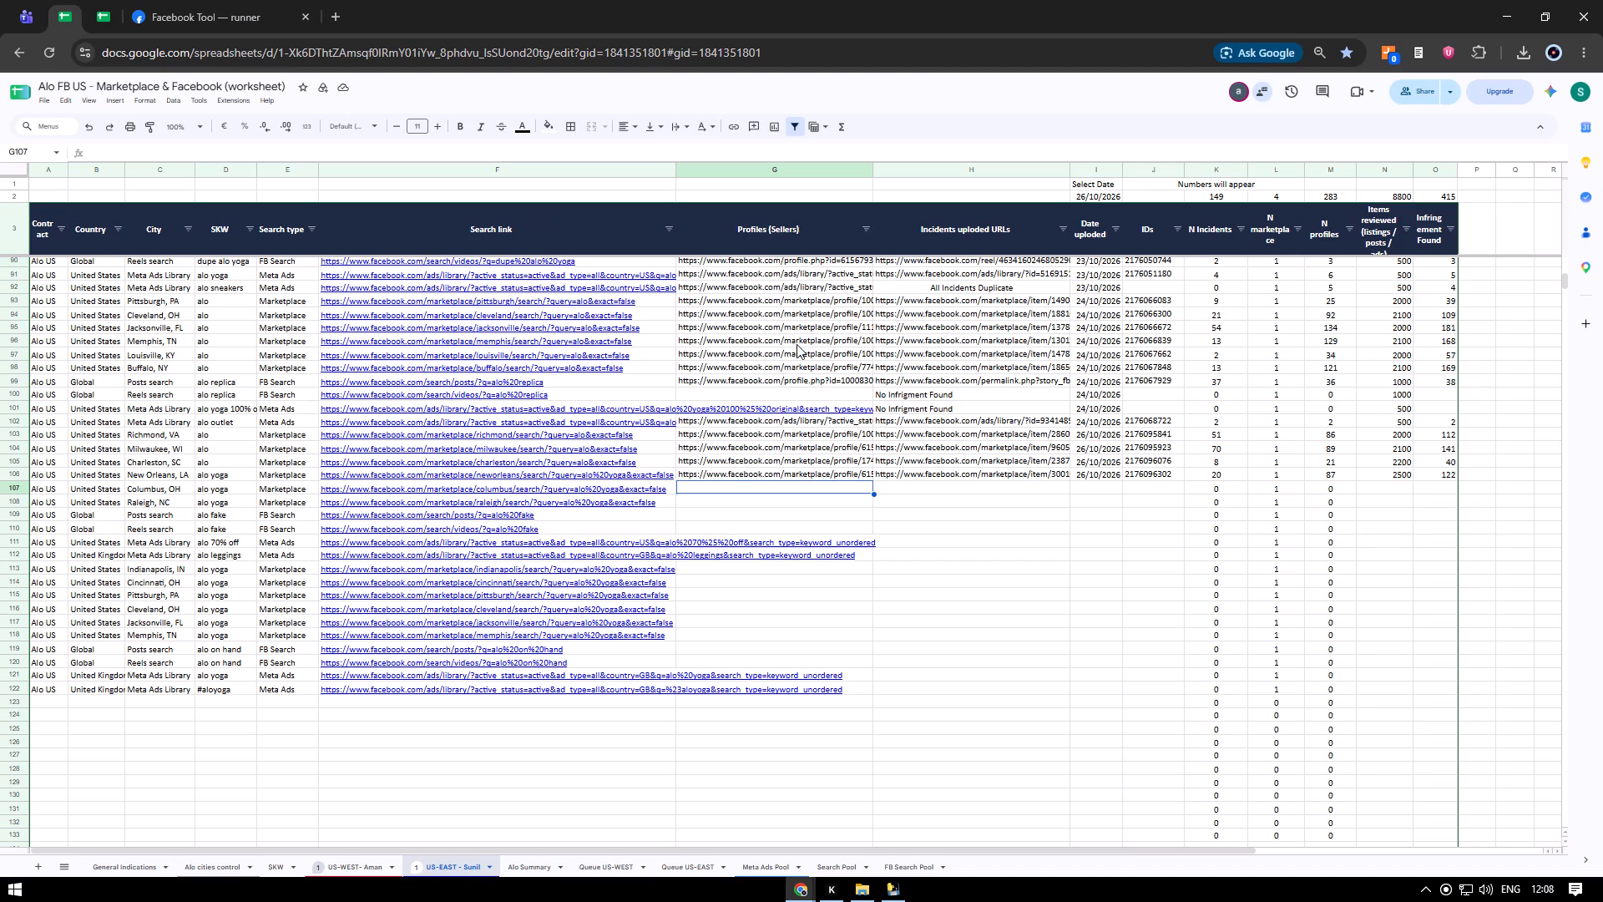
key(Left)
key(Down)
key(Up)
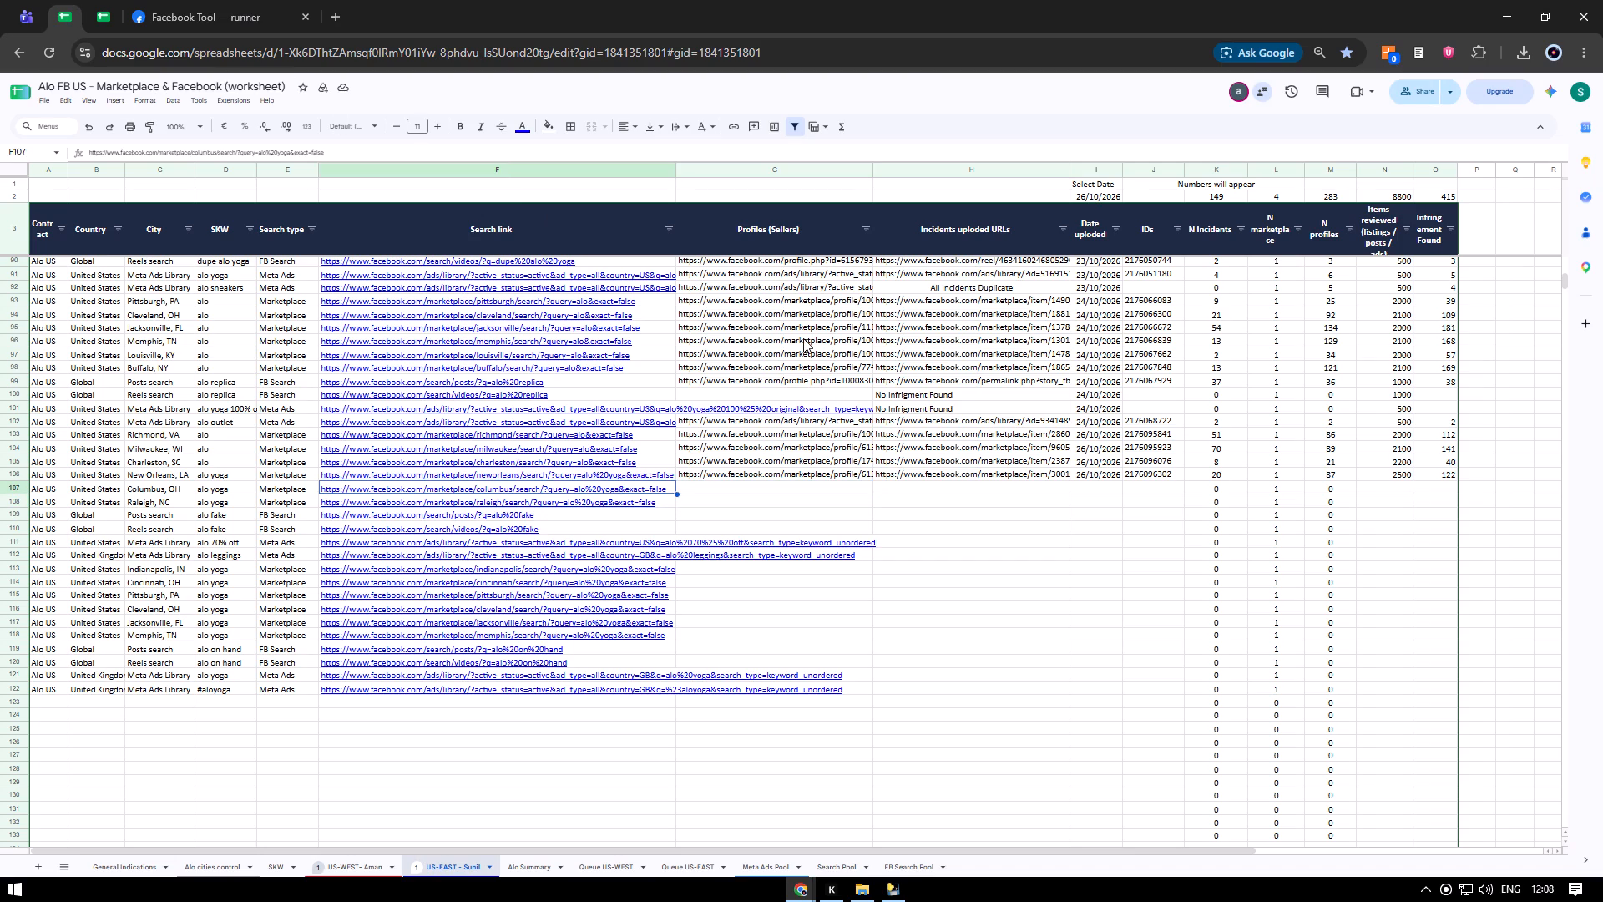
key(Right)
key(Left)
key(ctrl+Tab)
key(ctrl+Tab)
key(ctrl+shift+Tab)
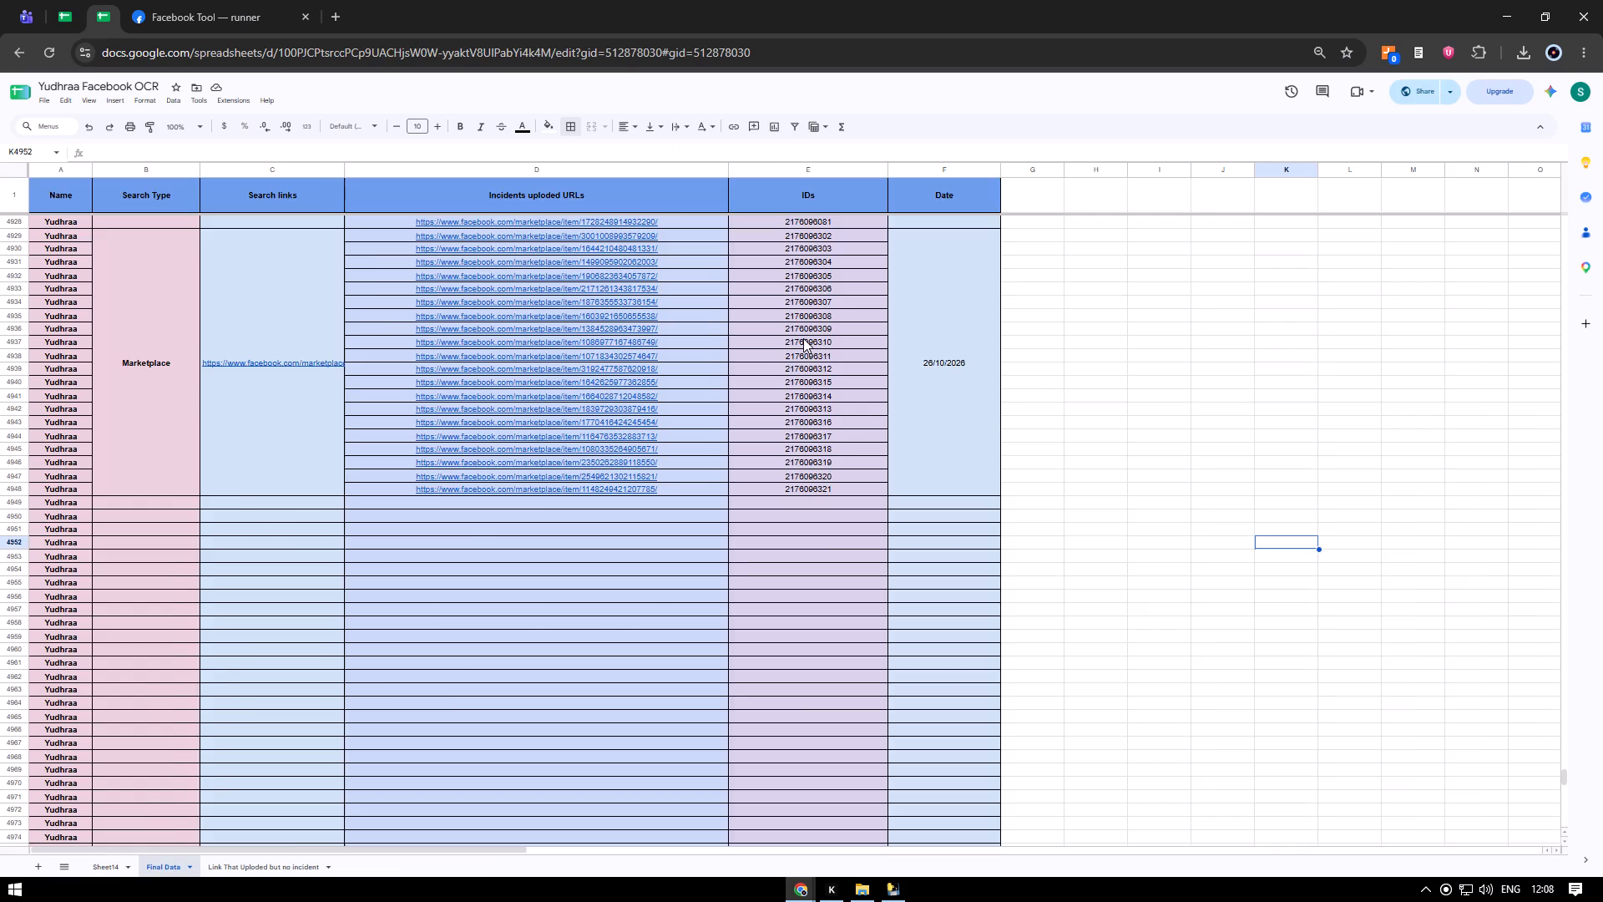
key(ctrl+shift+Tab)
key(Down)
key(ctrl+c)
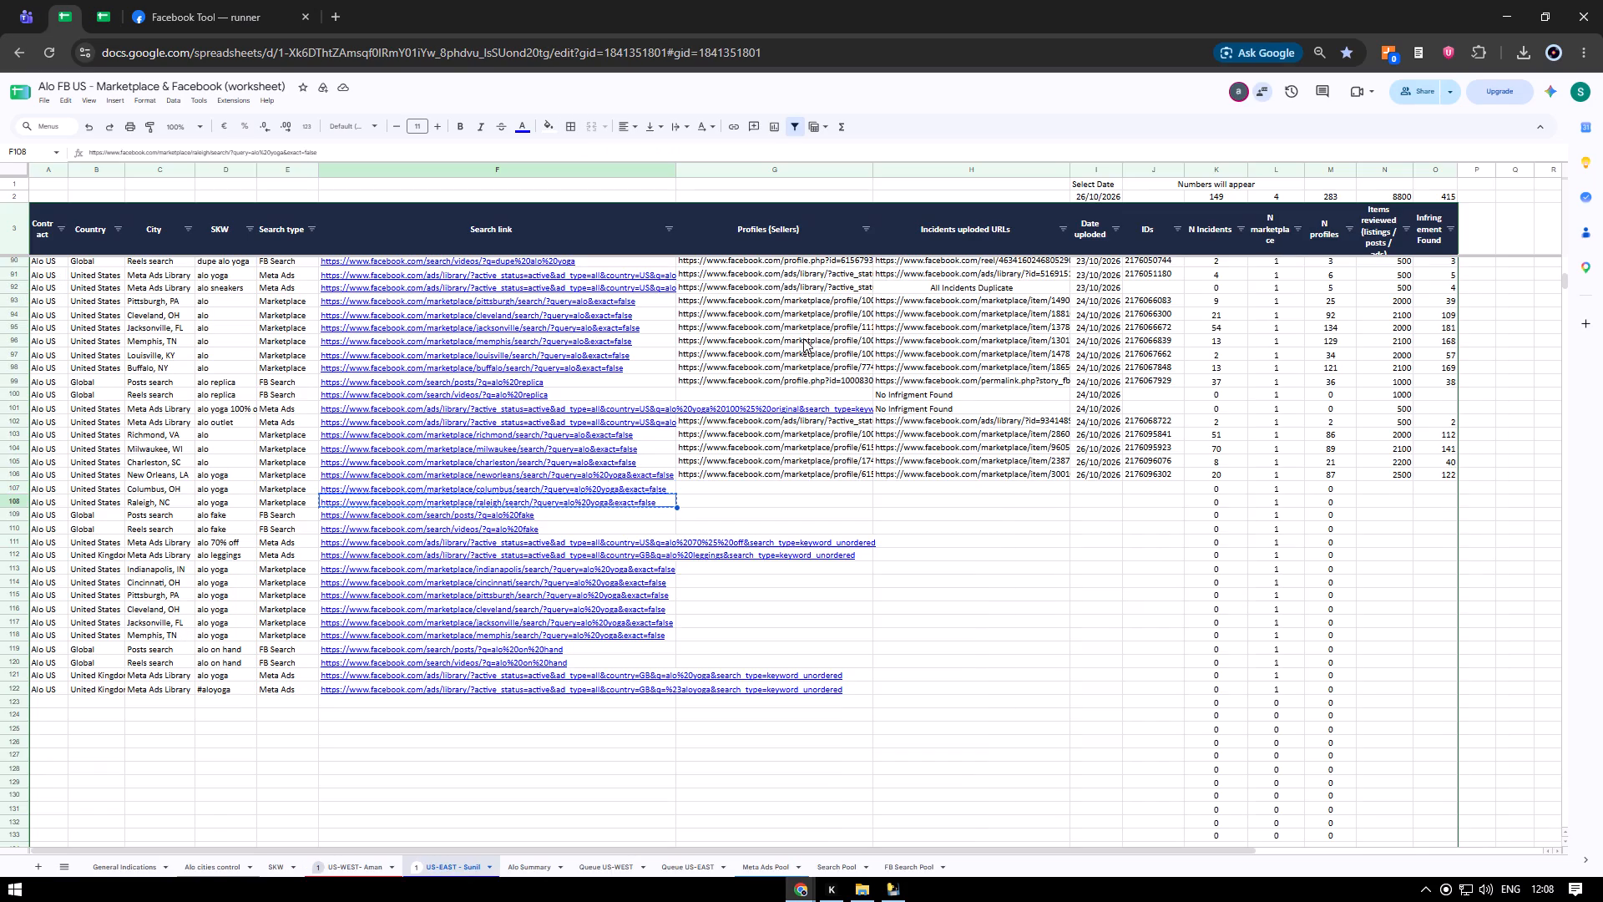
key(ctrl+c)
key(ctrl+c)
key(ctrl+c)
key(ctrl+c)
Open a new Facebook Tool runner for Alo Yoga and replace the listed URL with the copied Raleigh search link.
key(ctrl+d)
key(shift+Tab)
key(Return)
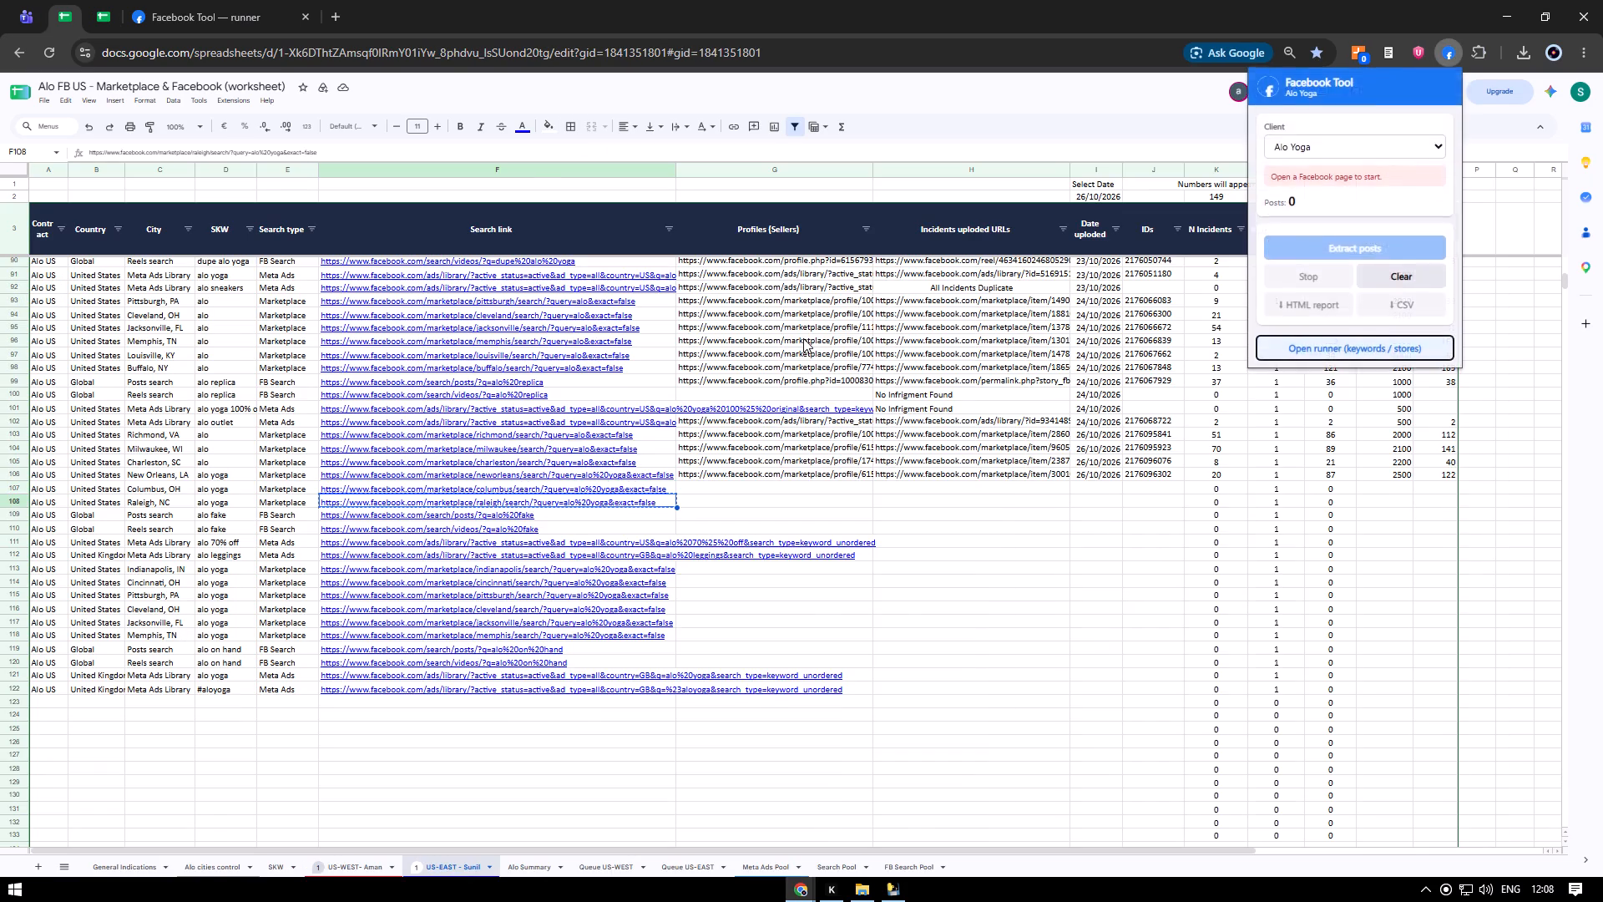
key(Tab)
key(Tab)
key(Tab)
key(Tab)
key(Tab)
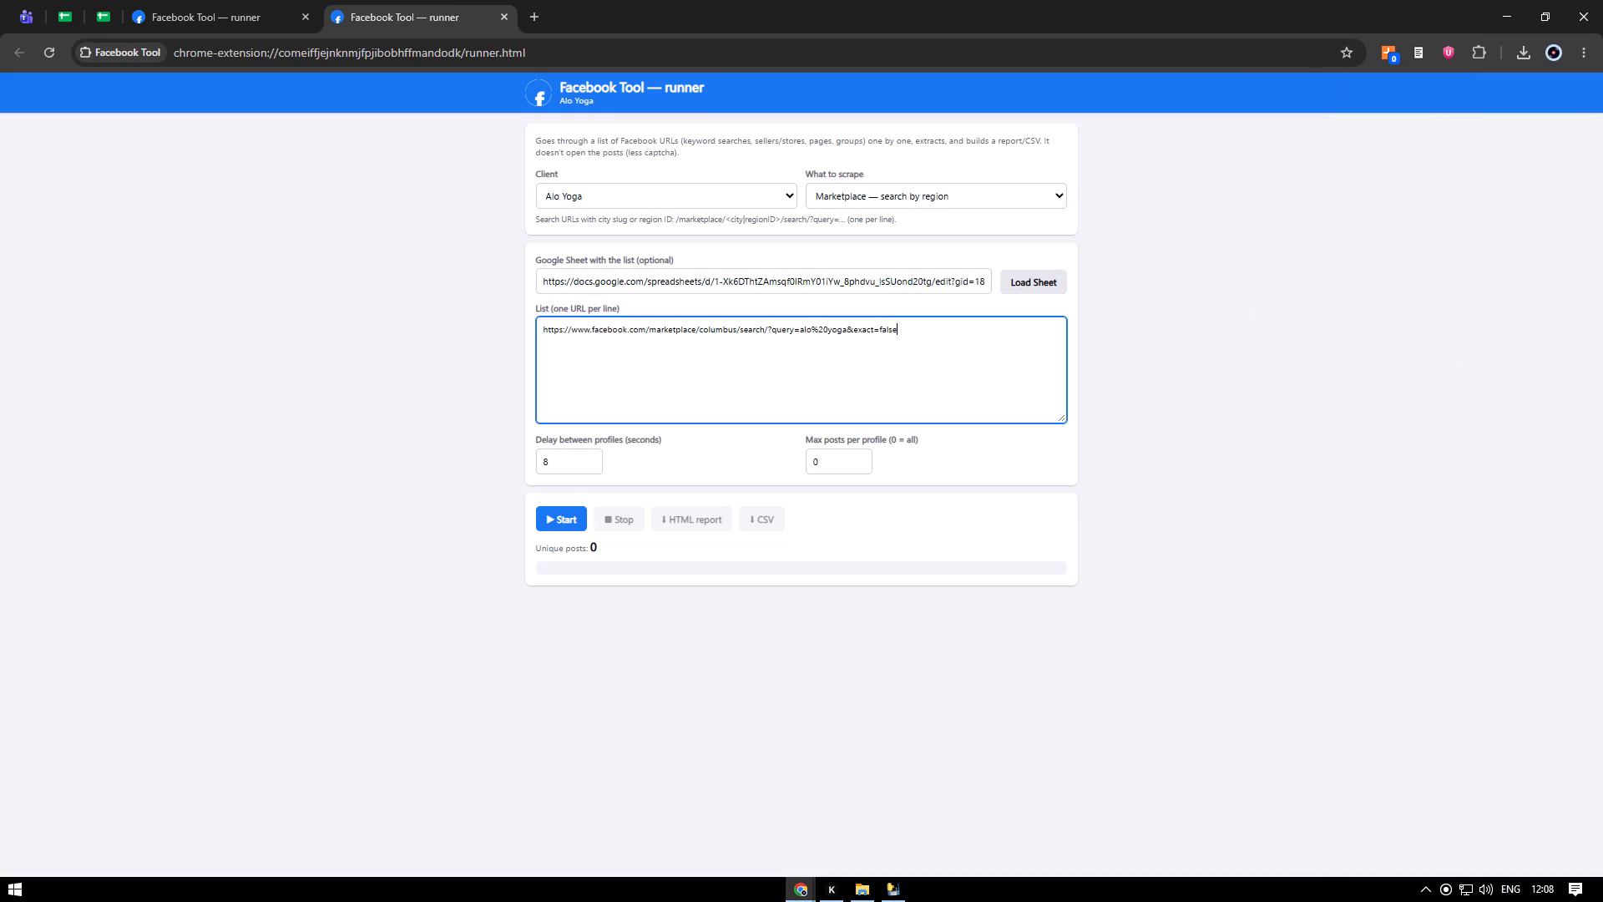
key(ctrl+a)
key(ctrl+v)
Set the maximum posts per profile to 2600 and start the Raleigh Marketplace scrape.
key(Tab)
key(Tab)
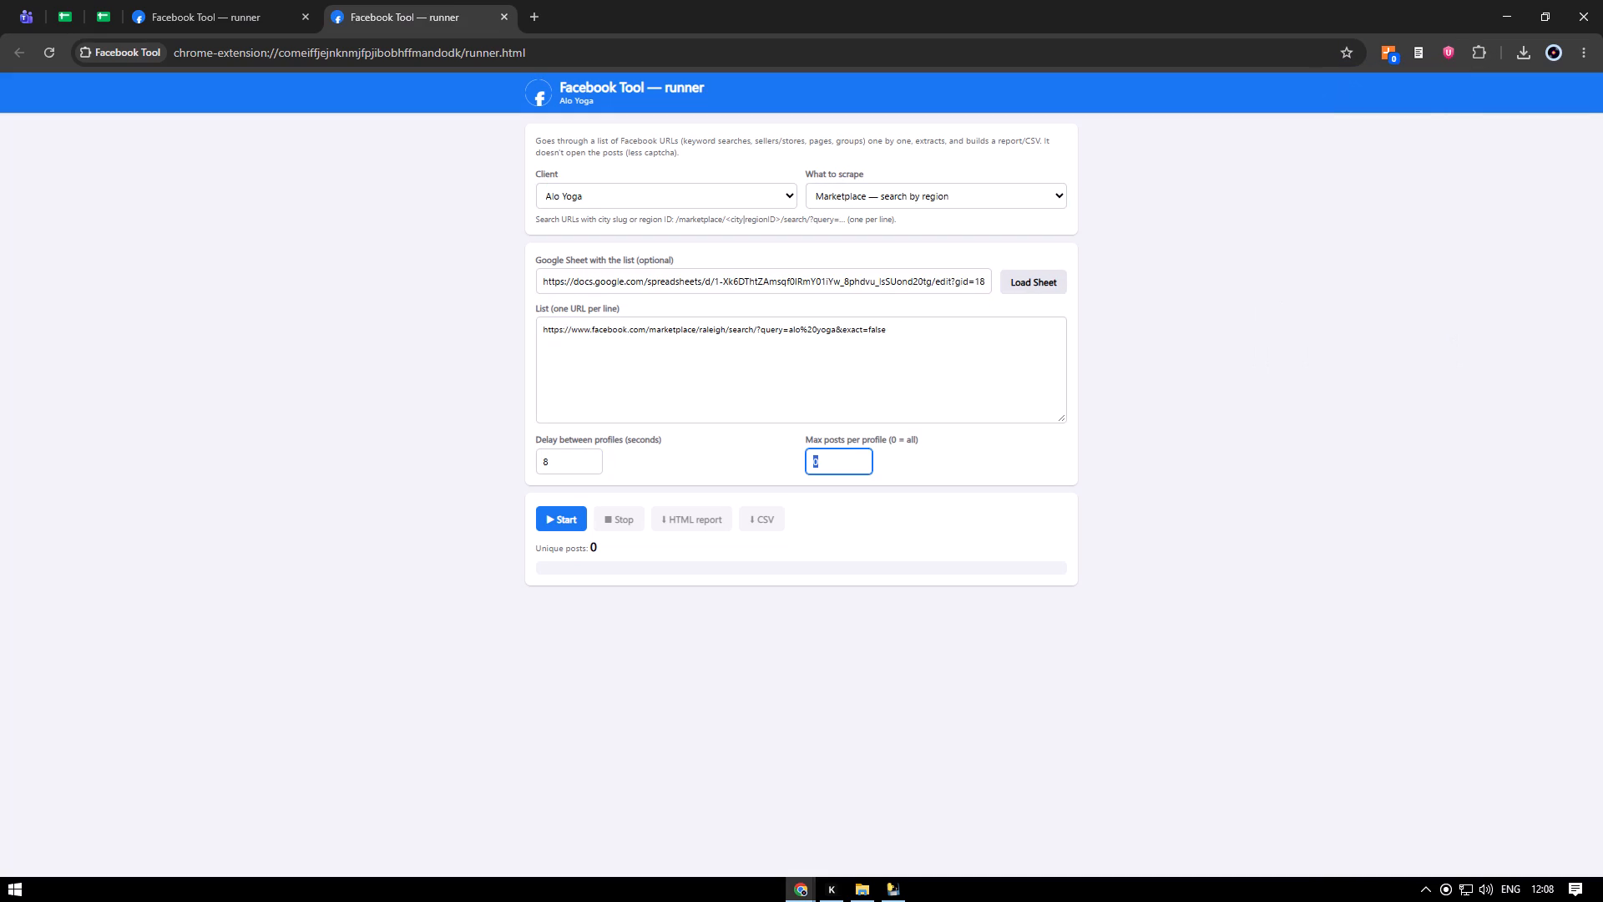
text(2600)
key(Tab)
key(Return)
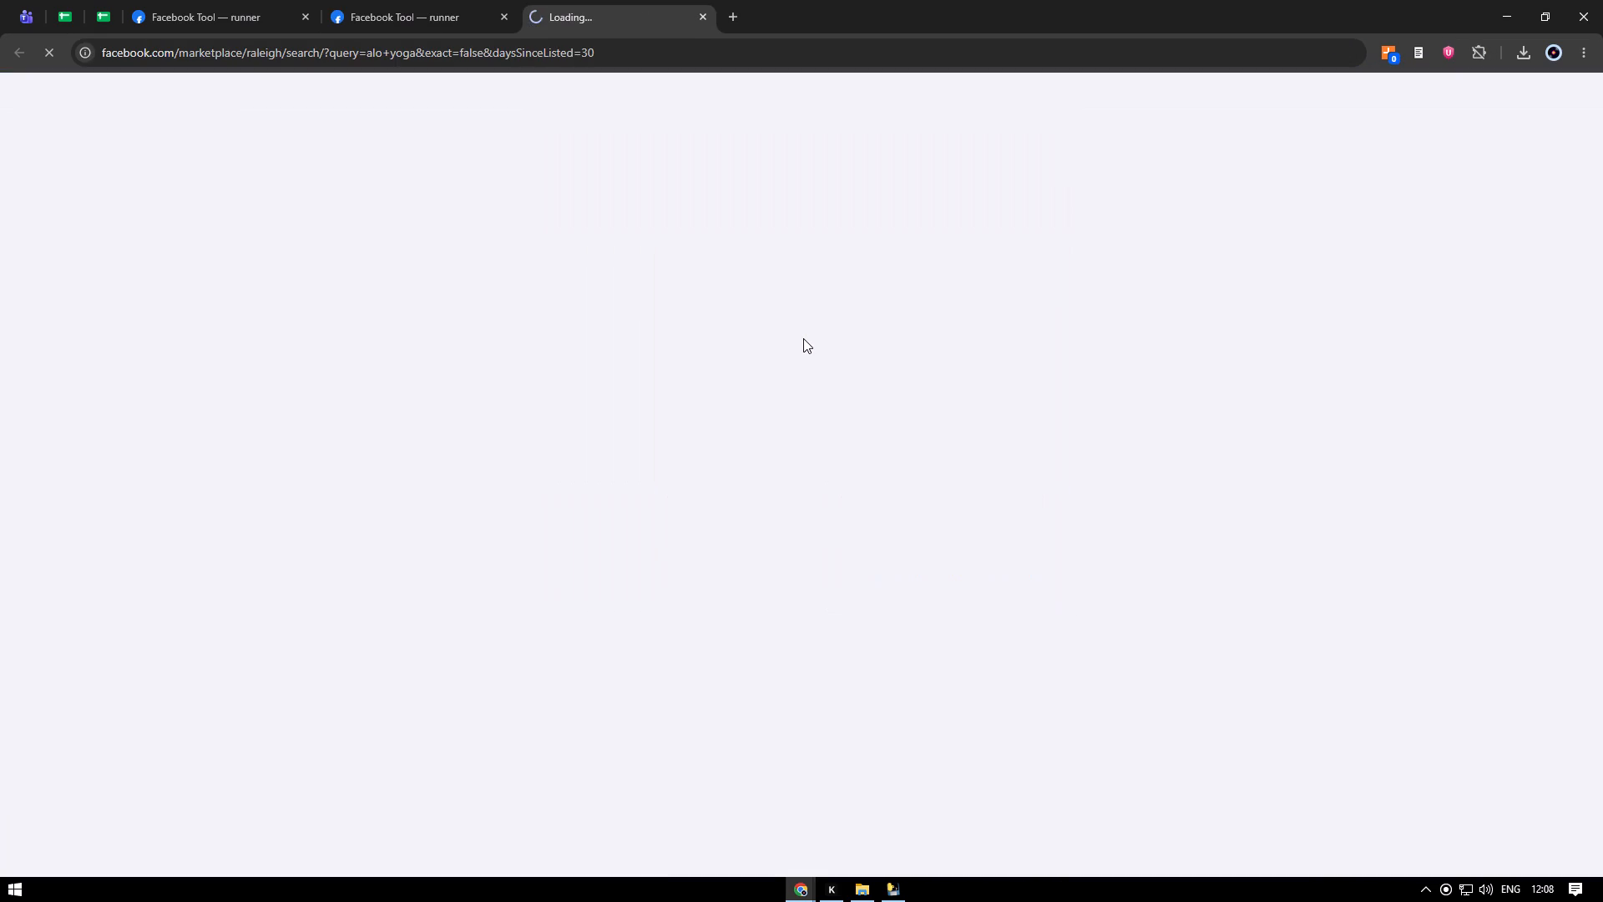
Switch to the FB-OCR console, reduce its height and reposition it lower over the Raleigh Marketplace results.
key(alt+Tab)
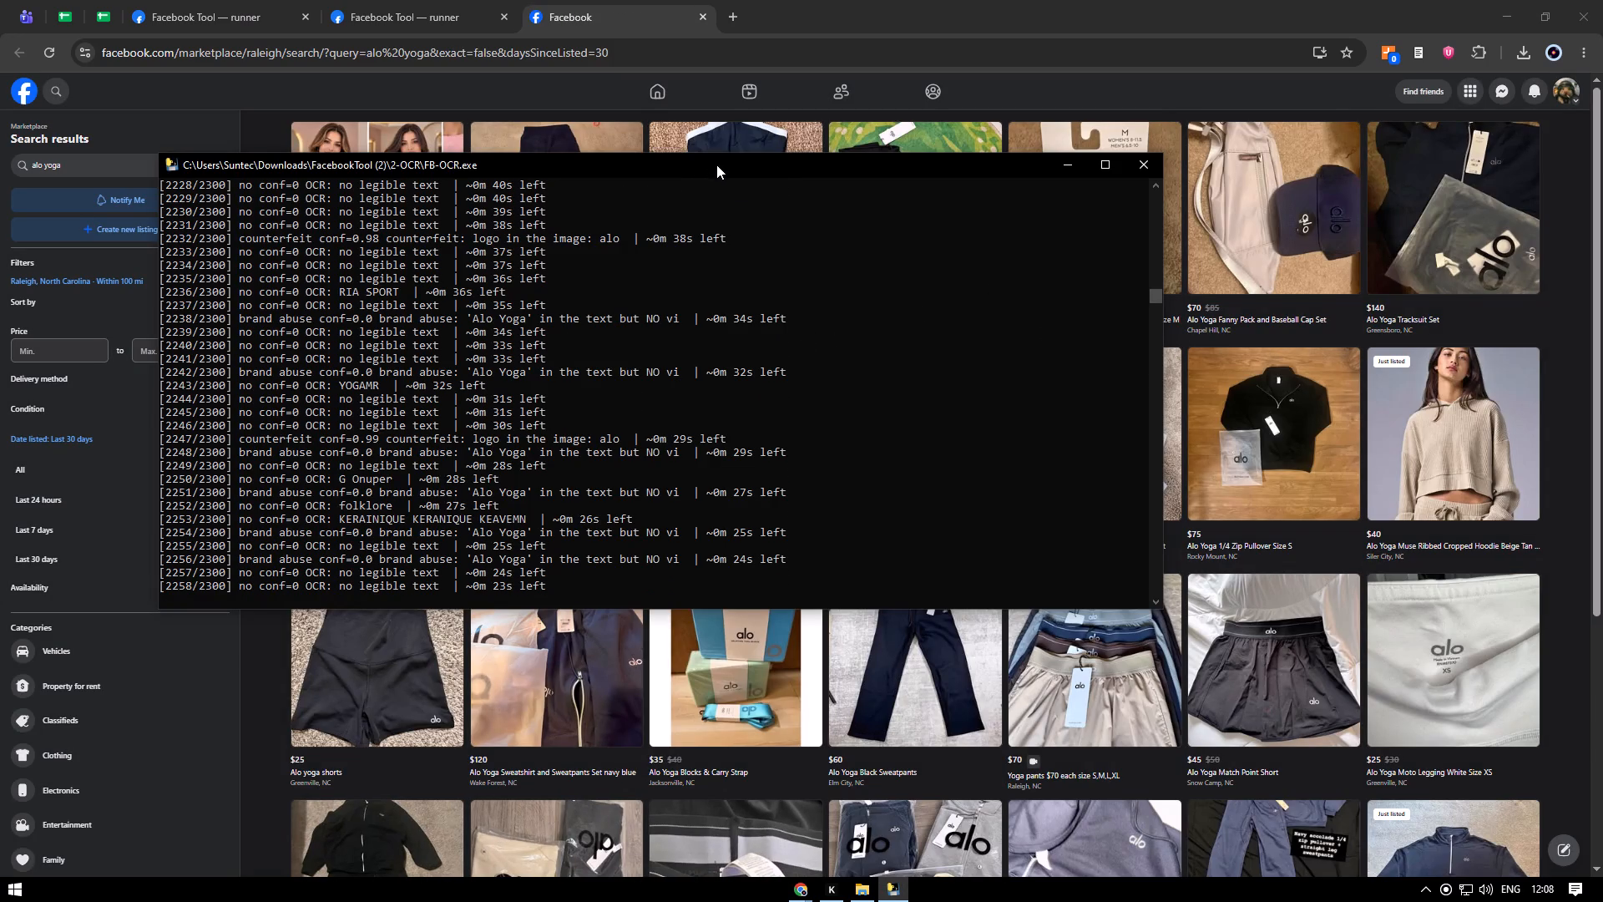
drag(713, 155, 701, 514)
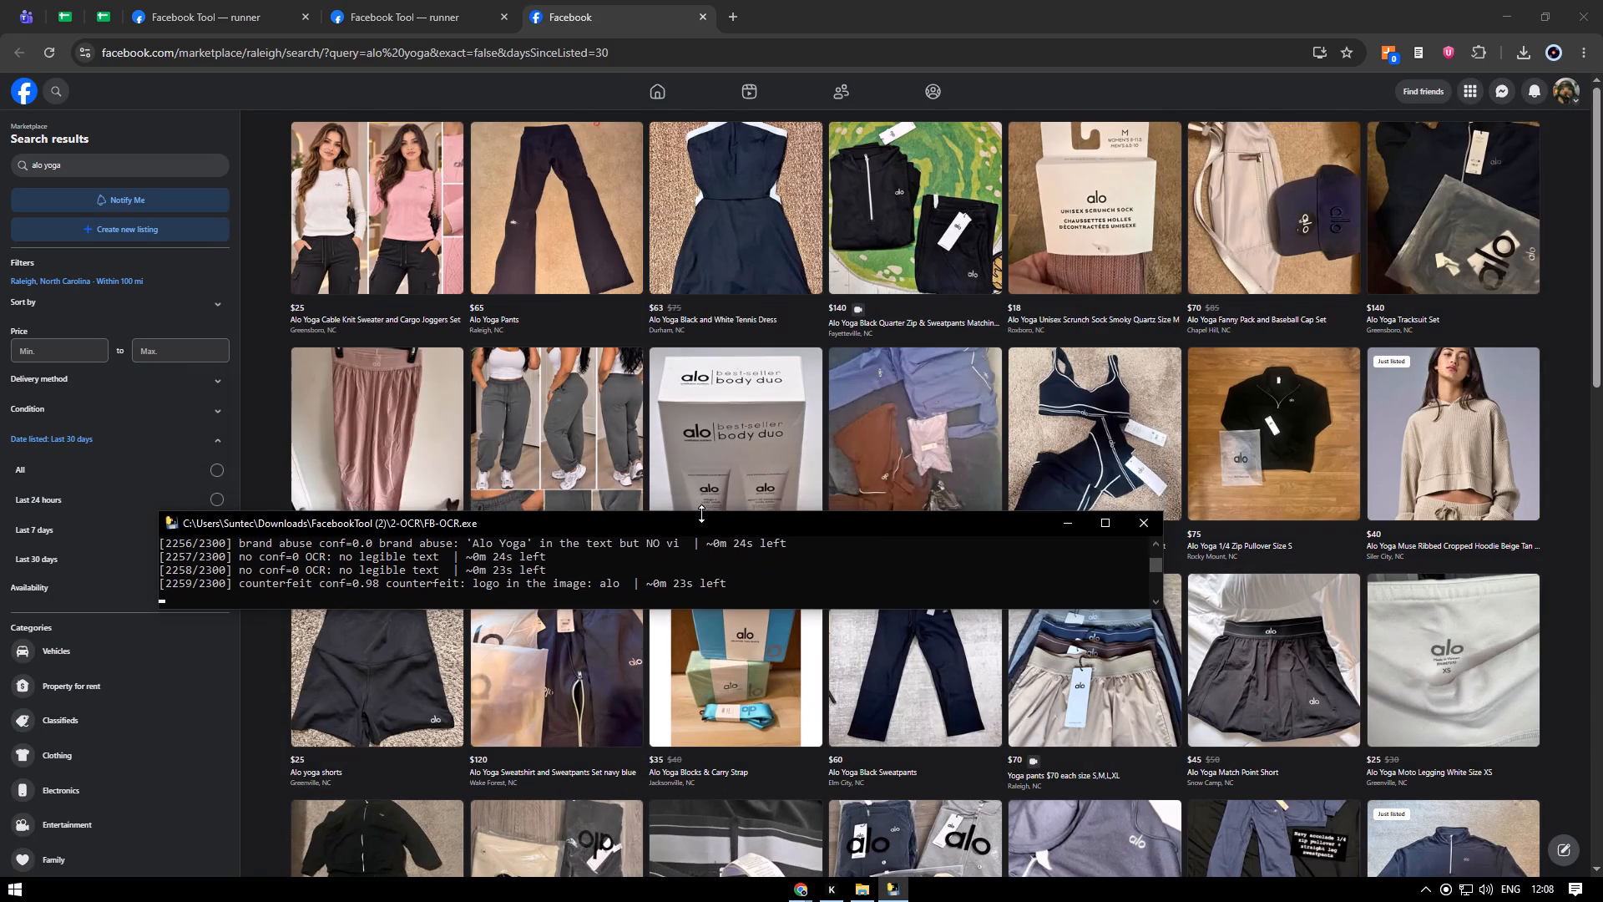
drag(701, 514, 700, 514)
drag(710, 524, 939, 697)
drag(943, 783, 957, 844)
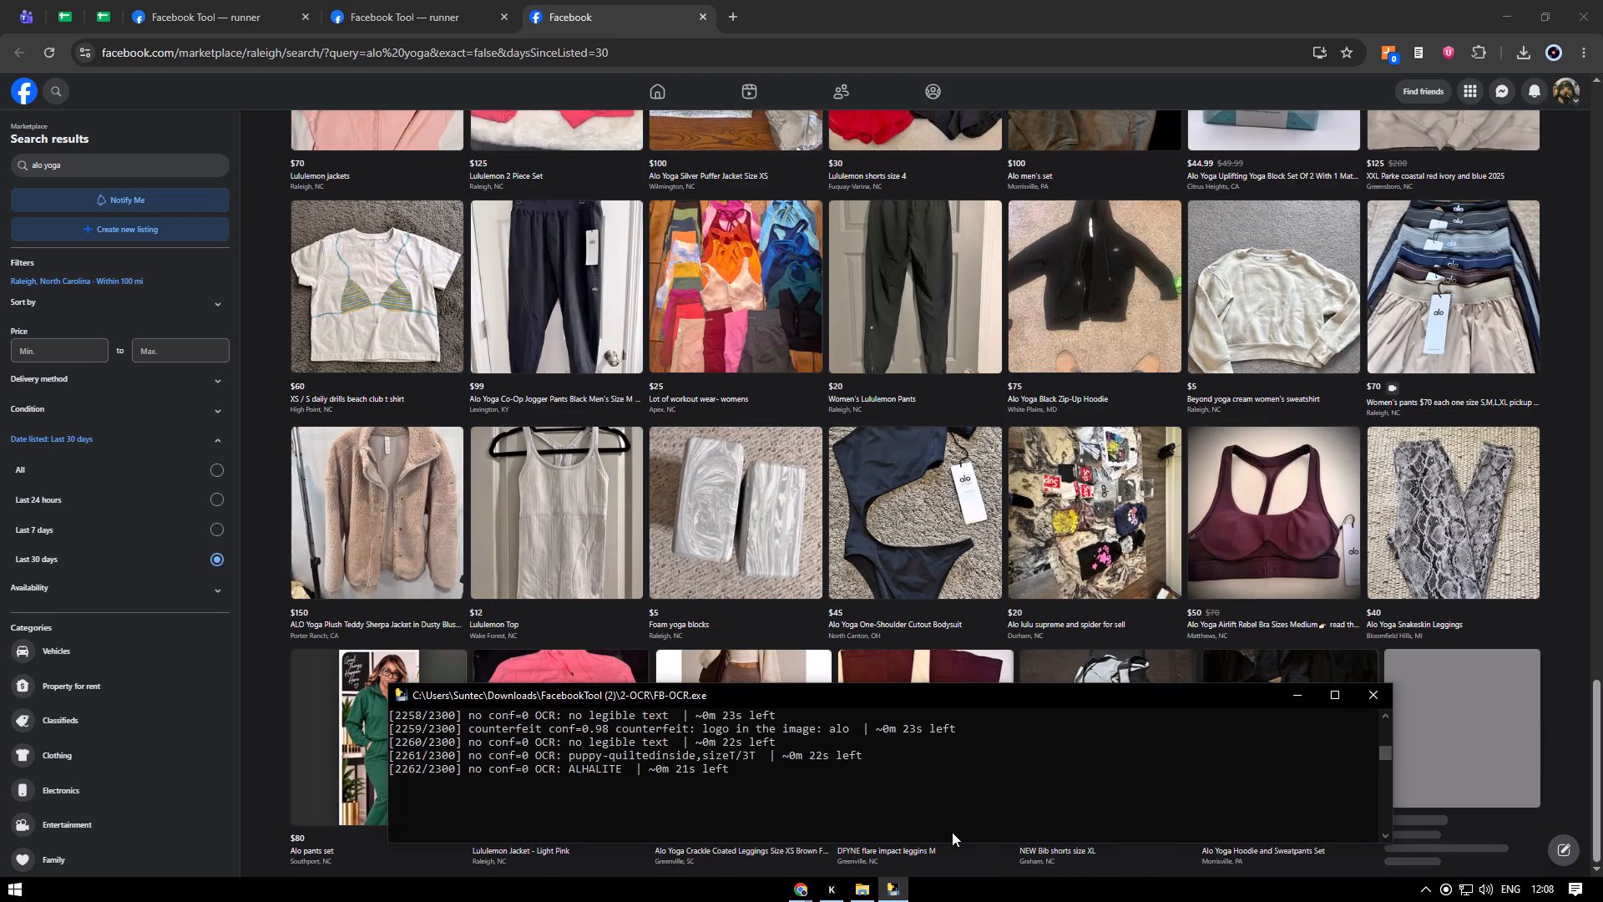
drag(954, 697, 947, 580)
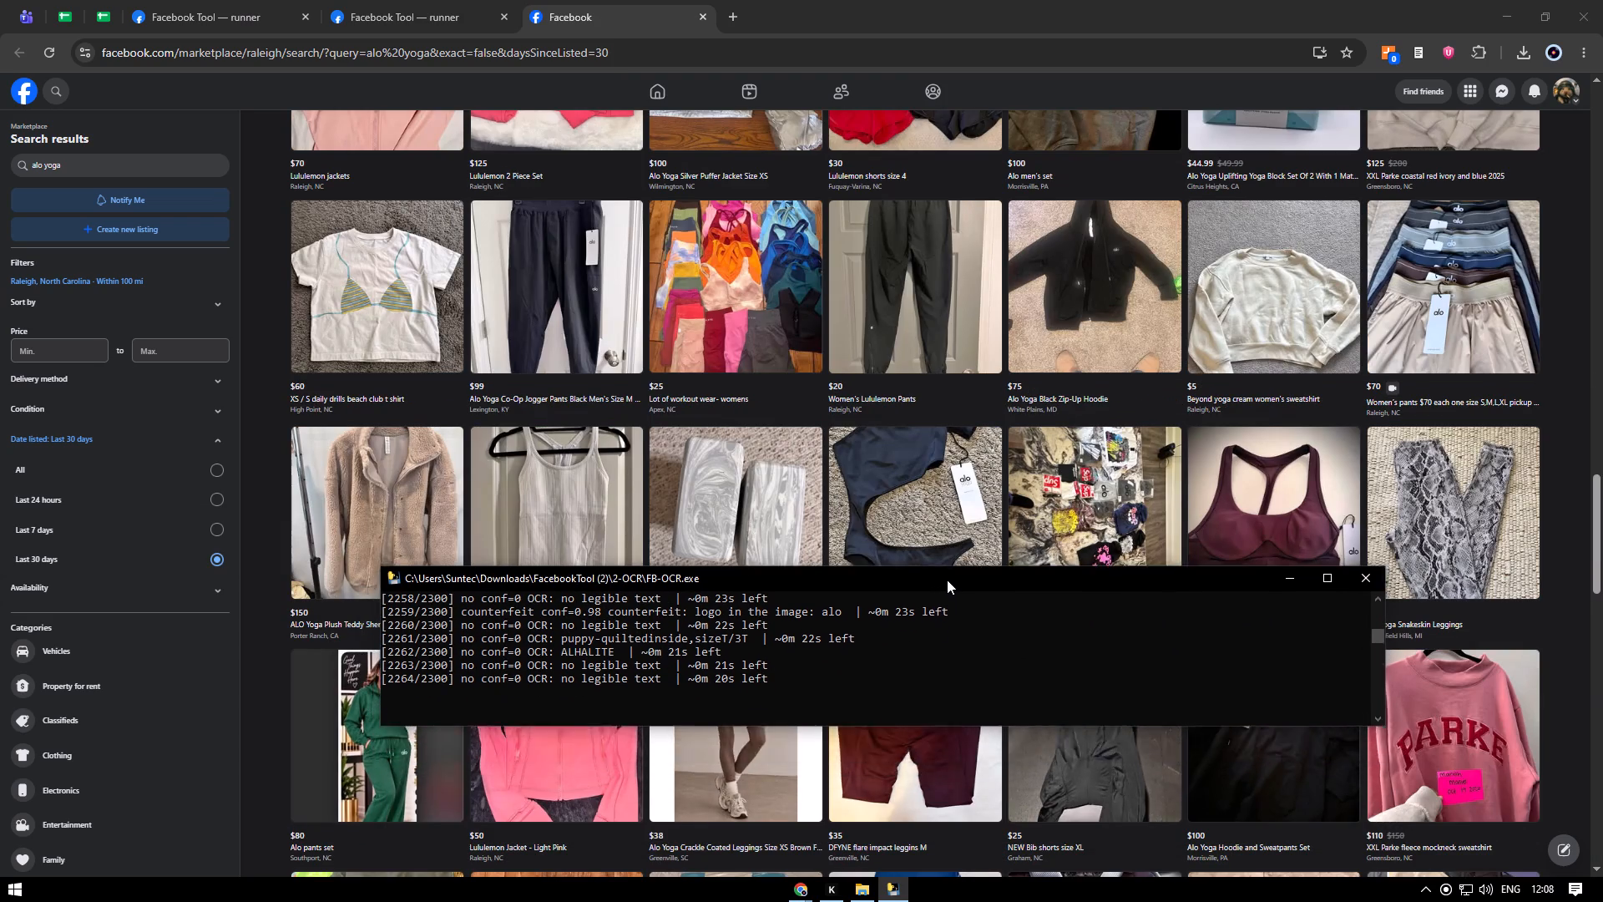
drag(947, 580, 947, 575)
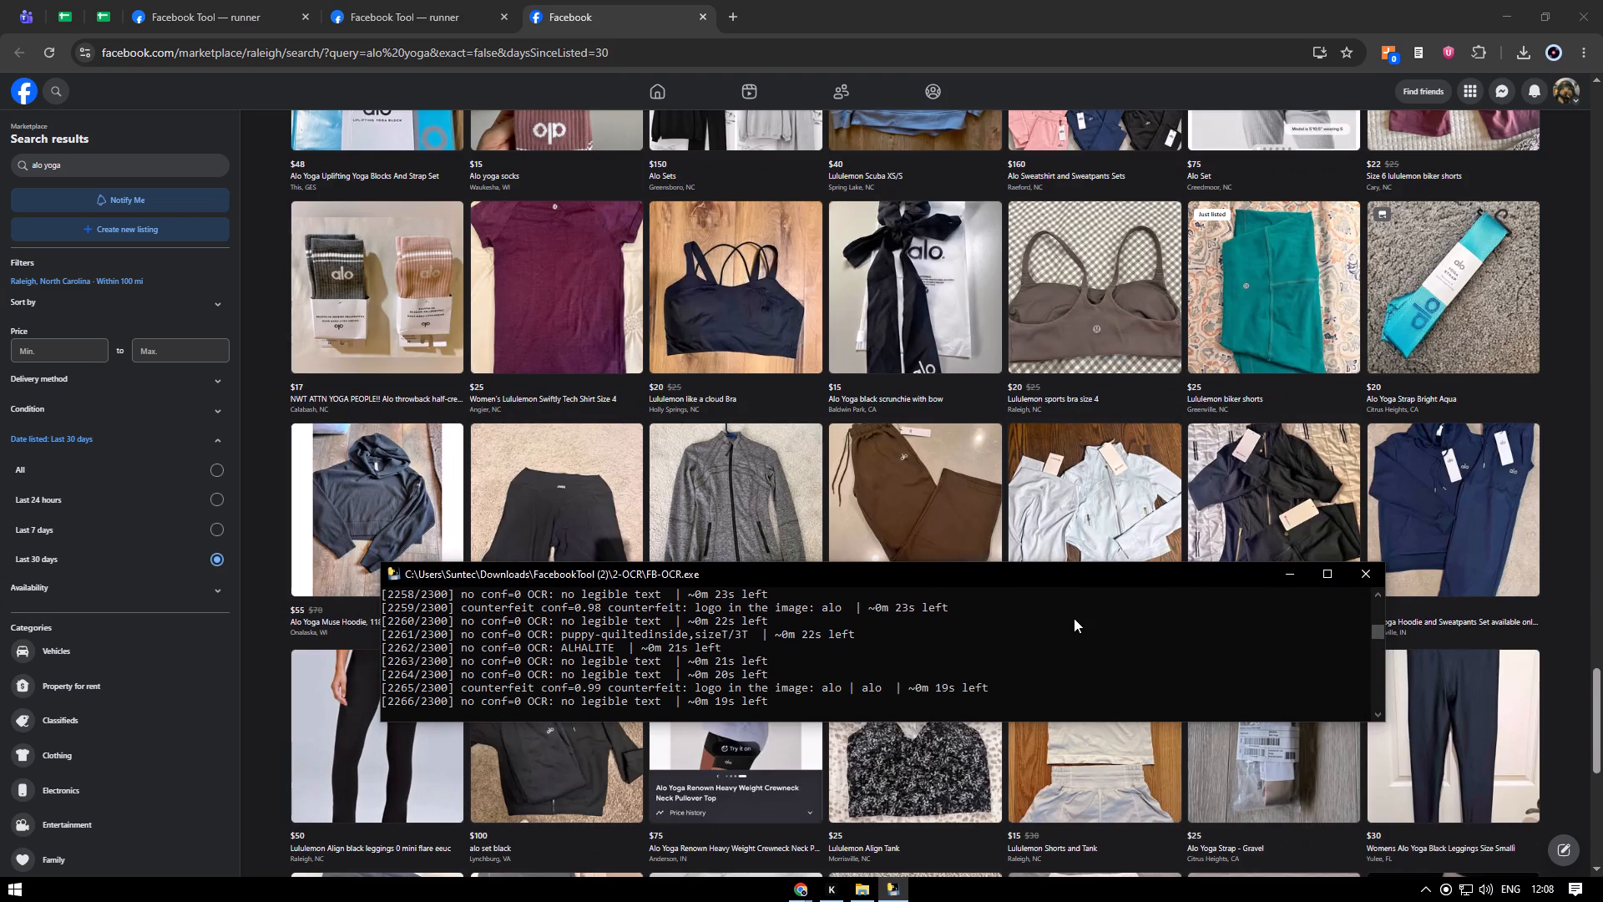
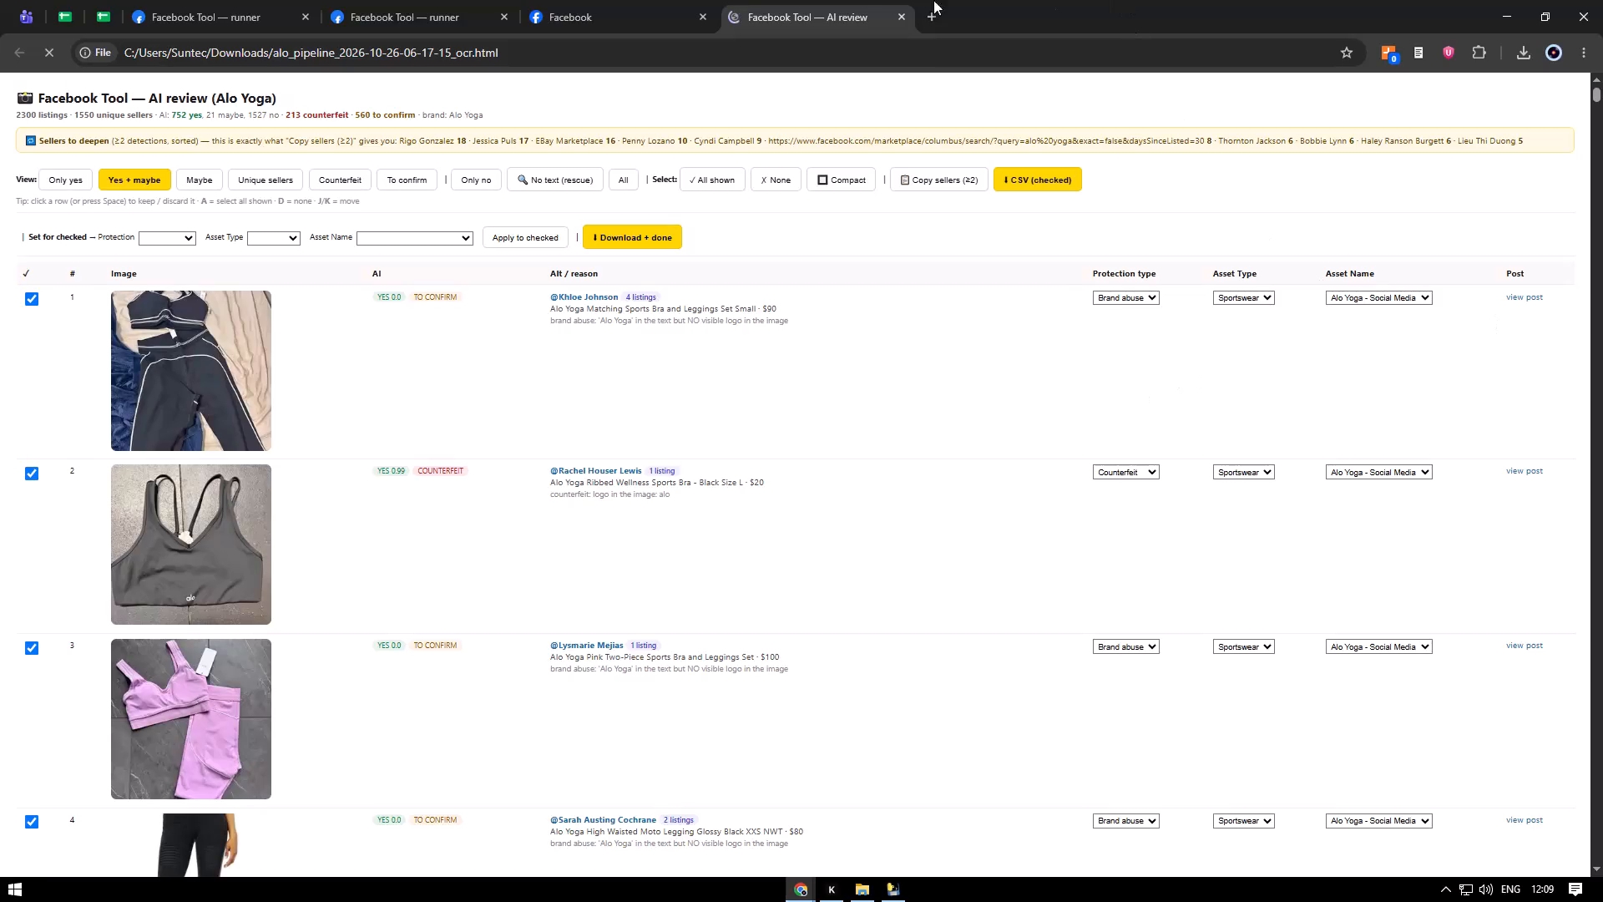
Move the Alo Yoga AI review tab directly after the first runner tab, and switch to the Raleigh Marketplace search results.
drag(832, 0, 406, 0)
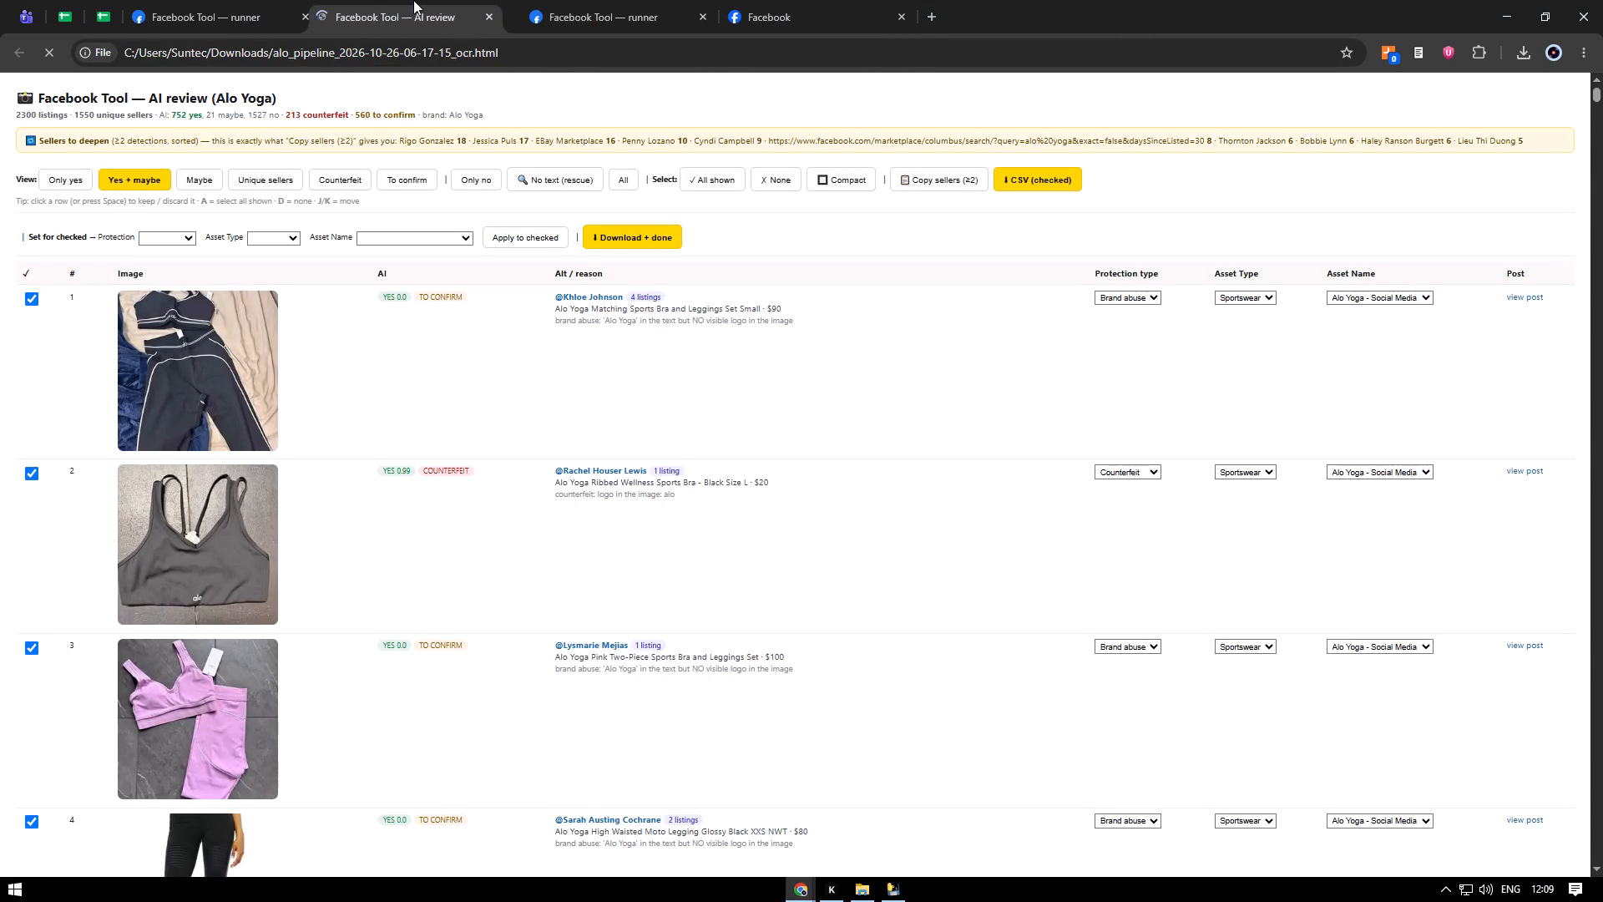
click(769, 0)
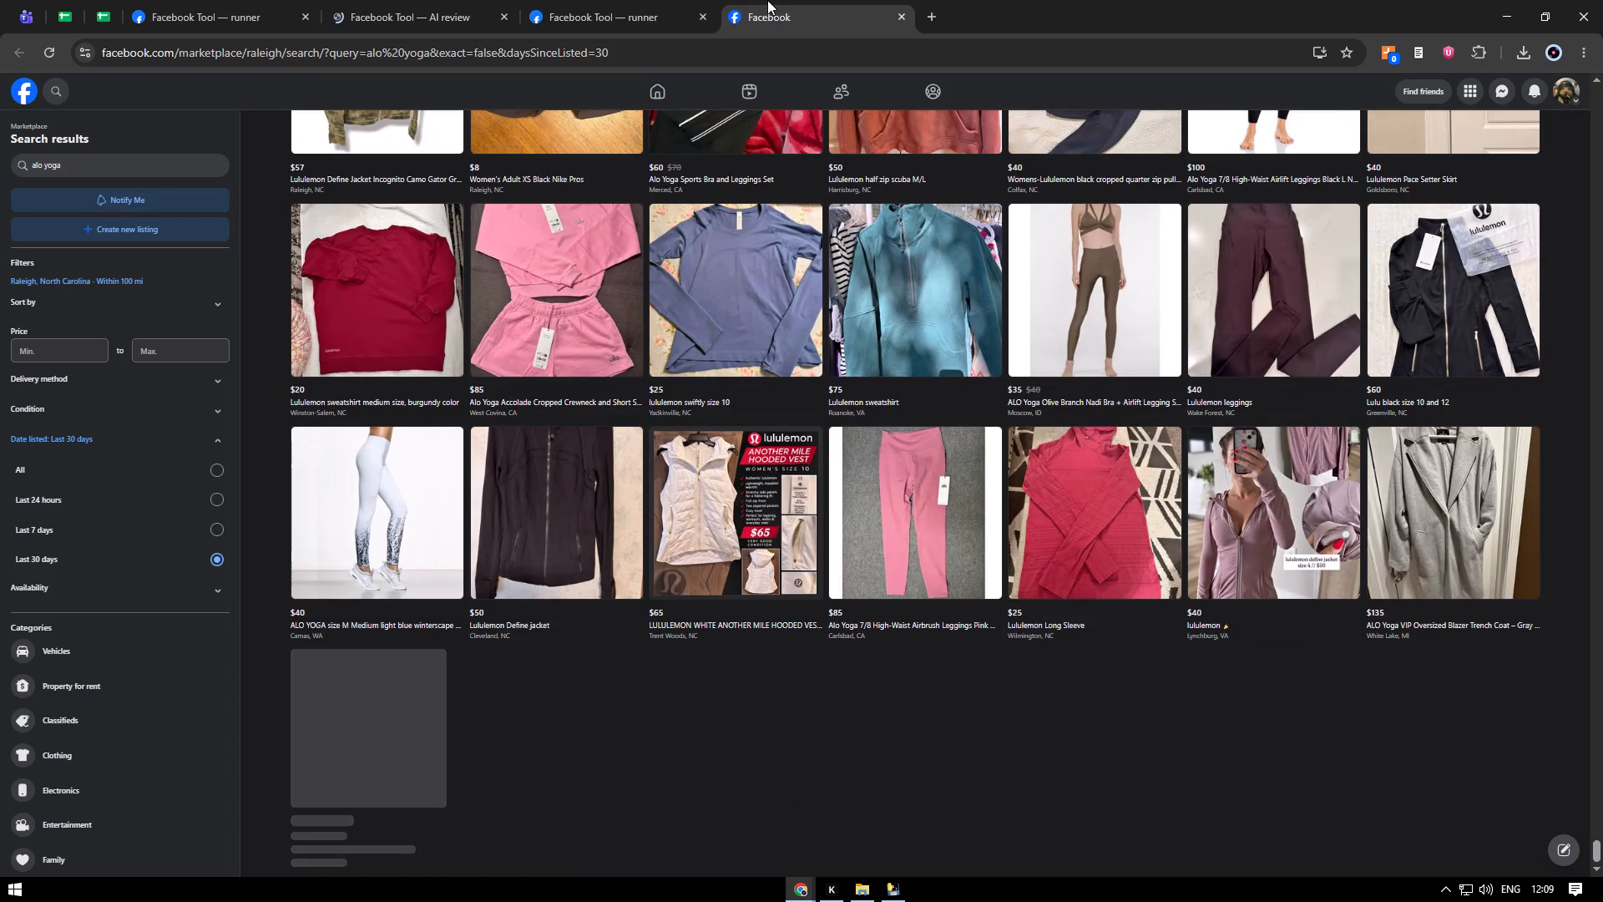
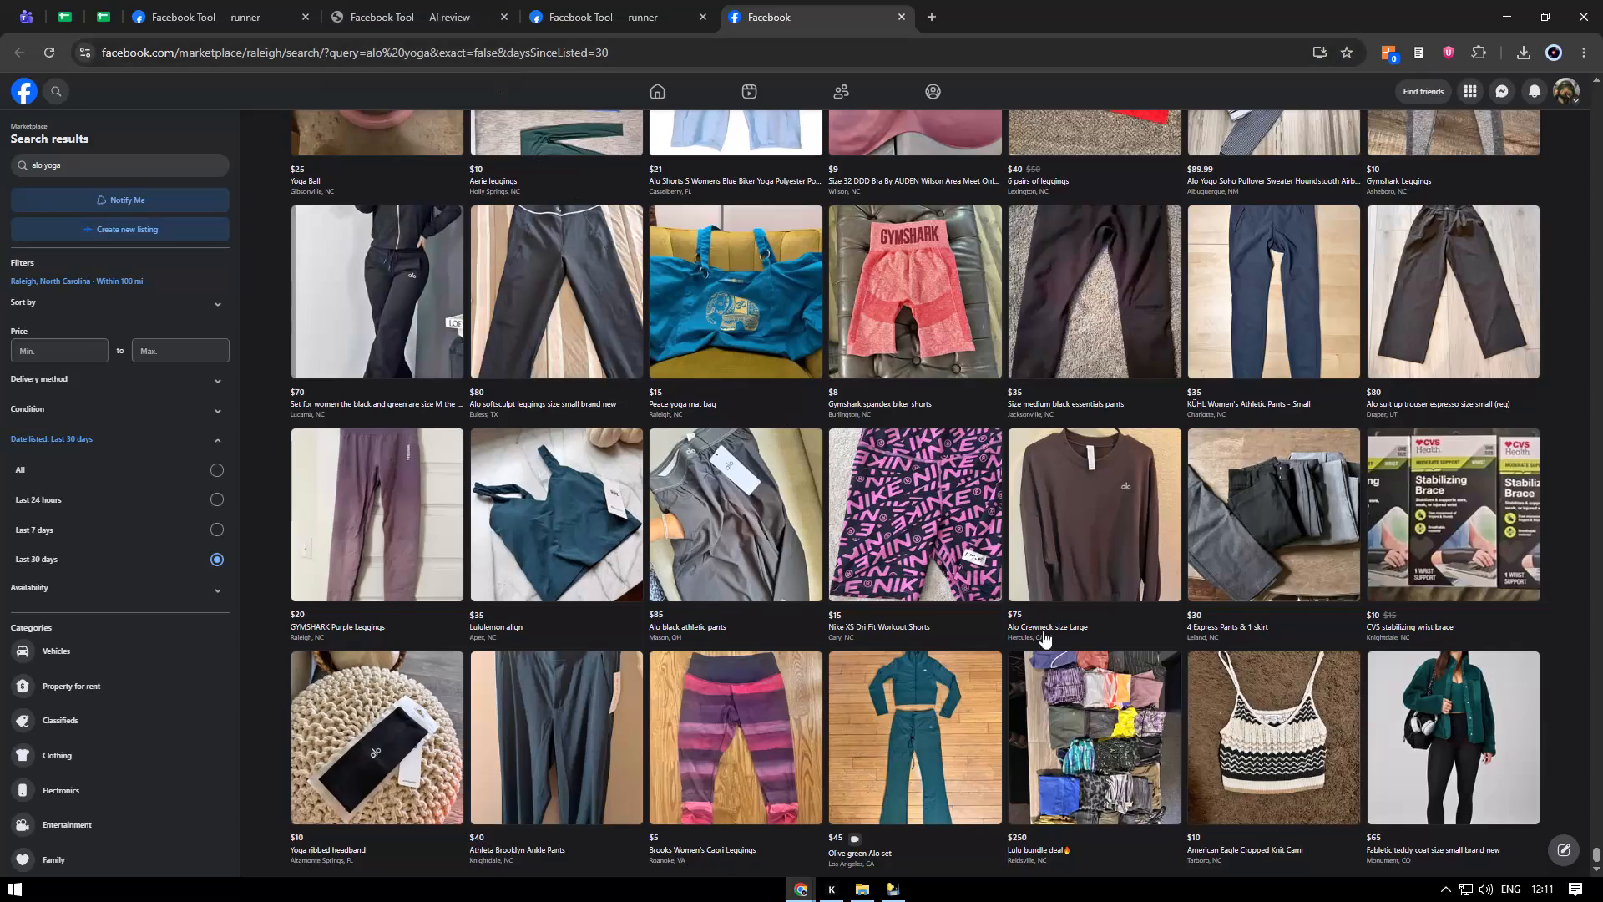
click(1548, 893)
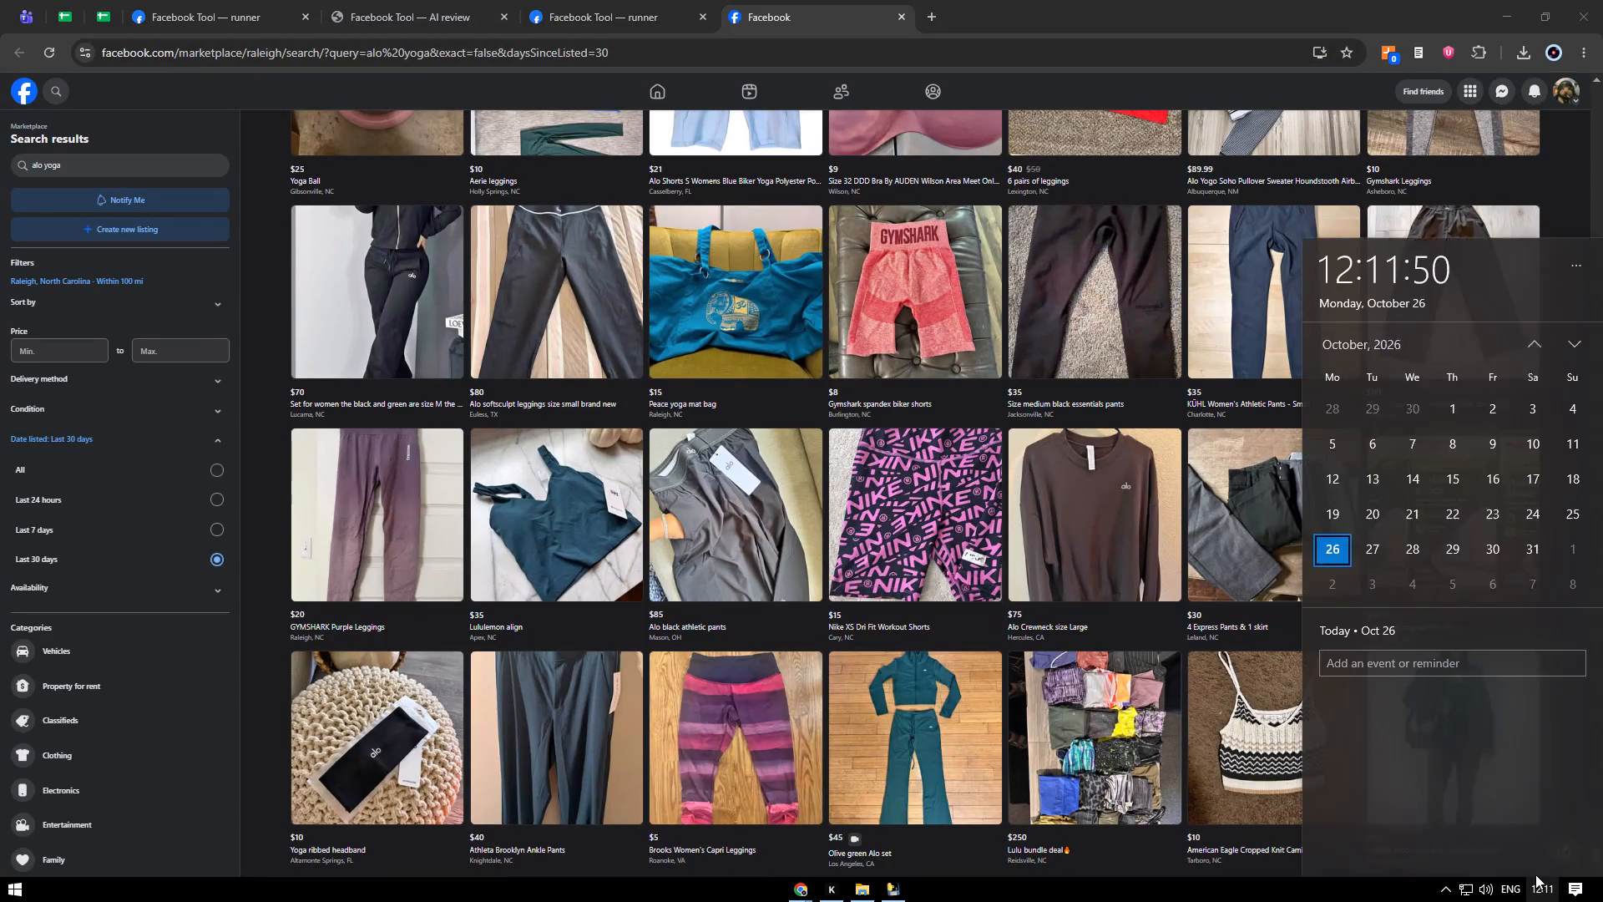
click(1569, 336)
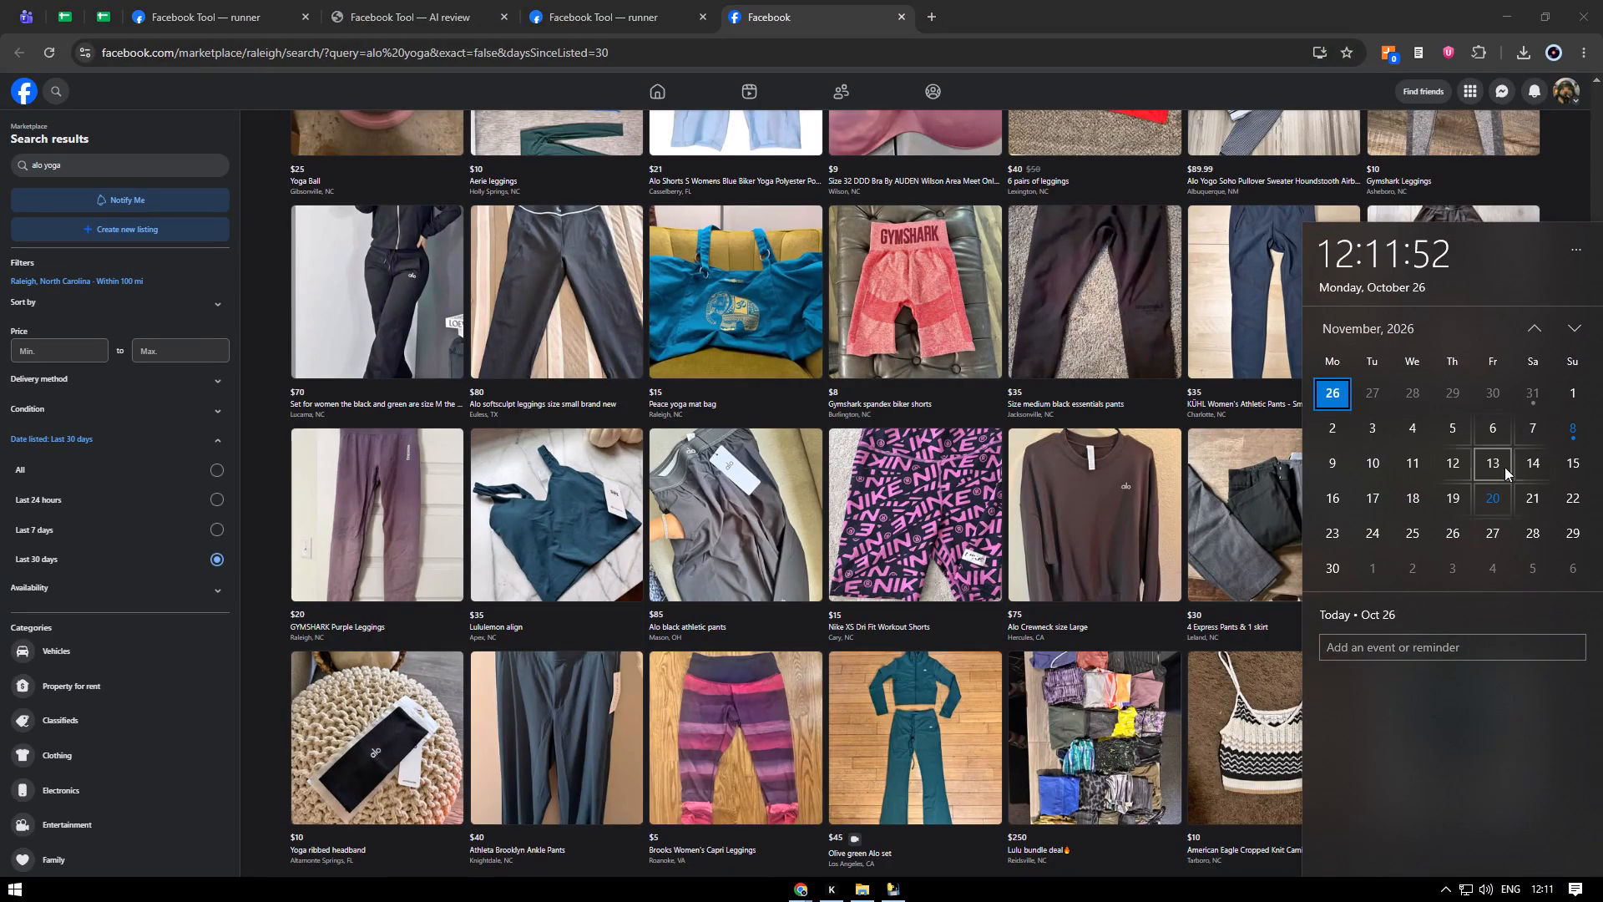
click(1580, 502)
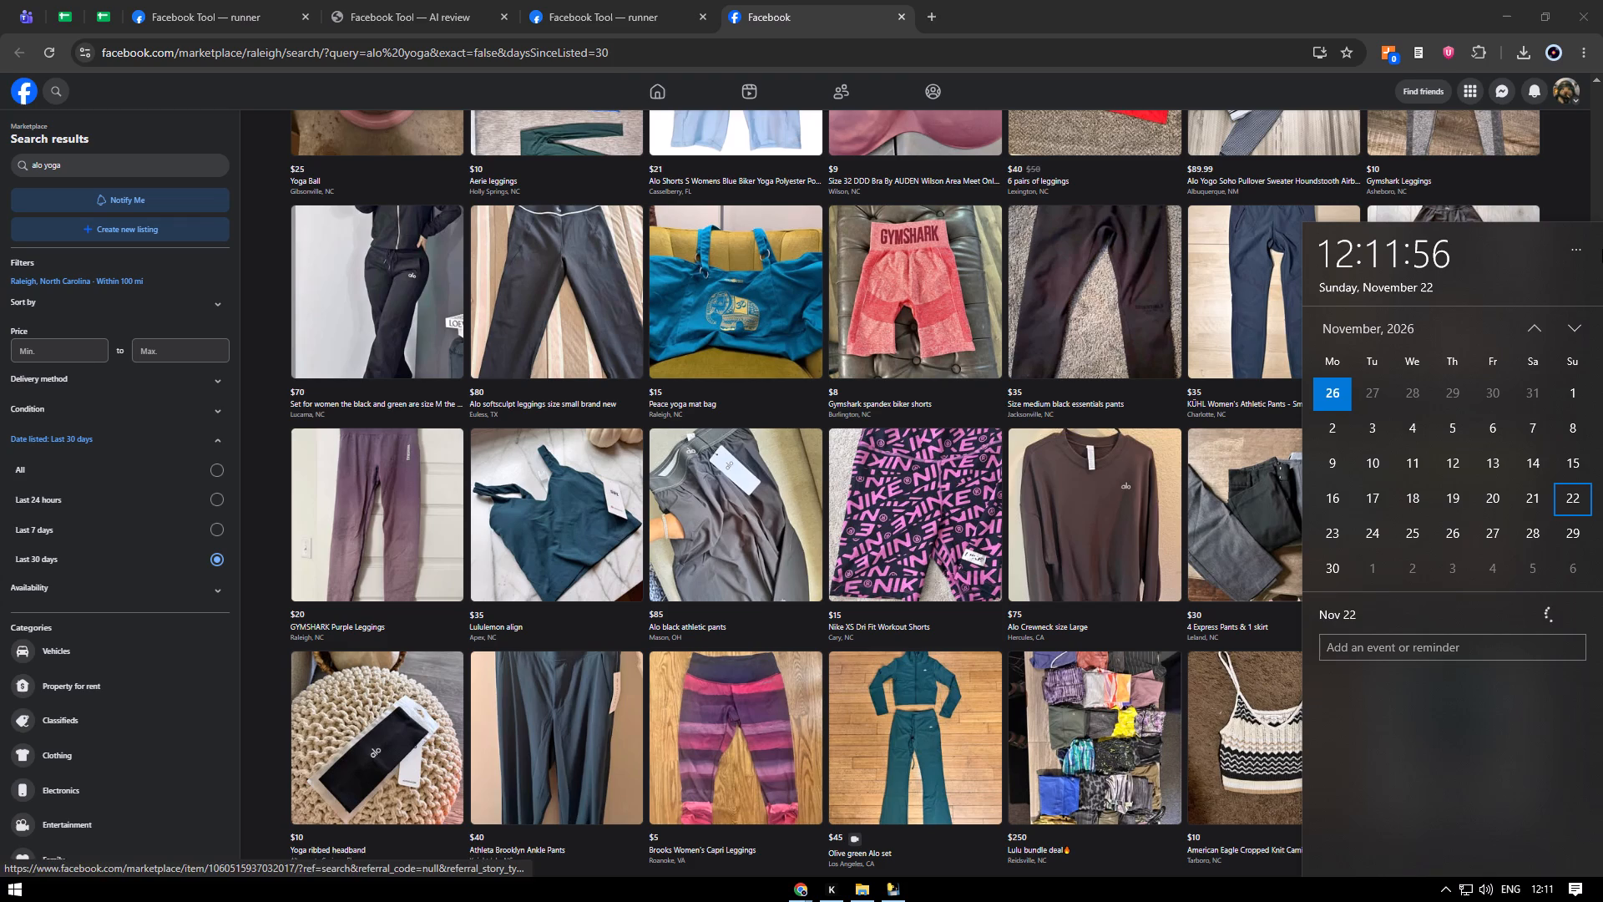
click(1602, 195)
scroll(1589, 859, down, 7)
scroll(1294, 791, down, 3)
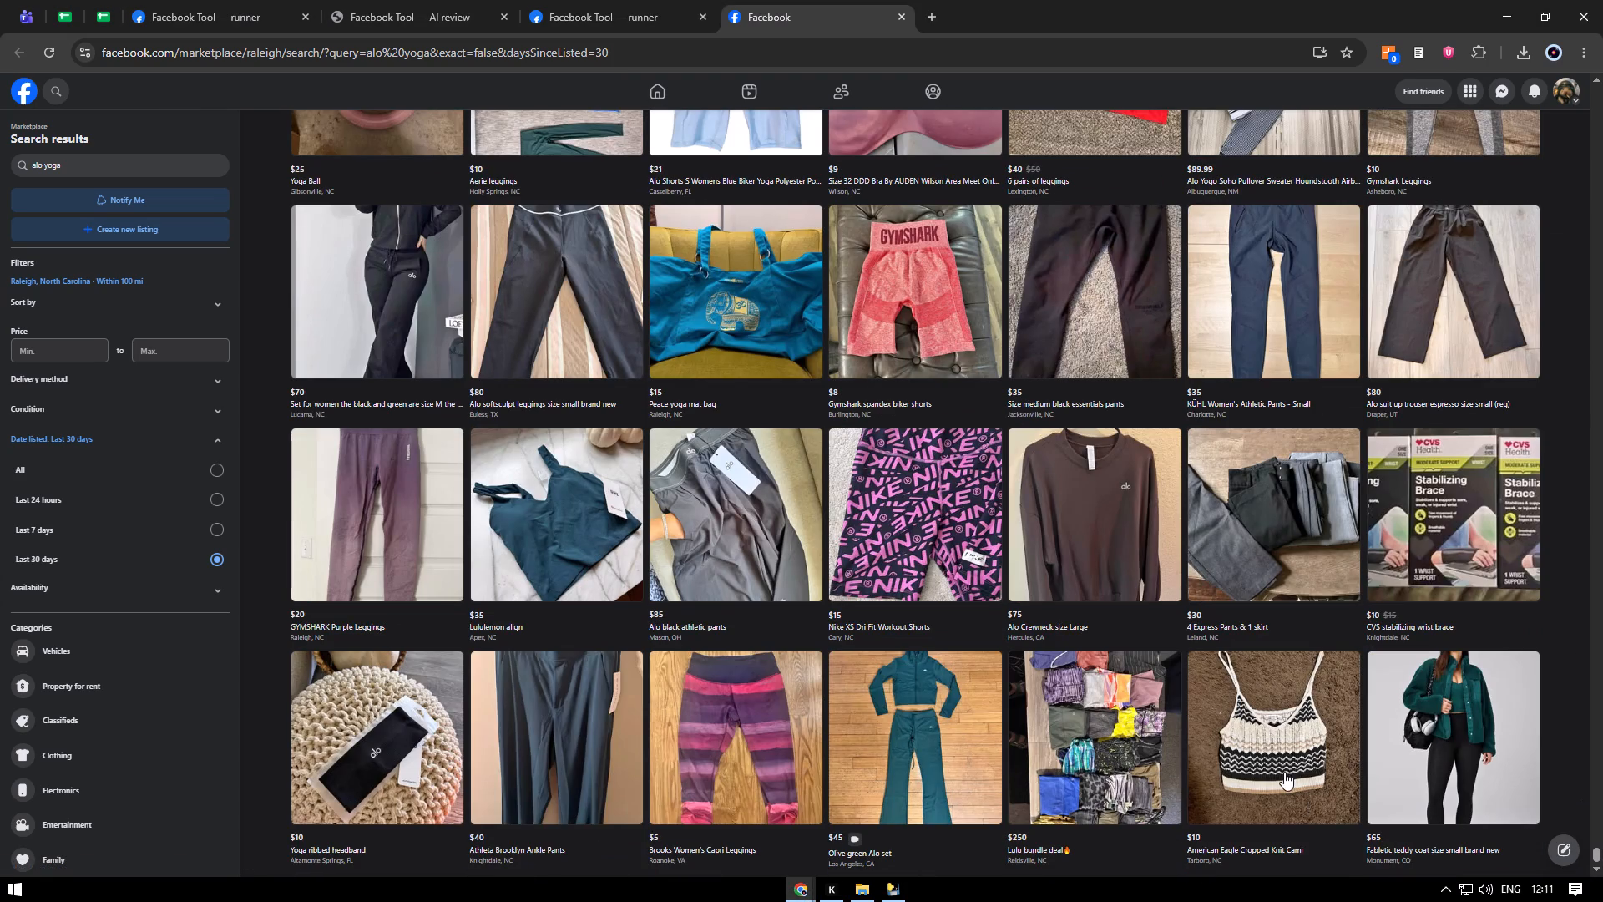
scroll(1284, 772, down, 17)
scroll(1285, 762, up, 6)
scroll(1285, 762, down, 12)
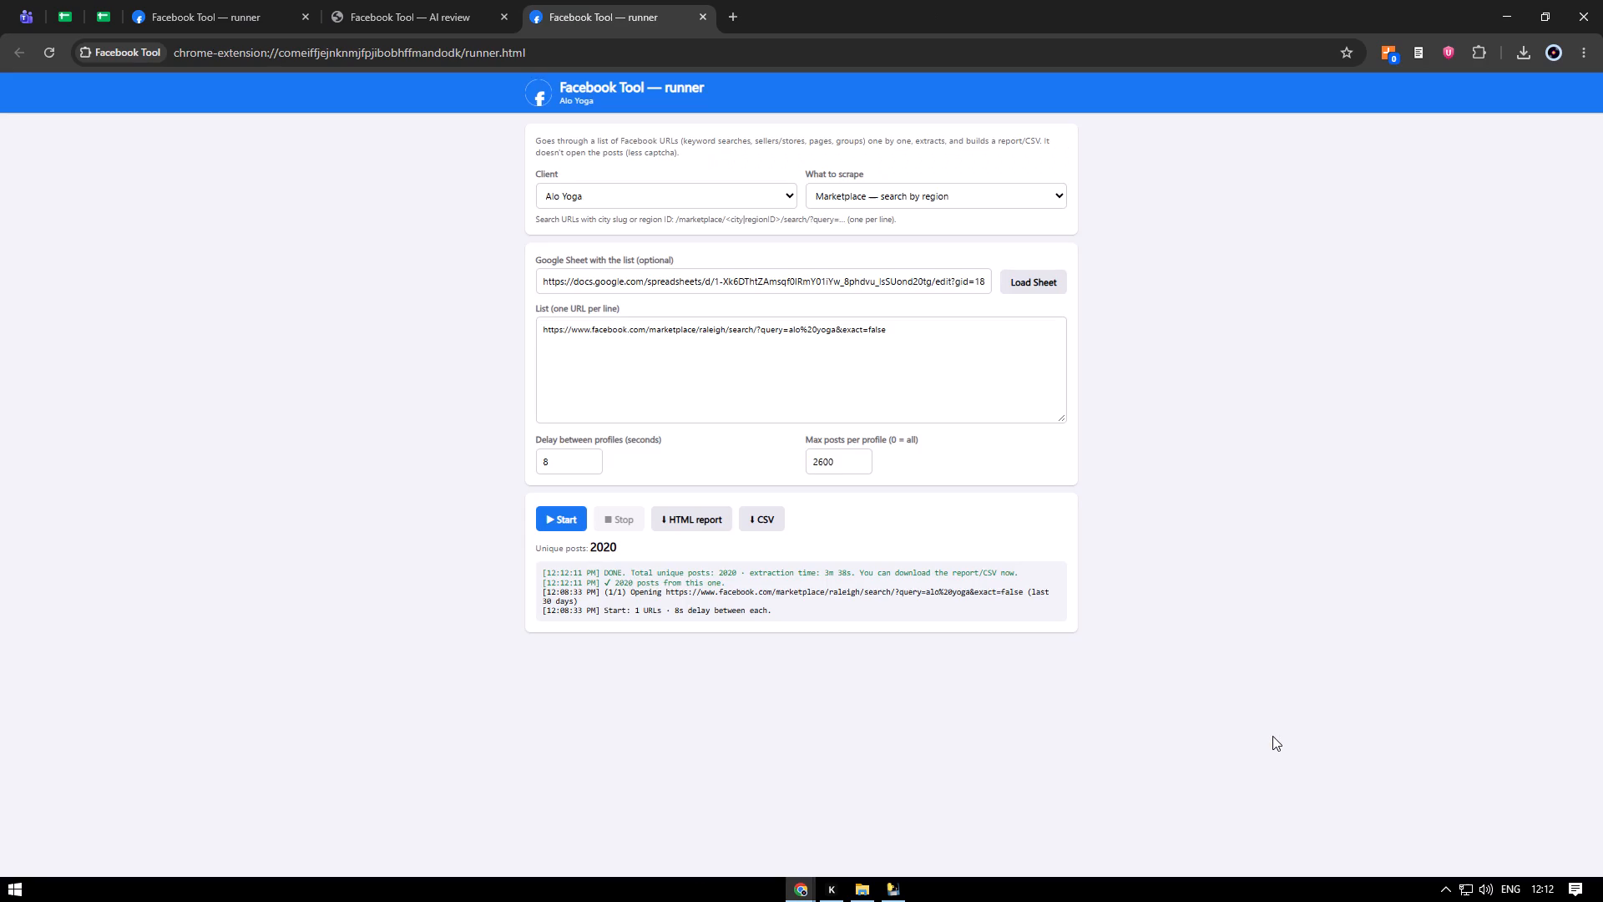
Download the scraped Raleigh Marketplace listings from the runner page as a CSV file.
click(765, 531)
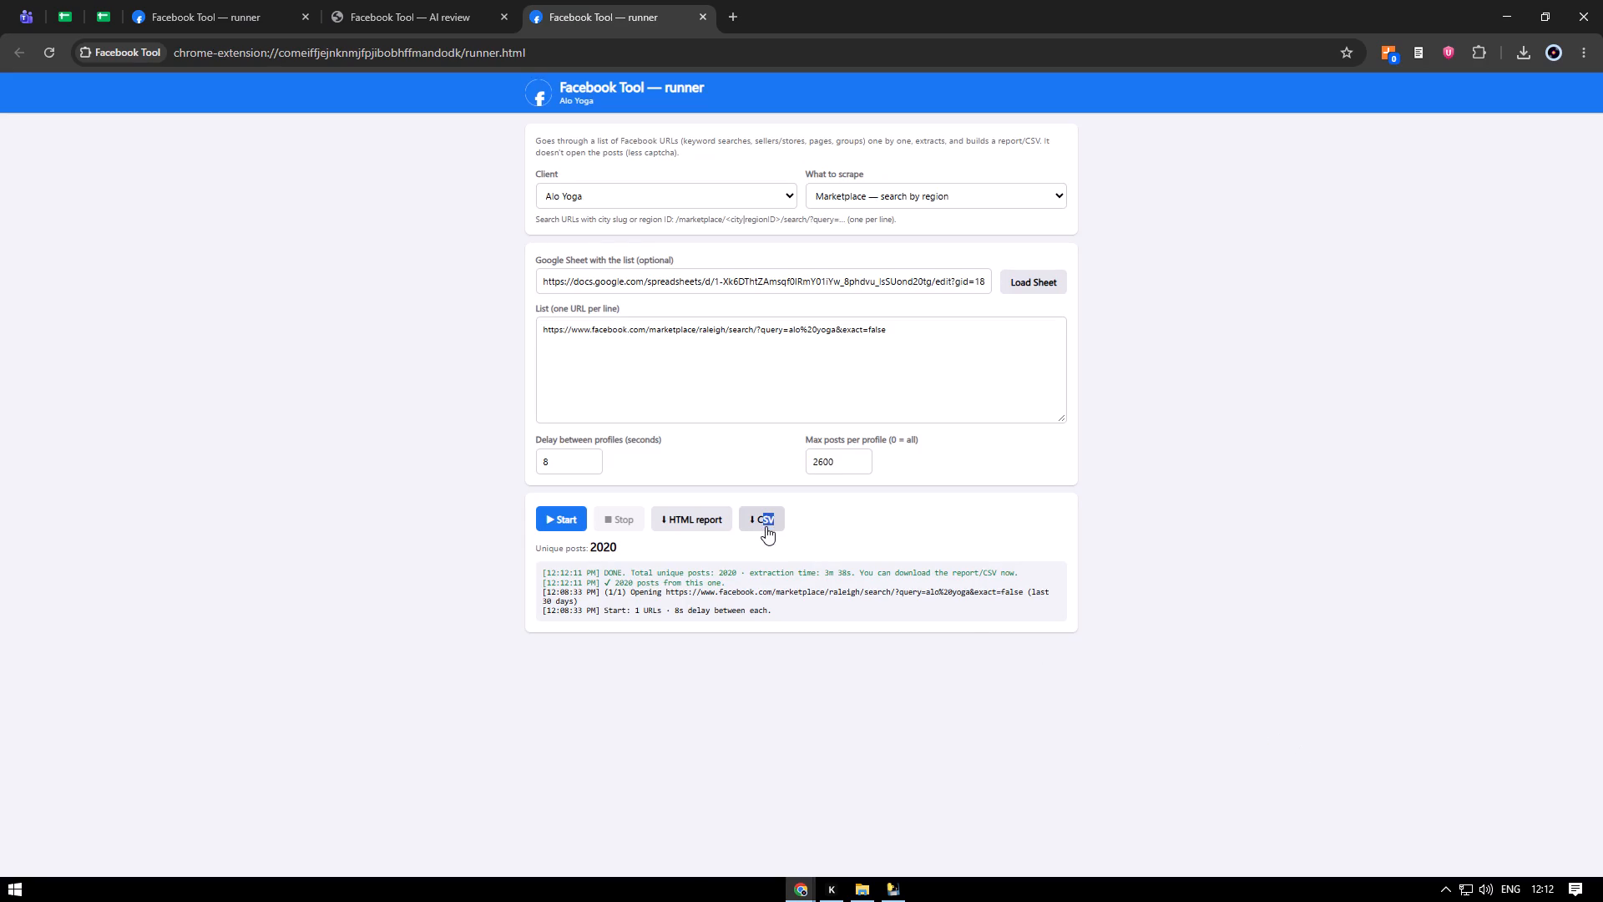
click(766, 528)
click(884, 692)
Launch FB-OCR from the 2-OCR folder to process the Raleigh listings.
click(865, 893)
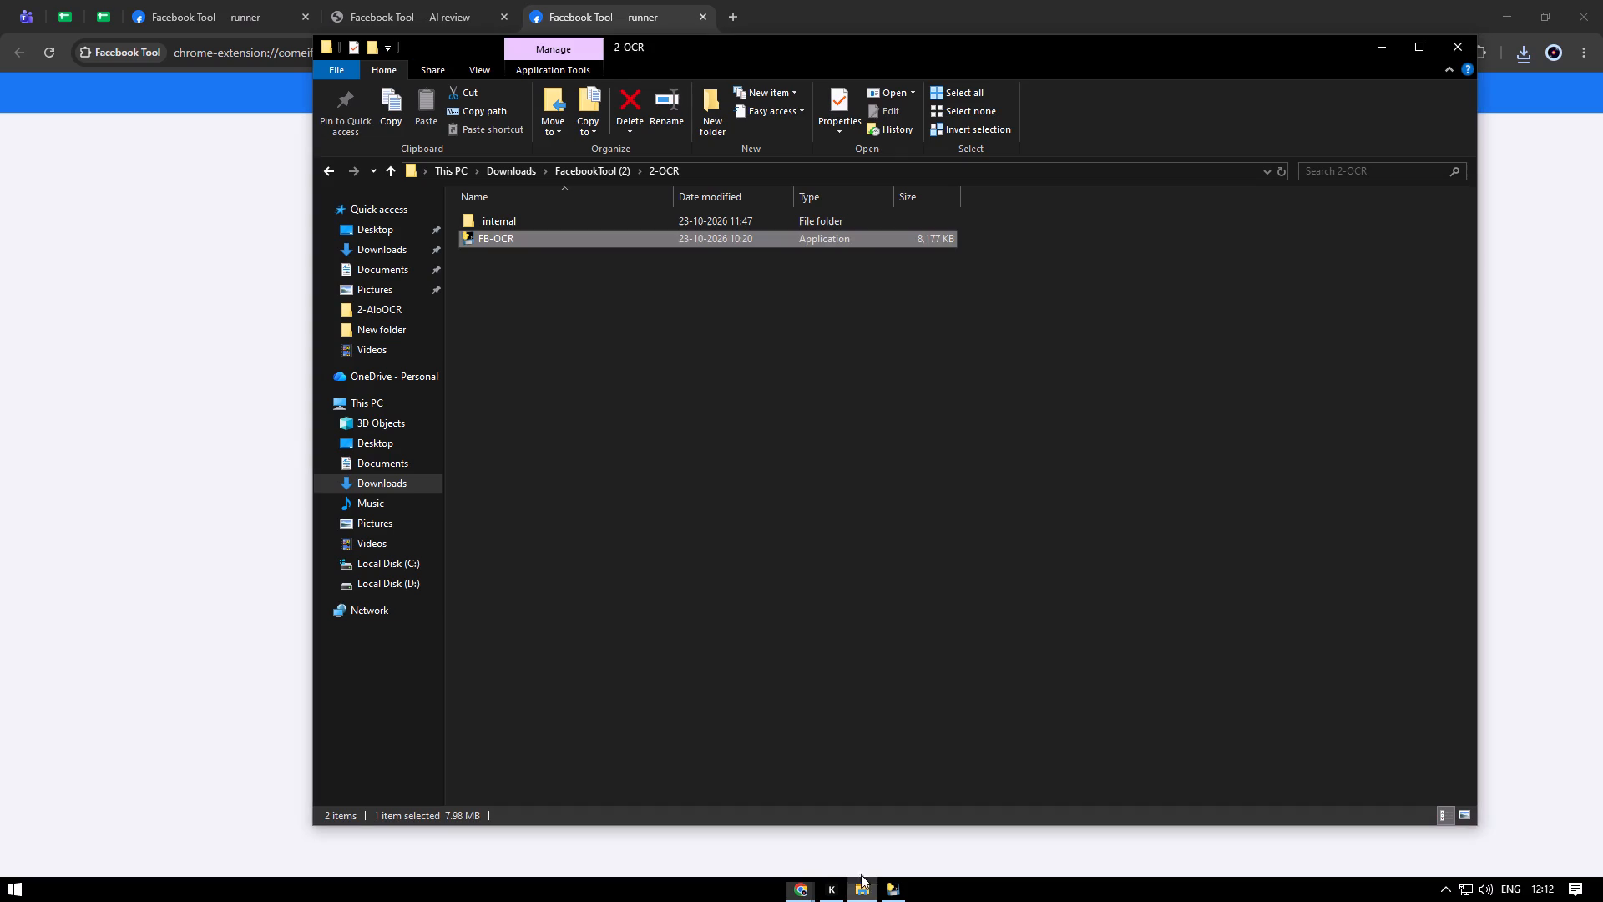
key(Return)
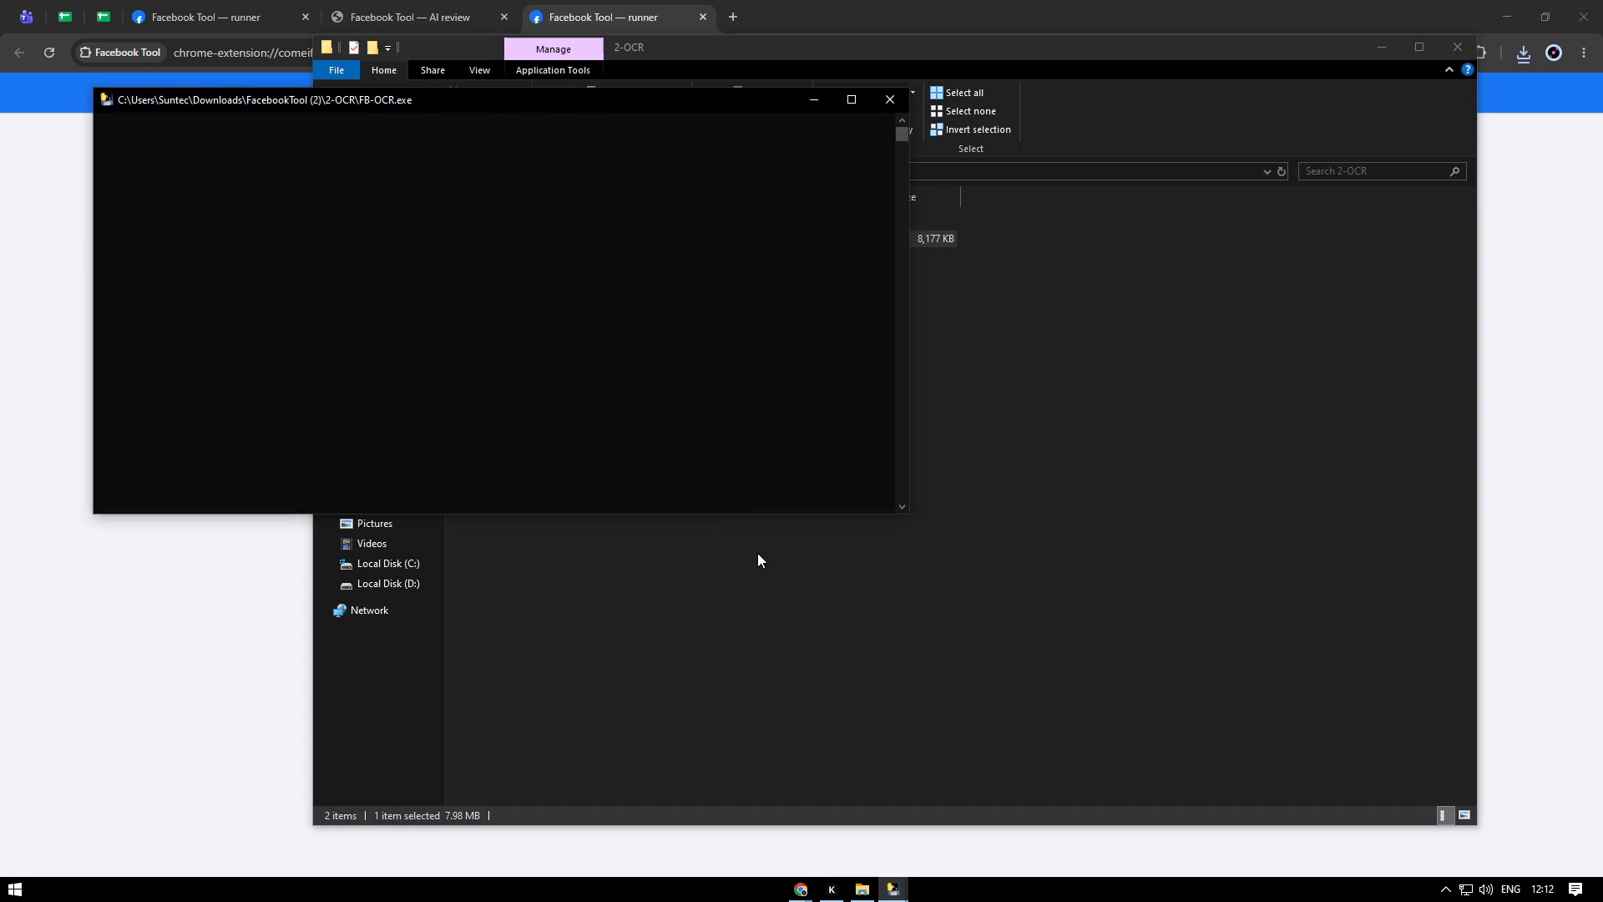
Bring both FB-OCR consoles forward, enlarge the finished 2300-image run's window upward and dismiss its closing prompt.
click(858, 898)
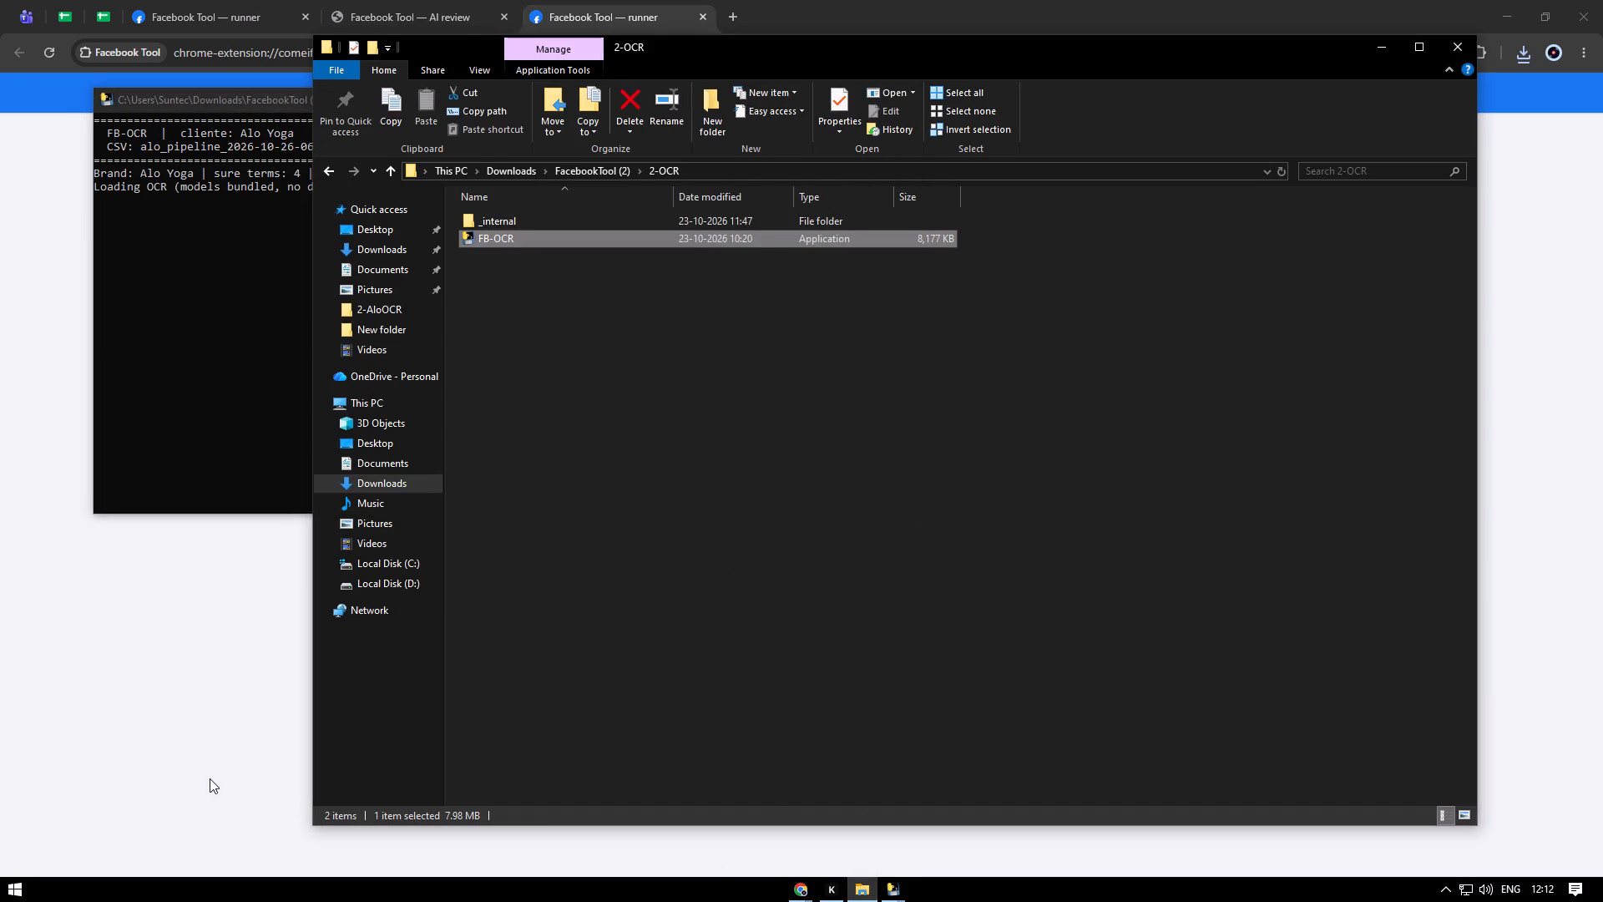
click(210, 778)
click(890, 891)
click(963, 833)
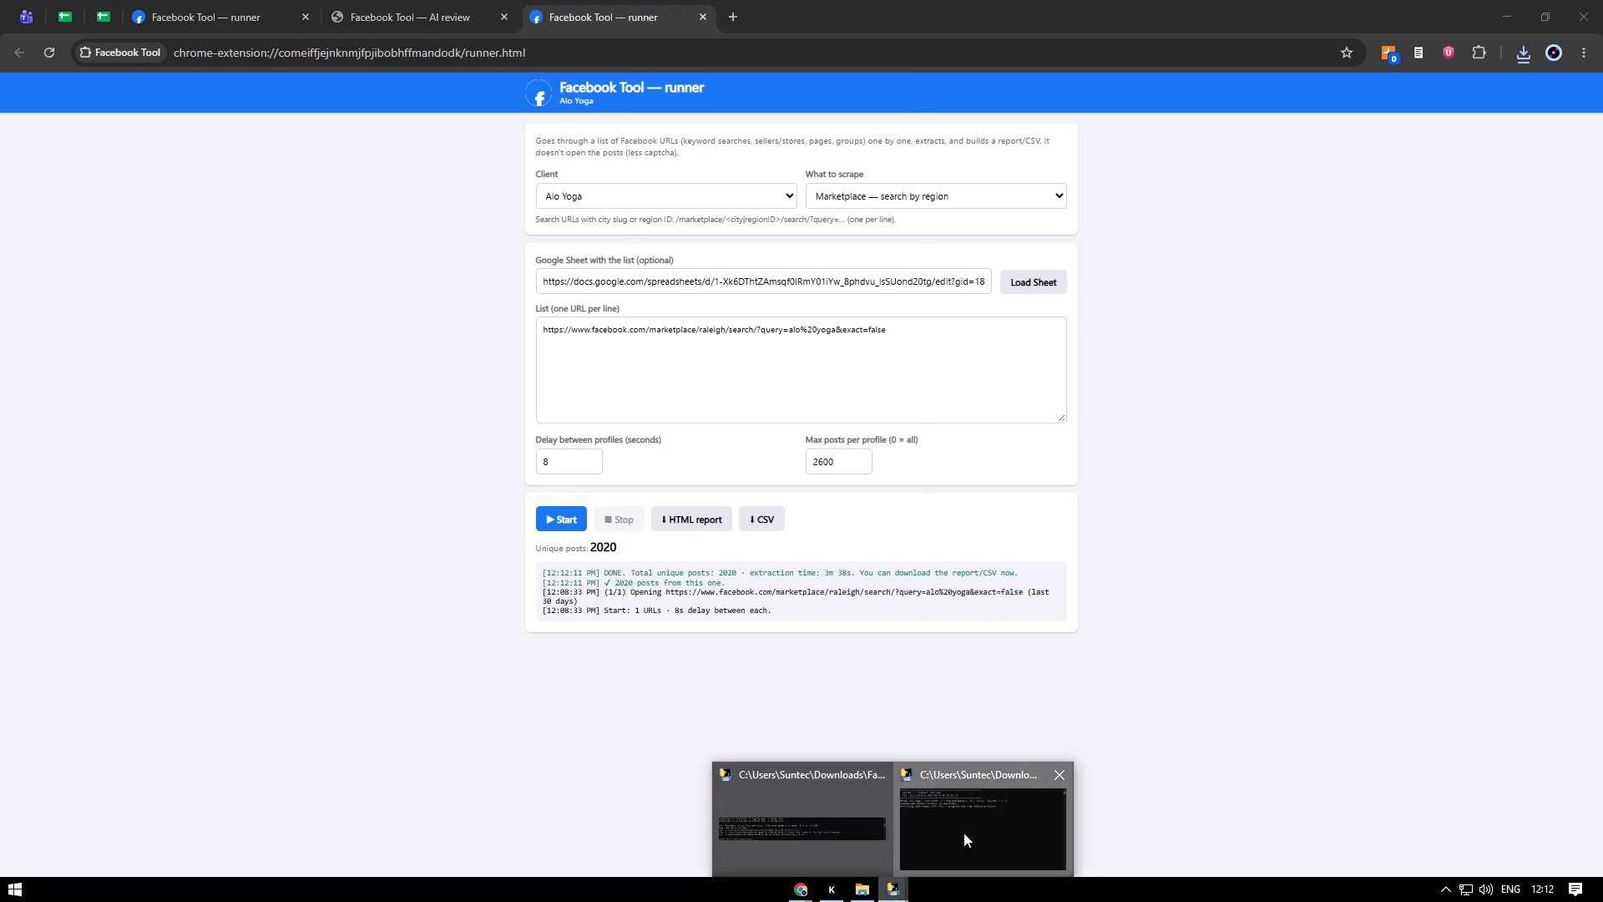
click(891, 888)
click(852, 823)
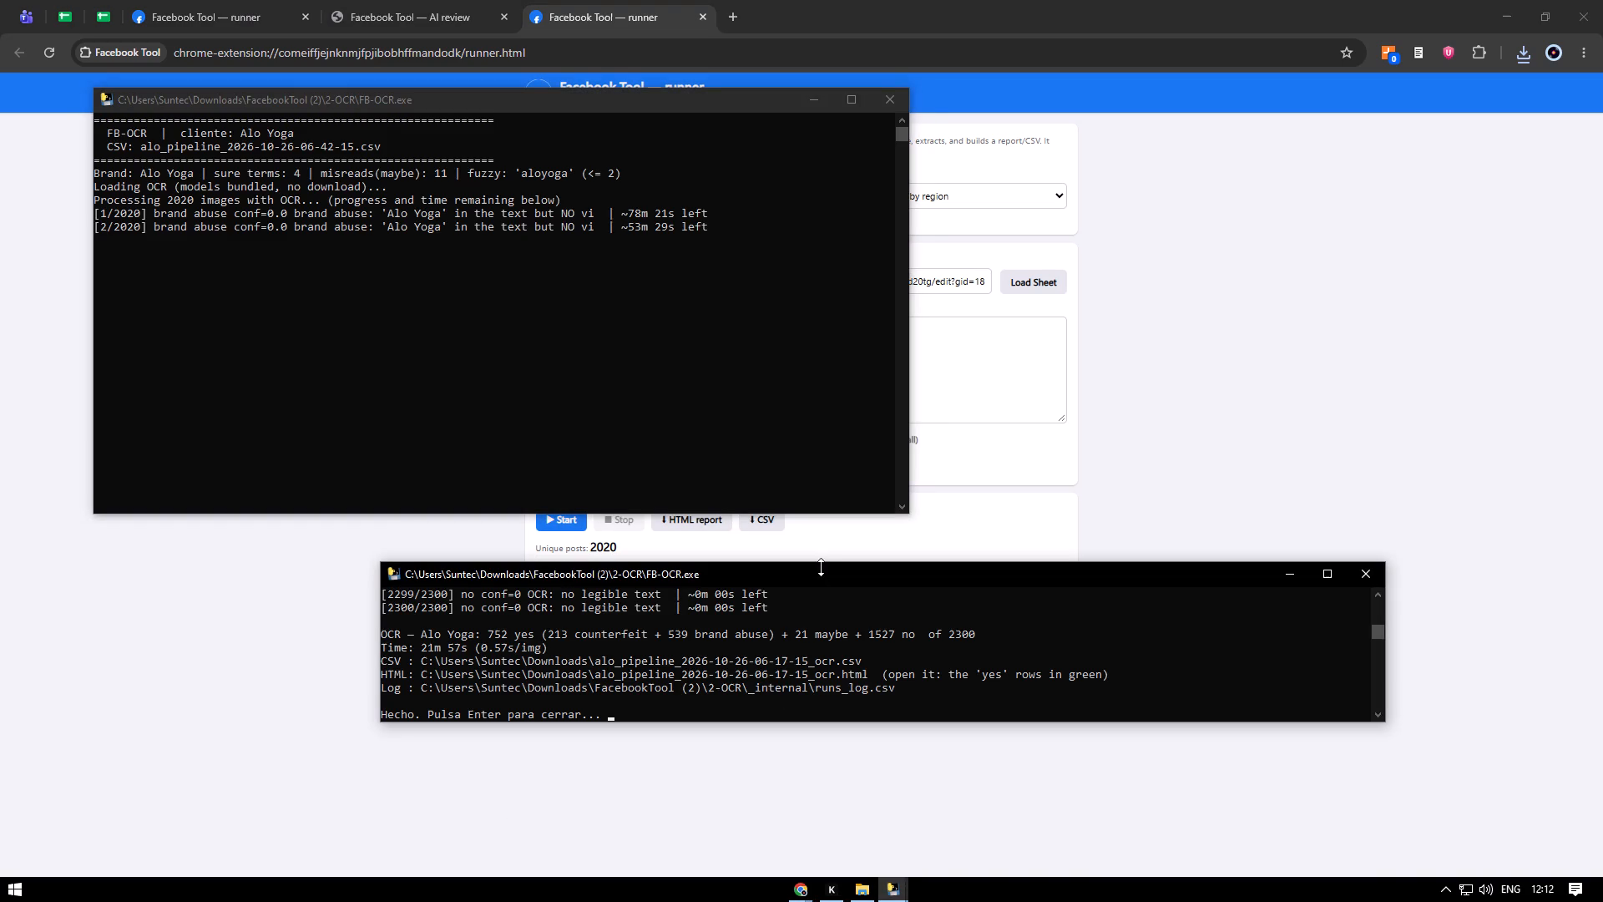
drag(822, 563, 833, 515)
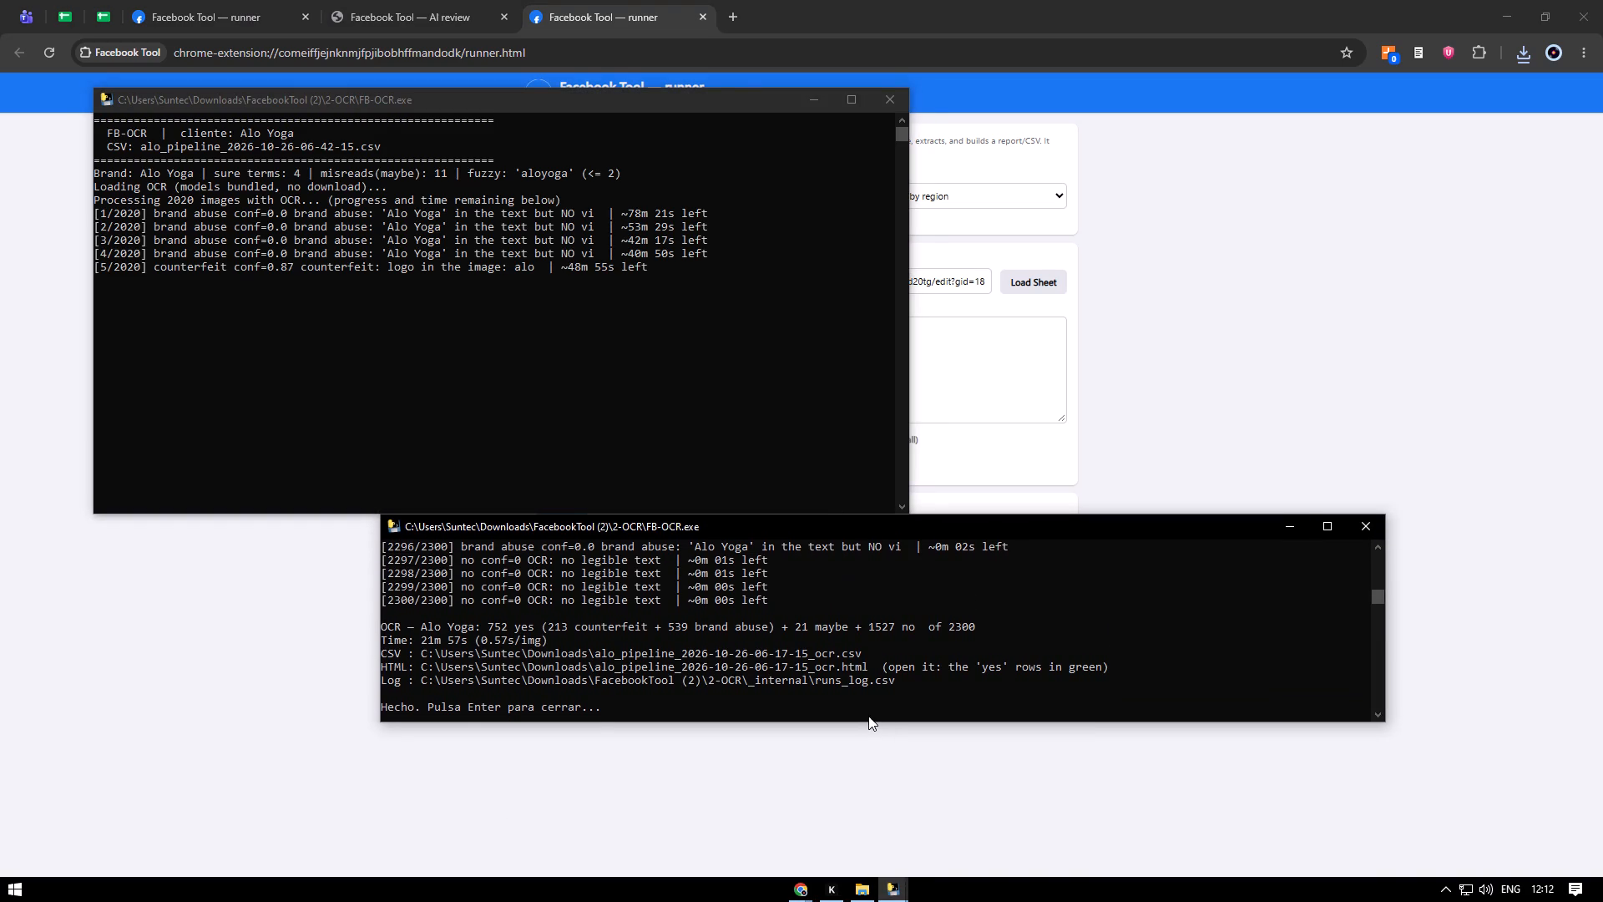
key(Return)
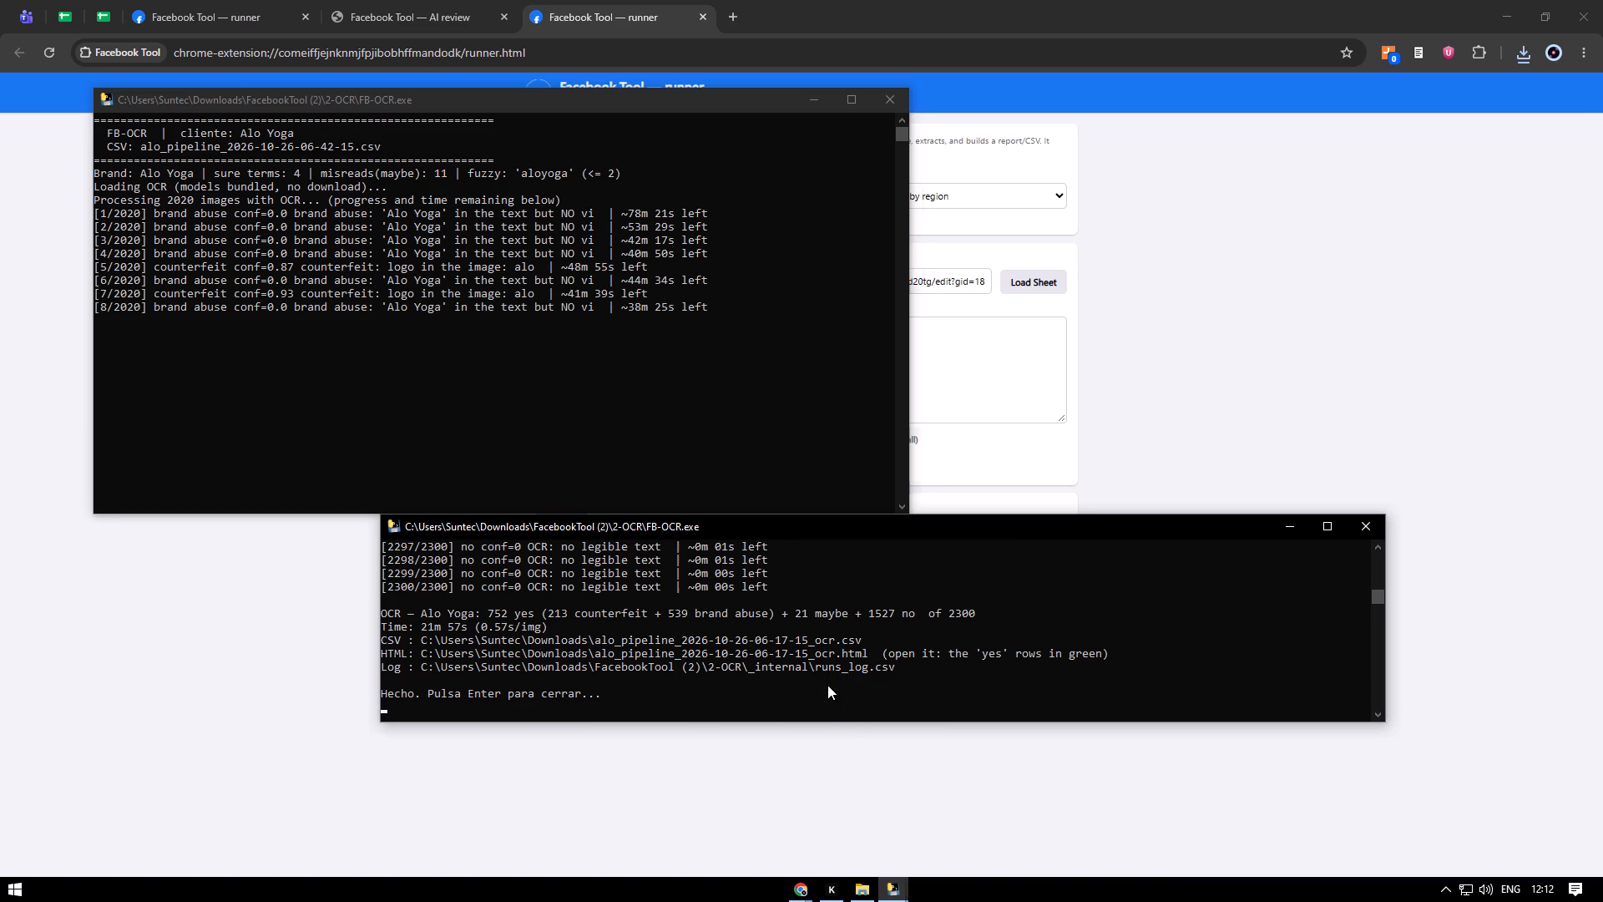
Show only the Counterfeit listings in the AI review page and download the reviewed results.
click(438, 0)
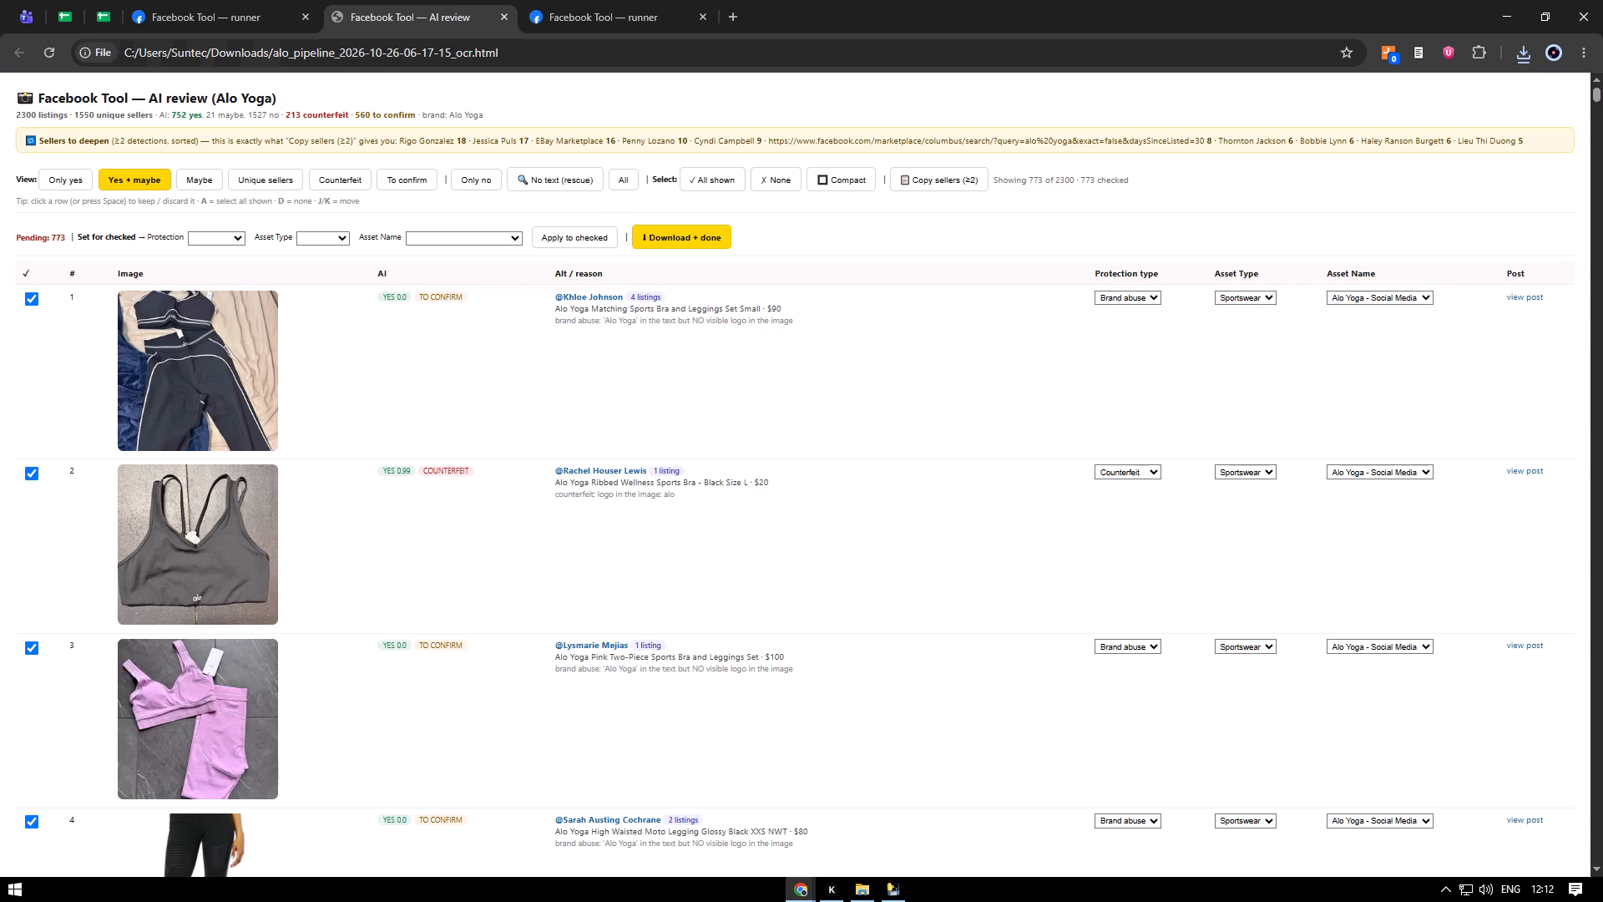
click(260, 0)
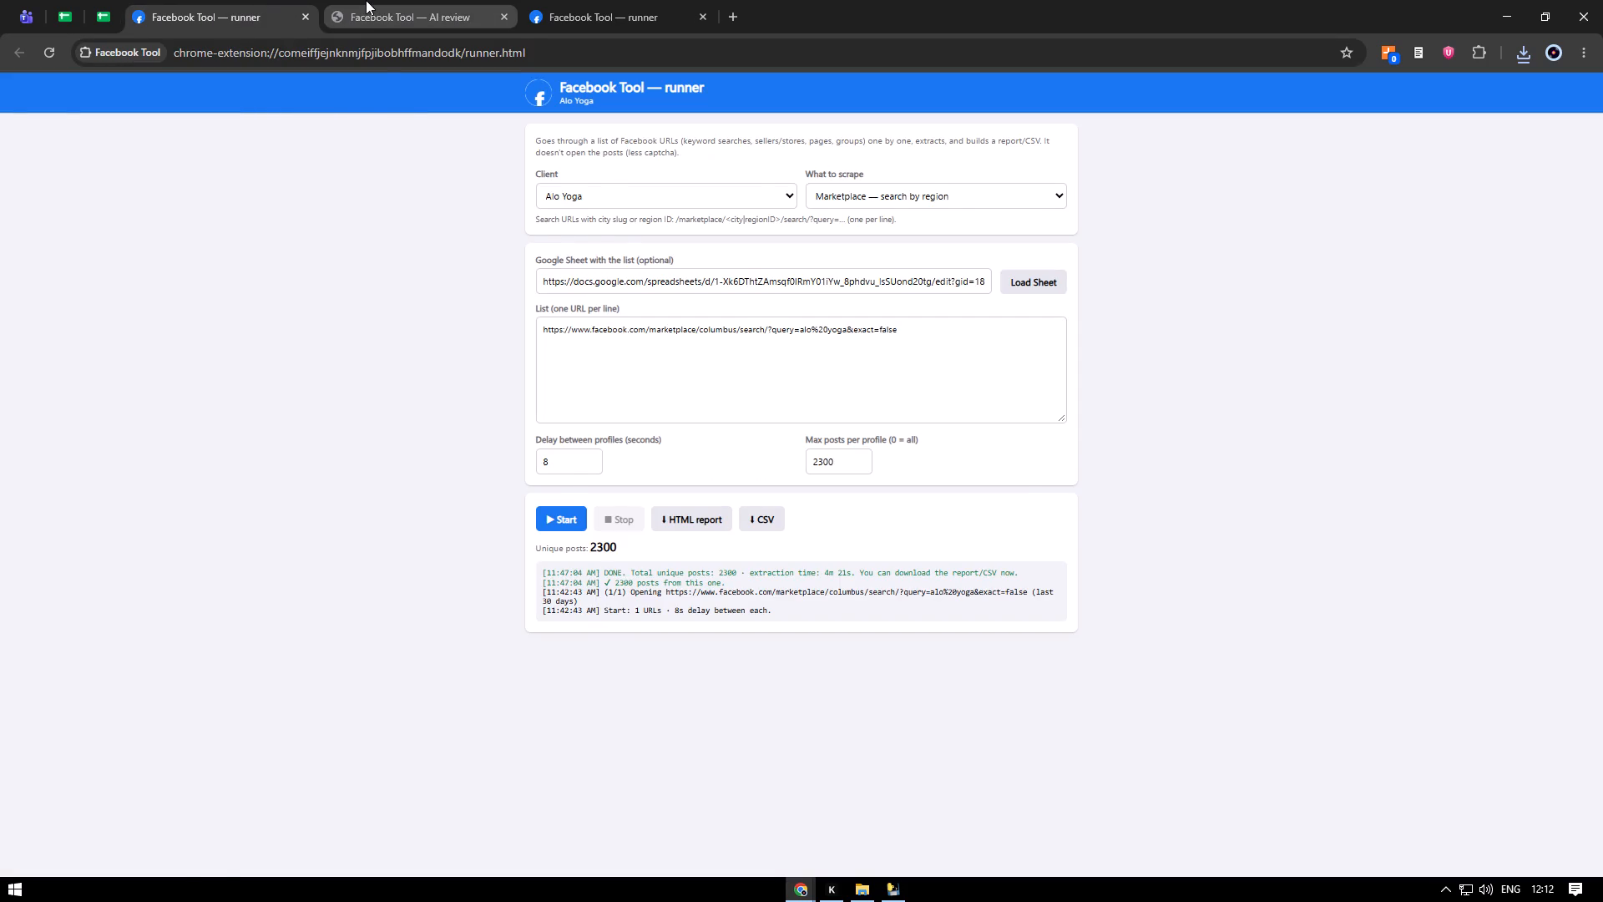
click(366, 0)
click(332, 180)
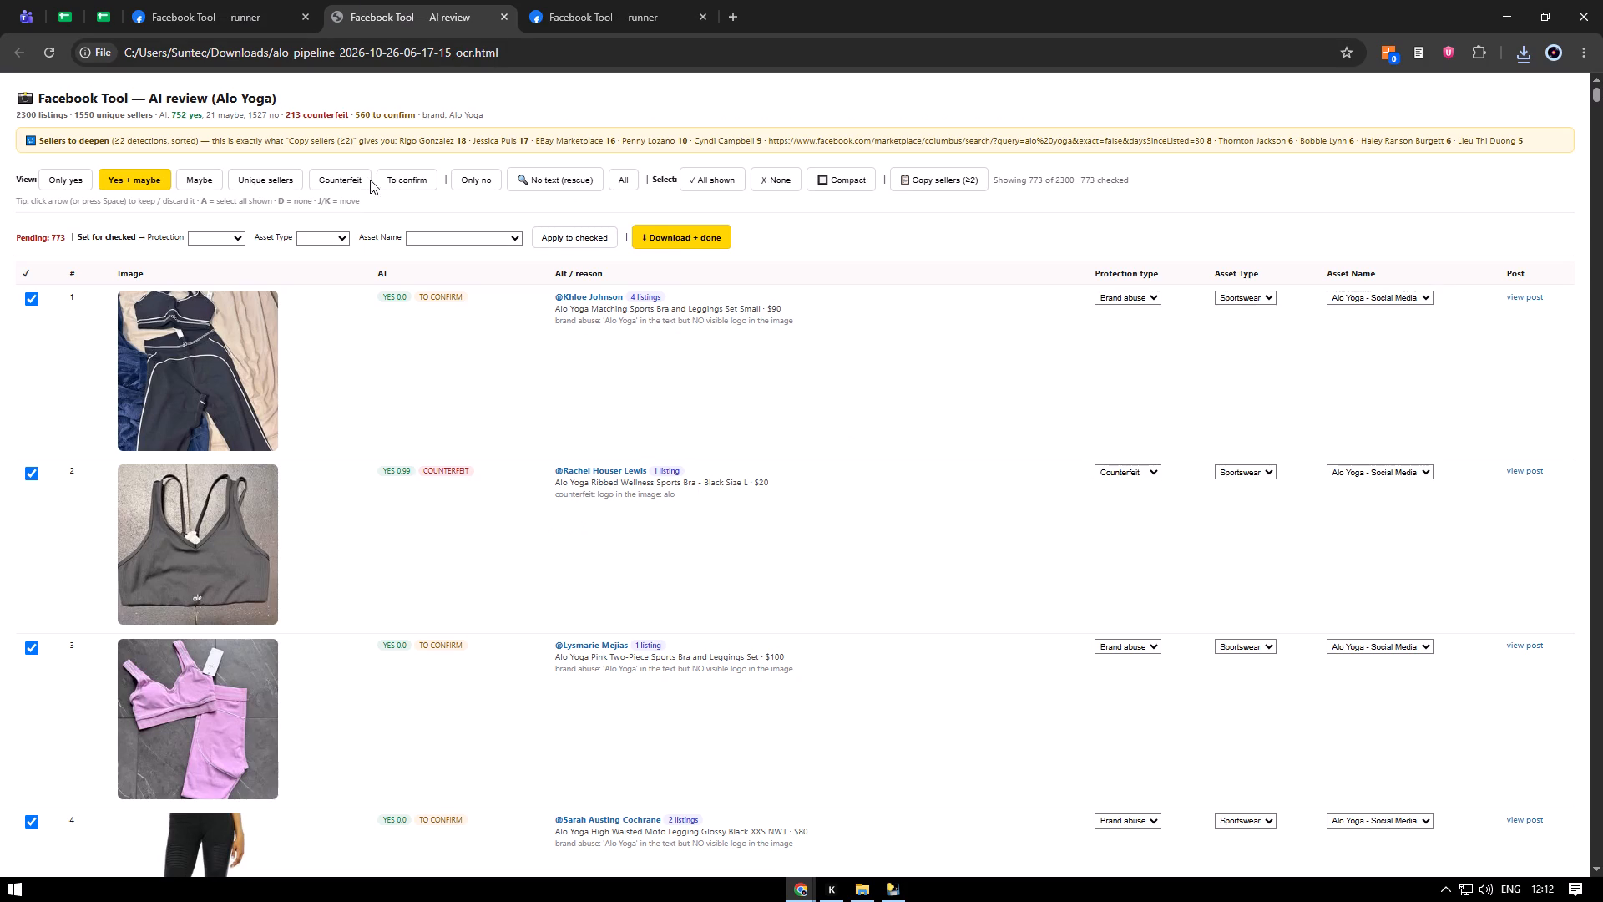
click(708, 239)
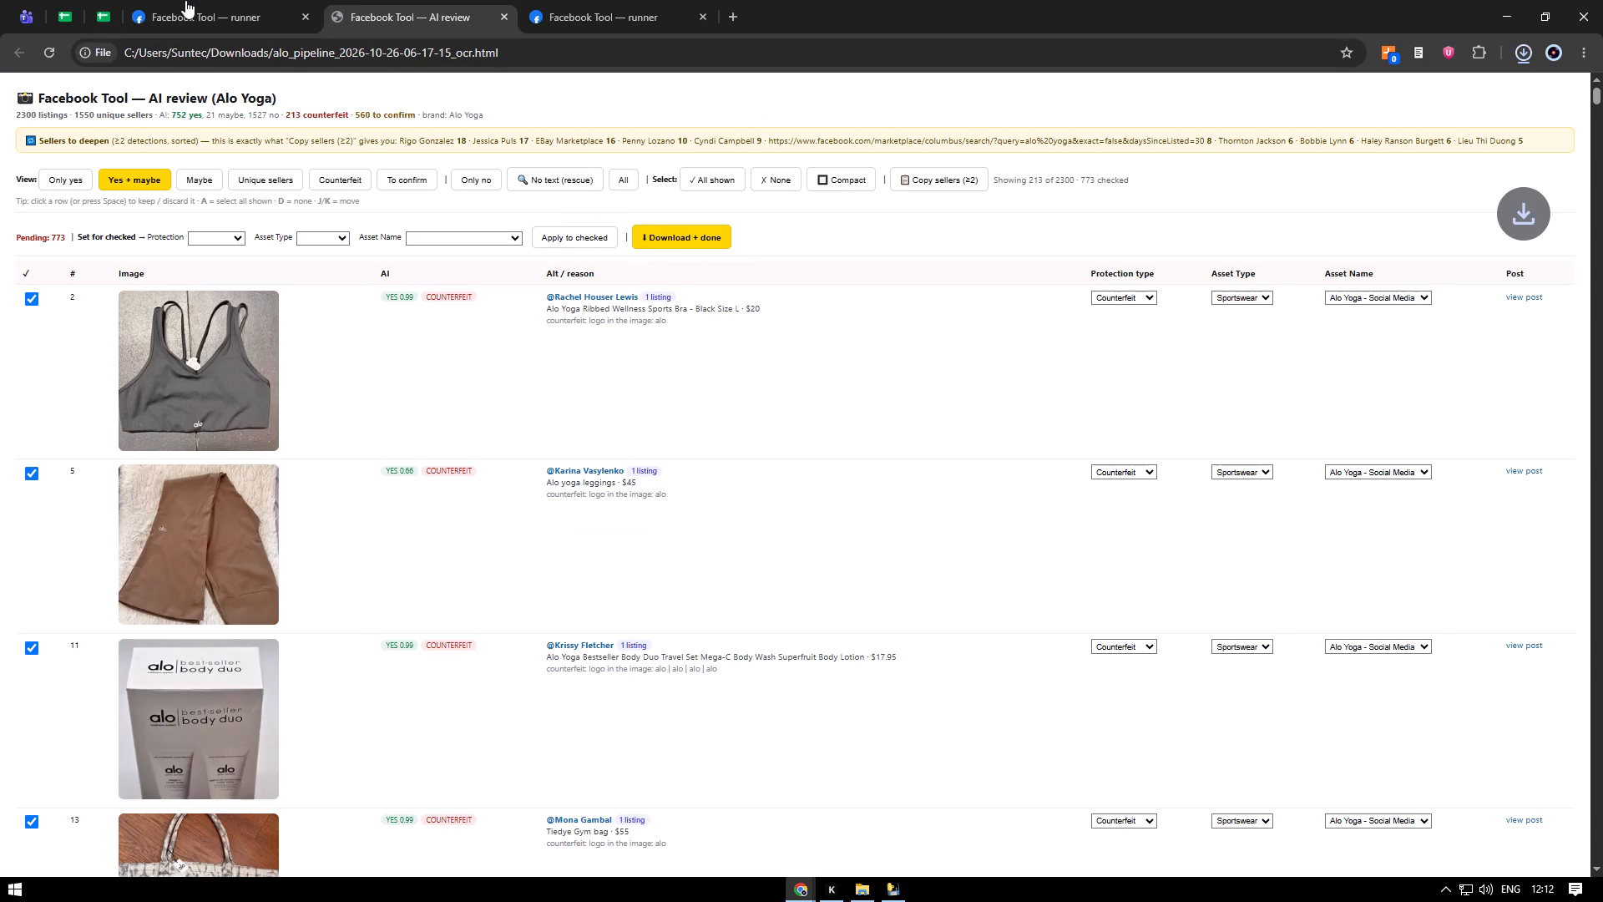
Remove the existing filter from Sheet14 of the Yudhraa Facebook OCR spreadsheet and clear all of the sheet's contents.
click(102, 0)
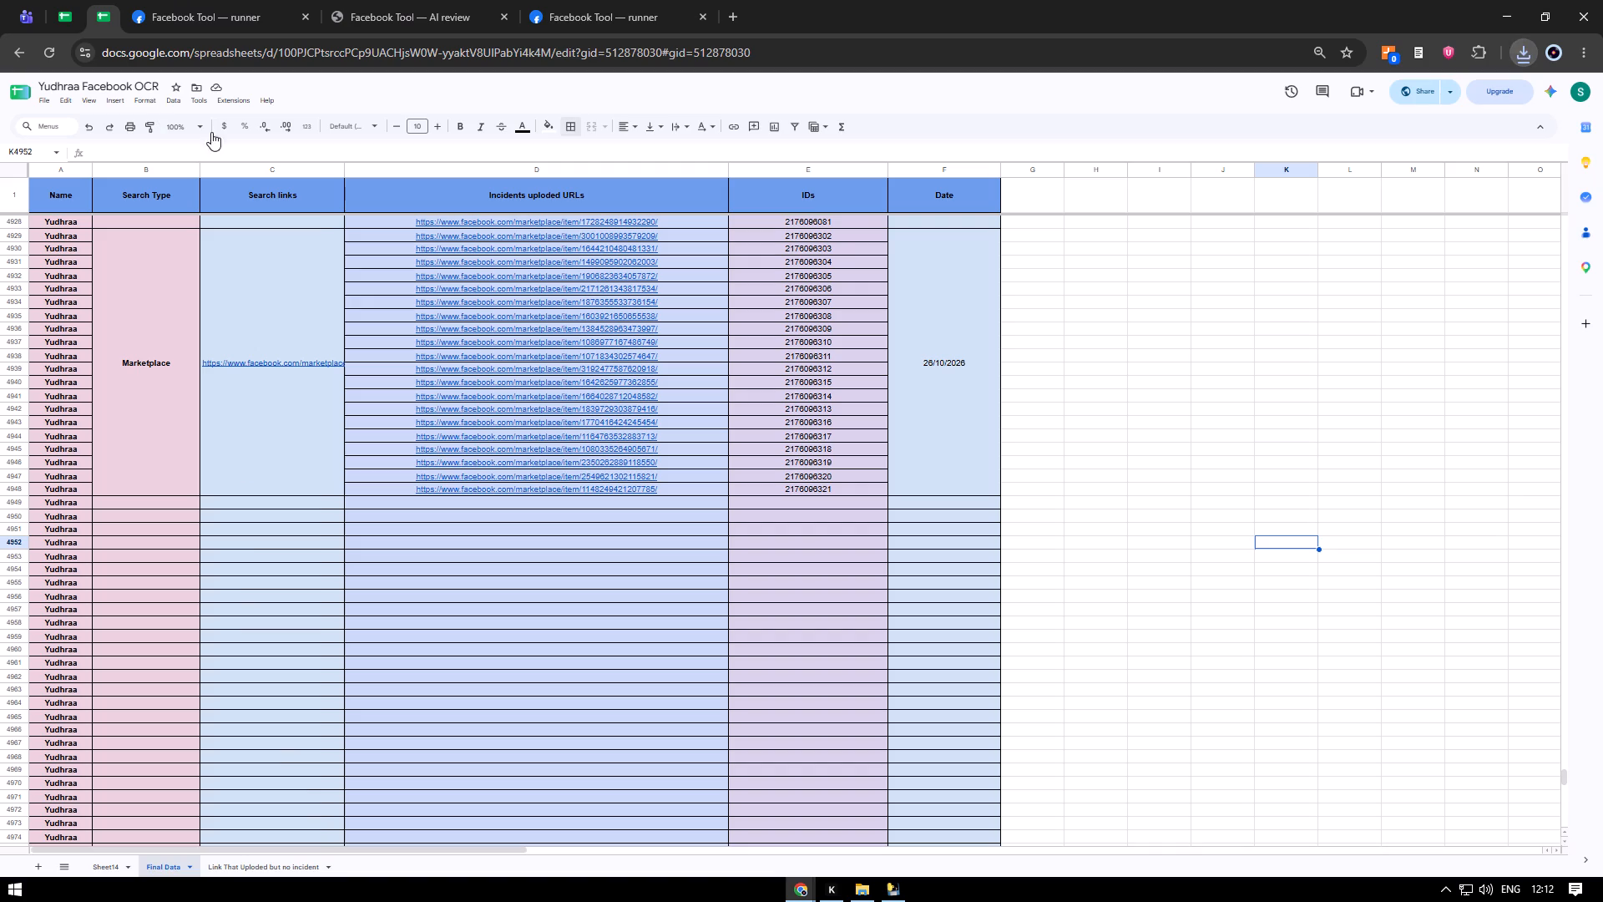
click(109, 869)
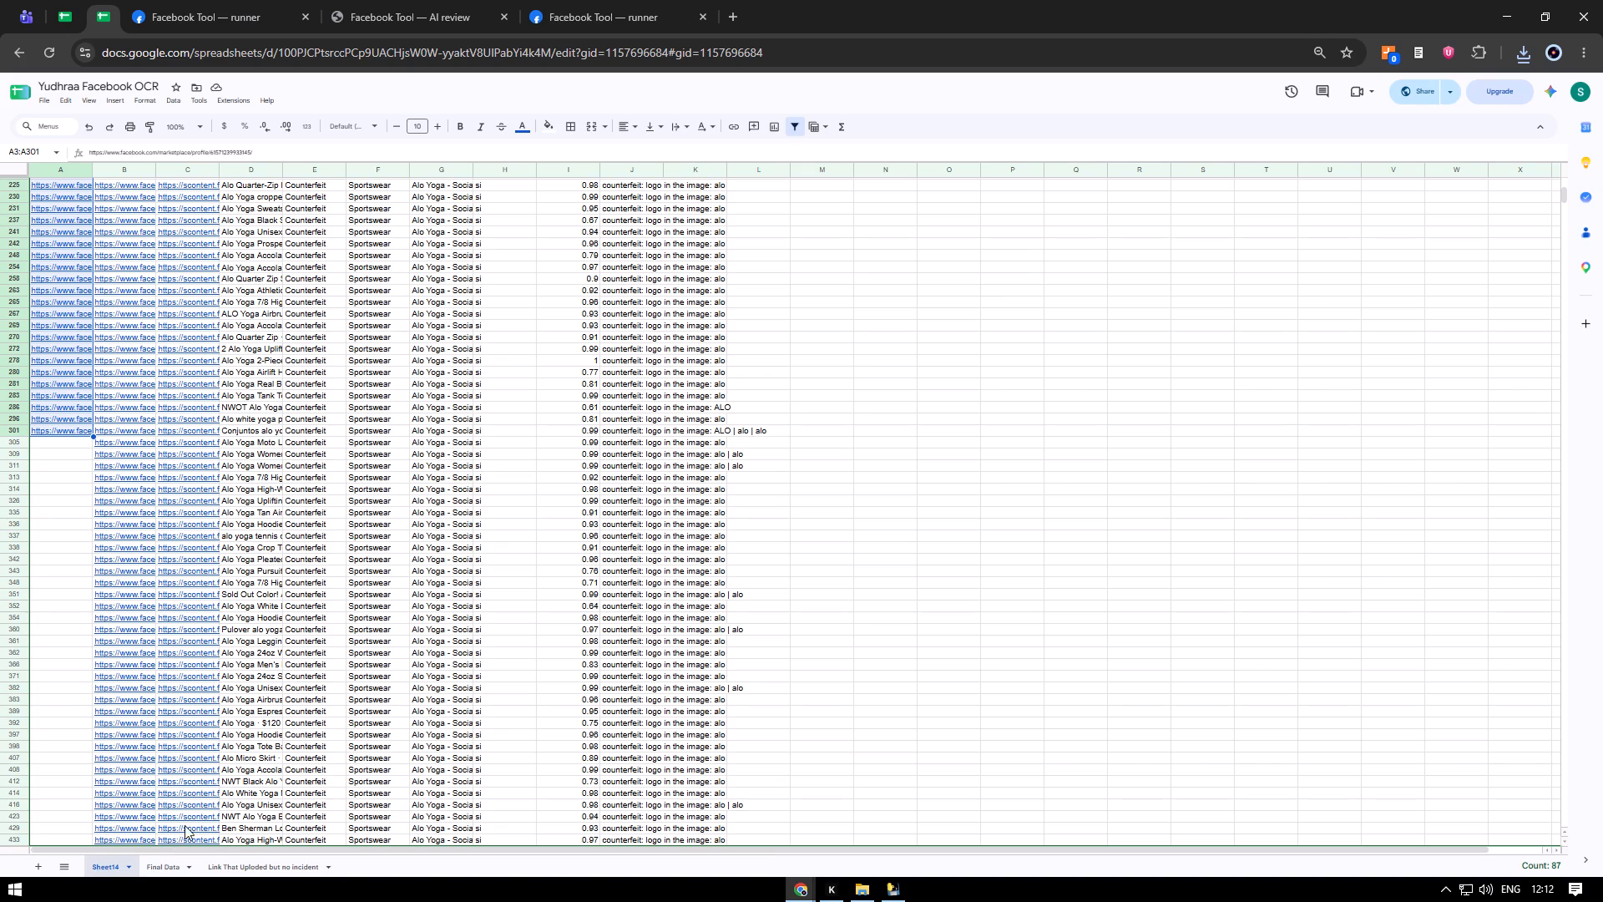
scroll(53, 479, up, 4)
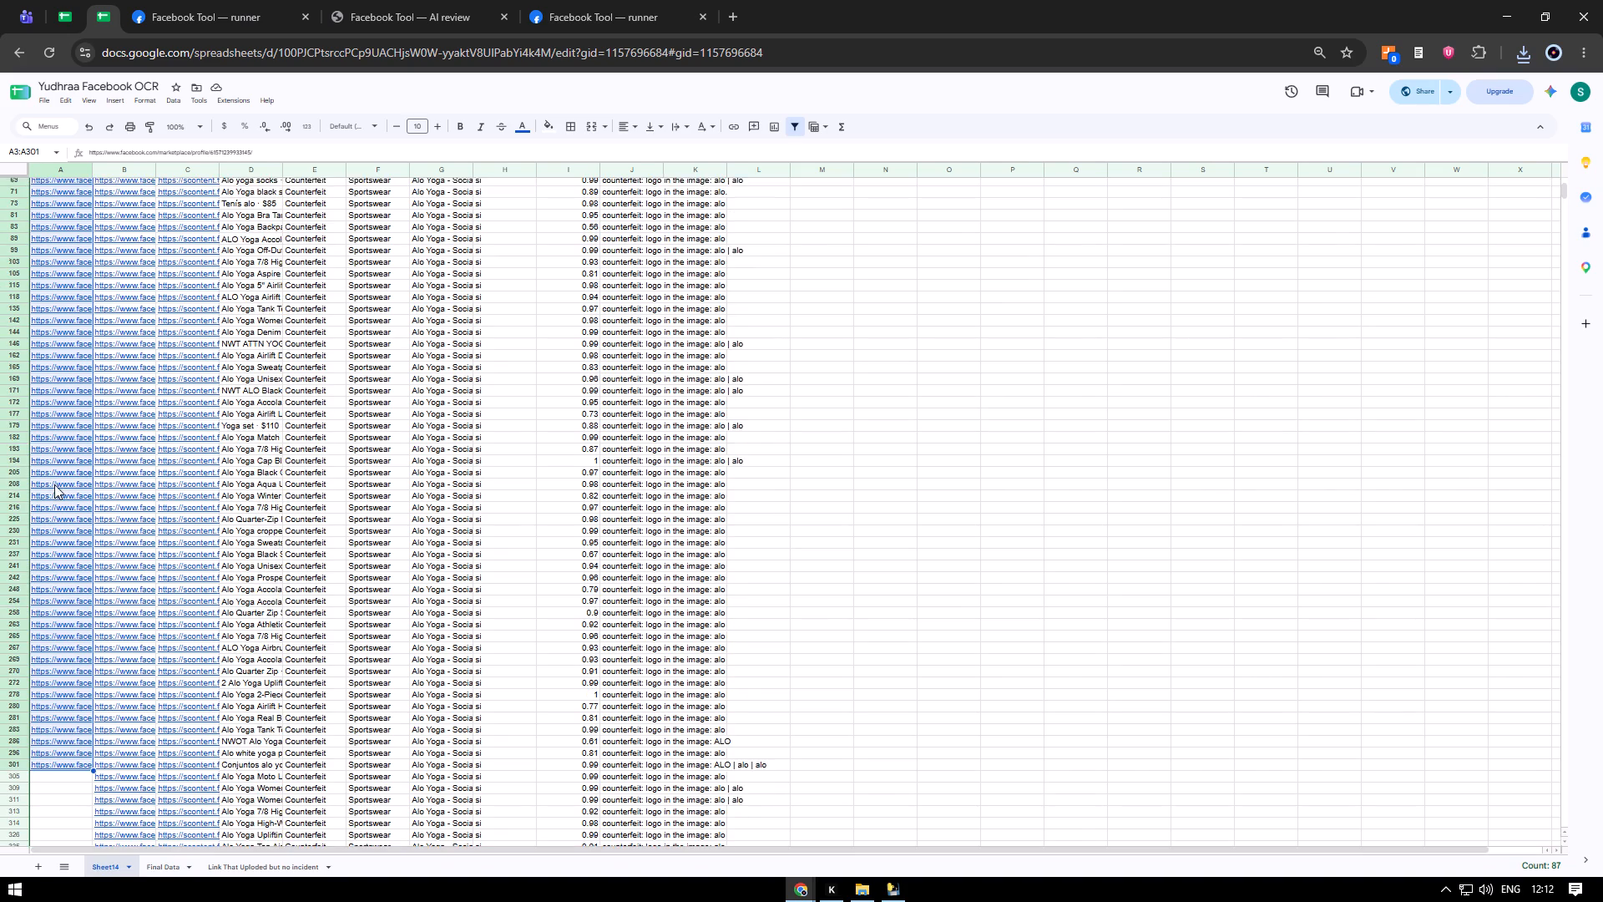
scroll(49, 482, up, 11)
click(5, 170)
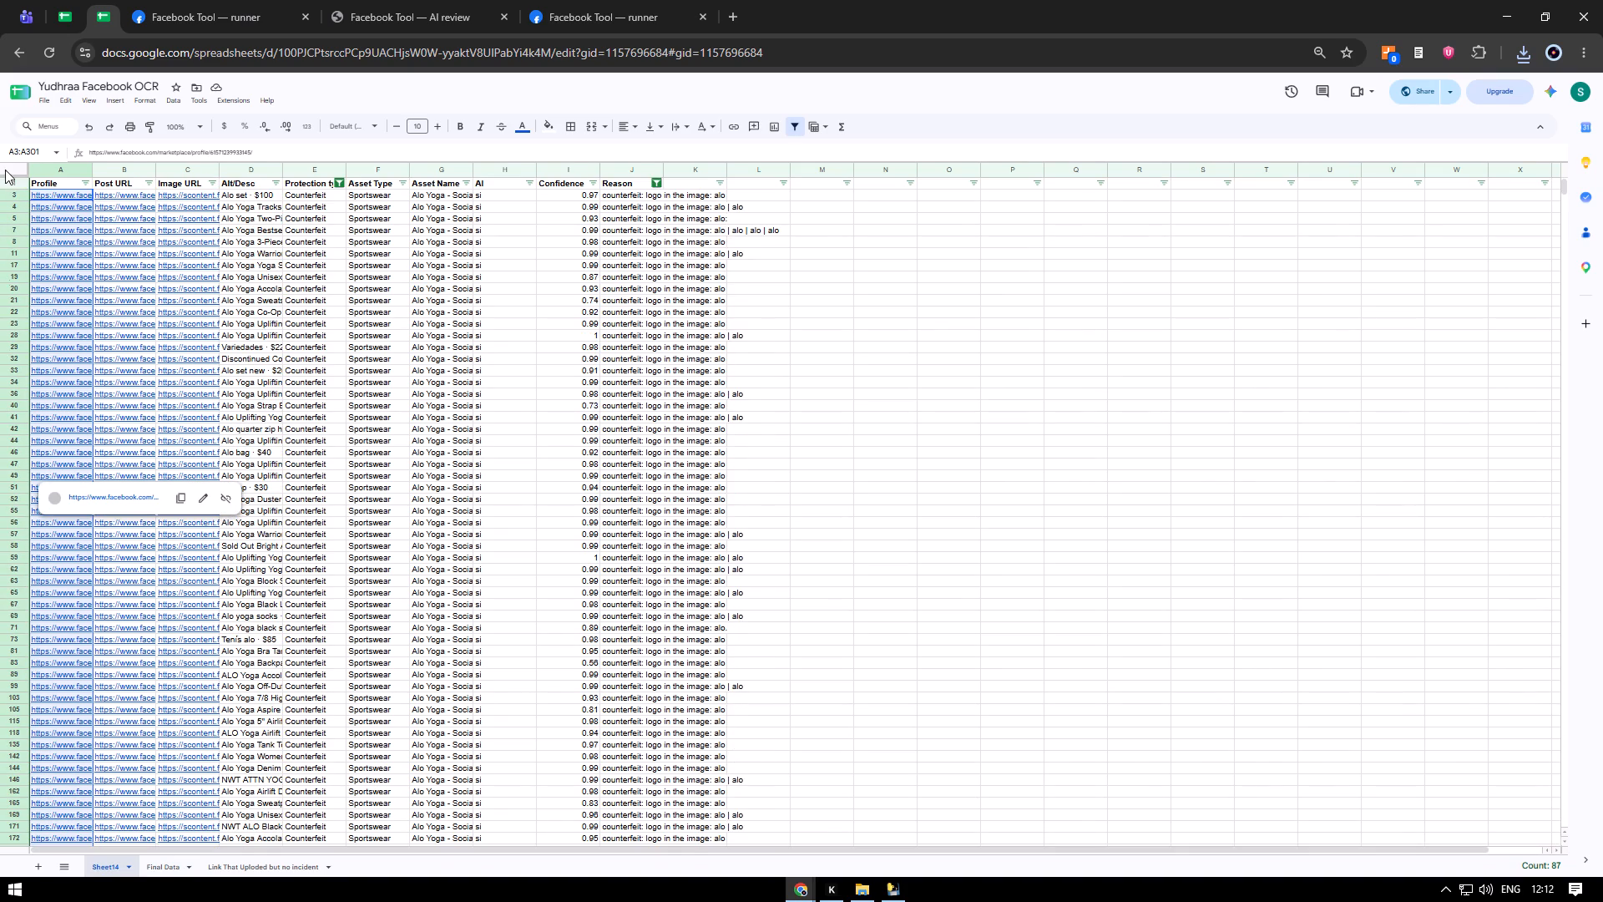
click(800, 130)
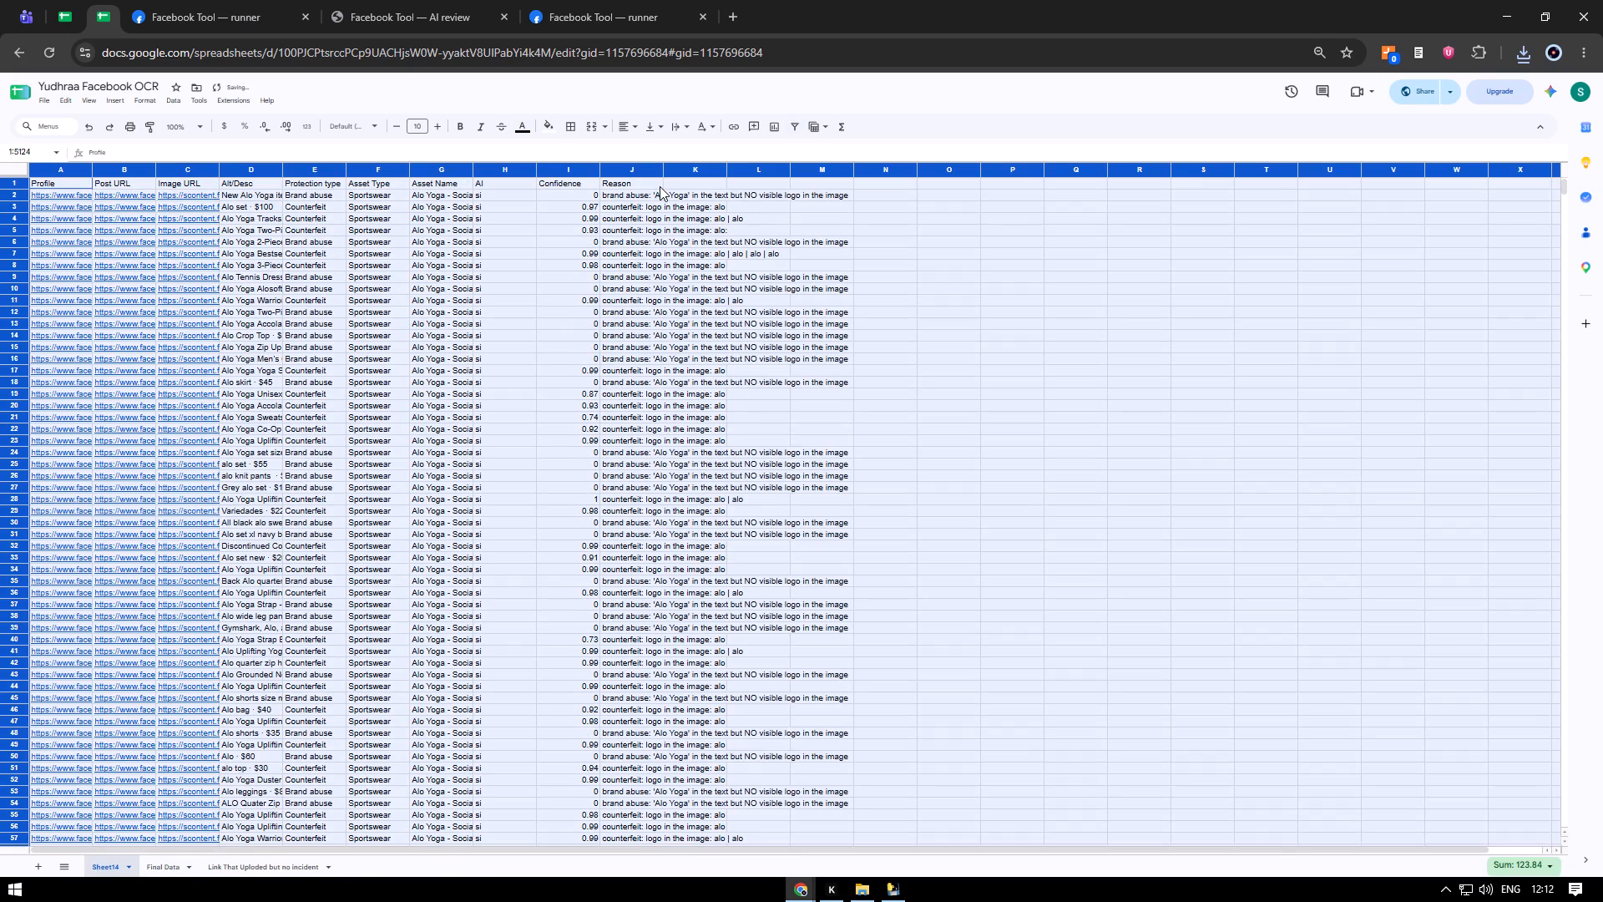
key(Delete)
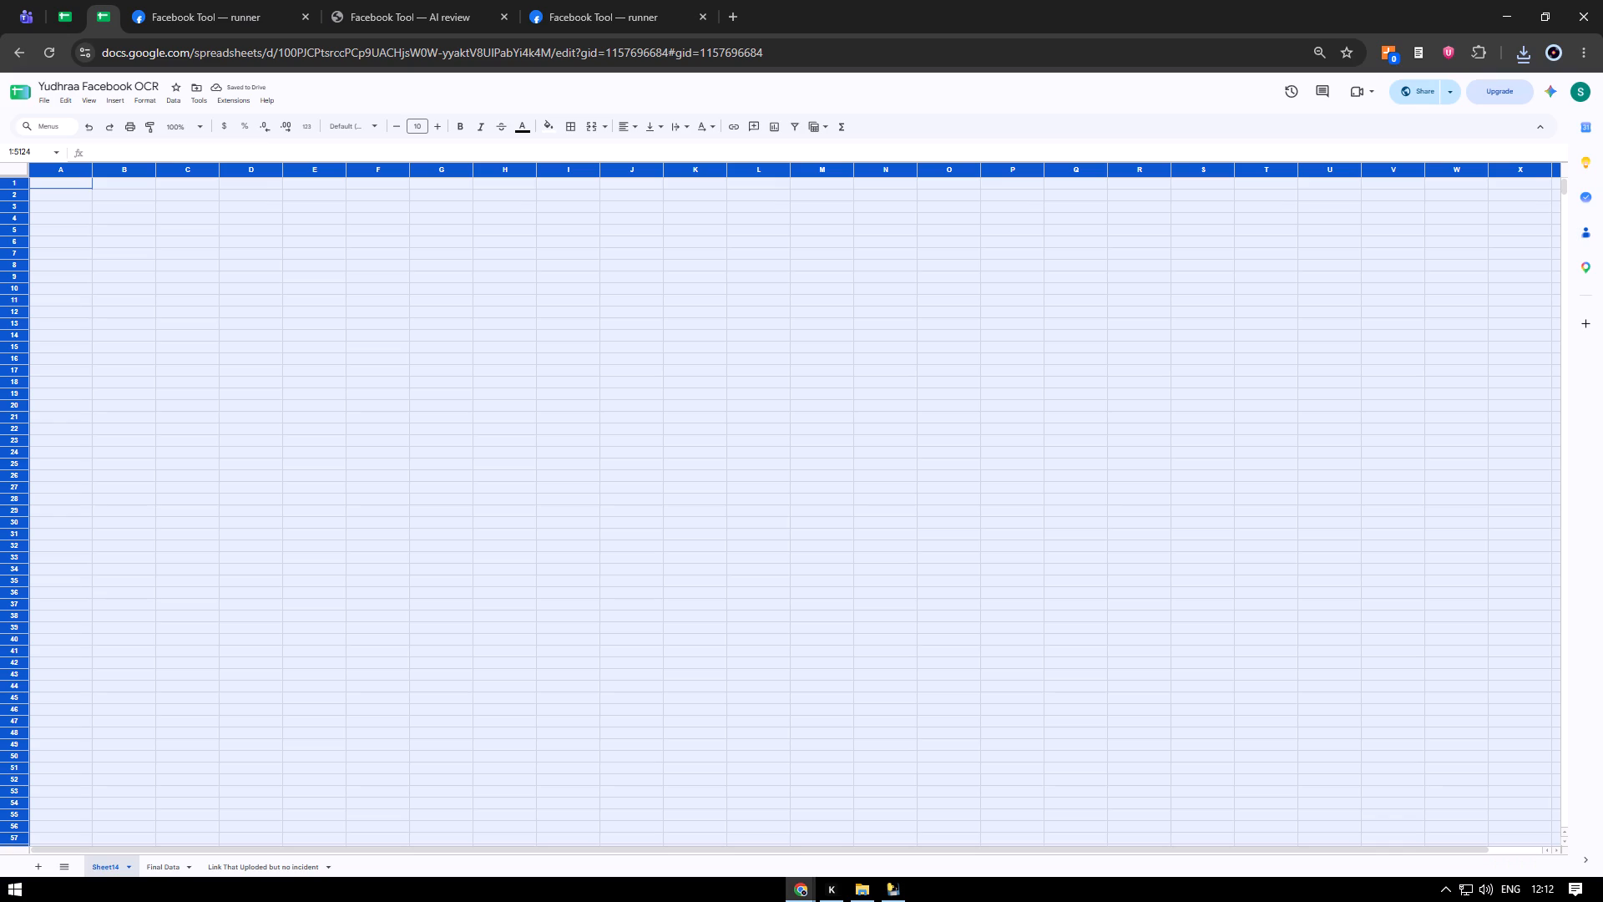
key(Up)
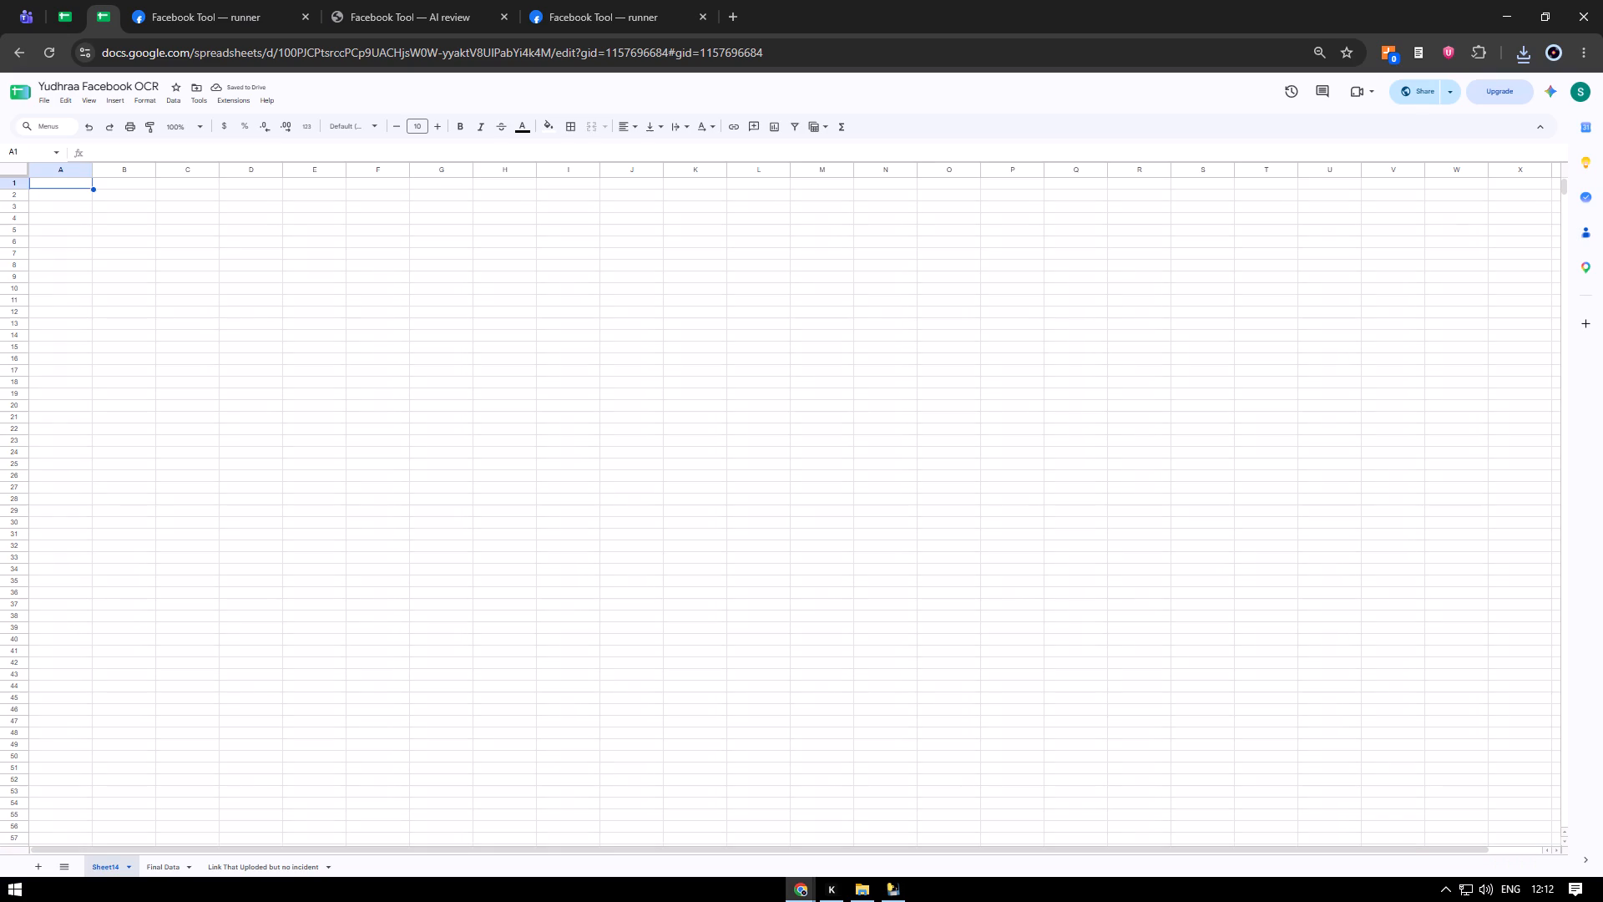
Import the uploaded file ai_reviewed (12).csv into the emptied sheet, using Append to current sheet as the import location.
click(50, 96)
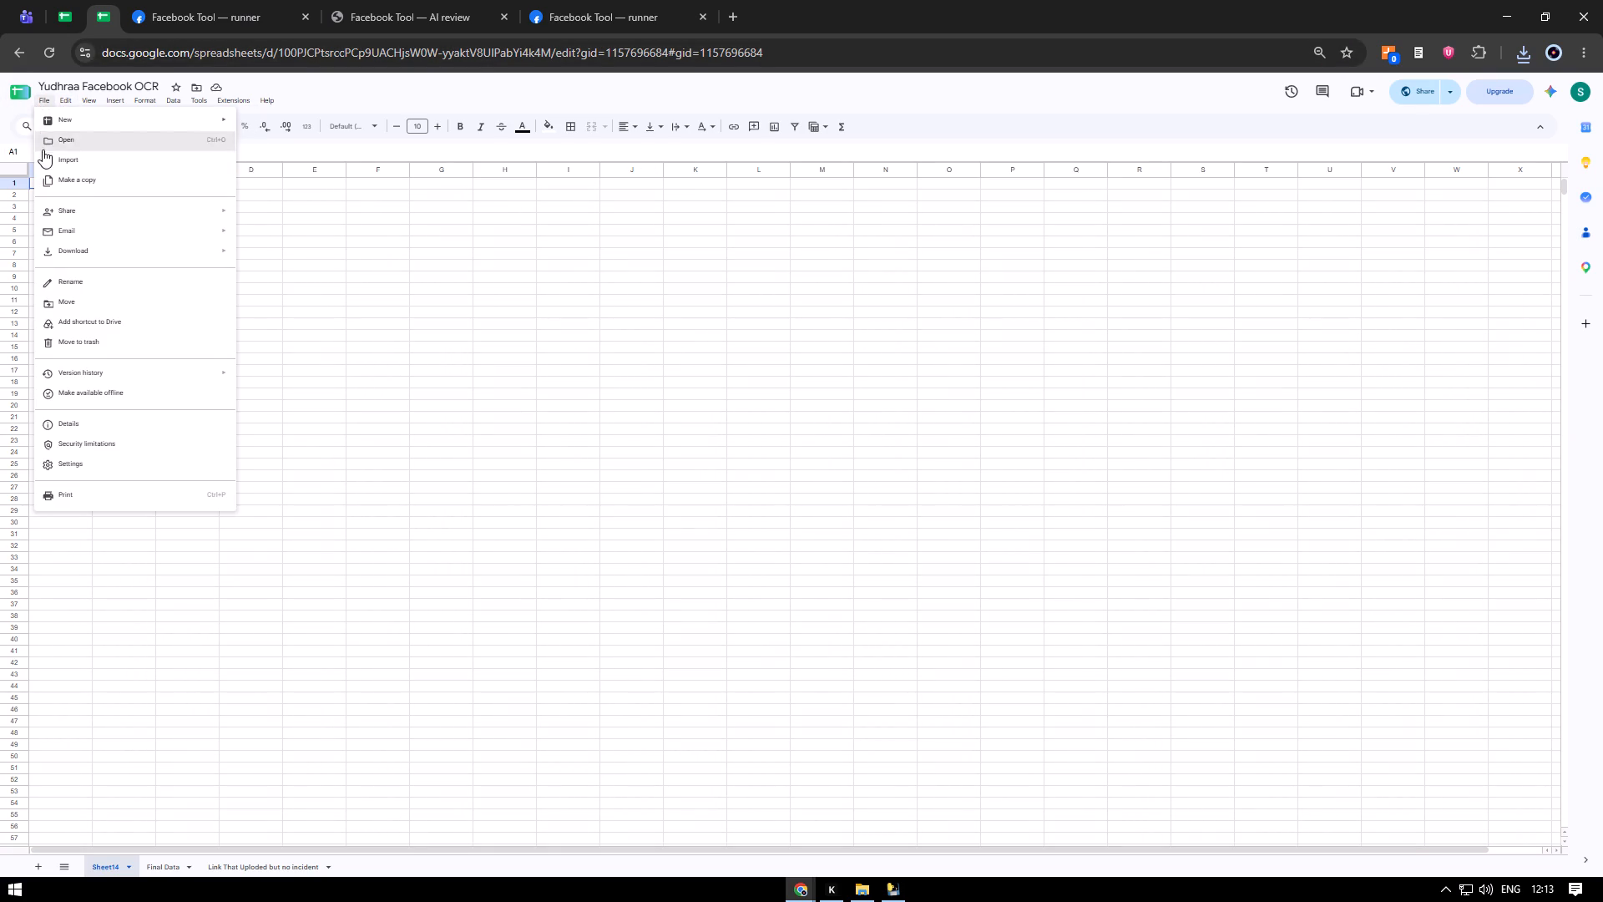
click(49, 163)
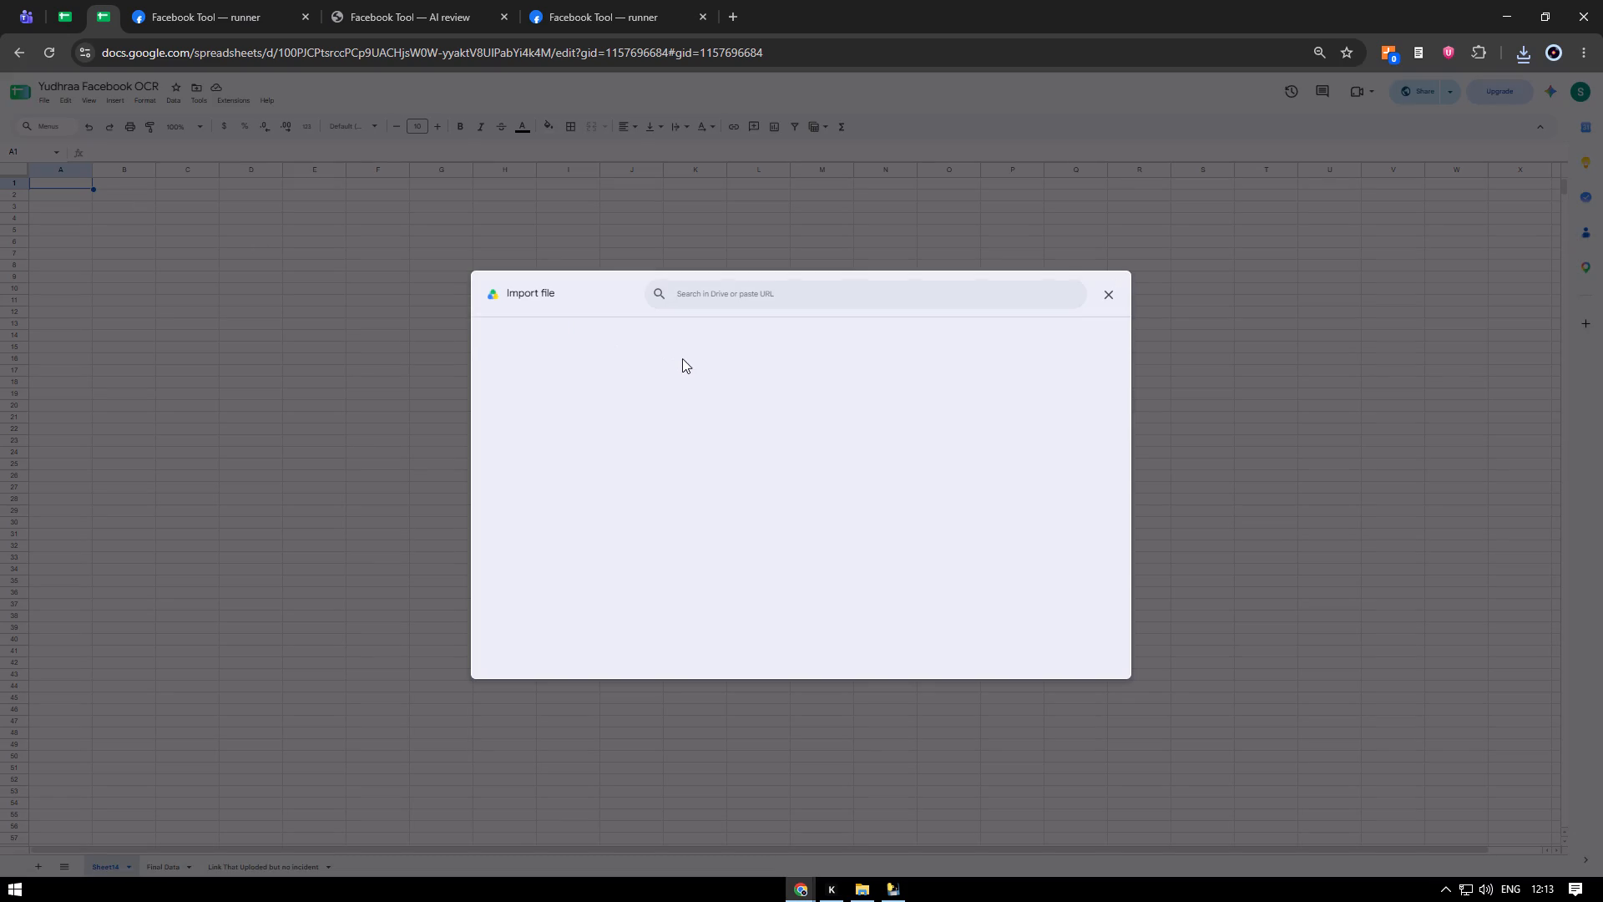
click(675, 343)
click(783, 544)
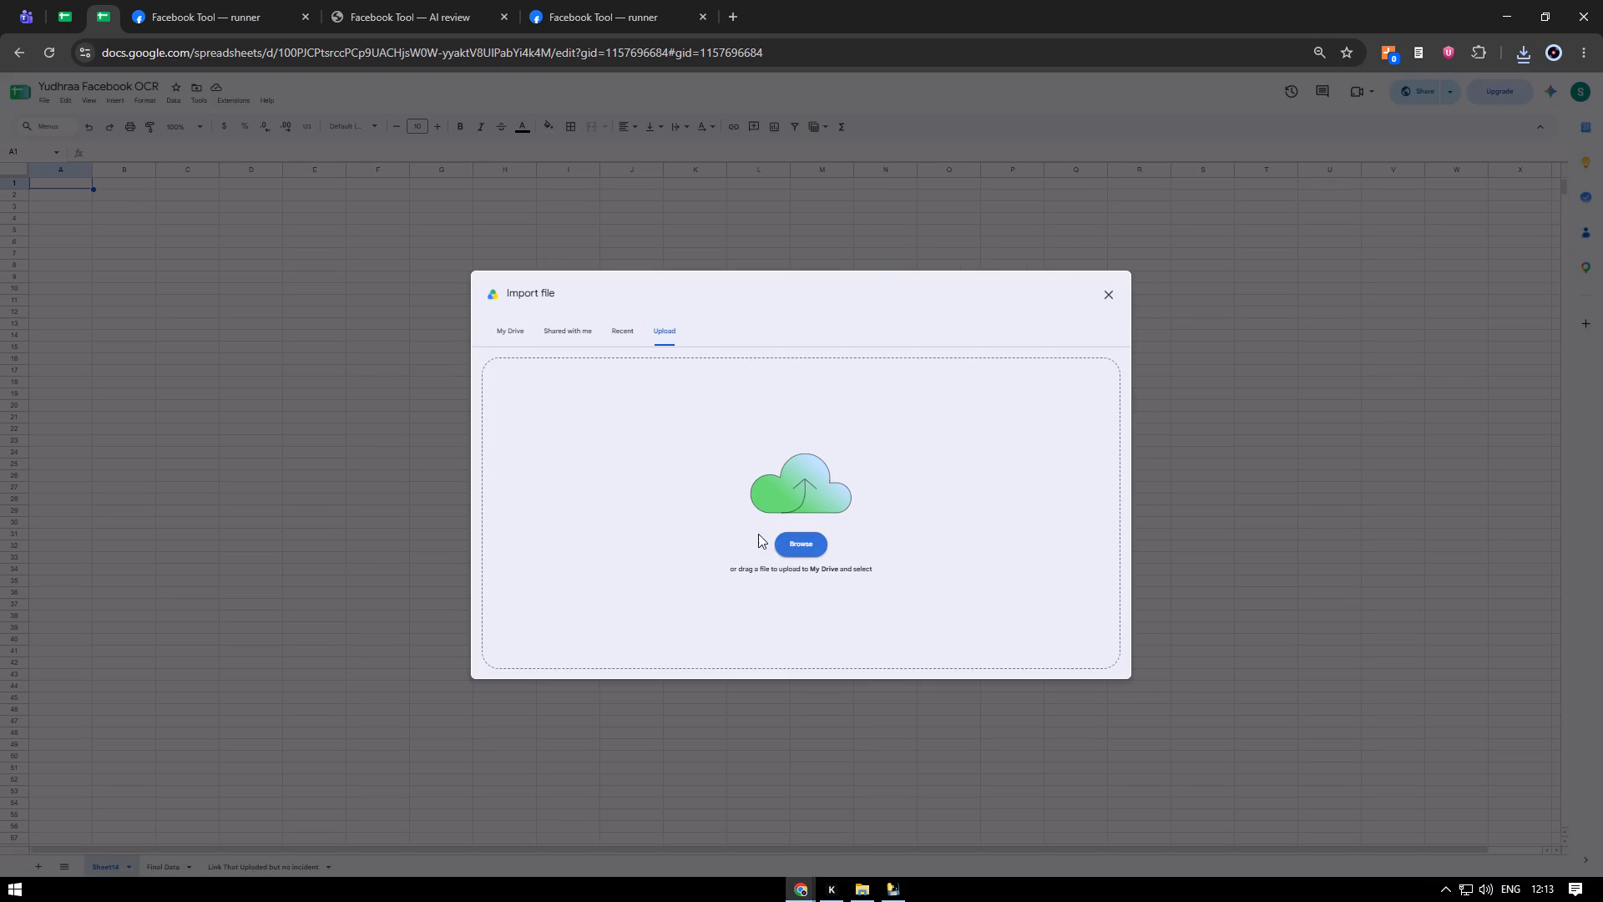
double_click(705, 542)
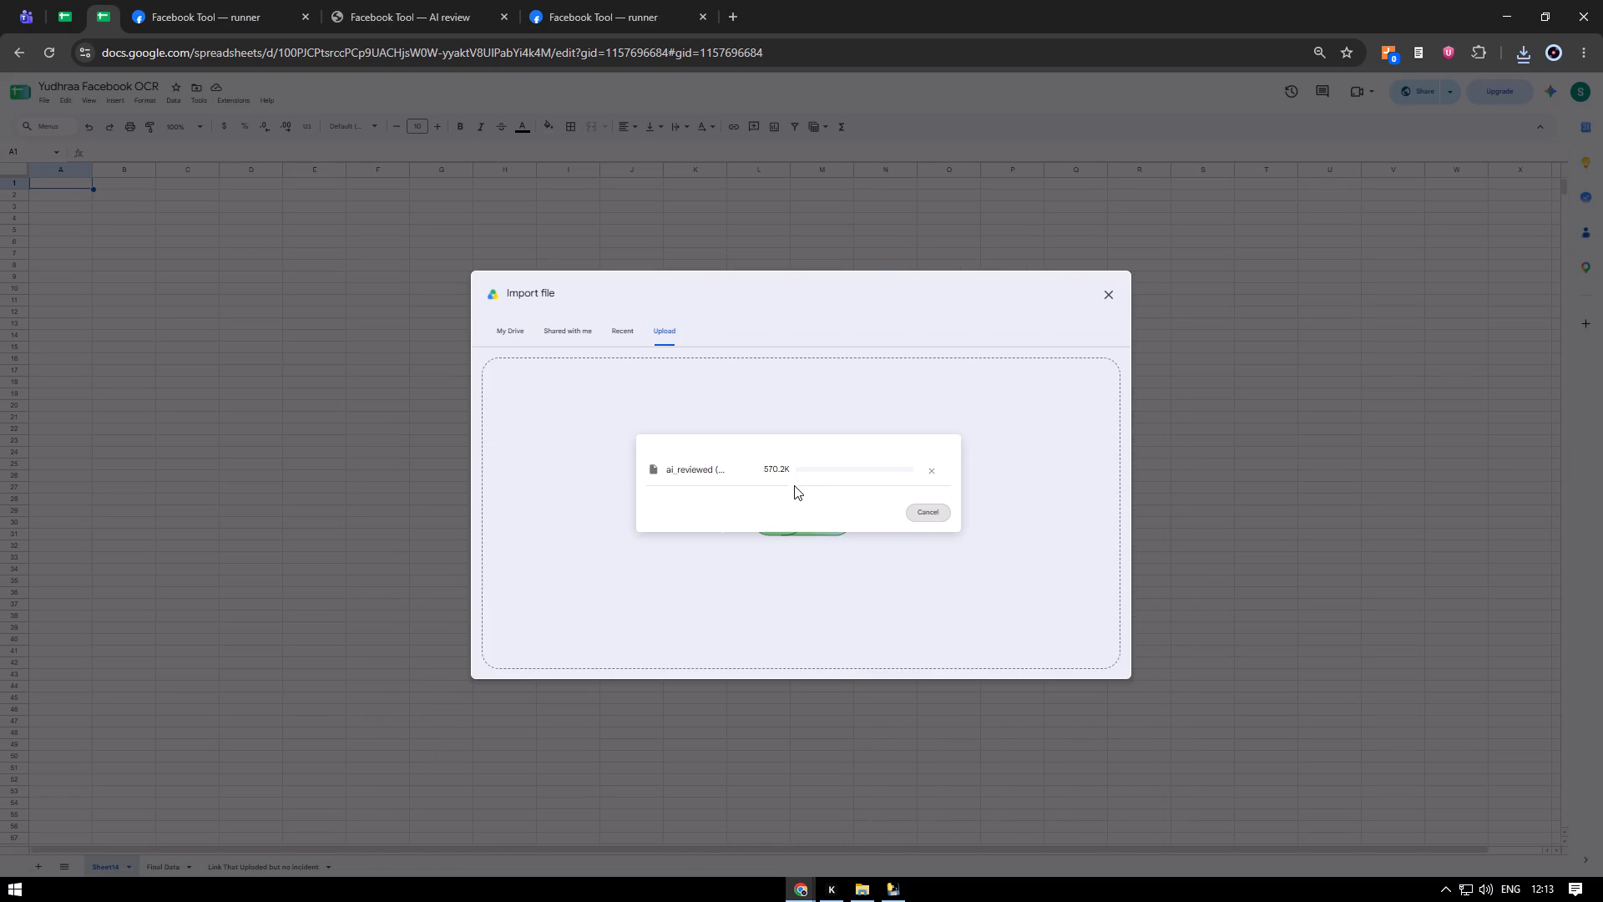
click(726, 480)
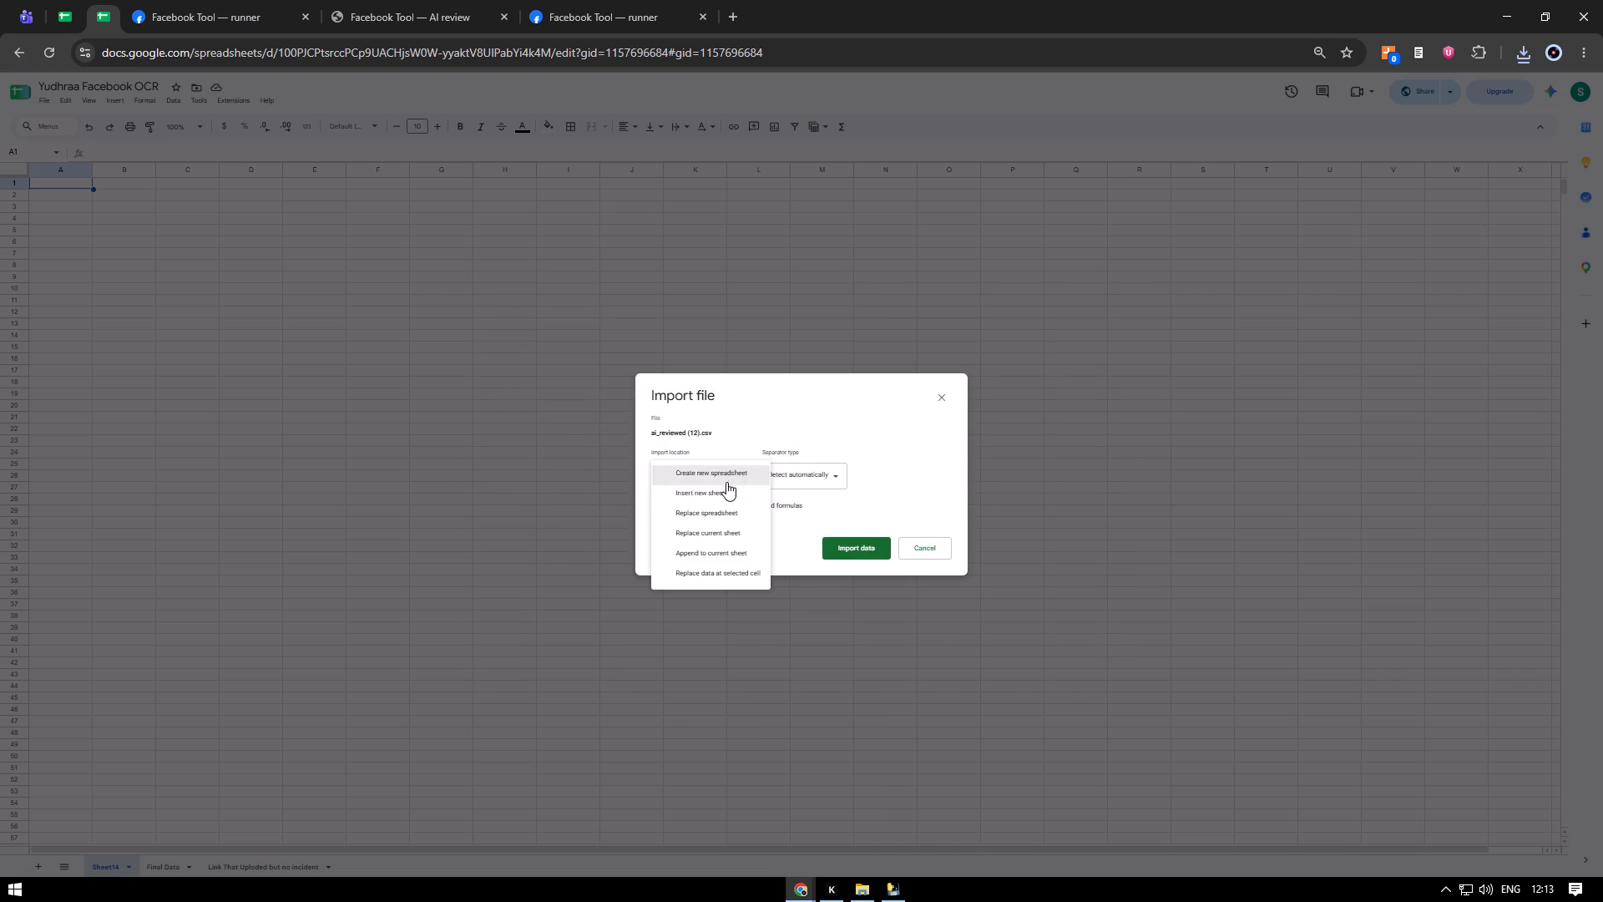
click(746, 551)
click(852, 549)
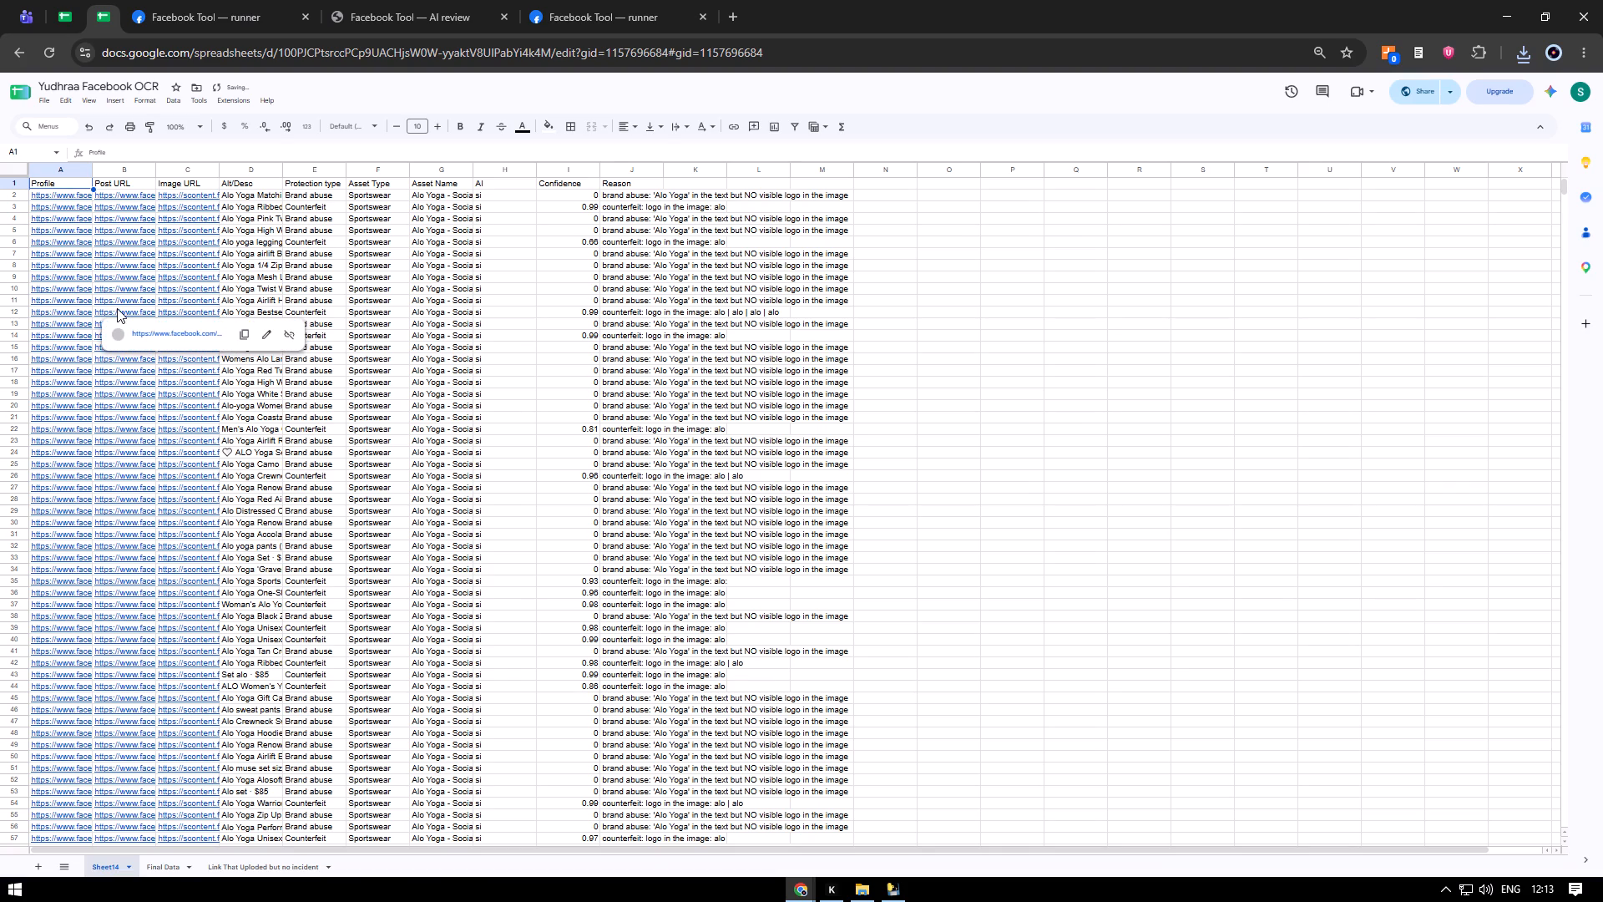
Add a filter across header cells A1 to J1 and limit Protection type to Counterfeit, excluding Brand abuse.
key(shift+Right)
key(ctrl+shift+Right)
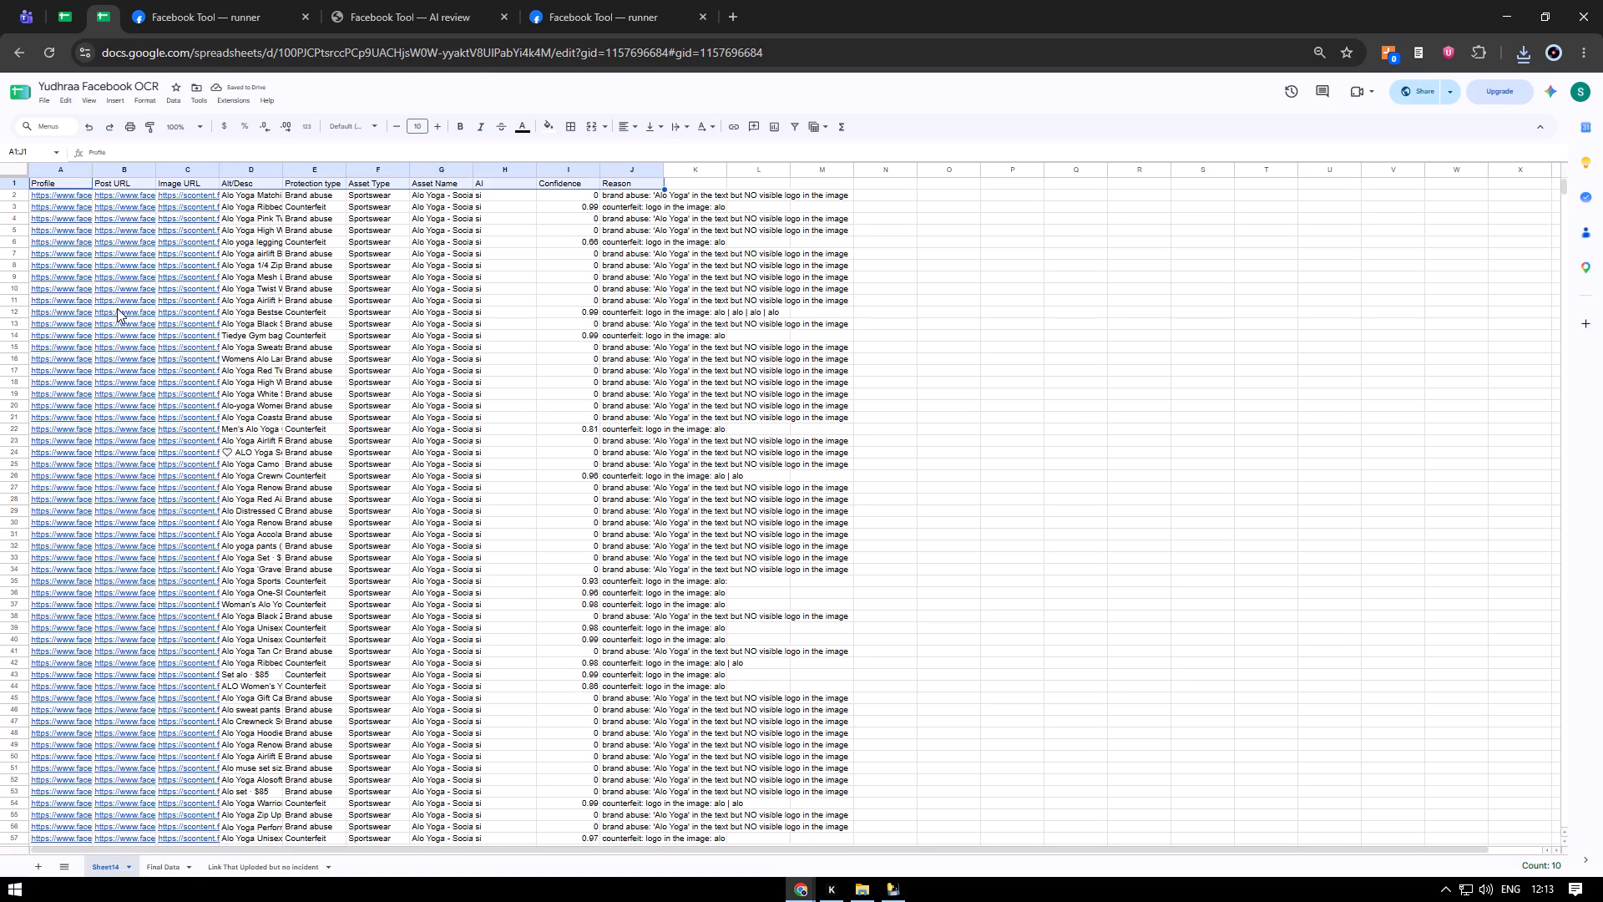
click(788, 122)
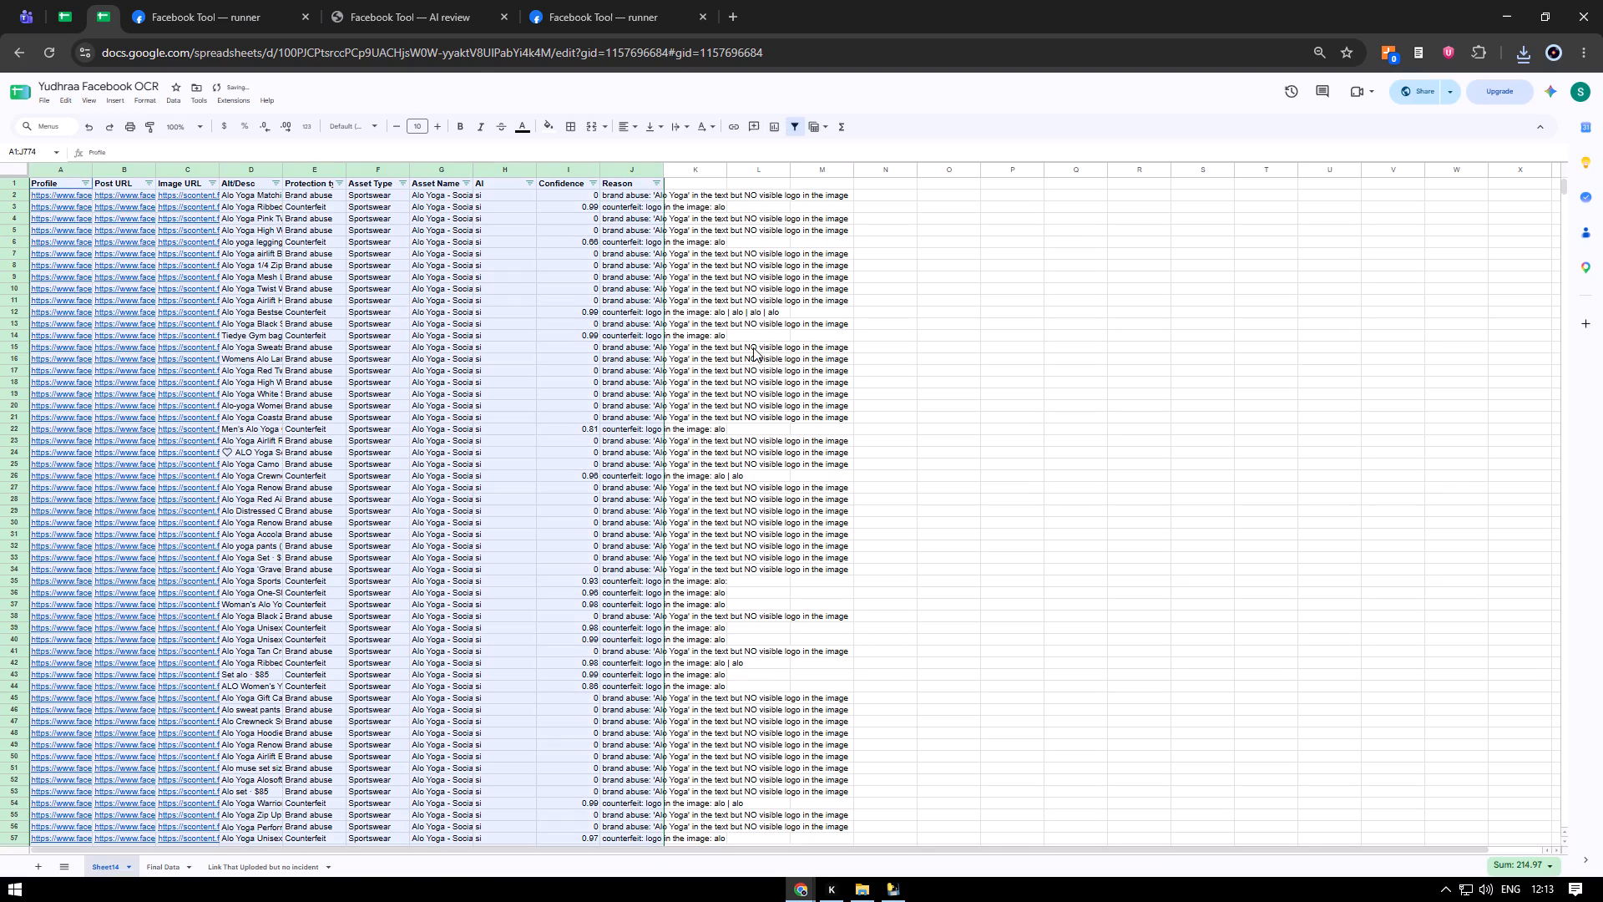
click(331, 184)
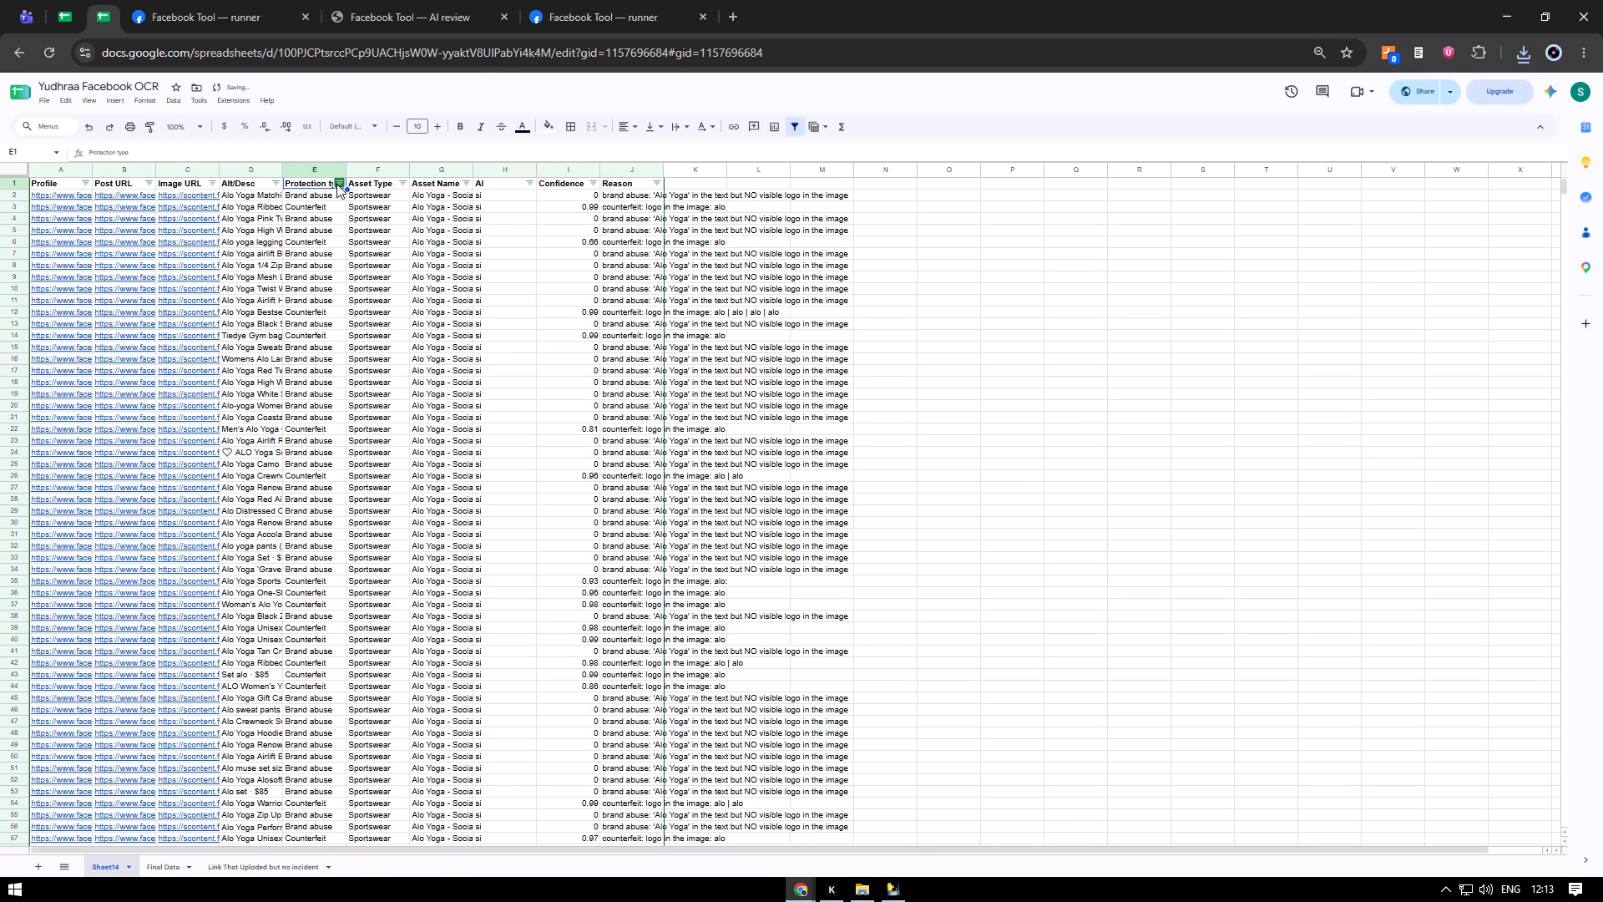
click(336, 184)
click(285, 365)
click(314, 479)
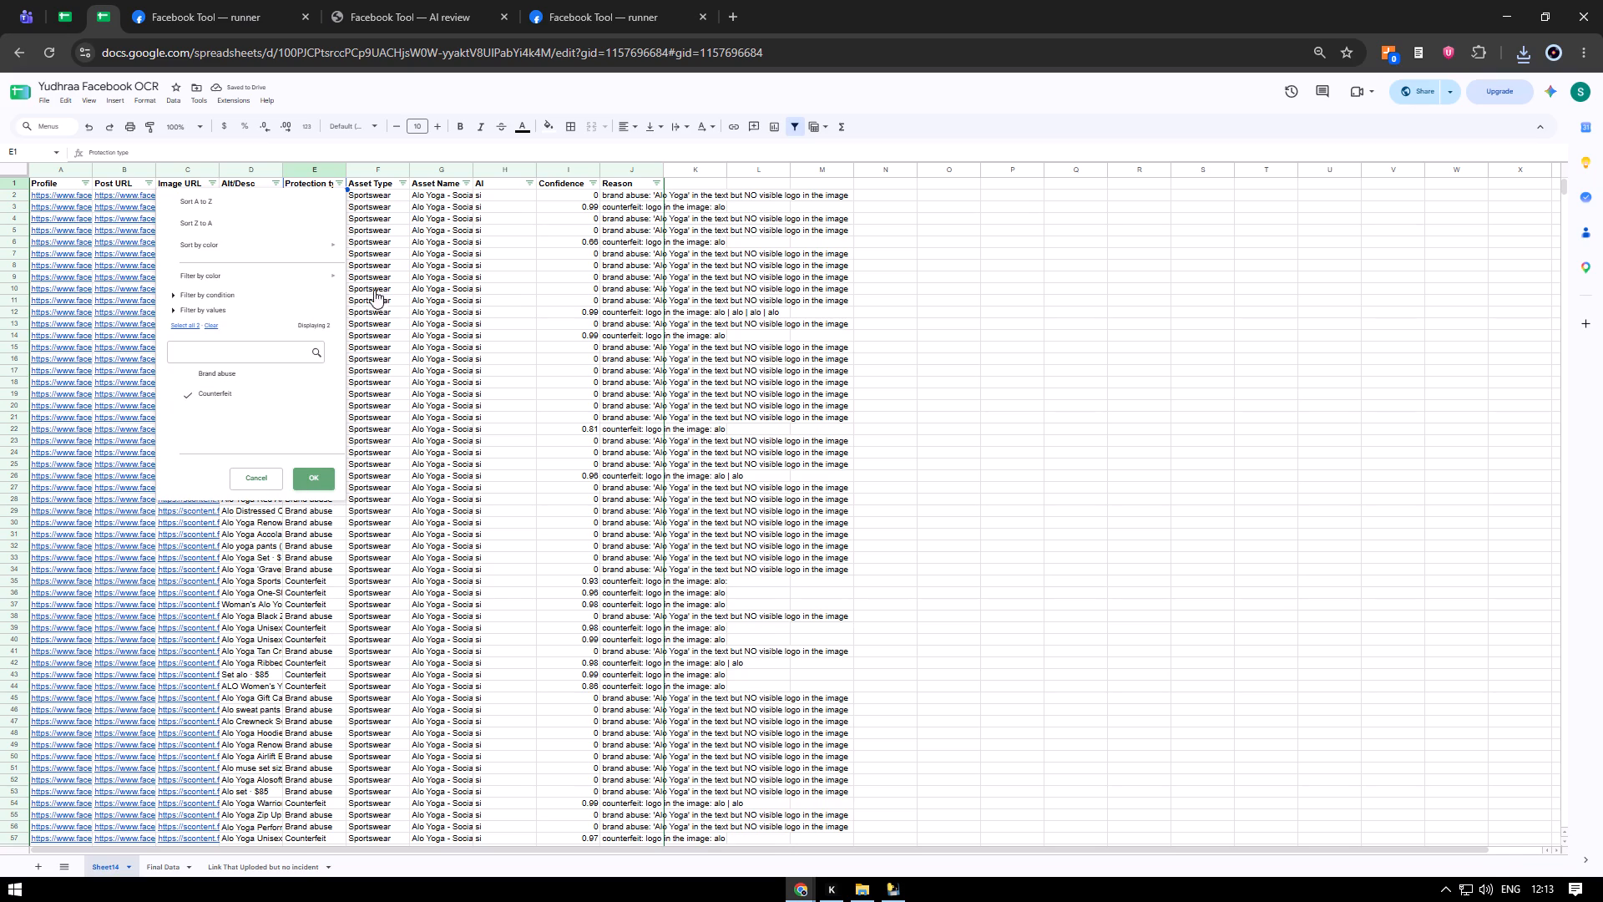
Filter the Reason column to exclude every value beginning with "possible logo in the image".
click(653, 178)
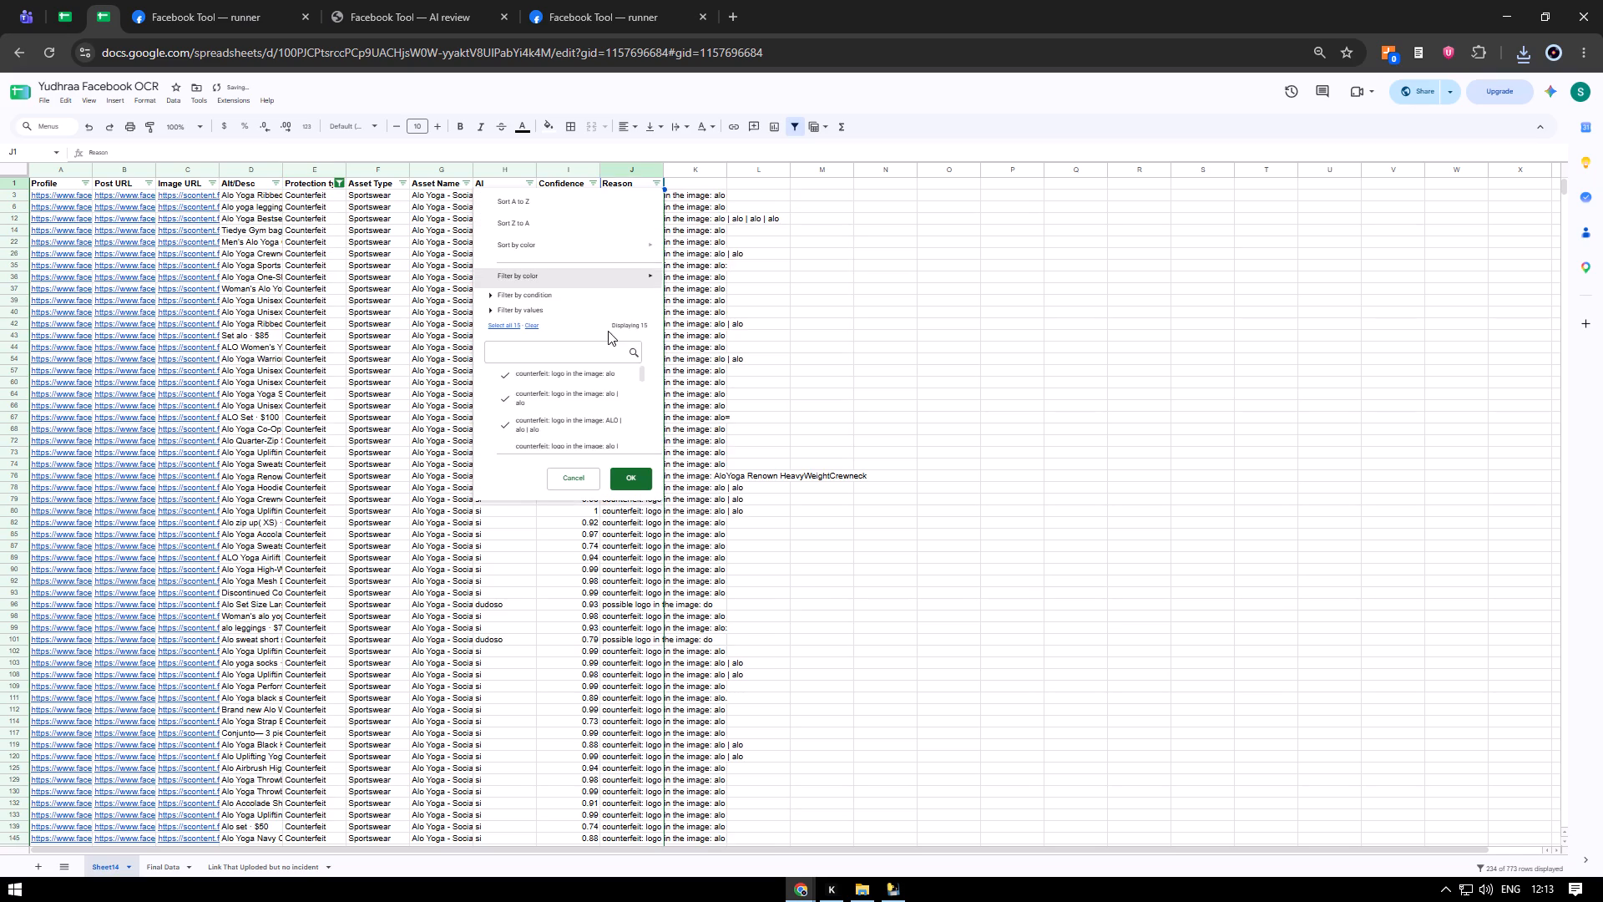
scroll(569, 406, down, 8)
click(579, 433)
click(572, 418)
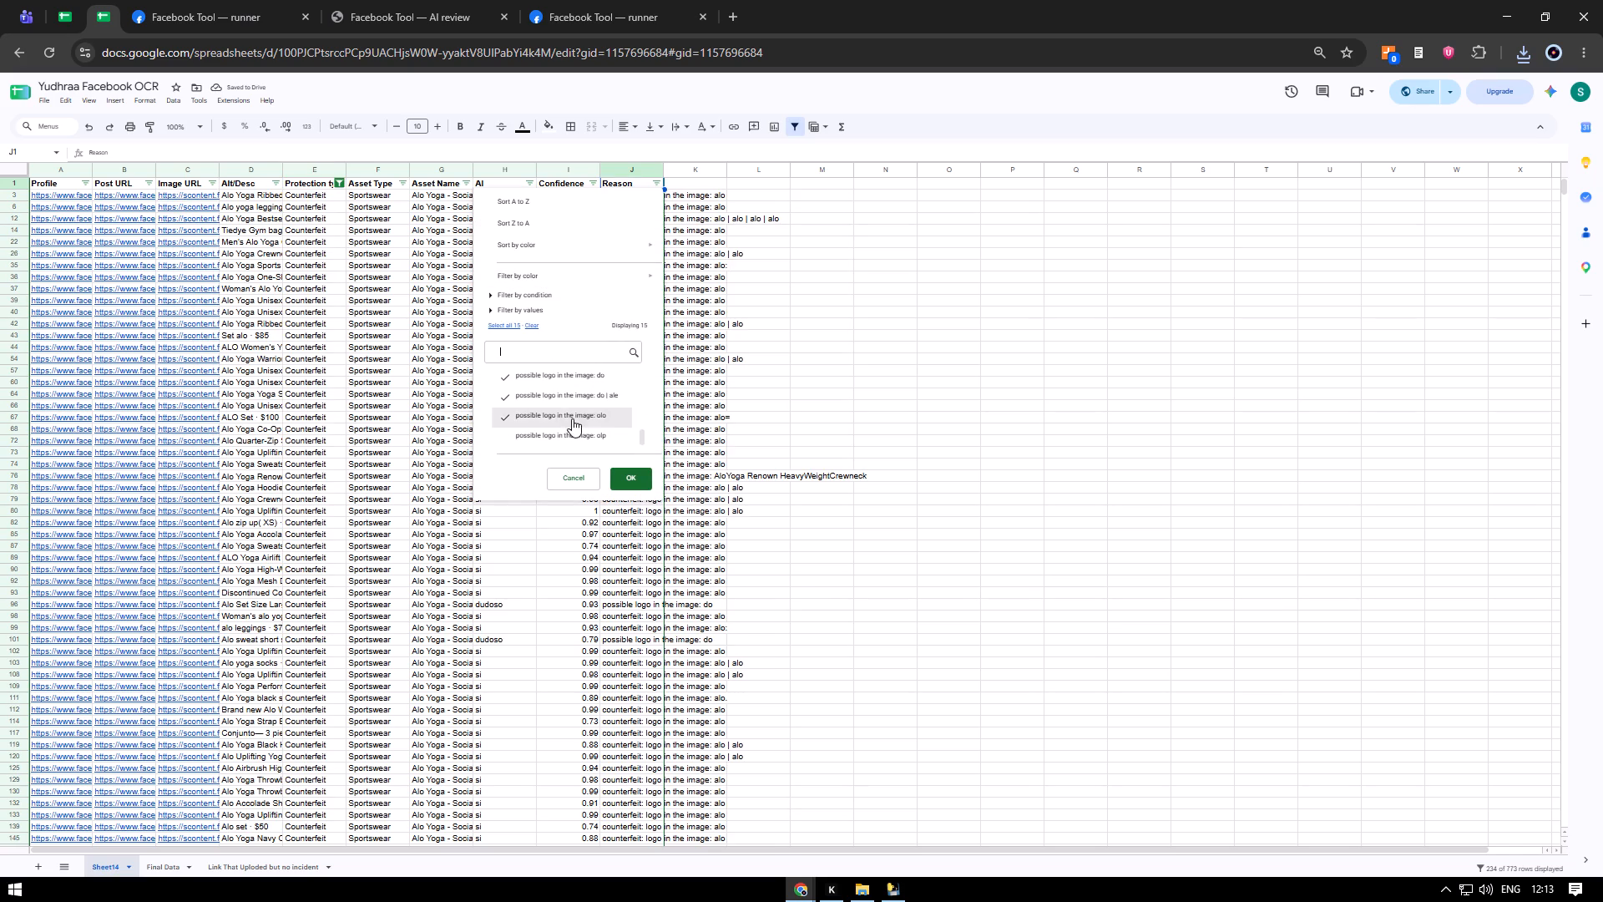
click(569, 398)
click(569, 371)
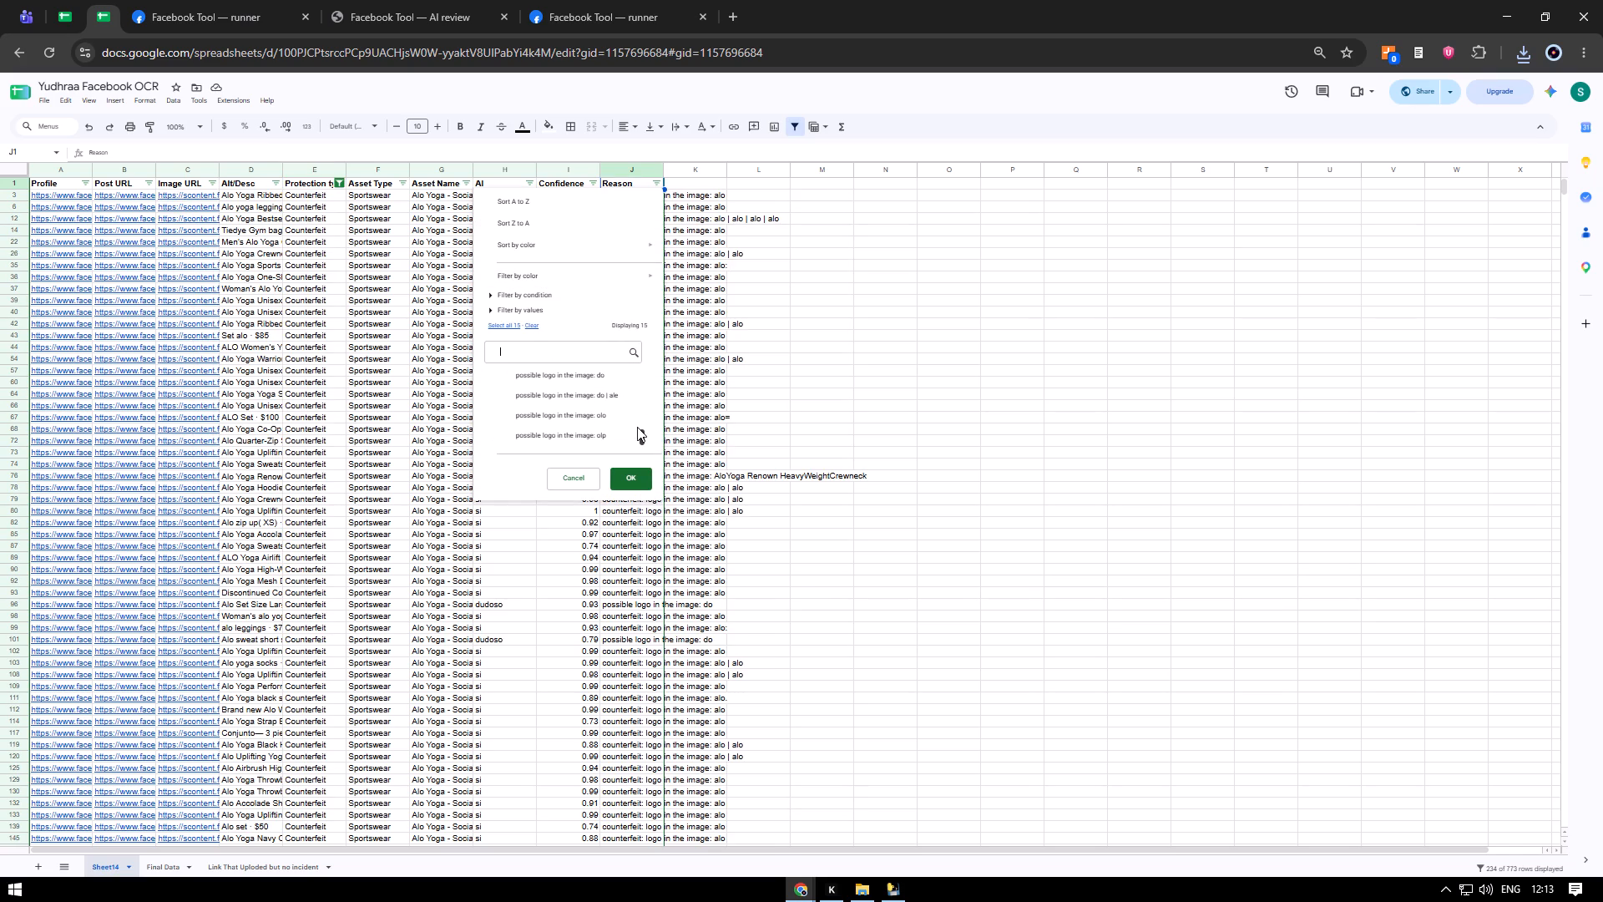
click(640, 434)
click(589, 378)
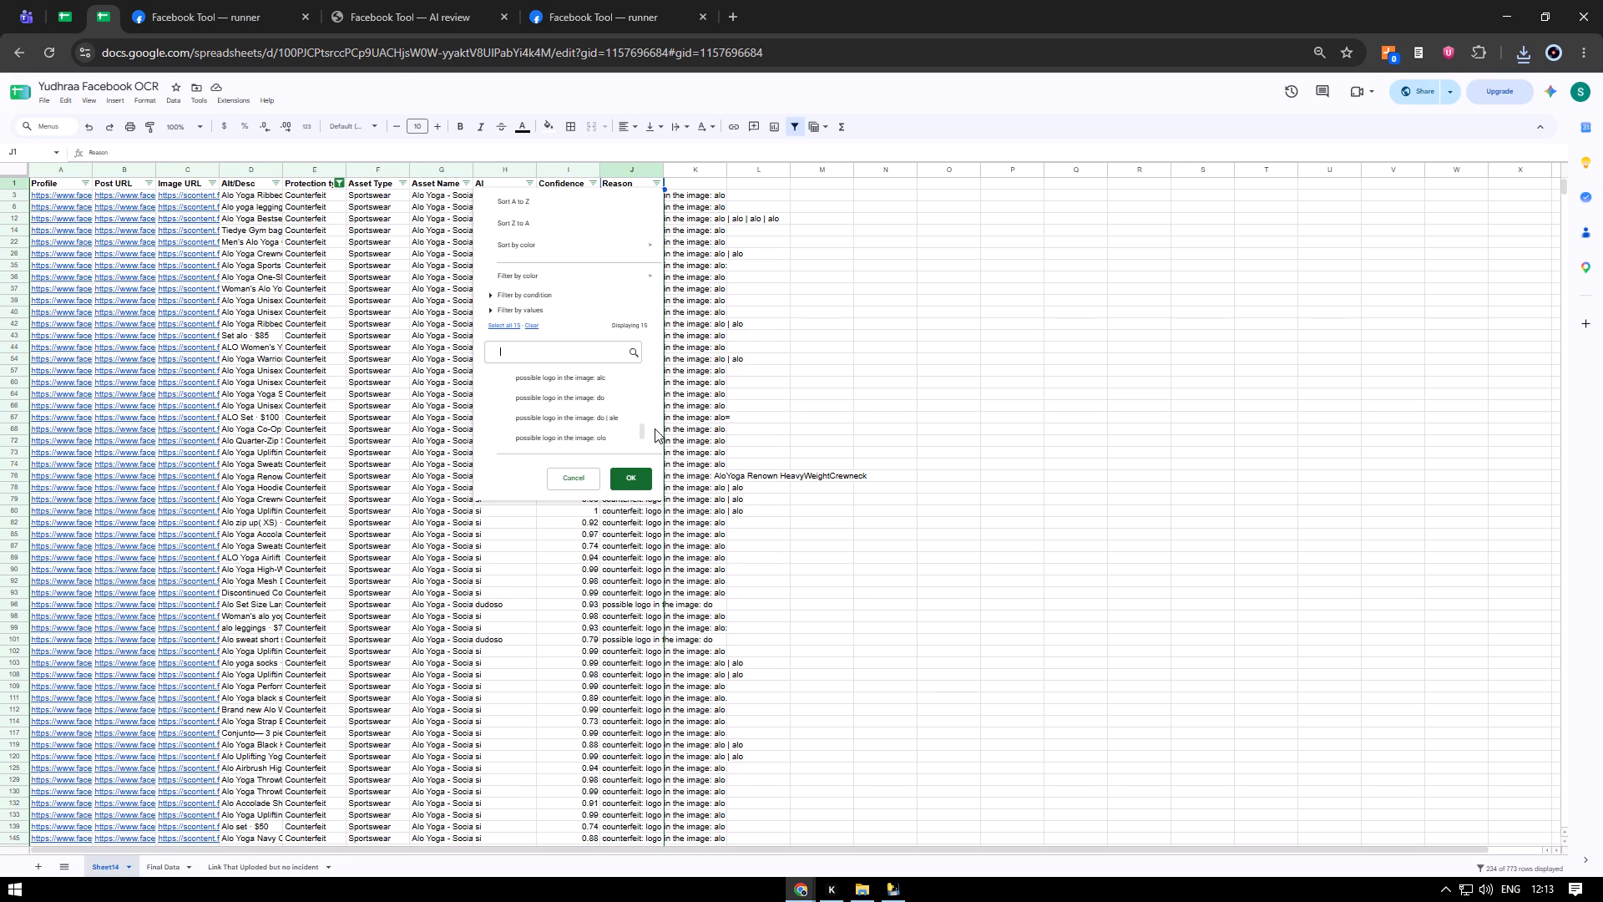
drag(641, 433, 648, 417)
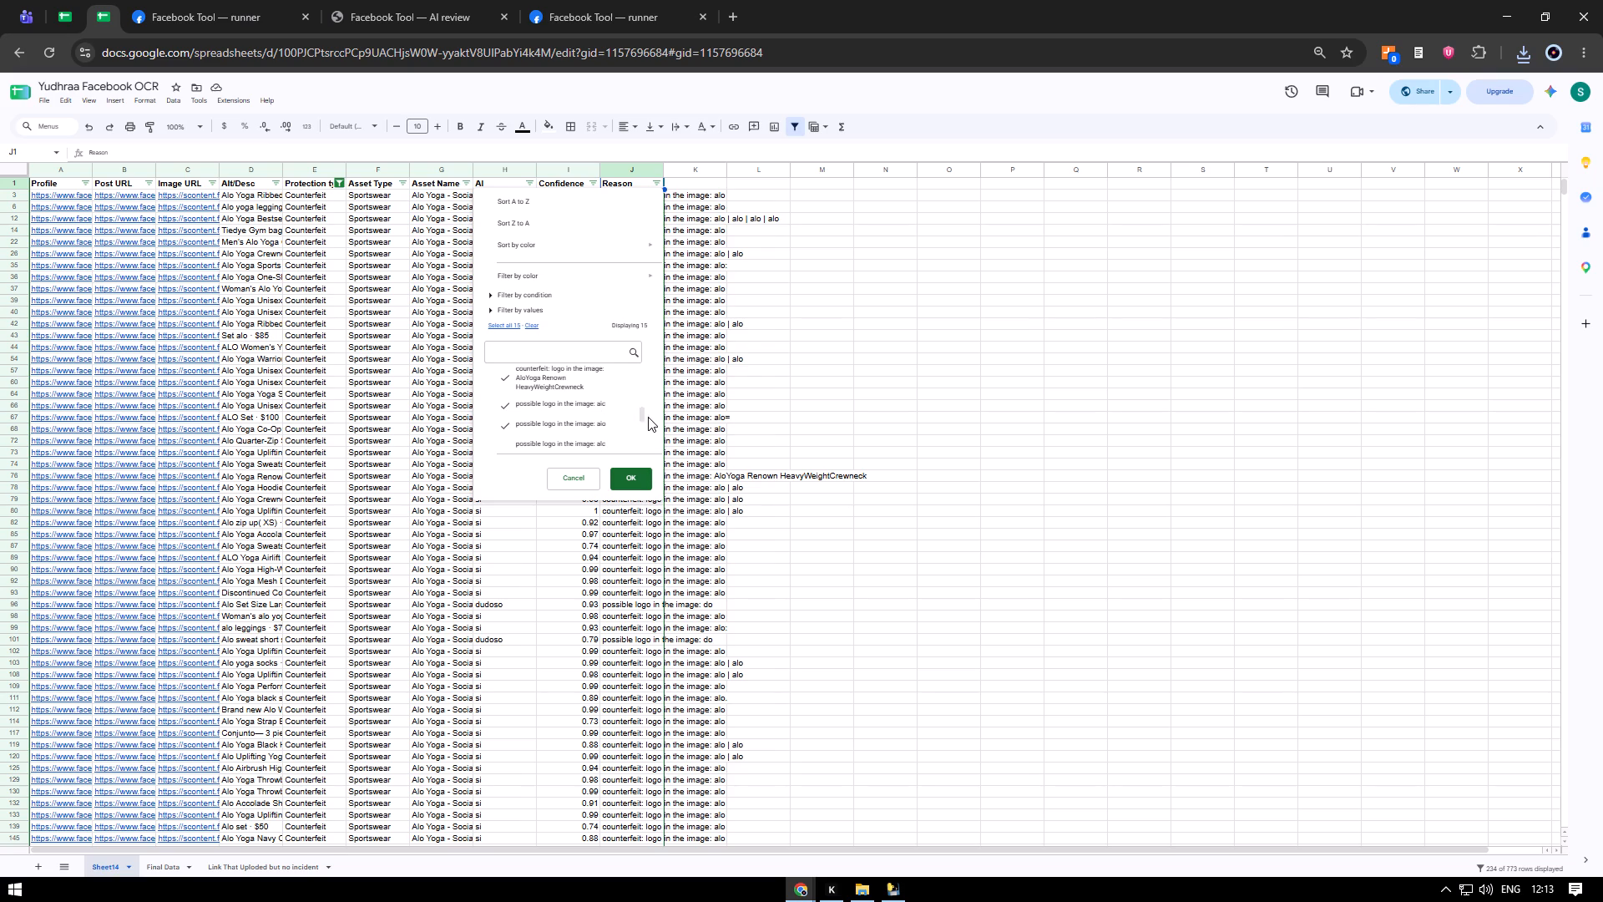
click(584, 428)
click(589, 413)
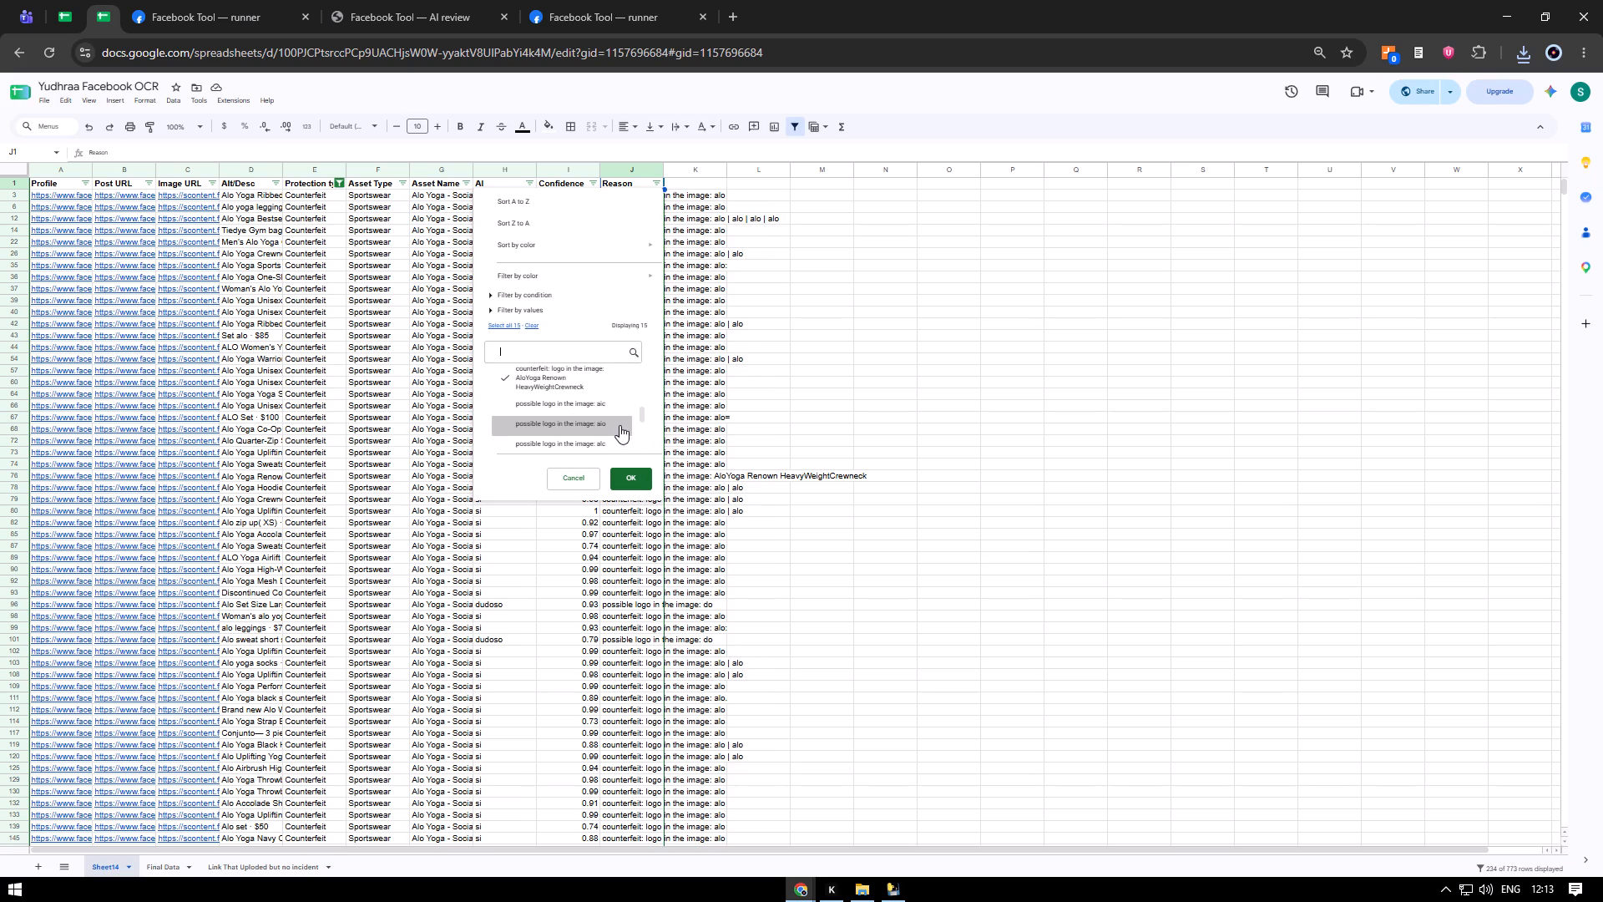
scroll(620, 424, down, 4)
click(634, 484)
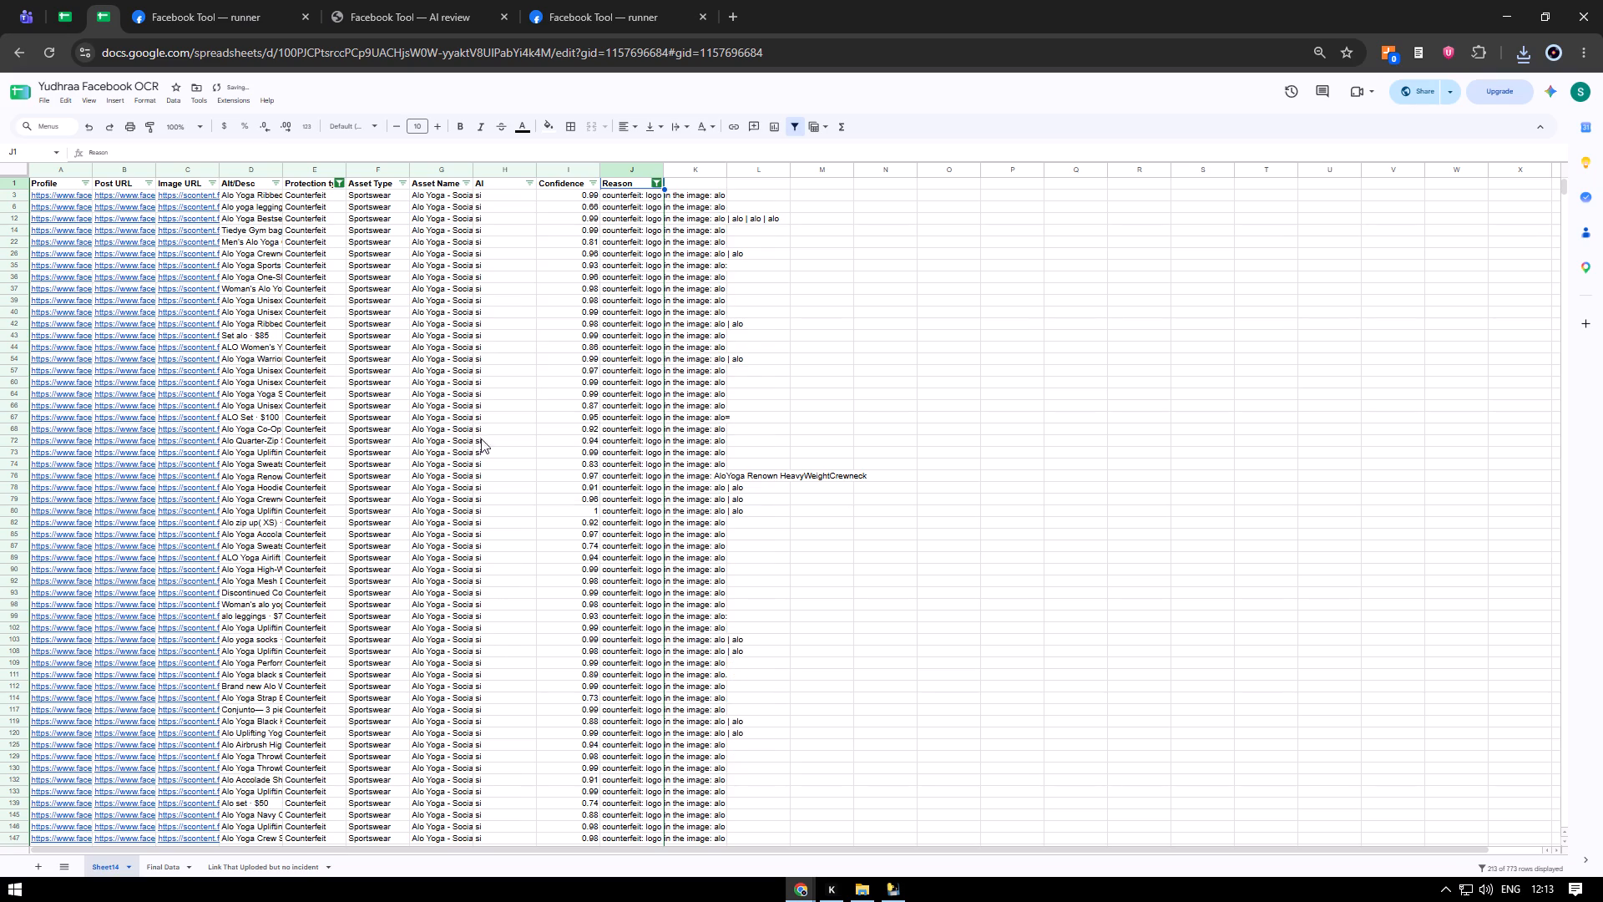
Copy all filtered Post URL links from B3 downward and replace the detection links in the Red Points portal's new incident form with them.
click(362, 0)
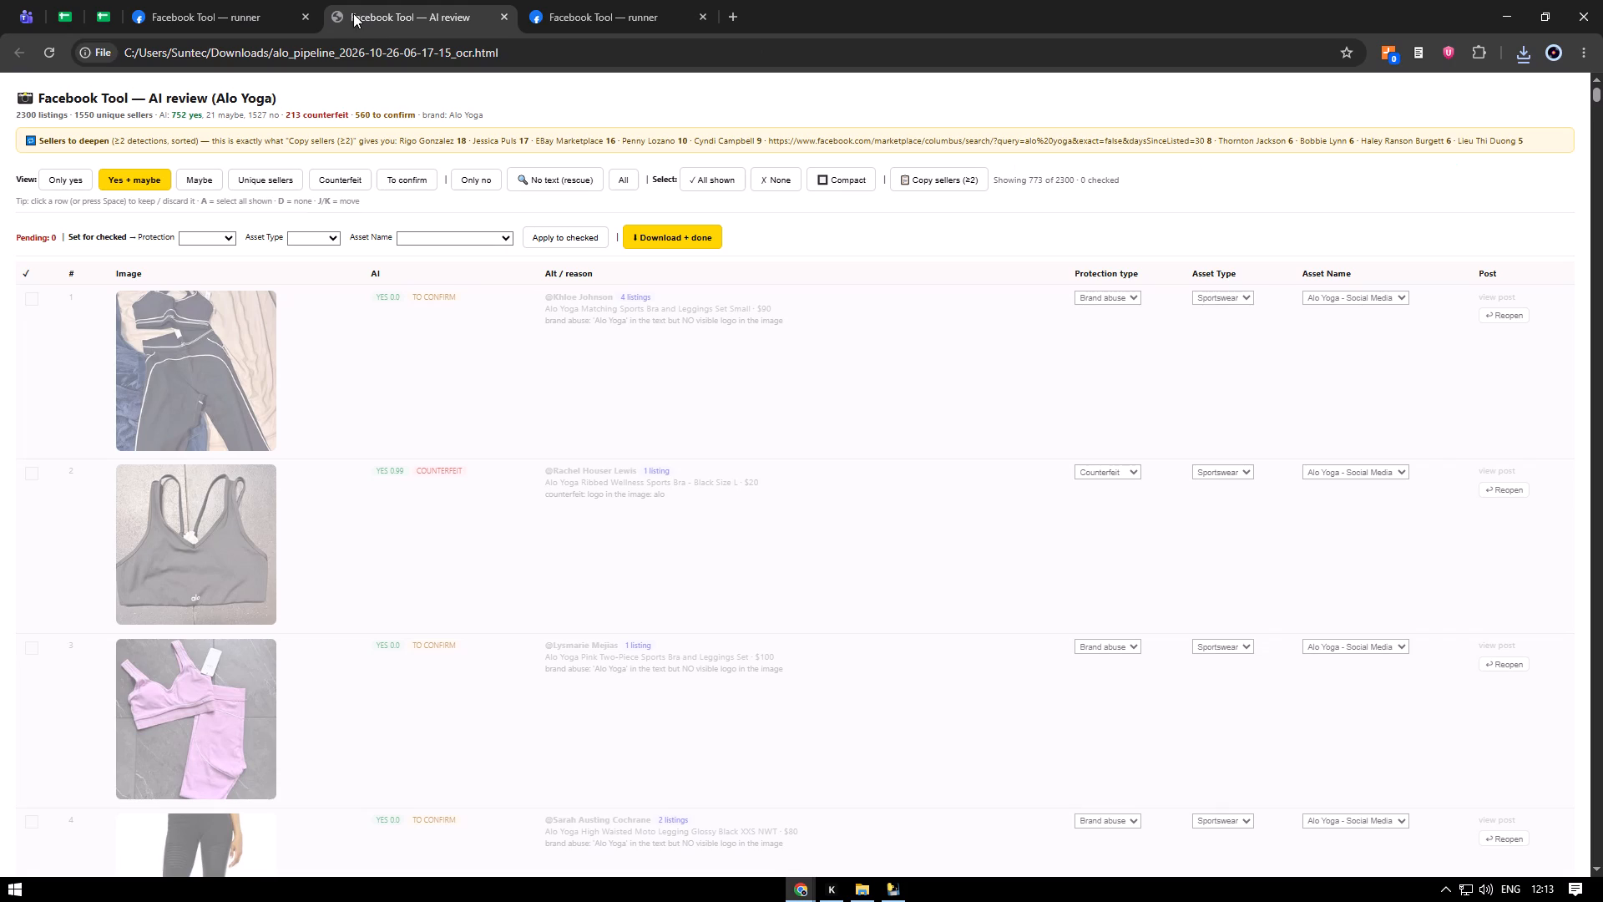
click(103, 0)
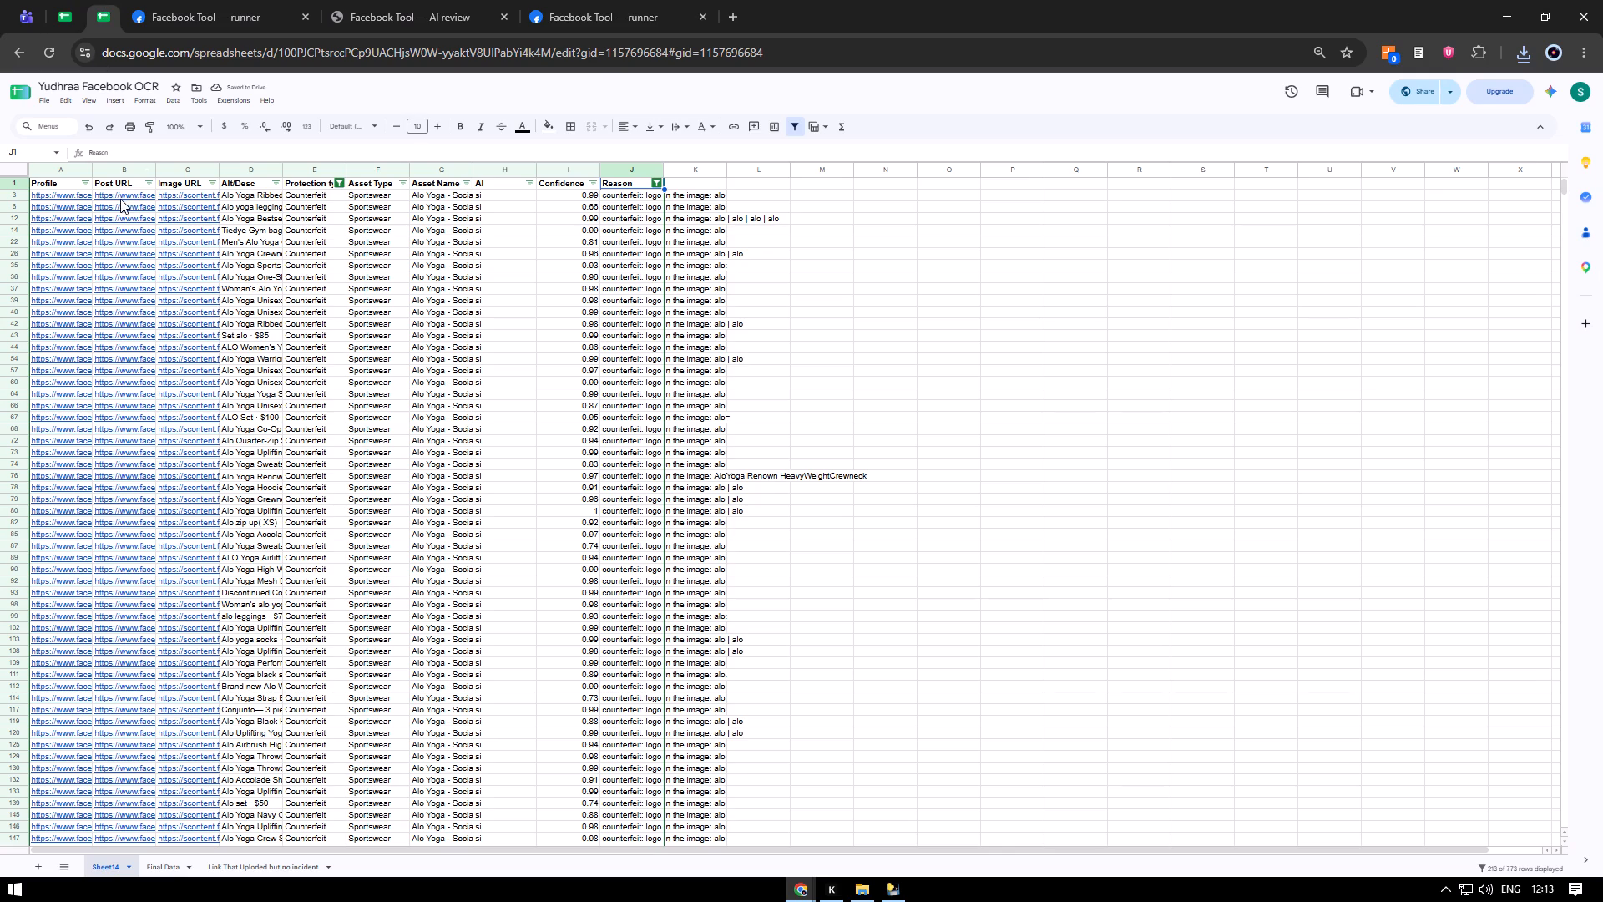
click(120, 194)
key(ctrl+shift+Down)
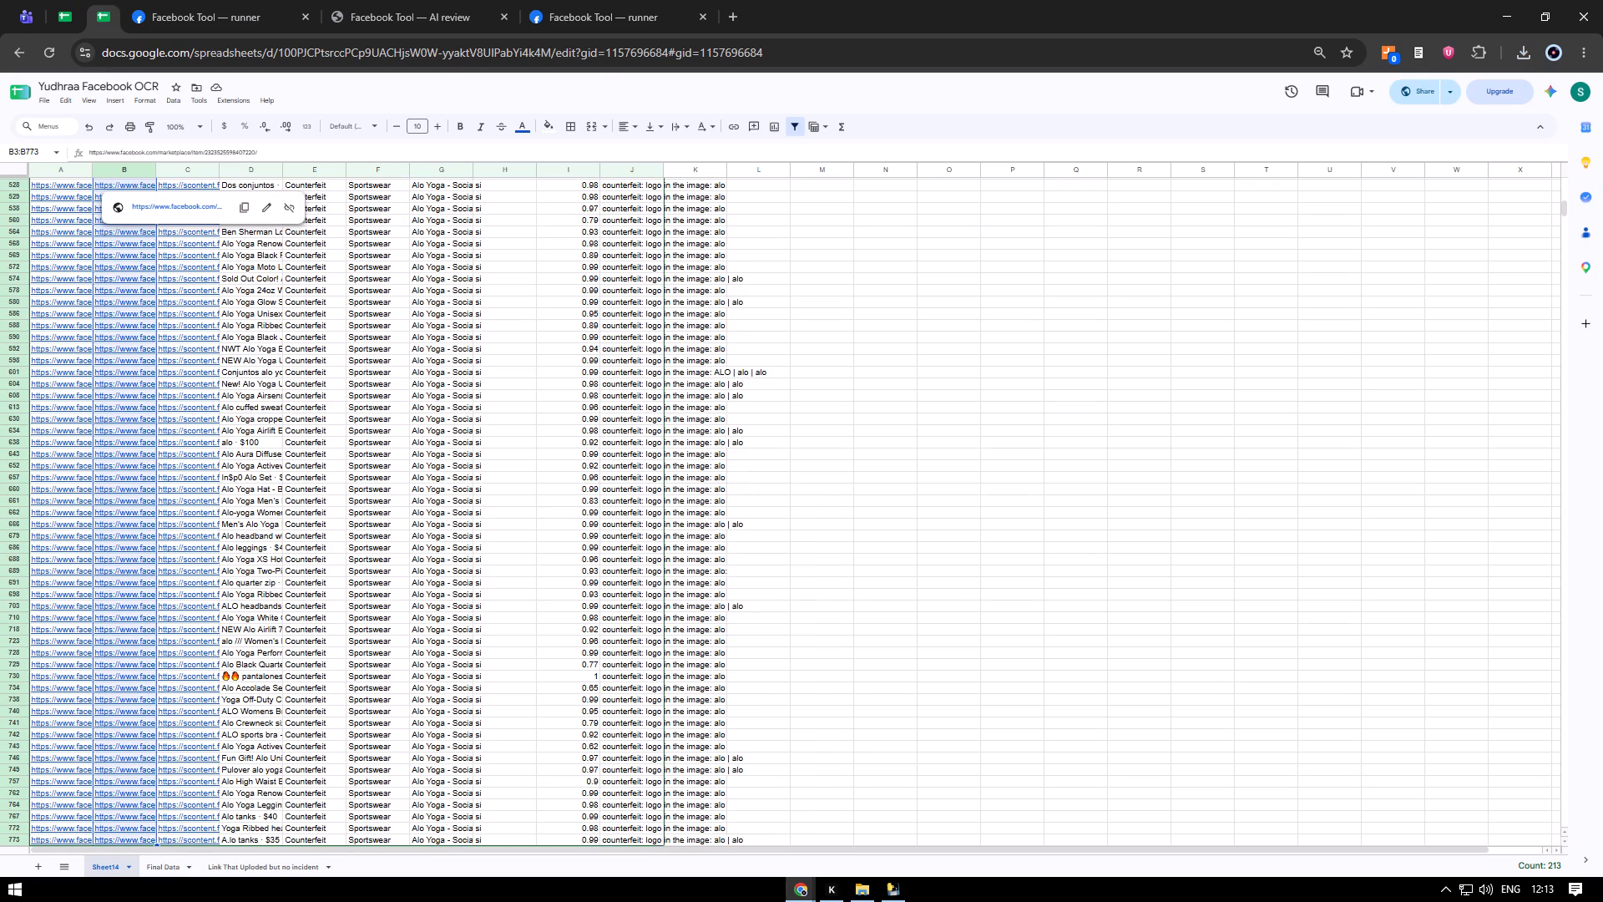
key(ctrl+c)
key(ctrl+c)
key(ctrl+c)
key(ctrl+c)
key(ctrl+c)
key(alt+Tab)
key(alt+Tab)
key(alt+Tab)
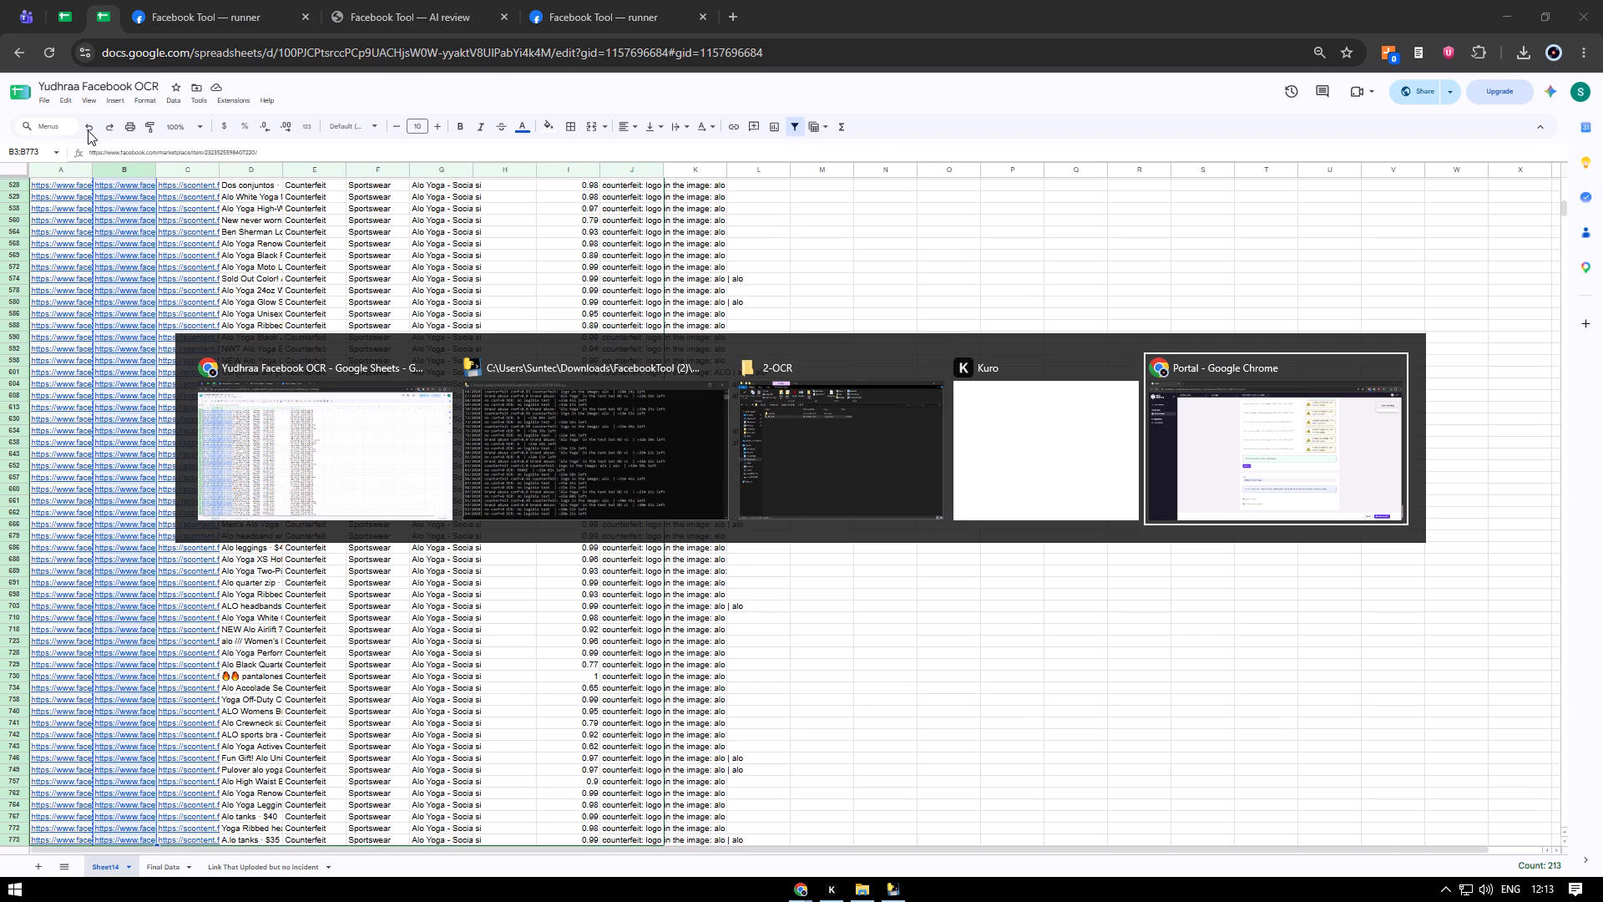
key(alt+Tab)
click(602, 531)
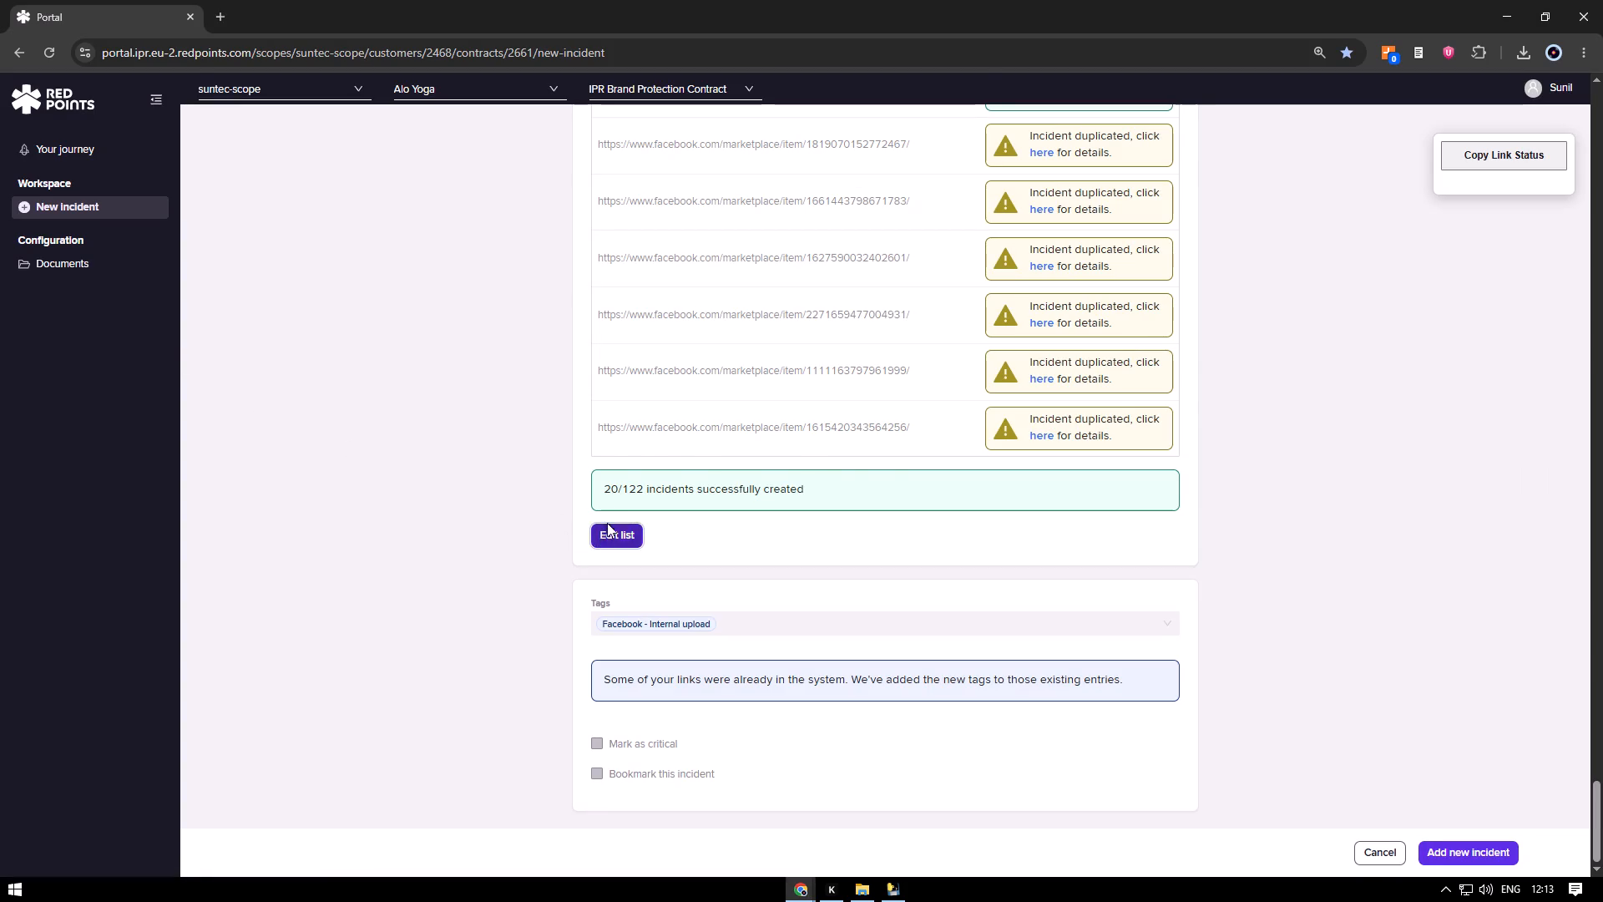
click(643, 473)
key(ctrl+a)
key(ctrl+v)
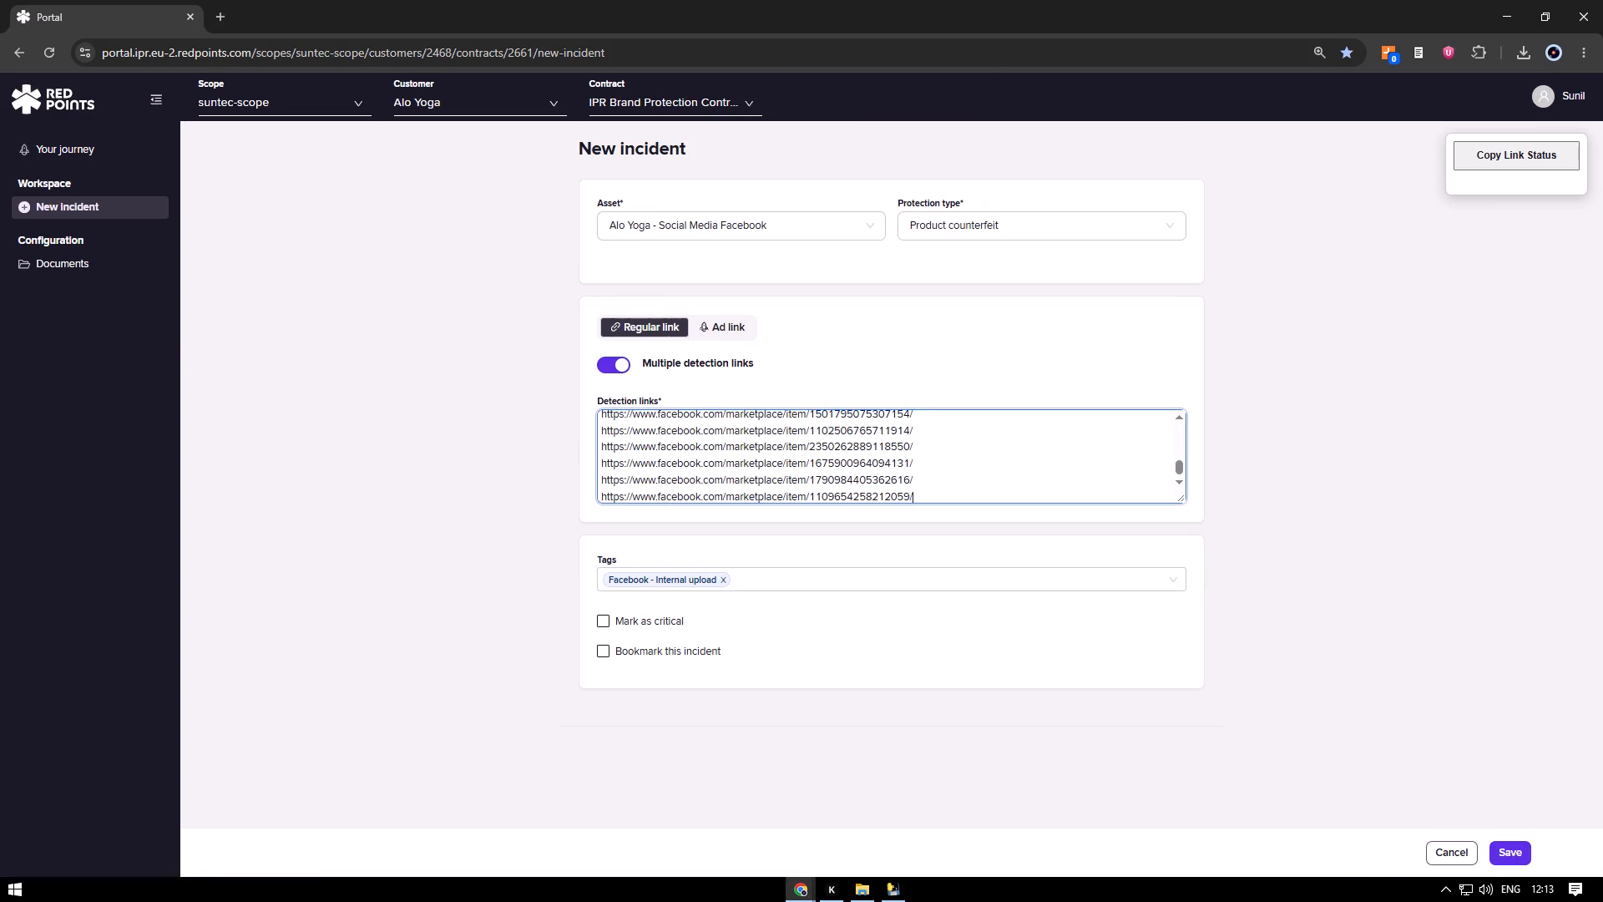
Return to the Yudhraa Facebook OCR spreadsheet and remove duplicates from Profile column links A3 to A773.
key(alt+Tab)
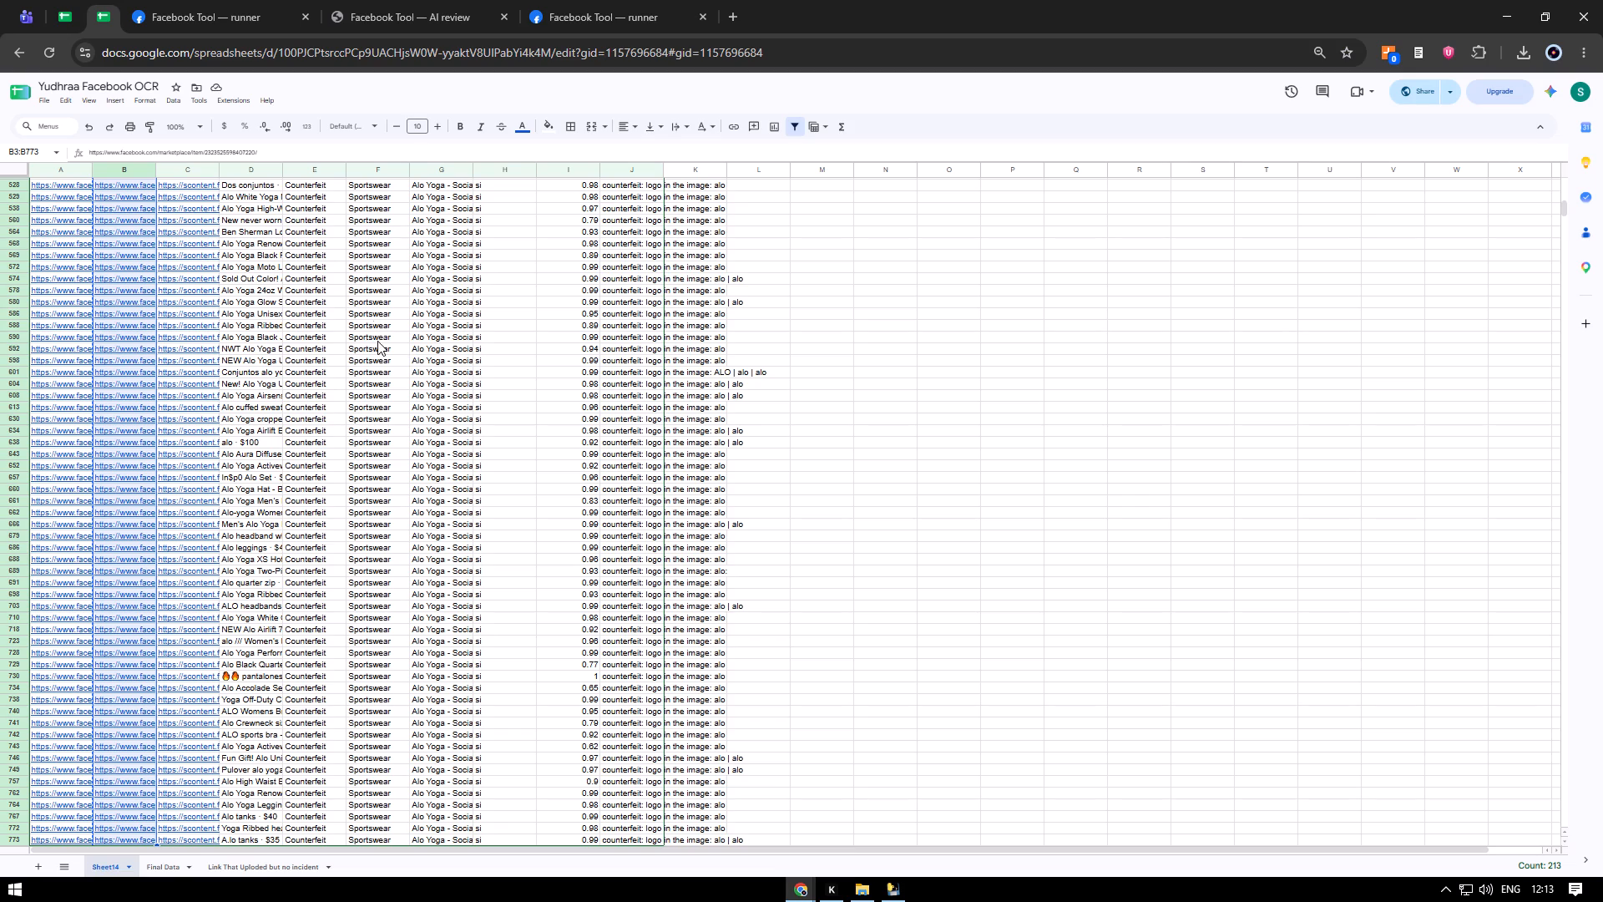
key(Up)
key(Left)
key(Down)
key(ctrl+shift+Down)
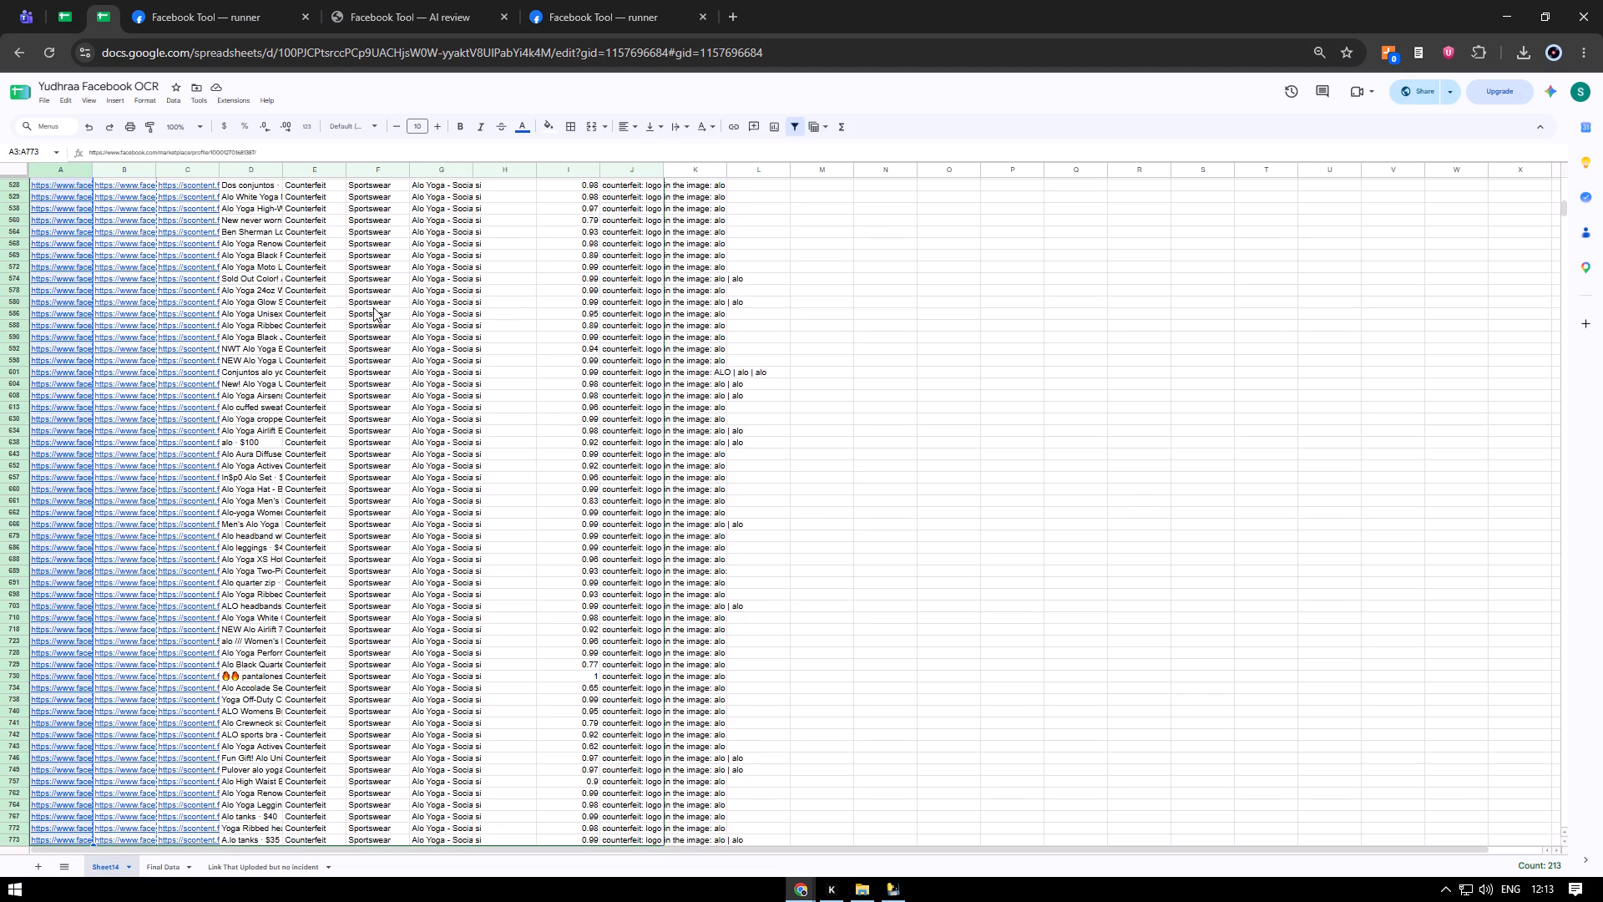
click(175, 101)
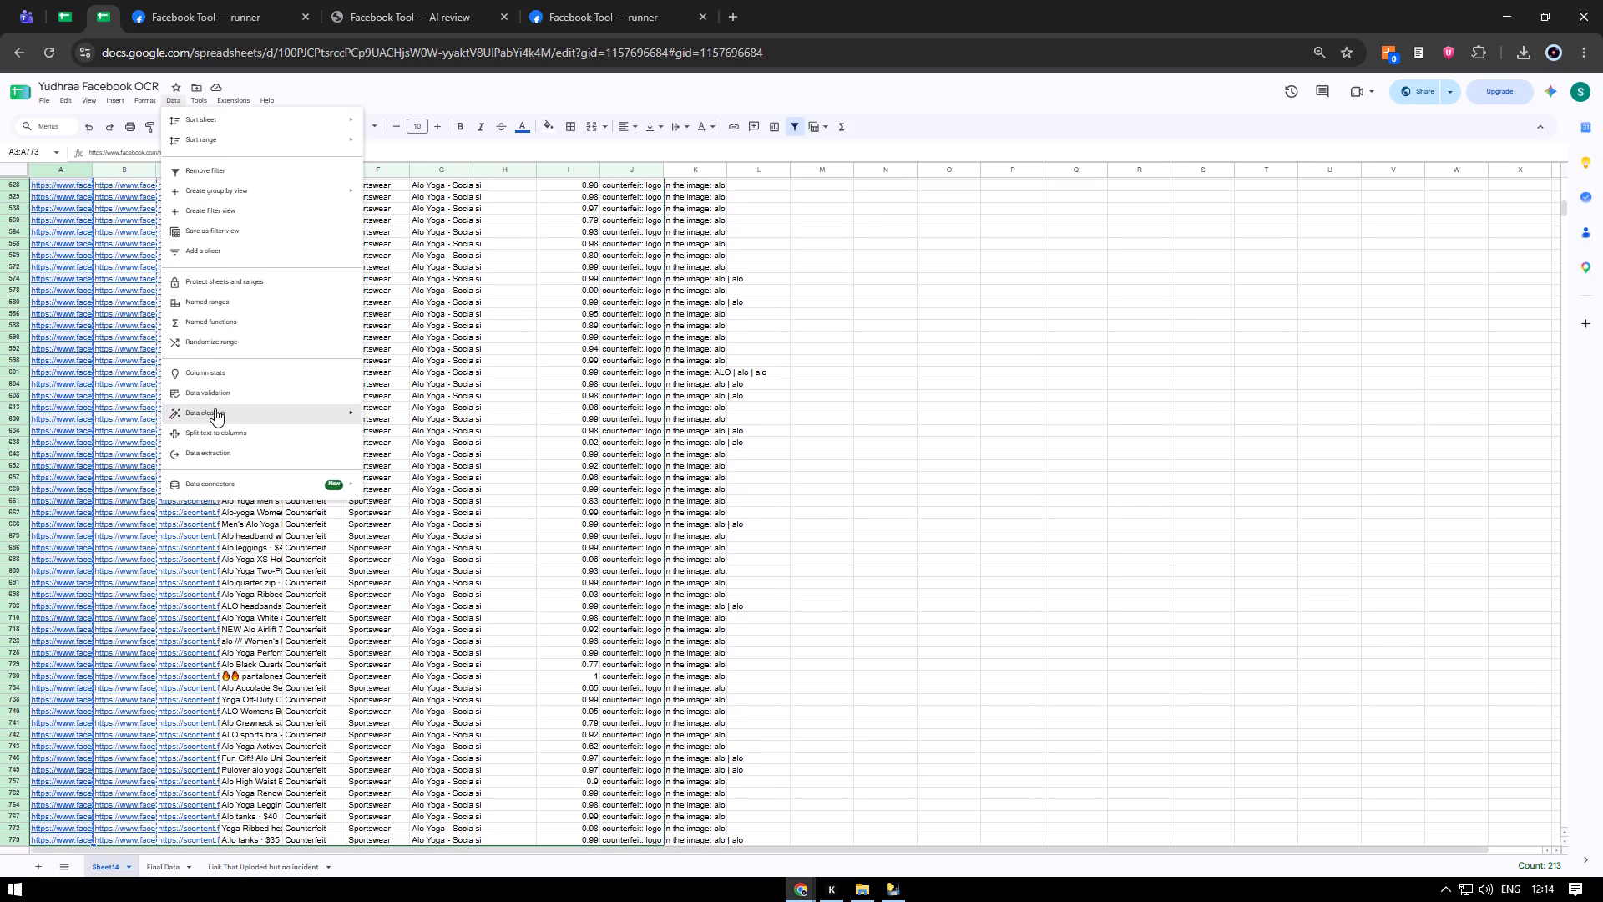
click(216, 411)
click(427, 440)
click(866, 555)
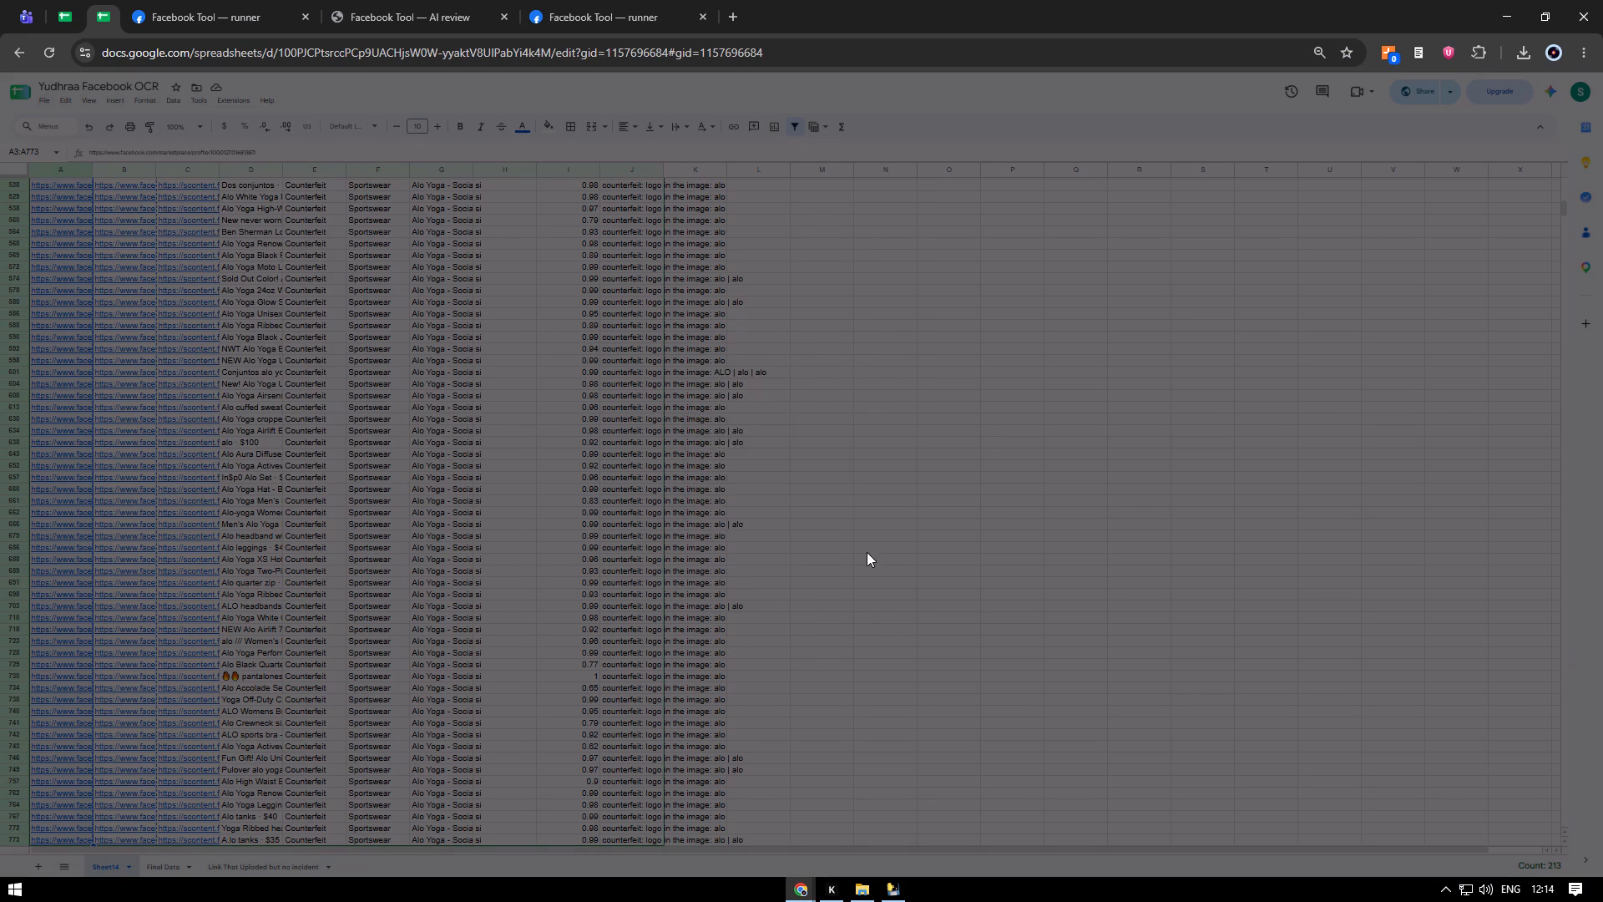
click(935, 505)
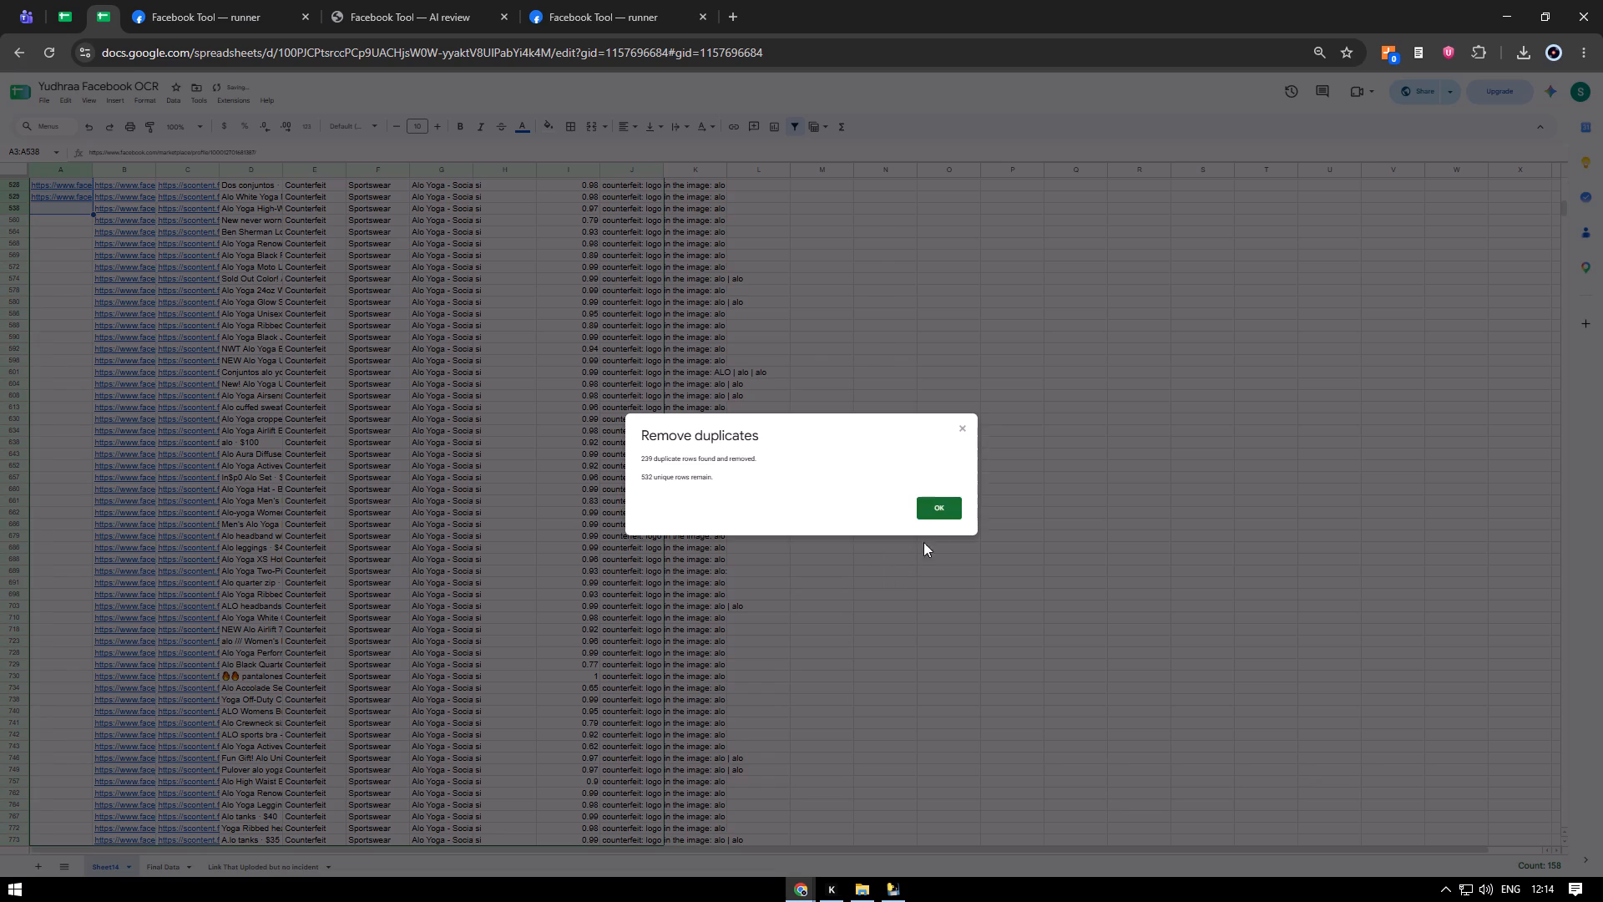
click(939, 511)
Copy the deduplicated Profile links into the single Profiles (Sellers) cell G107 of the Columbus, OH row in the Alo FB US worksheet.
key(ctrl+Up)
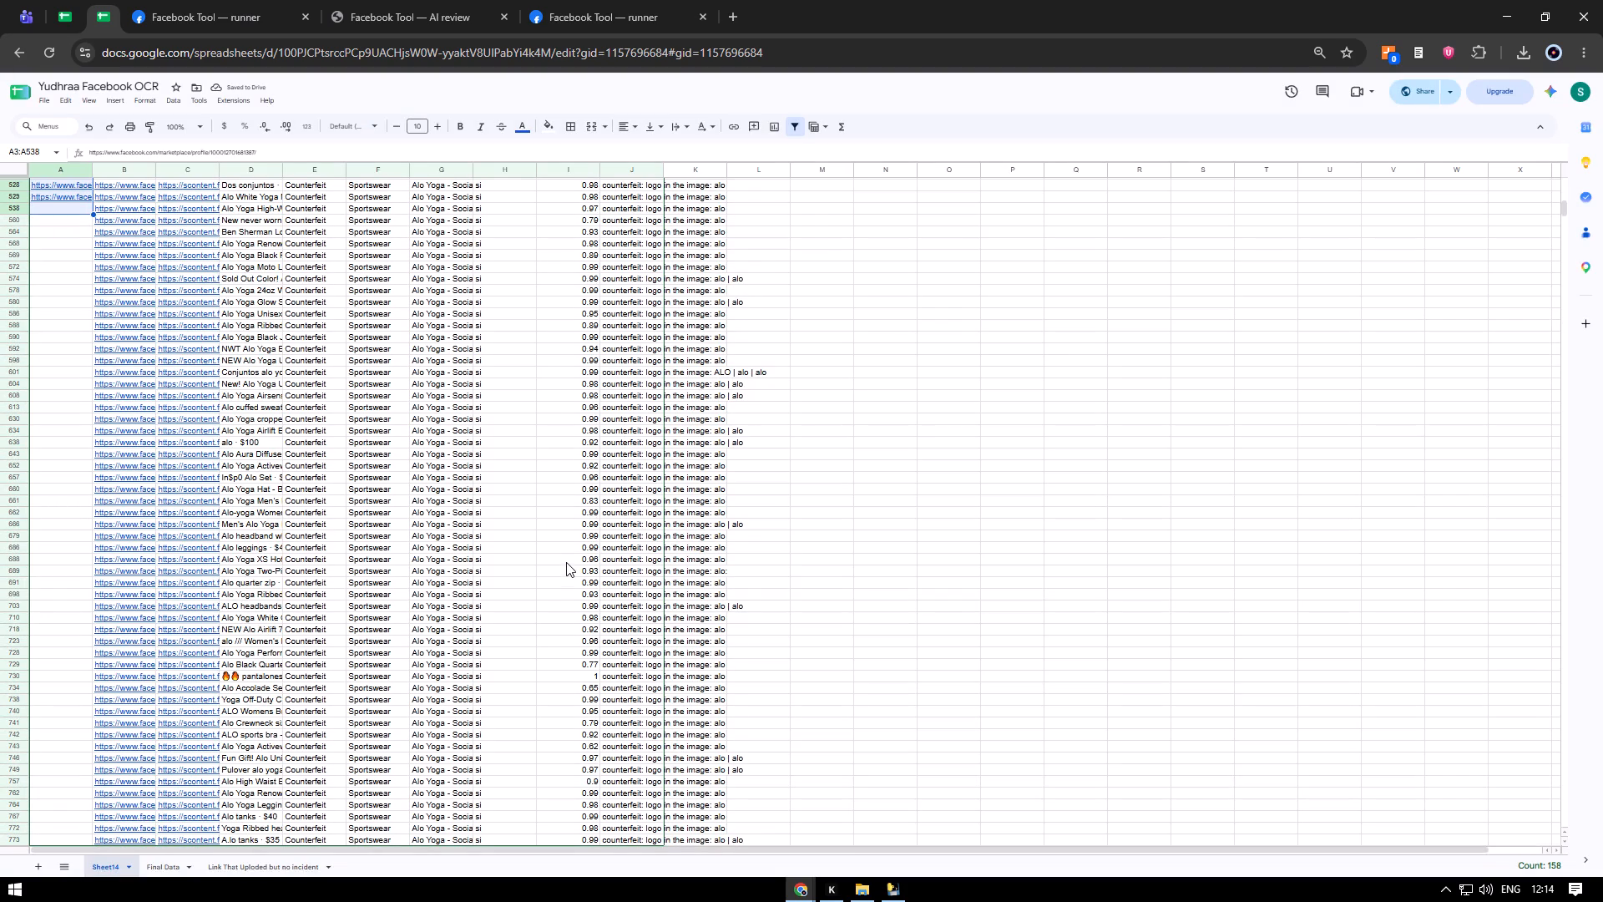
key(Down)
key(ctrl+shift+Down)
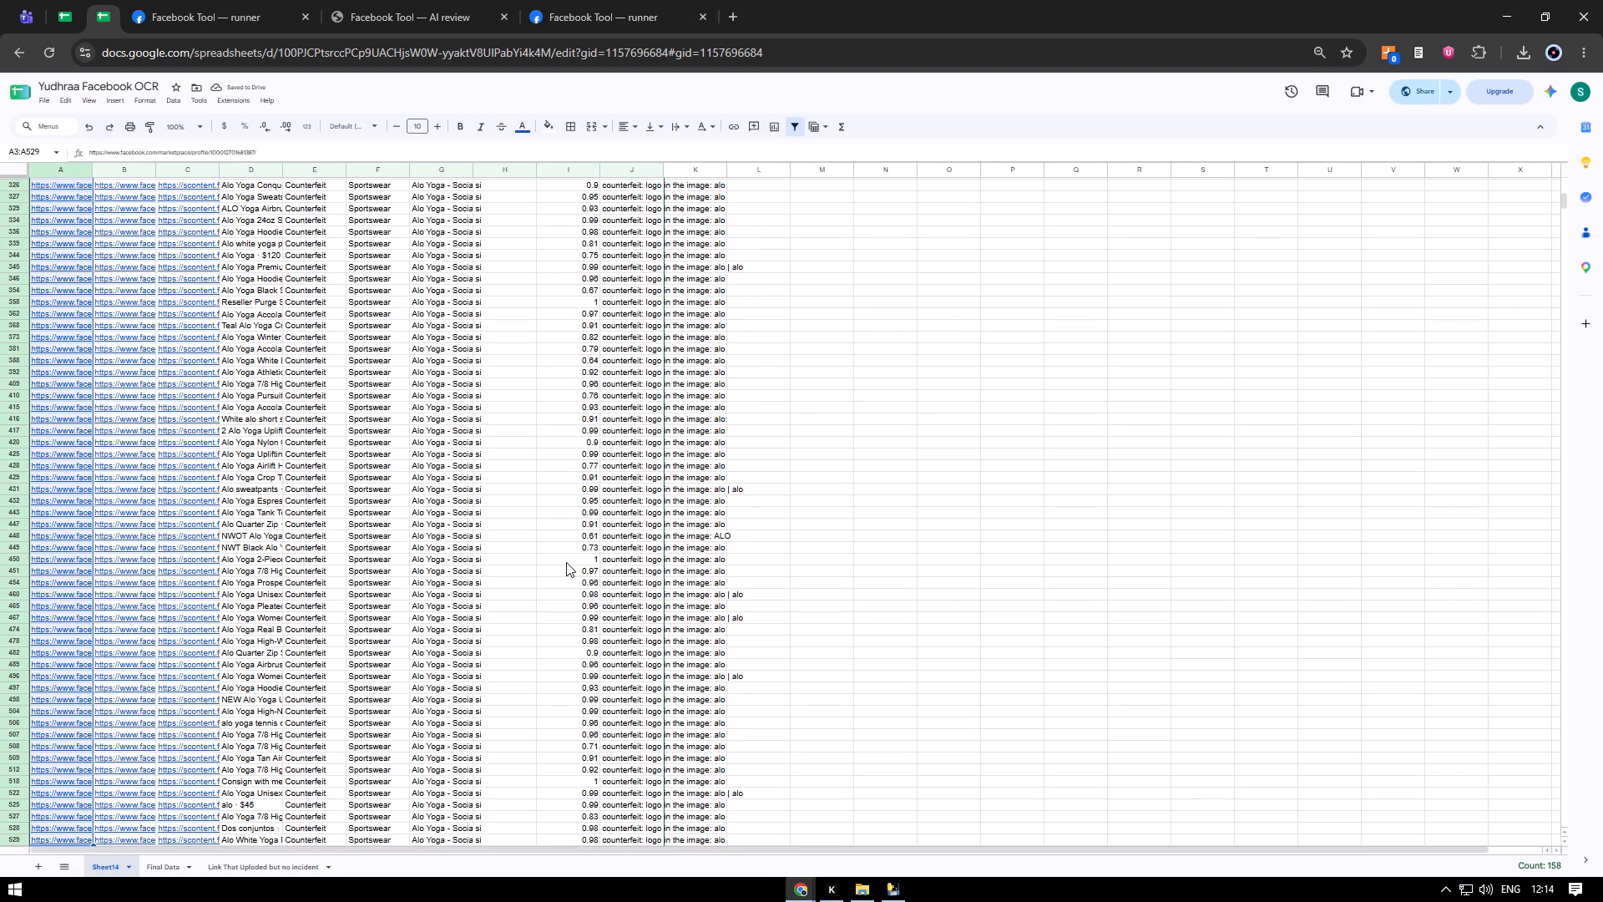
key(ctrl+c)
key(ctrl+c)
key(ctrl+c)
key(ctrl+c)
key(ctrl+shift+Tab)
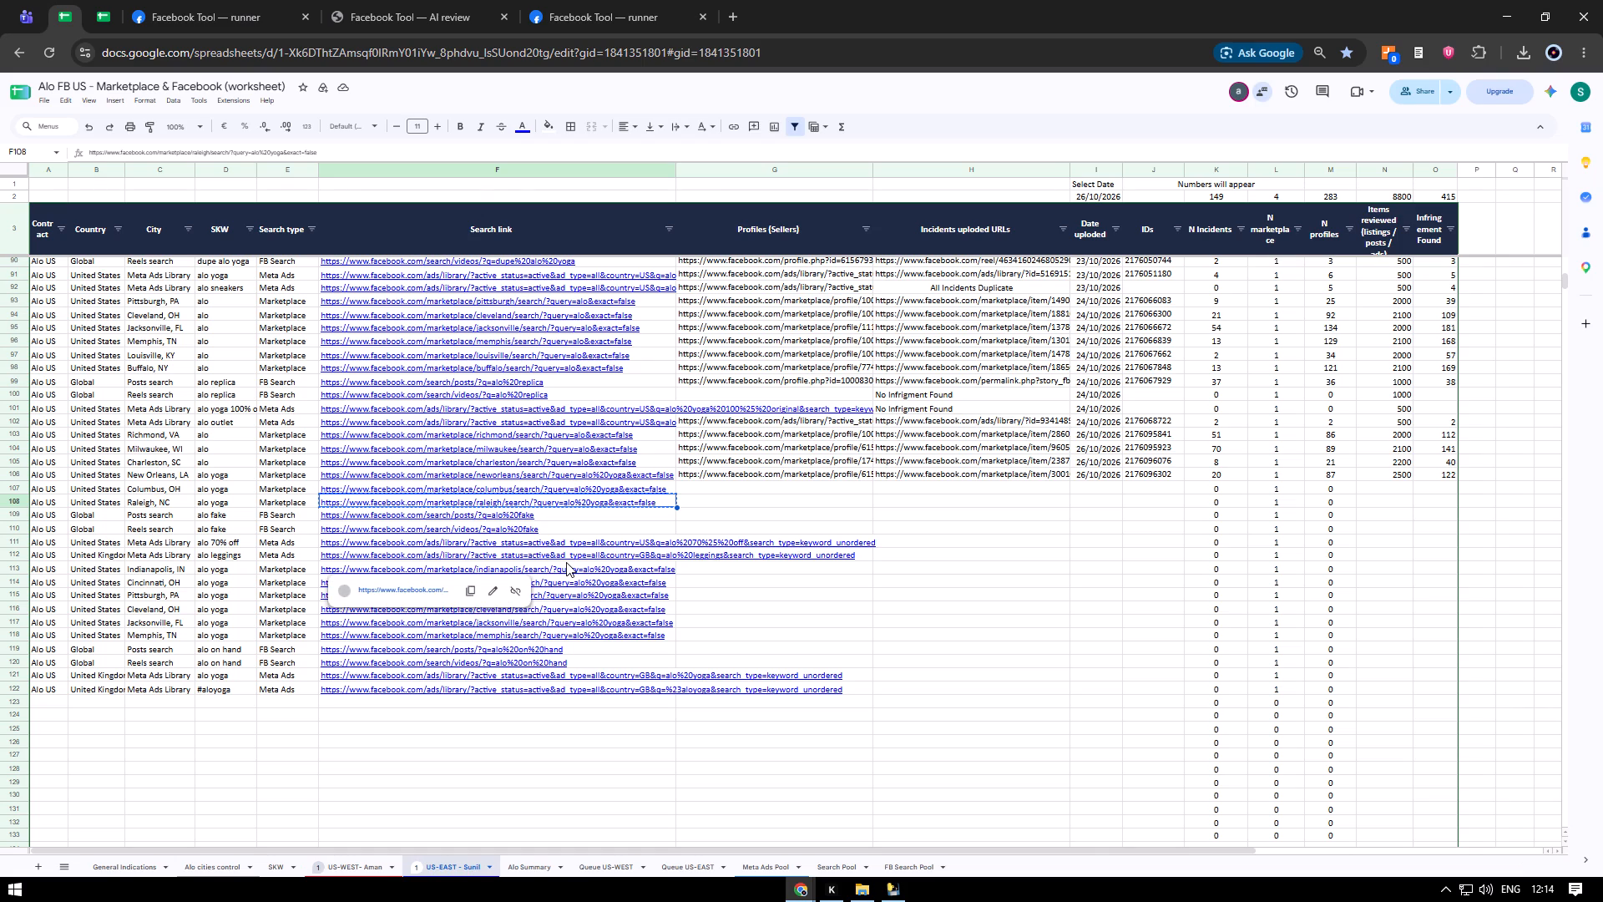
key(Right)
key(Up)
key(Return)
key(ctrl+shift+v)
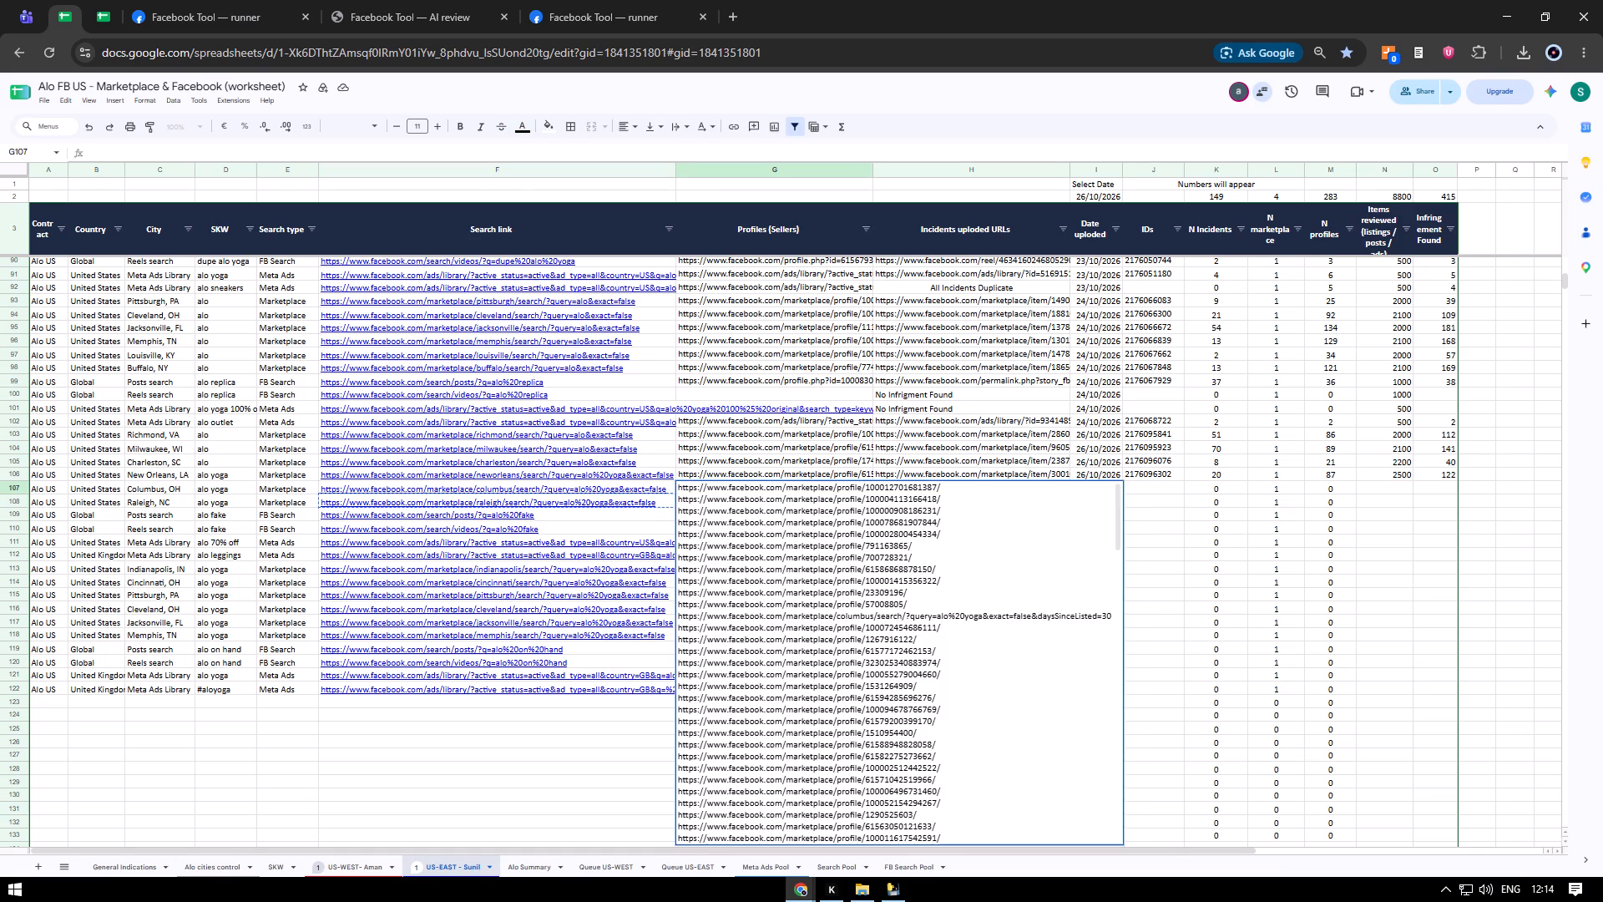
key(Return)
Copy the upload date 26/10/2026 from the row above into the Columbus, OH row.
key(Up)
key(Right)
key(Right)
key(Up)
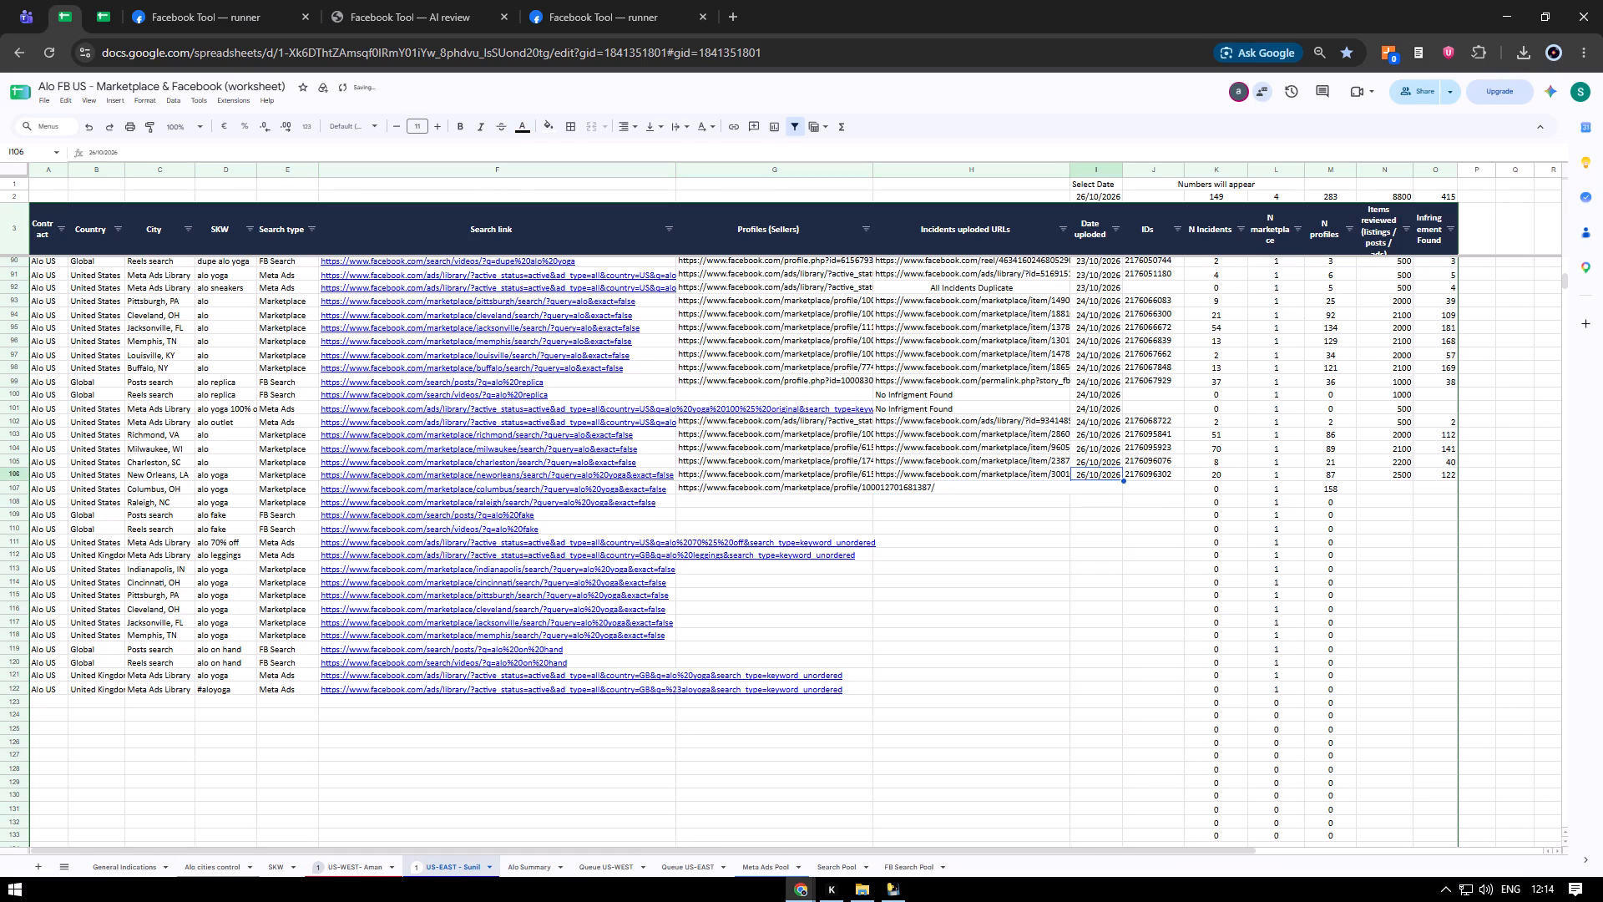
key(ctrl+c)
key(Down)
key(ctrl+v)
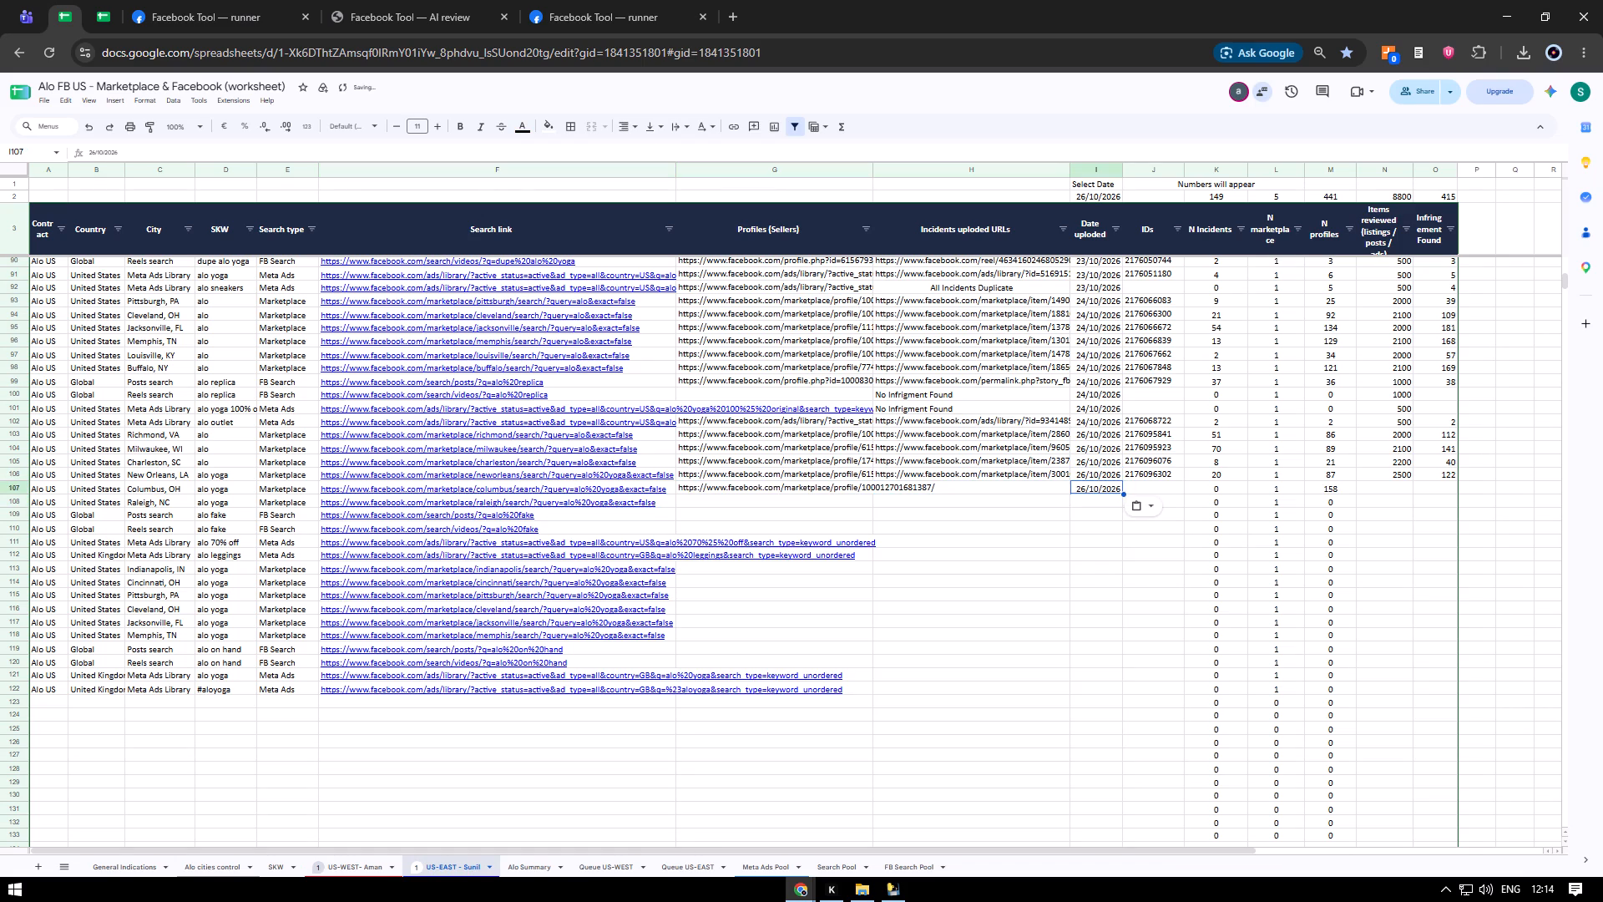
Enter 2300 as the Items reviewed value for the Columbus, OH row.
key(Right)
key(Right)
key(Right)
key(Right)
key(Right)
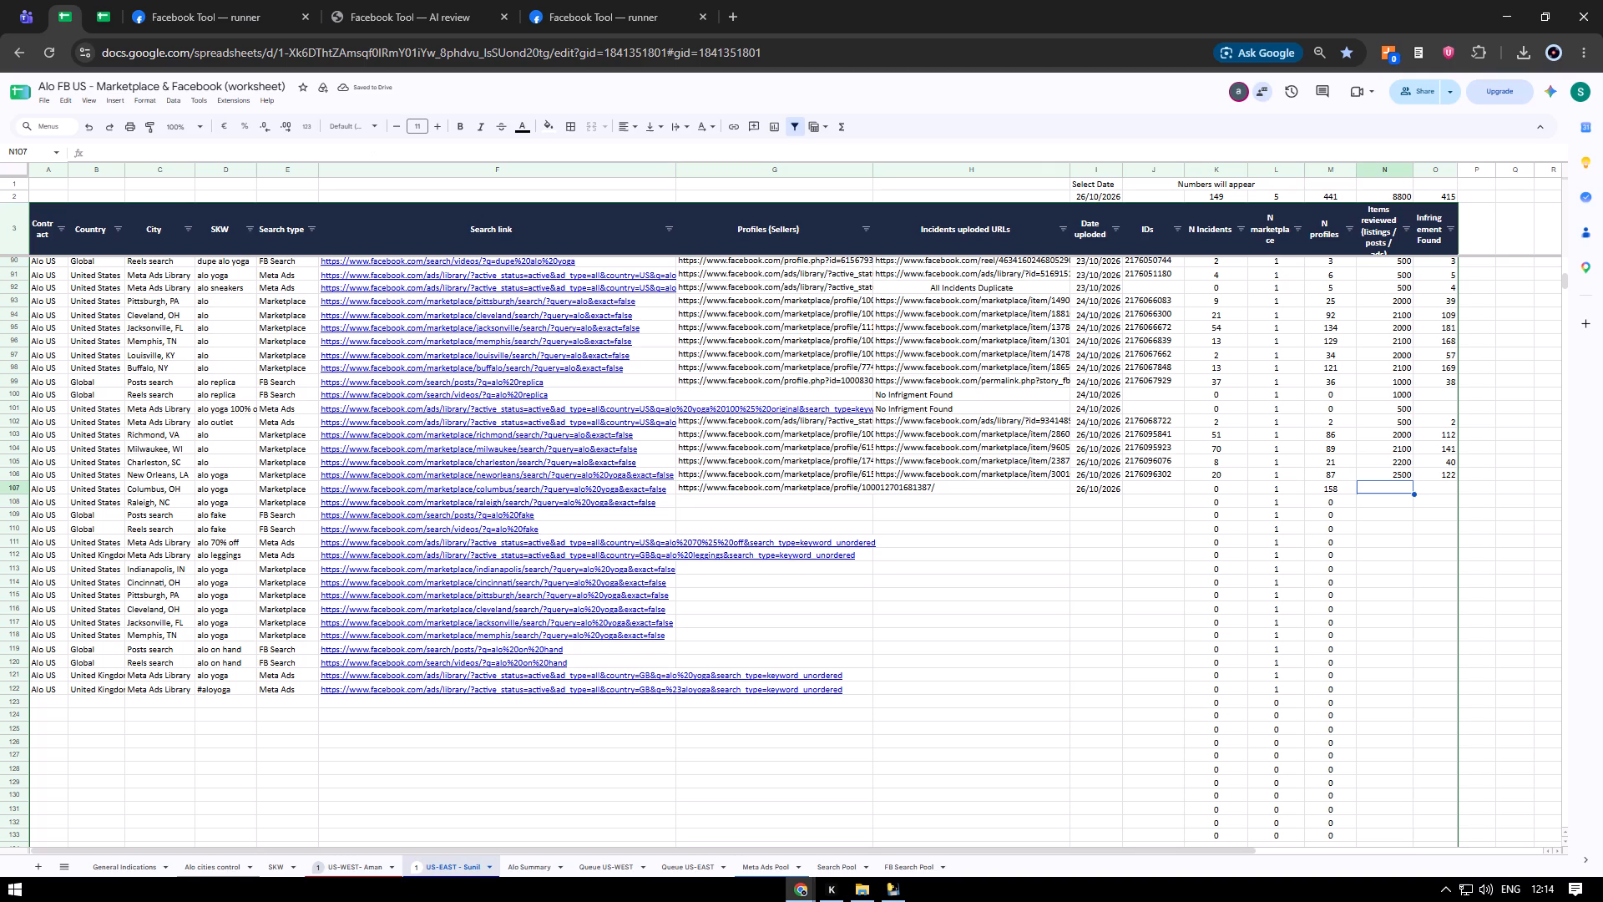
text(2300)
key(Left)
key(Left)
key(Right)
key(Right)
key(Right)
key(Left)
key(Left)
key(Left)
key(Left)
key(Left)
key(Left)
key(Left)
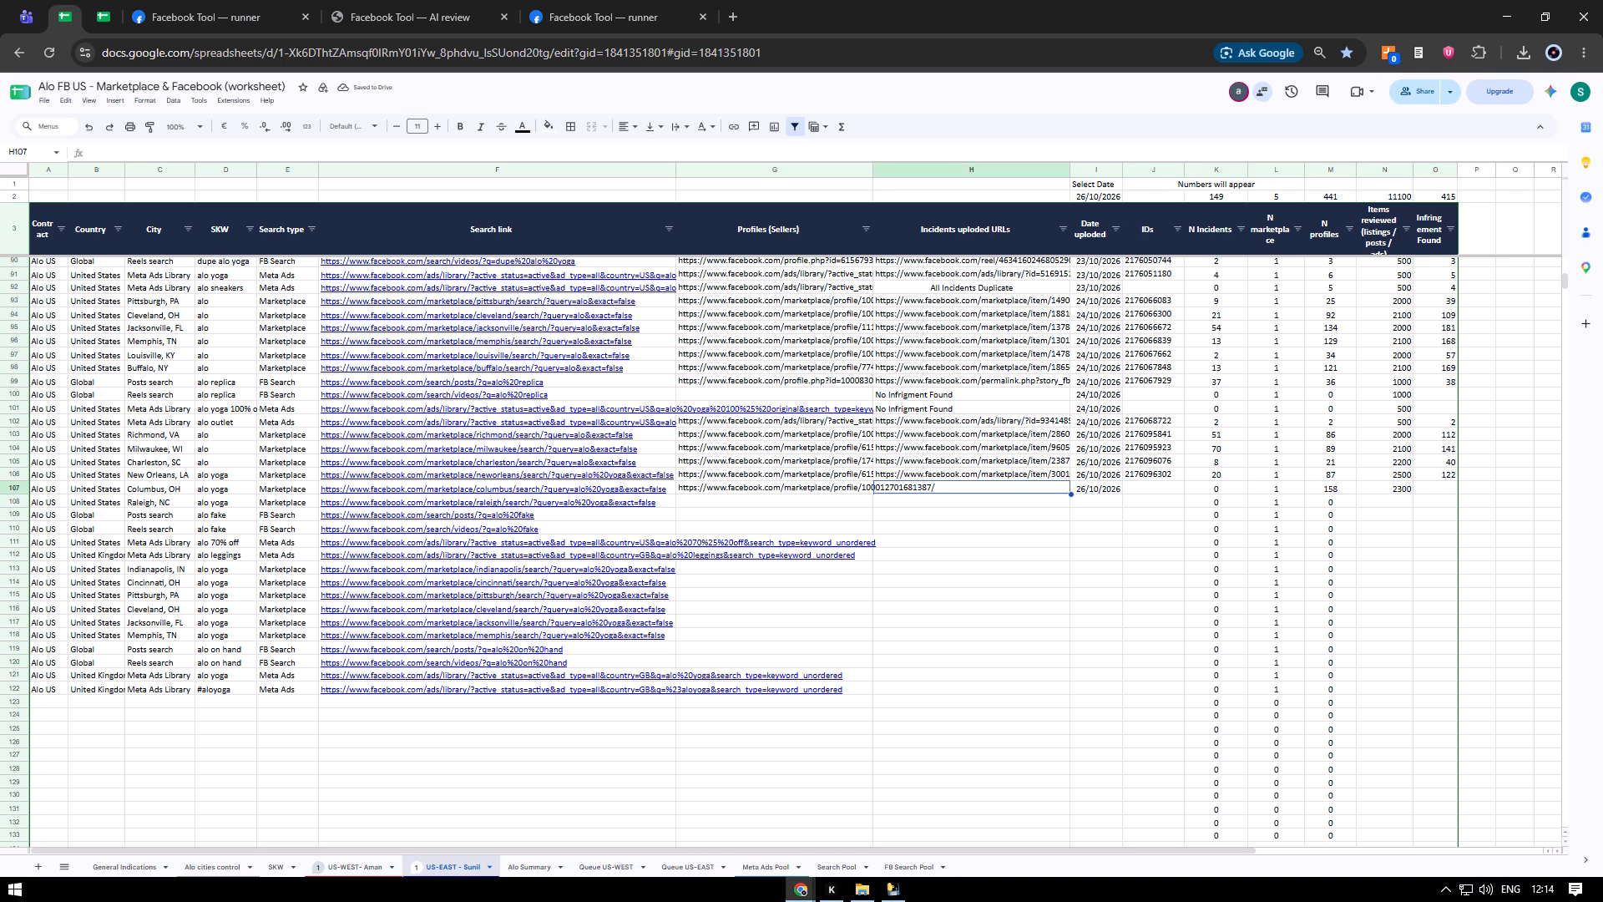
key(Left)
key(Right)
Save the new Product counterfeit incident with its pasted detection links in the Red Points portal.
click(104, 0)
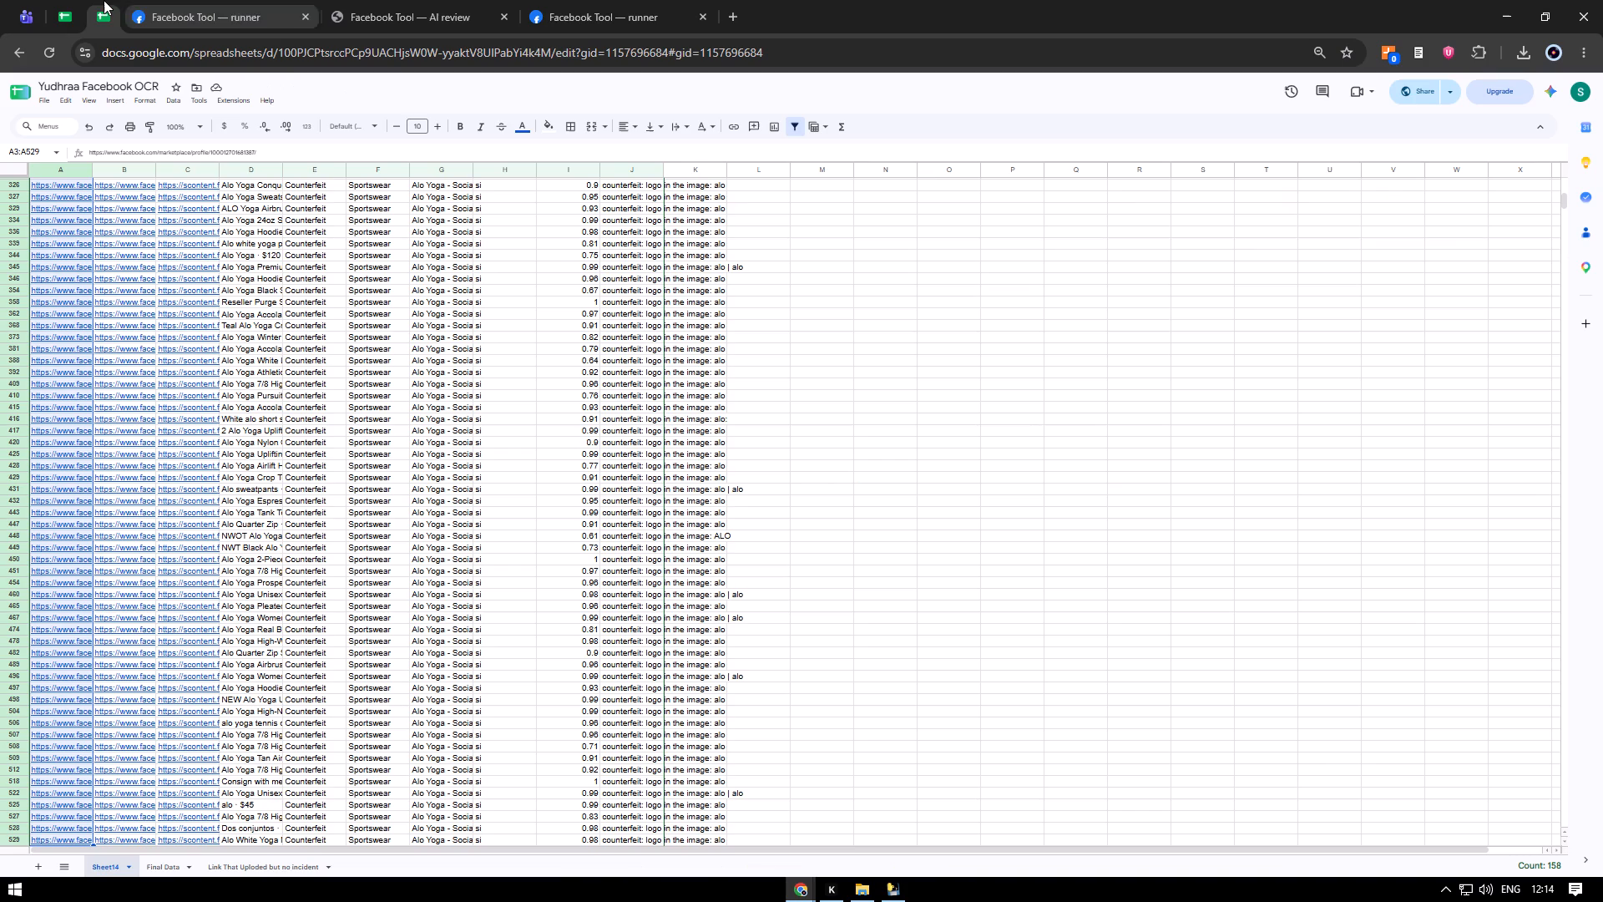
key(Up)
key(Right)
key(Down)
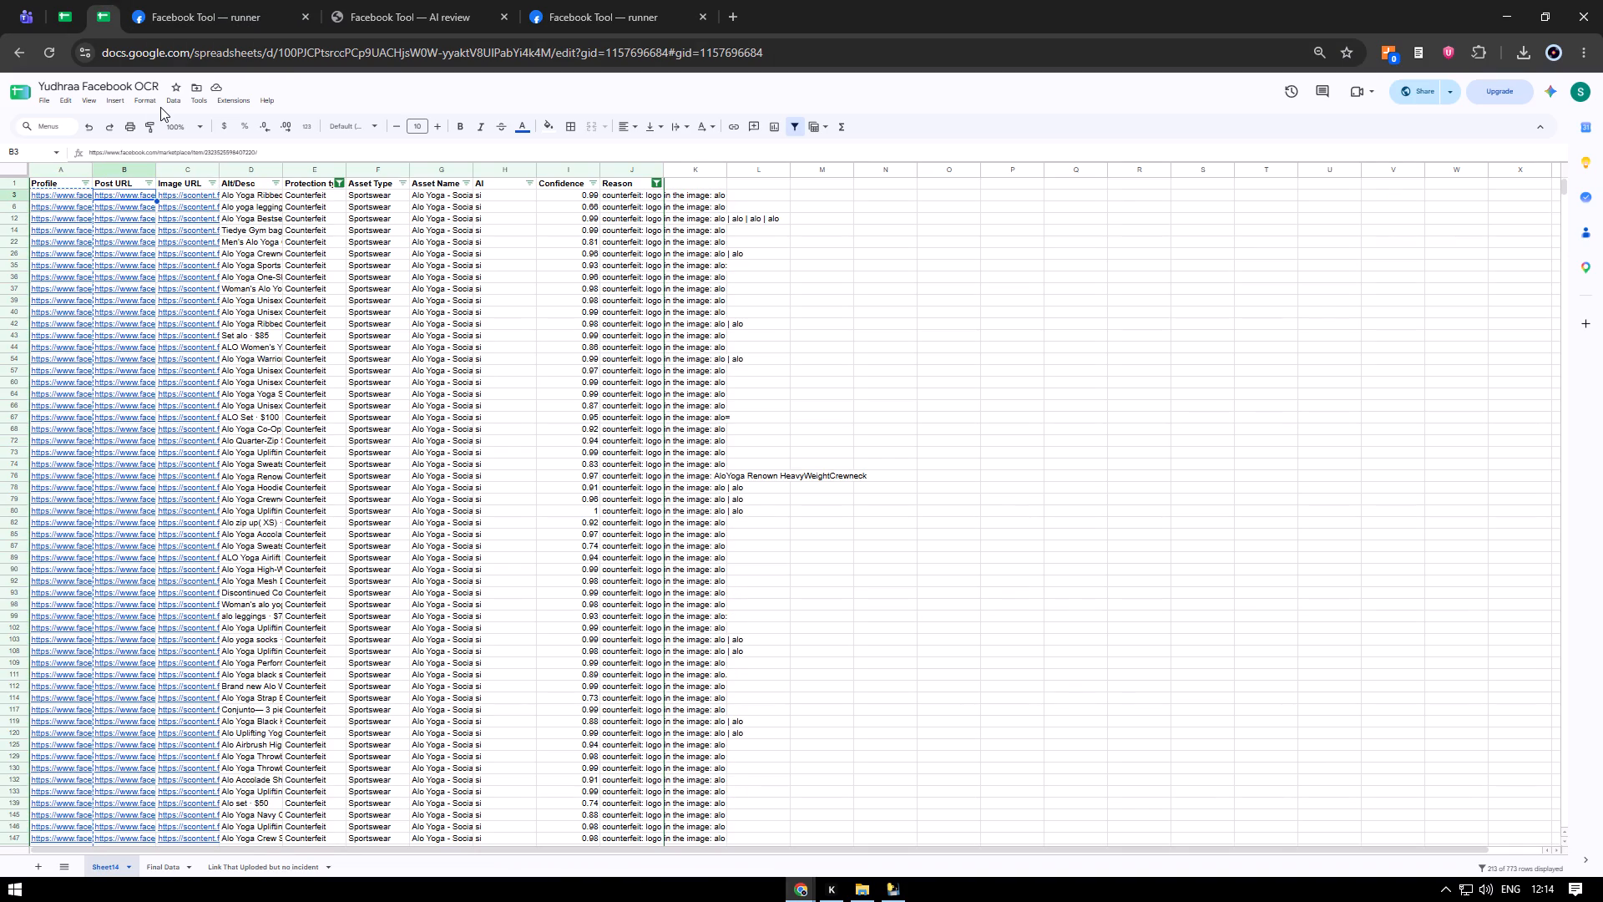
key(alt+Tab)
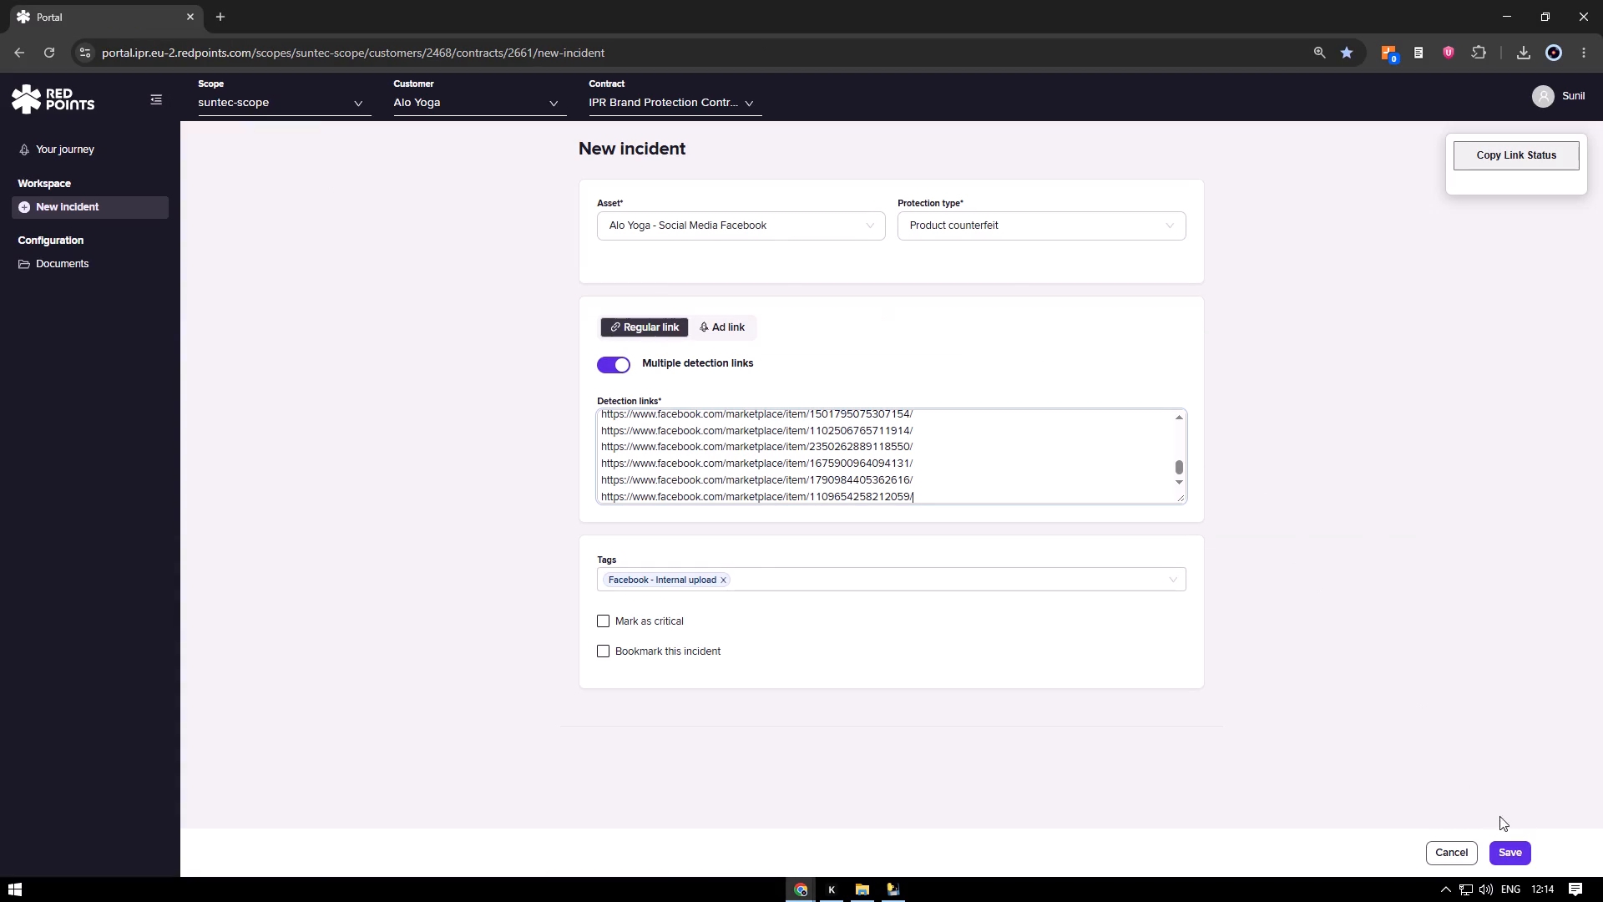
click(1524, 844)
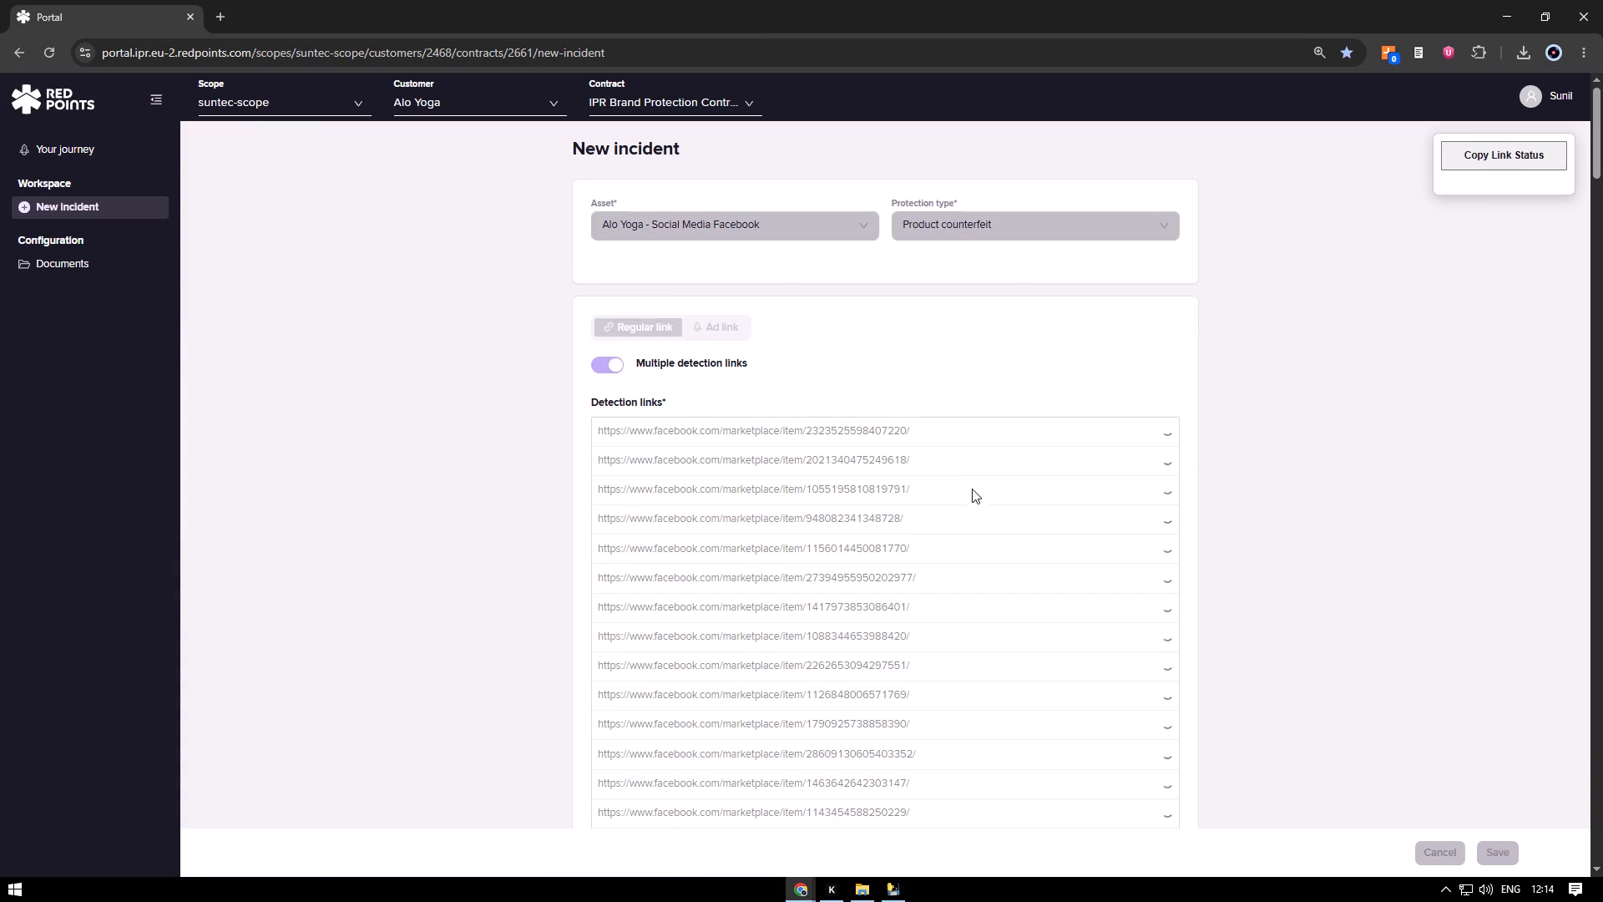
Check the number of filtered Post URL links in the OCR spreadsheet against the AI review page and the worksheet's Columbus, OH row.
key(alt+Tab)
key(ctrl+shift+Down)
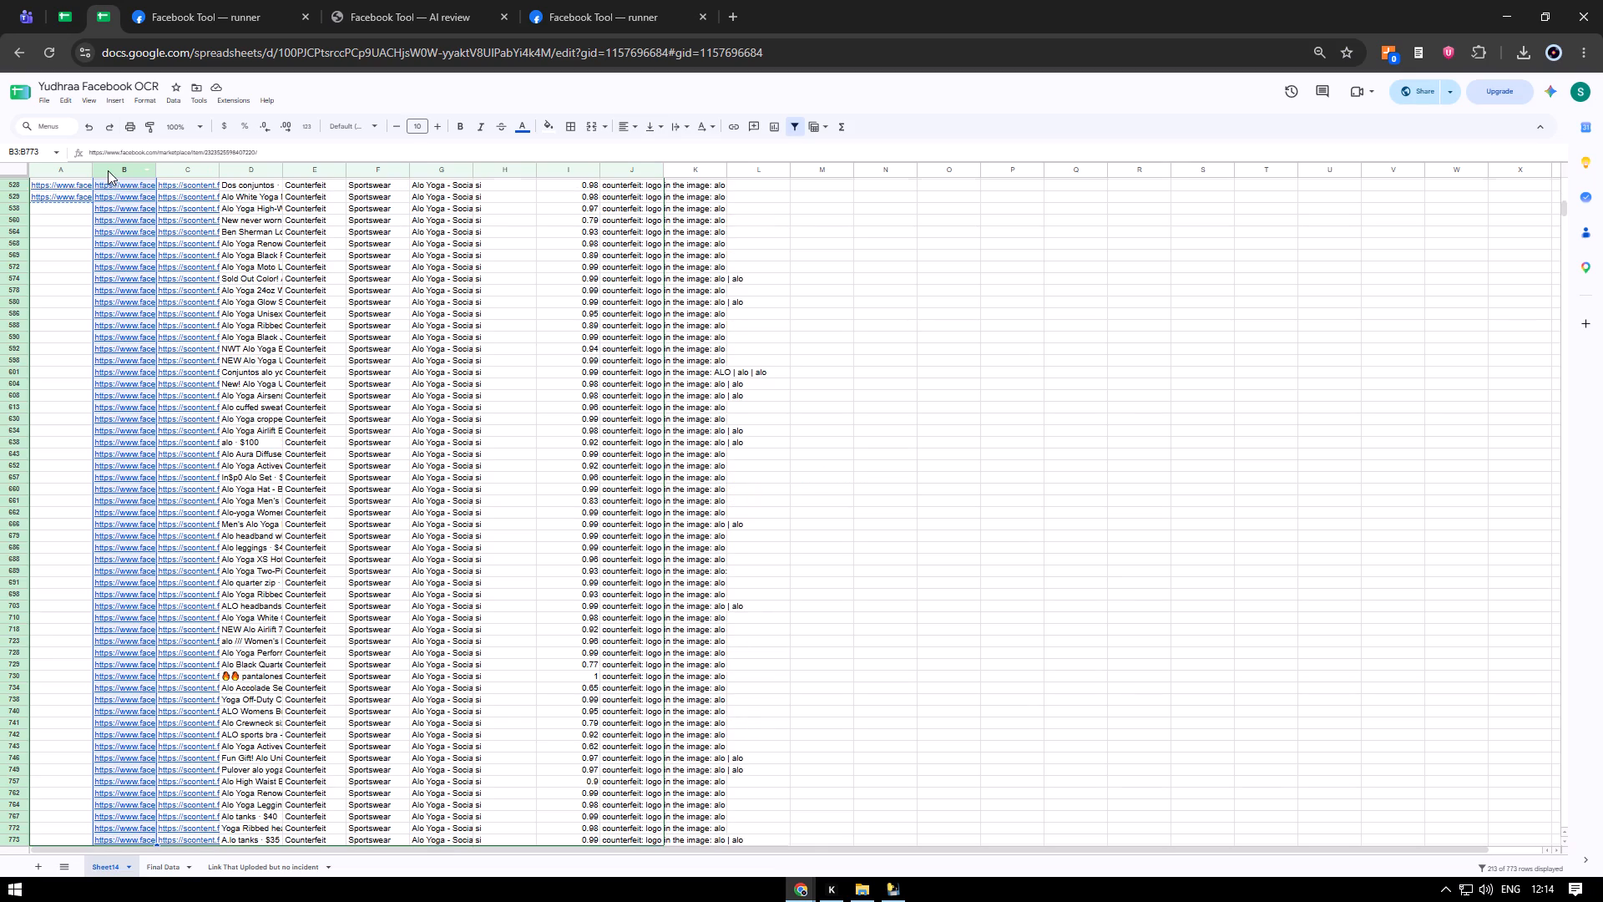
click(461, 0)
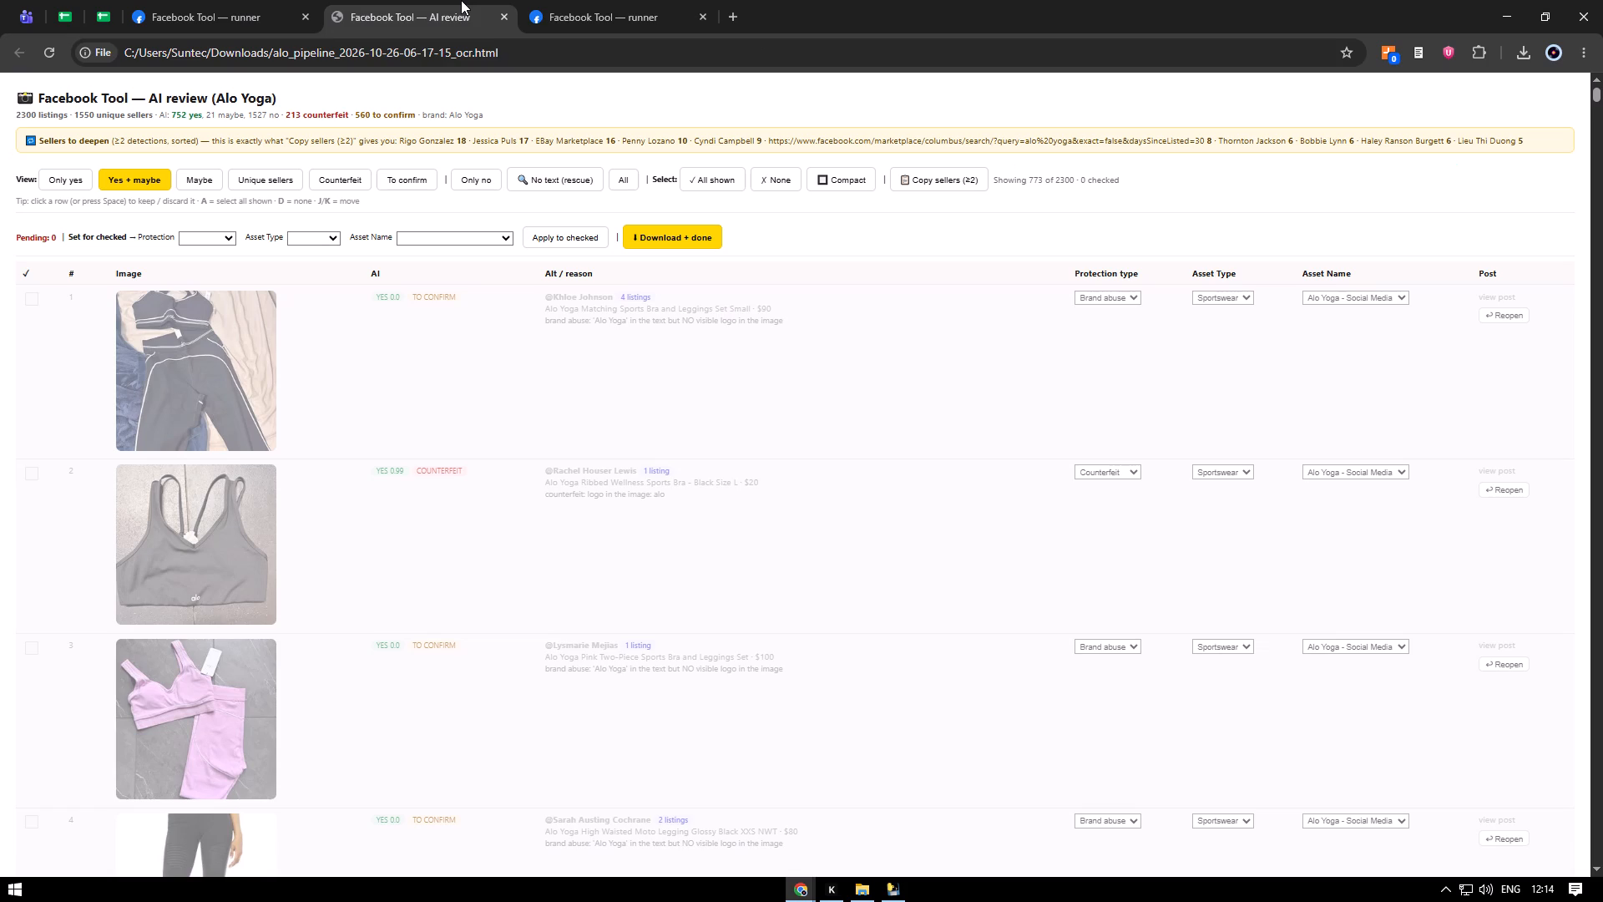
click(109, 0)
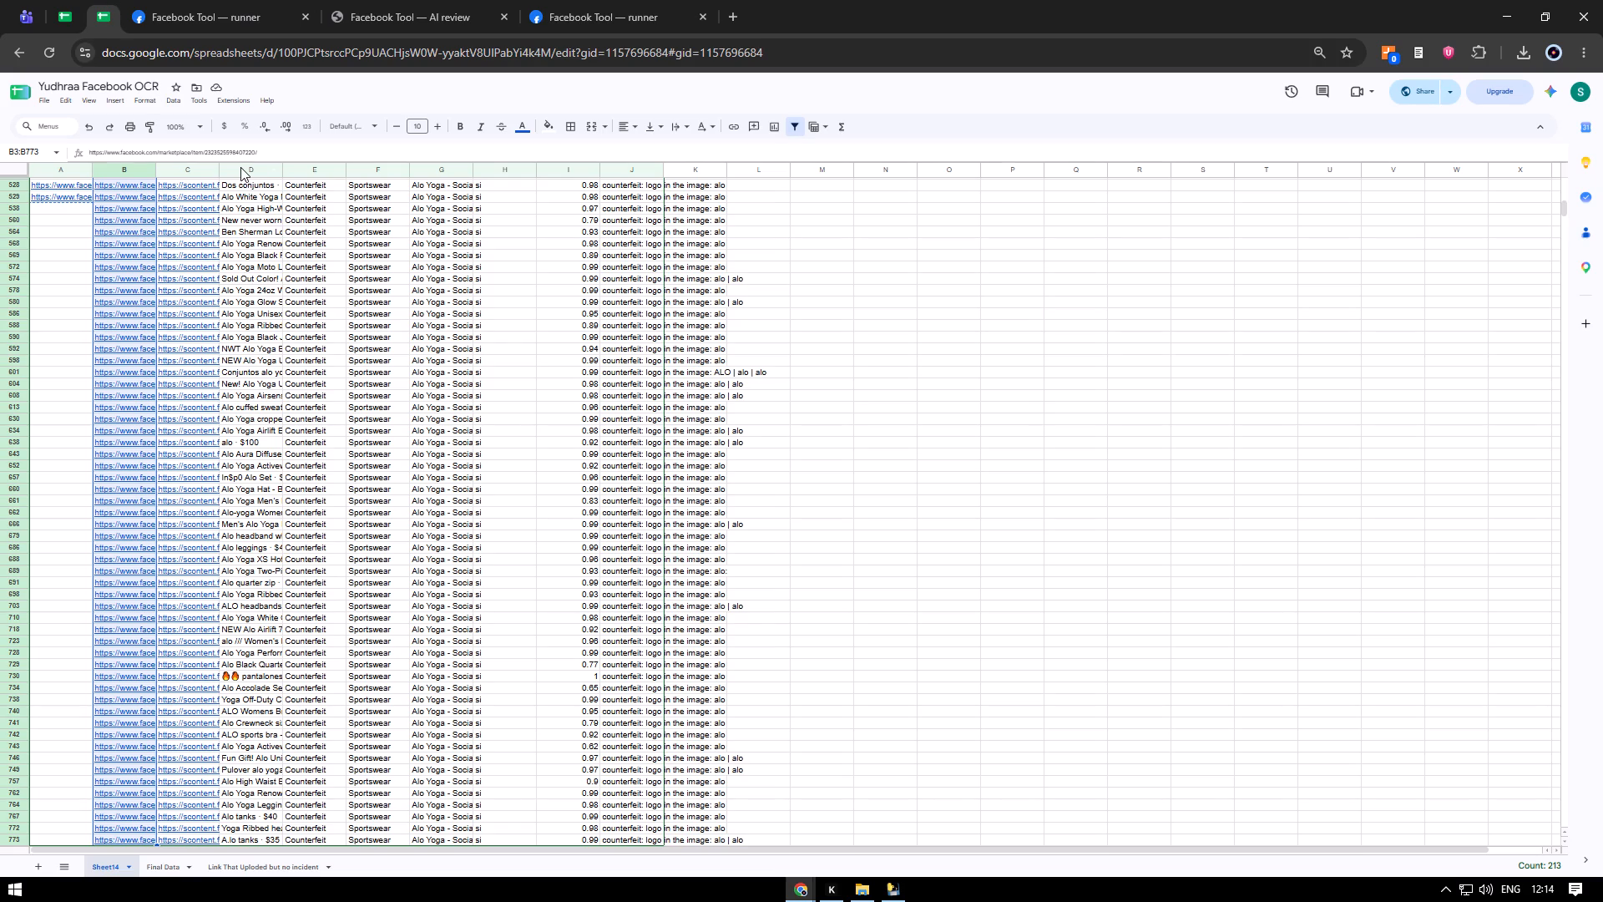
key(Up)
click(77, 0)
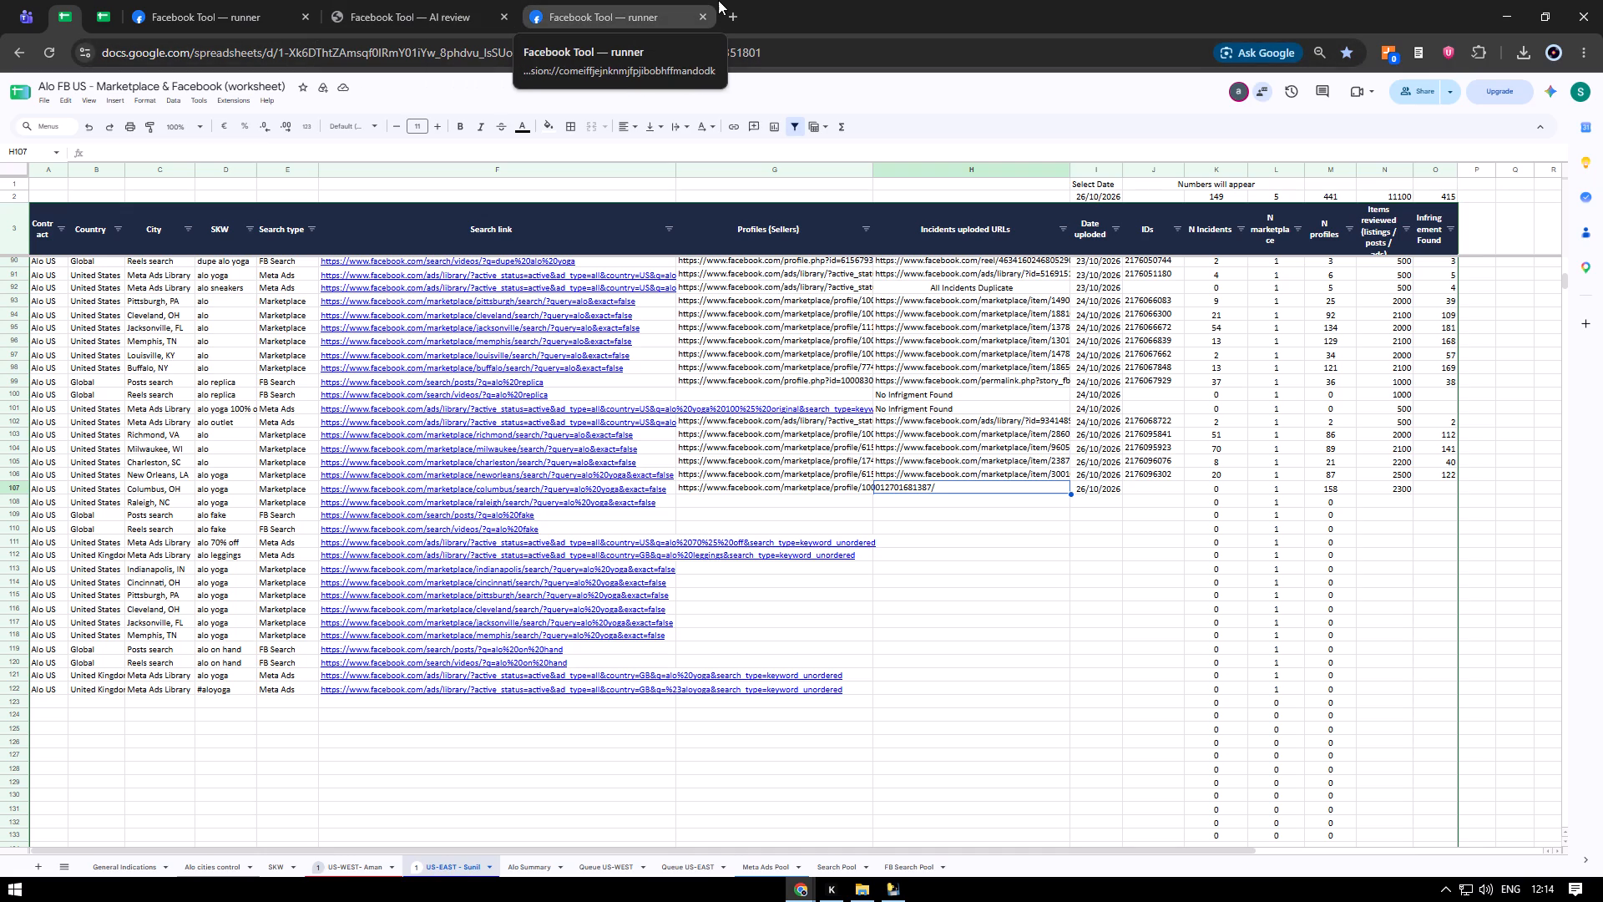
click(114, 0)
click(65, 0)
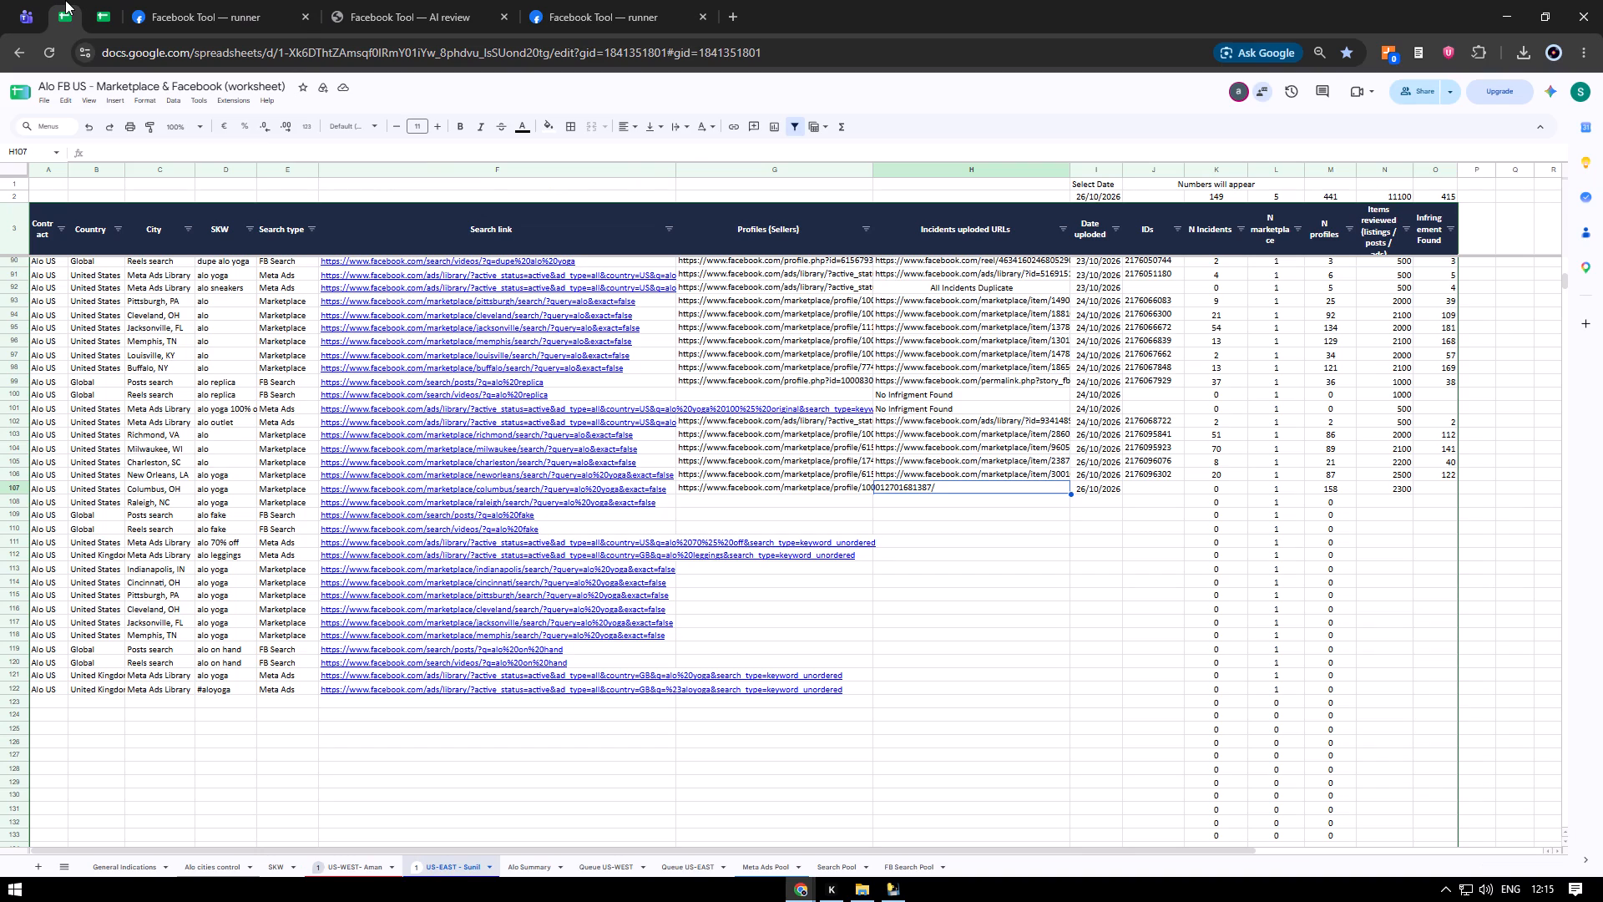
Enter 213, the AI review's counterfeit figure, as Infringement Found for the Columbus, OH row of the US-EAST worksheet.
click(390, 0)
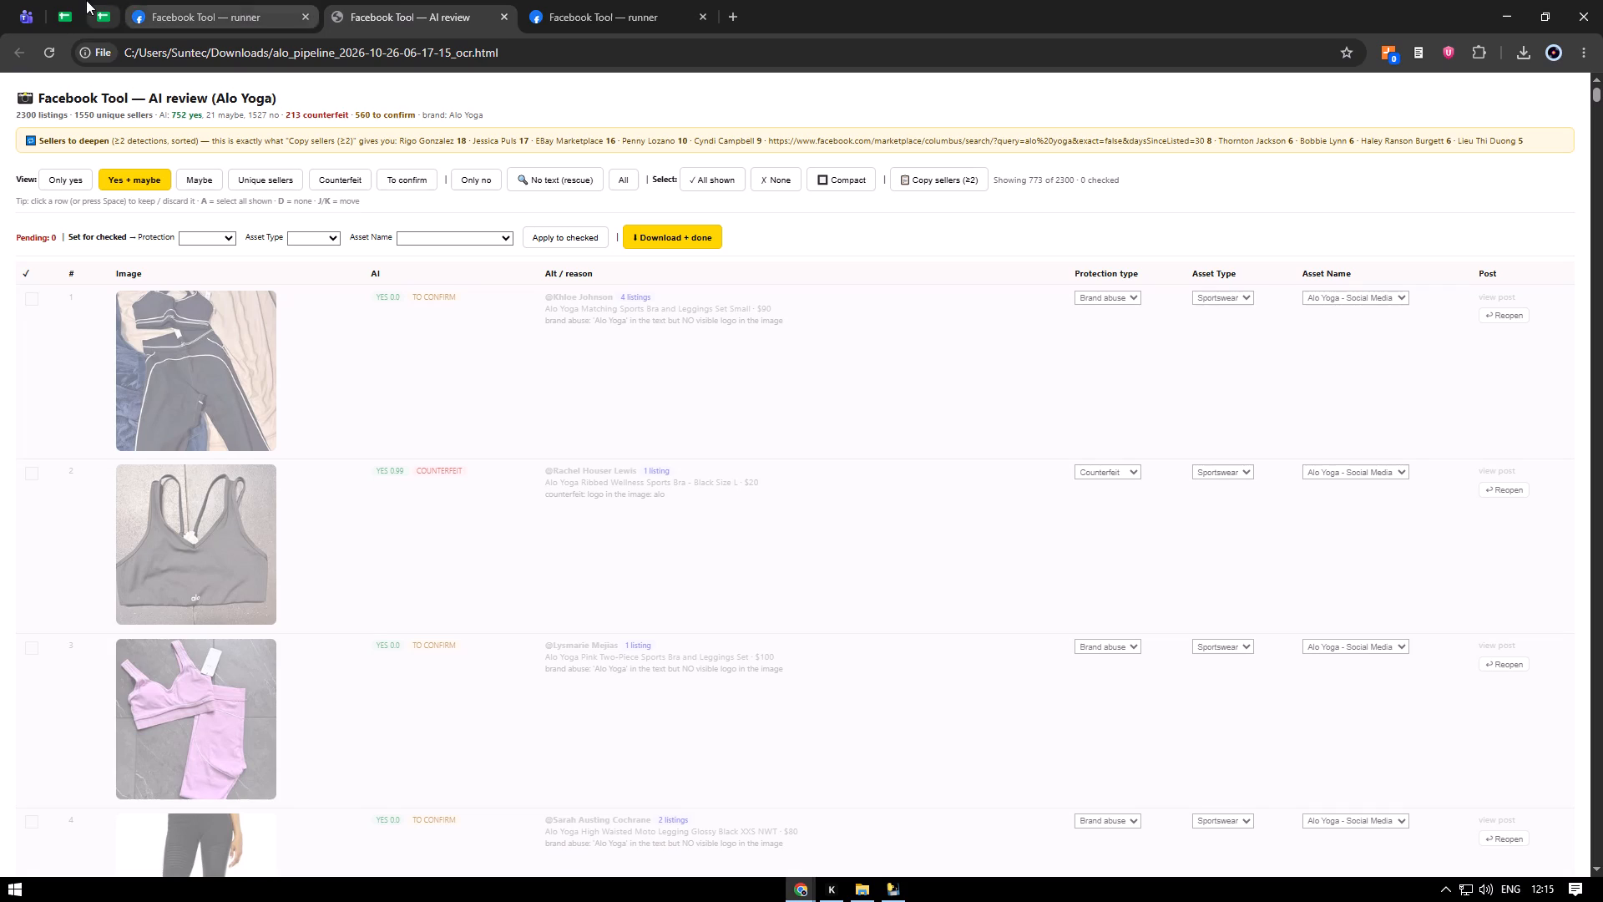
click(64, 0)
key(Right)
key(Right)
key(Right)
key(Right)
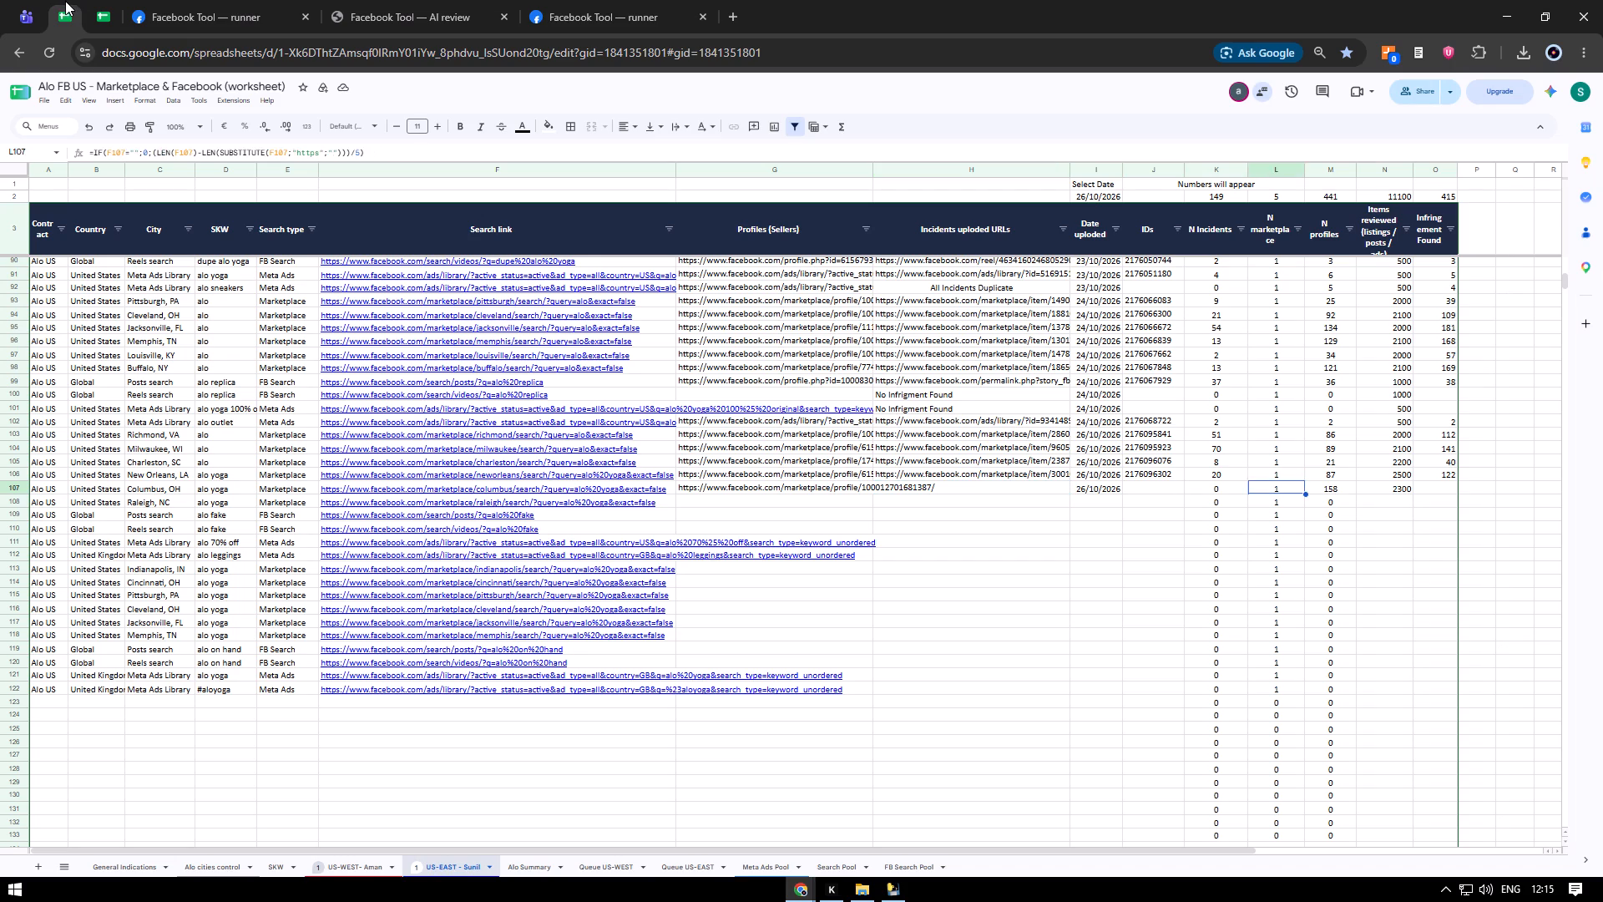
key(Right)
key(Right)
key(Right)
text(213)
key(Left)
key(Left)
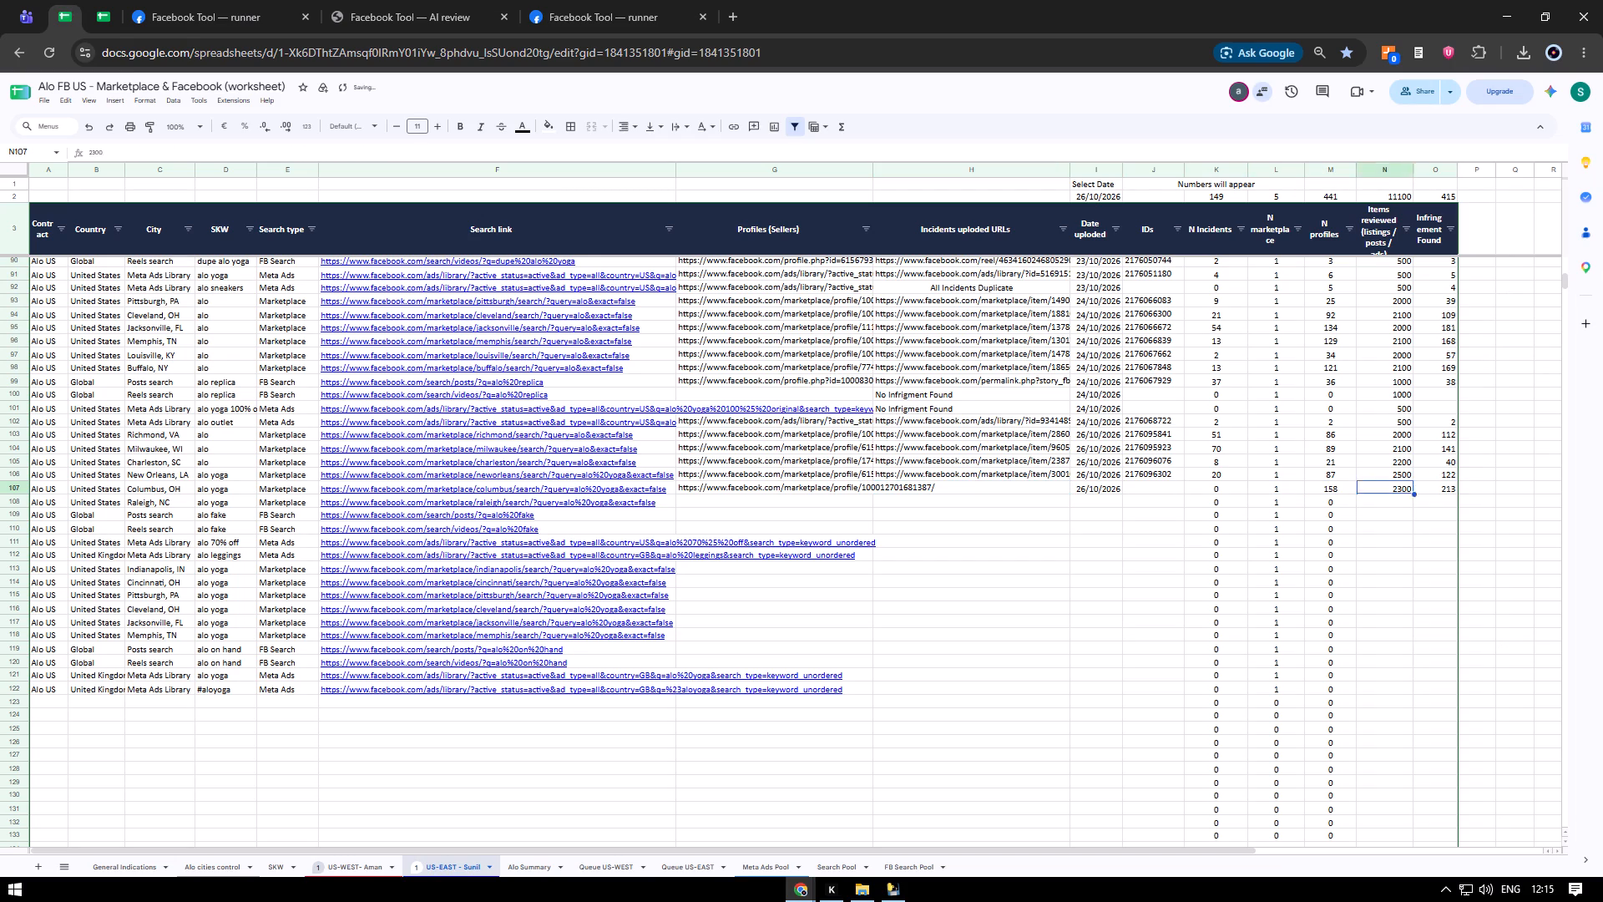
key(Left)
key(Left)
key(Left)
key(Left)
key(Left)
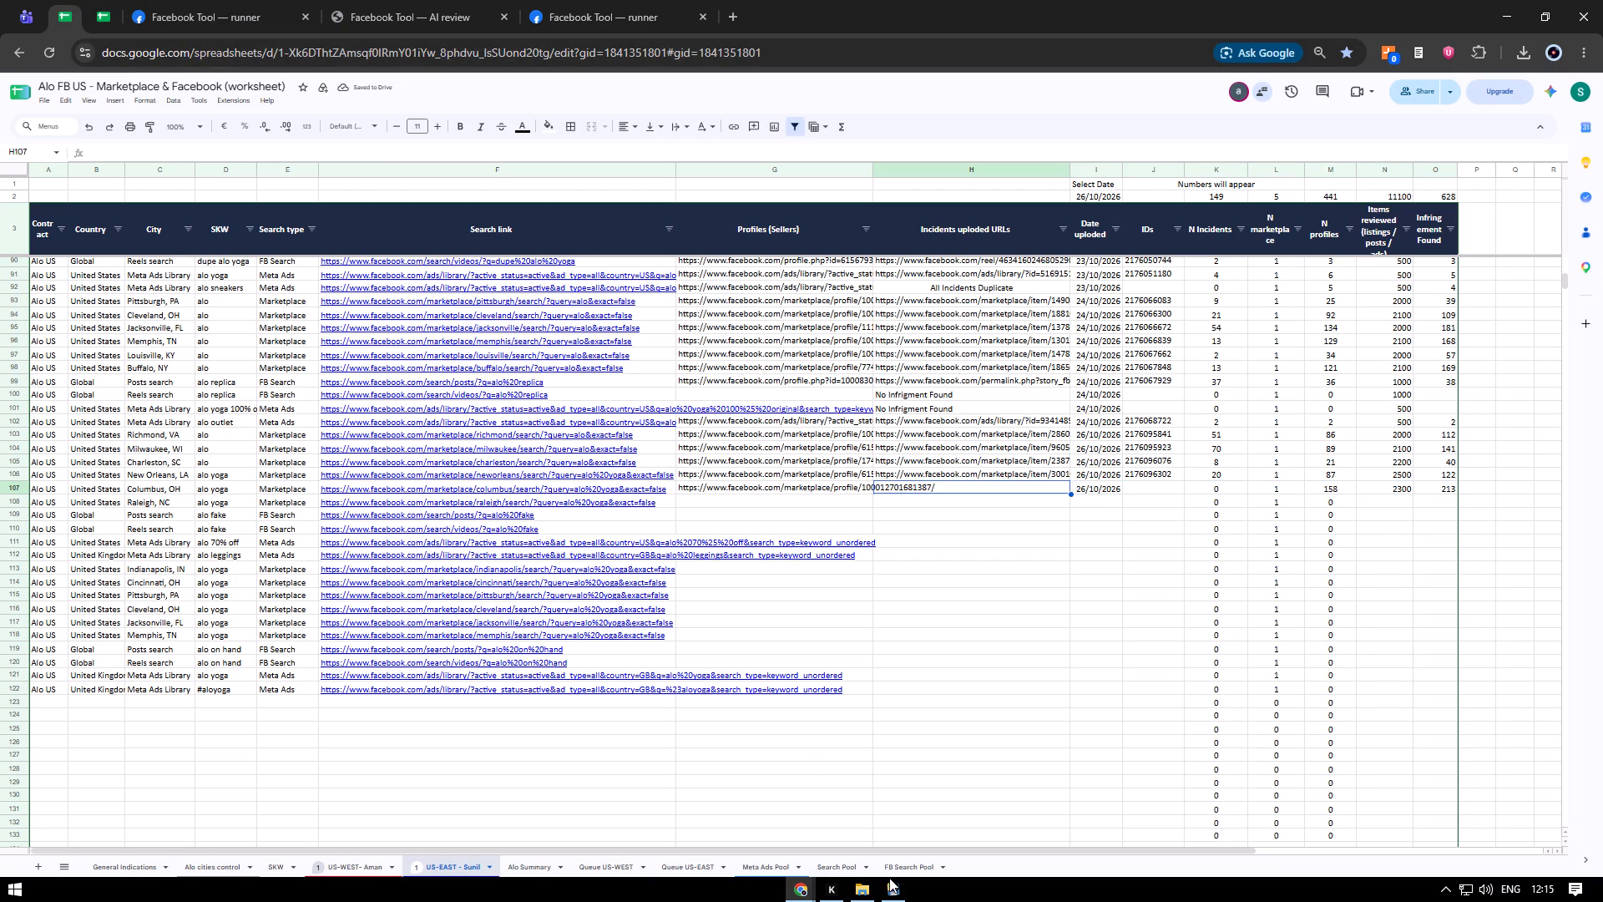
Review the upload status of every submitted detection link in the Red Points portal, down to the end of the incident form.
click(807, 892)
click(899, 840)
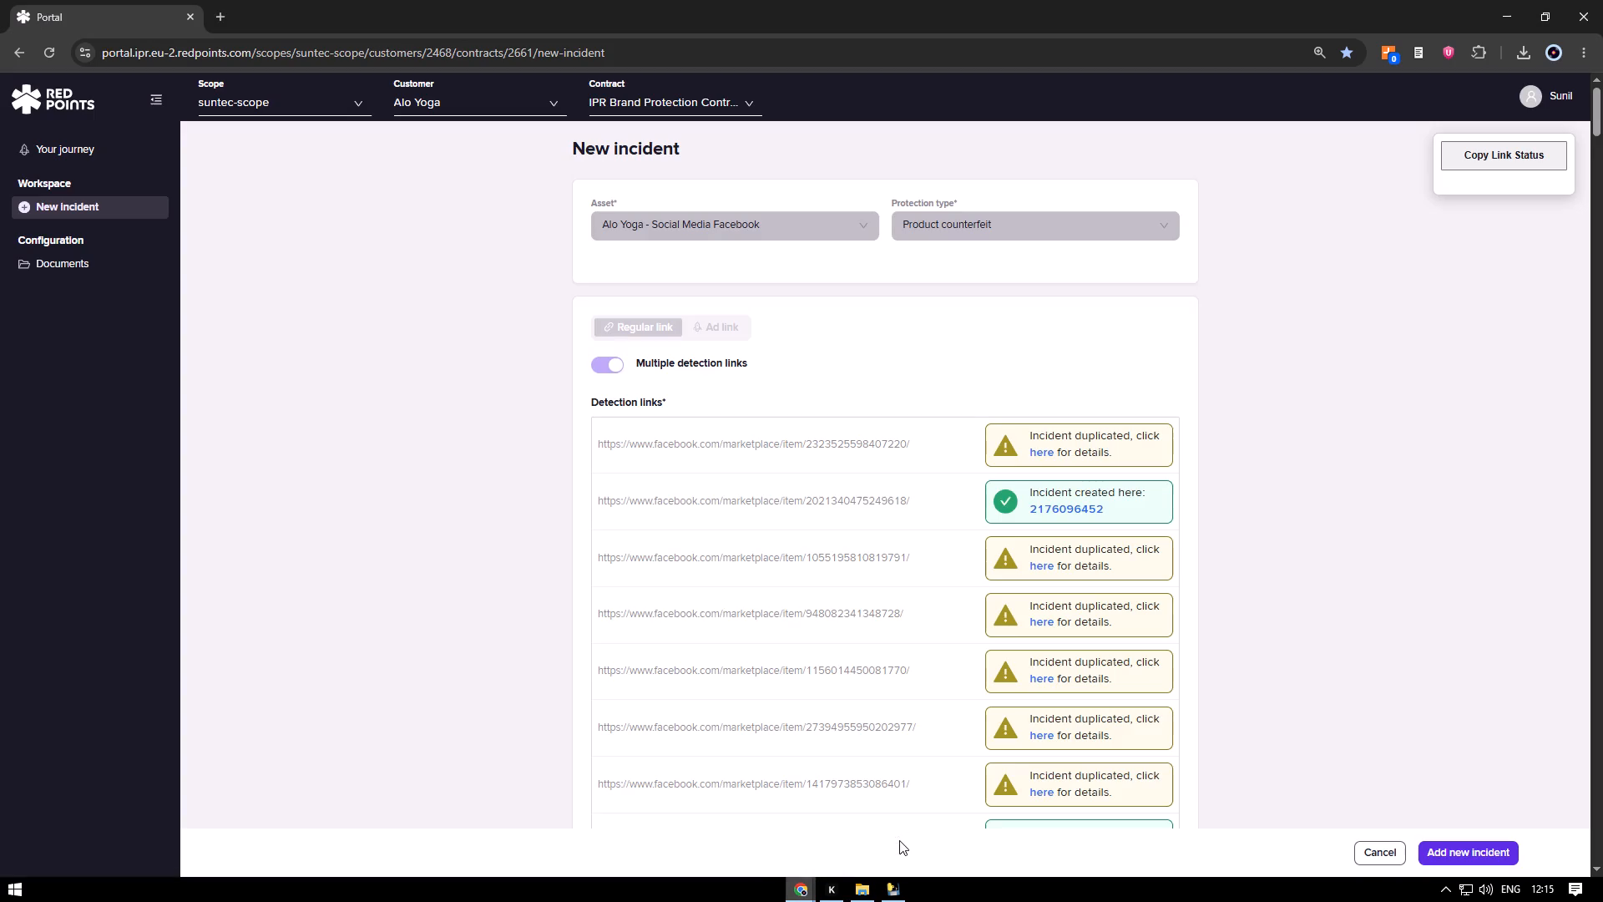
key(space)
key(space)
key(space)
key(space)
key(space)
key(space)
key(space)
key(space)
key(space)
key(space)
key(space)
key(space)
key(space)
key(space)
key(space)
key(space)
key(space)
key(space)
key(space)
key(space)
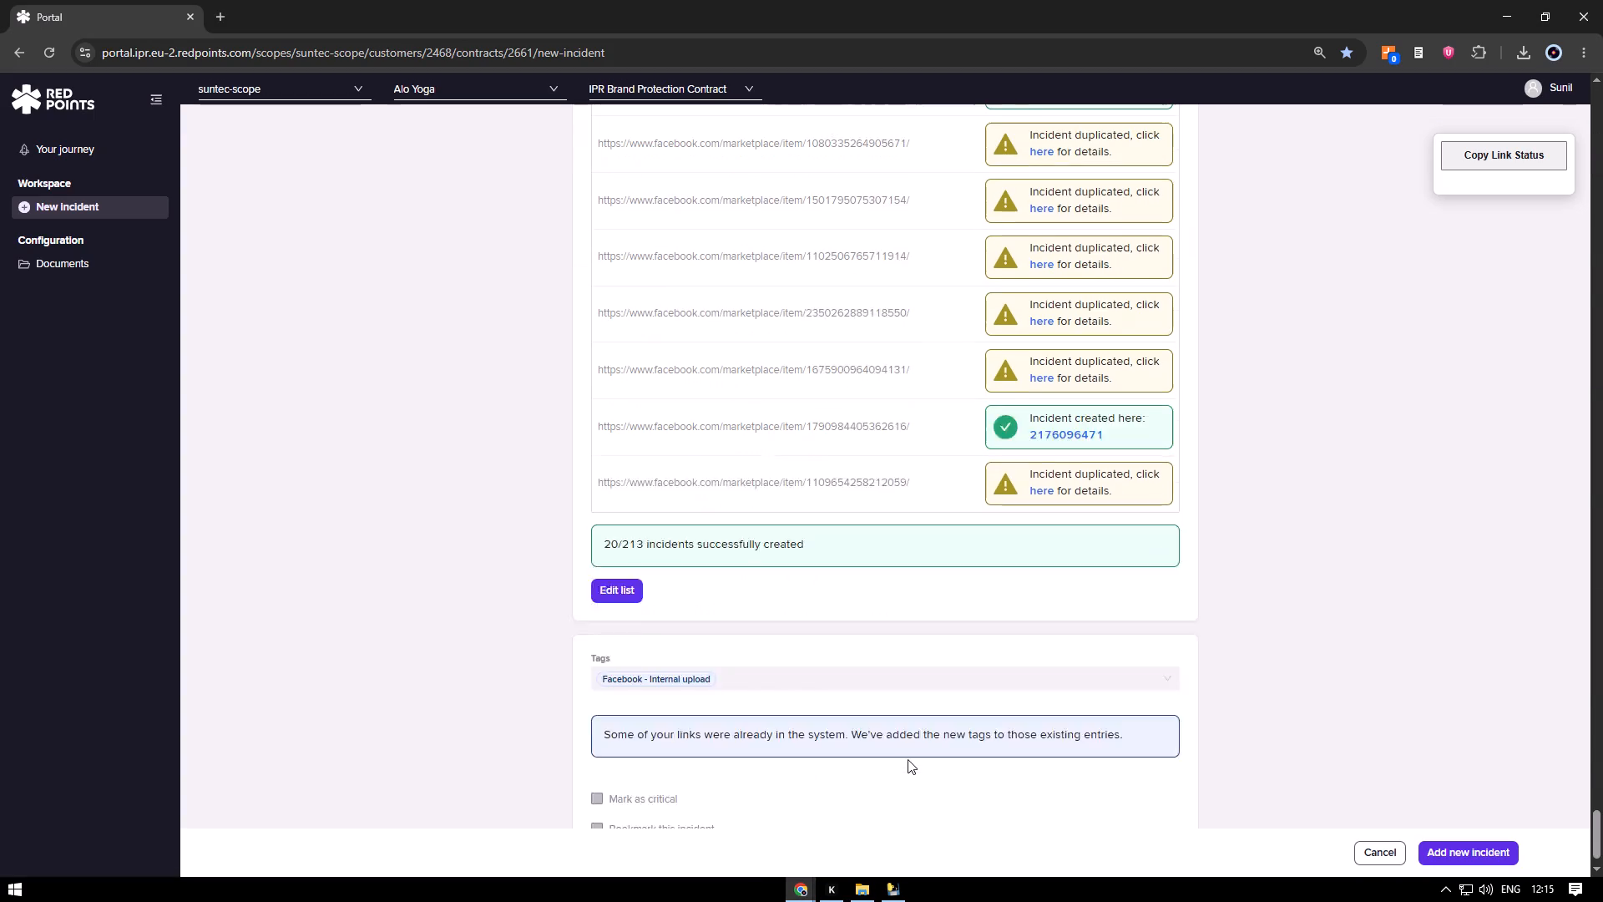
Copy the link status from the Red Points portal and paste it at J4952 in the OCR spreadsheet's Final Data sheet.
click(1454, 158)
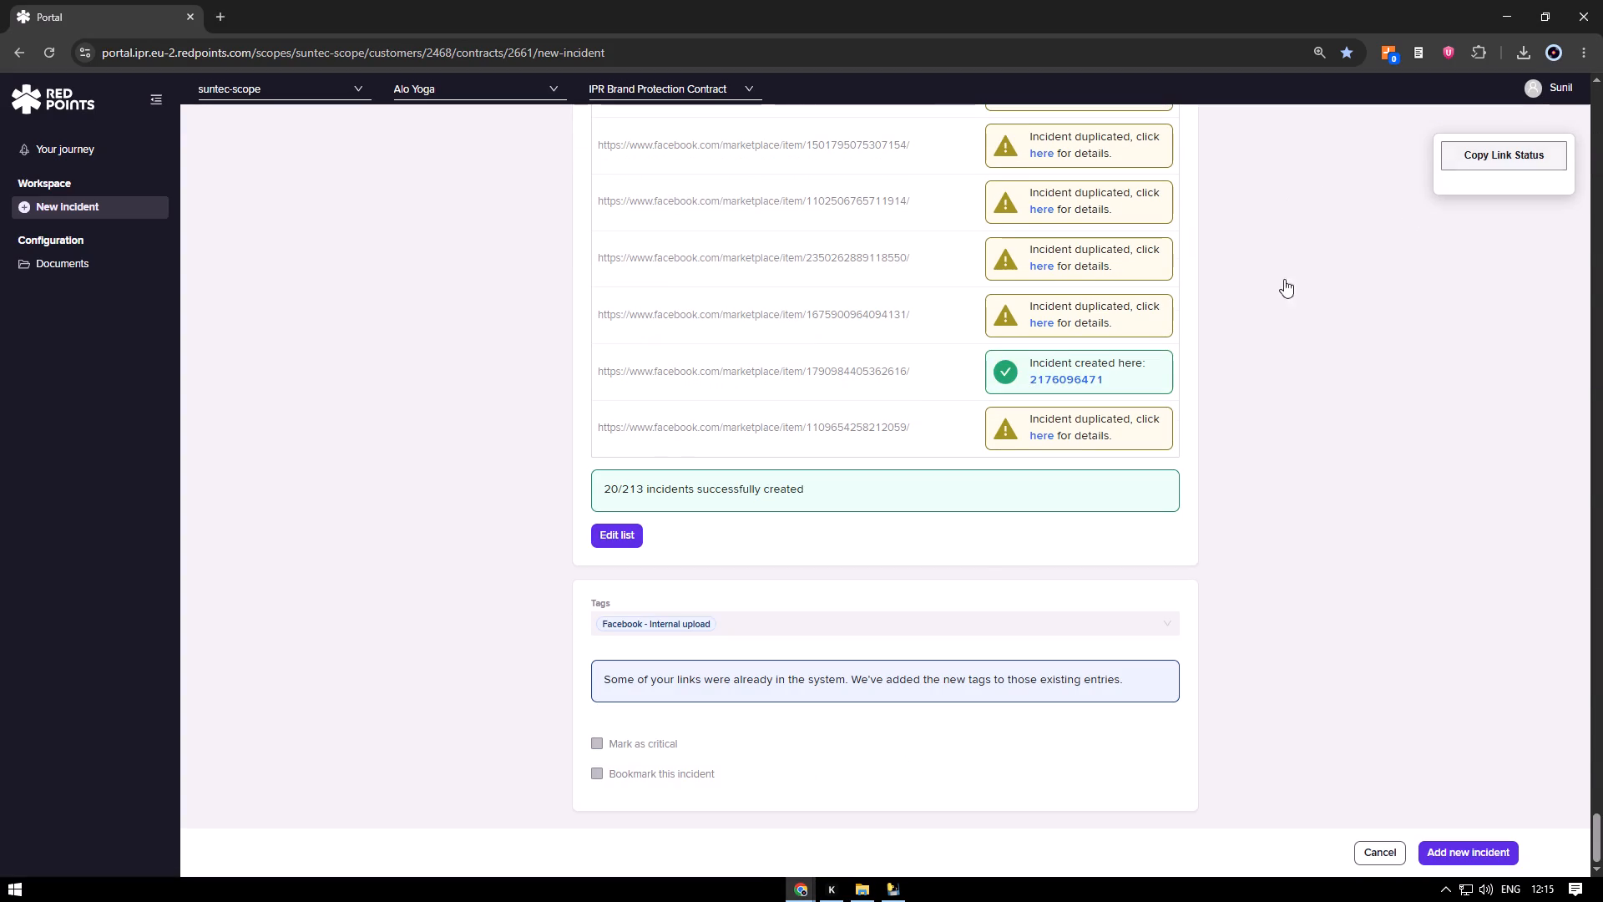
click(797, 894)
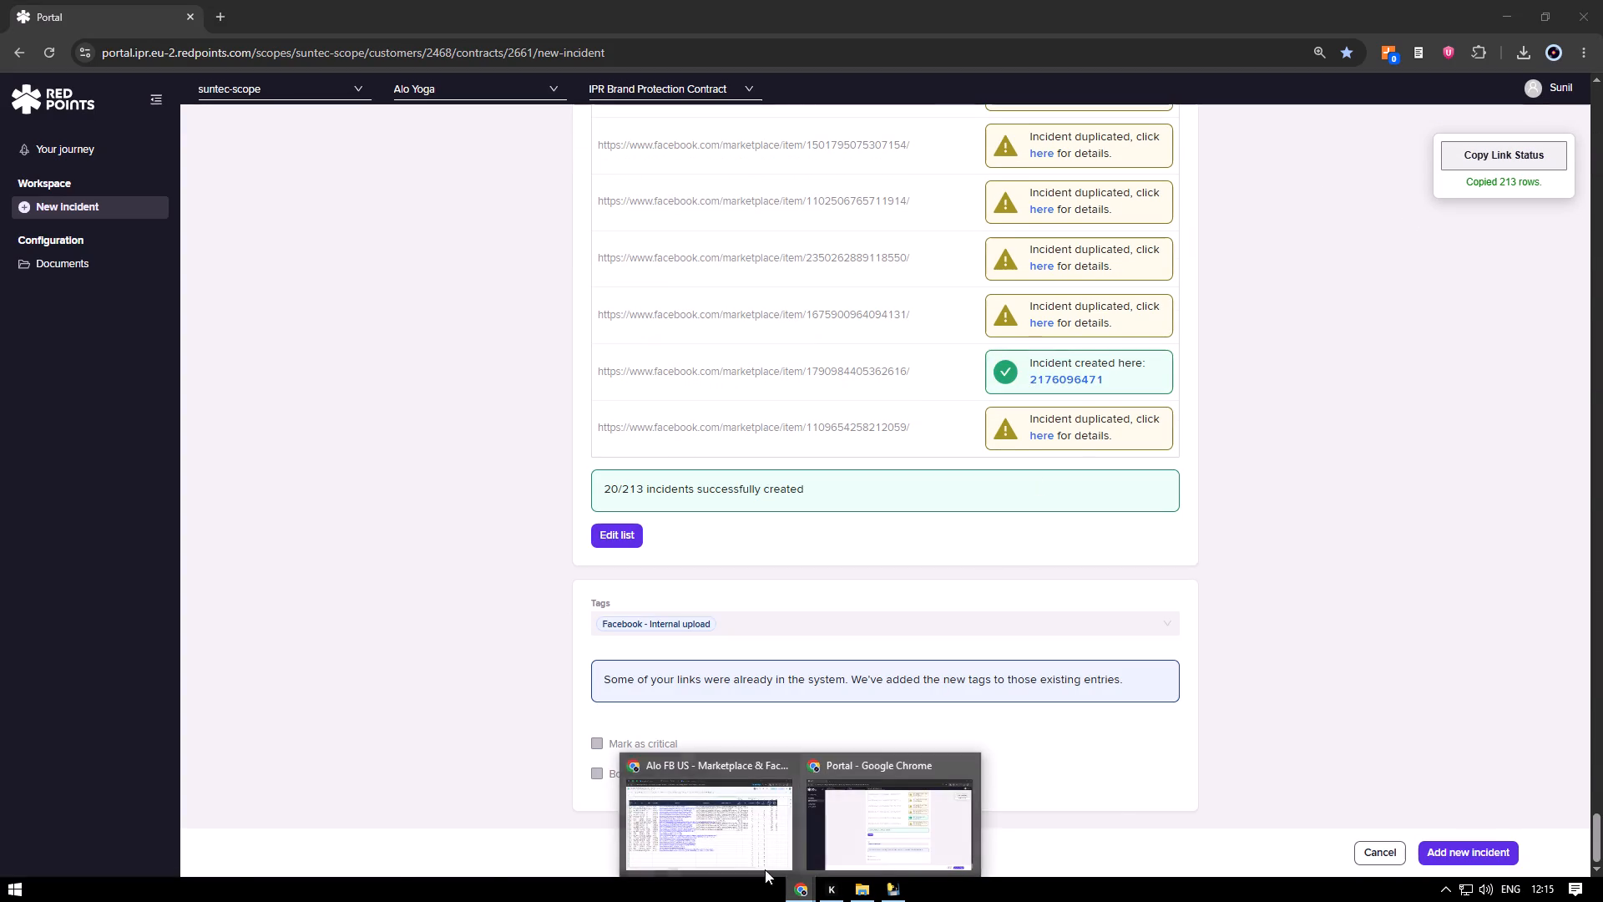
click(744, 858)
click(96, 3)
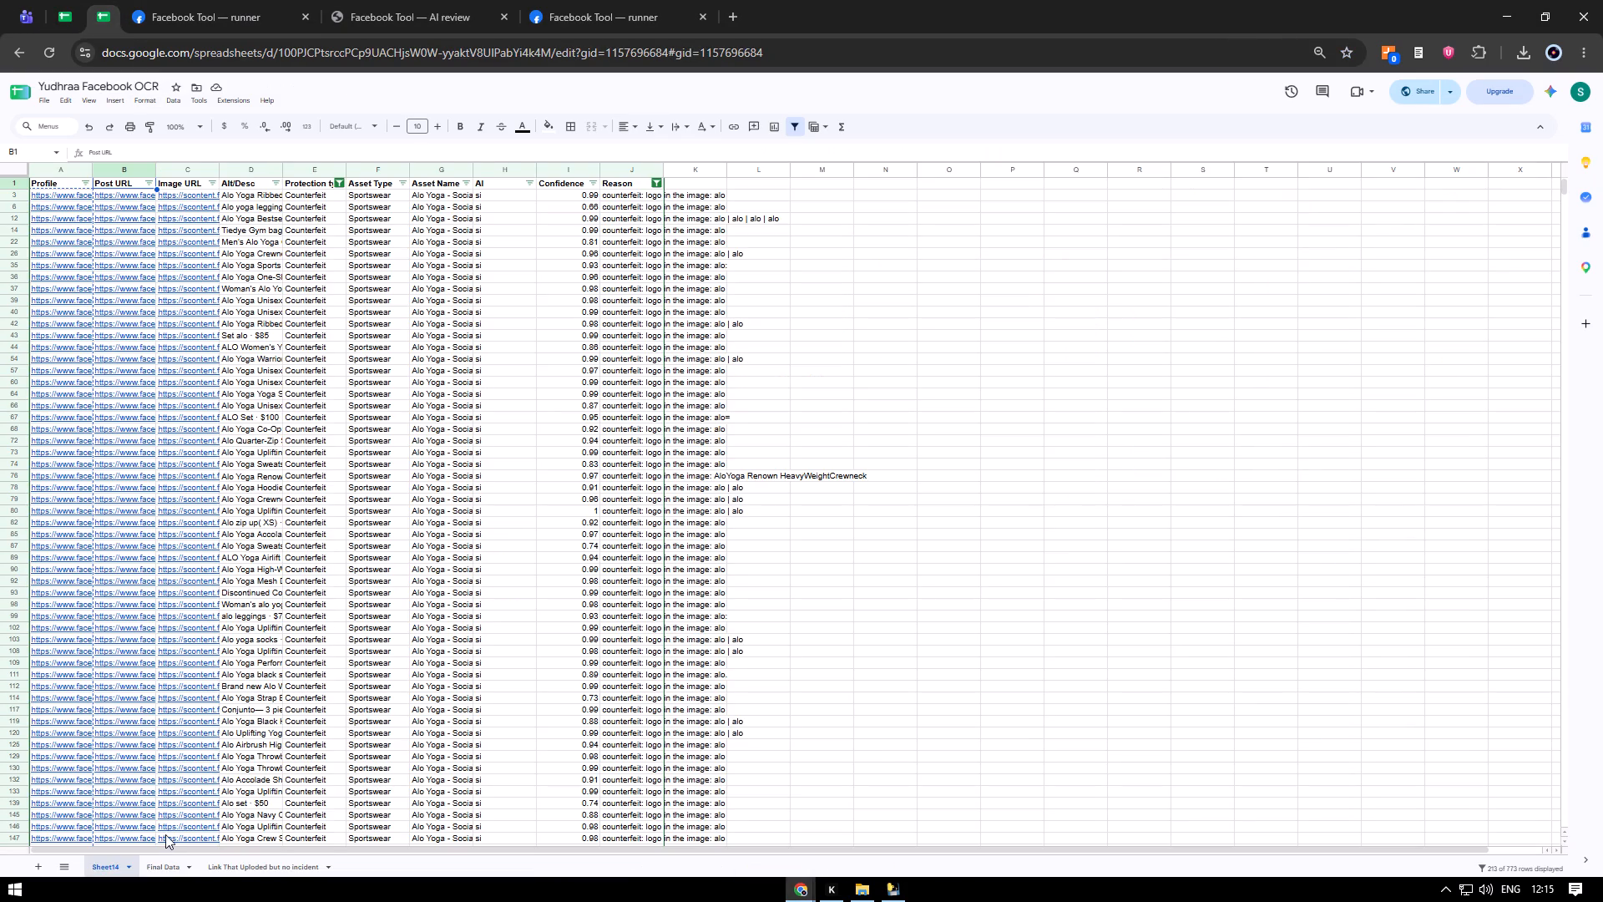
click(159, 879)
click(159, 874)
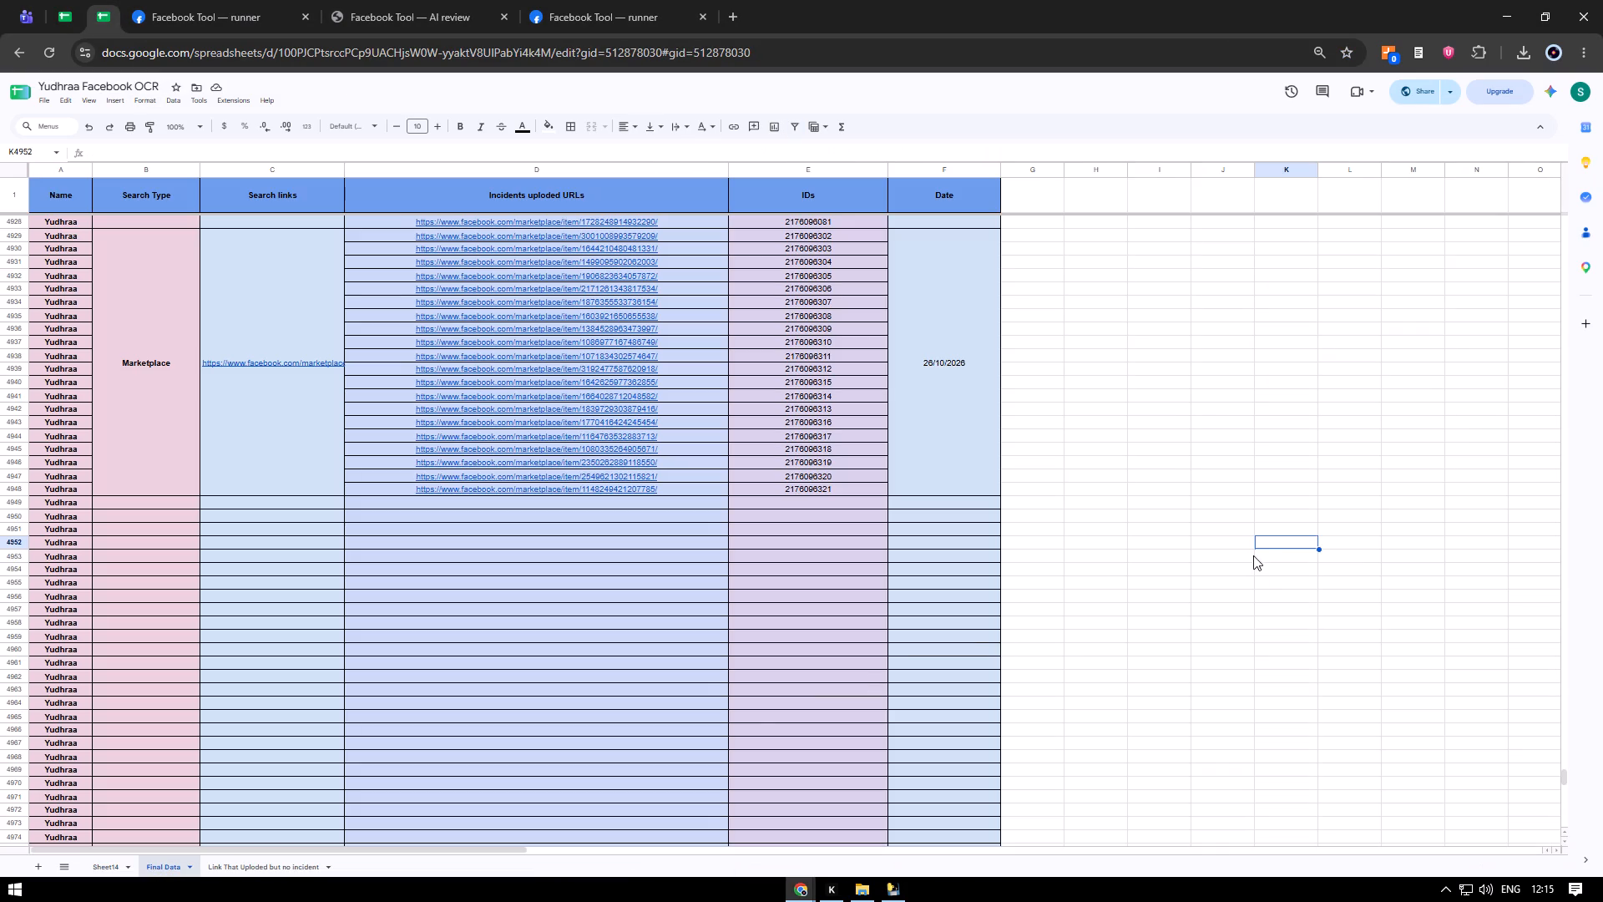
click(1251, 538)
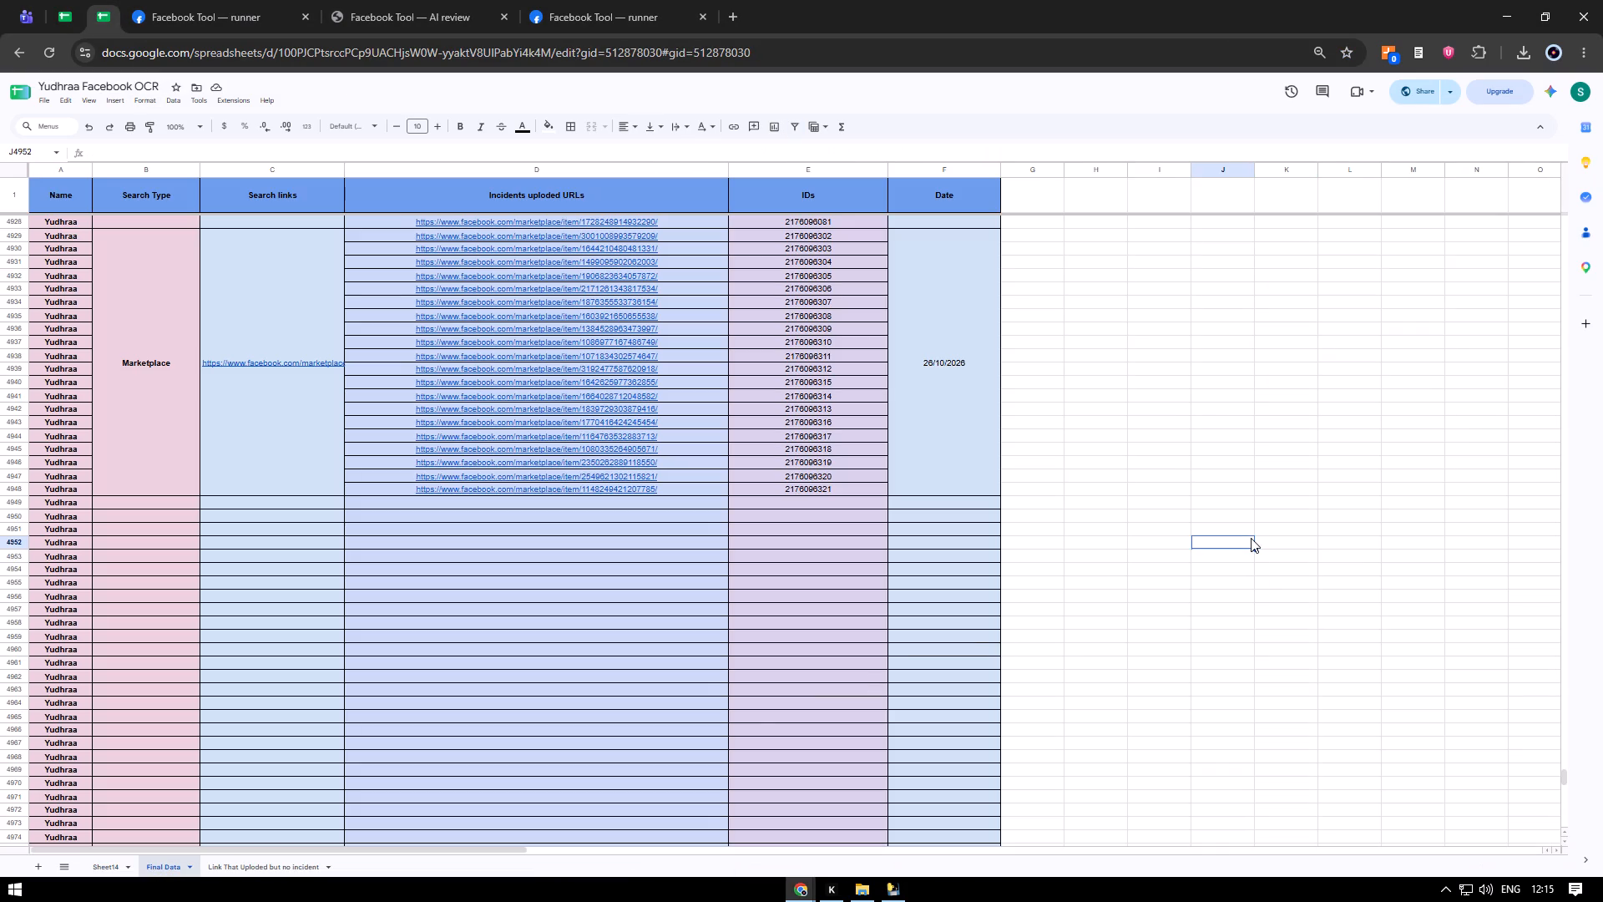
key(ctrl+v)
Delete the Status column from the pasted link status data in the Final Data sheet.
click(1264, 541)
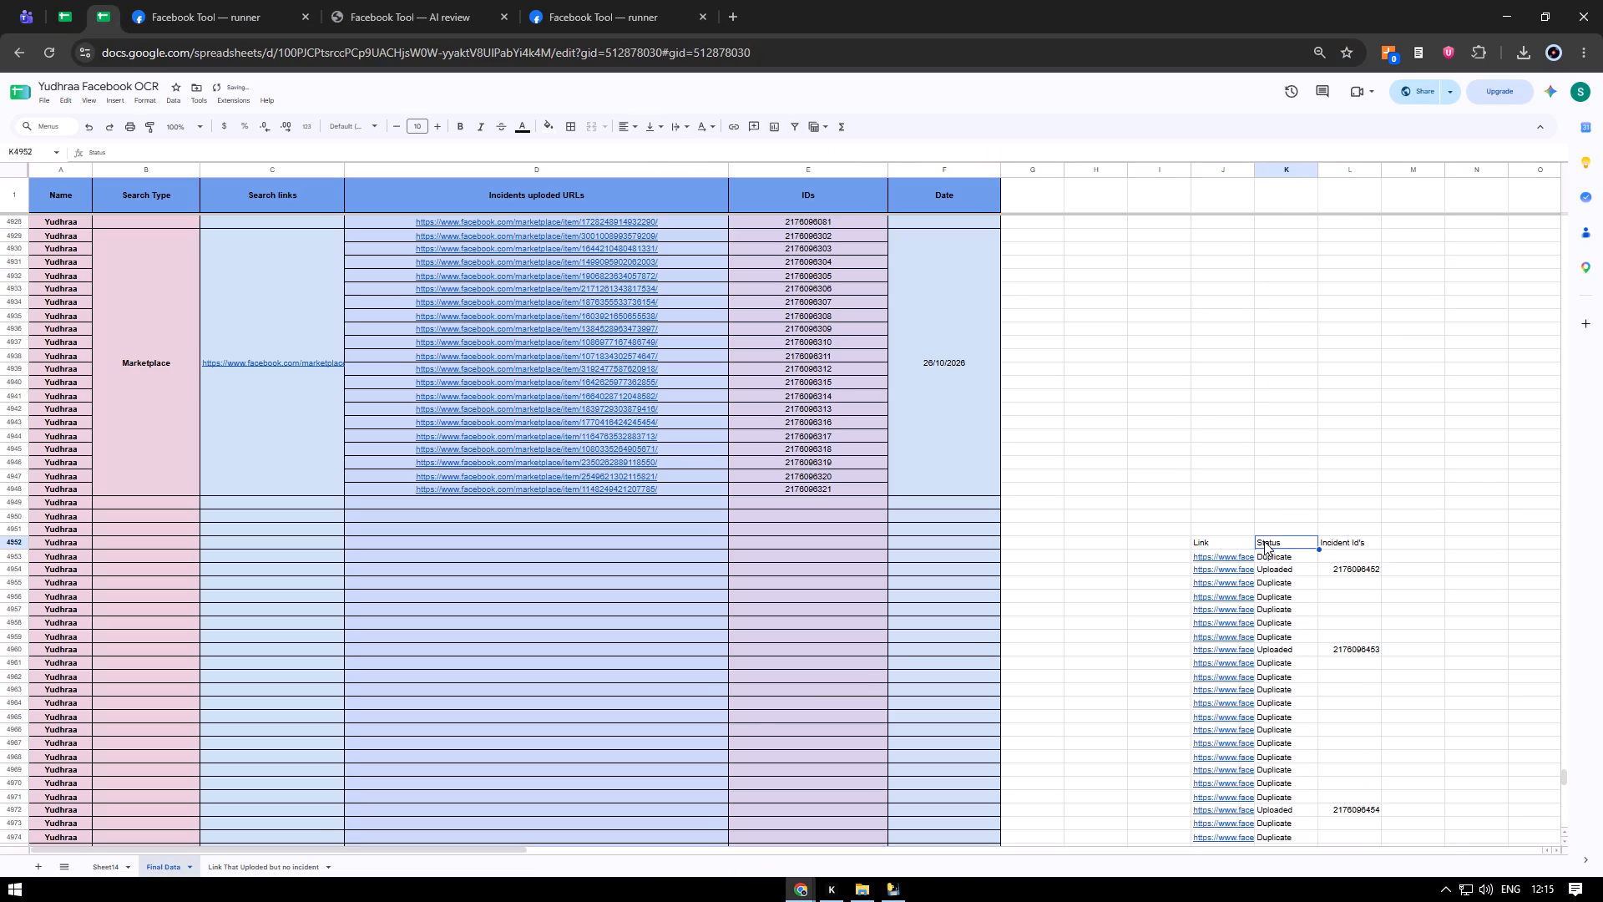
key(ctrl+shift+x)
key(Down)
key(Down)
key(Down)
key(Down)
key(Down)
key(Down)
key(Down)
key(Down)
key(Down)
key(Down)
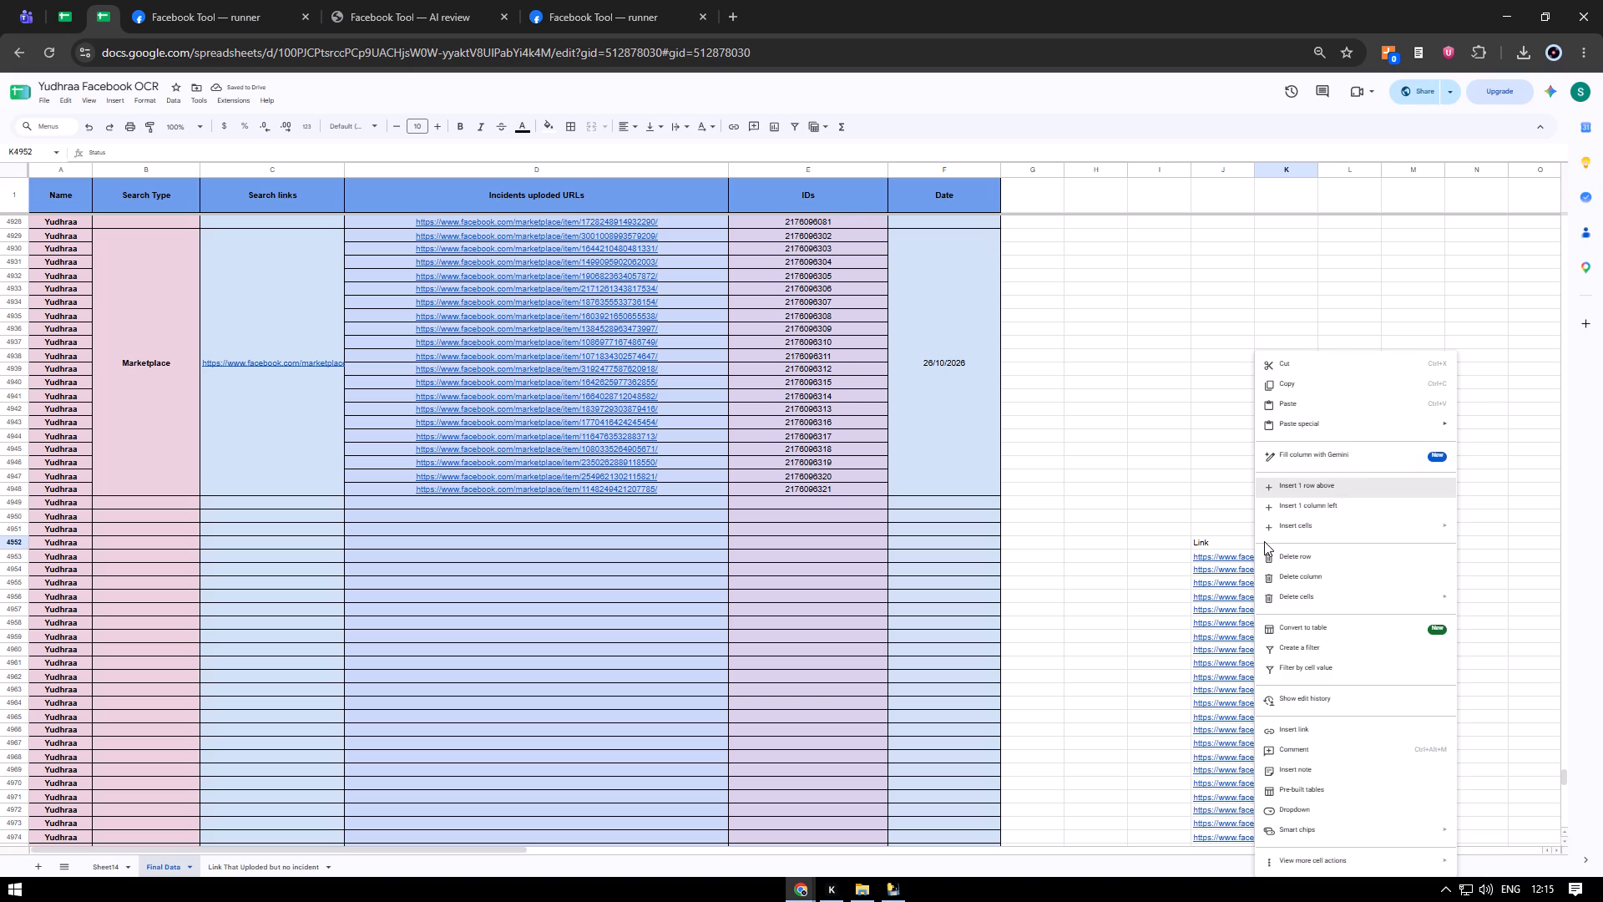
key(Up)
key(Return)
Create a filter on the pasted Link and Incident Id's columns and show only rows with blank incident IDs.
key(shift+Left)
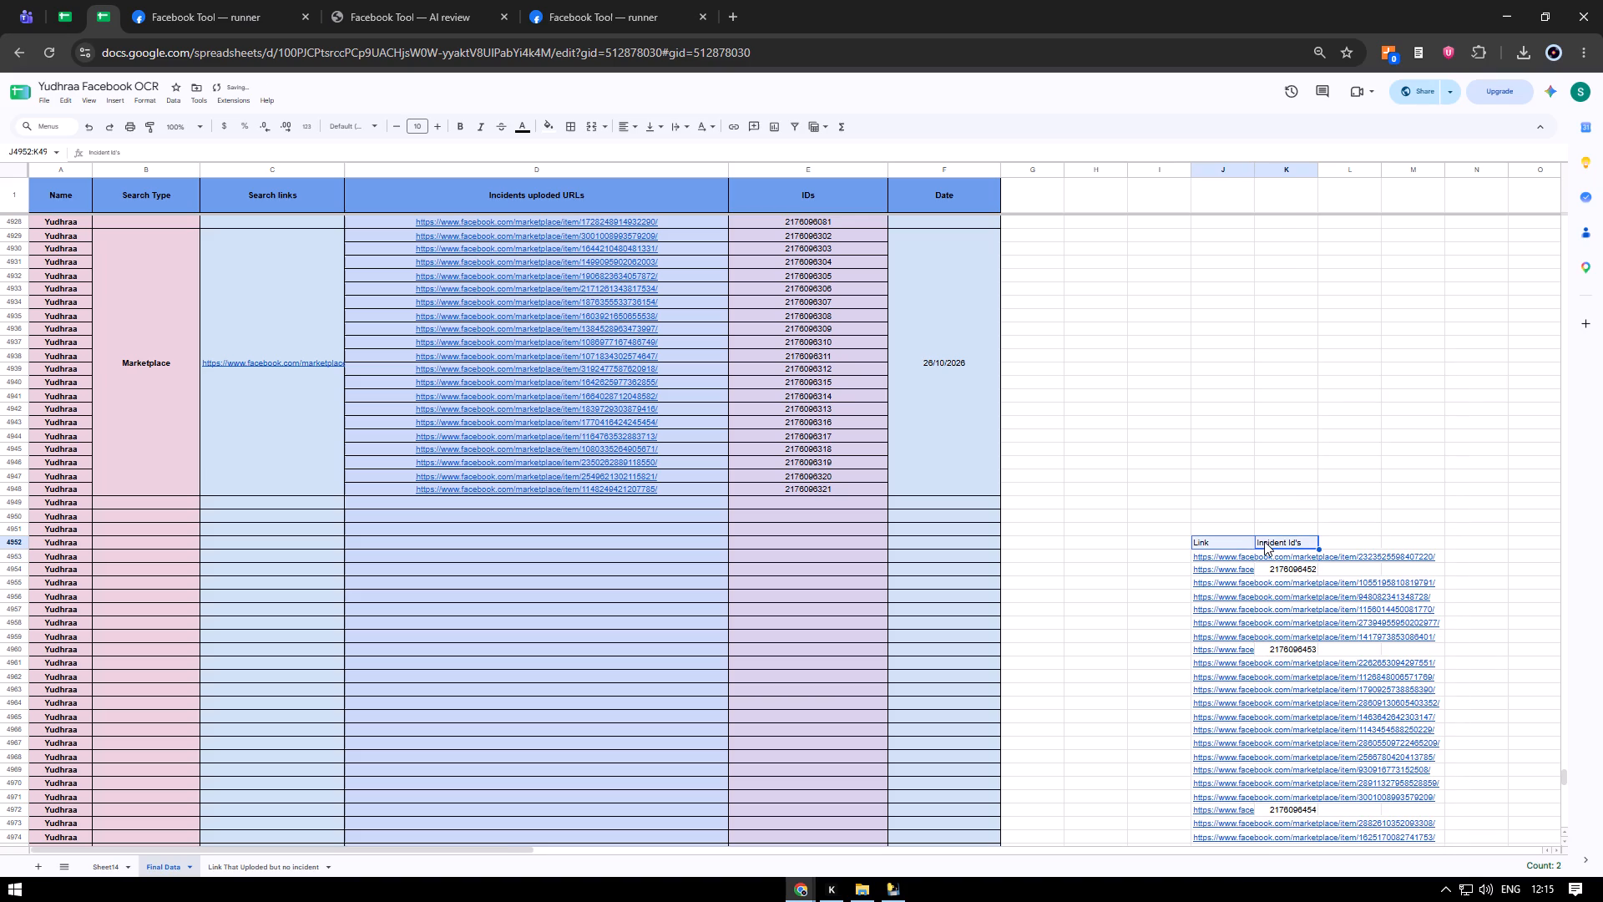
key(alt+d)
key(alt+f)
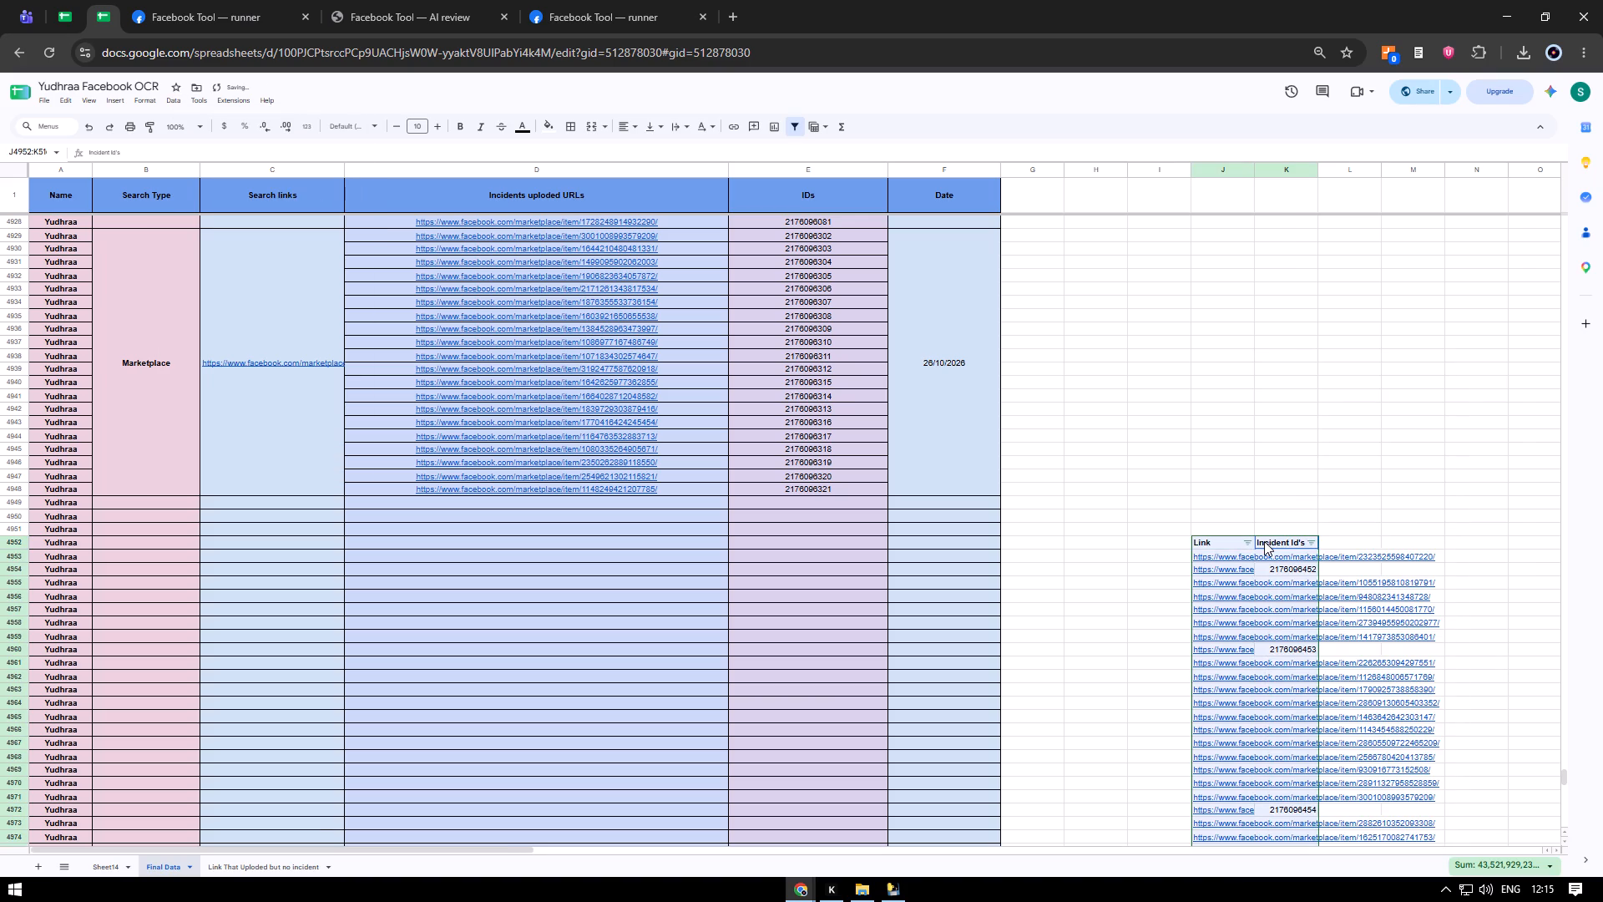
click(1313, 547)
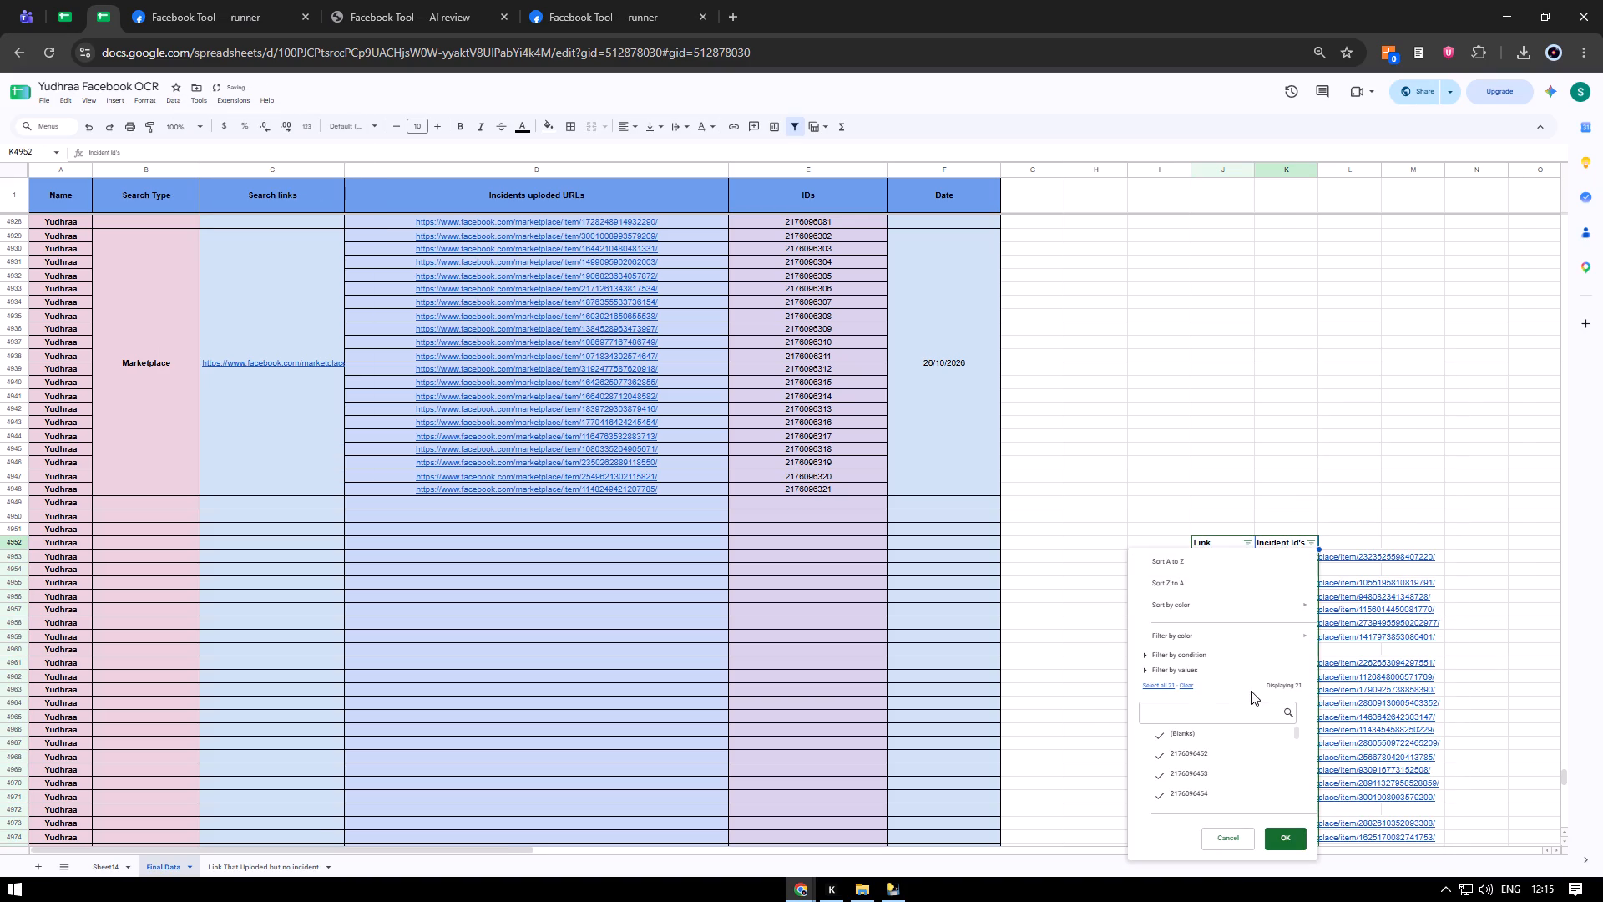
double_click(1196, 687)
click(1184, 688)
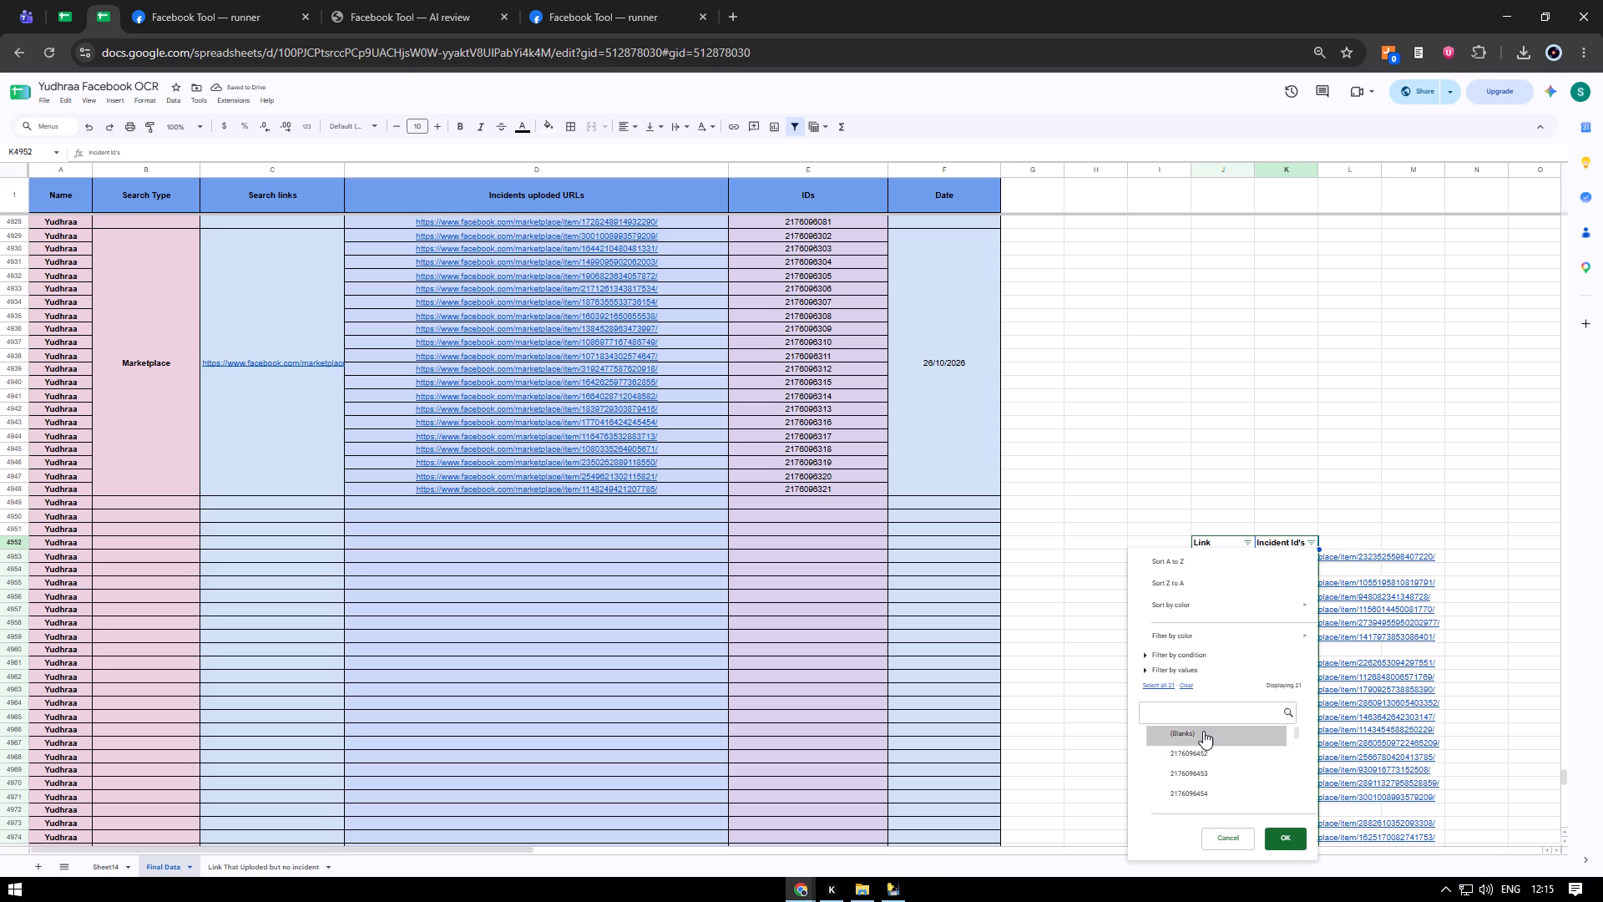
click(1203, 731)
click(1280, 829)
Delete all the filtered link rows that have no incident ID.
key(Left)
key(Down)
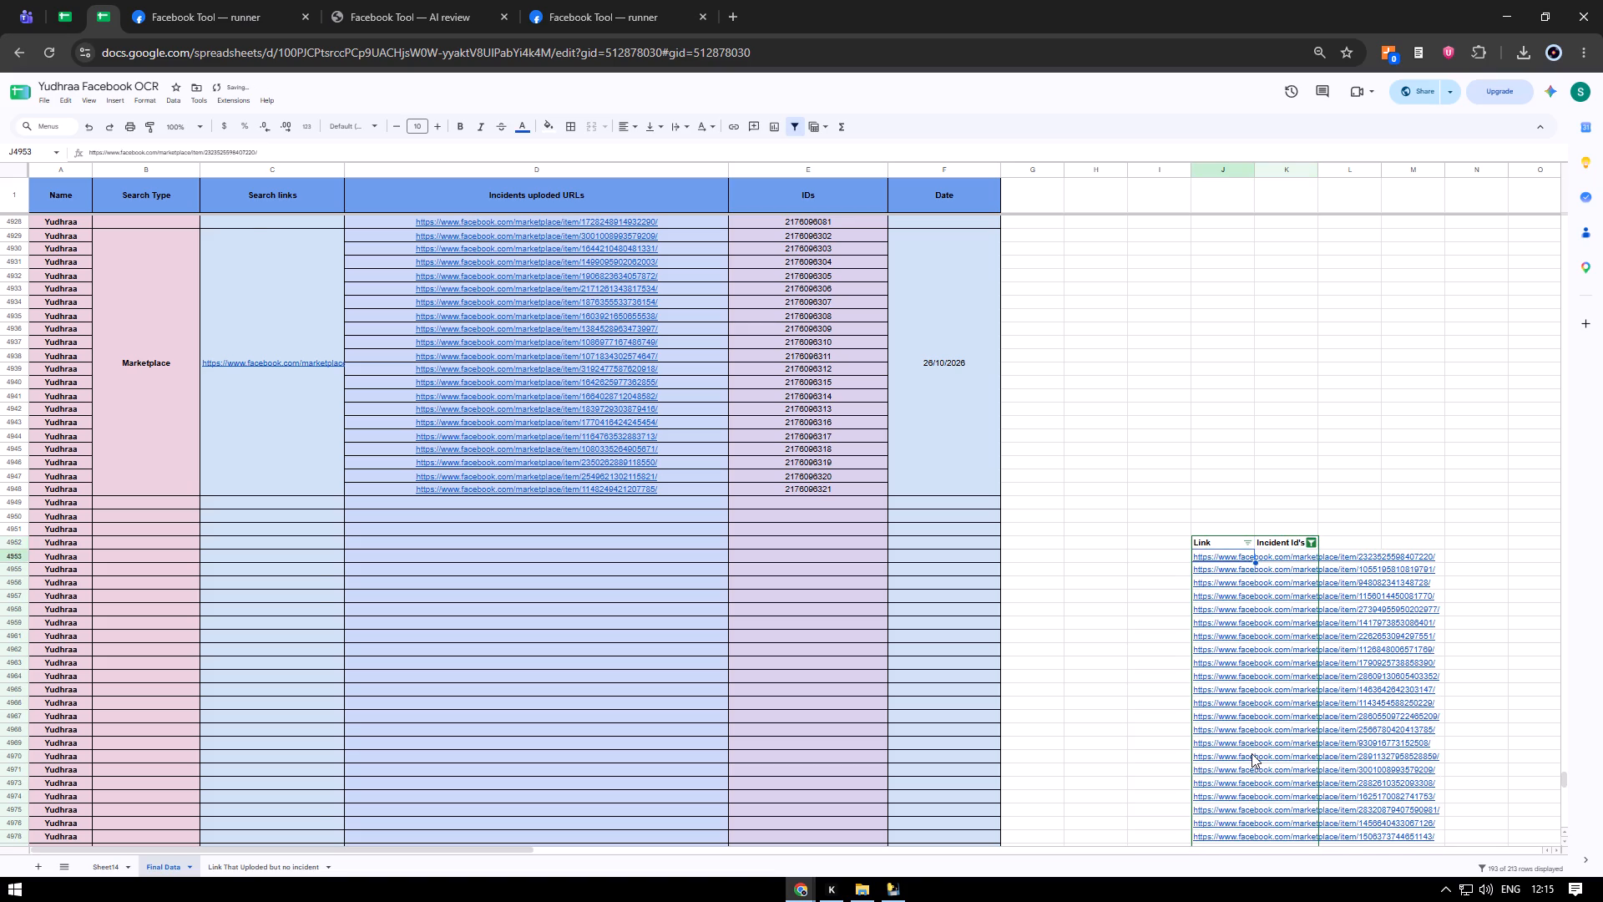
key(ctrl+shift+Down)
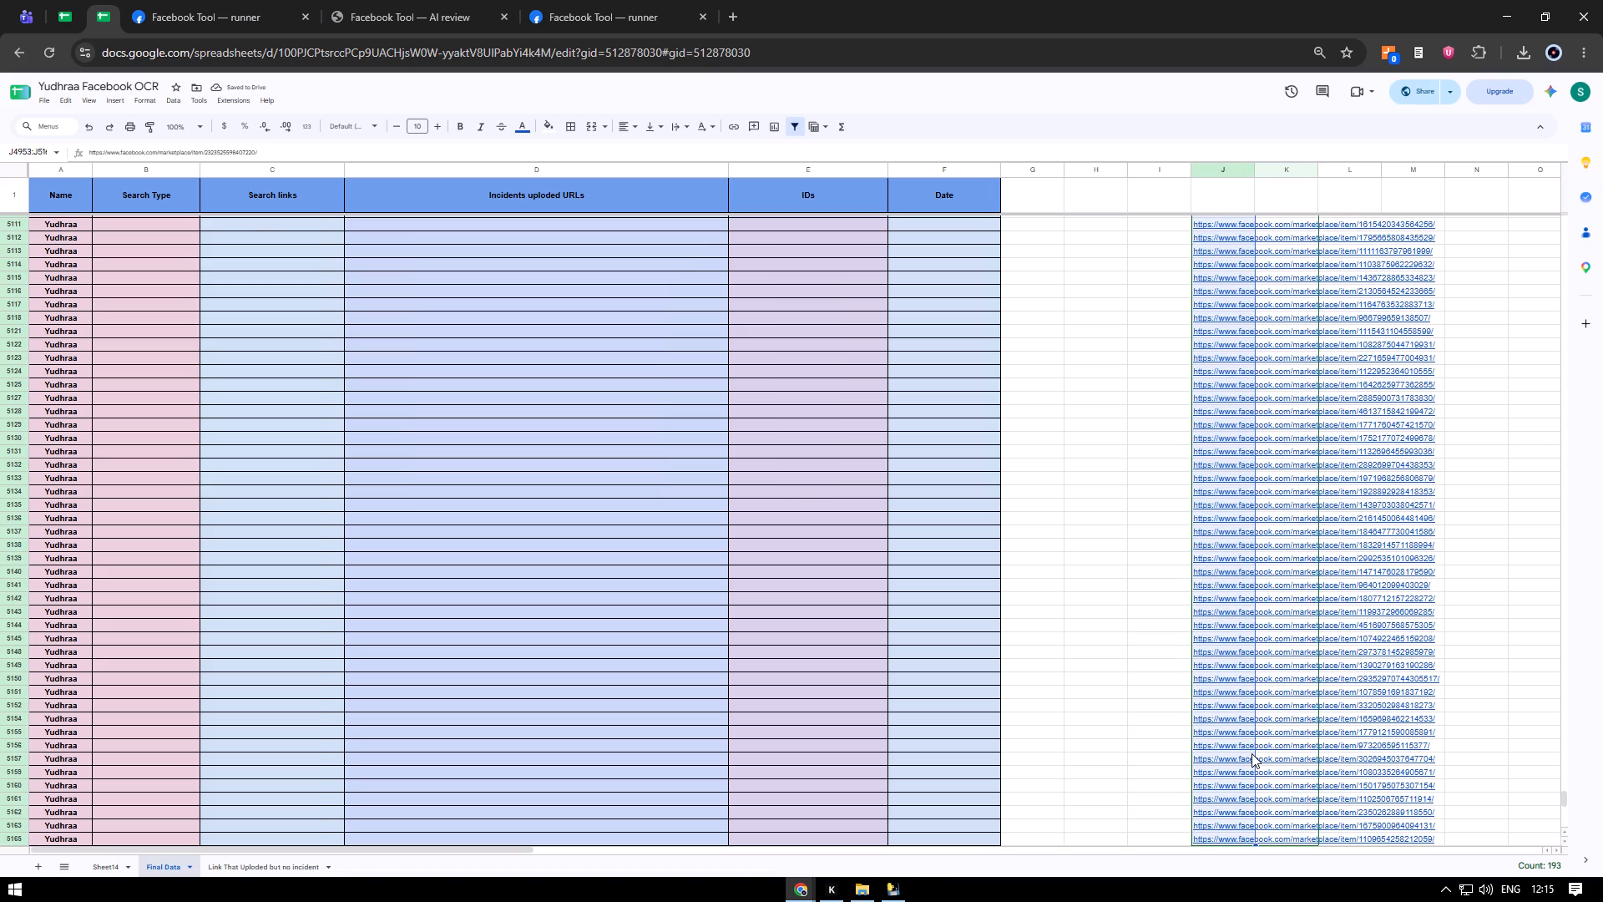
key(ctrl+shift+x)
key(Down)
key(Down)
key(Down)
key(Down)
key(Down)
key(Down)
key(Down)
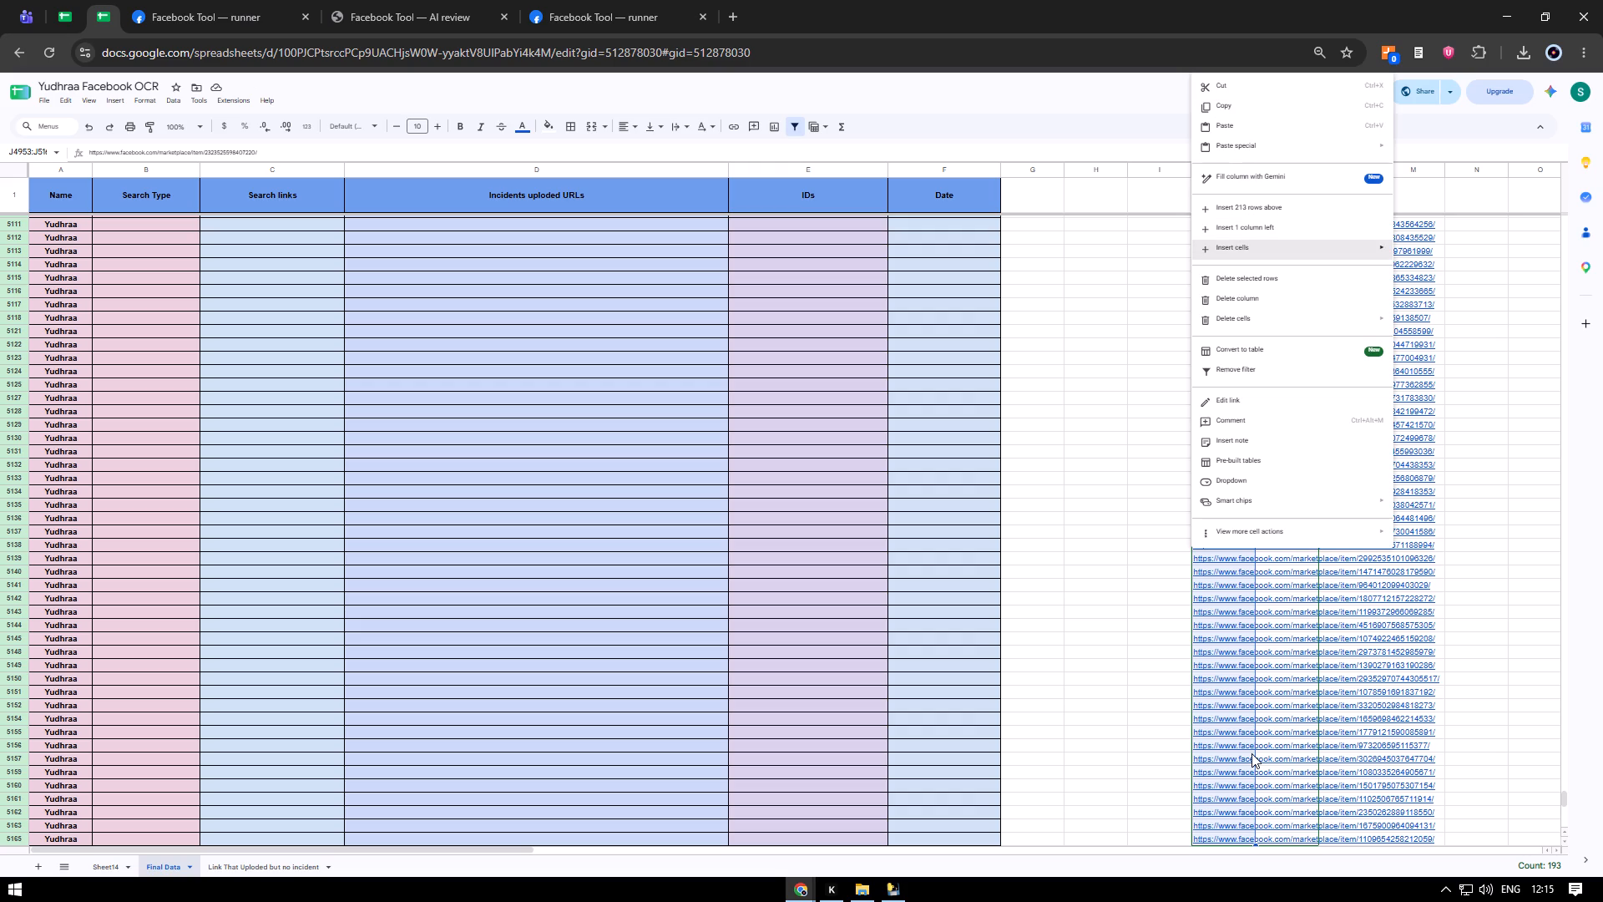
key(Down)
key(Return)
key(Up)
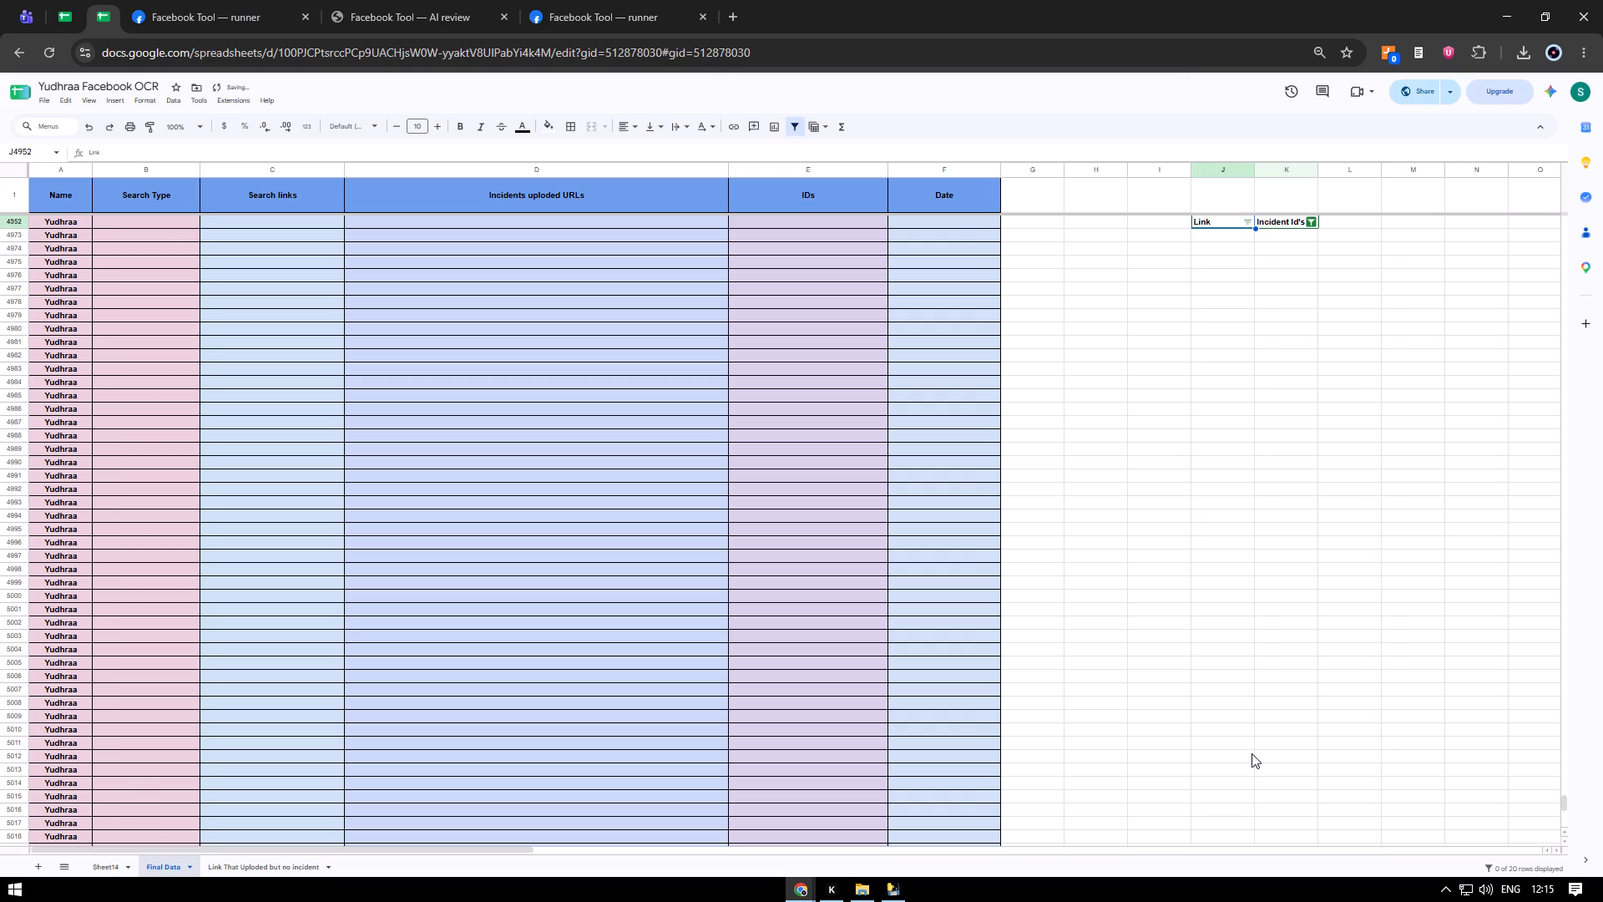
Reselect all values in the Incident Id's filter to show the remaining uploaded links.
click(1308, 224)
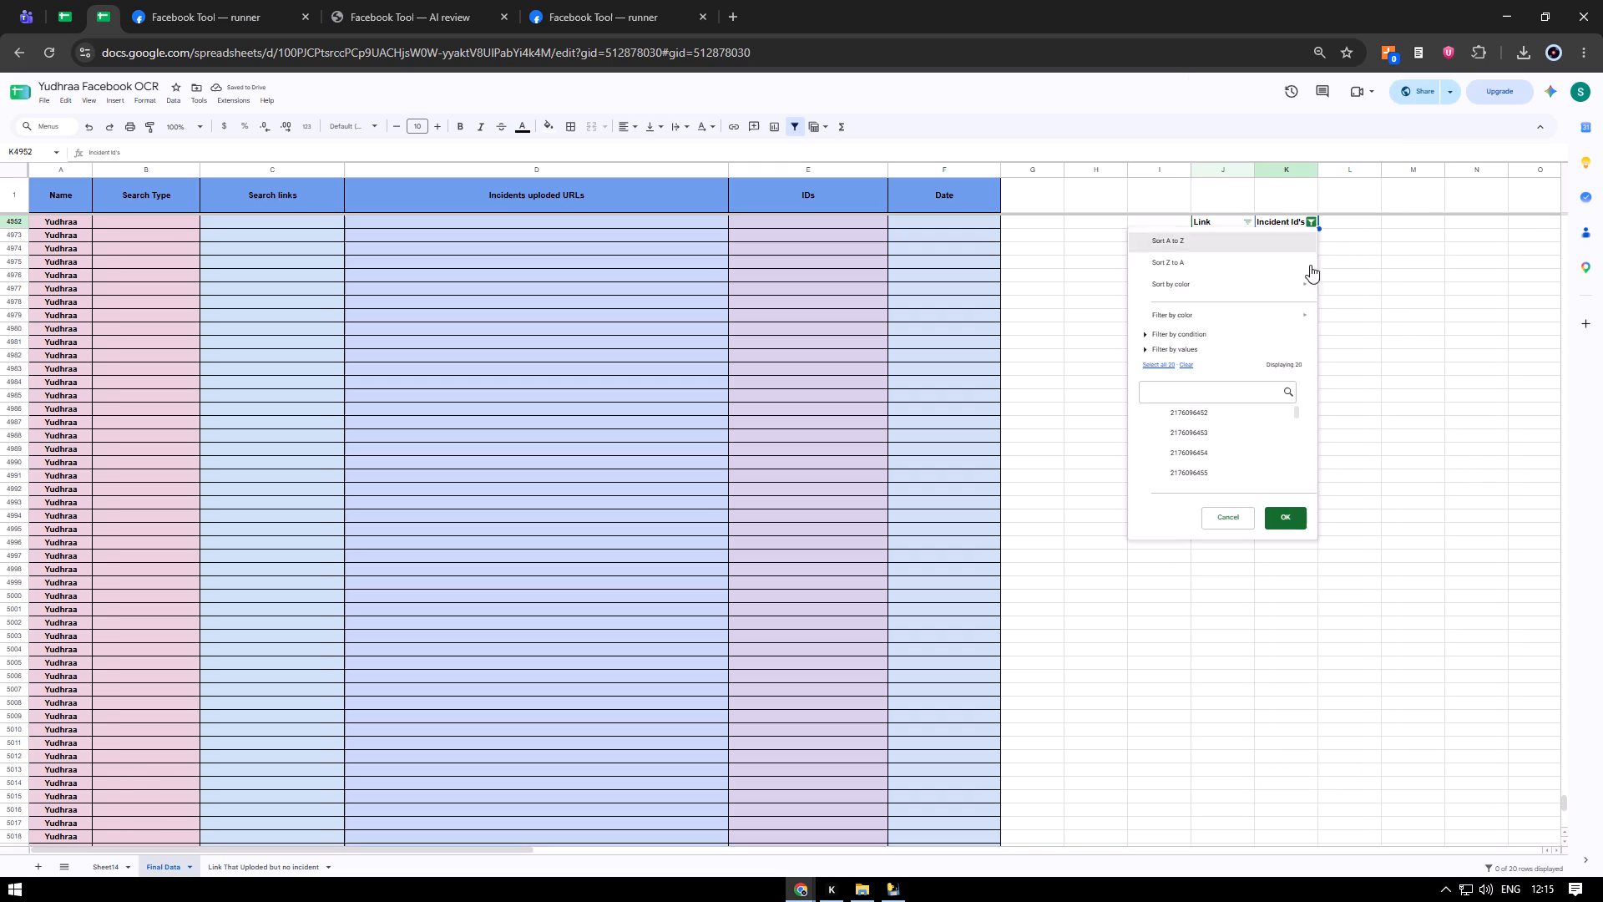
click(1162, 370)
click(1277, 508)
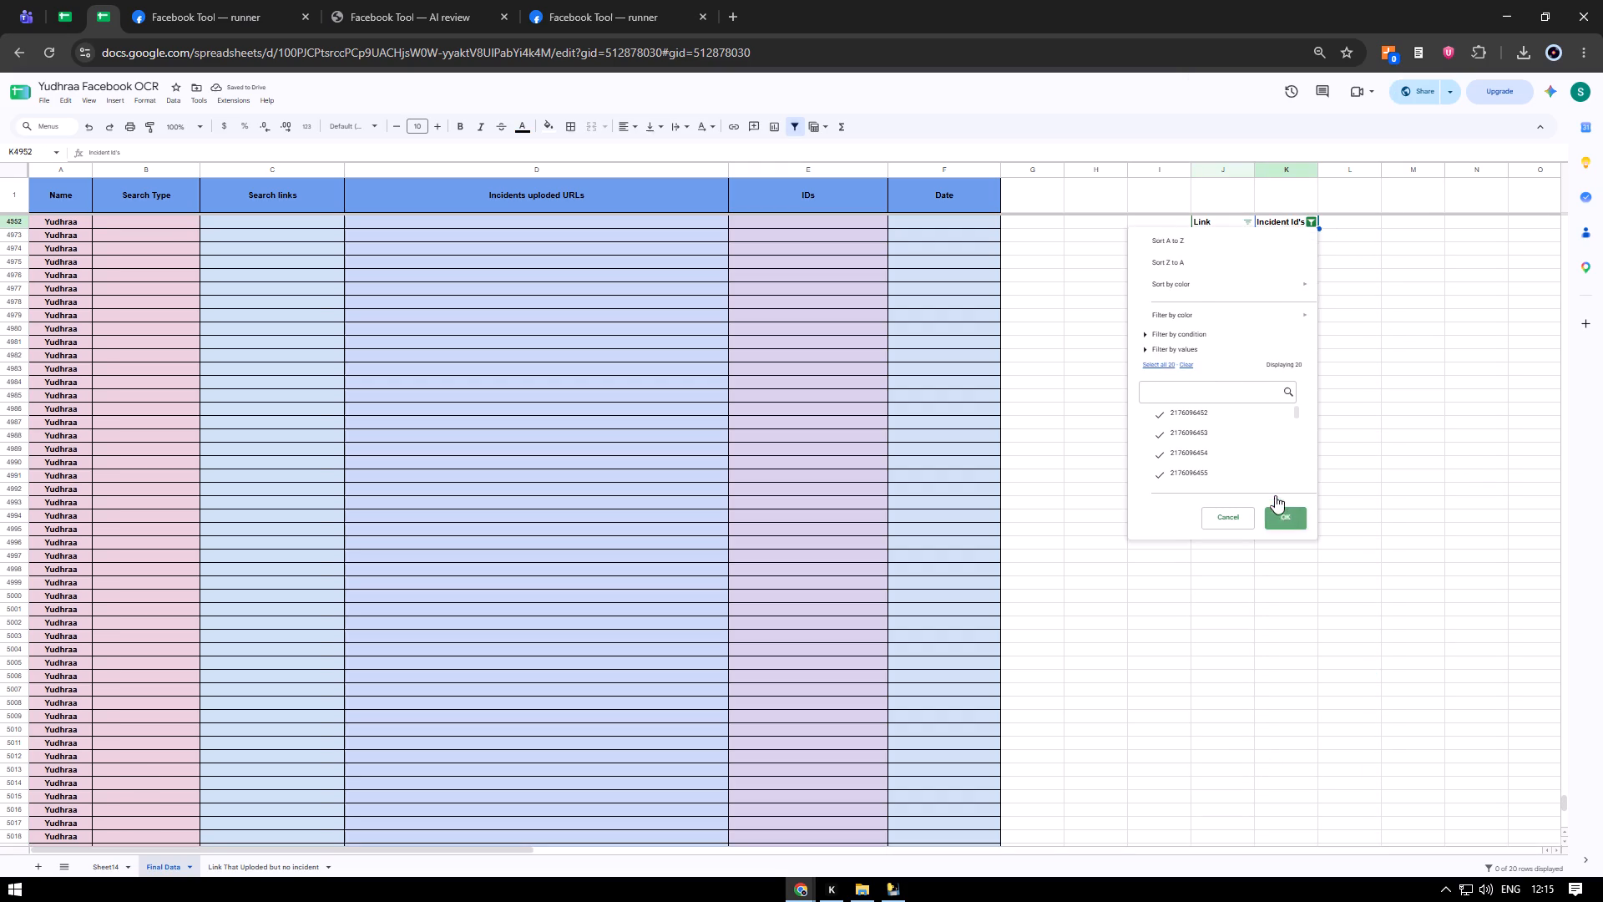
Remove the filter from the pasted data and clear the Link and Incident Id's header cells.
key(shift+Left)
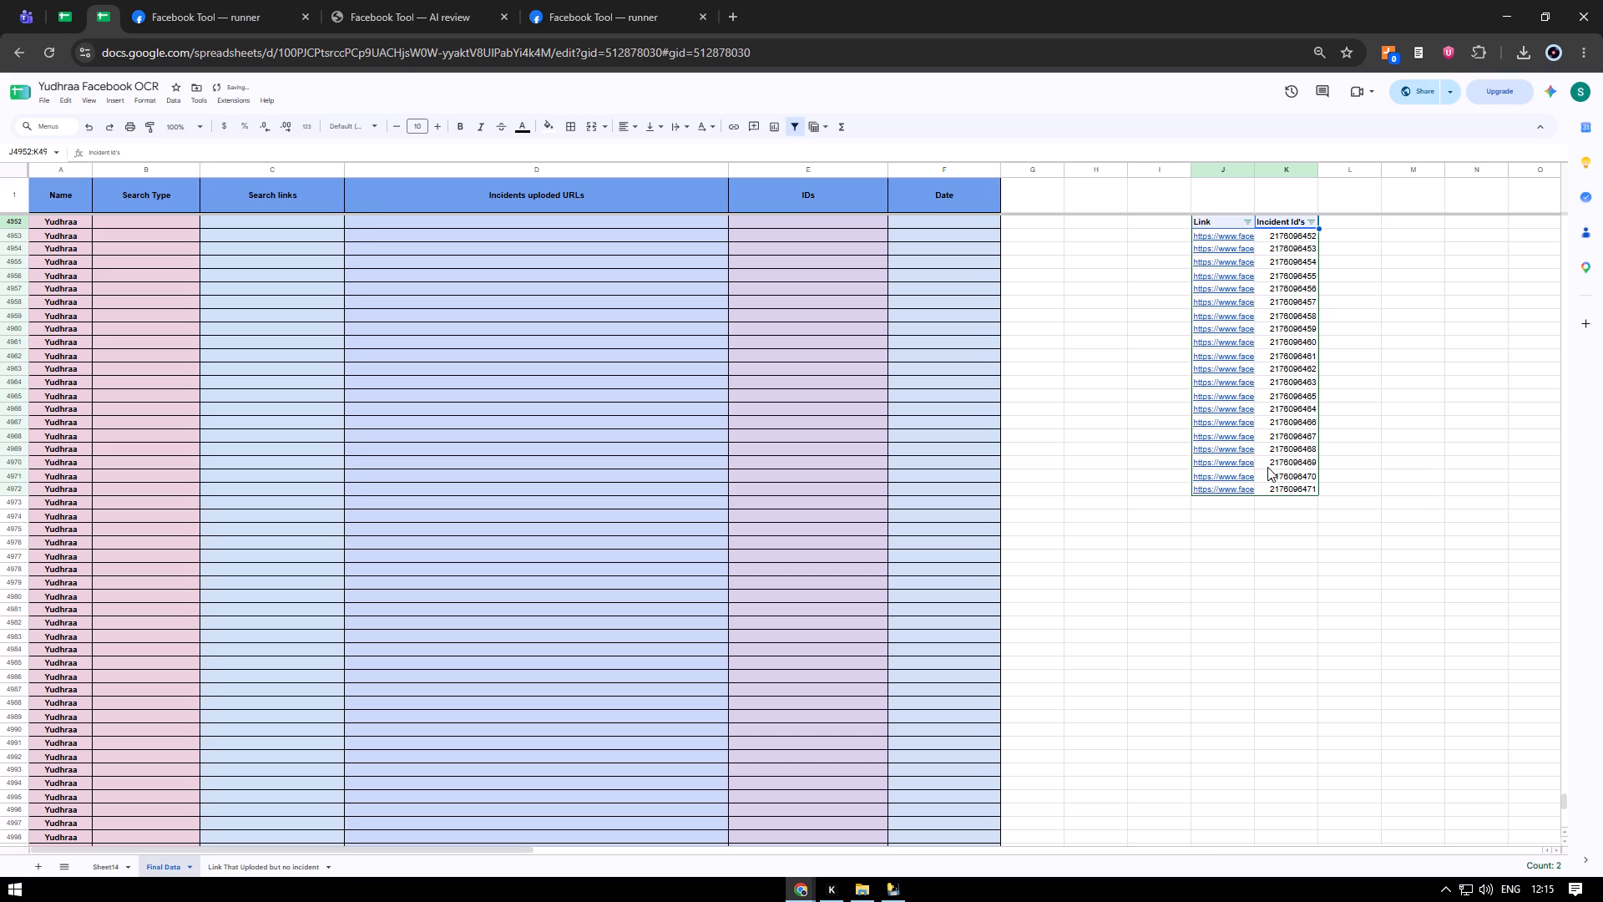
key(alt+d)
key(alt+f)
key(Delete)
Copy the remaining links and incident IDs into the first empty rows of the uploaded URLs and IDs columns, from D4949, and centre them.
key(Left)
key(Down)
key(ctrl+shift+Right)
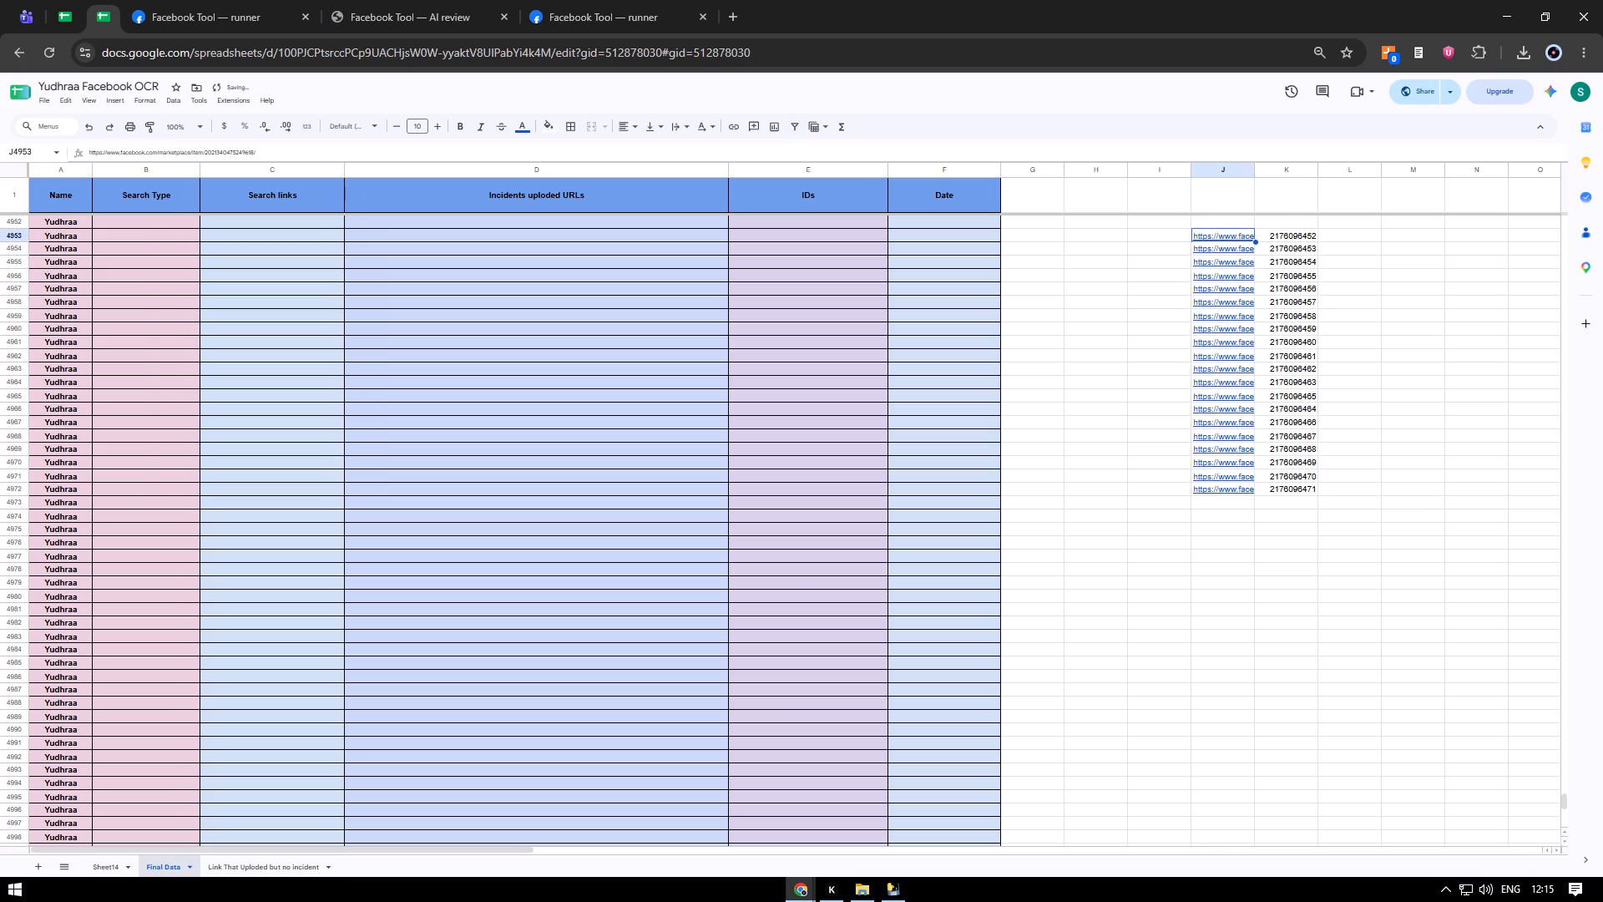
key(ctrl+shift+Down)
key(ctrl+c)
key(ctrl+Left)
key(Right)
key(Right)
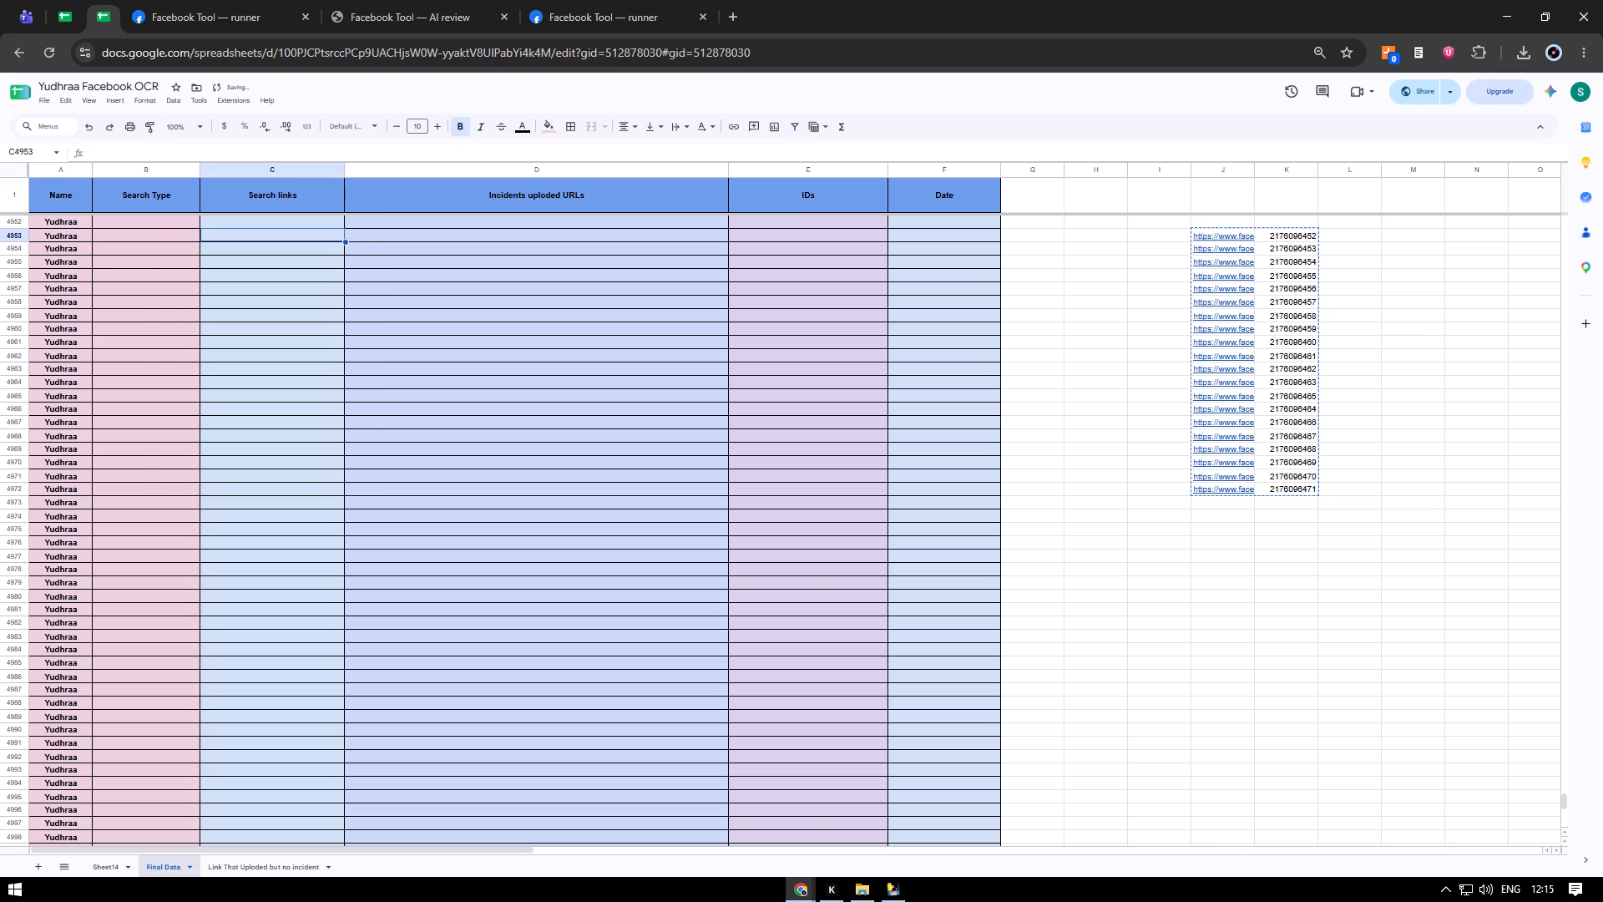
key(Right)
key(ctrl+Up)
key(Down)
key(ctrl+v)
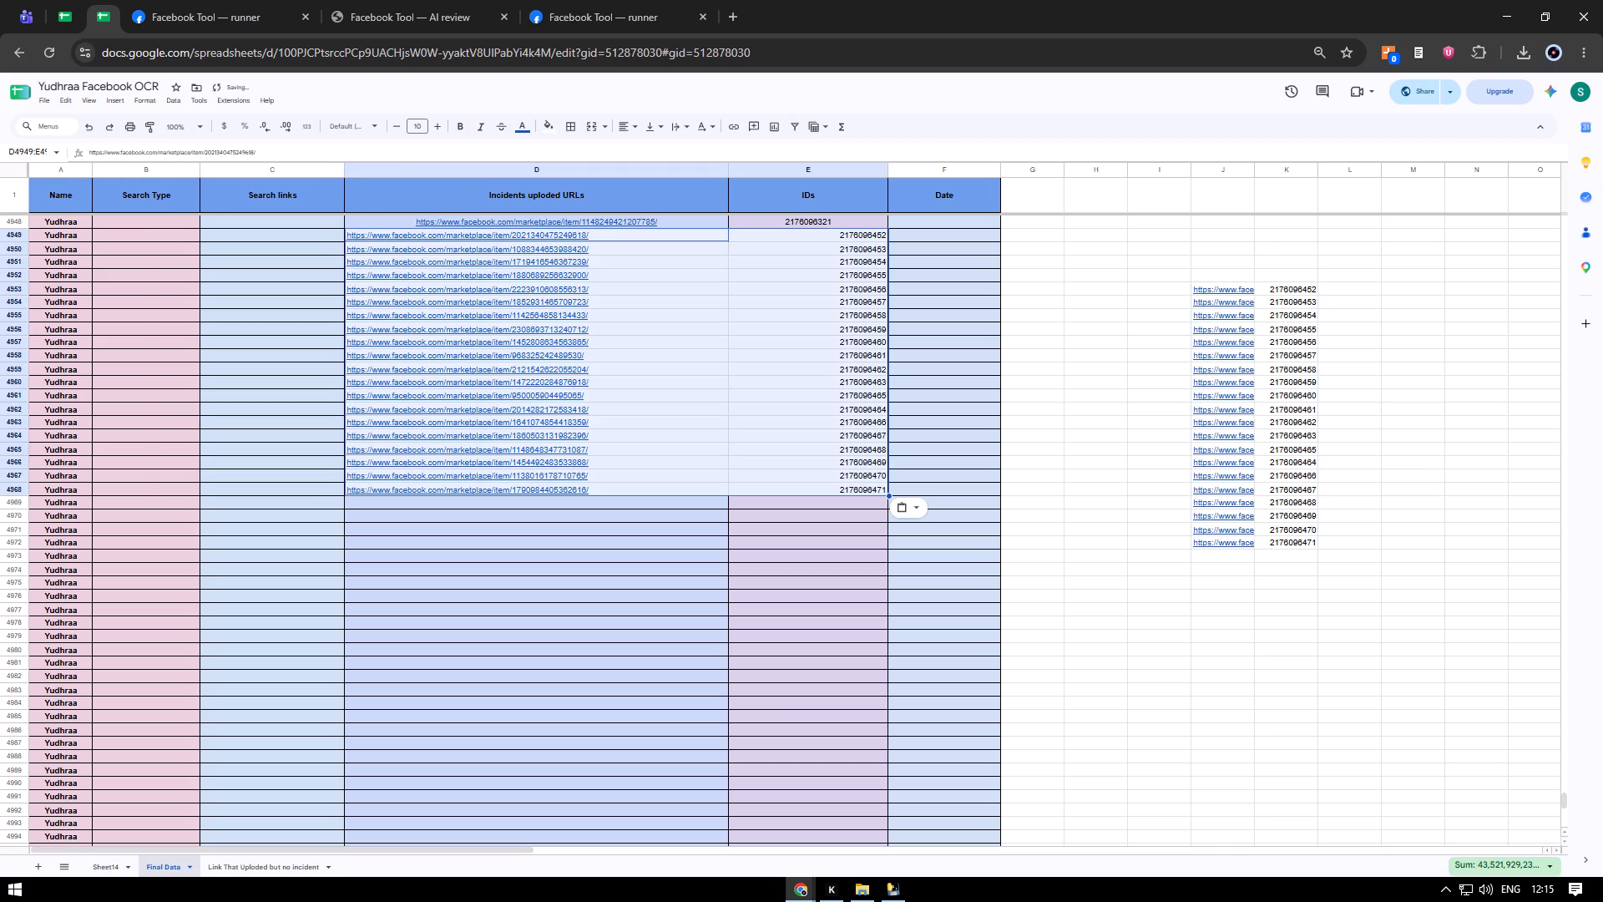
key(ctrl+shift+e)
Copy the newly added incident URLs into the Incidents uploaded URLs cell of the worksheet's Columbus, OH row as plain text.
key(shift+Left)
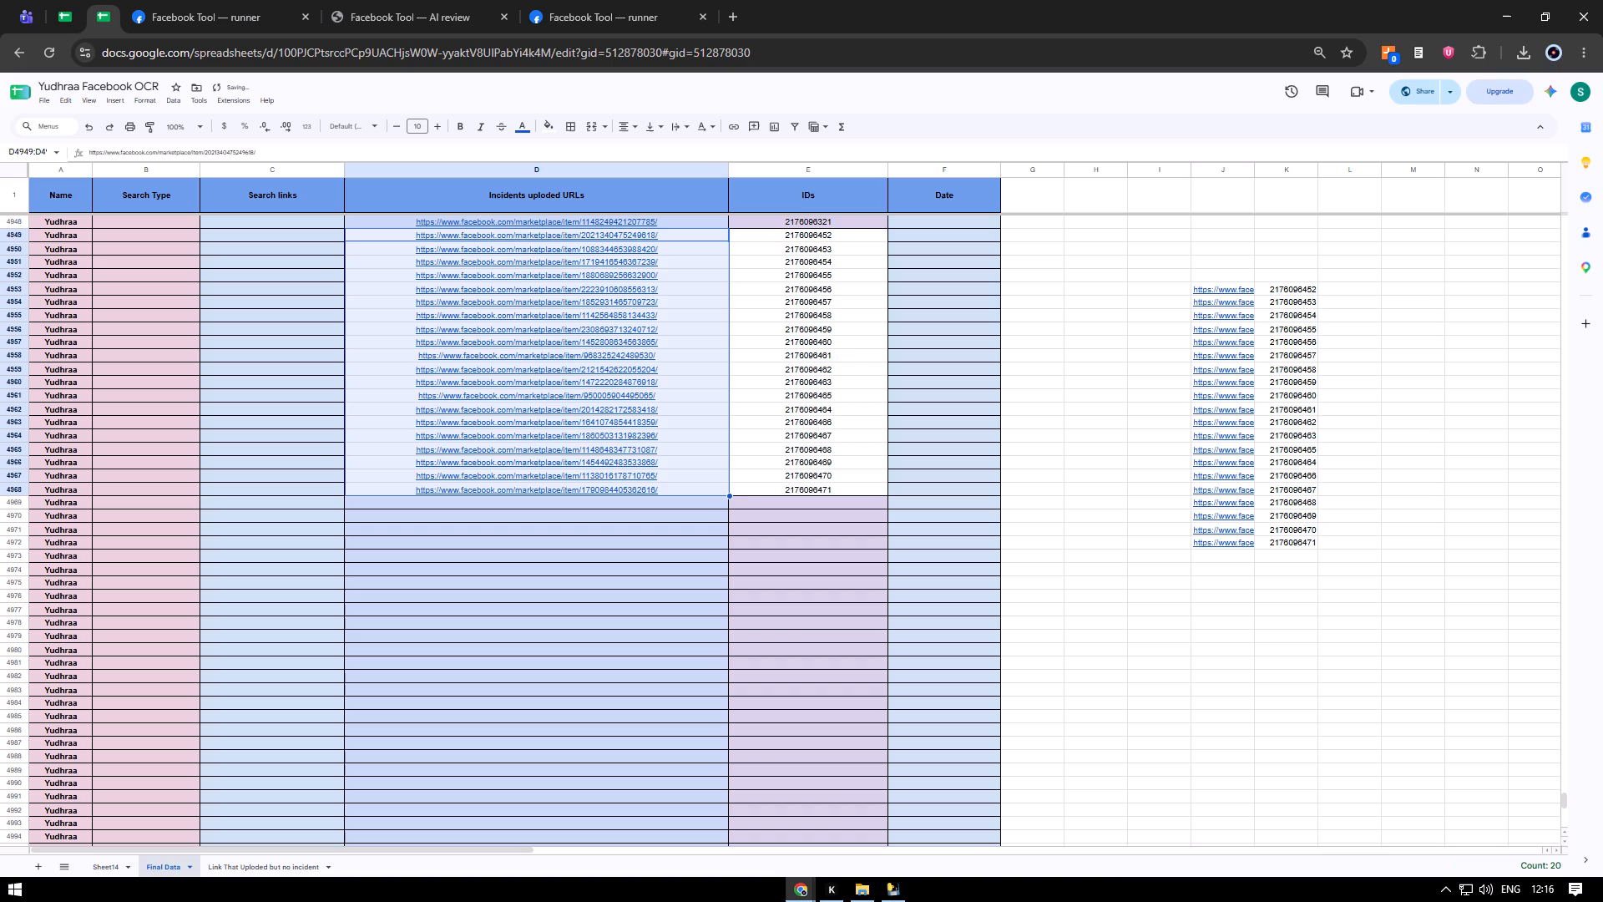
key(ctrl+c)
key(ctrl+c)
key(ctrl+c)
key(ctrl+c)
key(ctrl+shift+Tab)
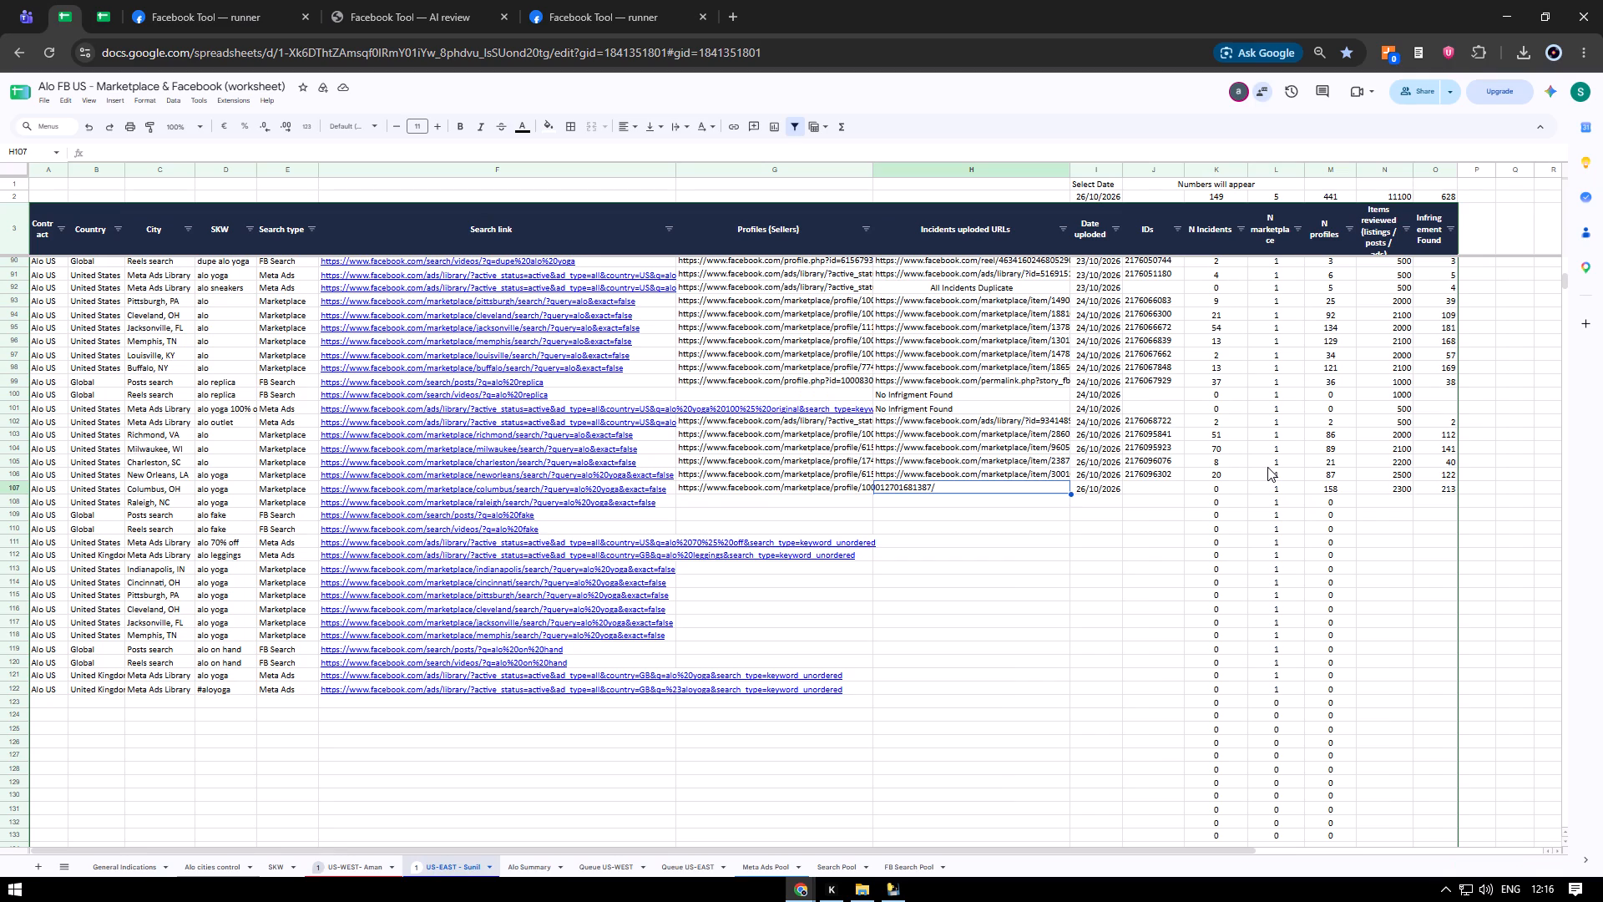
key(Return)
key(ctrl+shift+v)
key(Return)
key(Up)
key(Right)
key(Right)
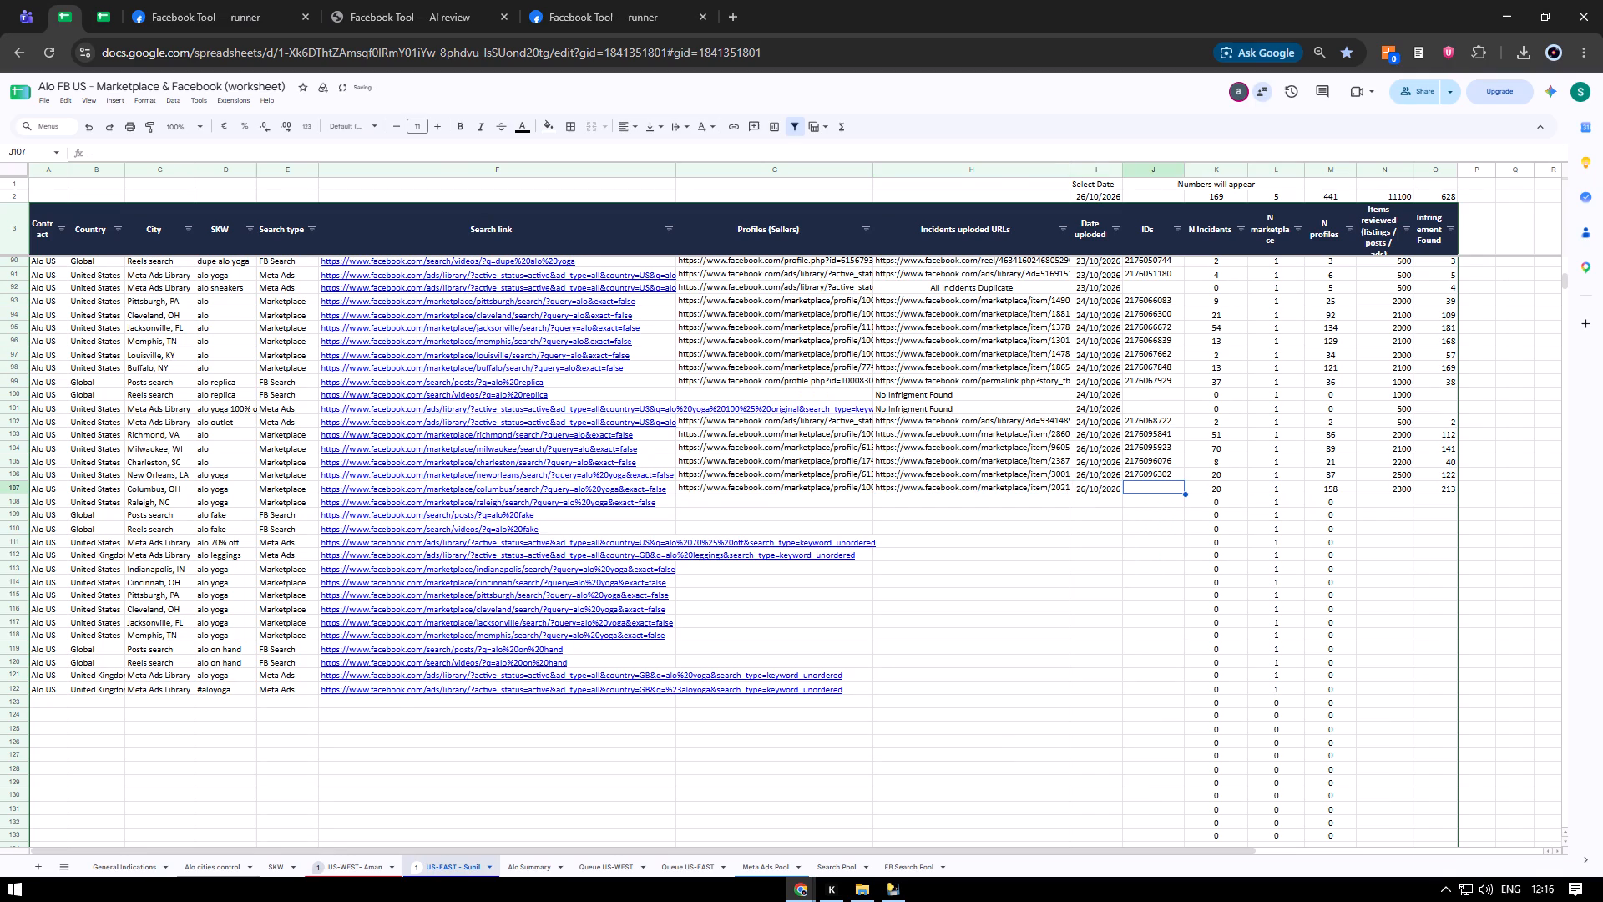
key(Right)
key(ctrl+shift+Down)
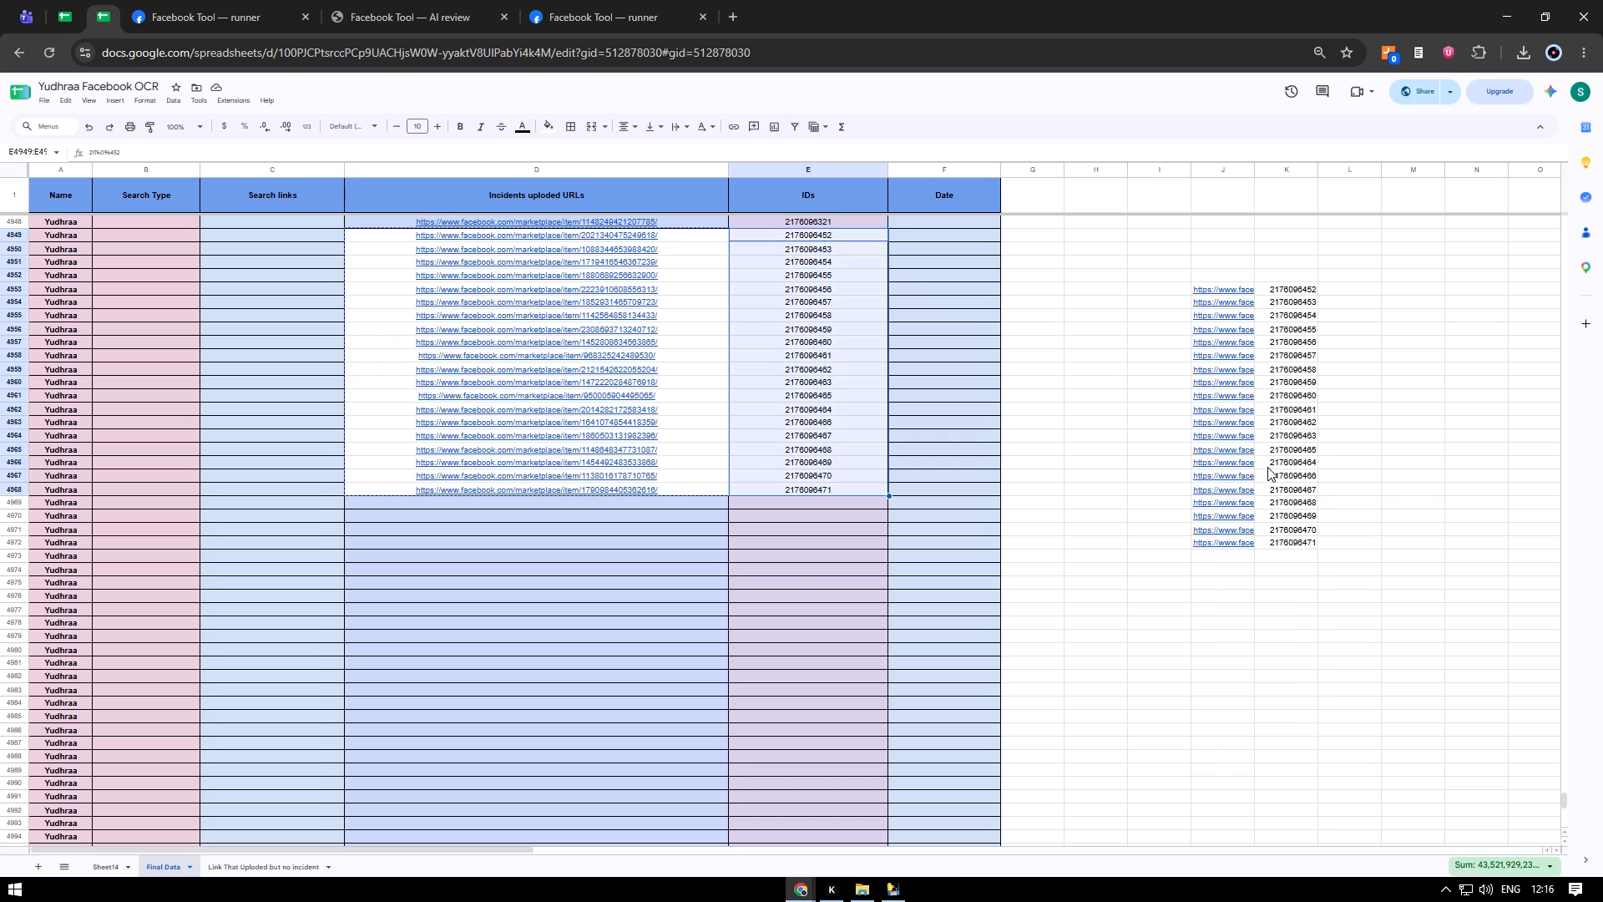
key(ctrl+c)
key(ctrl+c)
key(ctrl+shift+Tab)
key(Return)
key(ctrl+shift+v)
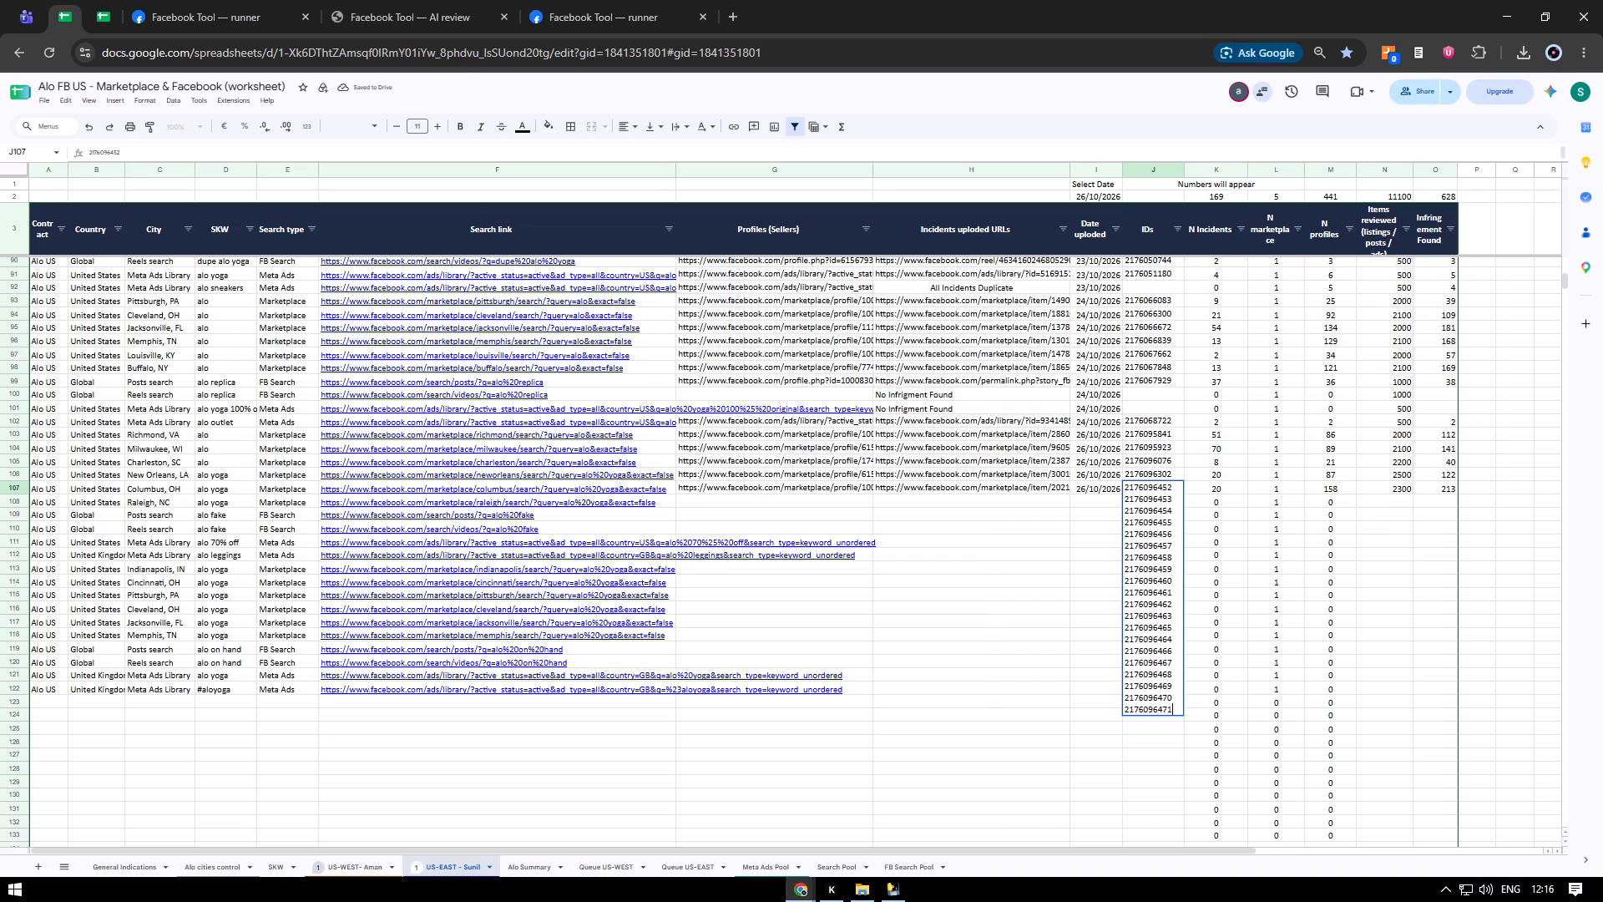
key(Return)
Check the uploaded URLs, date, IDs and incident count cells in the Columbus, OH row.
key(Up)
key(Left)
key(Left)
key(Right)
key(Right)
key(Right)
key(Right)
key(Left)
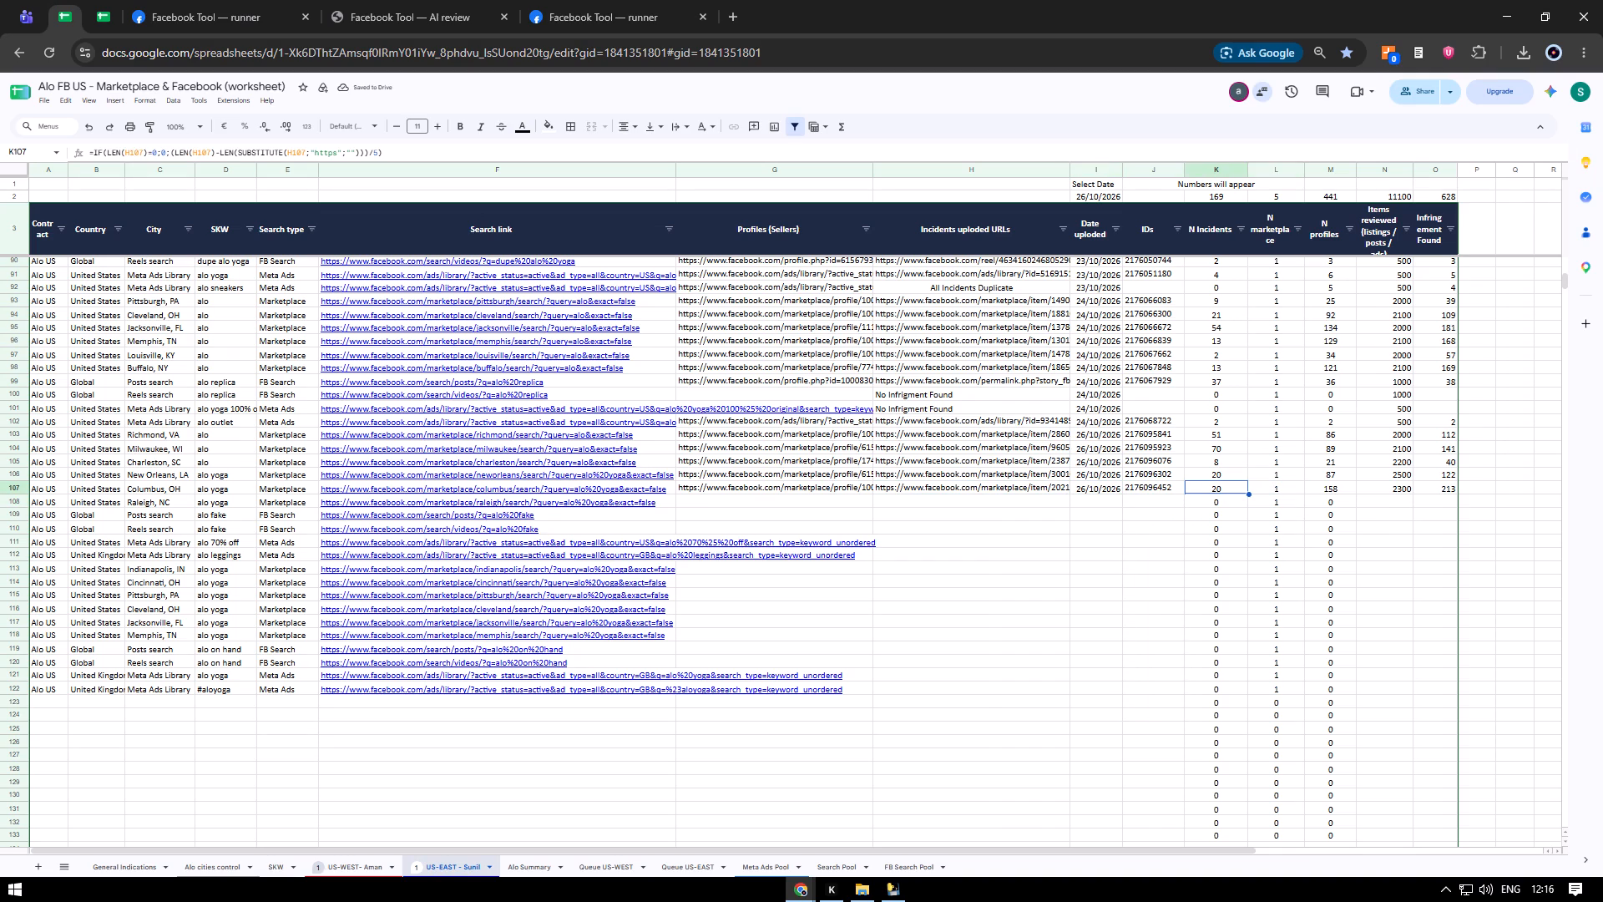
Move to the empty Profiles (Sellers) cell in the worksheet's Raleigh, NC row.
key(Left)
key(Down)
key(Left)
key(Left)
key(Left)
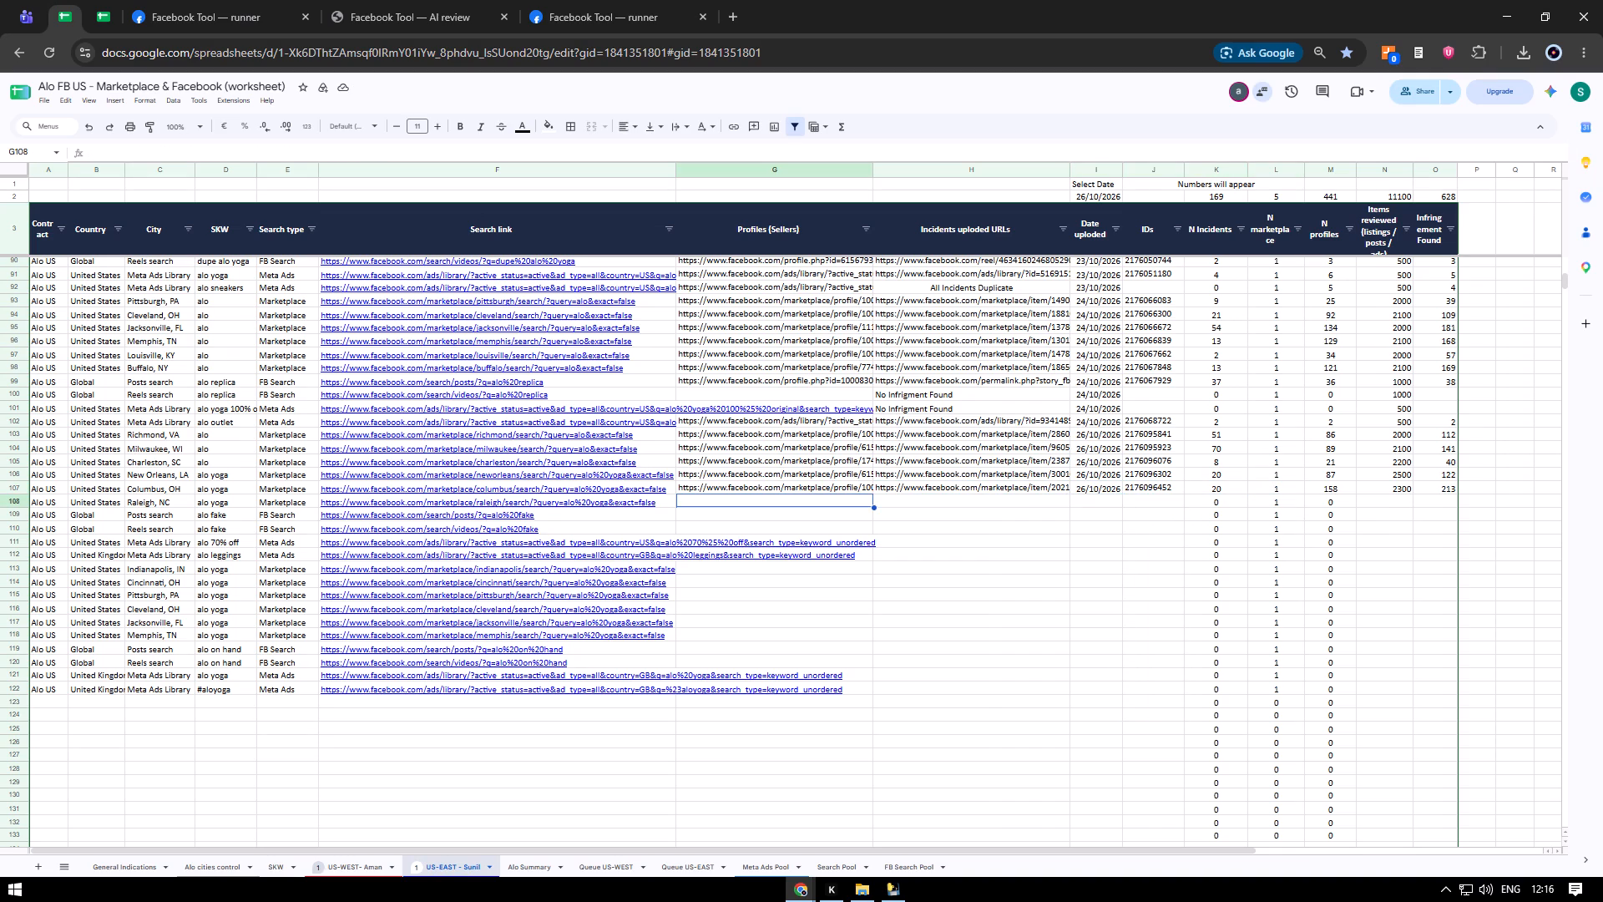
In the OCR spreadsheet's Final Data sheet, merge the Date cells F4949 to F4968 beside the new Columbus incidents.
key(ctrl+Tab)
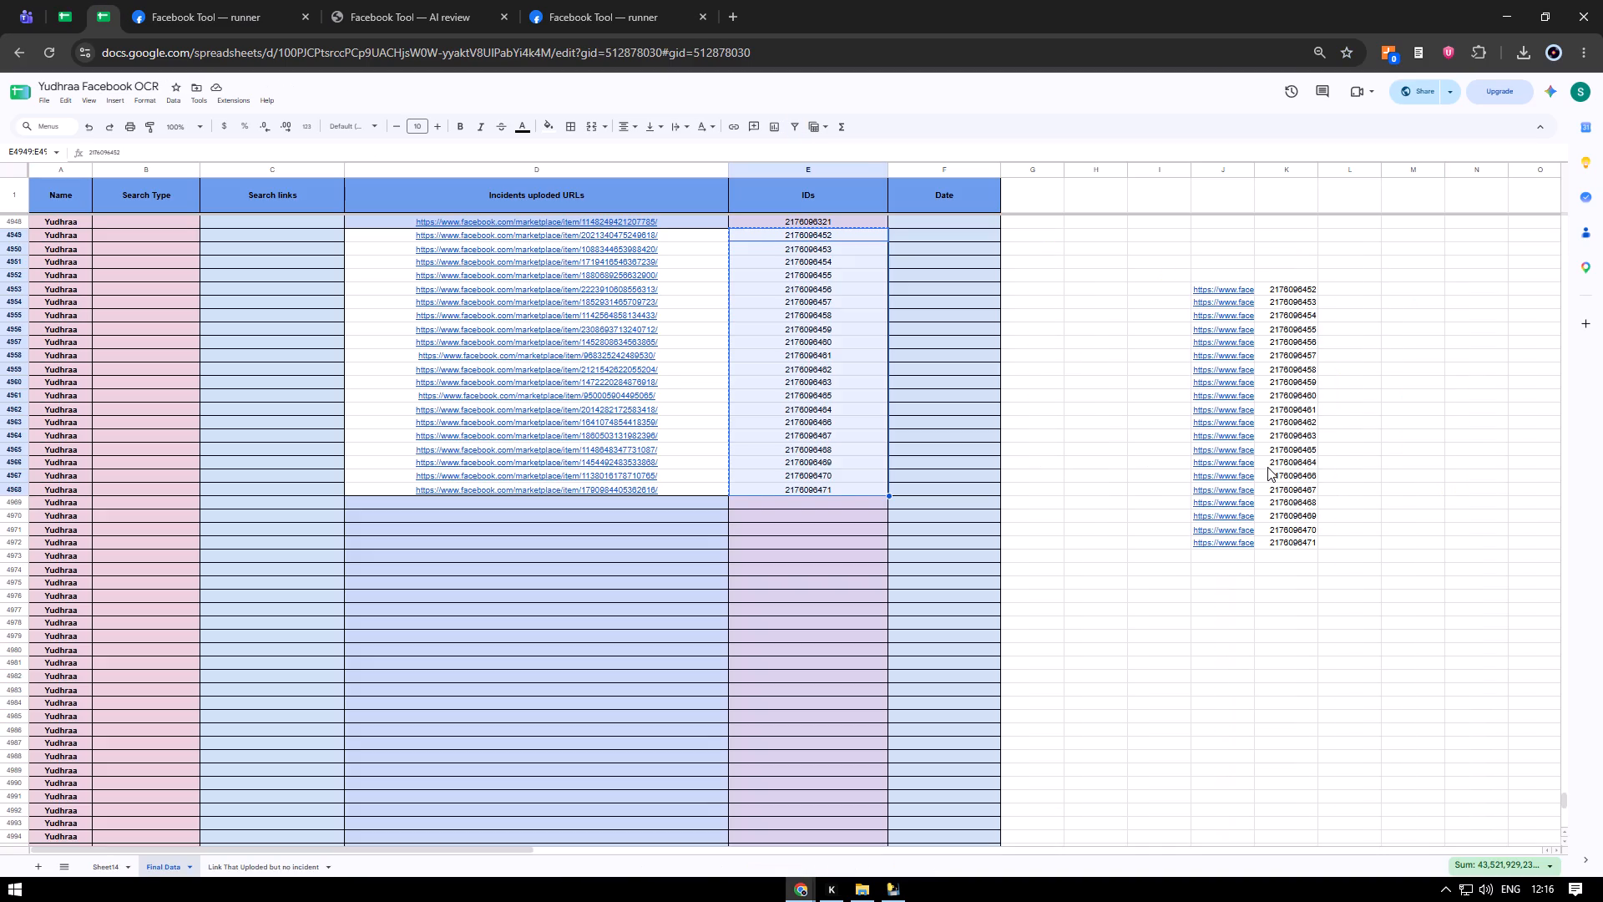
key(Right)
key(shift+Down)
key(shift+Down)
key(shift+Down)
key(shift+Down)
key(shift+Down)
key(shift+Down)
key(shift+Down)
key(shift+Down)
key(shift+Down)
key(shift+Down)
key(shift+Down)
key(shift+Down)
key(shift+Down)
key(shift+Down)
key(shift+Down)
key(shift+Down)
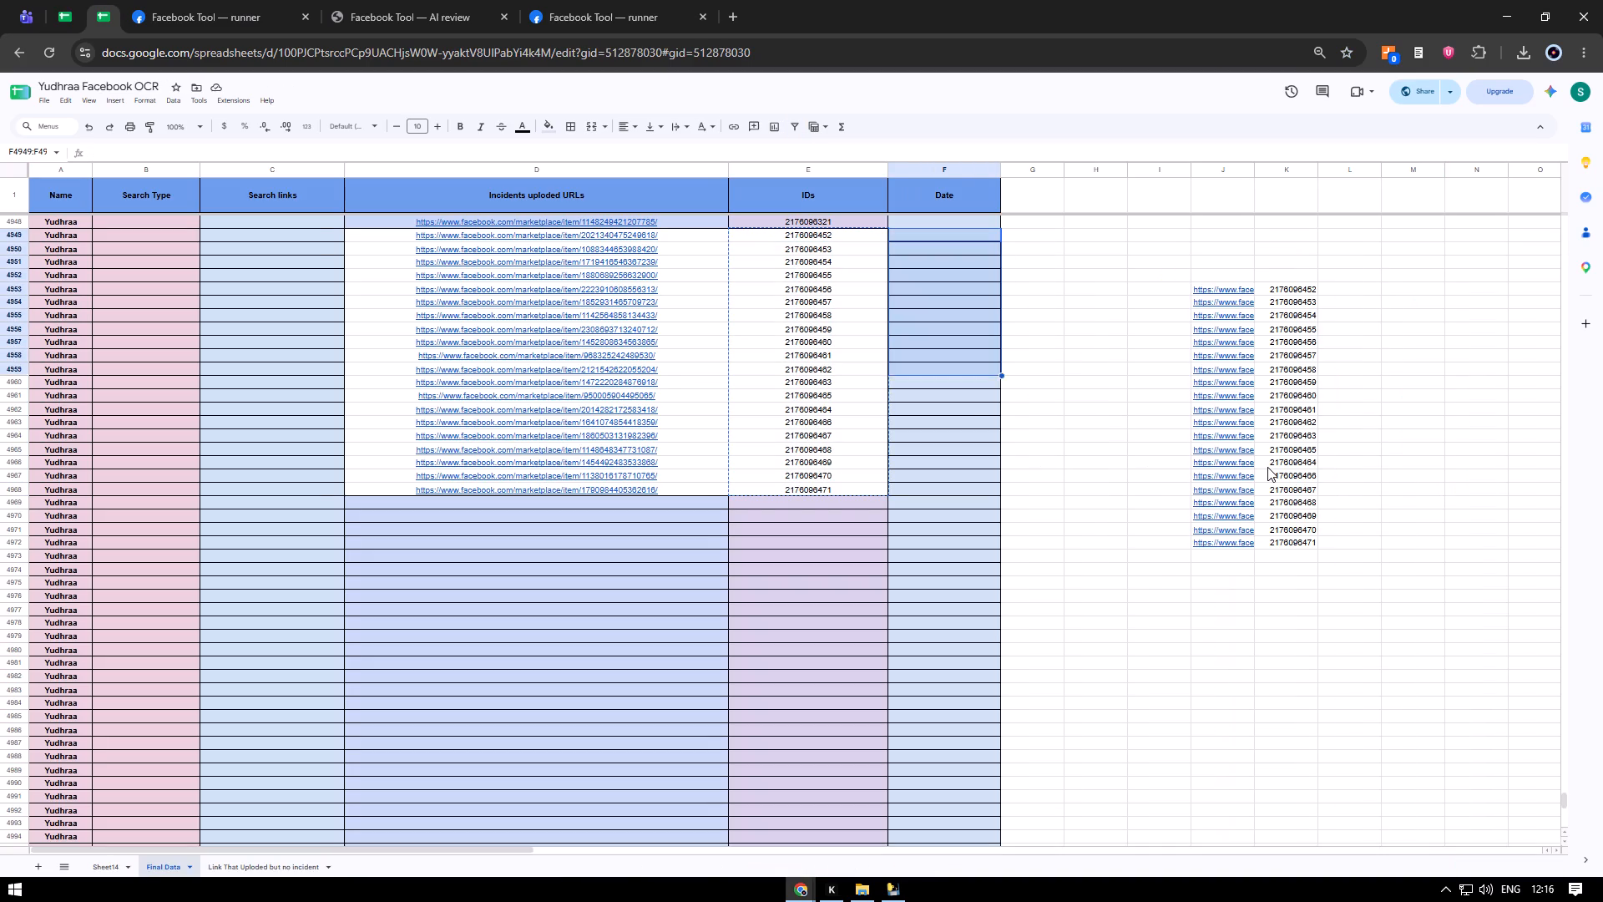
key(shift+Down)
key(shift+Down)
key(shift+Down)
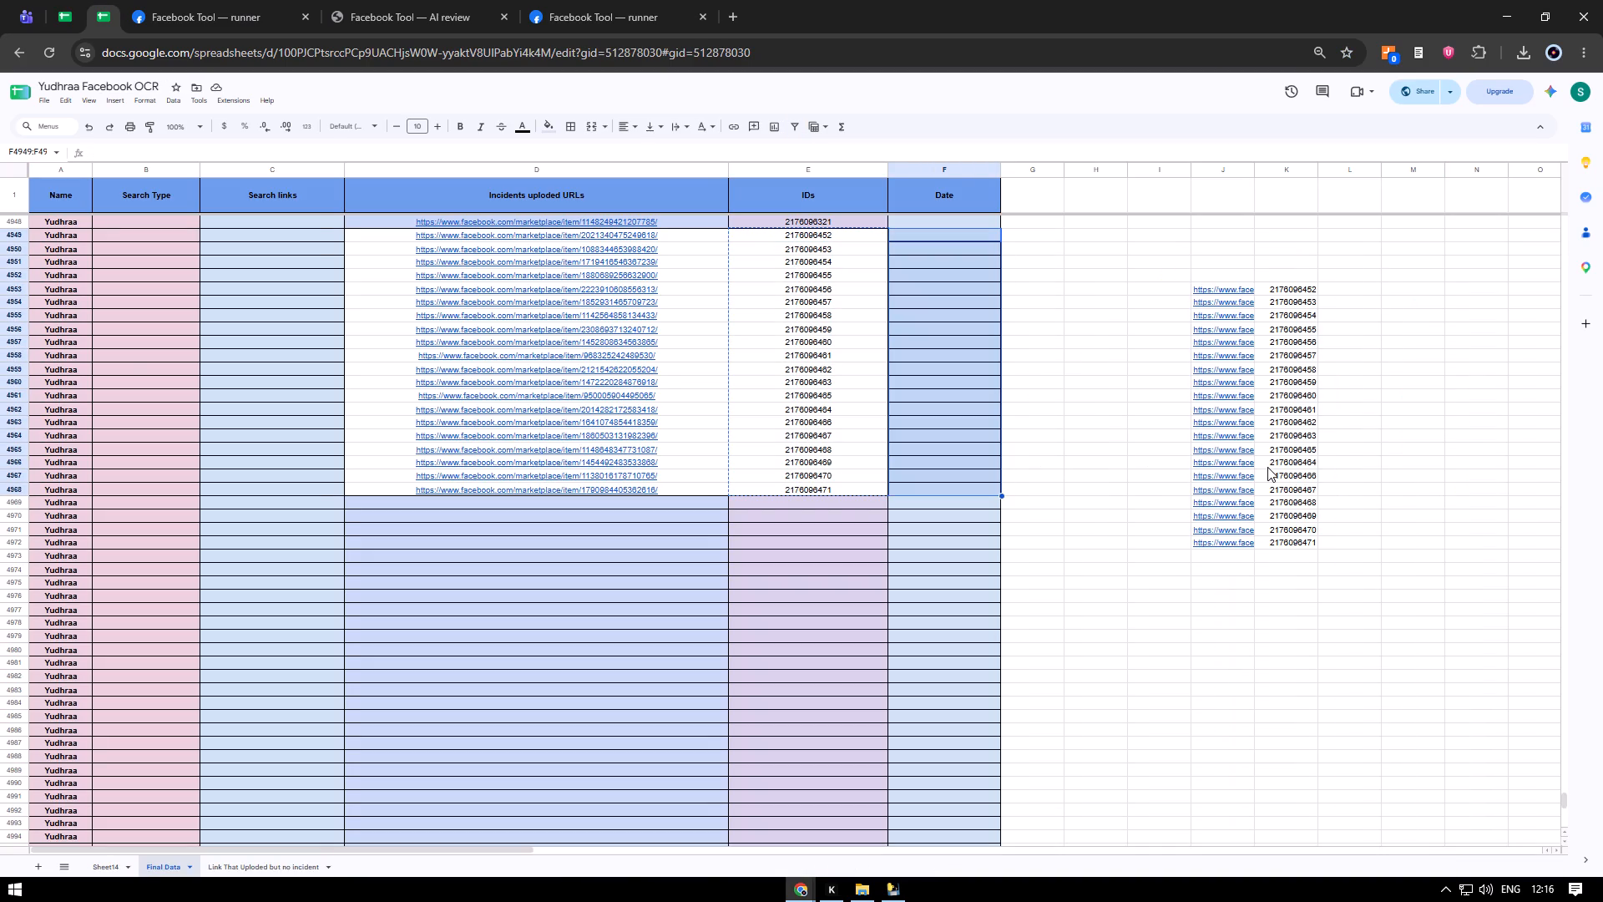
key(alt+o)
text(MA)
Merge the Search links cells C4949 to C4968 for the same block of new incidents.
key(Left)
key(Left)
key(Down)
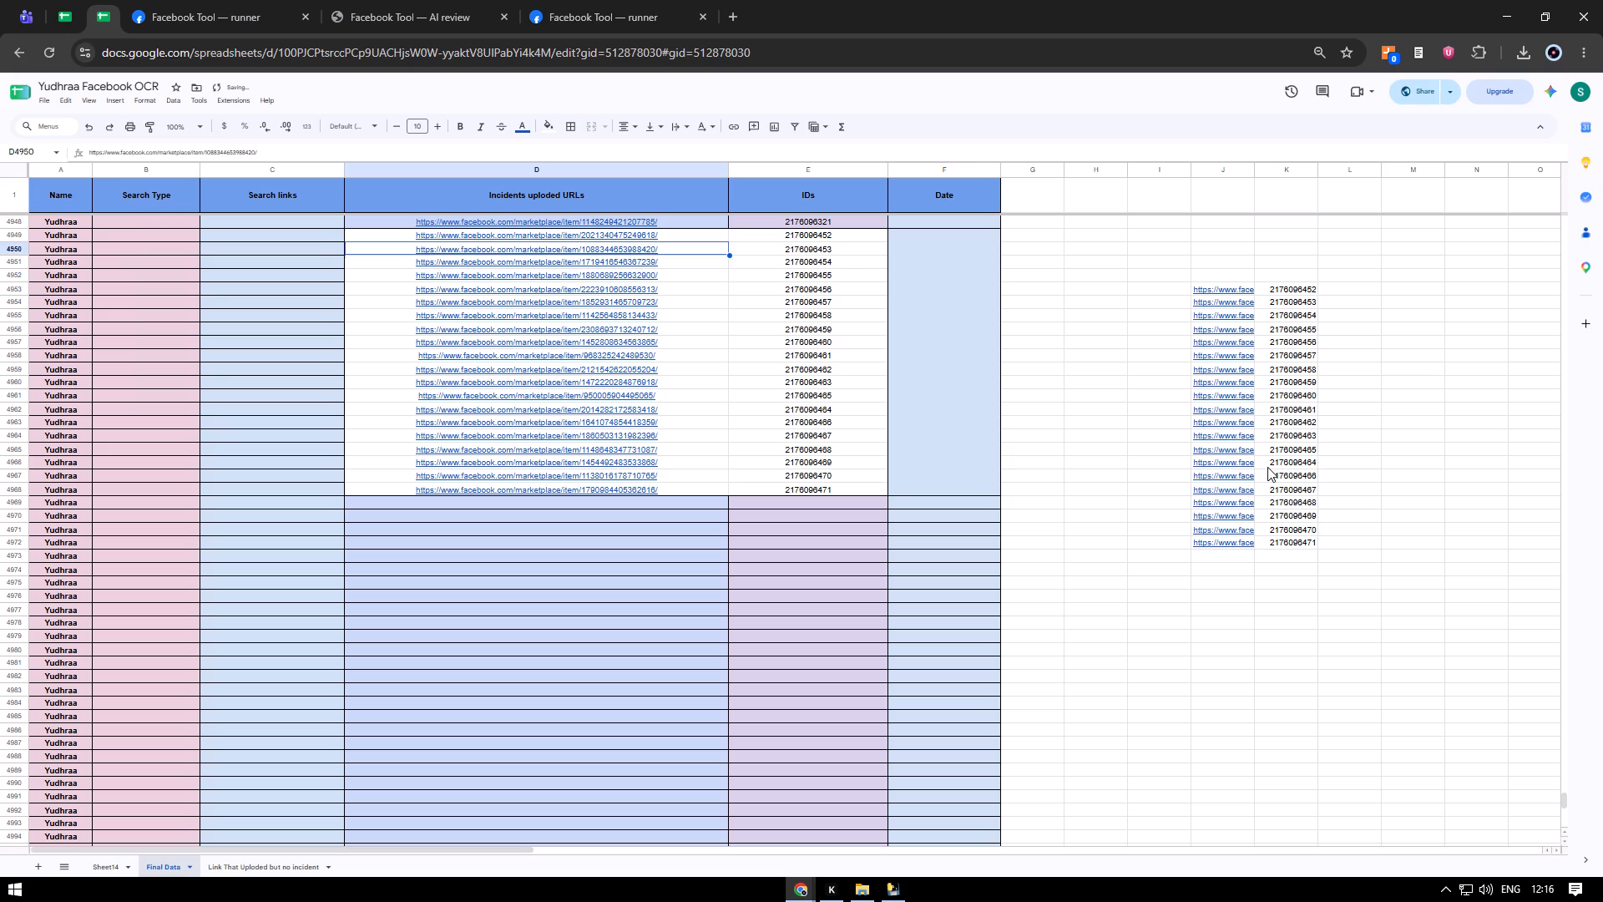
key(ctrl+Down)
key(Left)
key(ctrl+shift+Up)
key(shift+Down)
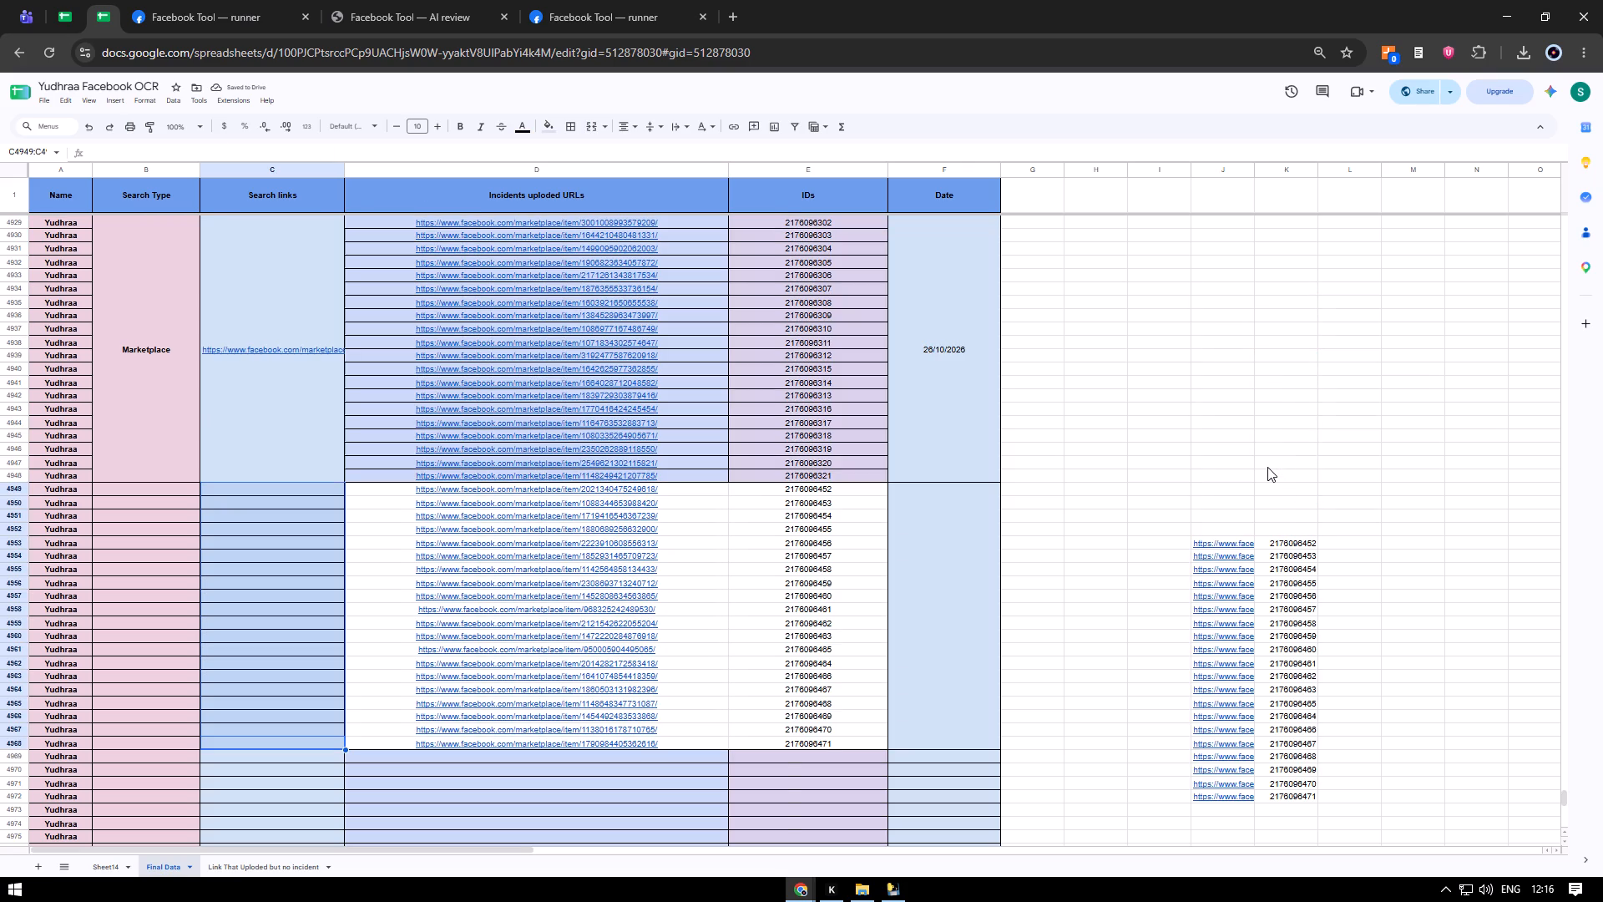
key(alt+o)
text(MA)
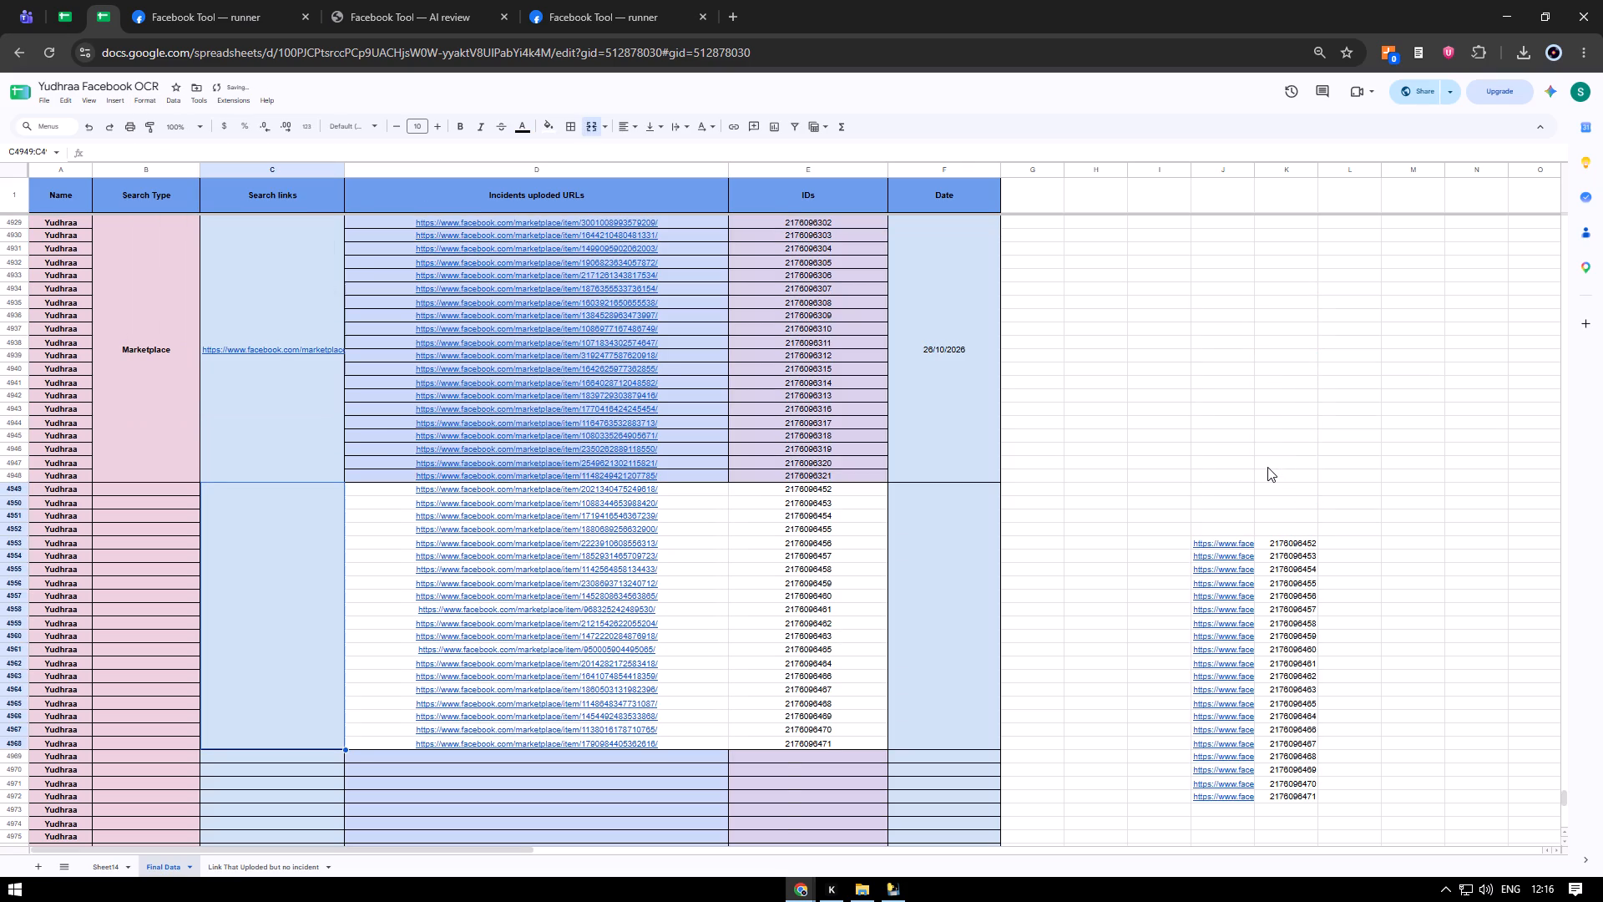
Merge the Search Type cells B4949 to B4968 for the new incident block.
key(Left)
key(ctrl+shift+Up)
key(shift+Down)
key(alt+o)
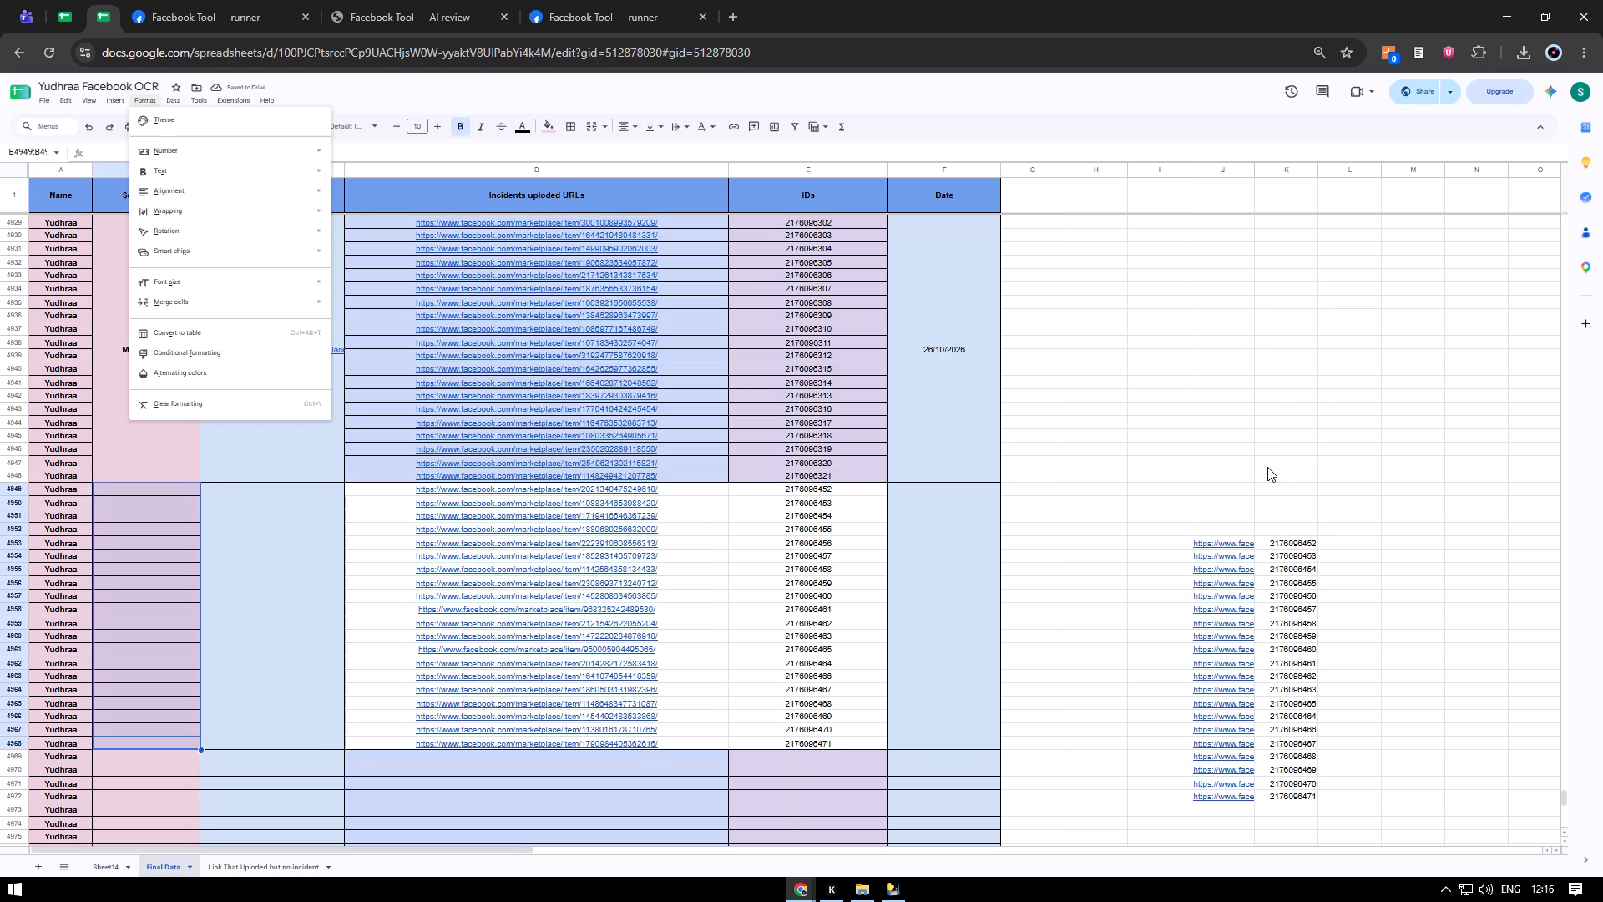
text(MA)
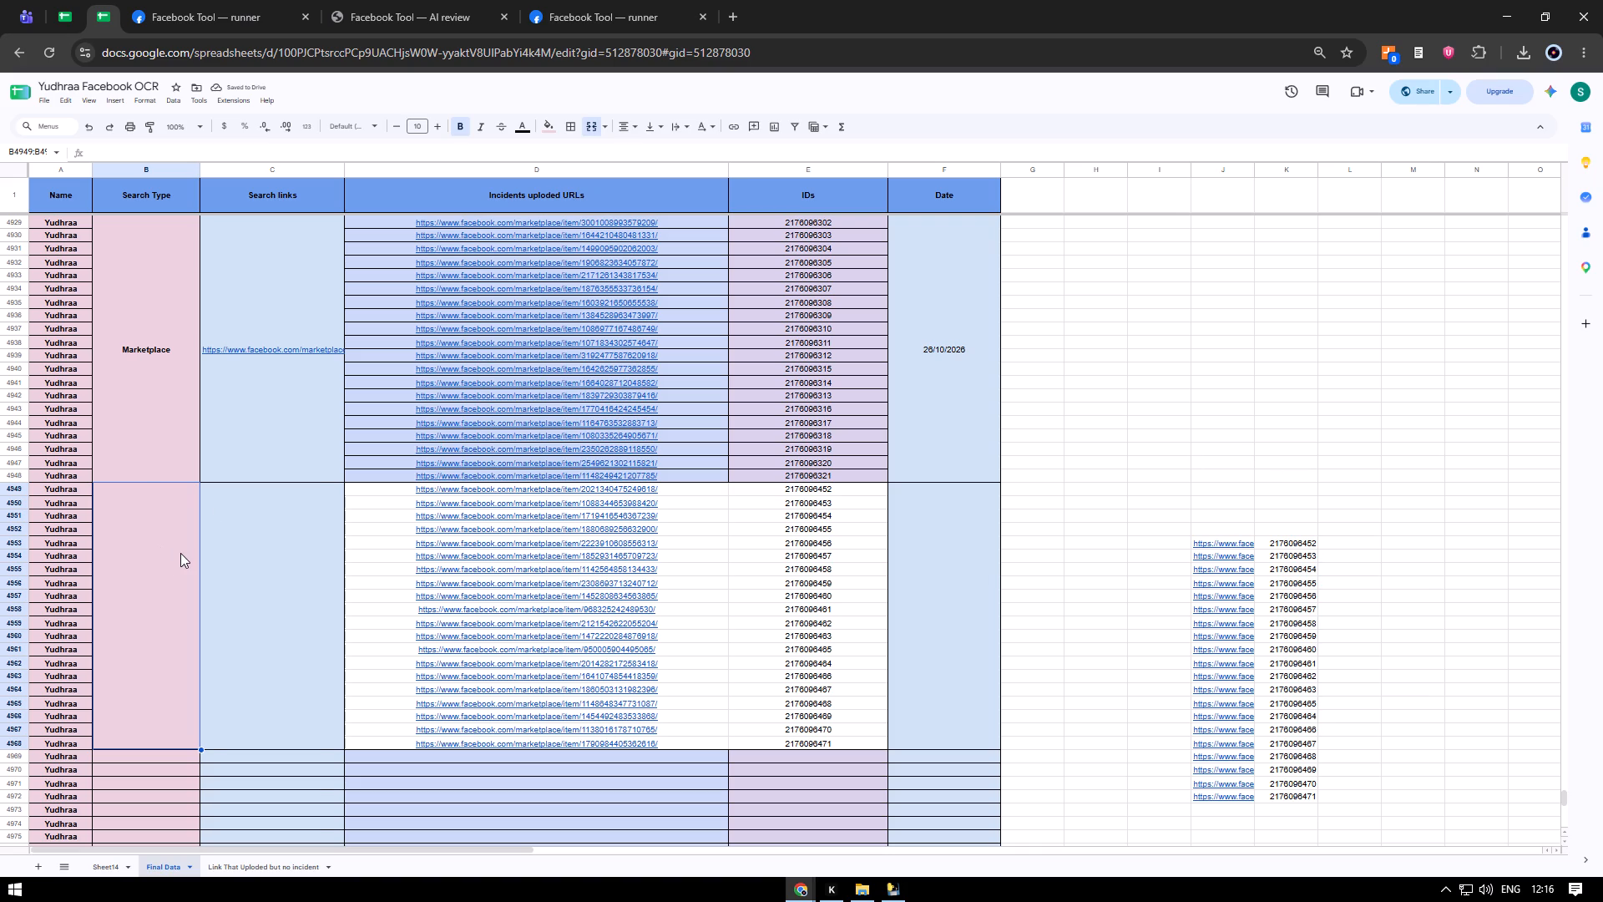
Enter Marketplace in the merged Search Type cell of the new incident block.
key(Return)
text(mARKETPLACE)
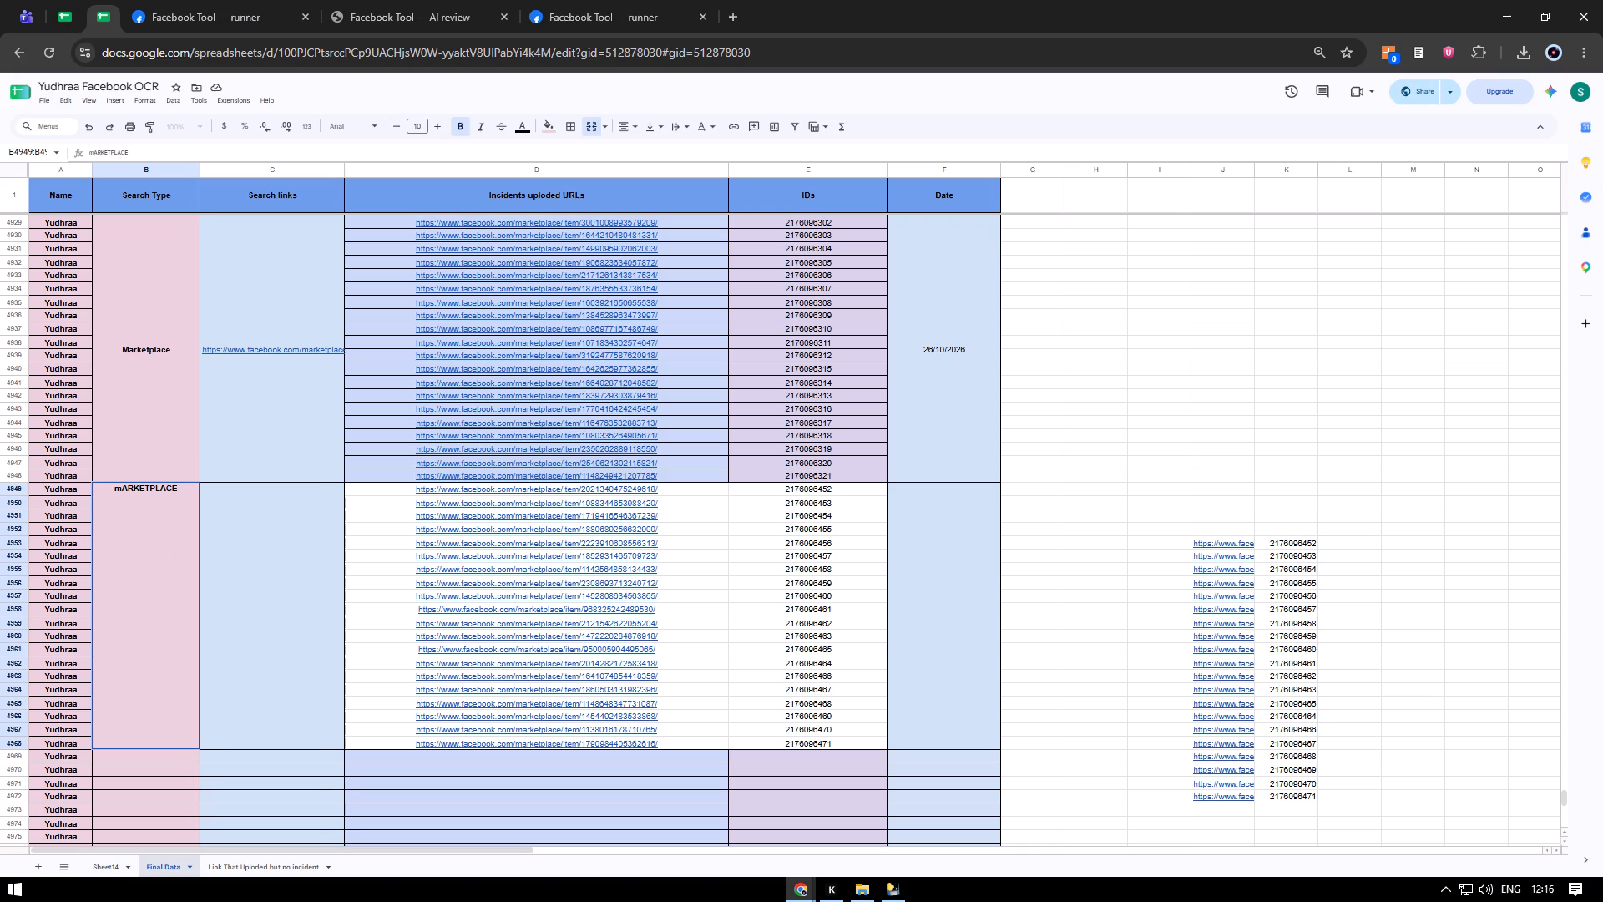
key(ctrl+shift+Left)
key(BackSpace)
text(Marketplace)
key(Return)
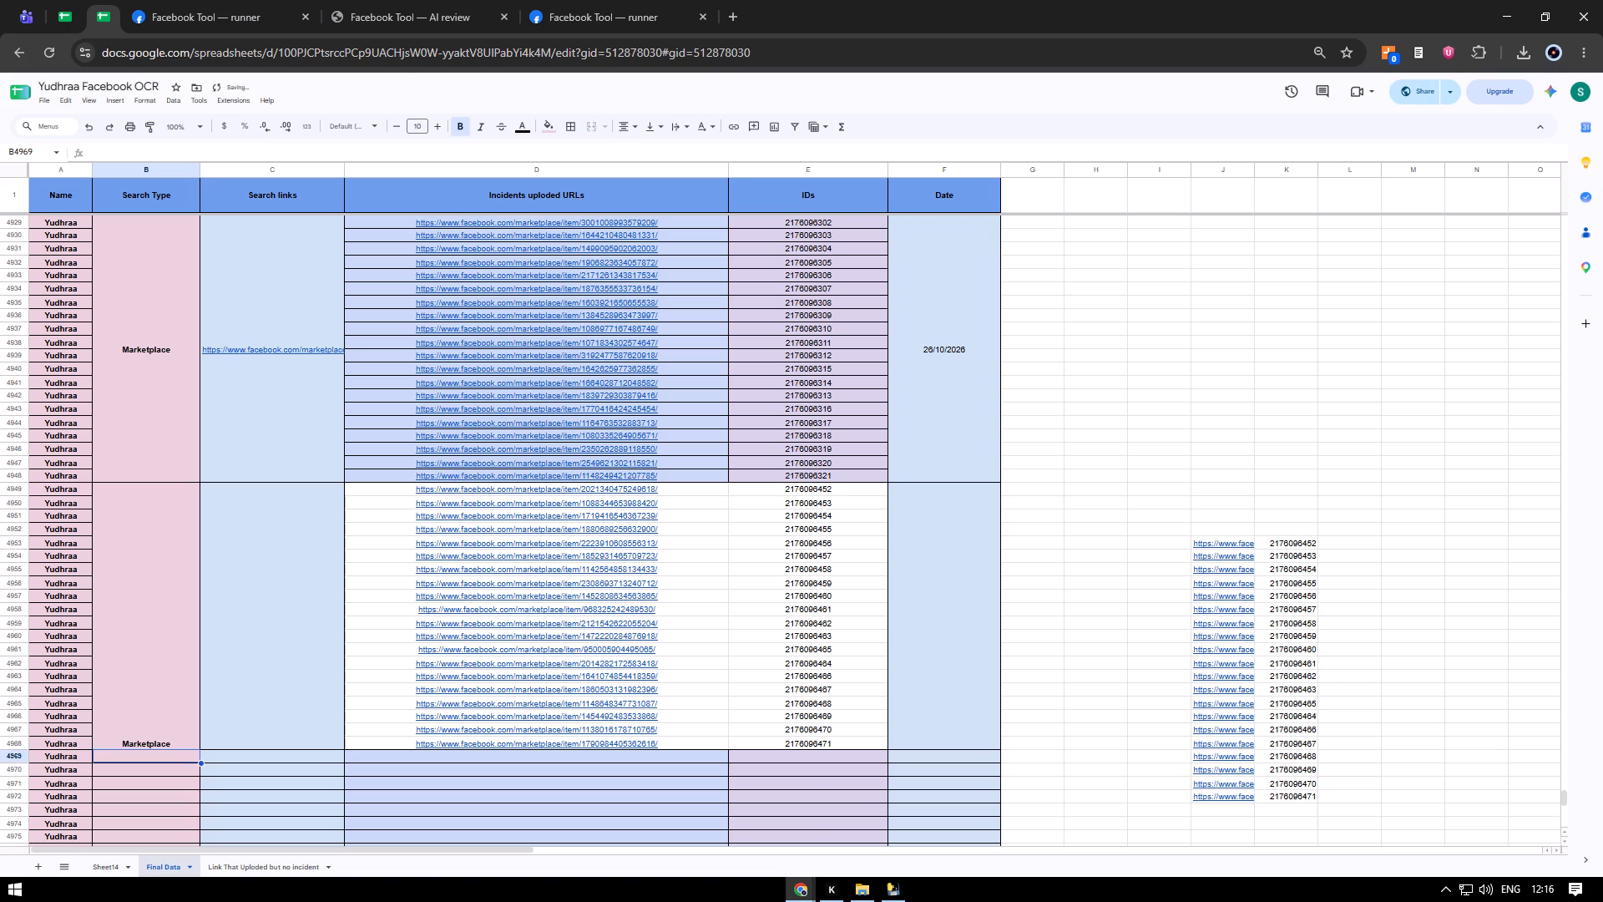
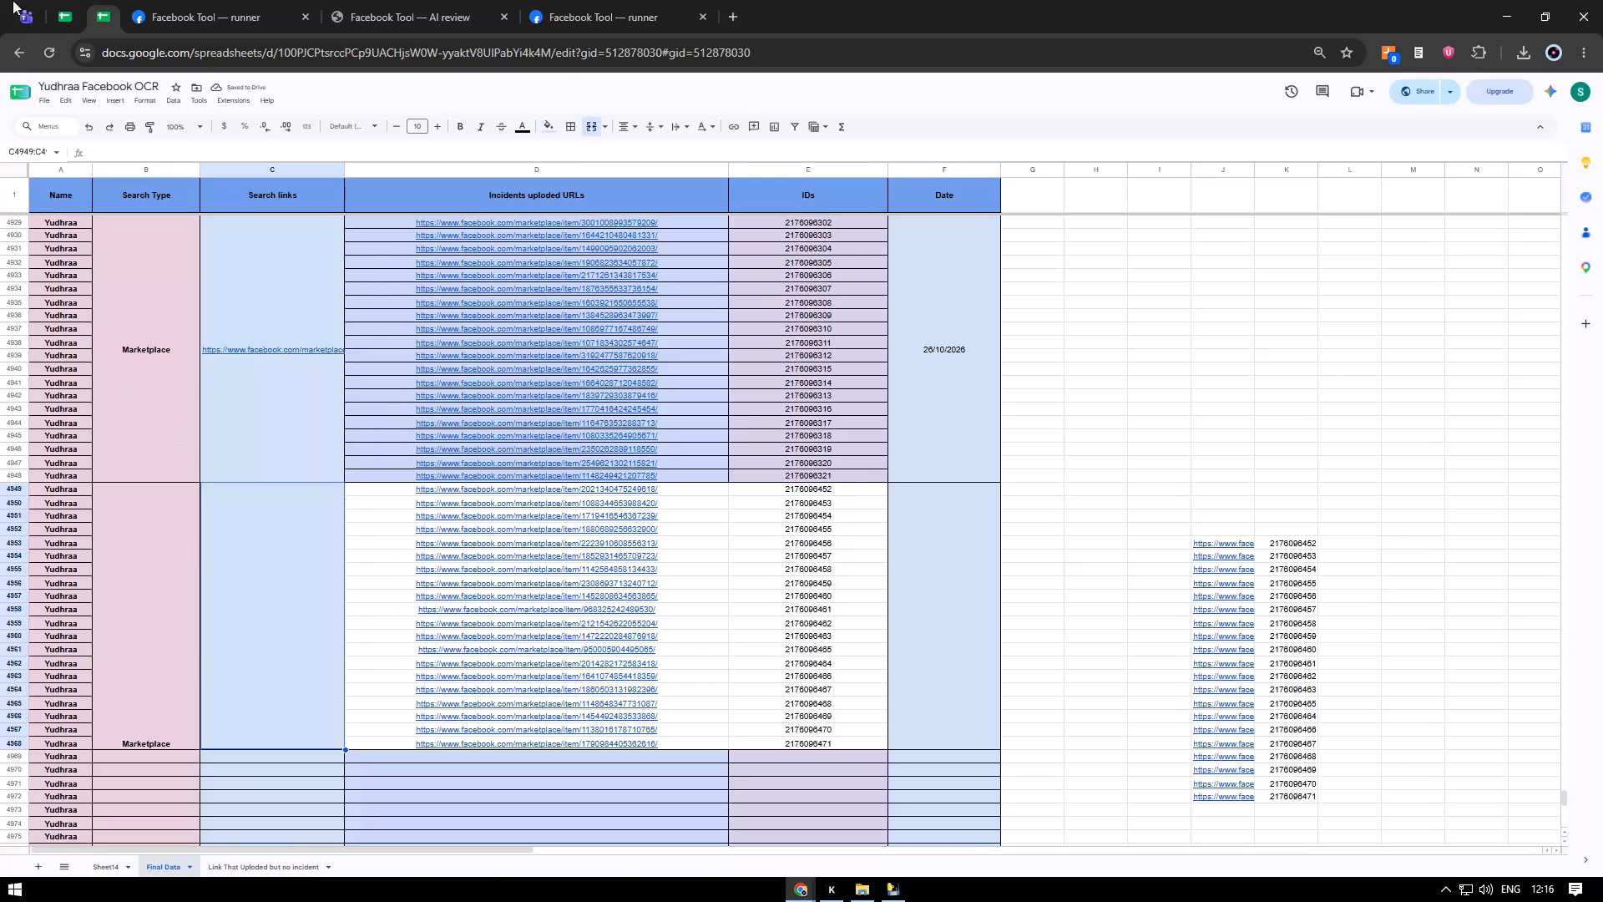
Copy the Columbus alo yoga search link from the US-EAST worksheet into Final Data's merged Search links cell for rows 4949 to 4968, left-aligned.
click(82, 0)
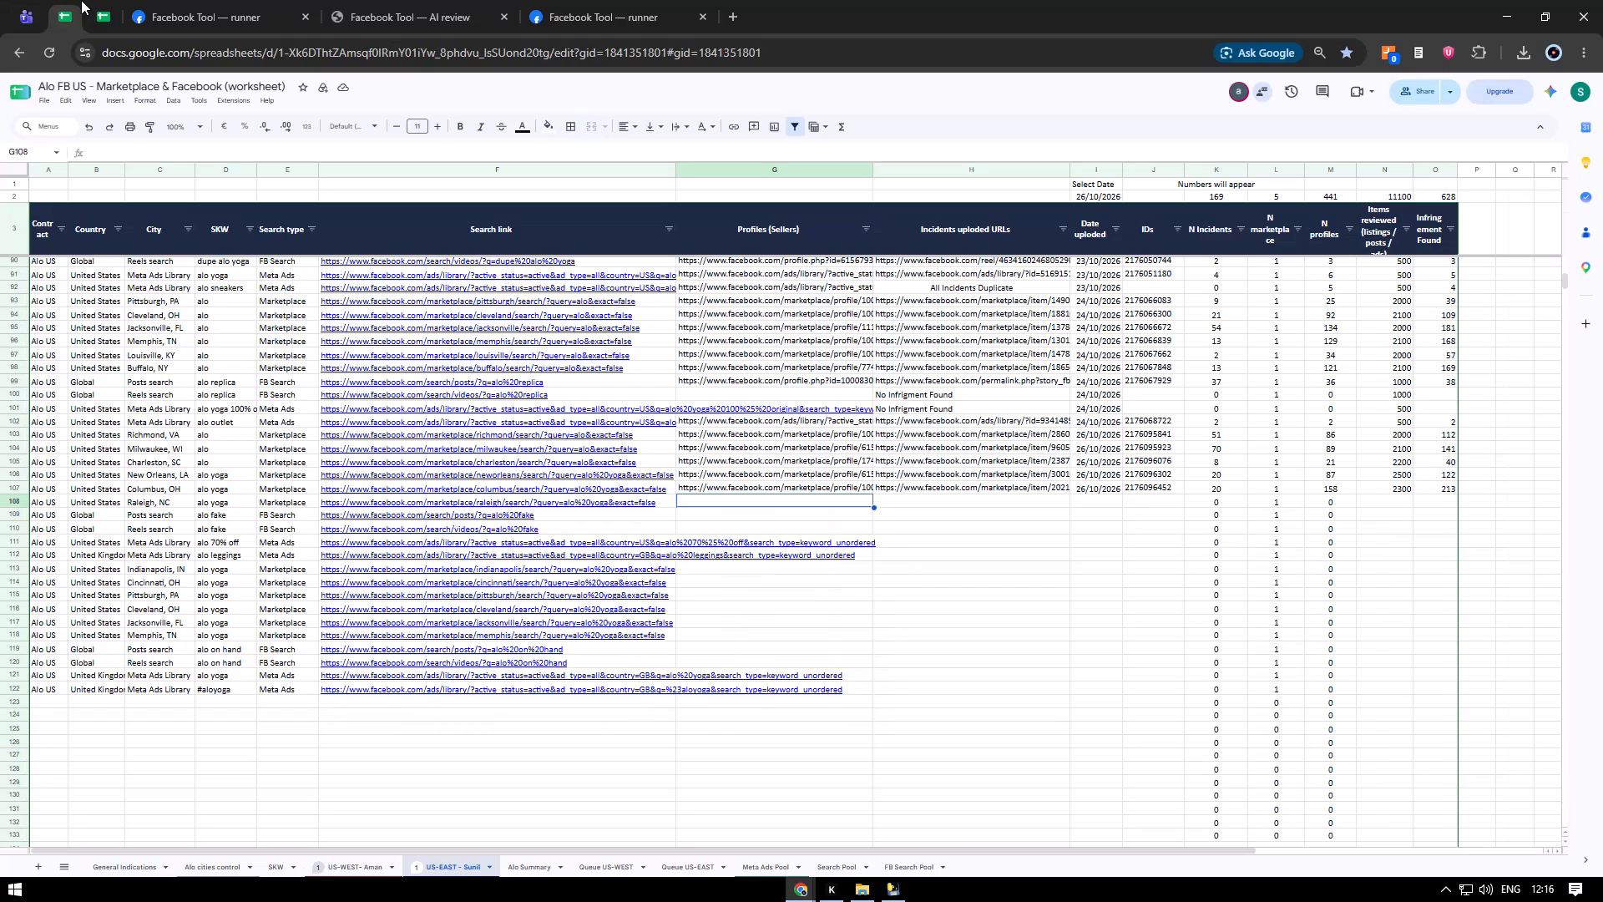
key(Up)
key(Left)
key(ctrl+c)
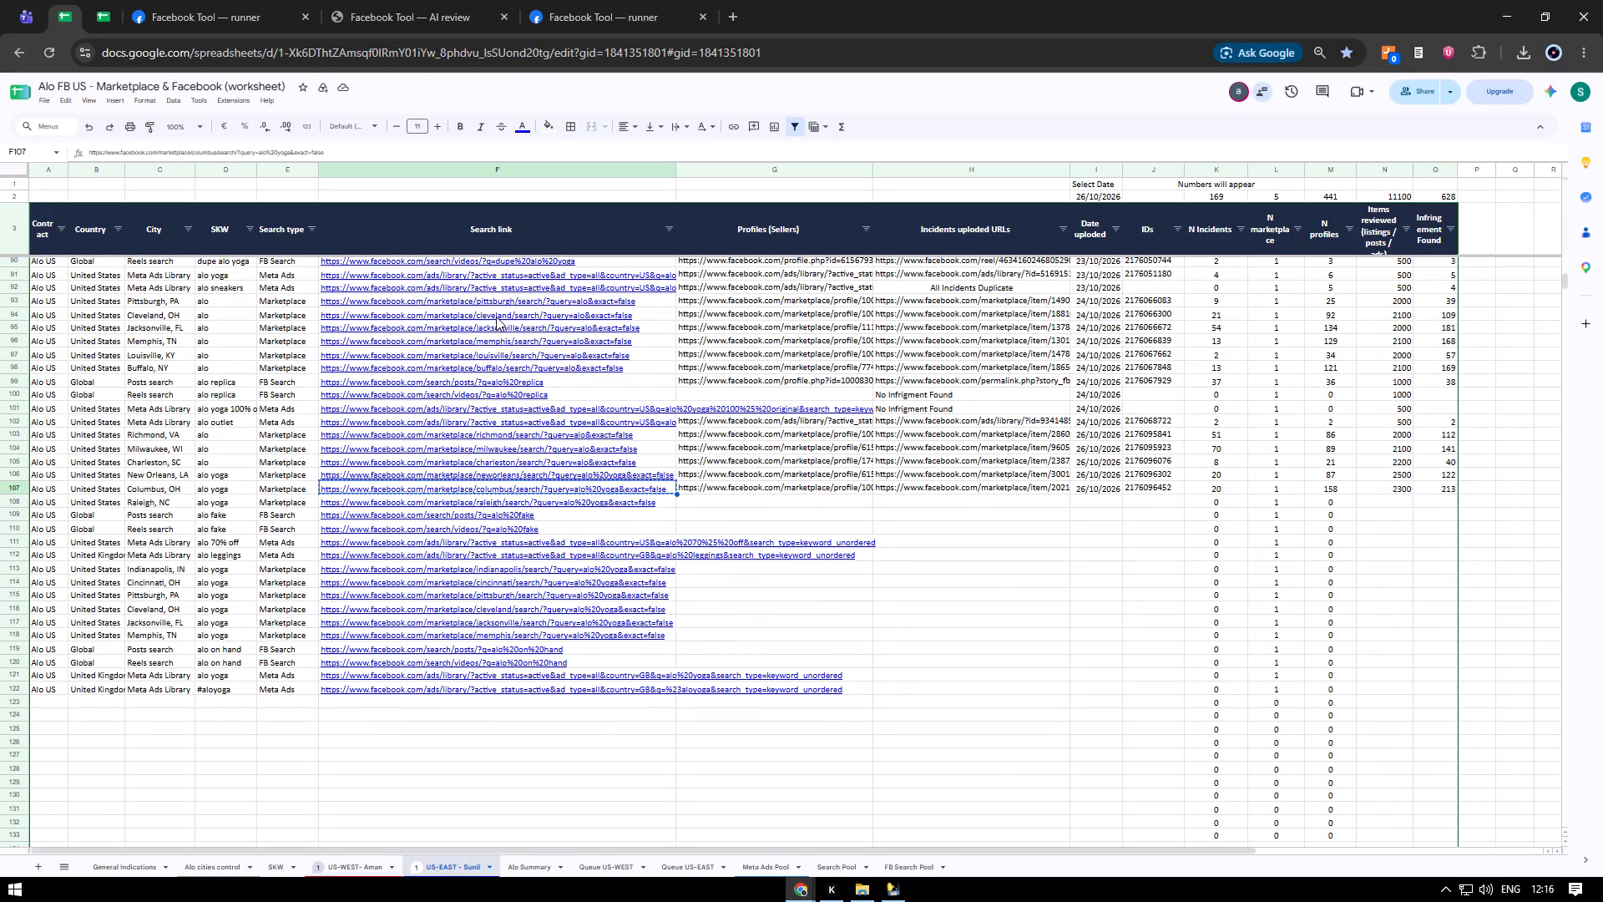
key(ctrl+Tab)
key(Return)
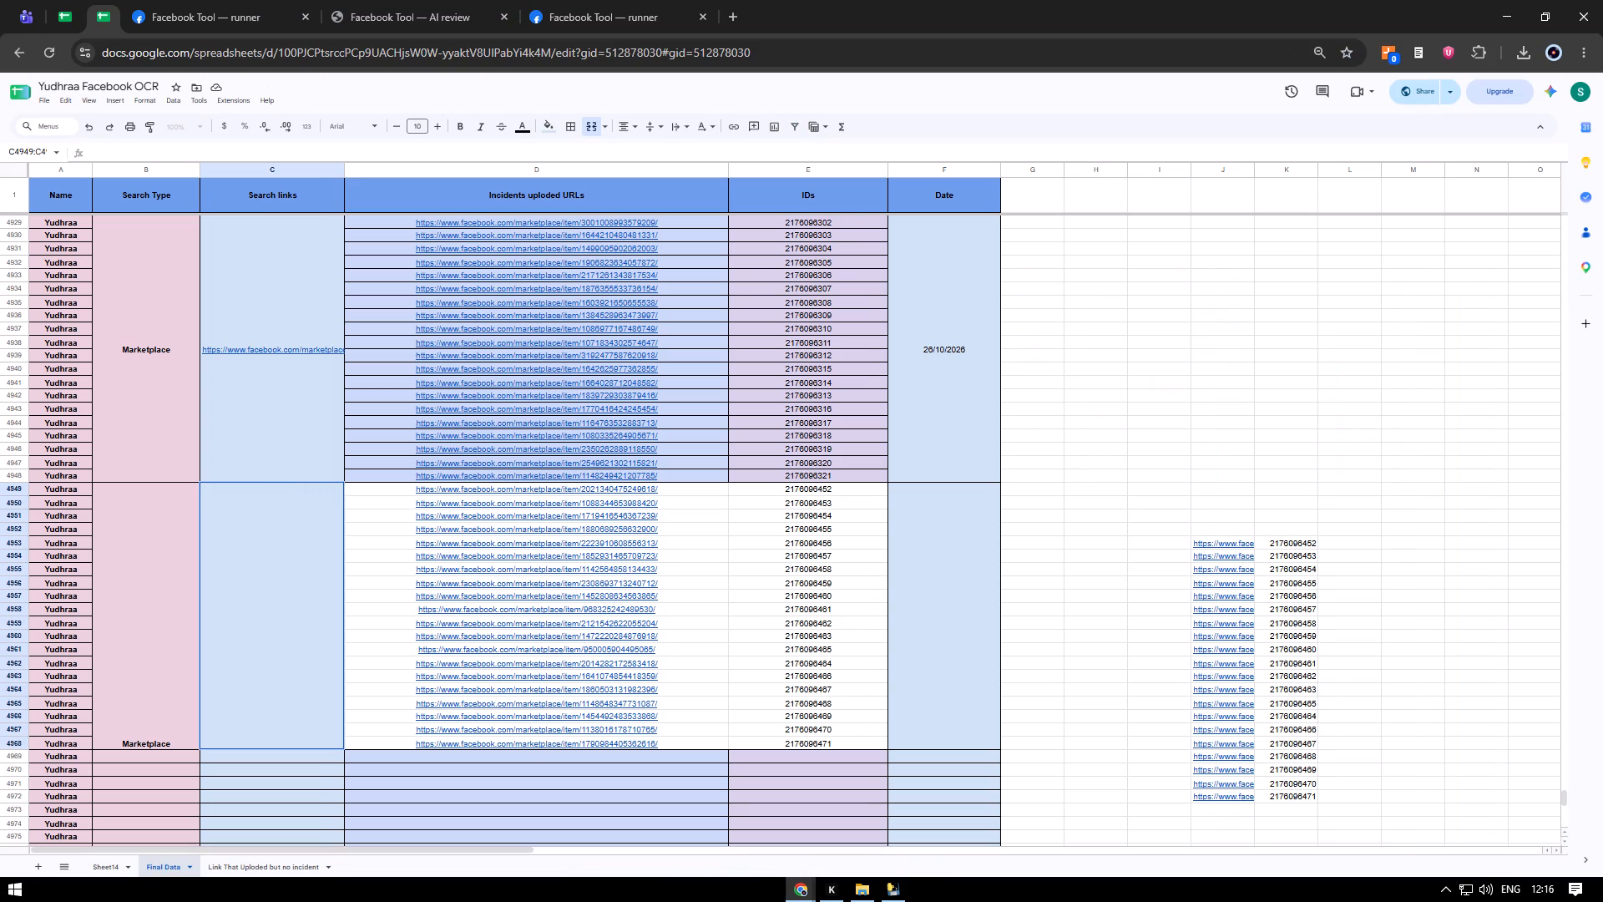
key(ctrl+shift+v)
key(Return)
key(Up)
key(Down)
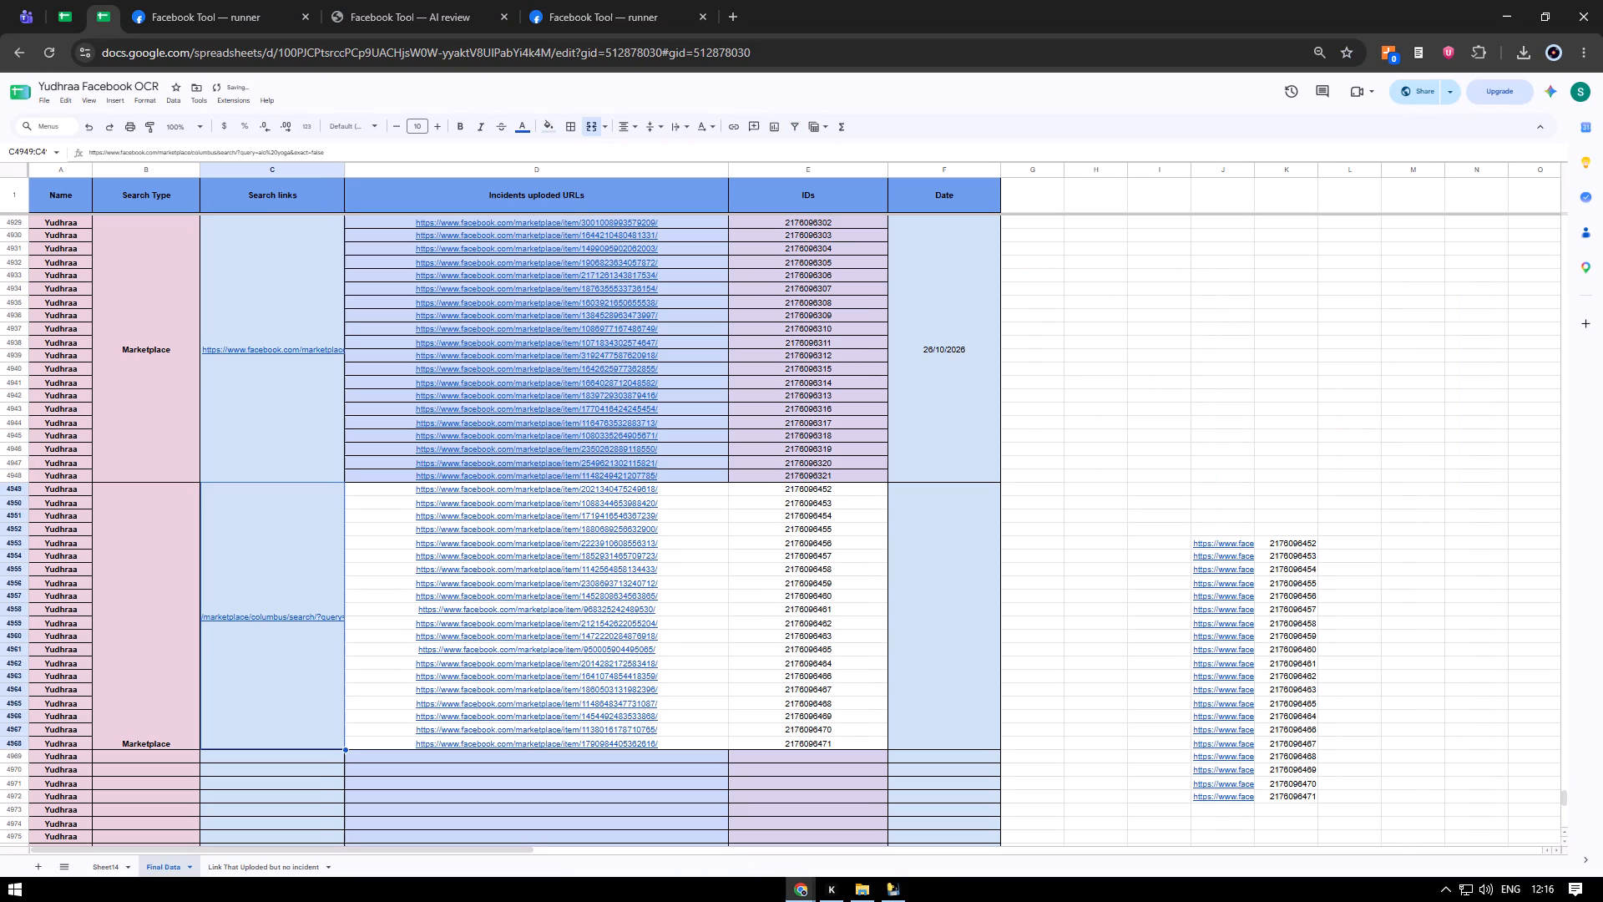
key(ctrl+shift+l)
Enter the date 26/10/2026 in the merged Date cell for rows 4949 to 4968.
key(Right)
key(Right)
key(Right)
key(Down)
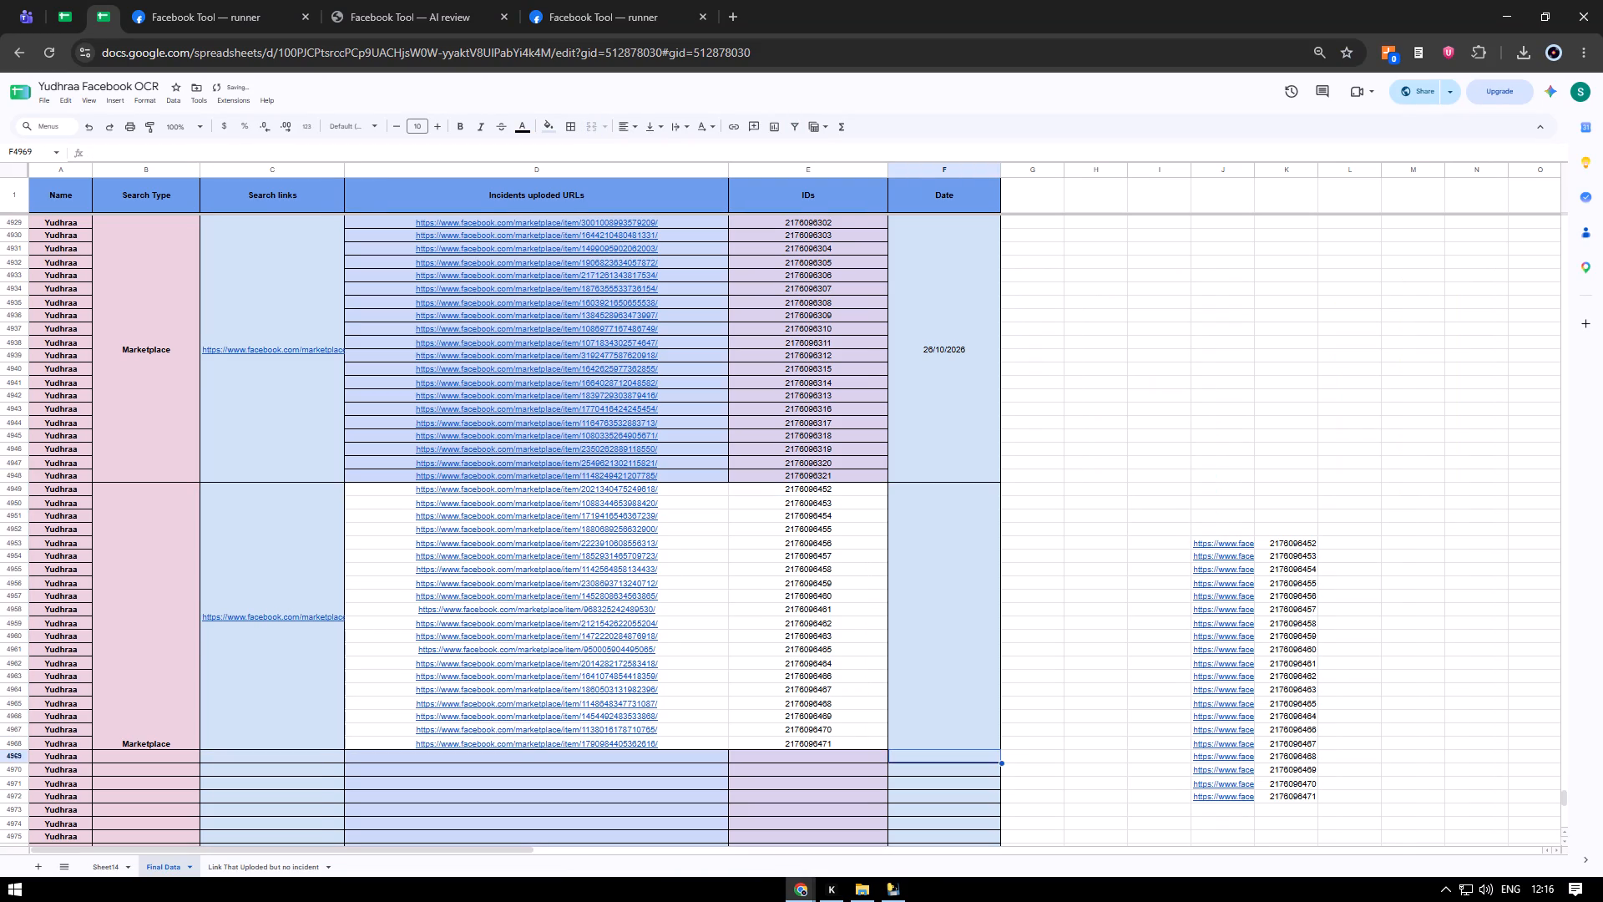
key(Up)
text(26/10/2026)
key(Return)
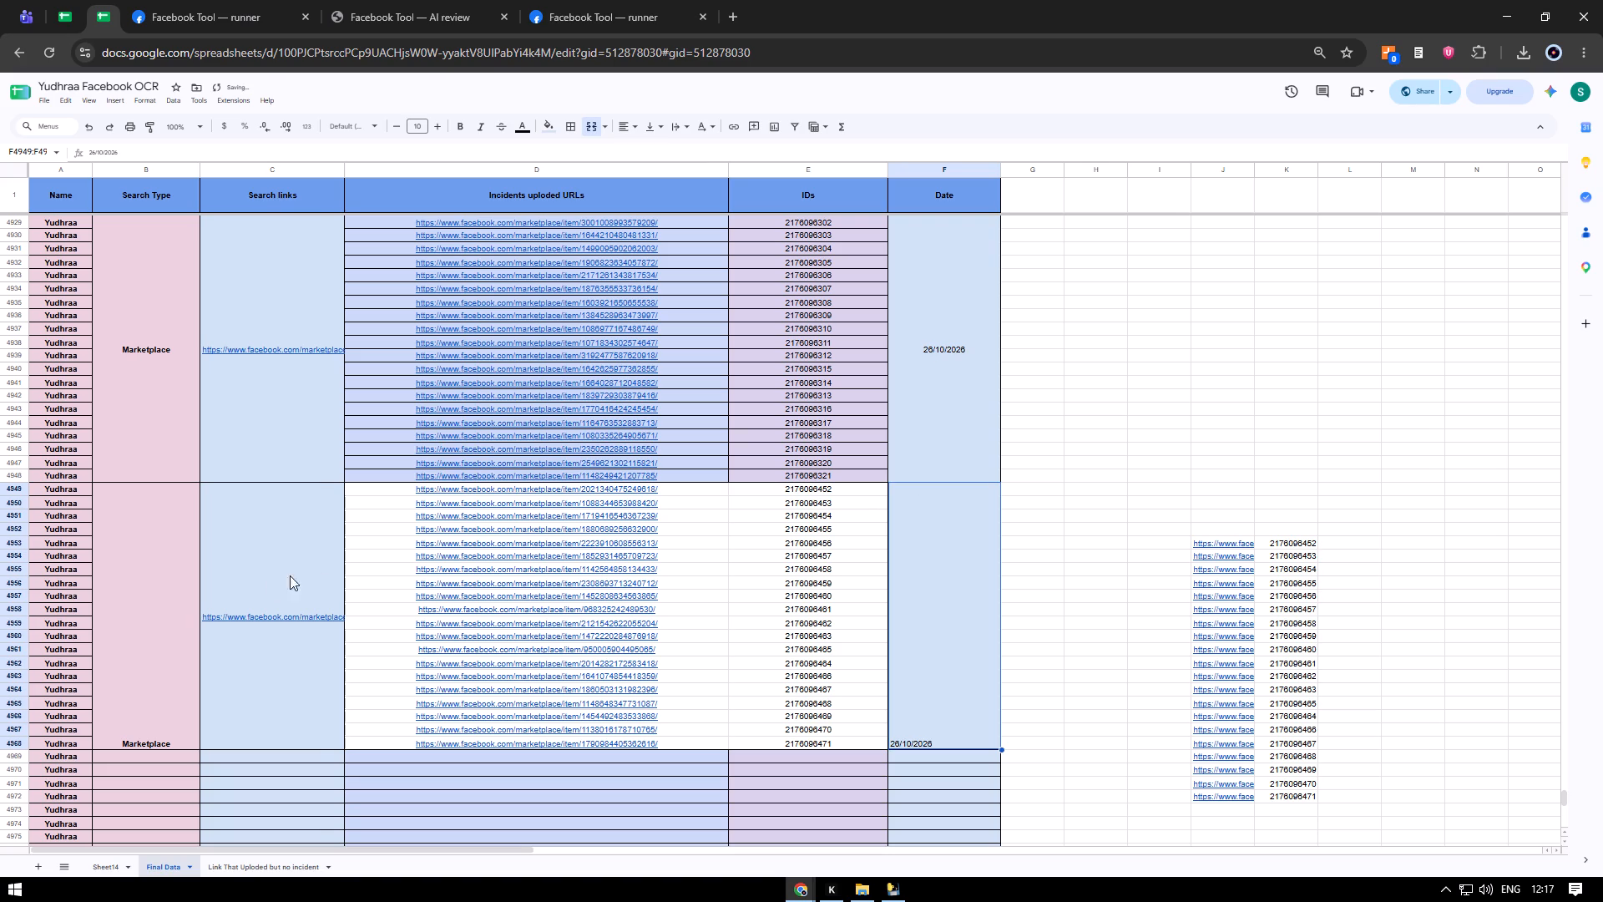
Center the merged Search Type and Date cells of rows 4949 to 4968 both vertically and horizontally.
ctrl+click(188, 599)
double_click(640, 129)
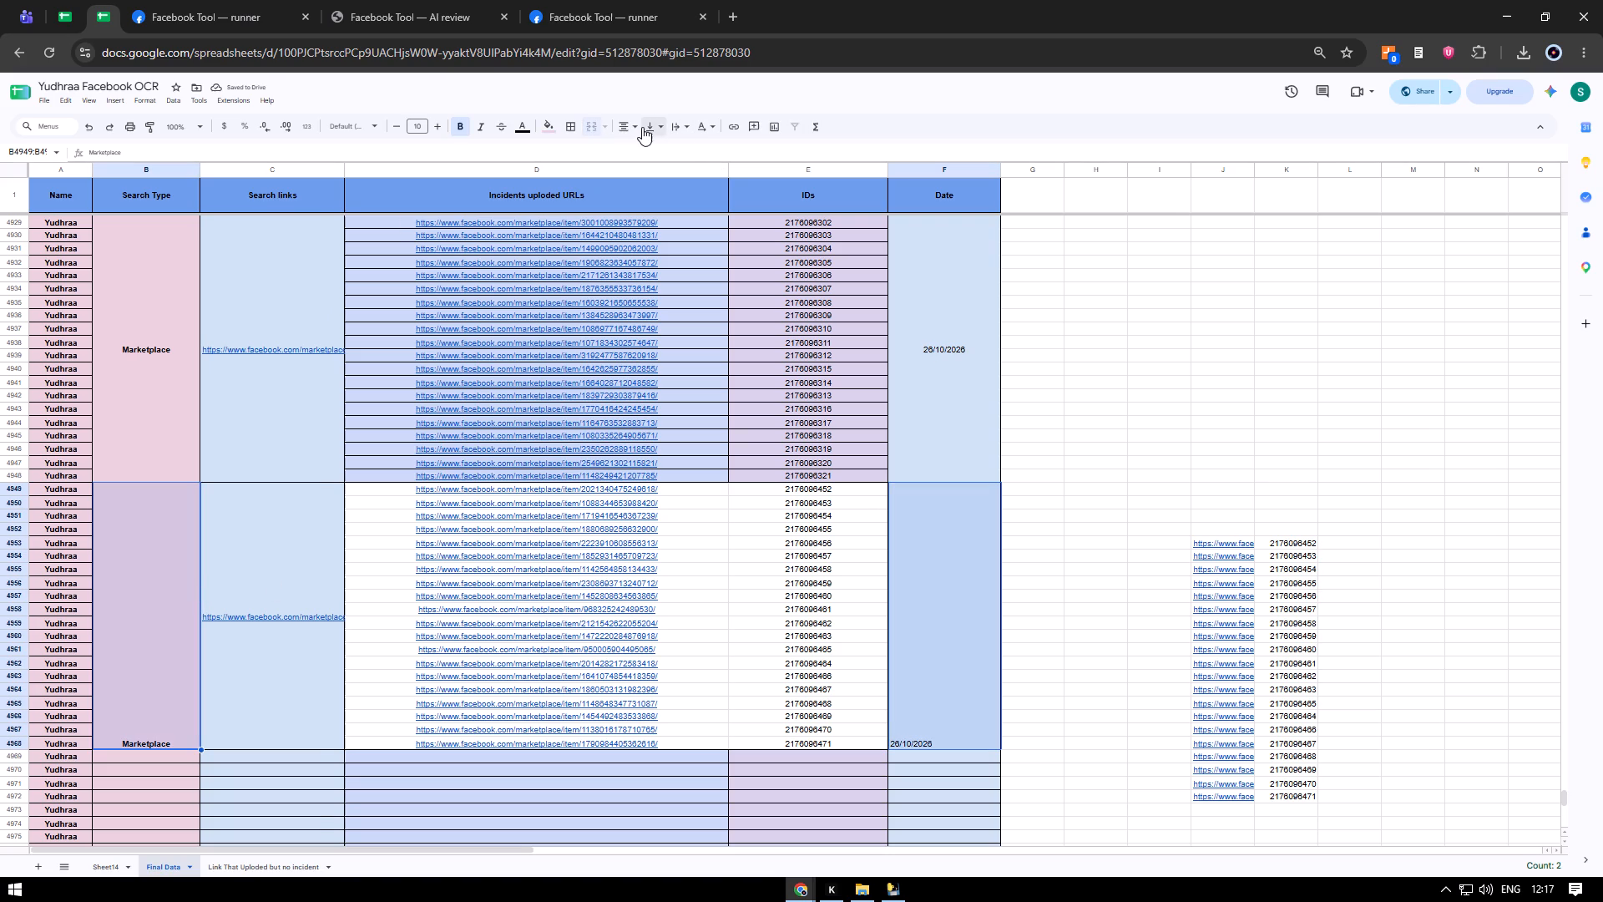
click(675, 158)
click(630, 126)
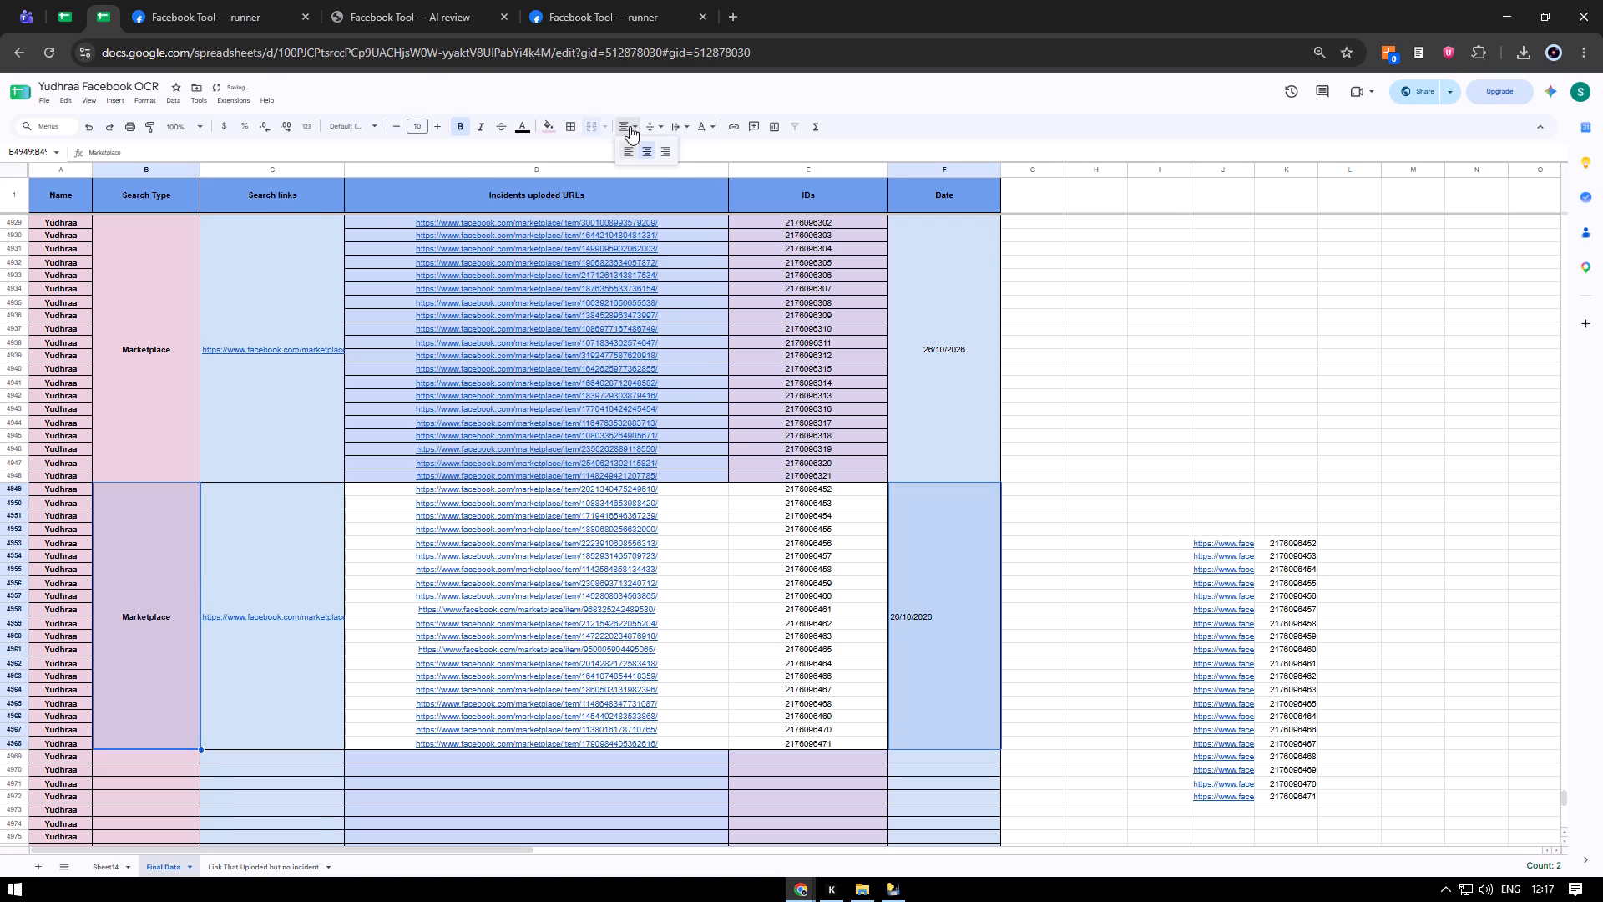
click(647, 157)
Select the IDs cells from E4948 to E4969, spanning the new Columbus block.
drag(843, 474, 856, 516)
Fill the new Marketplace batch's IDs cells, rows 4948 to 4969, with the light purple used in the rows above.
drag(856, 516, 862, 757)
click(545, 123)
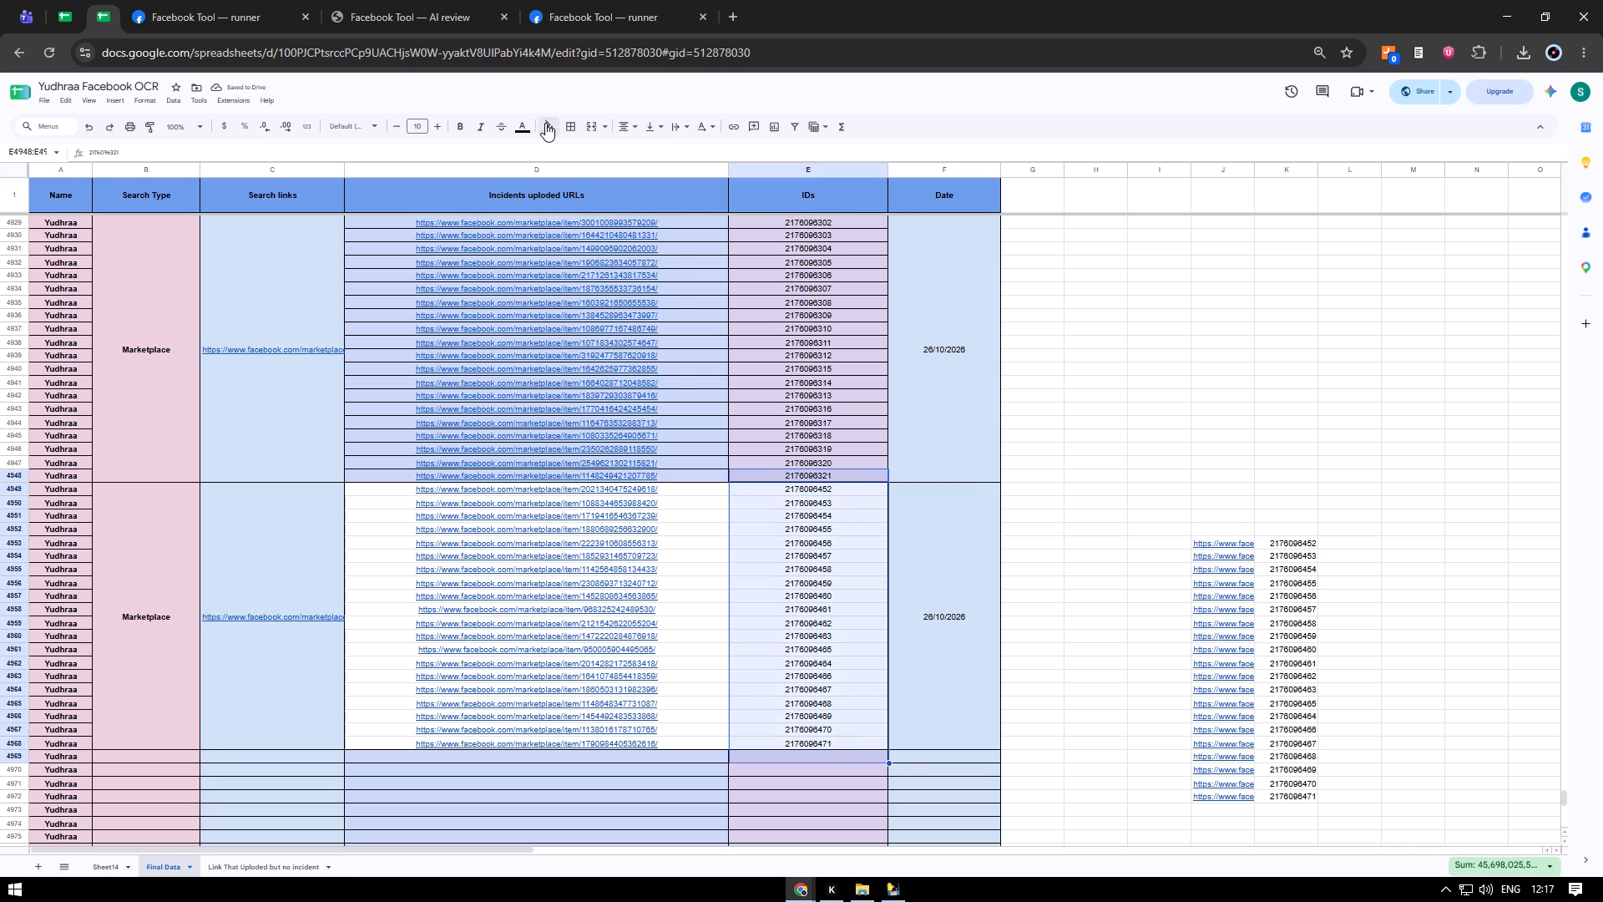
click(658, 191)
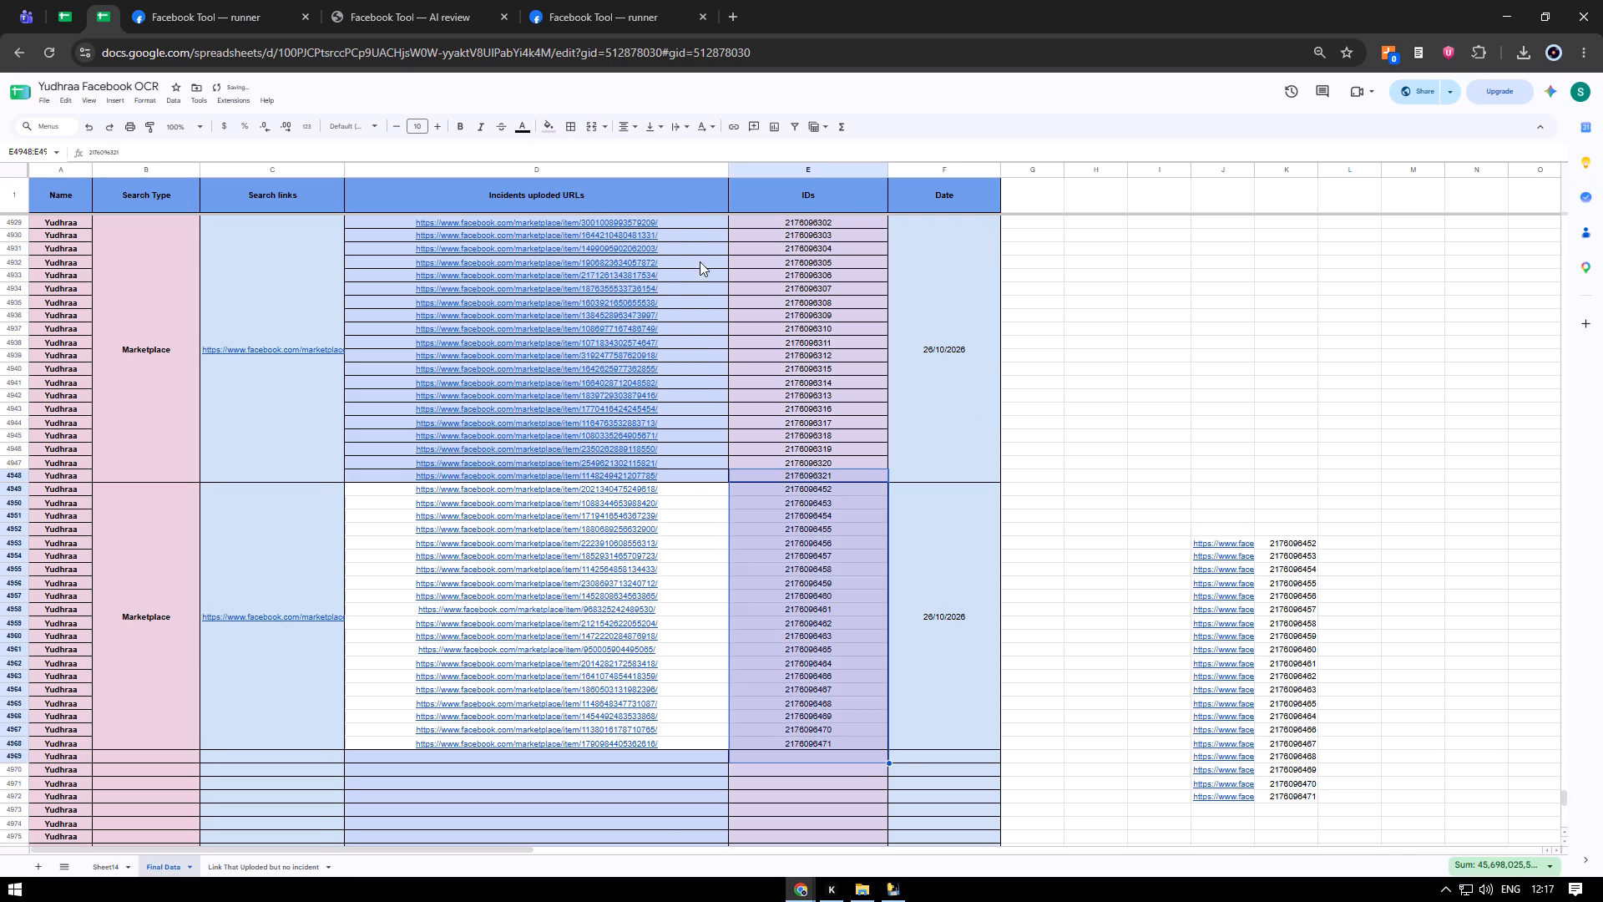
Fill the new batch's incident URL cells, rows 4948 to 4969, with the light blue used in the rows above.
drag(695, 476, 687, 753)
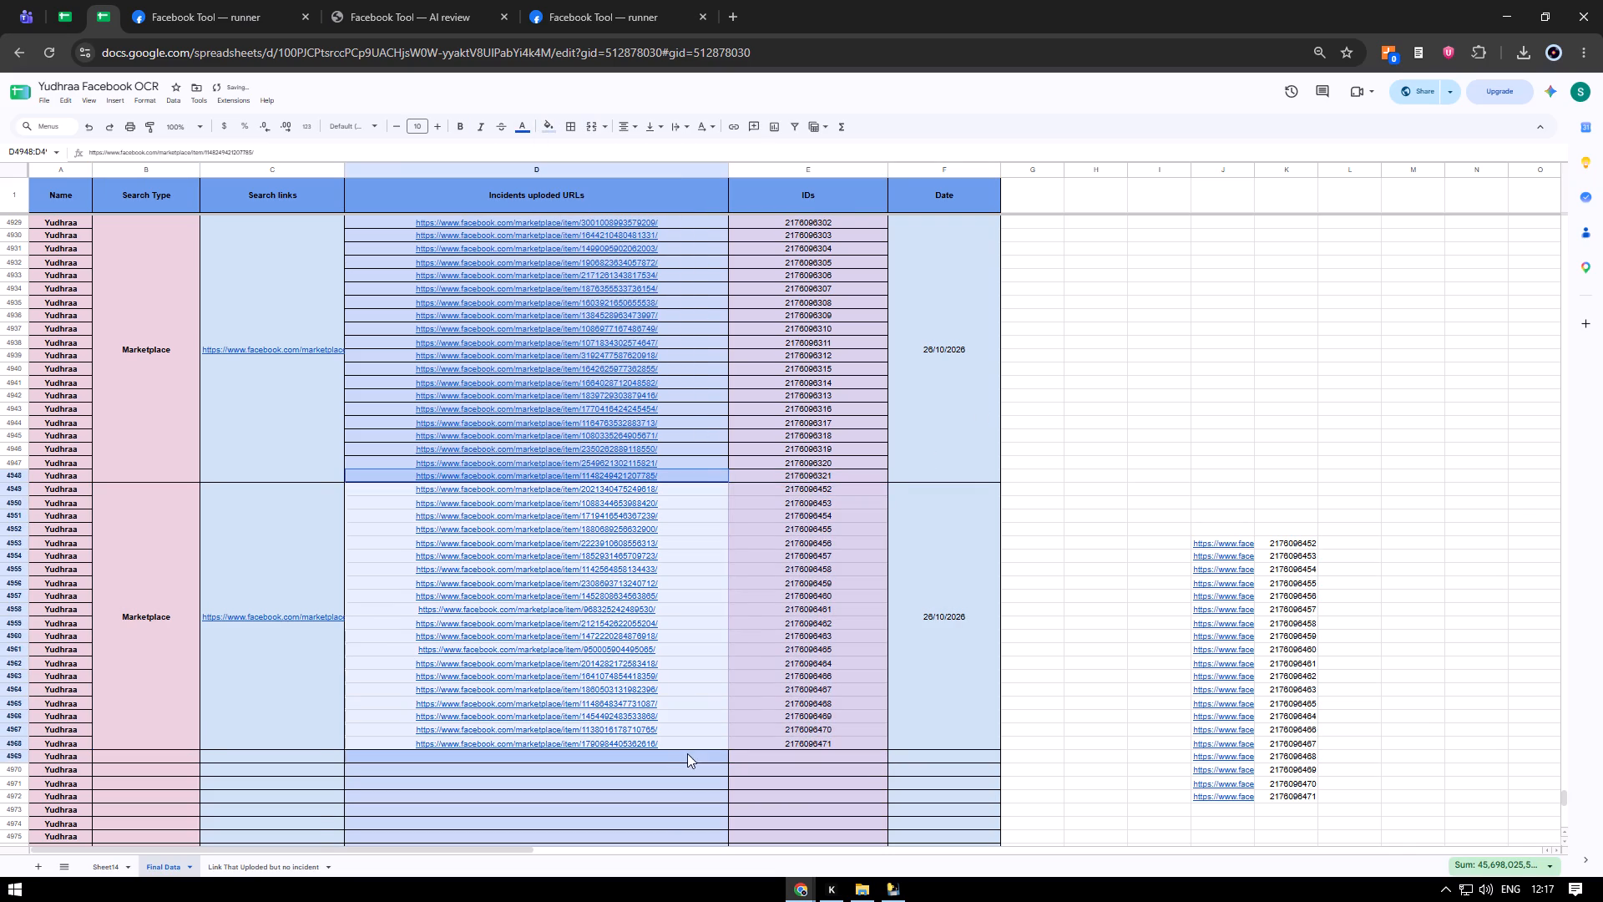
drag(687, 753, 689, 753)
click(547, 126)
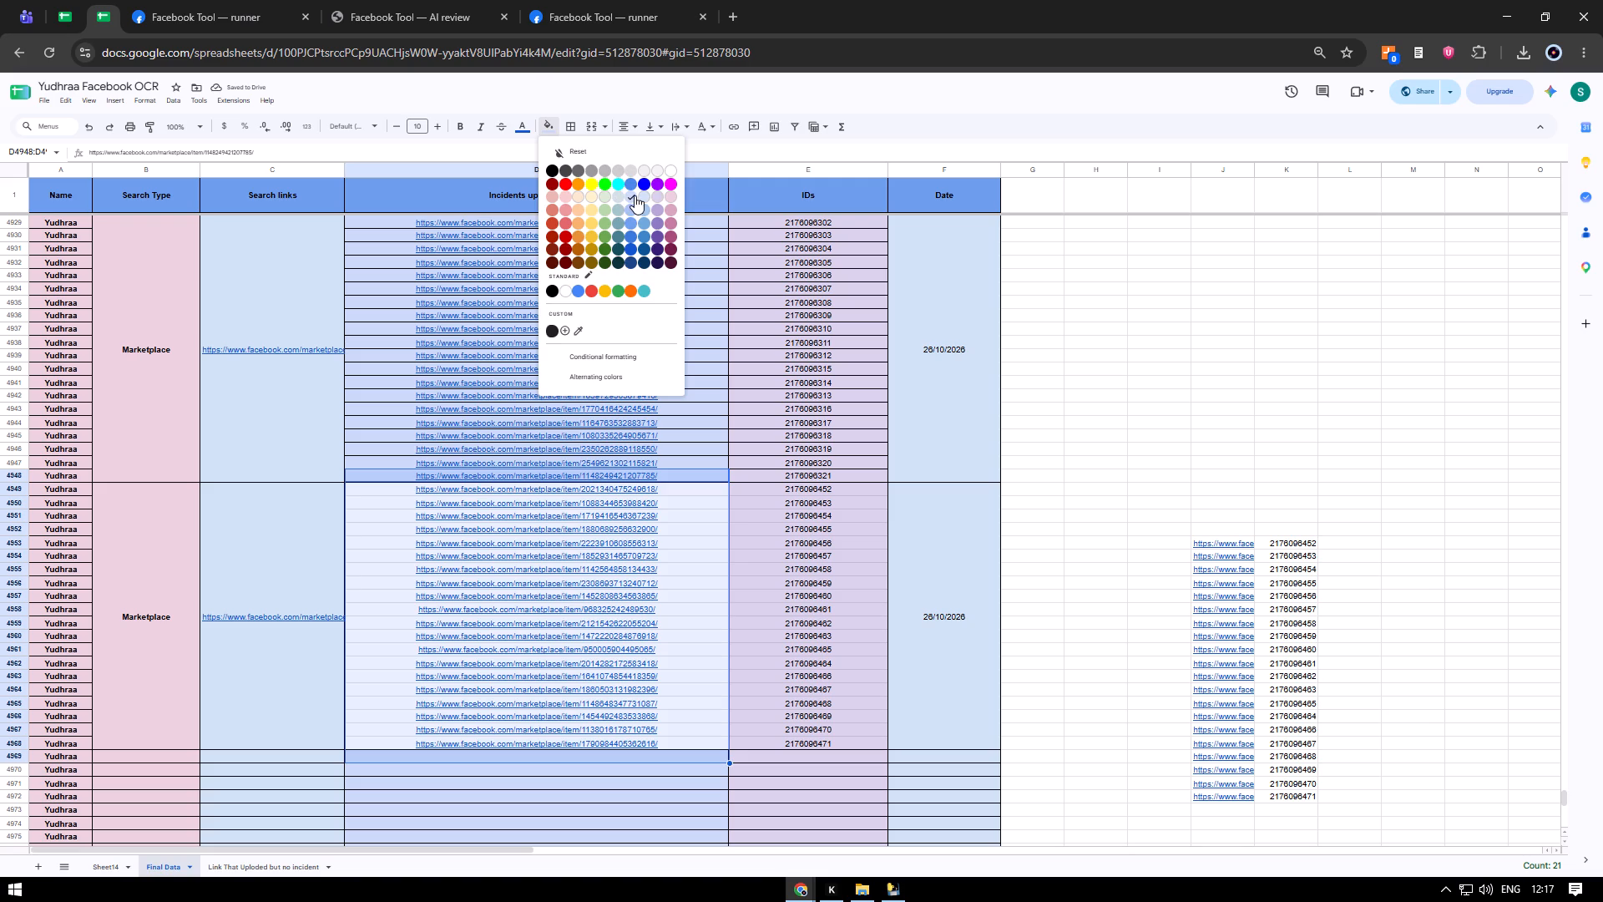
click(630, 195)
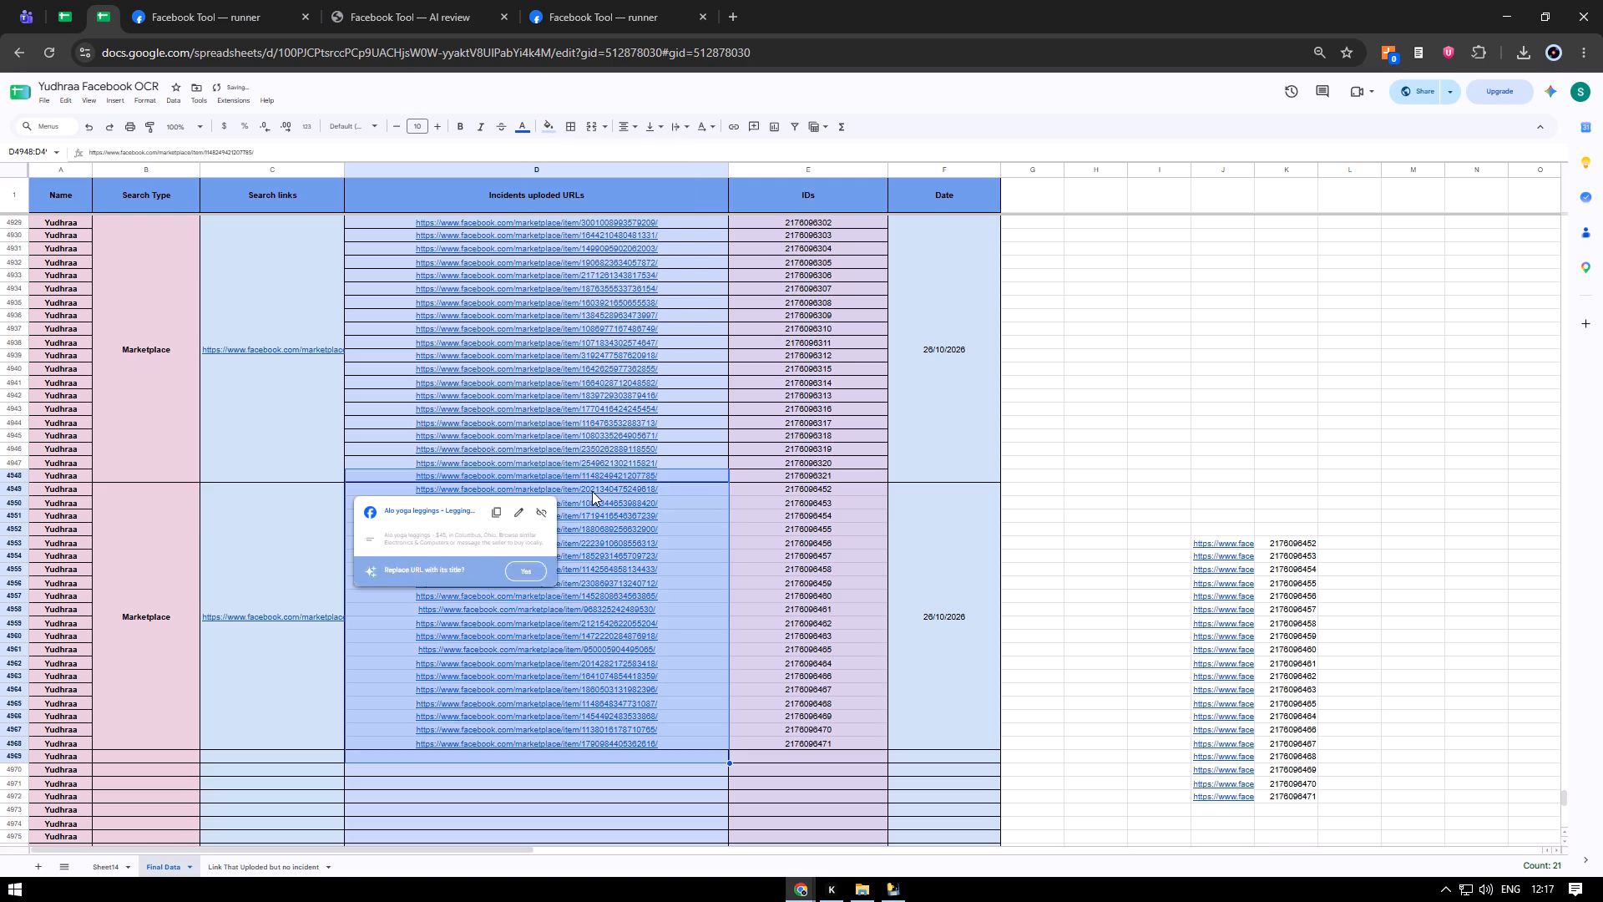
Apply all borders to the new Marketplace batch's incident URL and ID cells, rows 4948 to 4969.
key(shift+Right)
scroll(592, 491, up, 1)
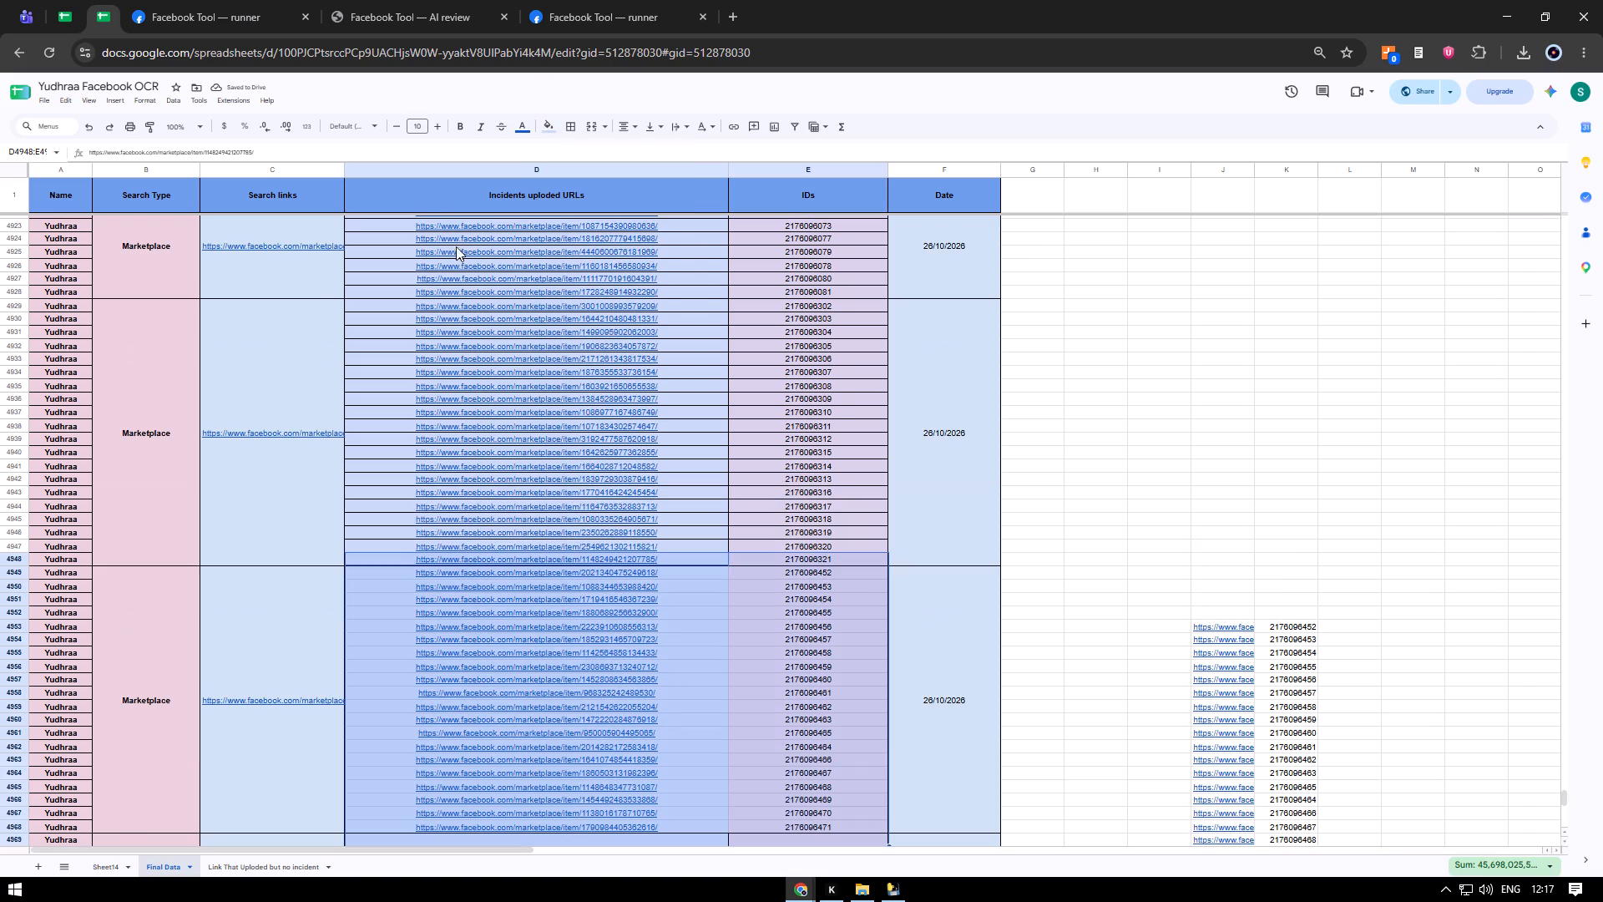
click(571, 124)
click(583, 160)
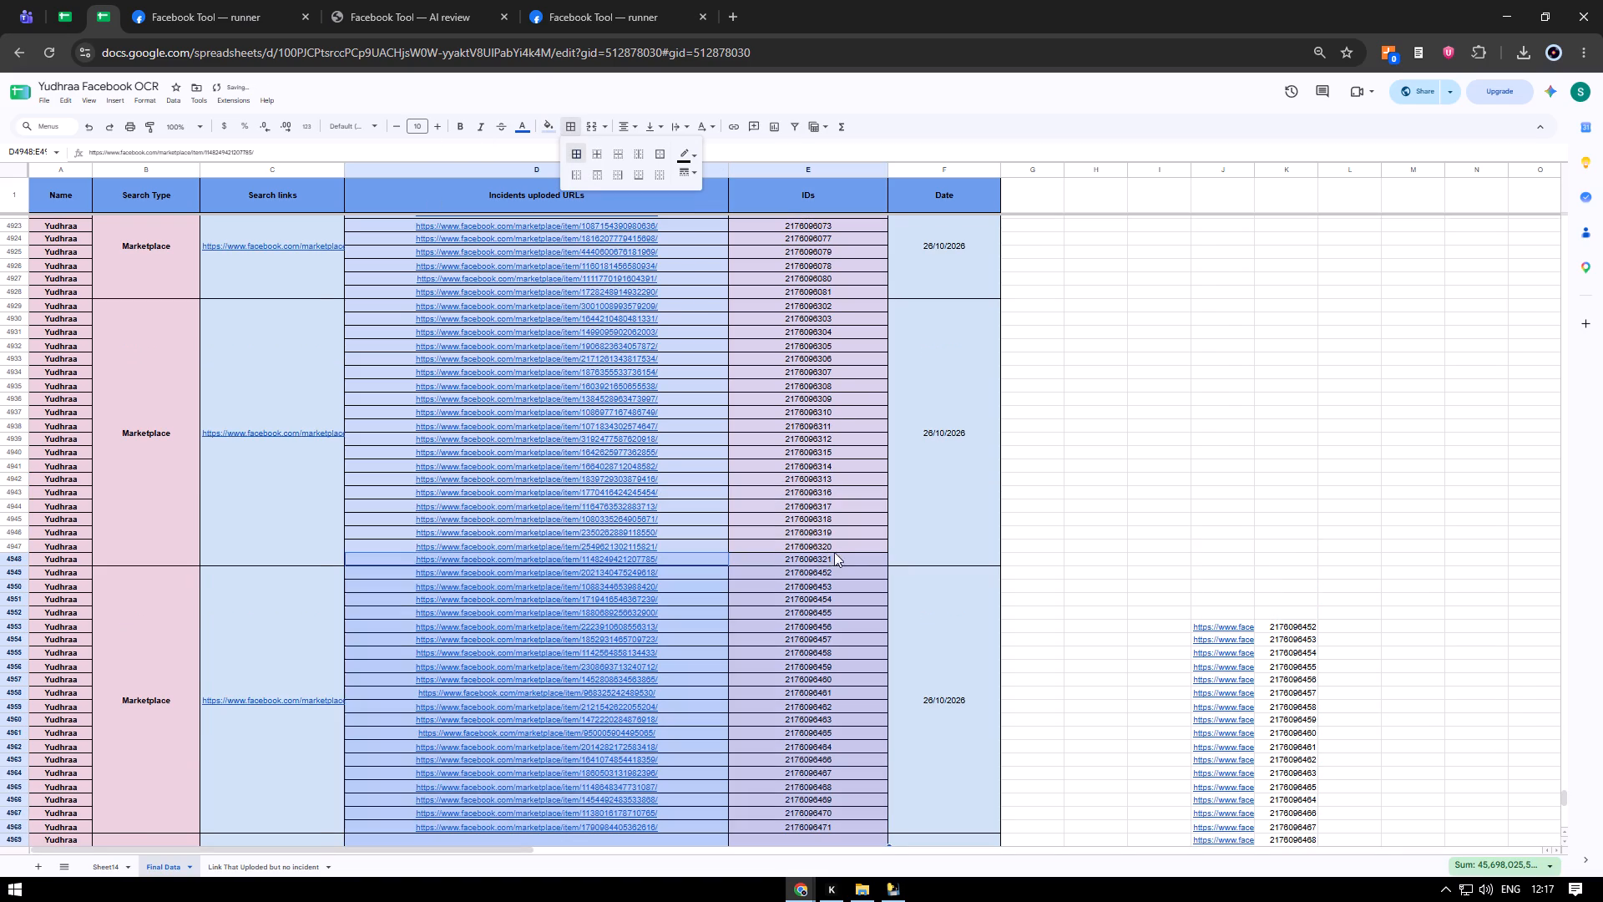
Clear the leftover list of pasted URLs and IDs in columns J and K beside the new batch.
scroll(834, 552, down, 5)
scroll(1120, 444, up, 1)
drag(1151, 326, 1199, 288)
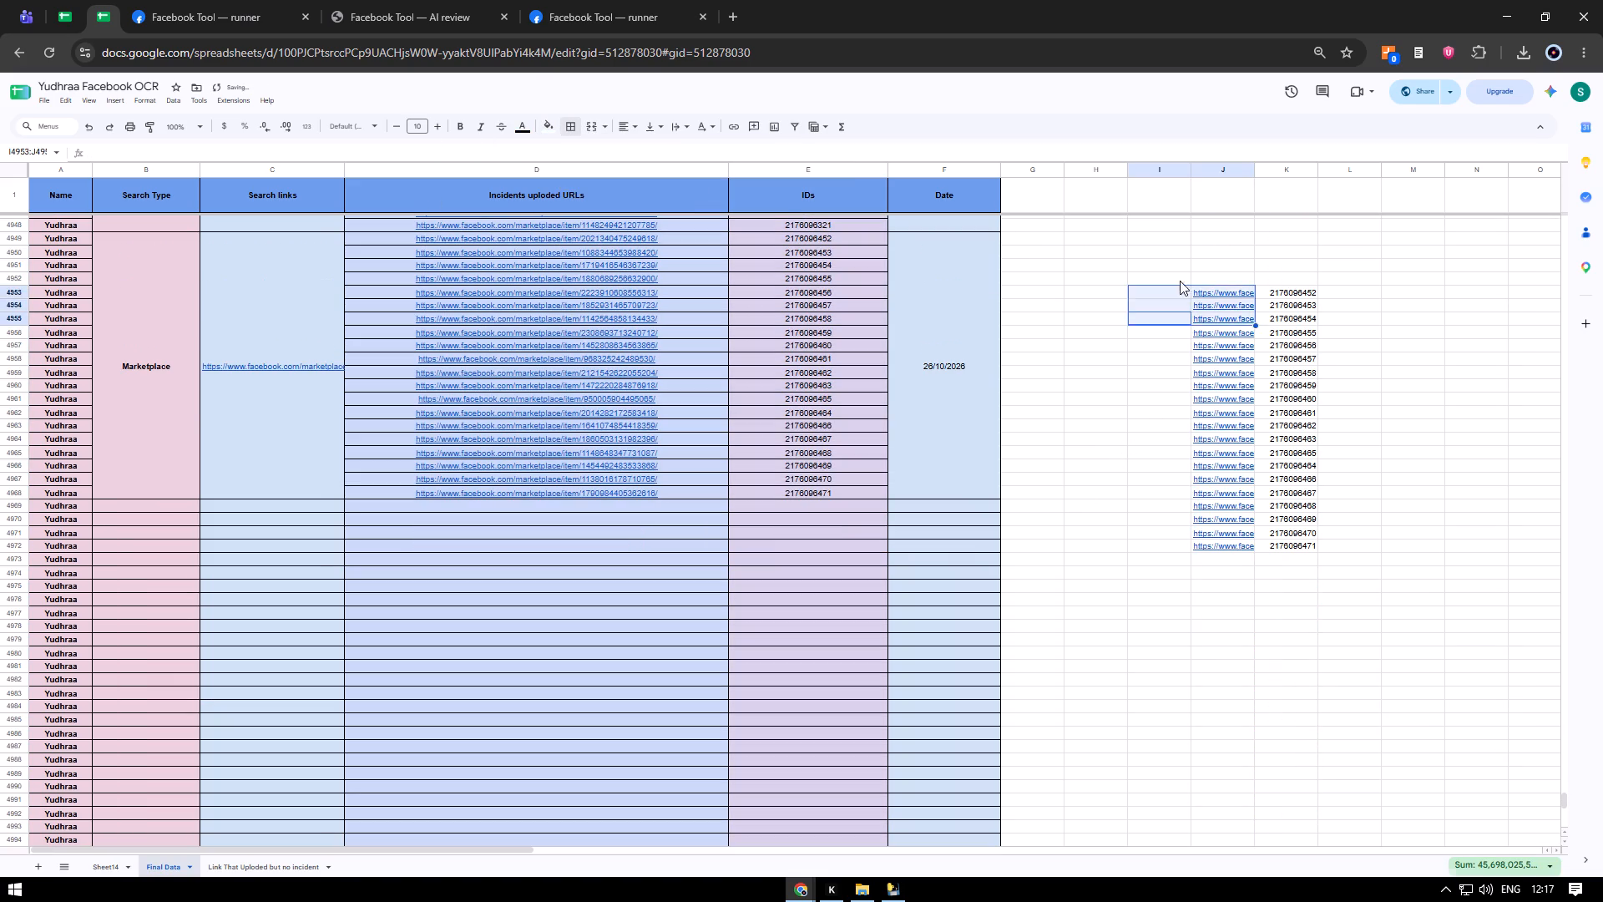
drag(1180, 281, 1429, 600)
key(Delete)
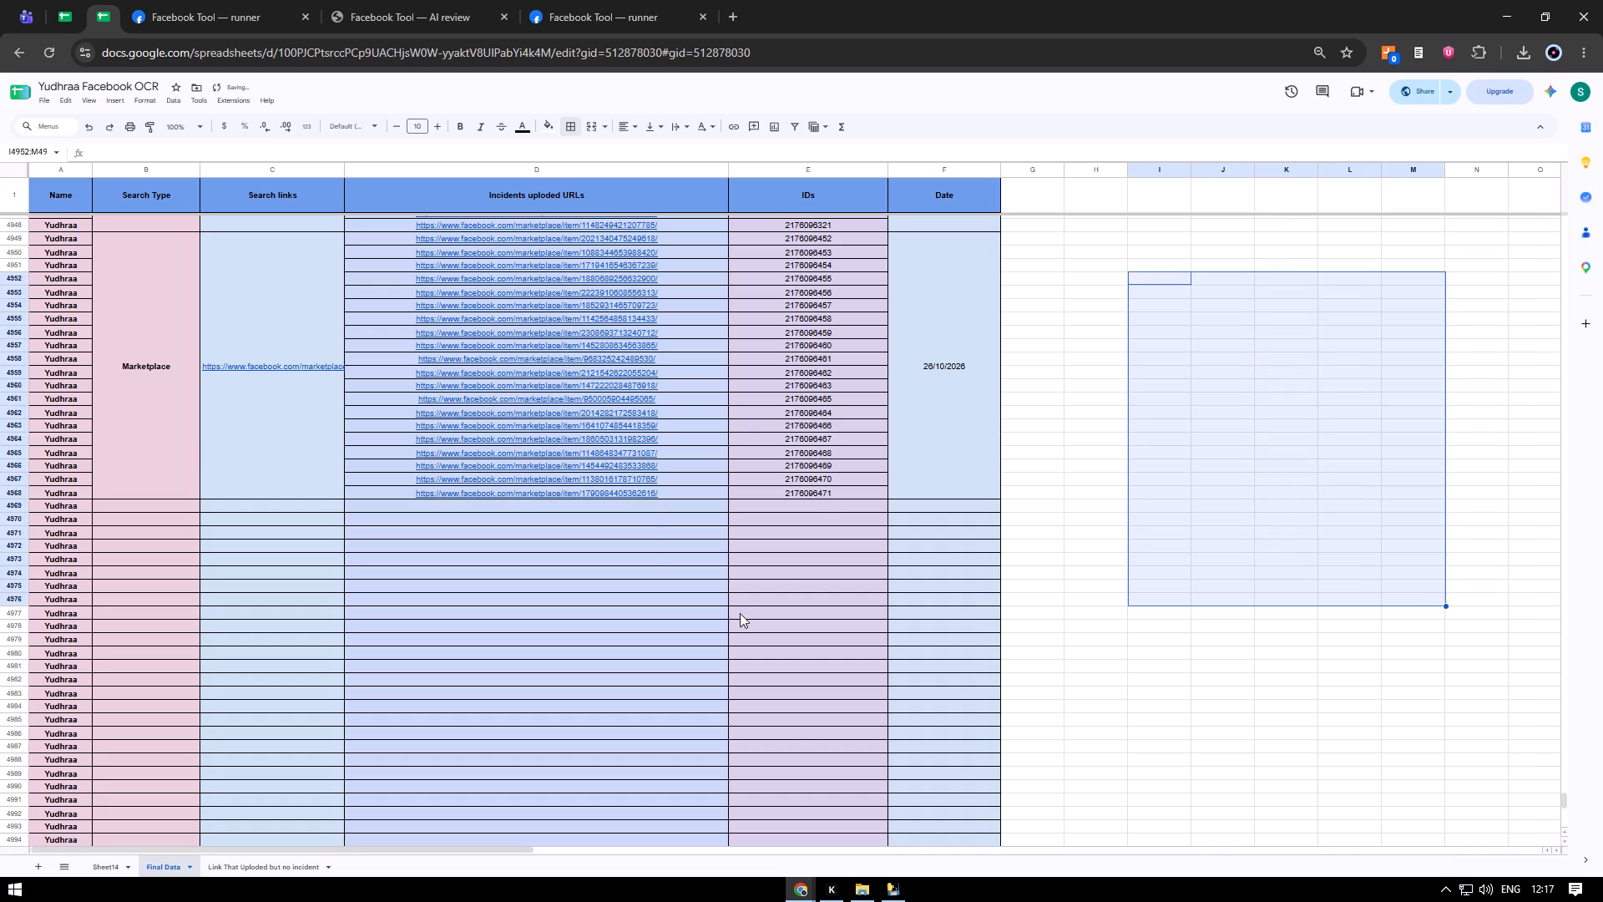
scroll(739, 600, up, 2)
click(1032, 602)
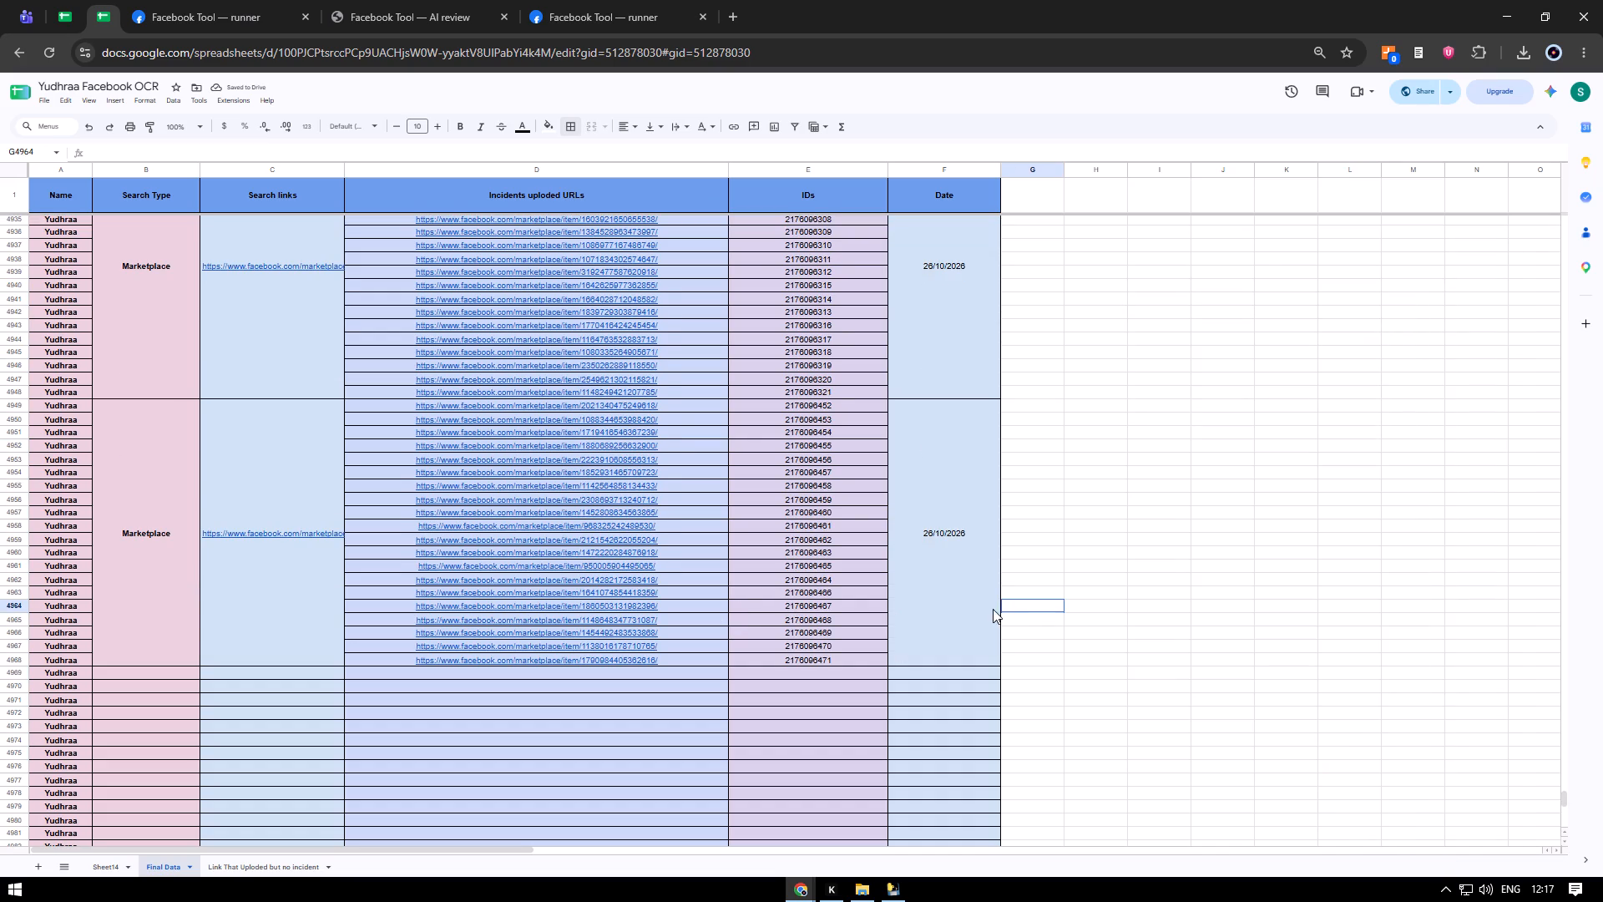
Check the number of incident URLs in D4949 to D4968 against the Columbus row of the US-EAST worksheet.
drag(684, 405, 704, 653)
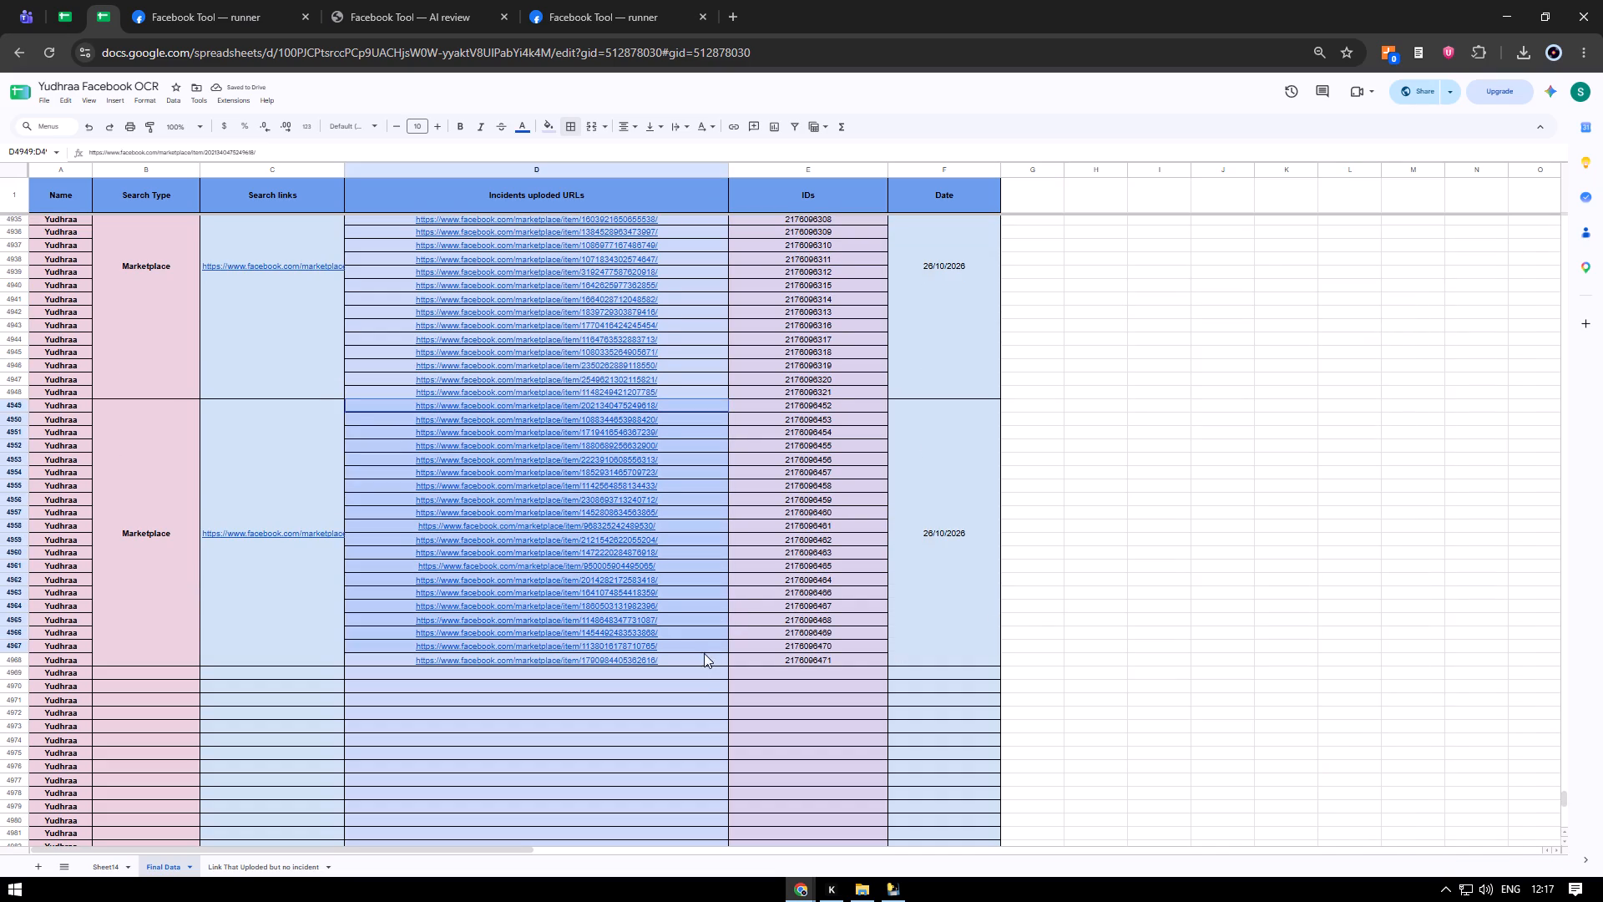
drag(704, 653, 700, 659)
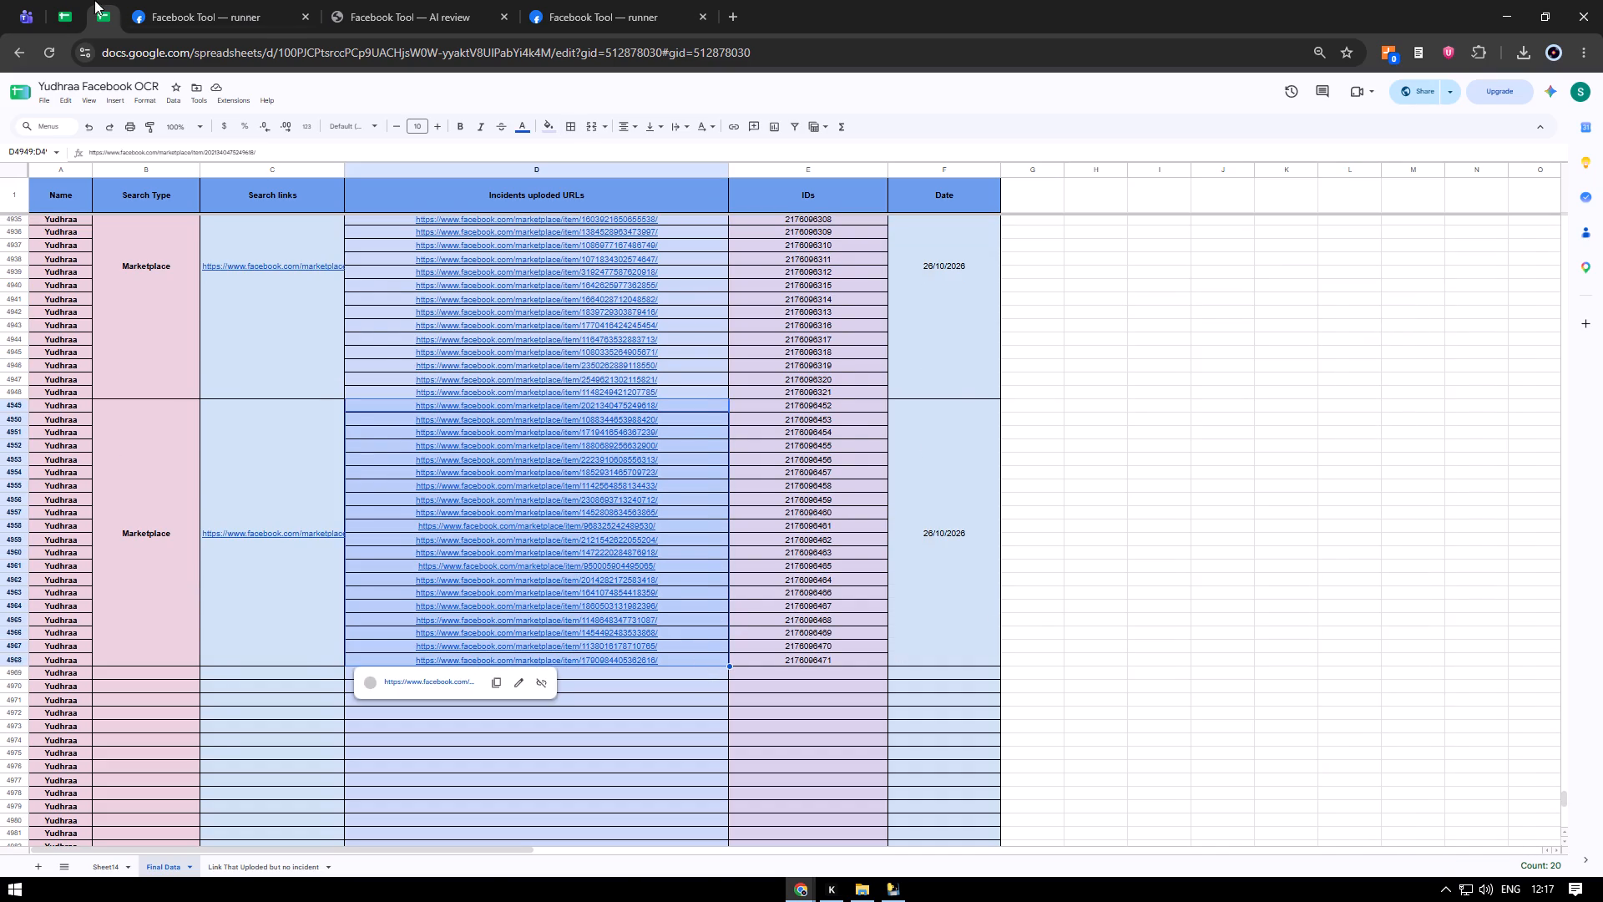
click(61, 0)
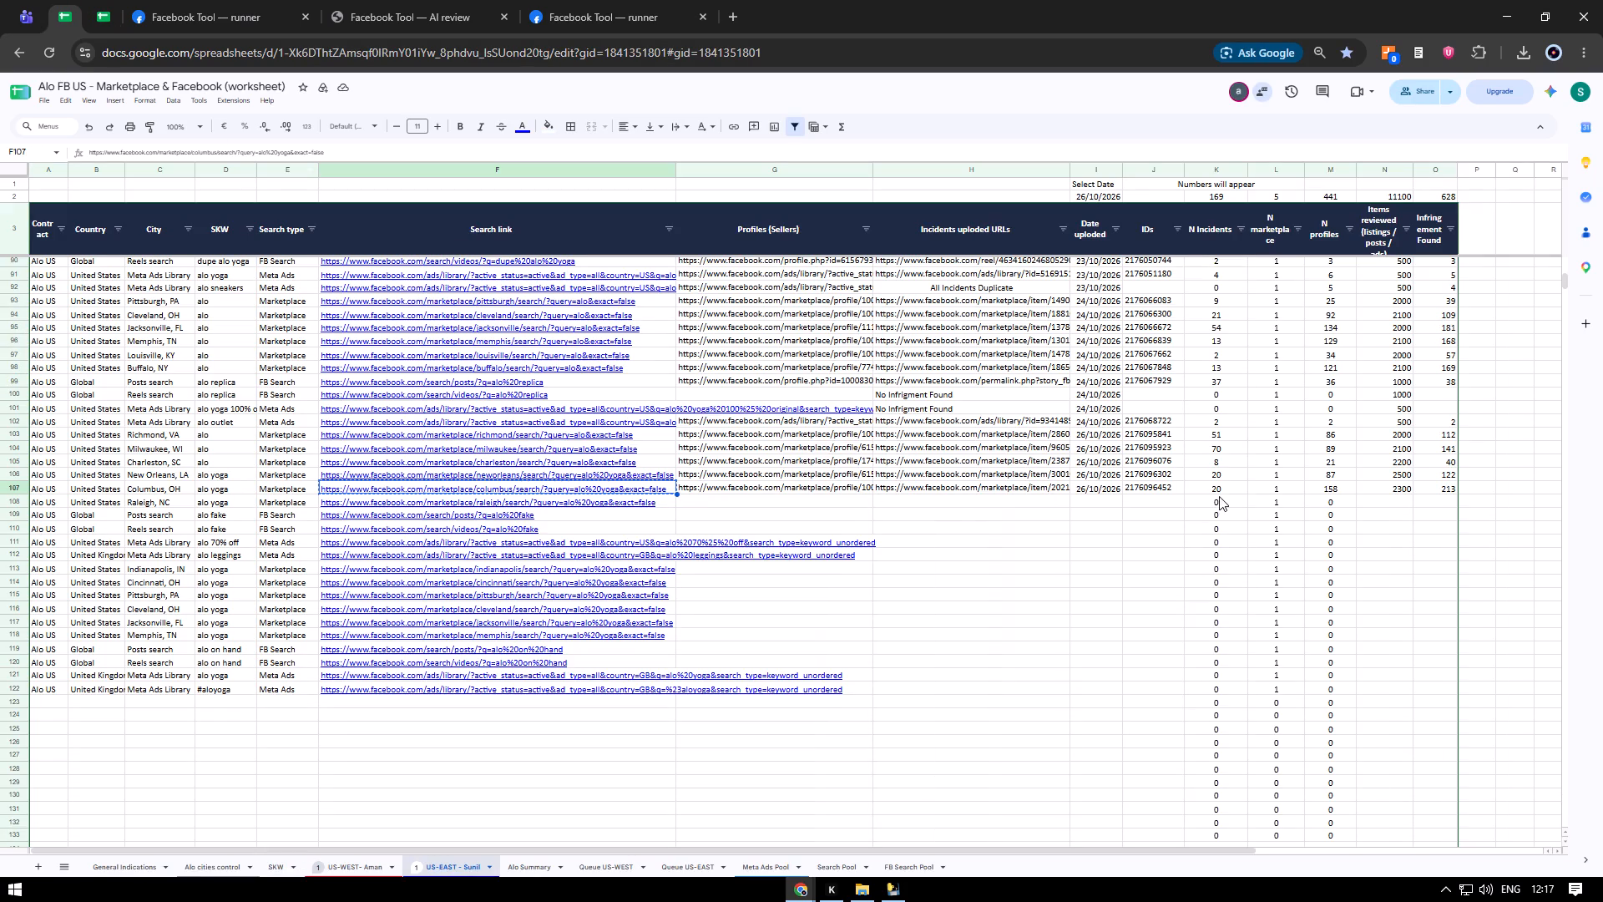
Check the OCR progress of the current run in the FB-OCR console.
click(710, 499)
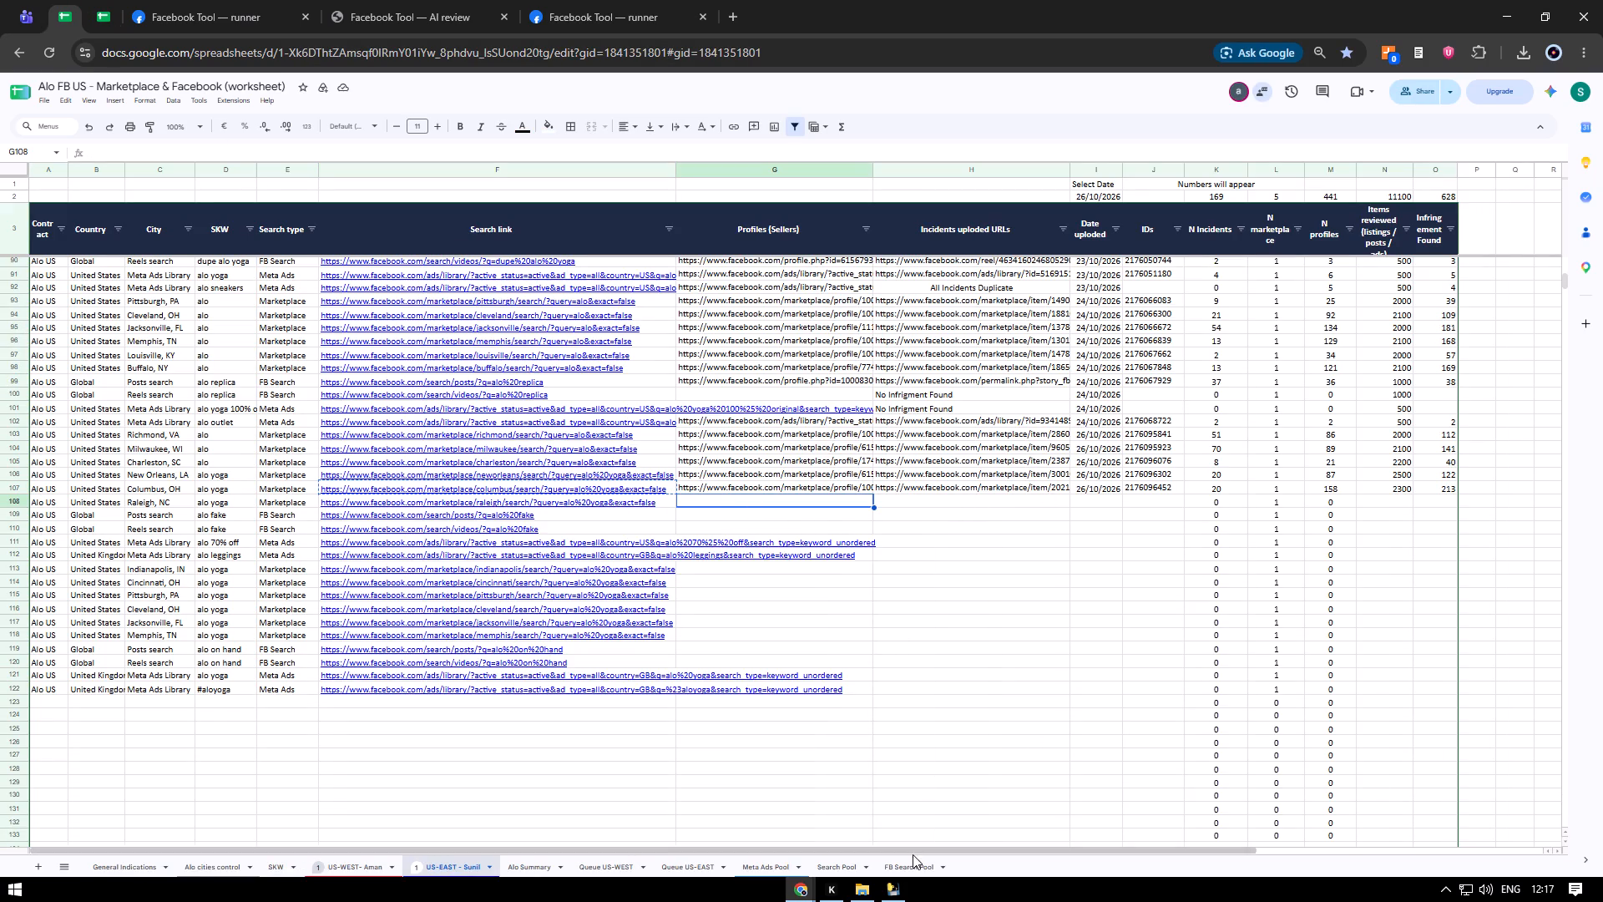
click(888, 898)
click(888, 898)
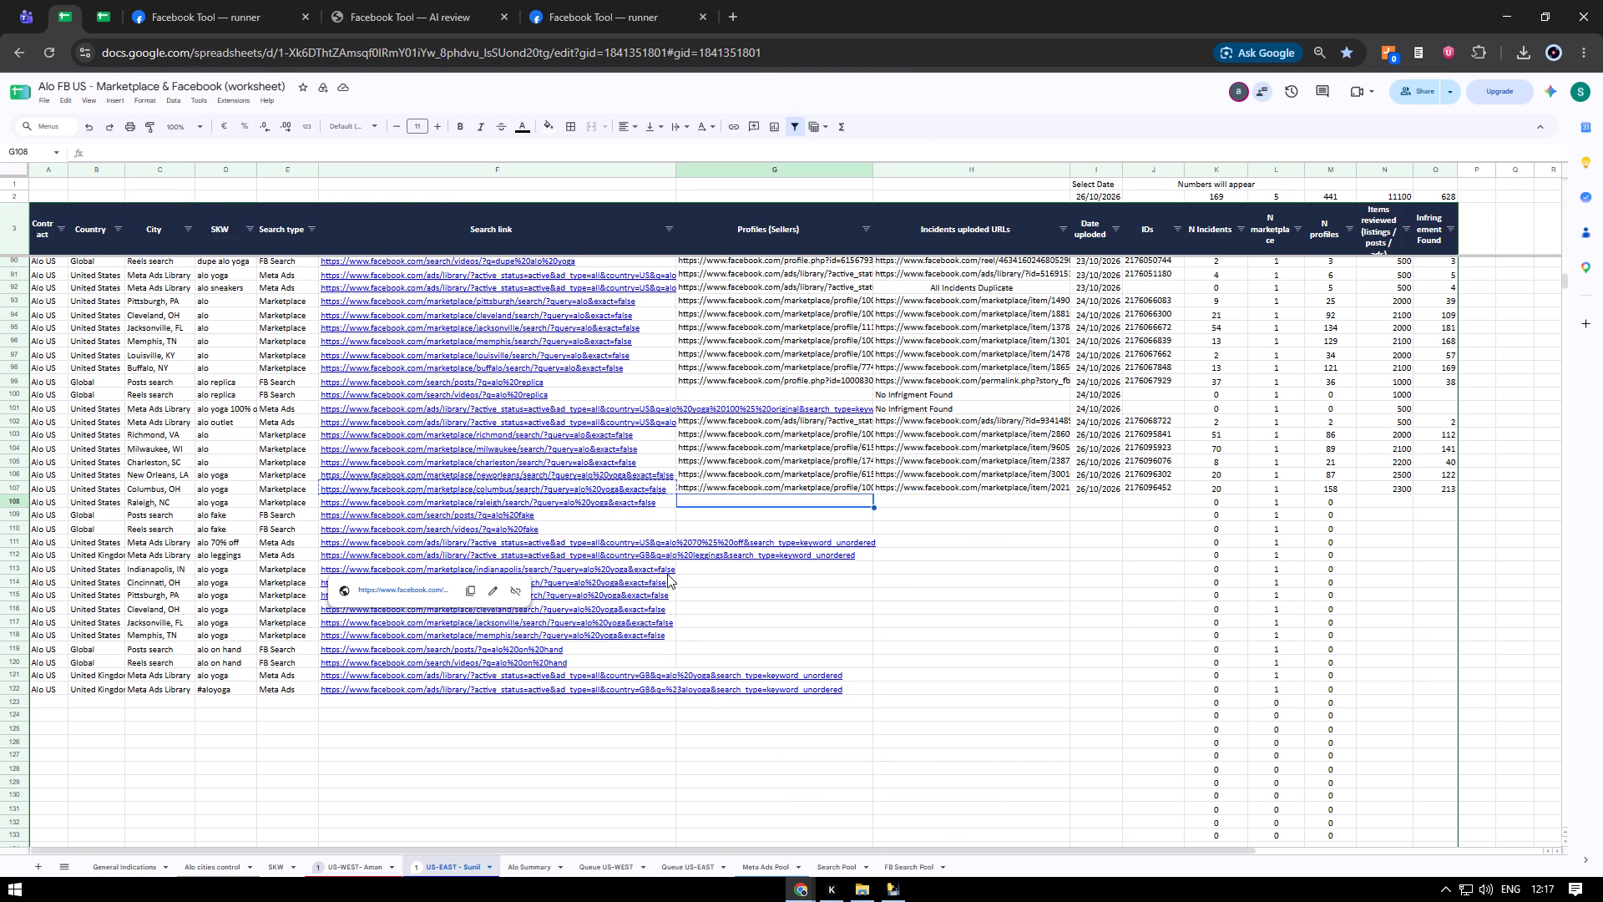
click(560, 519)
click(572, 531)
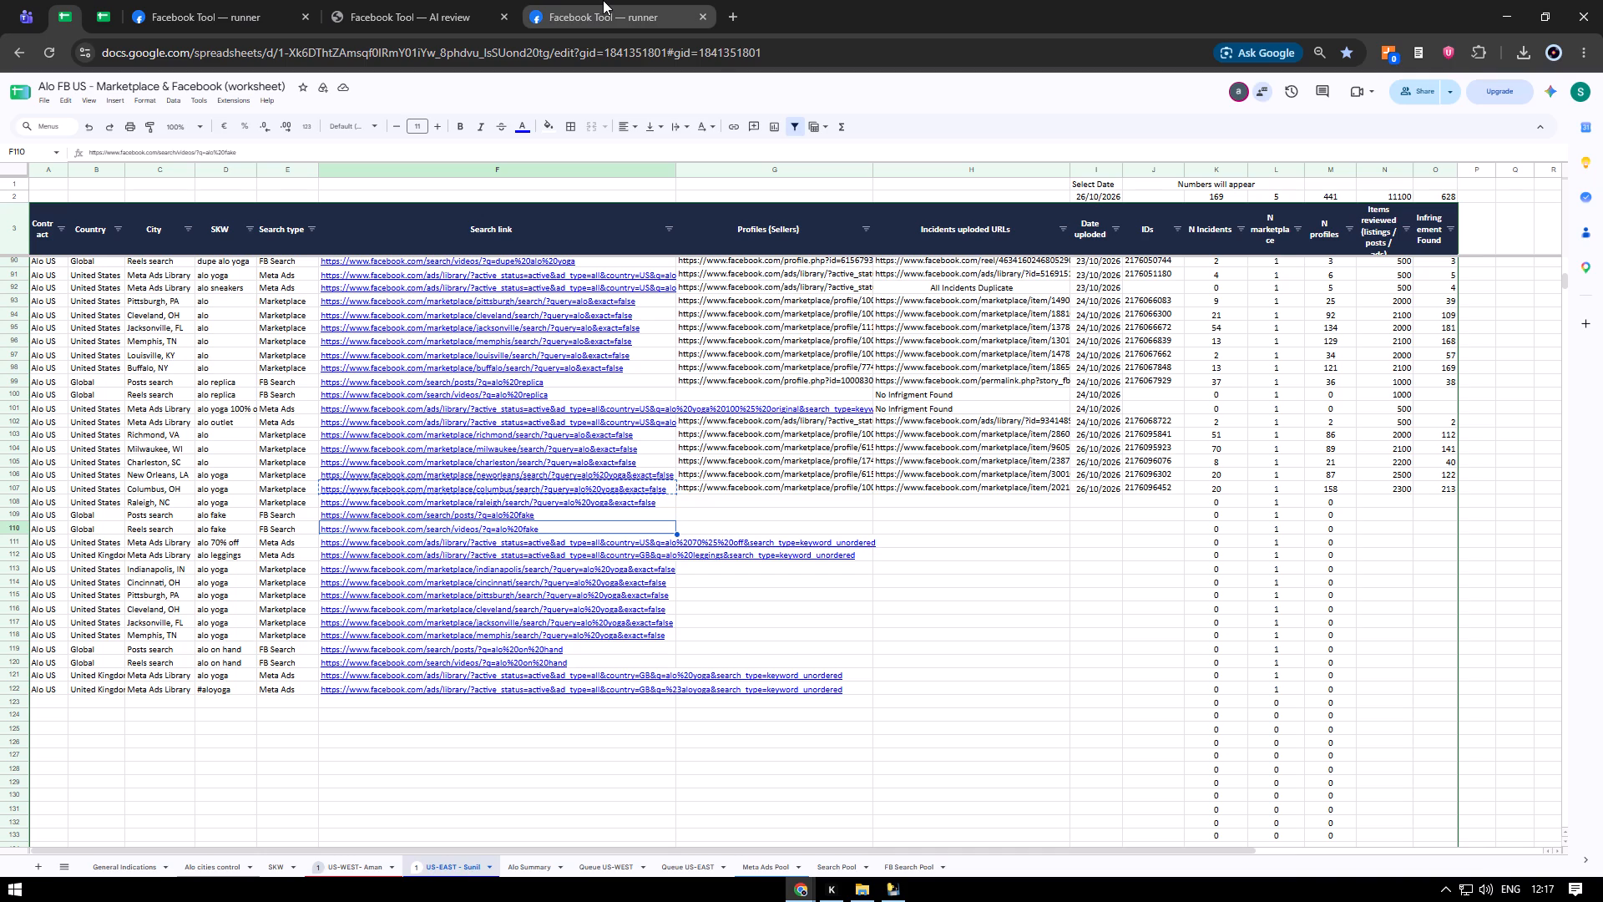
click(802, 501)
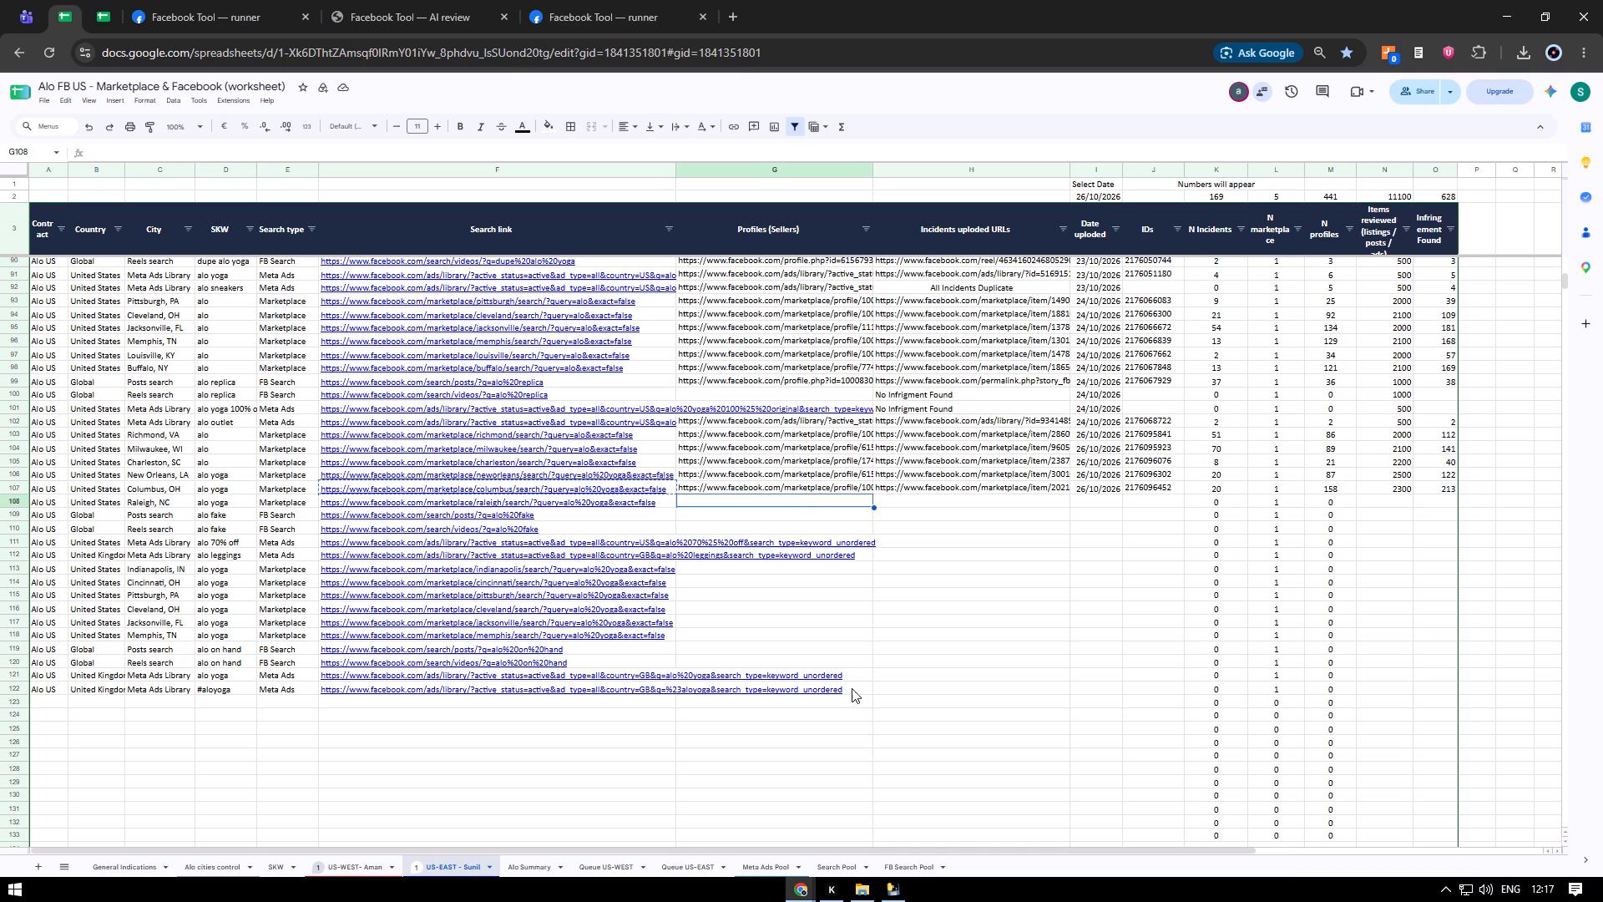
click(894, 892)
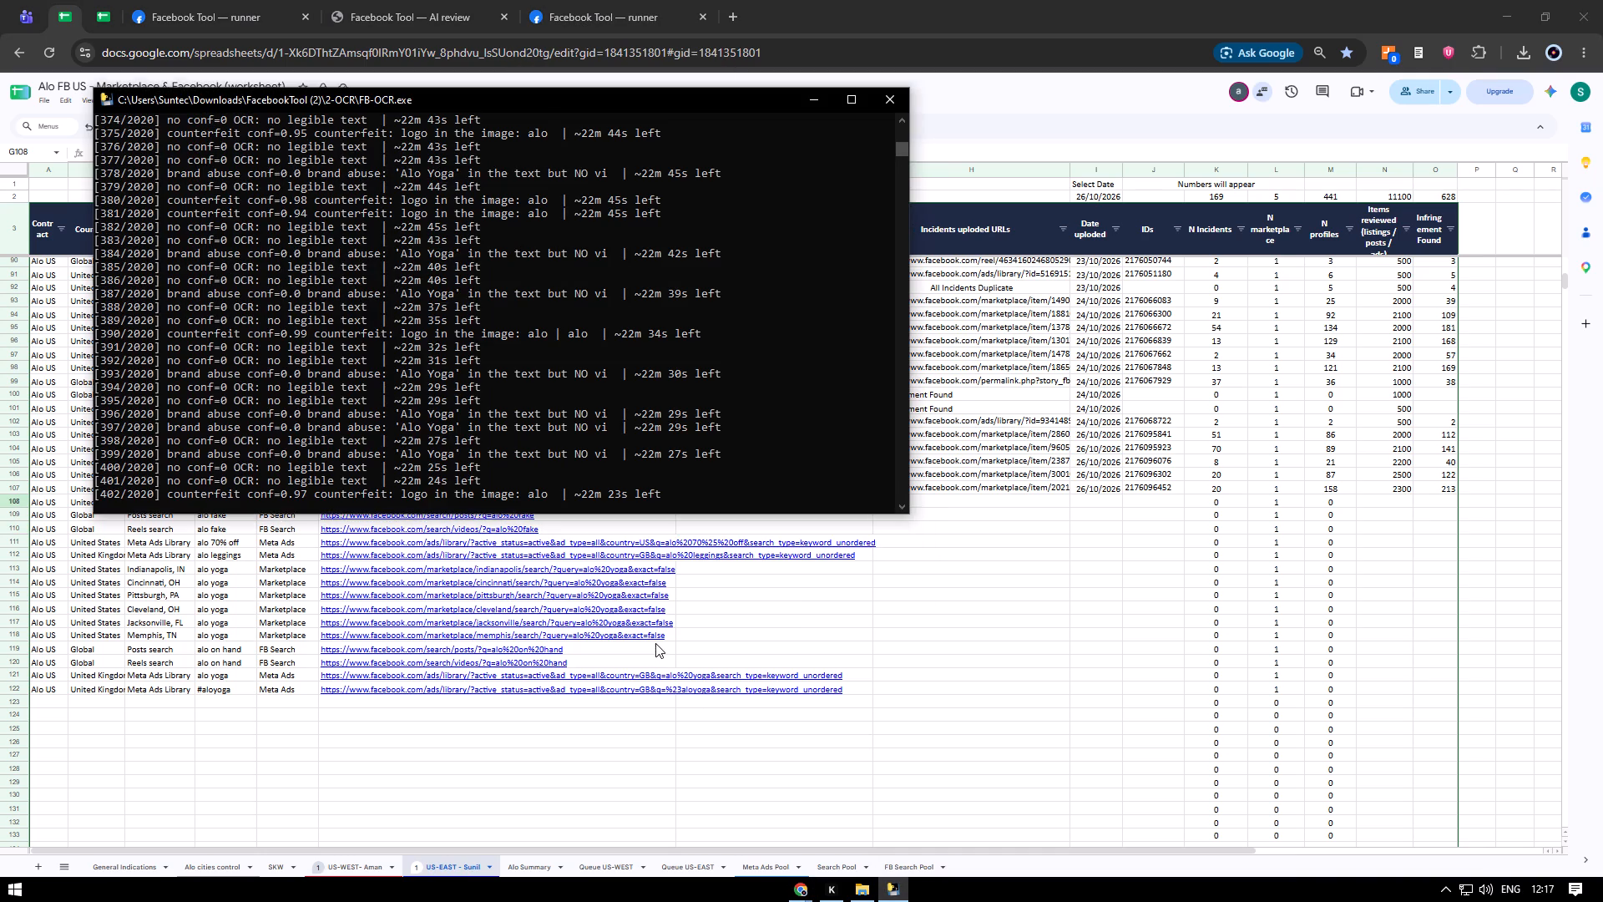
click(925, 499)
Copy the upload date 26/10/2026 from the Columbus row into the Raleigh, NC row's Date uploaded cell.
click(1079, 502)
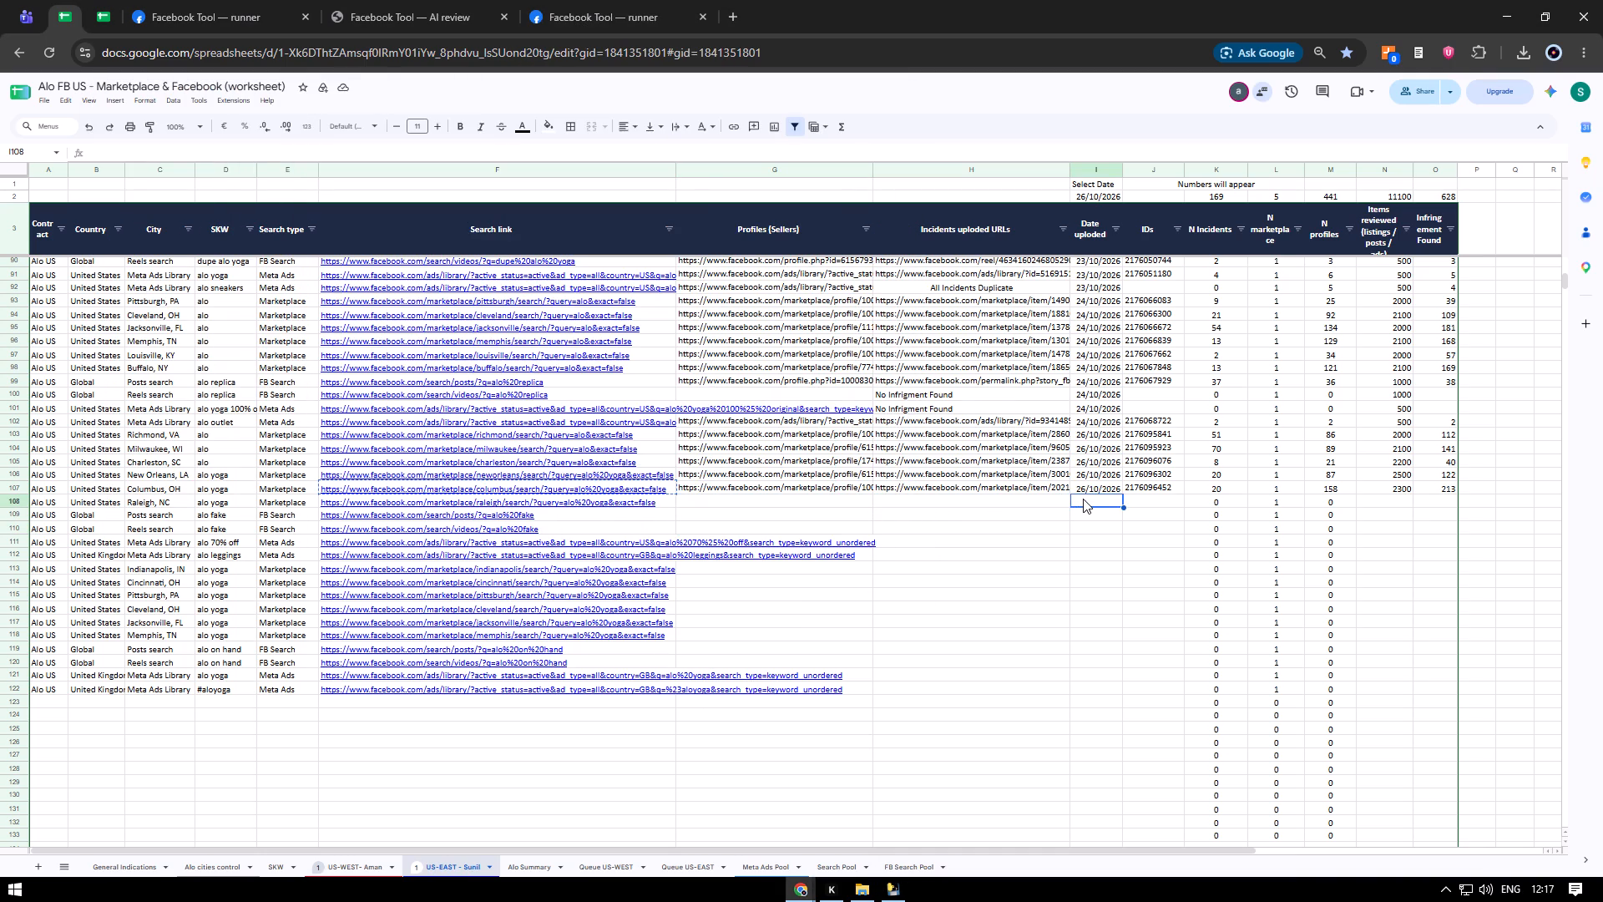
key(Up)
key(ctrl+c)
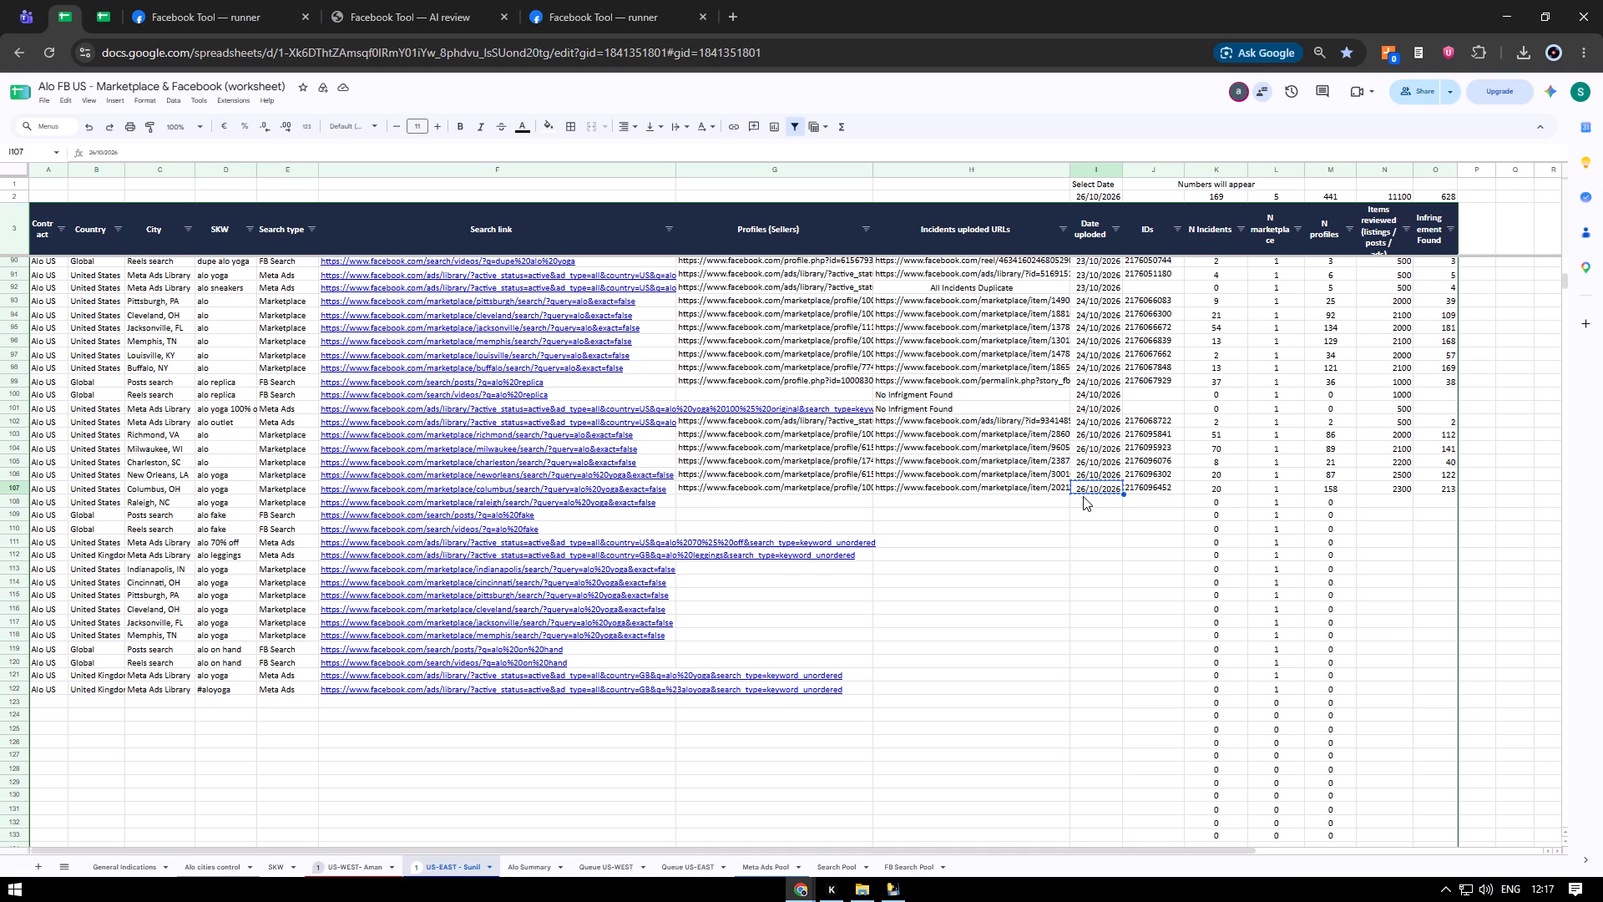
key(Down)
key(ctrl+v)
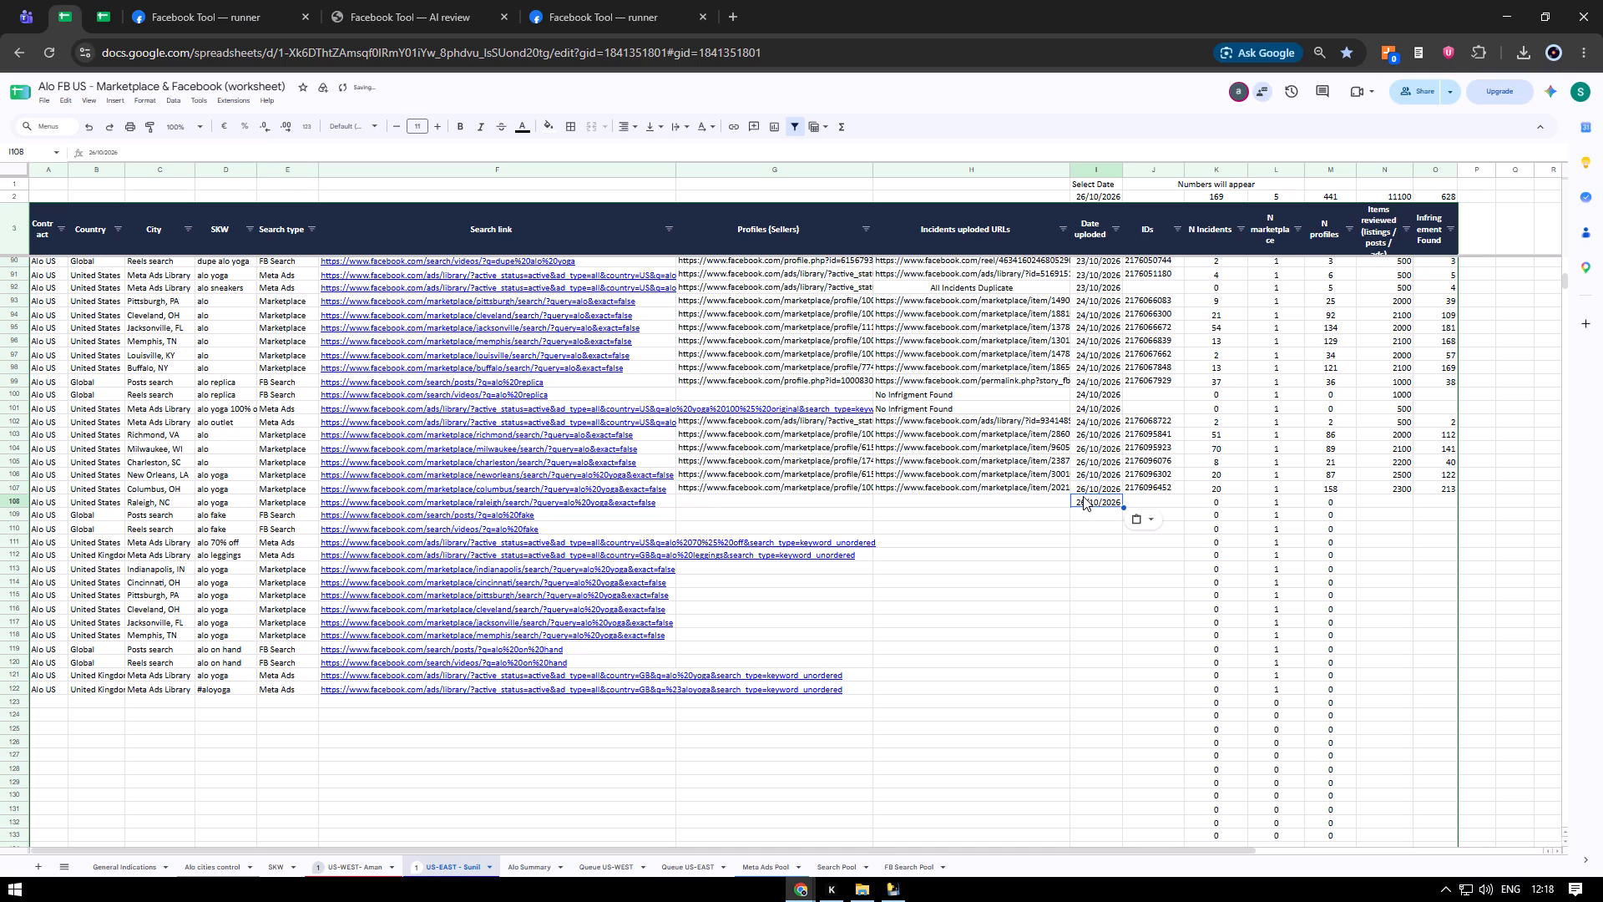
Select Raleigh's Items reviewed cell, N108, and close the old Columbus runner and AI review browser tabs.
key(Right)
key(Right)
key(Right)
key(Right)
key(Right)
key(Right)
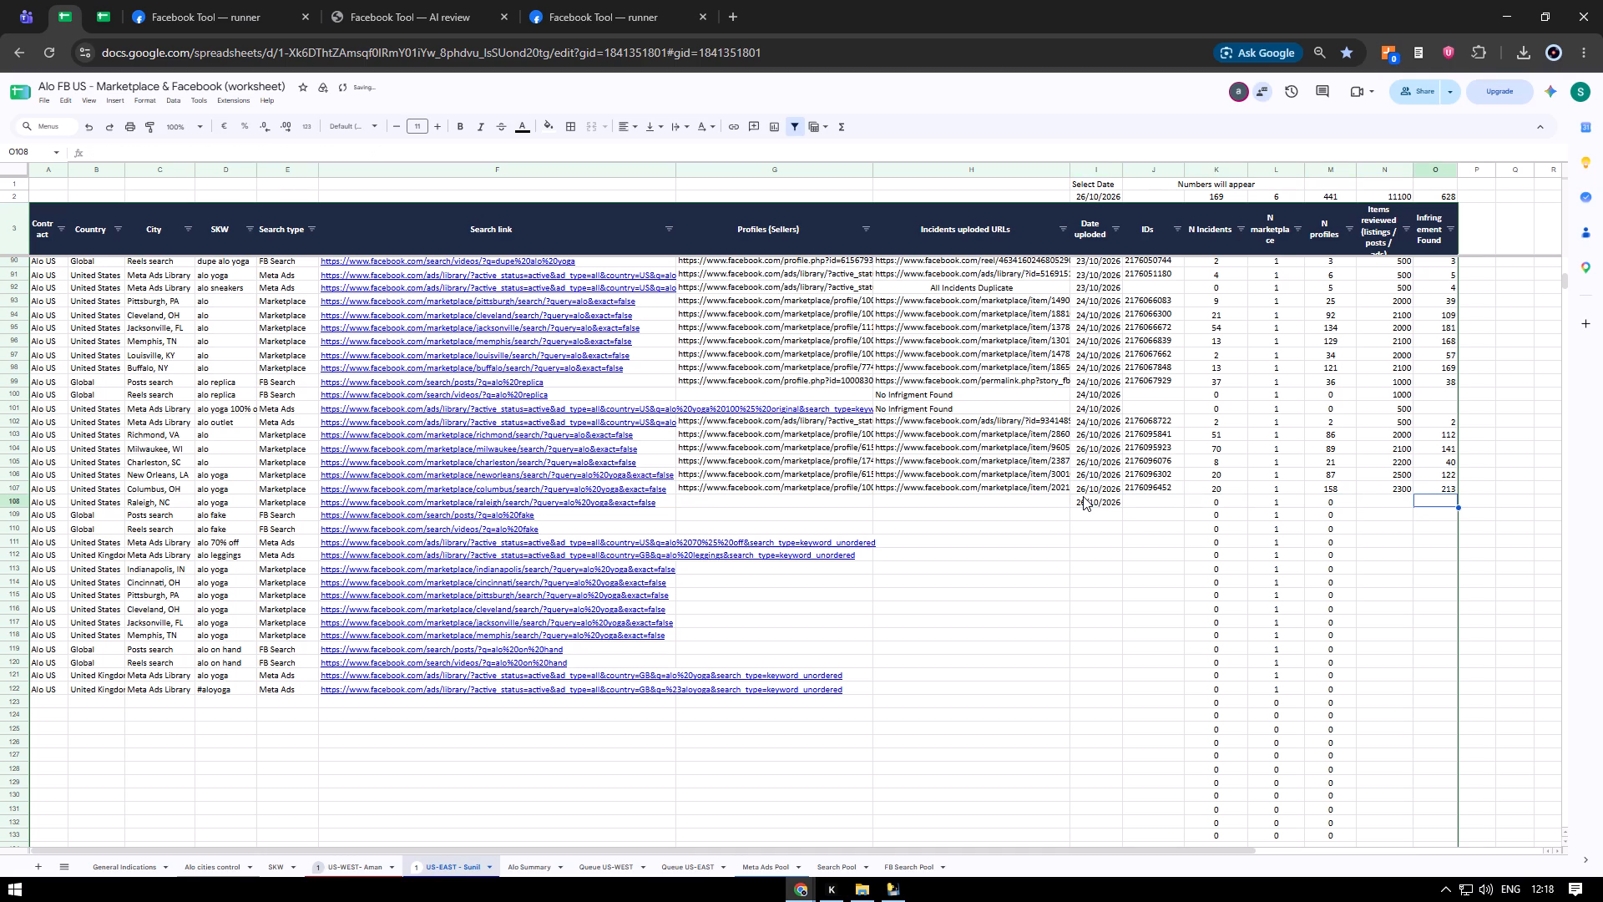
key(Left)
click(221, 0)
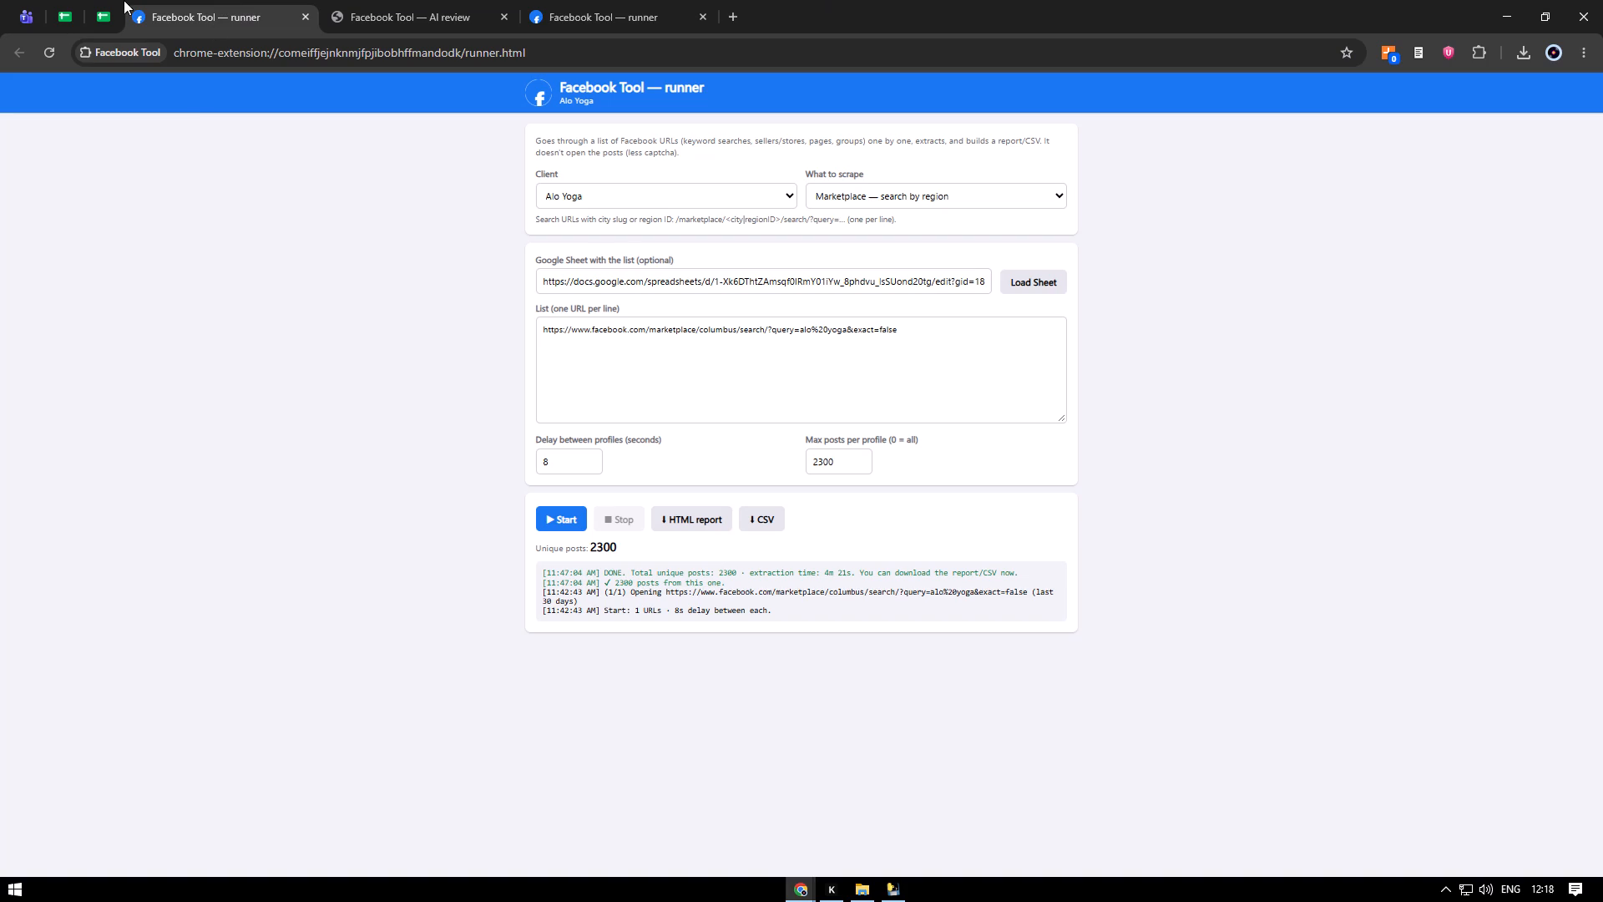
middle_click(157, 0)
middle_click(157, 0)
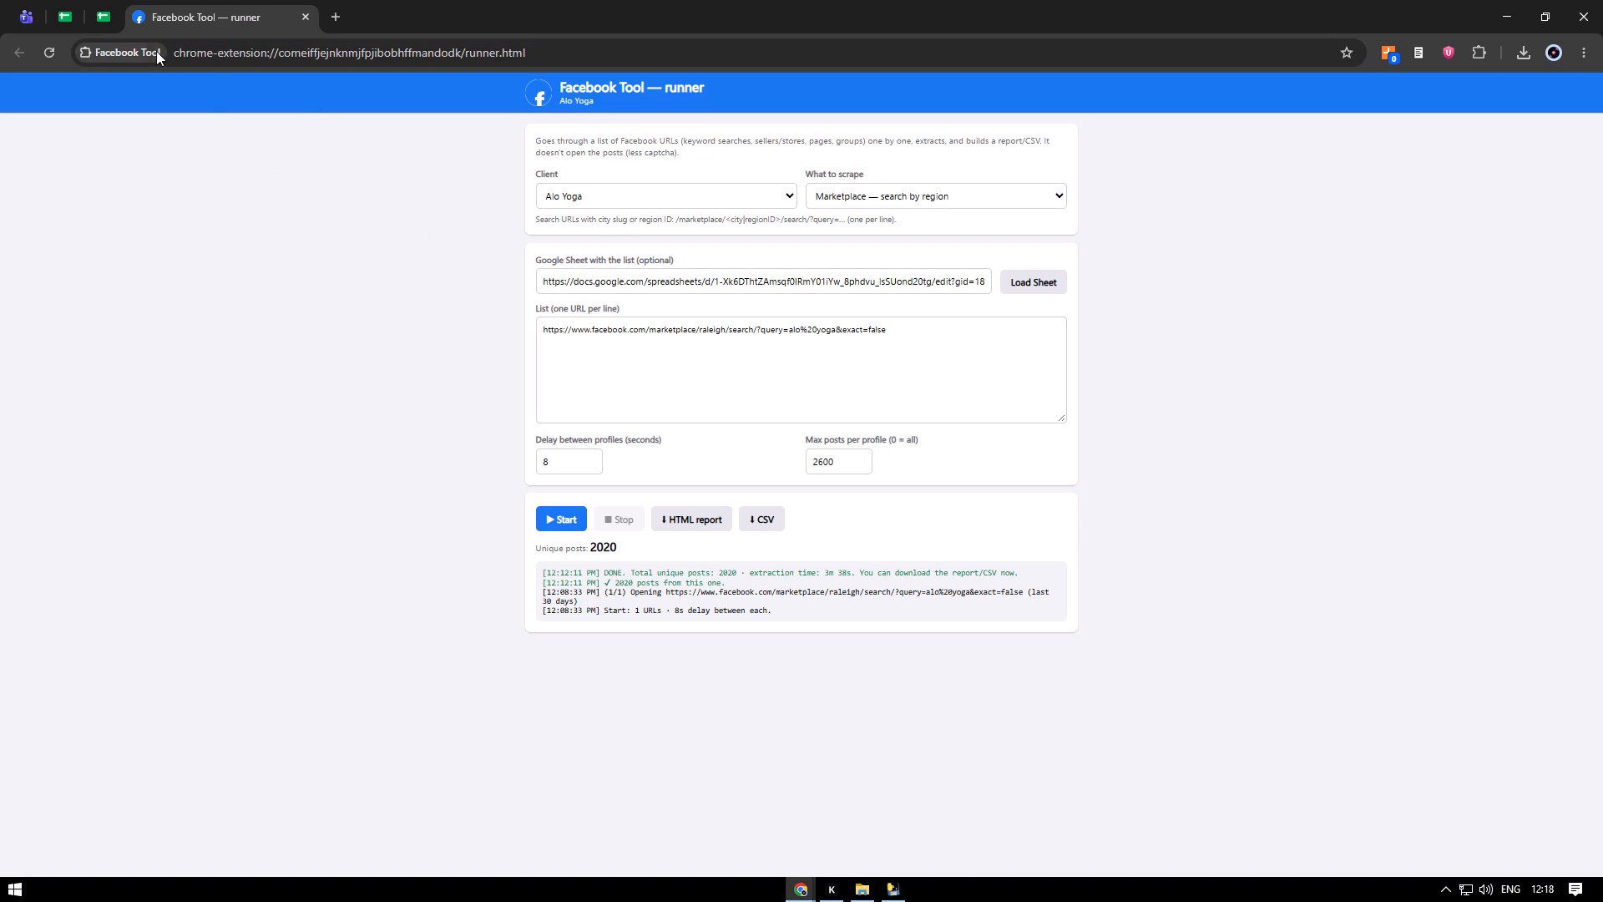
Enter 2600 as the items reviewed for Raleigh, NC, matching the runner's maximum posts setting.
click(97, 8)
click(69, 3)
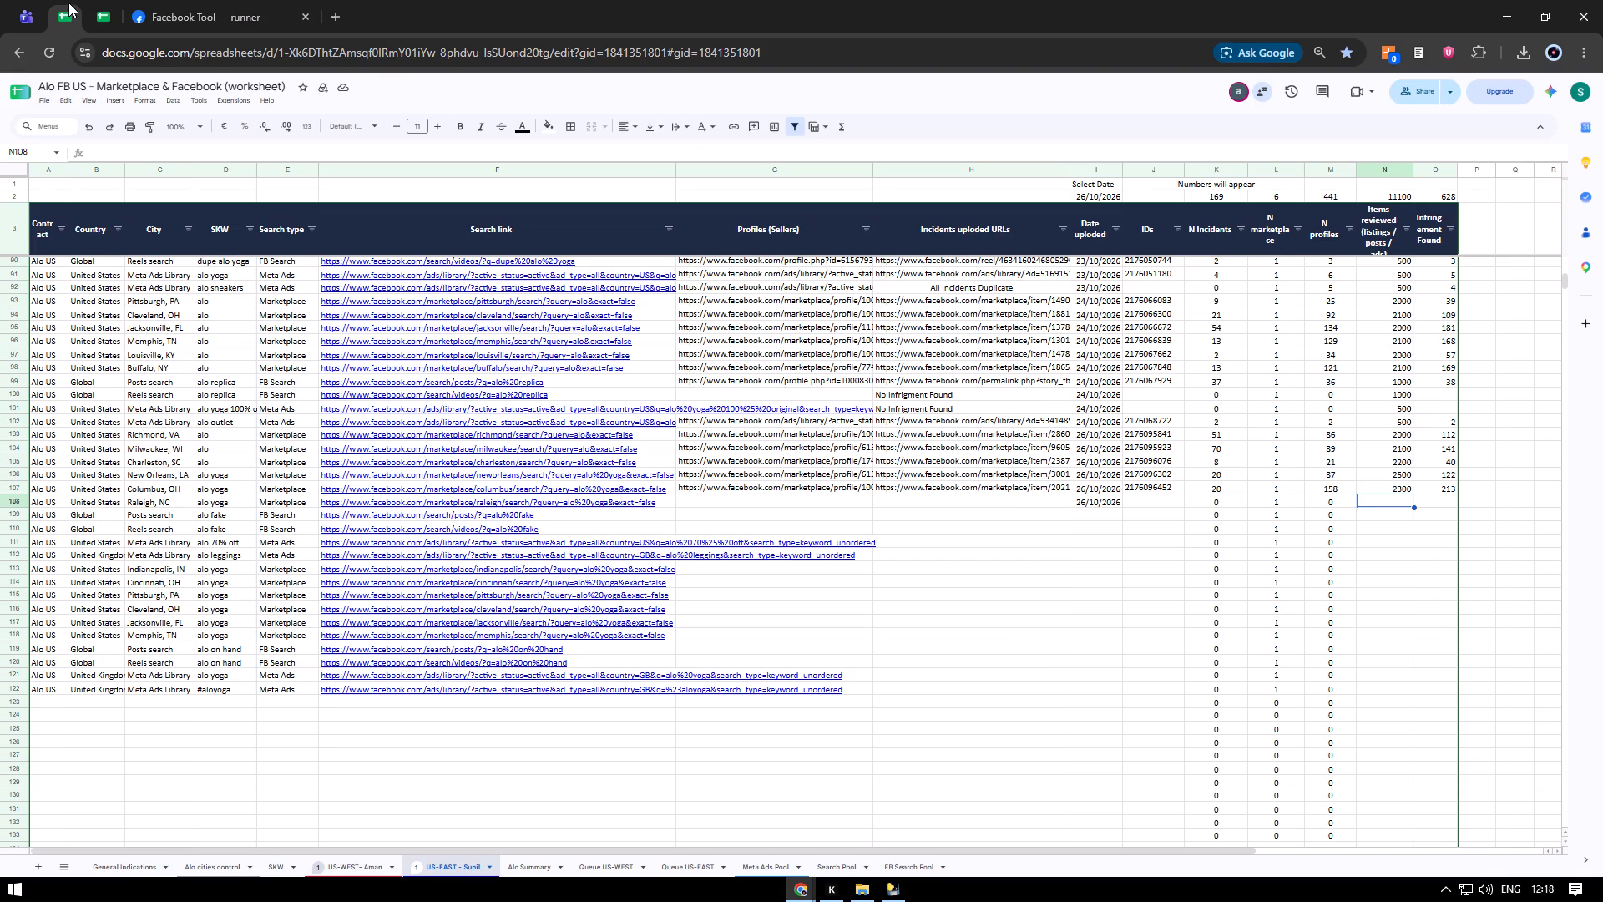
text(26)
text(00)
click(225, 0)
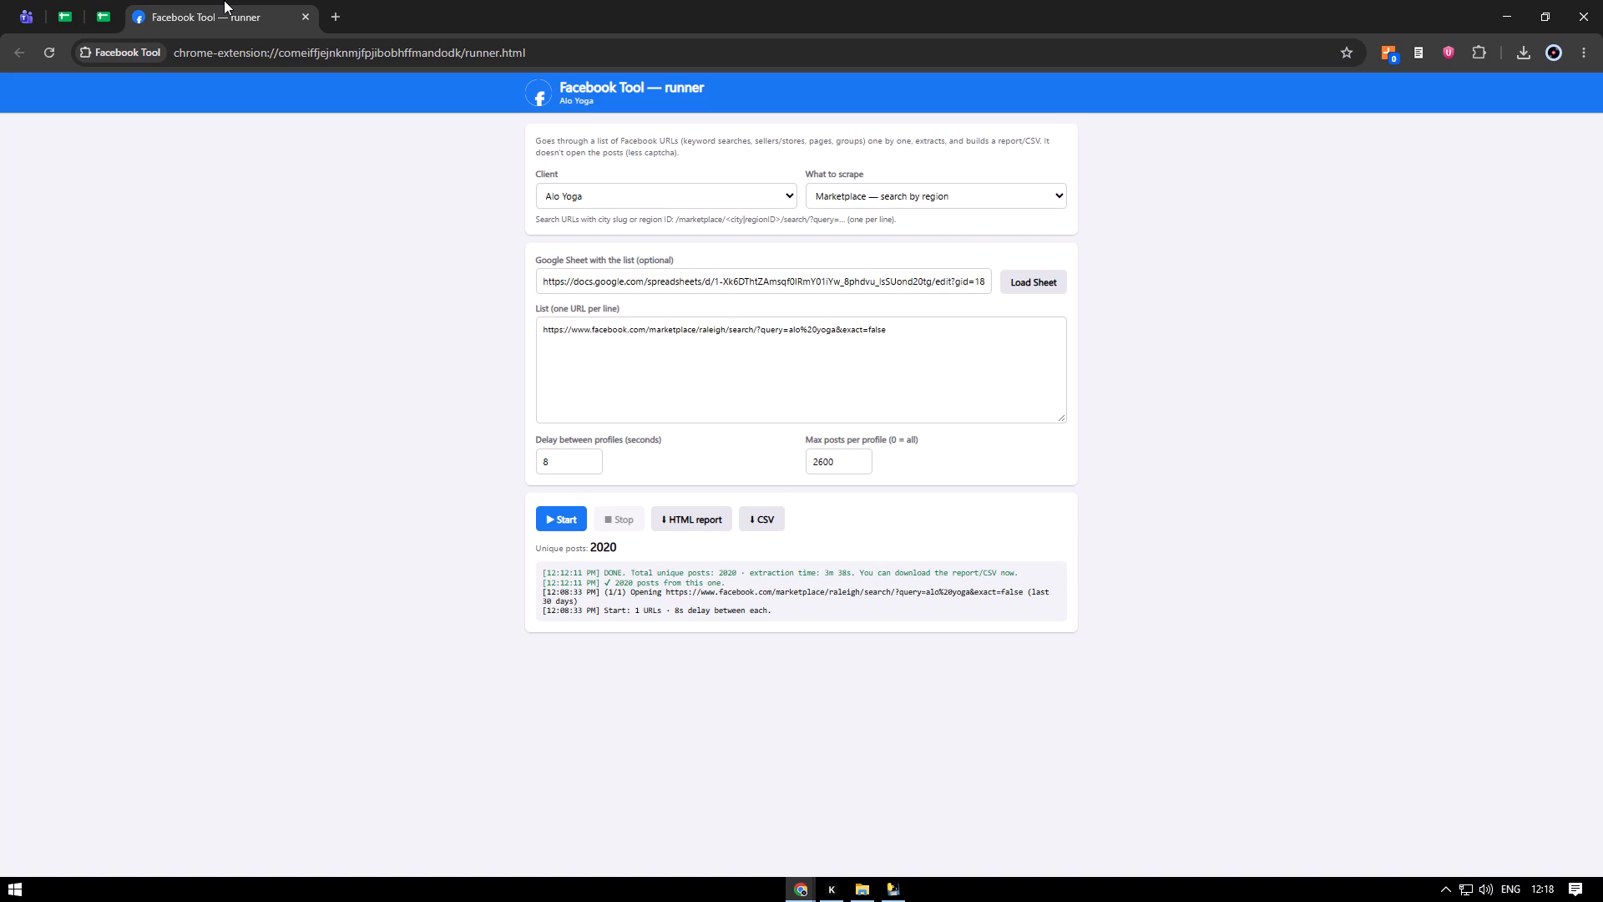
click(71, 0)
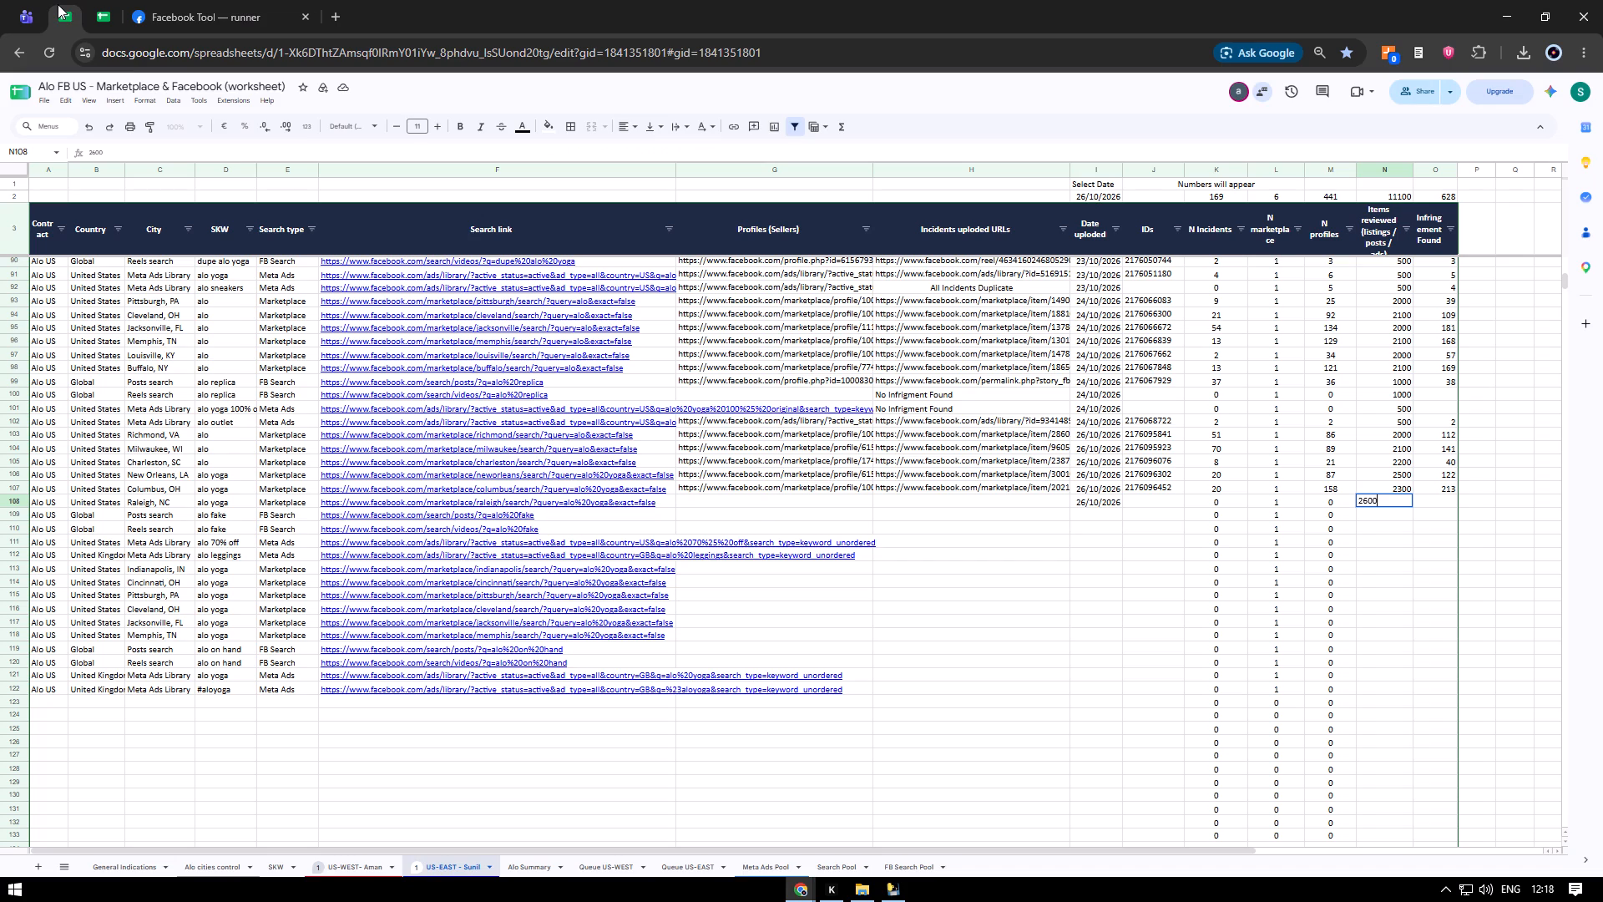
key(Right)
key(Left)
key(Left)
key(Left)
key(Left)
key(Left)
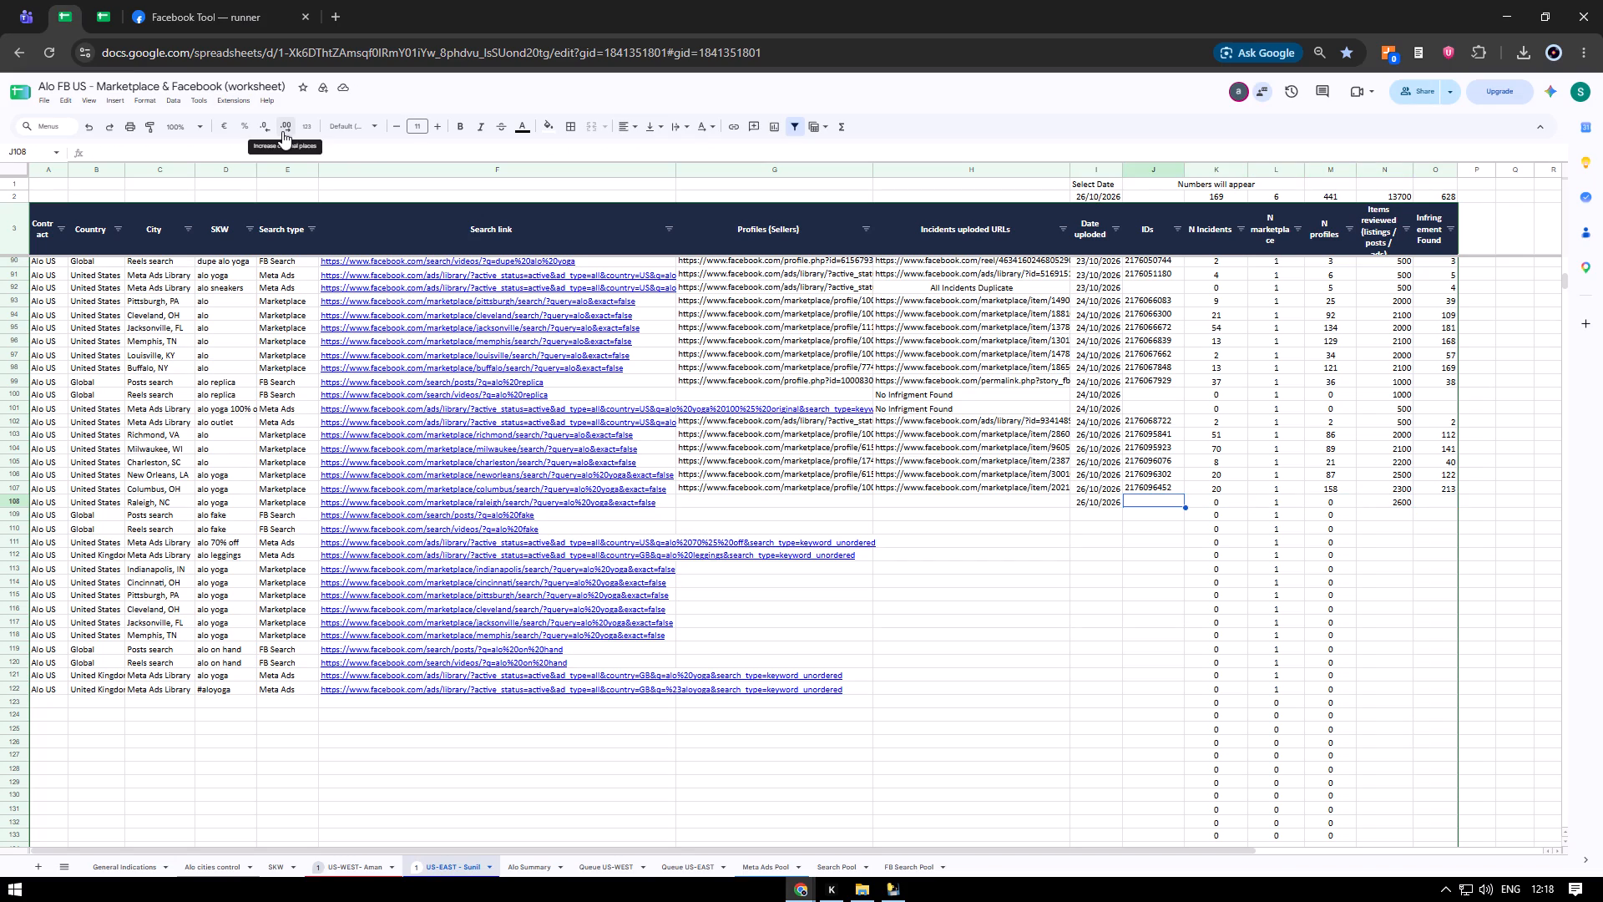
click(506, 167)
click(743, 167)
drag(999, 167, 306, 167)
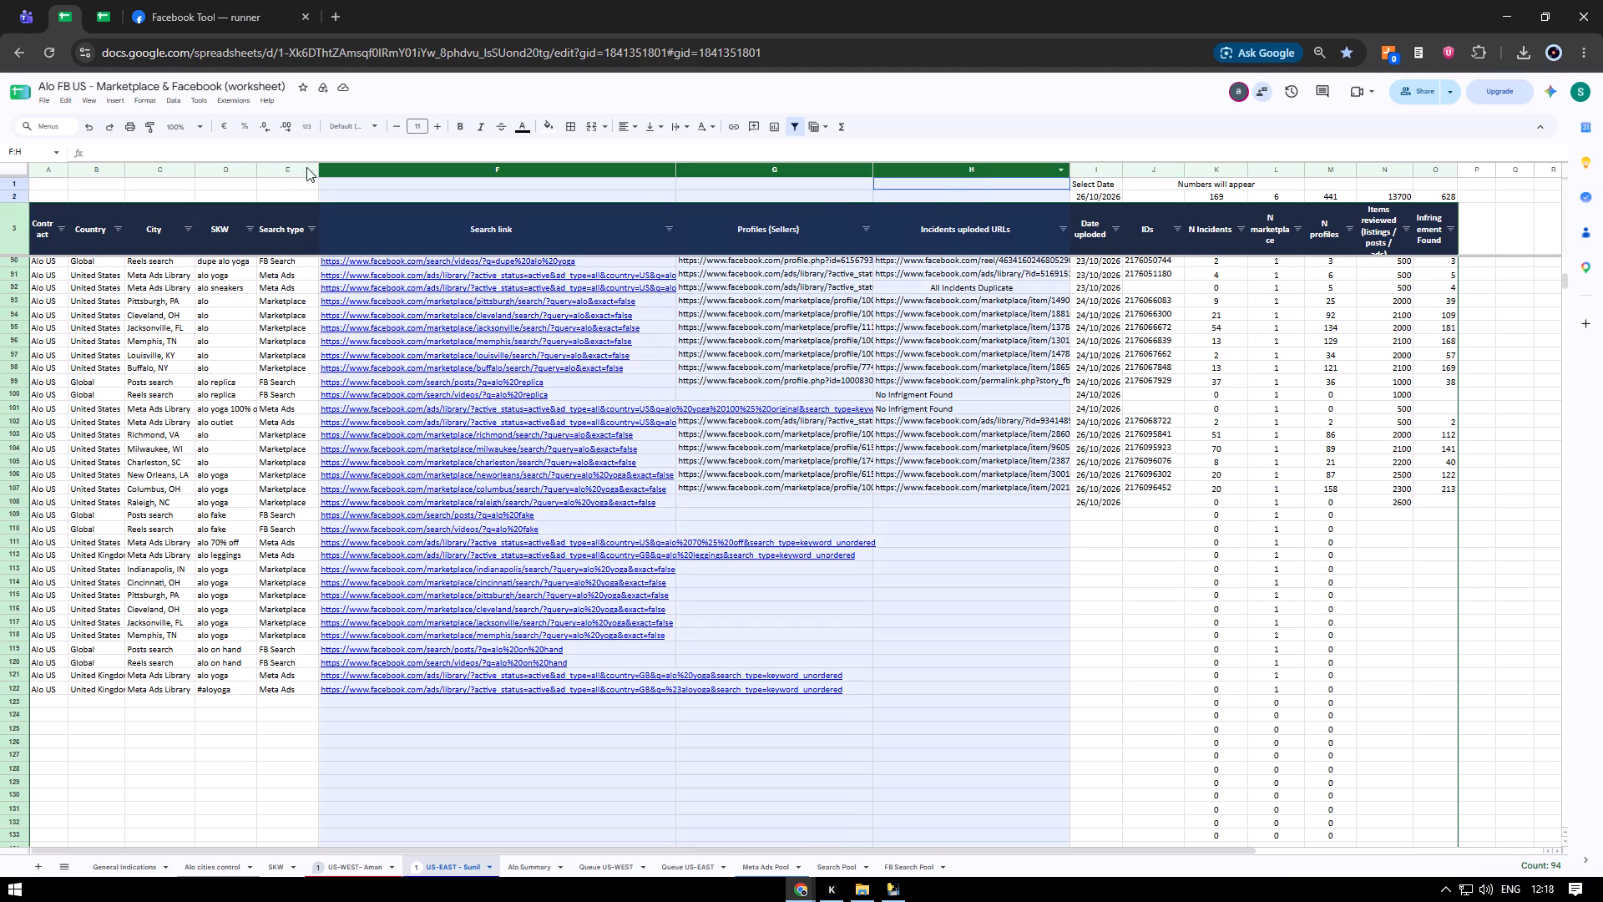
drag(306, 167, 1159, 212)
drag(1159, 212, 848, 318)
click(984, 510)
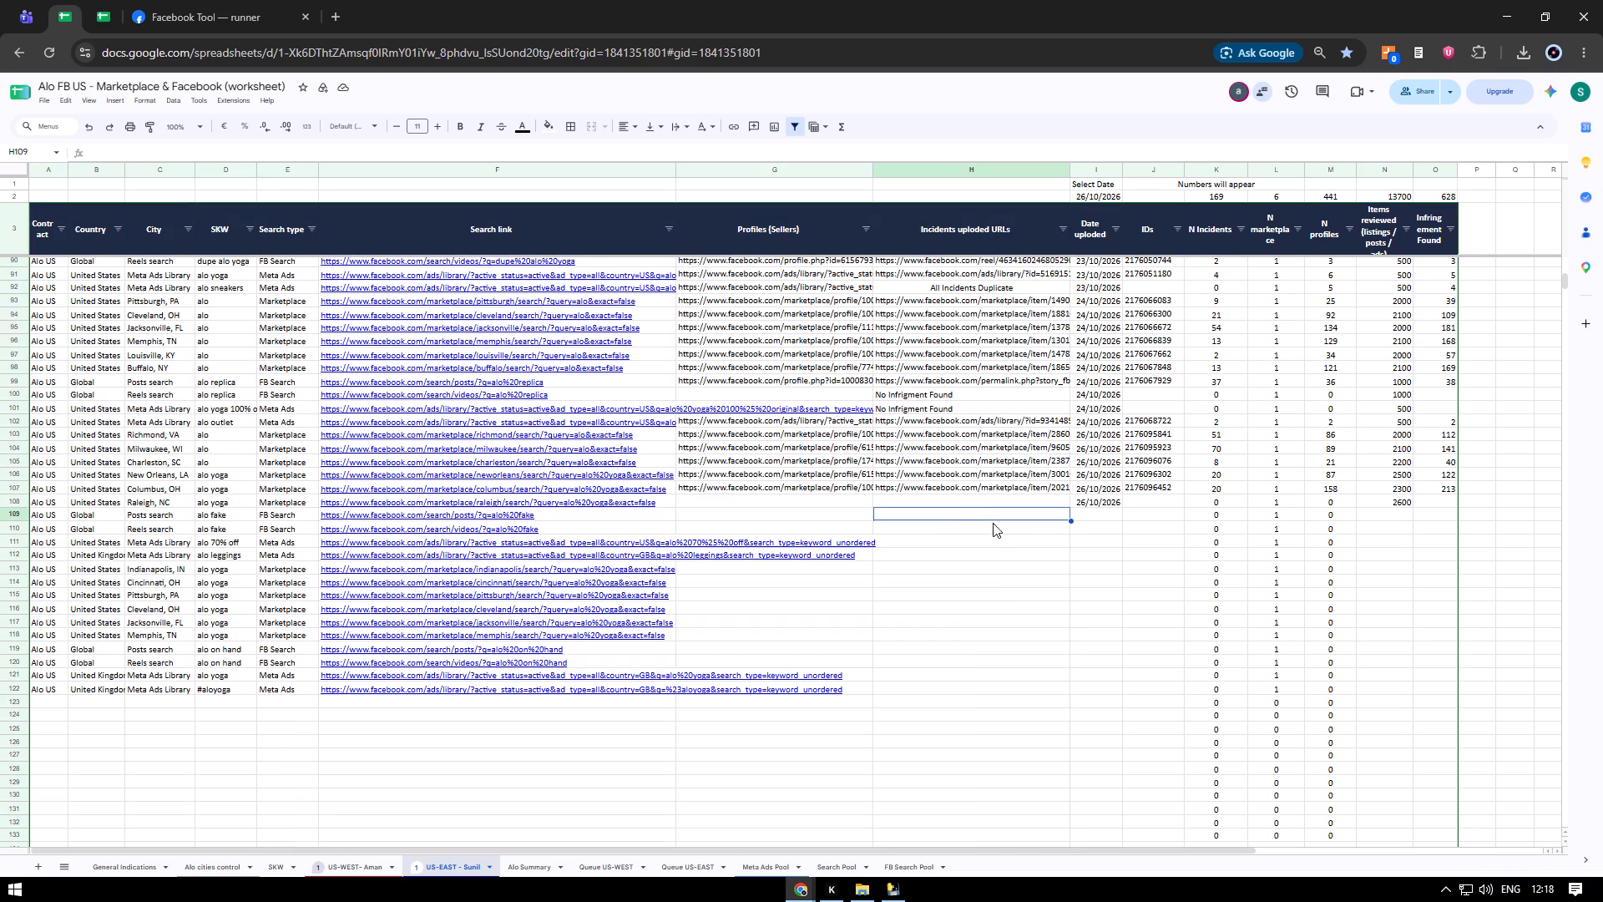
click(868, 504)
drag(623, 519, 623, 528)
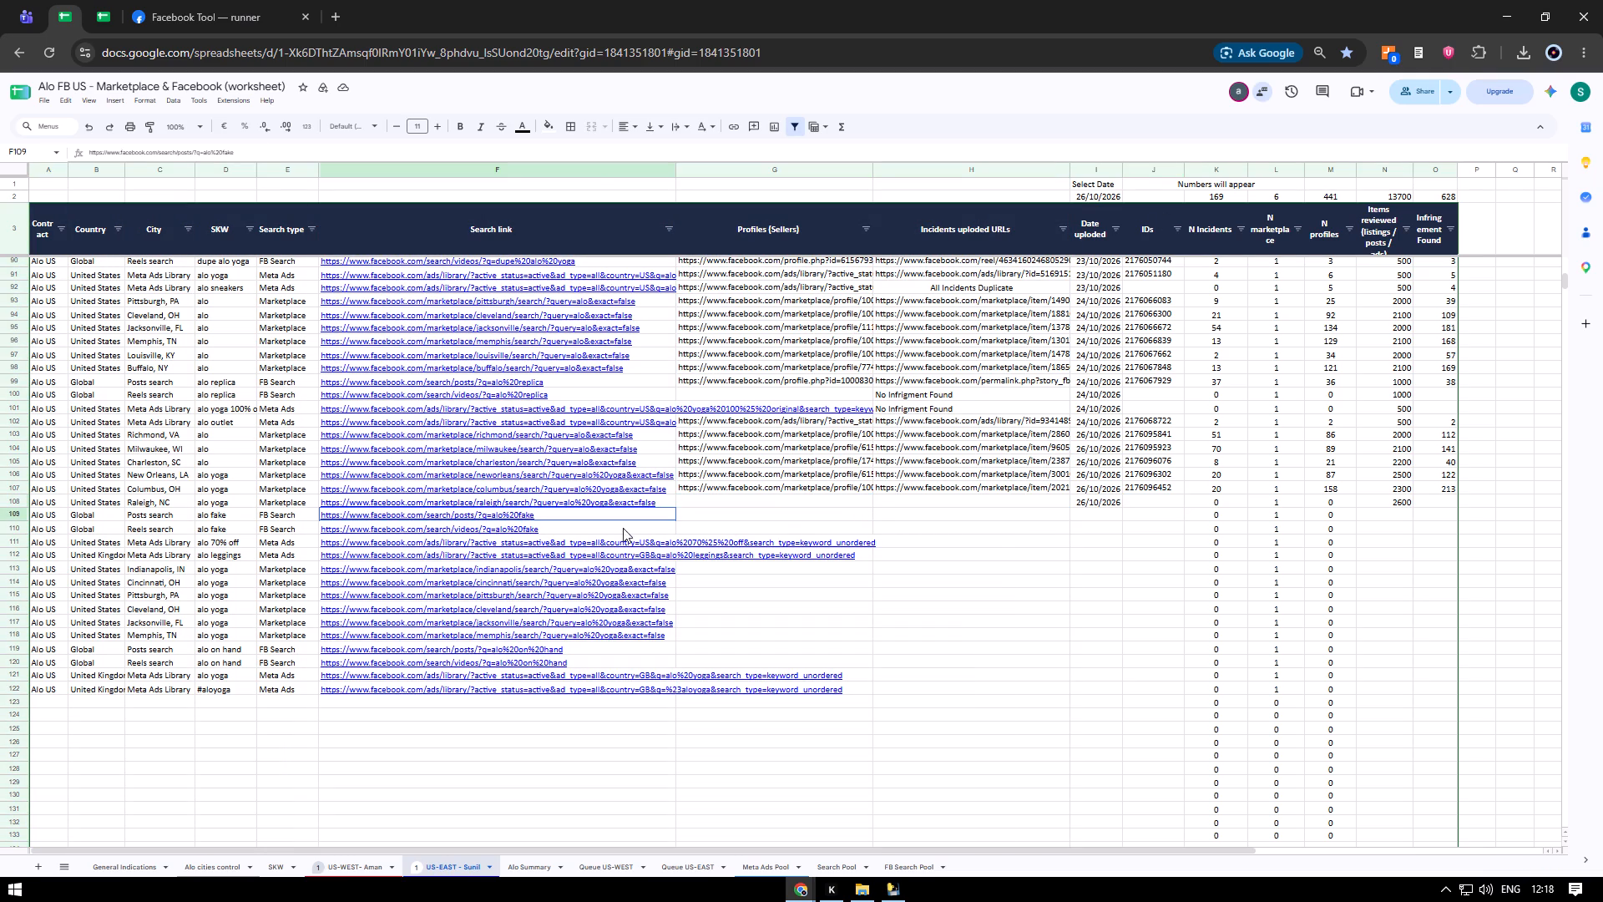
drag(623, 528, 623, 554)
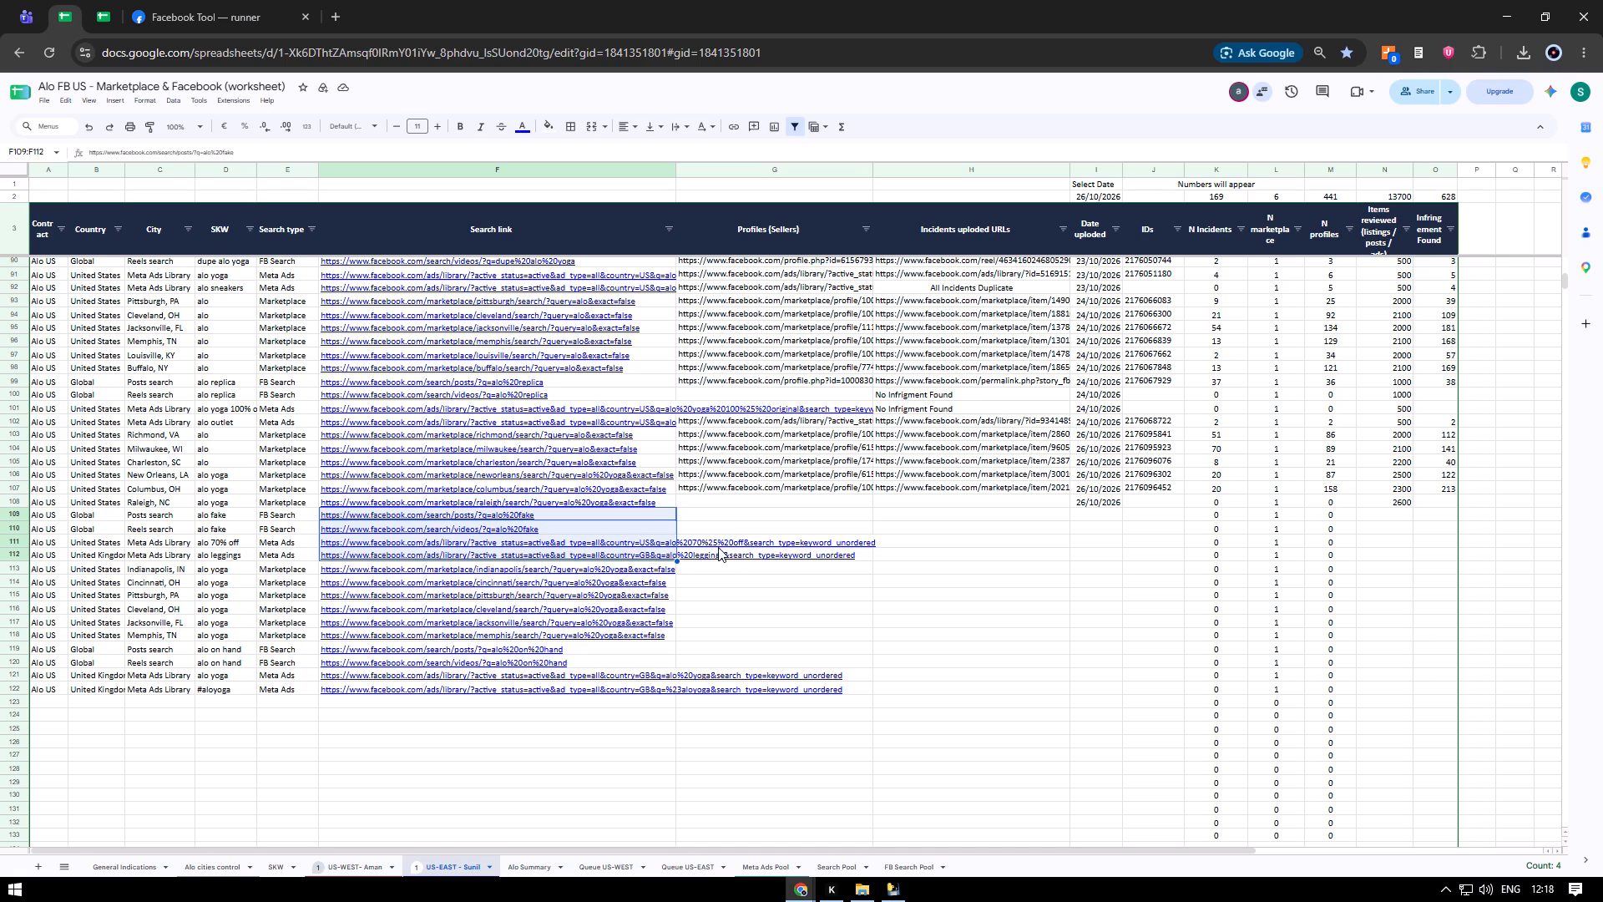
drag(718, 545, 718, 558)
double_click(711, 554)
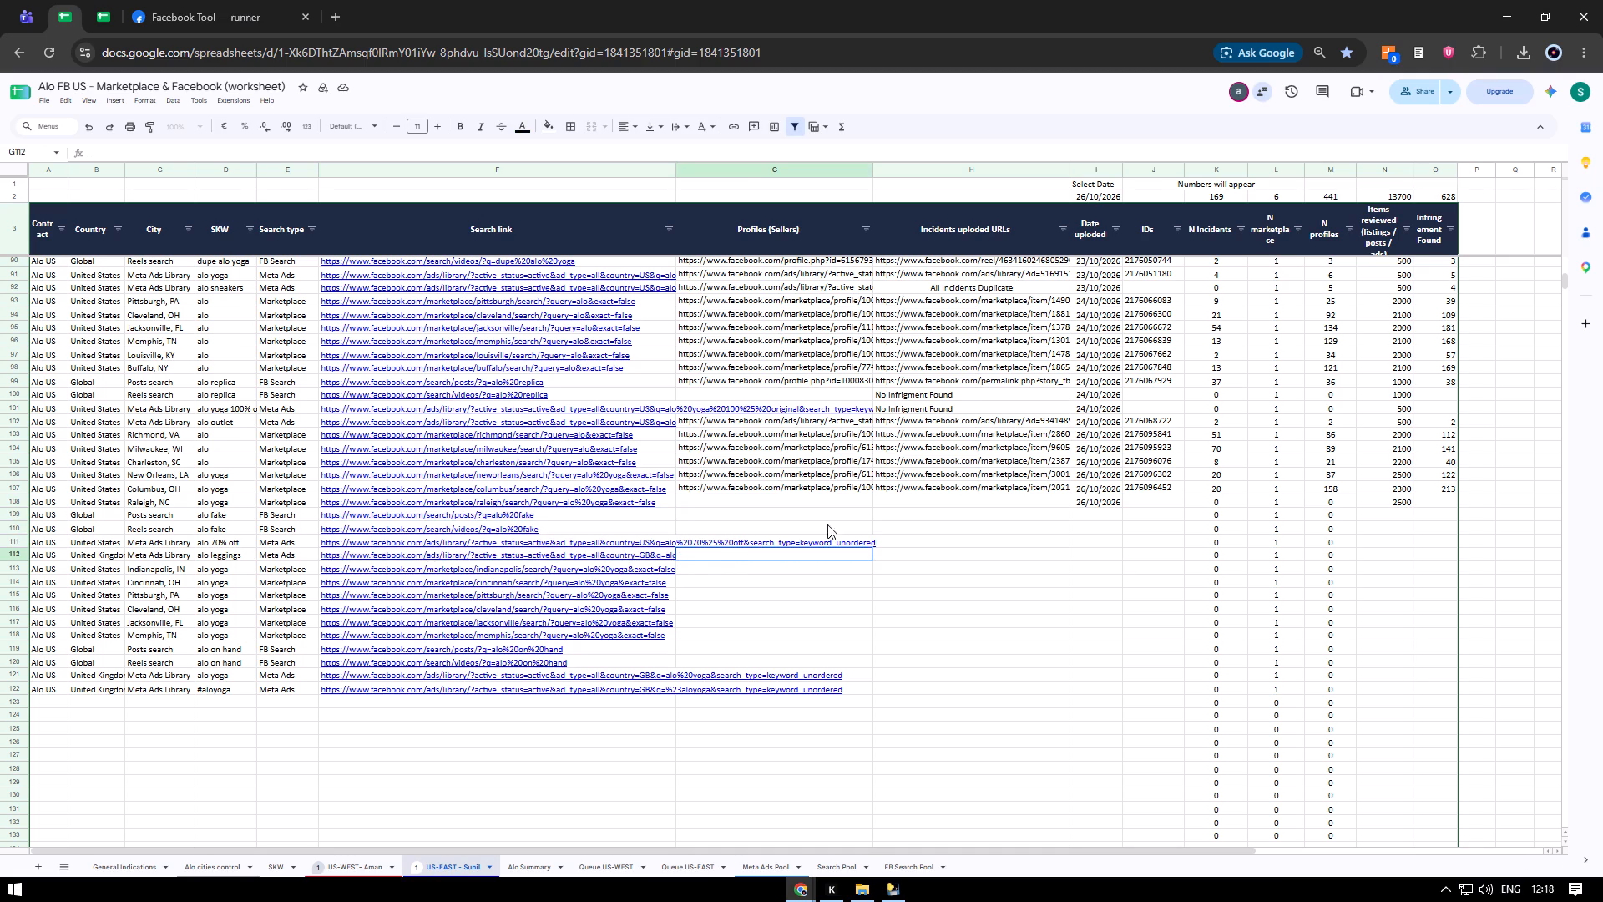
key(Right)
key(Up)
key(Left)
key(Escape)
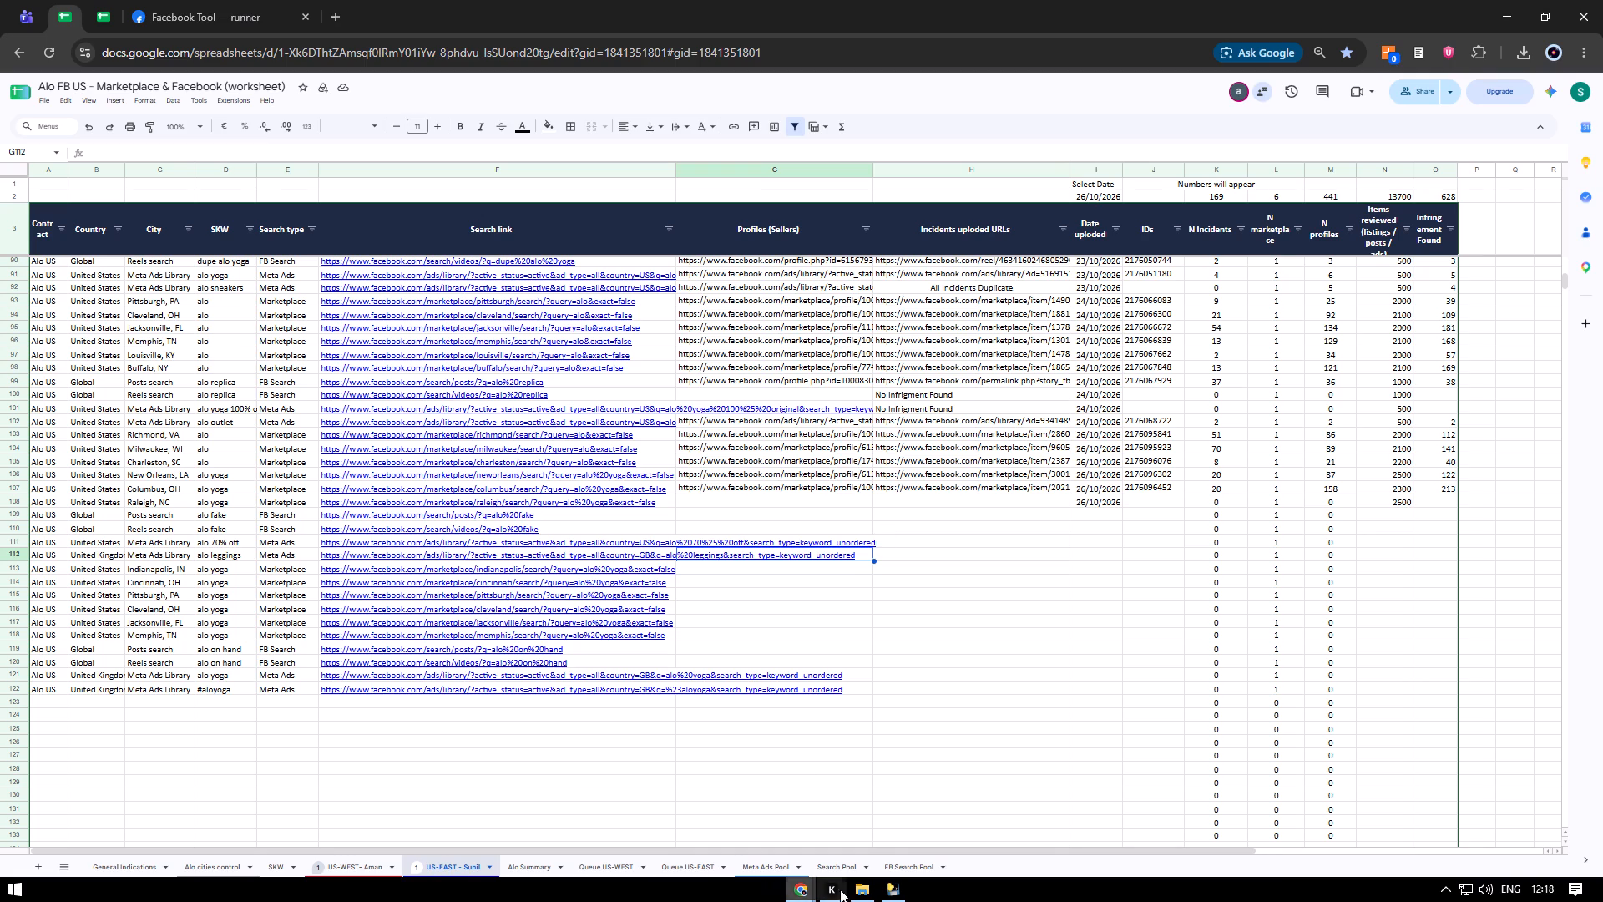
Check the OCR progress in the FB-OCR console again.
click(866, 901)
click(866, 901)
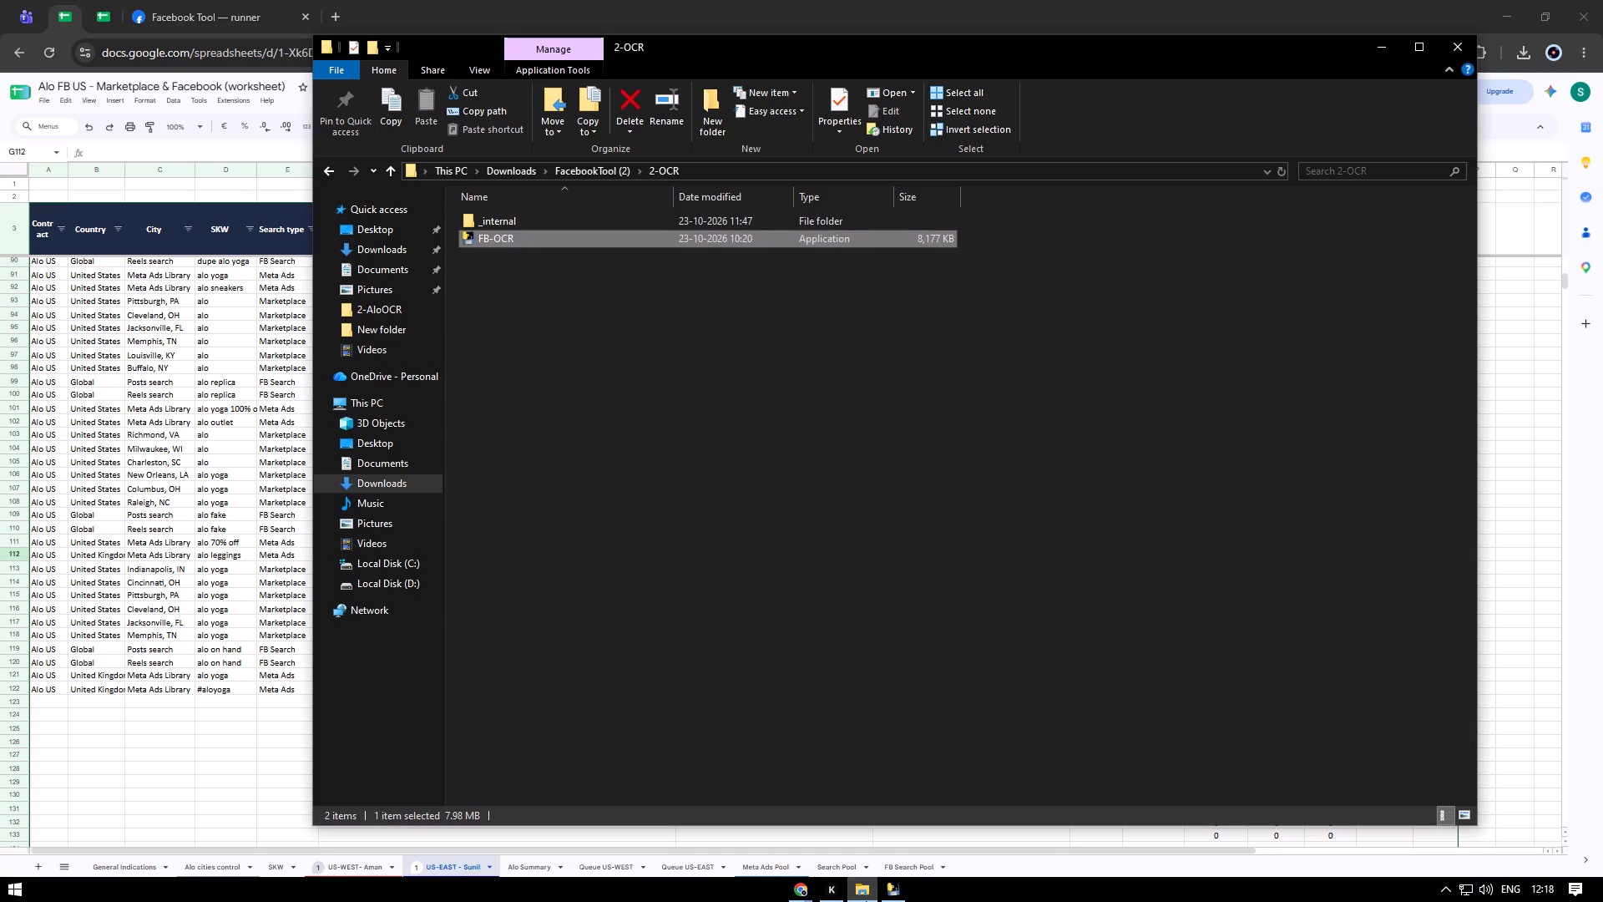
click(891, 883)
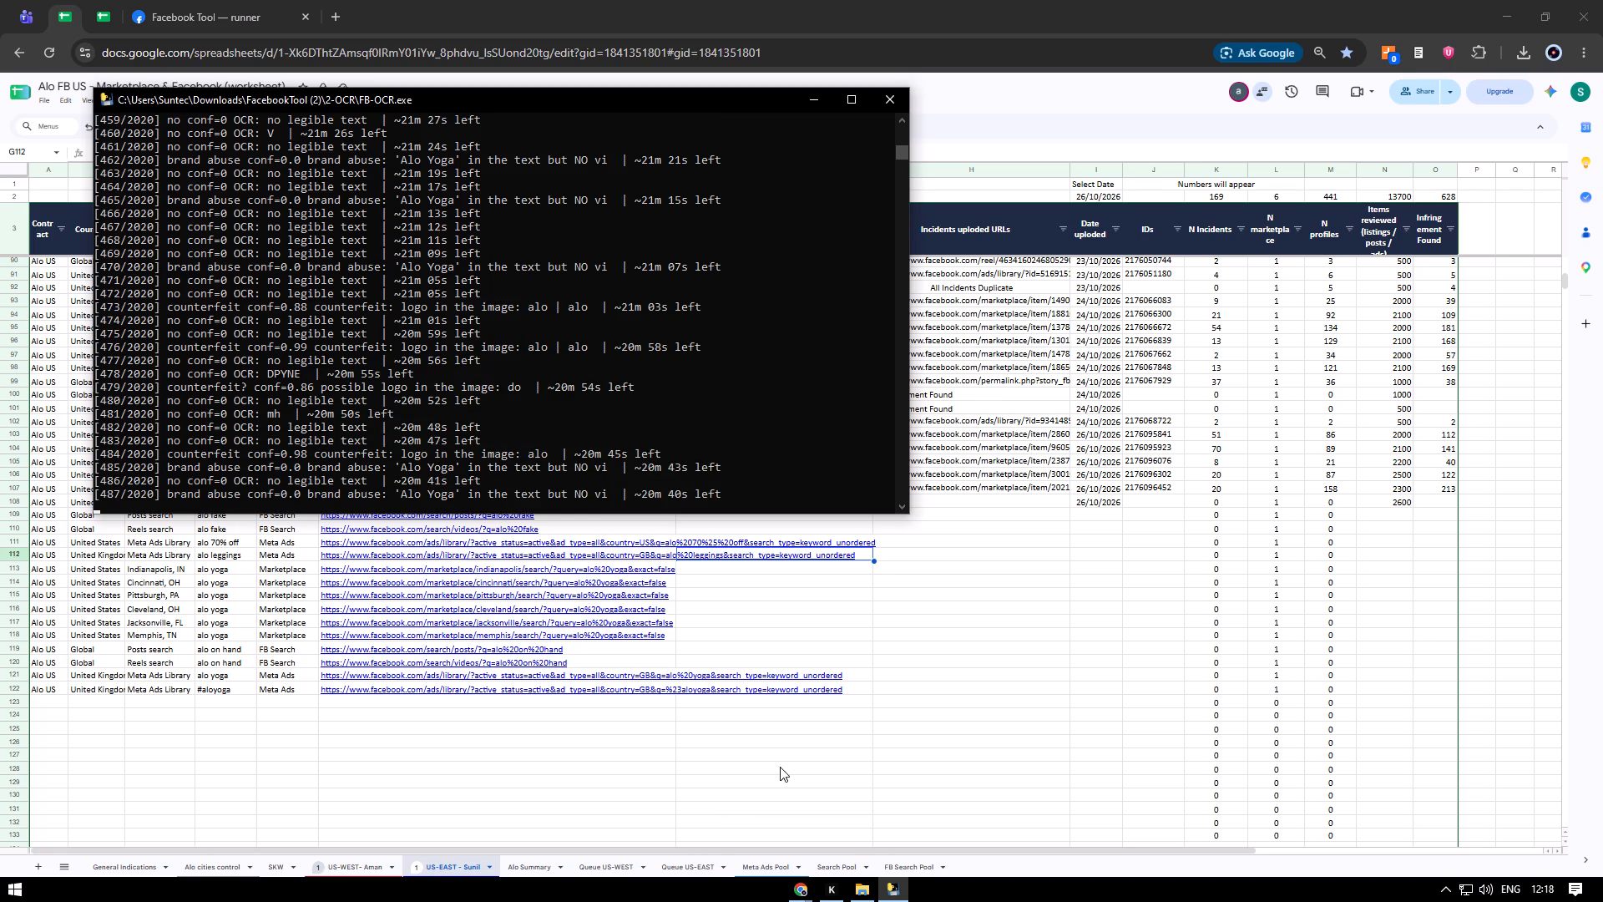
scroll(806, 727, up, 4)
scroll(811, 741, down, 1)
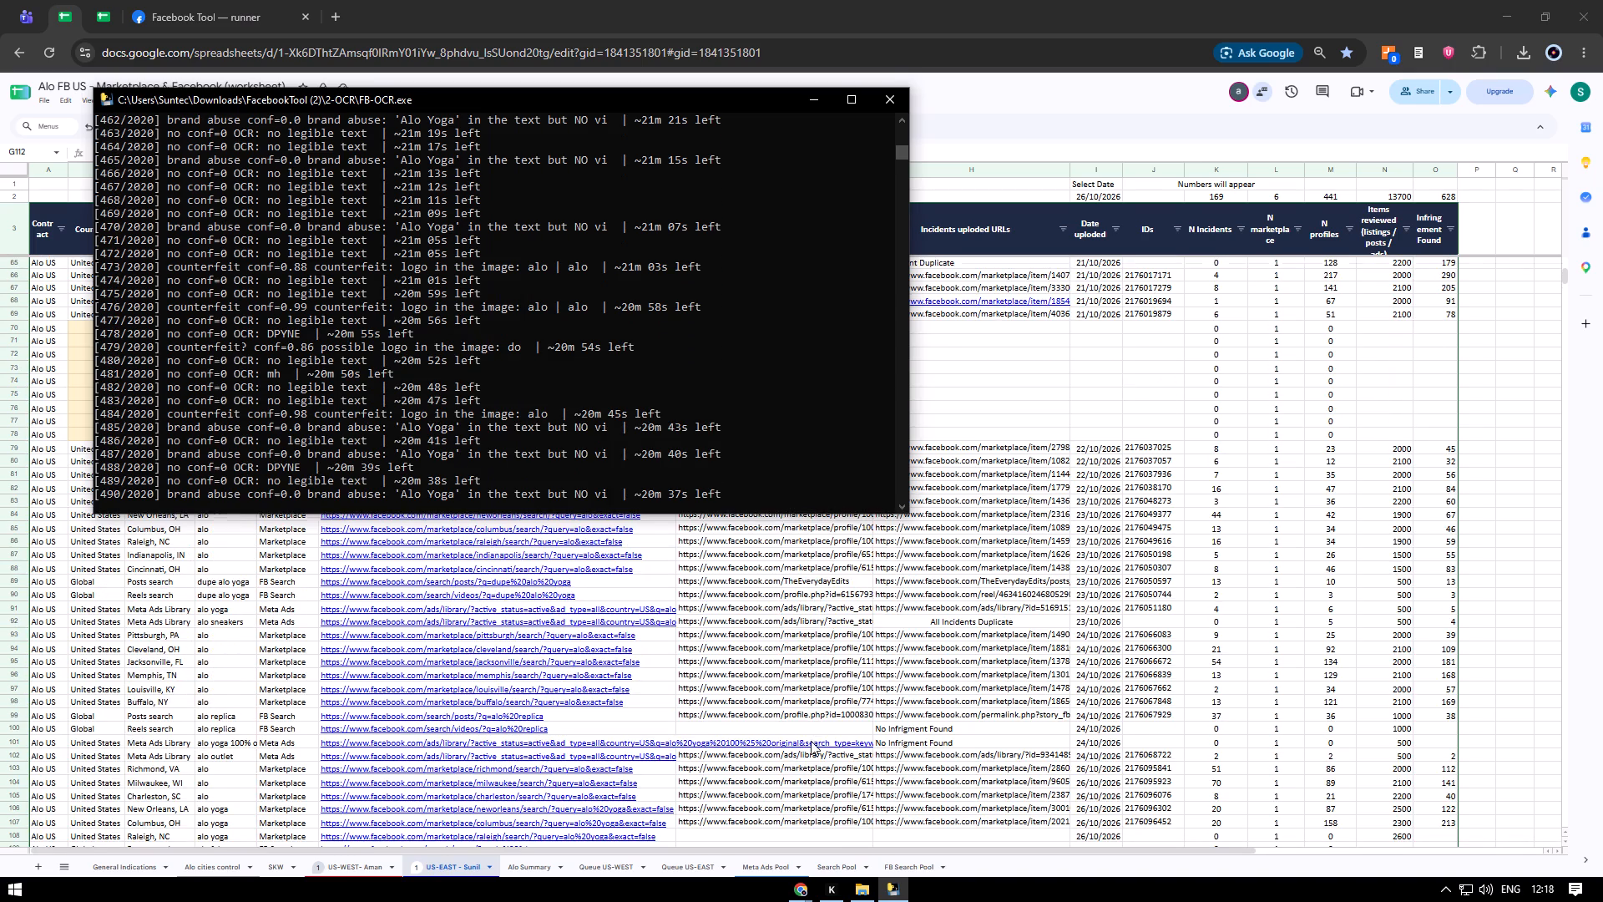
scroll(811, 741, down, 2)
click(842, 677)
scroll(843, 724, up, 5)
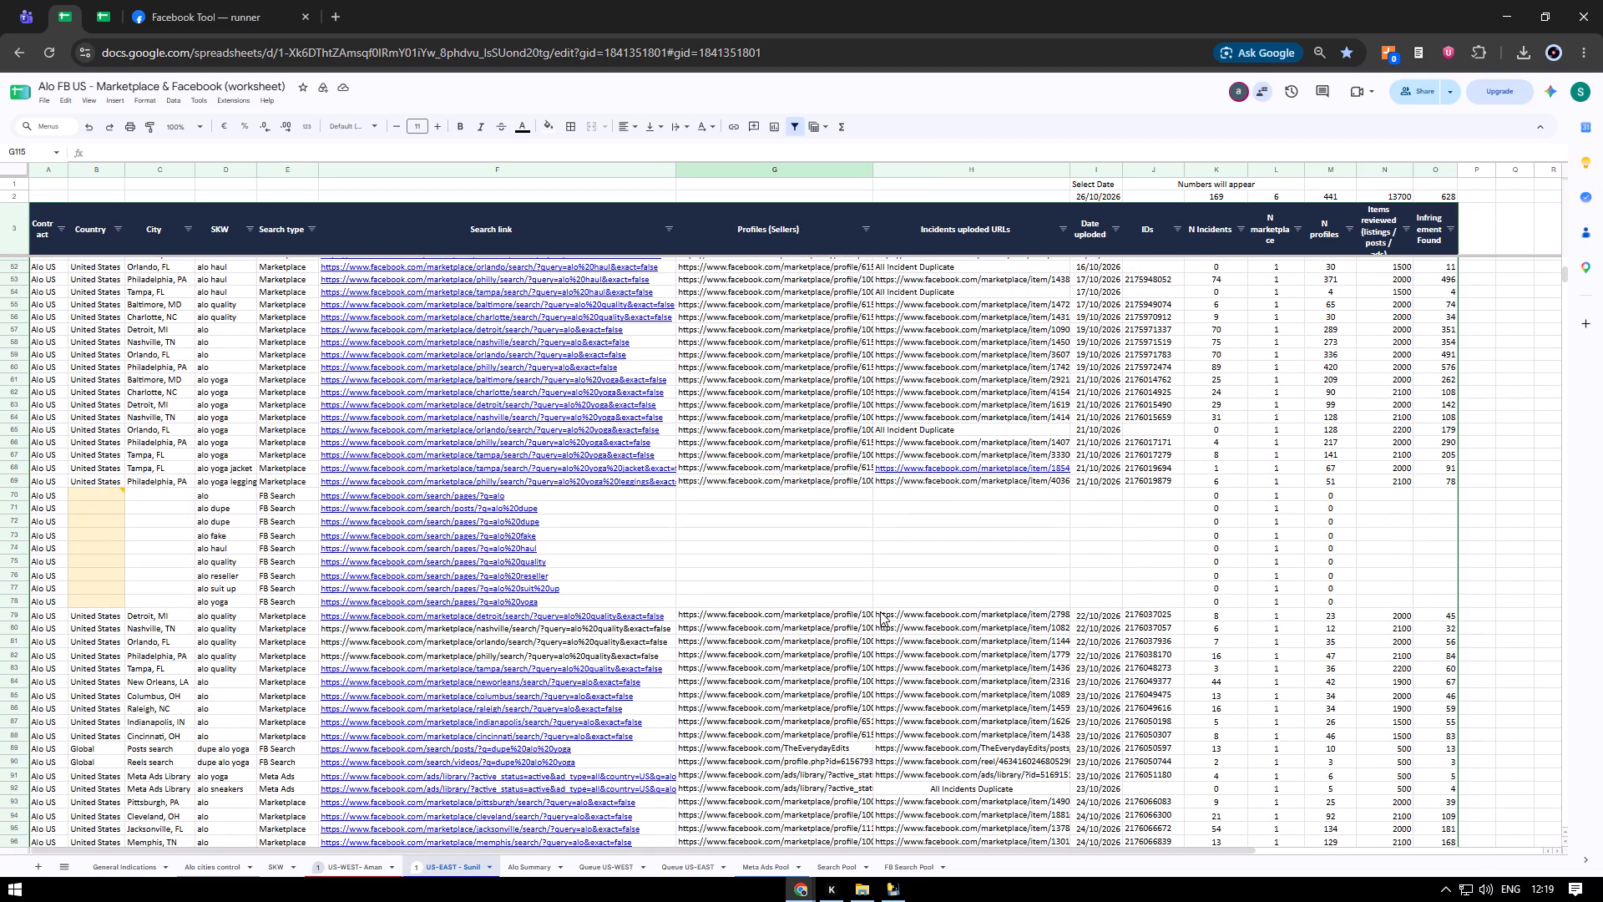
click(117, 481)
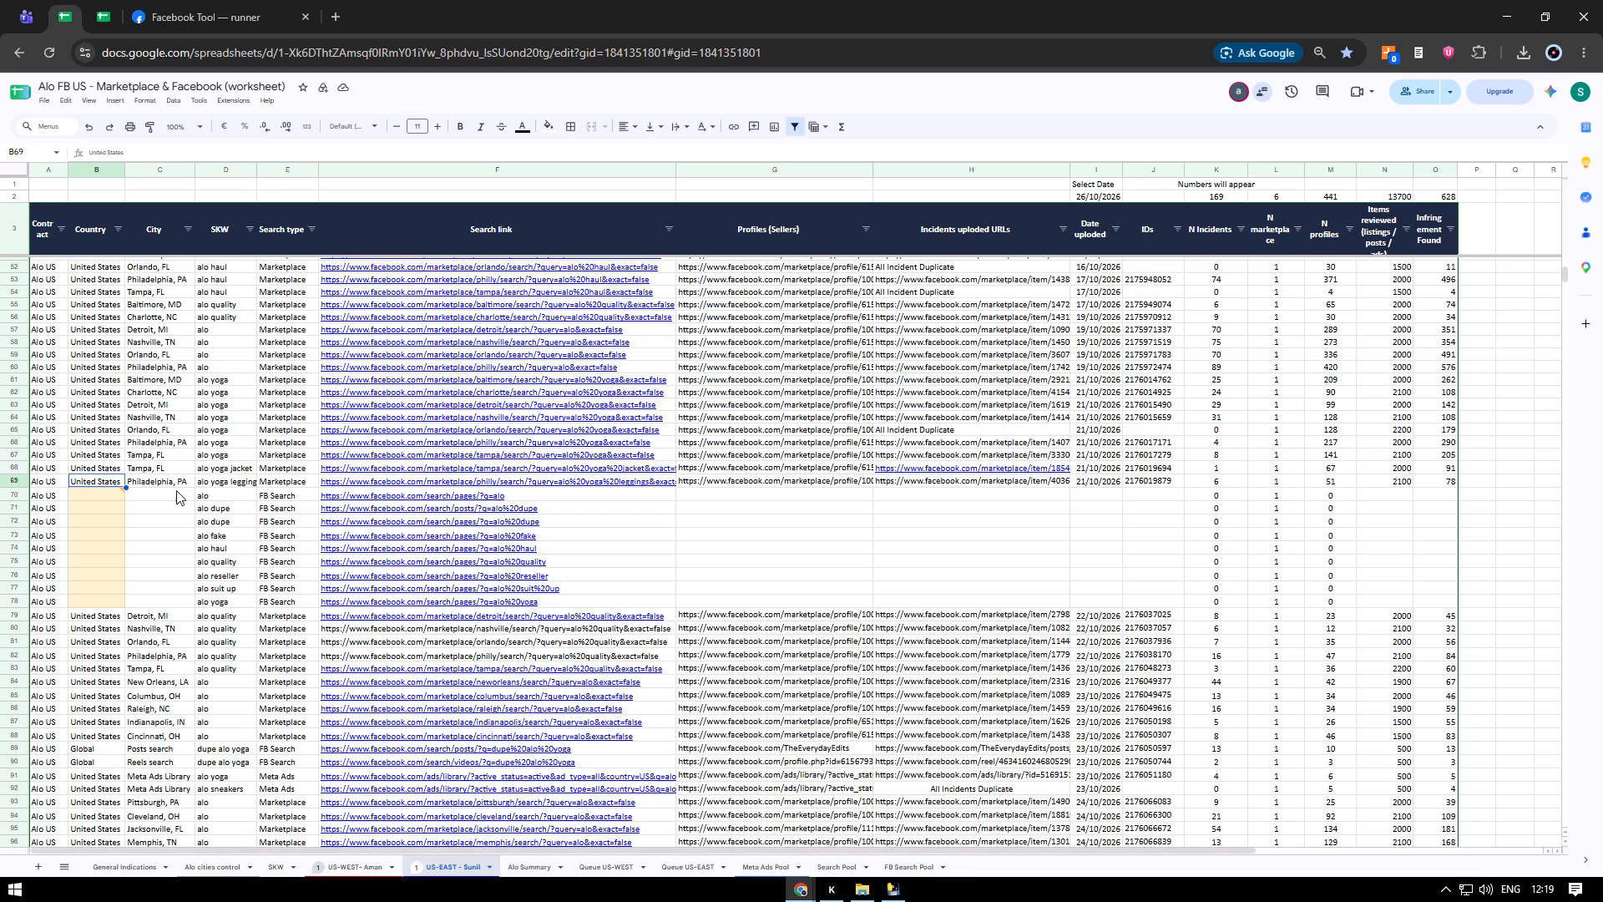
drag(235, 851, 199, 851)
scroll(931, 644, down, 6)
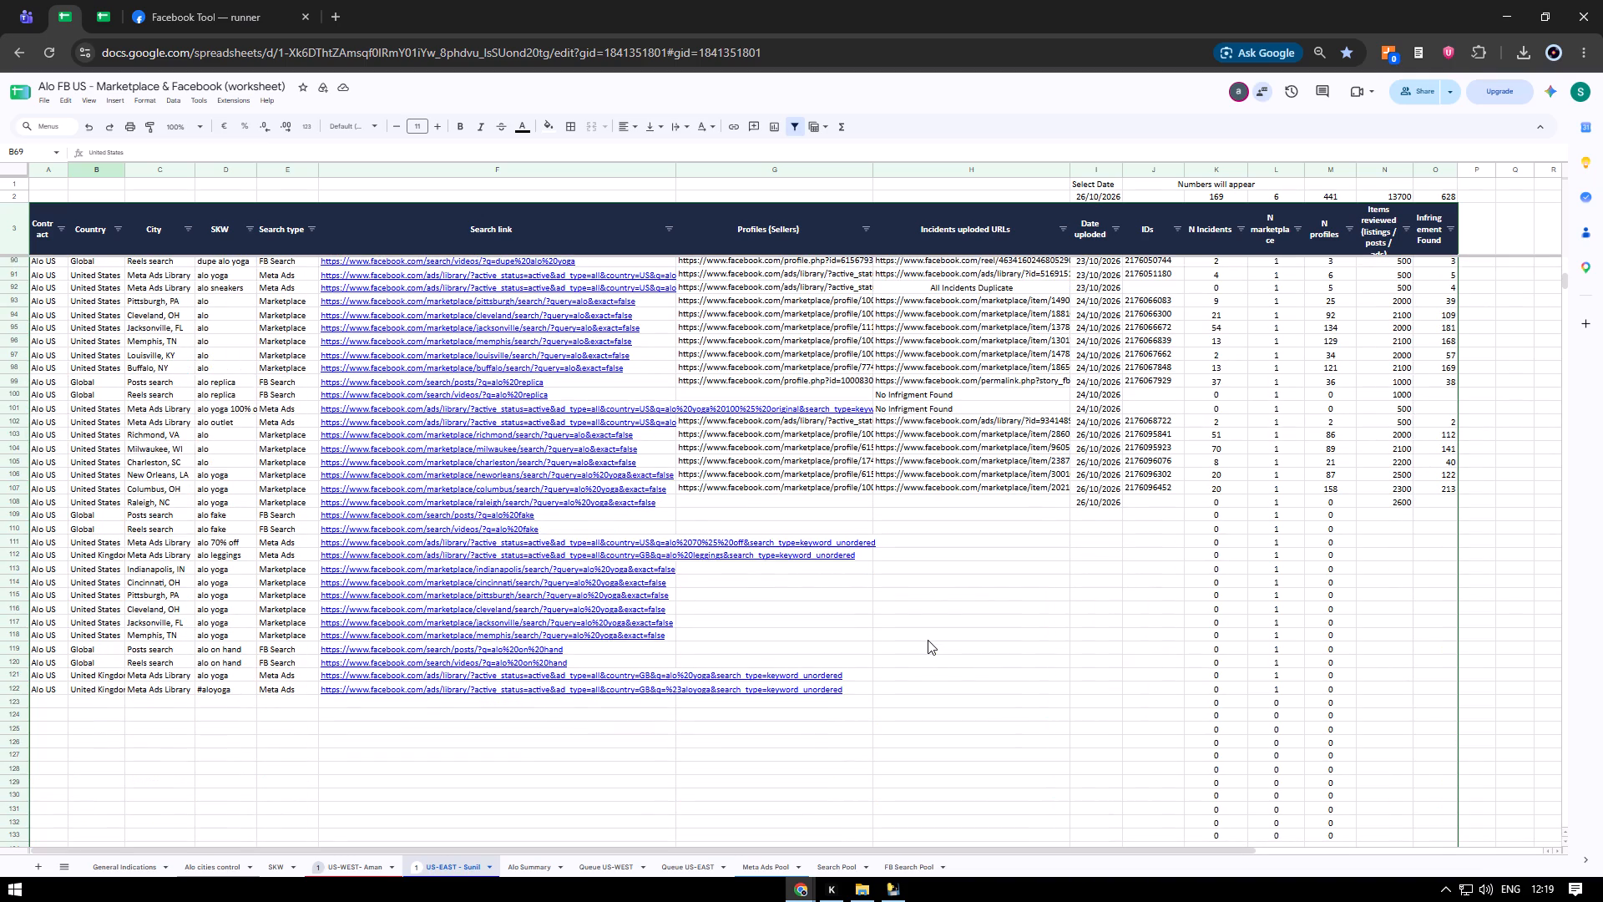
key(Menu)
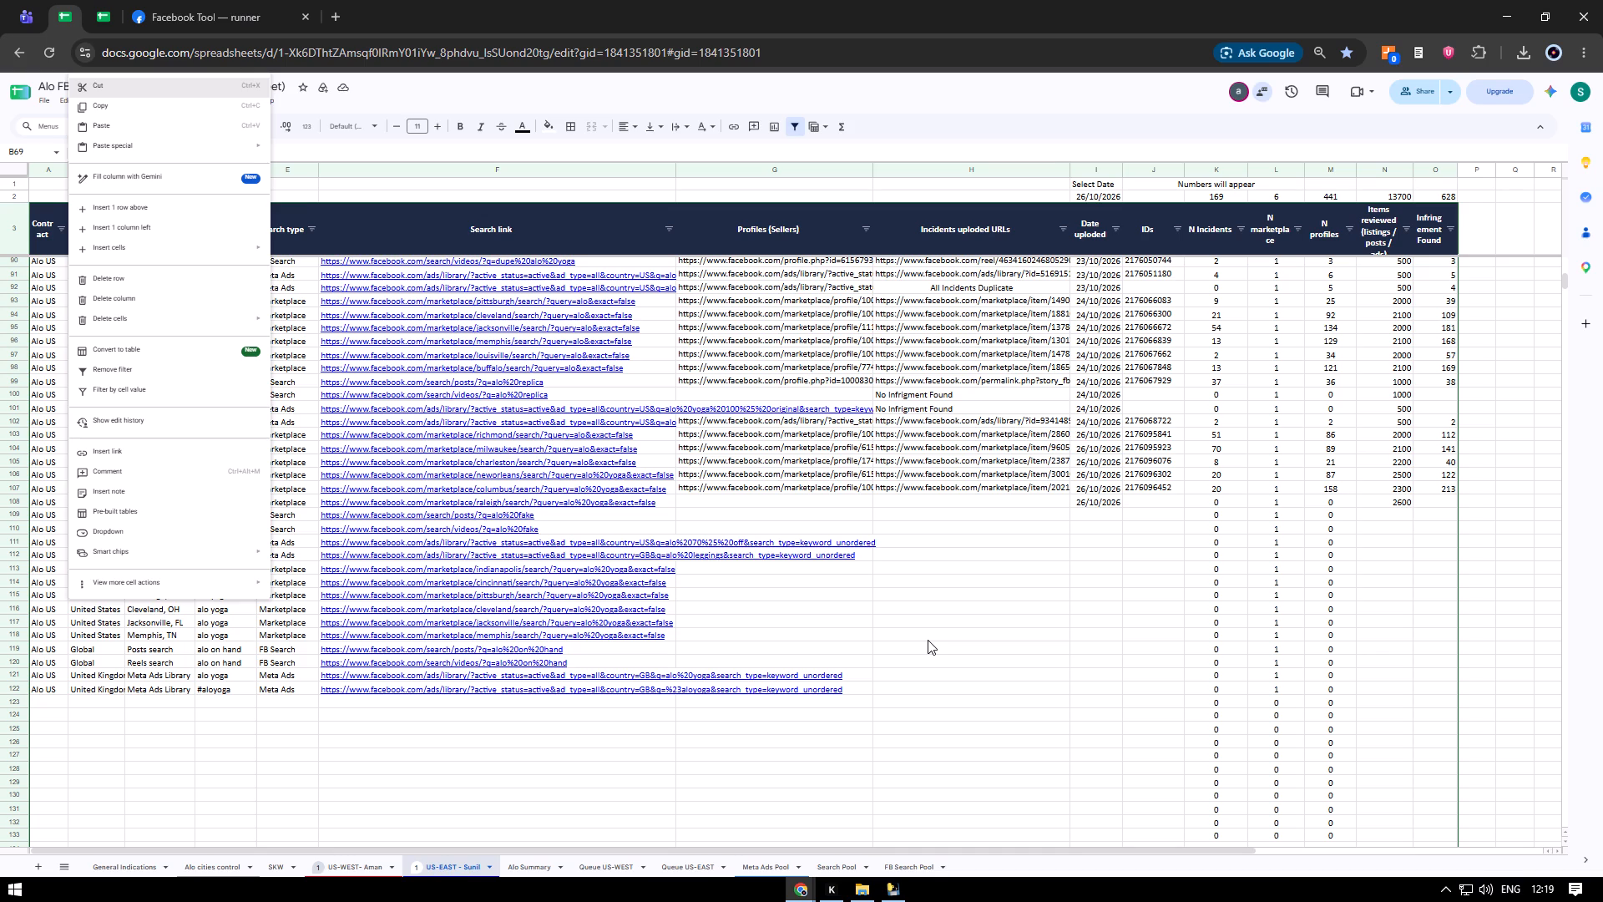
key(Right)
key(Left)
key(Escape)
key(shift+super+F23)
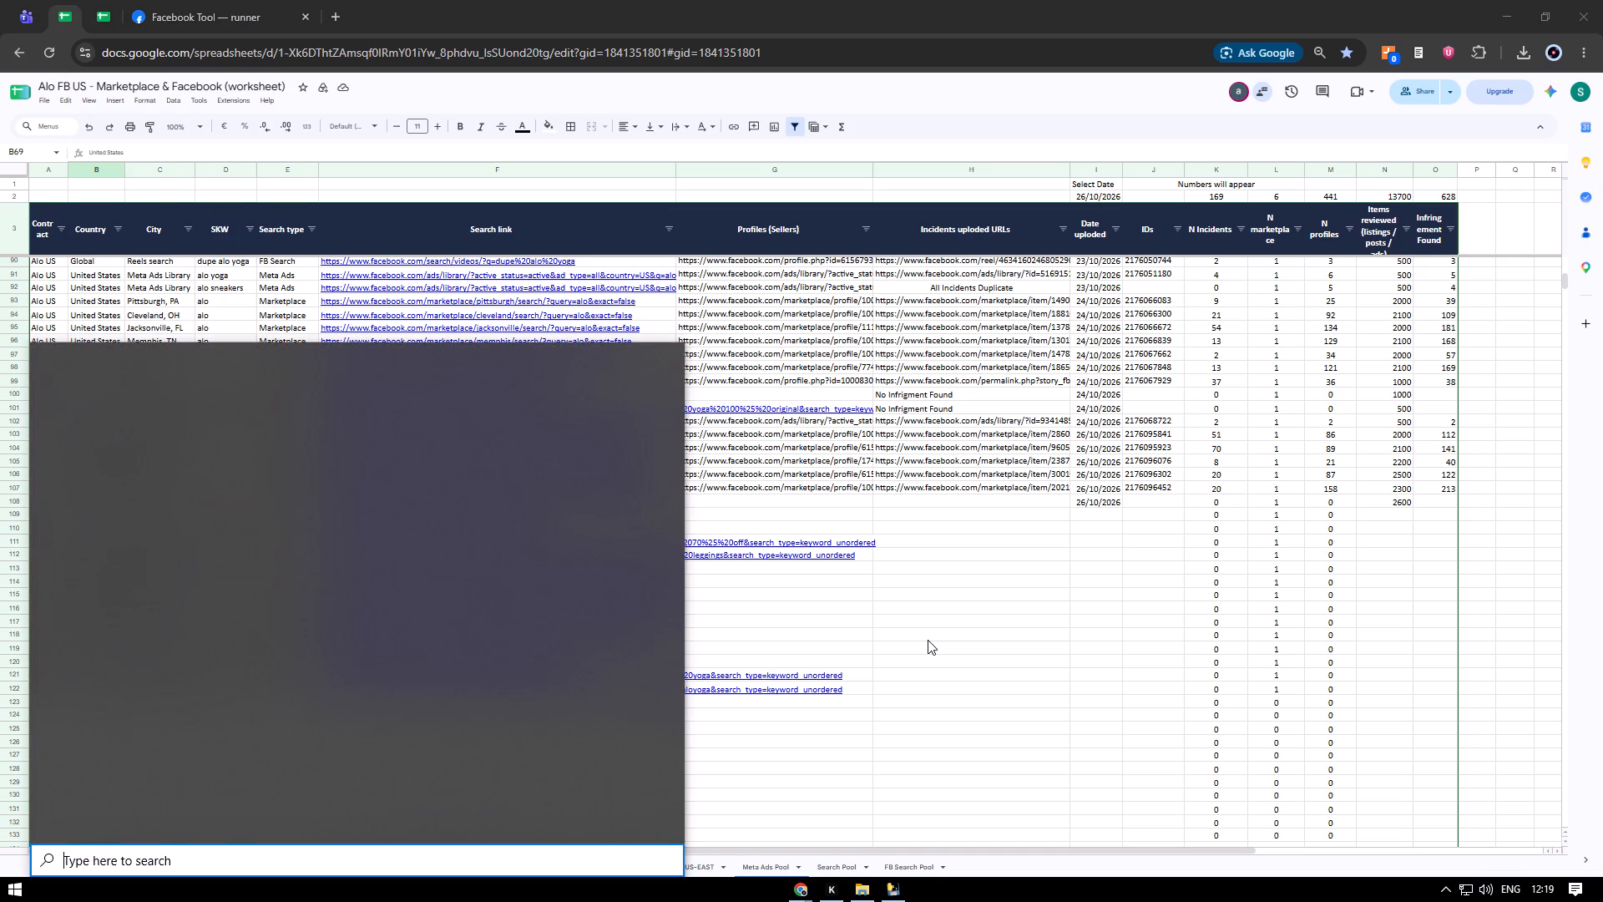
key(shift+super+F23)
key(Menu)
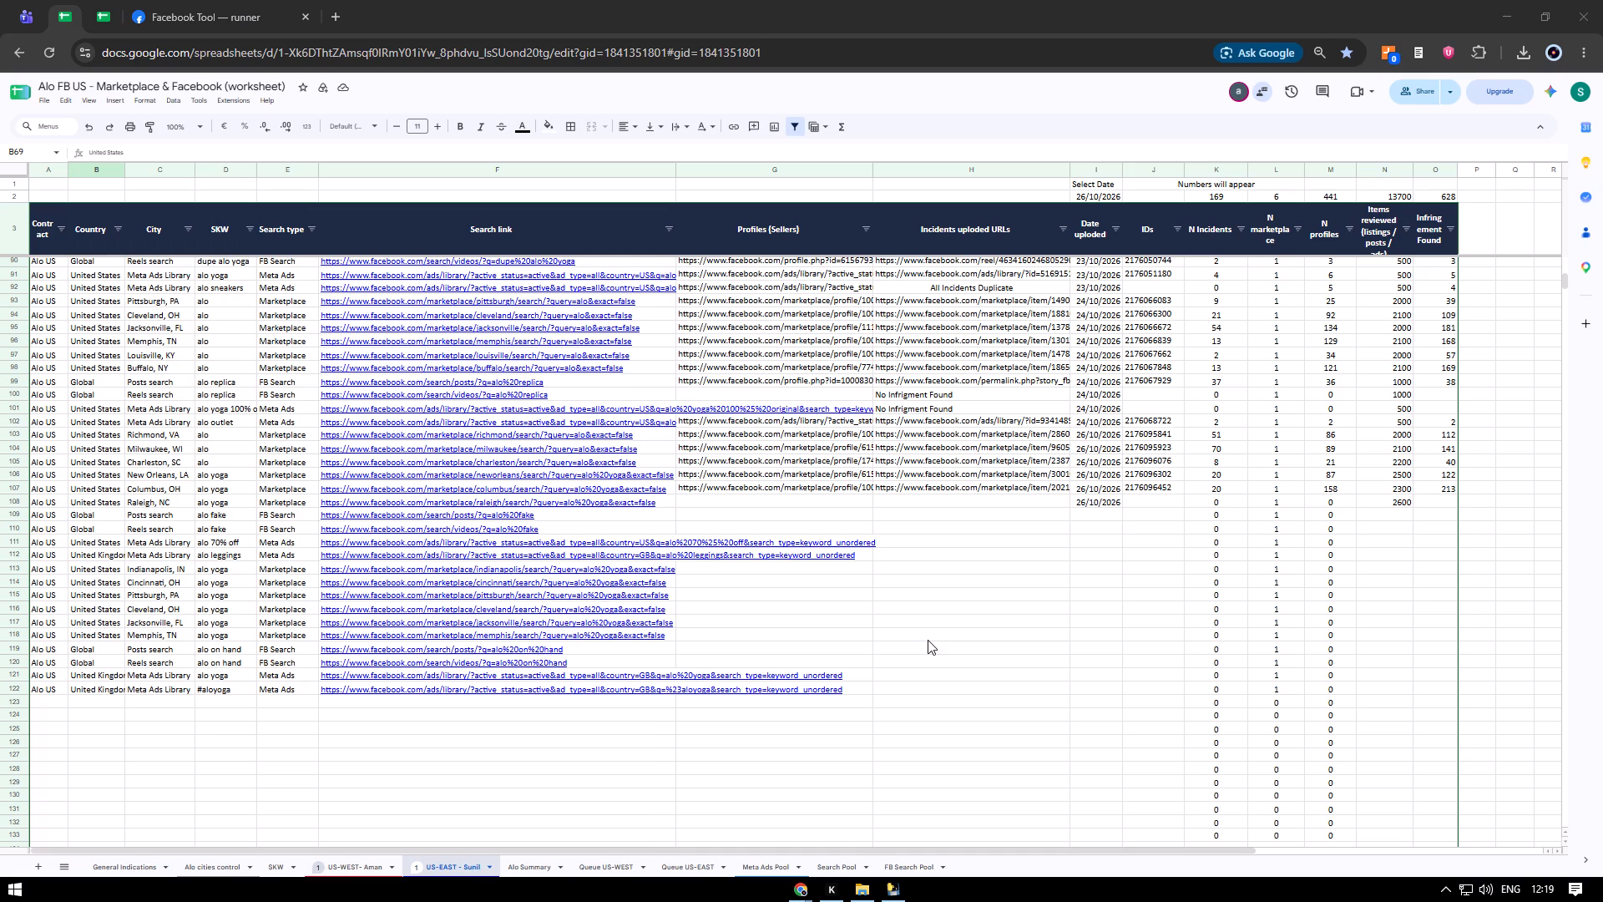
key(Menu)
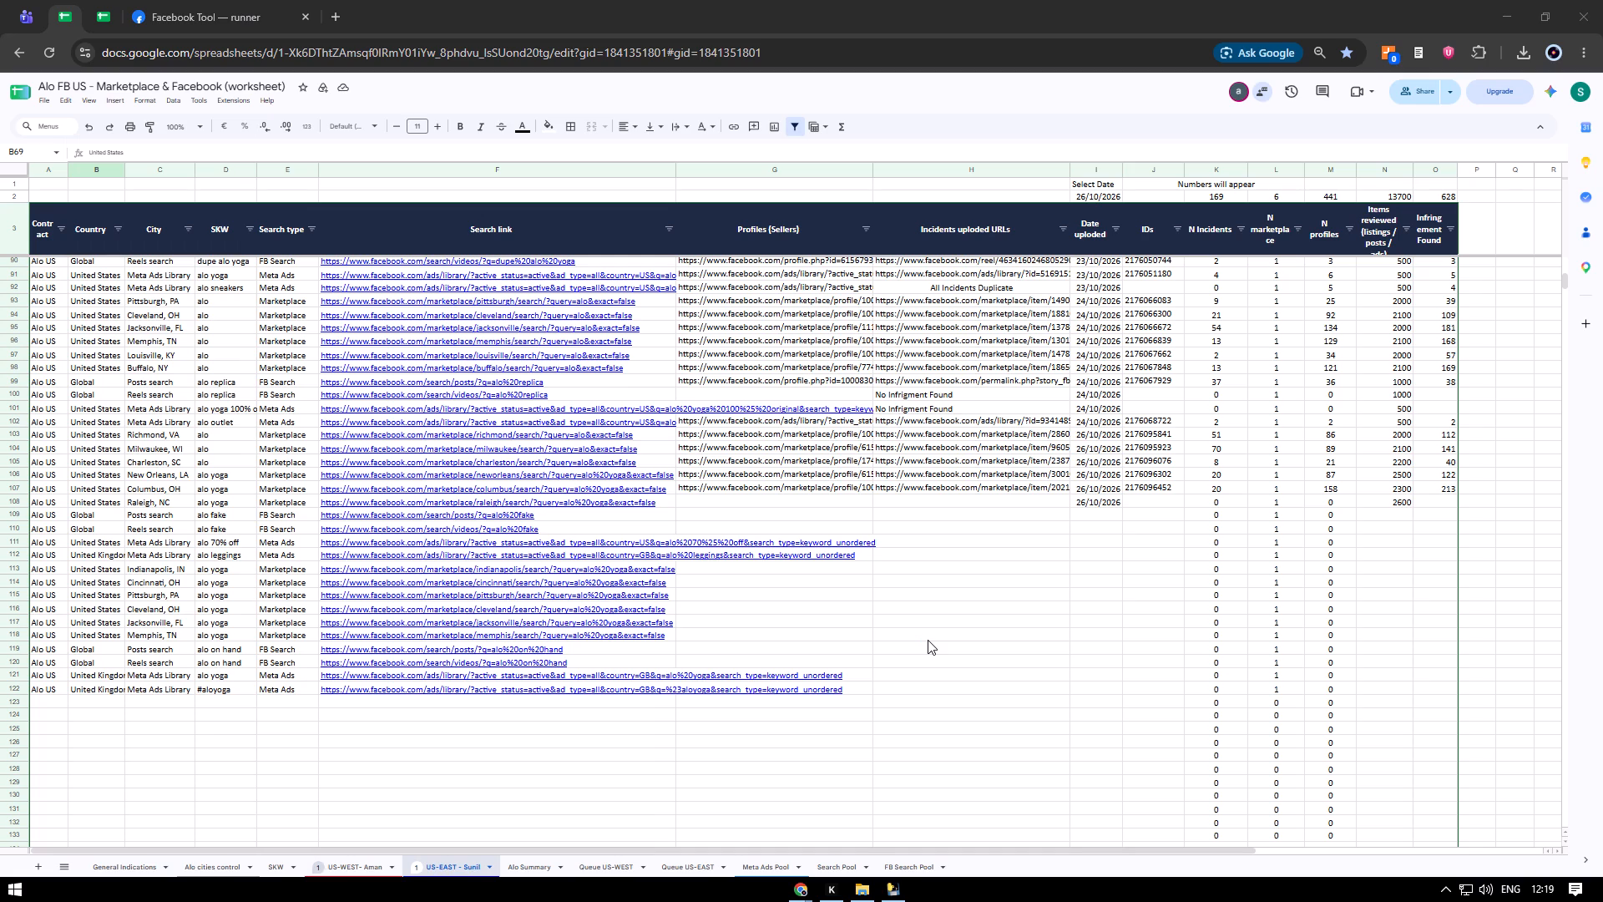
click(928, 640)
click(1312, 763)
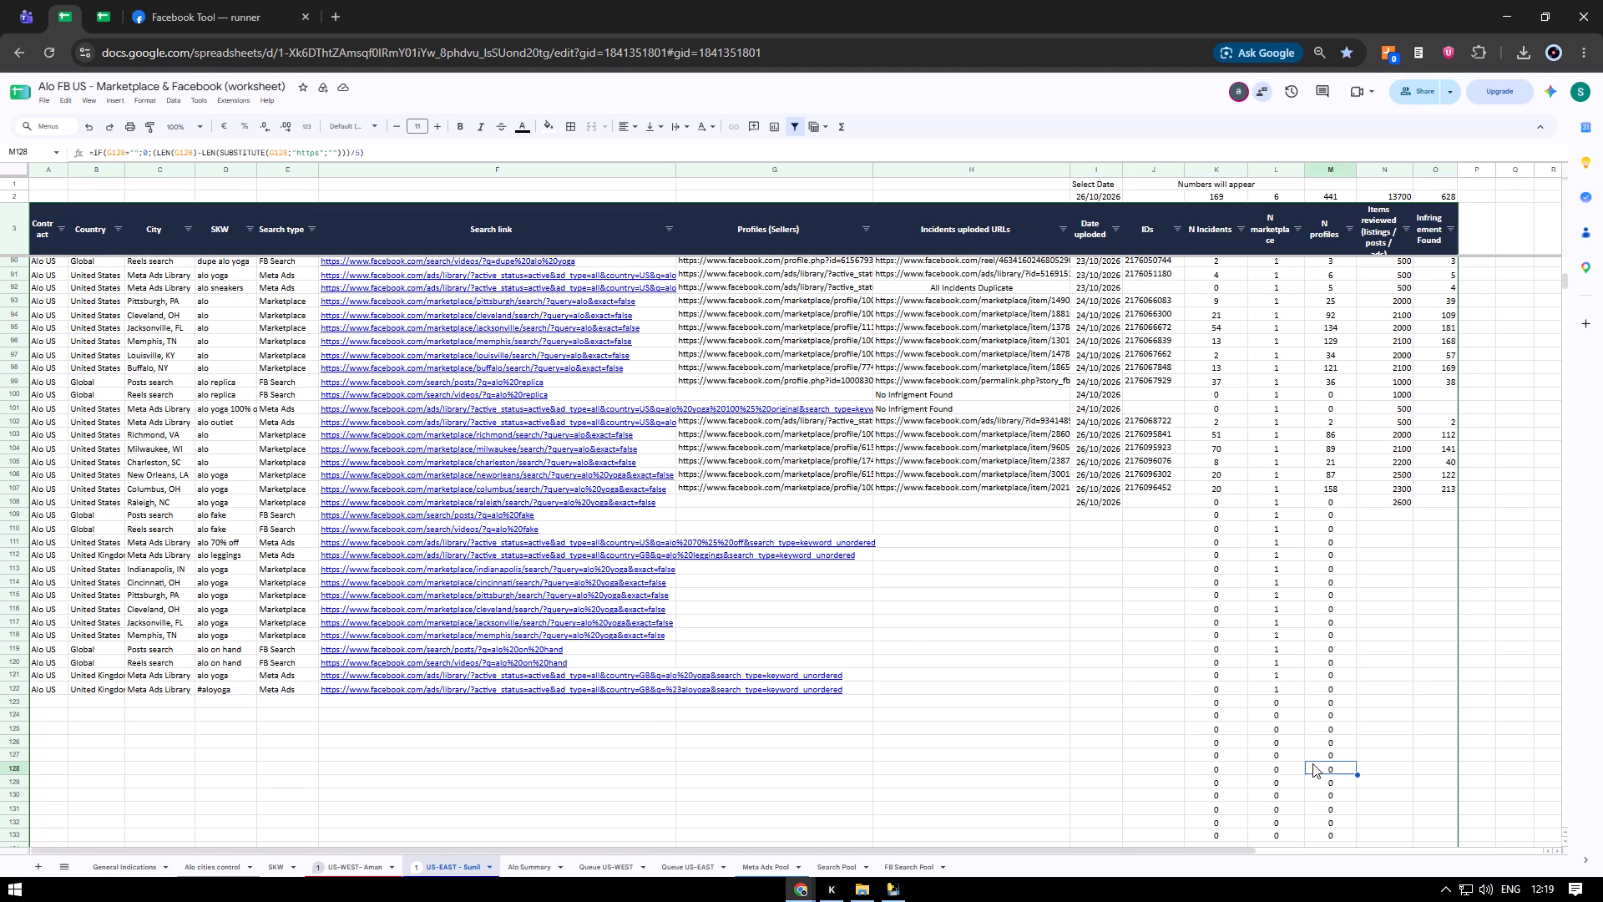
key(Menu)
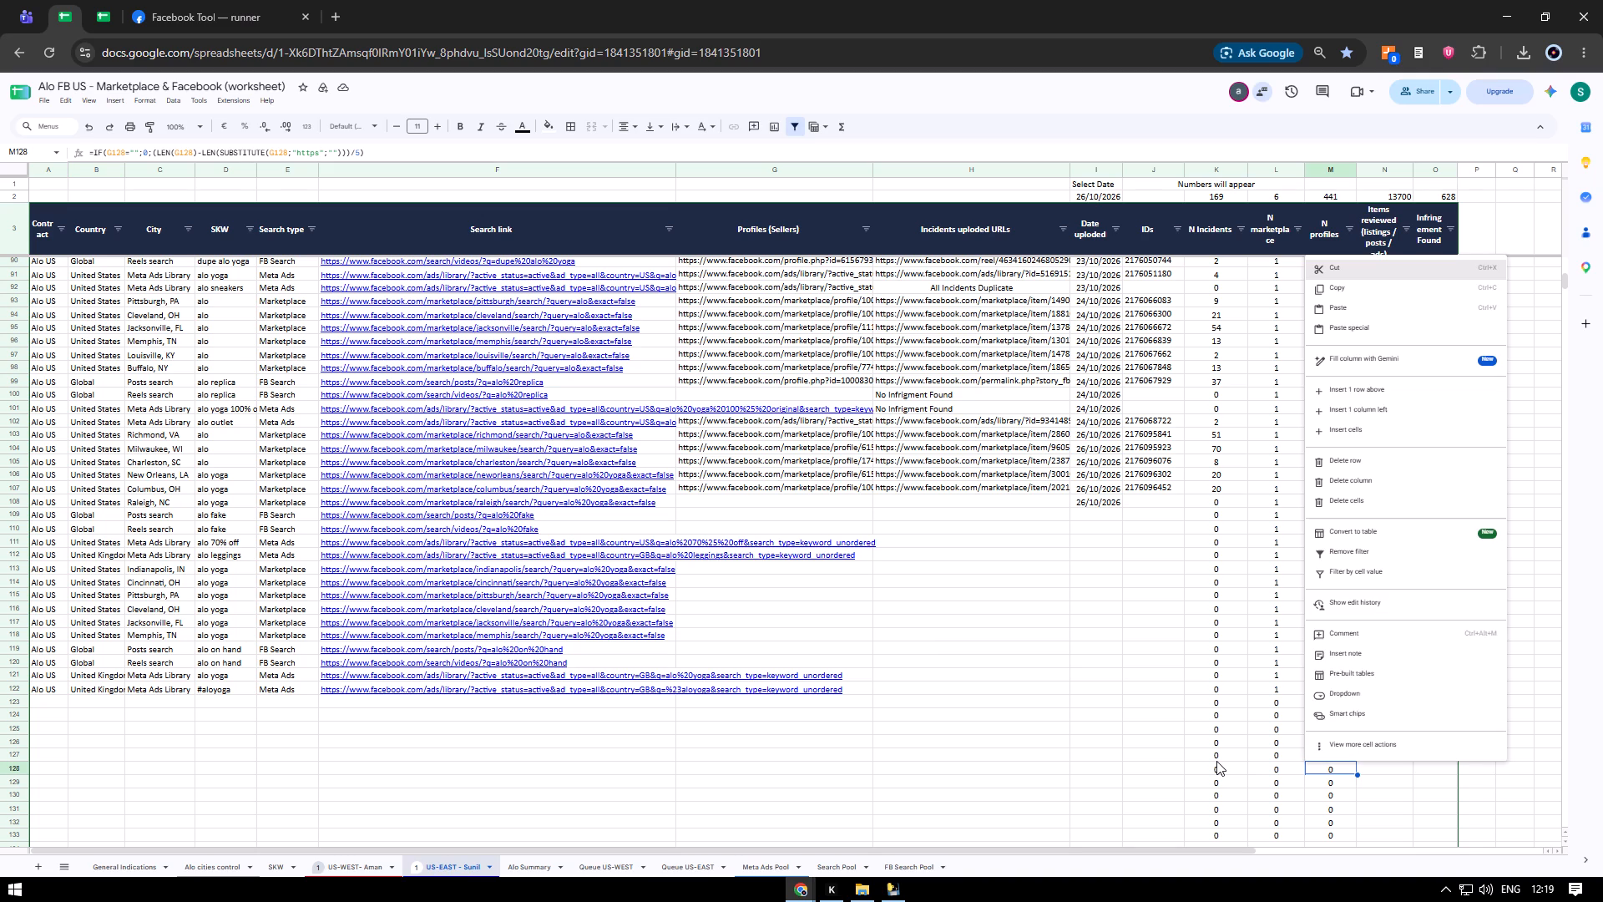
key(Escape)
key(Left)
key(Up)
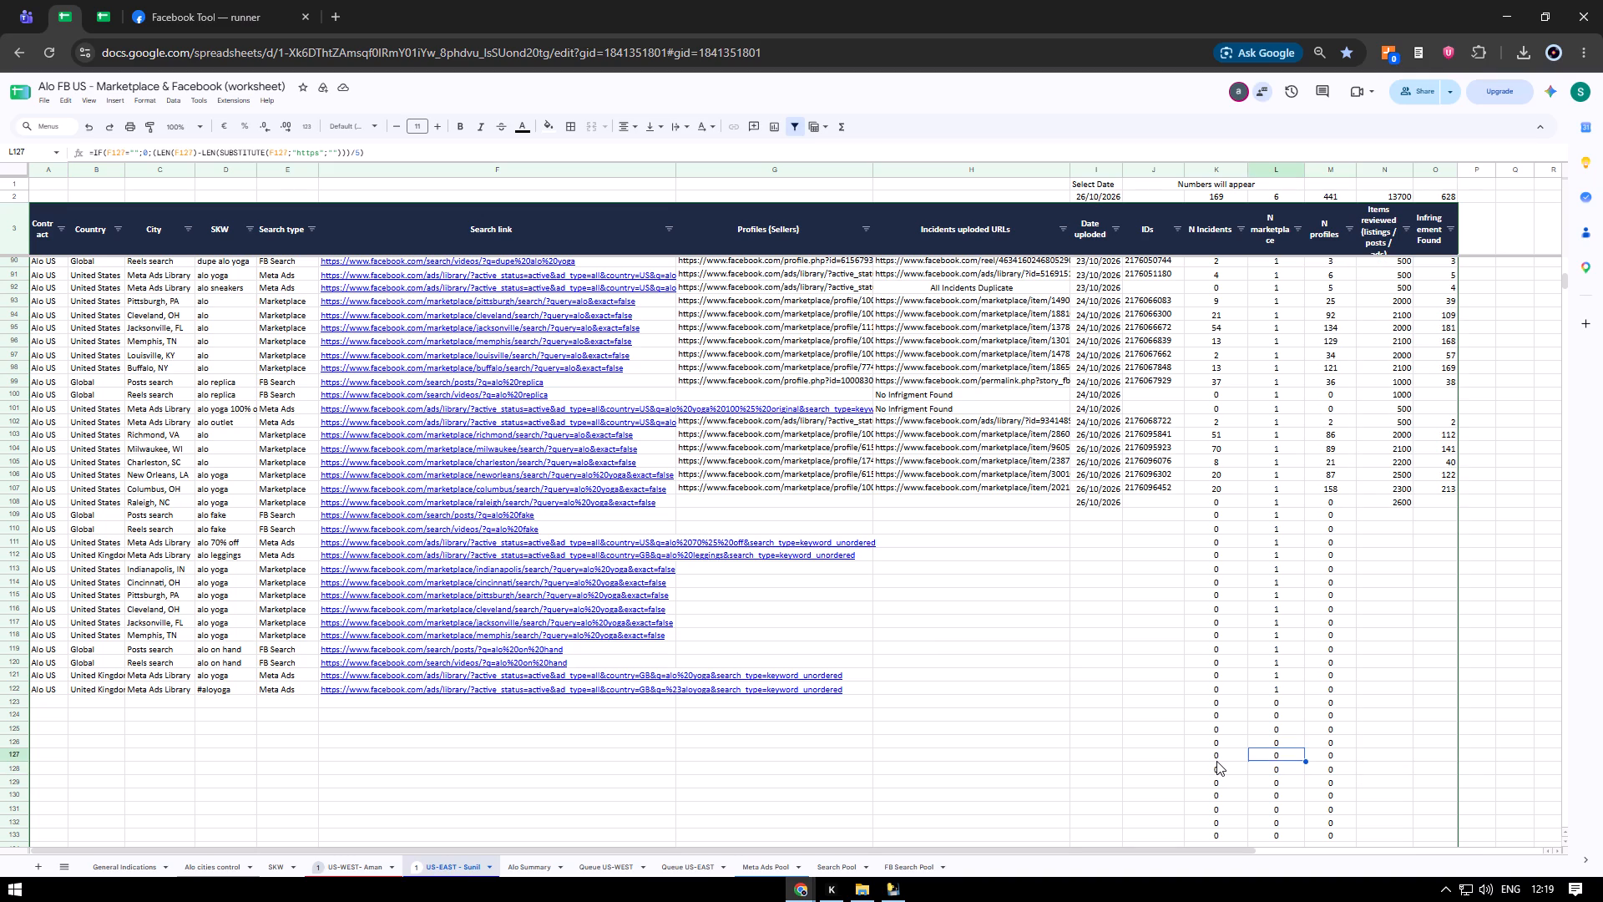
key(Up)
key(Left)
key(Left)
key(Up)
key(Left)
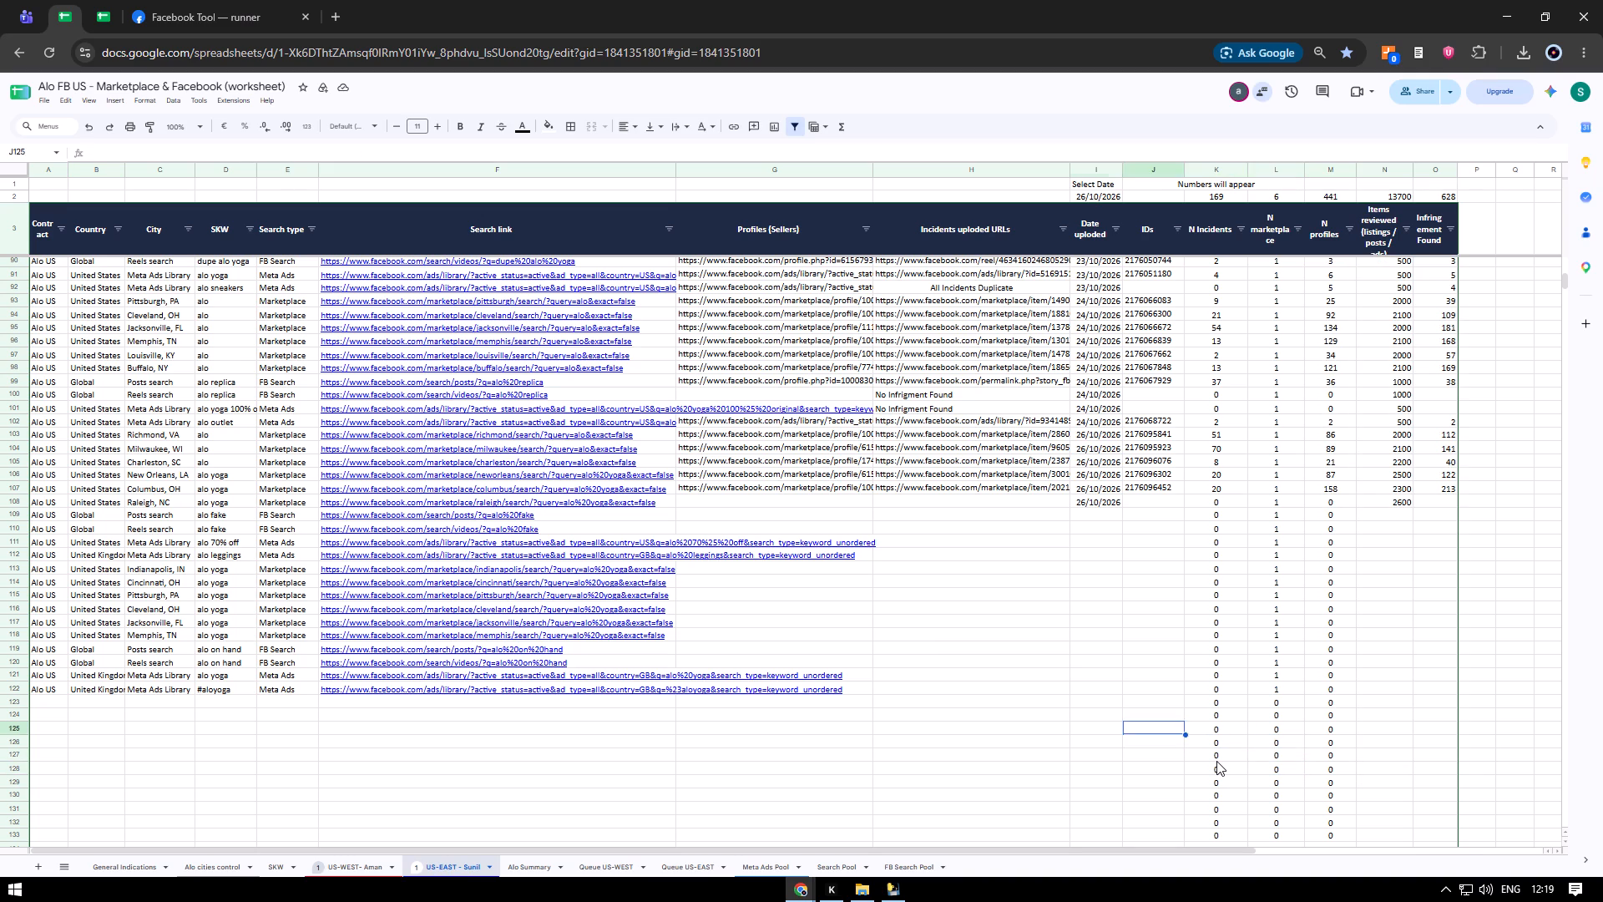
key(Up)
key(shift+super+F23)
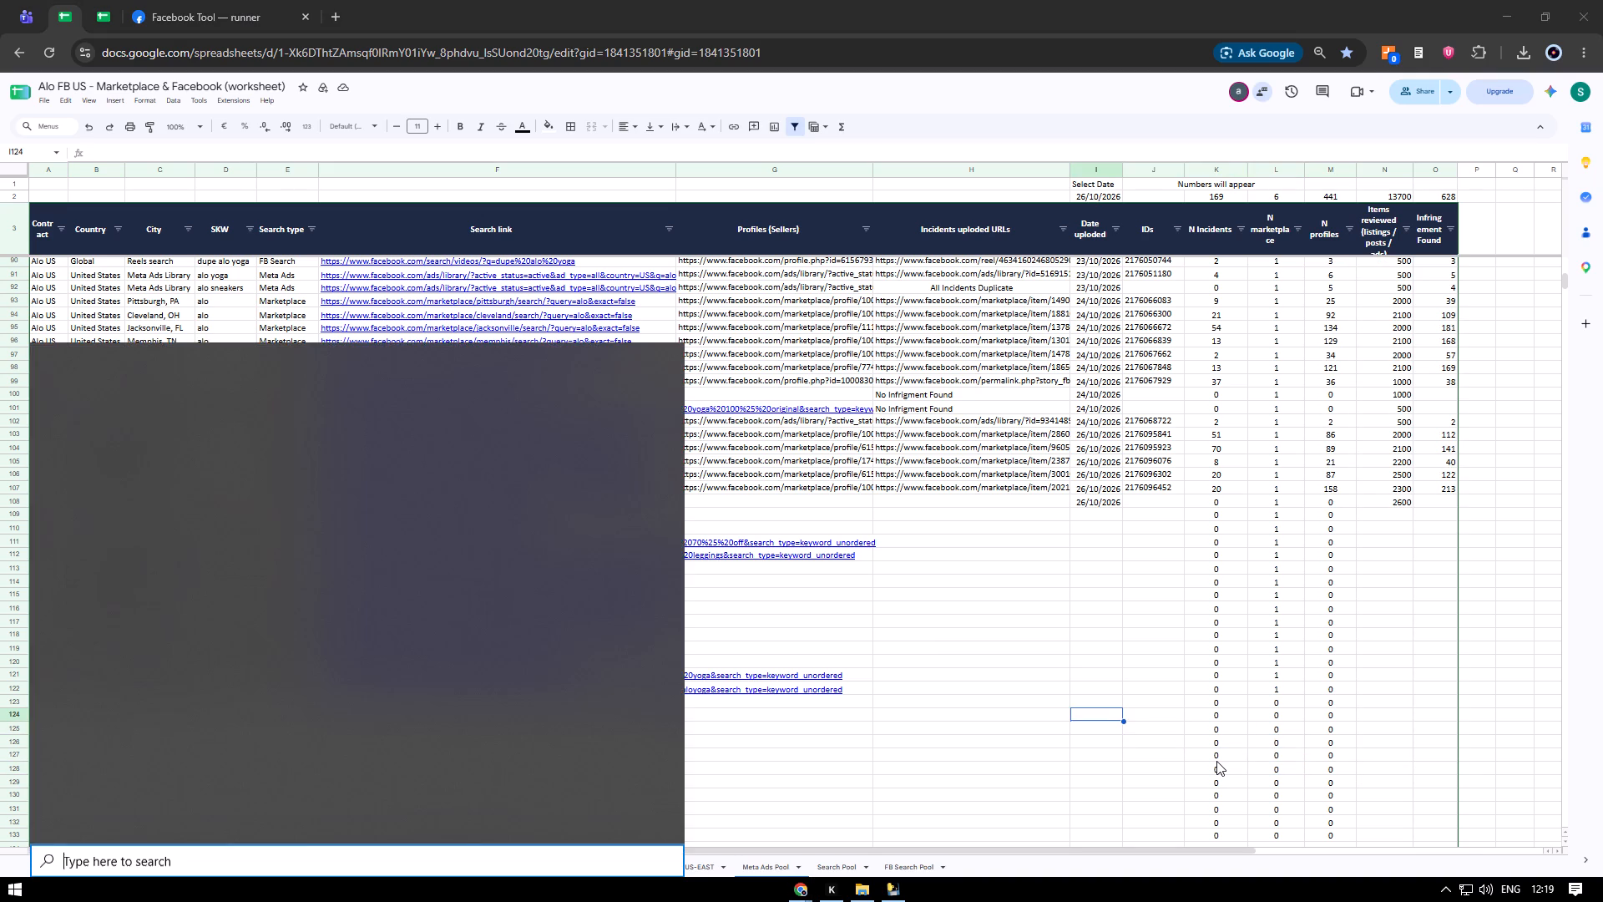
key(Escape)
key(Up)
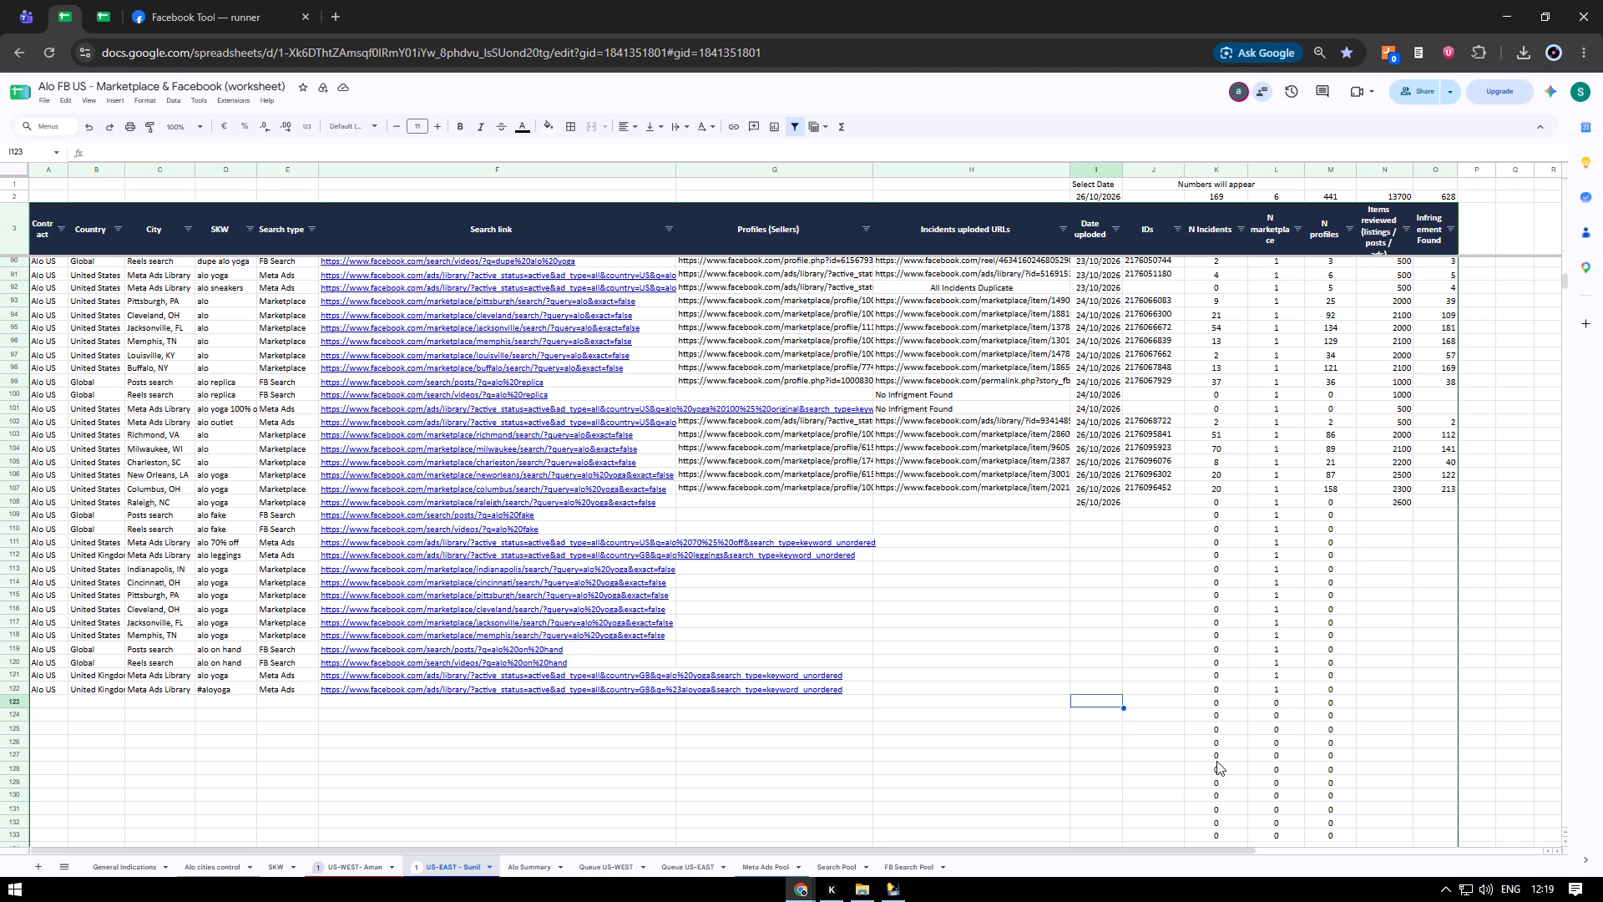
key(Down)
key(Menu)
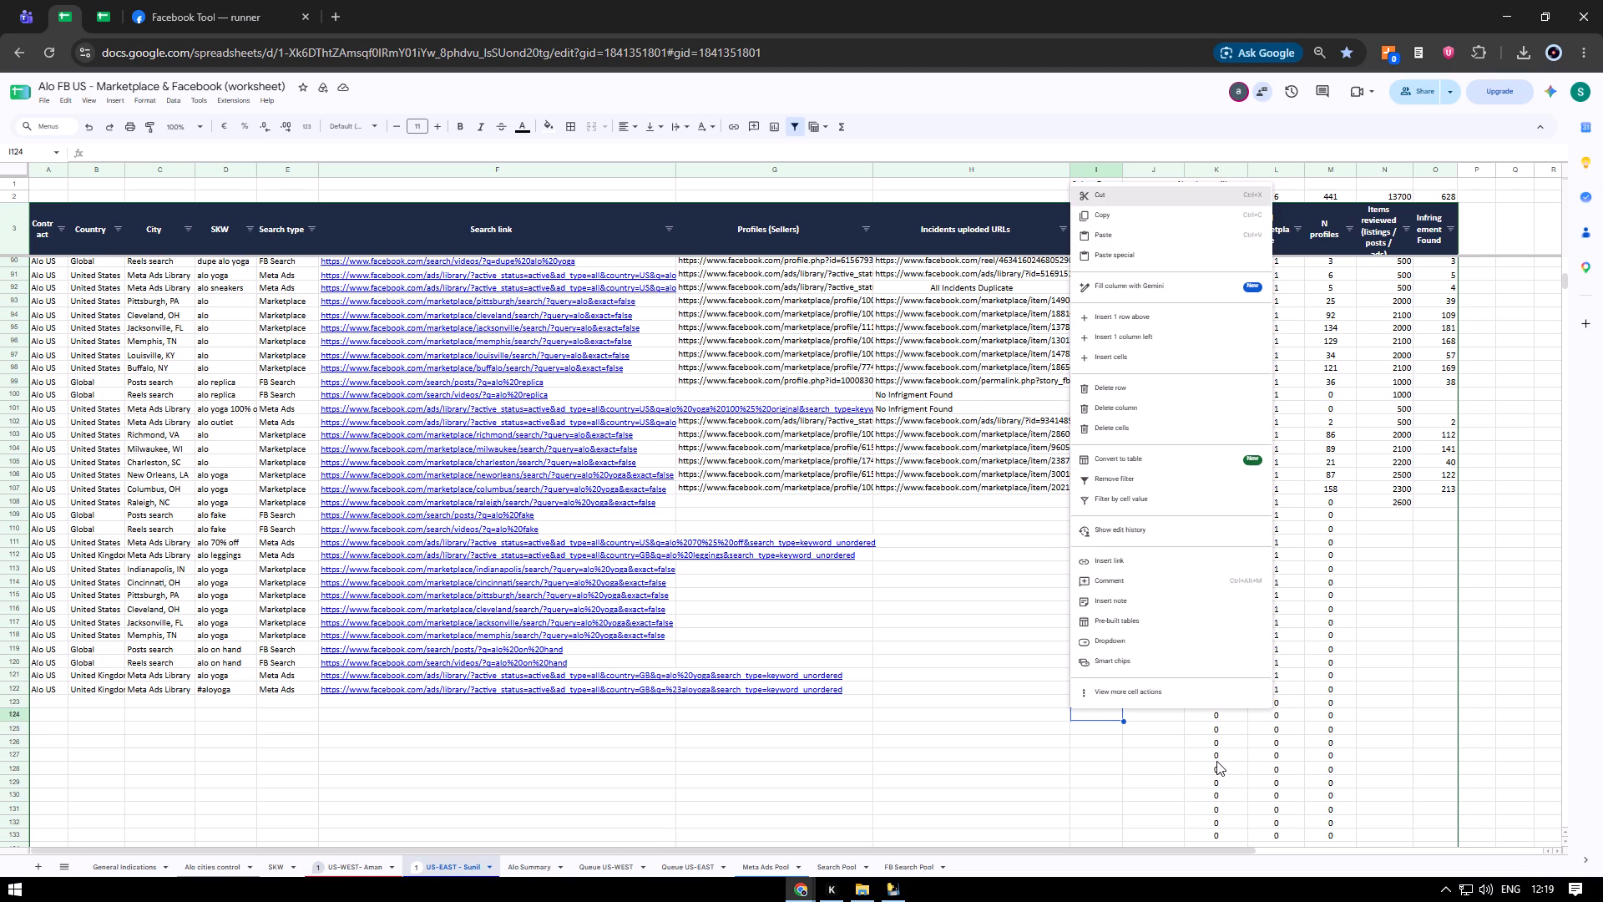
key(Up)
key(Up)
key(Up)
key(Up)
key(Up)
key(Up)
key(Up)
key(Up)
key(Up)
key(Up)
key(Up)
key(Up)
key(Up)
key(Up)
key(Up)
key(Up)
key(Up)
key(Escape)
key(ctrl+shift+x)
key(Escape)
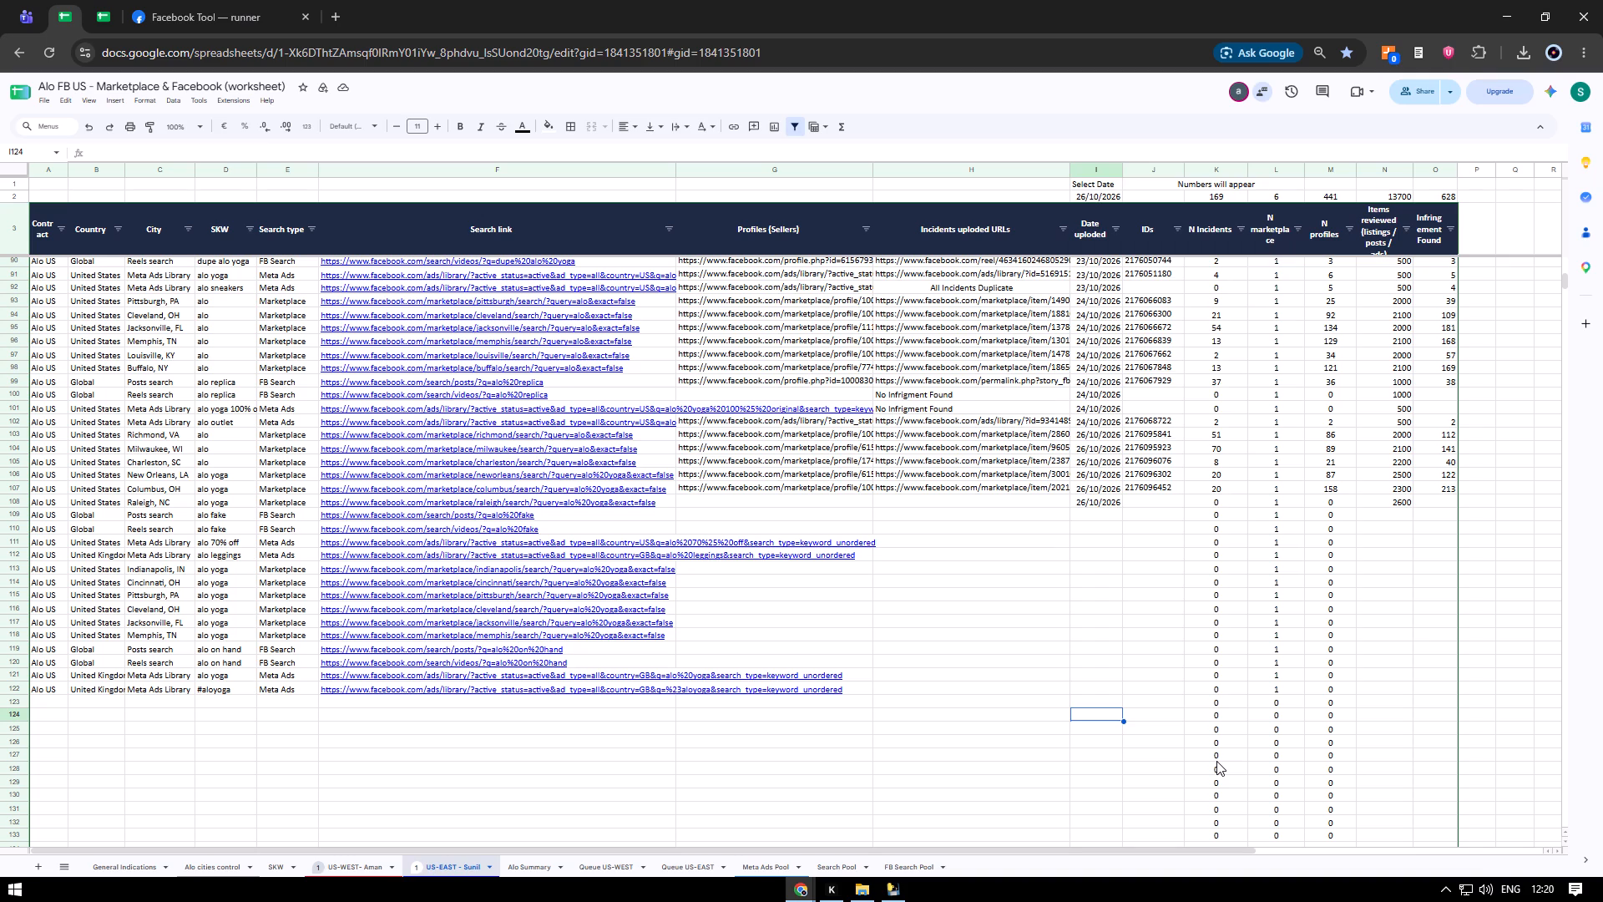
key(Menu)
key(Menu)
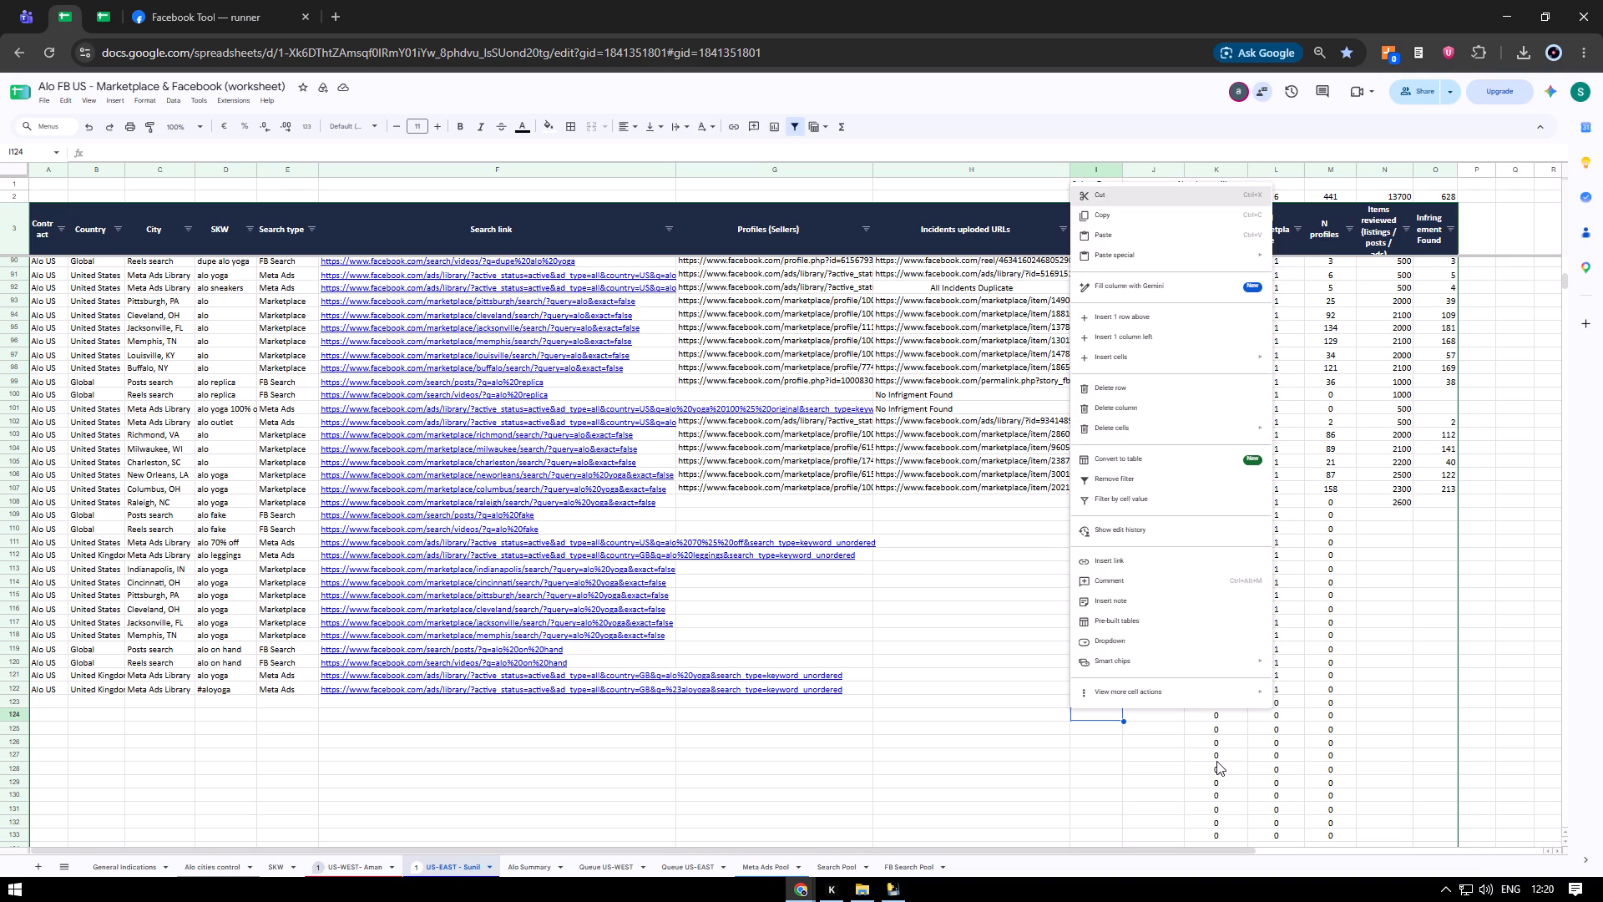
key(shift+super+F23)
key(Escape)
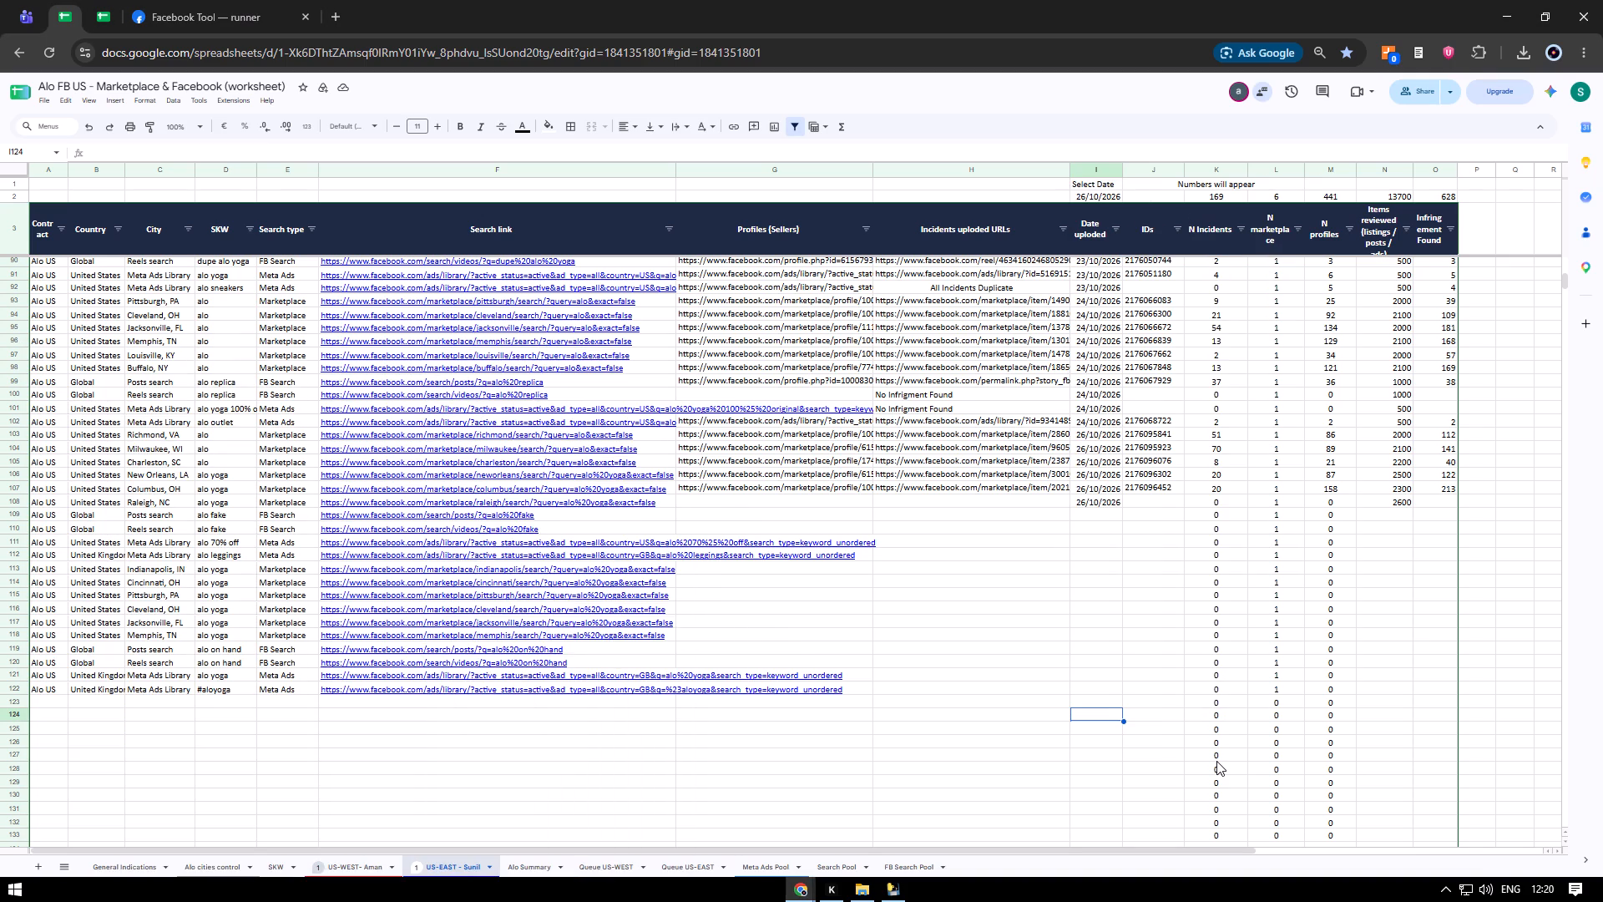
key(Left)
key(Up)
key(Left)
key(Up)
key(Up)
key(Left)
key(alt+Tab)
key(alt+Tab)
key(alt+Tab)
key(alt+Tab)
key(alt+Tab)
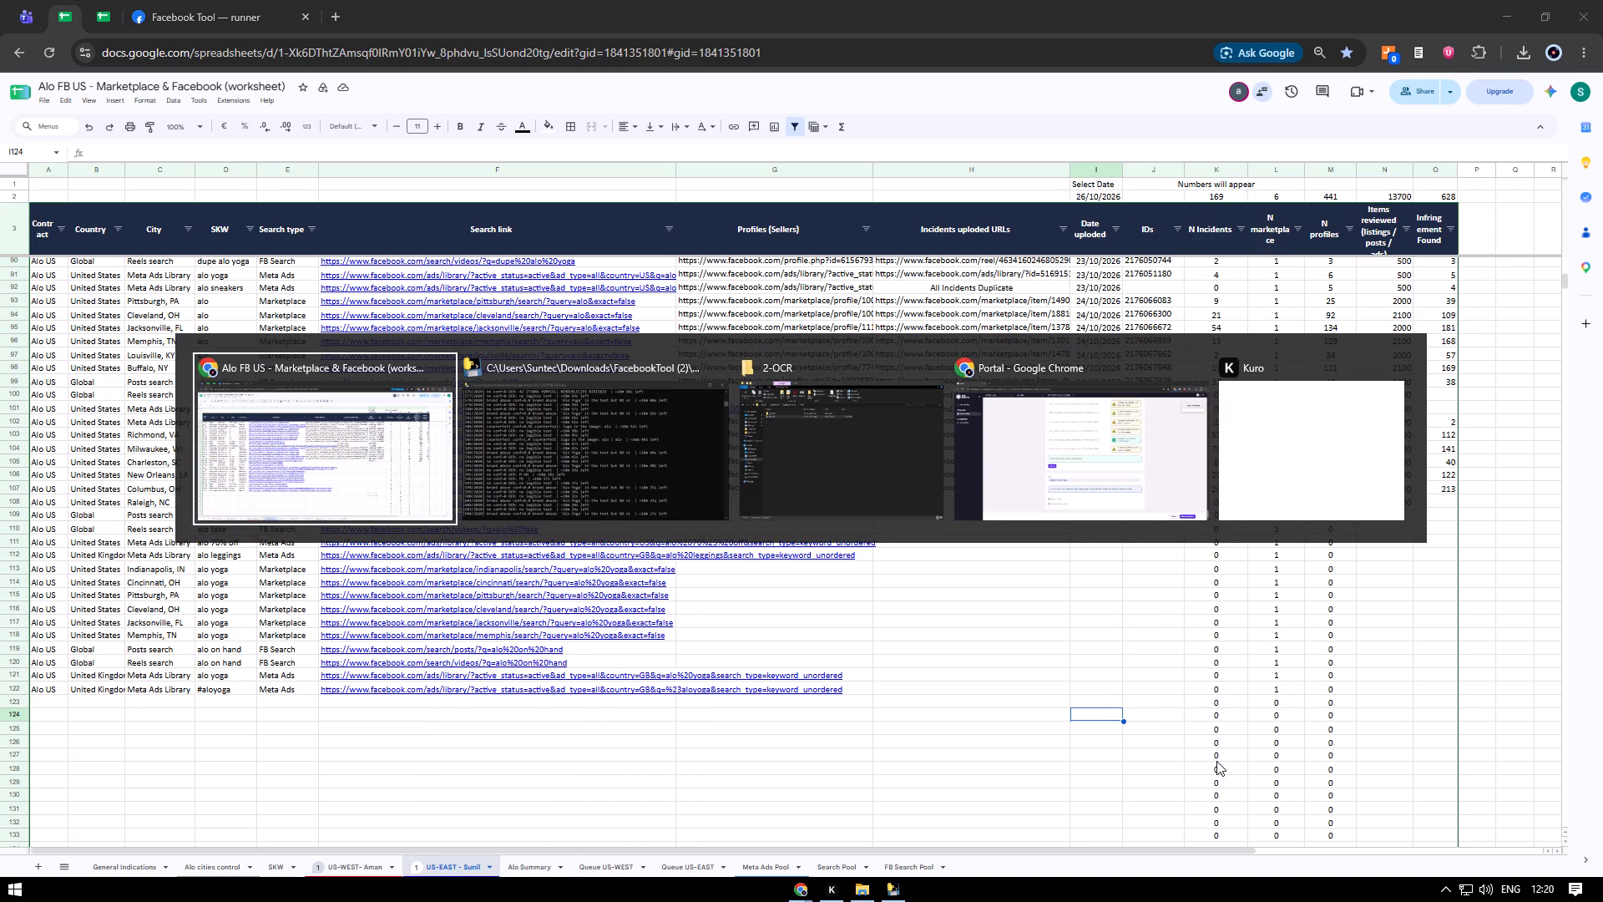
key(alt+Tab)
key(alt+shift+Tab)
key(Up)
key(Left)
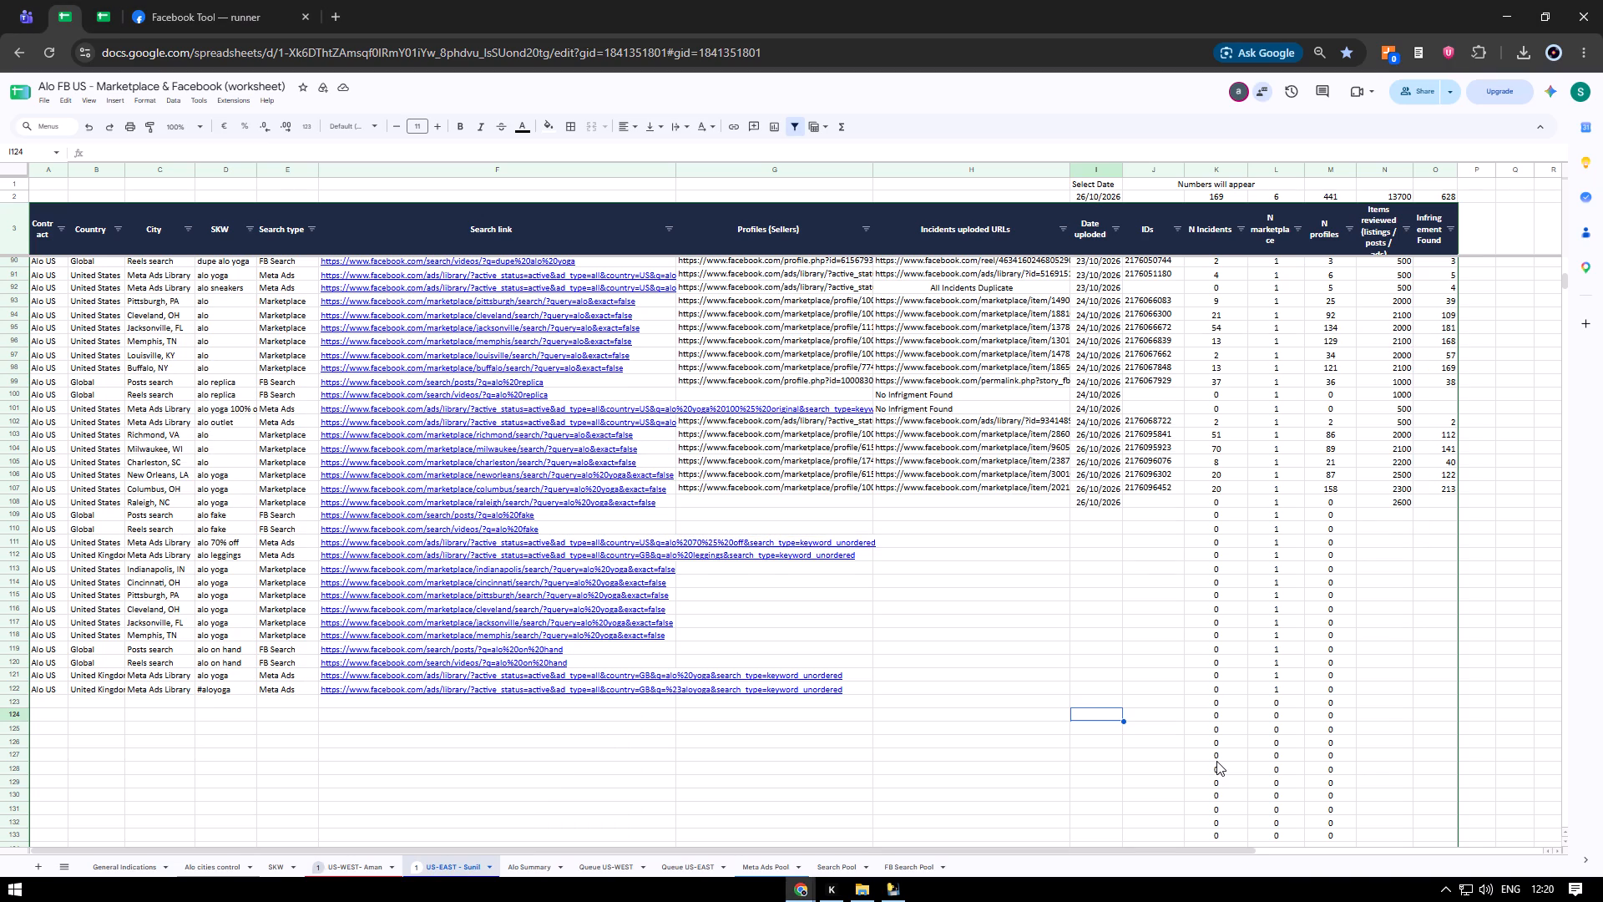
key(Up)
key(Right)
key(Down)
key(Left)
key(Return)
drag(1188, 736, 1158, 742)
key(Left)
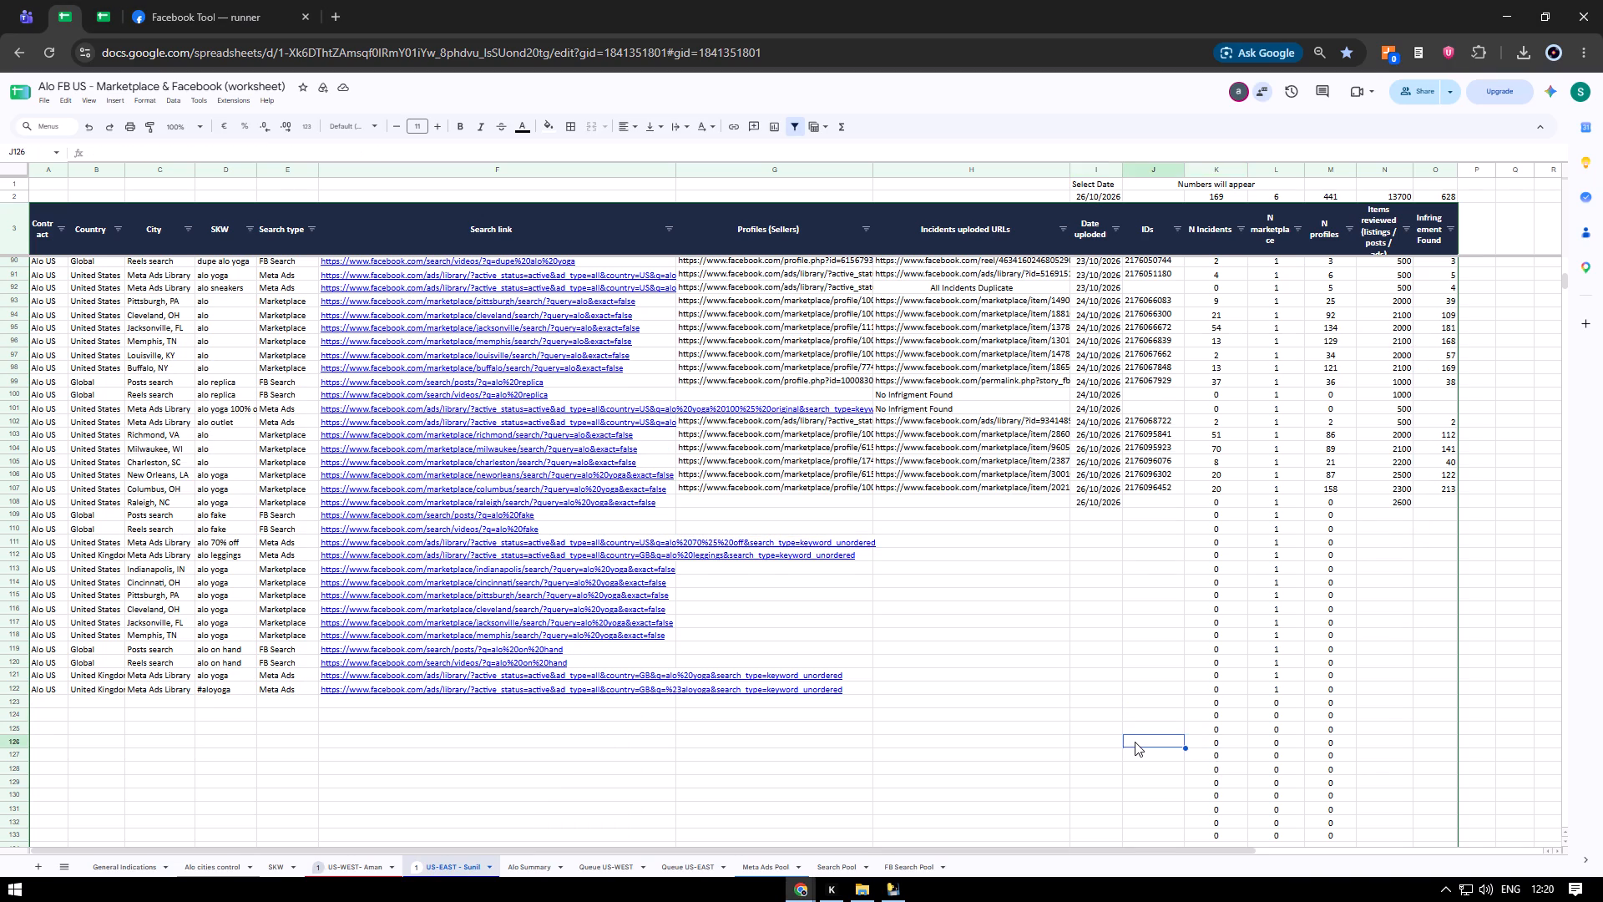
Examine the Profiles (Sellers) entries dated 26/10/2026 in rows 103 to 107 and the Raleigh row below them.
key(Up)
key(Up)
key(Up)
key(Up)
key(Up)
key(Up)
key(Up)
key(Up)
key(Up)
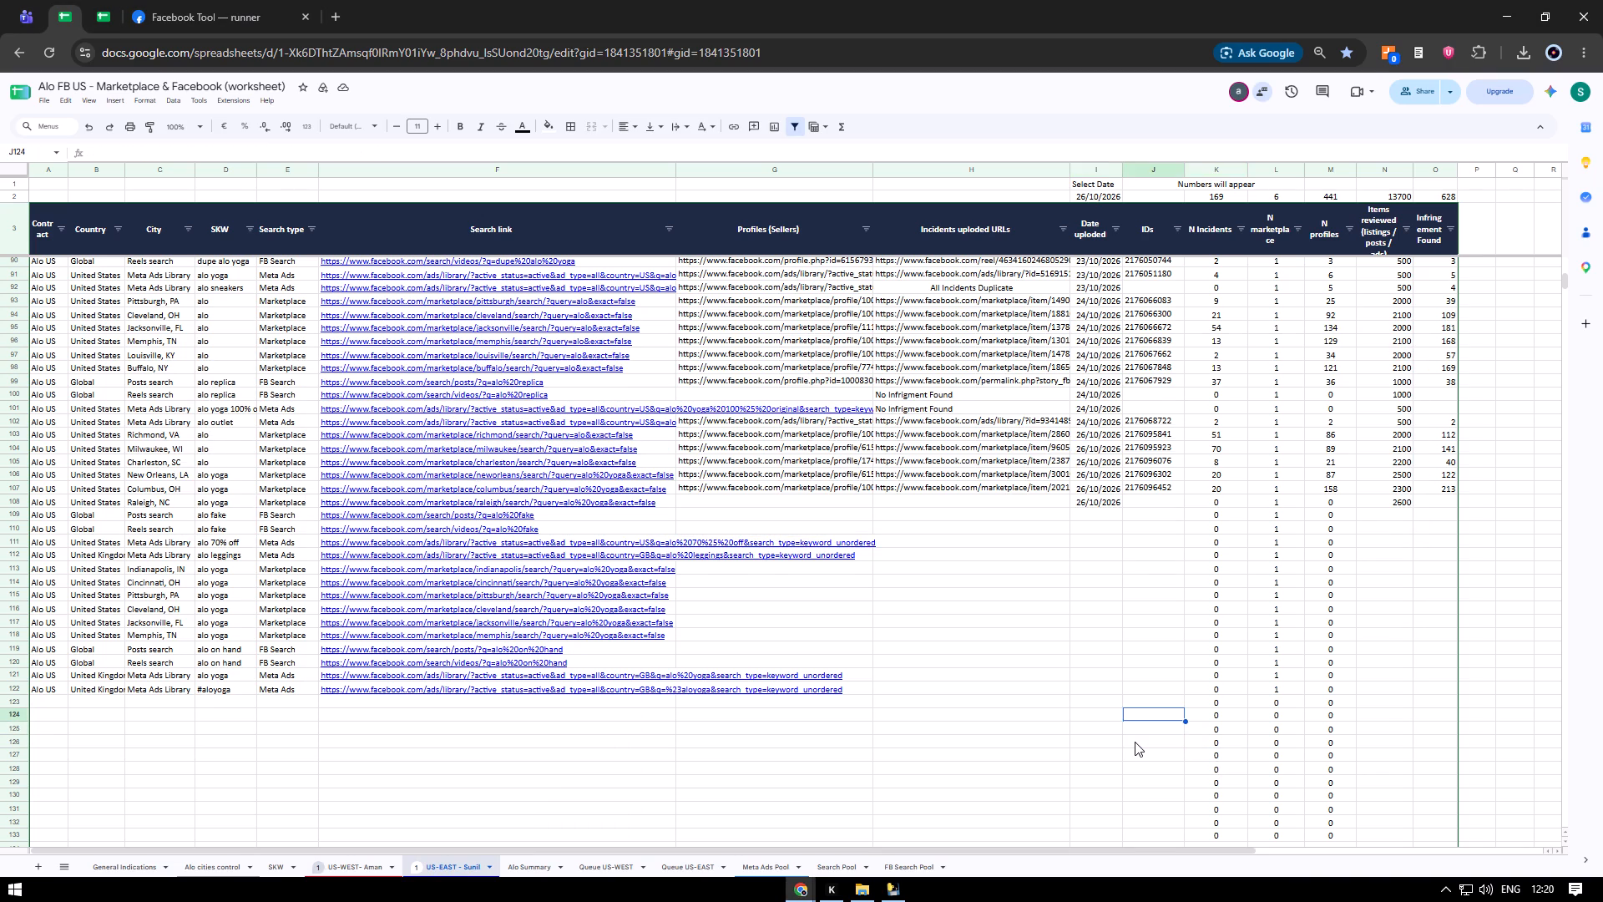
key(Left)
key(Left)
key(Left)
key(Left)
key(Left)
key(Left)
key(Up)
key(Up)
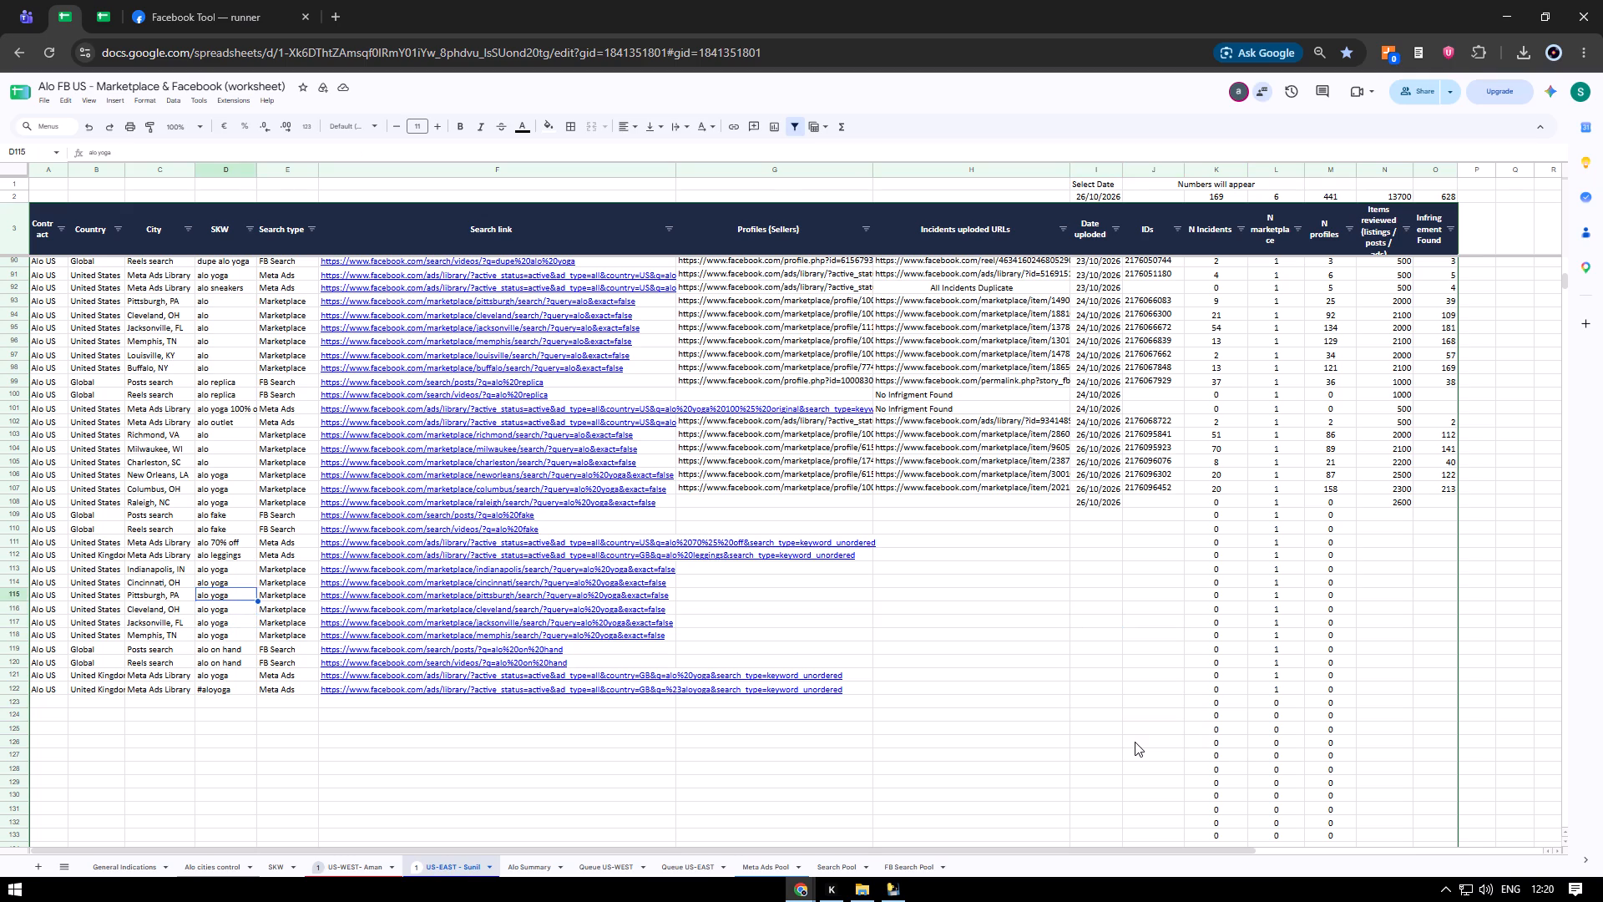
key(Right)
key(Right)
key(Right)
key(ctrl+Up)
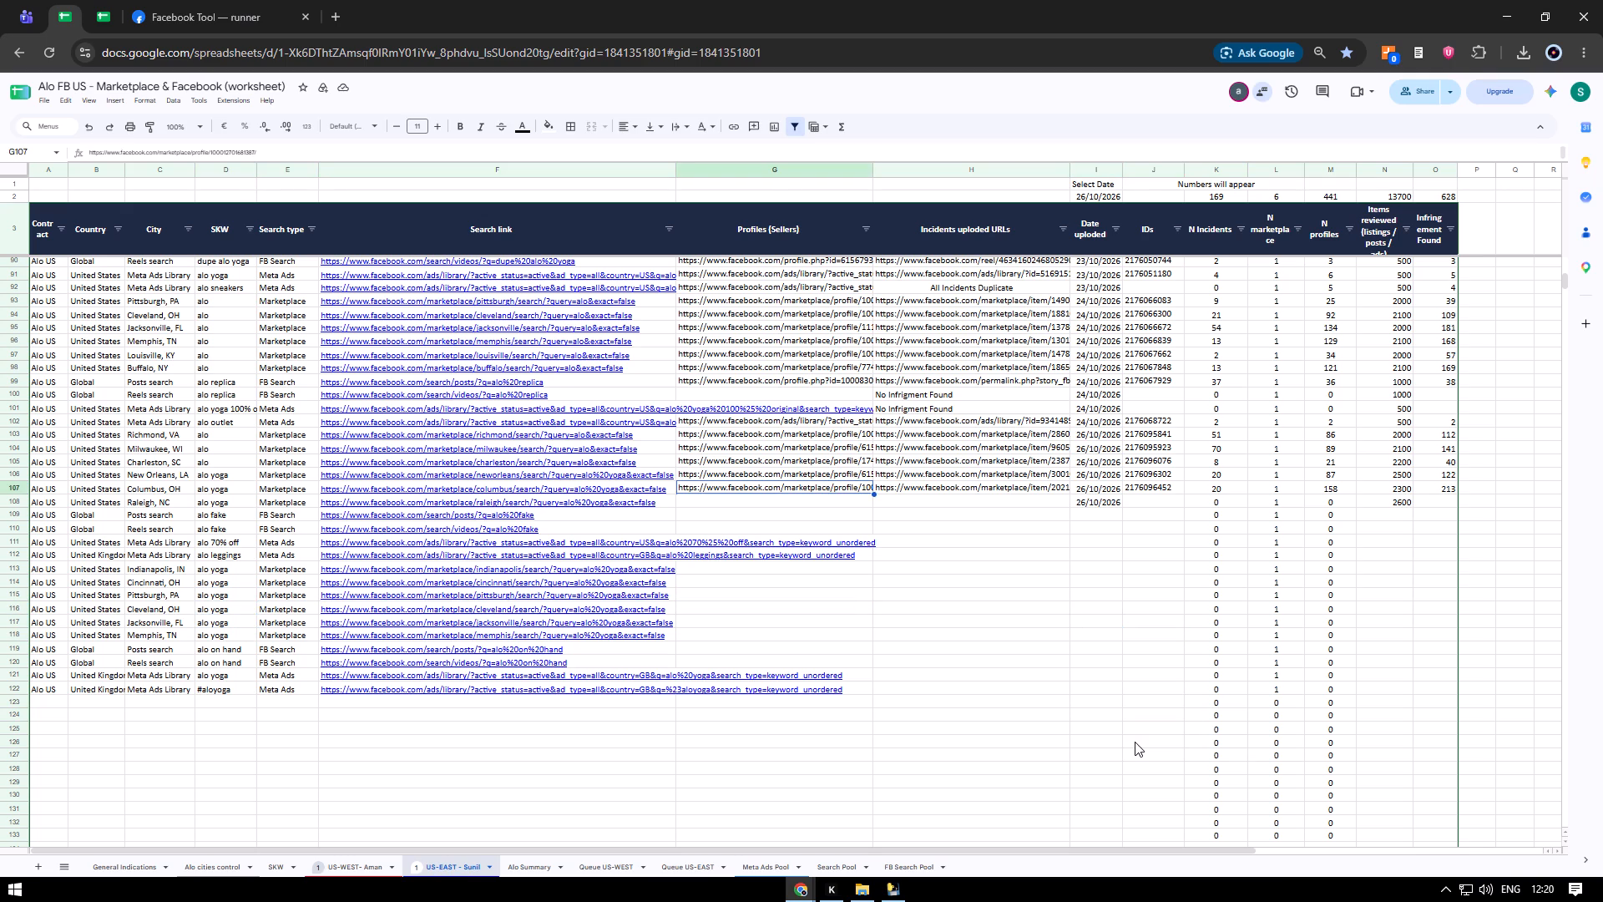
key(ctrl+shift+Up)
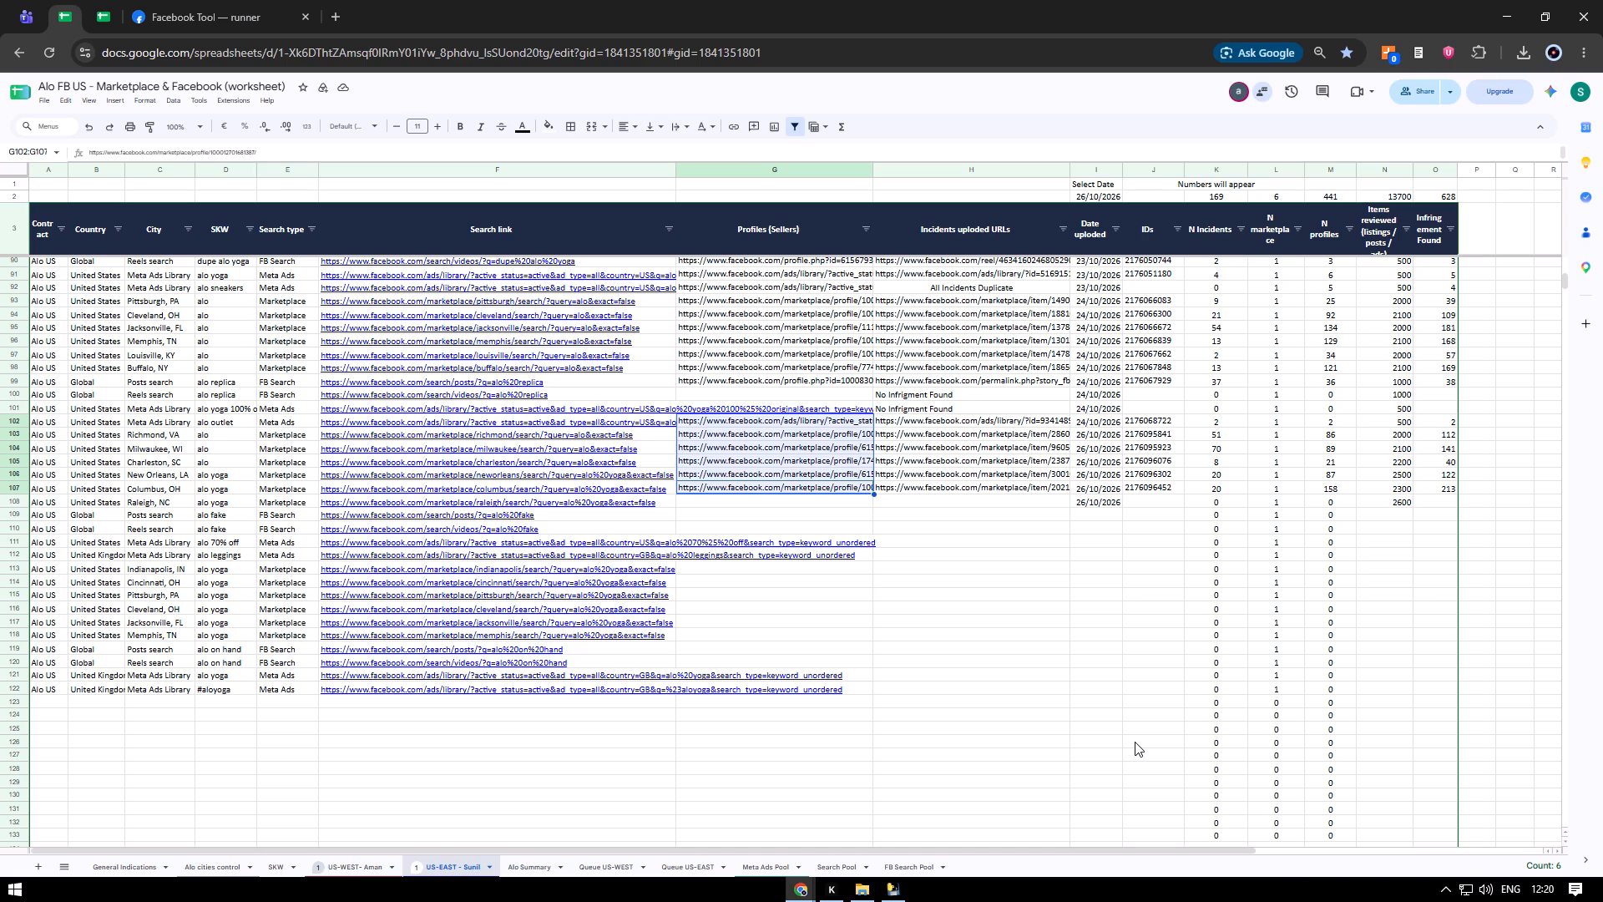
key(shift+Down)
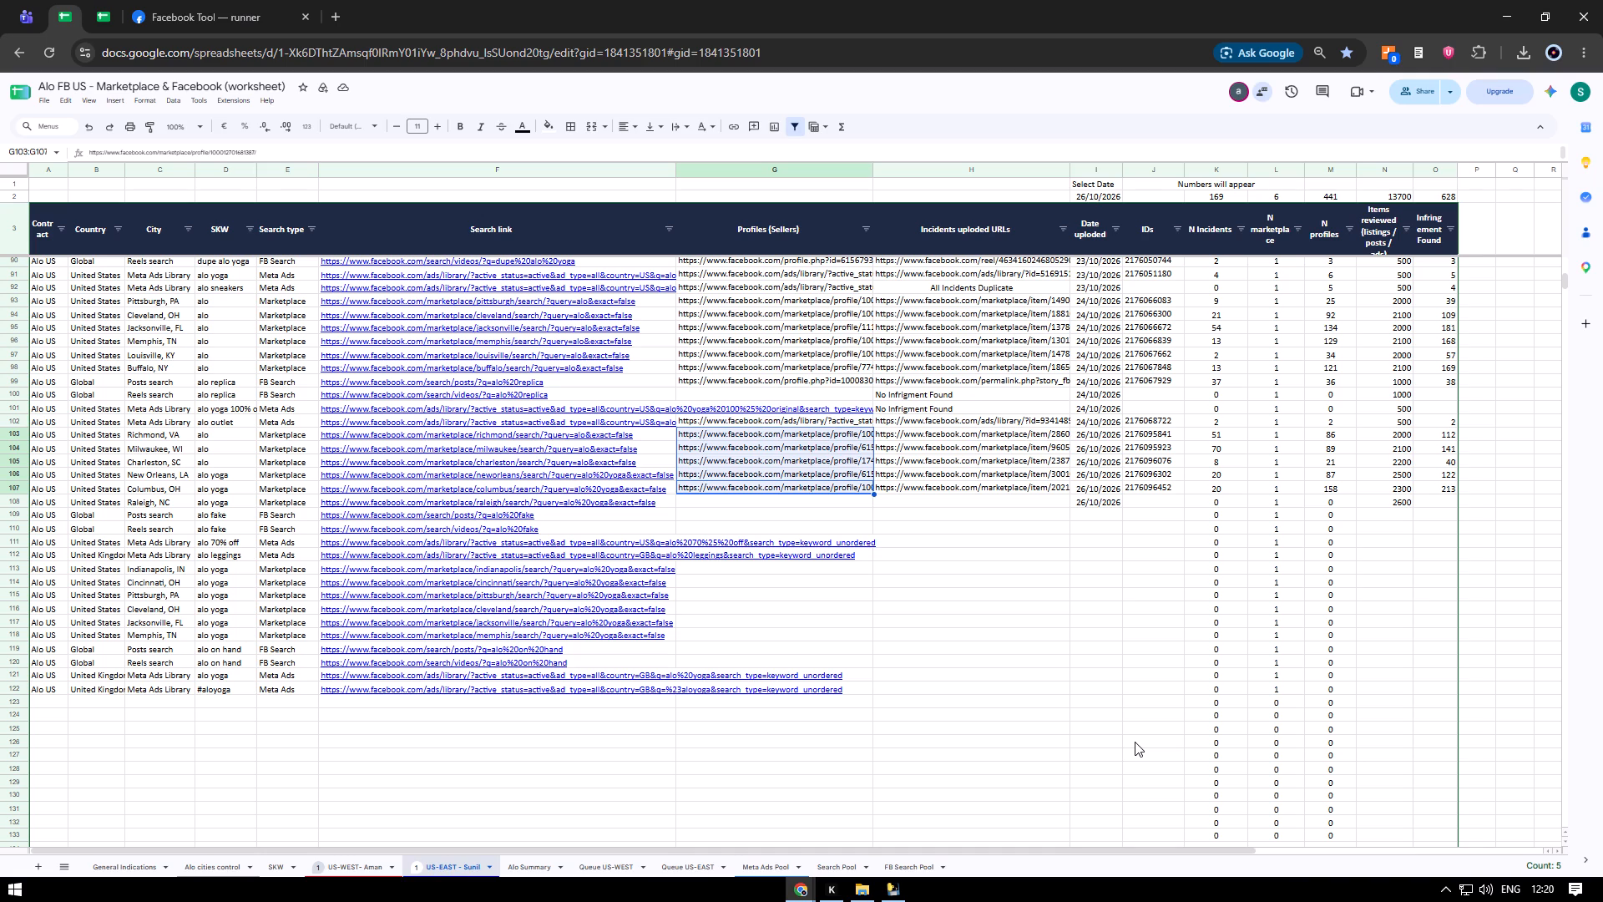
key(Down)
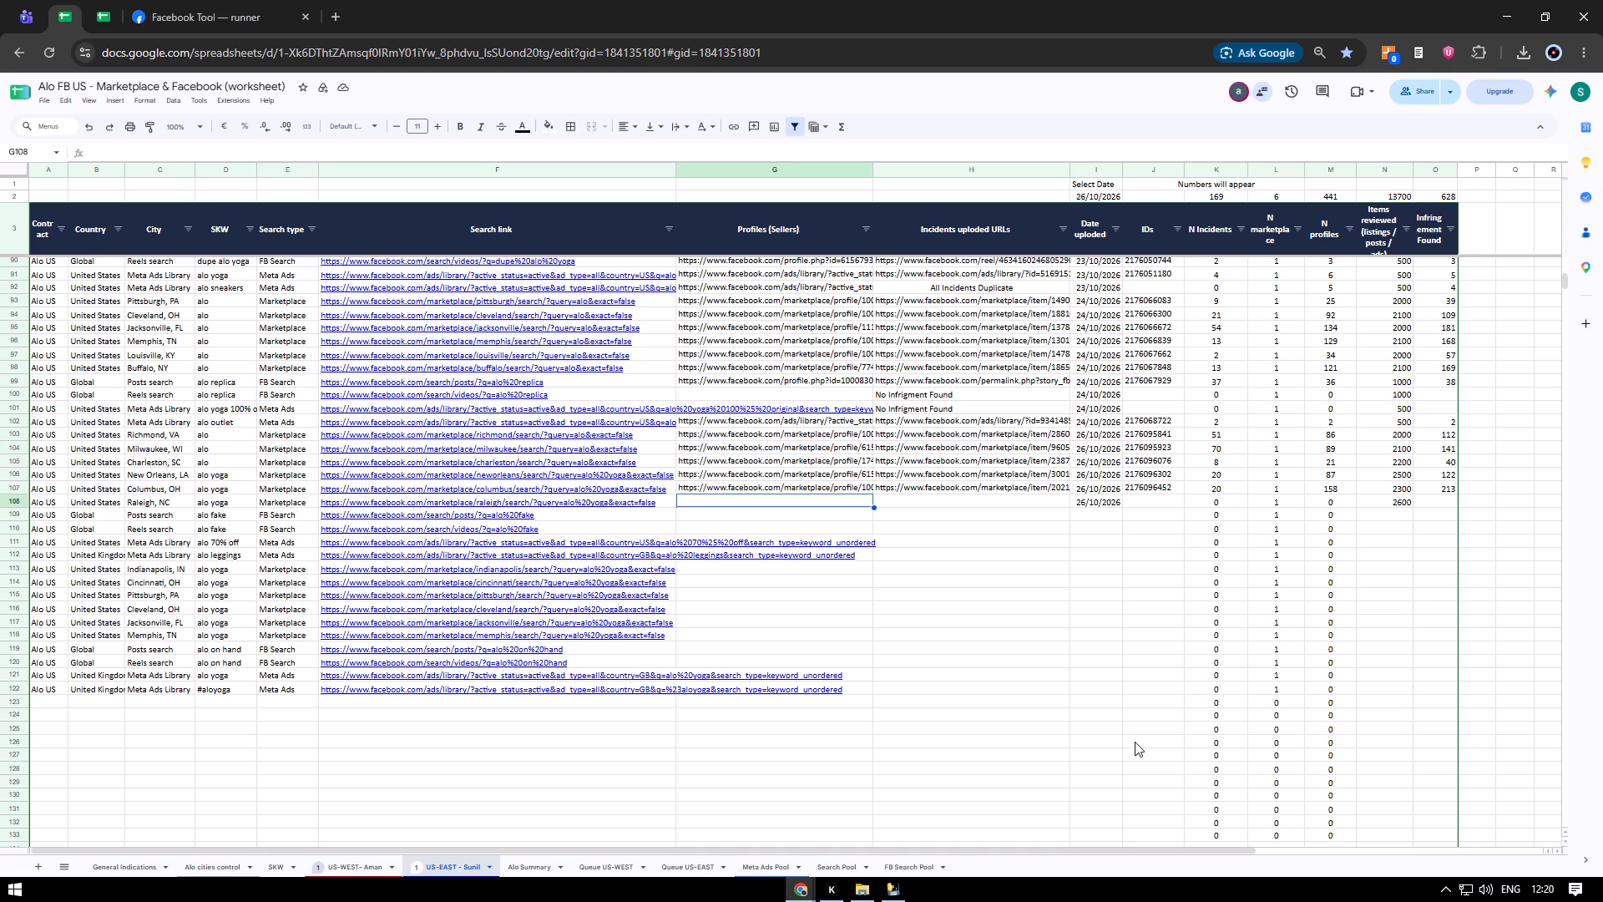
Switch to the Red Points portal's new-incident page, and from there to the FB-OCR console to check the OCR progress.
key(alt+Tab)
key(alt+Tab)
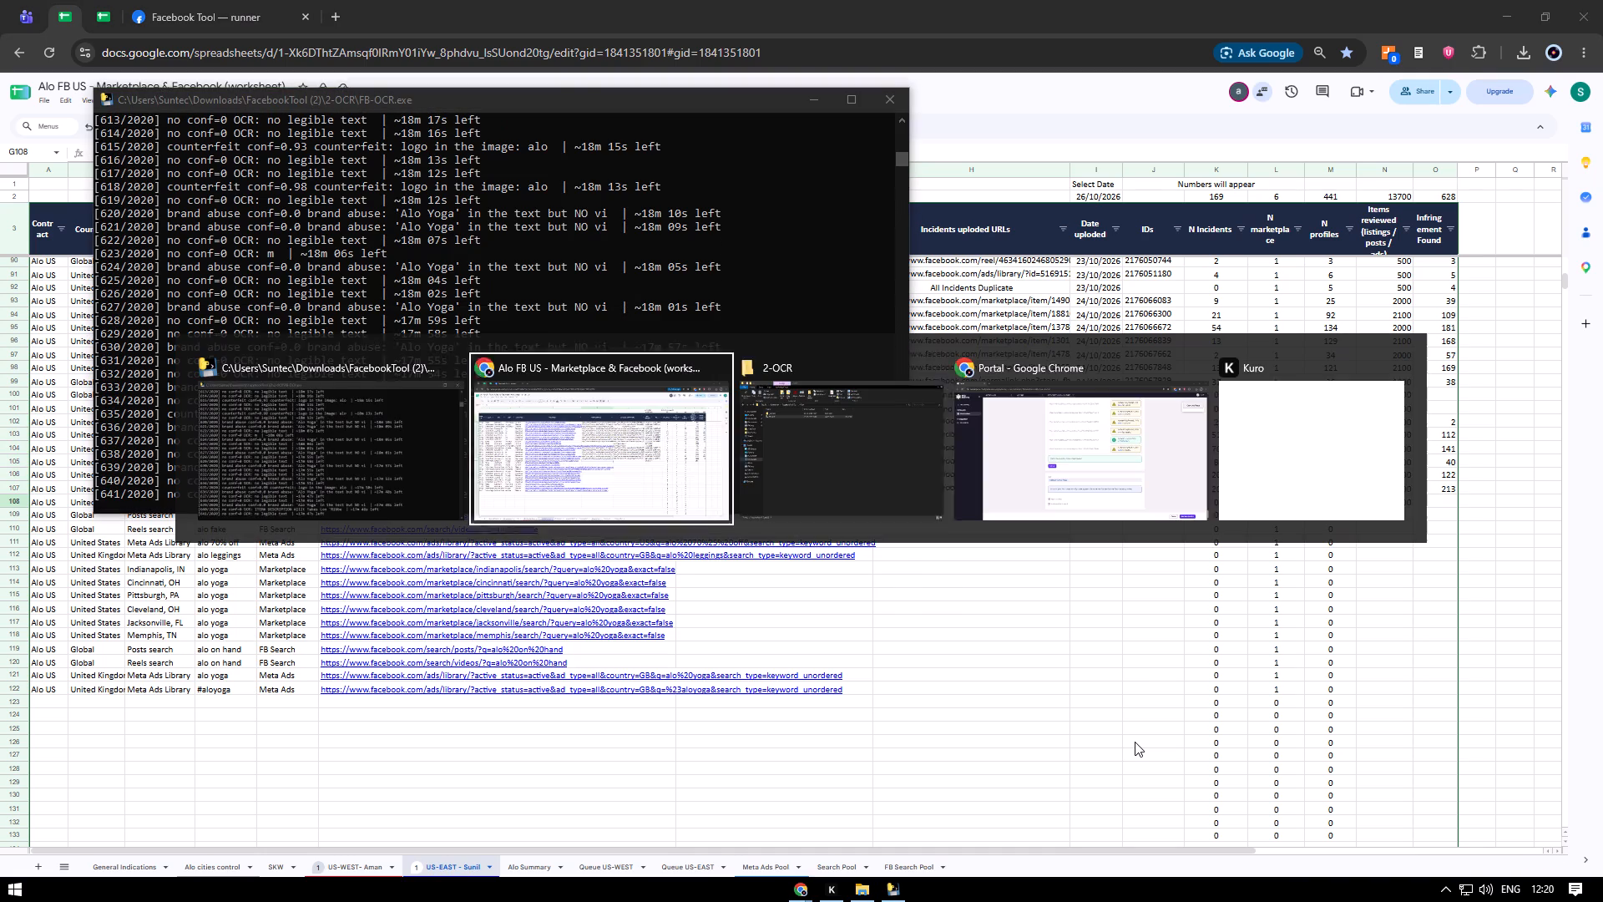
key(alt+Tab)
key(alt+Tab)
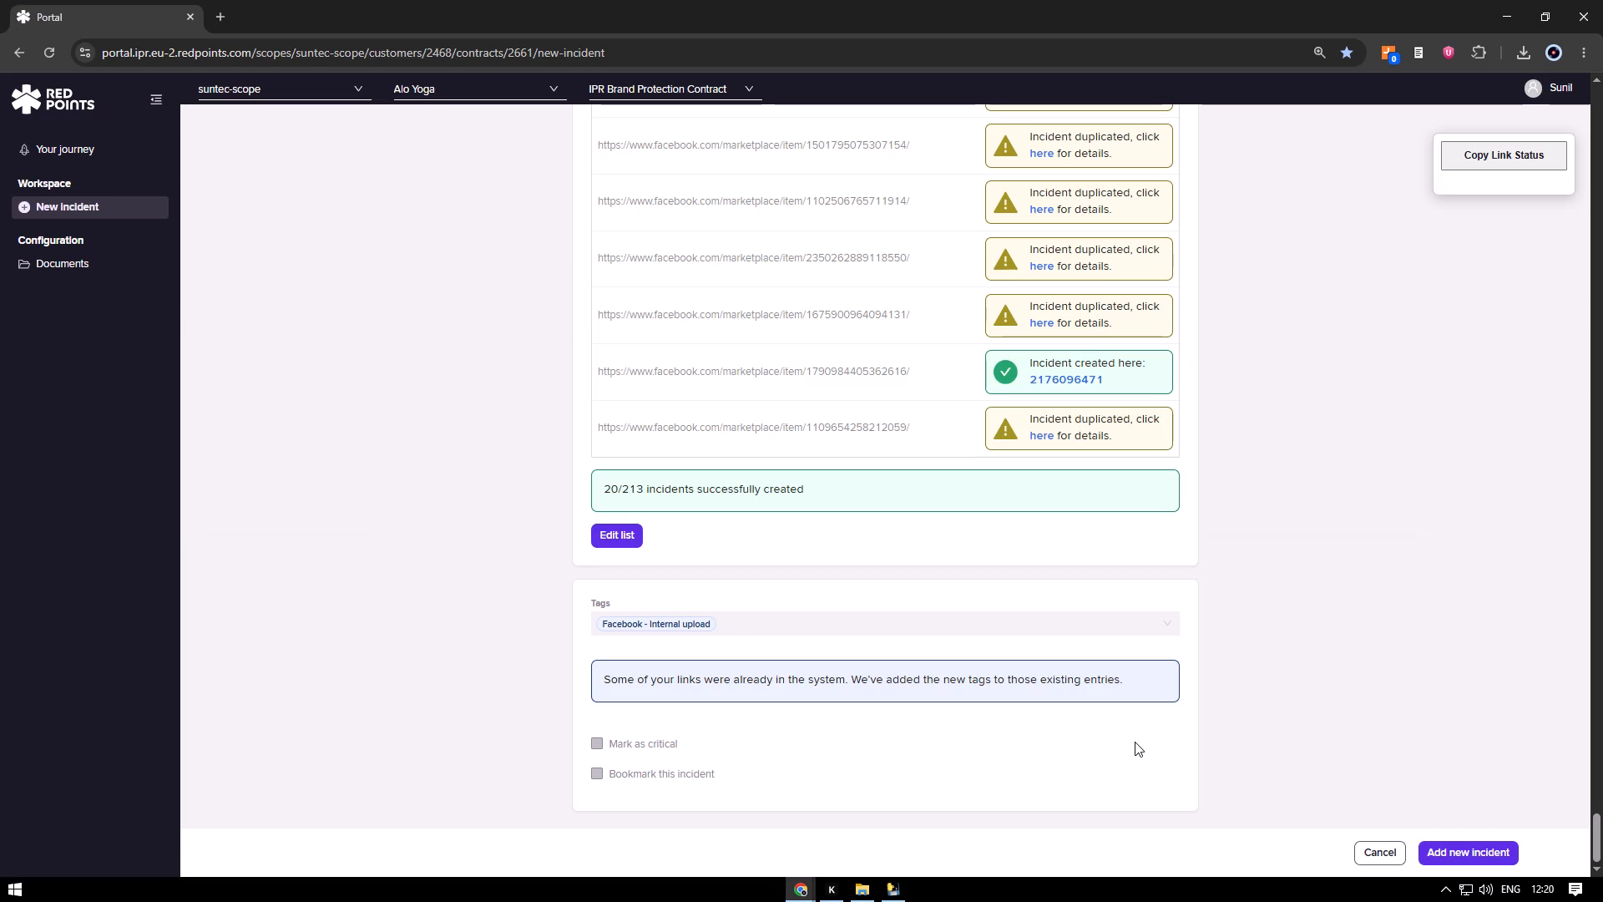
key(alt+Tab)
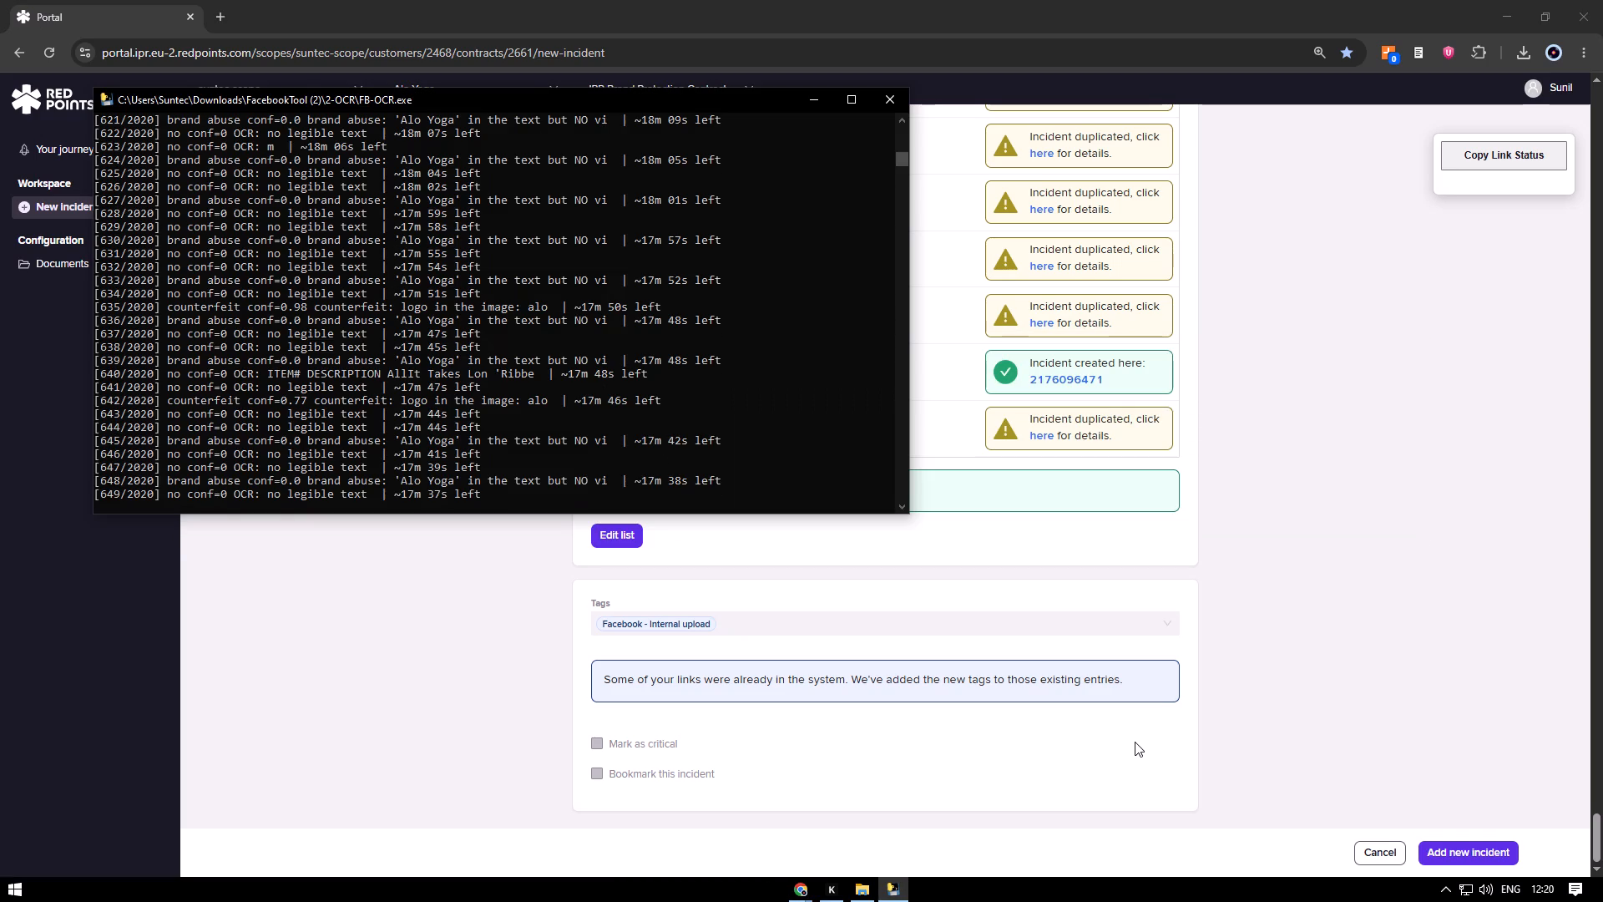
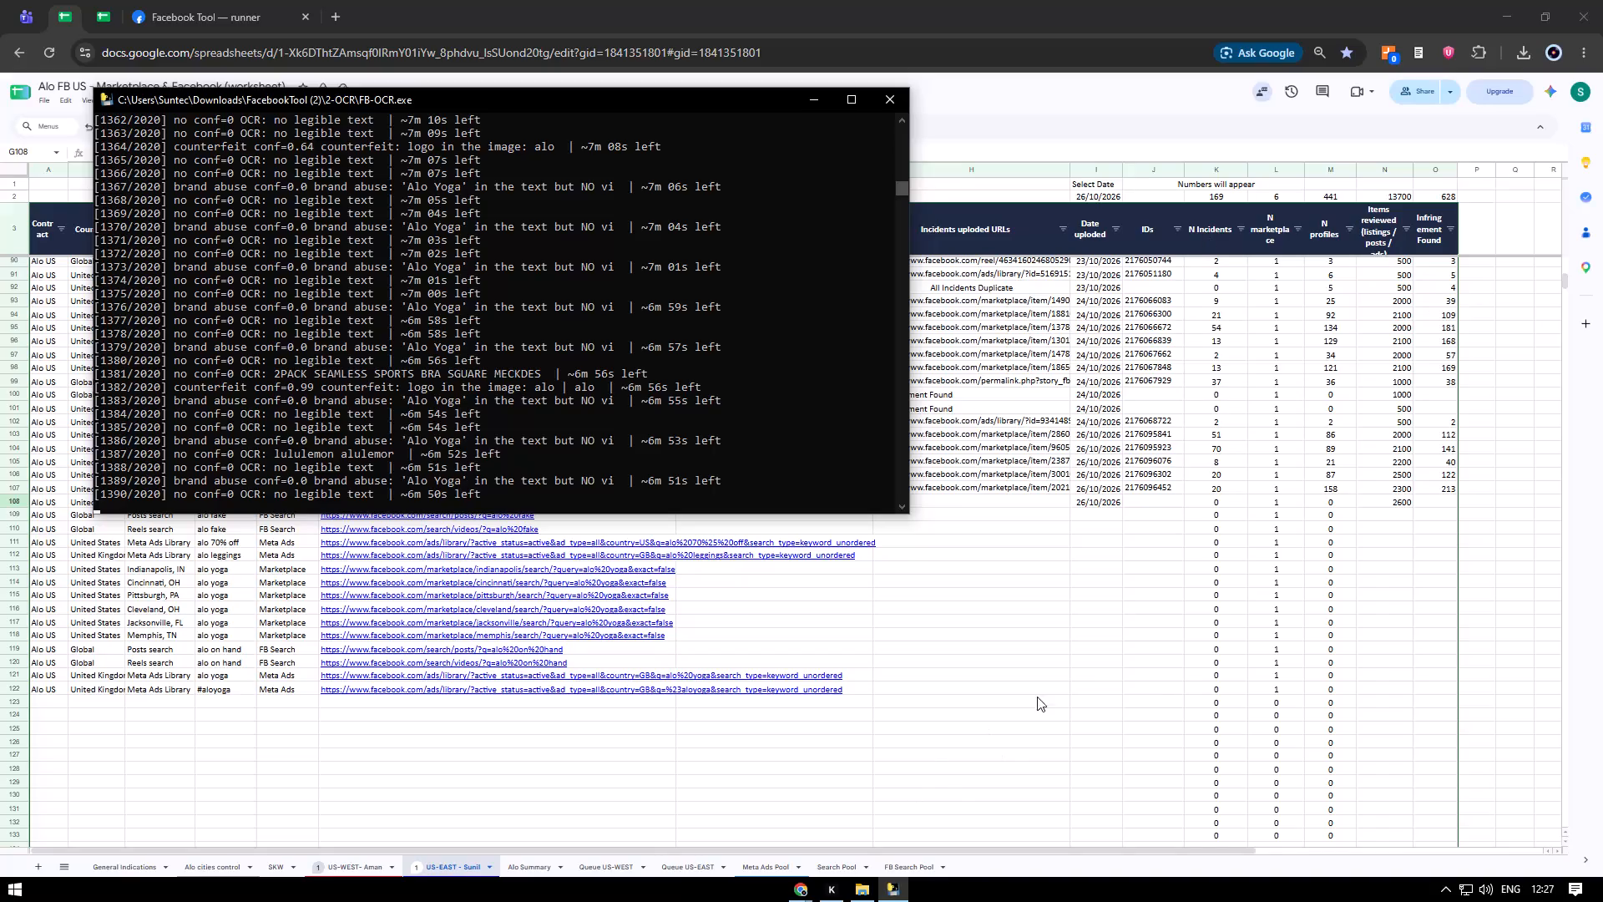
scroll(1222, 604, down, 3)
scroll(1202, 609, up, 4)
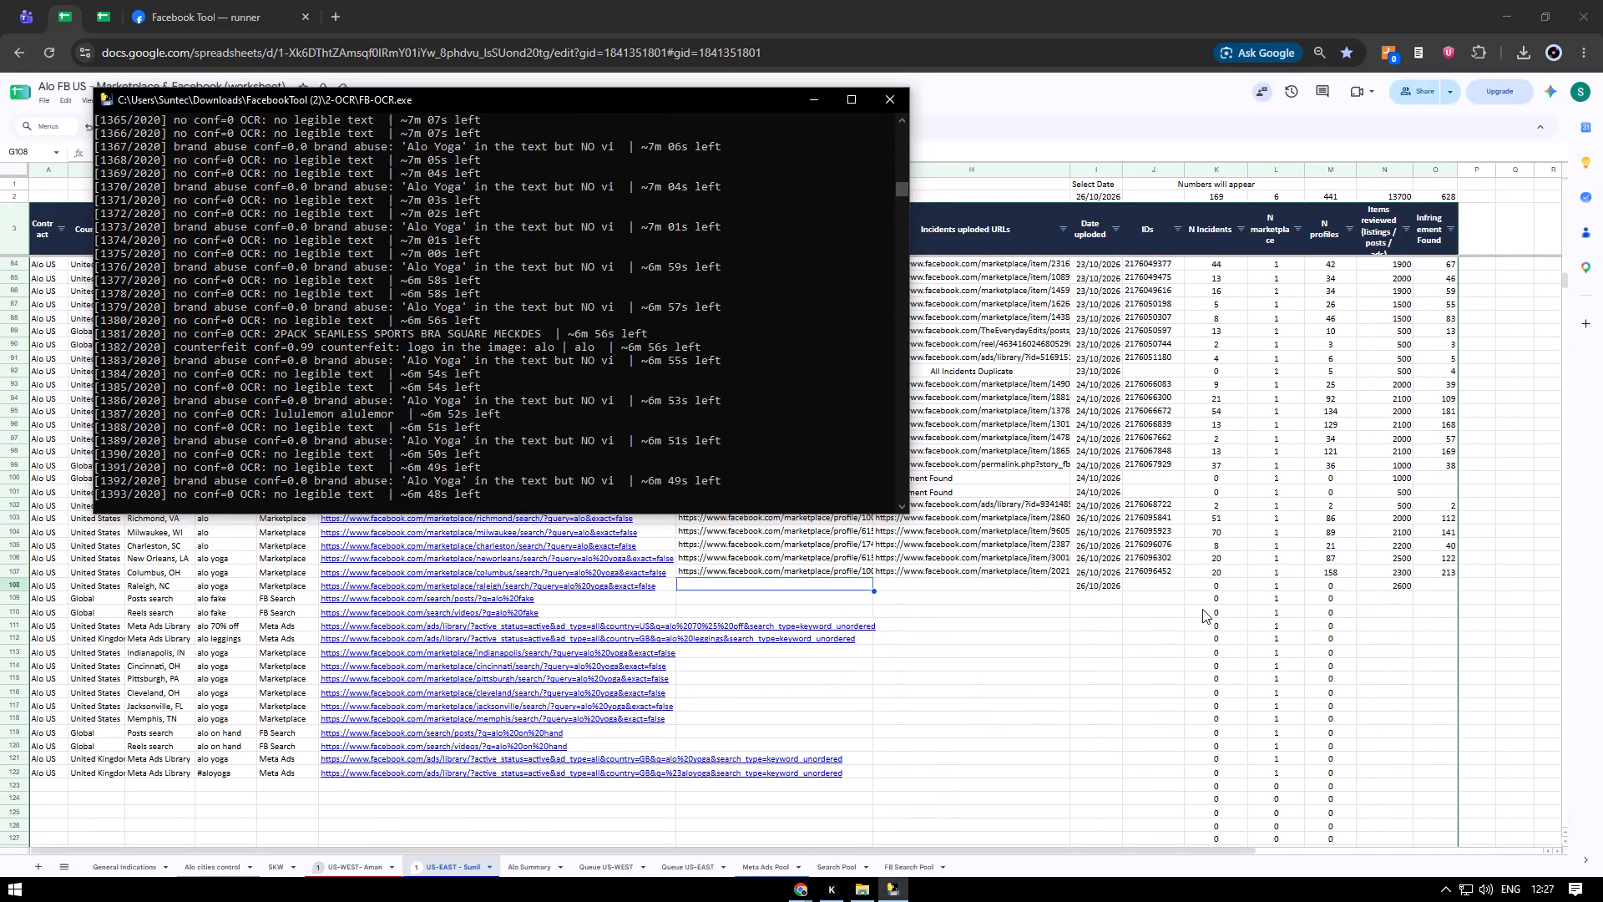
In the Yudhraa Facebook OCR sheet, widen the incident URLs column to expose the full links, and narrow it to slightly over its original width.
click(95, 0)
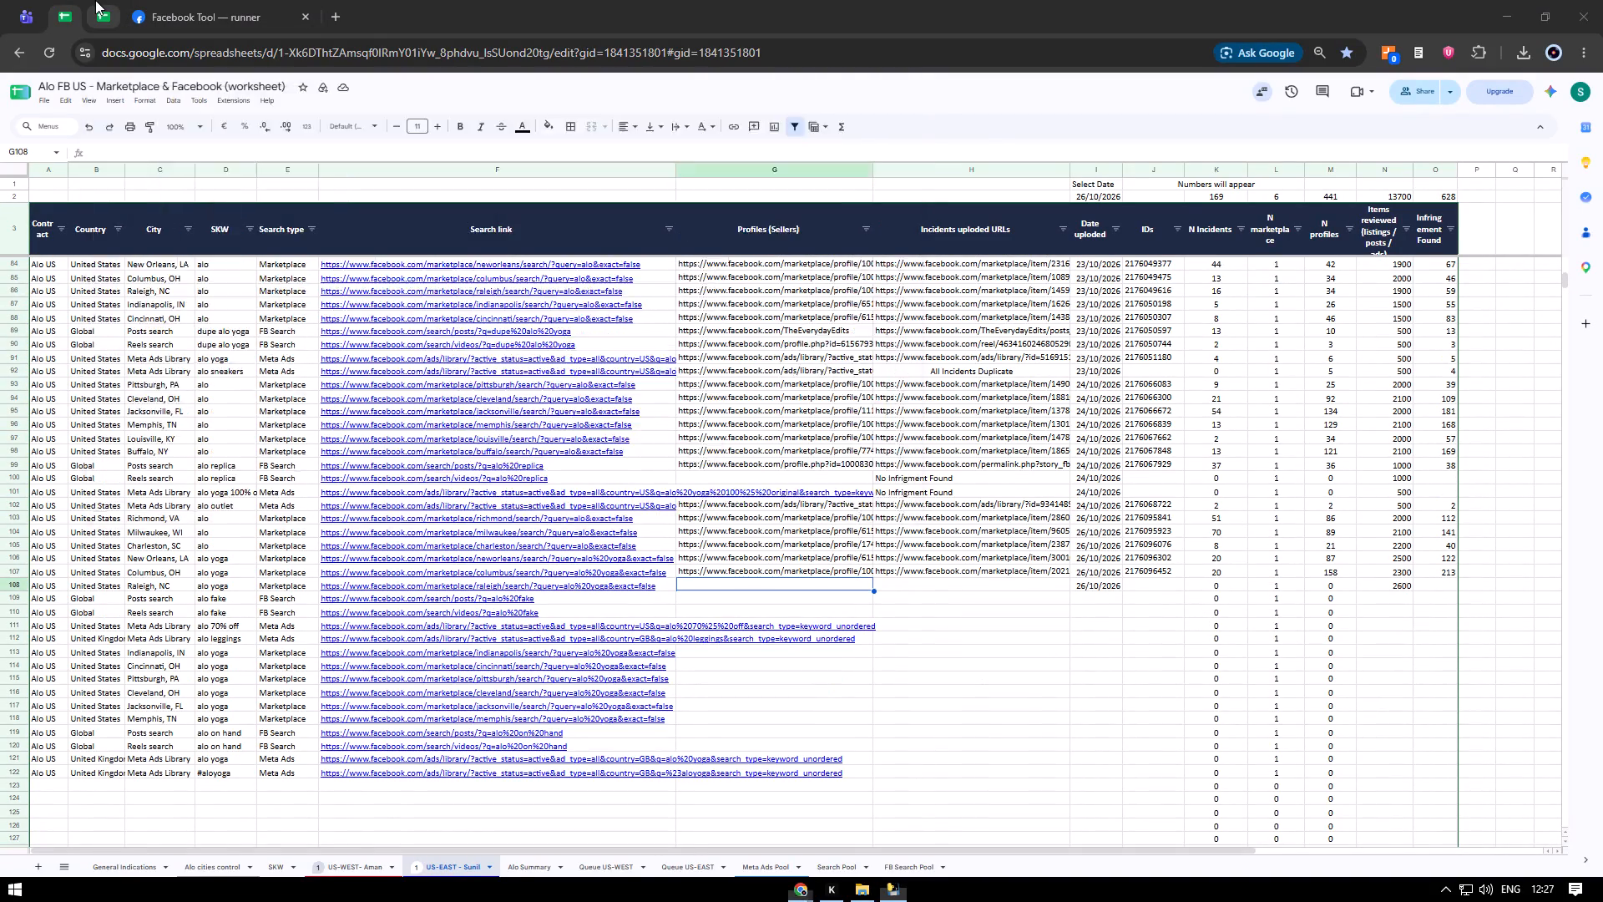
click(1187, 530)
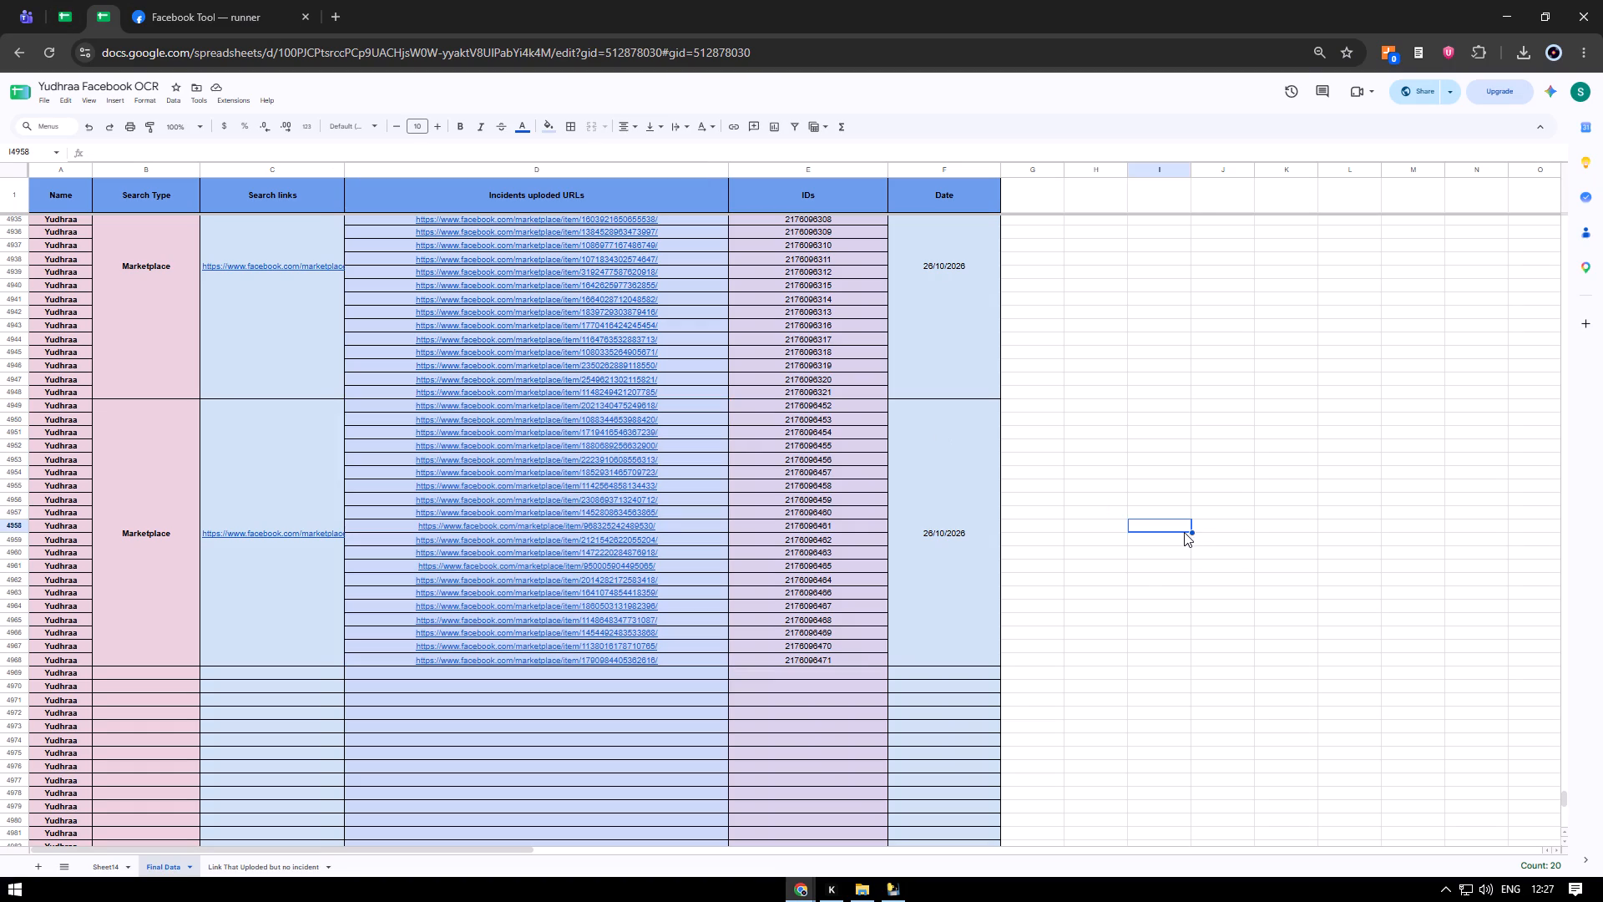
scroll(998, 690, up, 7)
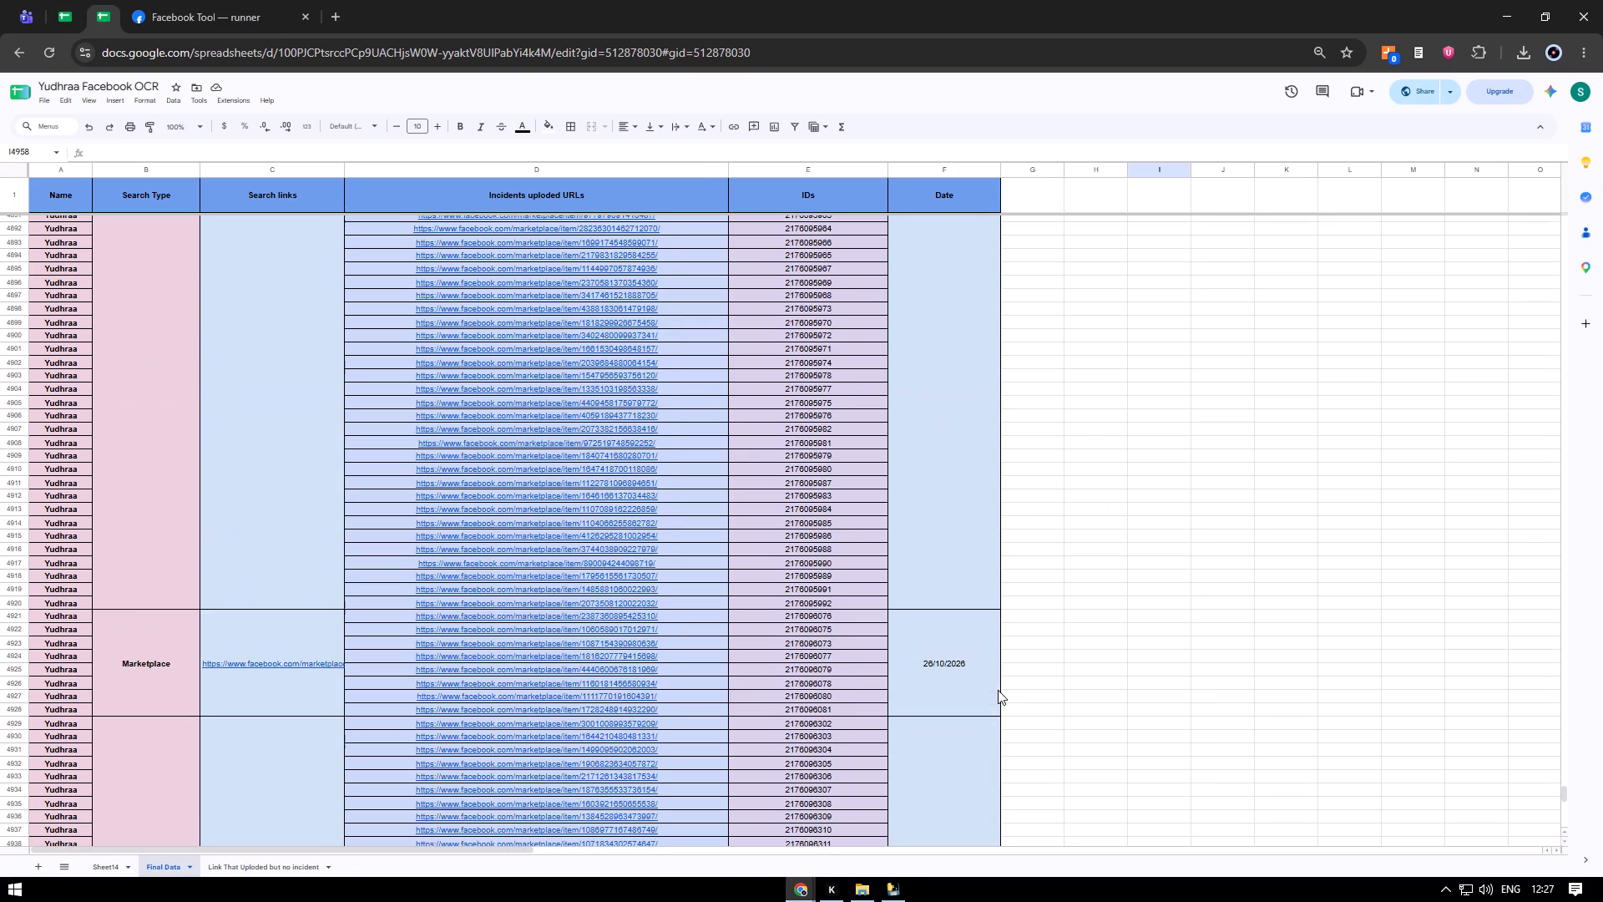
scroll(998, 690, up, 20)
scroll(998, 690, up, 9)
scroll(999, 699, down, 8)
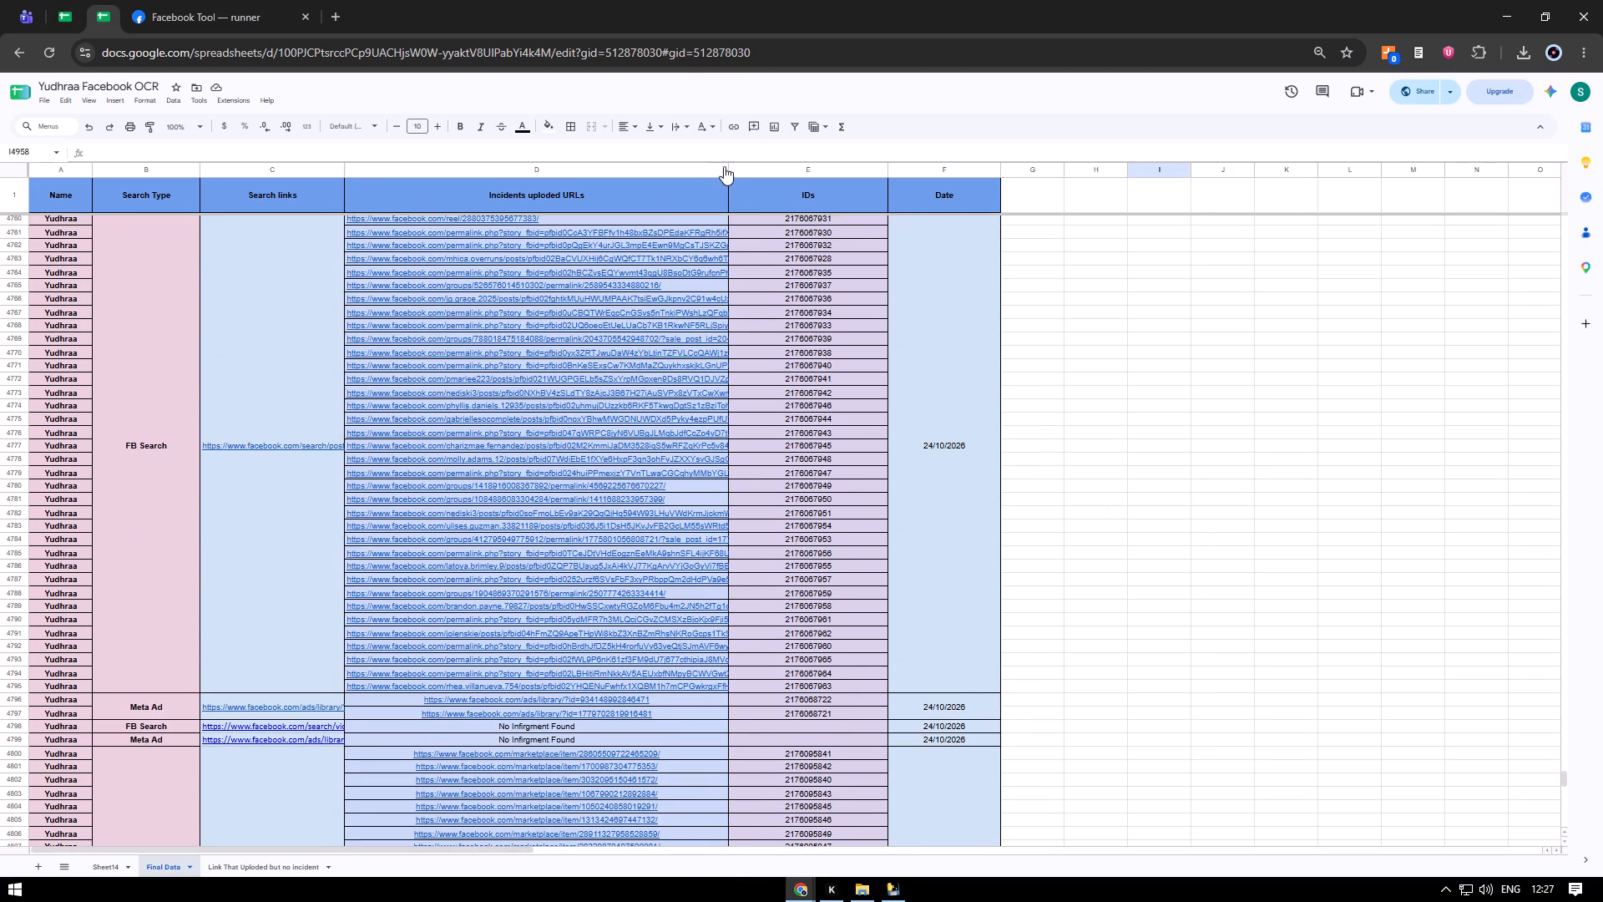
drag(726, 169, 878, 155)
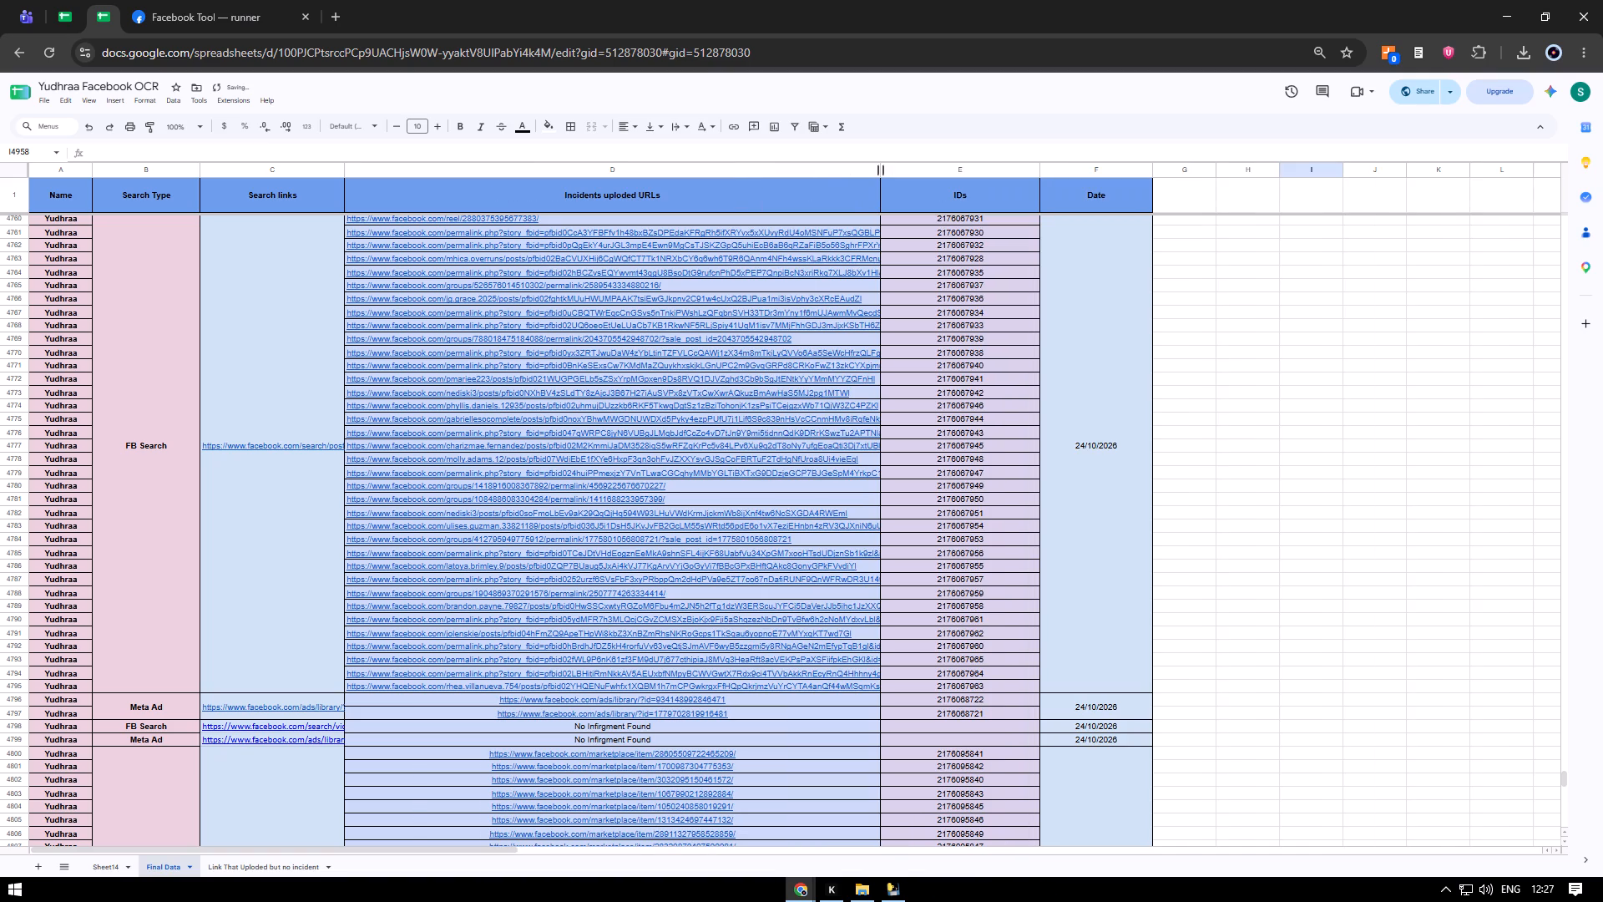
drag(881, 169, 1112, 180)
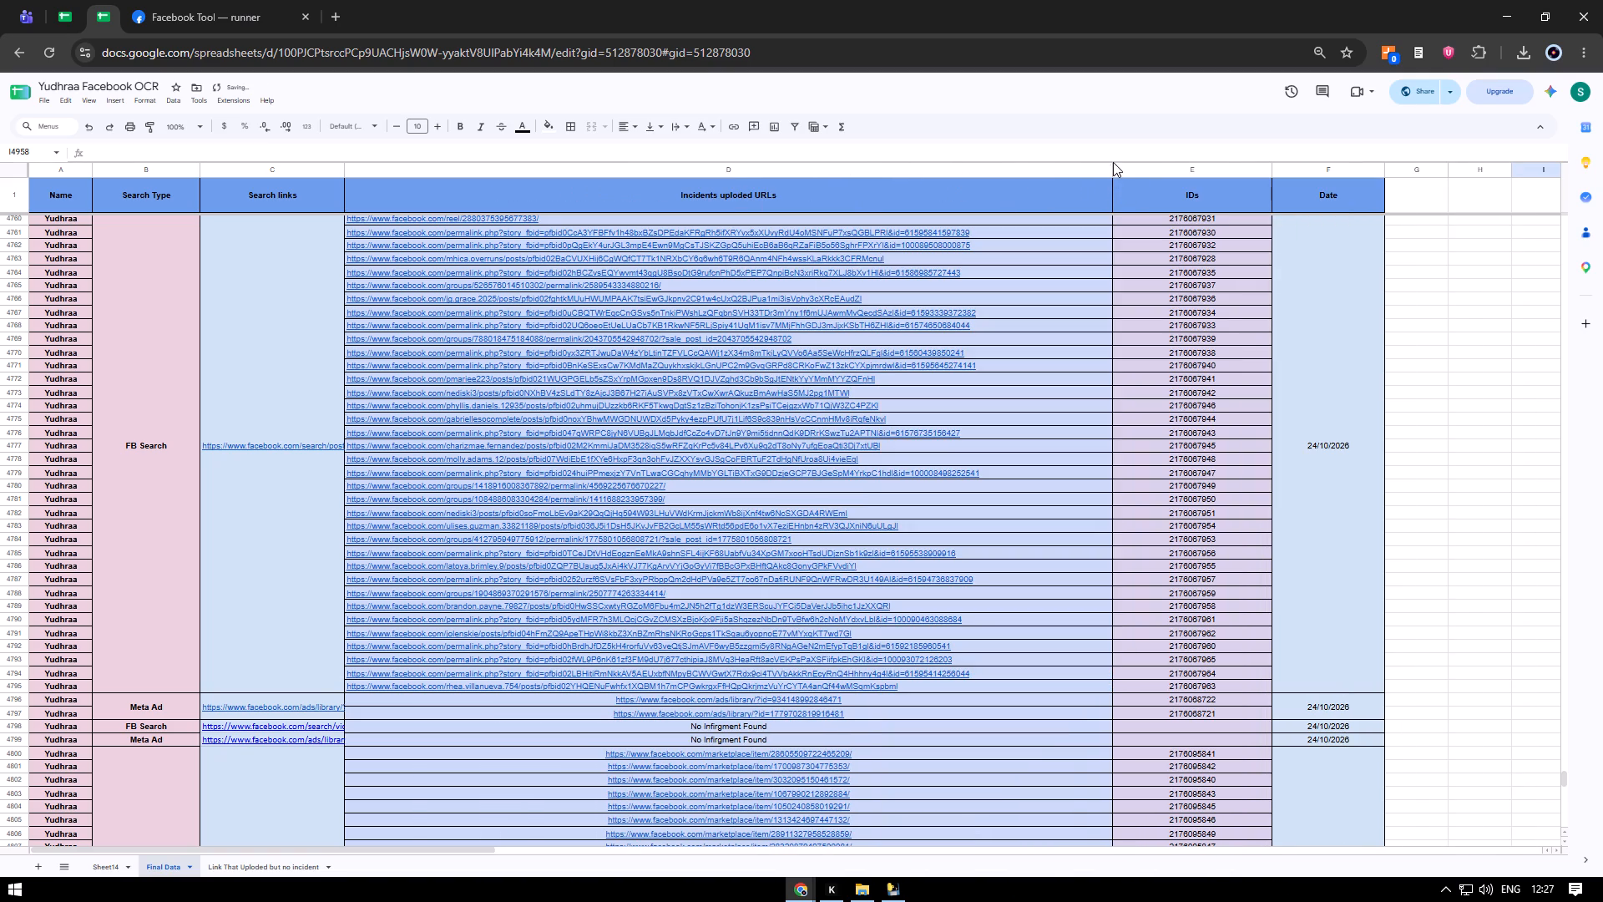
drag(1114, 166, 743, 193)
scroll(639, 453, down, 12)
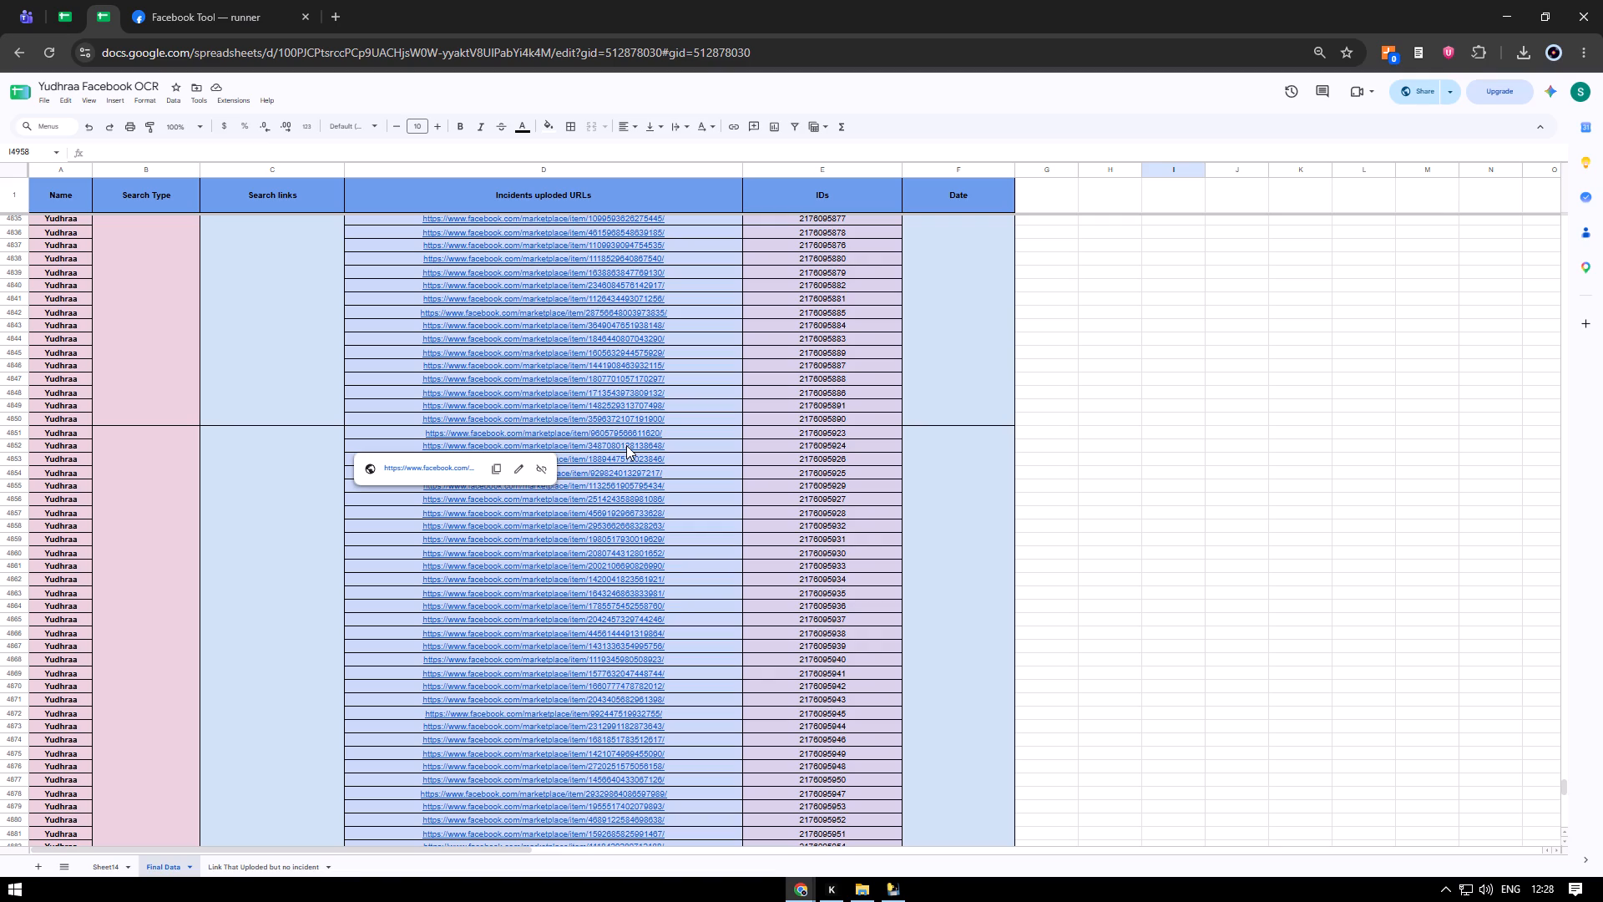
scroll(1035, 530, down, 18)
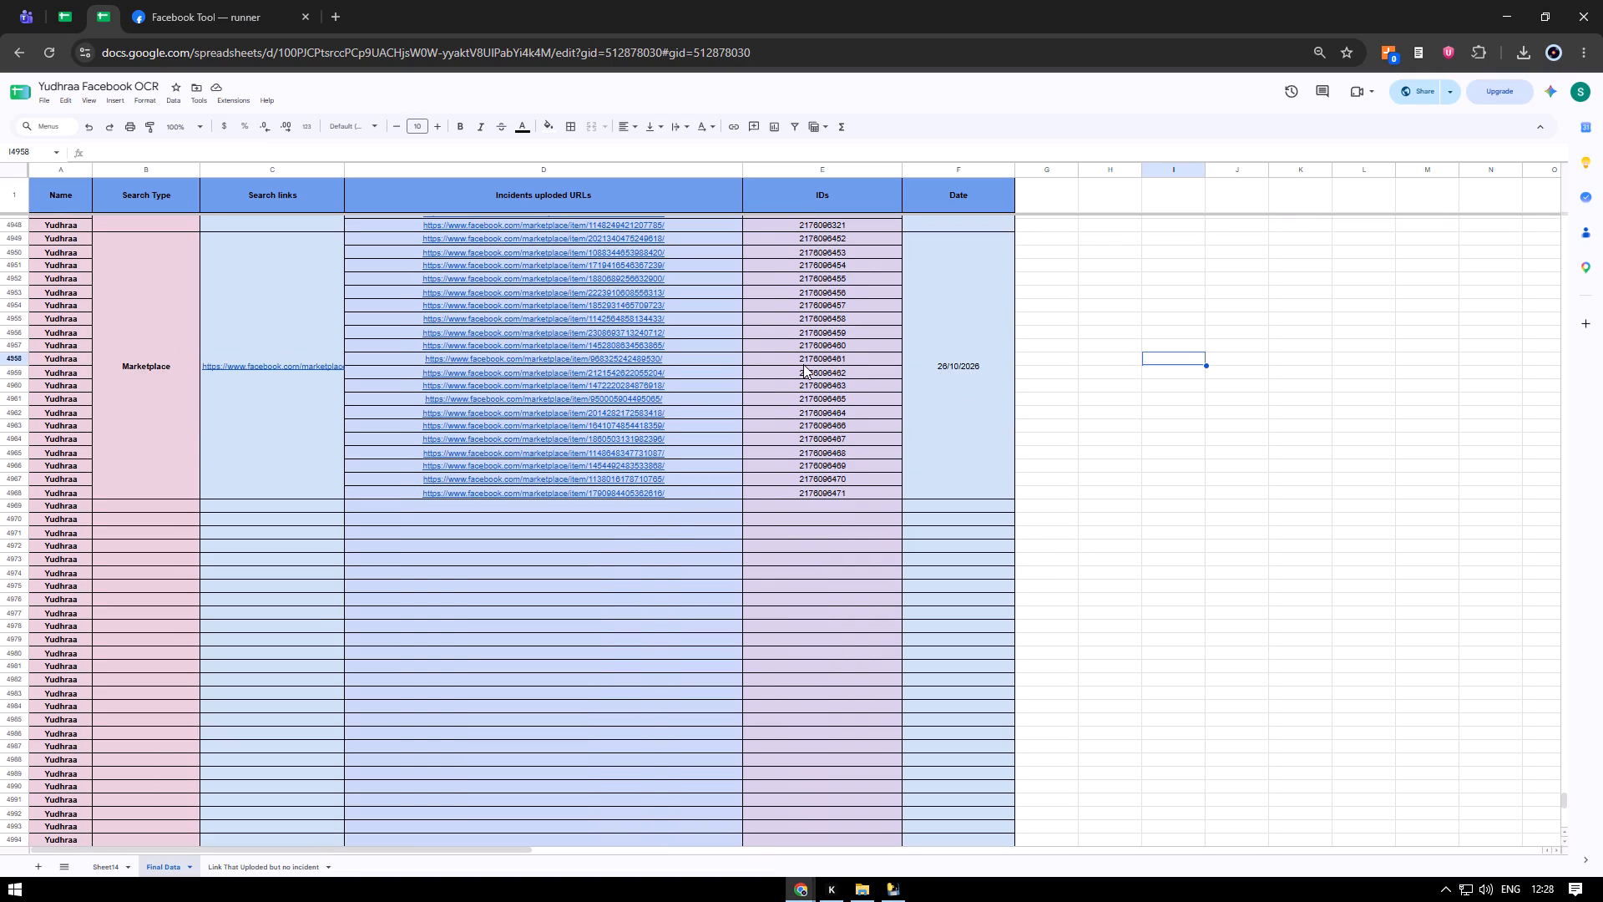
Switch to the File Explorer window showing the 2-OCR folder.
click(859, 899)
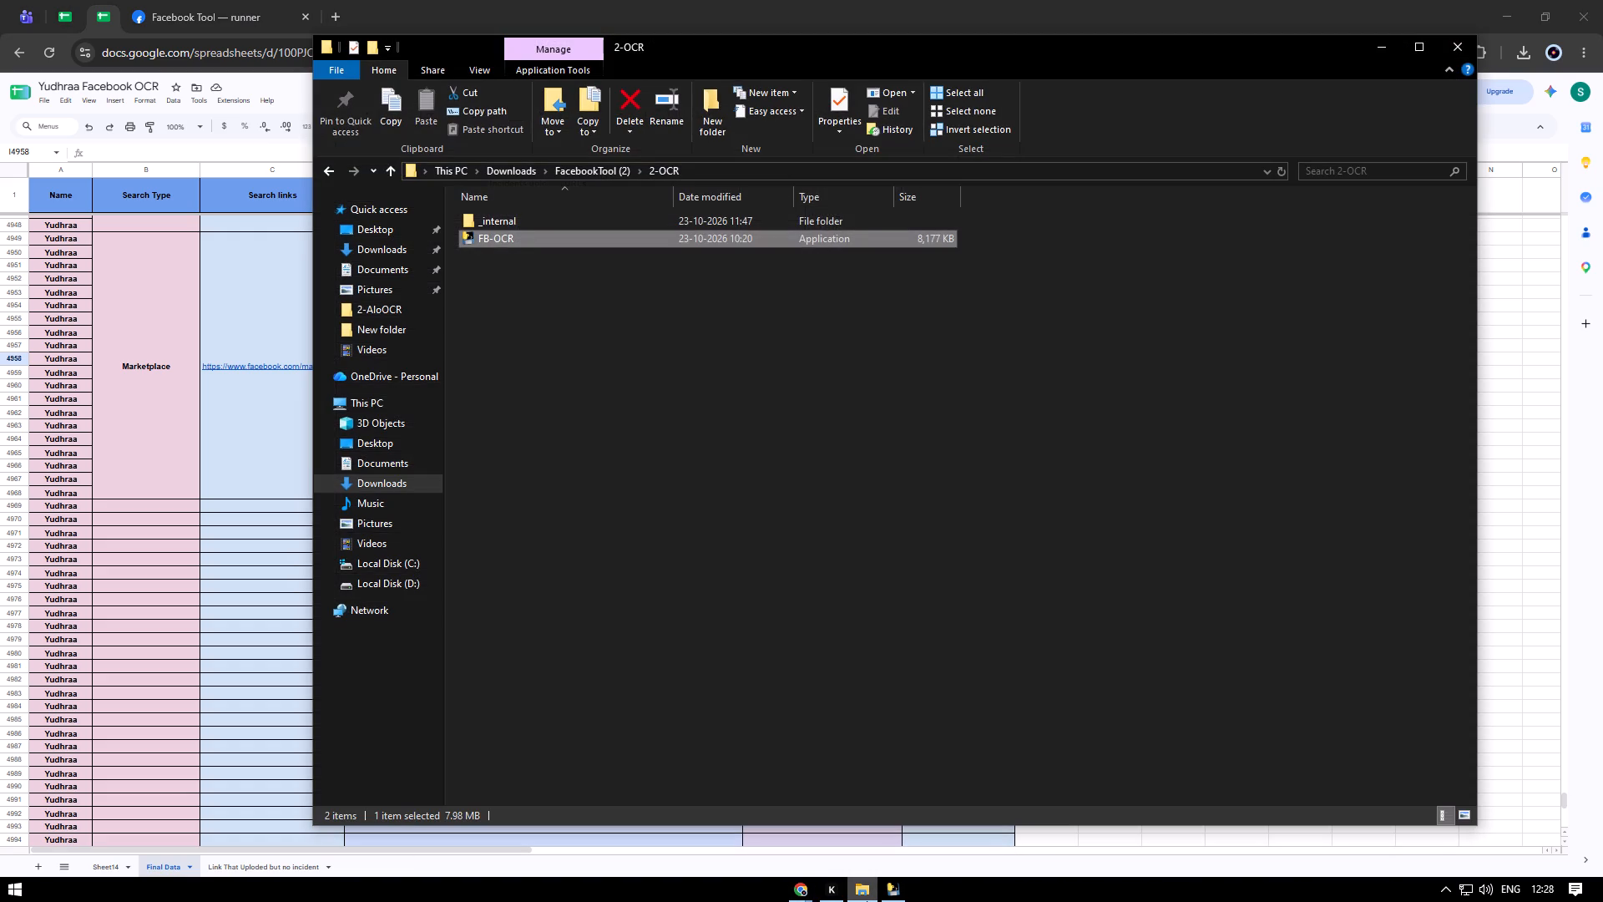
Switch to the FB-OCR console window and check the progress of the running Alo Yoga OCR job.
key(alt+Tab)
key(alt+Tab)
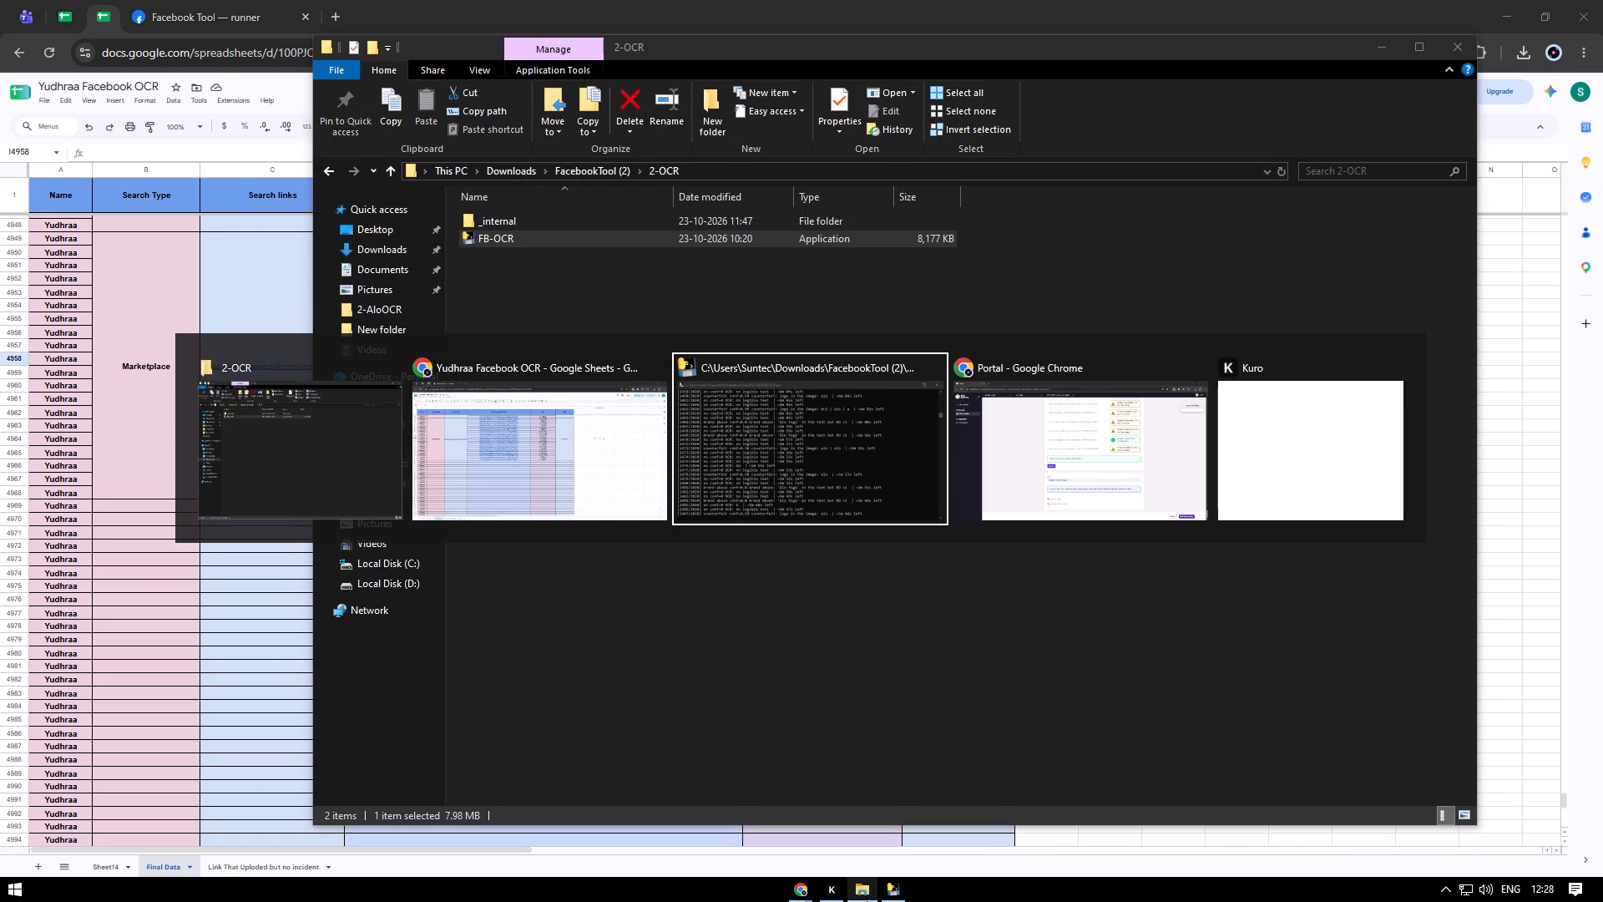
key(alt+Tab)
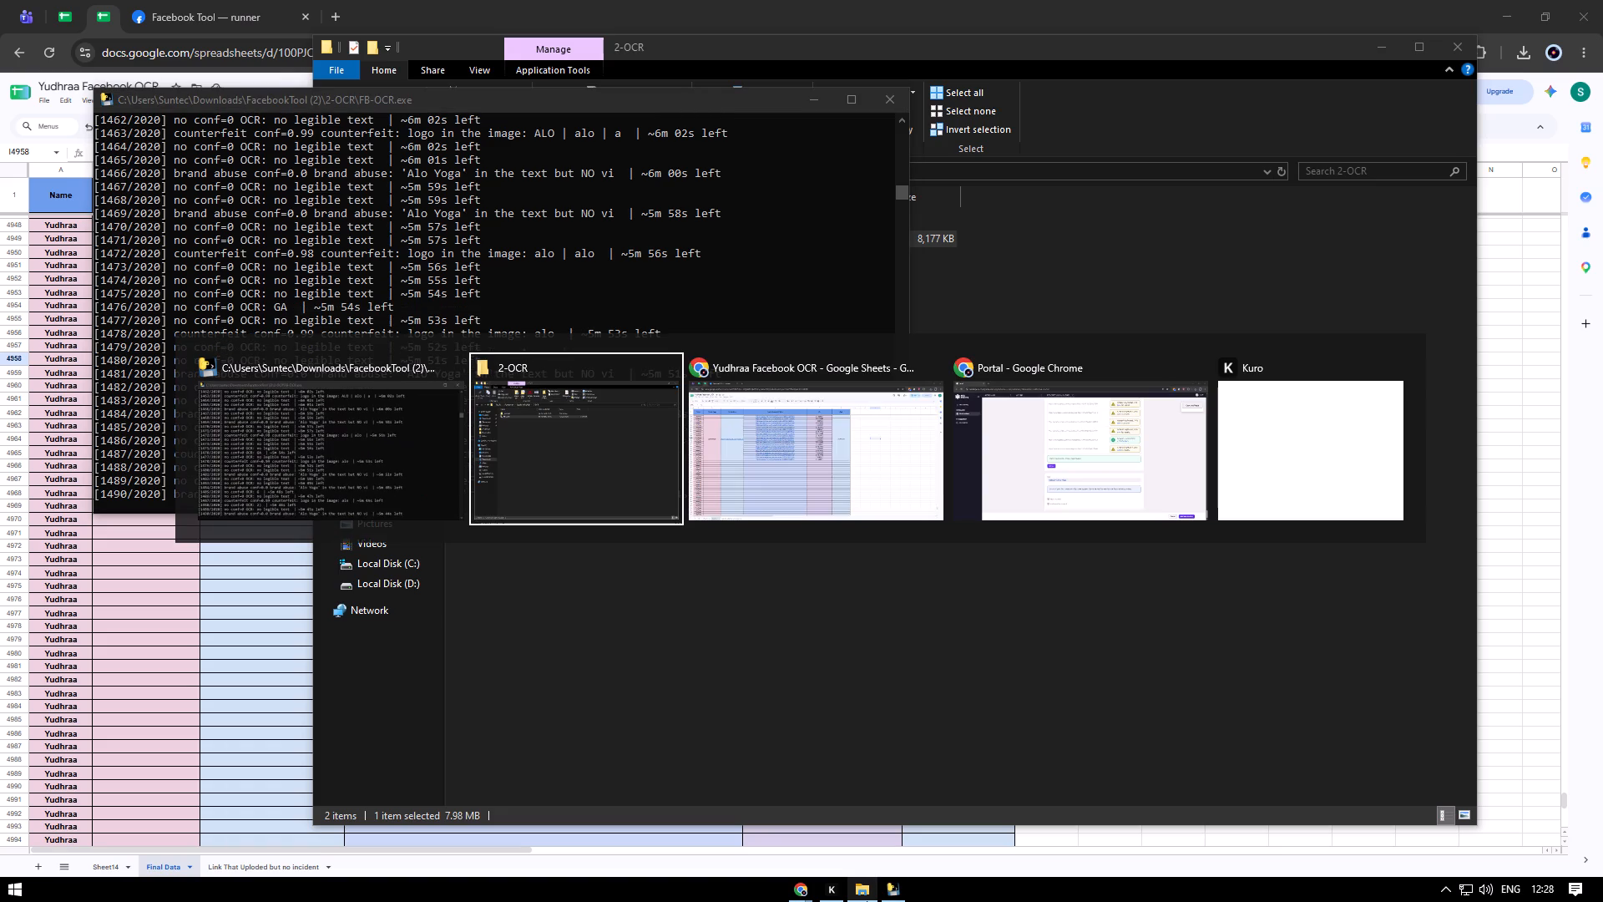
key(alt+shift+Tab)
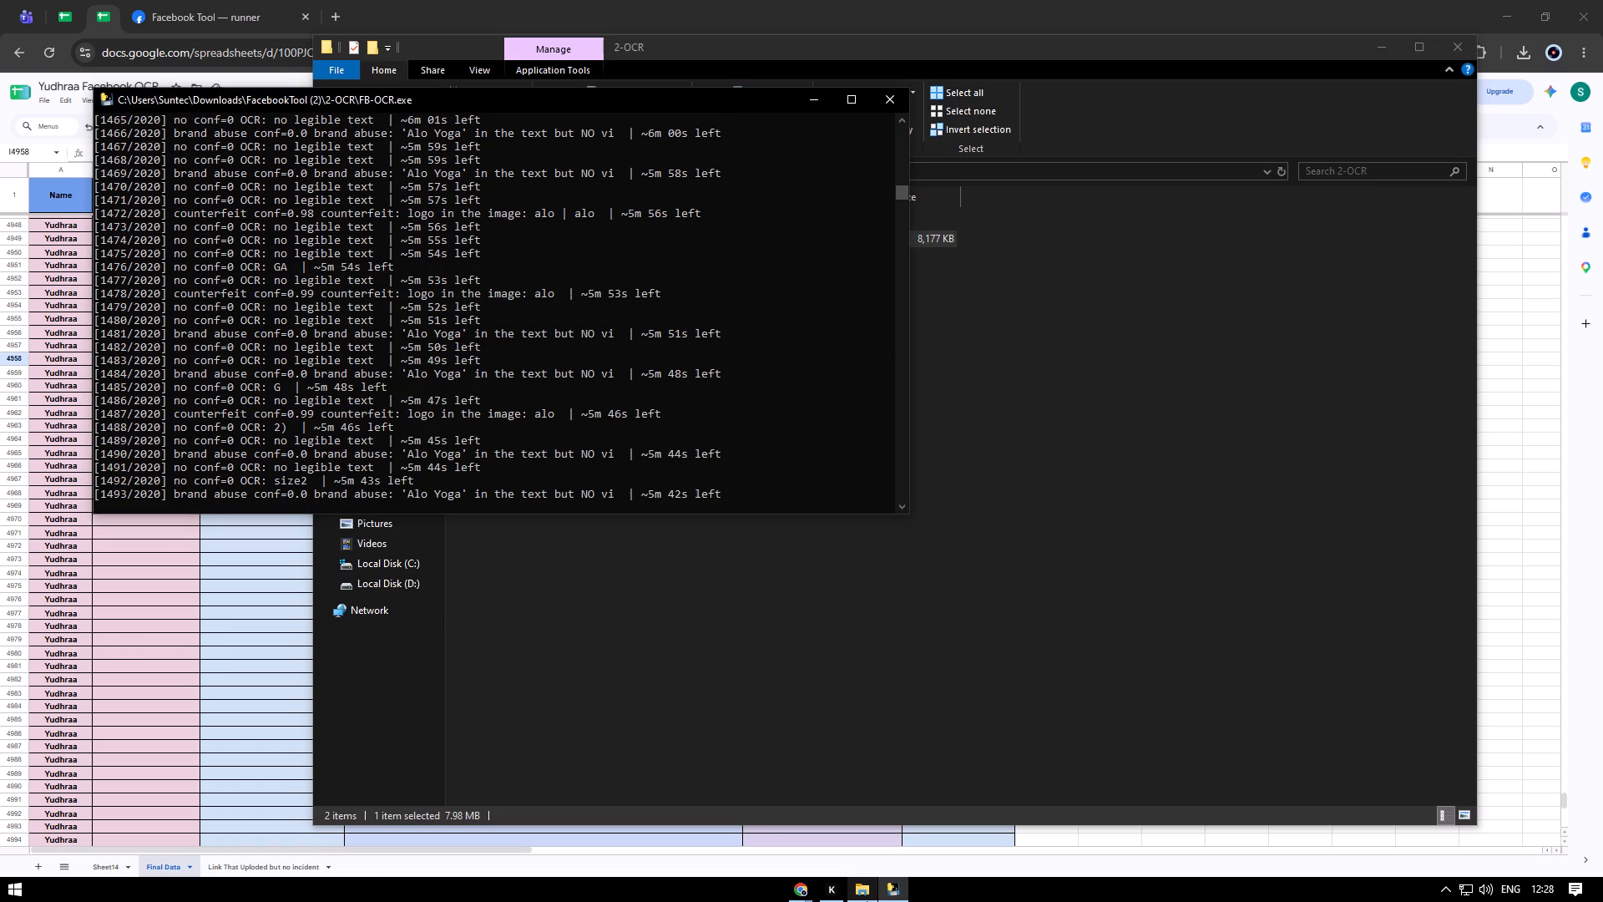
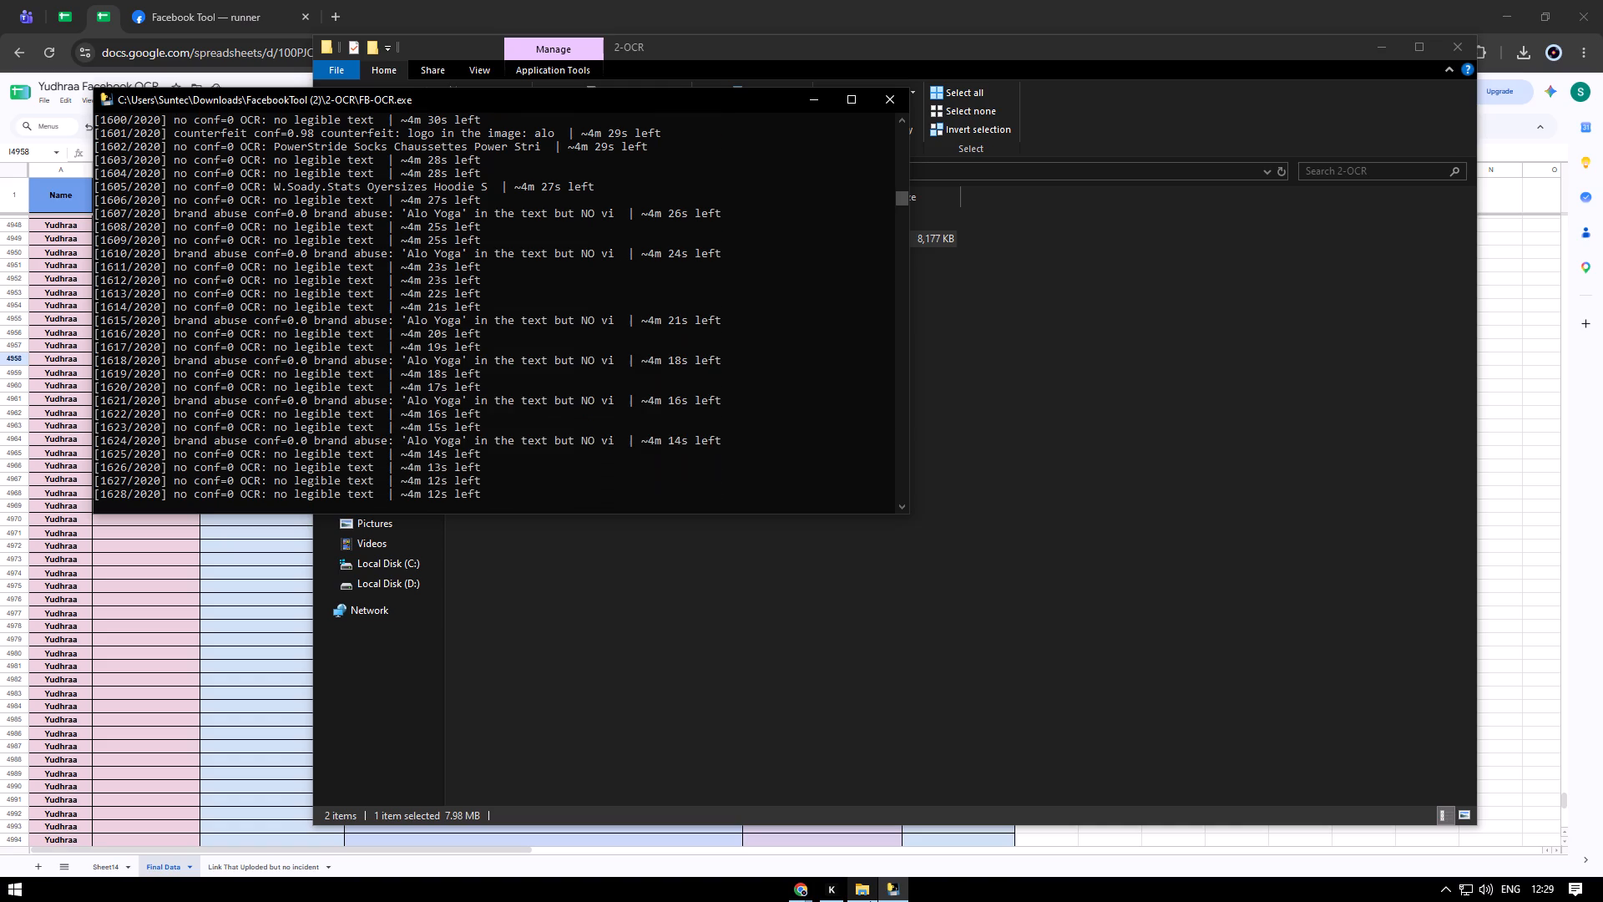
Switch from the FB-OCR console to the Yudhraa Facebook OCR spreadsheet window.
key(Escape)
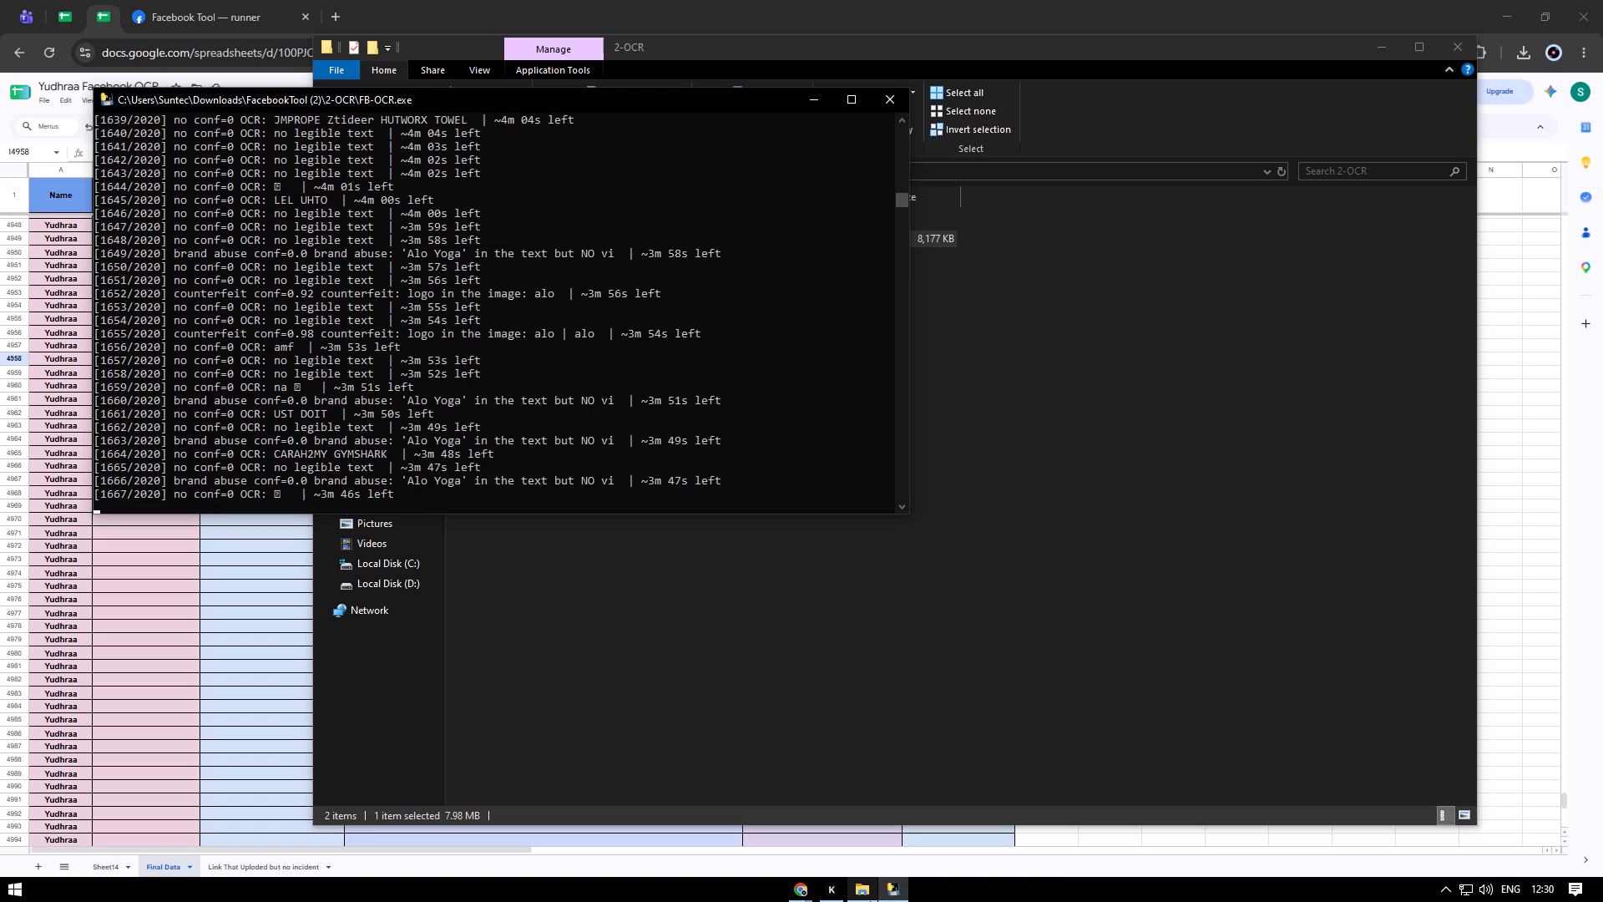
key(alt+Tab)
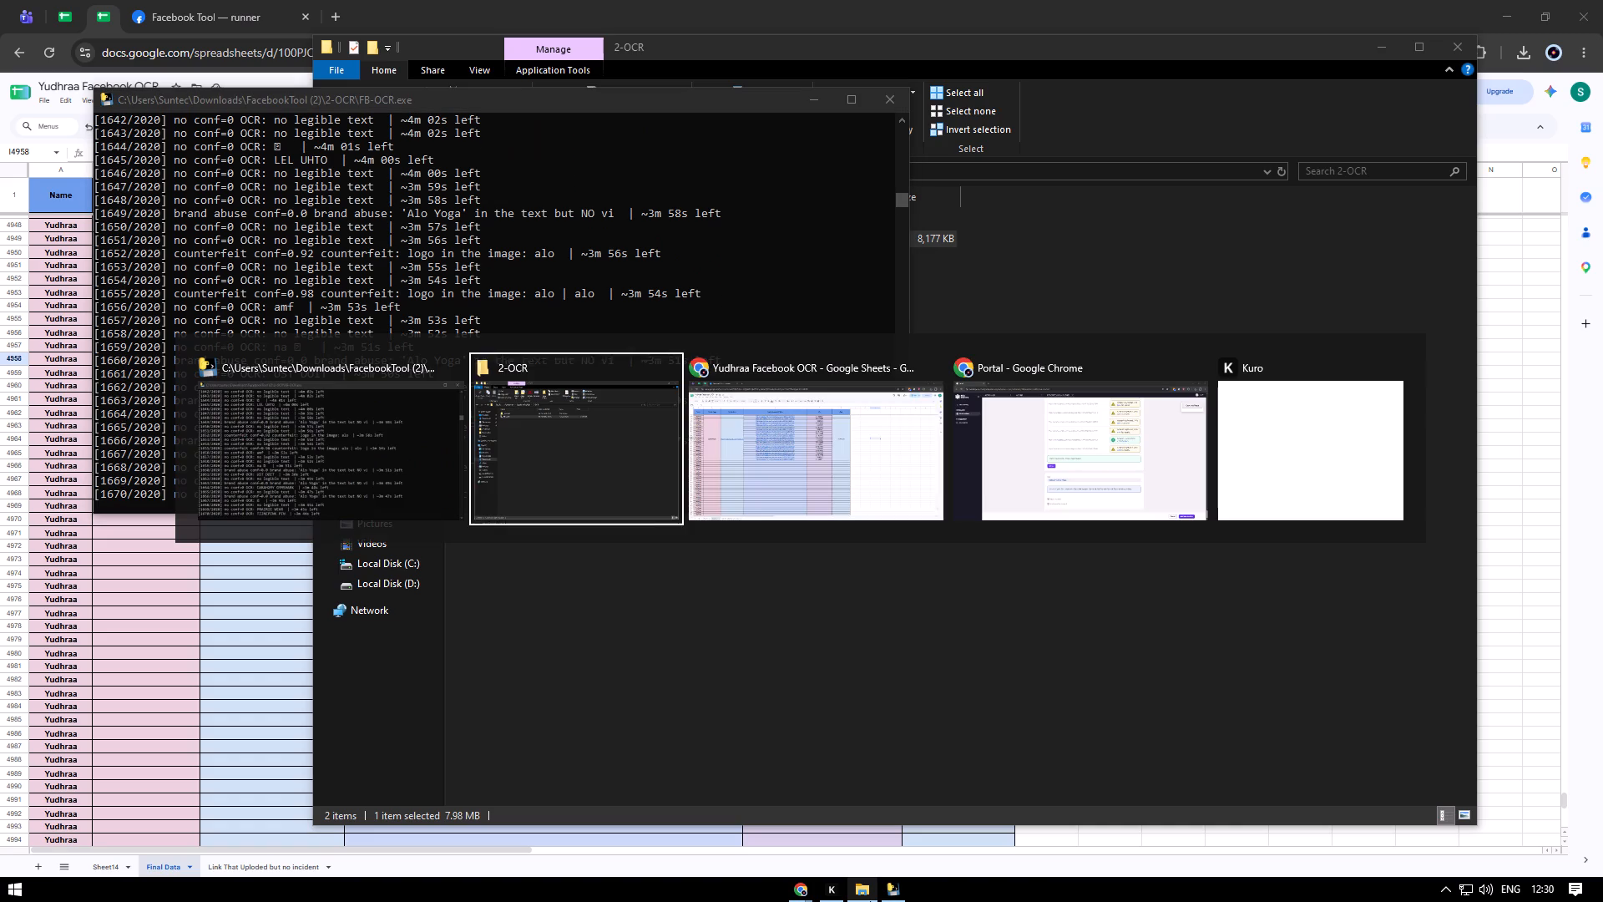
key(alt+Tab)
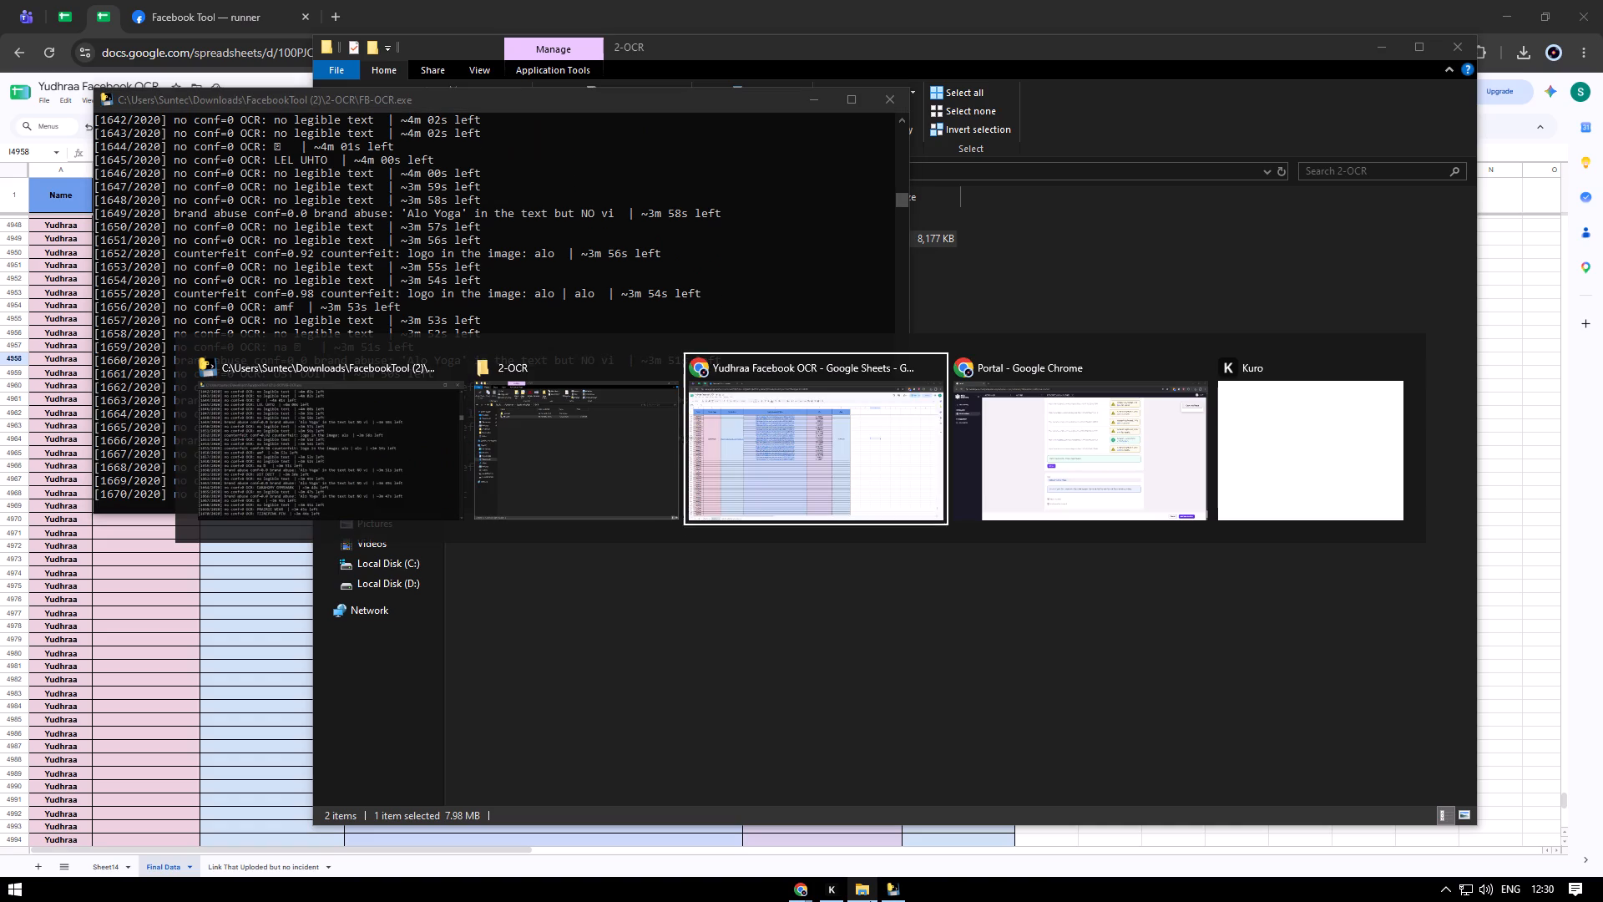
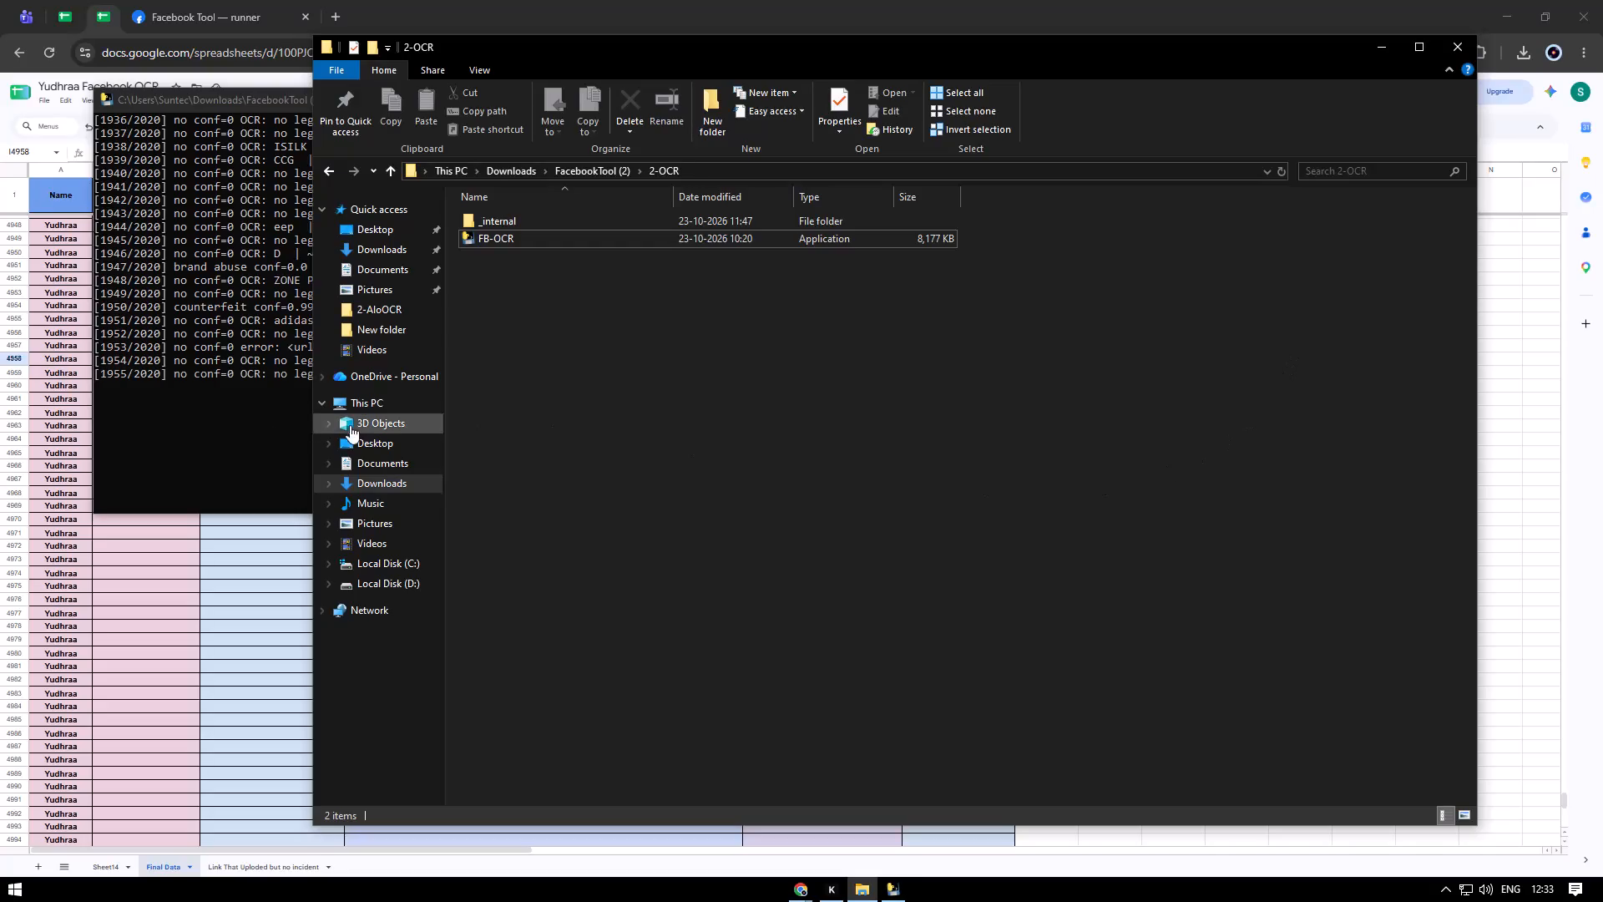
Check the FB-OCR console's progress on the Alo Yoga export, briefly switching to the Yudhraa Facebook OCR spreadsheet and back.
ctrl+click(272, 428)
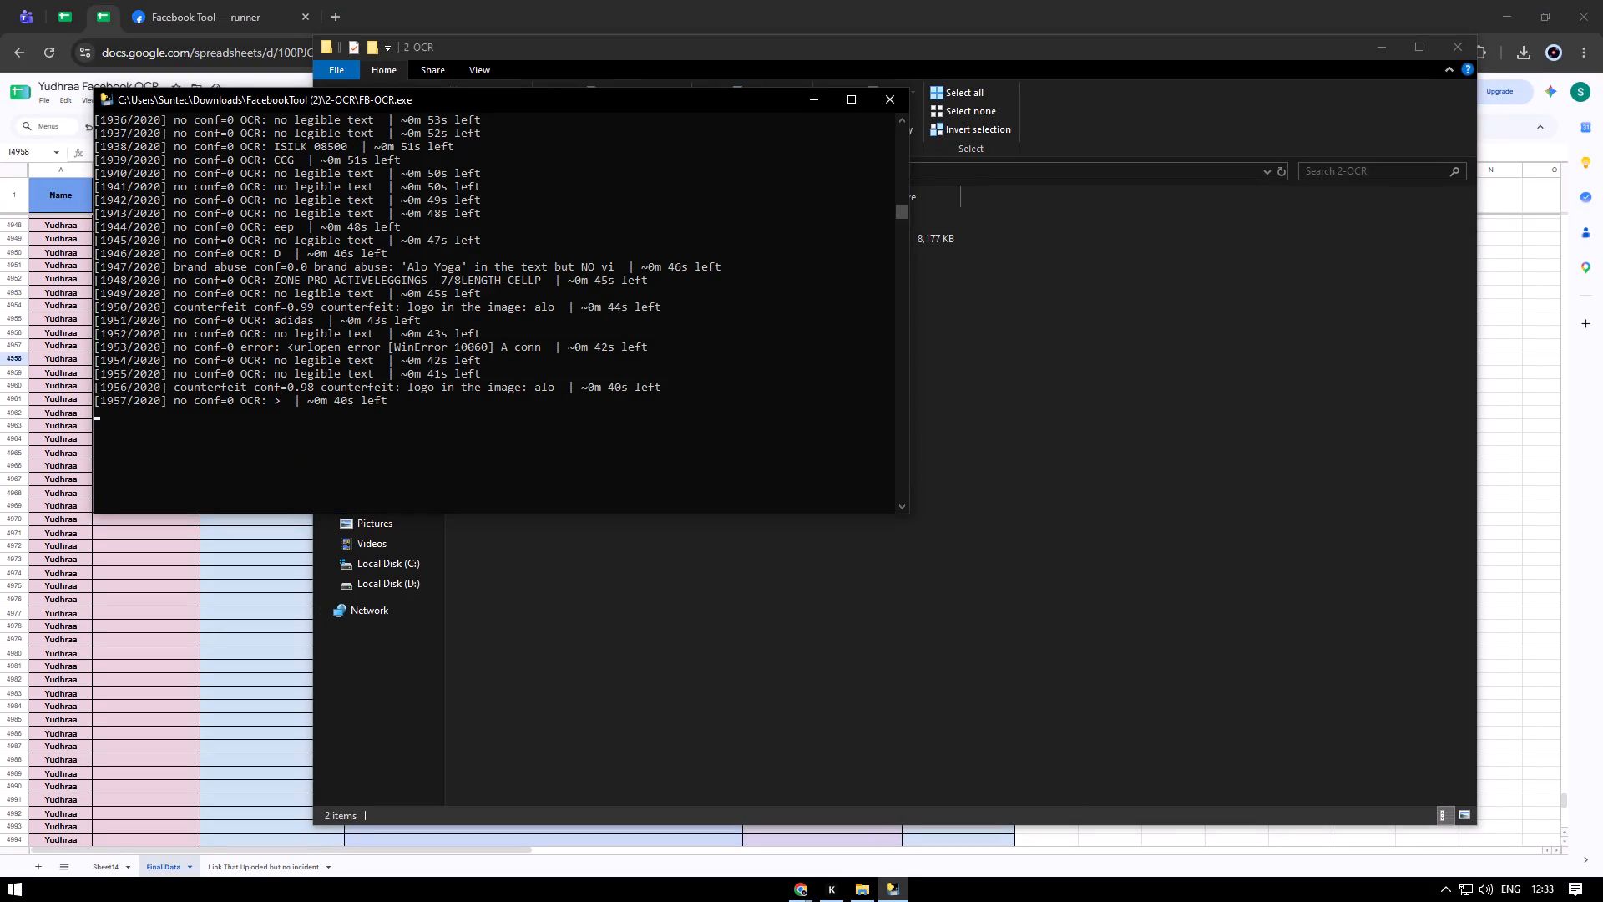
click(1602, 901)
click(807, 879)
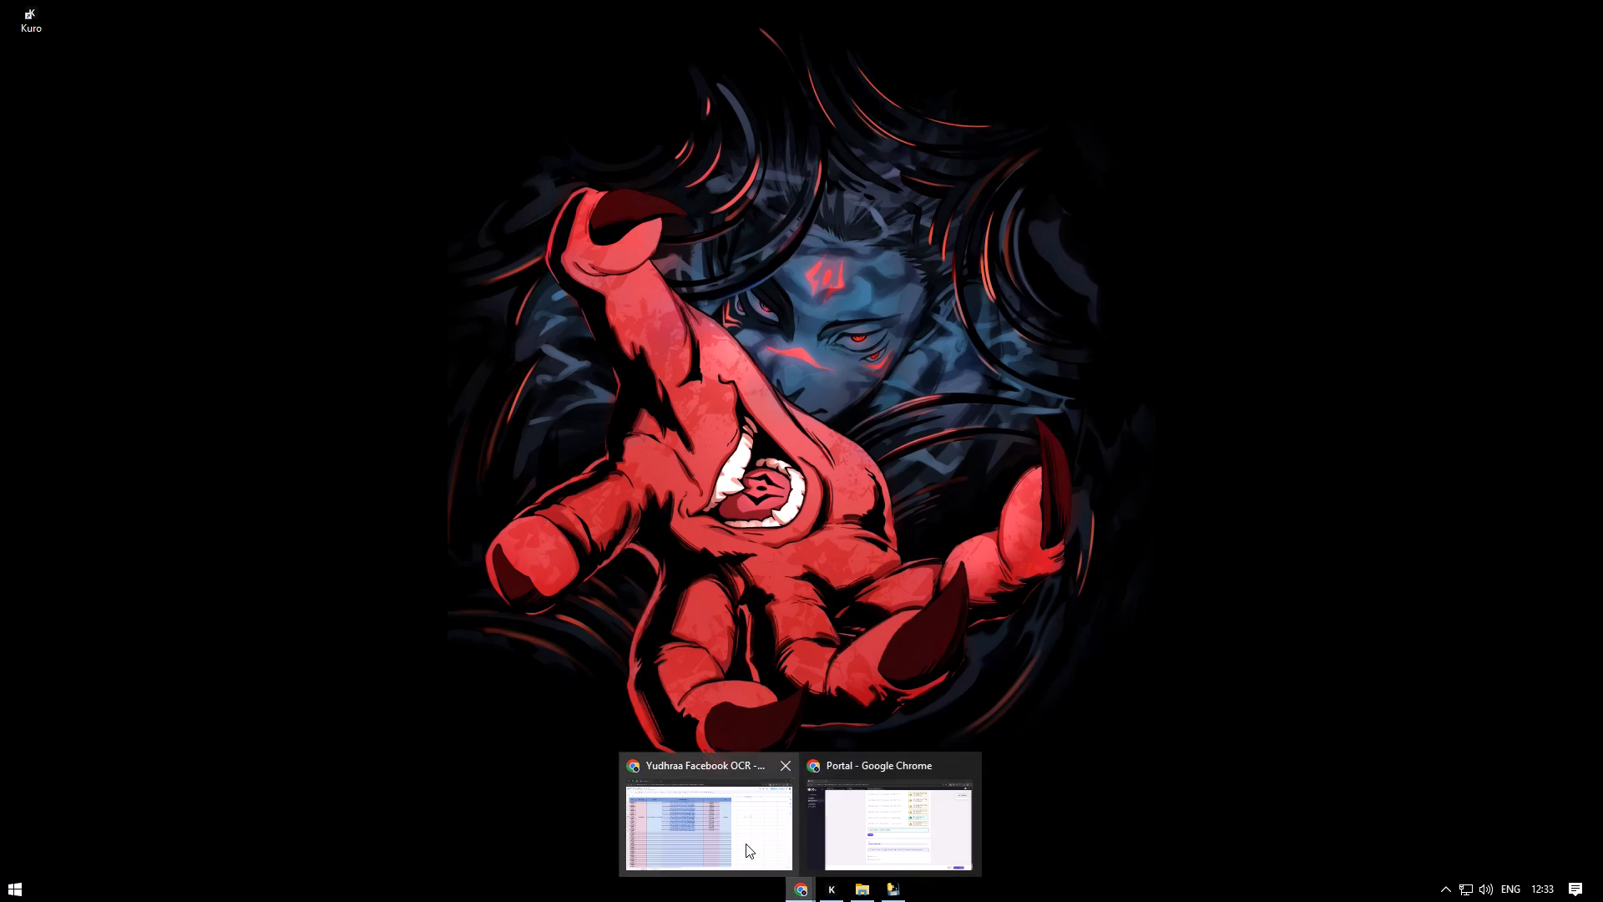
click(732, 837)
click(797, 897)
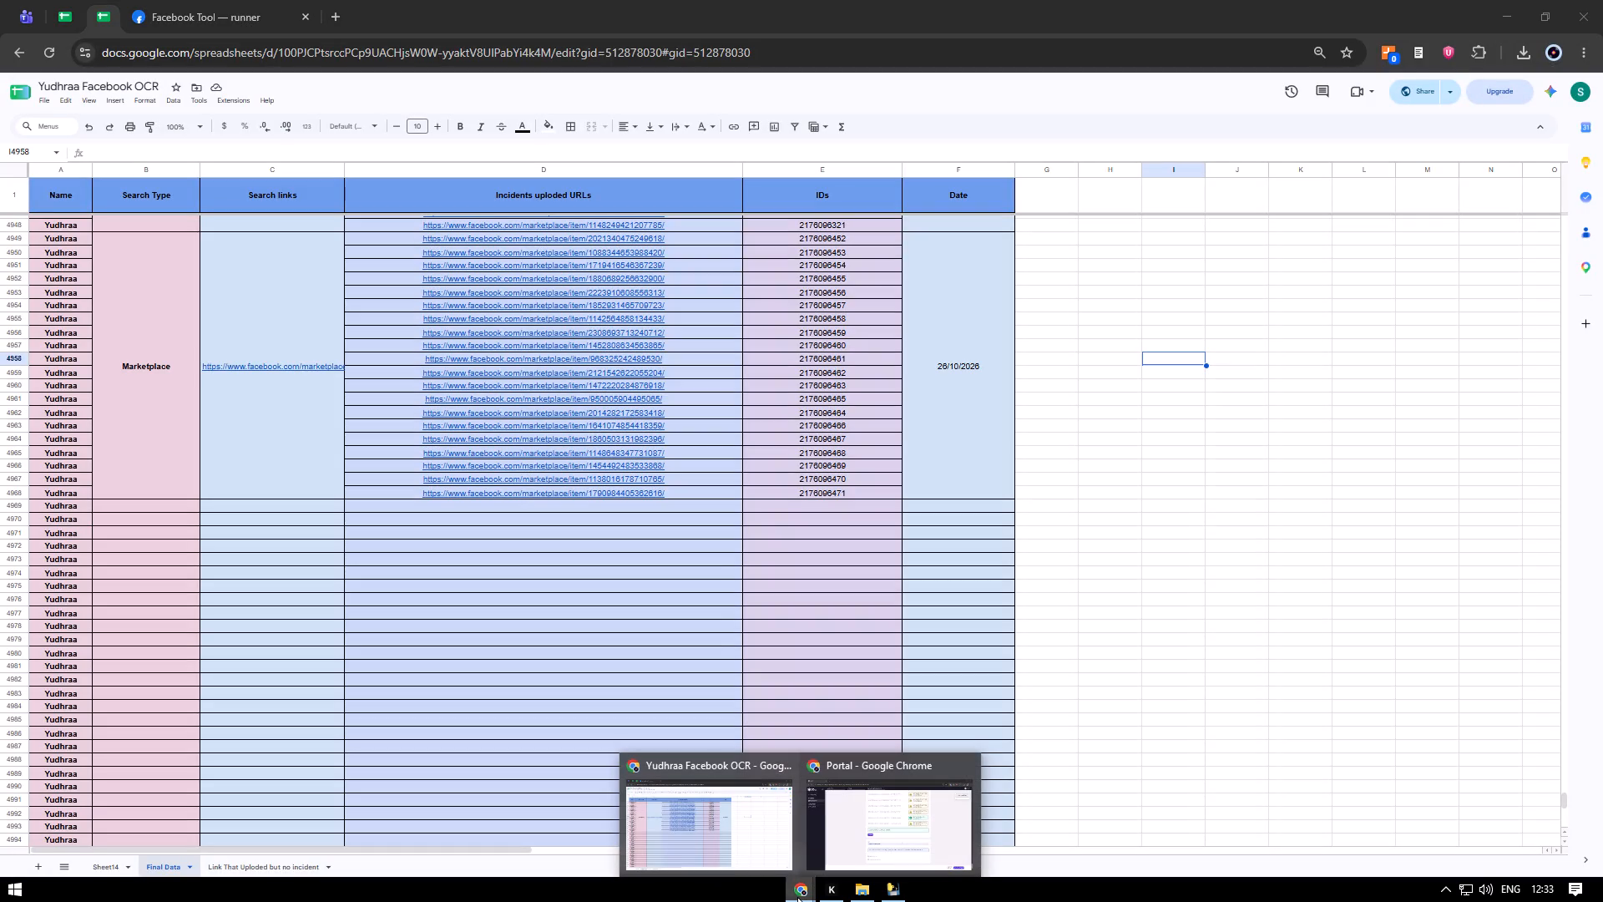
click(877, 891)
click(907, 889)
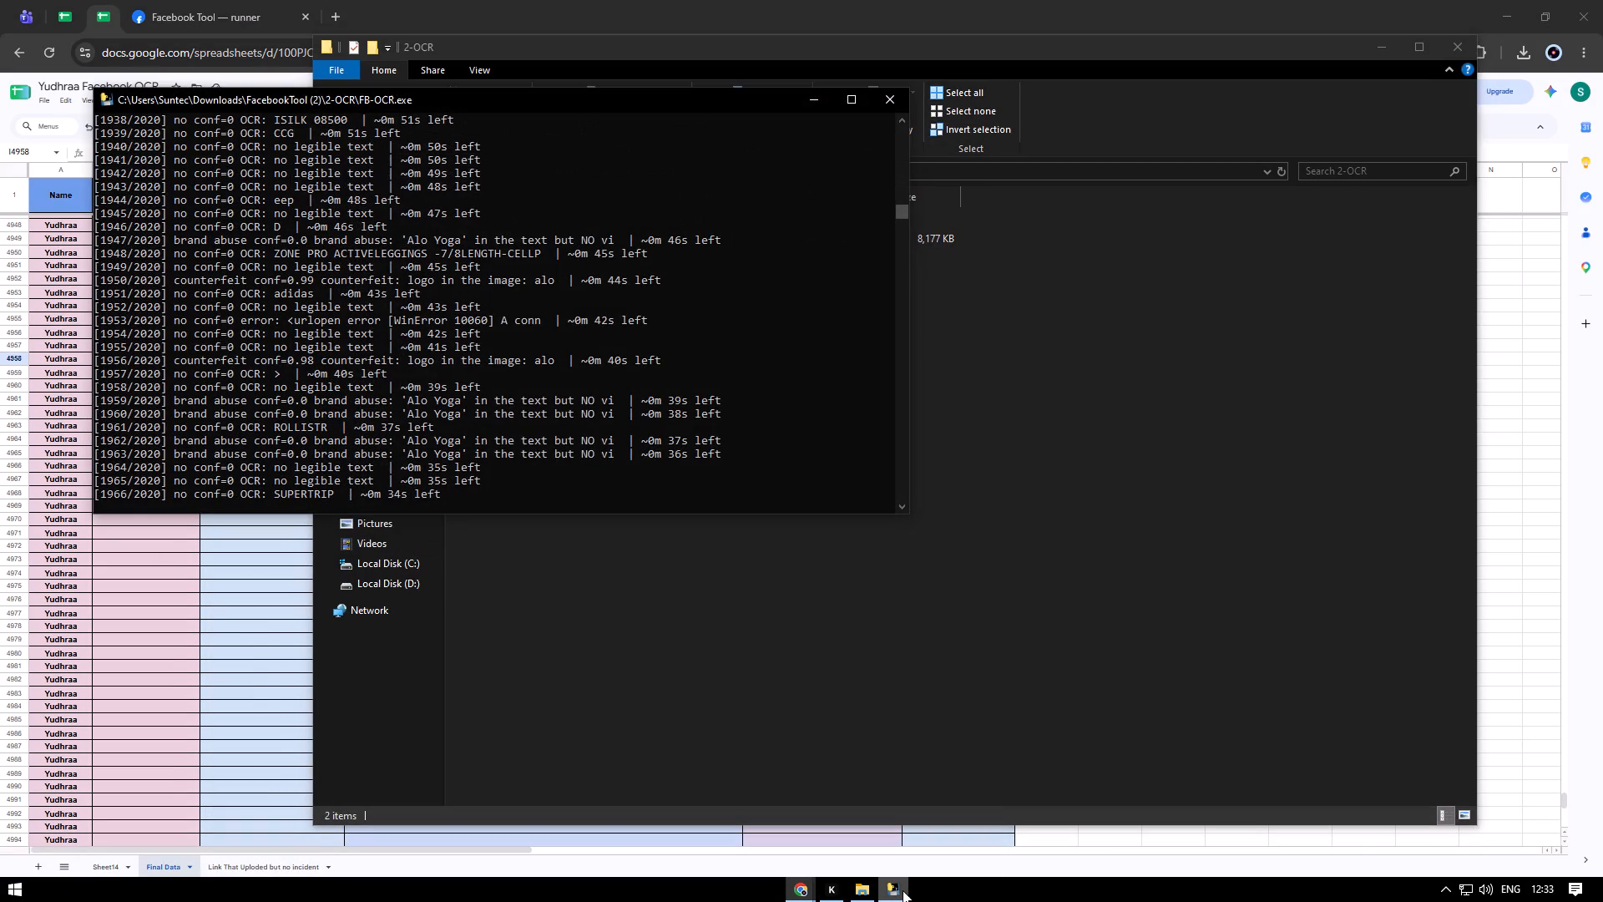
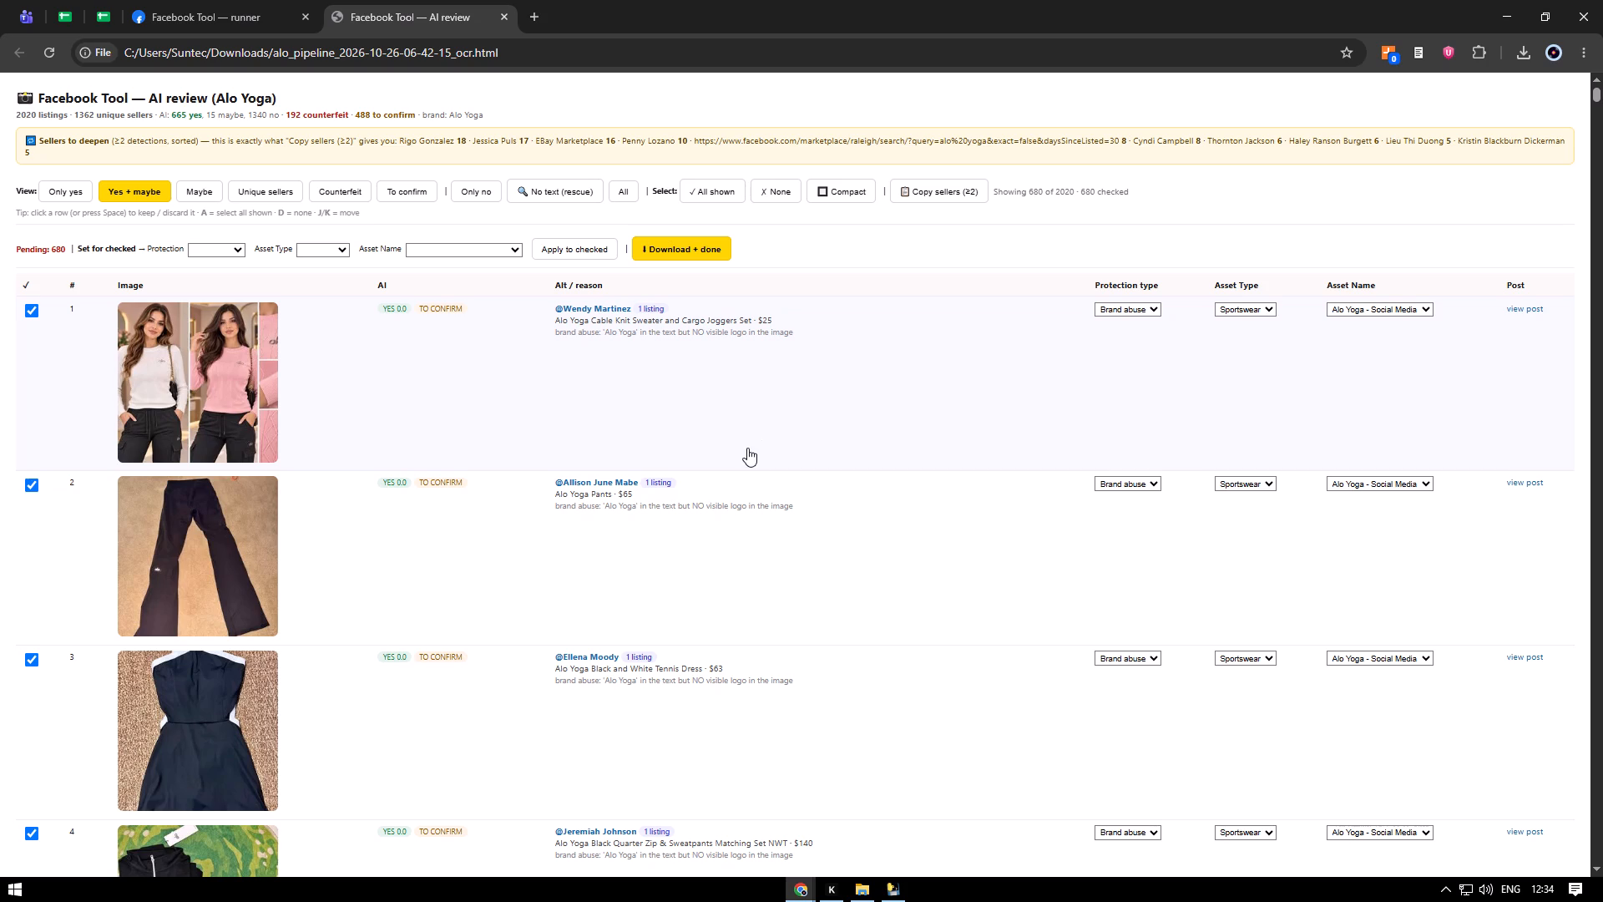
Filter the Alo Yoga AI review to the counterfeit listings and download the reviewed results as a CSV.
click(346, 191)
click(696, 246)
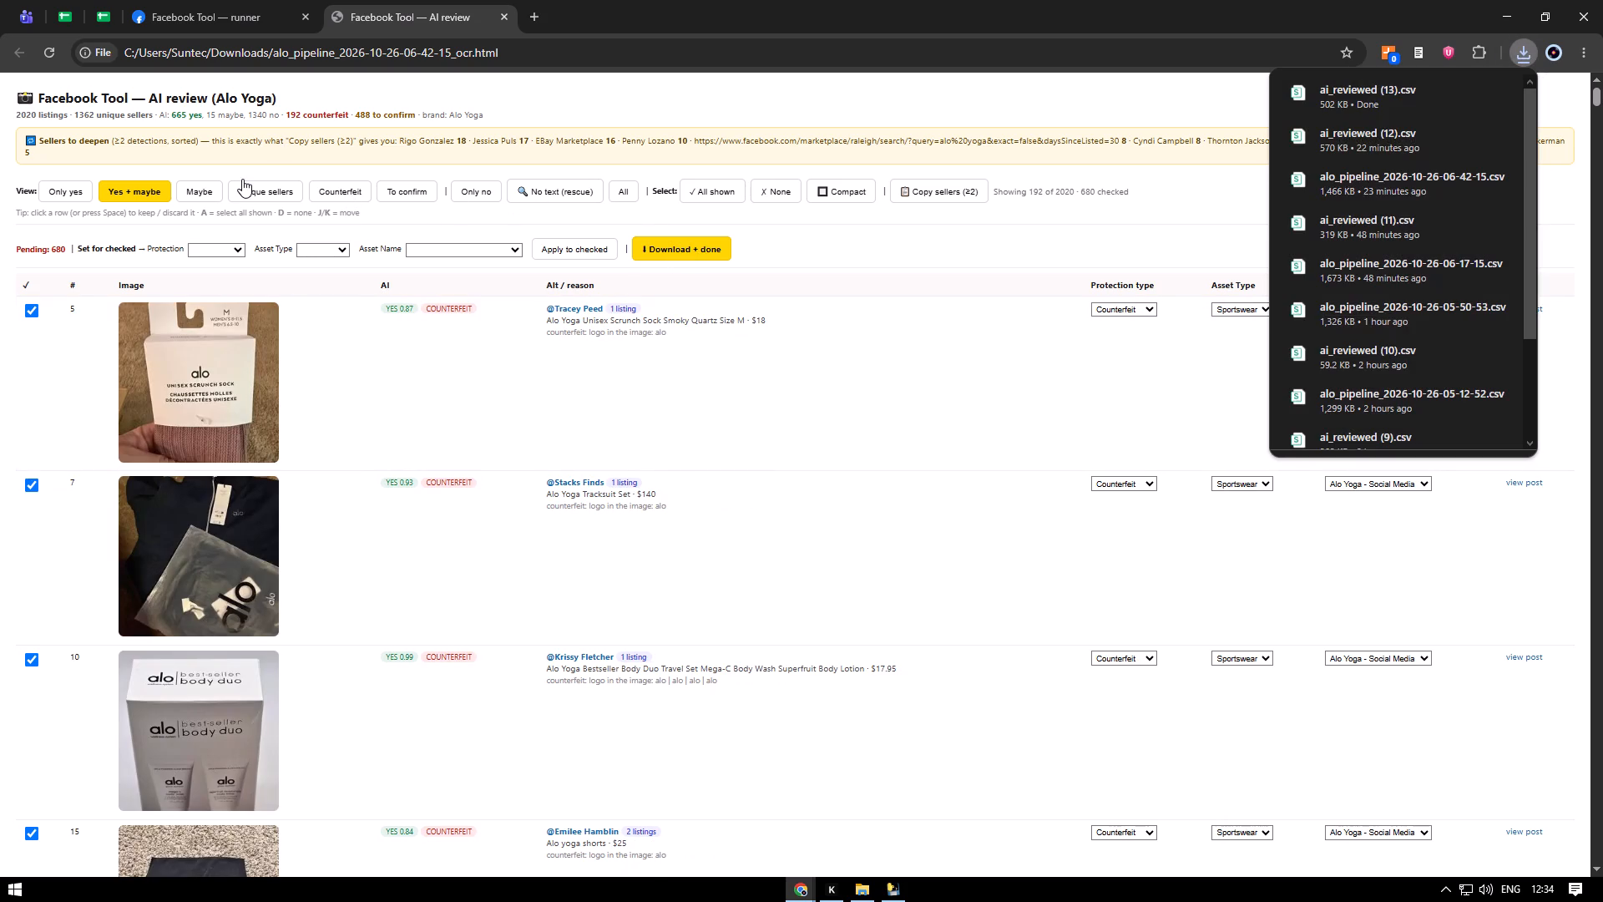
Remove the filter from Sheet14 in the Yudhraa Facebook OCR spreadsheet and clear all of the sheet's old data.
click(104, 0)
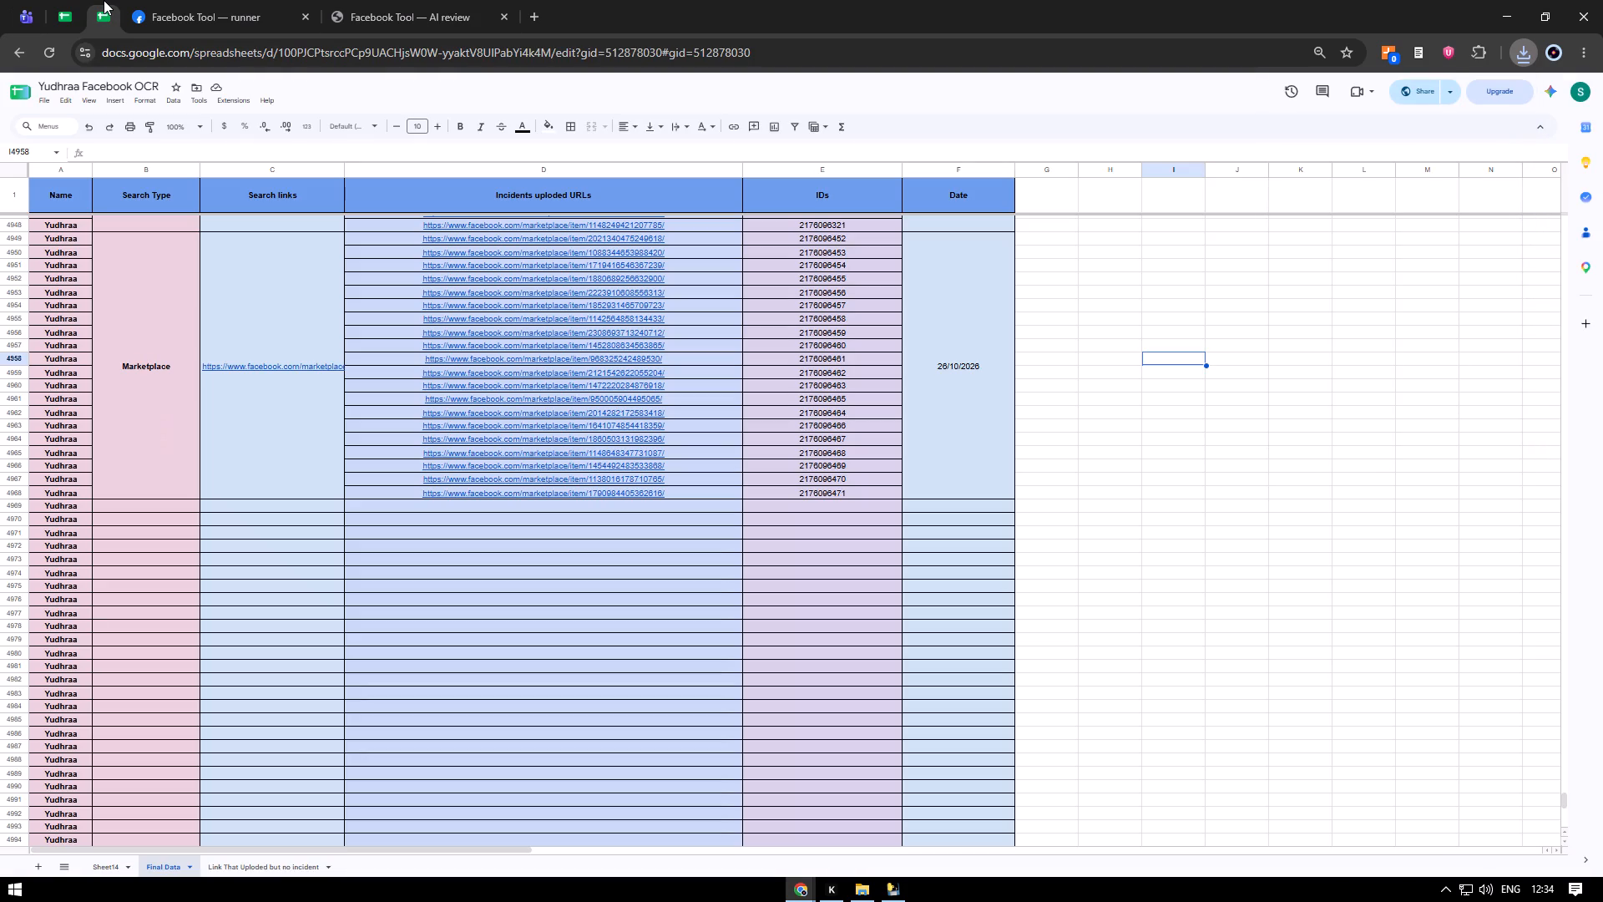
click(74, 0)
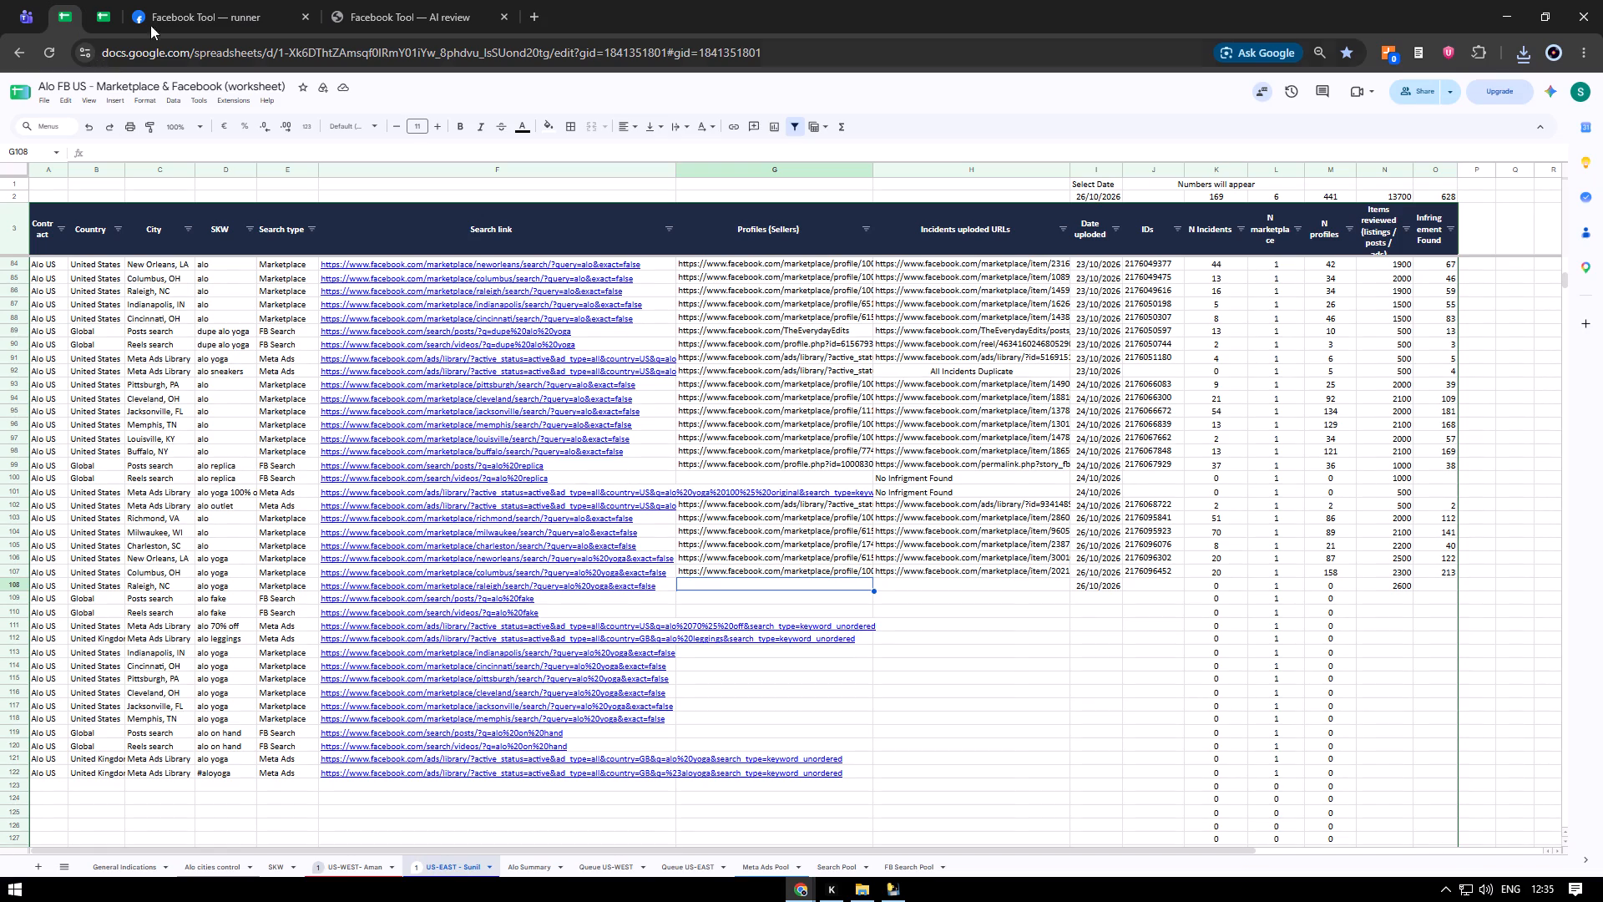
click(110, 0)
click(104, 875)
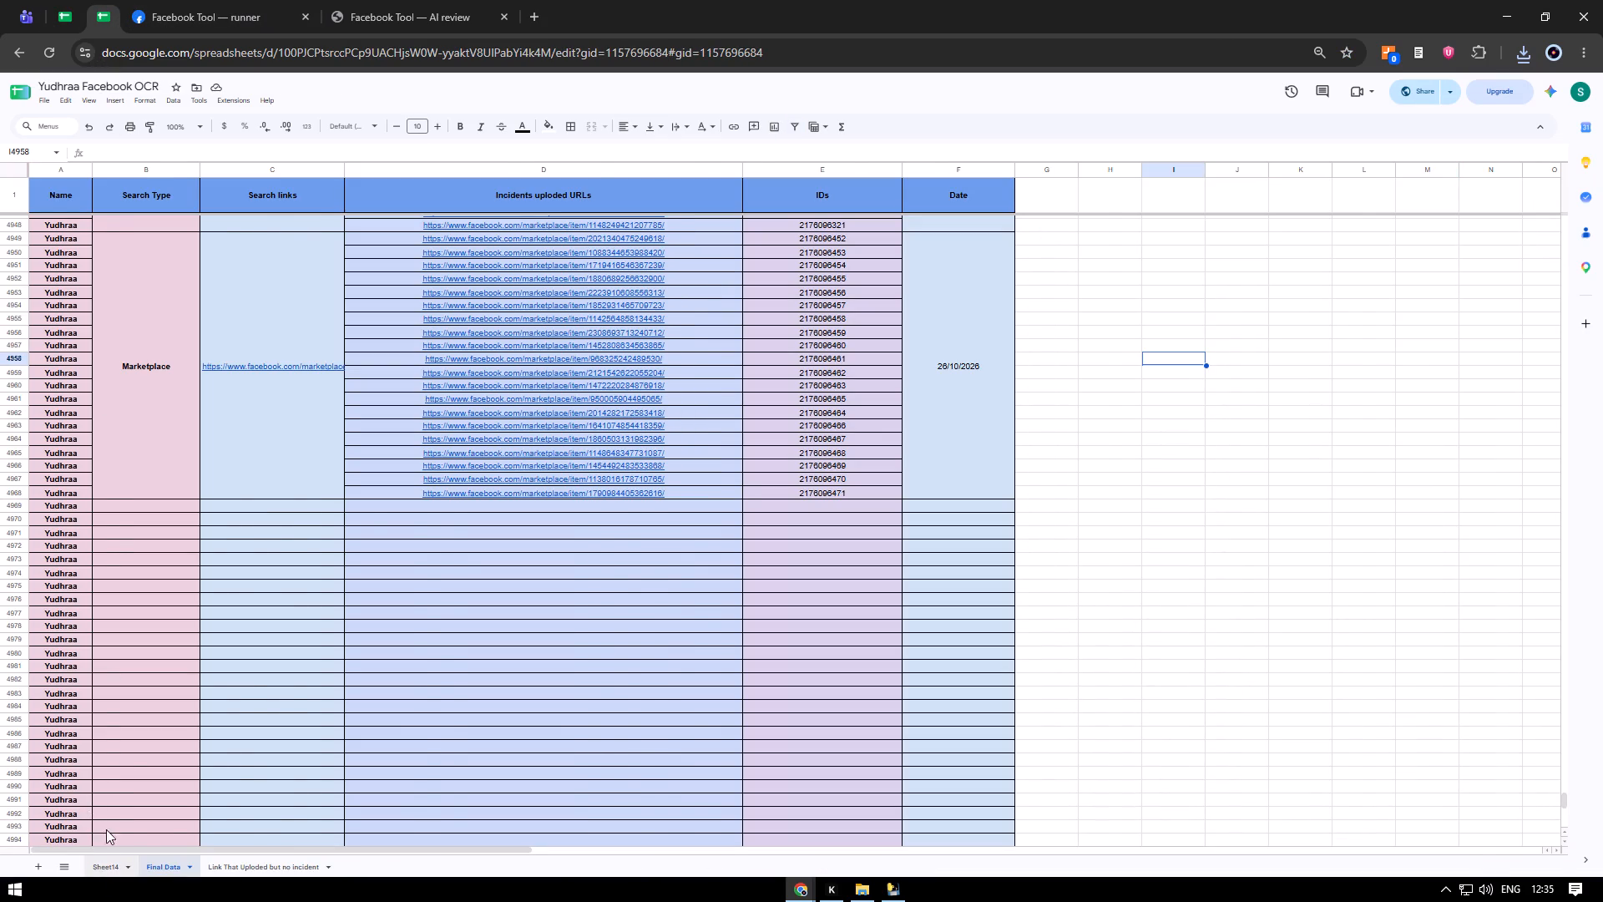
click(17, 173)
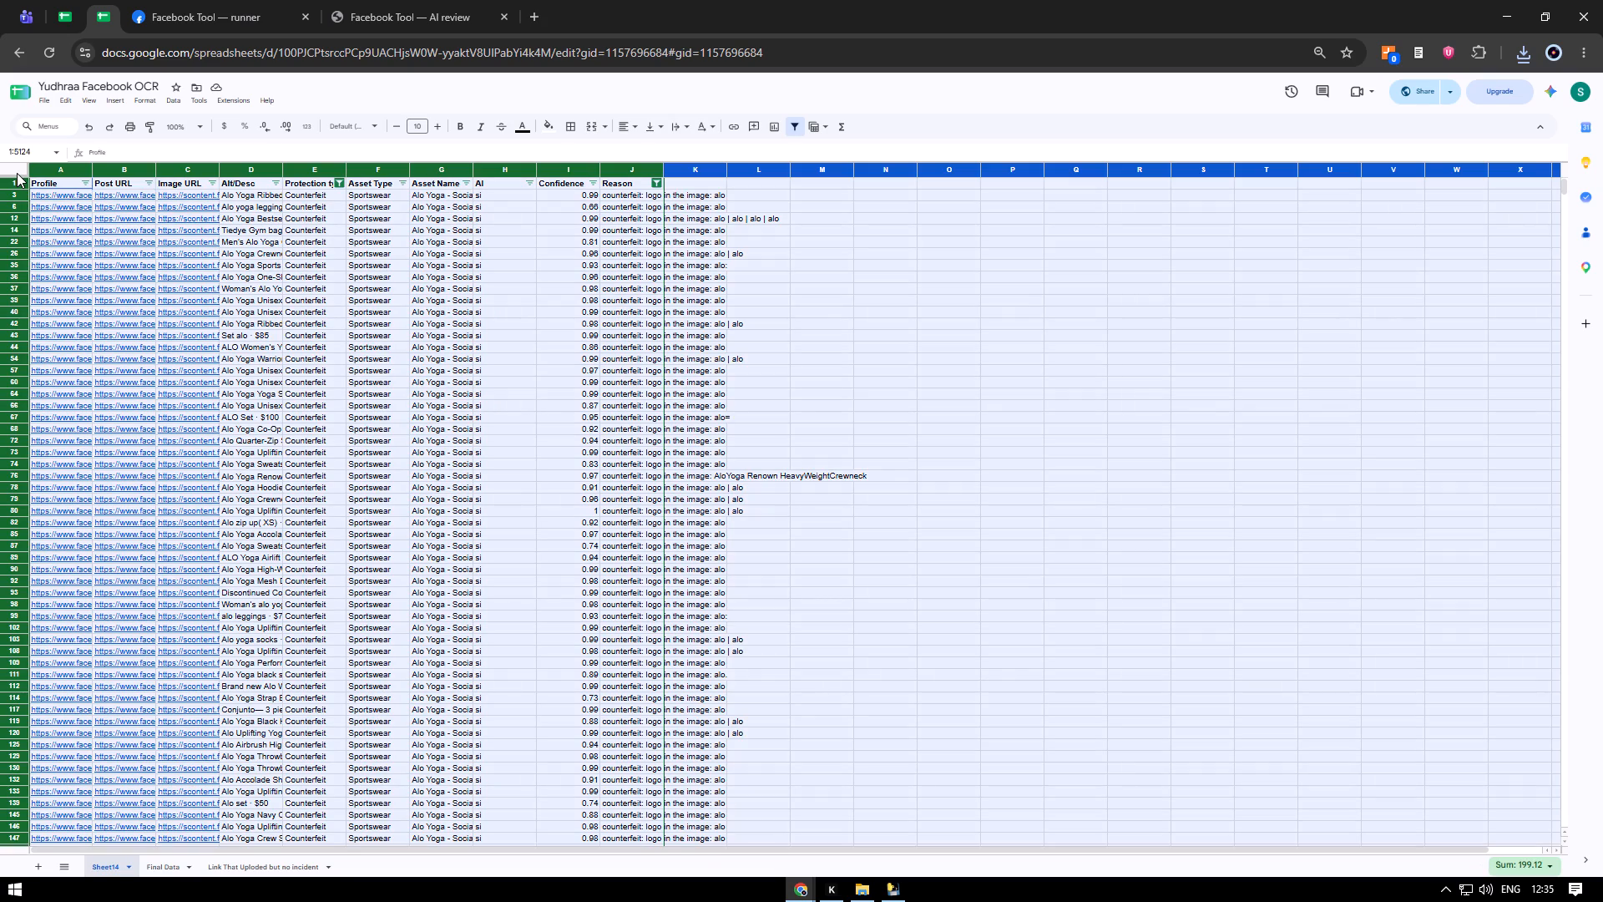
click(793, 131)
key(Delete)
key(ctrl+Up)
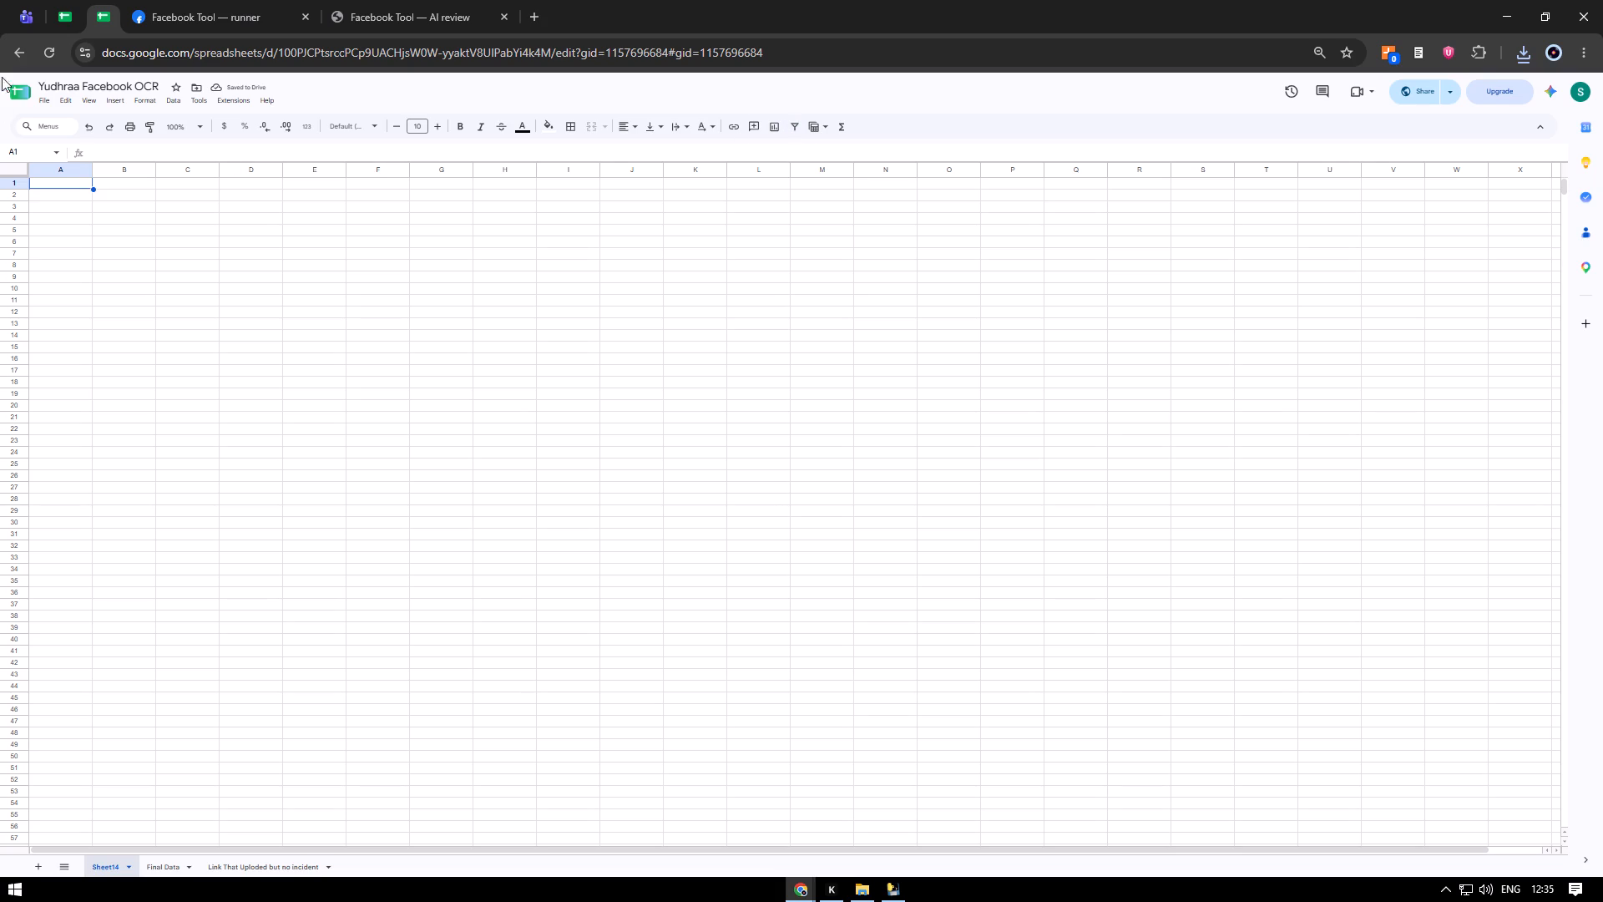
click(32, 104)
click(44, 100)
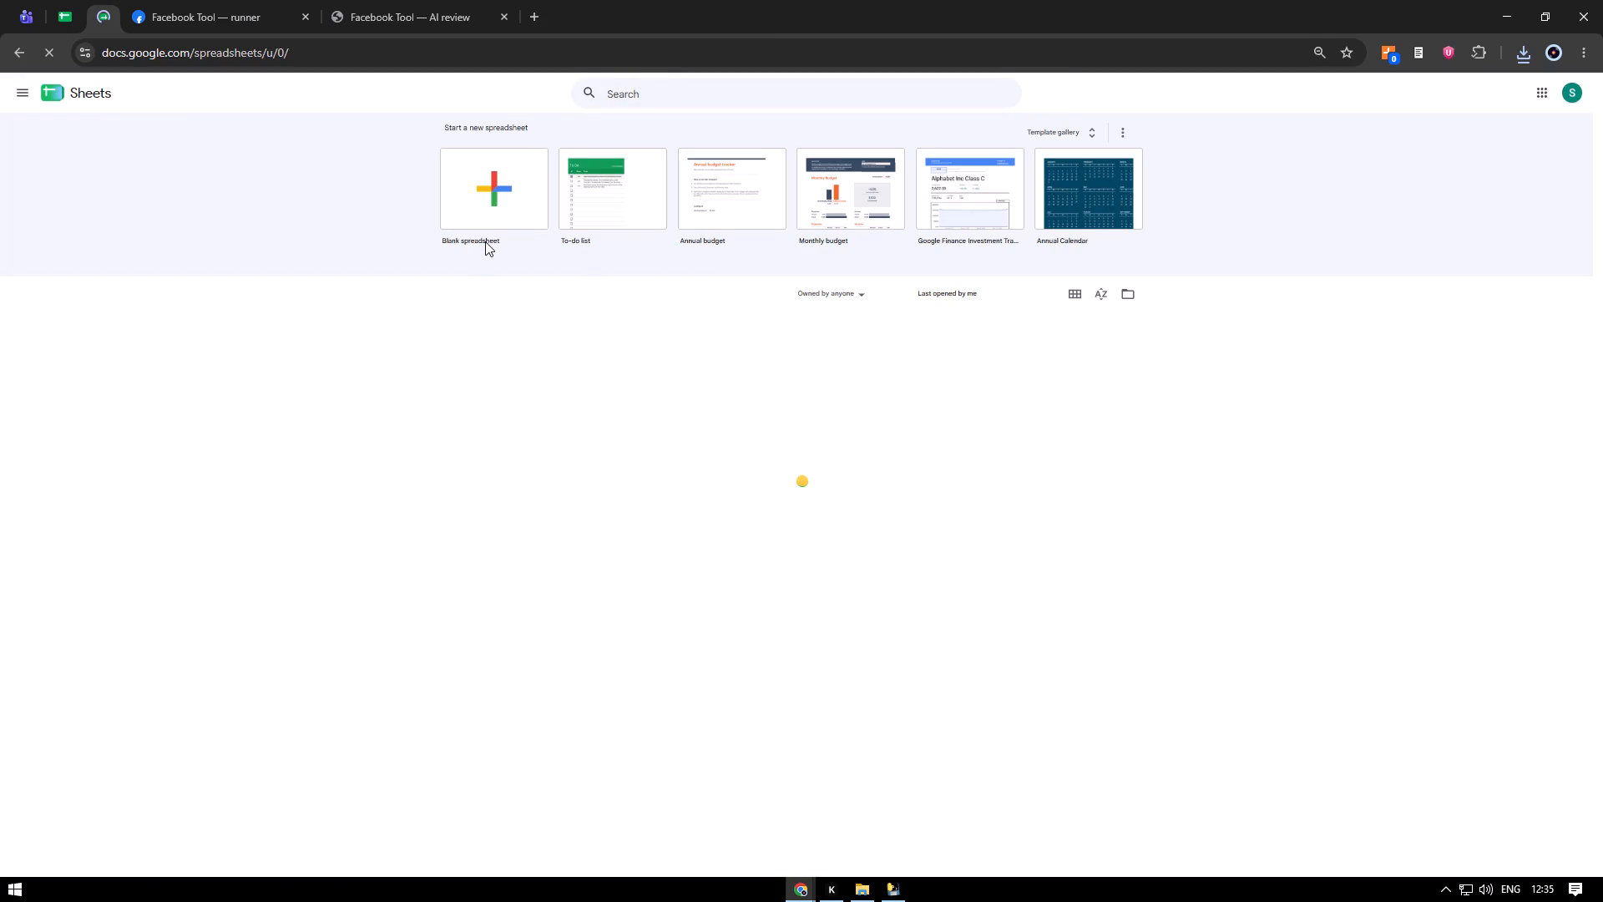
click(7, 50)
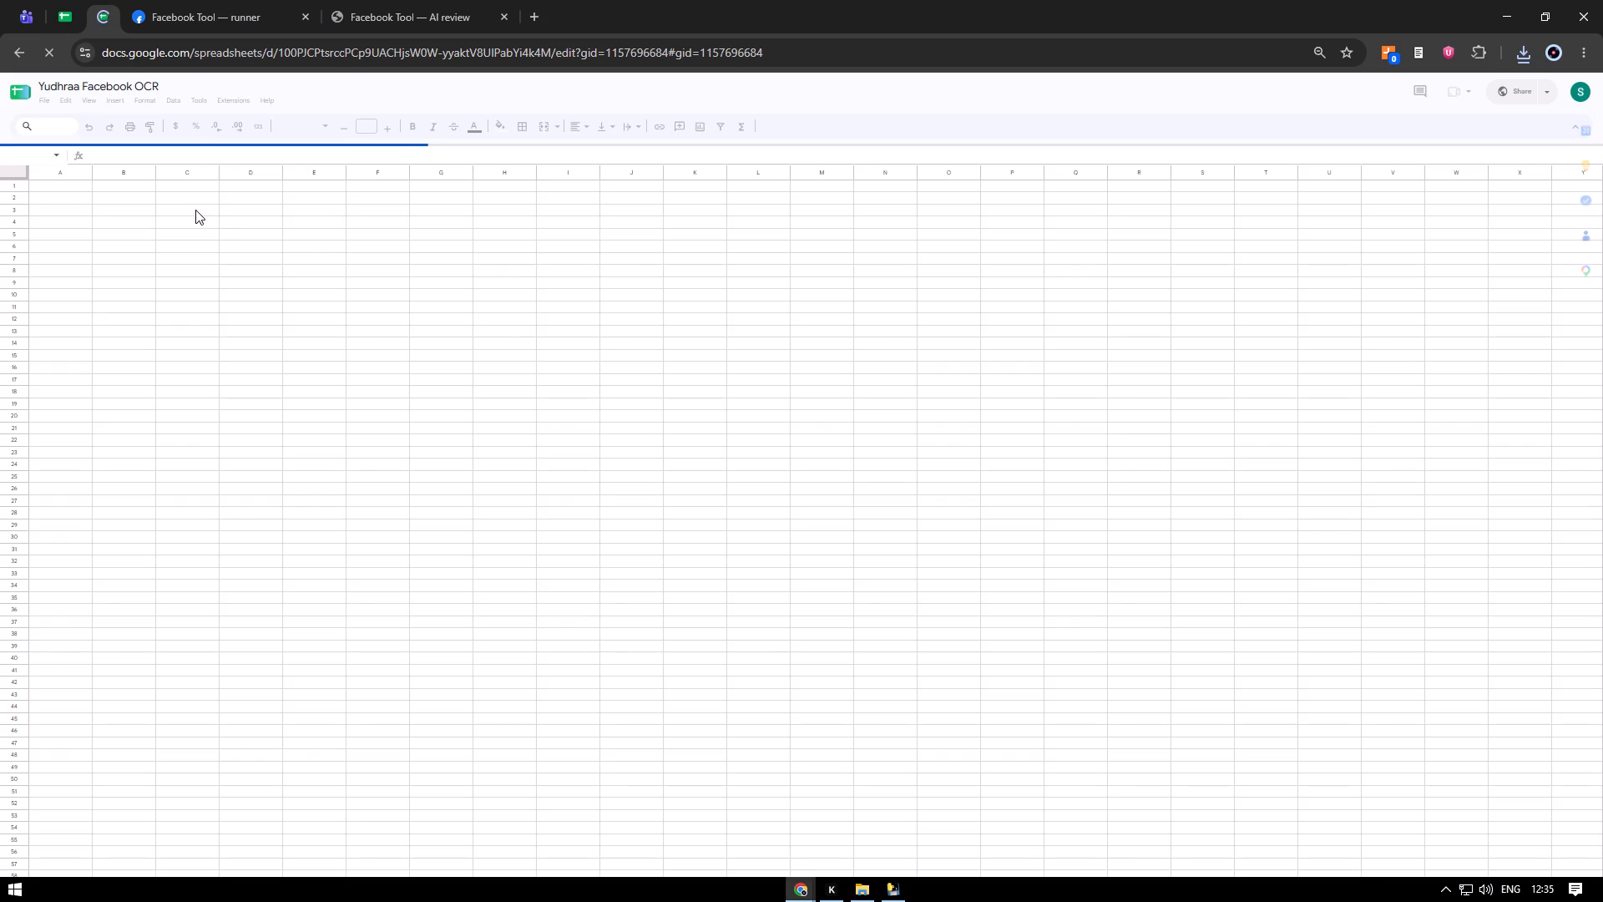
Import the newly downloaded ai_reviewed (13).csv into the Yudhraa Facebook OCR spreadsheet by uploading it from the computer.
click(46, 105)
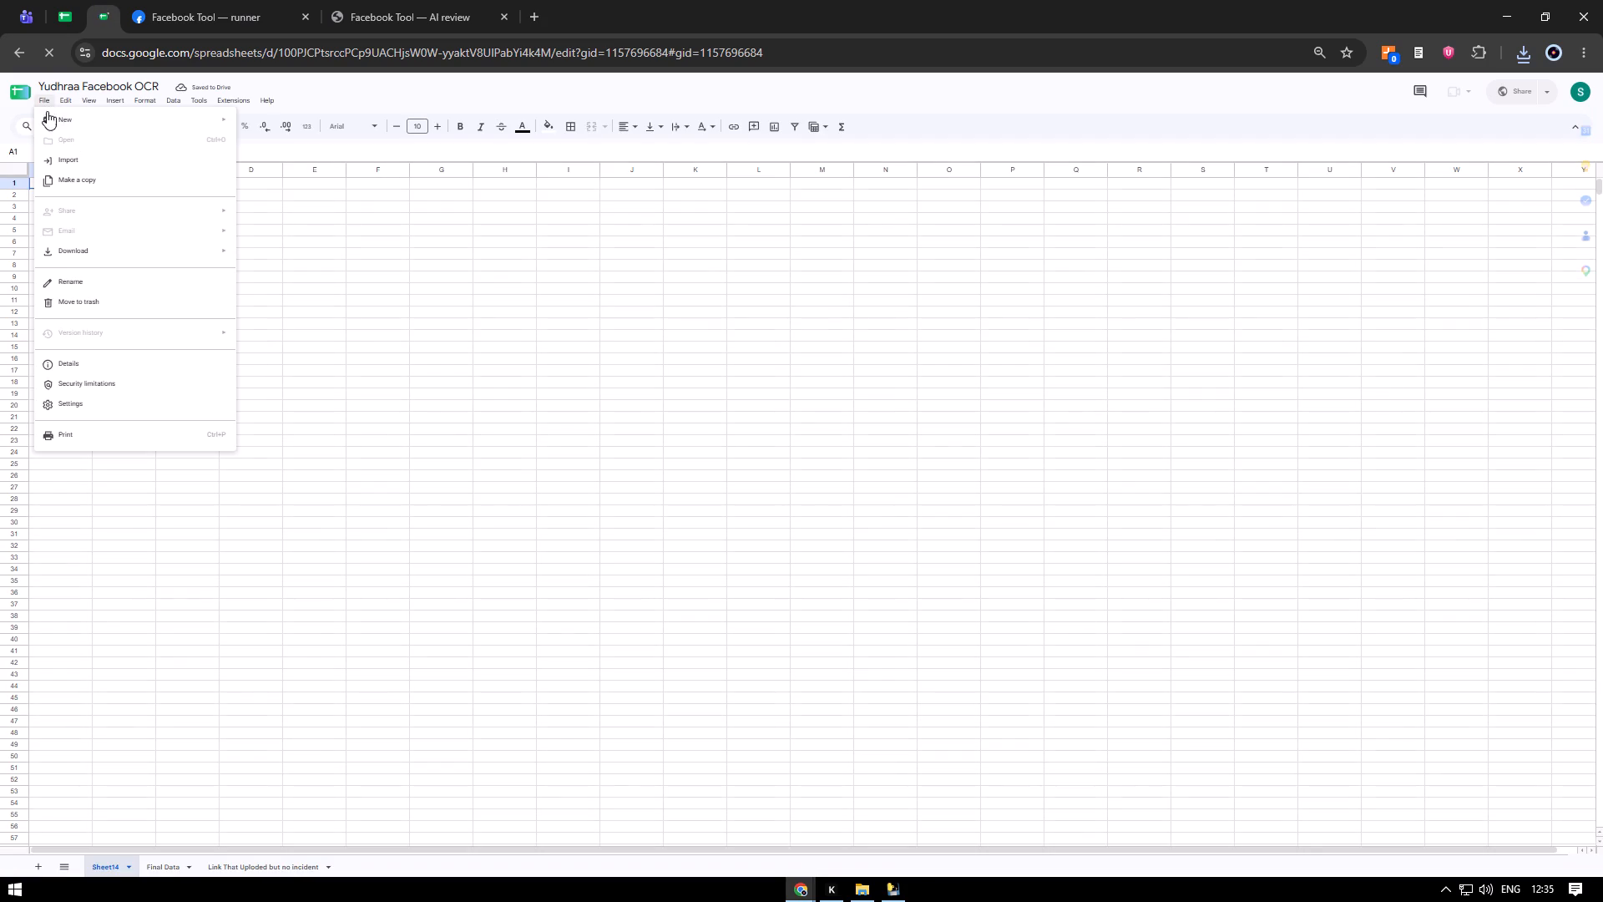
click(102, 162)
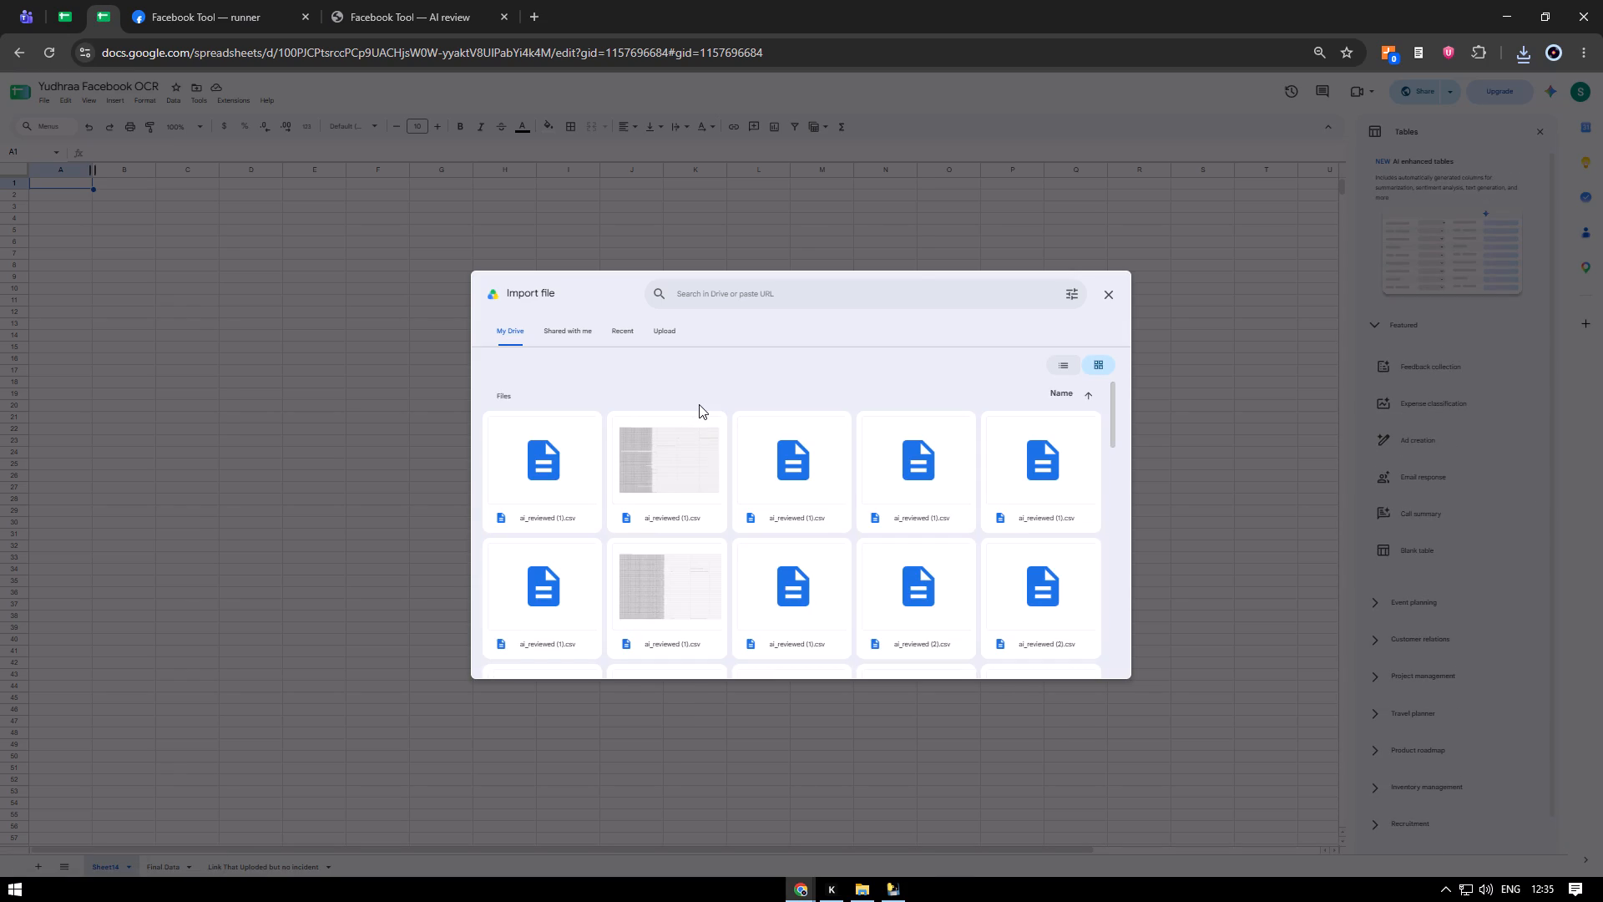
click(664, 334)
click(790, 534)
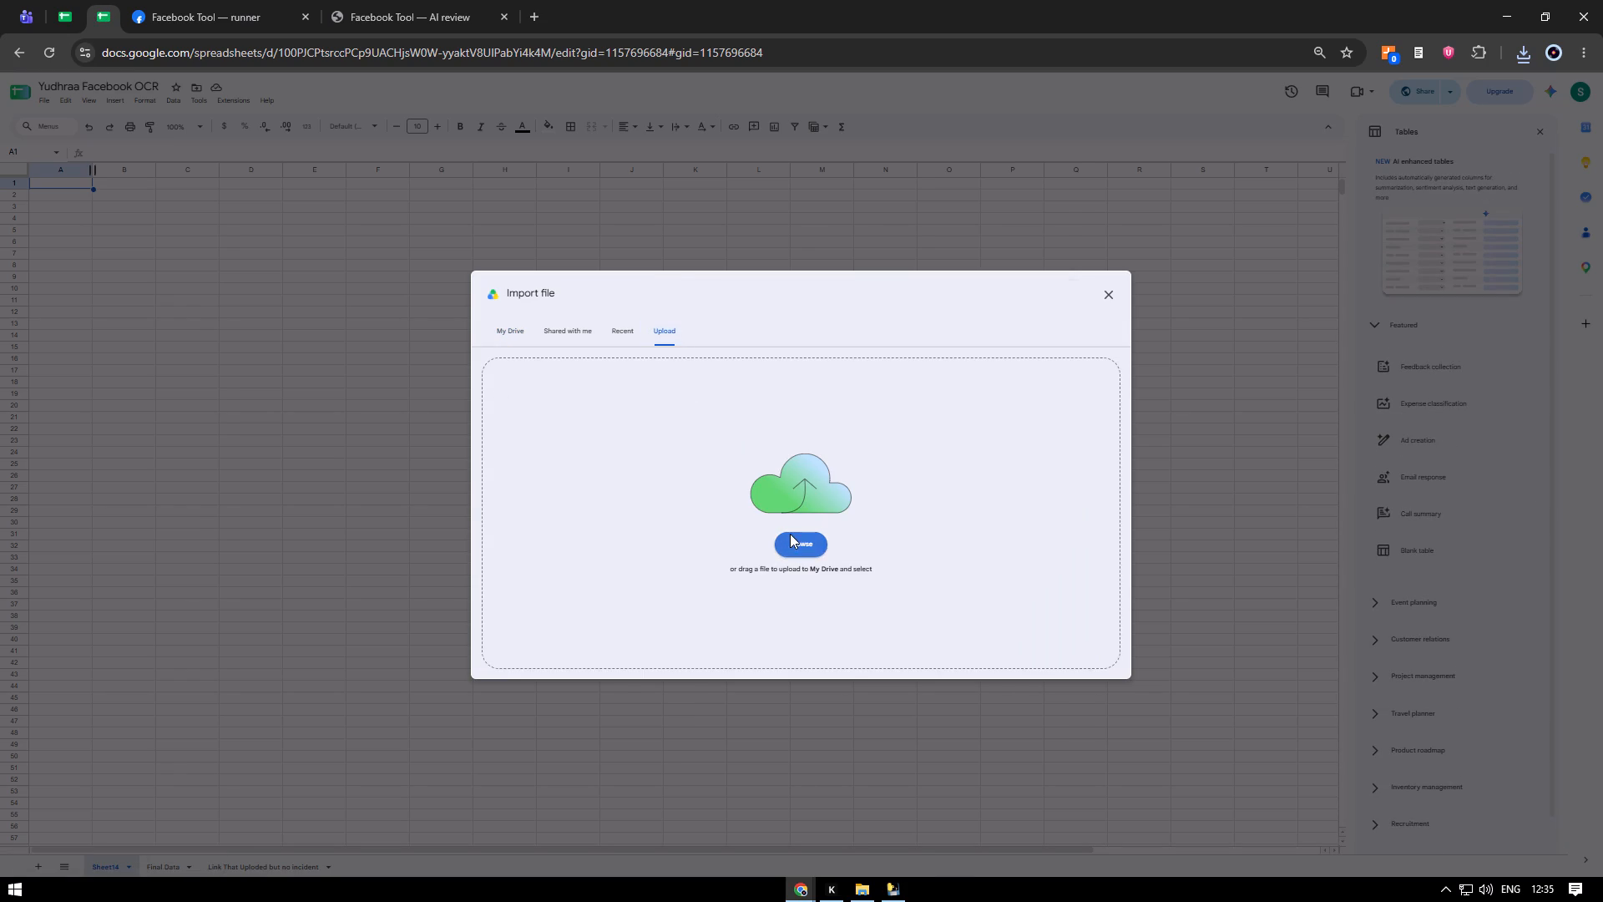
double_click(713, 540)
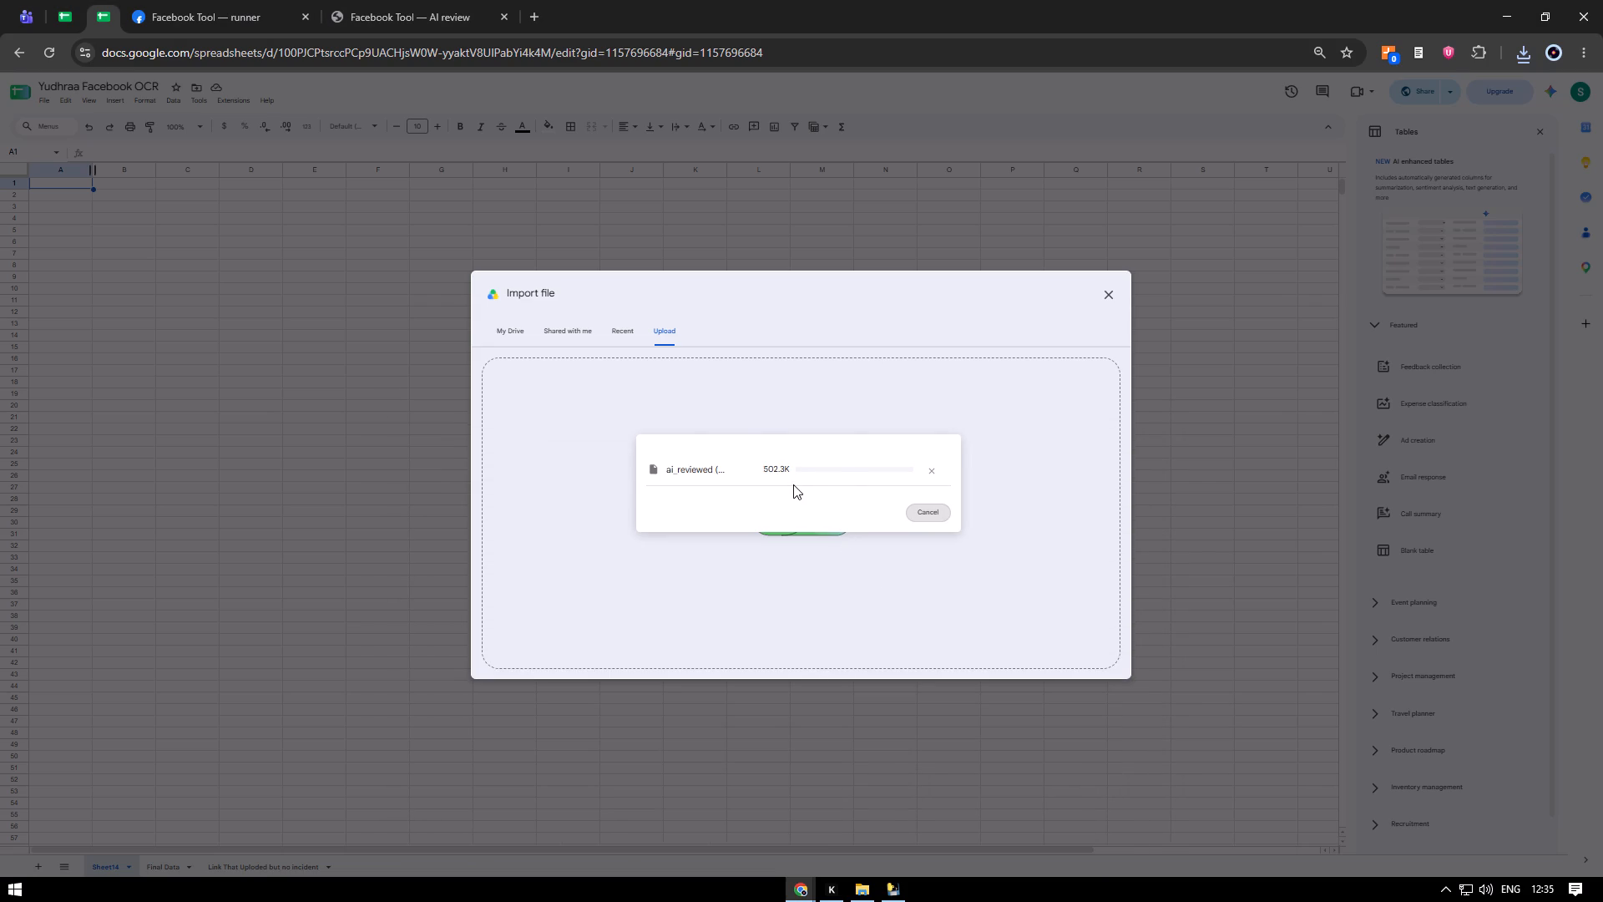
Import the ai_reviewed (12).csv data by appending it to the current empty sheet.
click(746, 476)
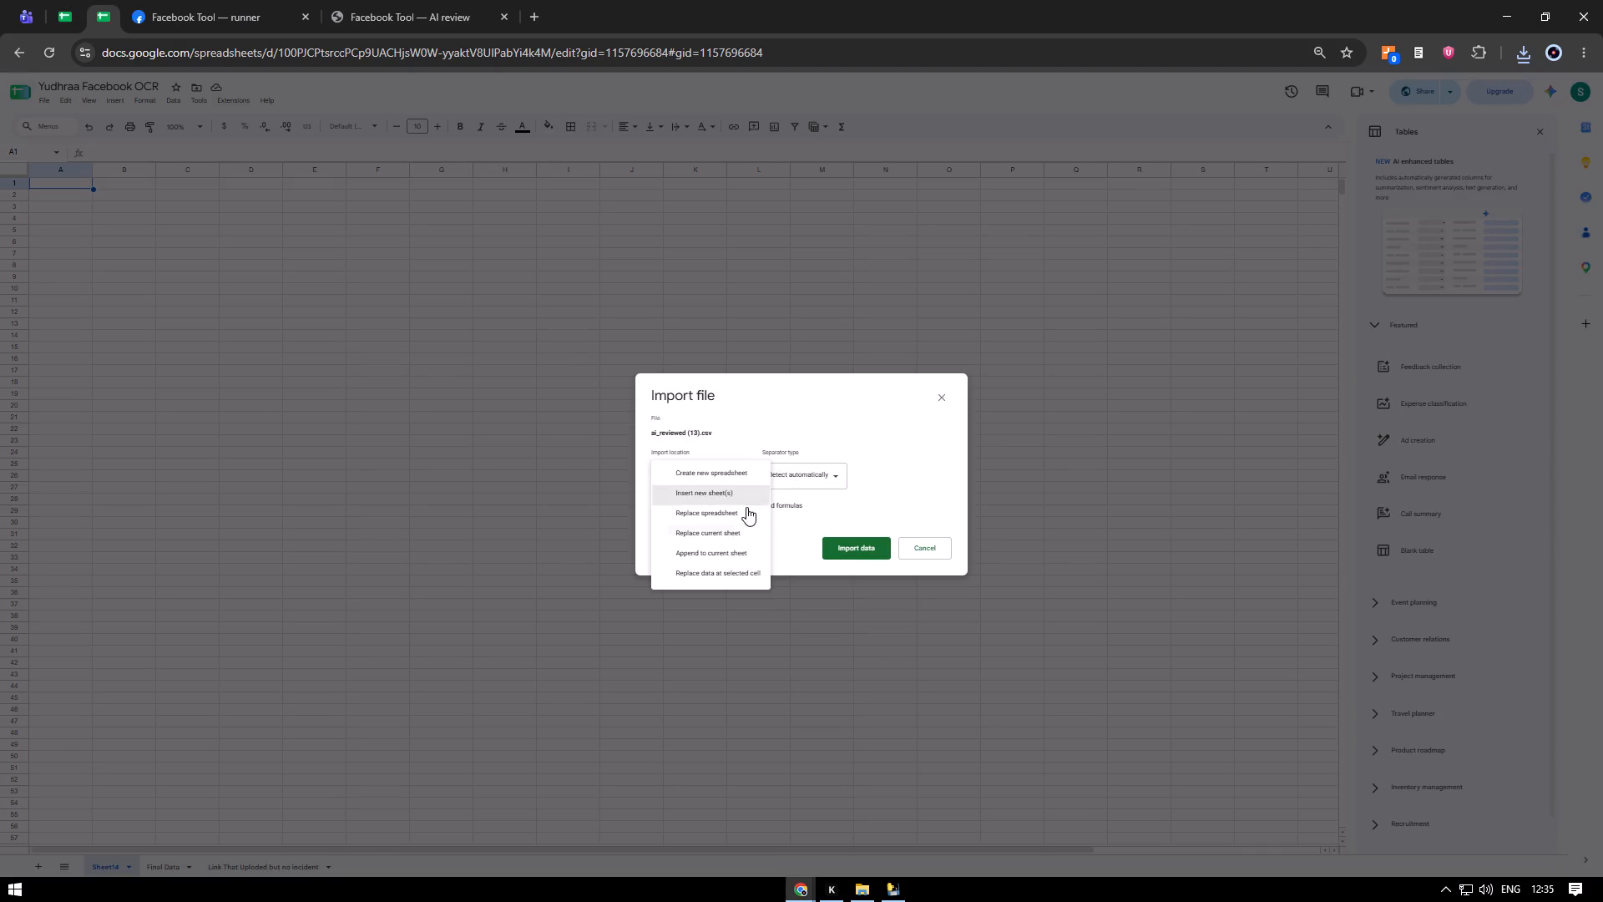
click(751, 553)
click(857, 545)
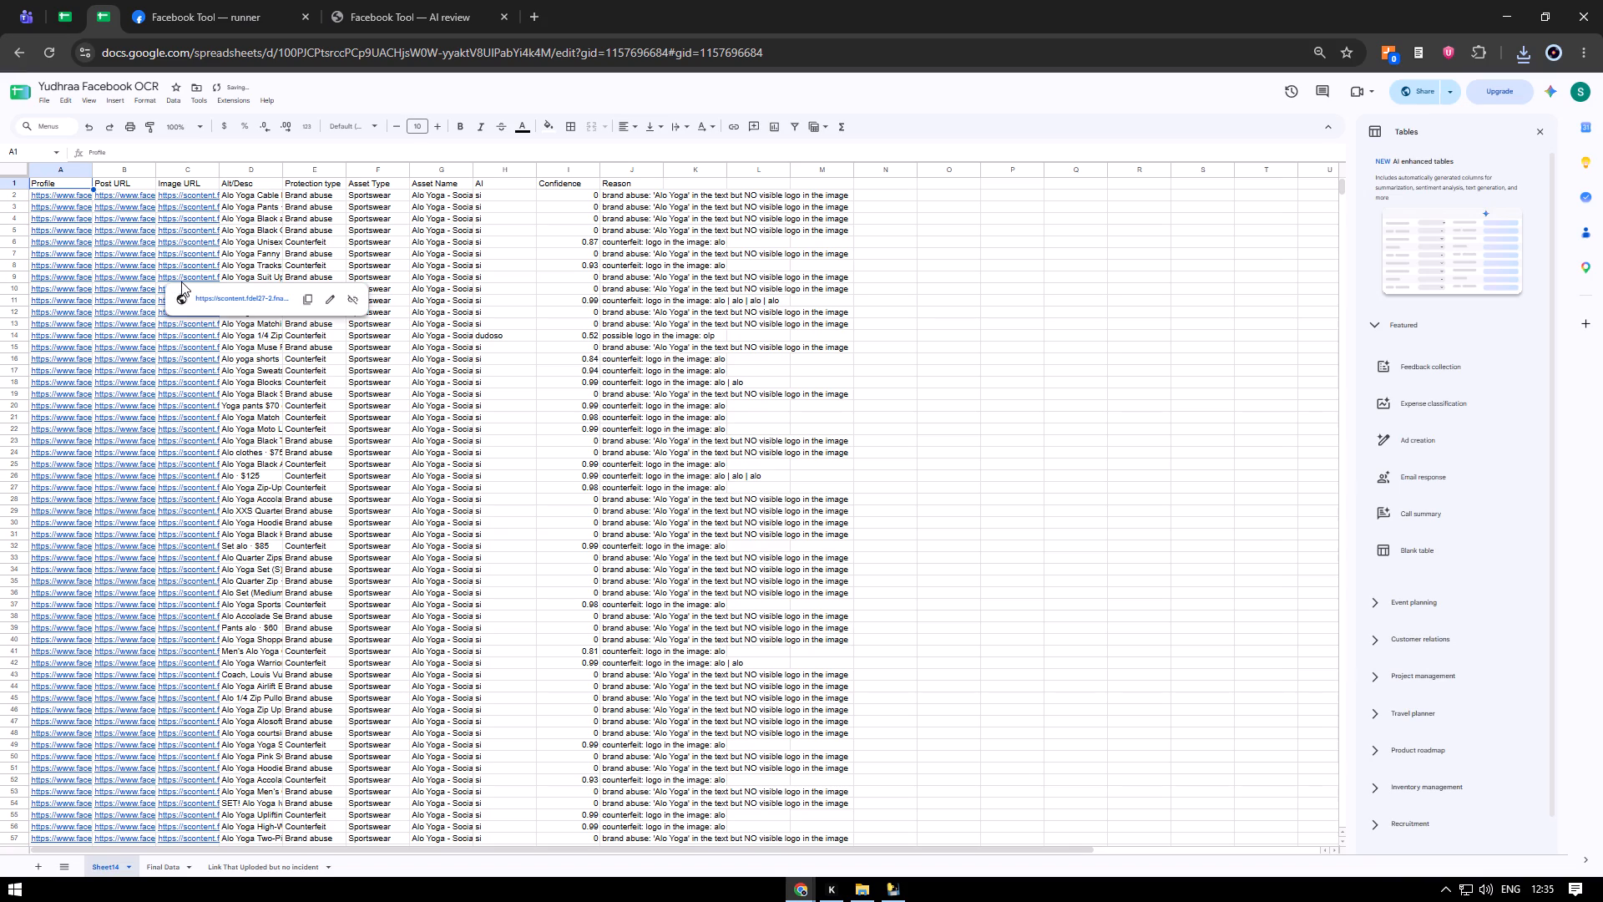
Add a filter across the header row from Profile to Reason and exclude Brand abuse from Protection type, keeping only Counterfeit.
key(ctrl+shift+Right)
click(796, 132)
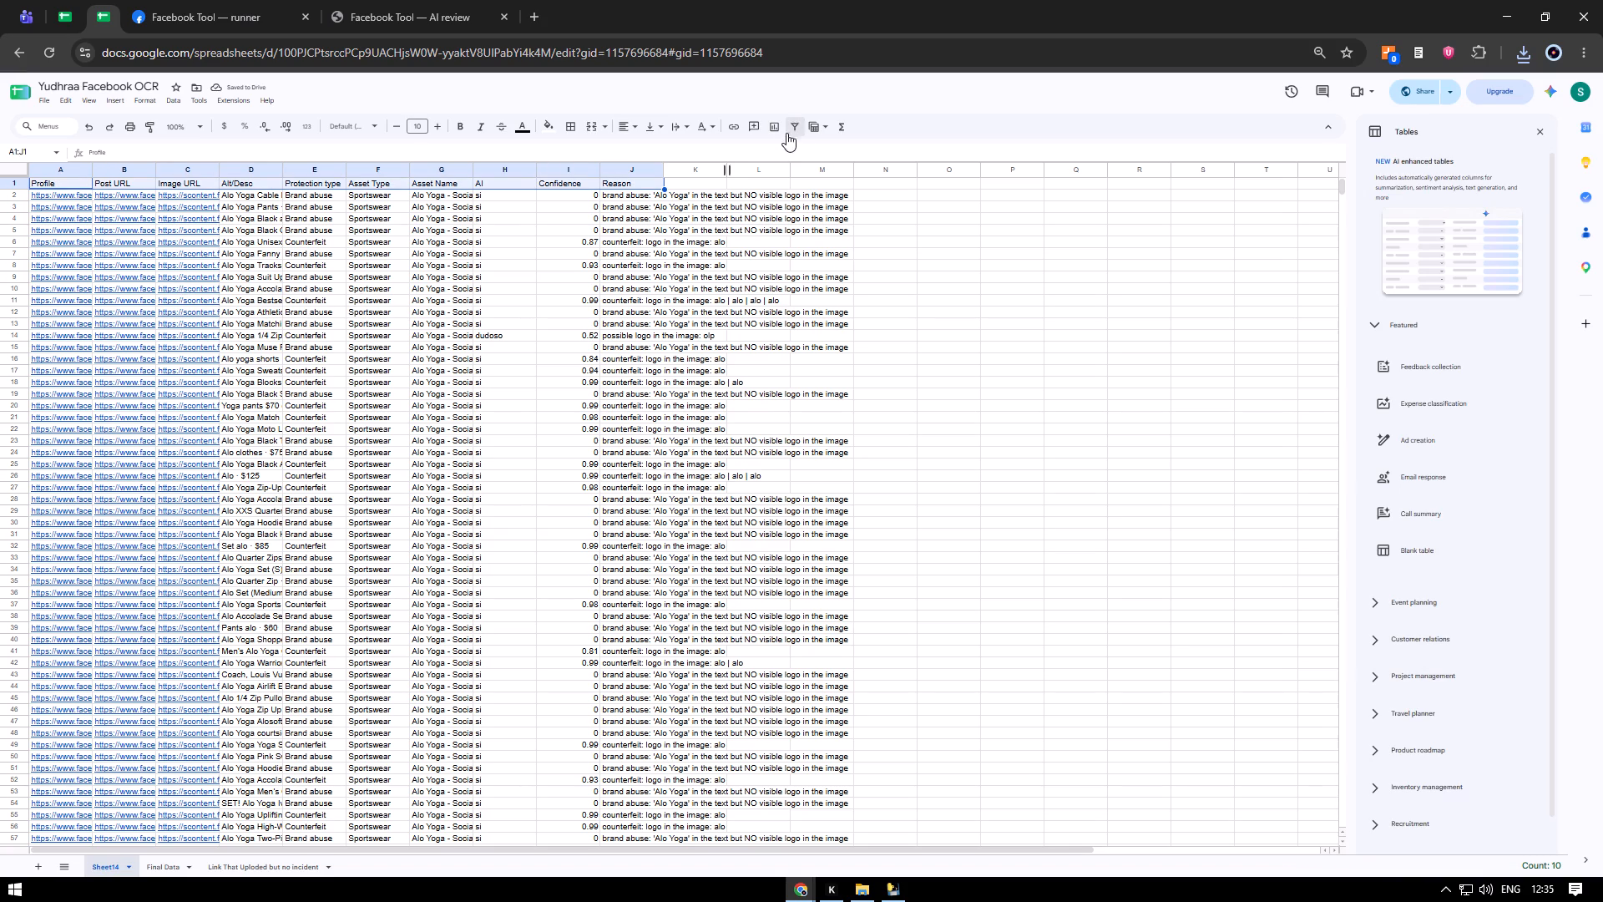
click(341, 185)
click(234, 374)
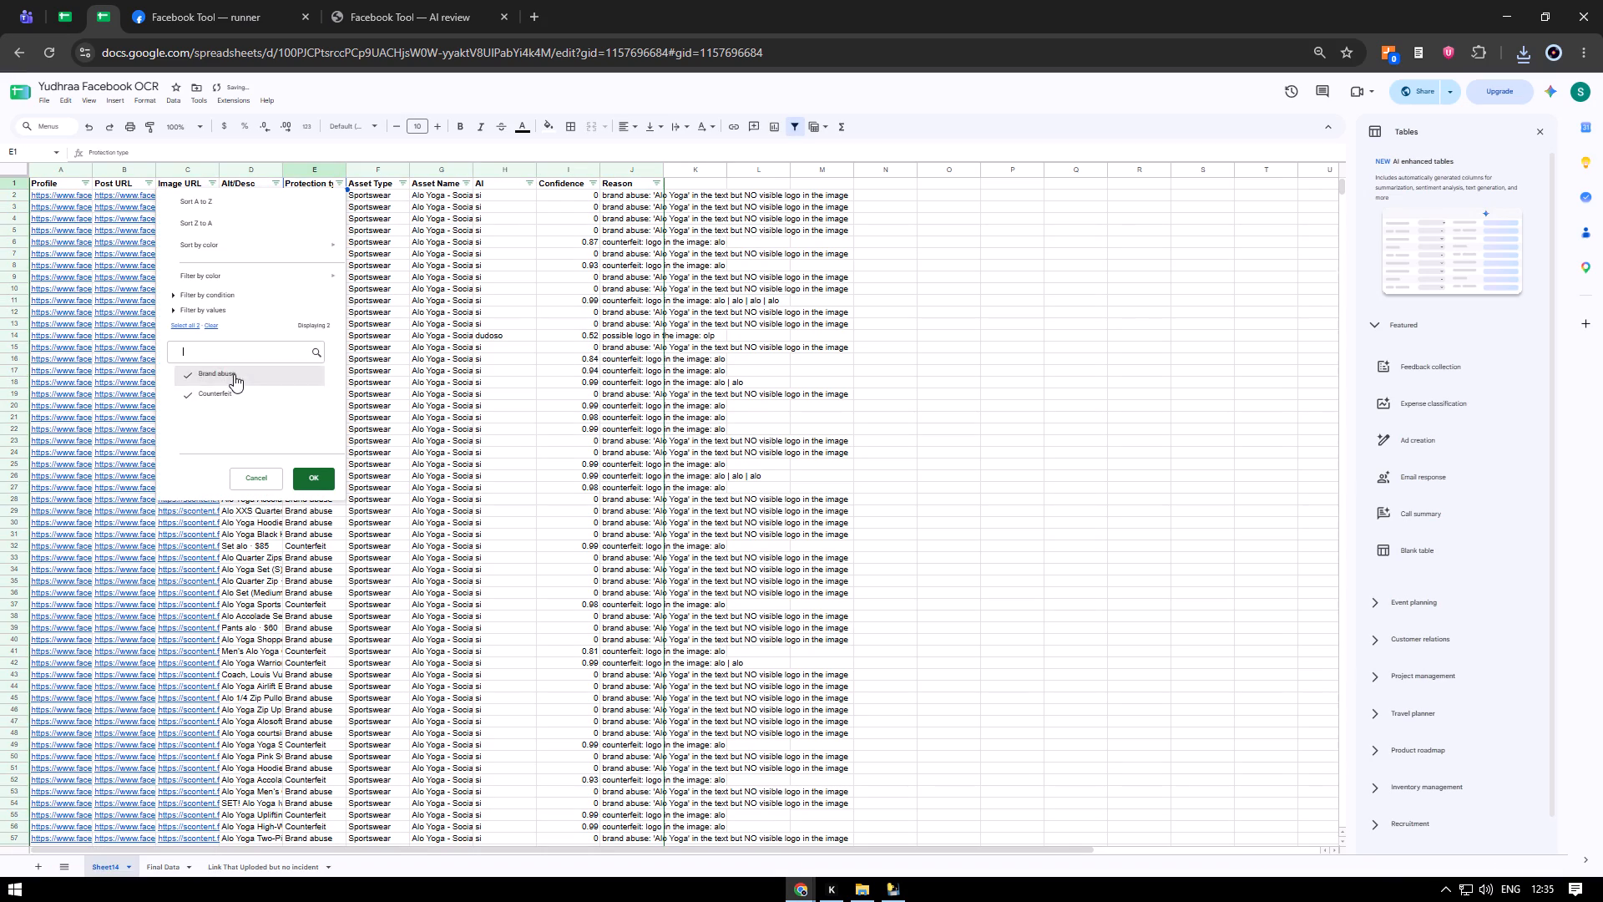
click(313, 470)
Open the filter options for the Reason column.
click(651, 185)
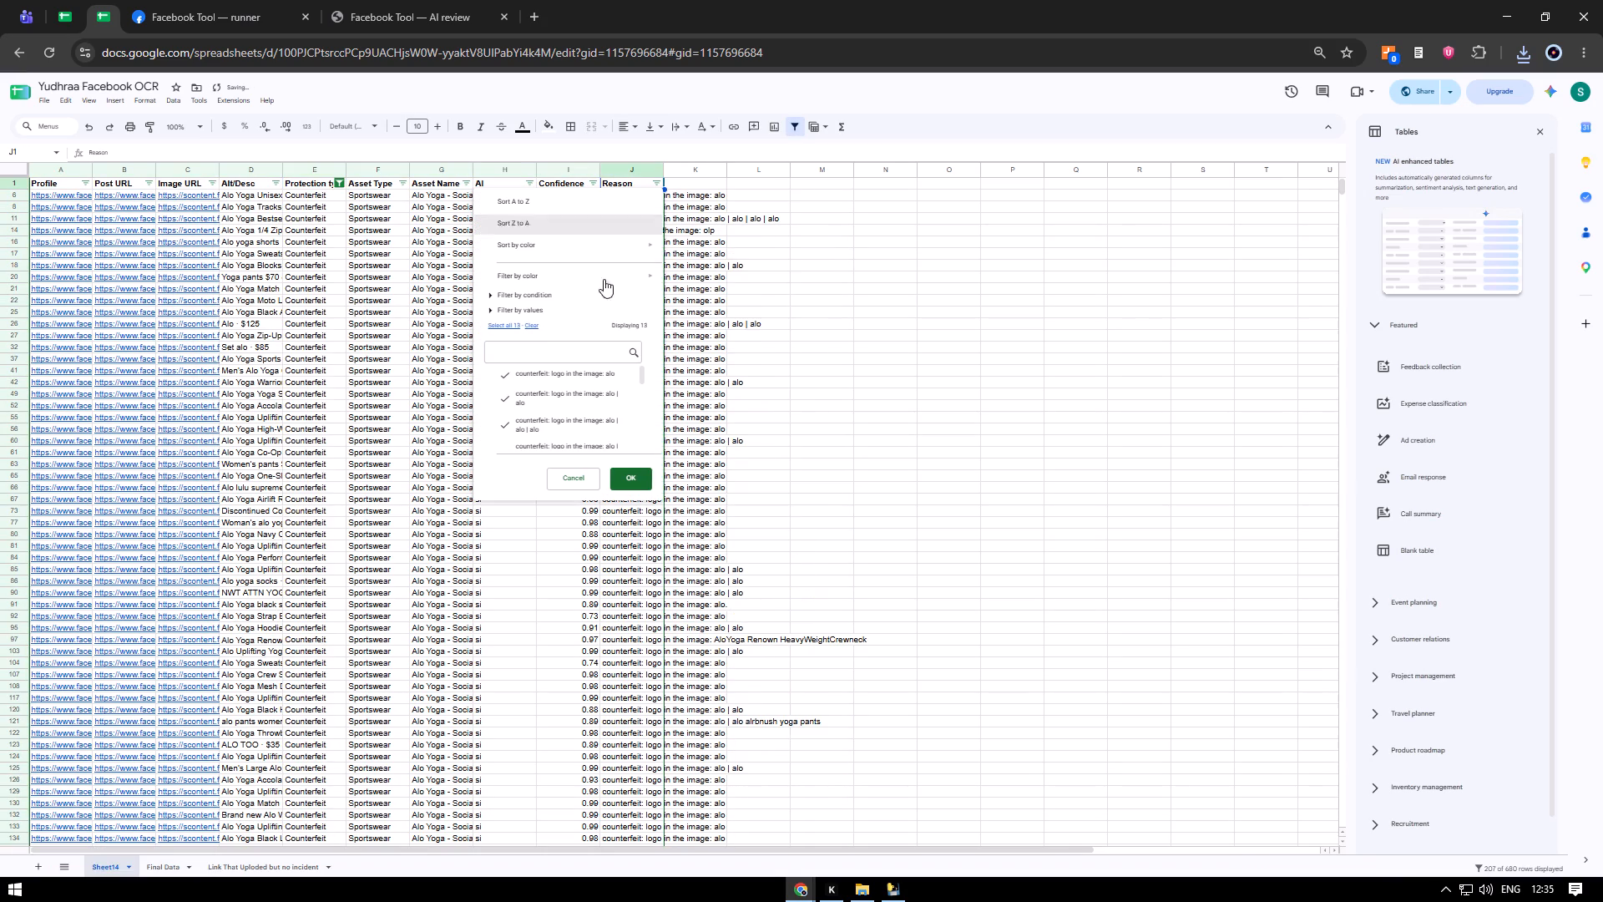
Filter the Reason column to exclude the five "possible logo in the image" values, keeping the "counterfeit: logo in the image" reasons.
scroll(590, 418, down, 12)
click(596, 432)
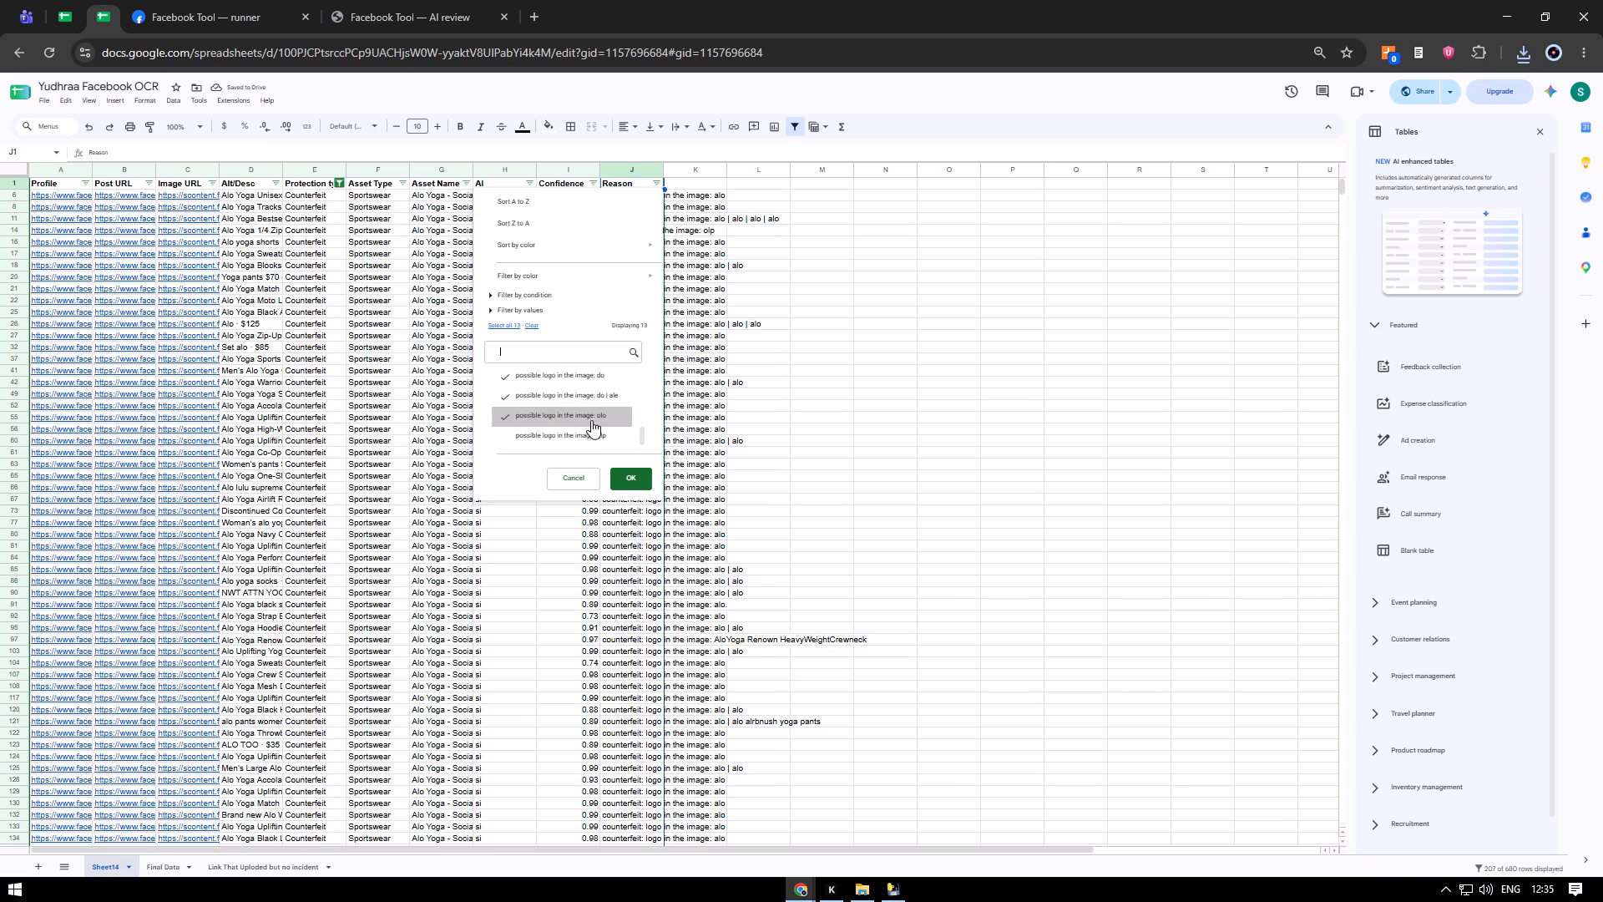
click(591, 419)
click(577, 394)
click(575, 378)
scroll(586, 408, up, 1)
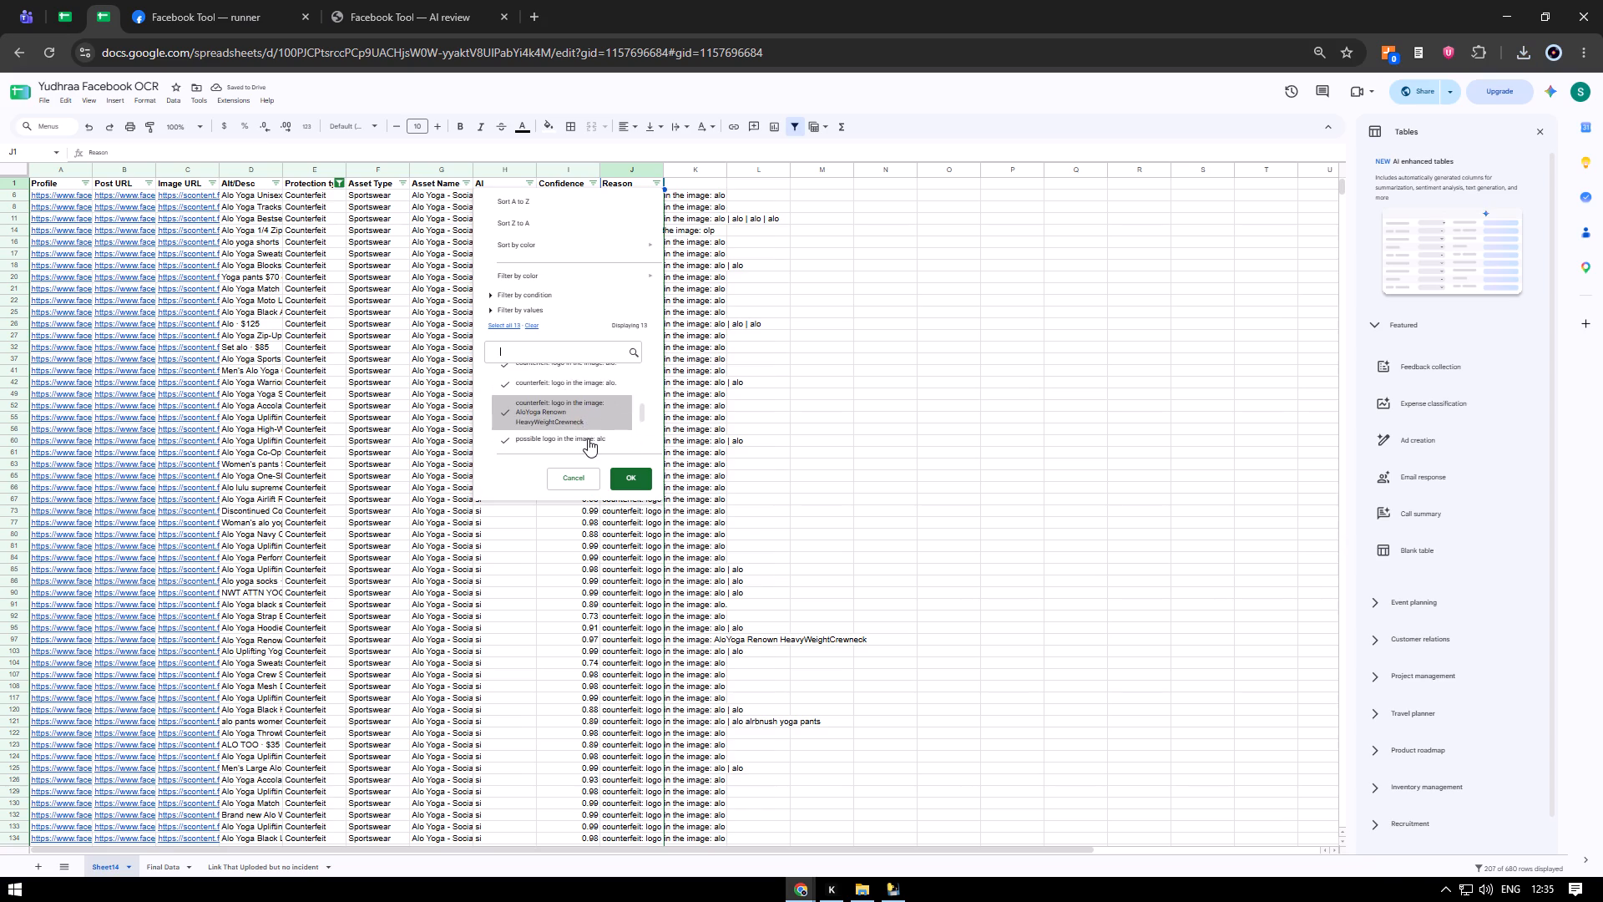
click(588, 438)
scroll(587, 429, down, 1)
scroll(587, 428, up, 1)
scroll(587, 428, down, 1)
scroll(587, 428, up, 1)
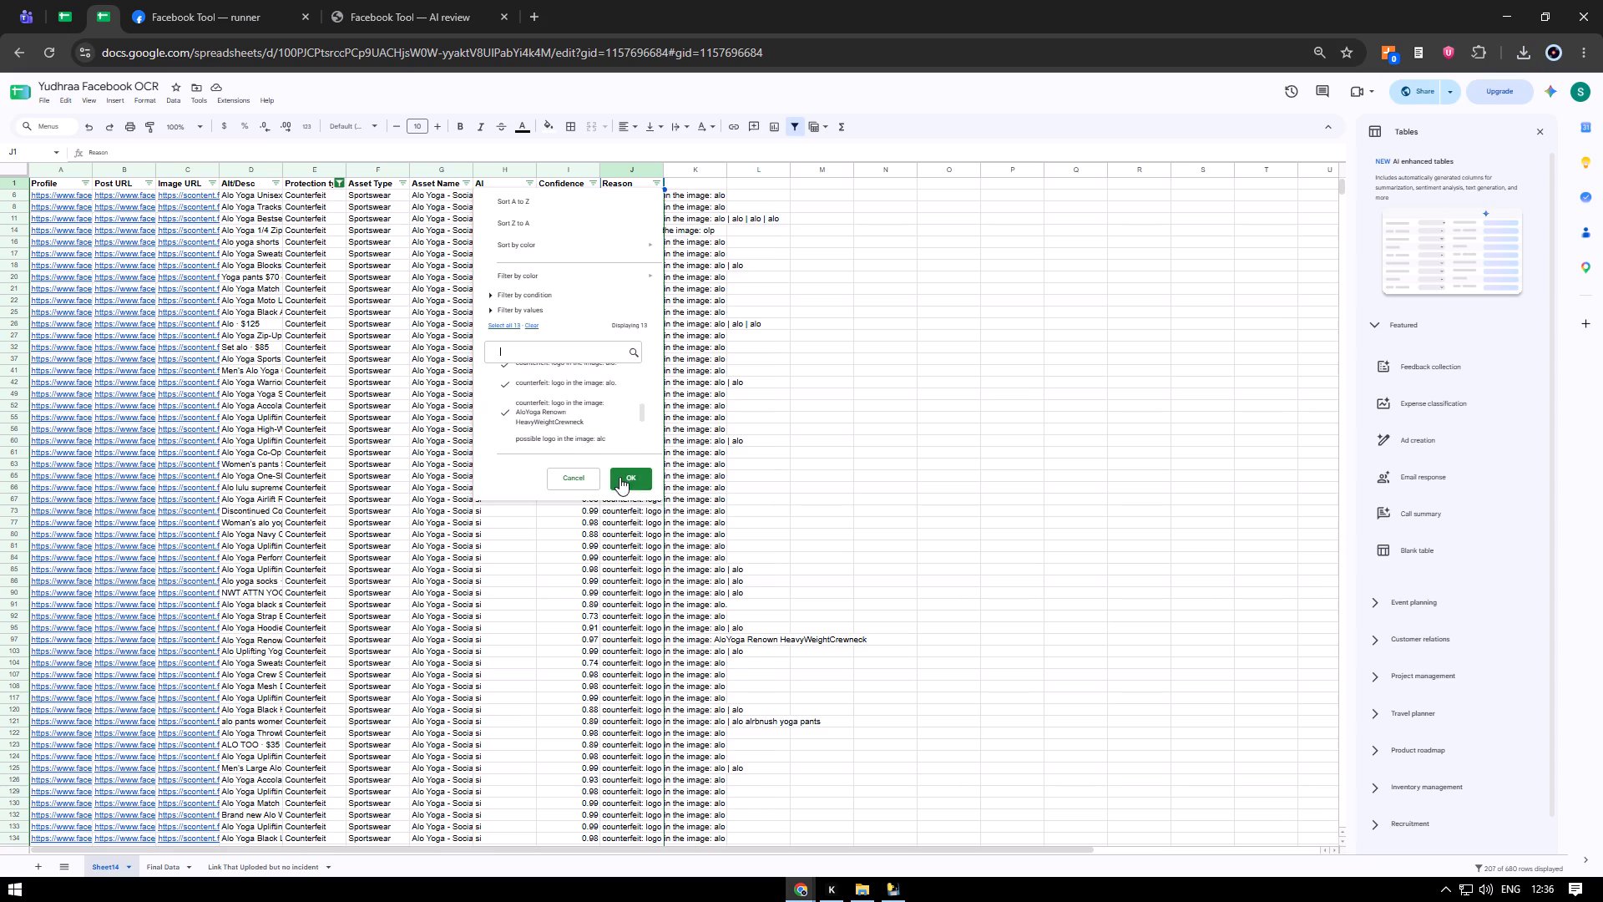
click(627, 476)
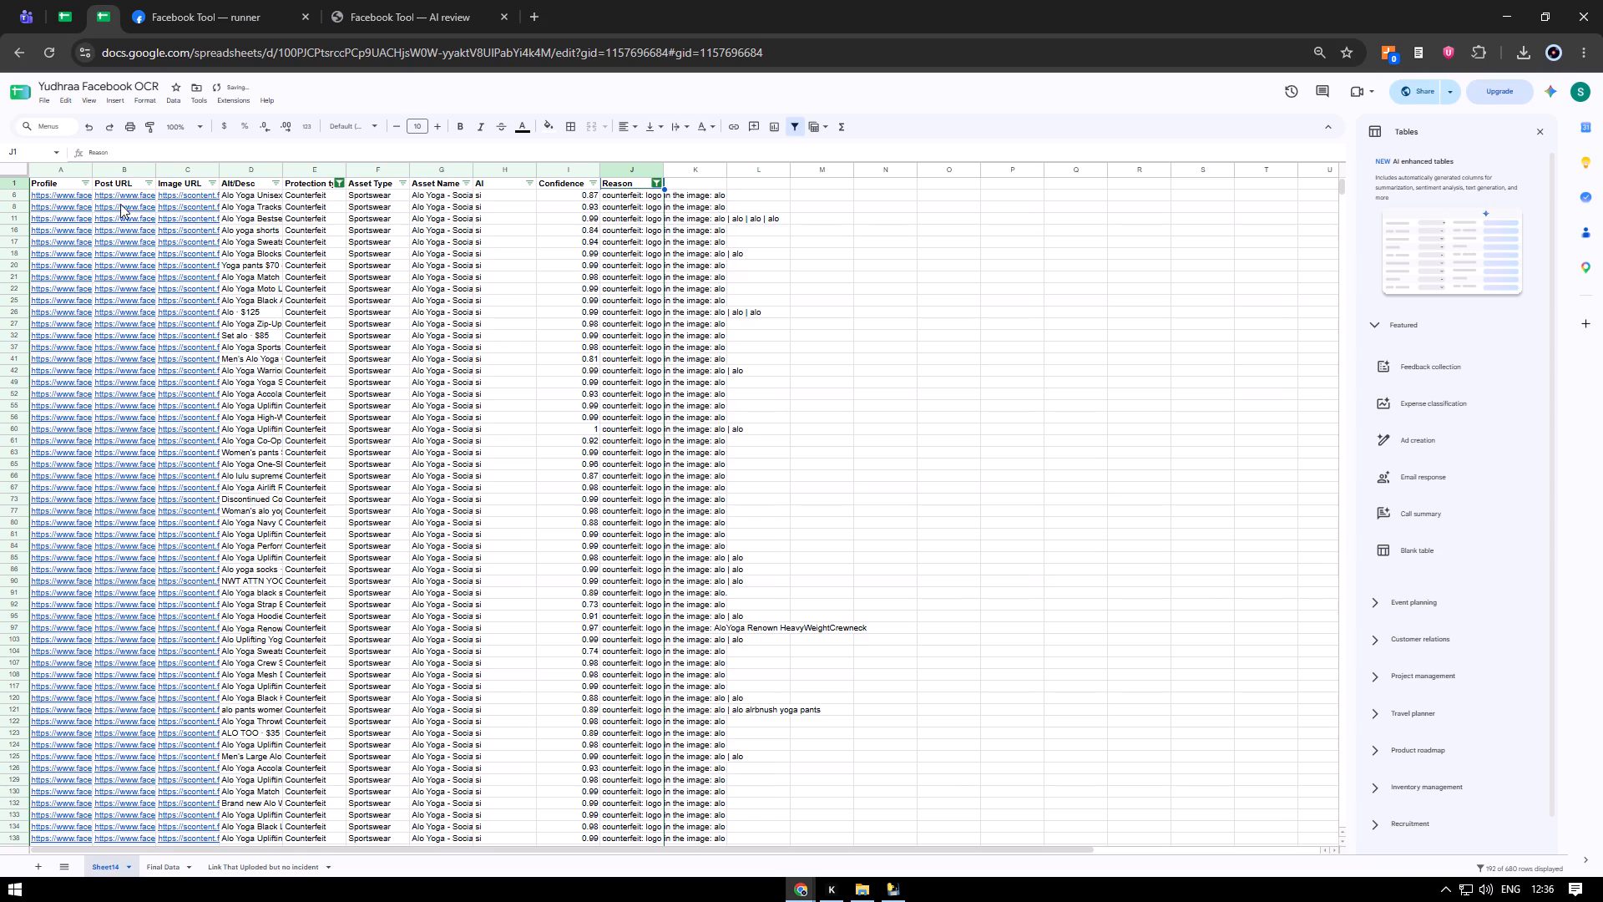
Copy all filtered Post URL entries, from the first data row down to row 680.
click(116, 195)
key(ctrl+shift+Down)
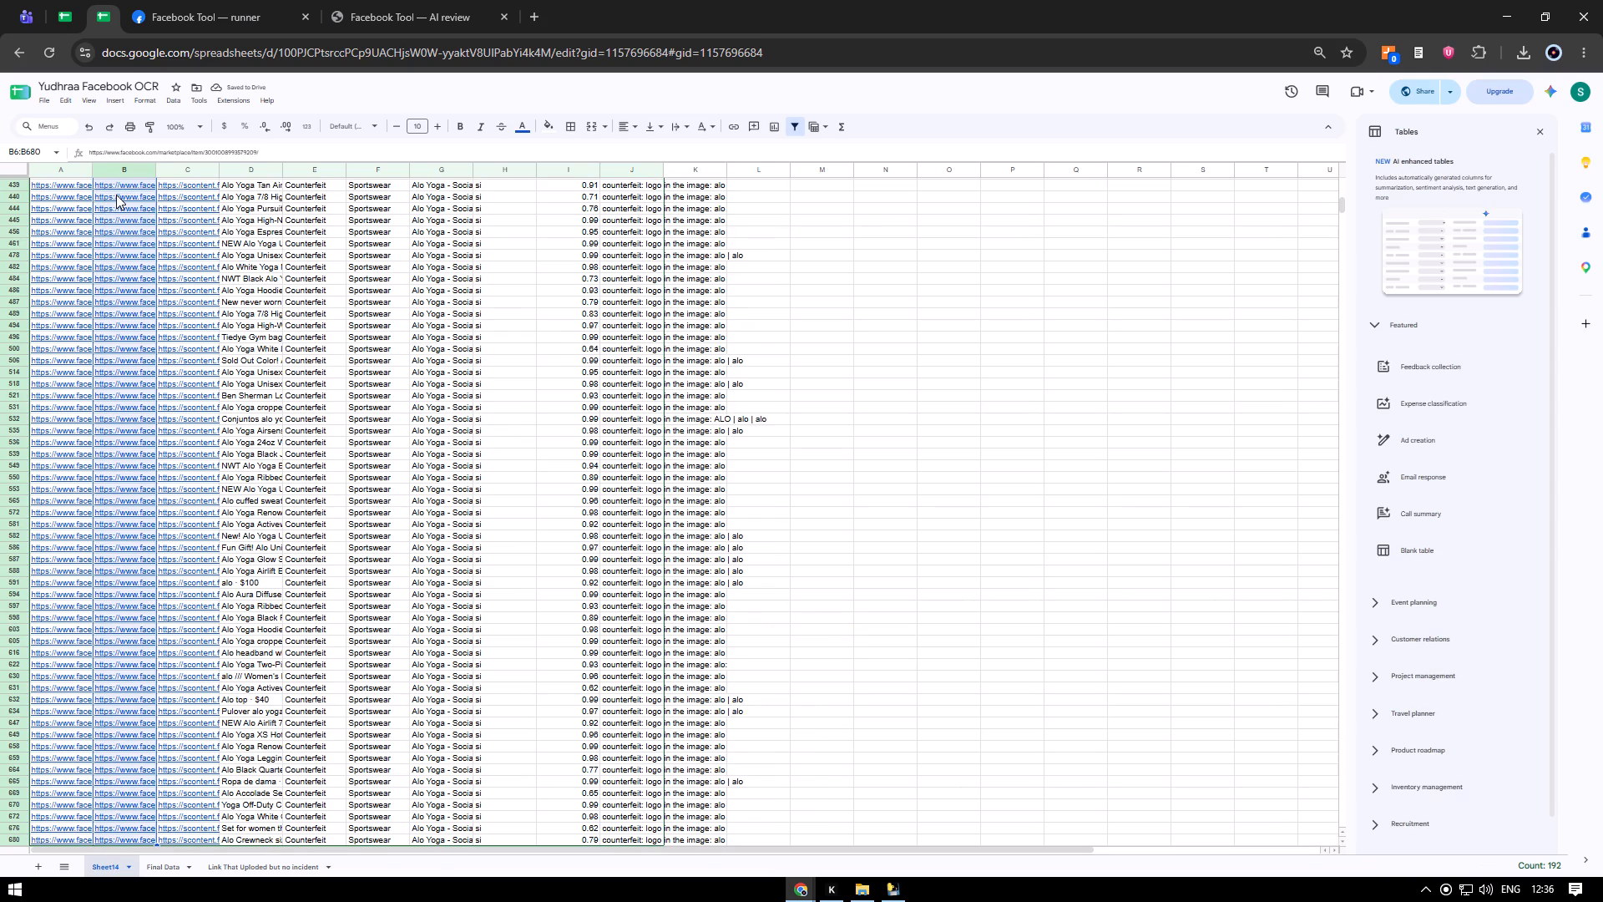
click(358, 0)
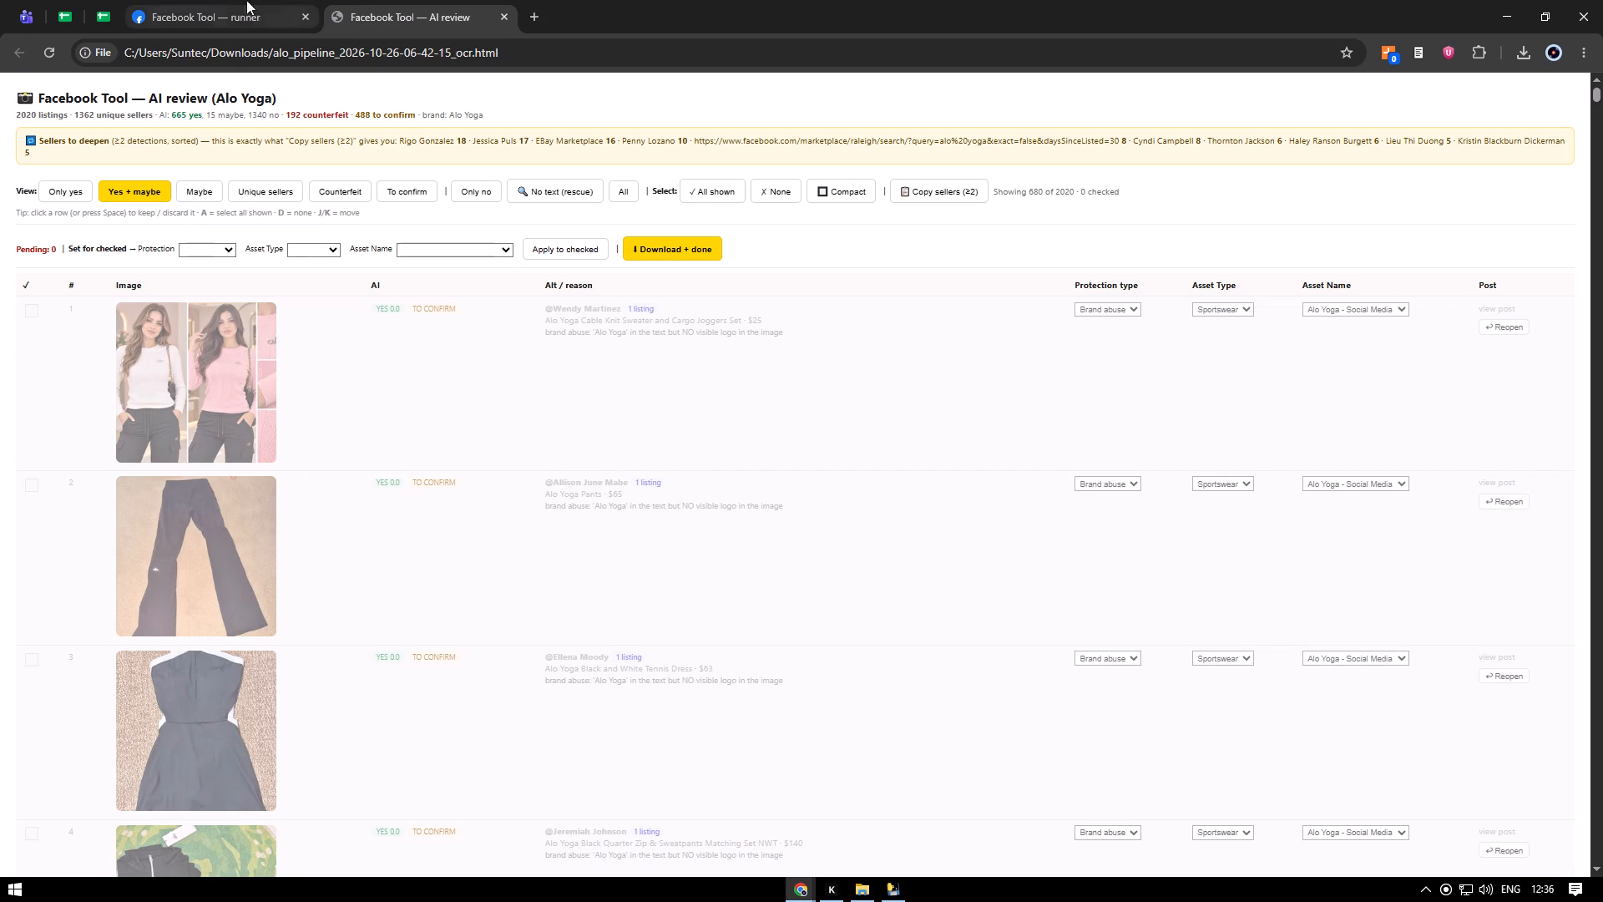
click(100, 0)
key(ctrl+c)
key(ctrl+c)
key(ctrl+c)
key(ctrl+c)
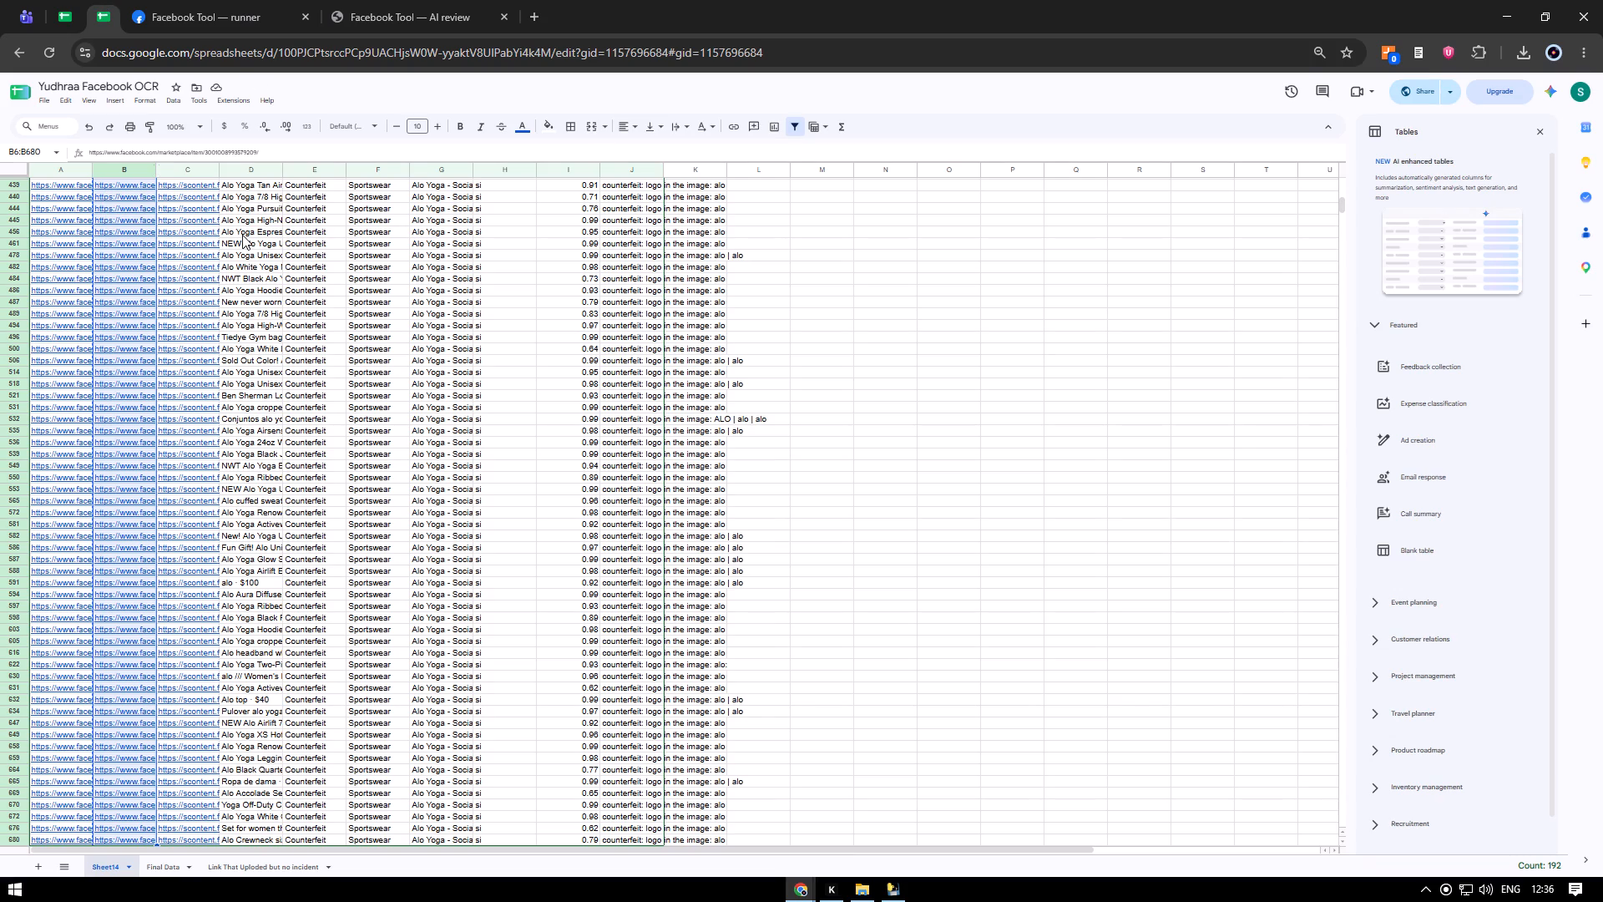
Switch to the Red Points portal, reopen the incident list for editing and replace its detection links with the copied post URLs.
key(alt+Tab)
key(alt+Tab)
key(alt+Tab)
key(alt+Tab)
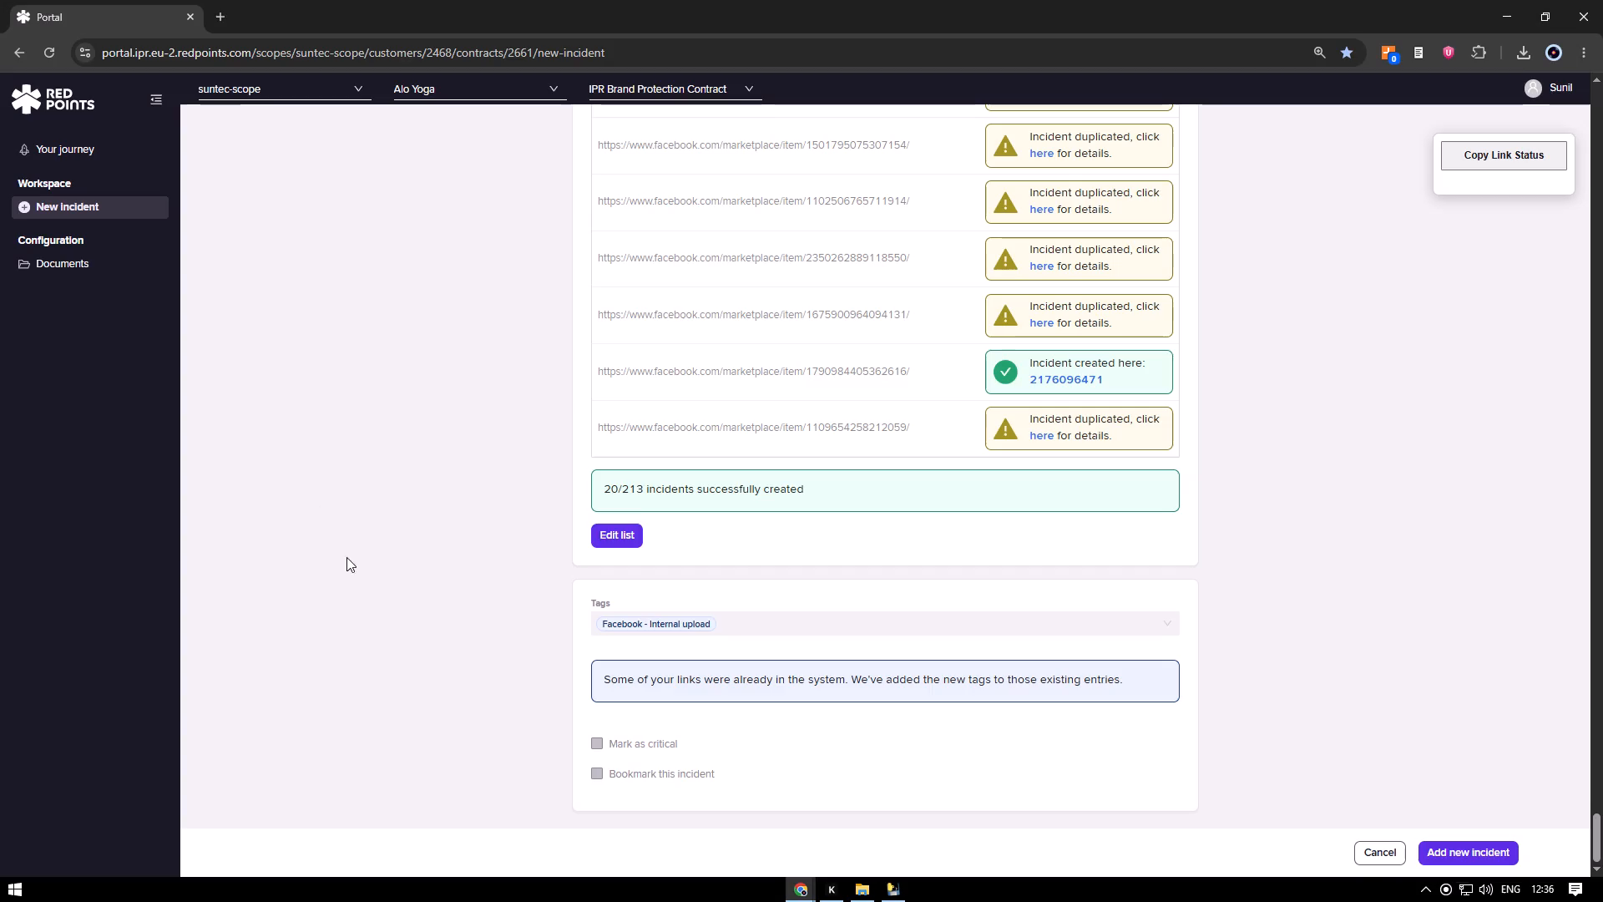
click(615, 532)
click(630, 483)
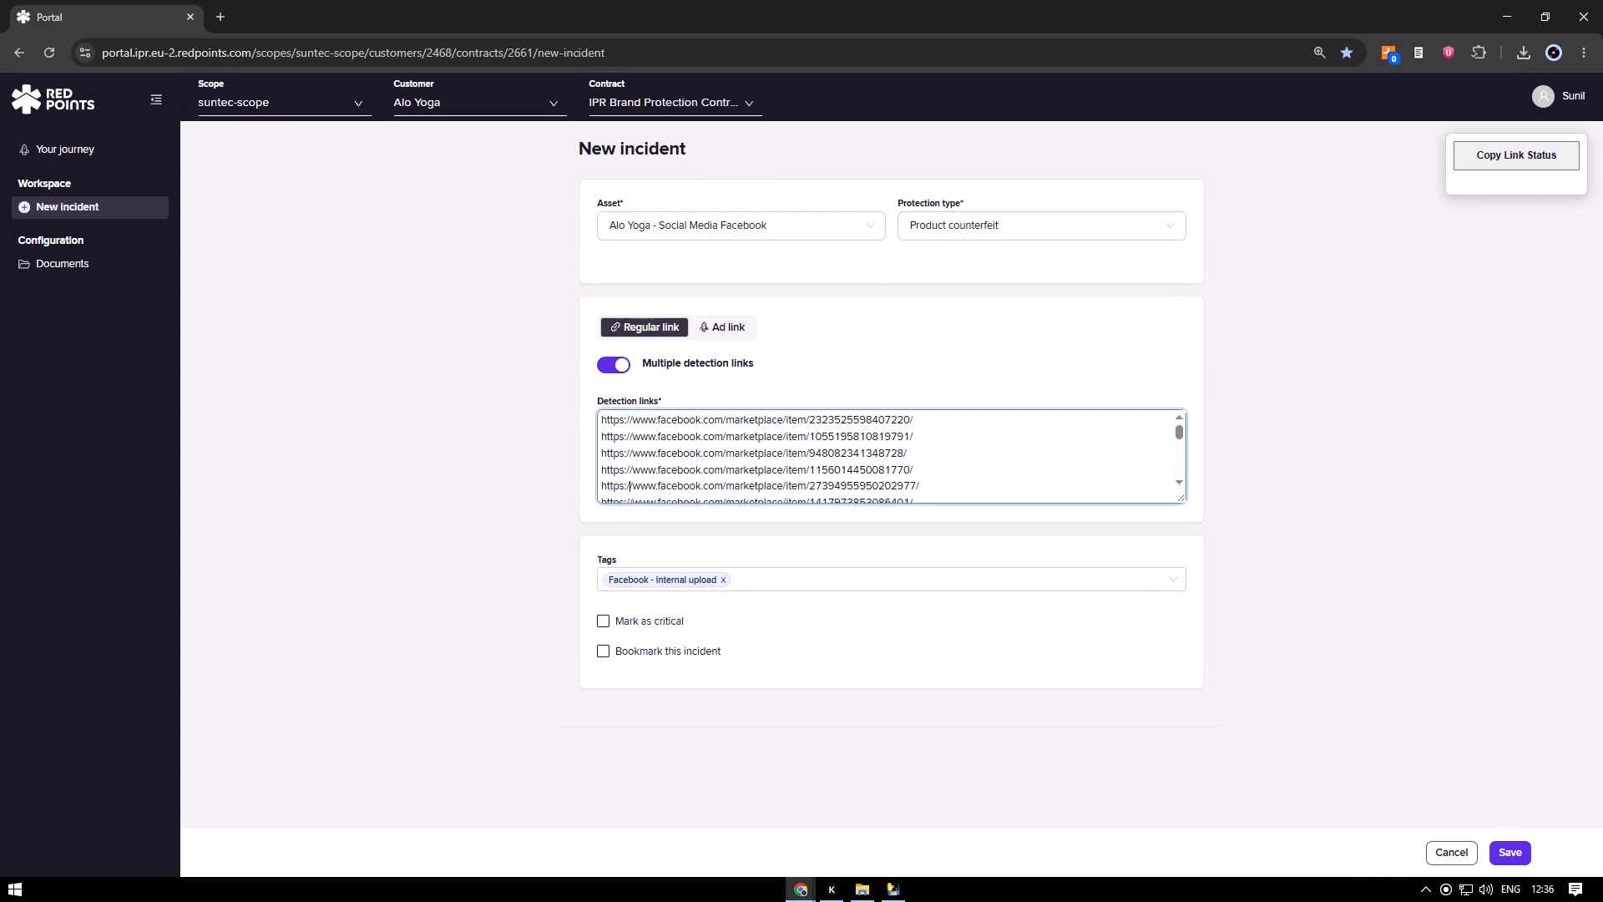
key(ctrl+a)
key(ctrl+v)
Back in the Yudhraa sheet, remove duplicates from the Profile column range A6:A680 without expanding to other columns.
key(alt+Tab)
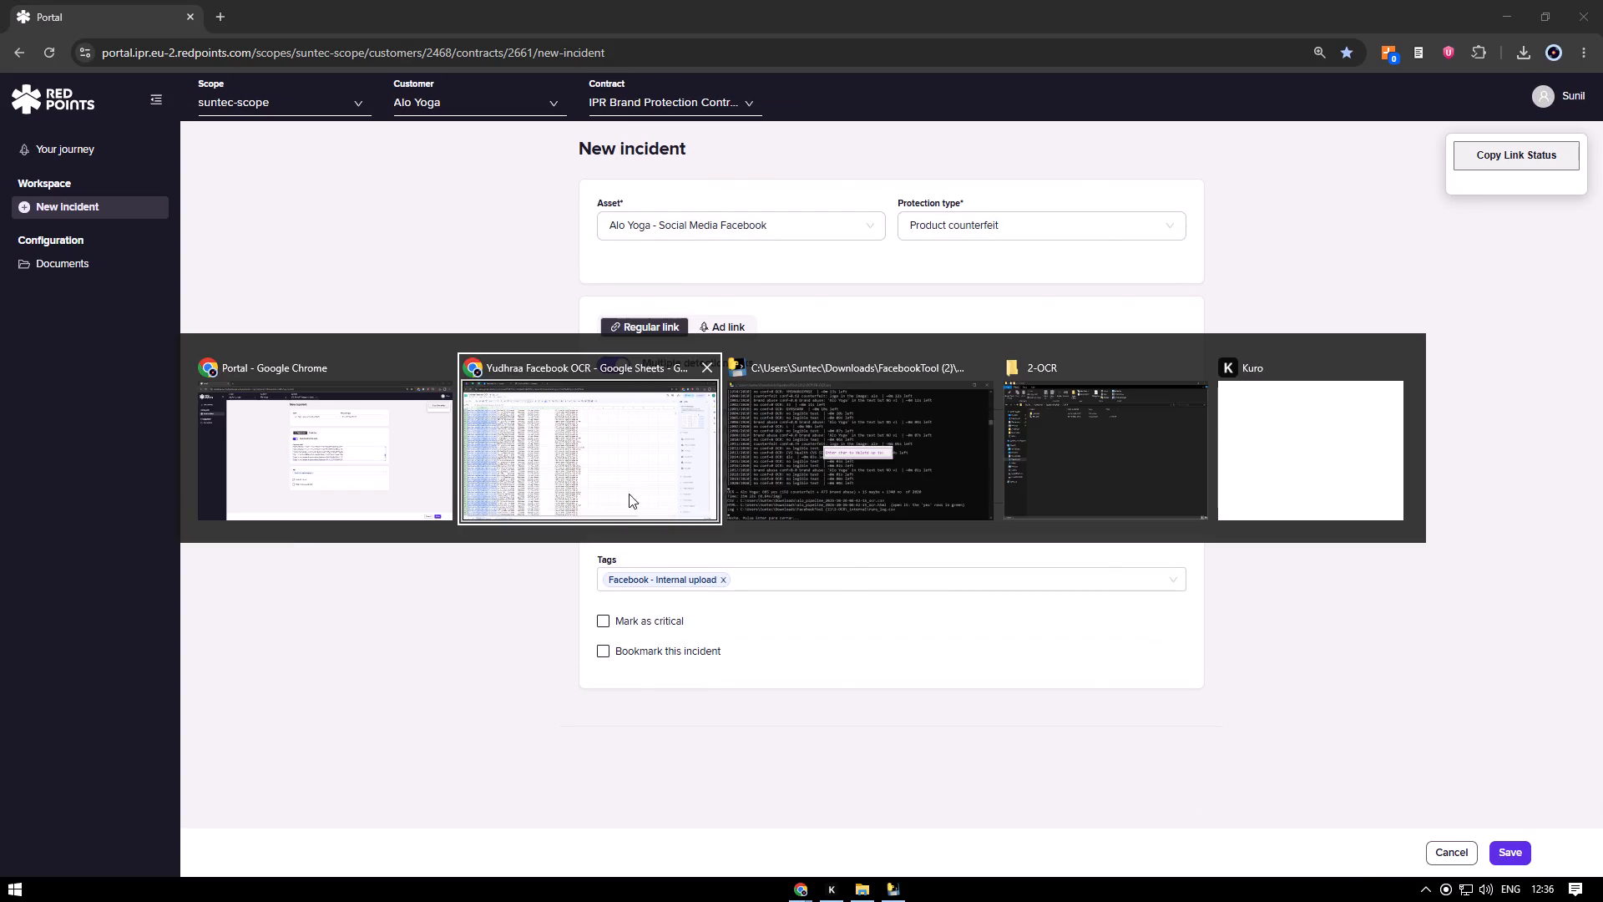
key(Up)
key(Left)
key(ctrl+Down)
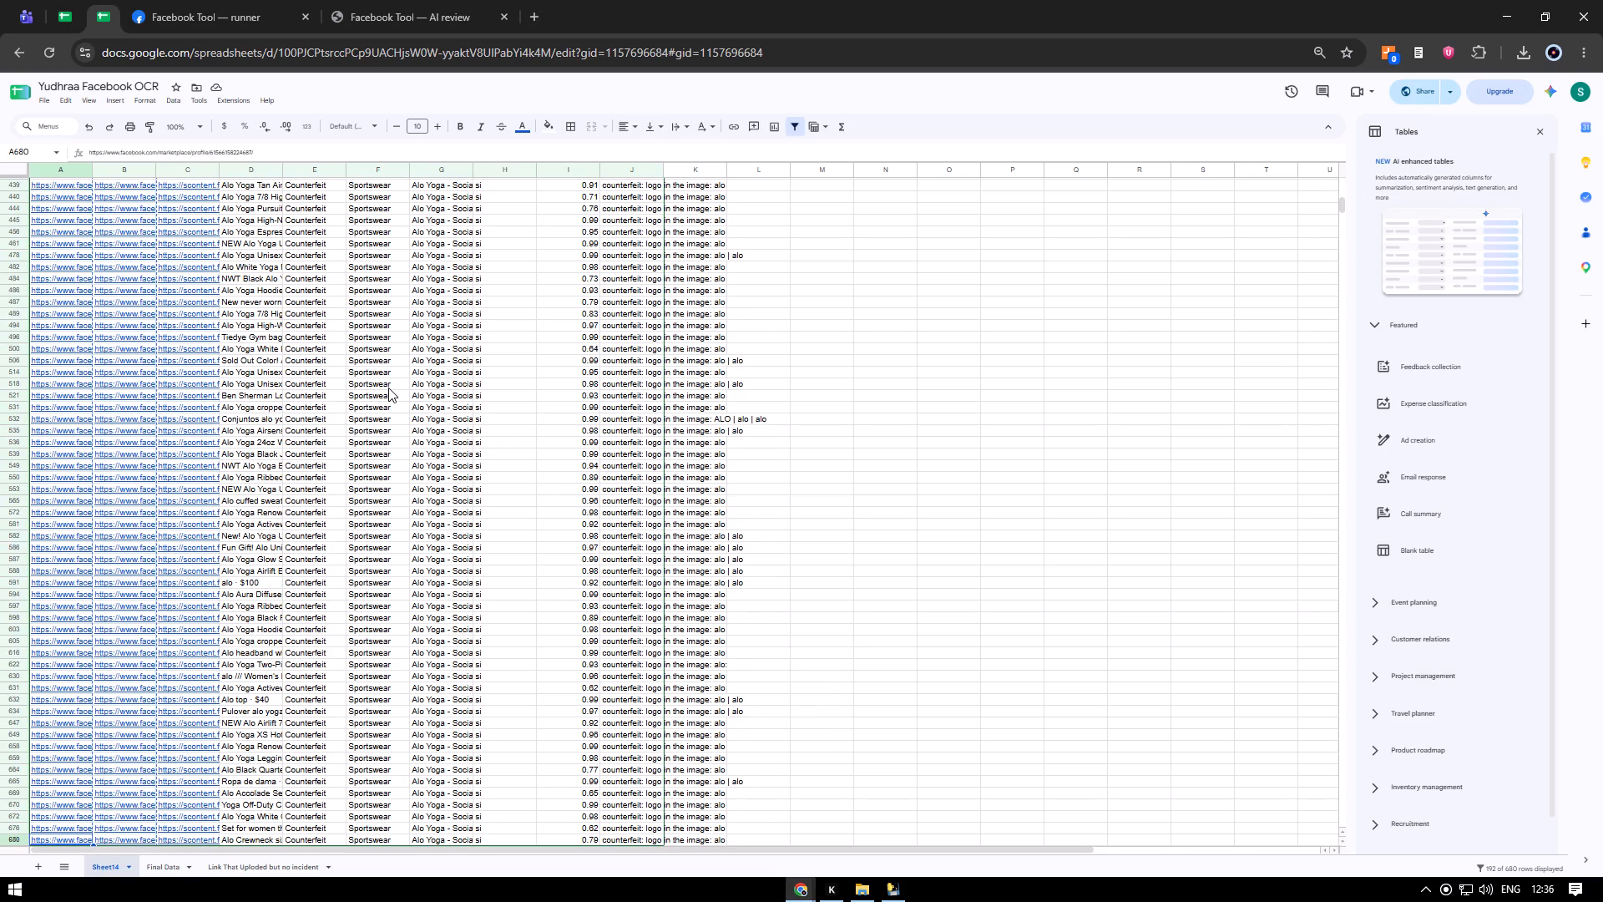
key(ctrl+Up)
key(Down)
key(ctrl+shift+Down)
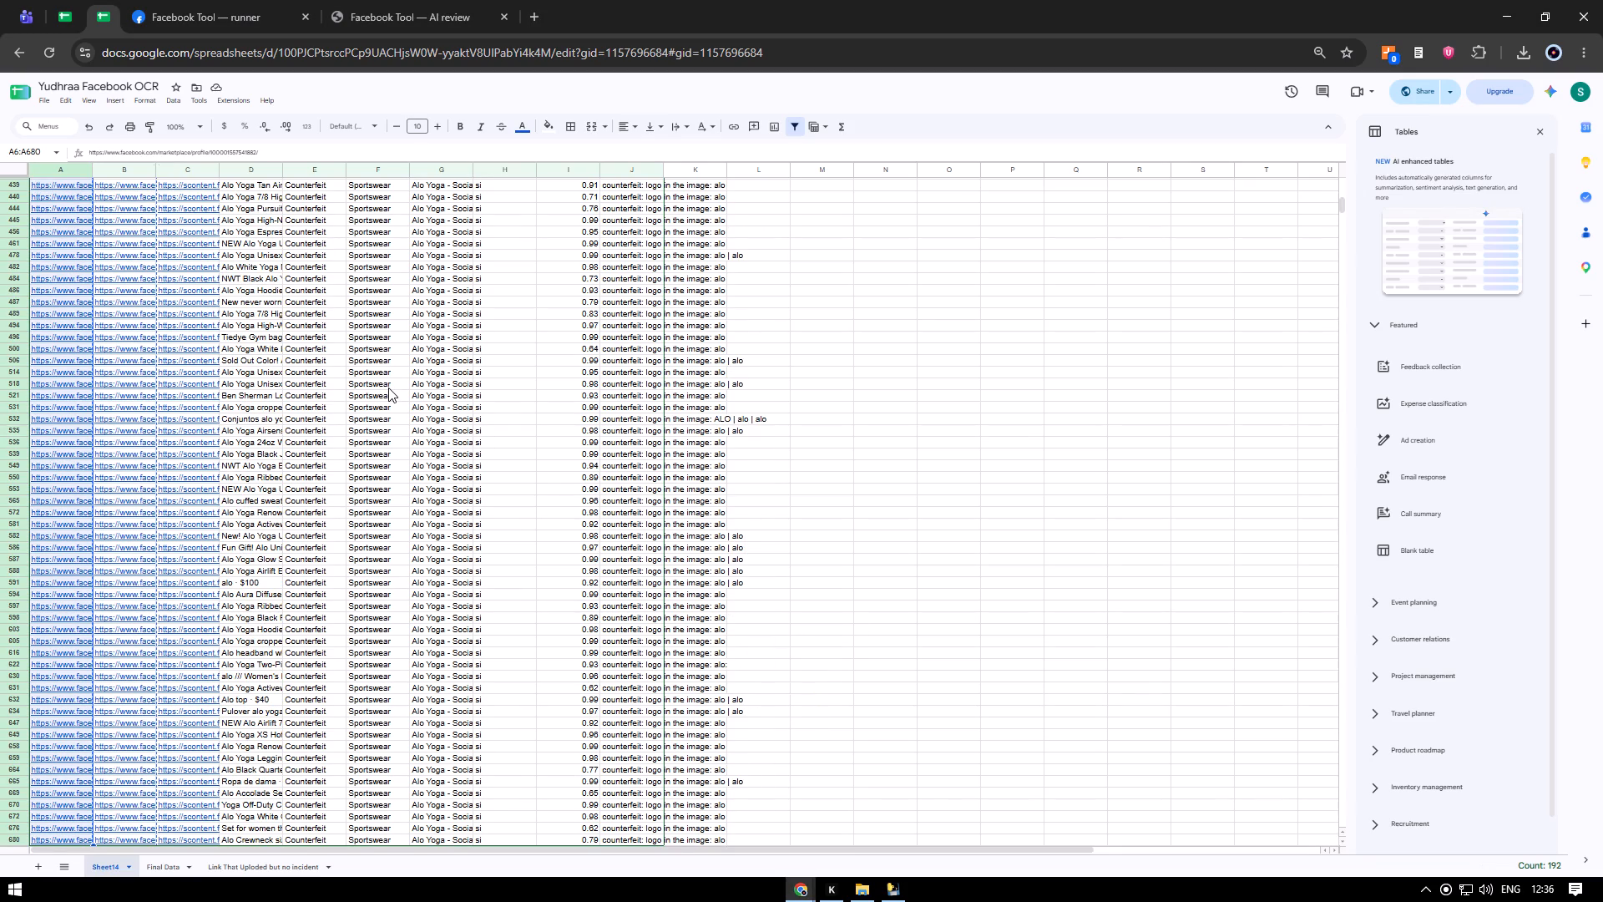
key(alt+o)
key(Right)
key(Up)
key(Up)
key(Up)
key(Up)
key(Up)
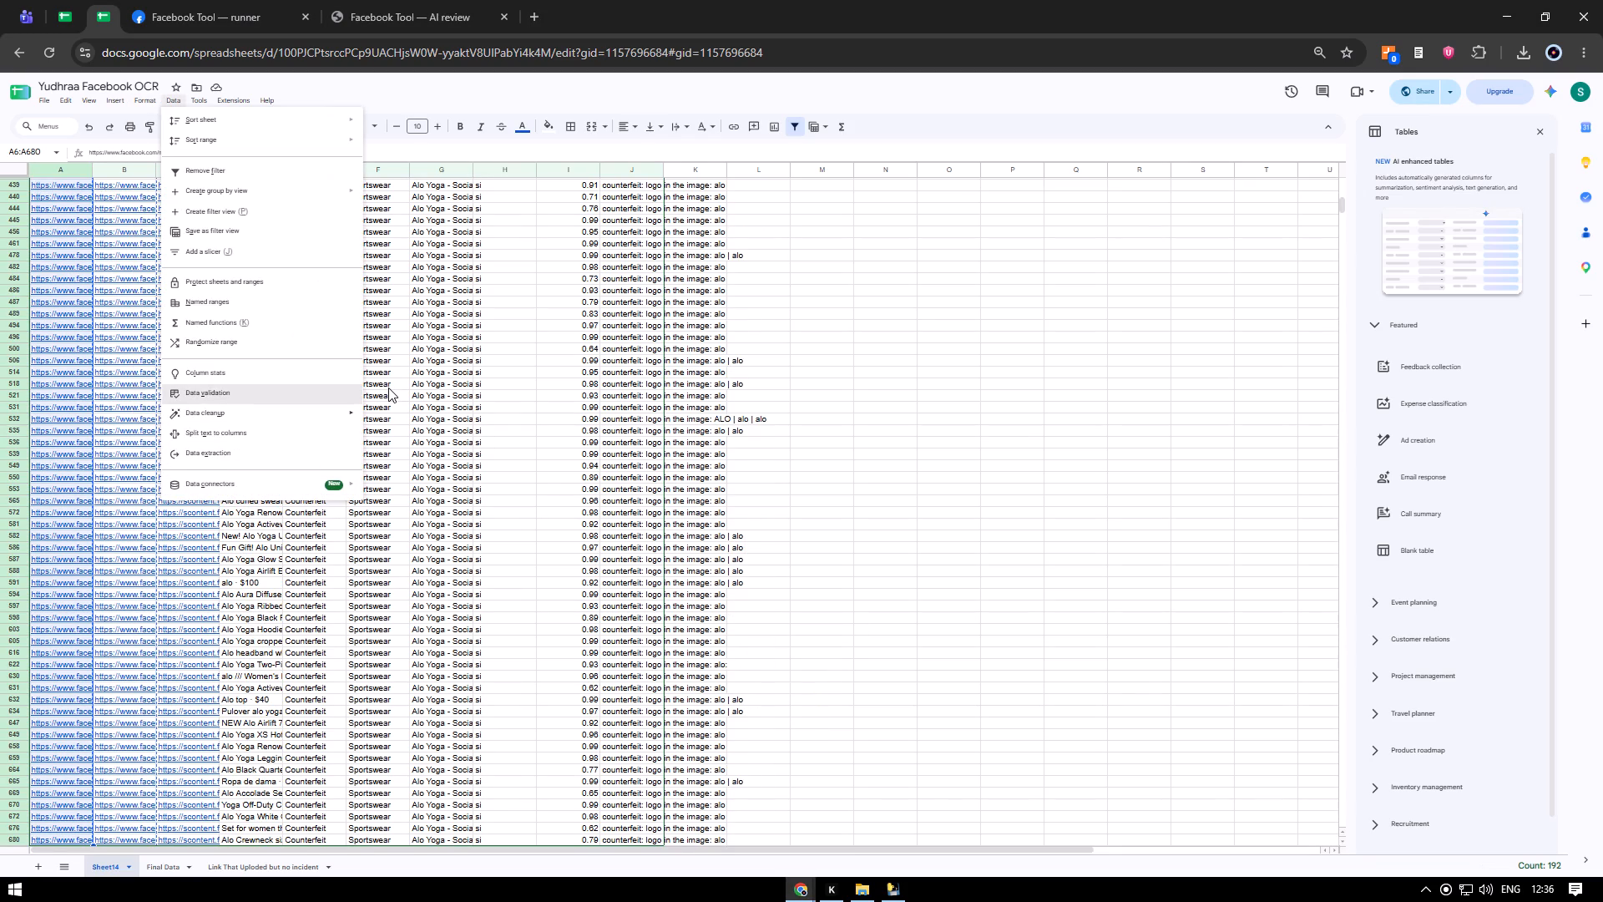
key(Down)
key(Right)
key(Down)
key(Return)
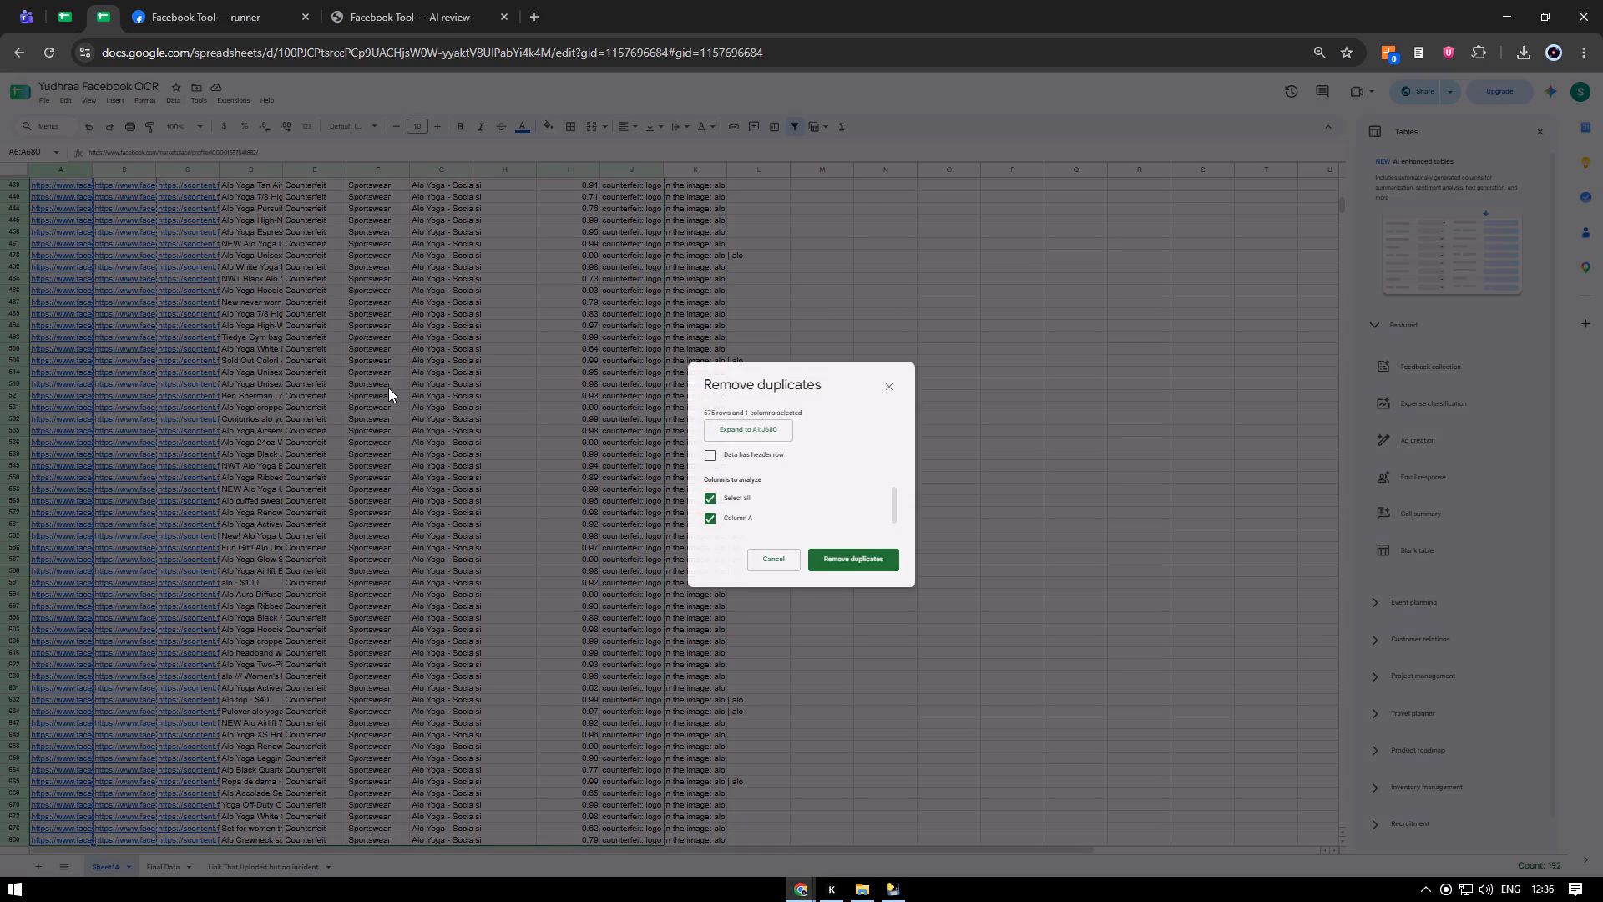
key(shift+Tab)
key(Return)
key(shift+Tab)
key(Return)
key(shift+Tab)
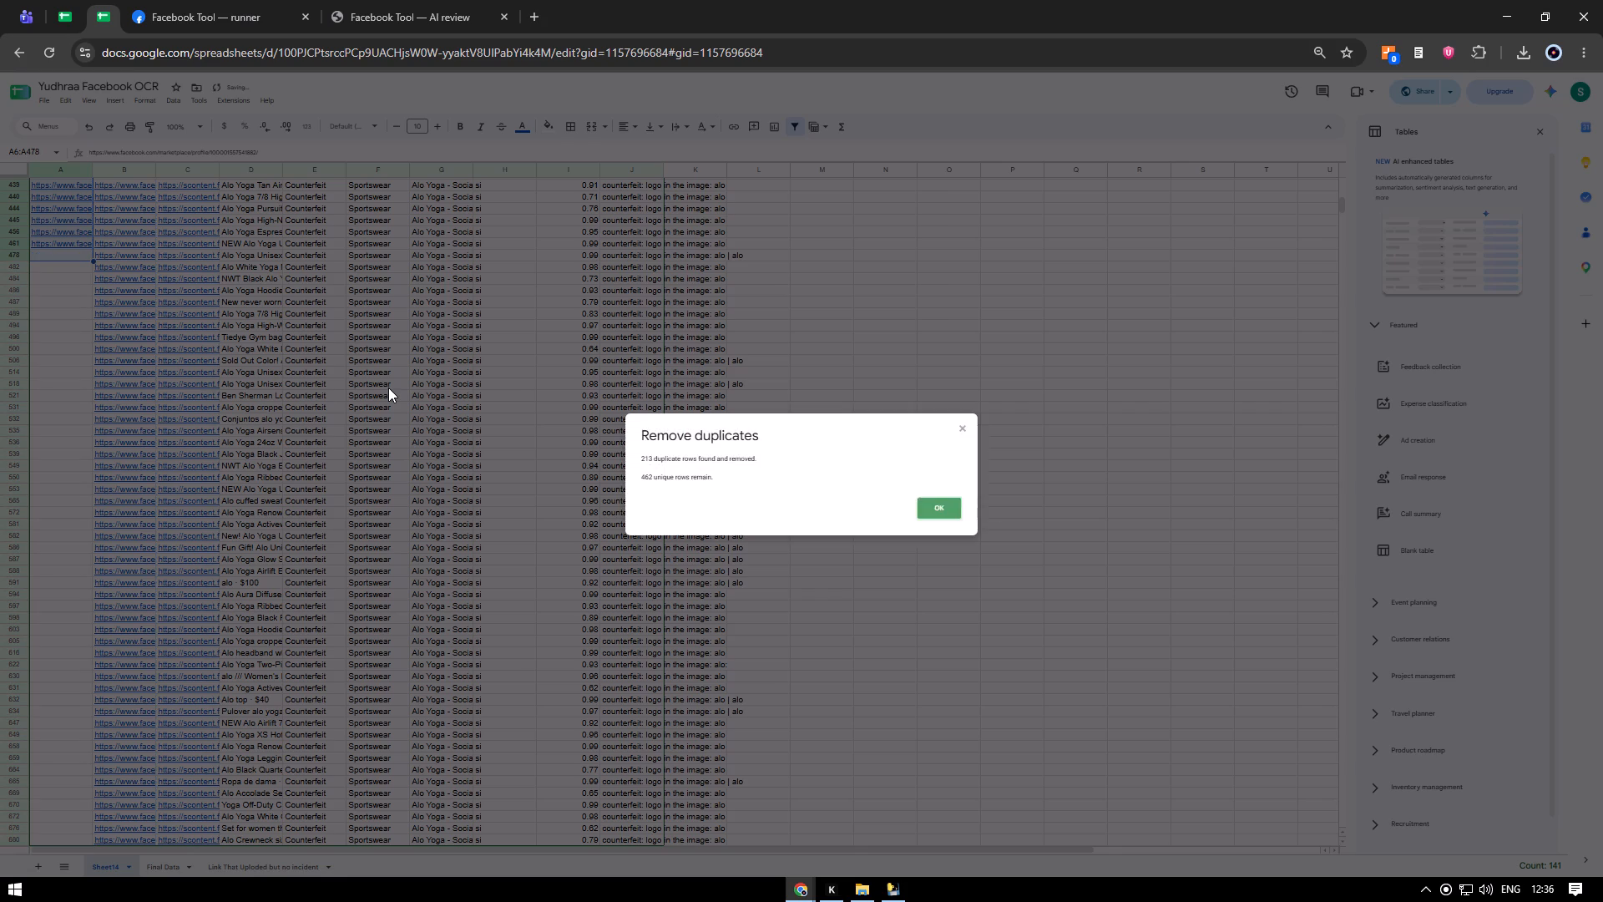
key(Return)
Copy the deduplicated profile links into the Profiles (Sellers) cell of the Raleigh, NC alo yoga row 108 in the US-EAST worksheet.
key(shift+Up)
key(ctrl+c)
key(ctrl+c)
key(ctrl+c)
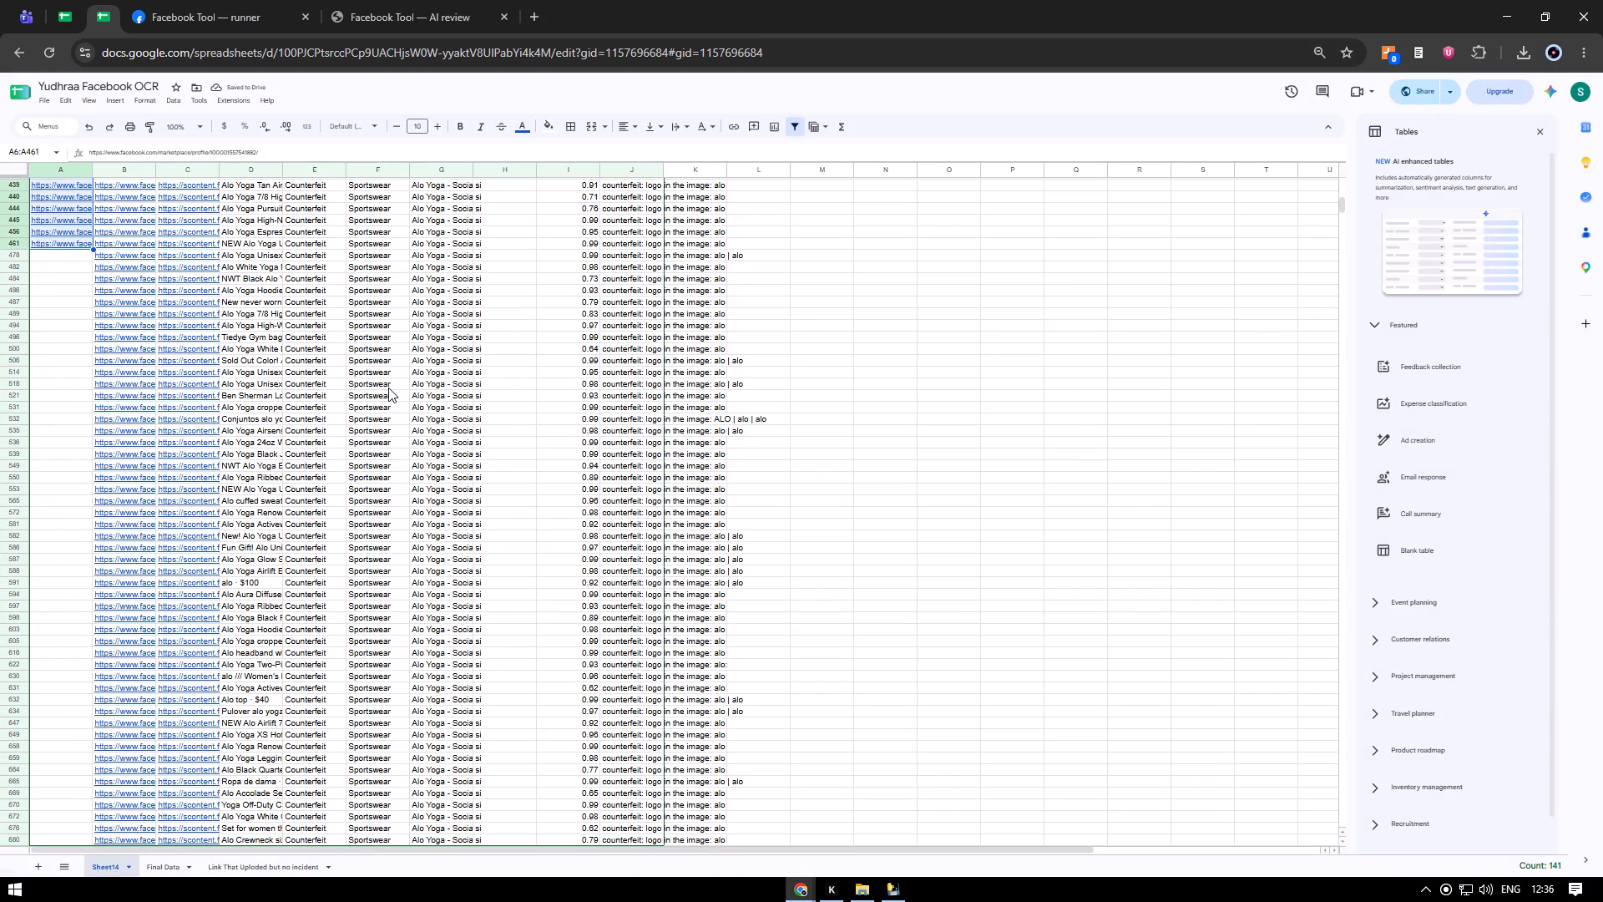
key(ctrl+shift+Tab)
key(Return)
key(ctrl+shift+v)
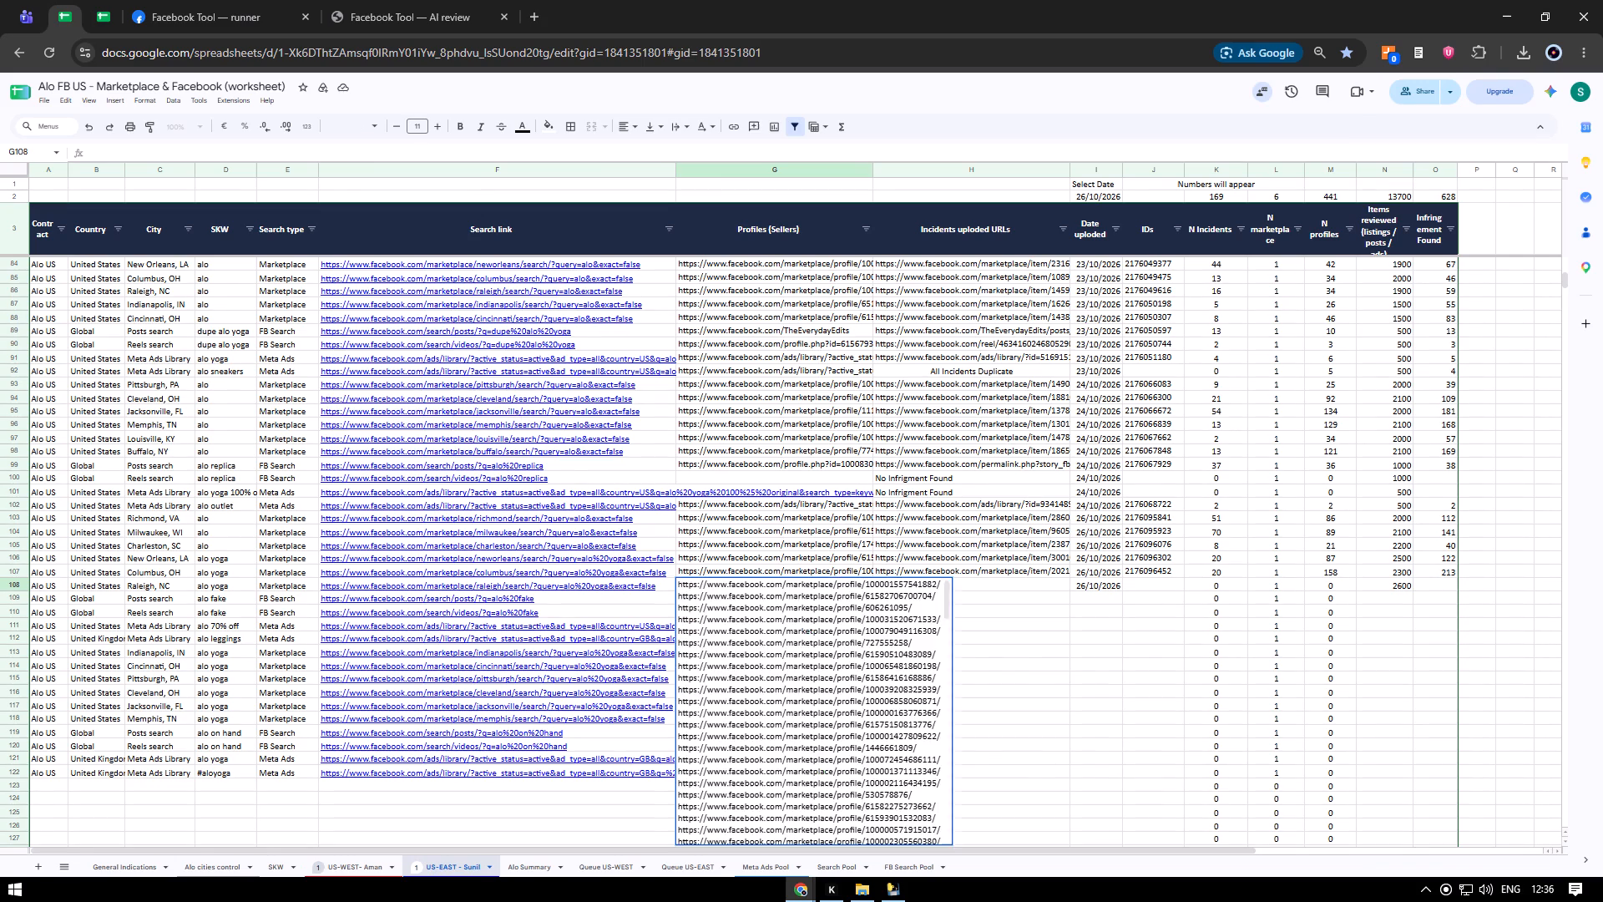
key(Return)
key(Up)
key(Right)
Return to the Red Points portal and save the new incident to submit the Product counterfeit detection links.
key(ctrl+Tab)
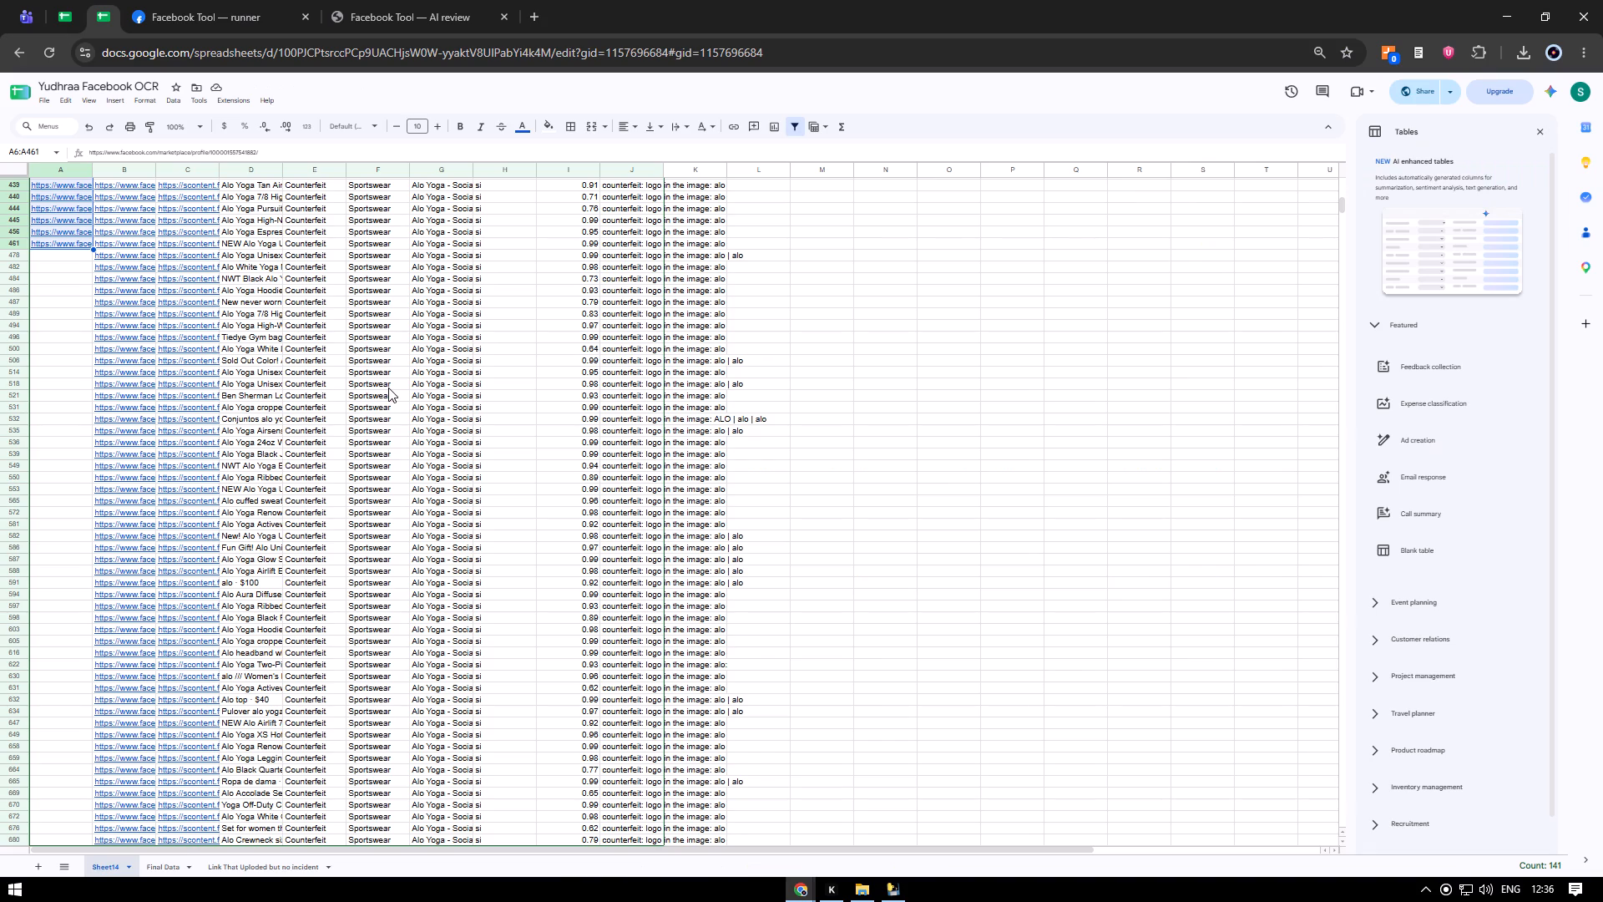
key(alt+Tab)
key(Tab)
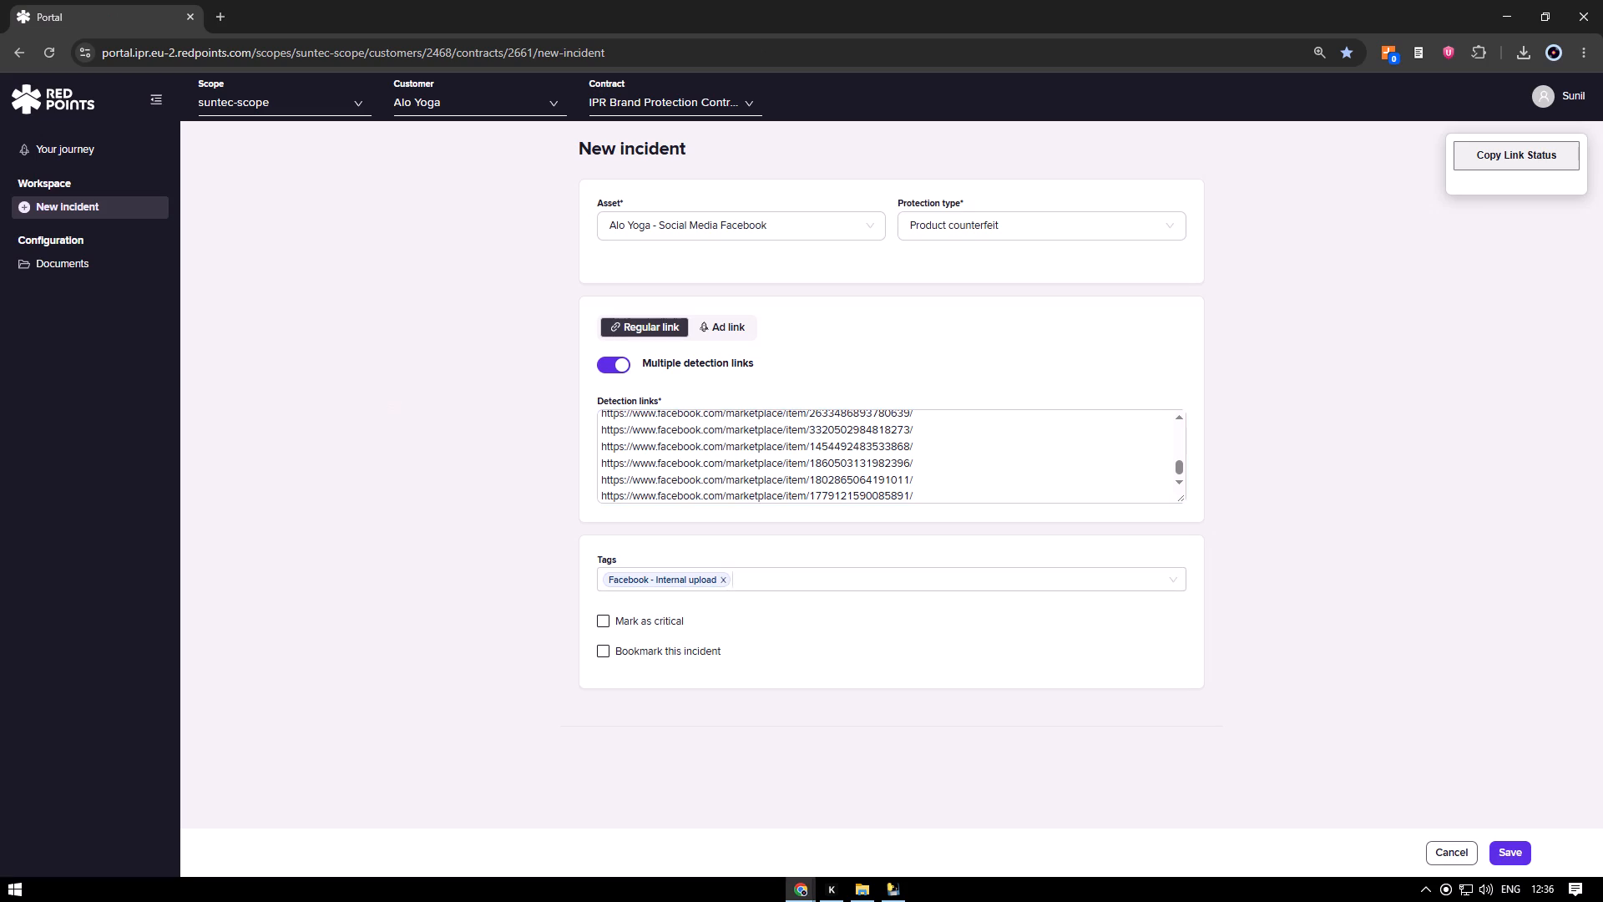
key(Tab)
key(Tab)
key(Tab)
key(Tab)
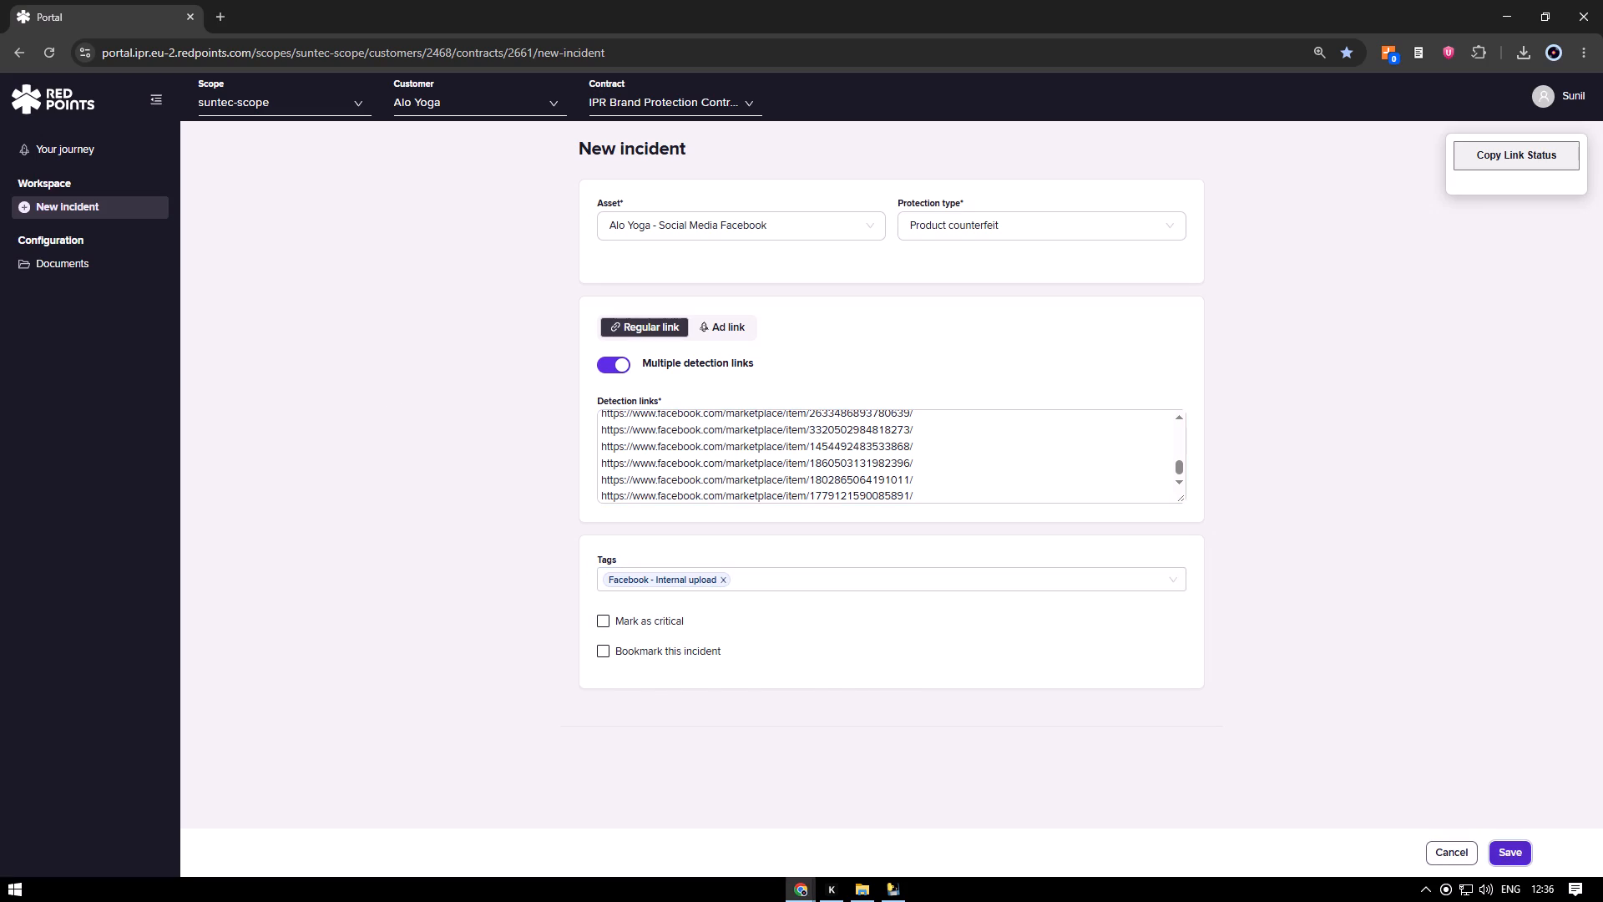
key(Return)
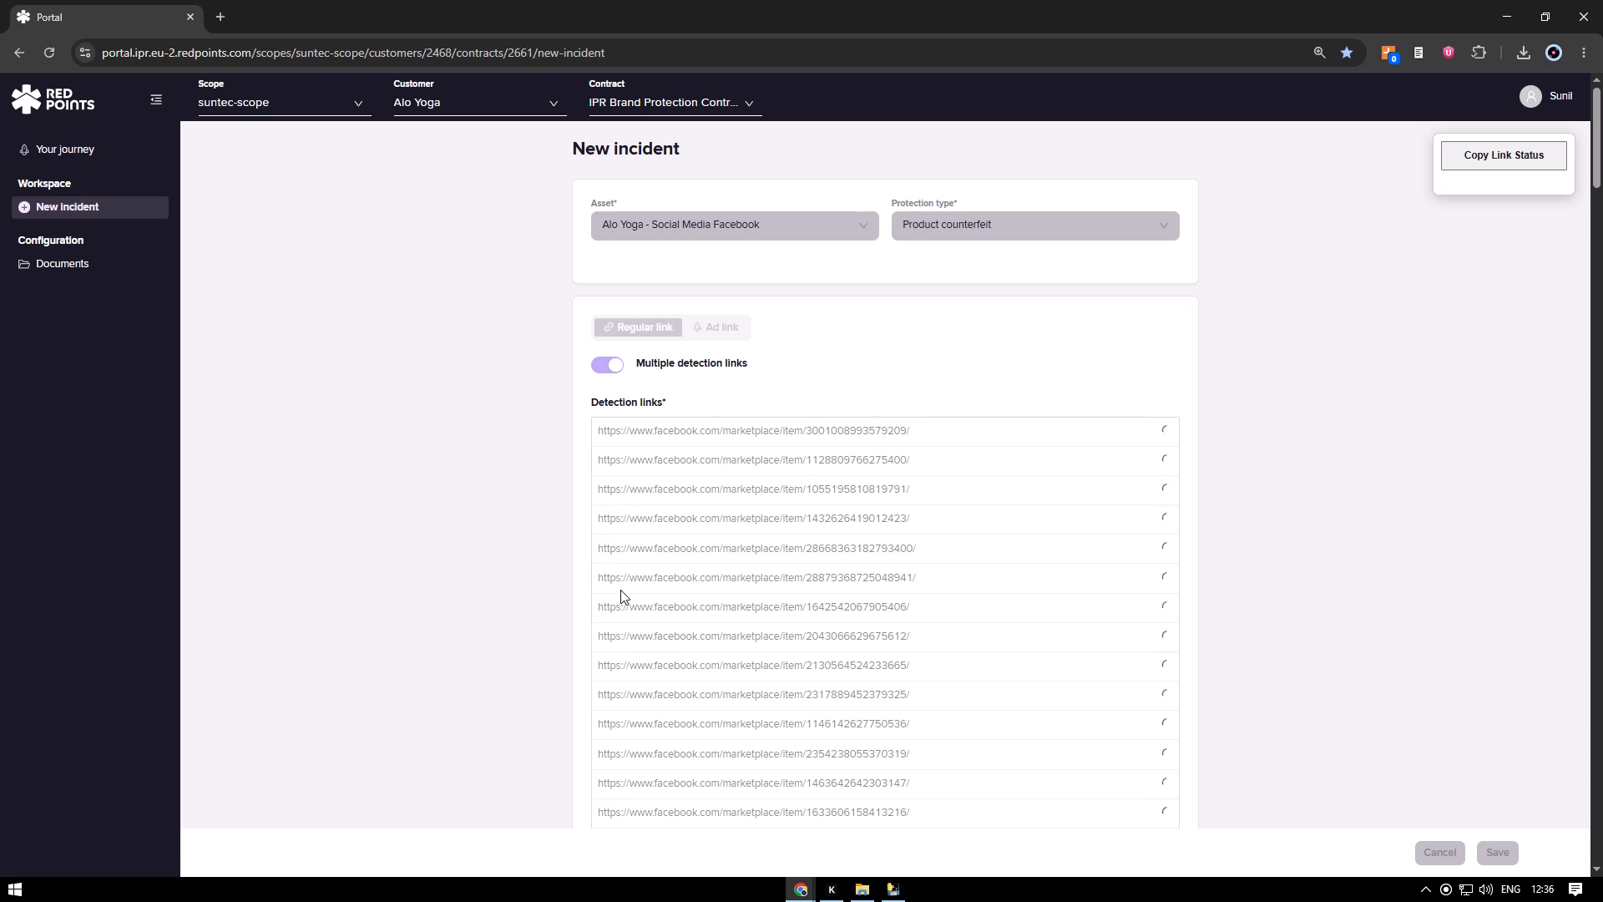
Copy the Raleigh alo yoga search link from row 108 of the US-EAST worksheet and return to the Yudhraa spreadsheet.
key(alt+Tab)
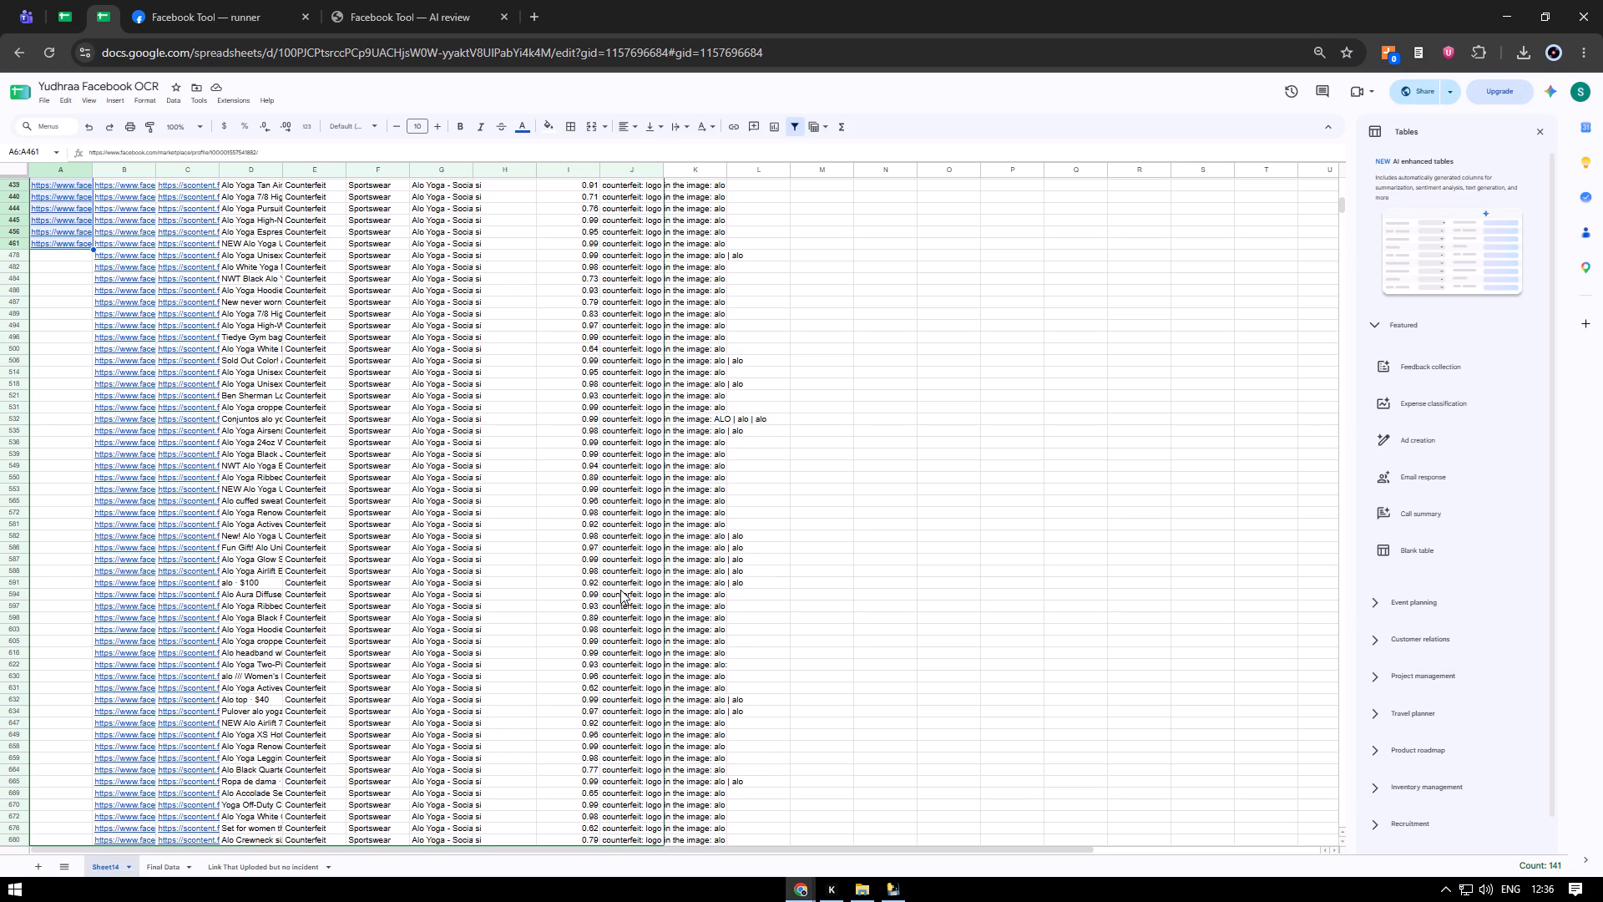
key(ctrl+Tab)
key(ctrl+Tab)
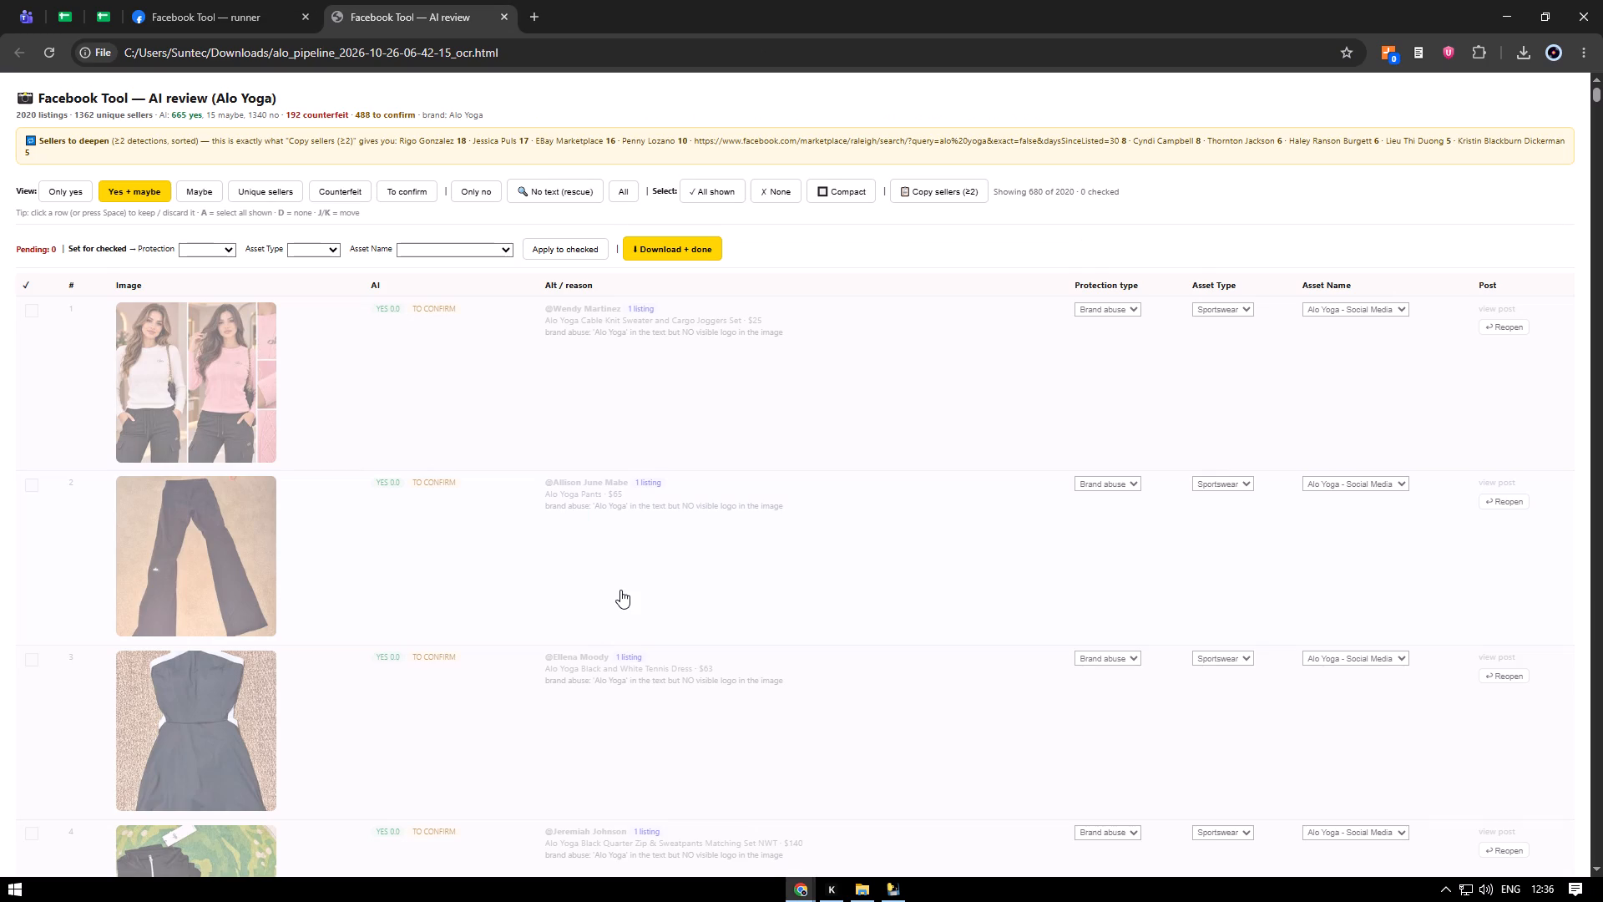
key(ctrl+shift+Tab)
key(ctrl+shift+Tab)
key(ctrl+shift+Tab)
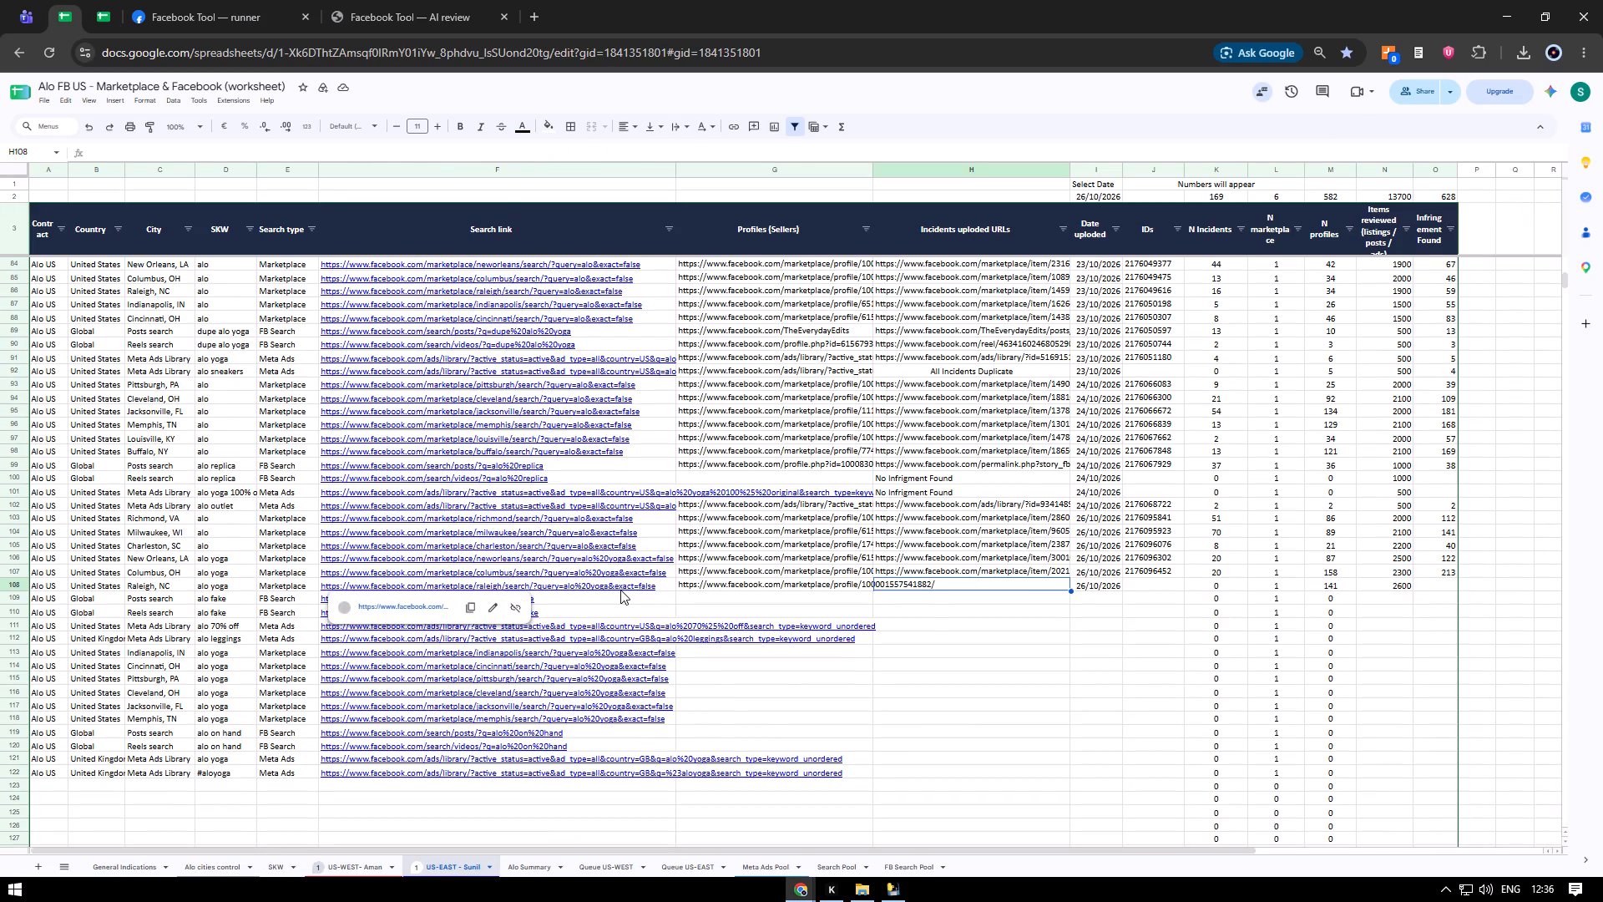
key(Left)
key(Left)
key(ctrl+c)
key(ctrl+Tab)
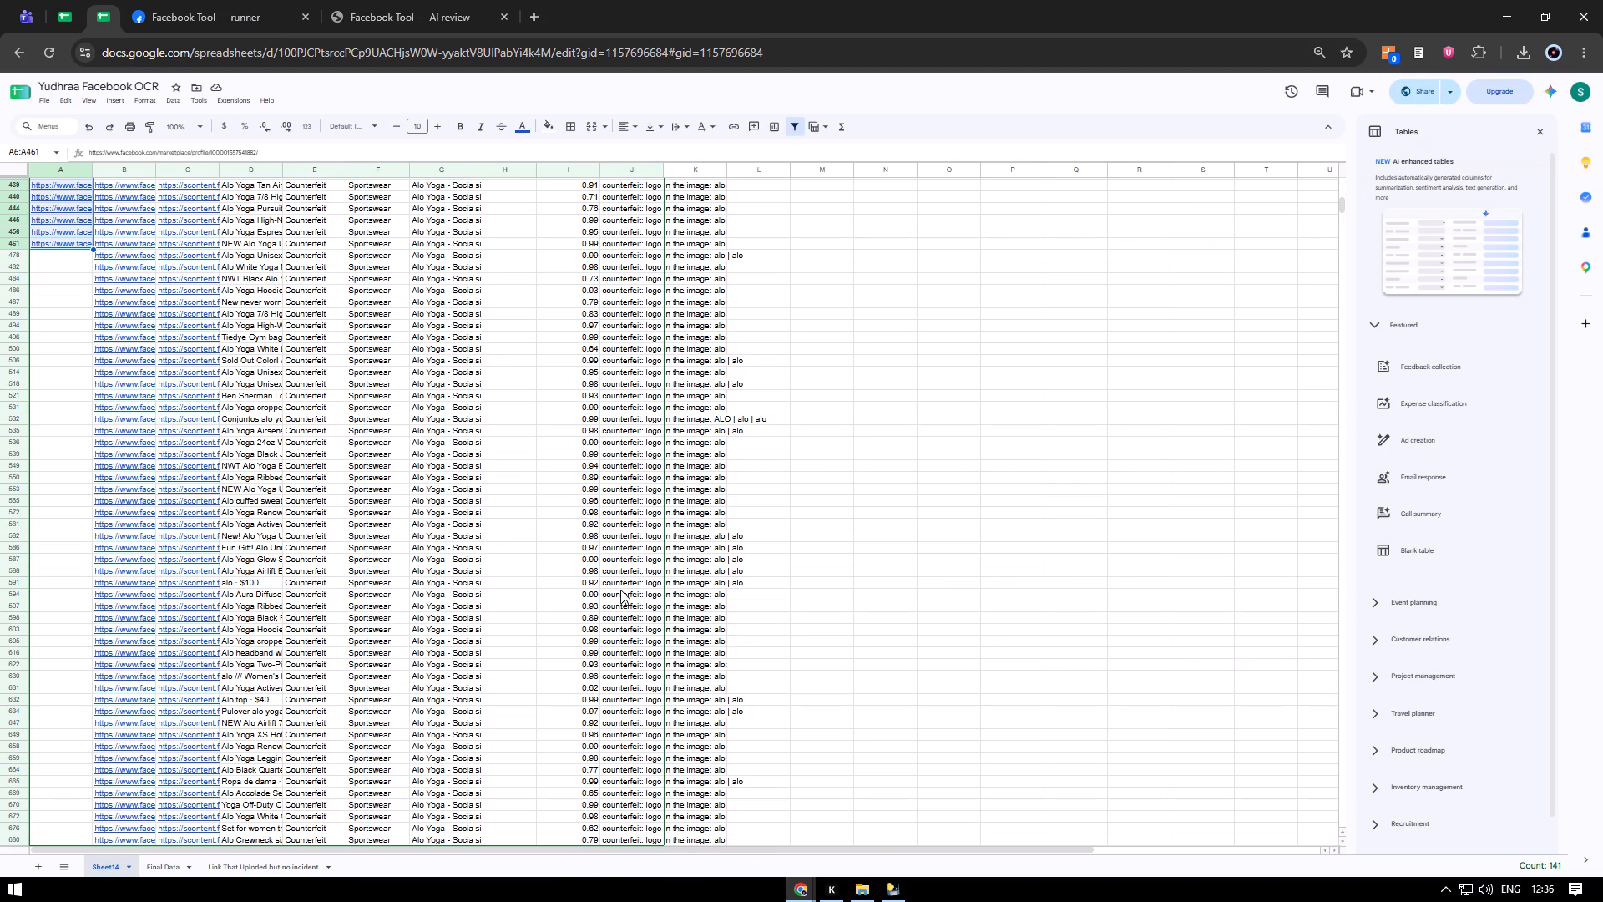
Paste the Raleigh search link into the Search links column of the Final Data sheet's first free row, 4969, and left-align it.
key(alt+Down)
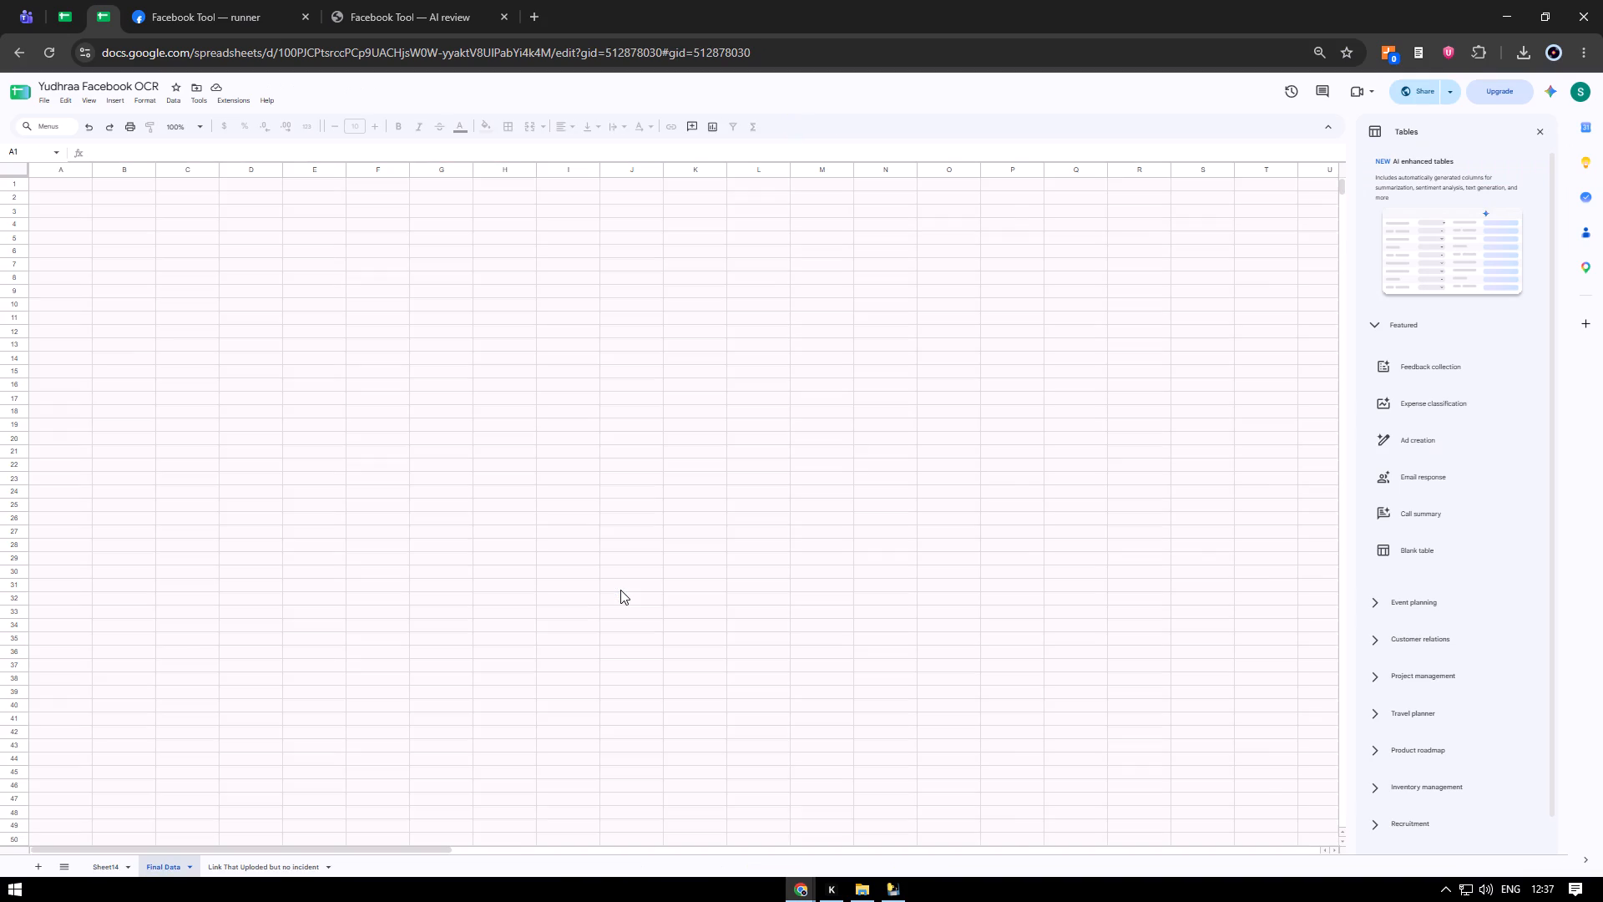
key(Down)
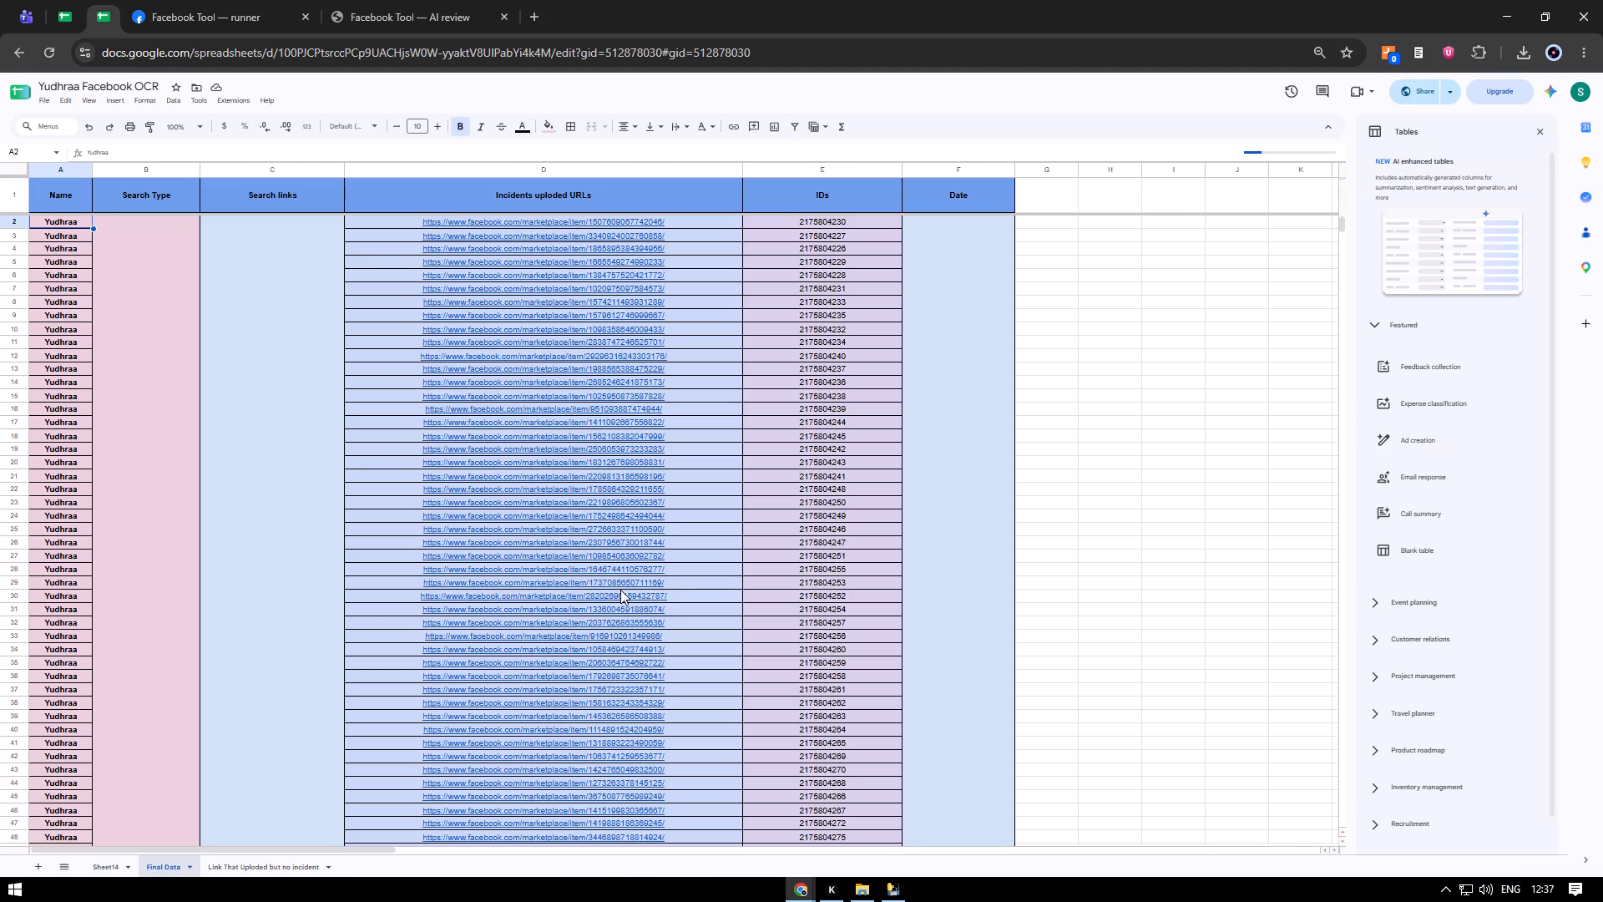
key(Down)
key(Down)
key(Right)
key(Right)
key(Right)
key(Right)
key(Right)
key(Right)
key(Right)
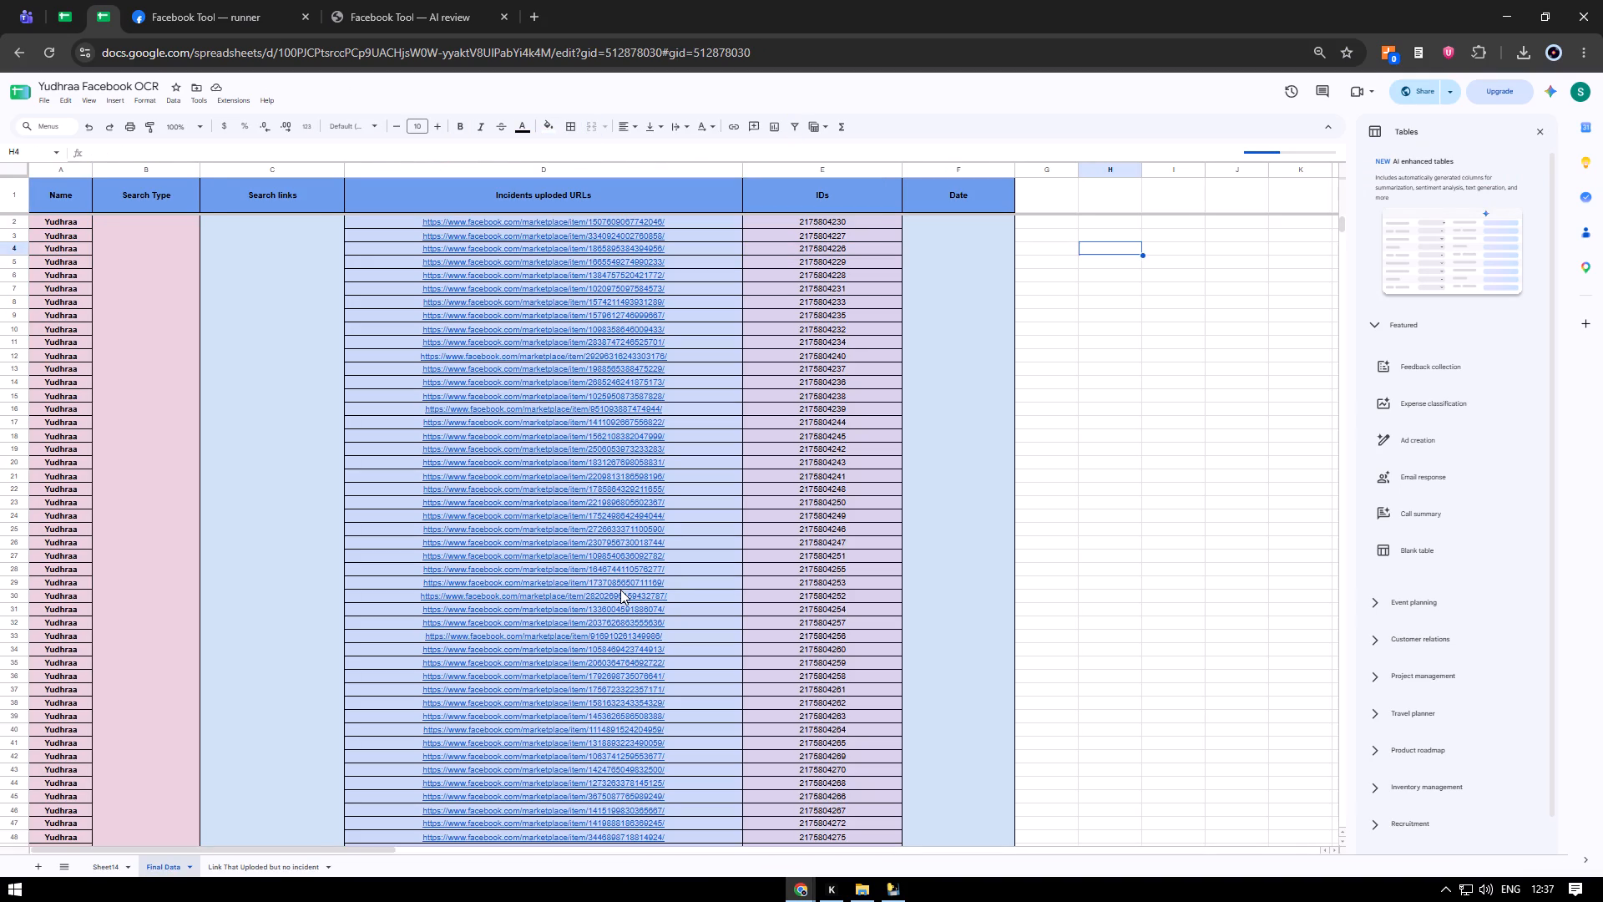
key(ctrl+Down)
key(ctrl+Down)
key(ctrl+Down)
key(ctrl+Left)
key(Right)
key(ctrl+Up)
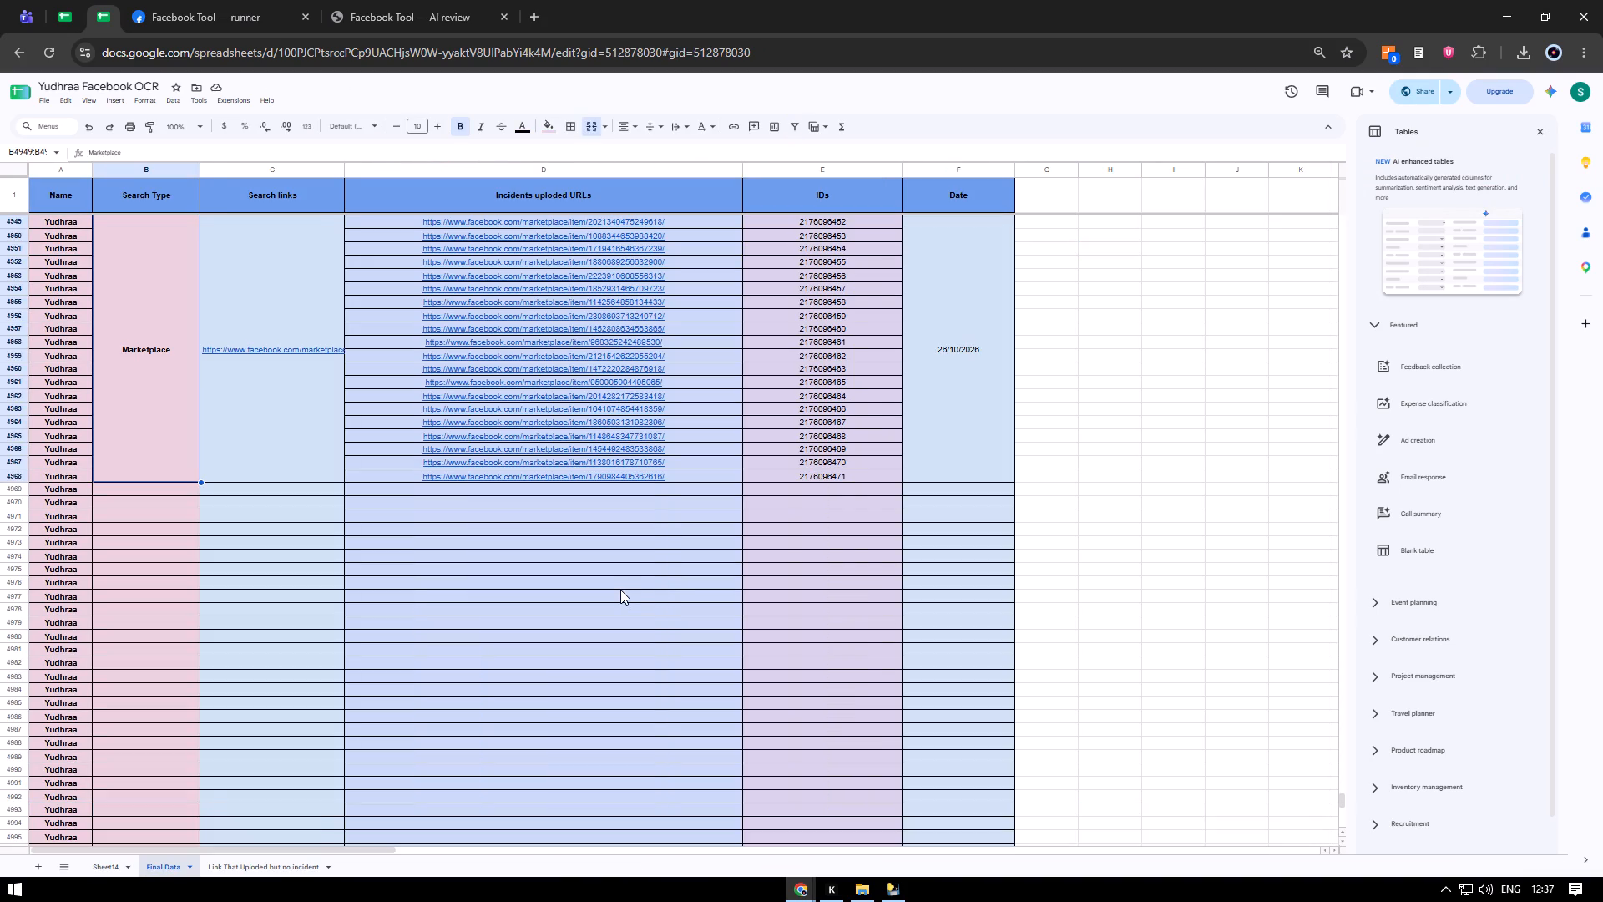
key(Down)
key(Right)
key(Return)
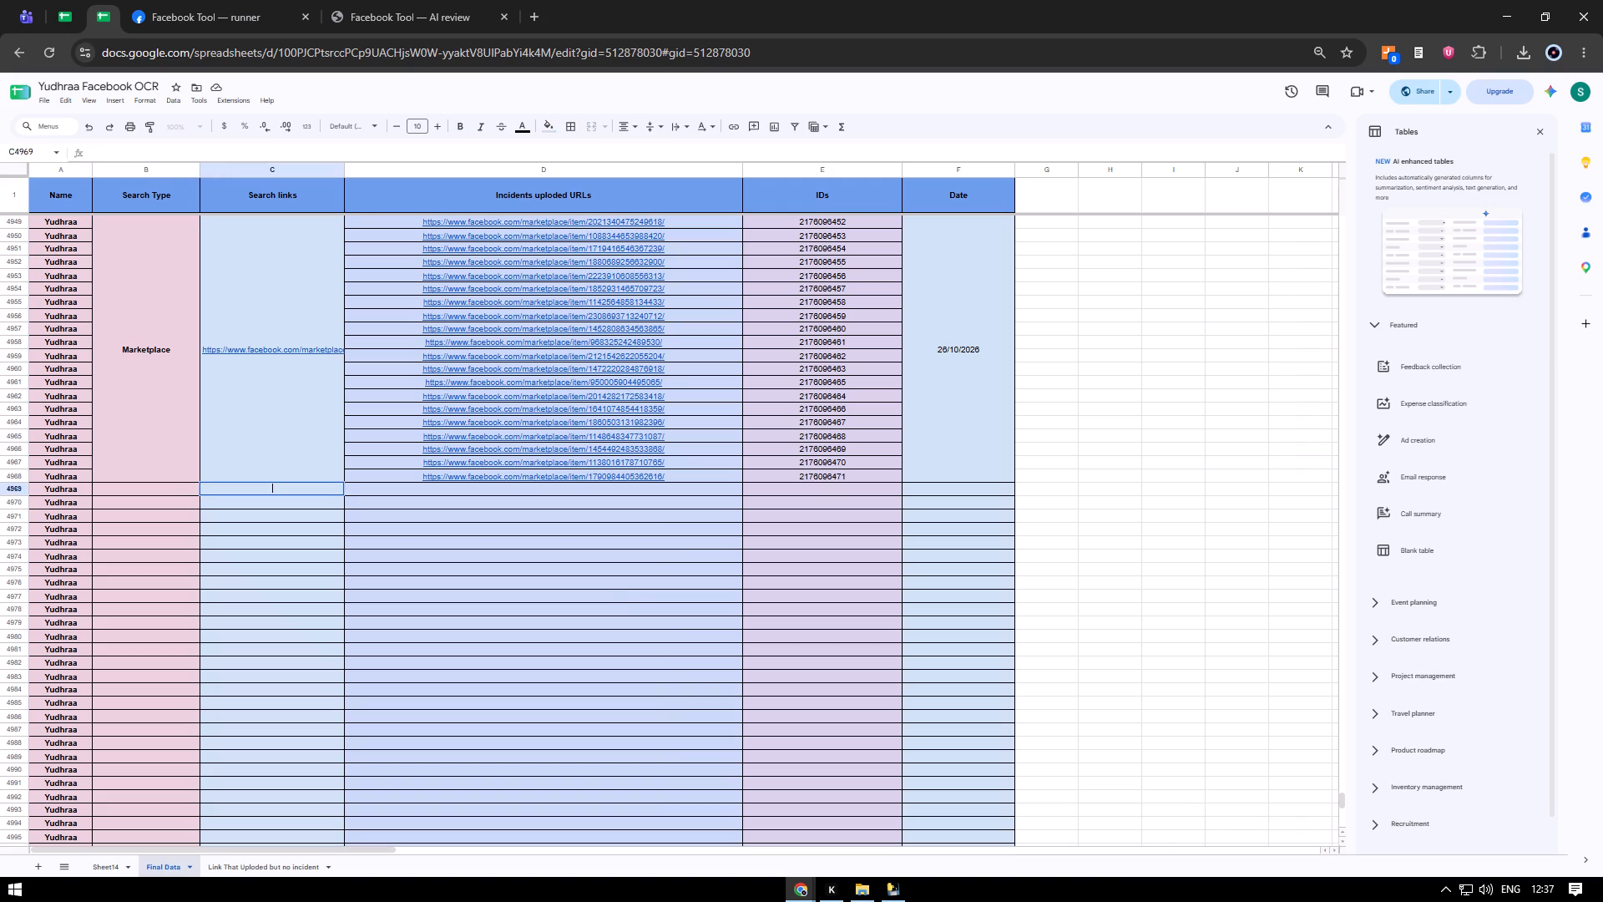
key(ctrl+shift+v)
key(Return)
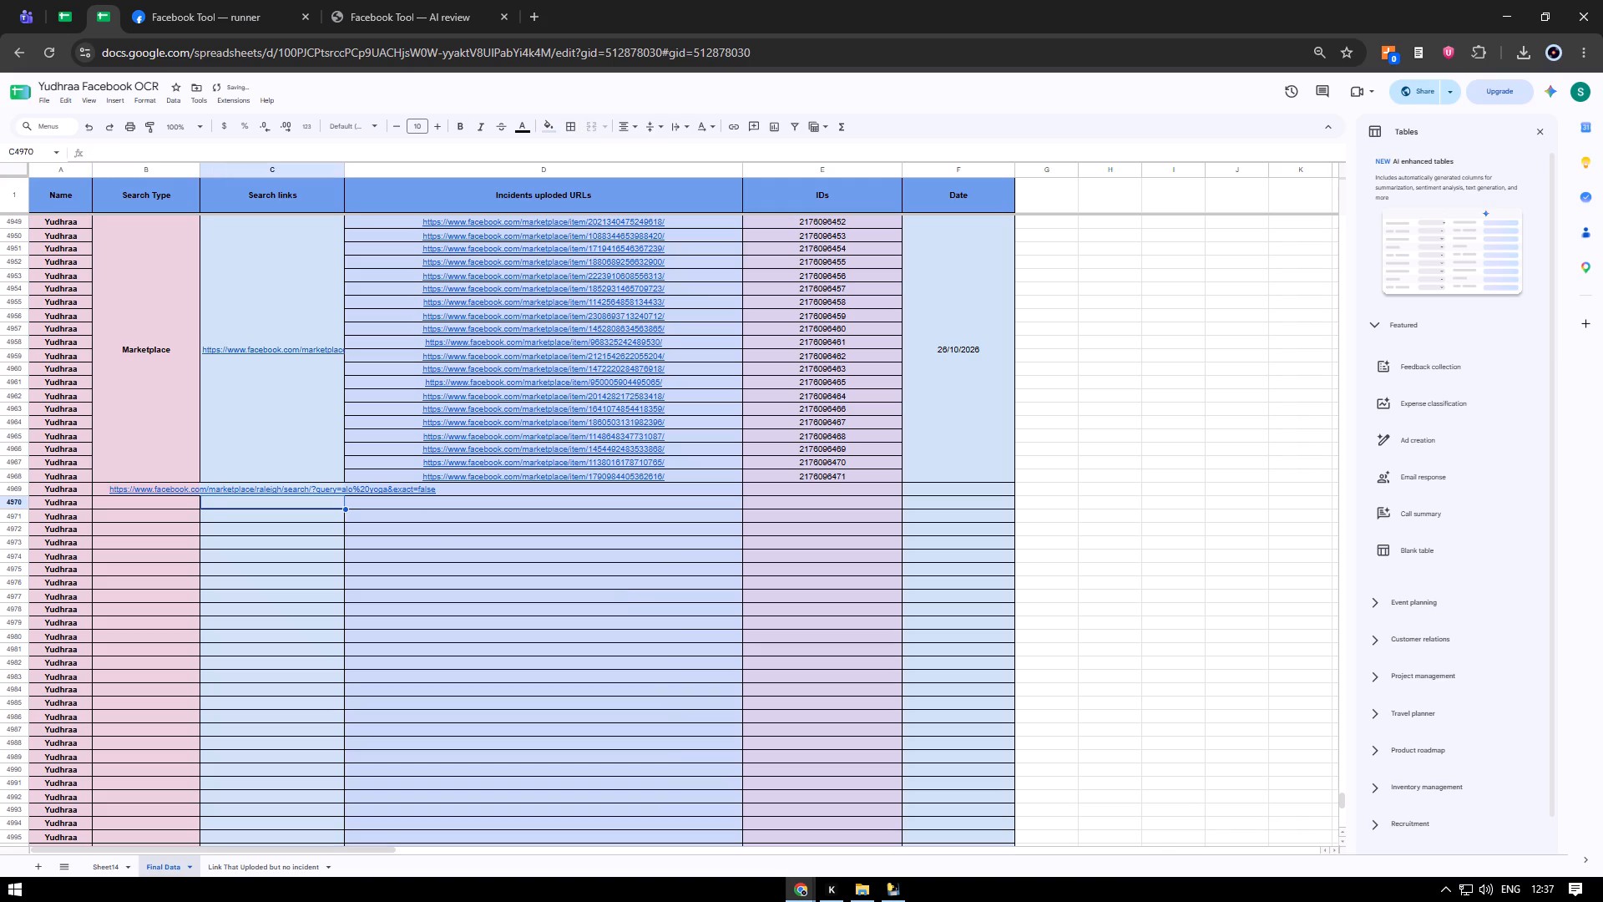
key(Up)
key(ctrl+shift+l)
Enter Marketplace as the Search Type in row 4969.
key(Left)
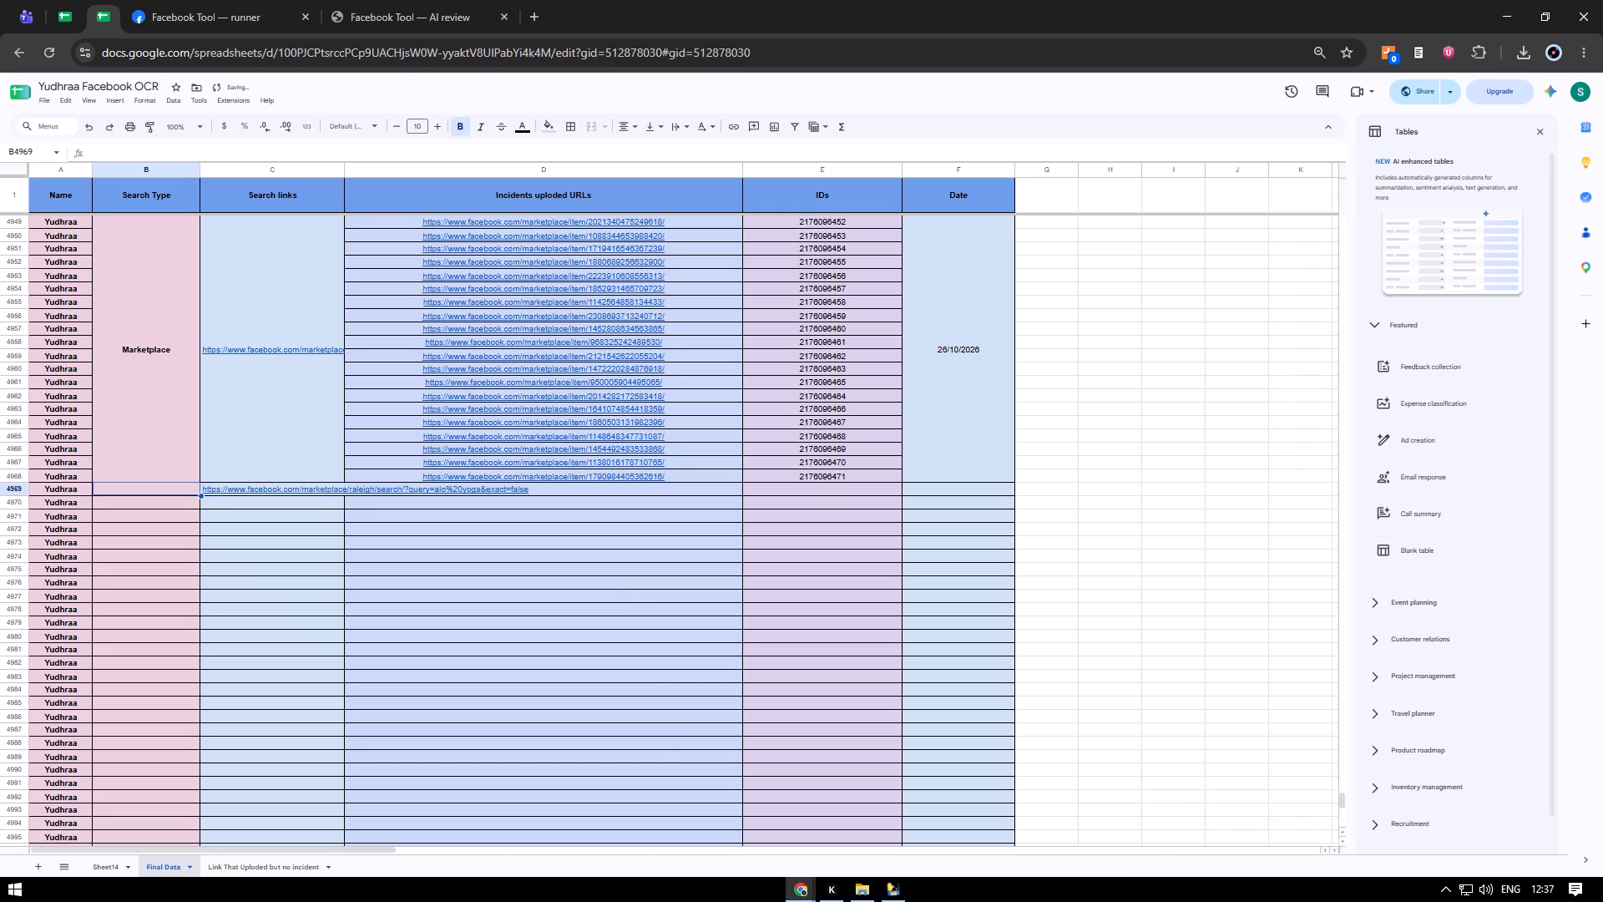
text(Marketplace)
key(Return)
Enter 26/10/2026 in the Date column of row 4969 and centre it.
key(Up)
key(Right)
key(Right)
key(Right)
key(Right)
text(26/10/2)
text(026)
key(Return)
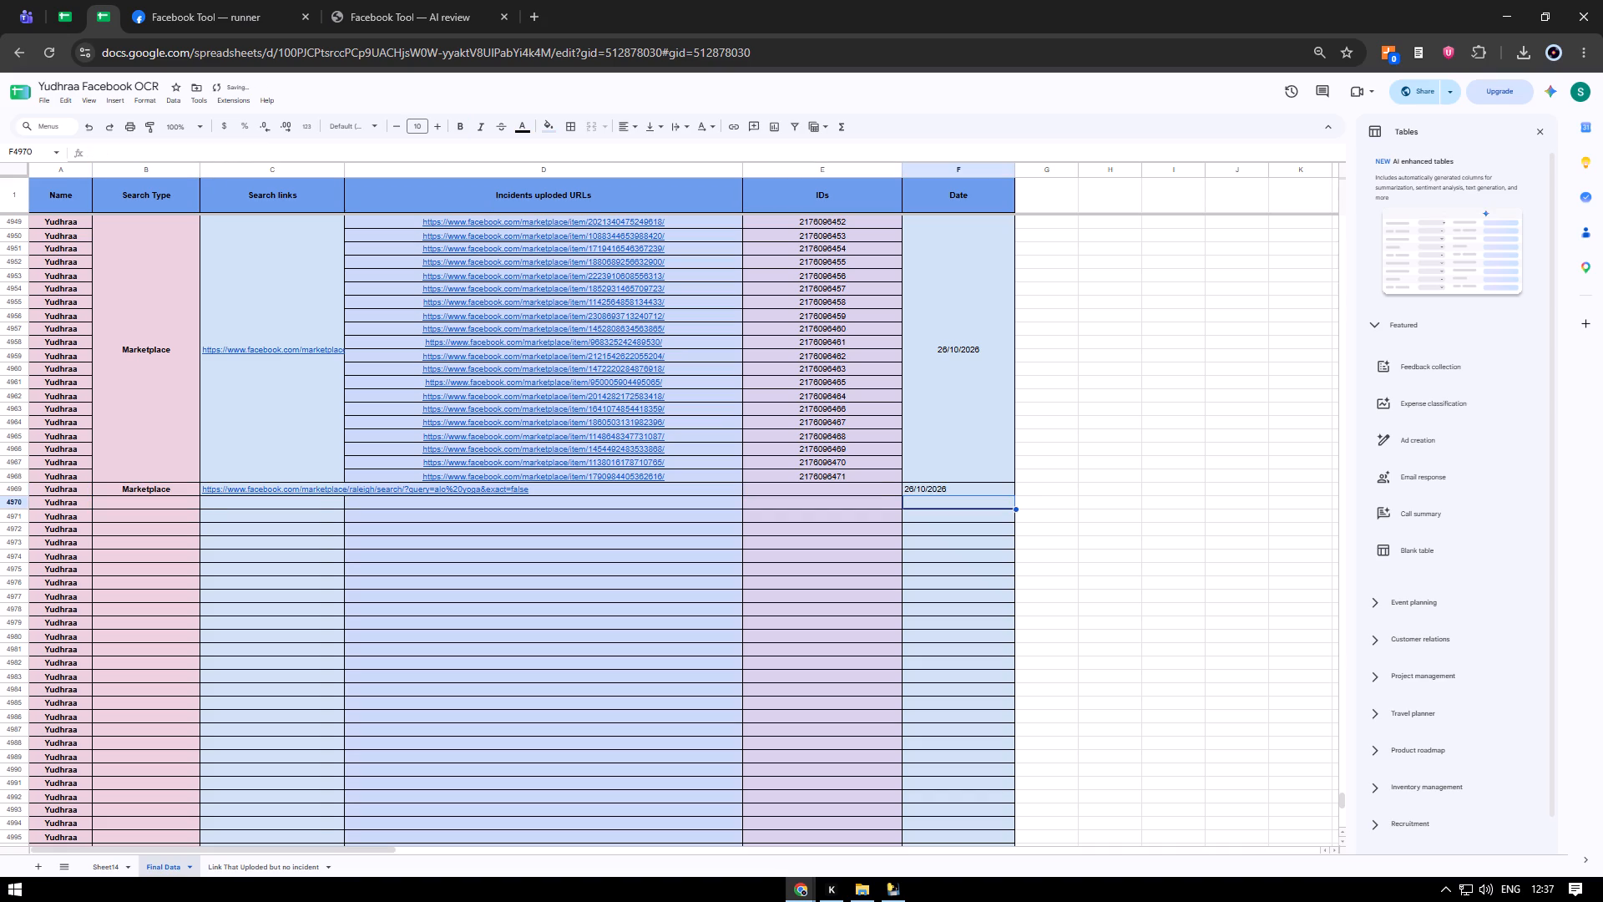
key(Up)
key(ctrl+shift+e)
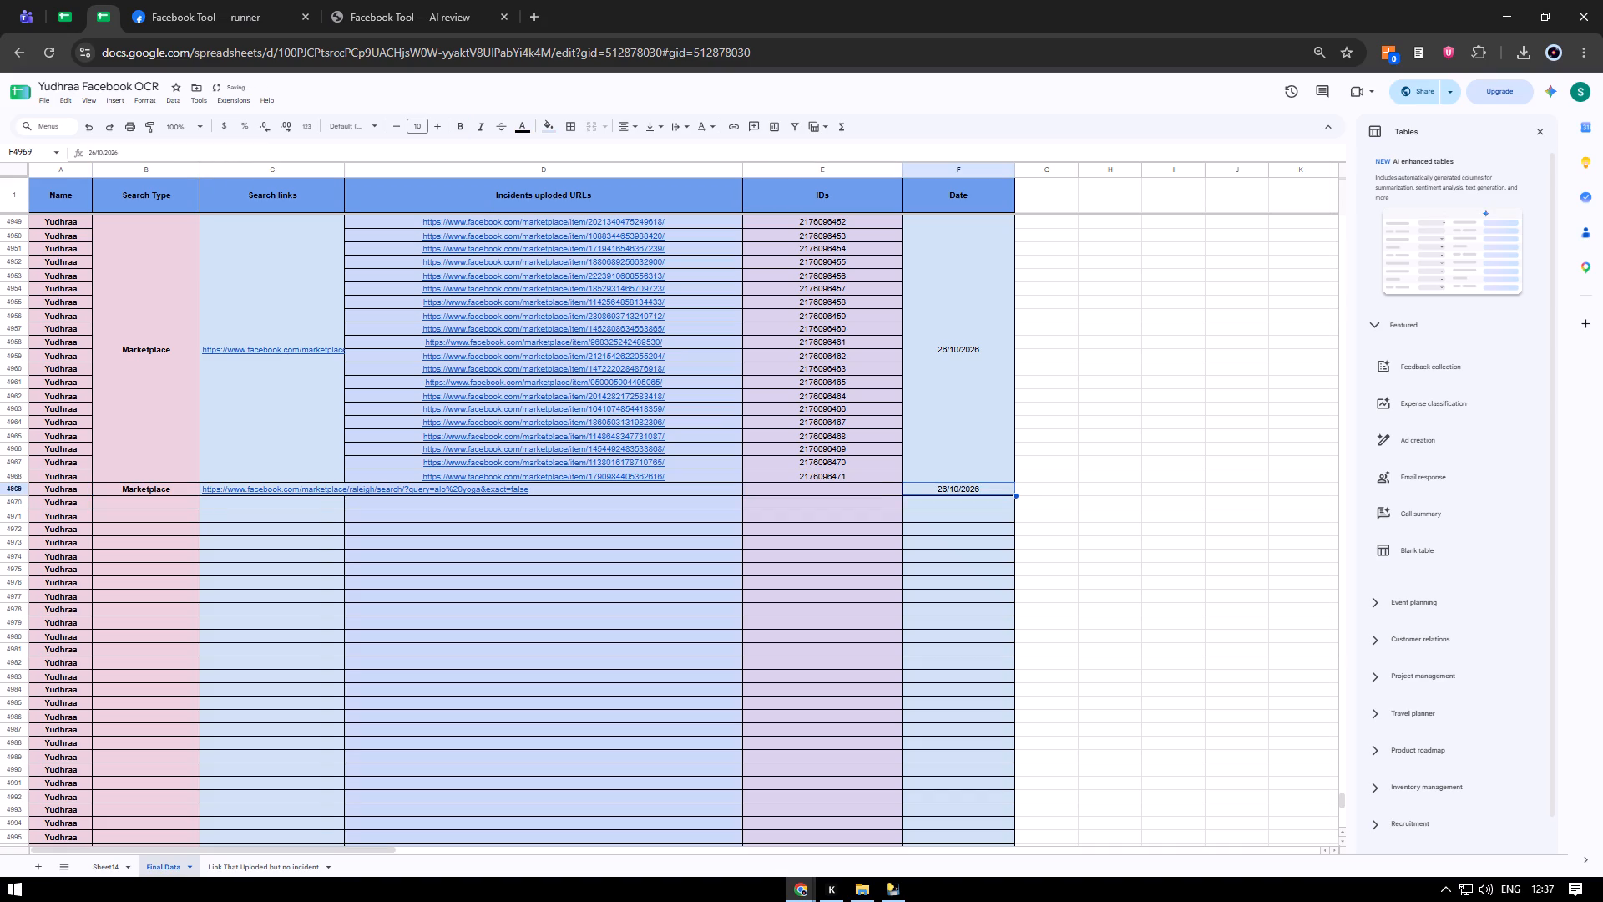
Vertically middle-align the Search Type, Search links and Date cells of row 4969.
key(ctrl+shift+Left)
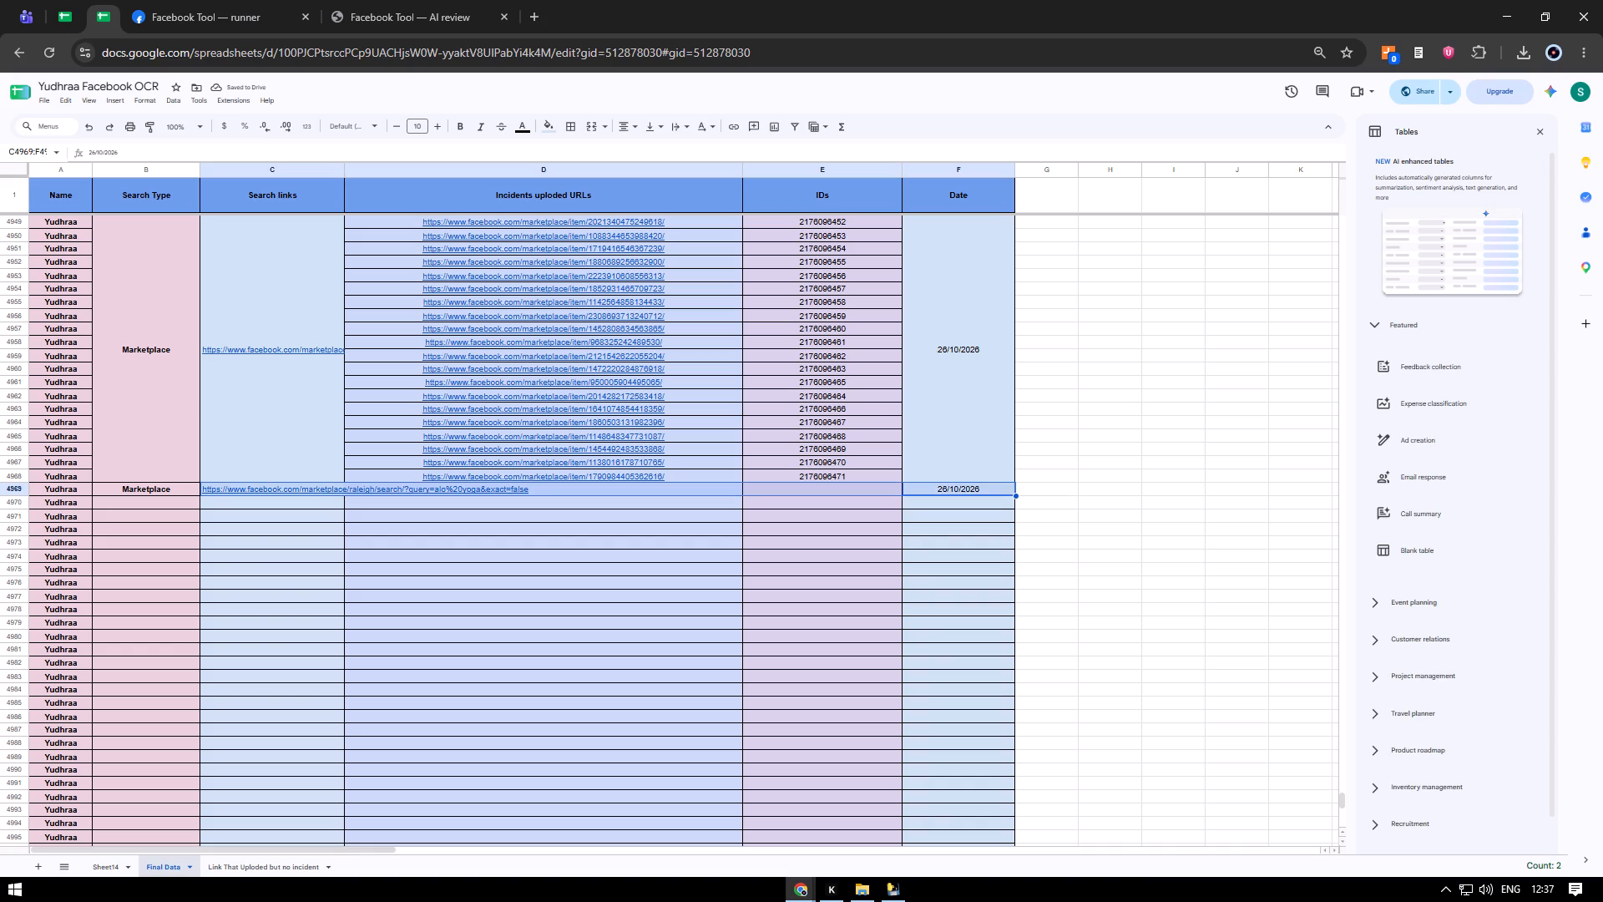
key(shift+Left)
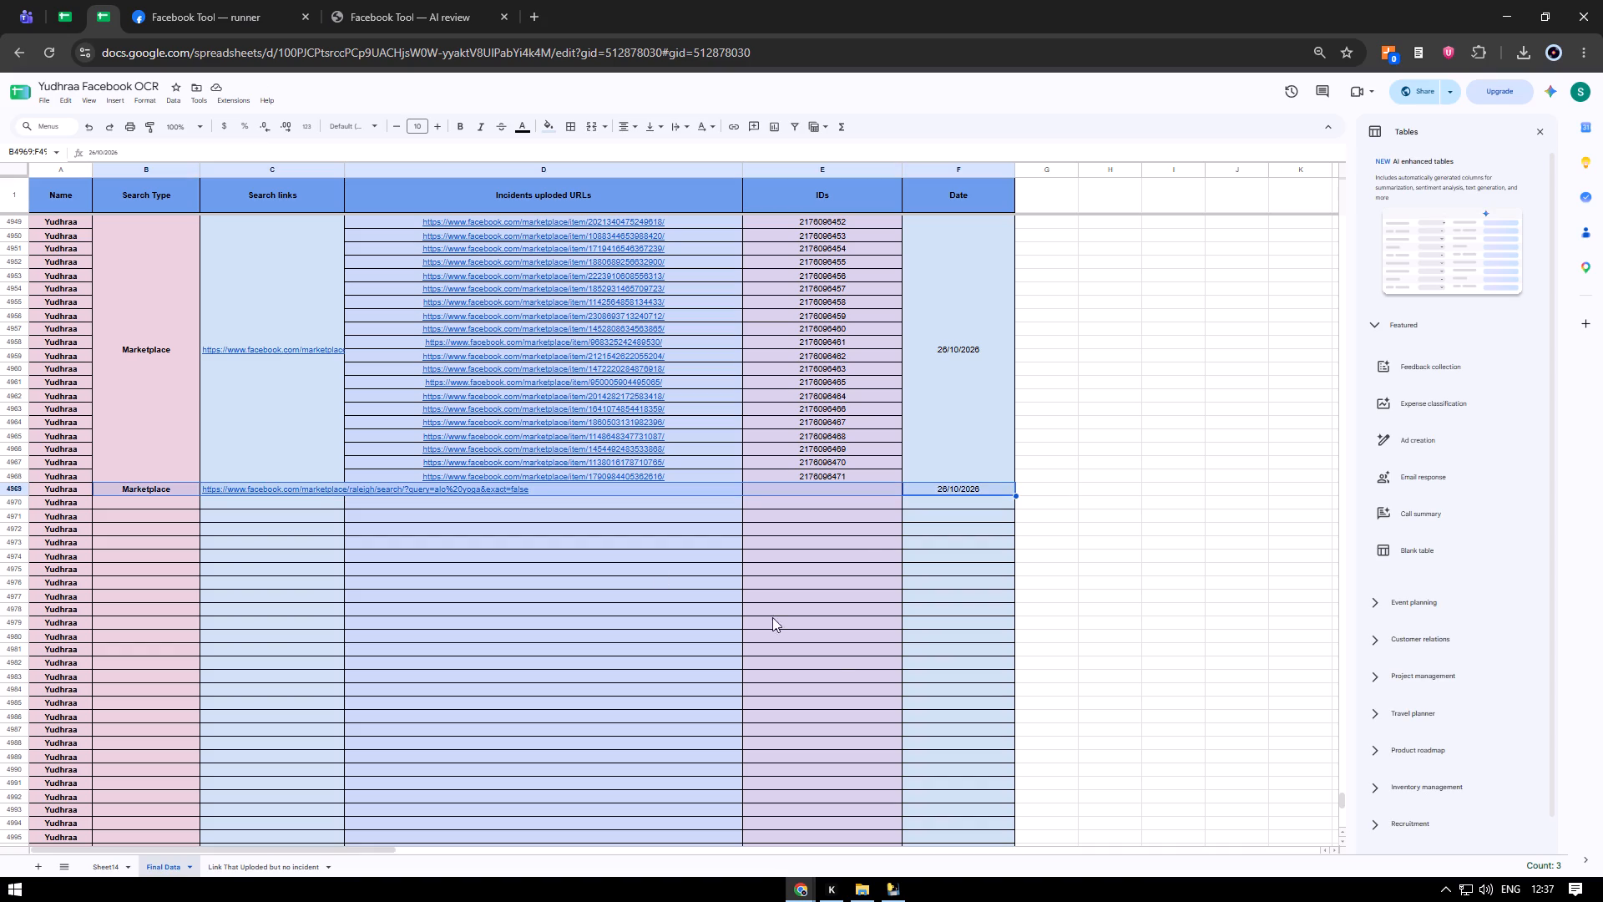
ctrl+click(838, 491)
ctrl+click(699, 487)
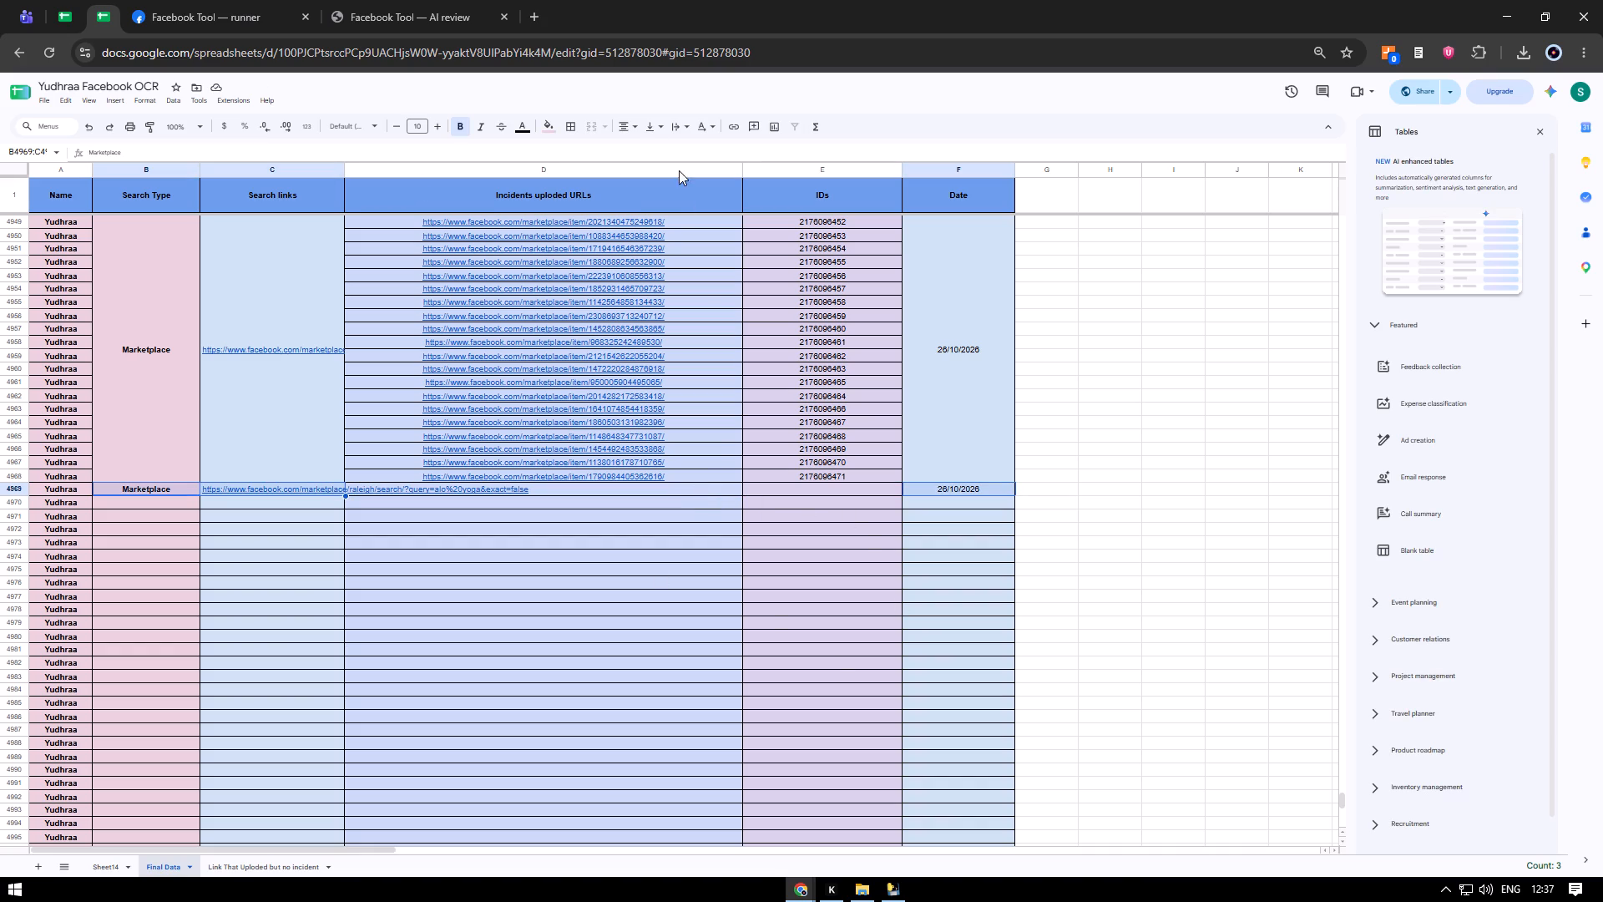
click(648, 128)
click(671, 153)
click(1036, 484)
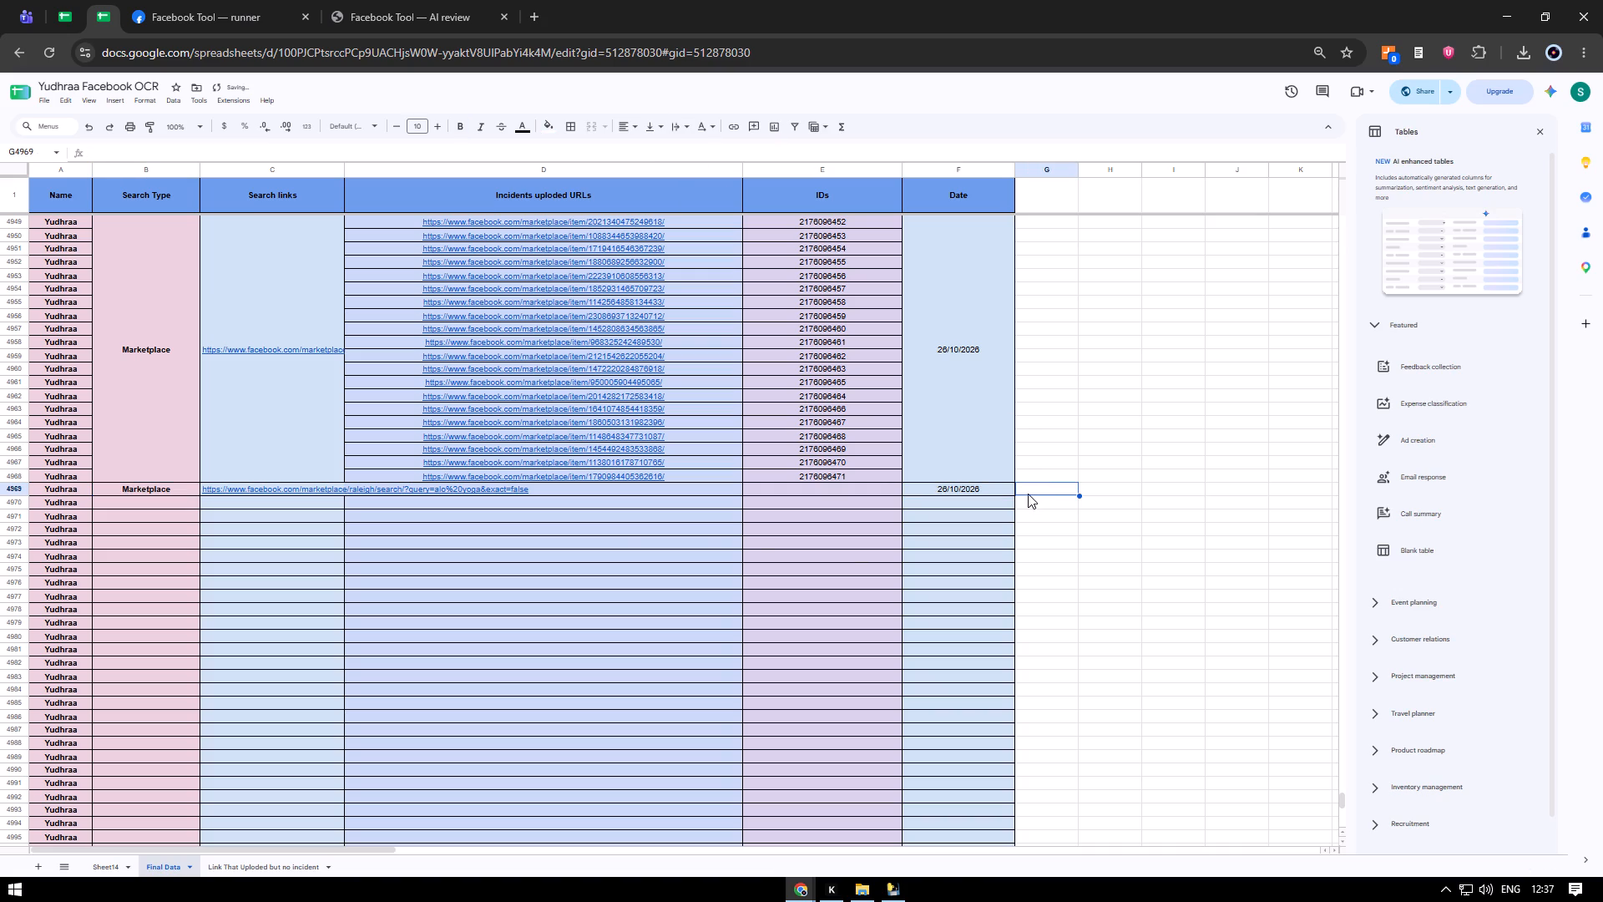
Switch to the Red Points portal and copy the link status of all the uploaded detection links.
key(alt+Tab)
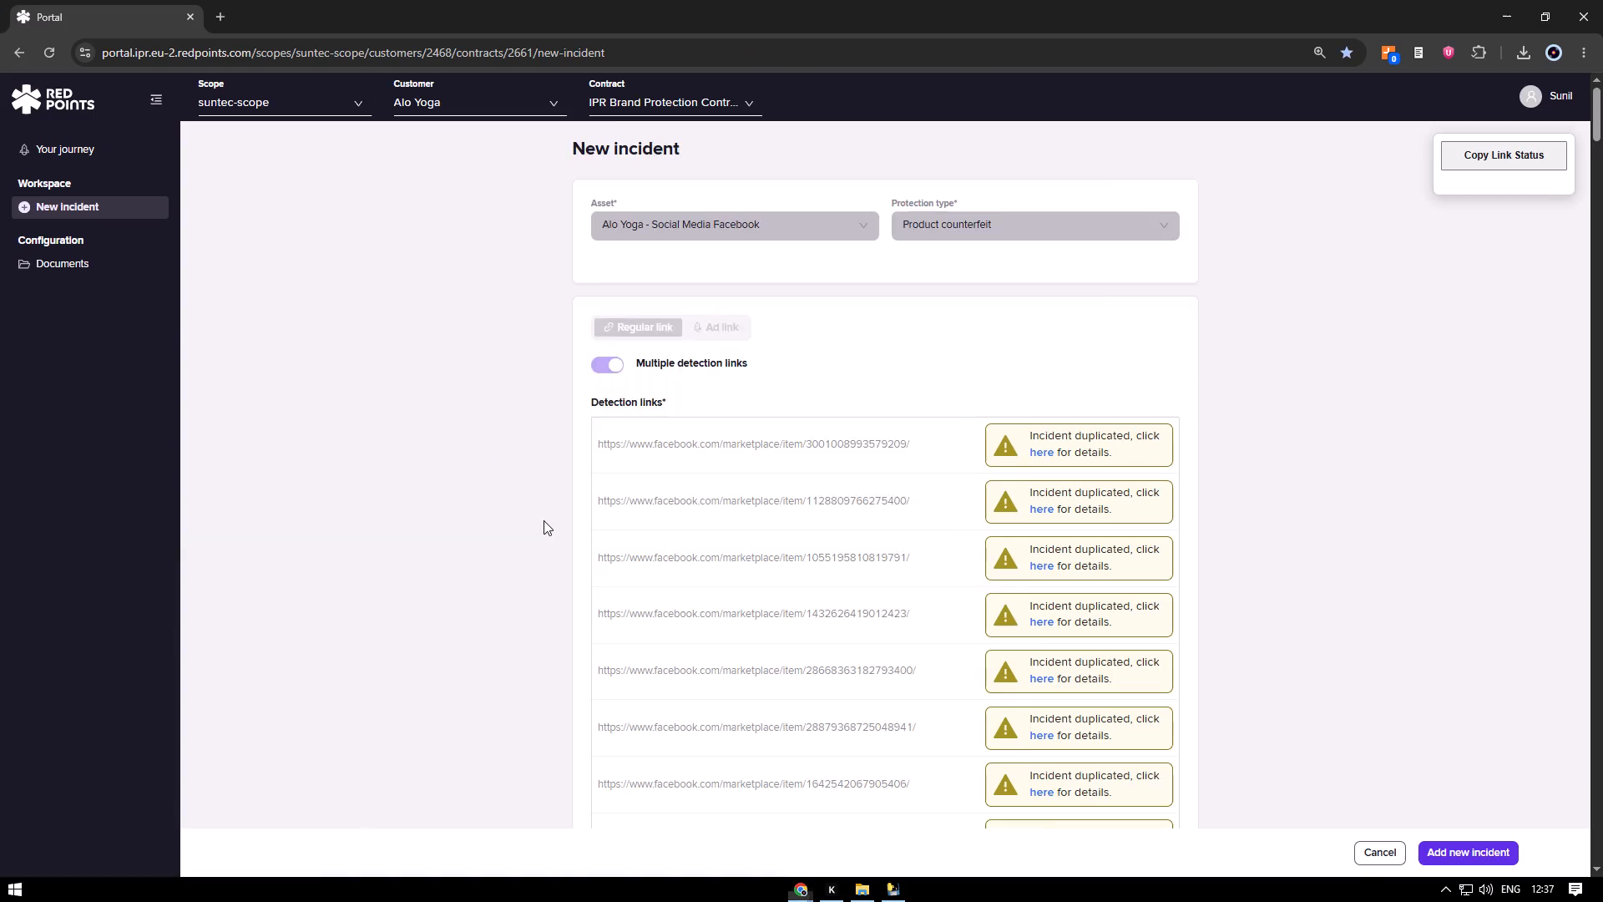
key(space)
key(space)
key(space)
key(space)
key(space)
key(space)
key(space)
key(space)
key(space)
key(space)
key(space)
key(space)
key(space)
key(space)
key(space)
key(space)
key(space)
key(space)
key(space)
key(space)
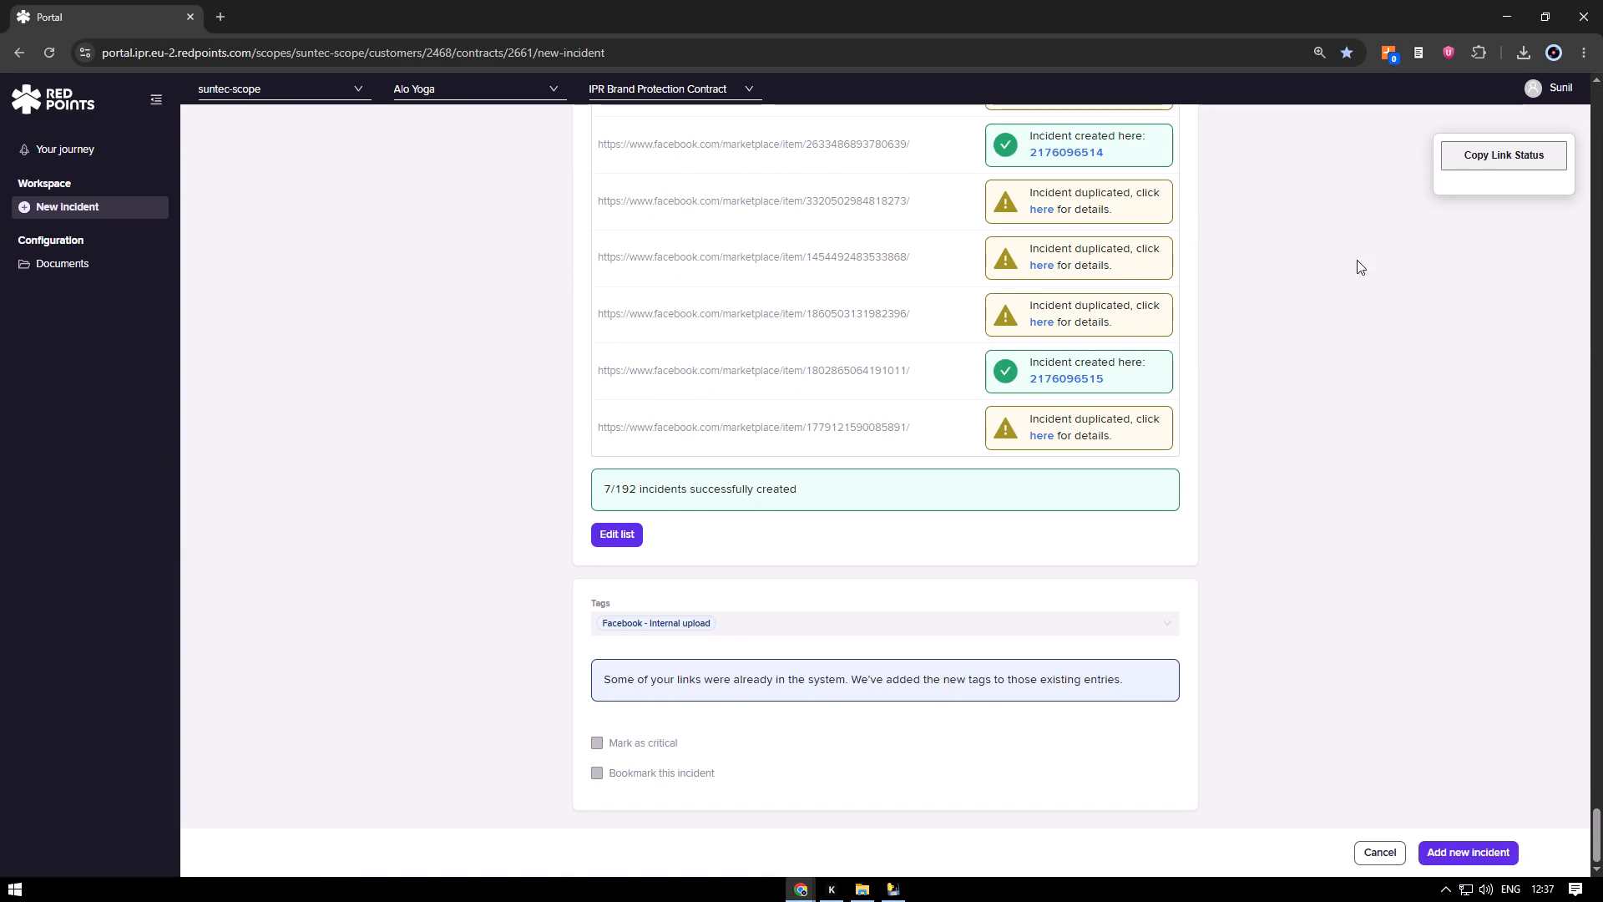
click(1474, 160)
Enter 192 as Infringement Found in row 108 of the US-EAST worksheet and select that row's Incidents uploaded URLs cell.
key(alt+Tab)
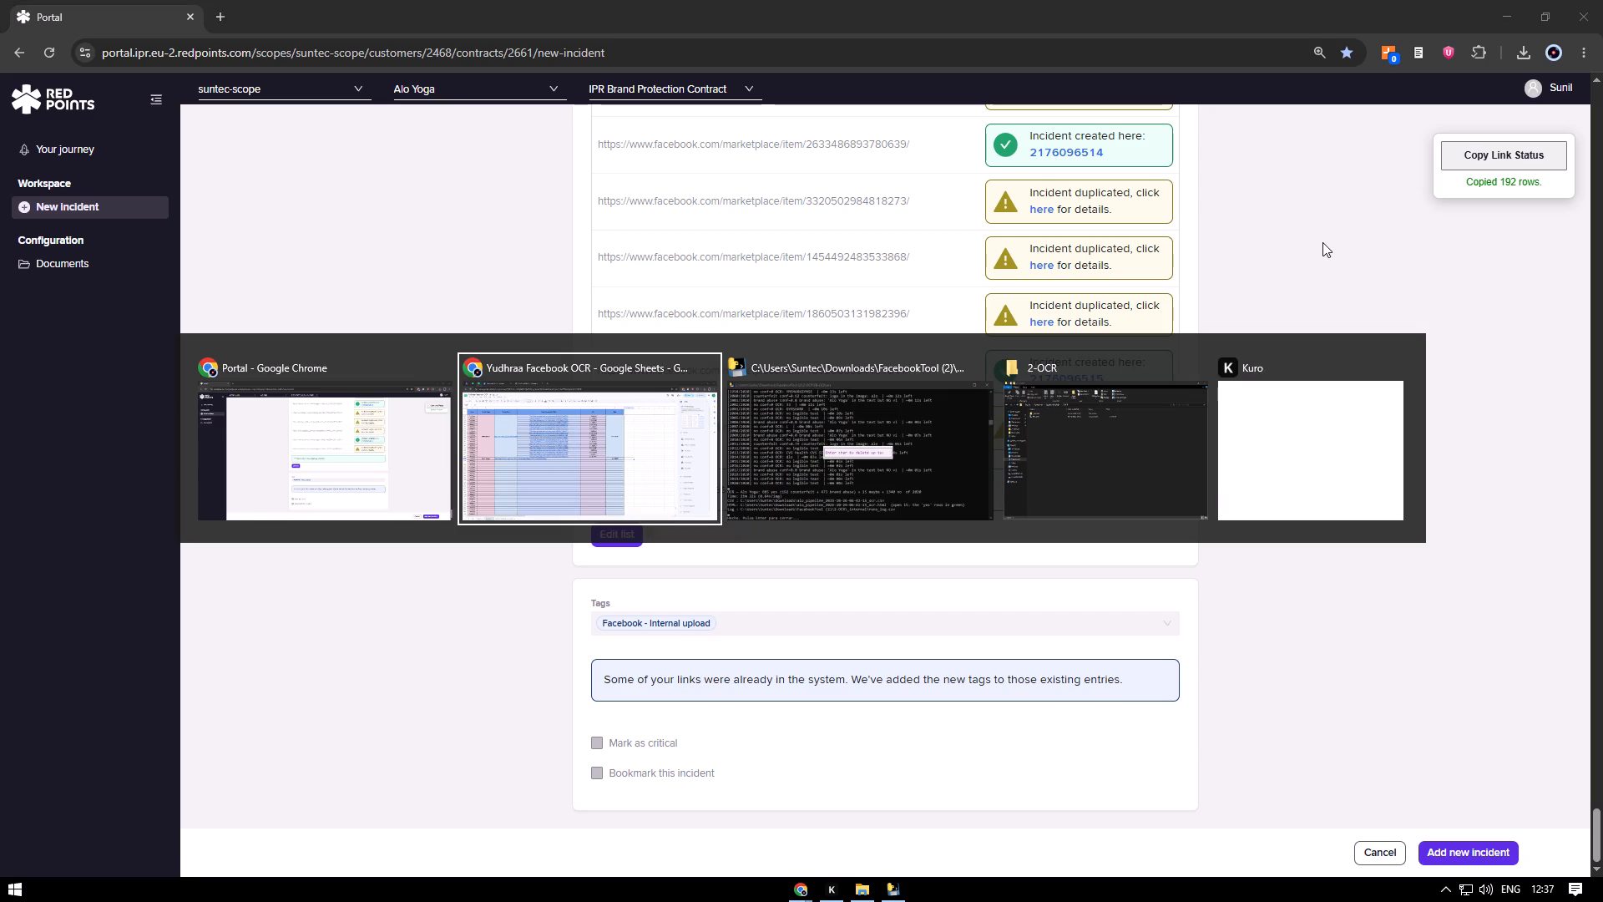
click(77, 0)
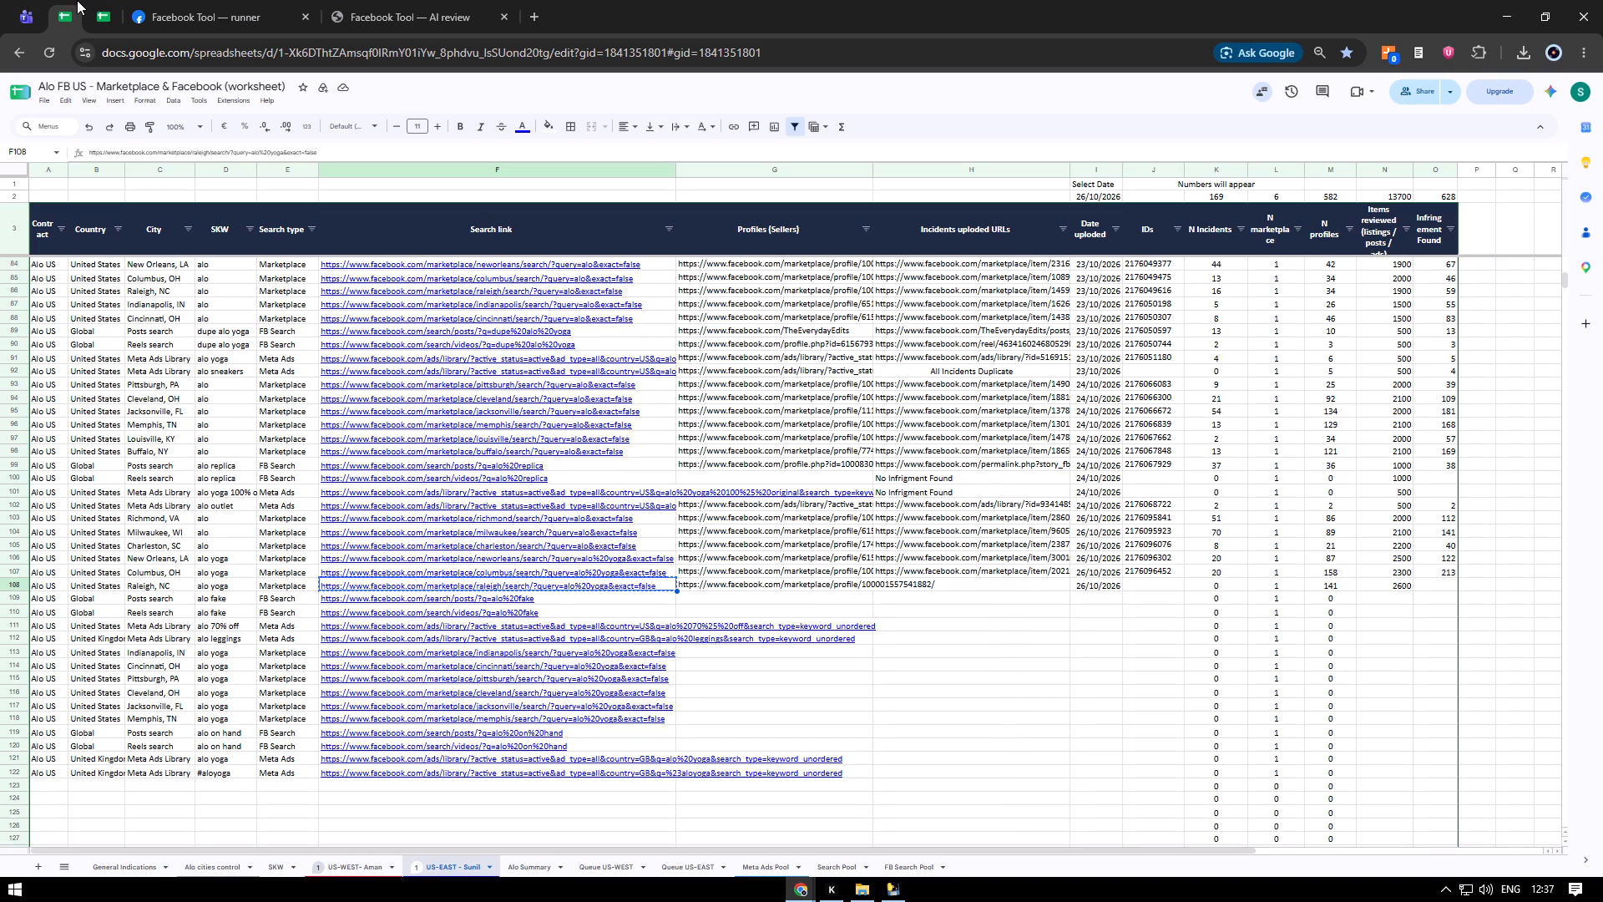
key(Right)
key(Right)
key(Right)
key(Right)
key(Right)
key(Right)
key(Right)
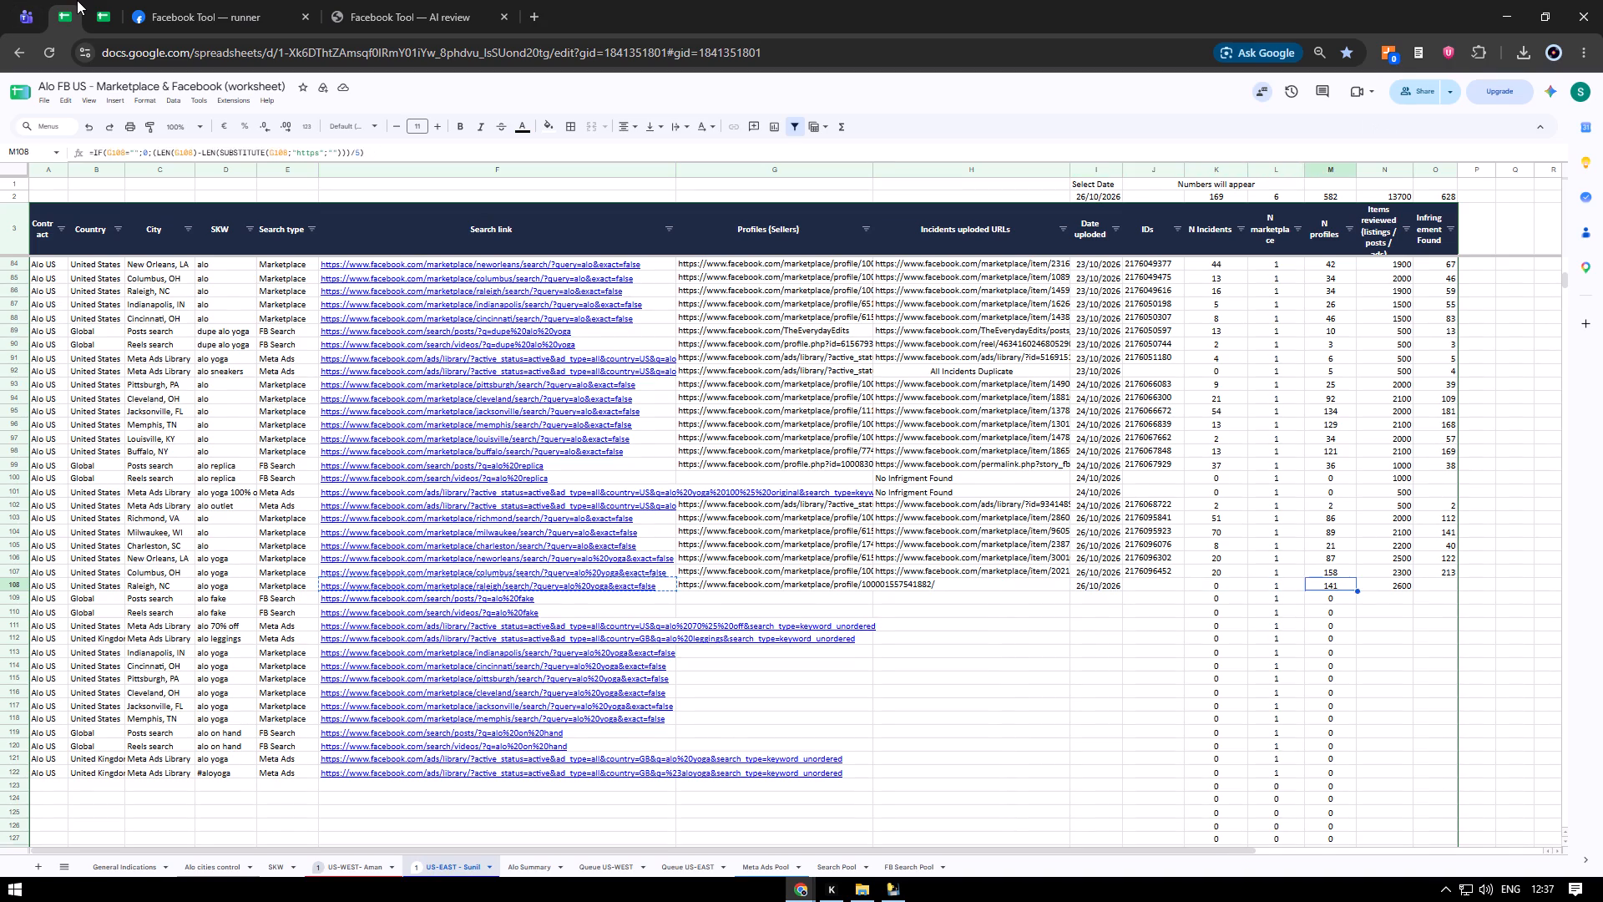
key(Right)
key(Right)
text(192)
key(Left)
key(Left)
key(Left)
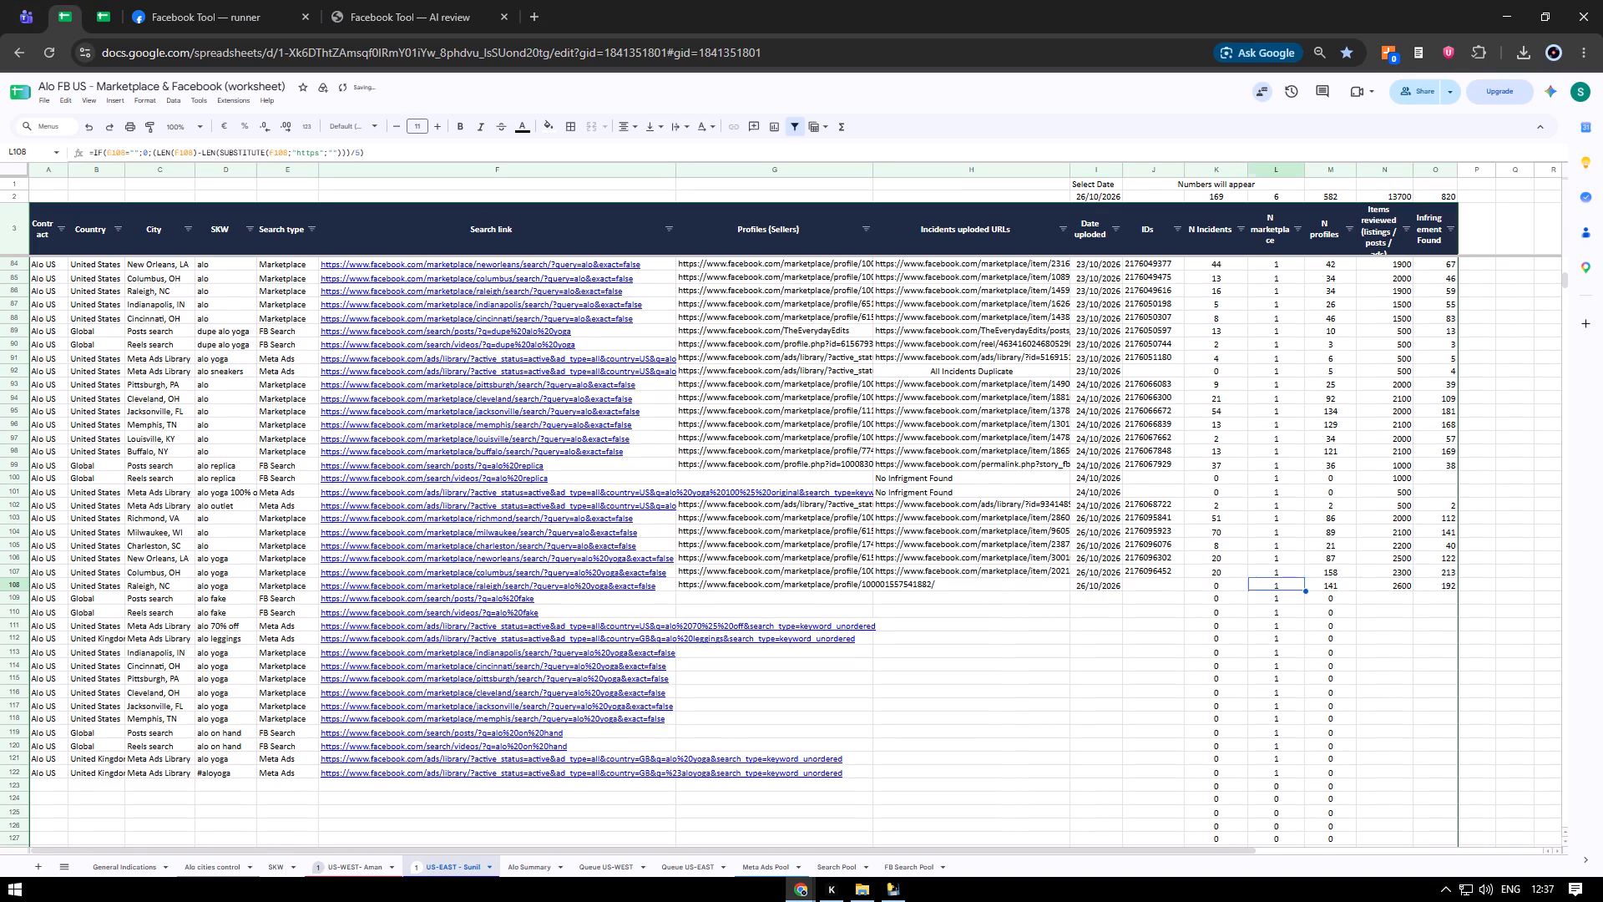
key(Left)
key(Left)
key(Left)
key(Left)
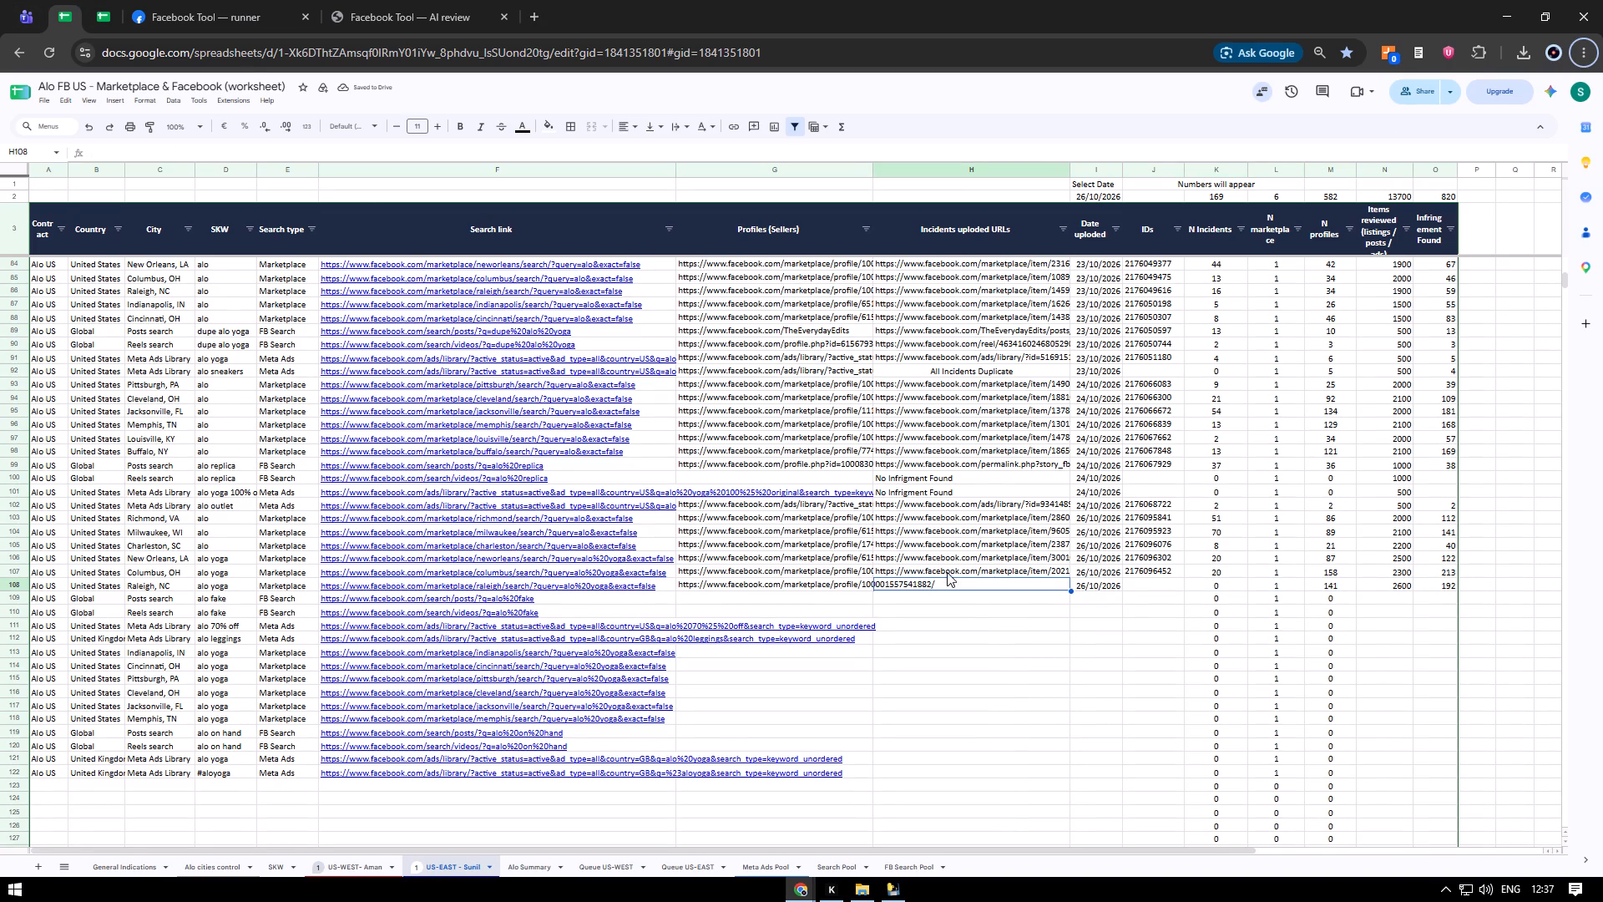
click(968, 586)
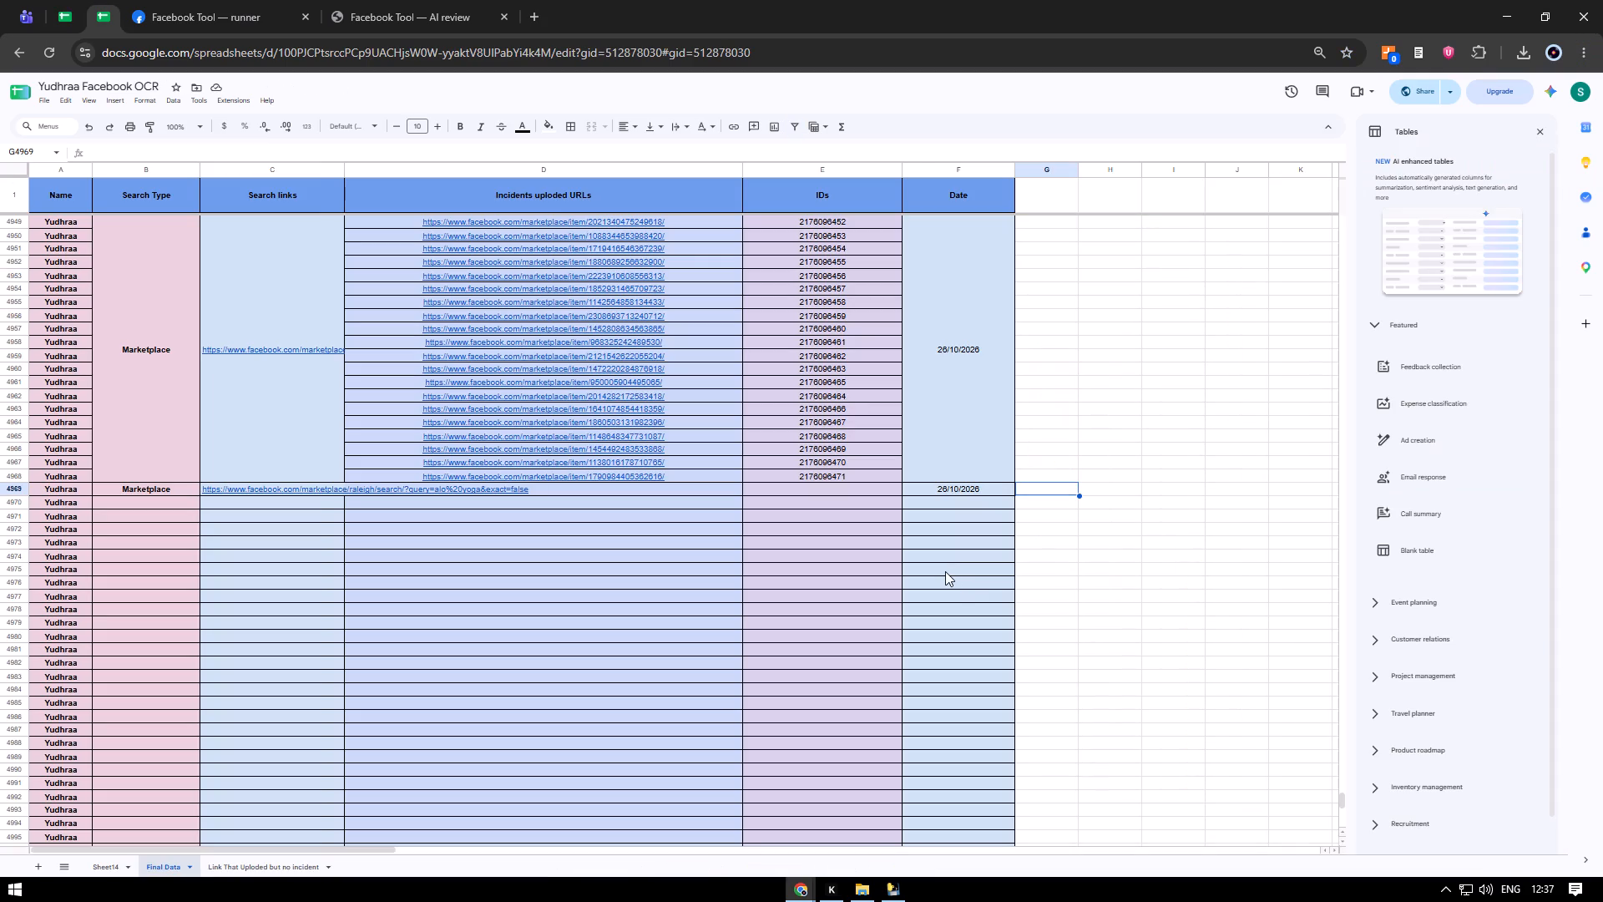
Paste the copied link status table at H4973 of the Yudhraa Final Data sheet and close the Tables sidebar.
key(Right)
key(Down)
key(Down)
key(Down)
key(Down)
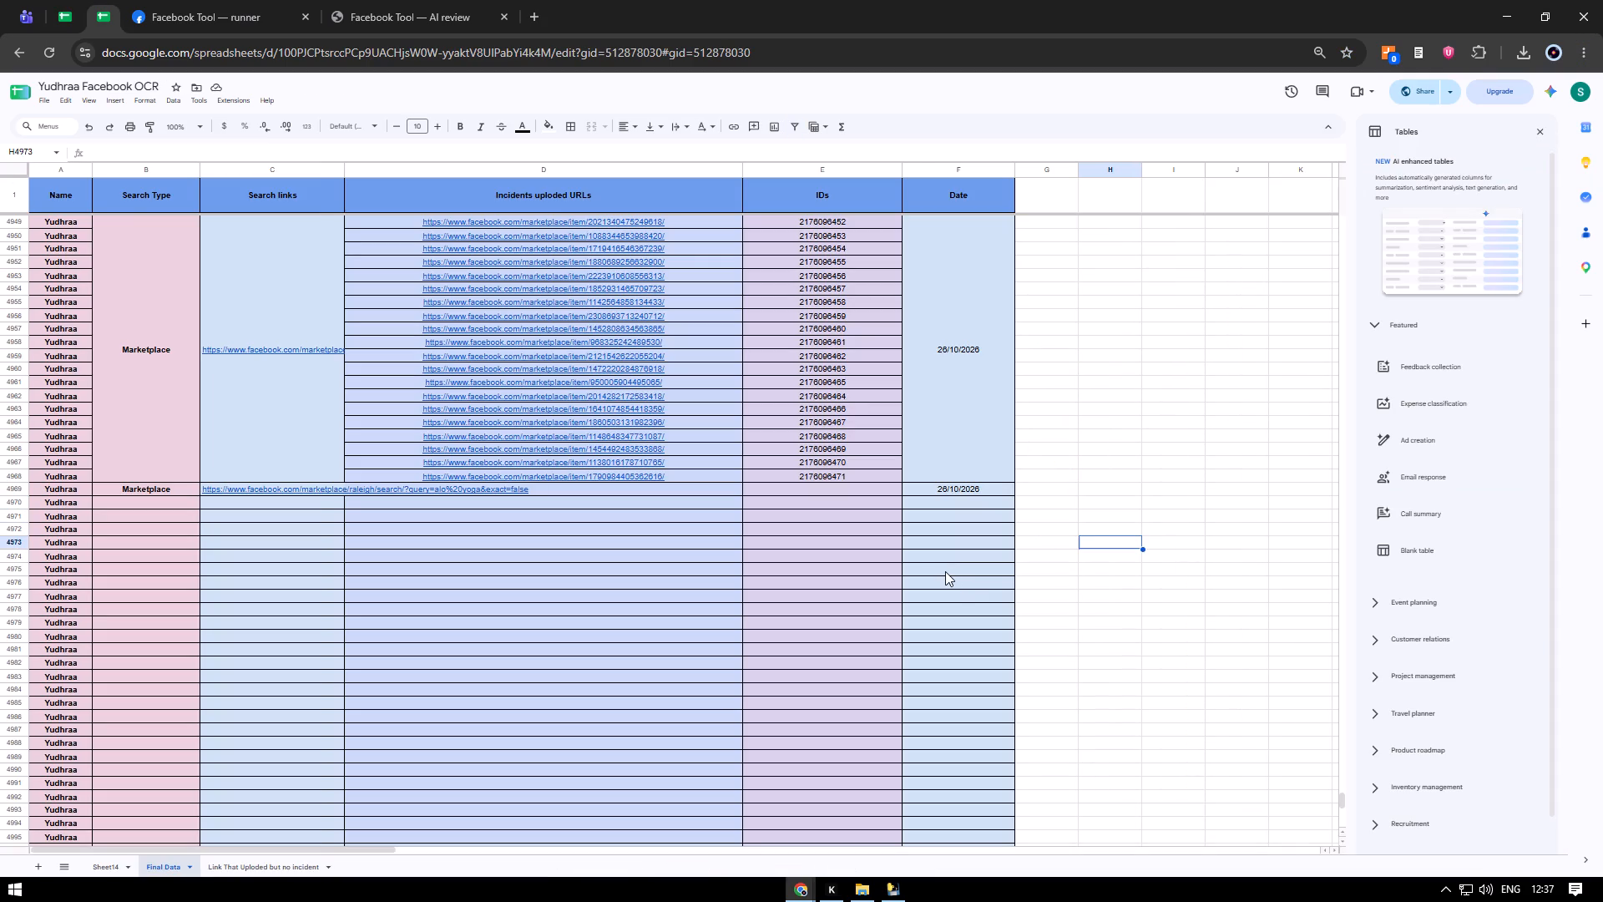
key(ctrl+v)
click(1543, 139)
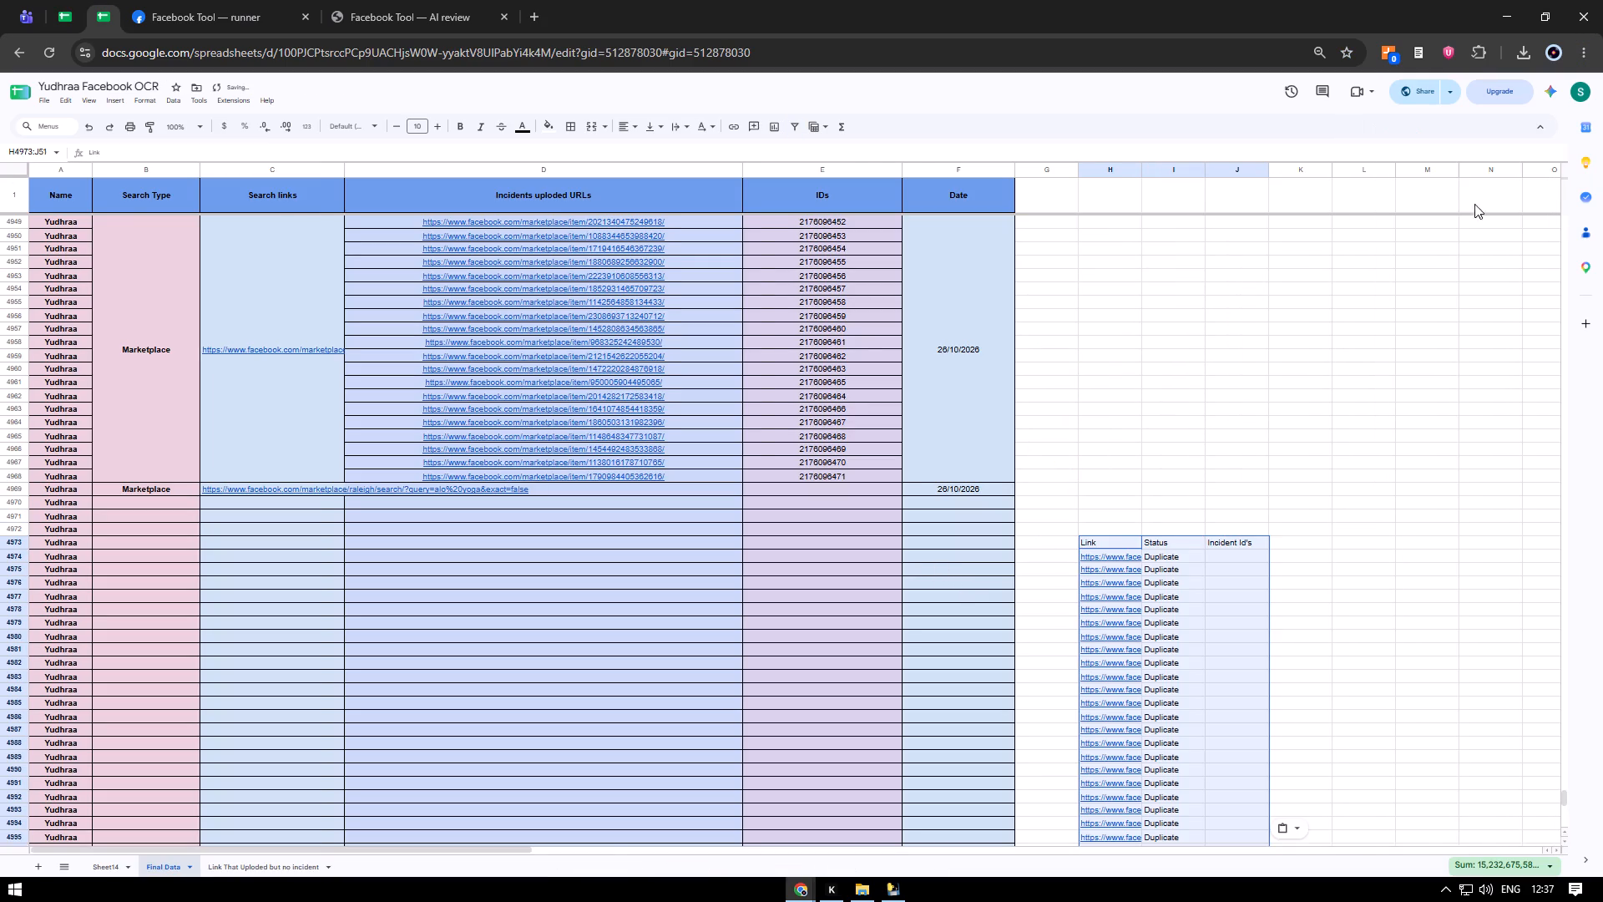
Delete the Status column from the pasted link status table.
shift+scroll(775, 700, down, 3)
click(928, 547)
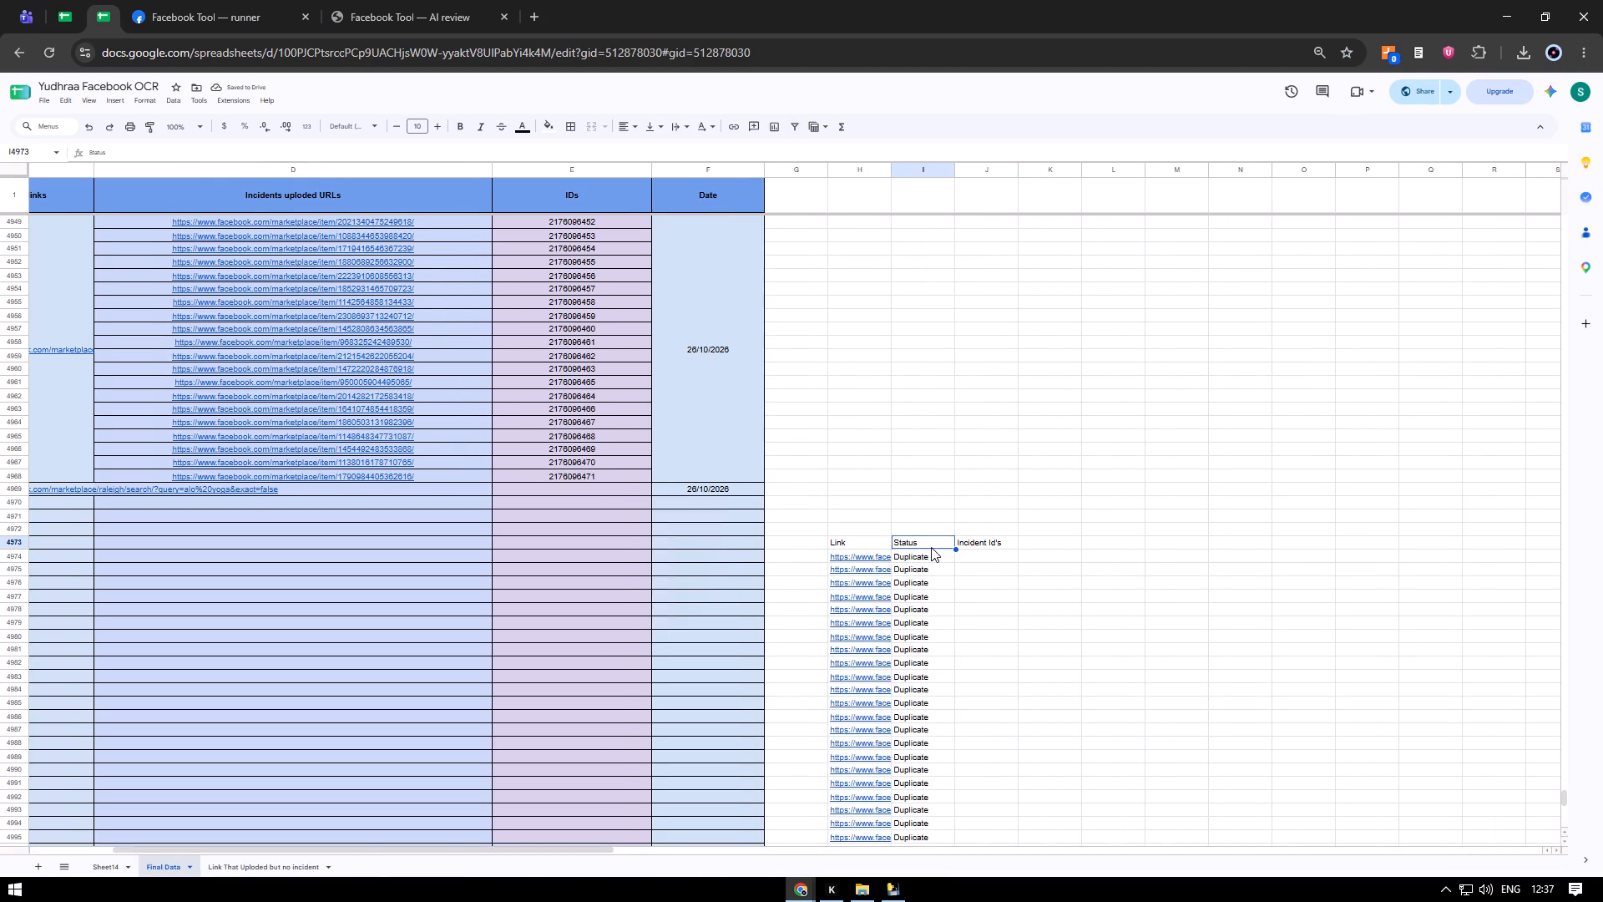
key(ctrl+shift+x)
key(Up)
key(Down)
key(Down)
key(Return)
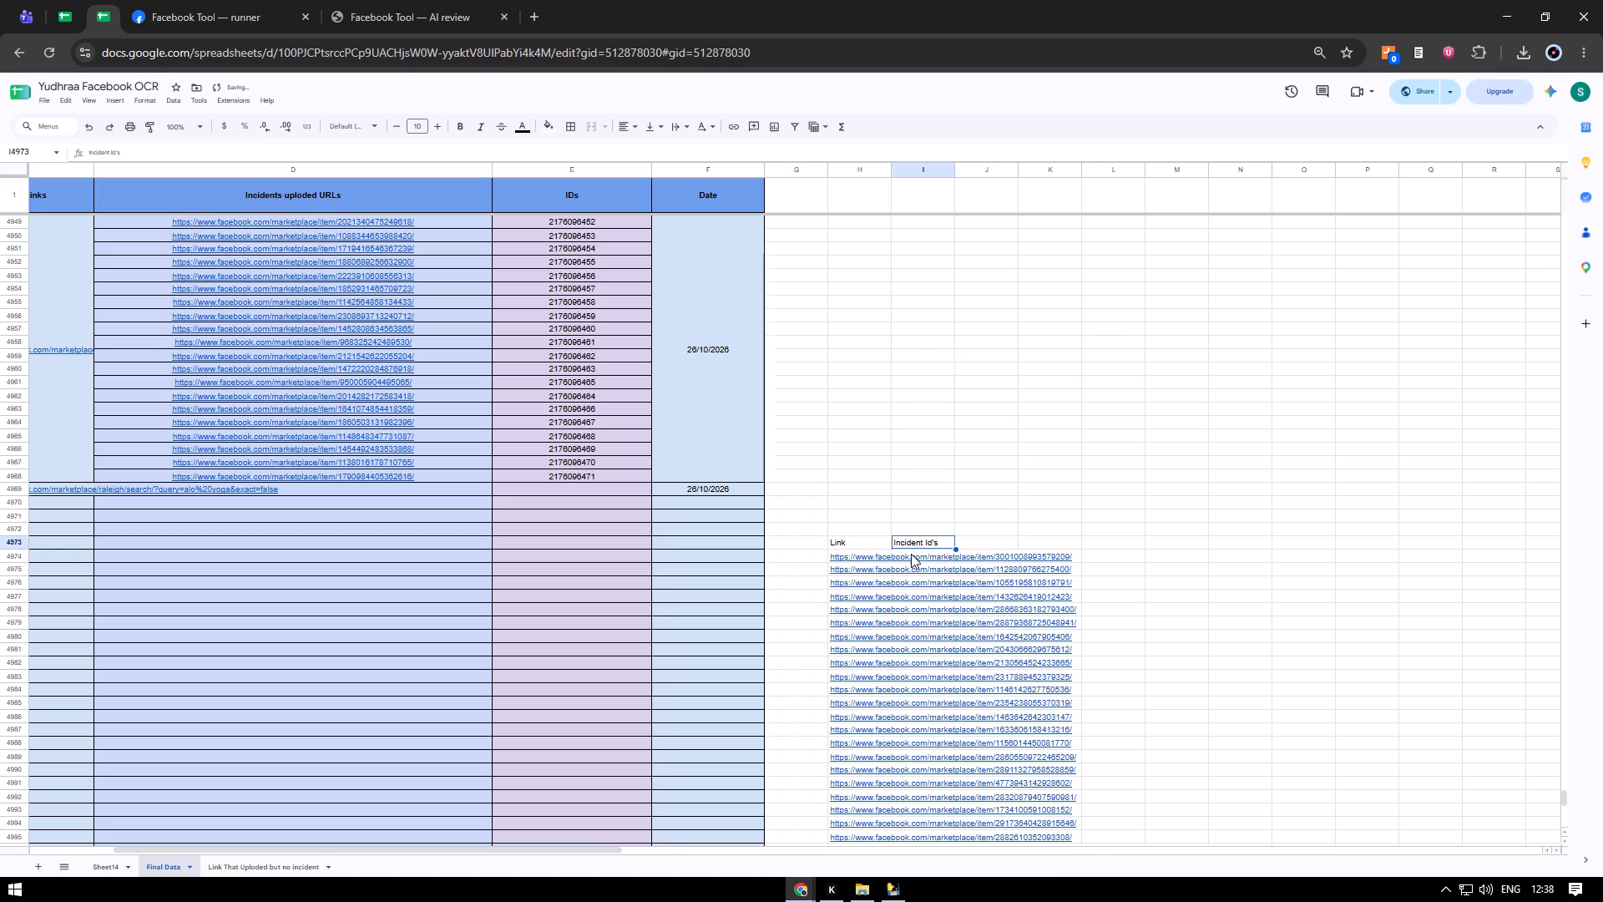
Add a filter to the Link and Incident Id's headers and show only rows with blank incident IDs.
key(shift+Left)
key(alt+d)
key(alt+f)
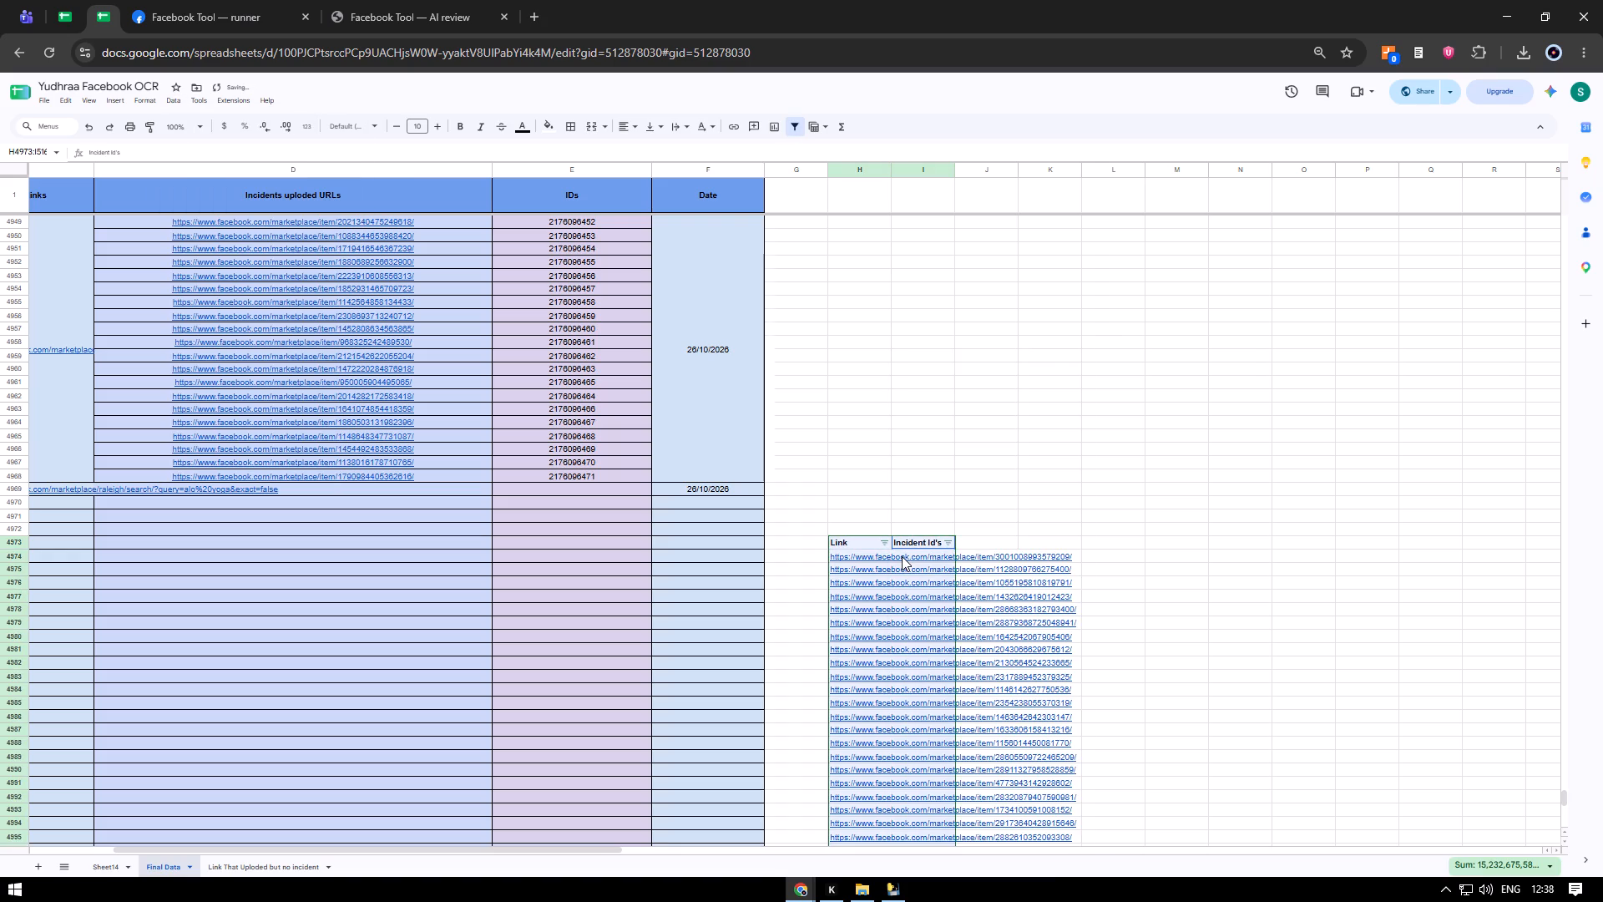
click(947, 544)
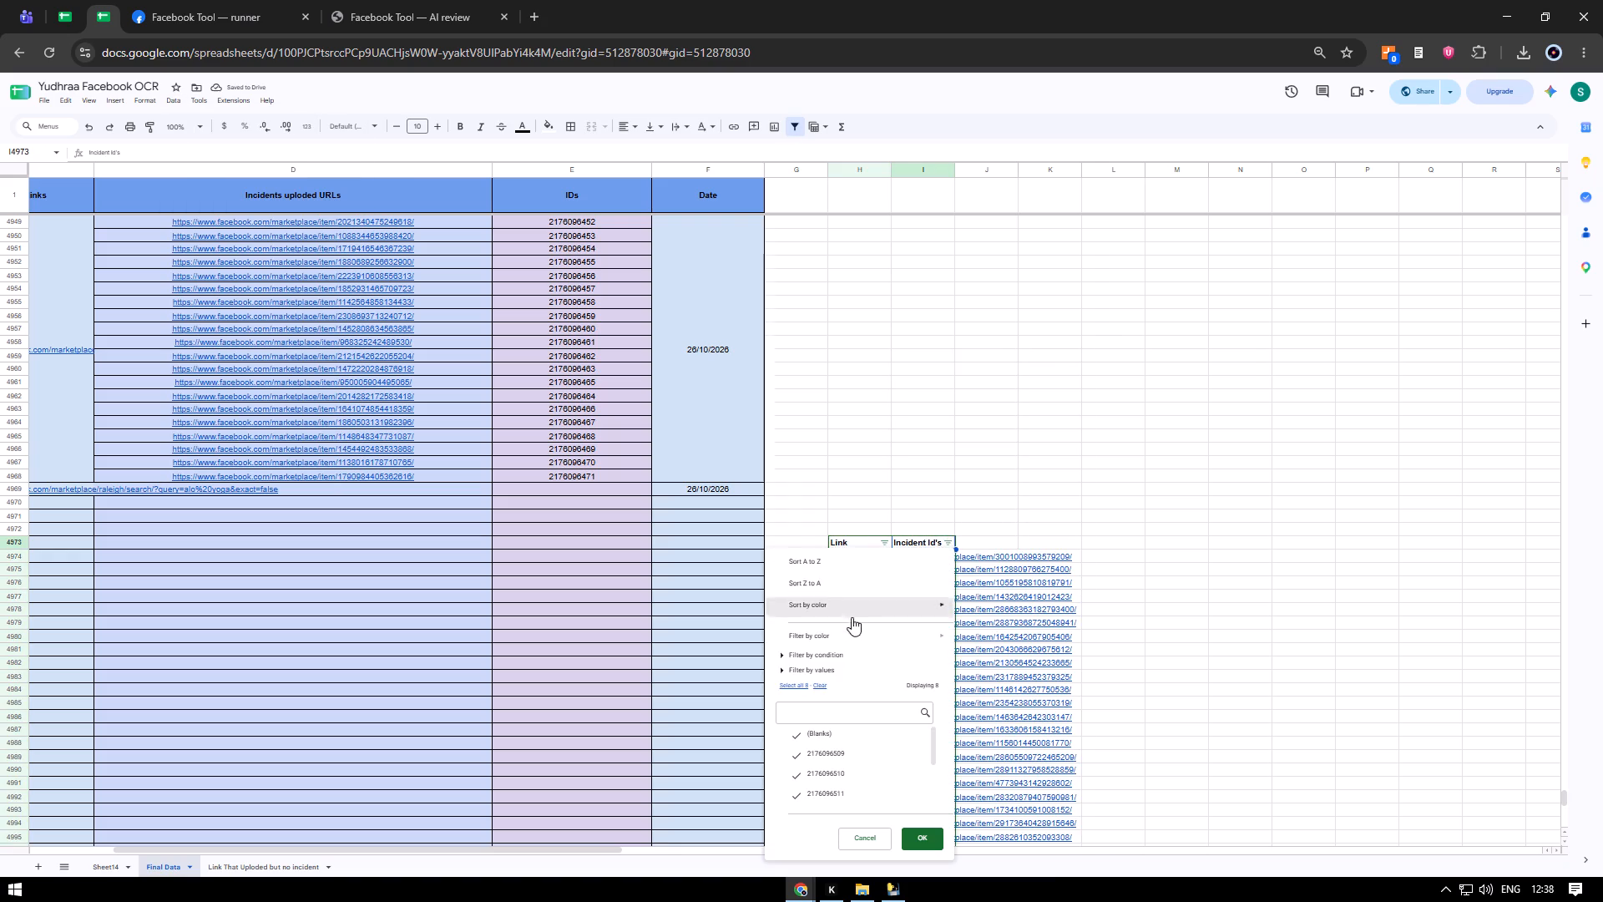
click(817, 686)
click(788, 686)
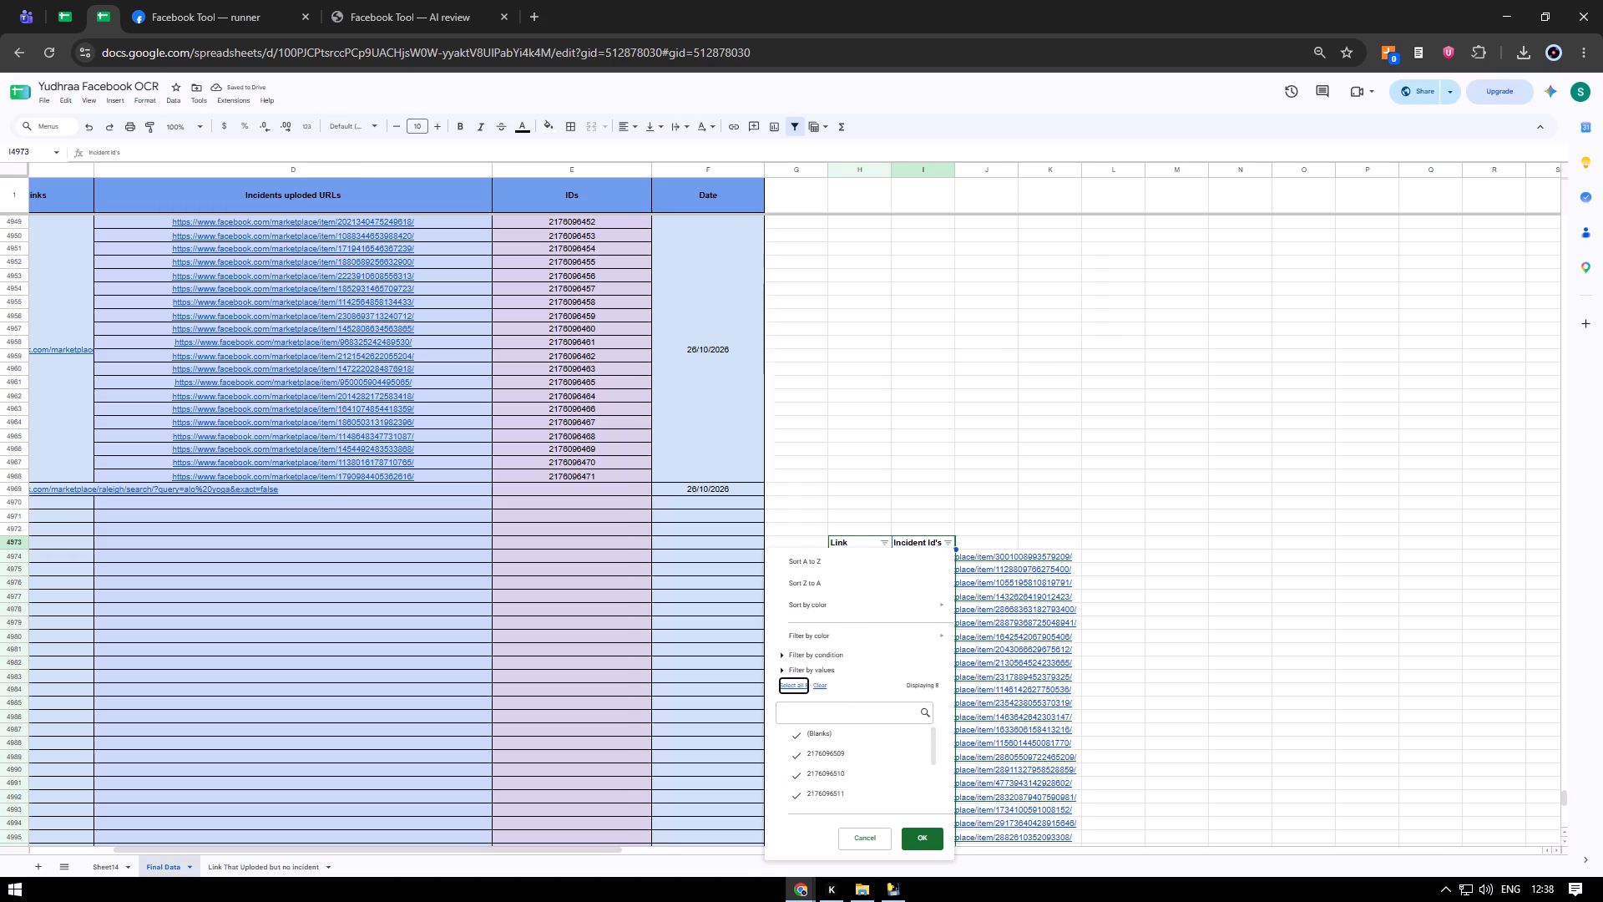
click(825, 691)
click(831, 726)
click(936, 834)
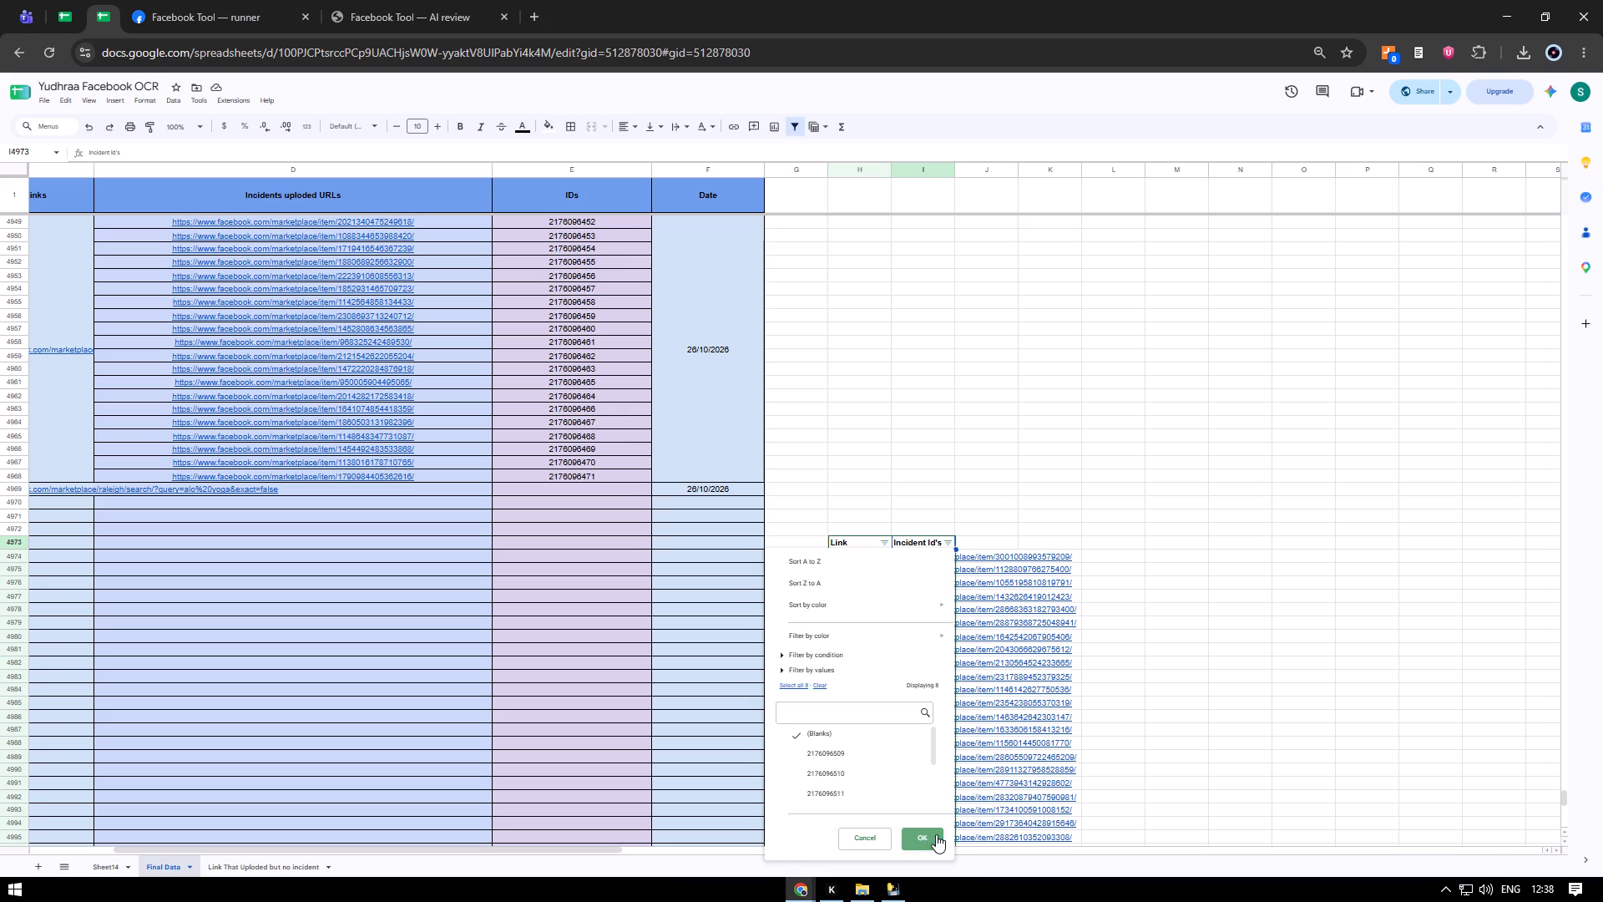
Delete all the filtered rows whose Incident Id's cell is blank.
click(852, 564)
key(Up)
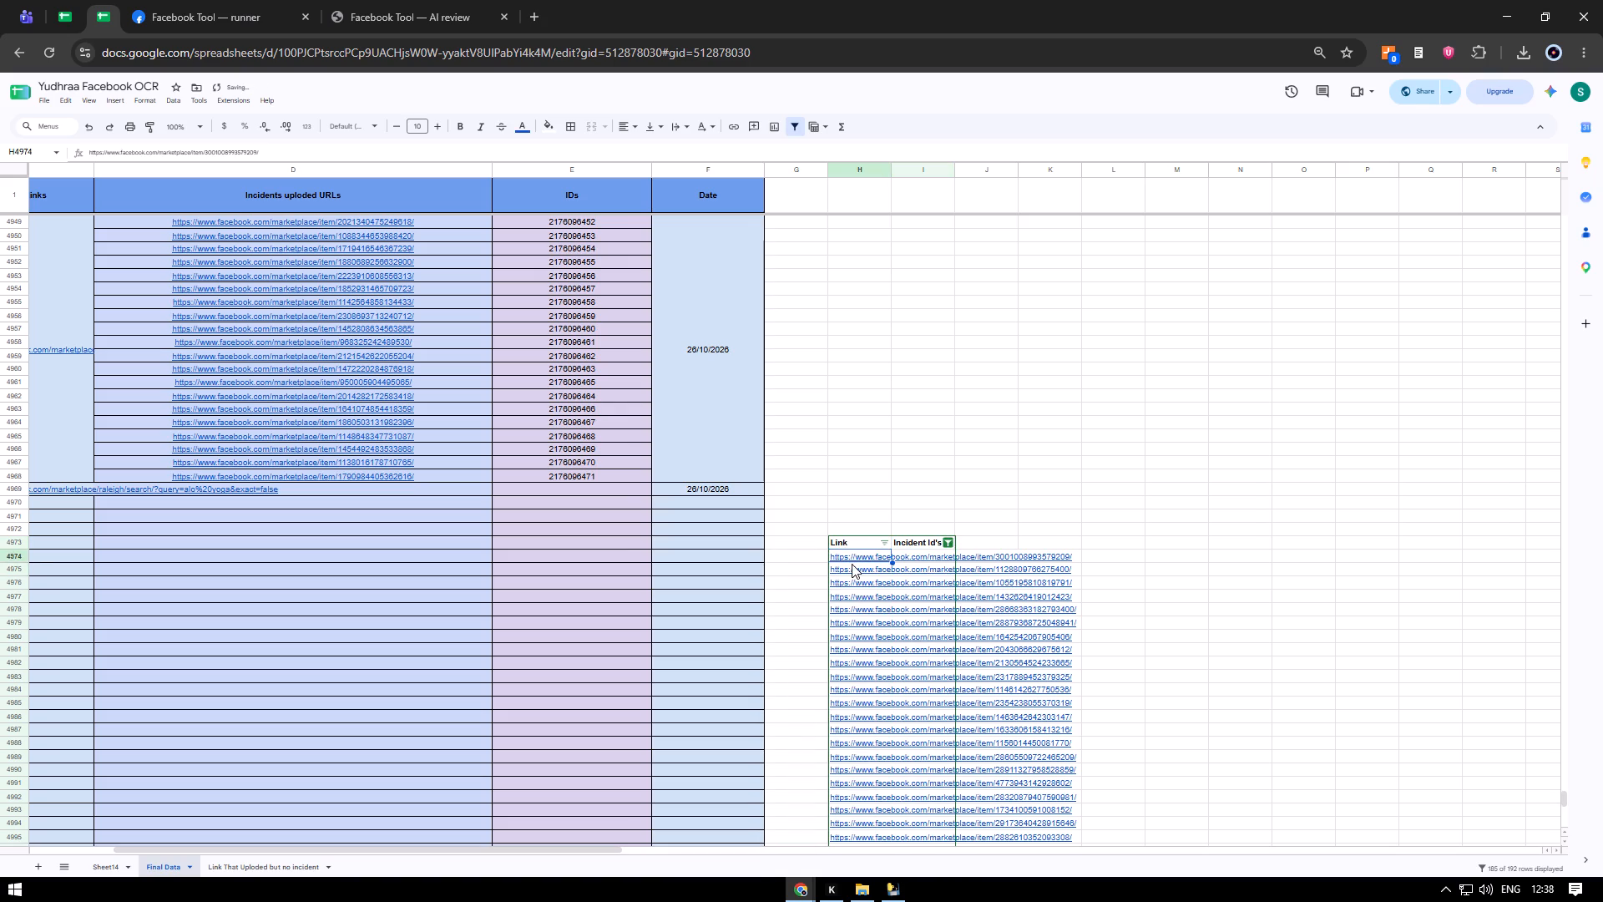
key(ctrl+shift+Down)
key(ctrl+shift+x)
key(Up)
key(Up)
key(Up)
key(Up)
key(Up)
key(Up)
key(Up)
key(Up)
key(Up)
key(Up)
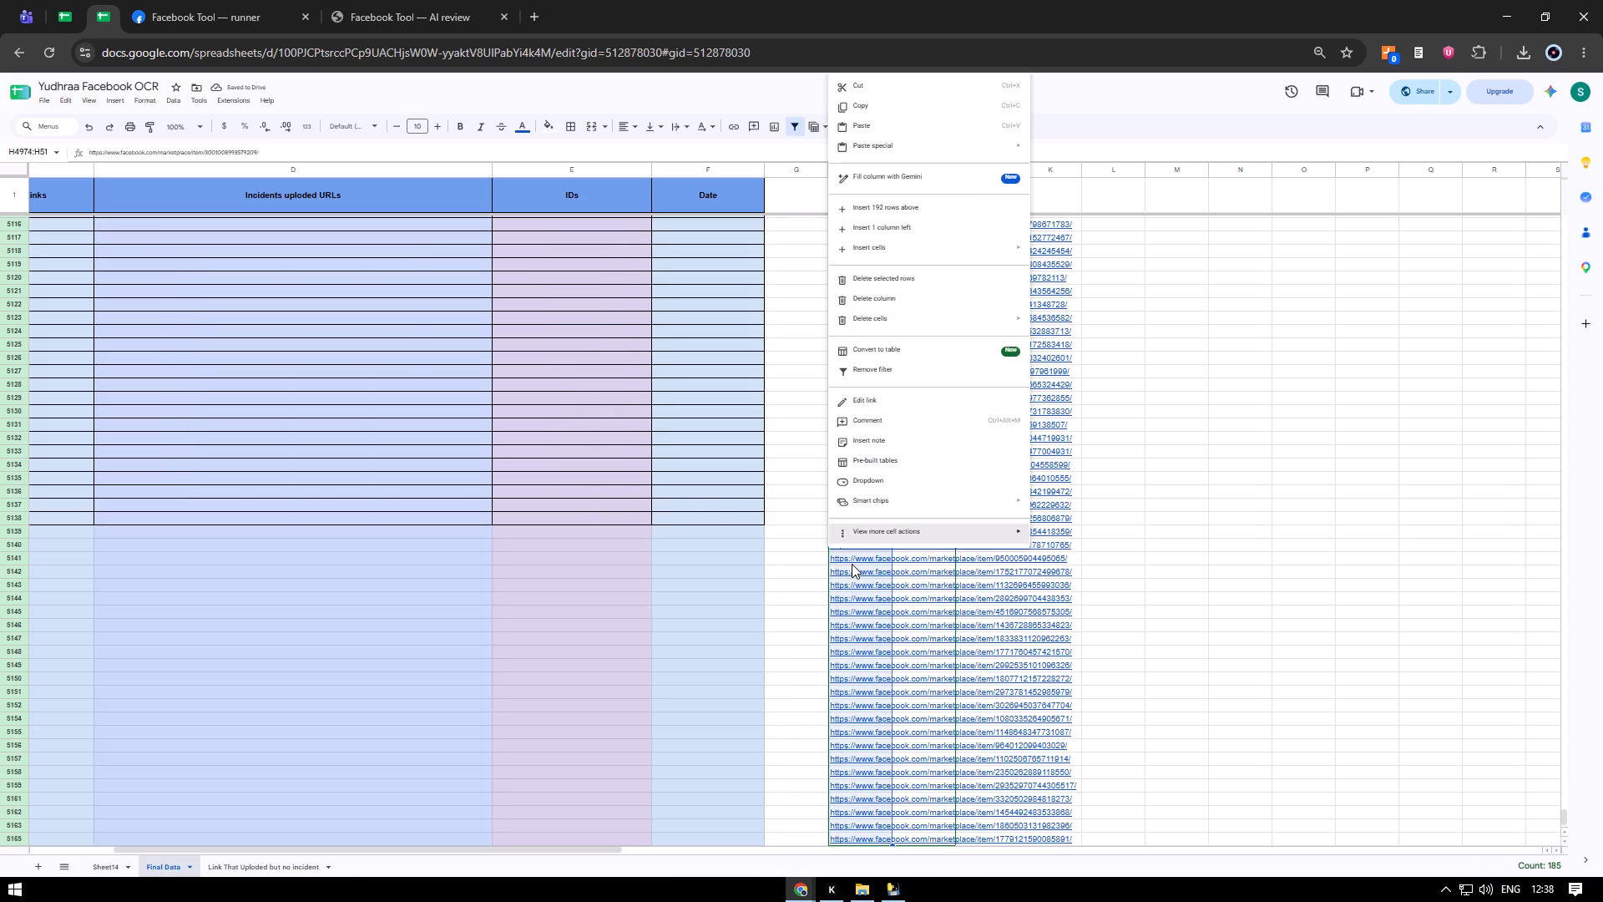
key(Up)
key(Up)
key(Return)
Reset the Incident Id's filter to select all values so the links with created incidents are shown.
key(Up)
key(Right)
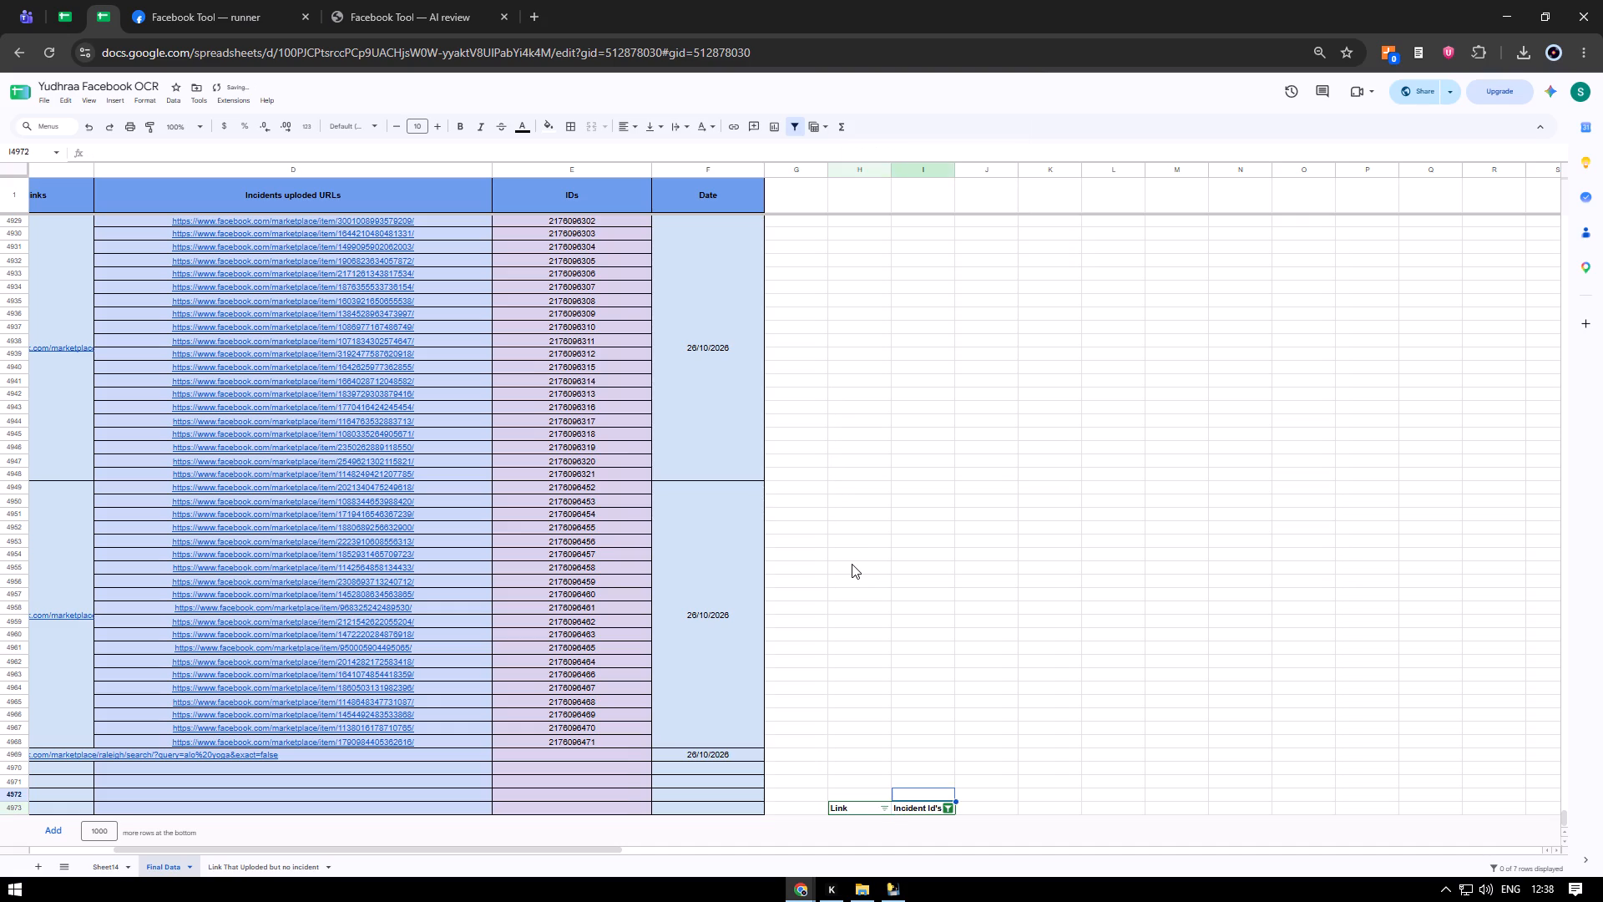
key(Left)
key(Down)
scroll(852, 560, down, 2)
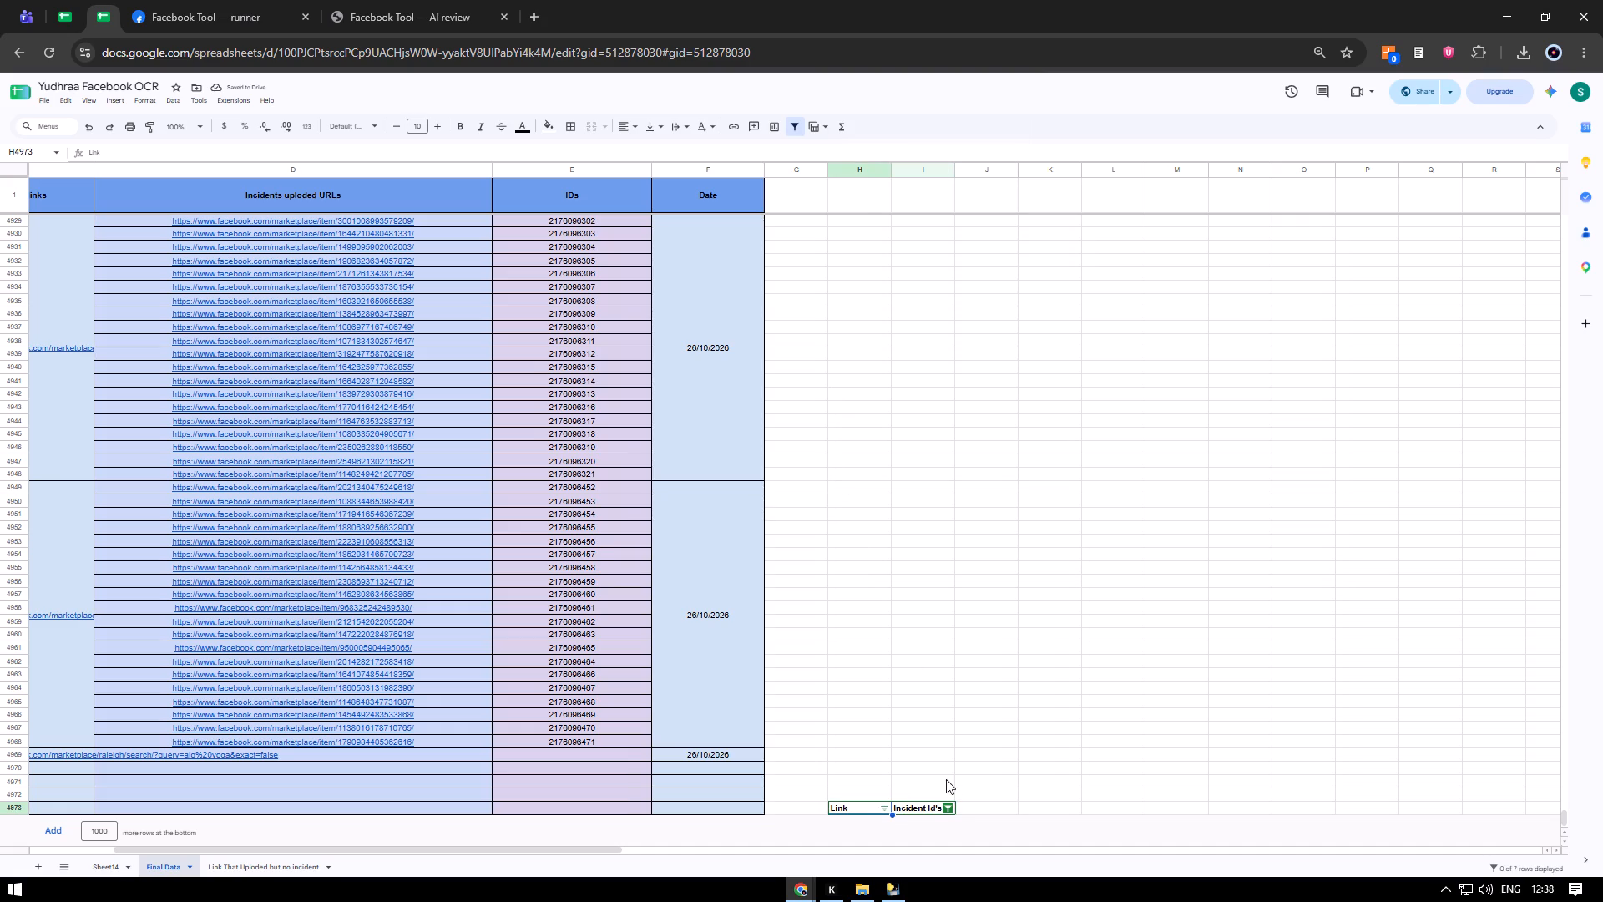
click(950, 805)
click(794, 633)
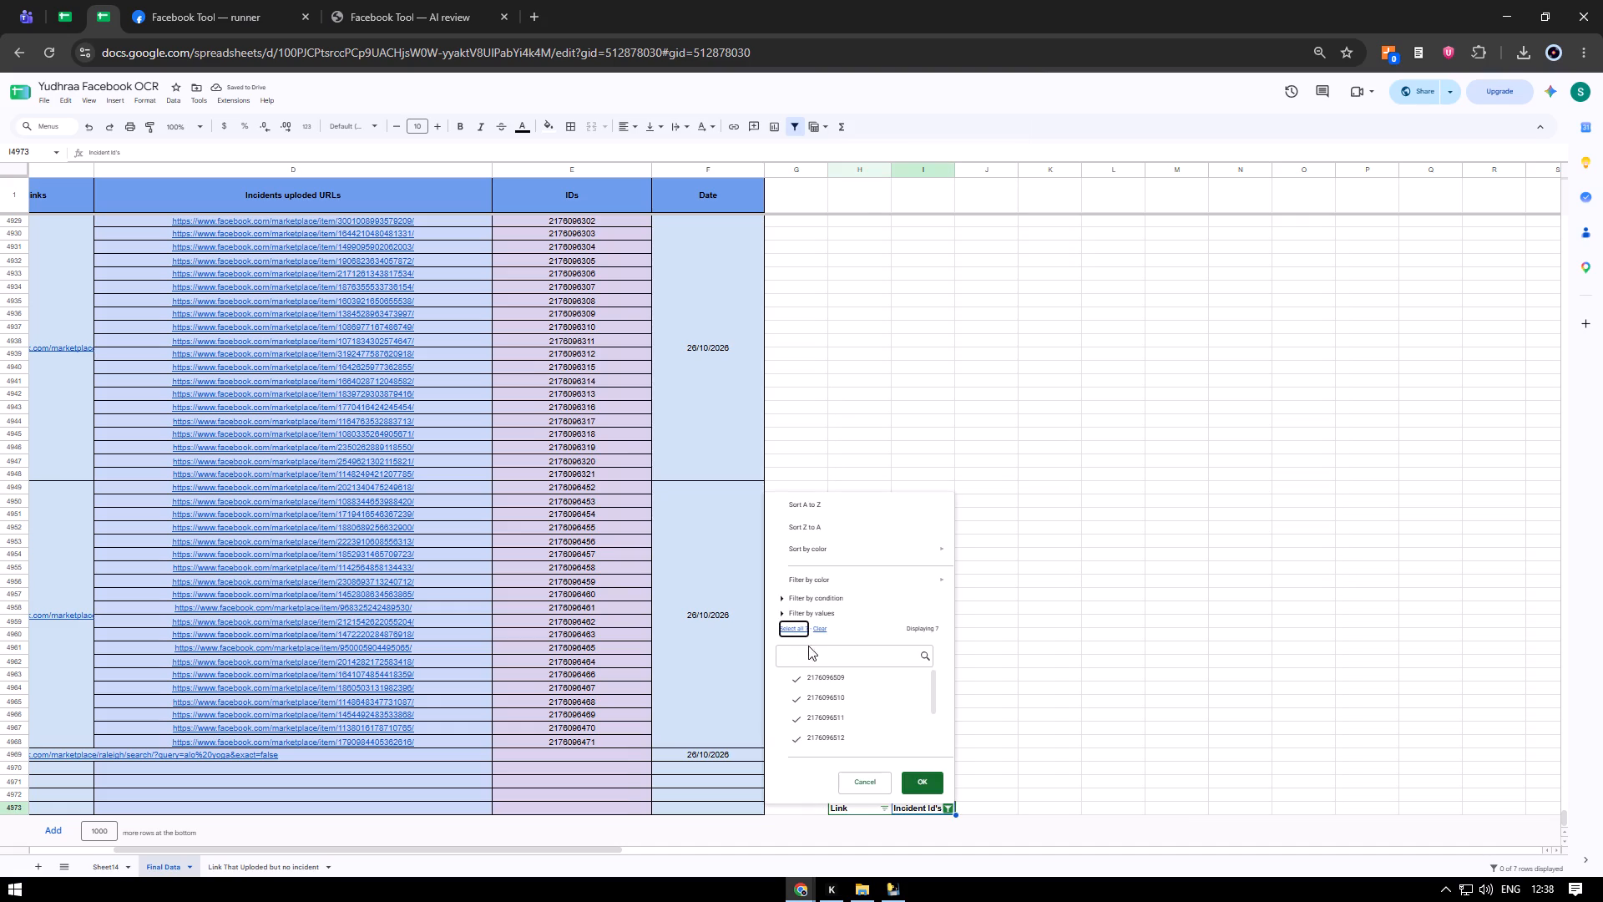
click(923, 771)
scroll(922, 763, down, 6)
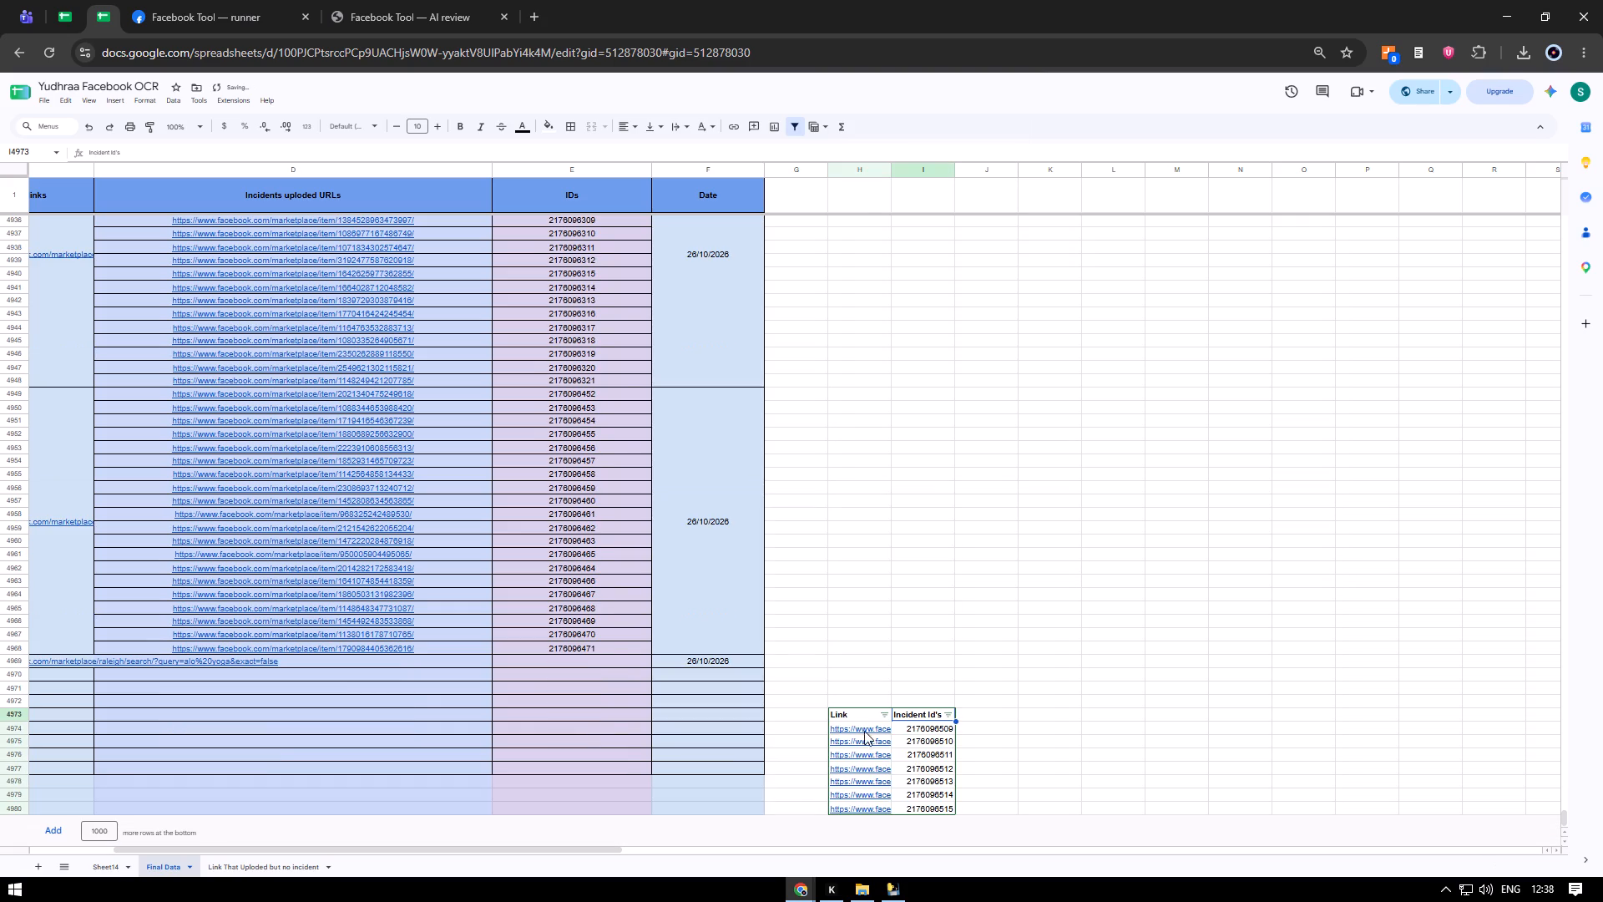
Remove the filter from the pasted table and clear its Link and Incident Id's headers.
key(shift+Left)
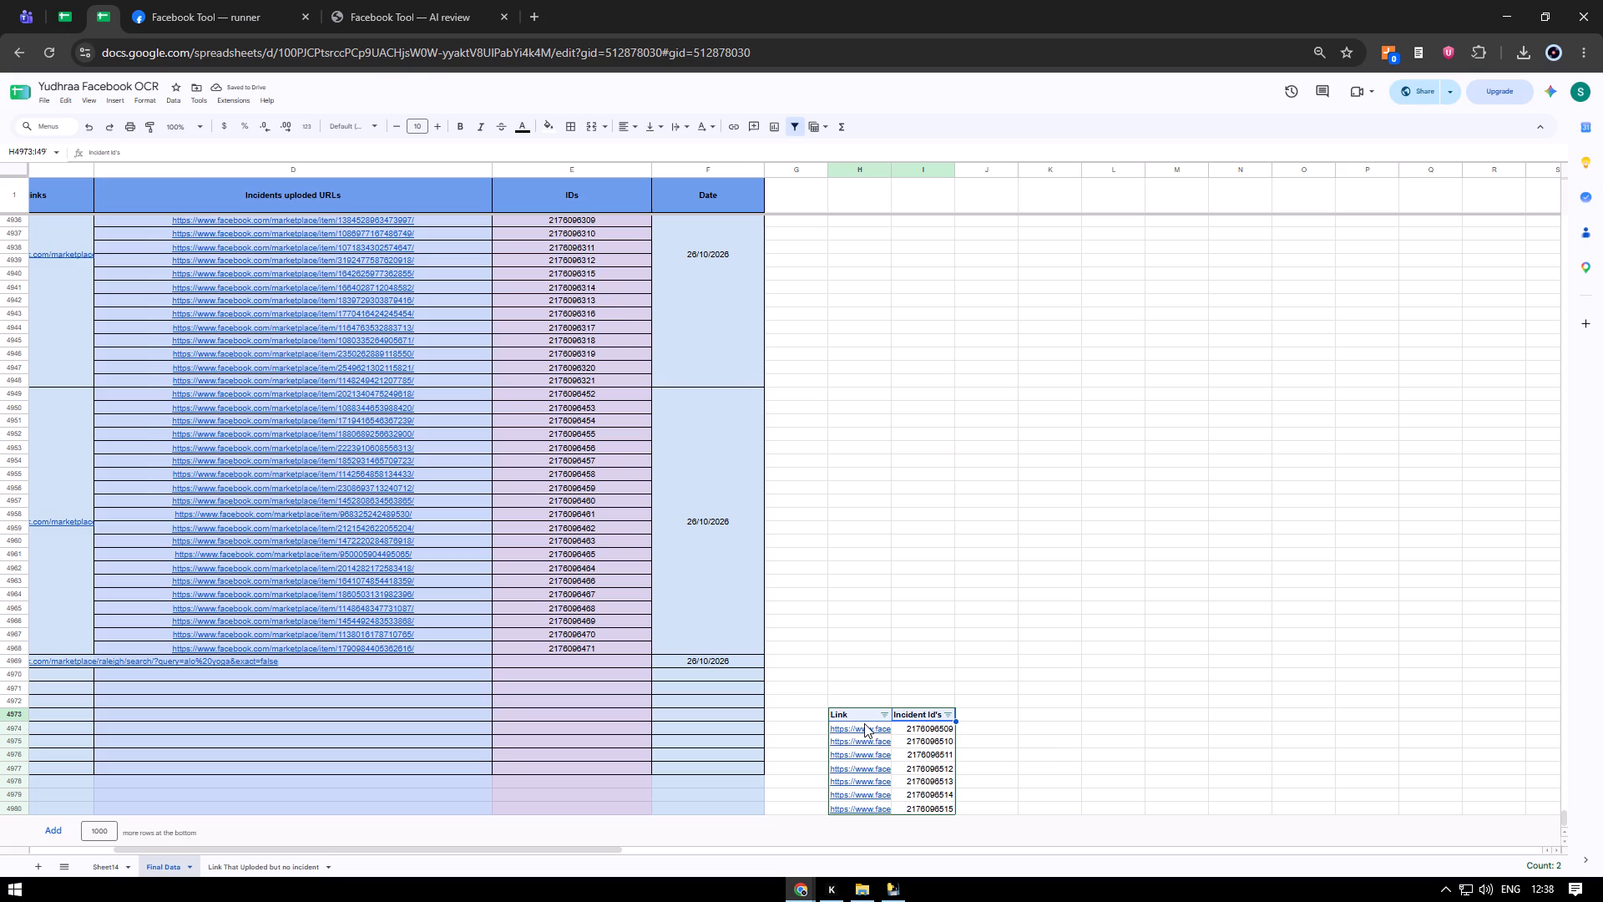
key(alt+d)
key(alt+f)
key(Delete)
Move the remaining links and incident IDs into the Incidents uploded URLs and IDs columns starting at row 4969, and centre them.
key(Left)
key(Down)
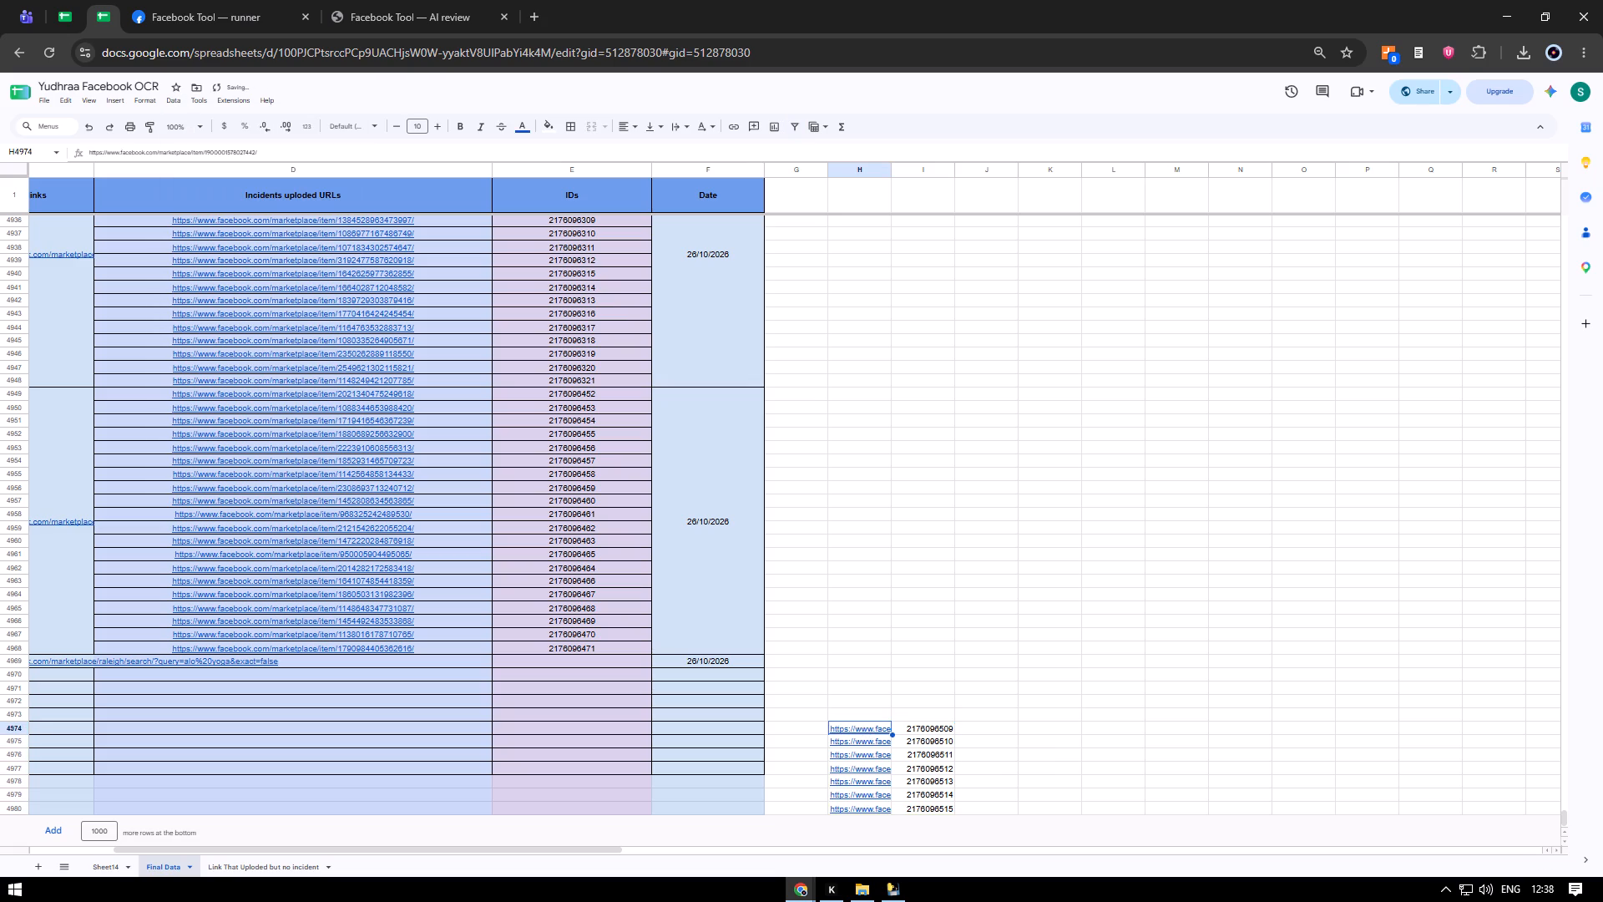
key(ctrl+shift+Right)
key(ctrl+shift+Down)
key(ctrl+x)
key(ctrl+Left)
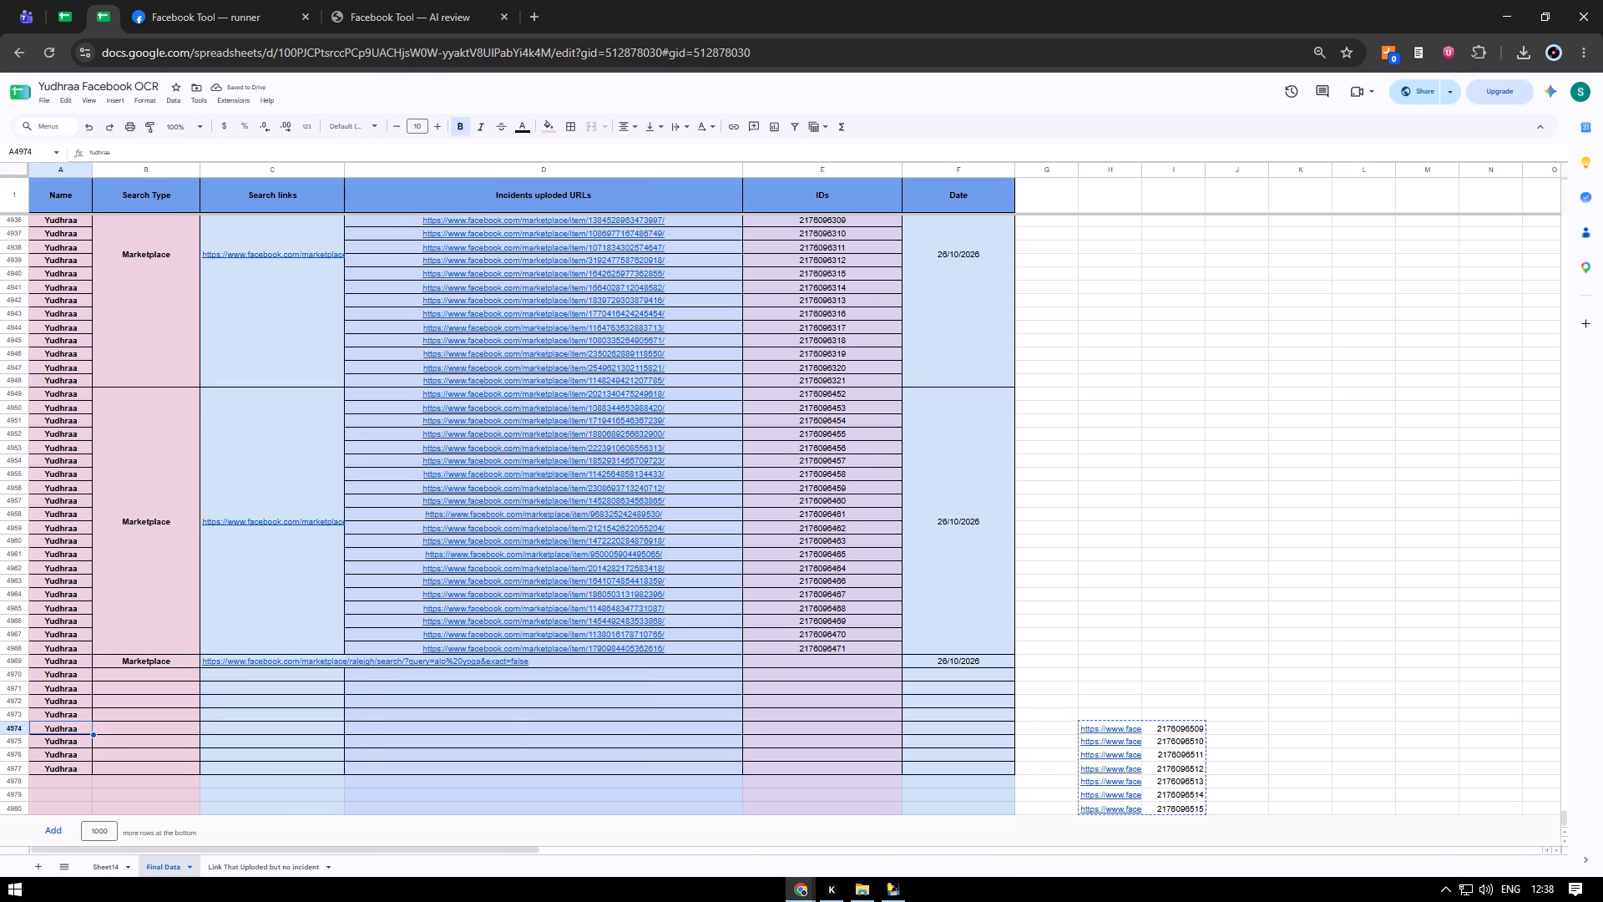
key(Right)
key(Right)
key(Right)
key(Up)
key(Up)
key(Up)
key(Up)
key(Up)
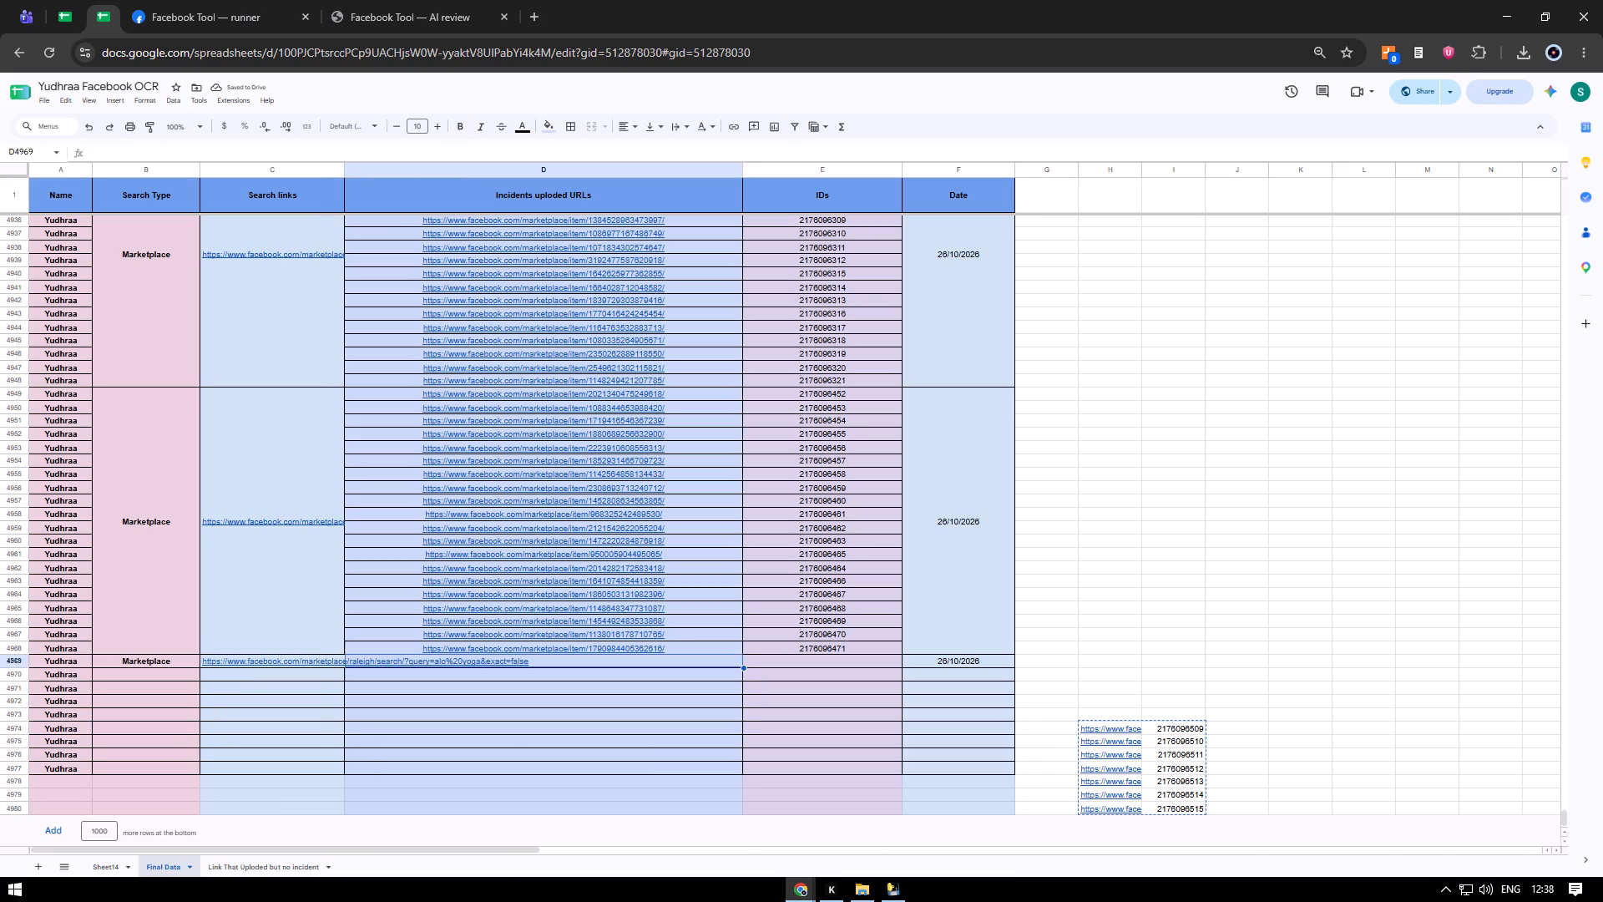
key(ctrl+v)
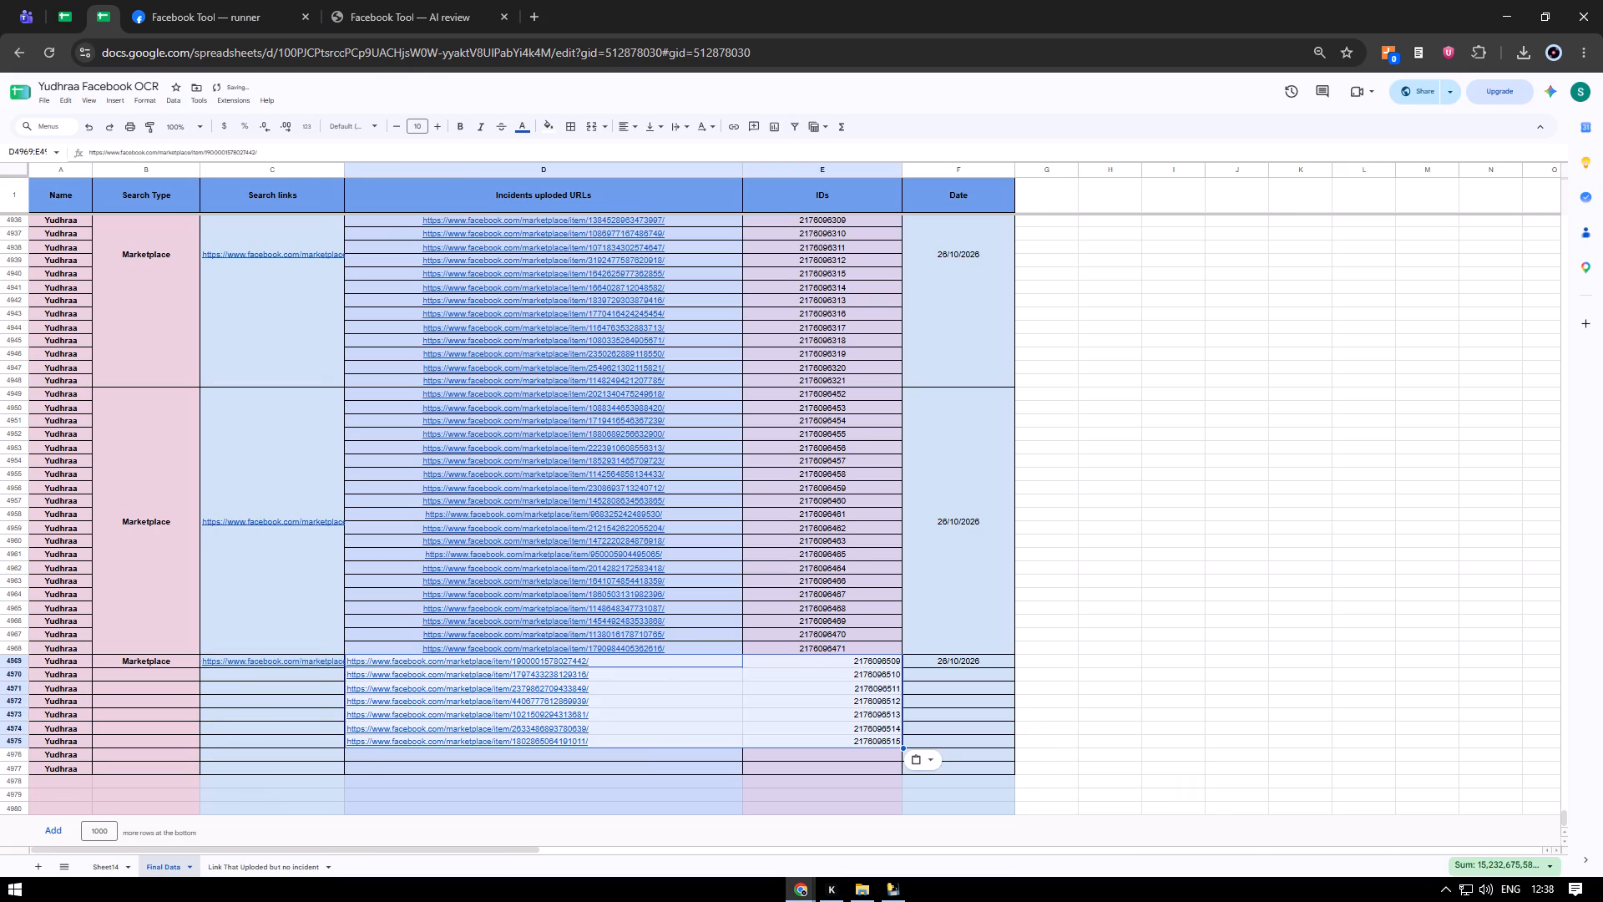
key(ctrl+shift+e)
Copy the incident URLs from D4969:D4975 into the Incidents uploaded URLs cell of row 108 in the US-EAST worksheet.
key(shift+Left)
key(ctrl+c)
key(ctrl+c)
key(ctrl+c)
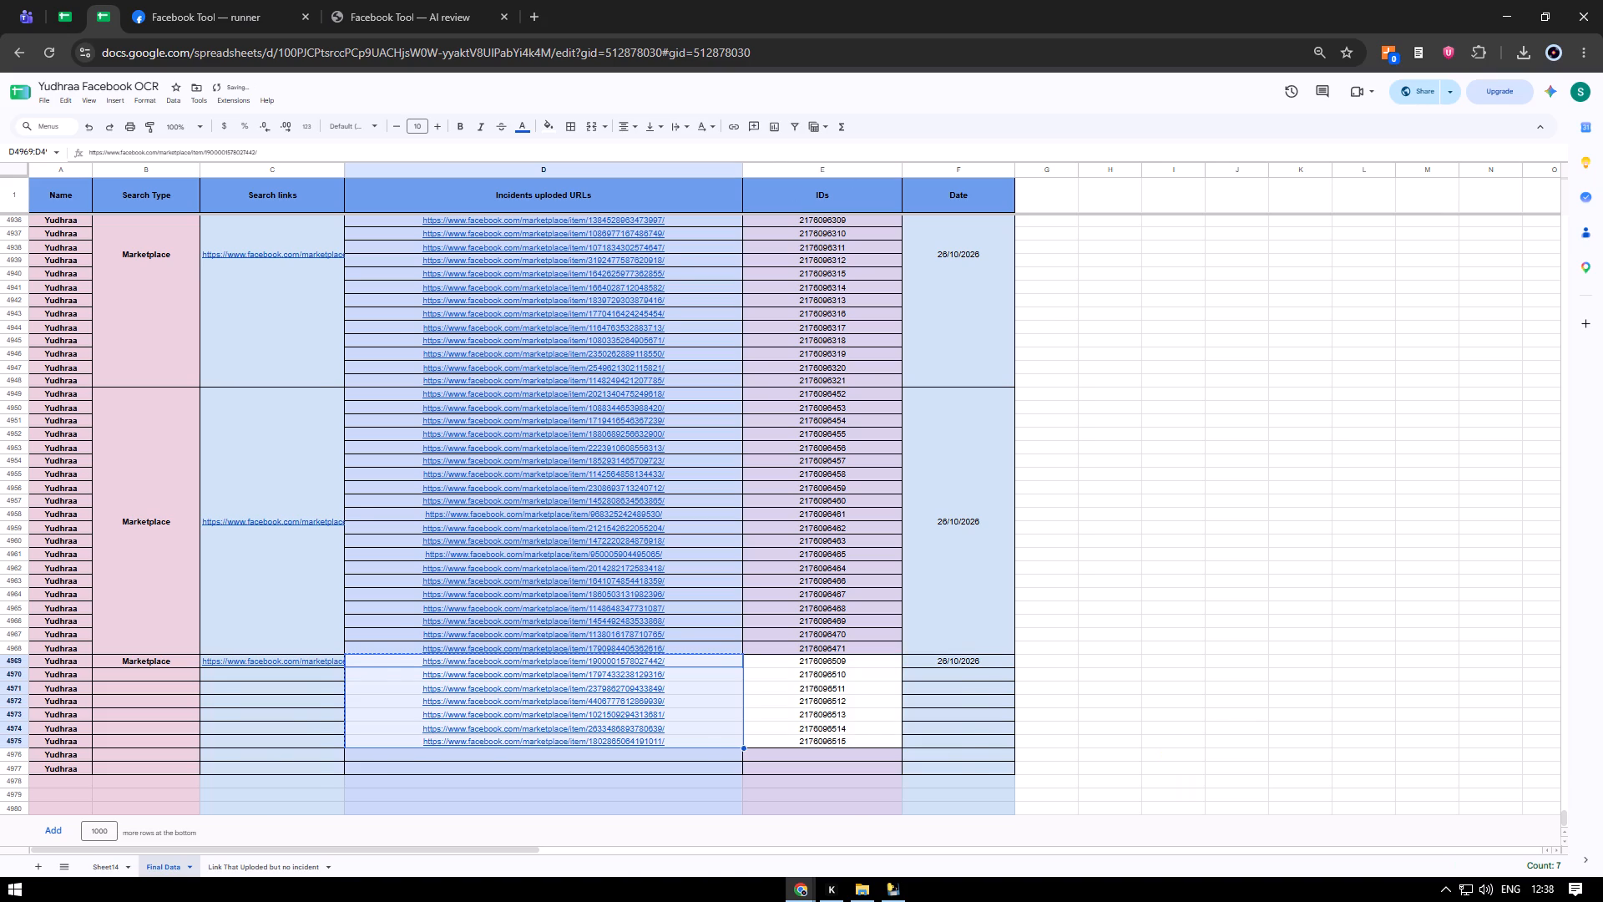
key(ctrl+shift+Tab)
key(Return)
key(ctrl+shift+v)
key(Return)
Copy the incident IDs from E4969:E4975 into the IDs cell of row 108 in the US-EAST worksheet.
key(Up)
key(Right)
key(Right)
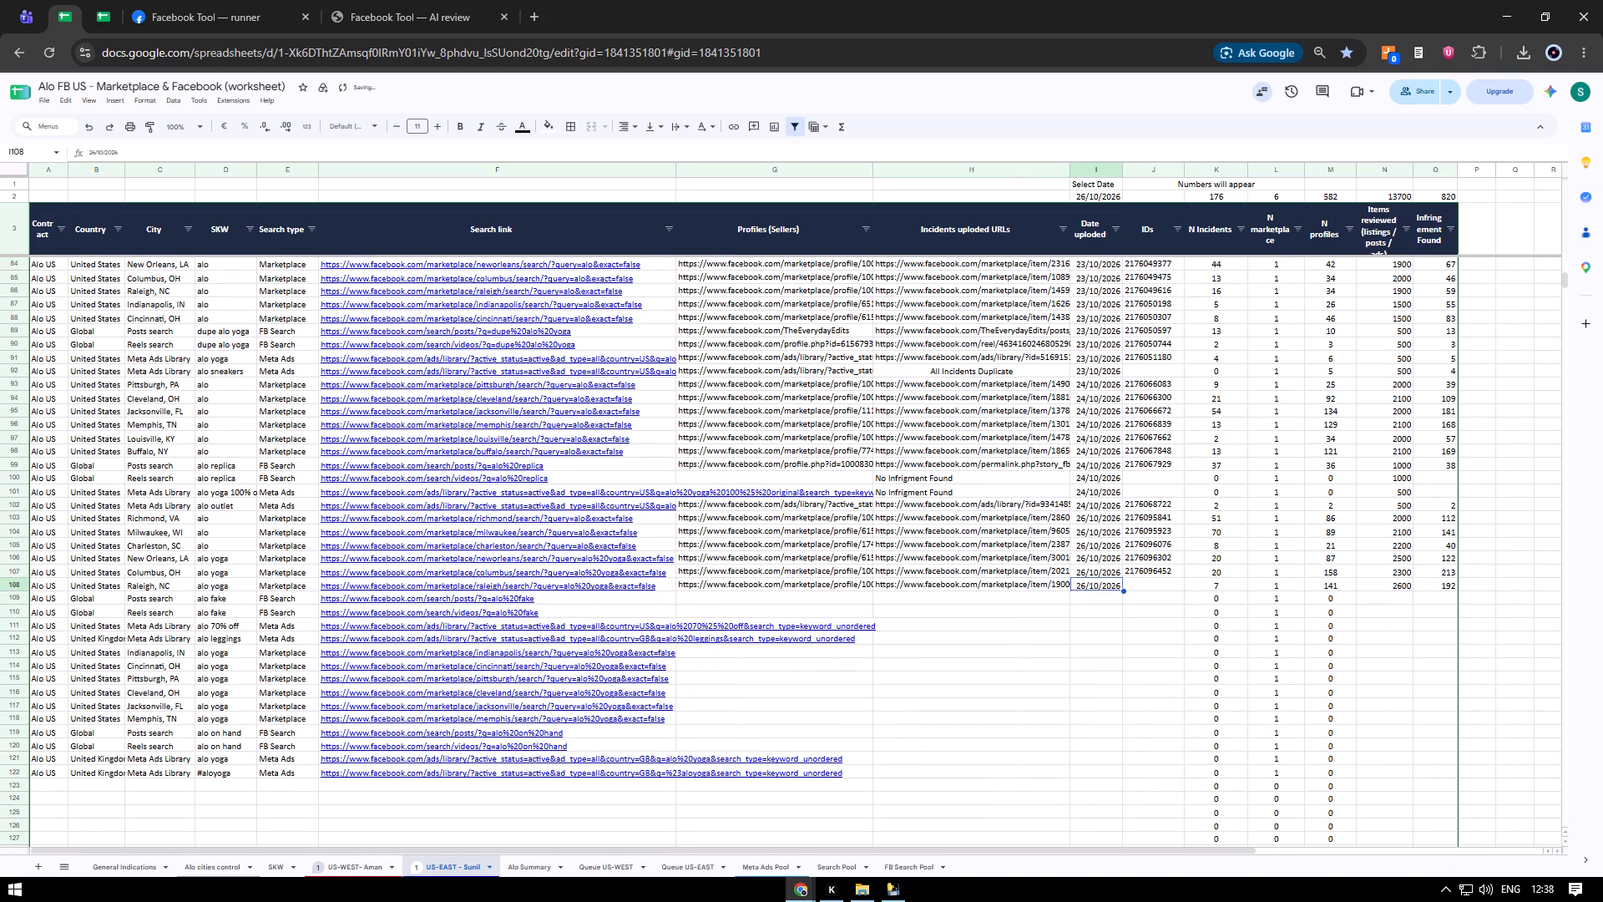
key(ctrl+Tab)
key(Right)
key(ctrl+shift+Down)
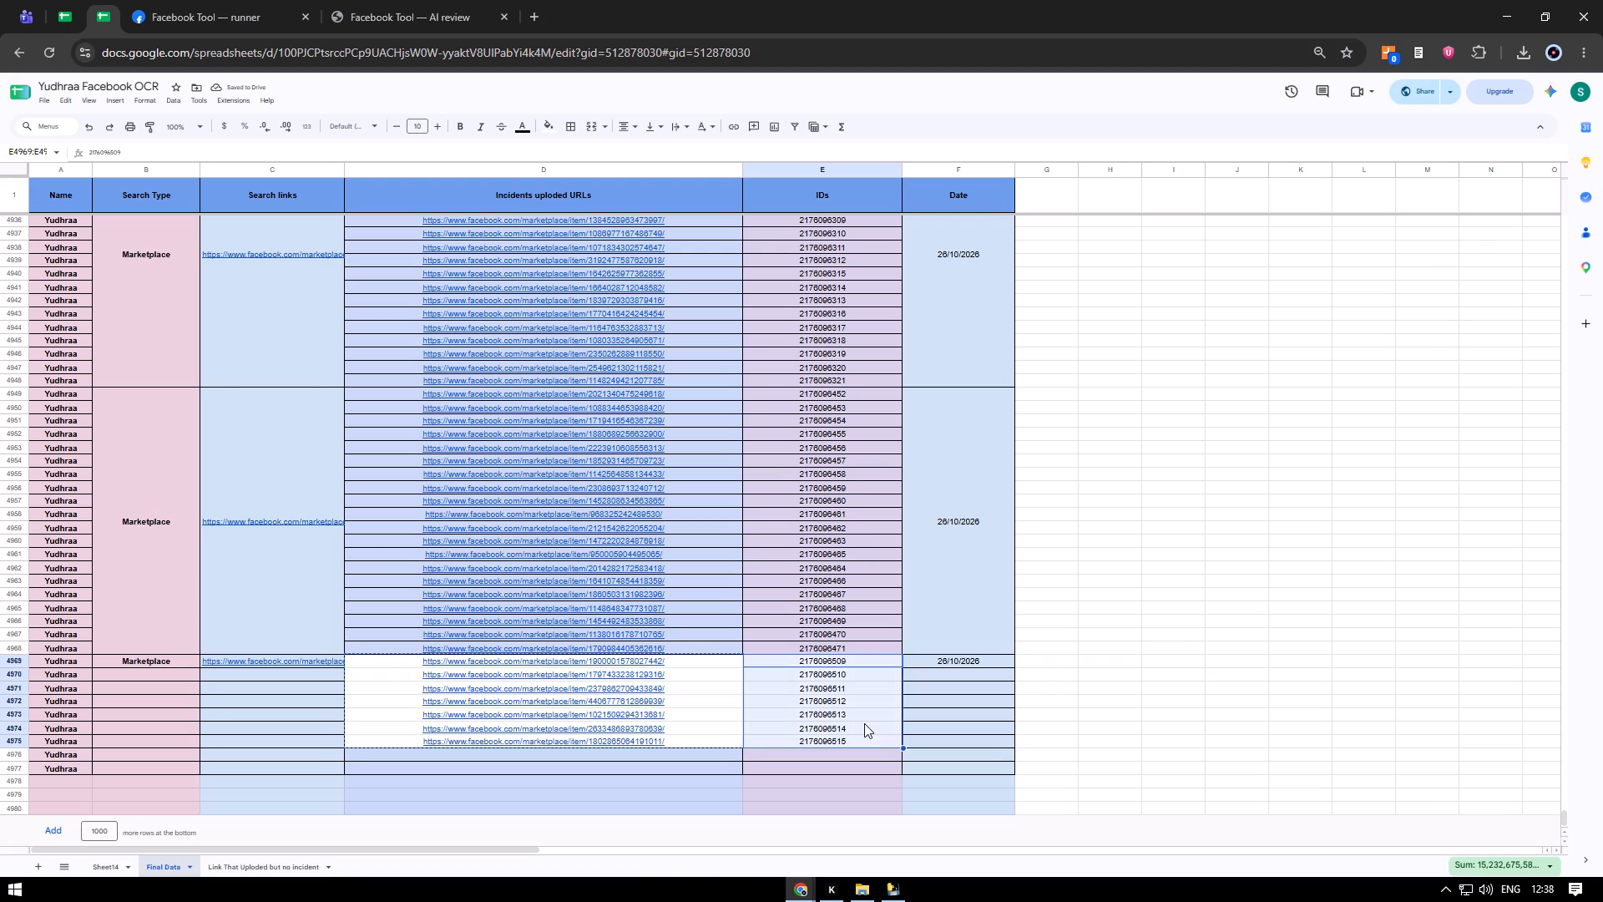
key(ctrl+c)
key(ctrl+c)
key(ctrl+c)
key(ctrl+c)
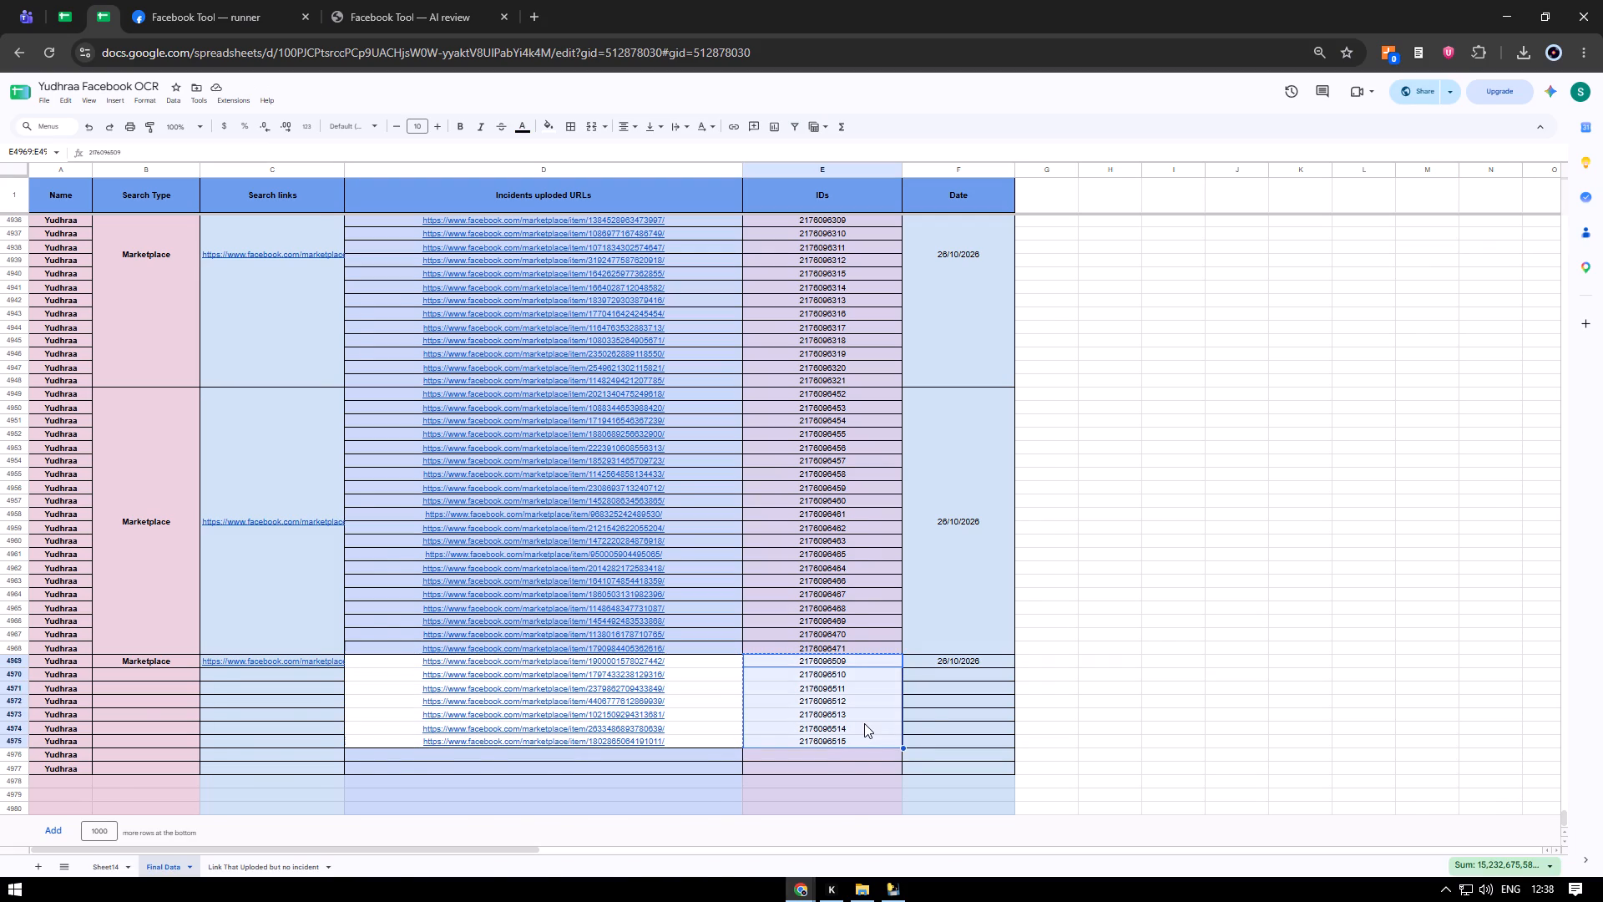
key(ctrl+shift+Tab)
key(Return)
key(ctrl+shift+v)
key(Return)
key(Left)
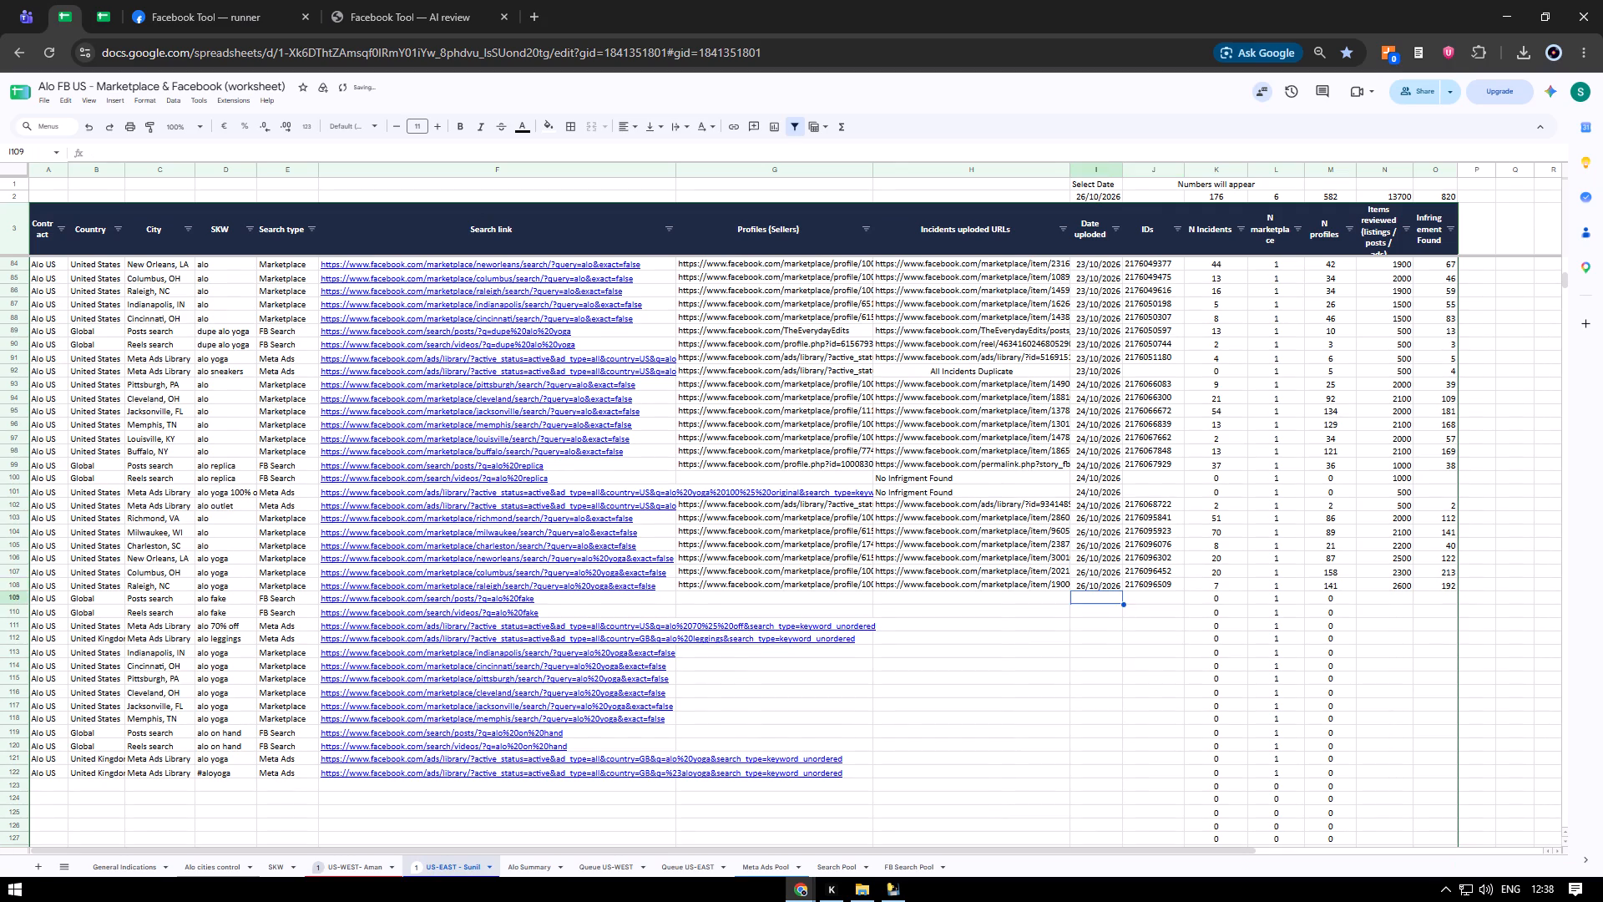
key(Up)
key(Left)
Fill the new ID cells E4969:E4975 in the Yudhraa Final Data sheet with the IDs column's light purple.
key(ctrl+Tab)
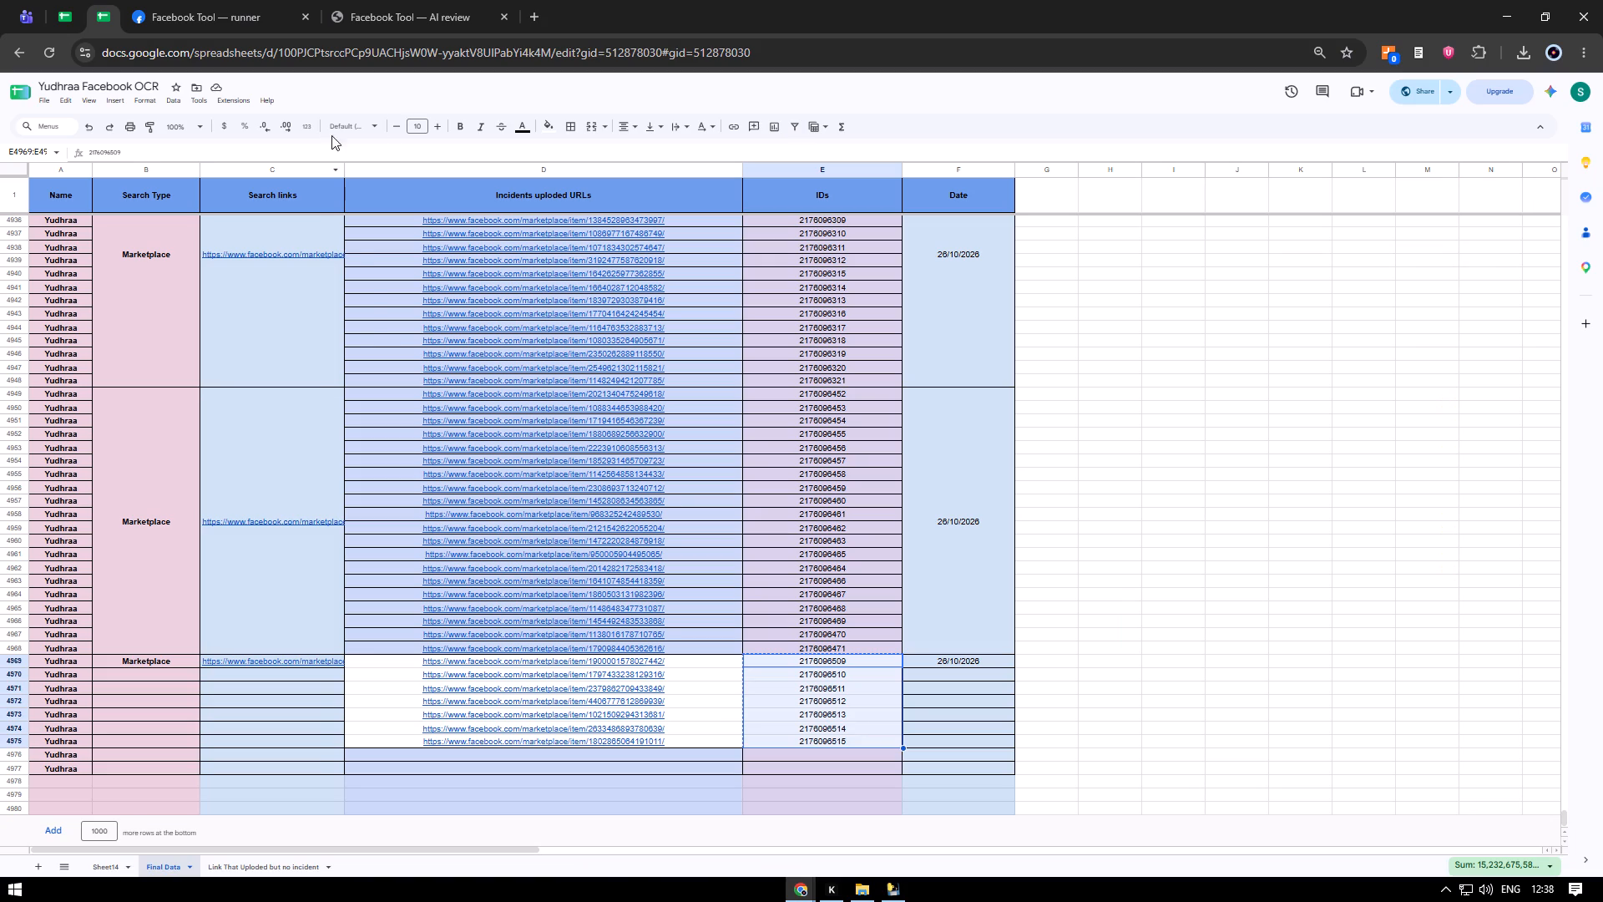
click(564, 129)
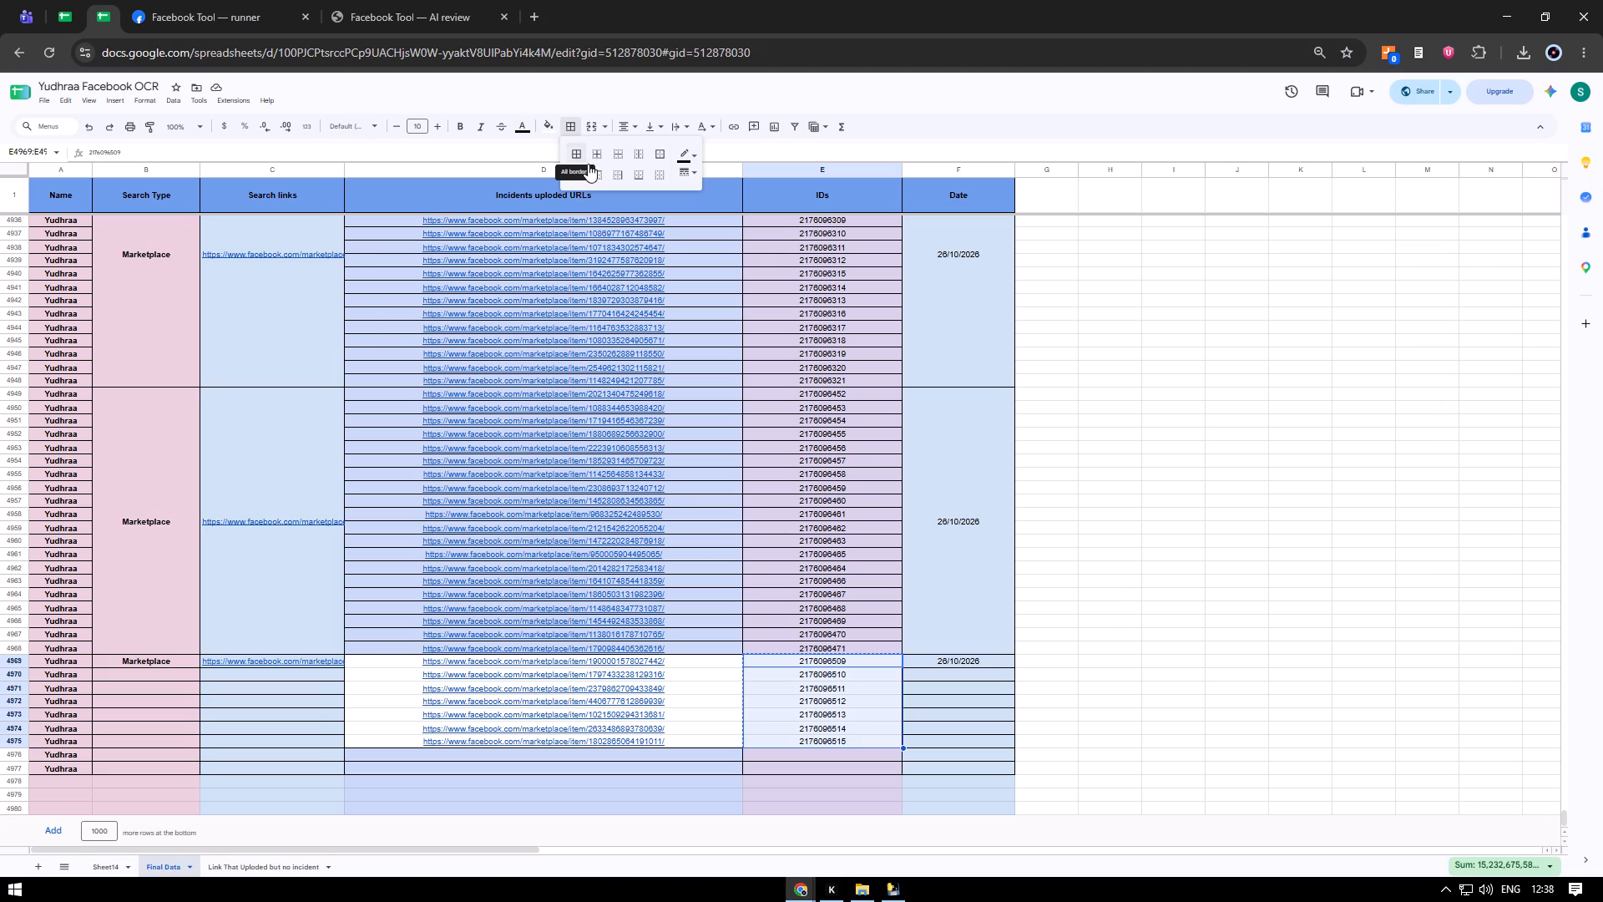
key(shift+Left)
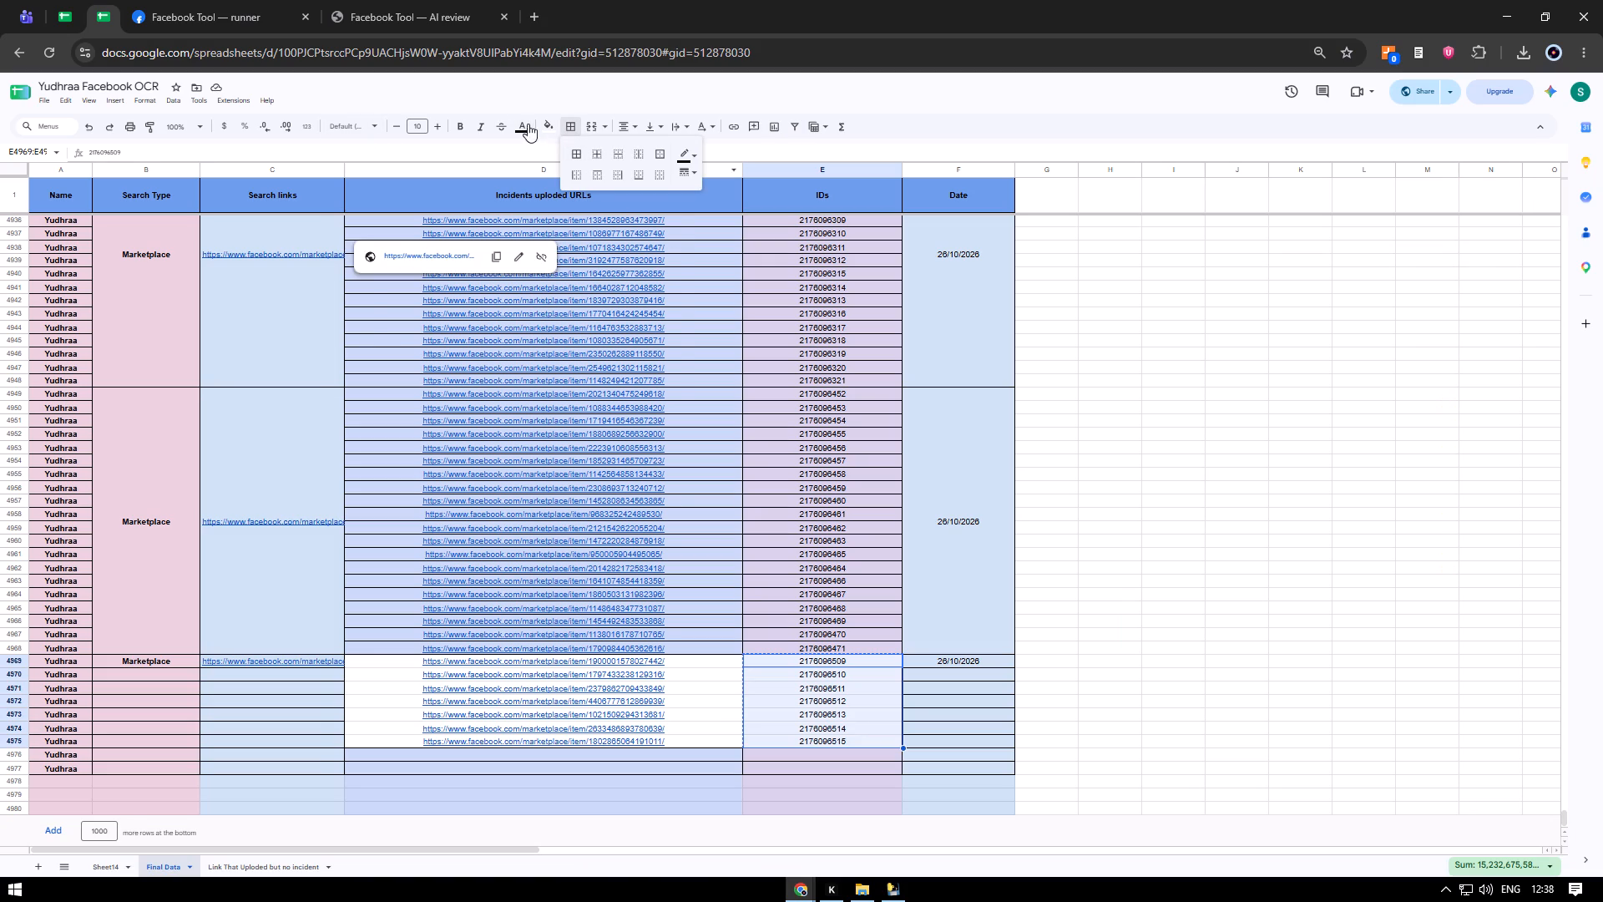
click(544, 124)
click(660, 195)
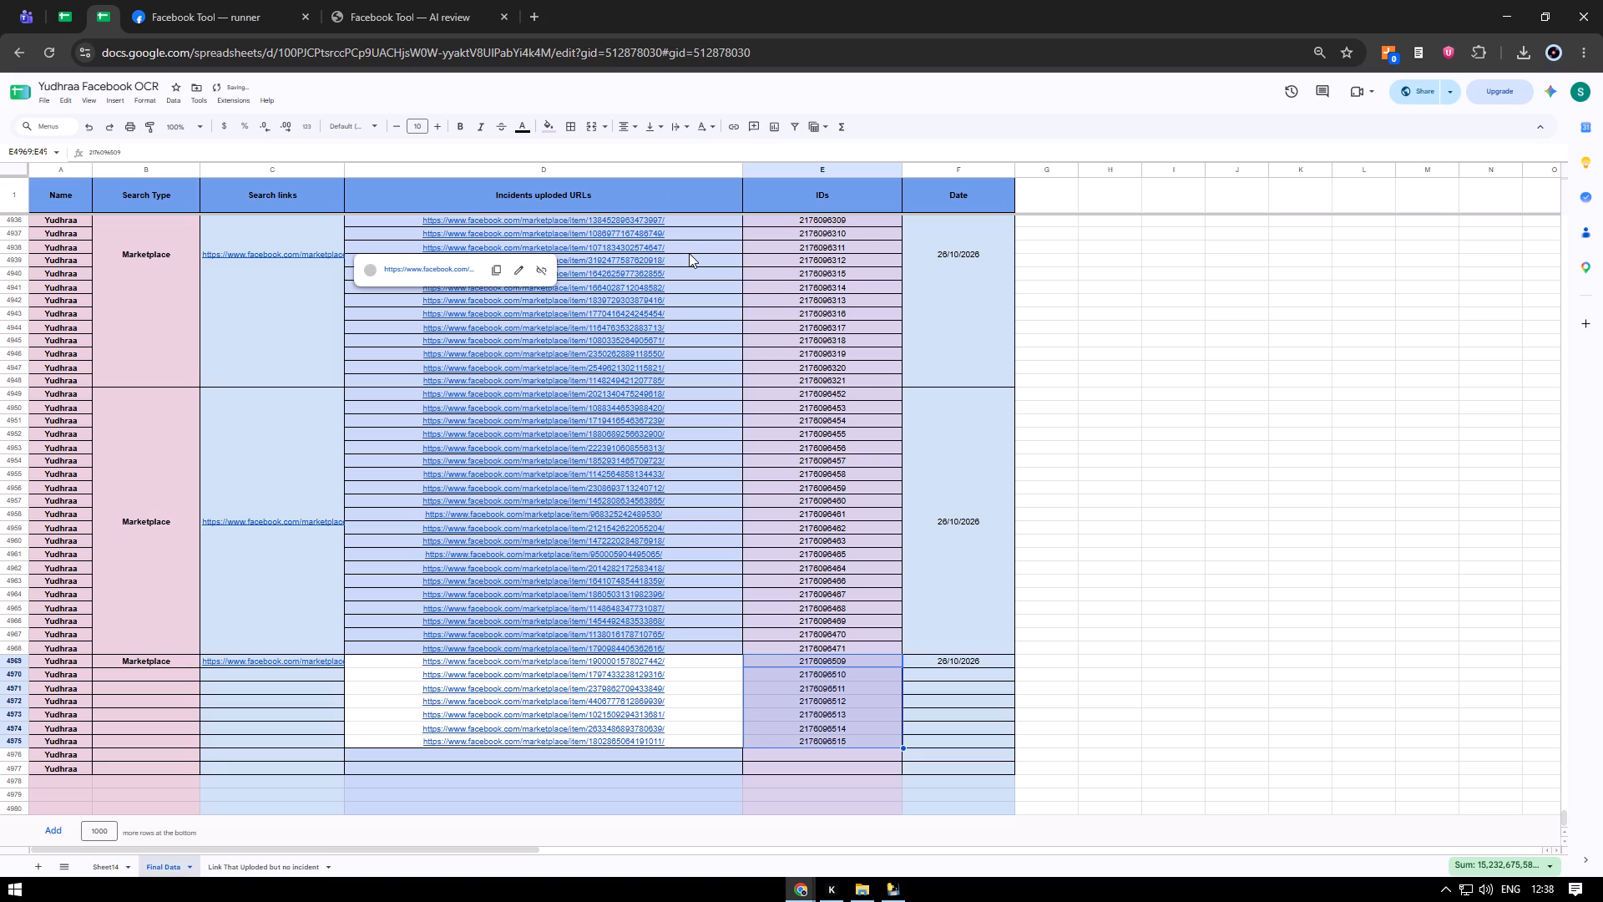
Fill the Incidents uploded URLs cells from D2259 down to D4975 with the column's light blue.
key(Left)
key(ctrl+Down)
key(ctrl+shift+Up)
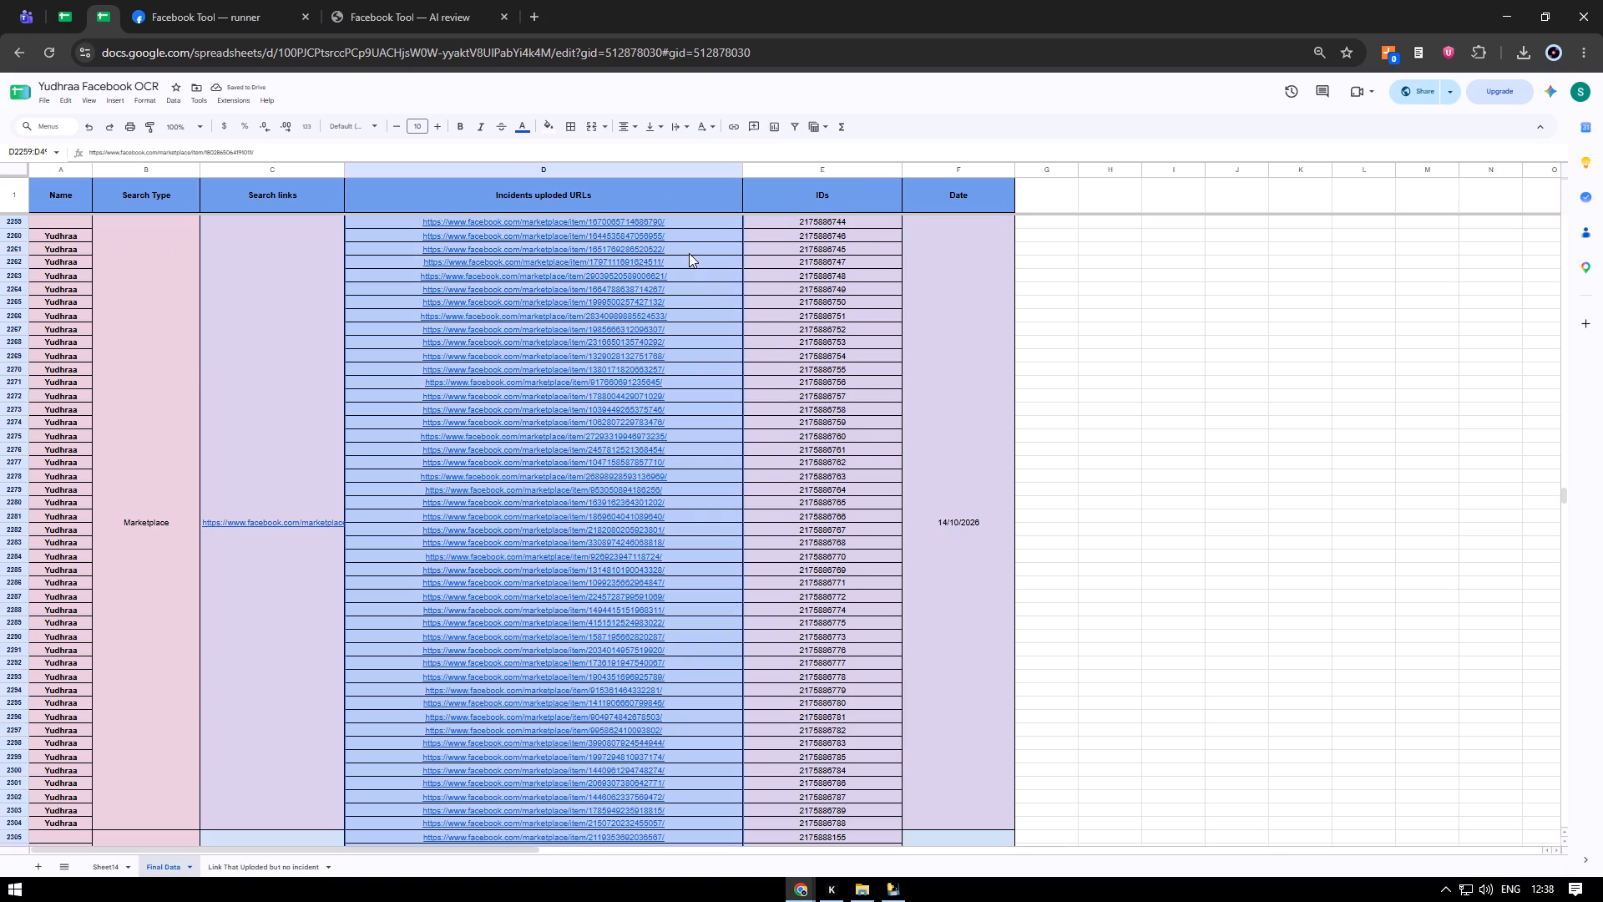
click(533, 128)
click(553, 128)
click(631, 199)
scroll(601, 317, down, 2)
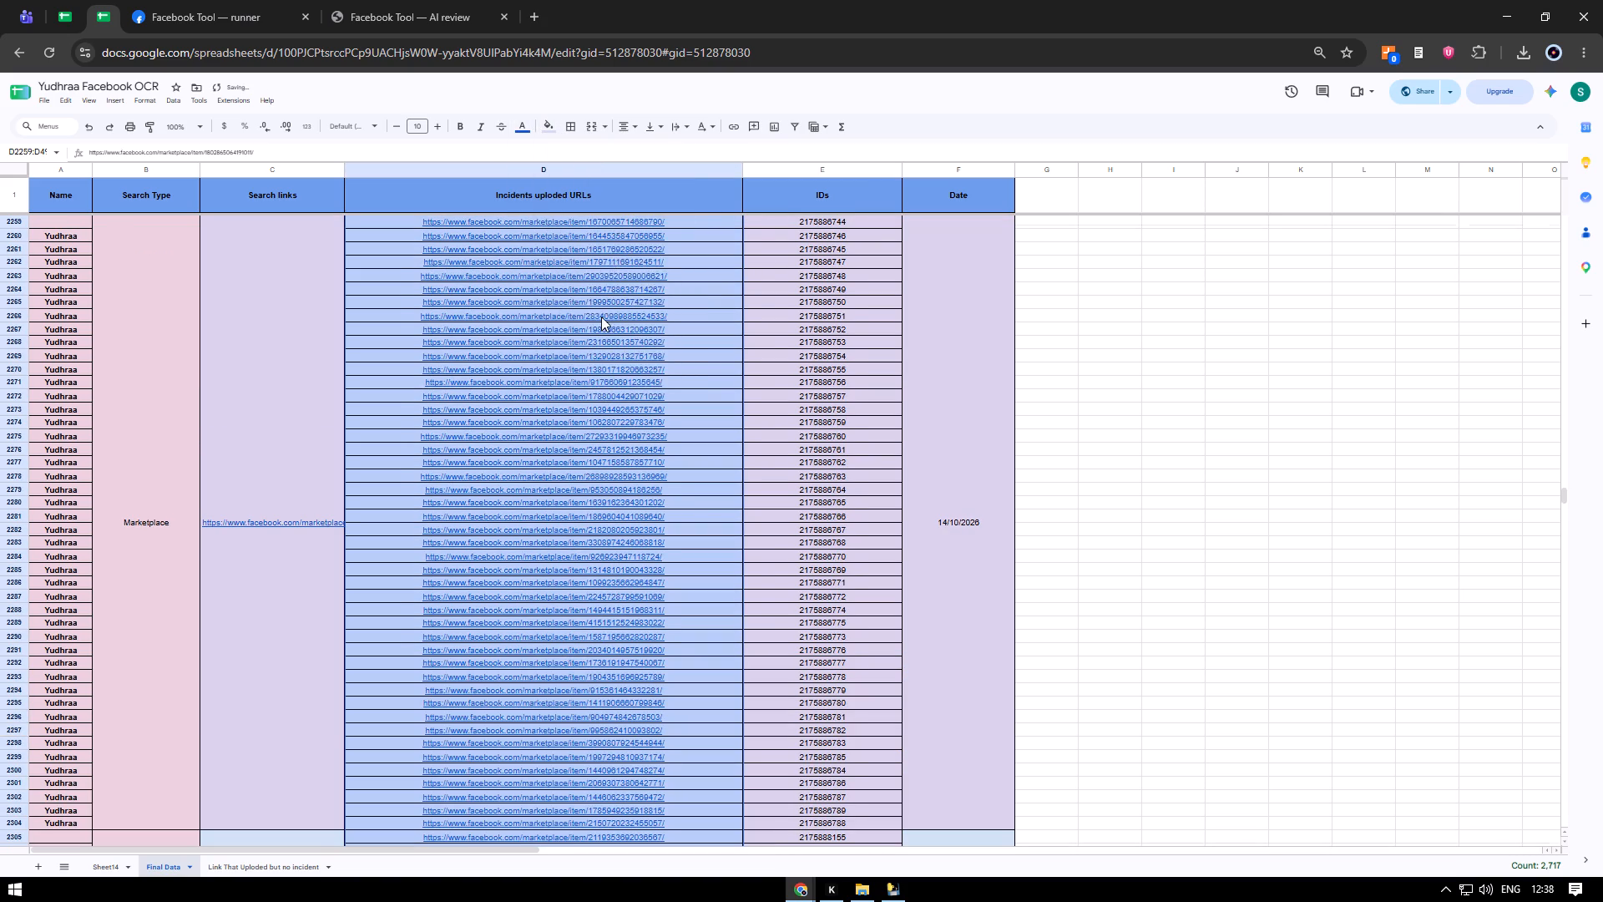
scroll(601, 317, down, 5)
key(Down)
scroll(675, 486, down, 6)
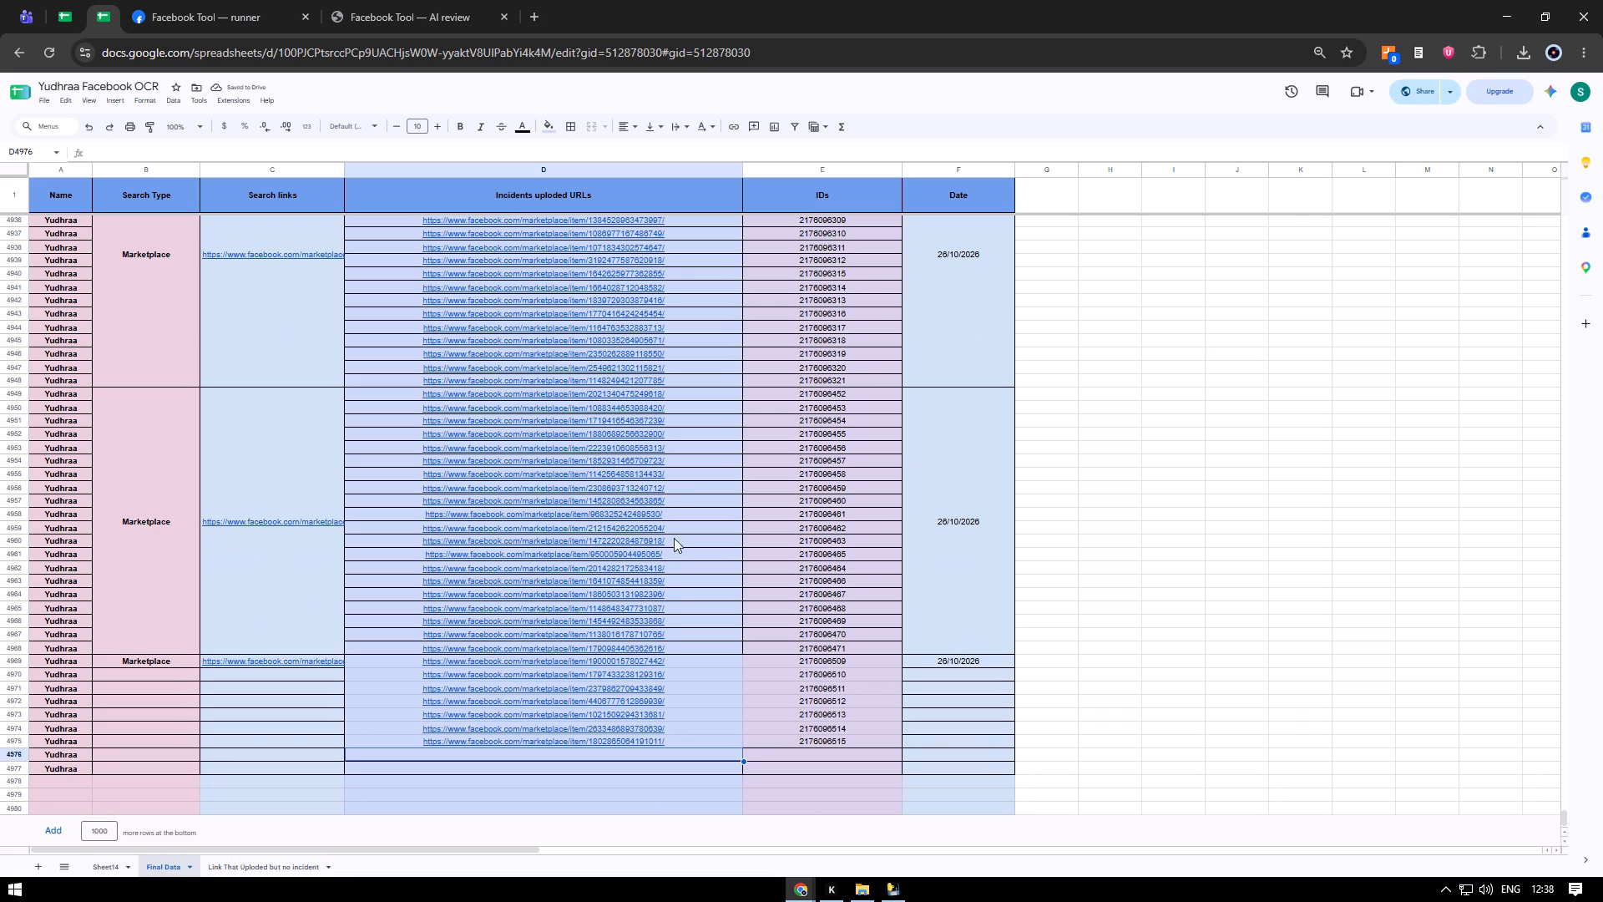
Apply all borders to the new incident URL and ID cells D4969:E4975.
drag(393, 661, 650, 697)
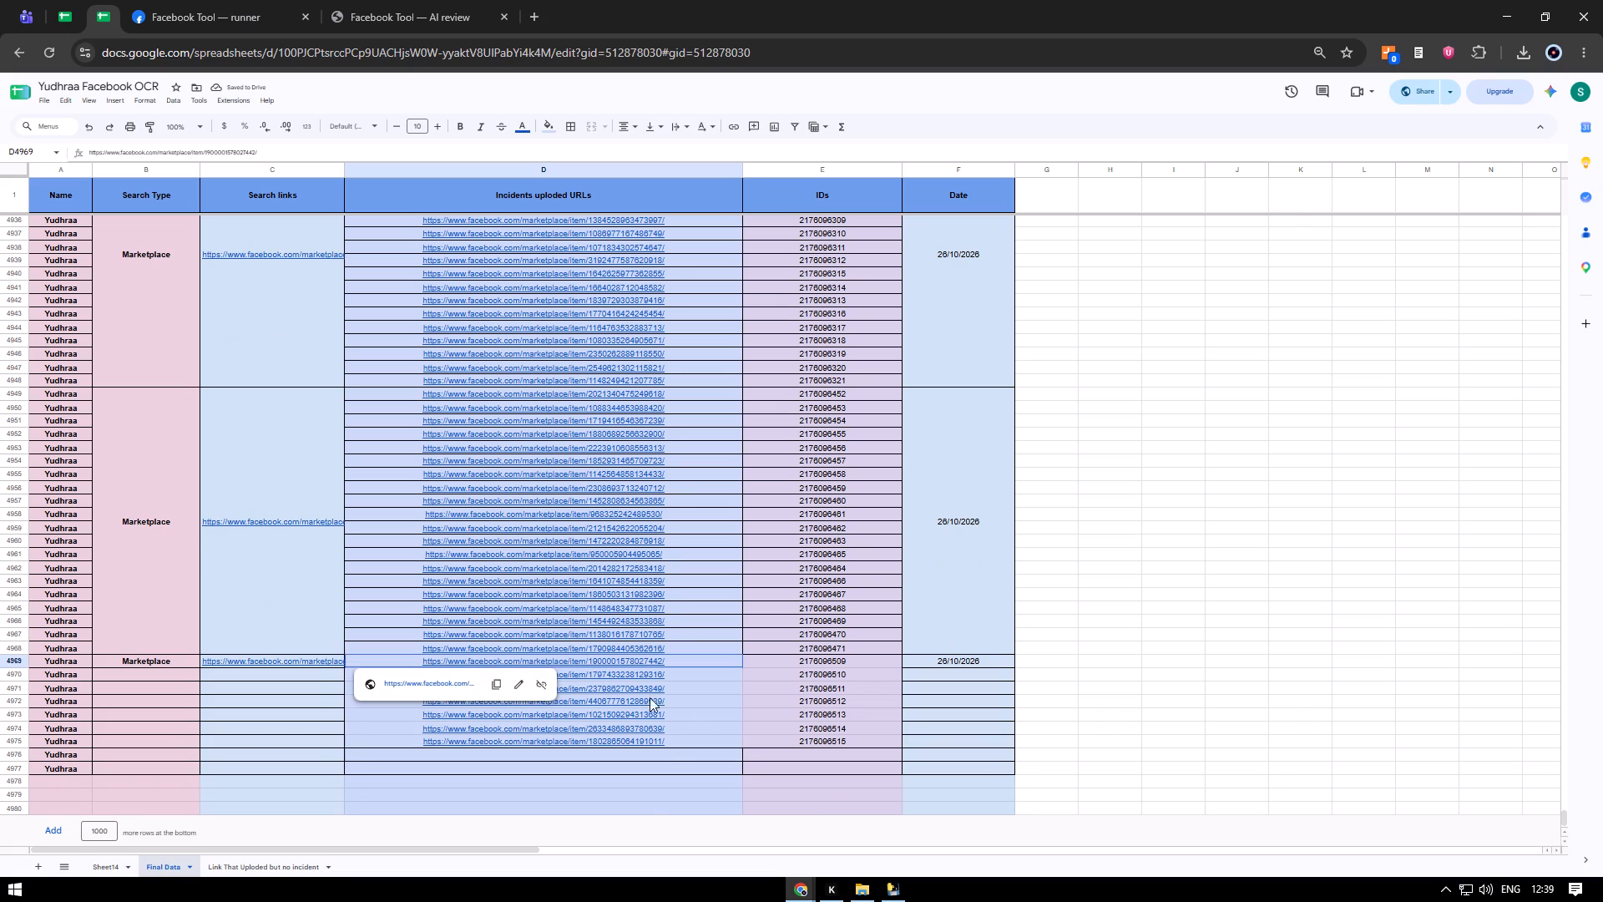
drag(650, 697, 843, 742)
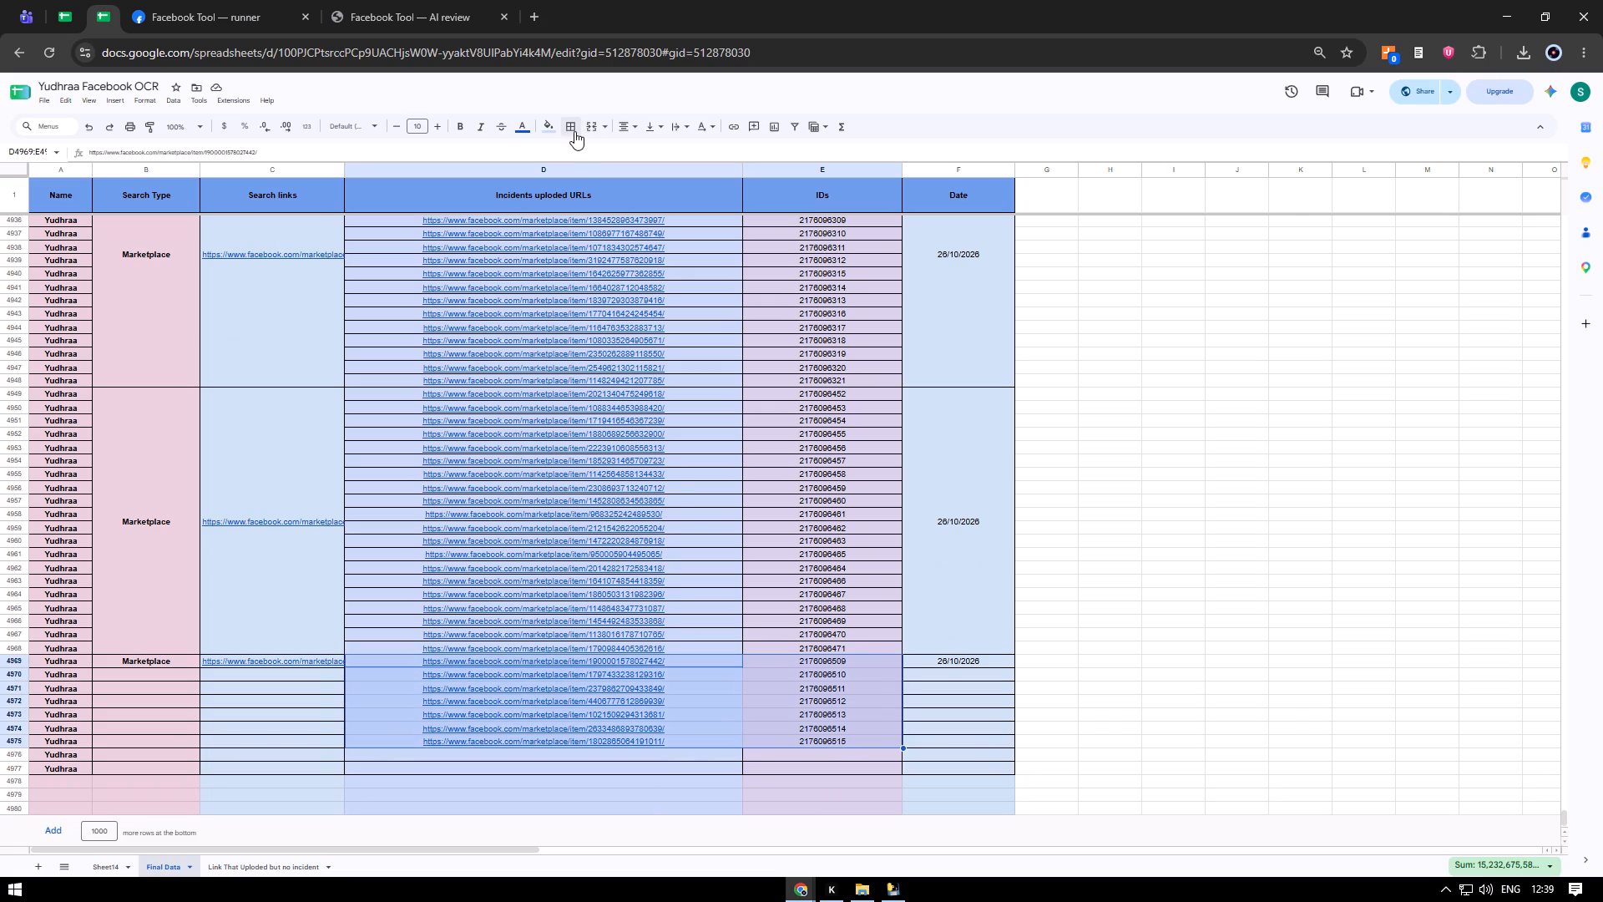
click(574, 131)
click(578, 158)
Merge the Date cells F4969:F4975 into one cell.
drag(951, 742, 957, 663)
key(alt+o)
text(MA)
Merge the Search links cells C4969:C4975 into one cell, and likewise the Search Type cells B4969:B4975.
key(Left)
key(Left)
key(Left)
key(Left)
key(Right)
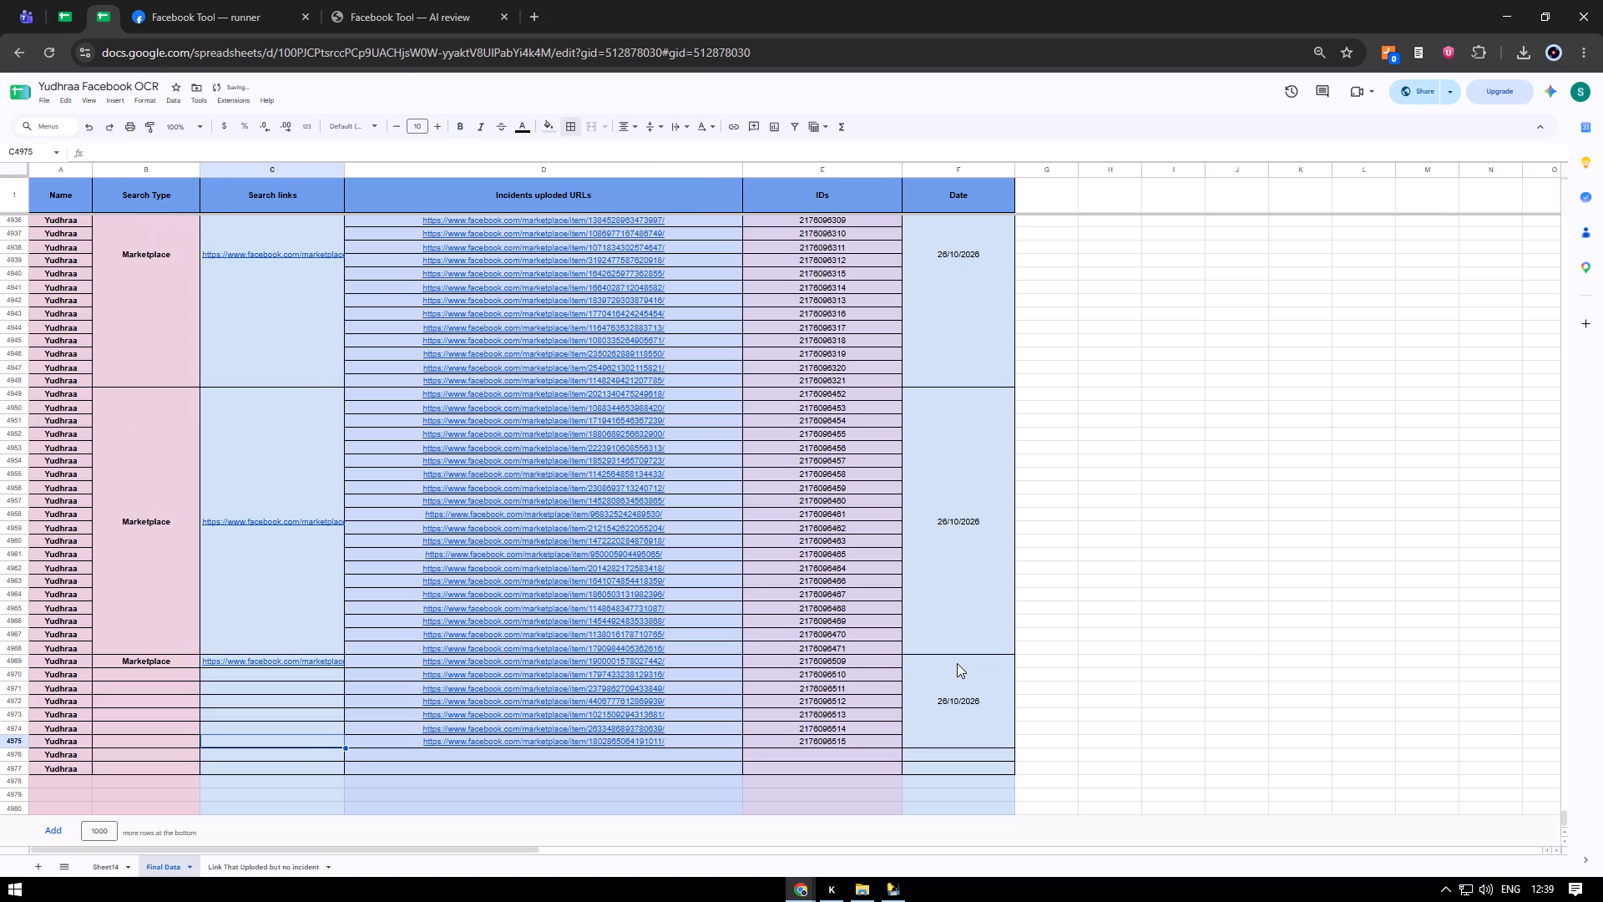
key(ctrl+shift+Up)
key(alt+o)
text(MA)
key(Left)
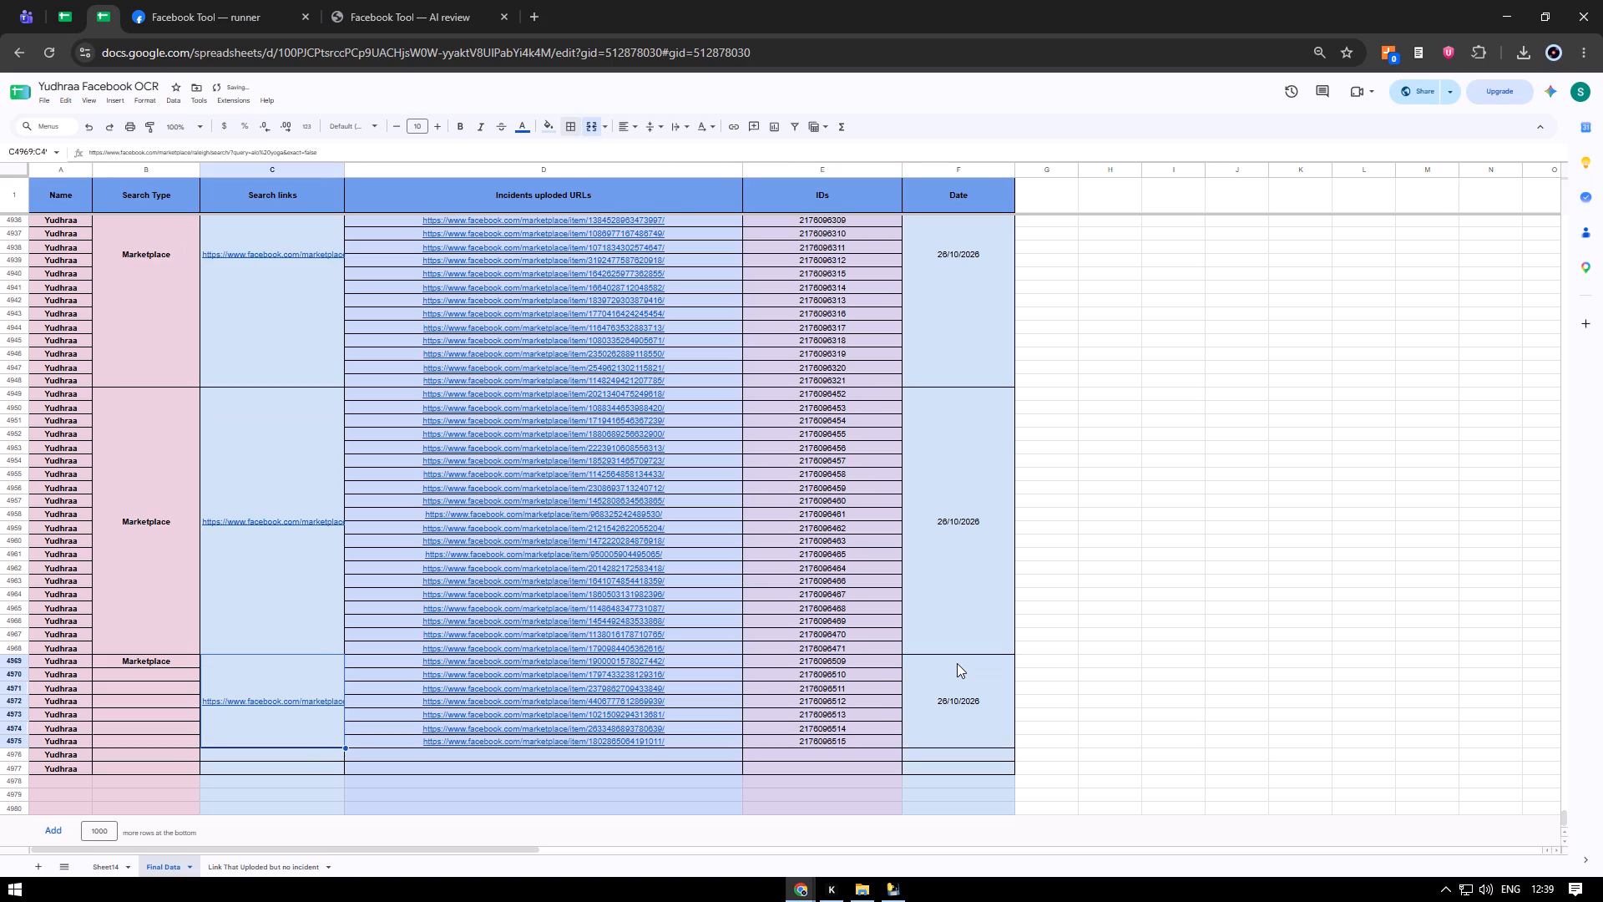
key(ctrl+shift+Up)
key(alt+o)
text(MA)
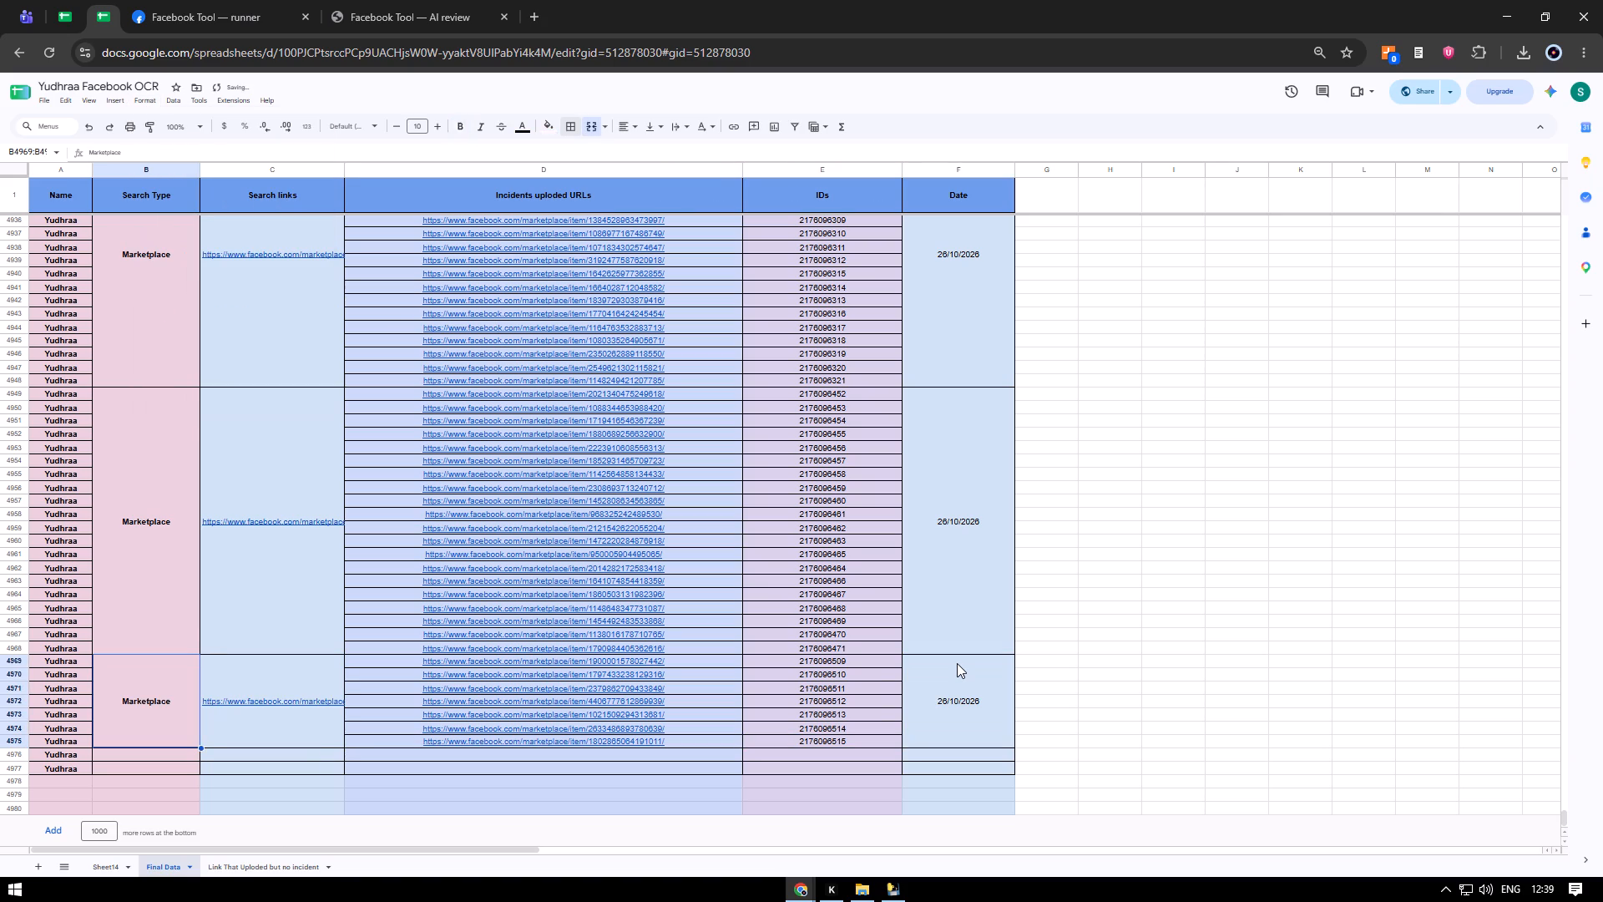
scroll(911, 730, down, 4)
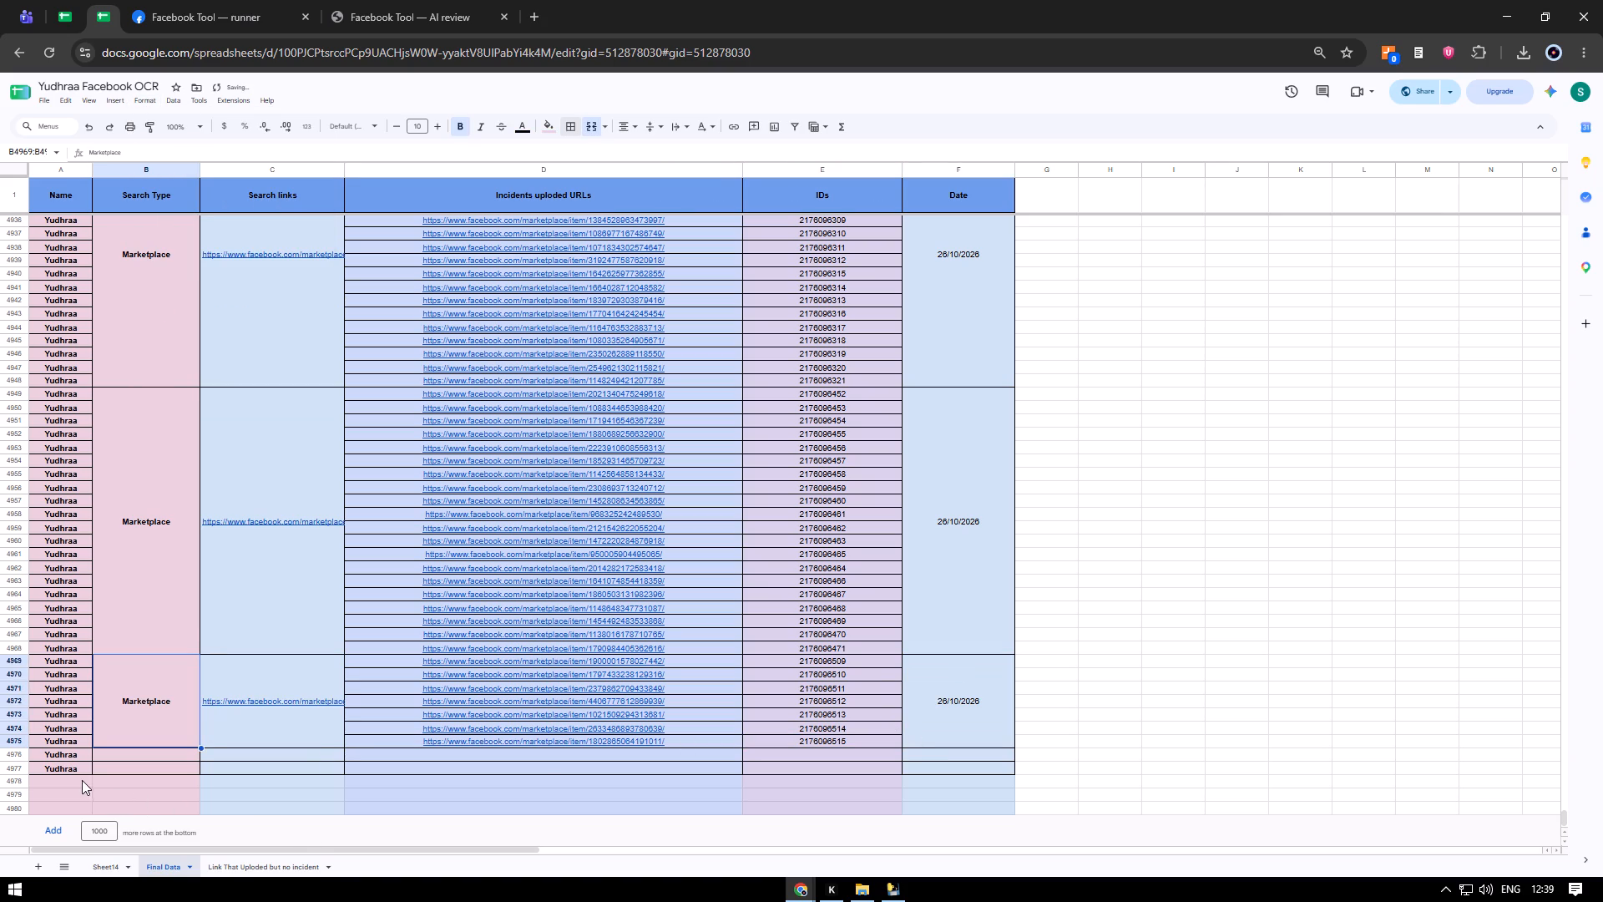
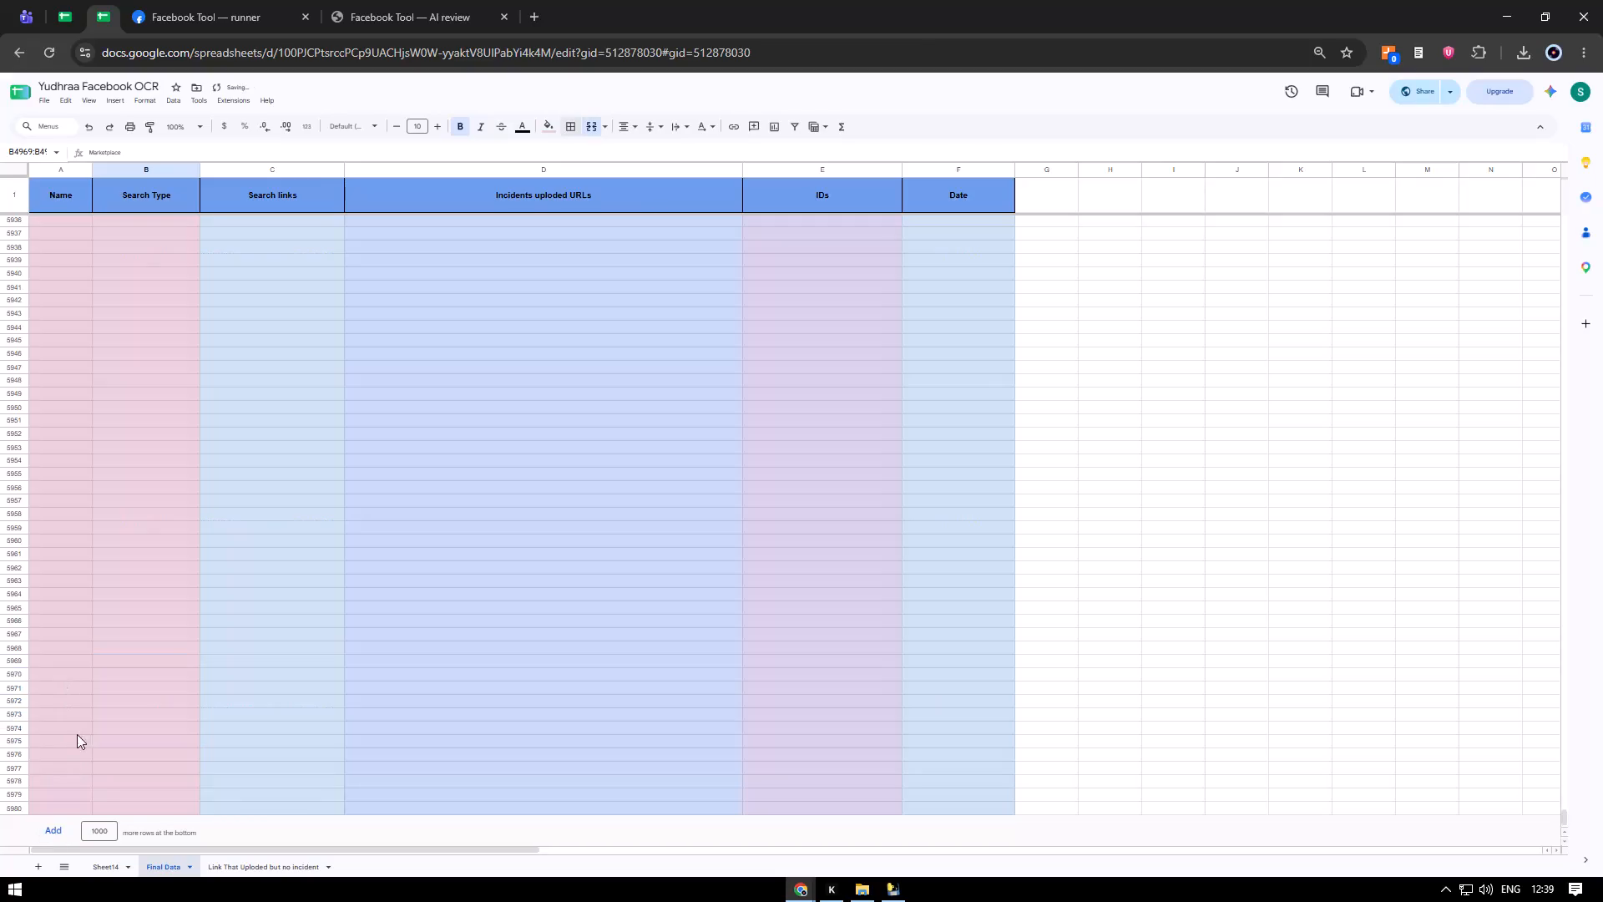
Copy the last Yudhraa entry in Final Data's Name column and fill it down from row 4977 to row 5980.
click(89, 774)
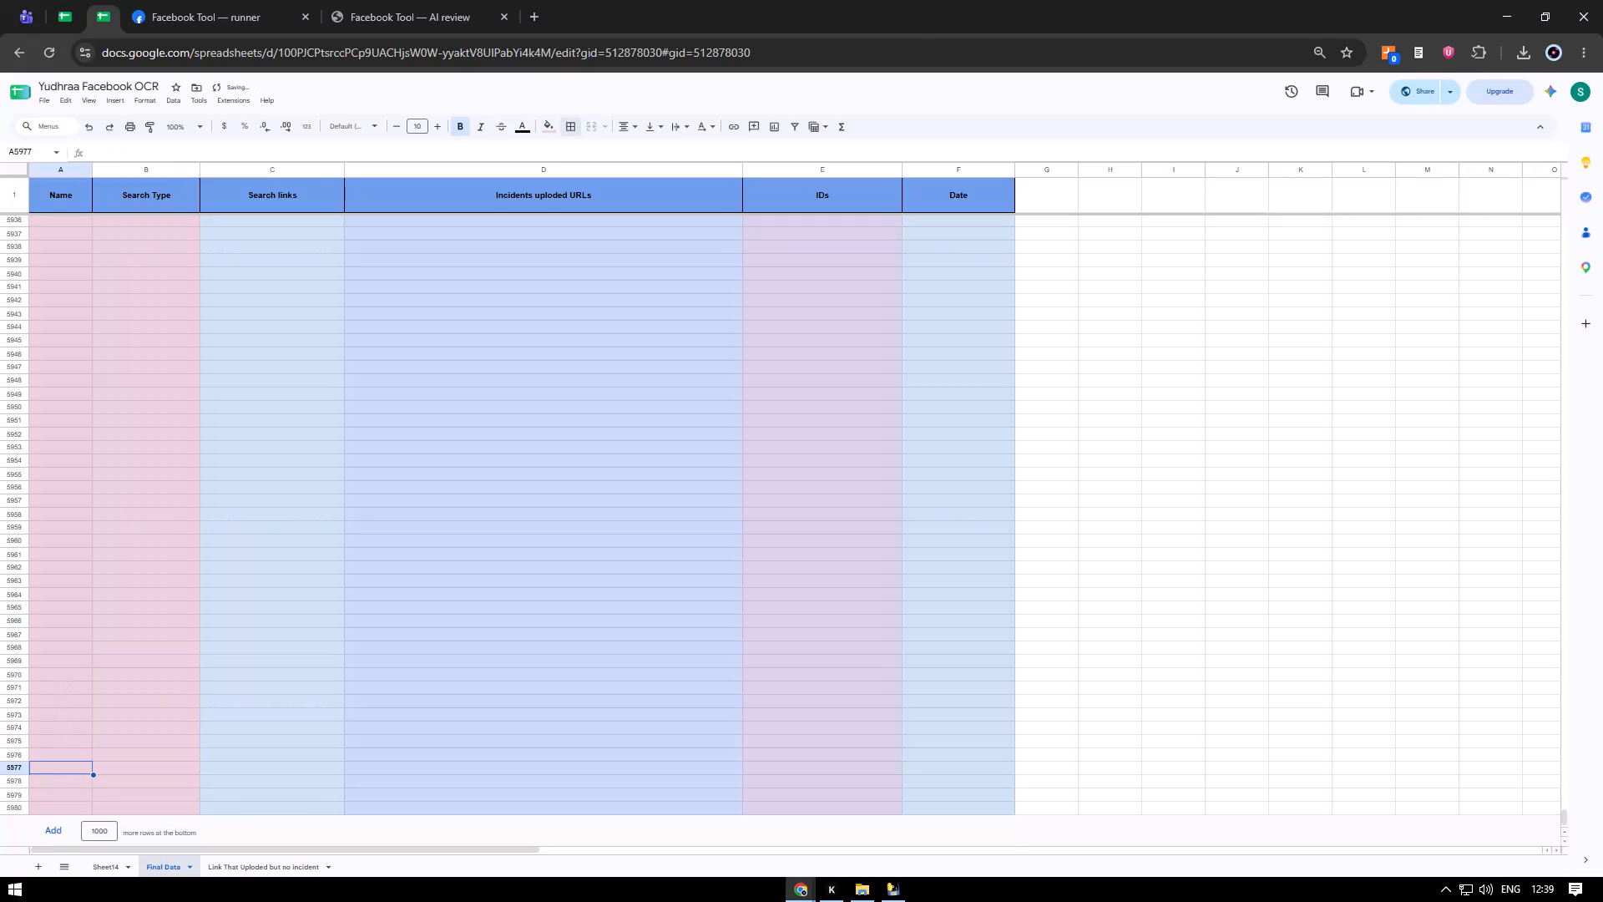
key(ctrl+Up)
key(ctrl+c)
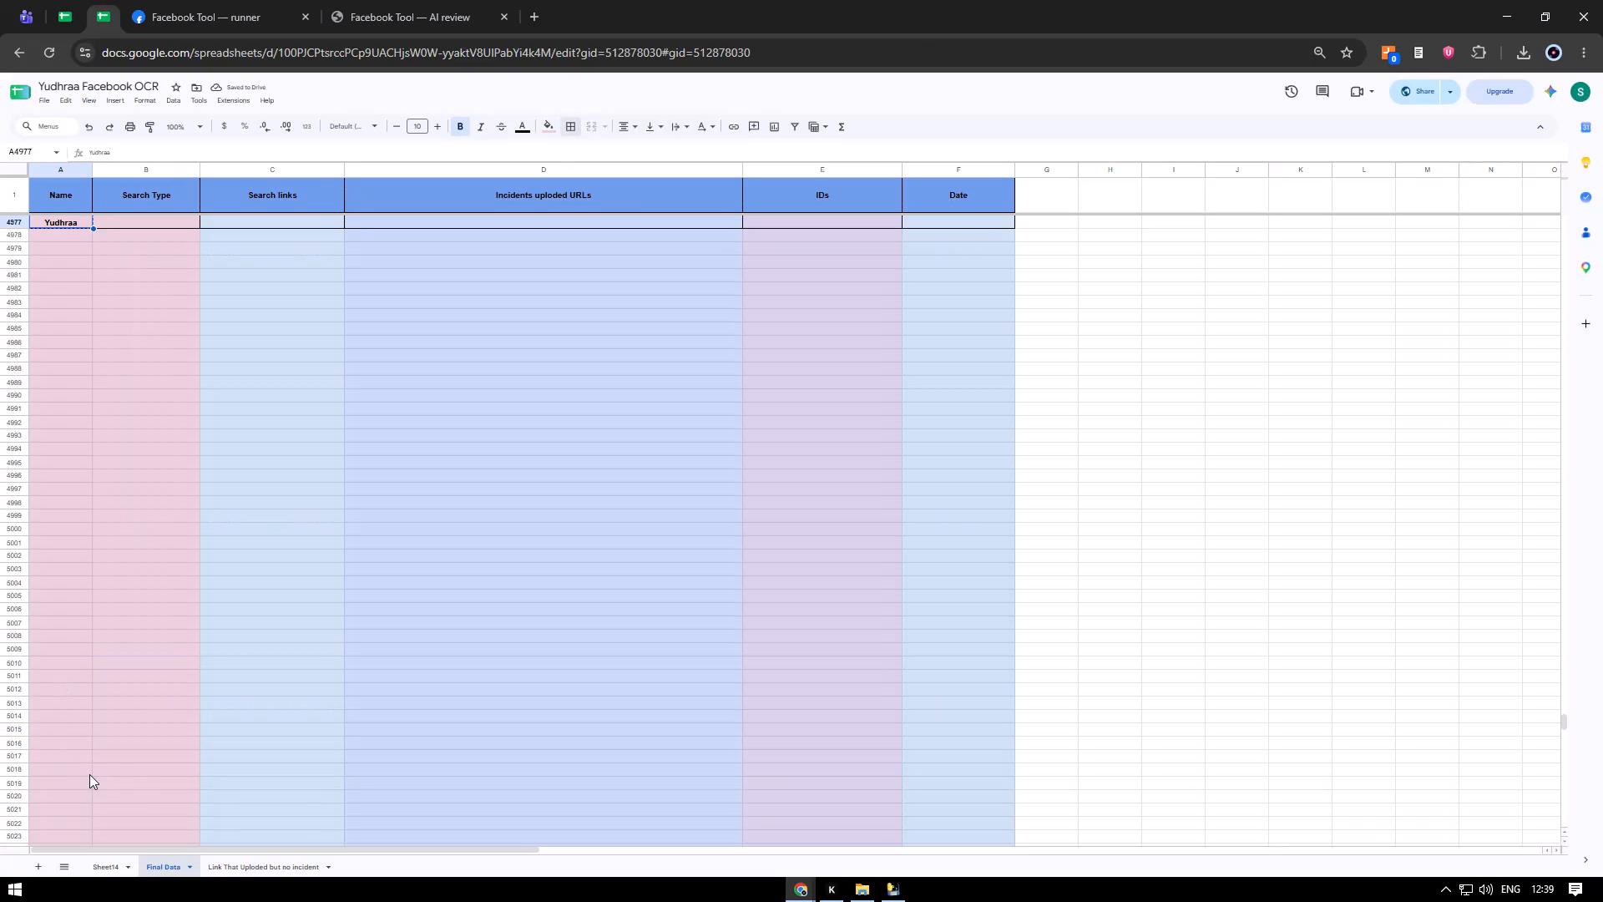
key(ctrl+shift+Down)
key(ctrl+v)
key(Up)
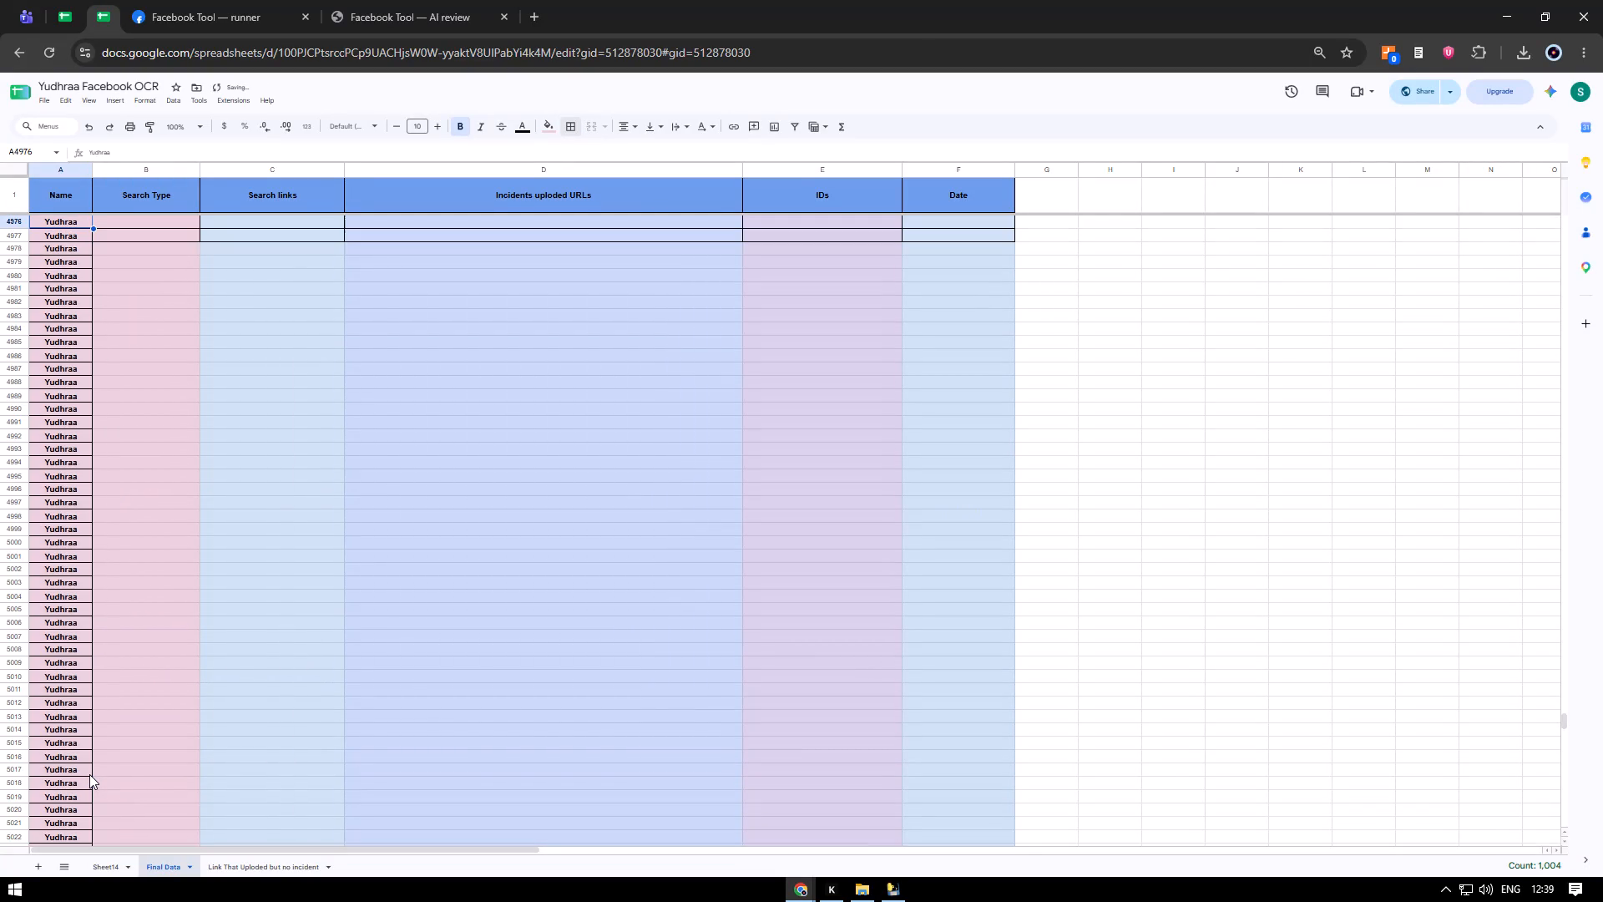
Select the empty cells from Search Type through Date, from row 4978 down to row 5980.
key(Right)
key(Left)
key(Down)
key(Right)
key(Down)
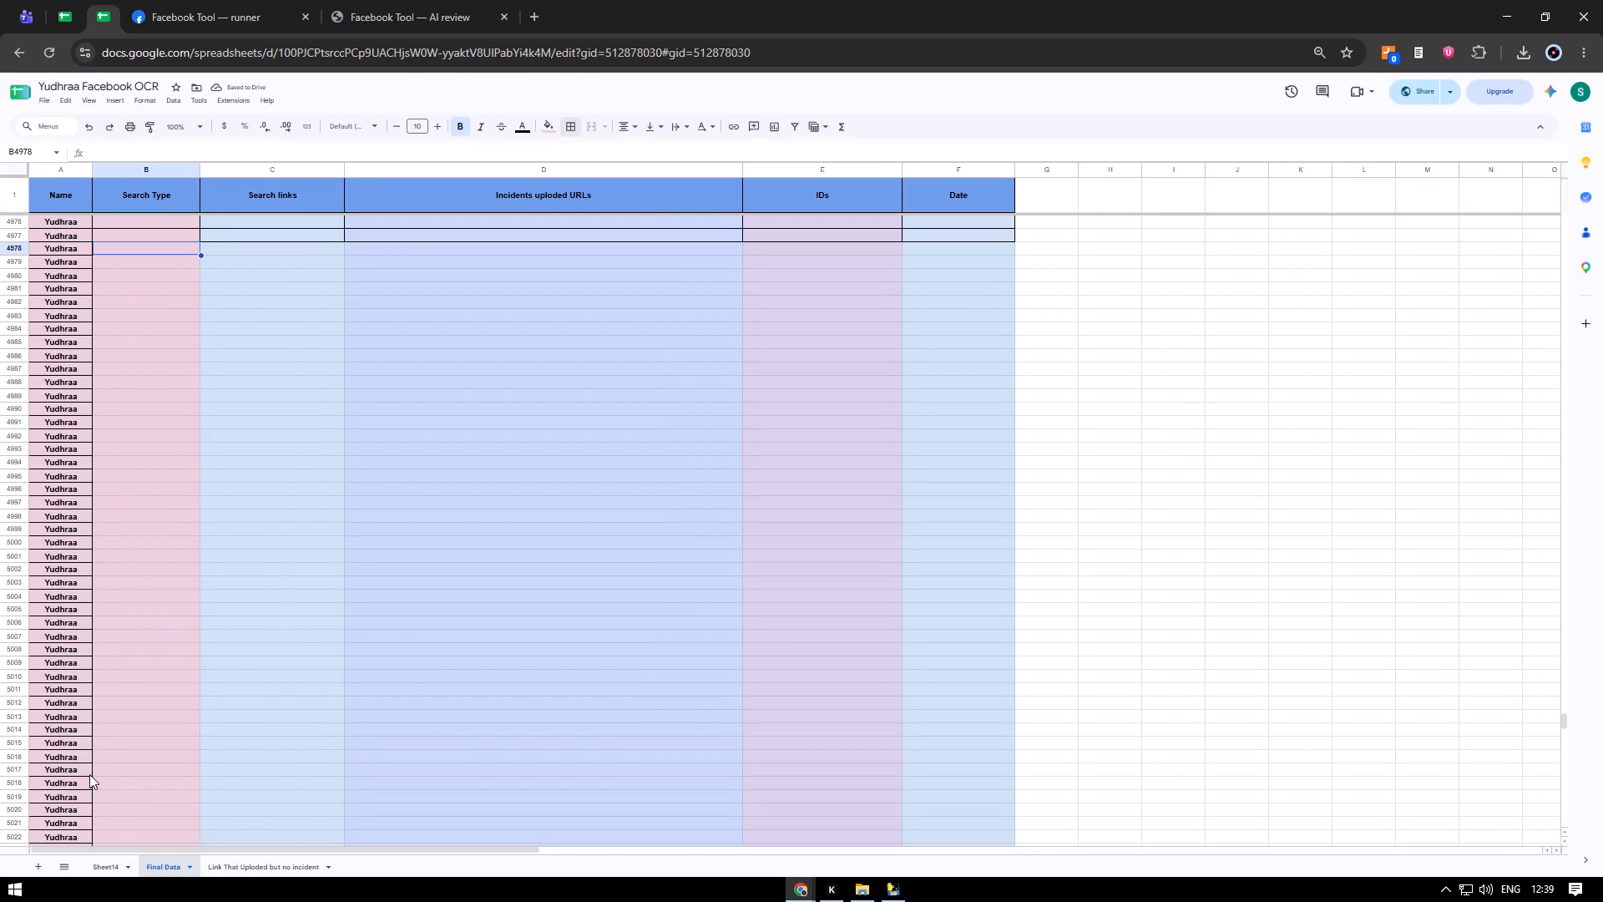
key(shift+Right)
key(shift+Right)
key(shift+Right)
key(shift+Right)
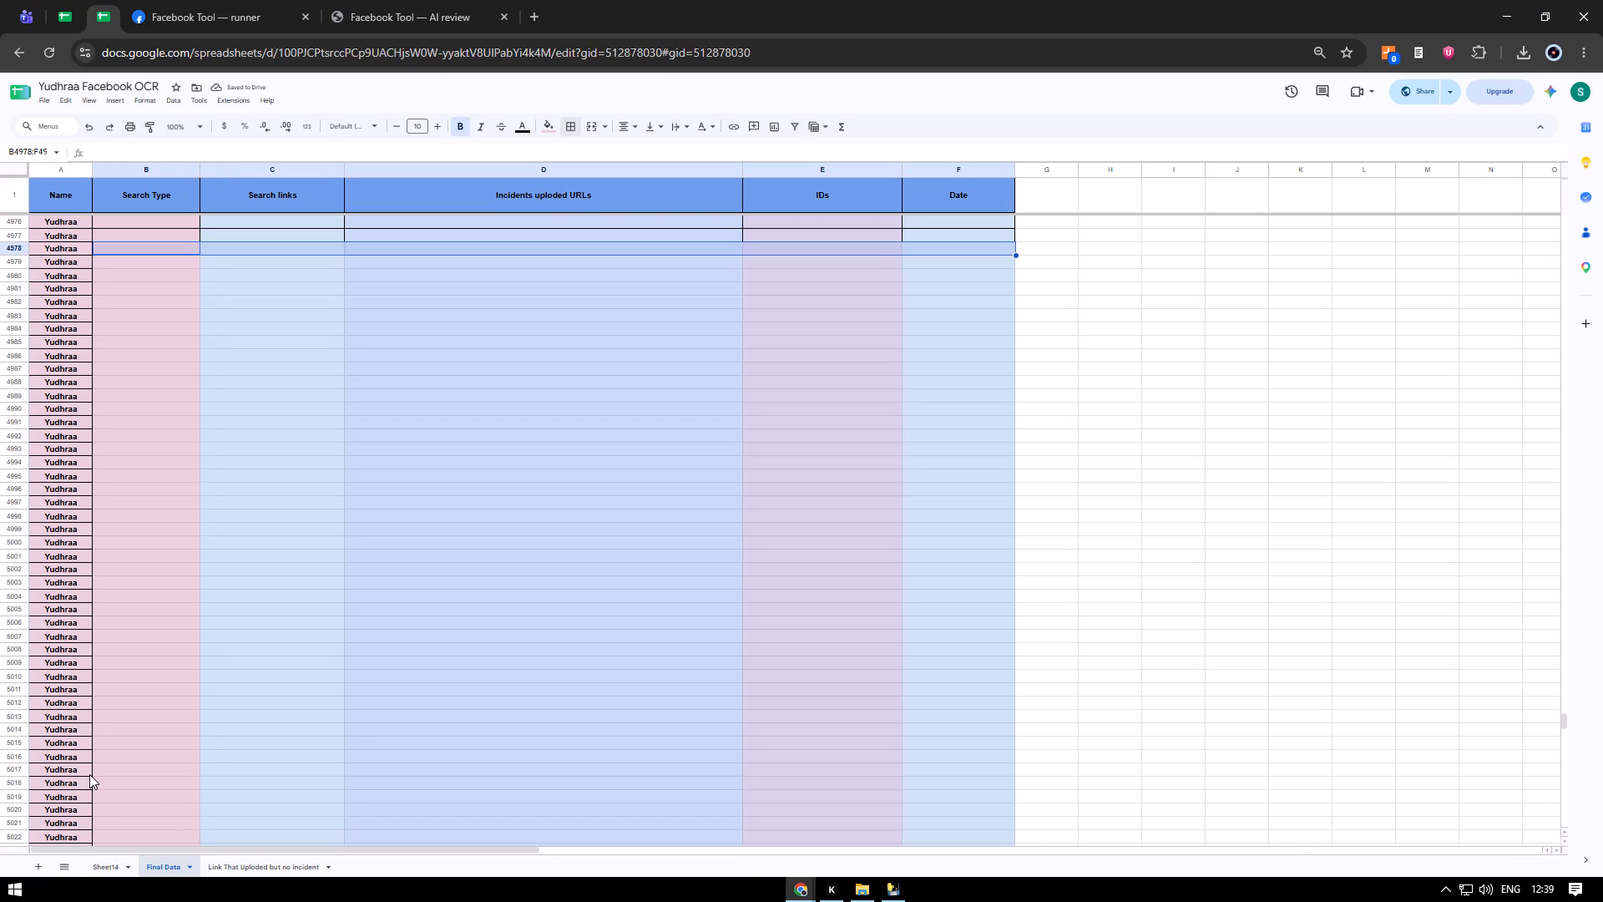
key(ctrl+shift+Down)
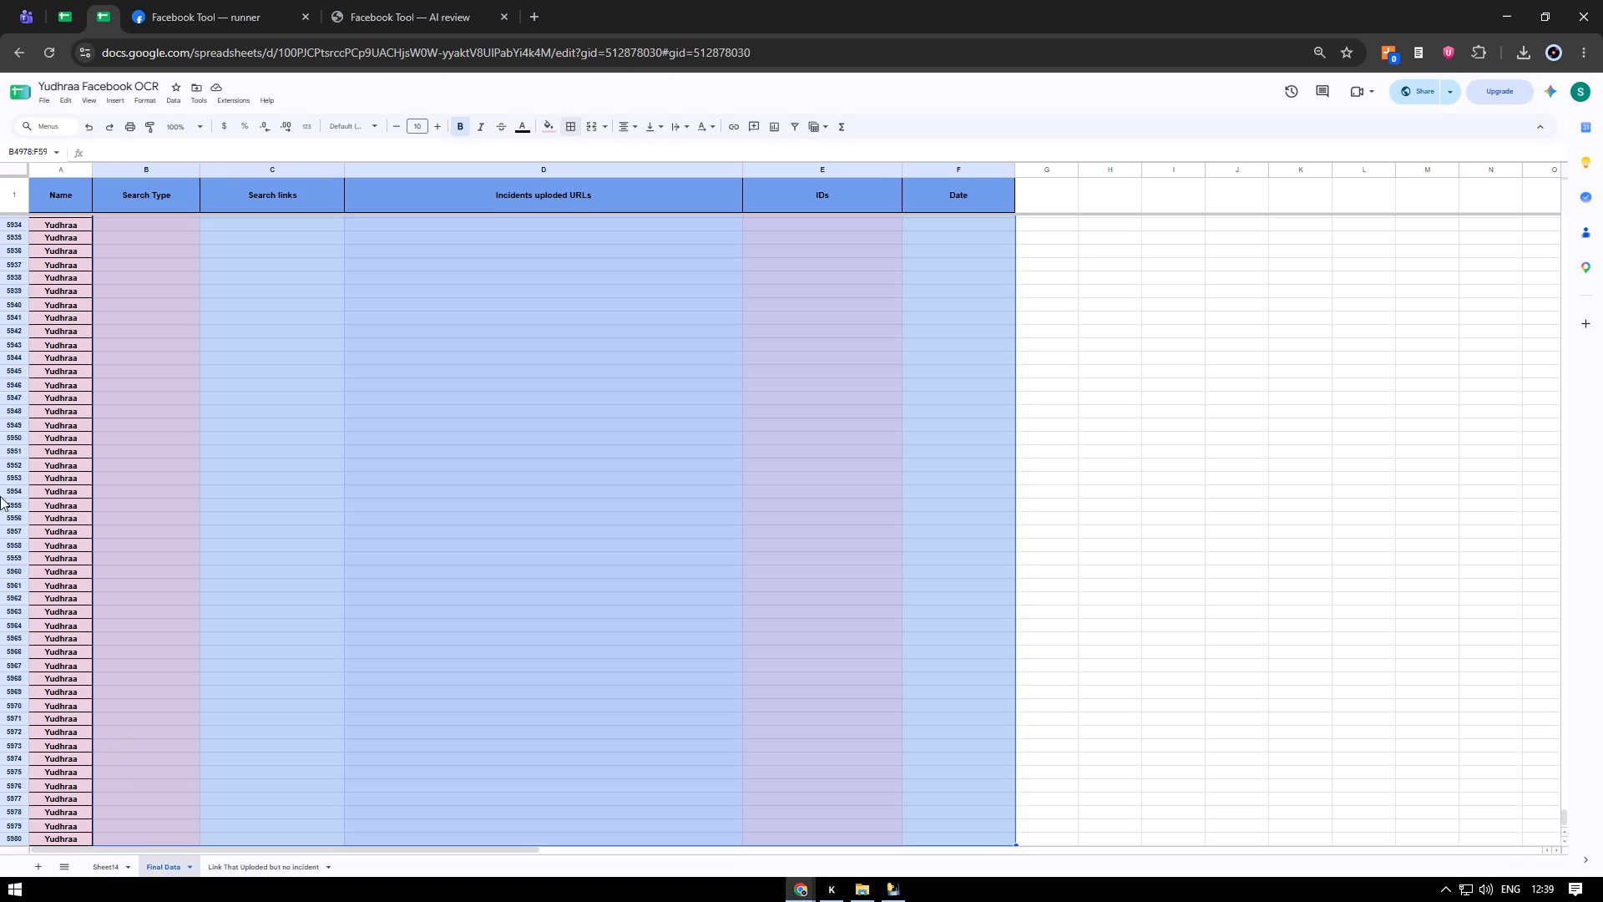
Apply all borders to the selected empty rows from Search Type to Date in the Final Data sheet.
click(573, 130)
click(581, 160)
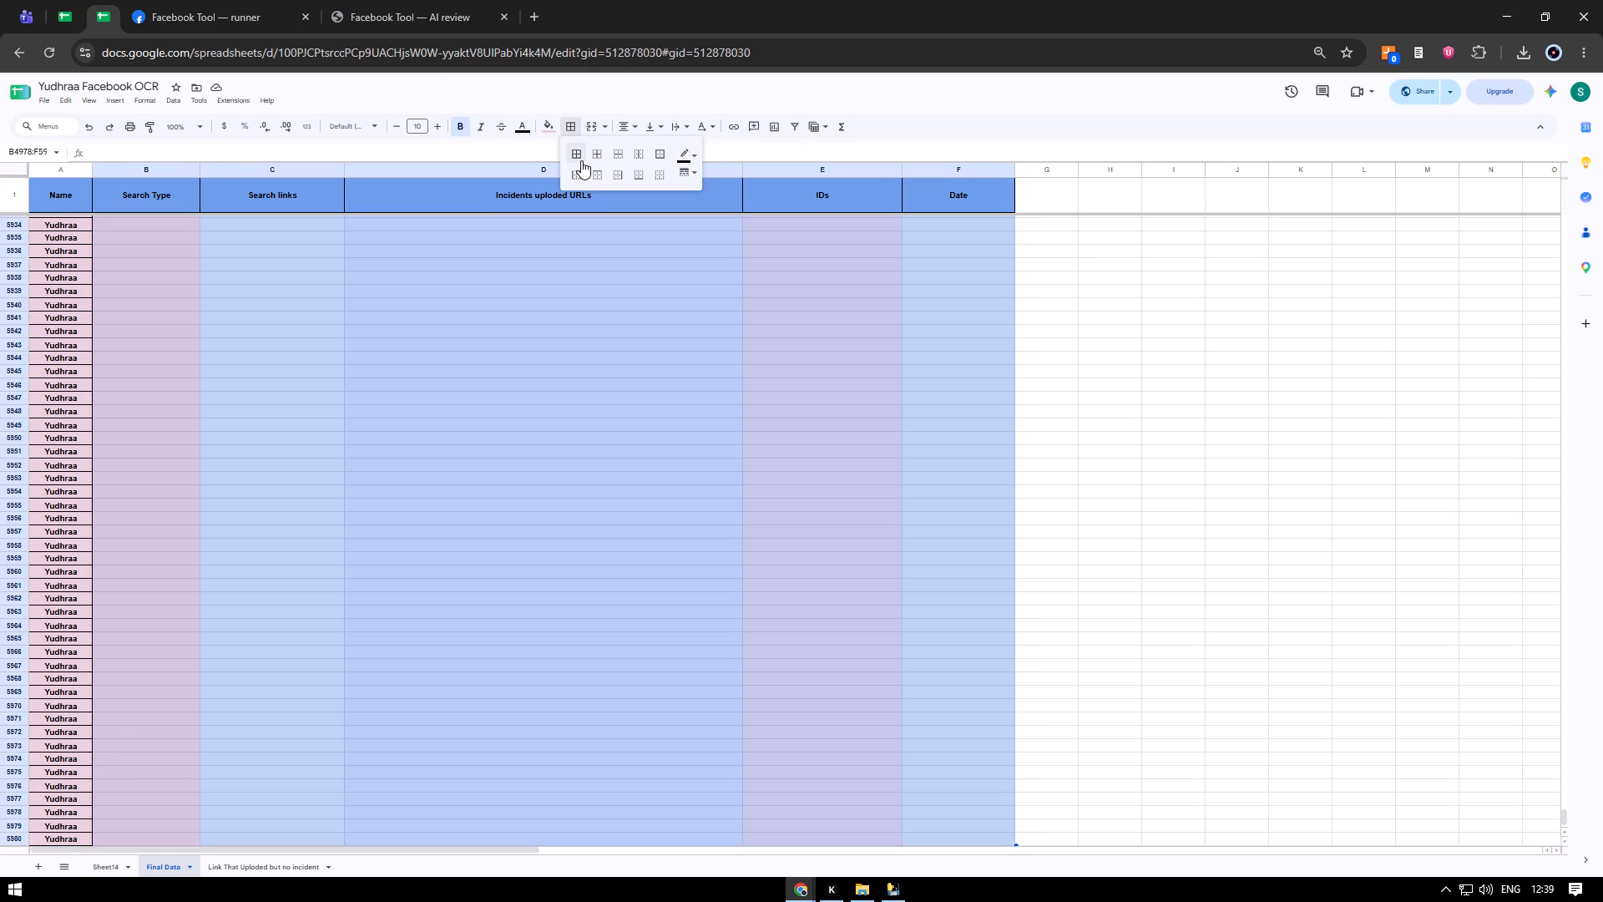
key(Up)
key(Up)
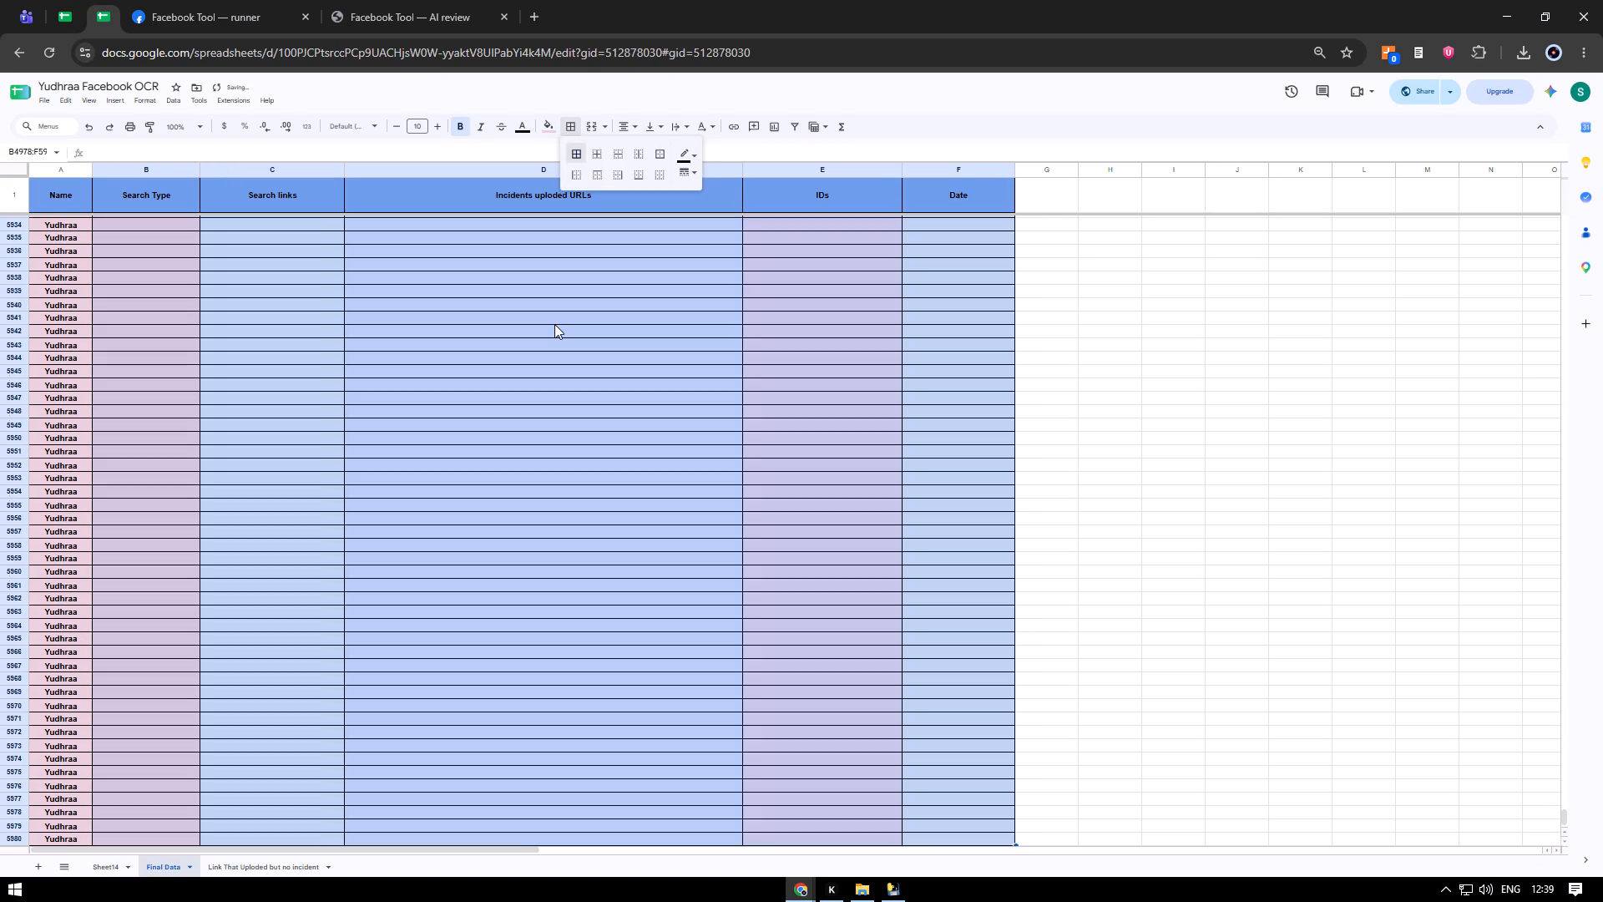
click(73, 312)
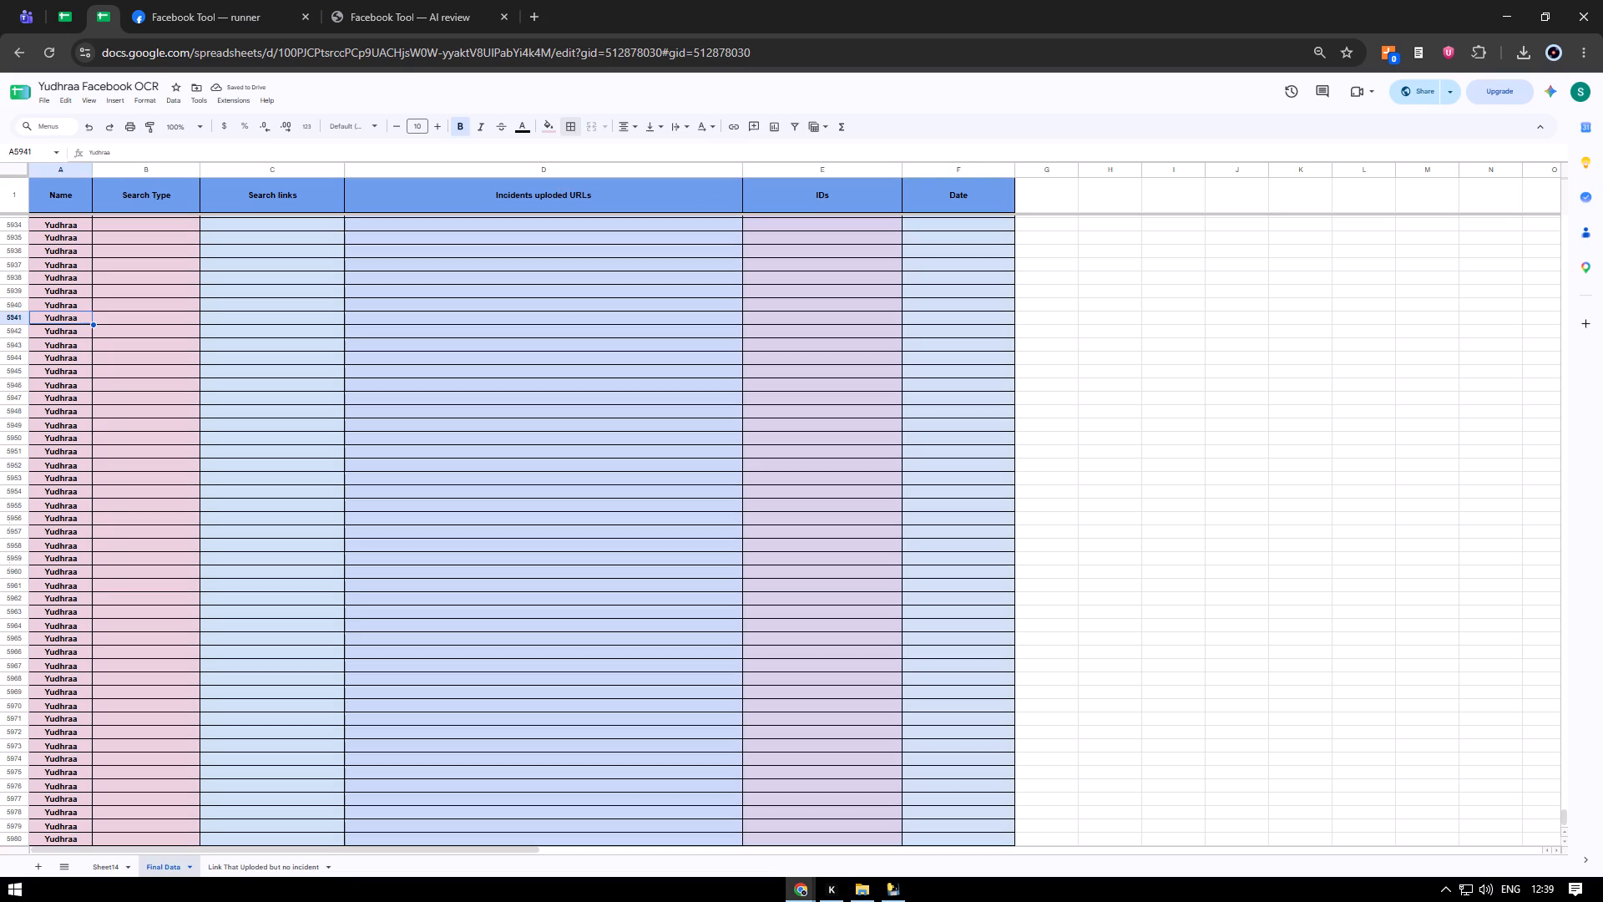
key(ctrl+Right)
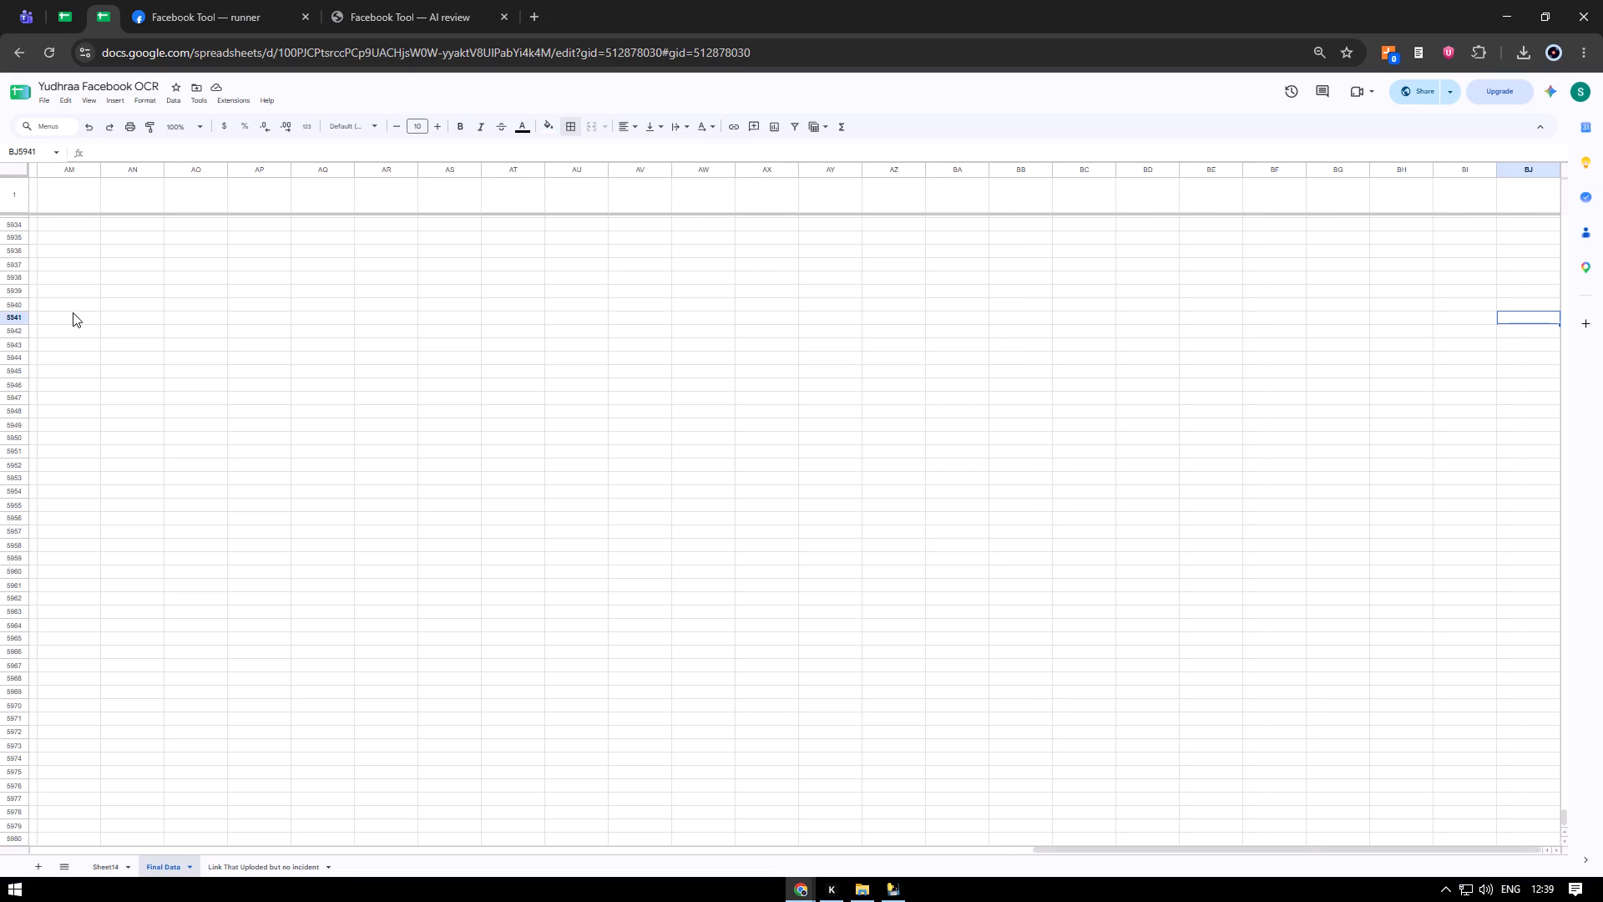
Select all Final Data incident URLs dated 26/10/2026 and compare their count with the N Incidents total in the US-EAST sheet.
key(ctrl+Left)
key(Right)
key(ctrl+Up)
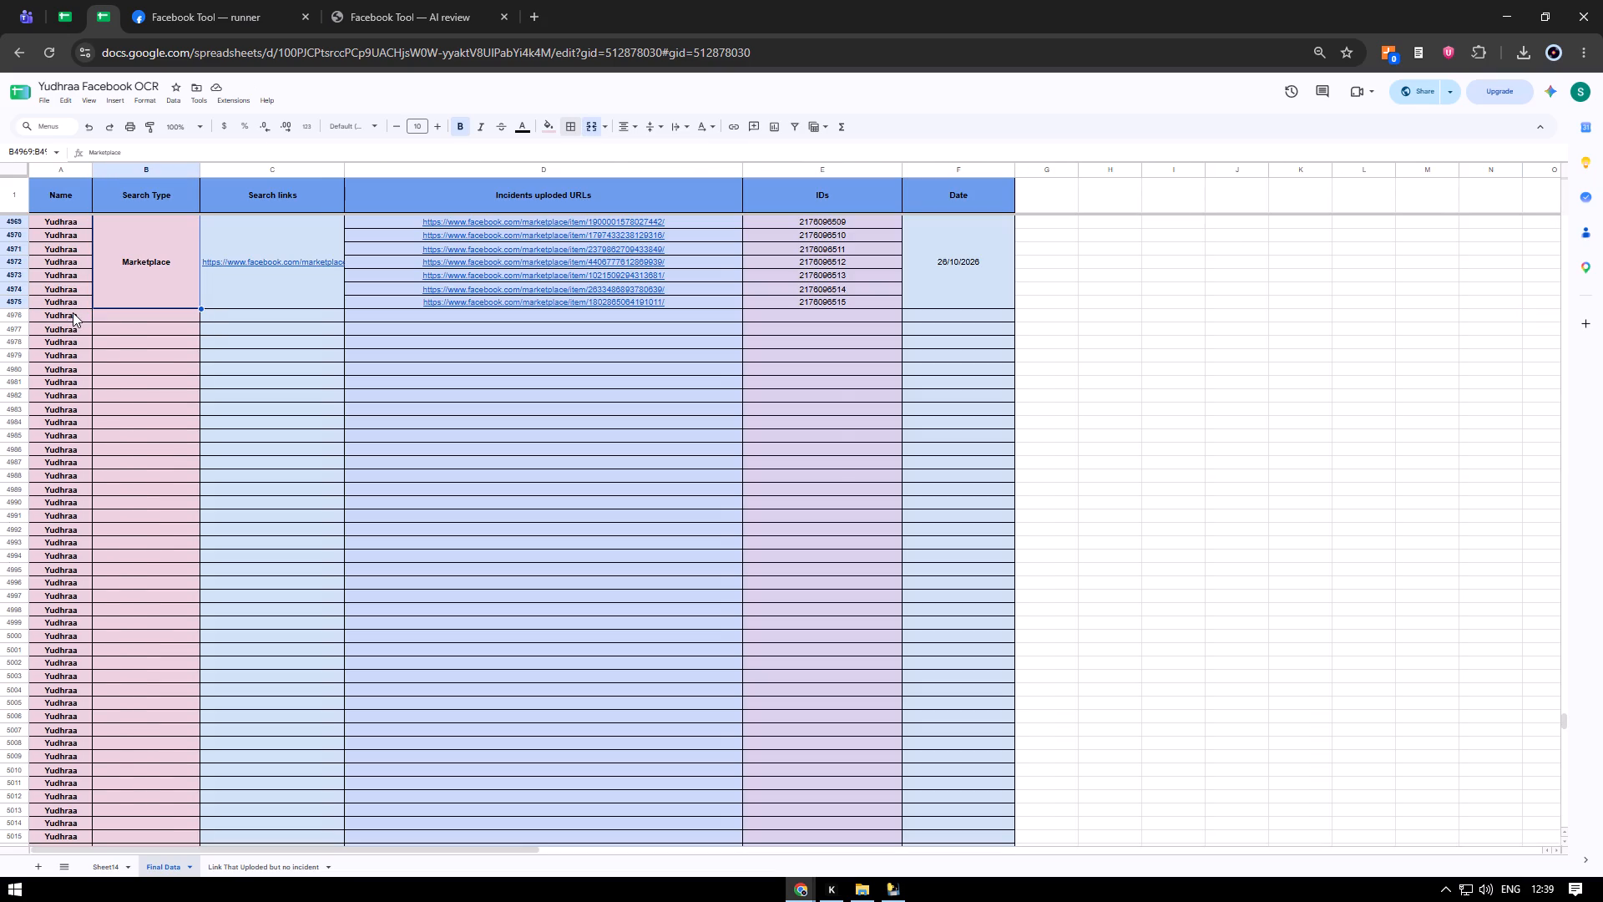
key(Up)
key(Up)
key(Down)
key(Down)
key(Down)
key(Down)
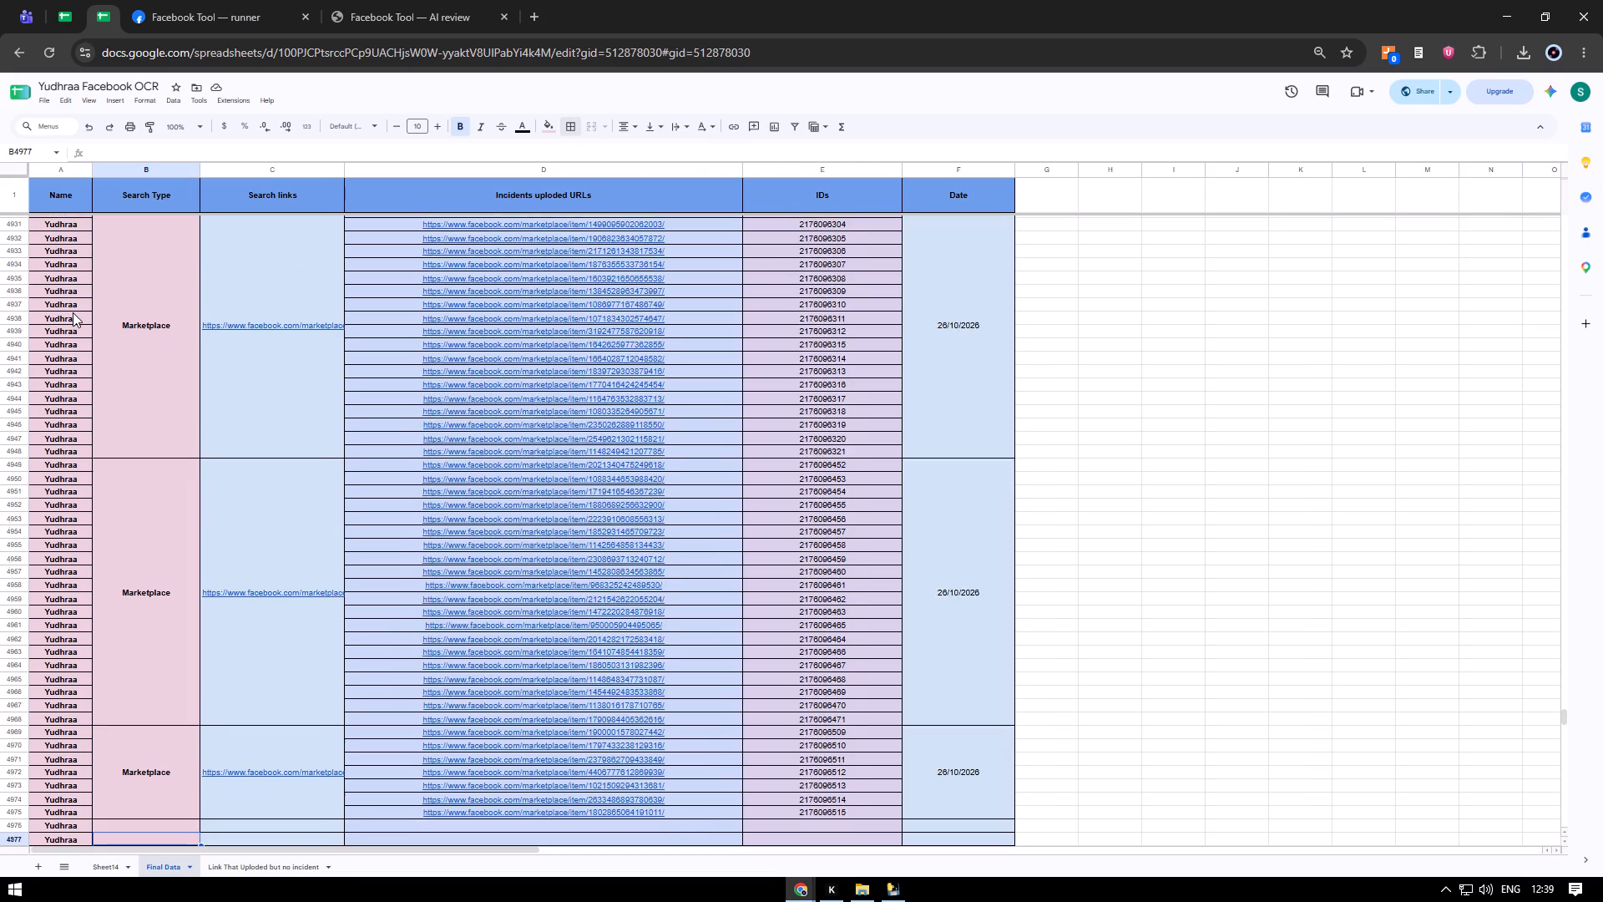
key(Down)
key(Down)
key(Down)
key(Up)
key(Up)
key(Right)
key(Right)
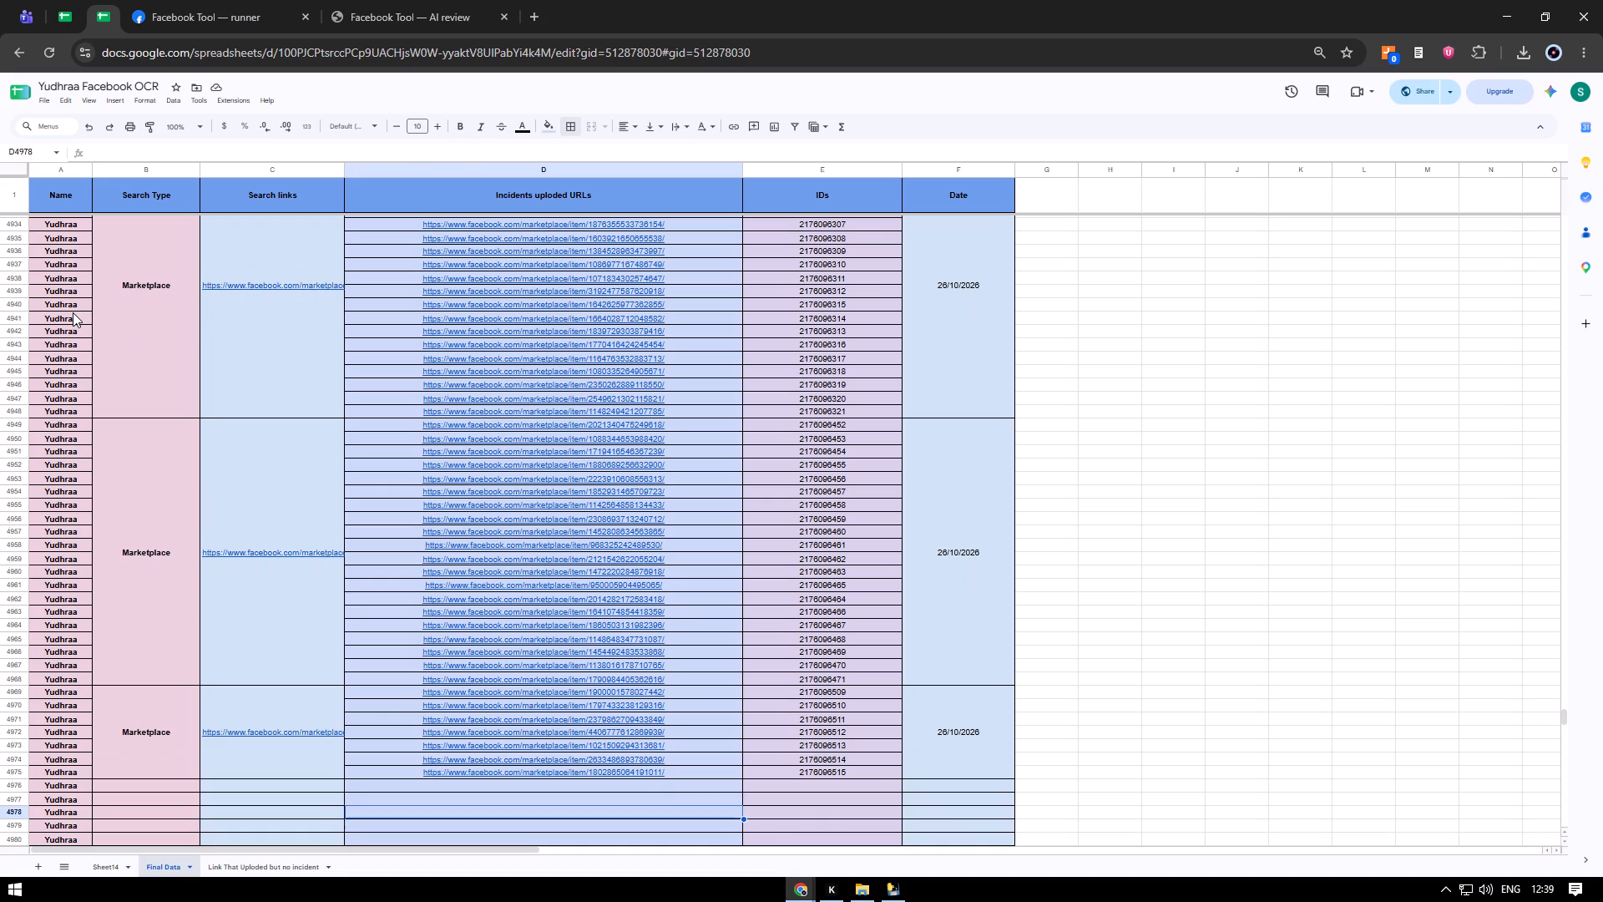
key(Up)
key(Up)
key(Up)
key(shift+Up)
key(shift+Up)
key(shift+Up)
key(shift+Up)
key(shift+Up)
key(shift+Up)
key(shift+Up)
key(shift+Up)
key(shift+Up)
key(shift+Up)
key(shift+Up)
key(shift+Up)
key(shift+Up)
key(shift+Up)
key(shift+Up)
key(shift+Up)
key(shift+Up)
key(shift+Up)
key(shift+Up)
key(shift+Up)
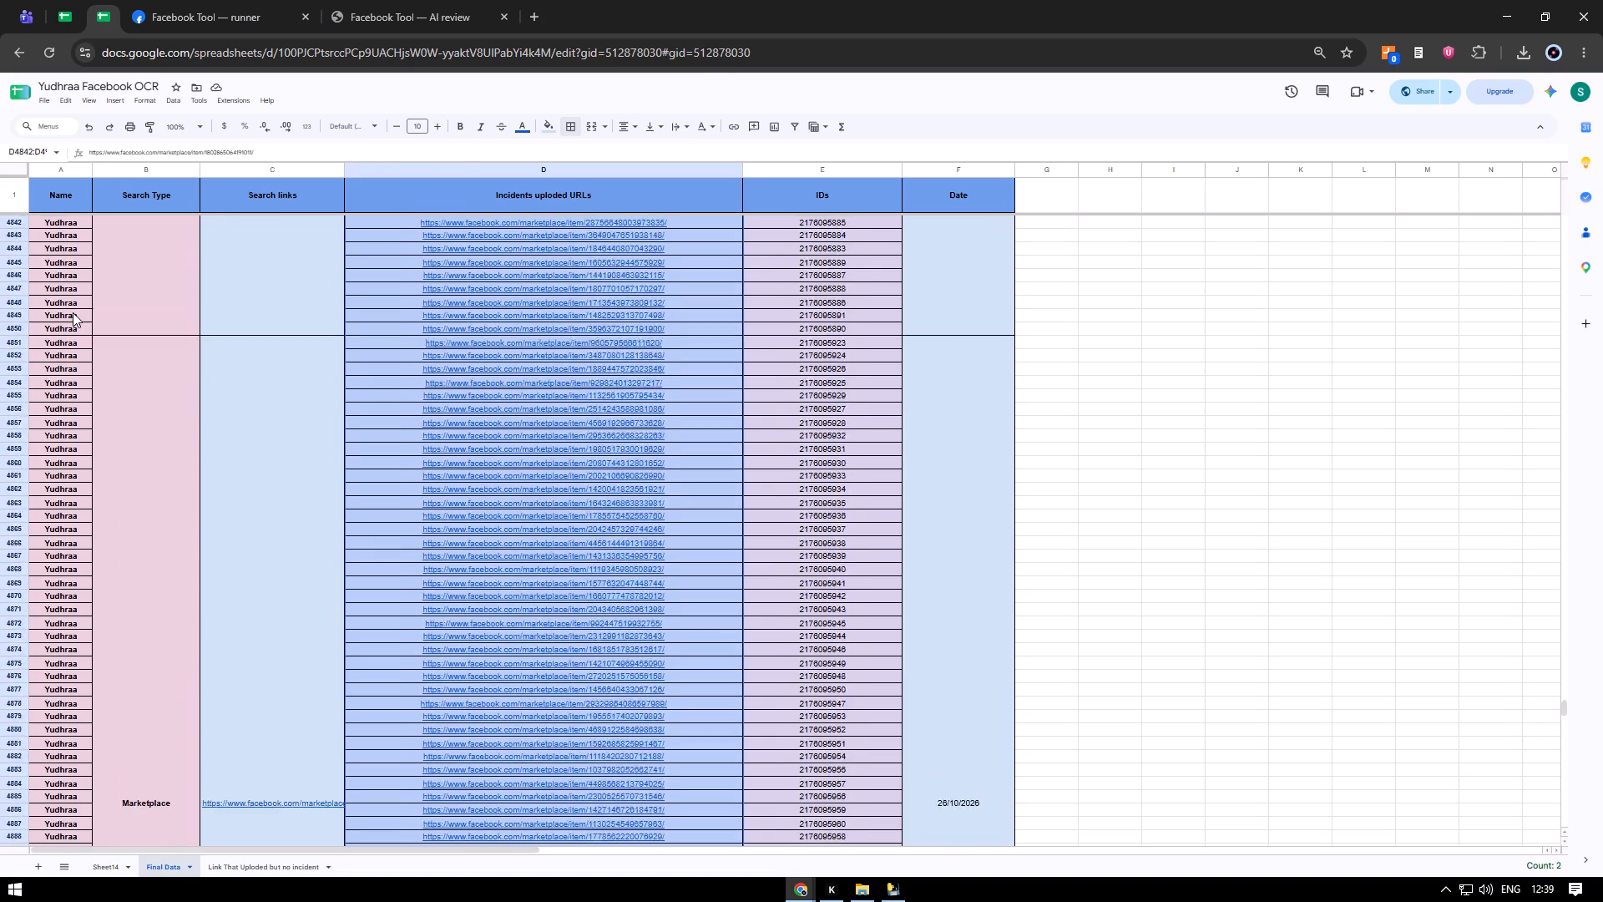
key(shift+Down)
key(shift+Down)
key(shift+Down)
key(shift+Down)
key(shift+Down)
key(shift+Down)
key(shift+Down)
key(shift+Down)
key(shift+Down)
key(shift+Down)
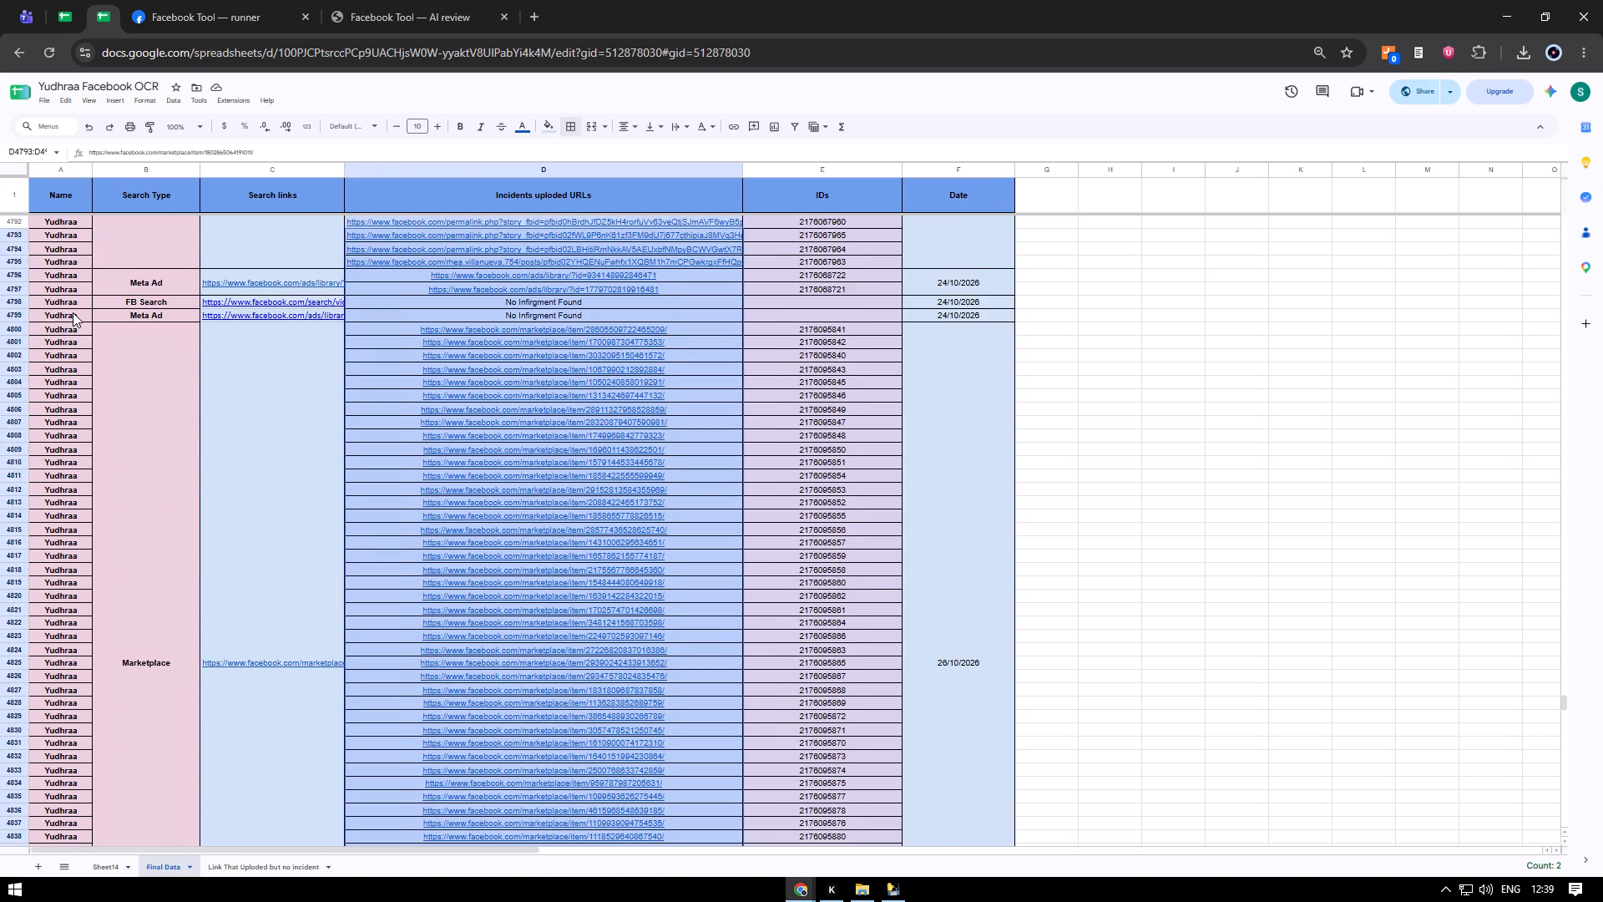
key(shift+Up)
key(shift+Up)
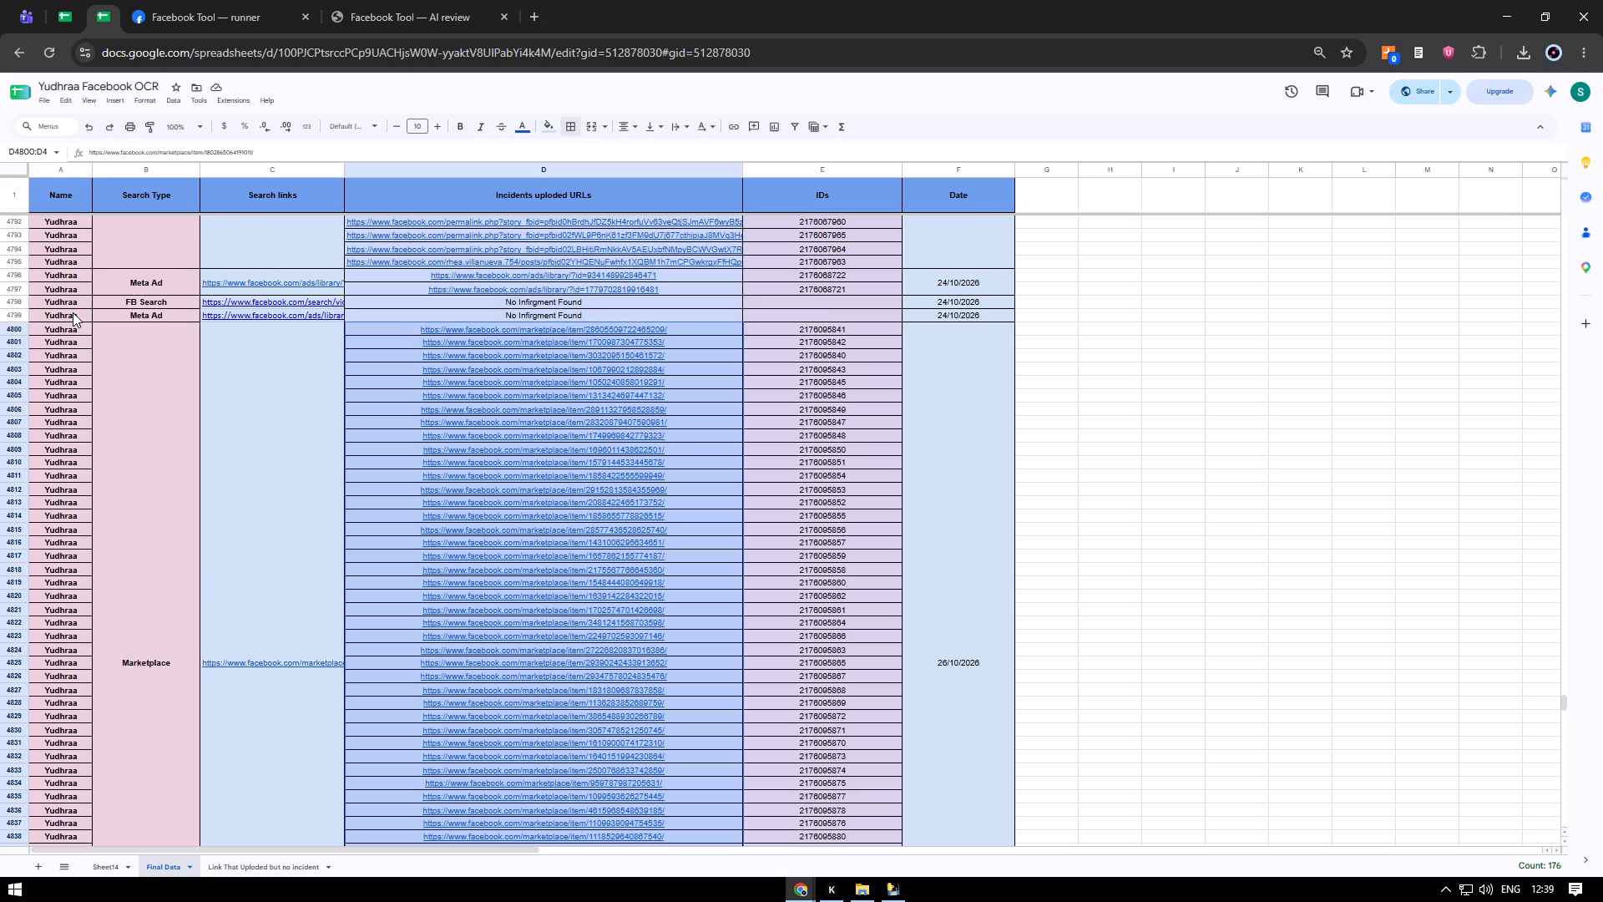
key(ctrl+shift+Tab)
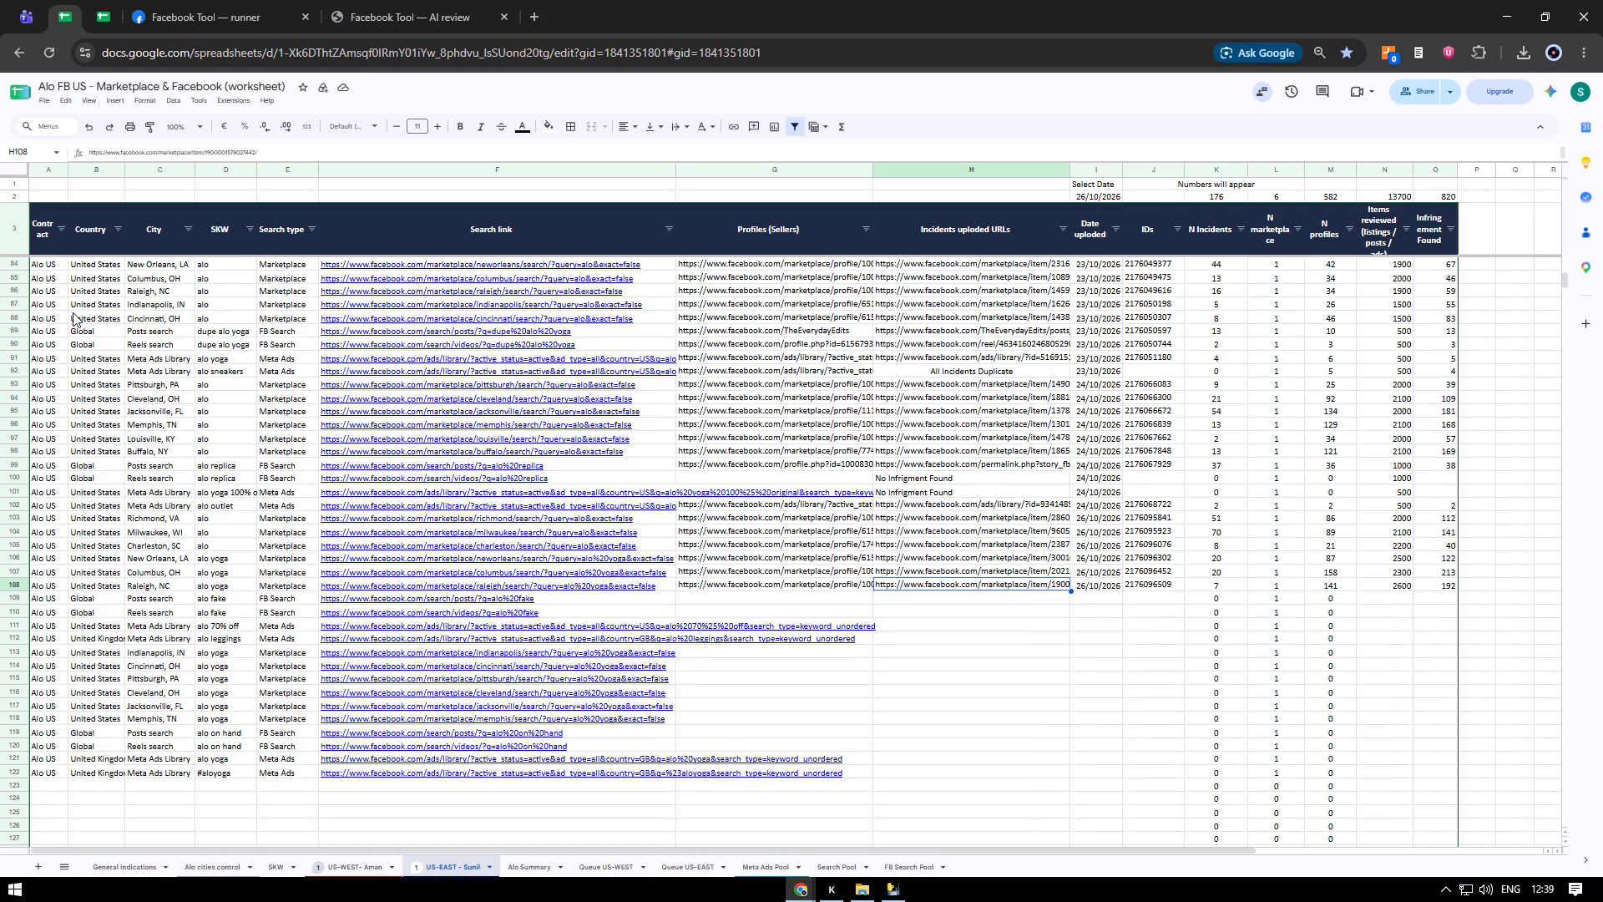
key(ctrl+Tab)
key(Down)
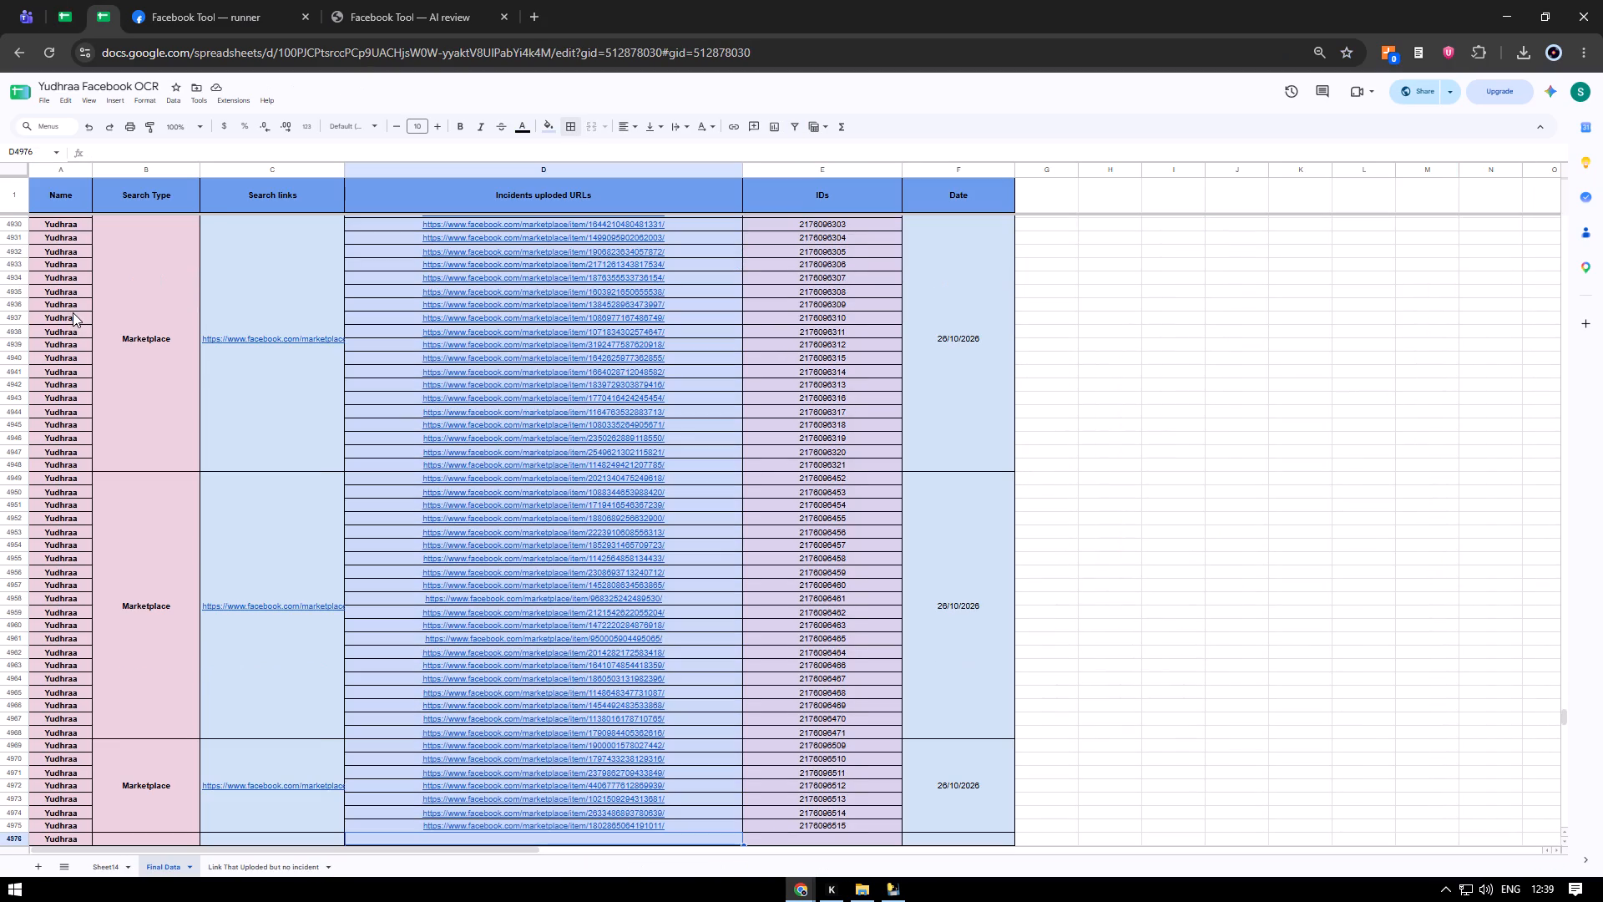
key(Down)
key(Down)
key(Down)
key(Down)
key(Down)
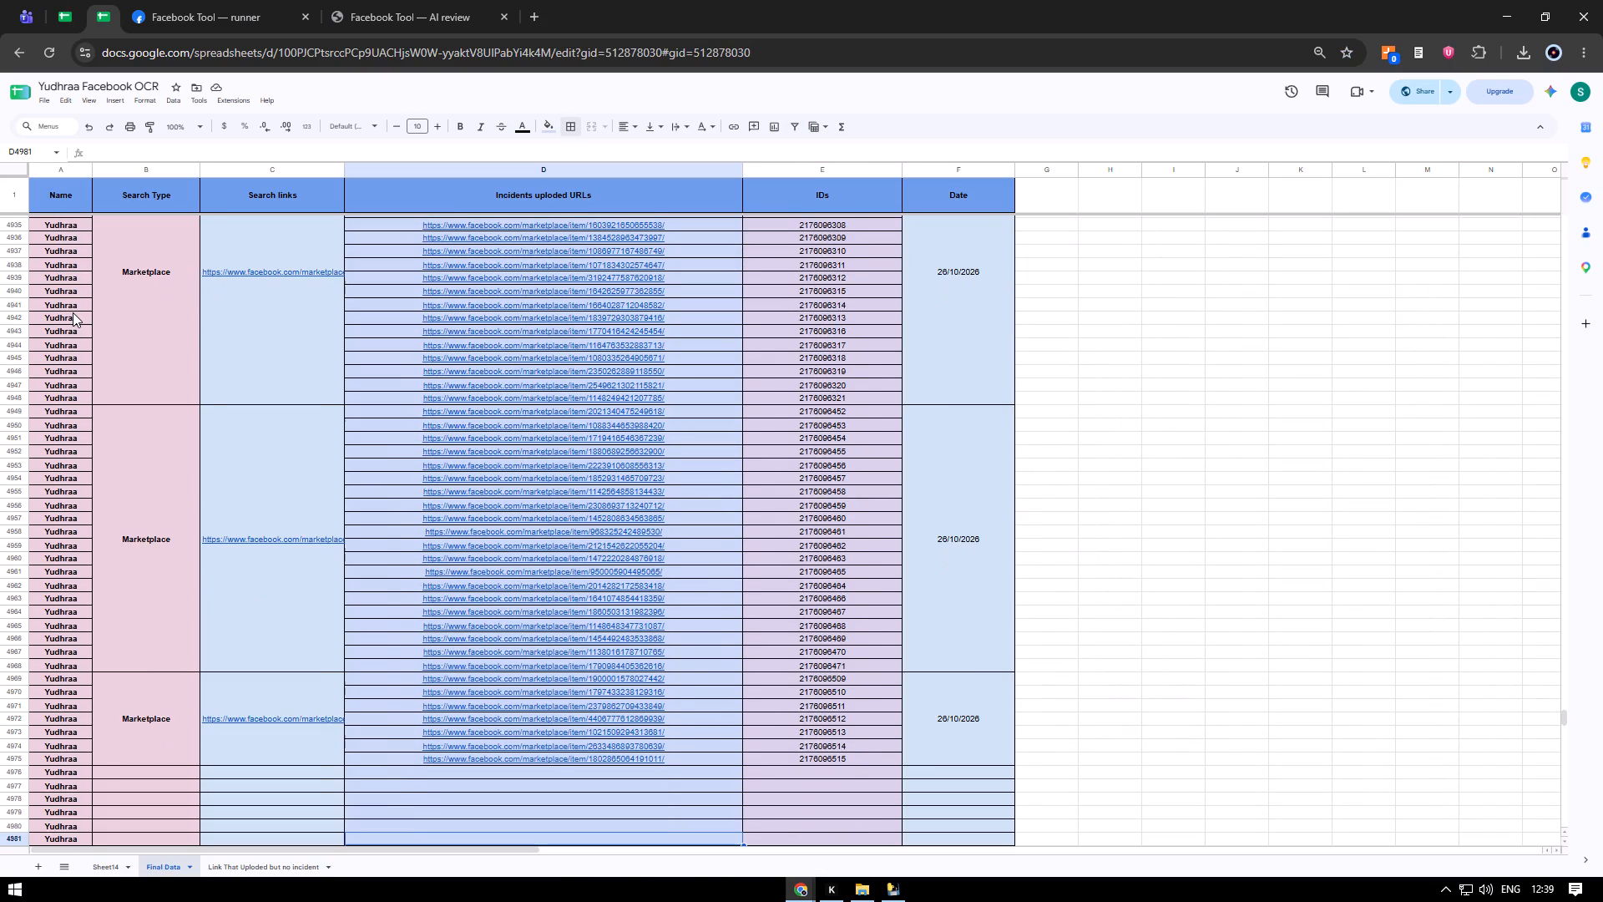
Switch to the Alo FB US worksheet and select the search link of the alo fake Posts search row in US-EAST.
click(59, 0)
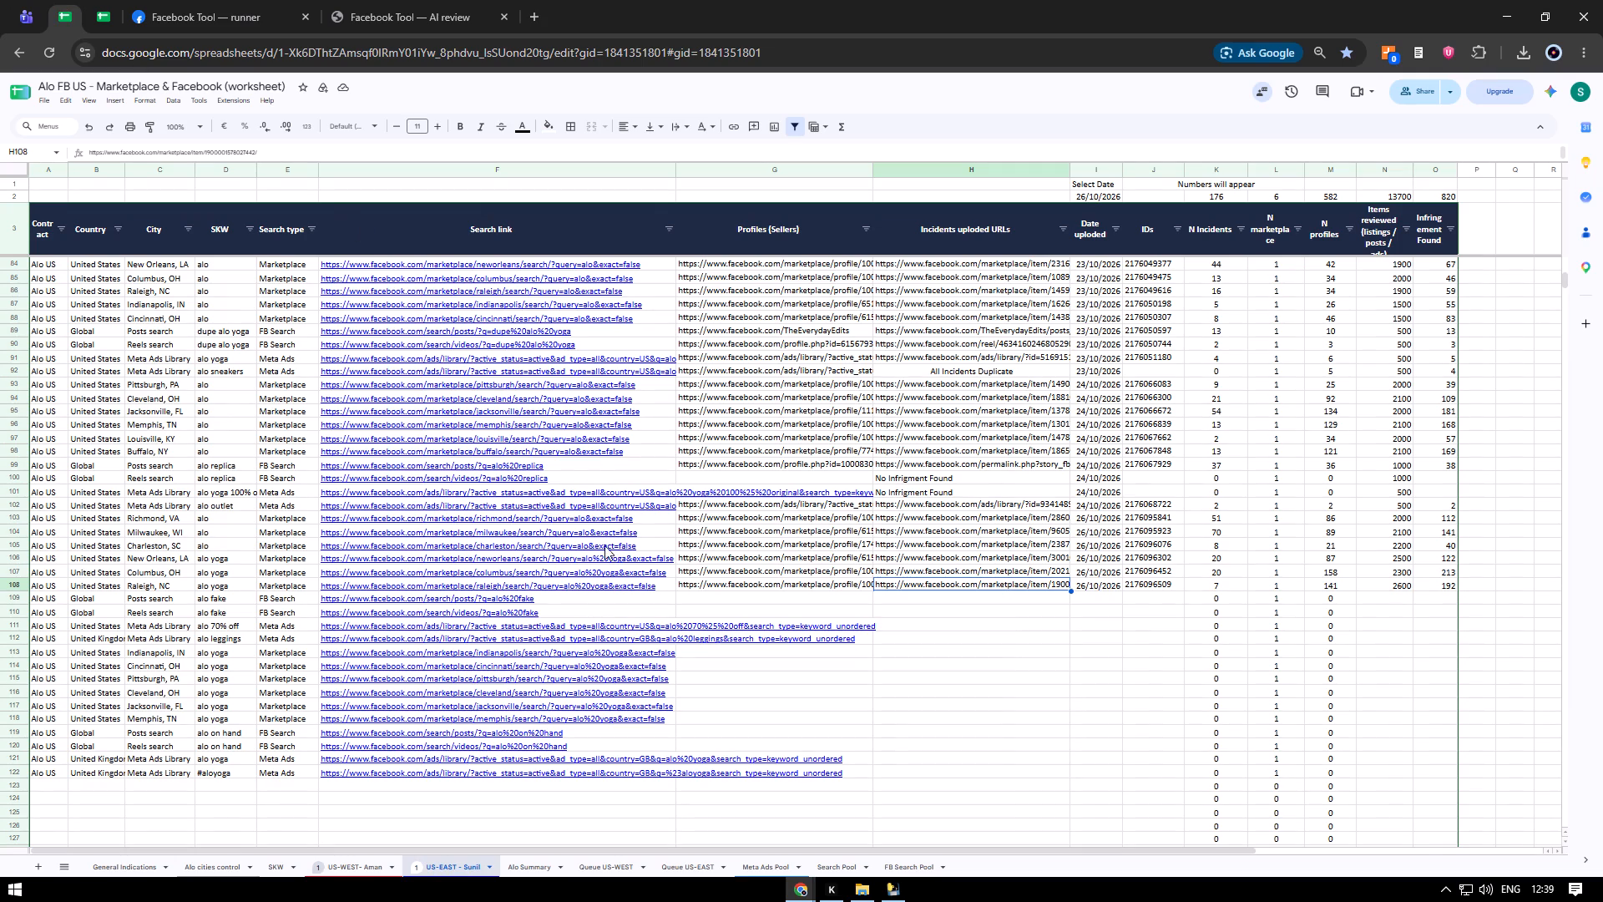
click(580, 592)
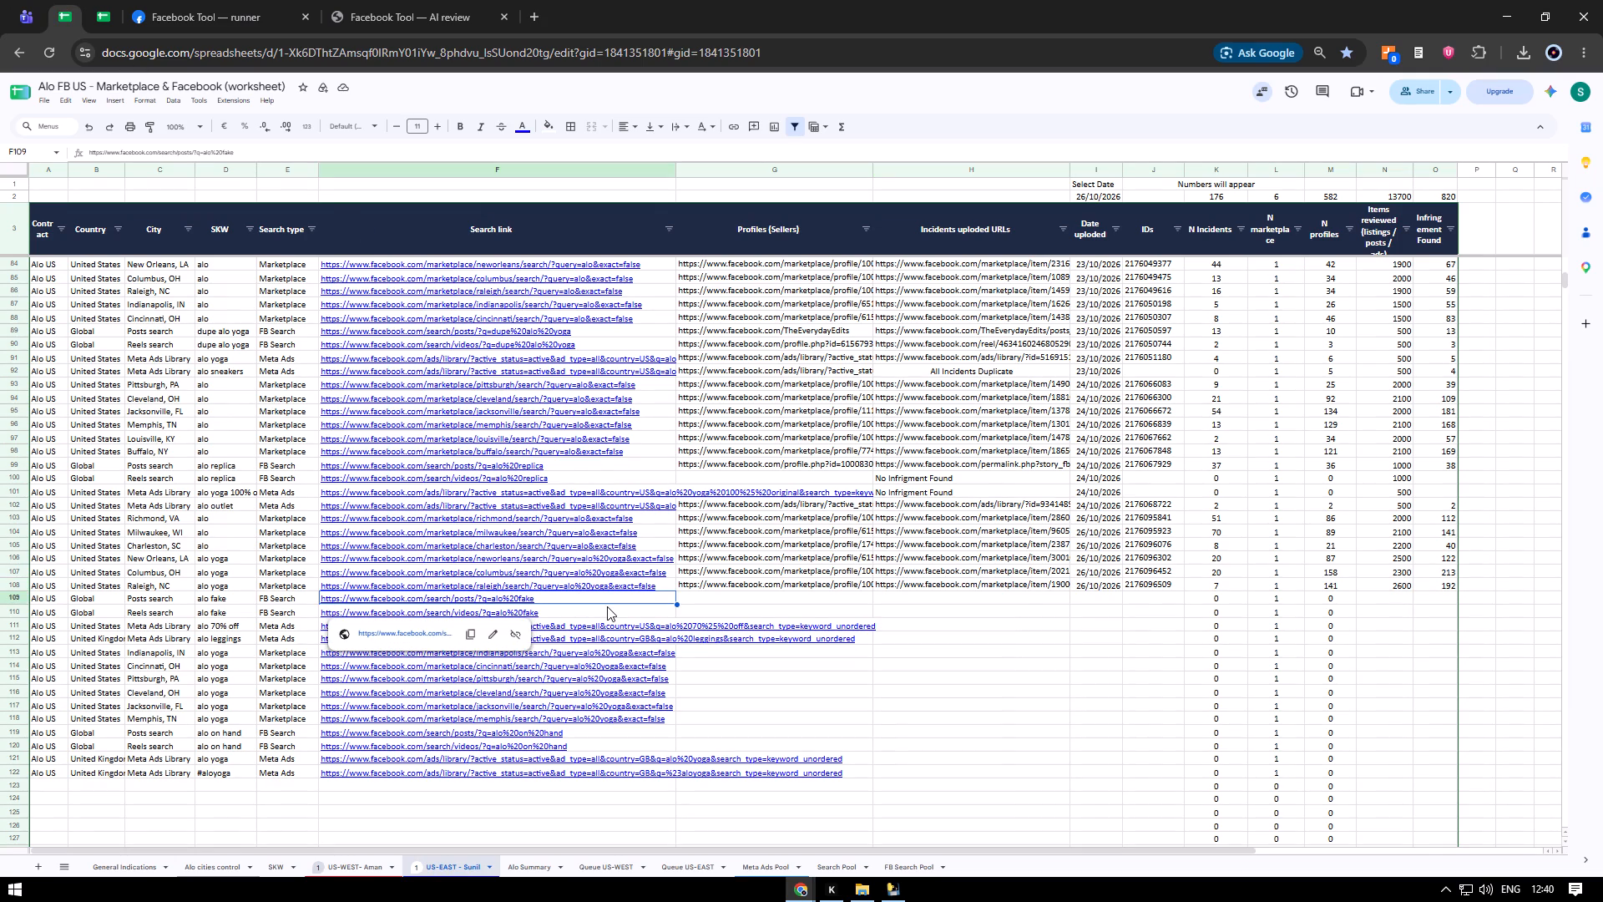
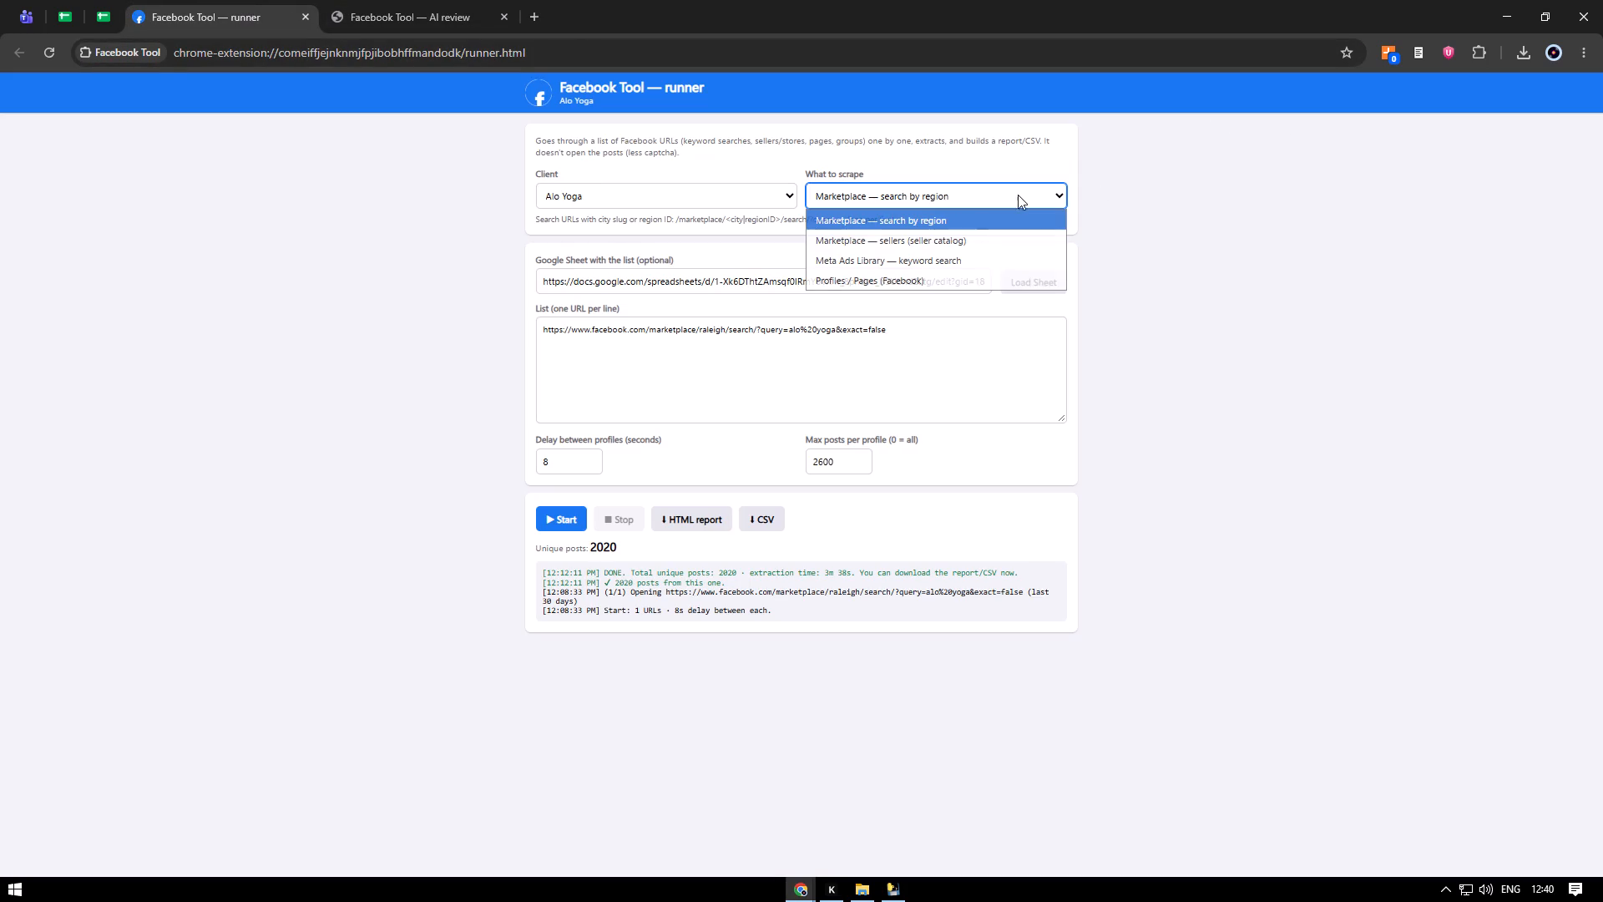
Start a screen snip of the Facebook Tool runner page with the What to scrape options expanded.
key(shift+super+s)
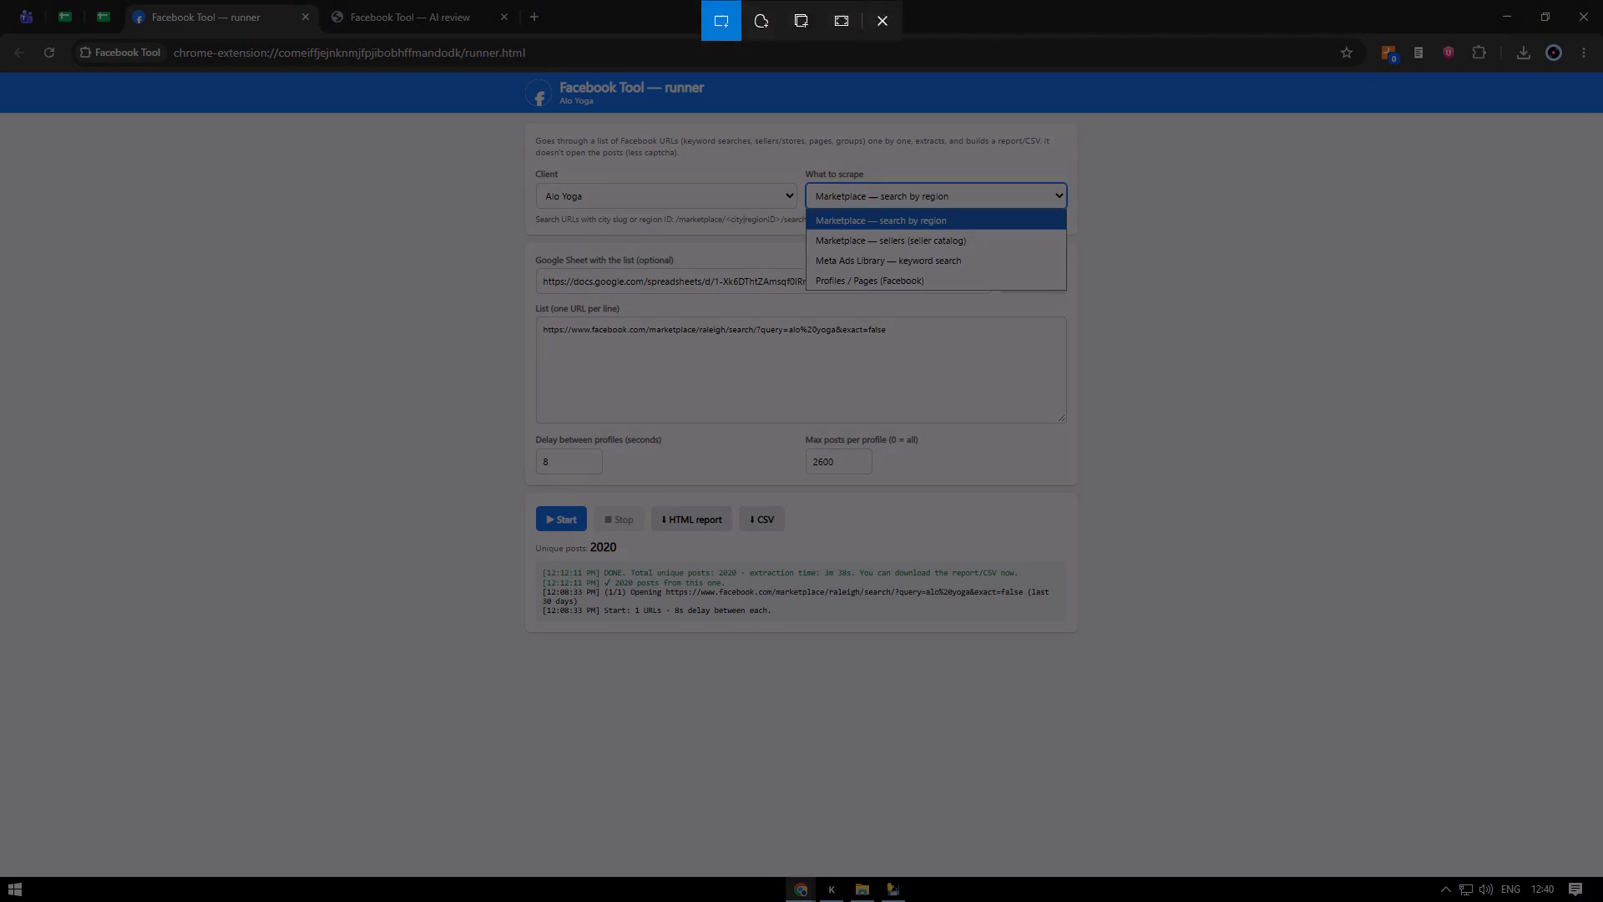
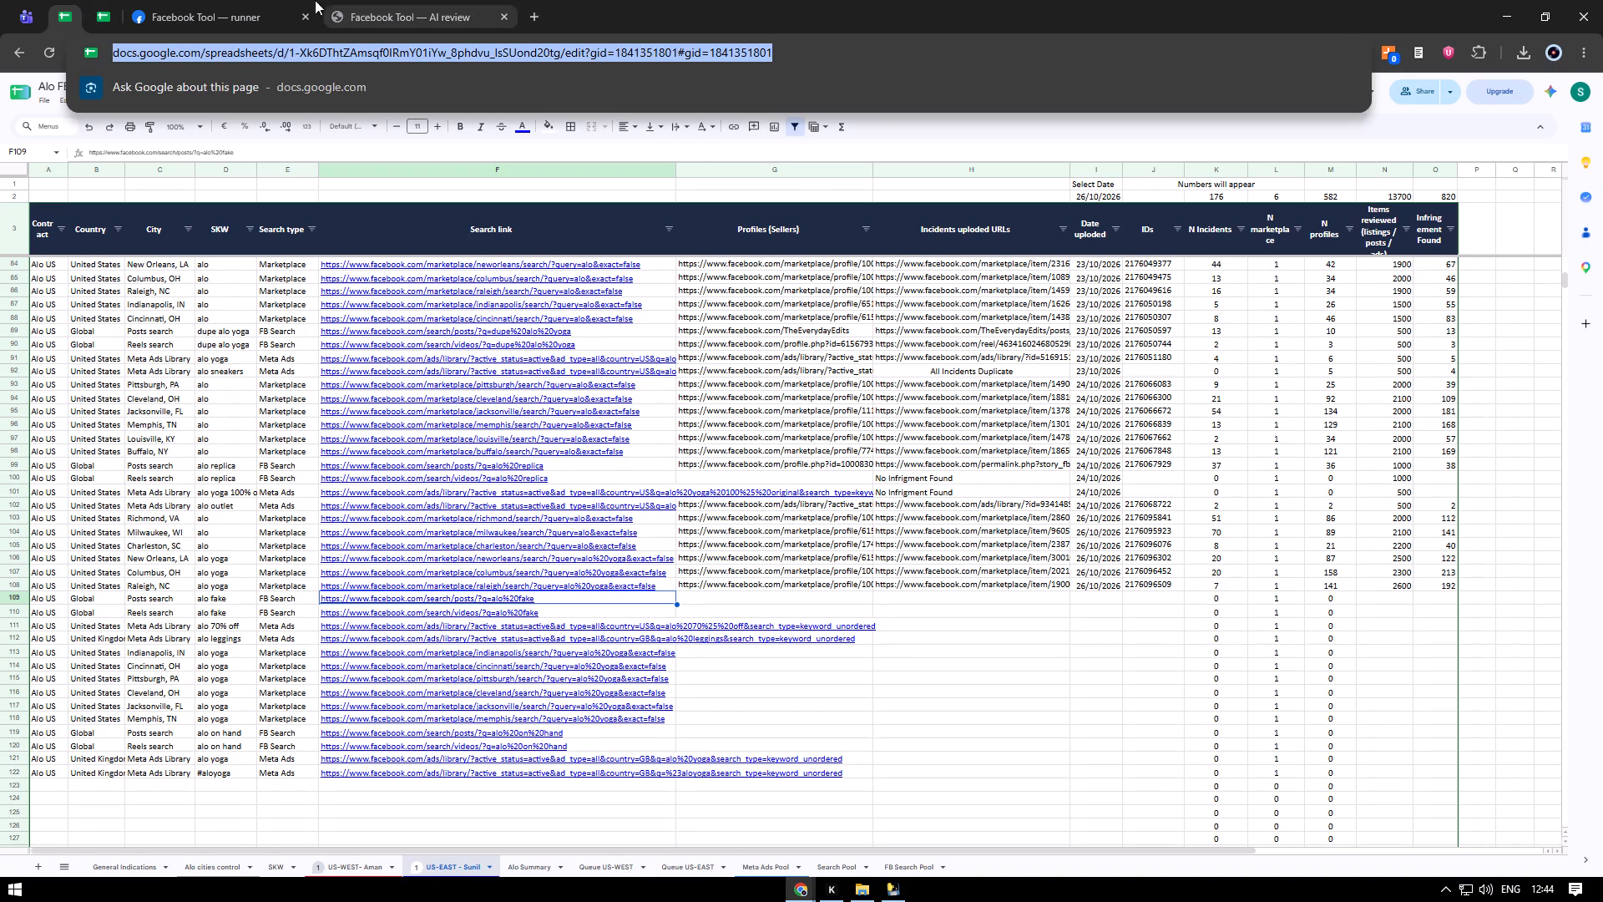
Close the previous Facebook Tool runner and AI review tabs.
middle_click(212, 0)
click(212, 0)
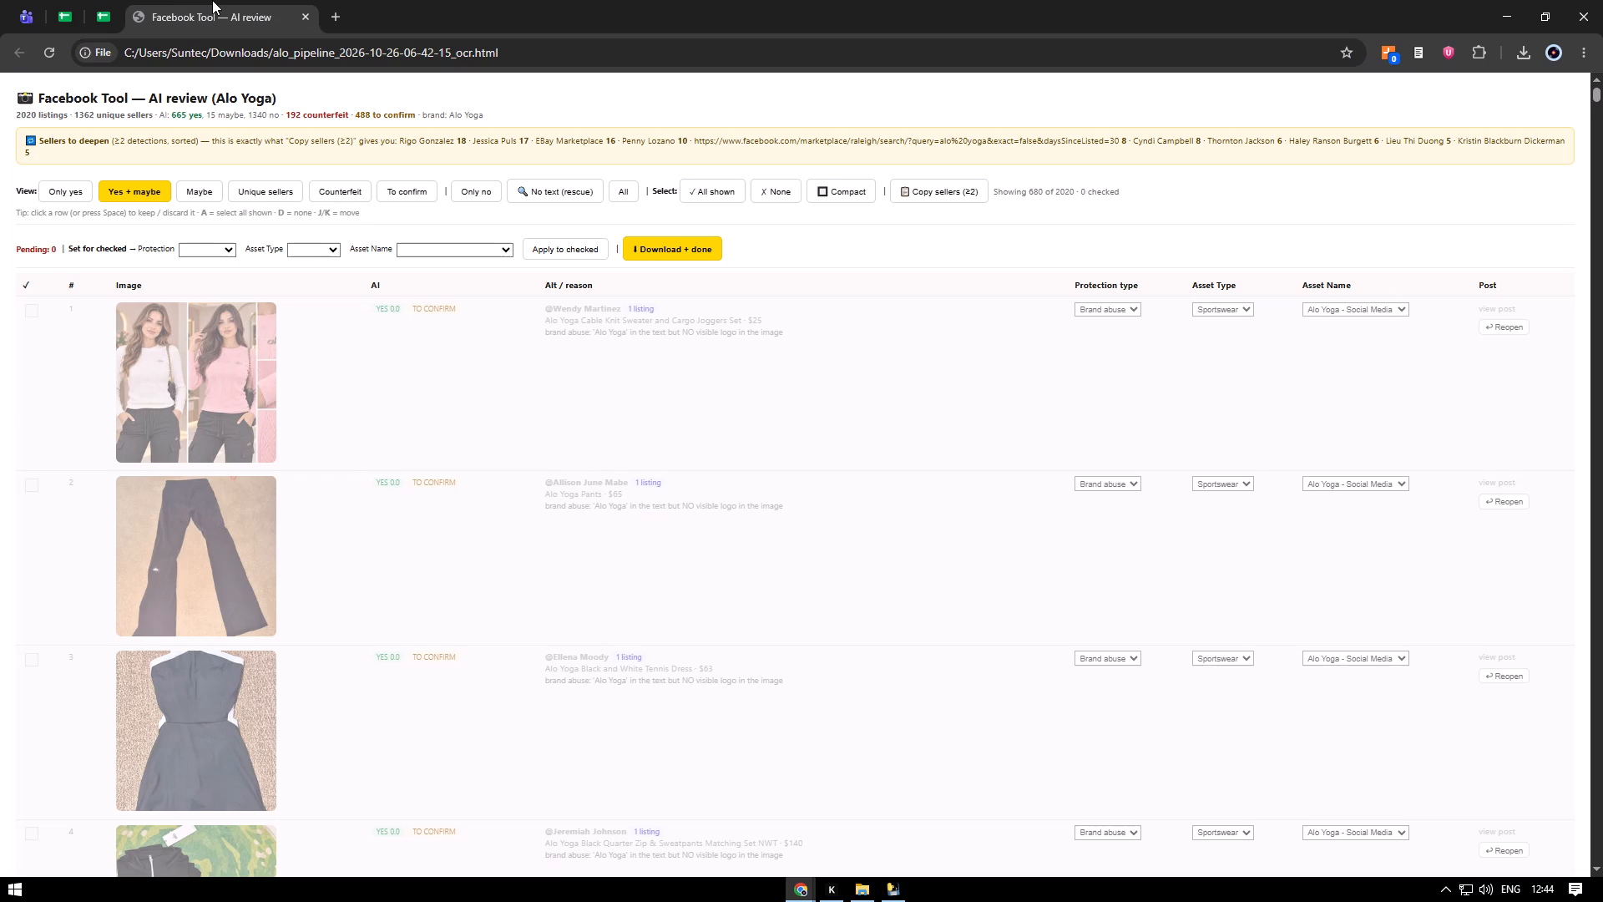
middle_click(212, 0)
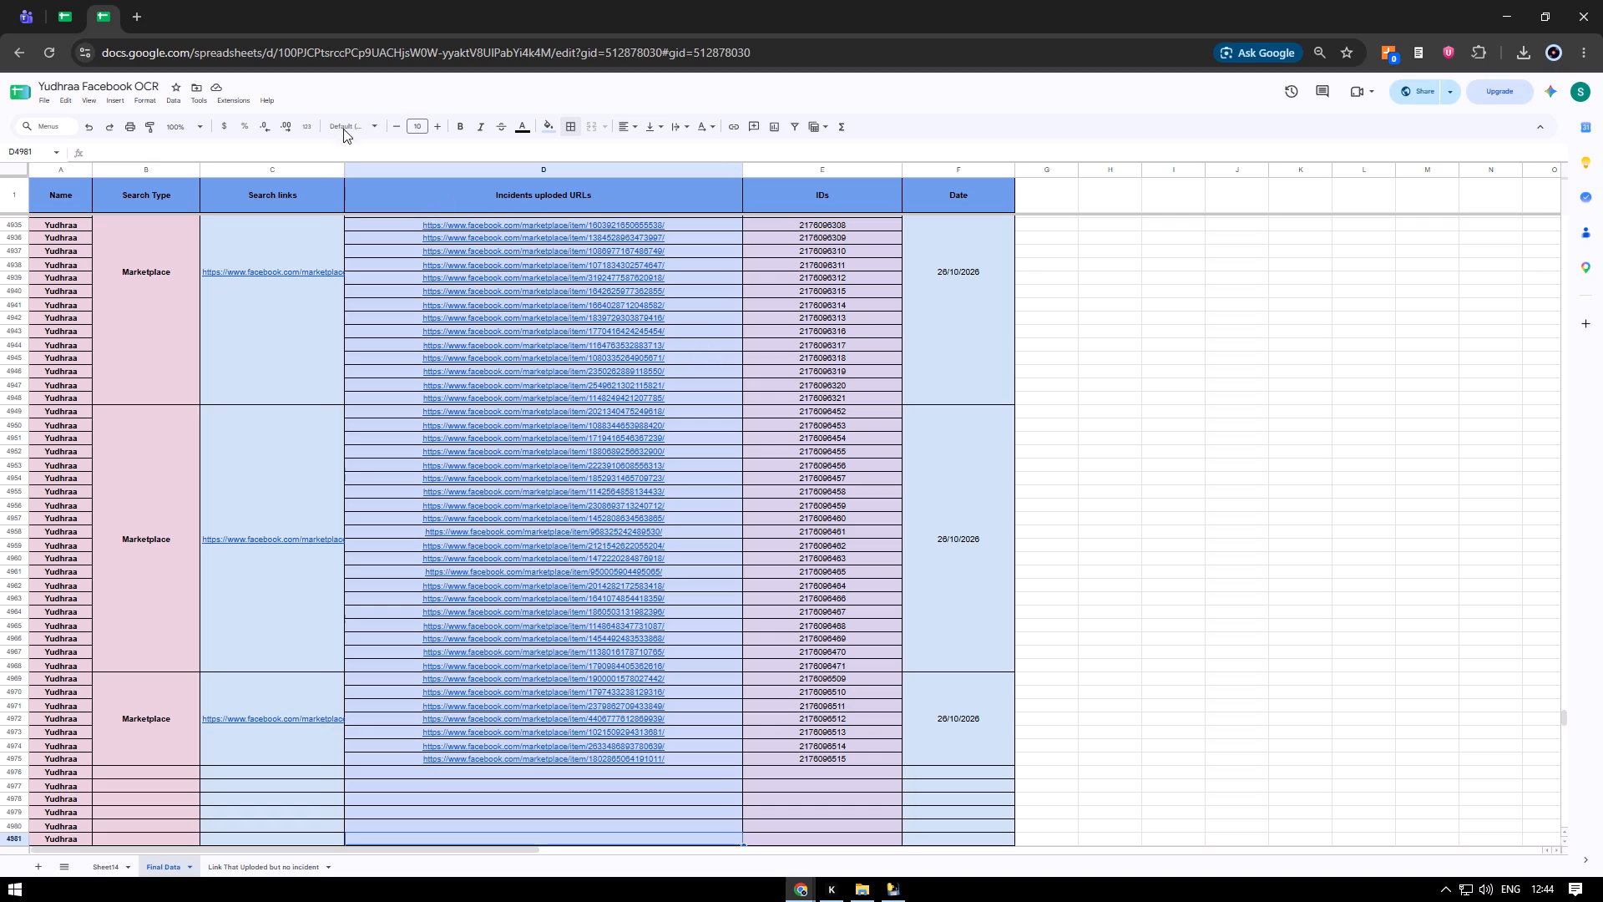
Open a new Facebook Tool runner from the US-EAST worksheet and set What to scrape to Profiles / Pages (Facebook).
click(69, 0)
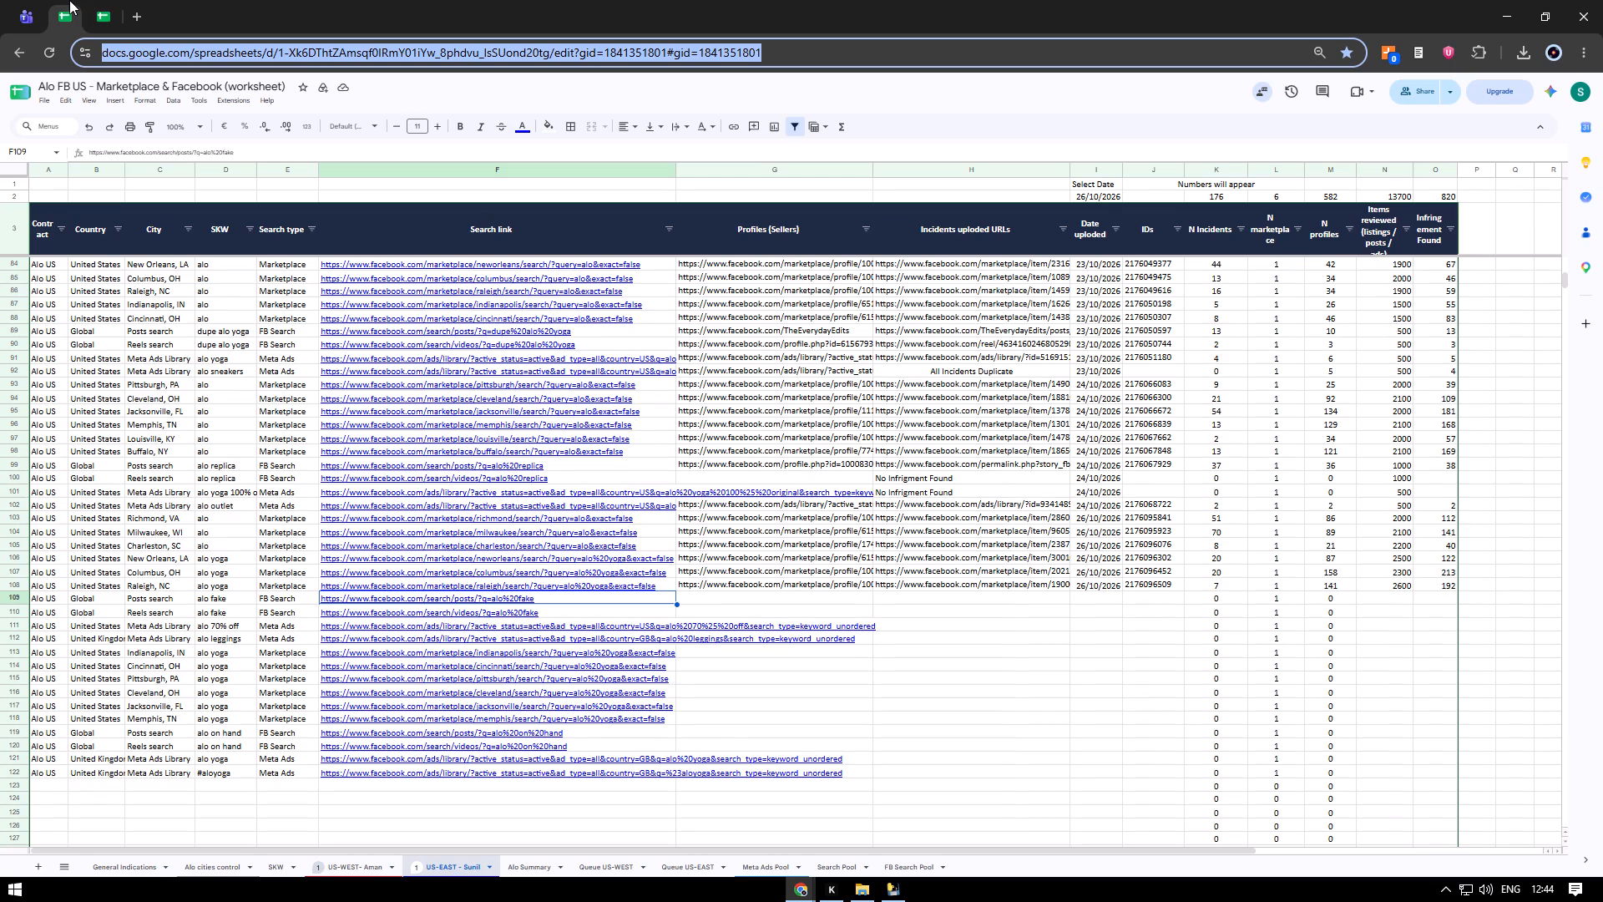
key(ctrl+d)
key(shift+Tab)
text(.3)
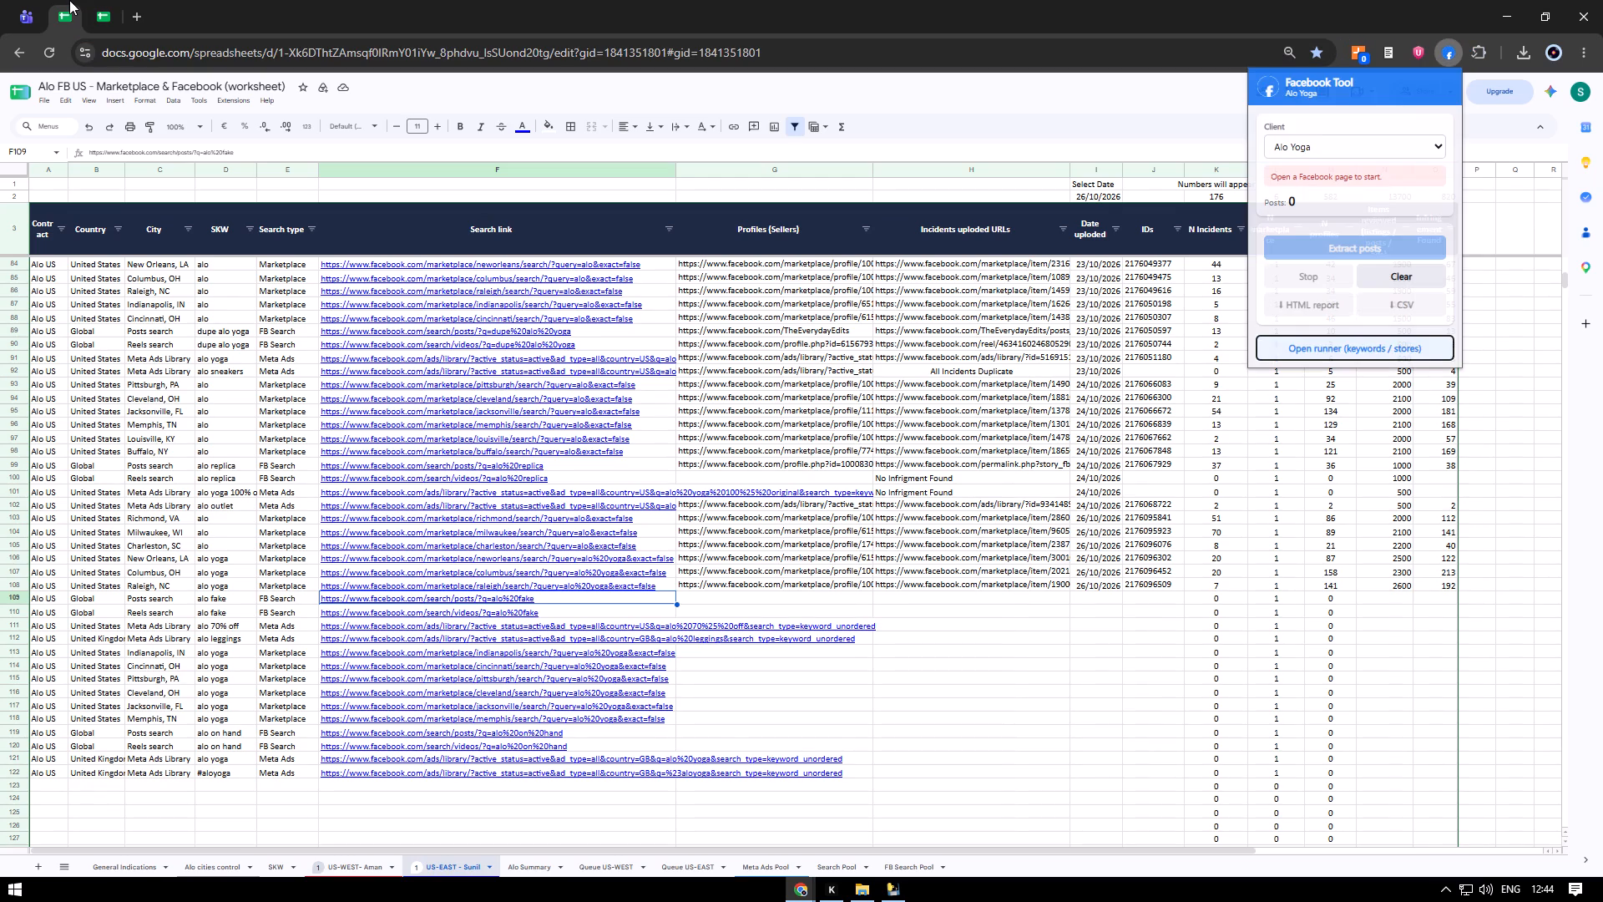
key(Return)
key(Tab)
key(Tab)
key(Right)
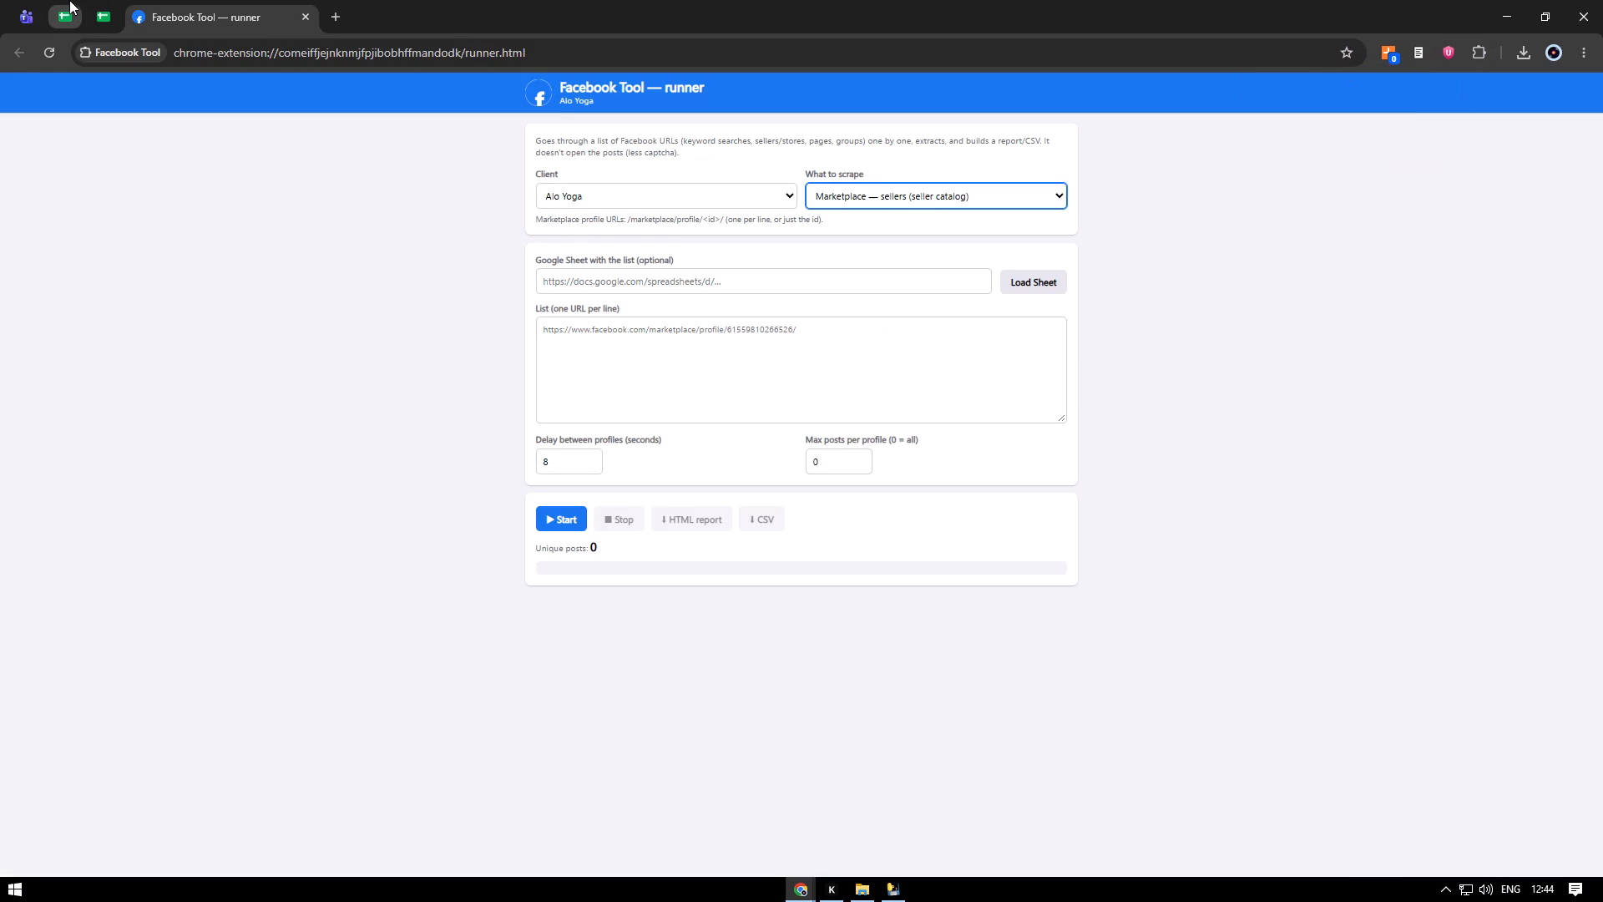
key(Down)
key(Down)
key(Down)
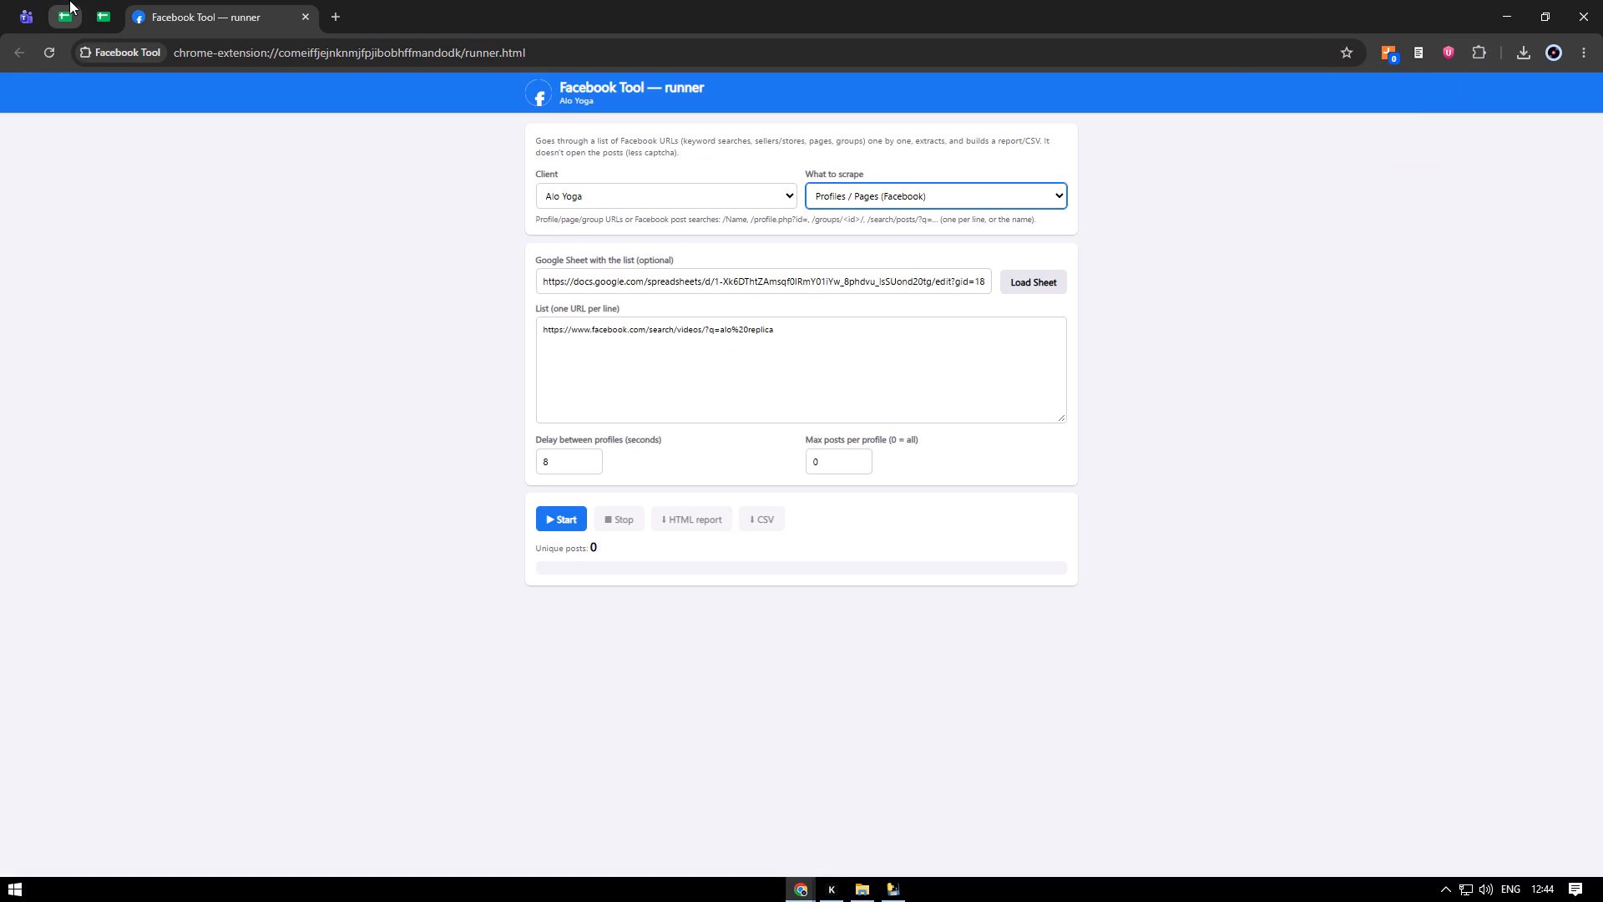
Enter the US-EAST worksheet link as the runner's Google Sheet and load its list.
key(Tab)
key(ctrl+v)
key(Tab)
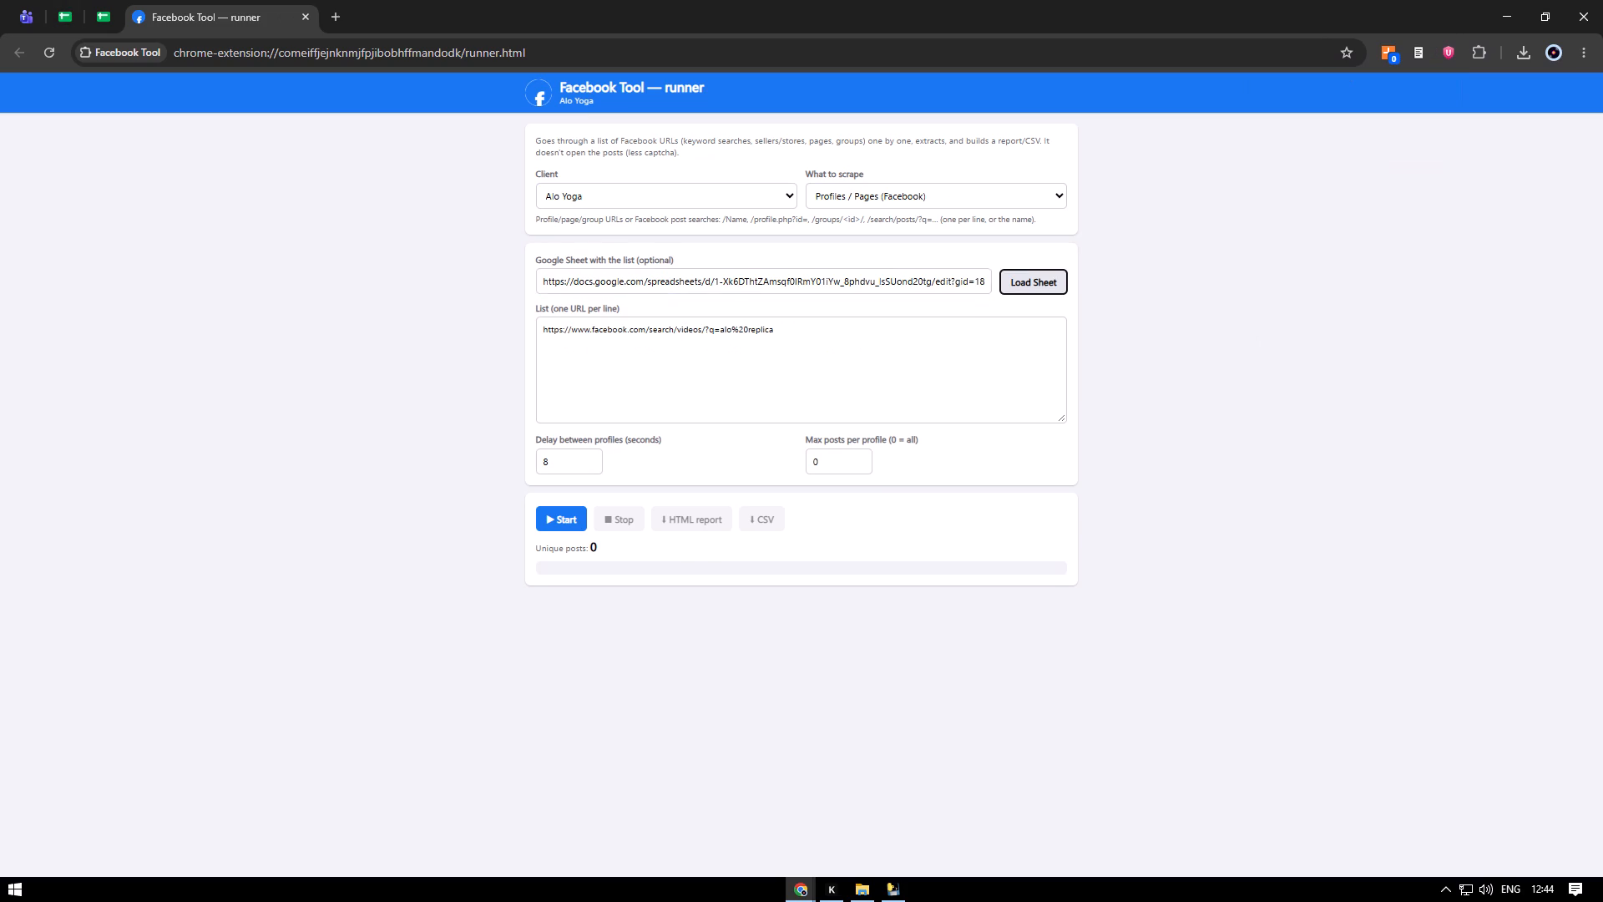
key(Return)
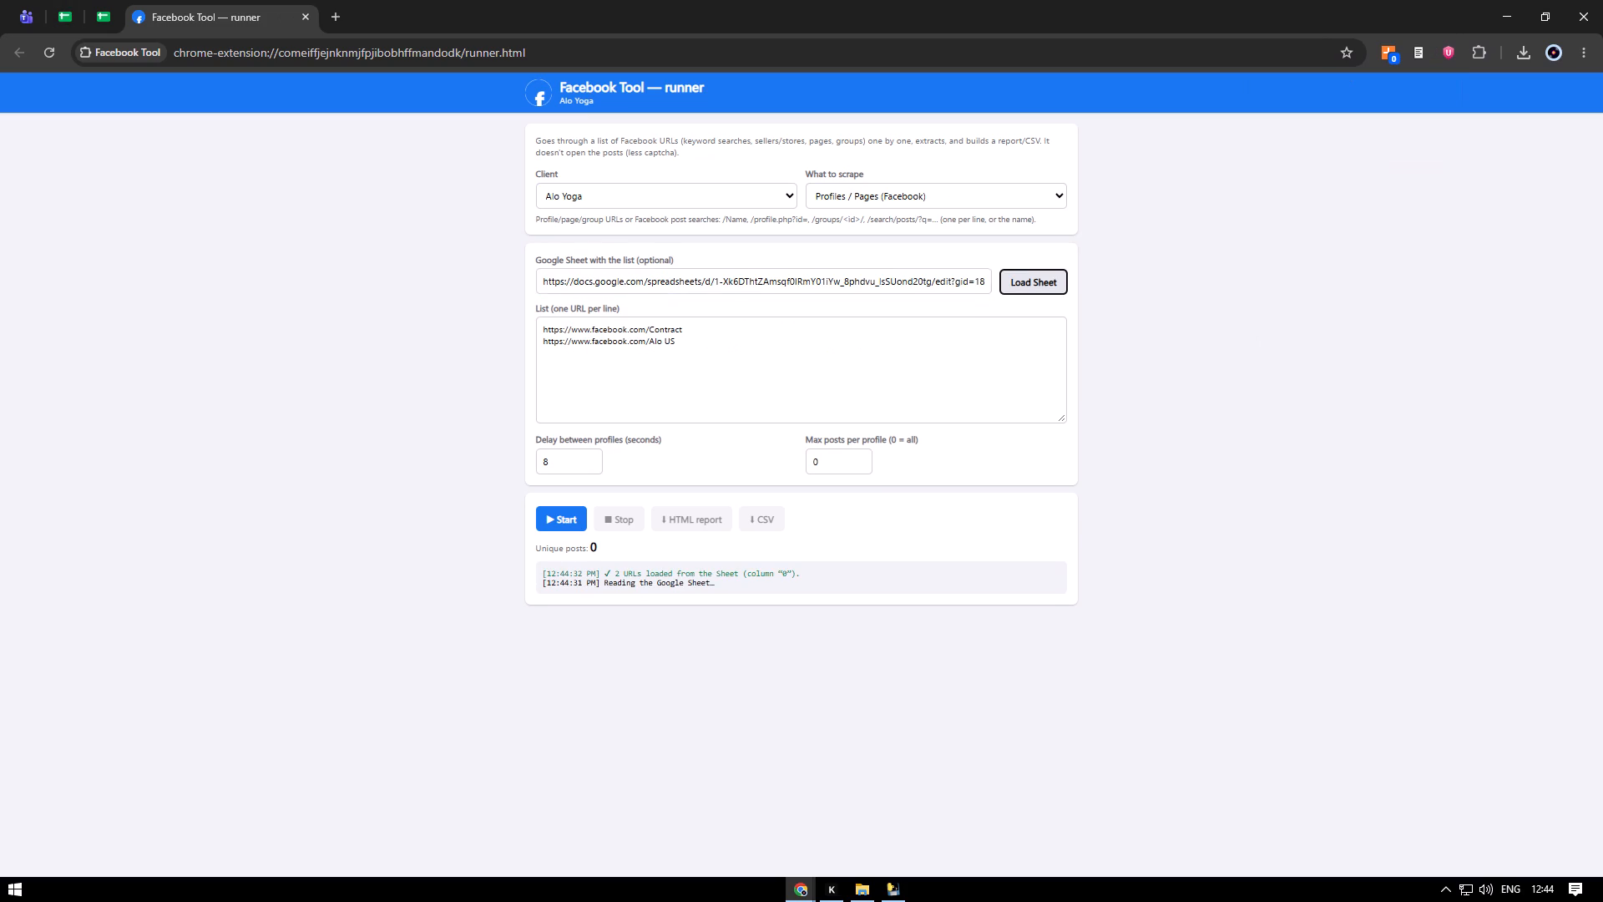
Replace the loaded URL list with the alo fake posts search link copied from cell F109 of US-EAST.
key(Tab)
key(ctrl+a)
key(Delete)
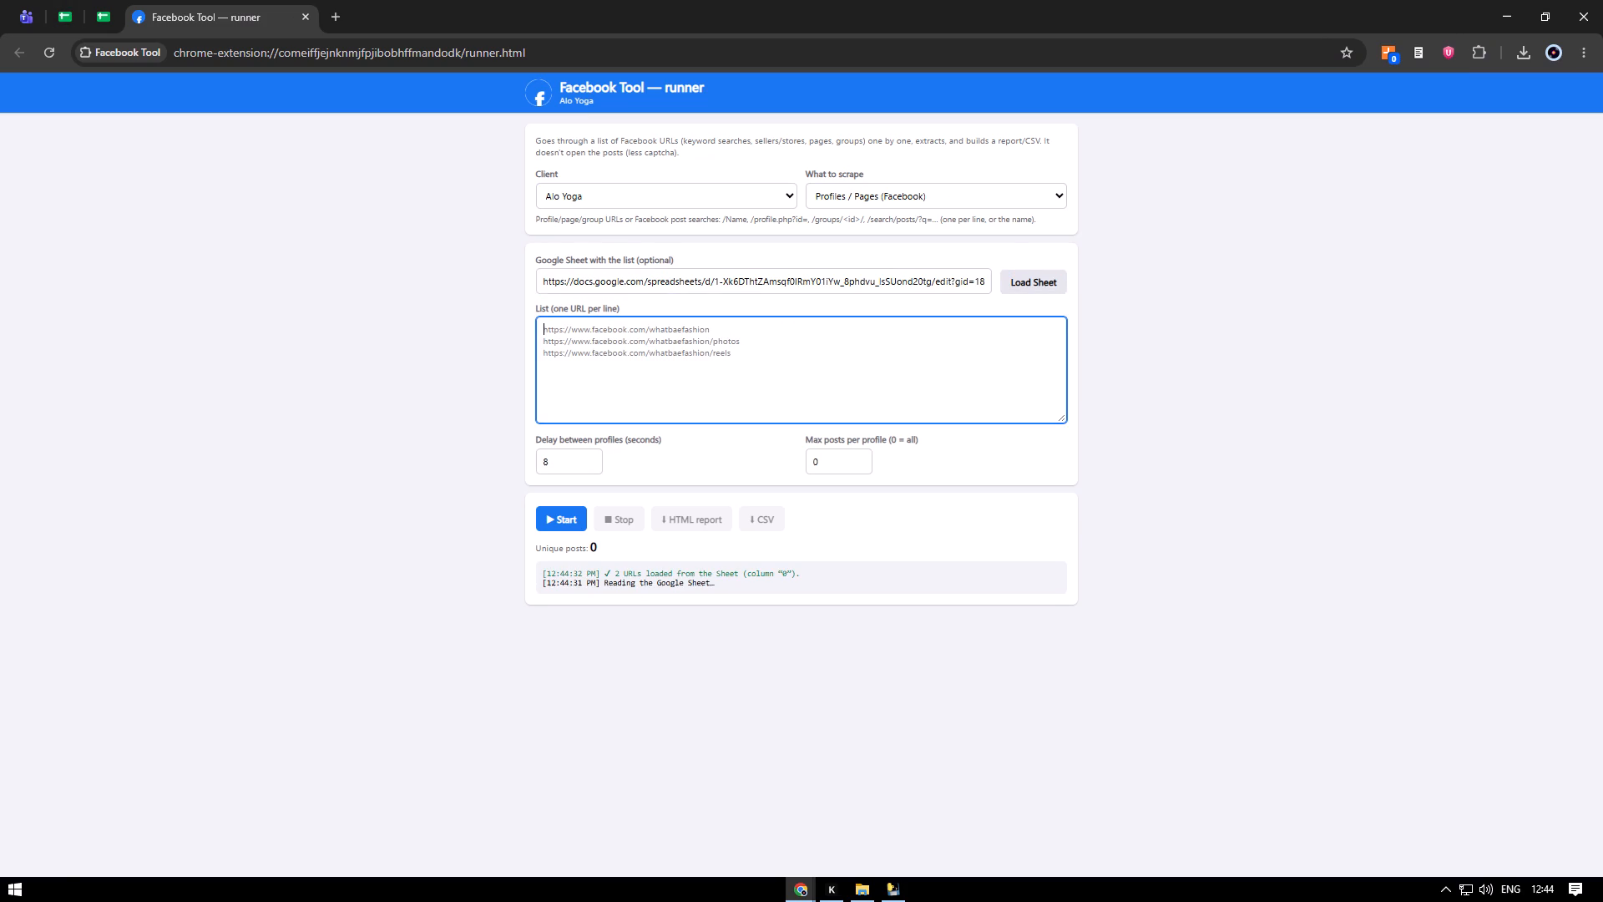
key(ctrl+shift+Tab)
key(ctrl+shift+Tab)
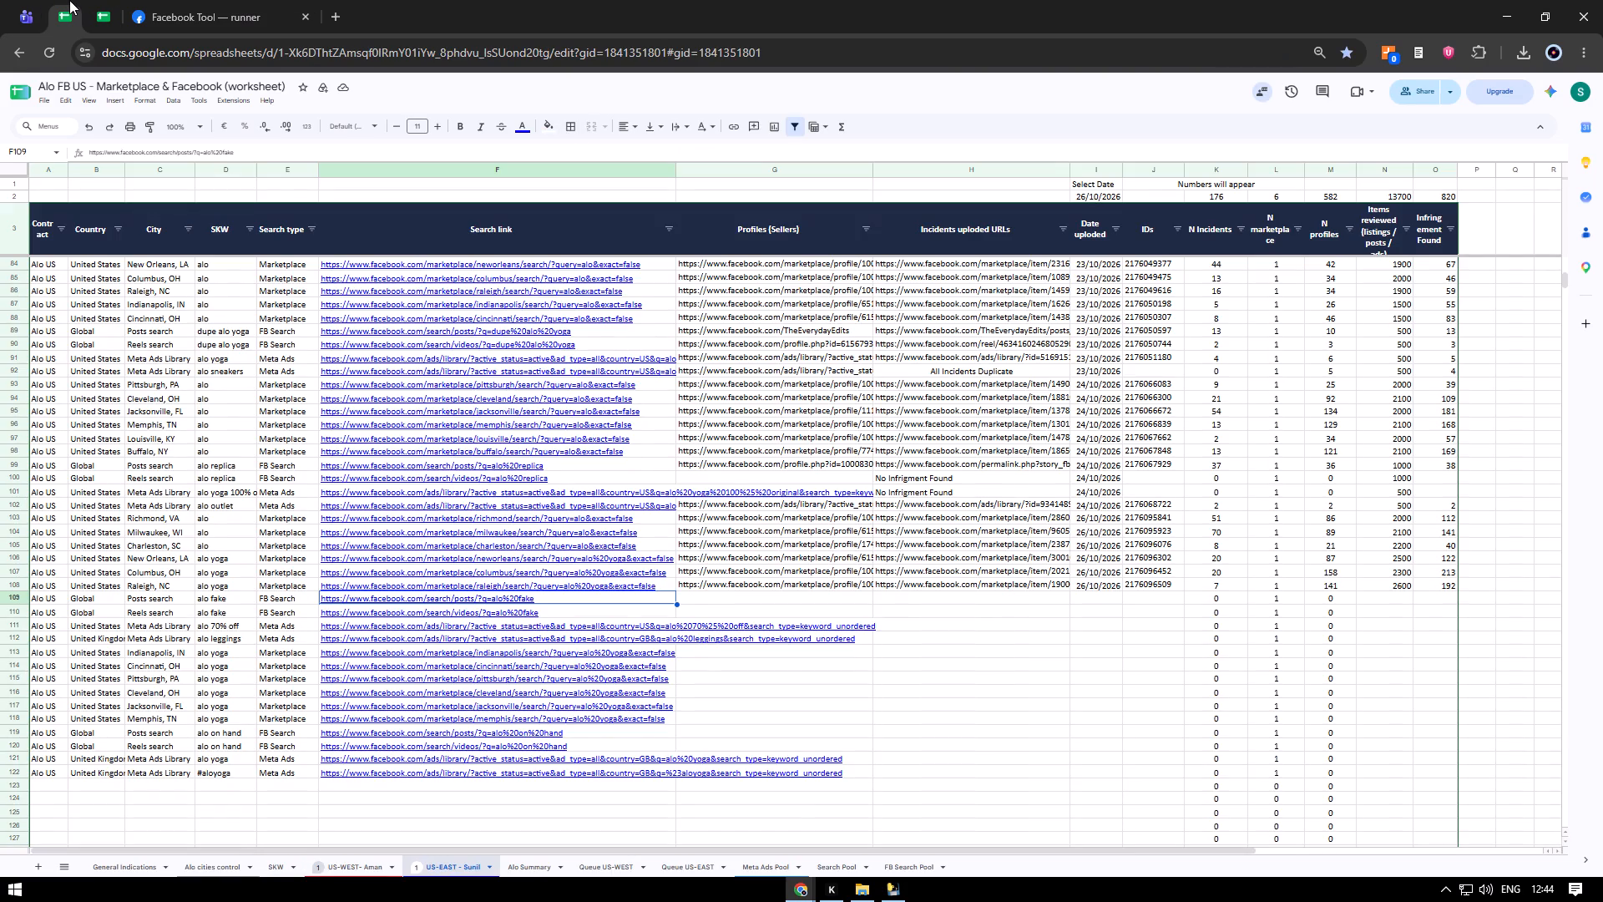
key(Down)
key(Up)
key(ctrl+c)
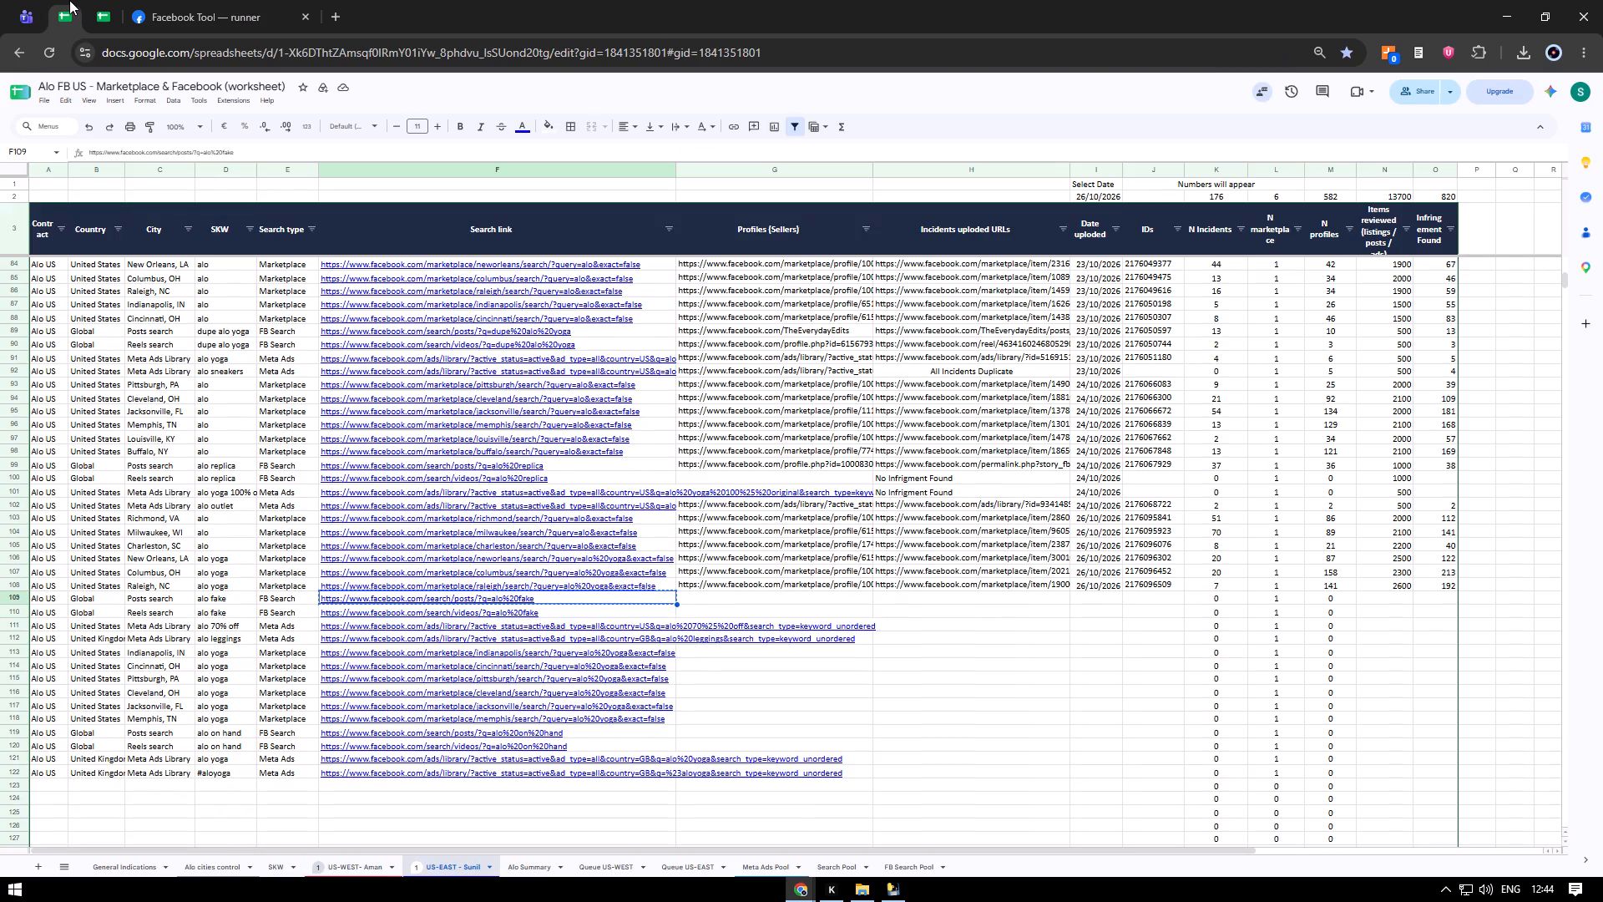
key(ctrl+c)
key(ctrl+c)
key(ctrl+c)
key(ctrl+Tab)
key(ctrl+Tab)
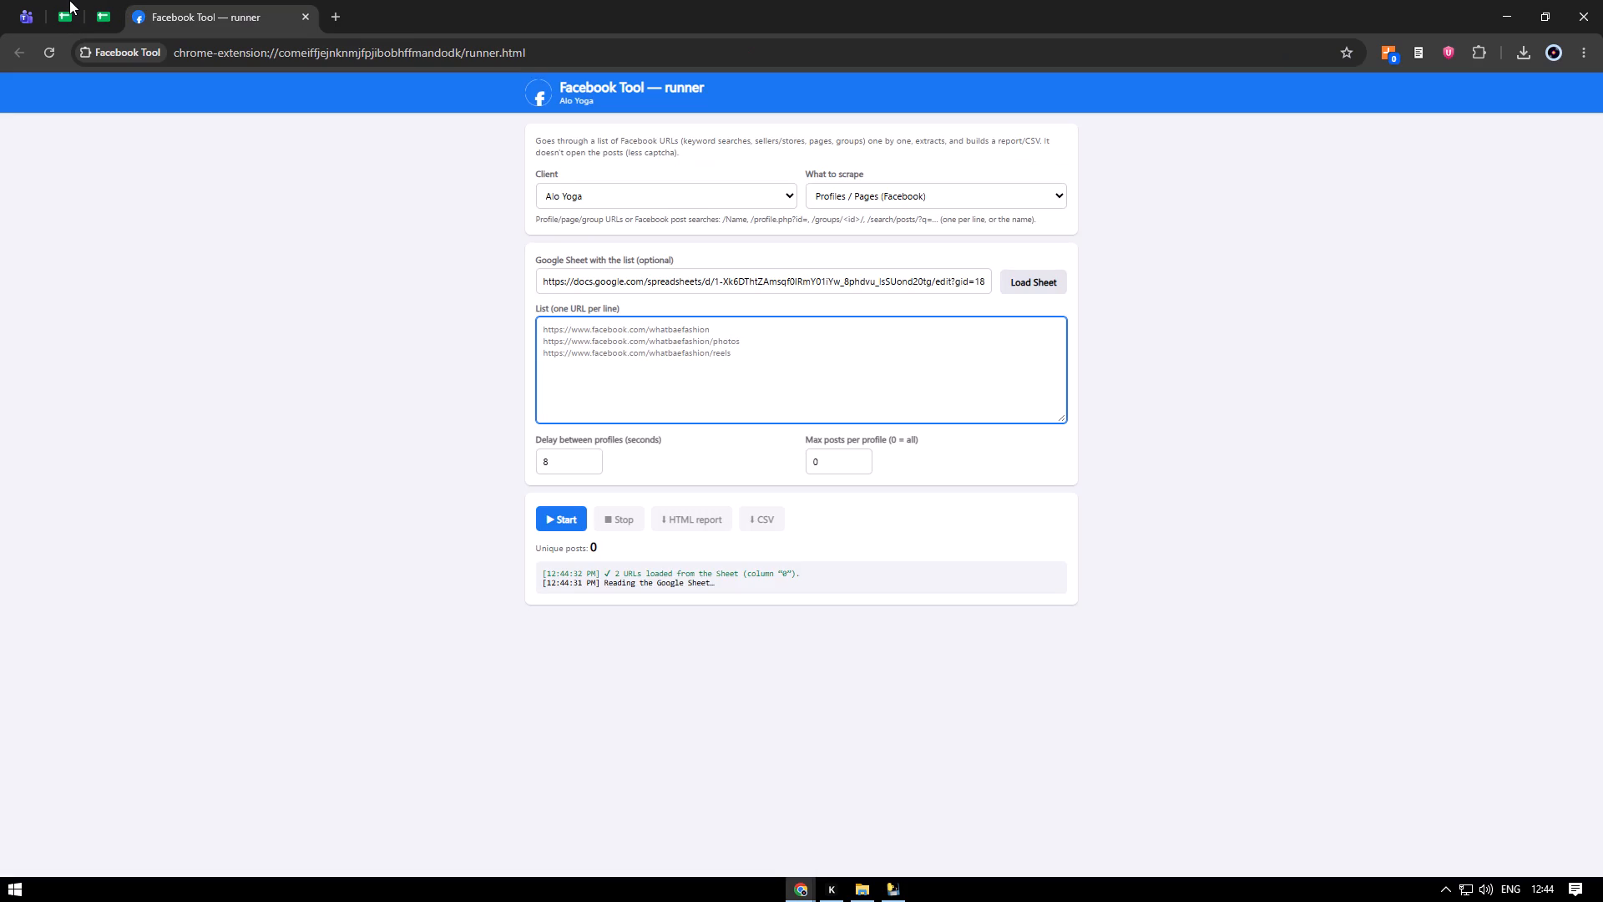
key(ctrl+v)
Set Max posts per profile to 1000 and start the scrape.
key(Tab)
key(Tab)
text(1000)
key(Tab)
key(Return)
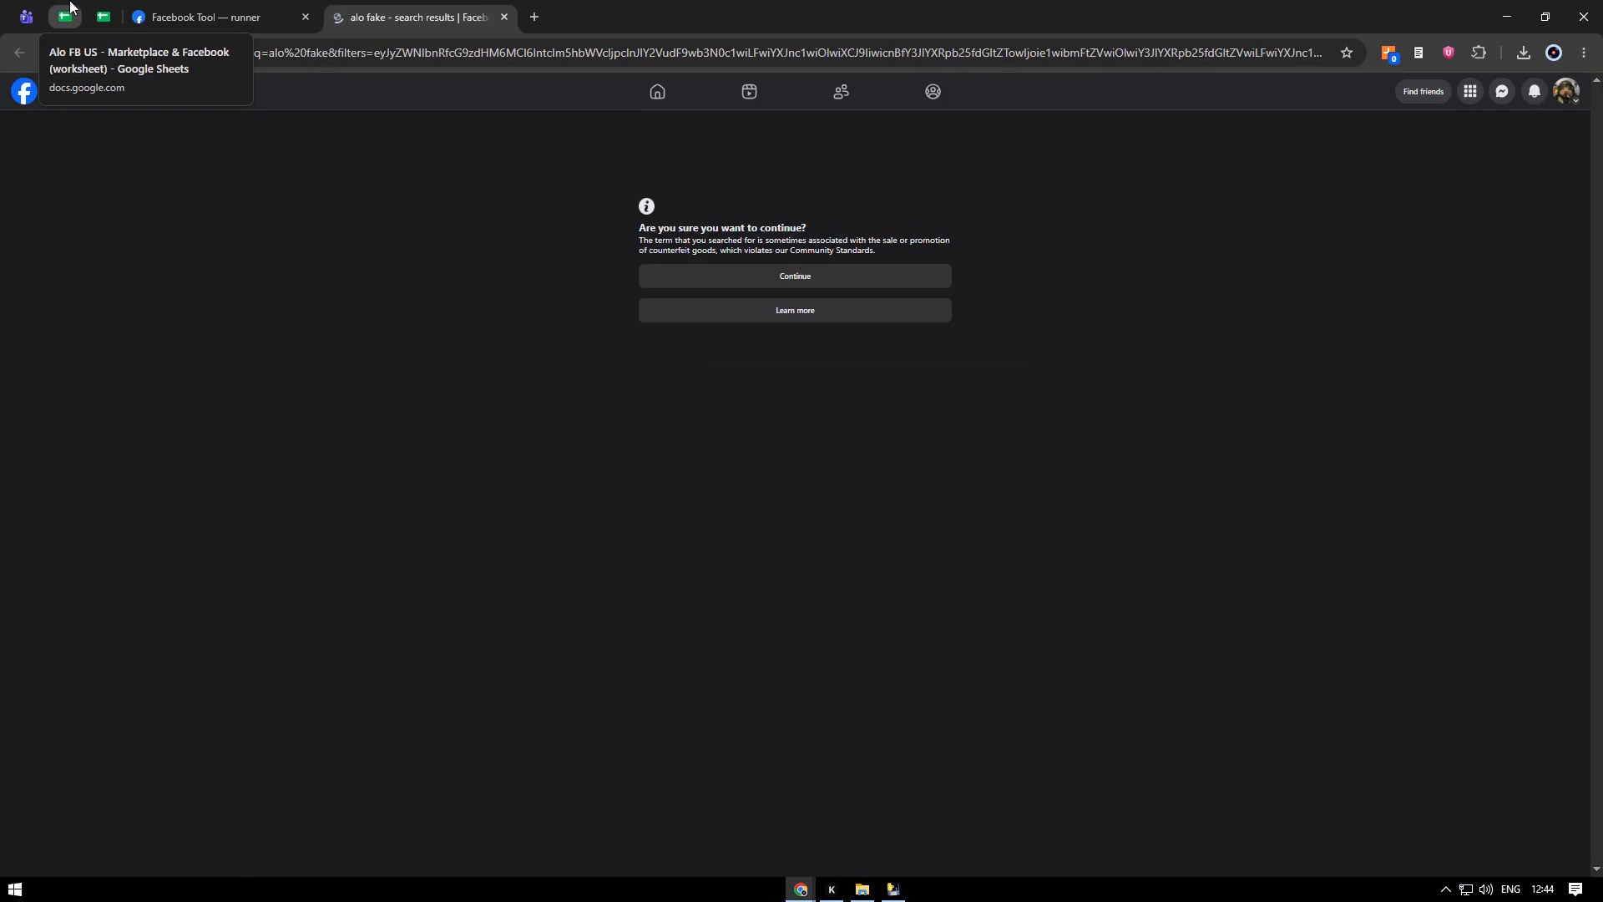
Continue to the alo fake post search results on Facebook.
click(726, 266)
click(888, 545)
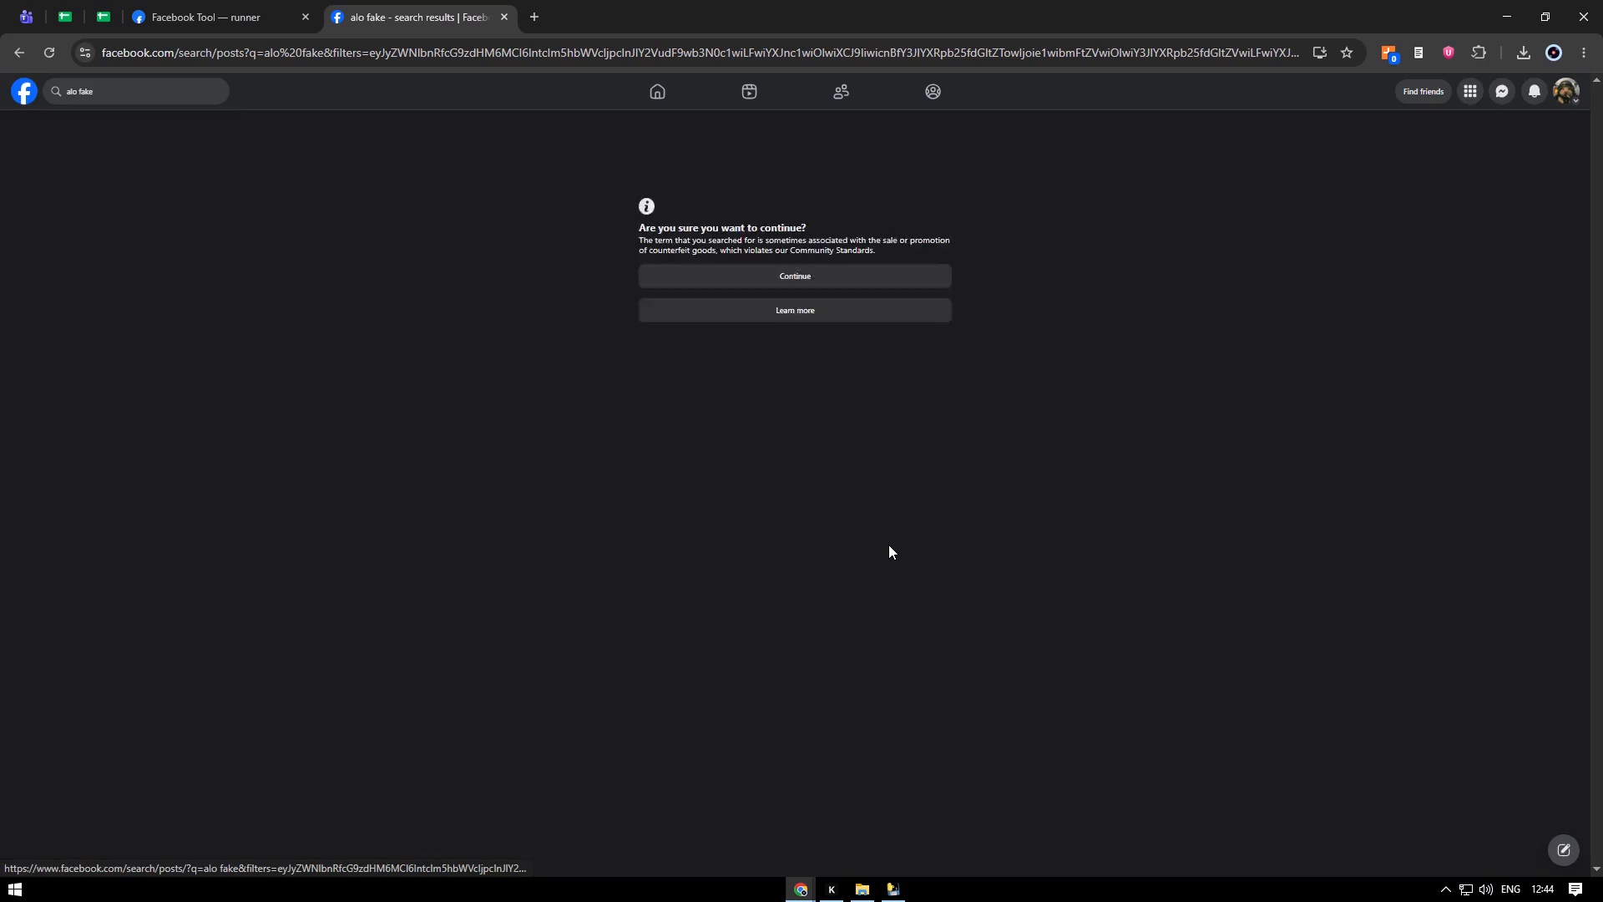
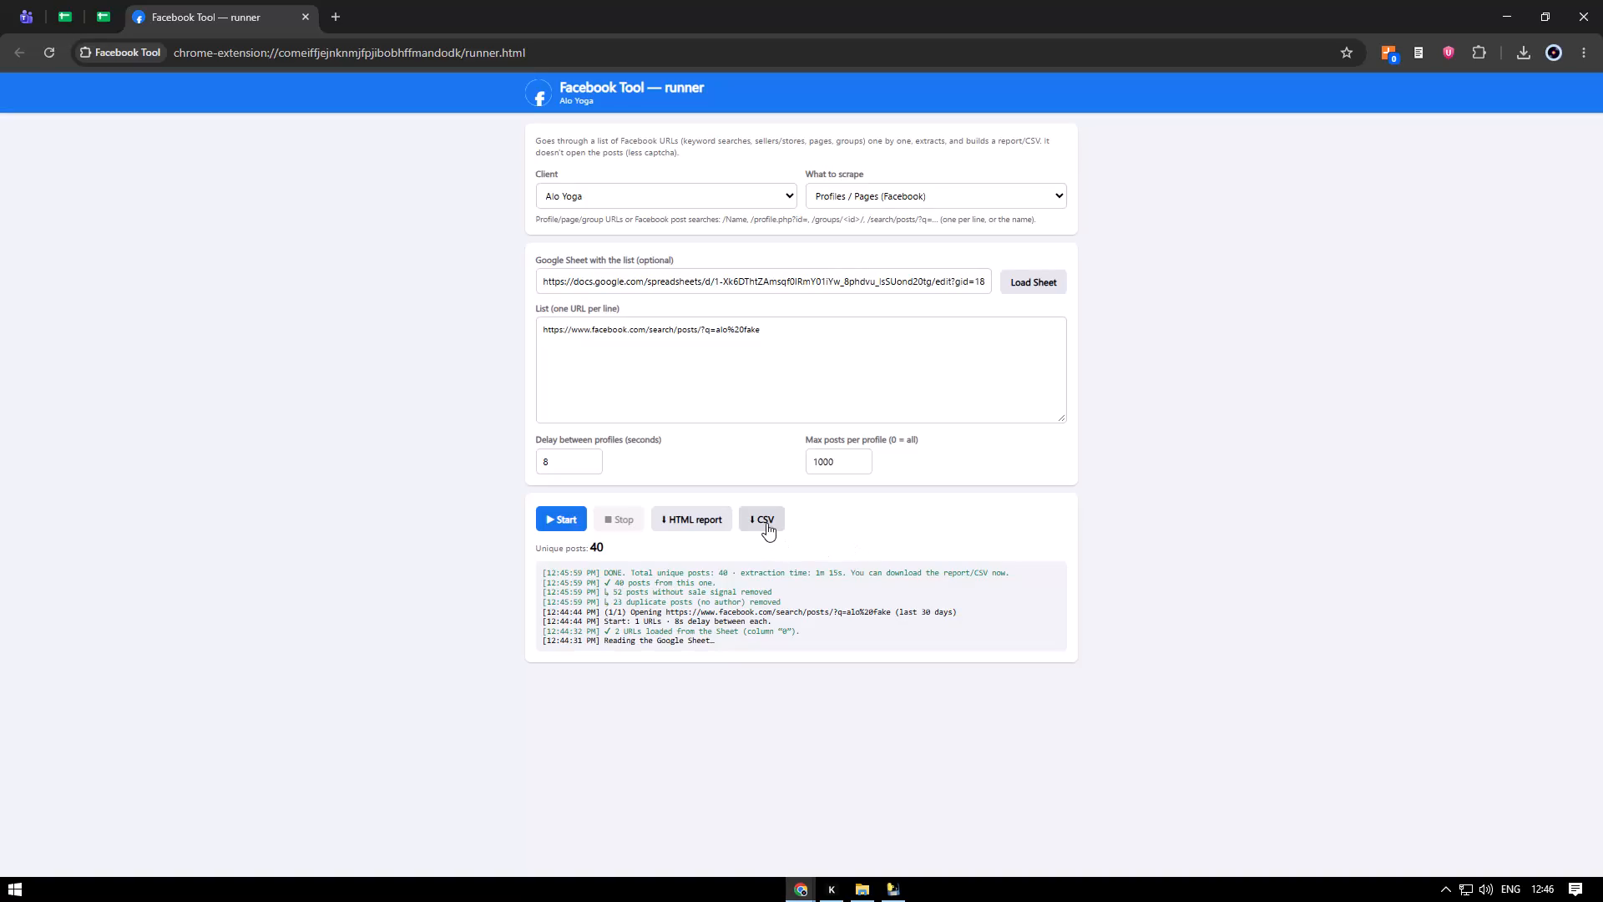
Close the finished FB-OCR run for the previous pipeline file.
click(879, 884)
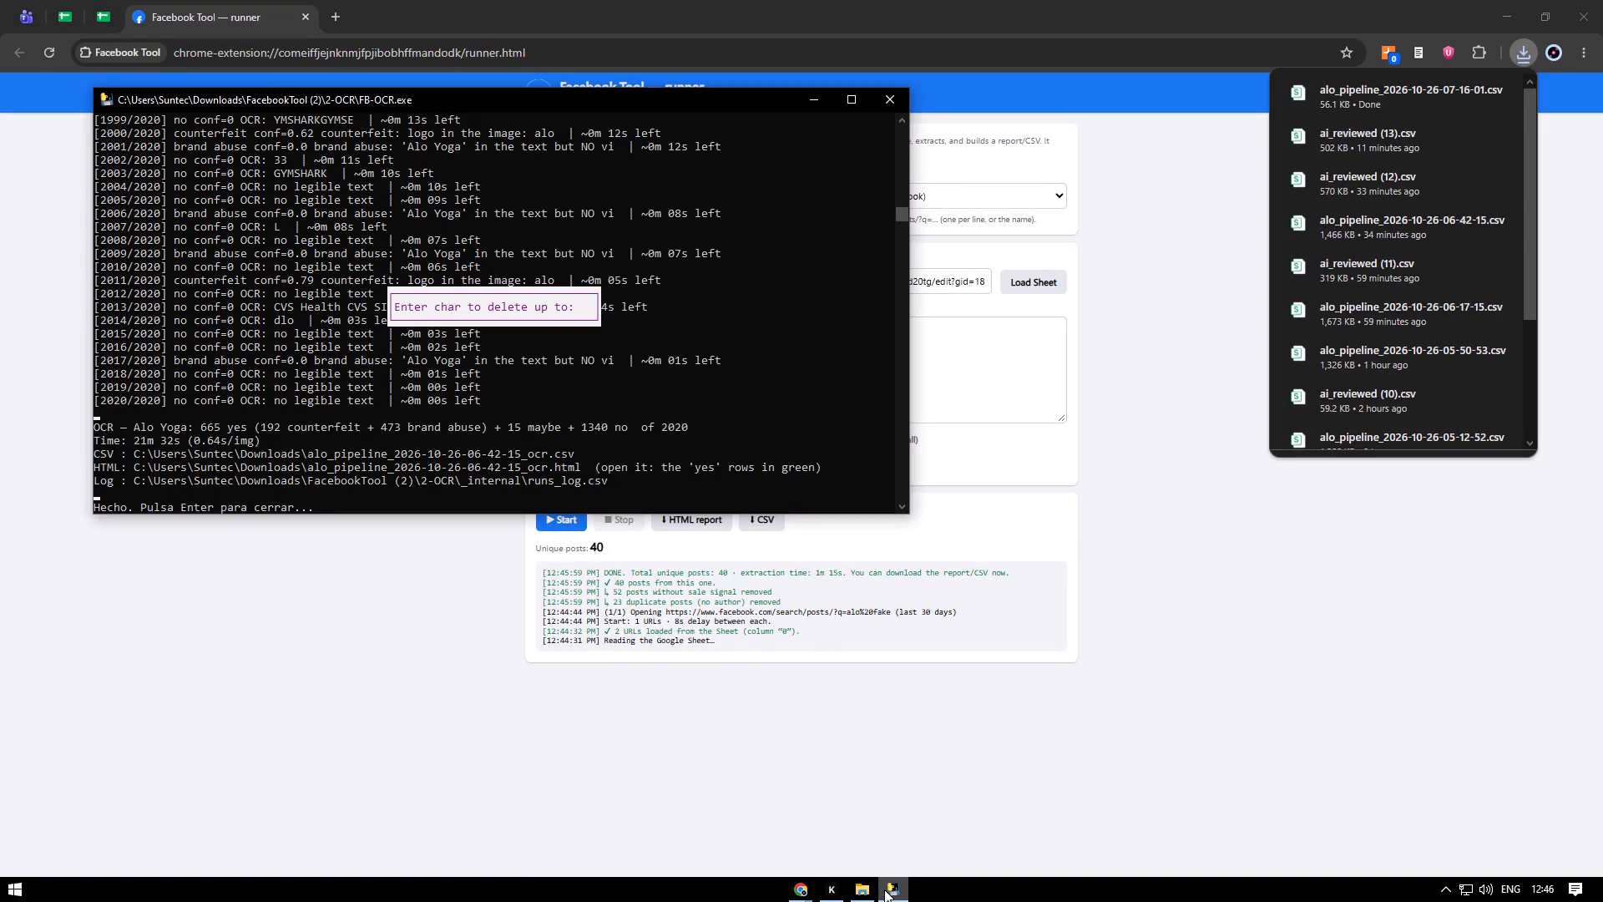
scroll(640, 350, down, 3)
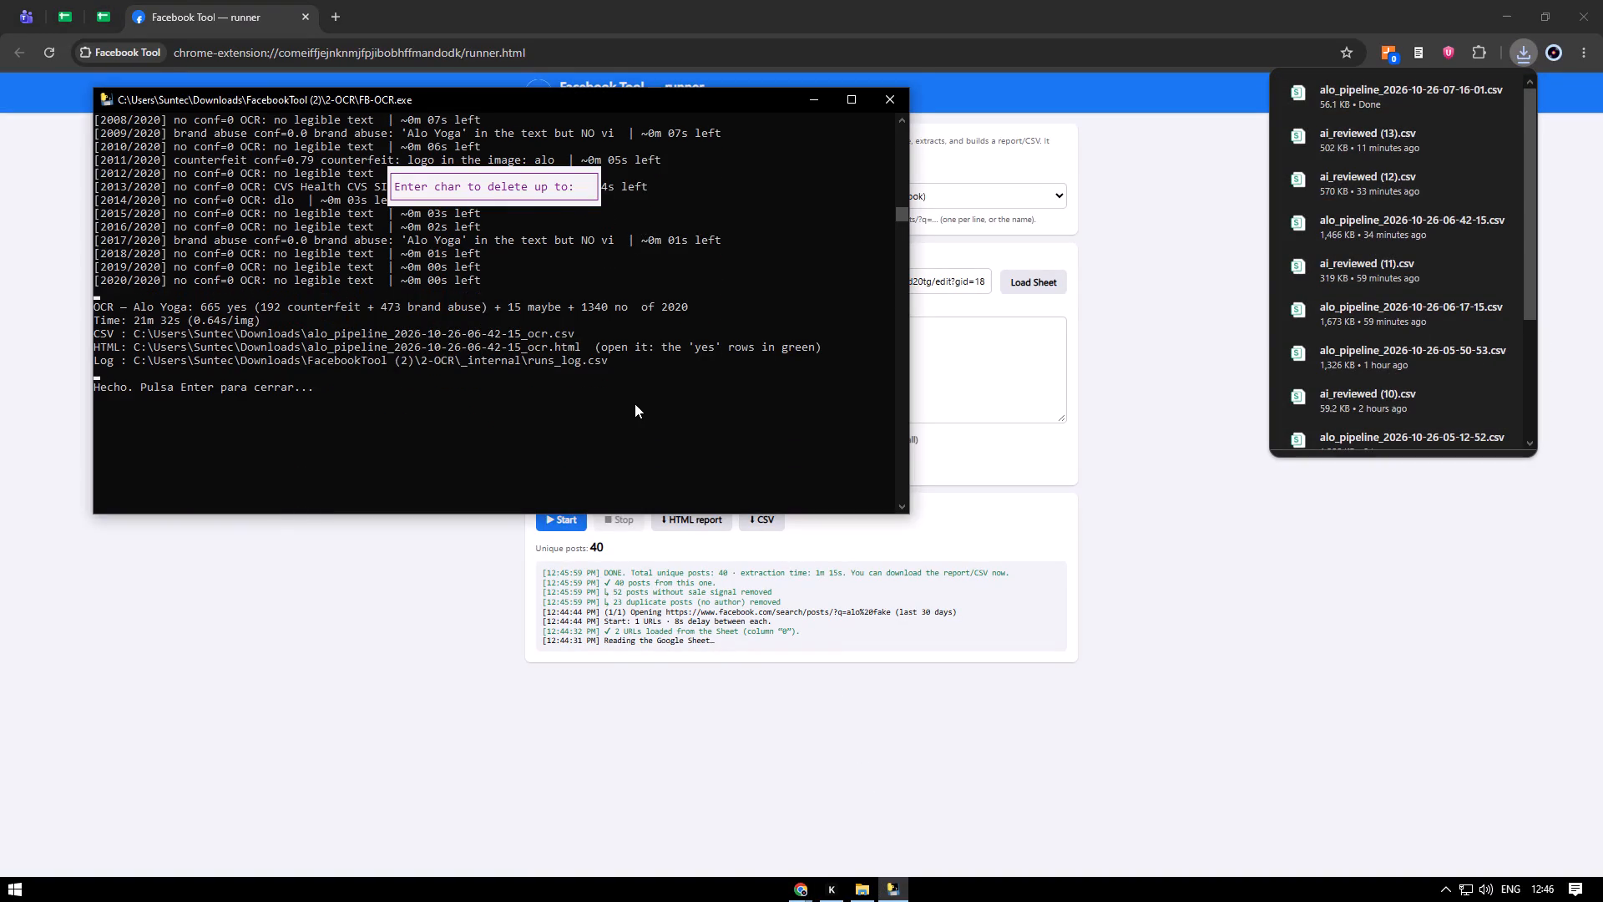
scroll(635, 403, up, 2)
key(Return)
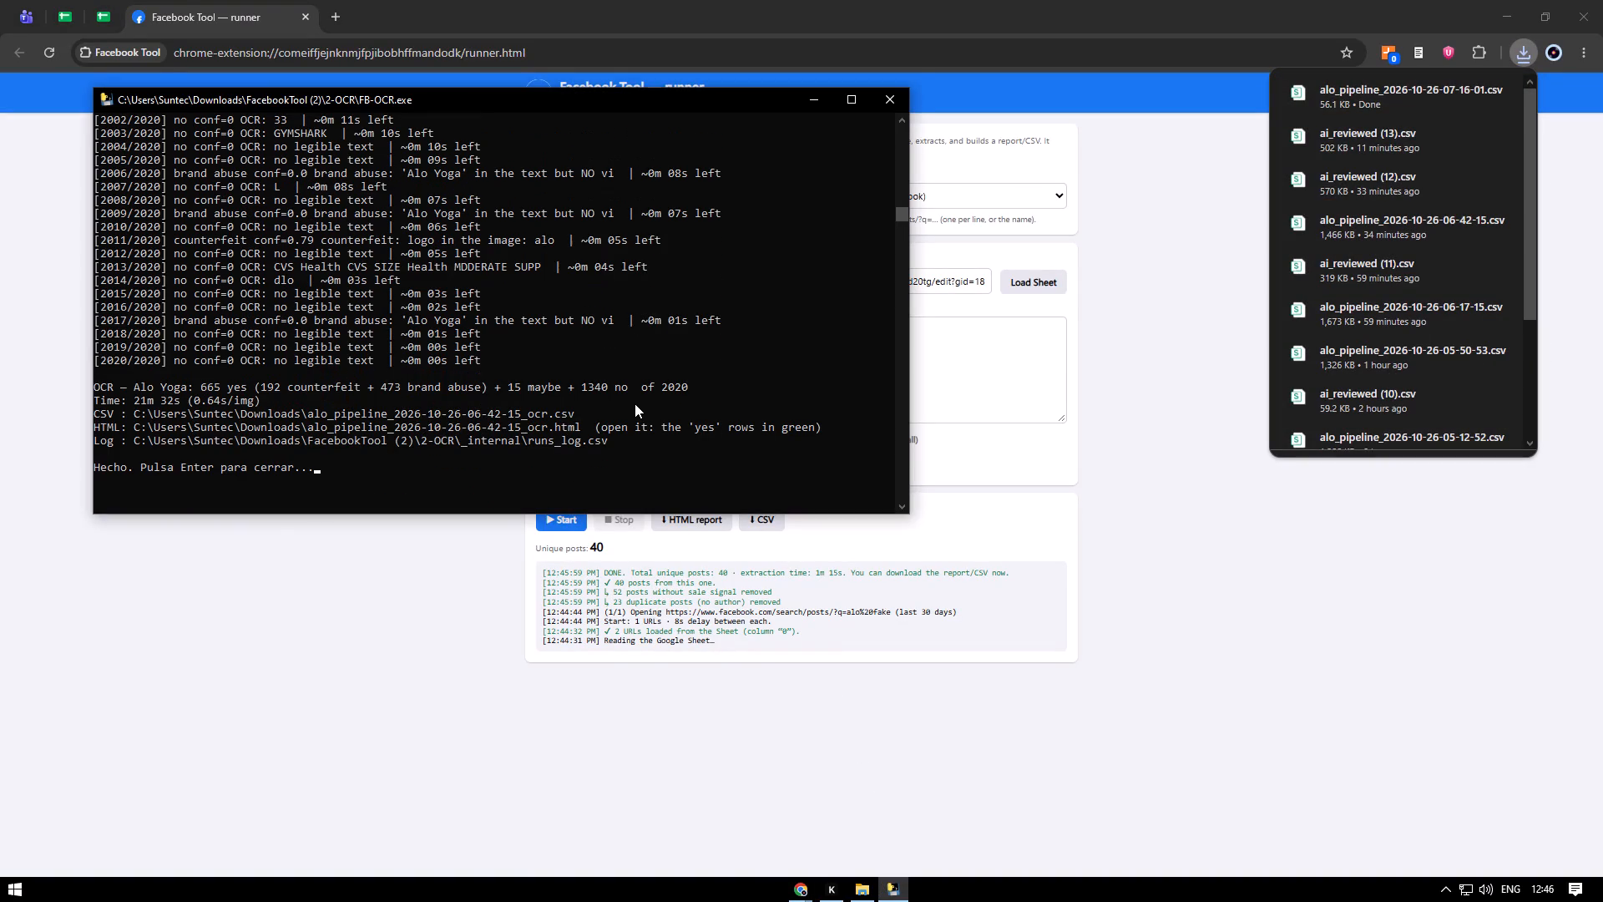
key(Return)
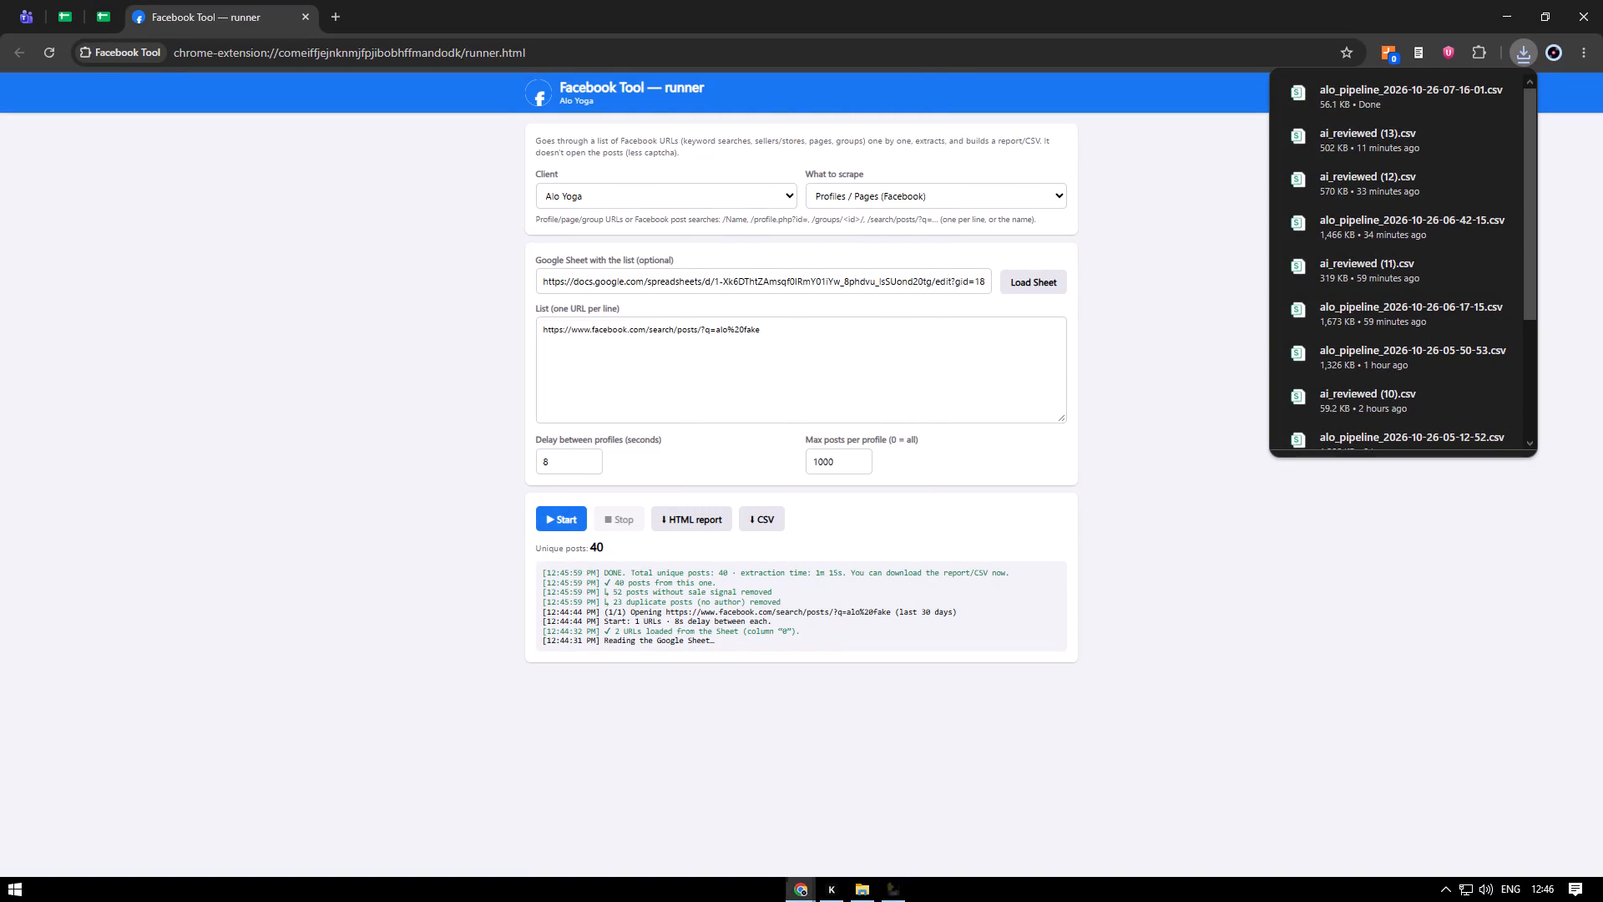
Run FB-OCR from the 2-OCR folder on the newly downloaded alo_pipeline CSV and return to the browser.
click(860, 895)
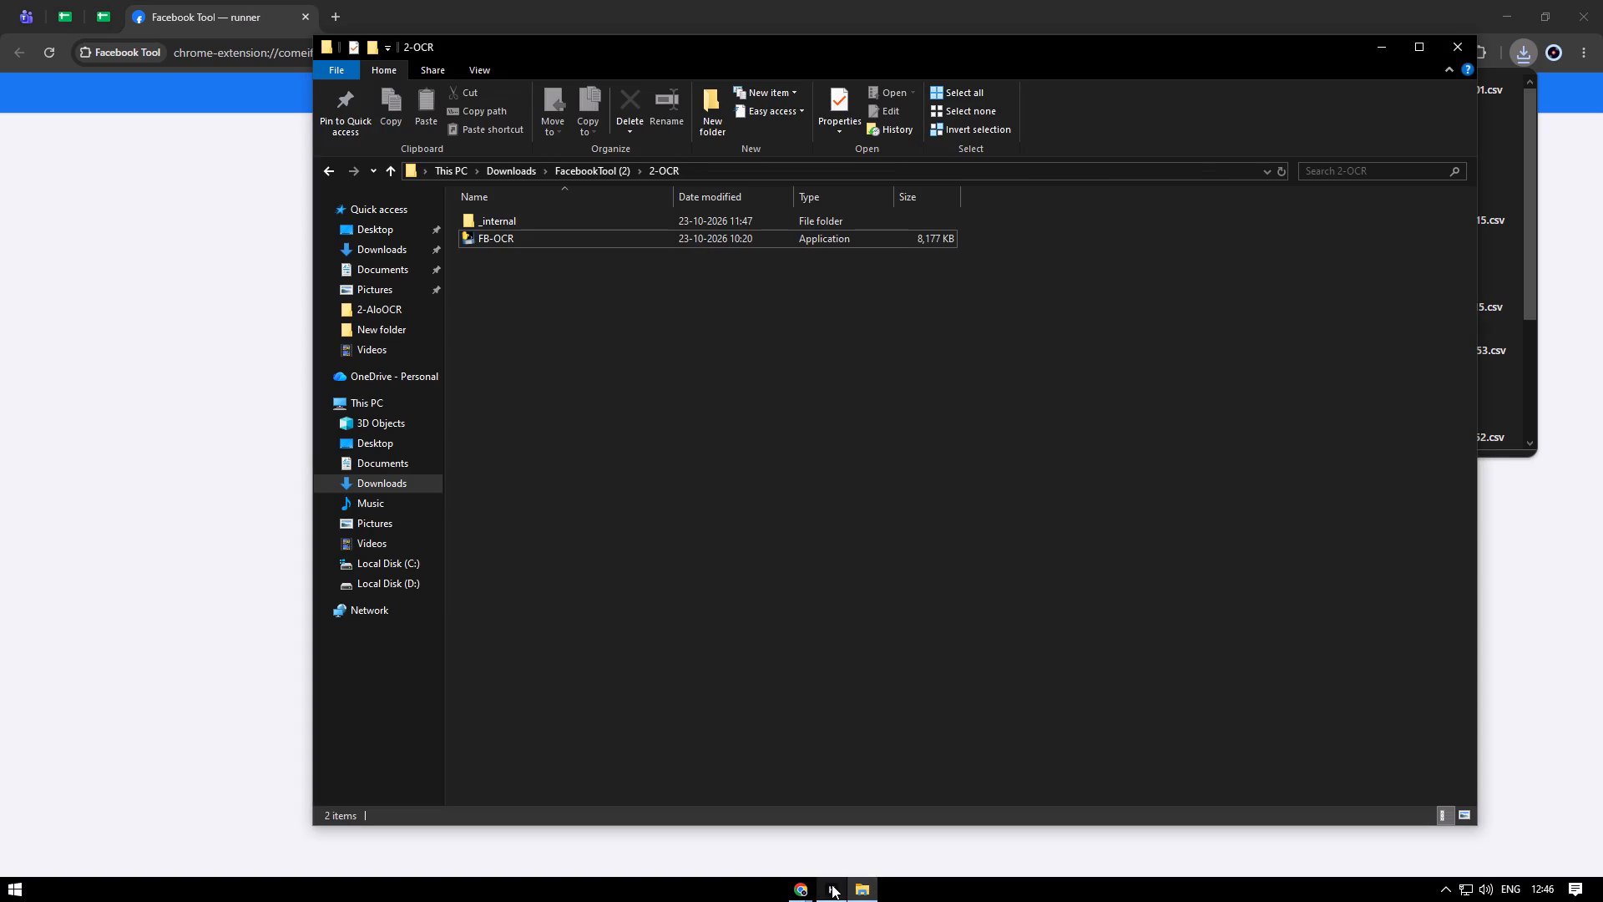
key(Down)
key(Left)
key(Up)
key(Down)
key(Return)
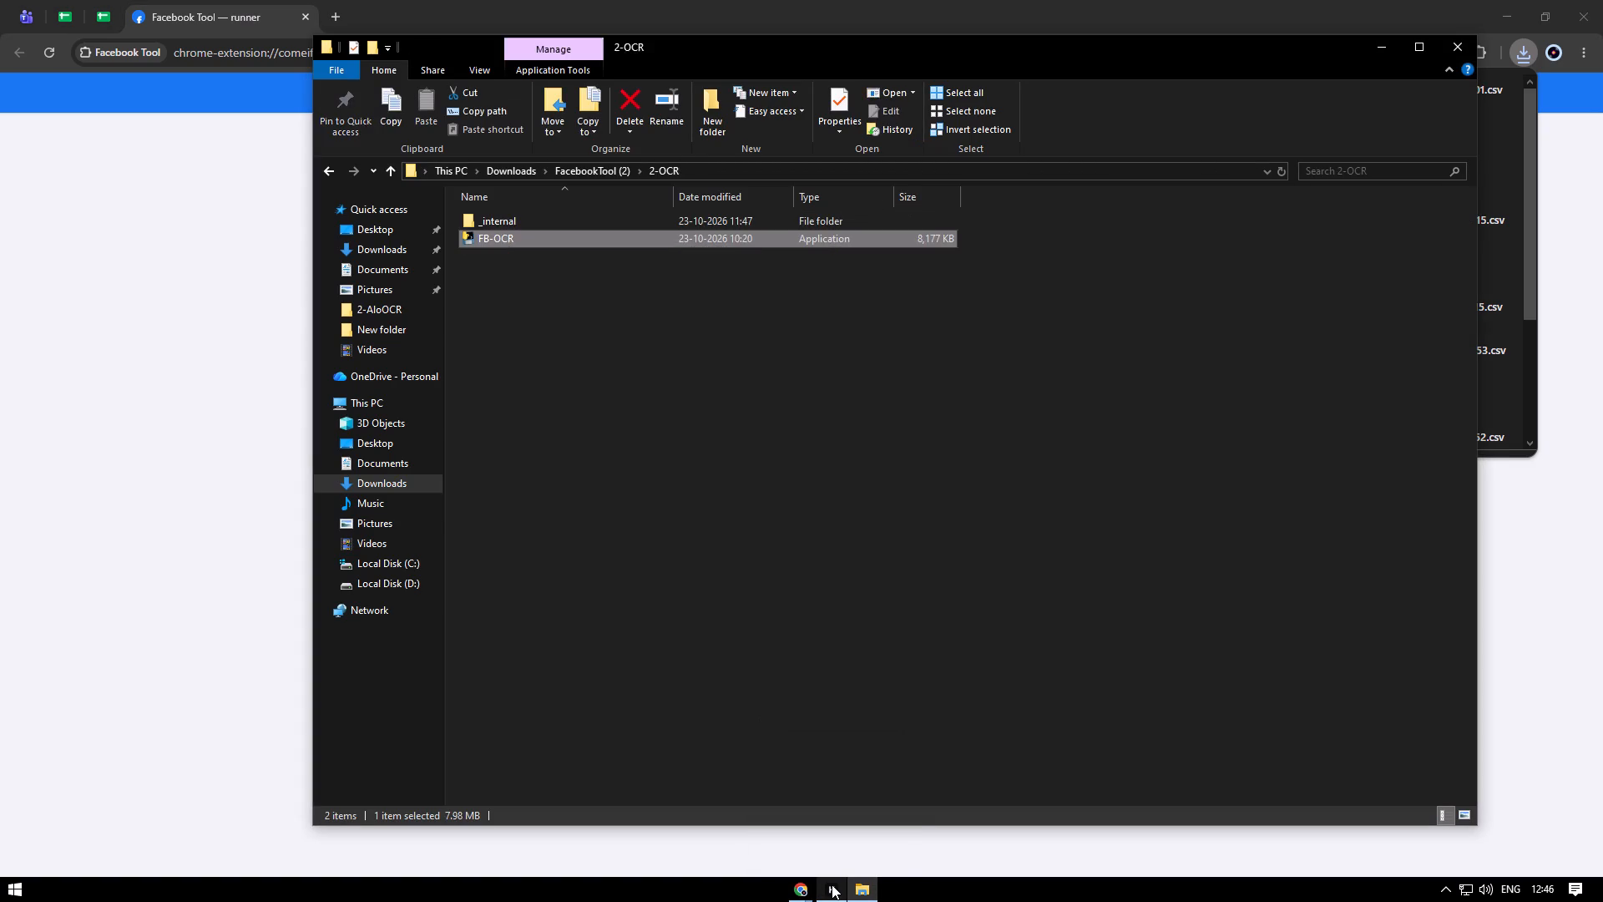
key(alt+Tab)
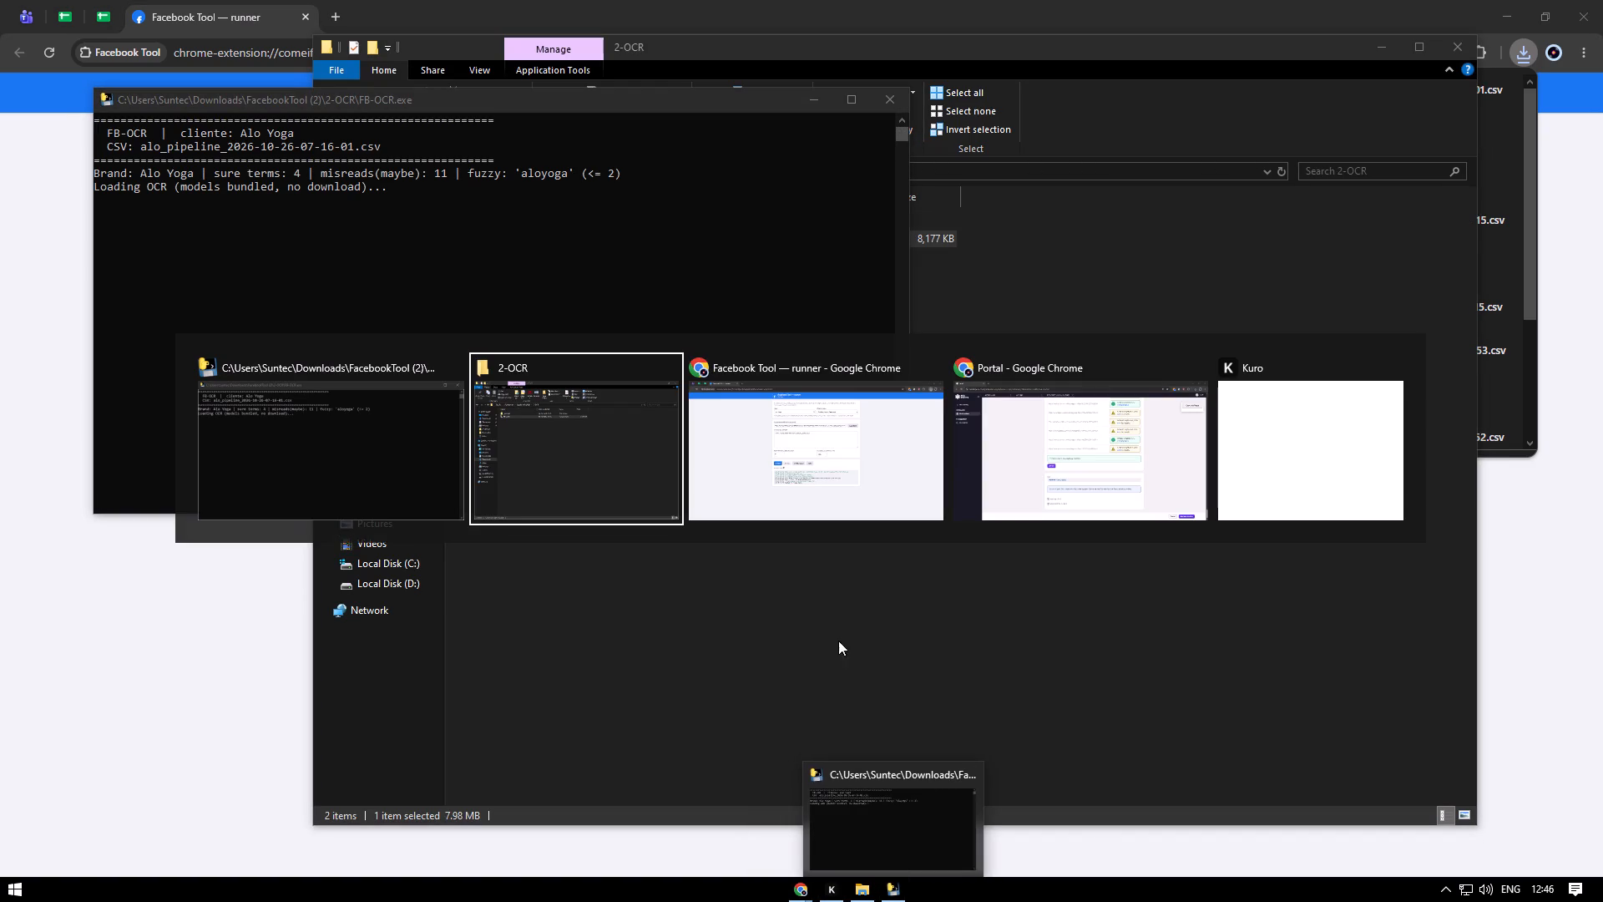
key(alt+Tab)
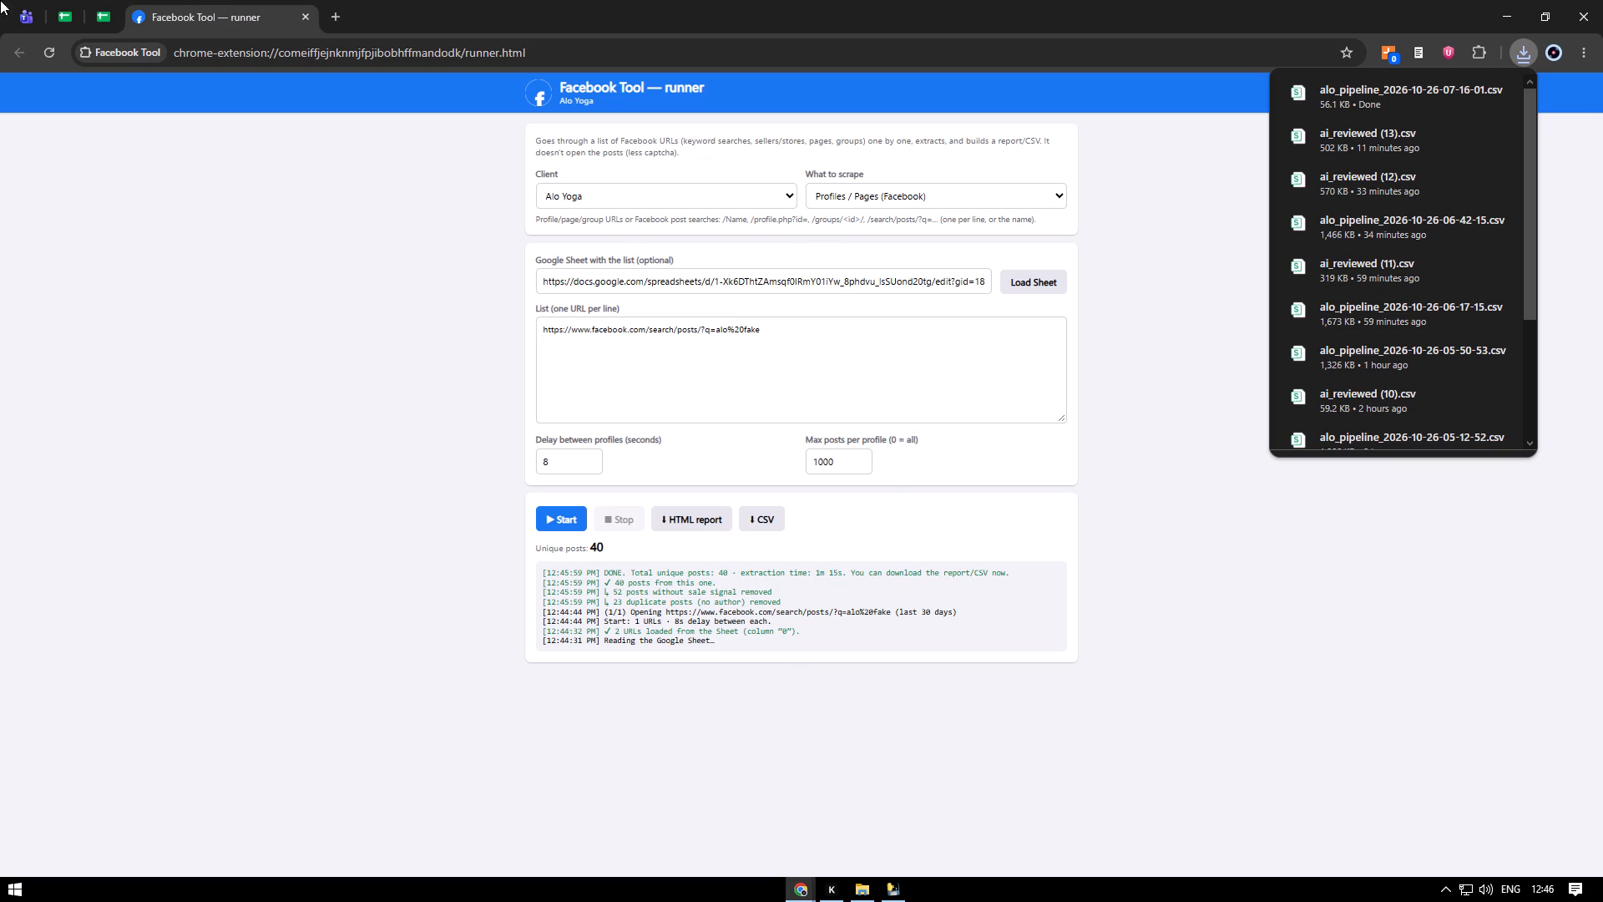
In the US-EAST sheet, fill Date uploaded with 26/10/2026 for the alo fake Posts search row.
click(110, 0)
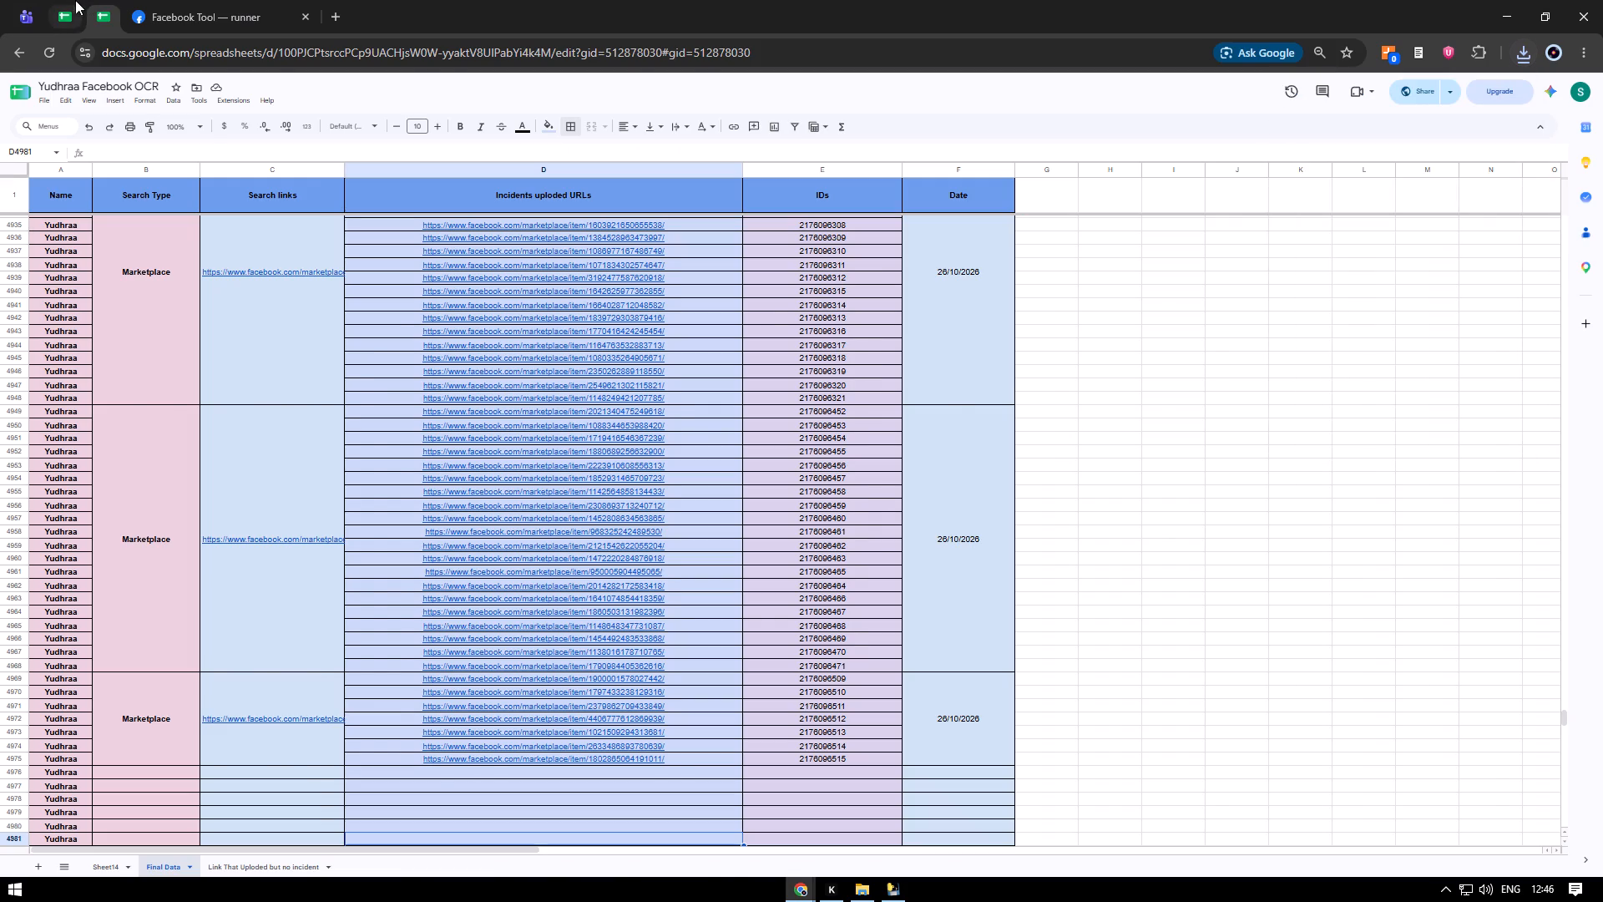
click(74, 0)
key(Right)
key(Right)
key(Right)
key(Up)
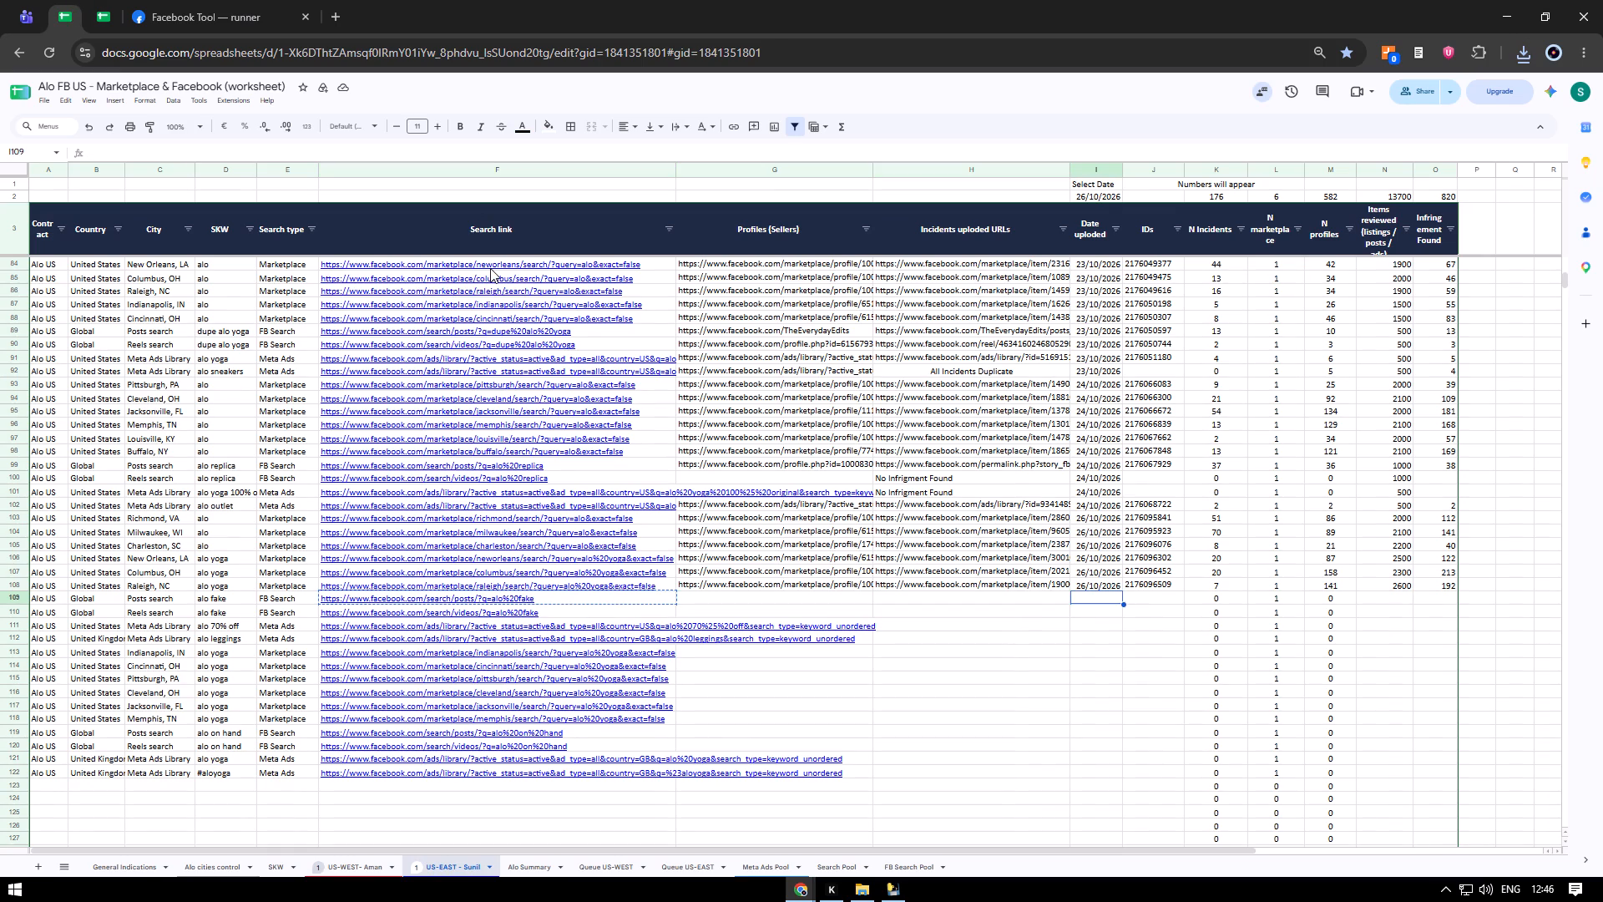
key(ctrl+c)
key(Down)
key(ctrl+v)
Copy the alo fake Reels search link from US-EAST and open another Facebook Tool runner.
key(Down)
key(Left)
key(Left)
key(Left)
key(Left)
key(Right)
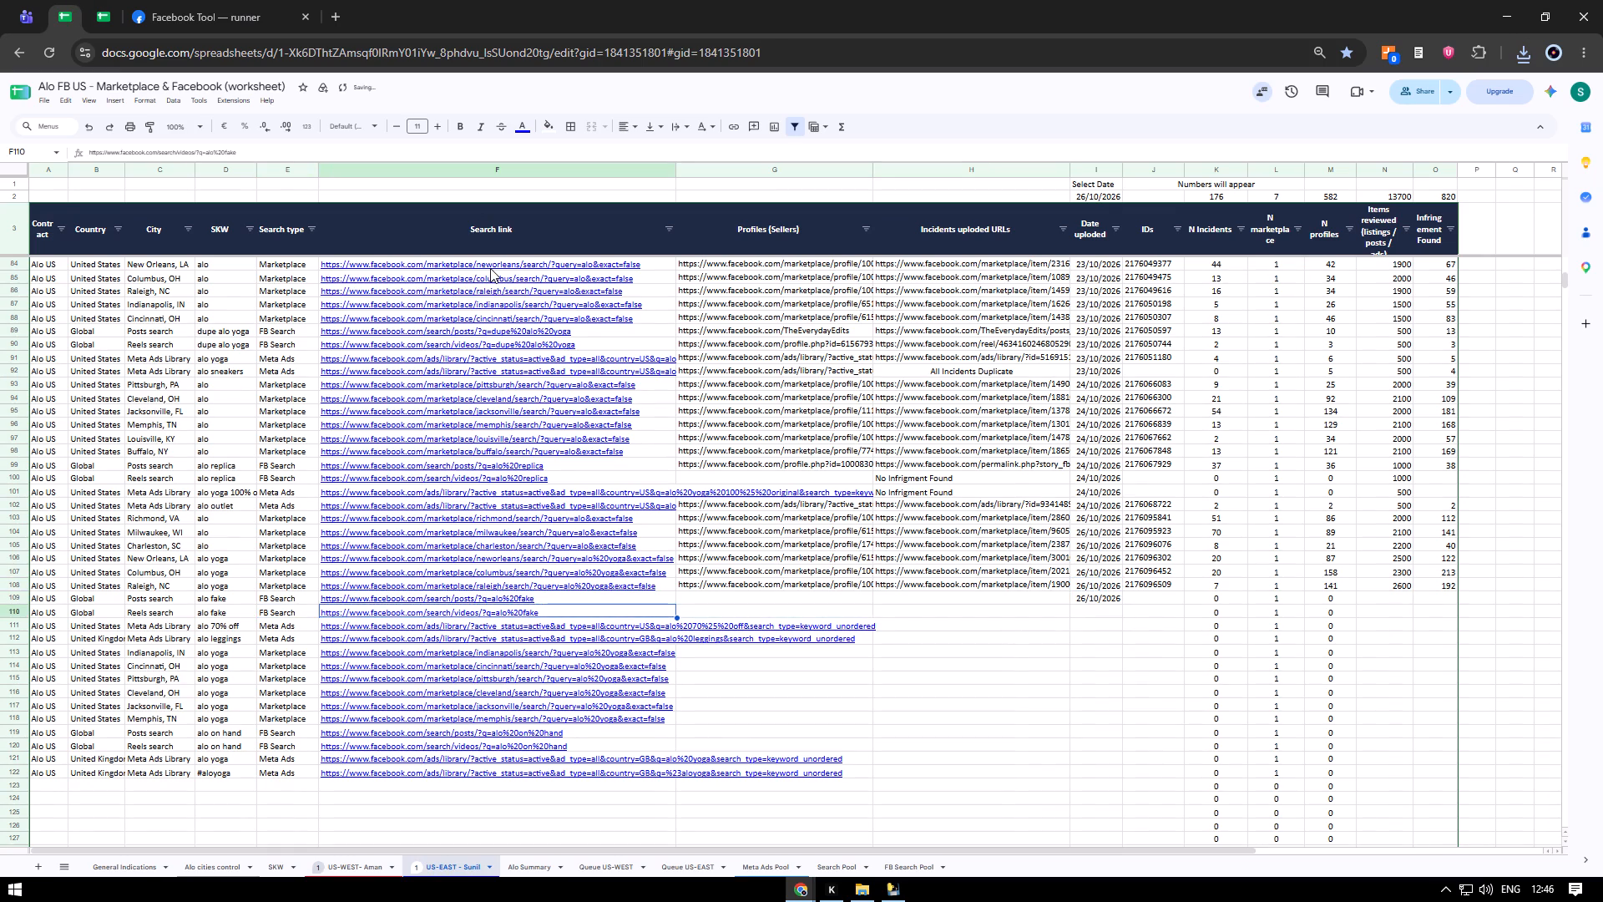
key(ctrl+c)
key(ctrl+c)
key(ctrl+c)
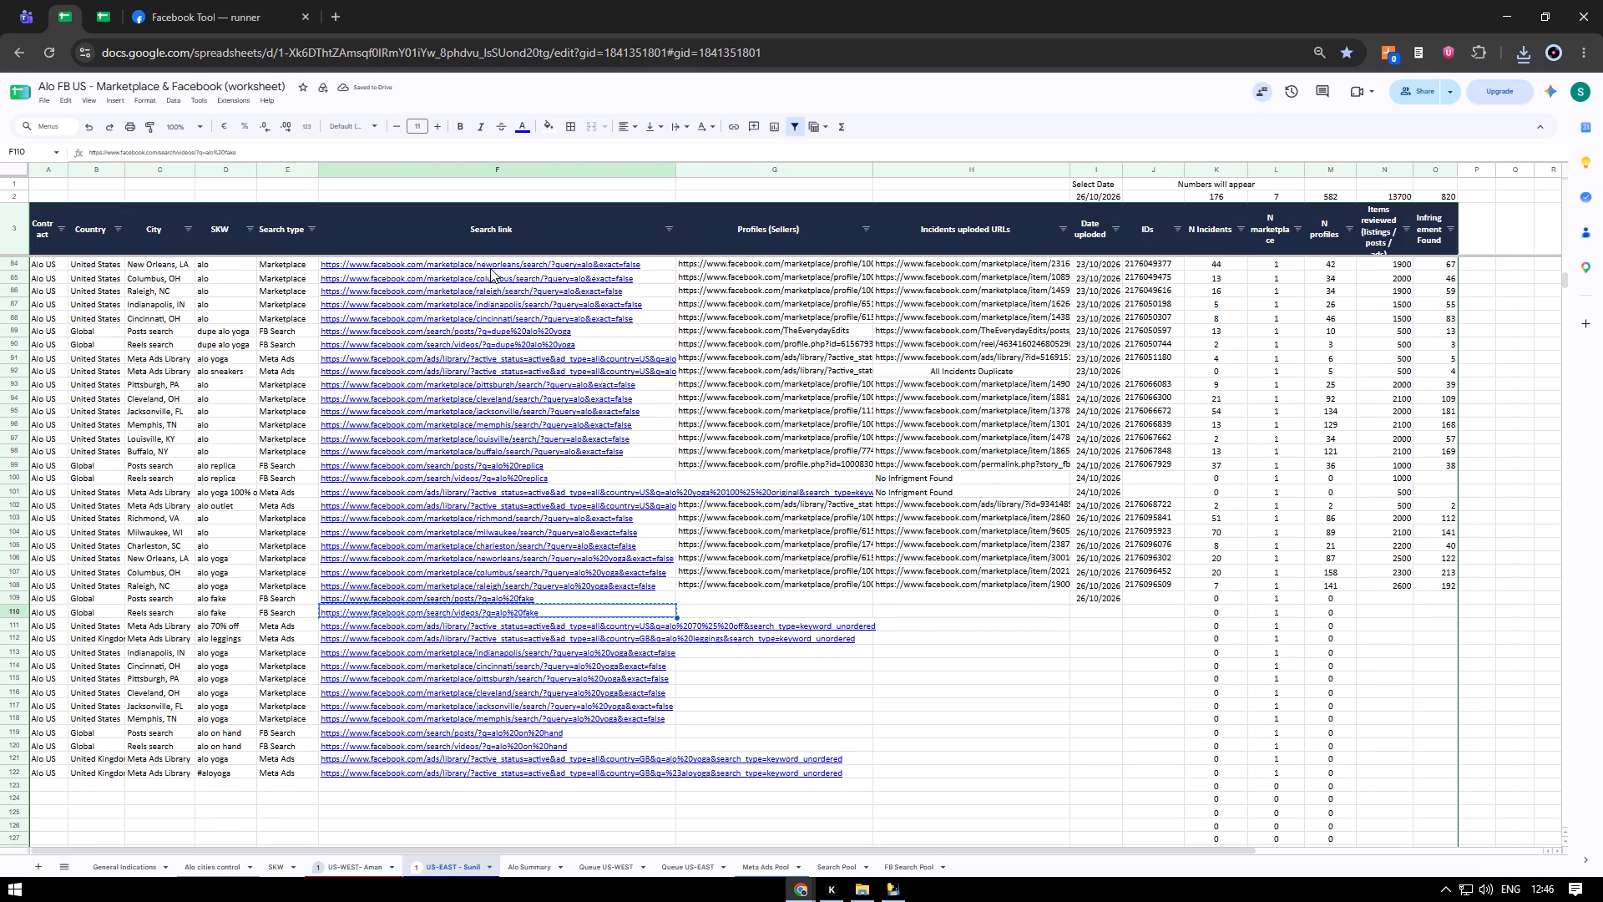
key(ctrl+d)
key(shift+Tab)
key(Return)
key(Tab)
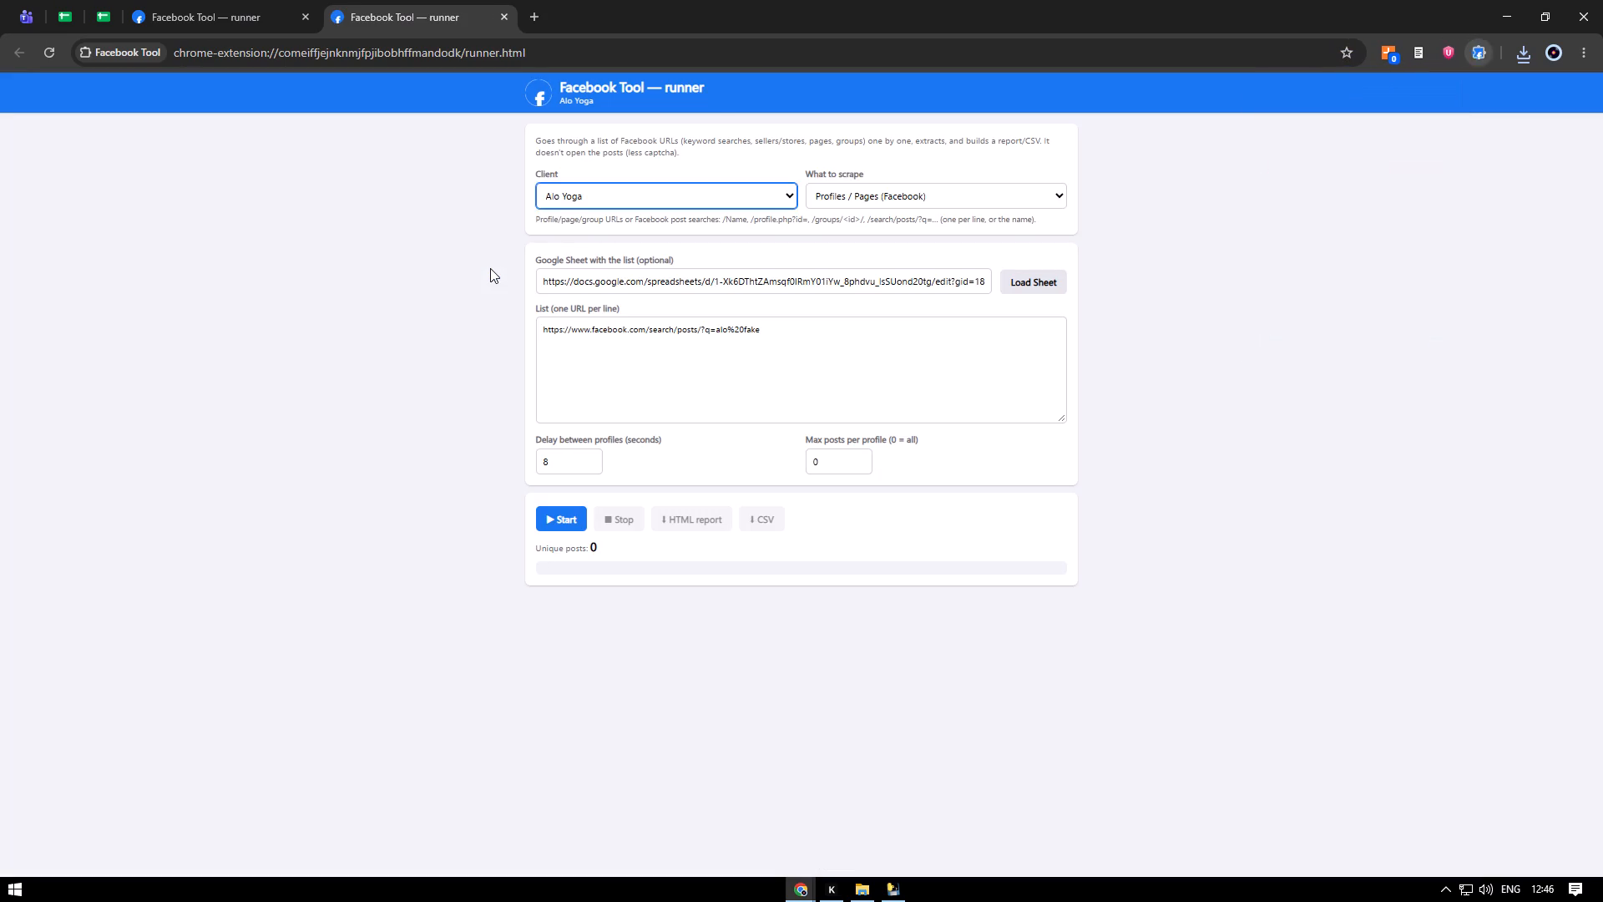
Replace the listed URL with the copied alo fake videos link, set max posts to 500, start the scrape and continue past Facebook's search notice.
key(Tab)
key(Tab)
key(Tab)
key(Tab)
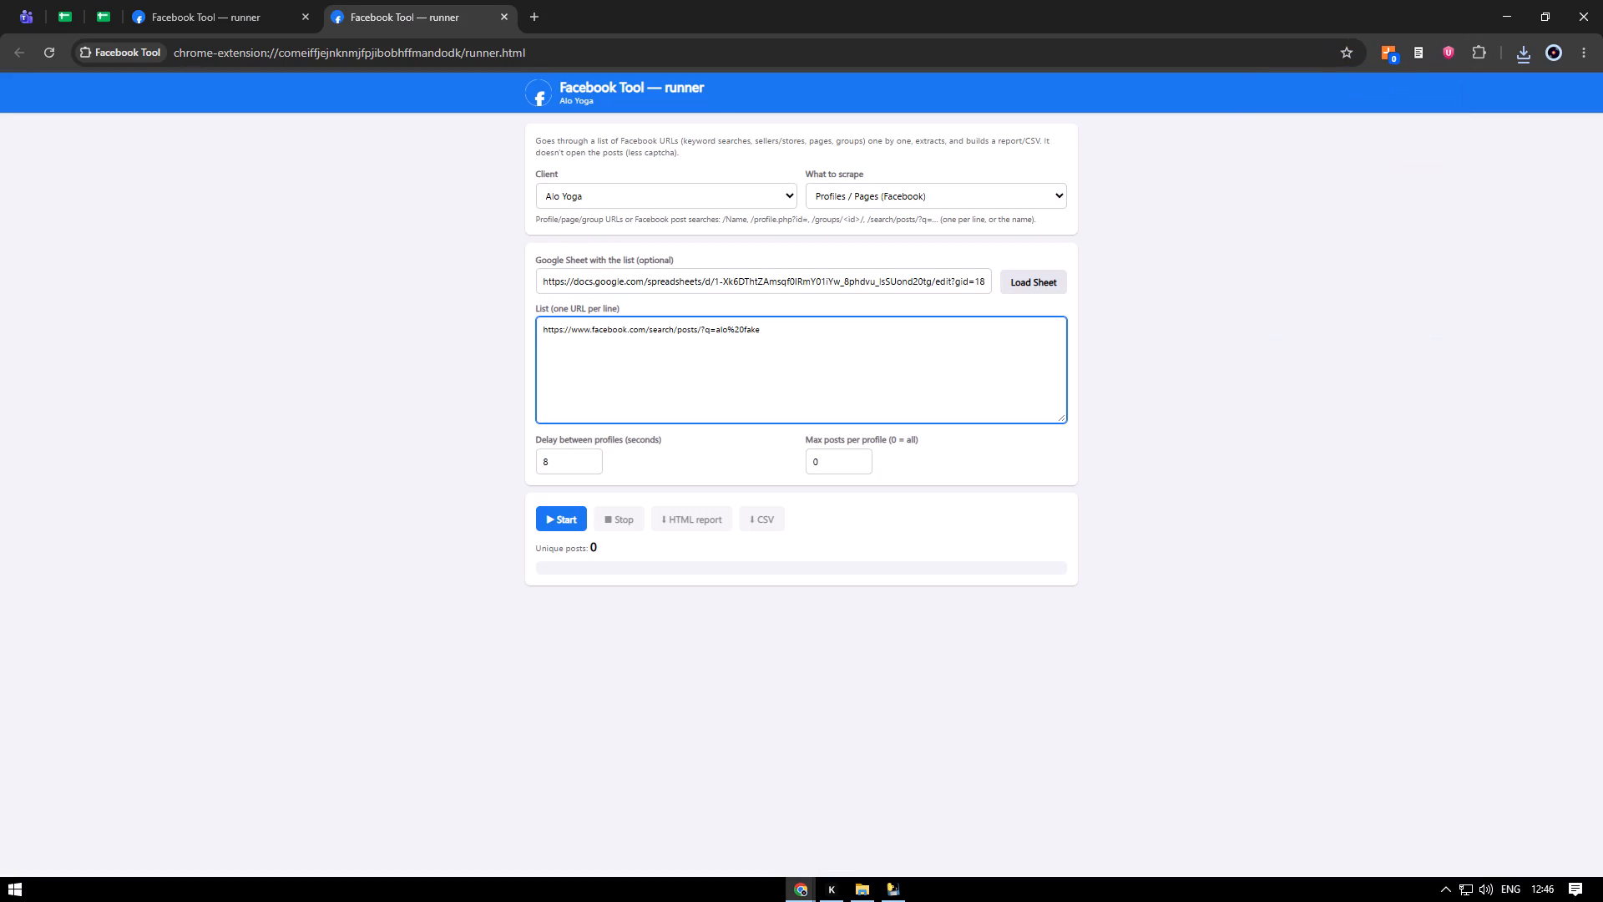
key(ctrl+a)
key(ctrl+v)
key(Tab)
key(Tab)
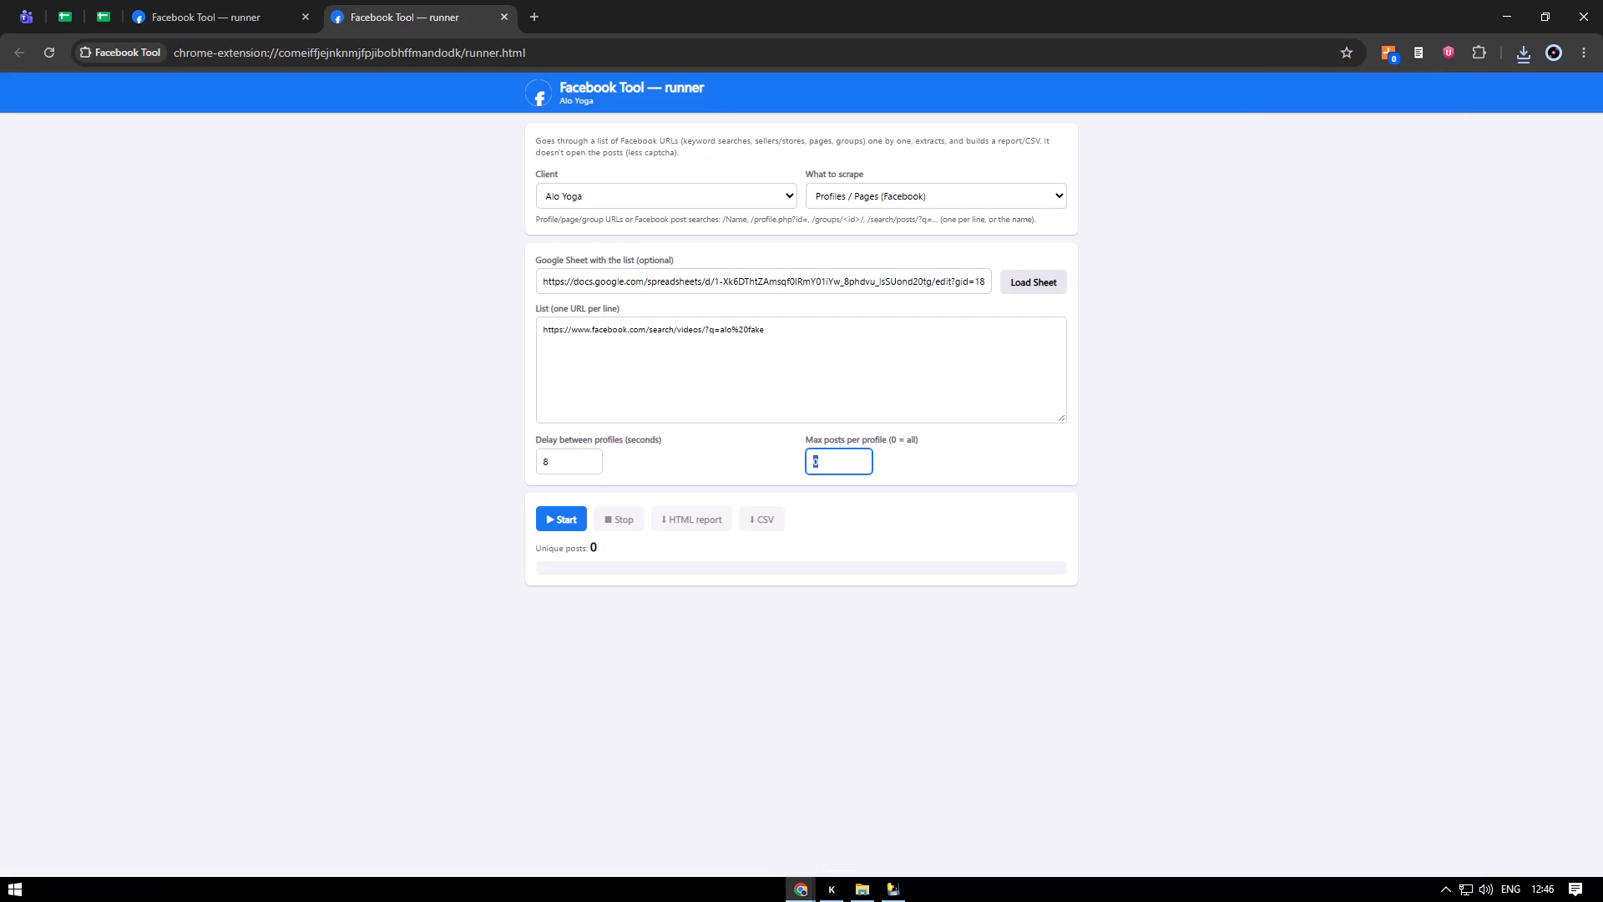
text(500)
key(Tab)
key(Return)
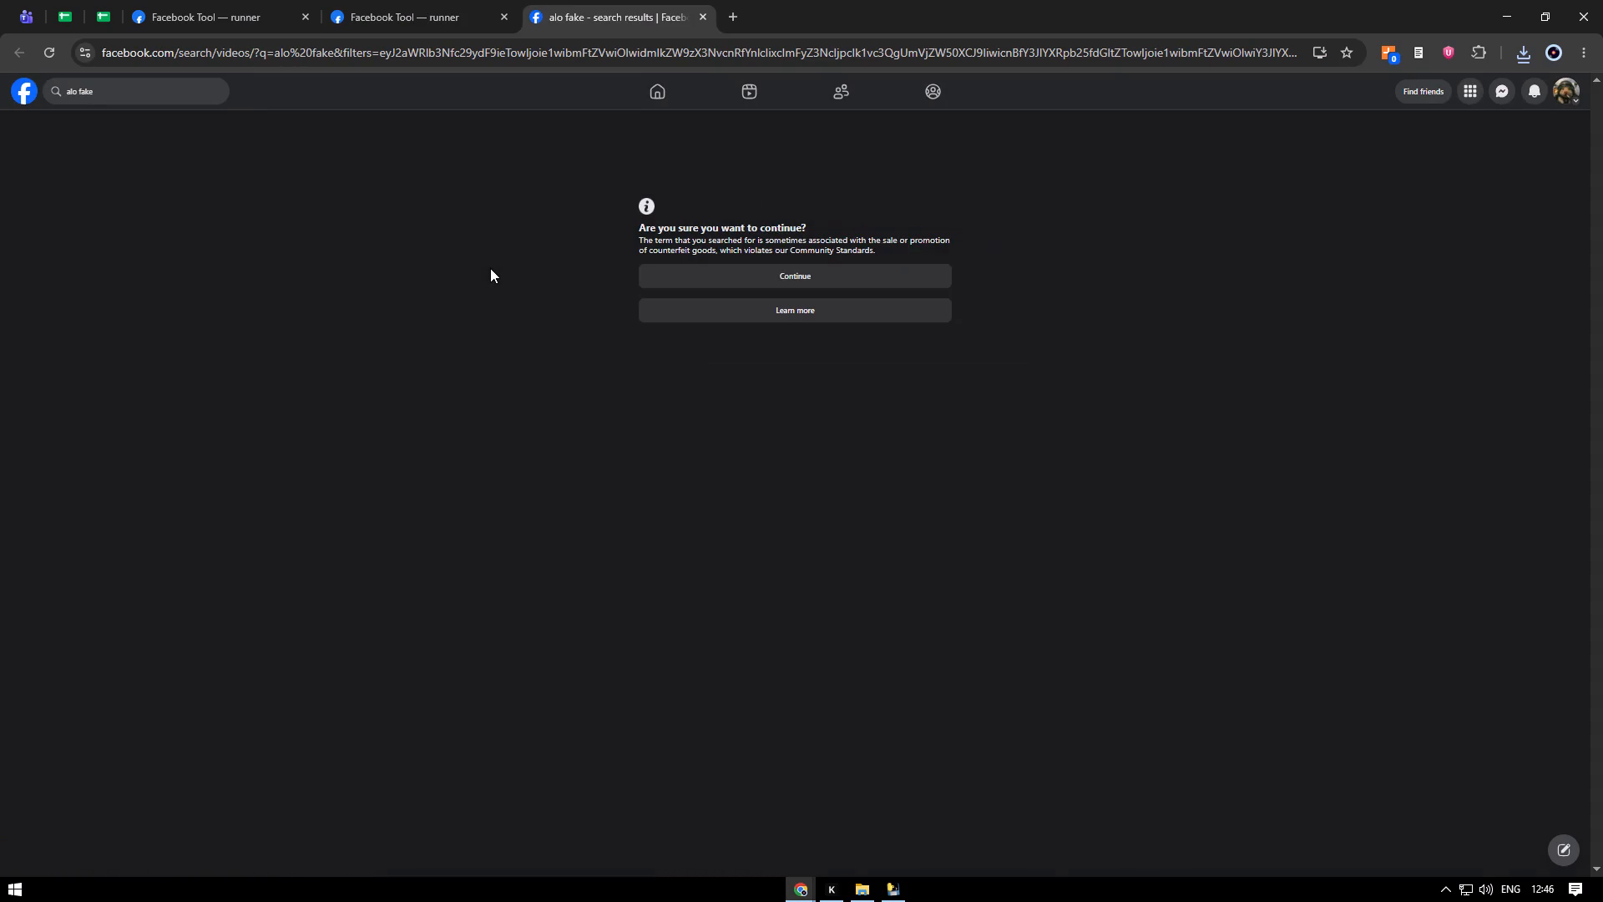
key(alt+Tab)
alt+click(366, 453)
double_click(695, 262)
click(857, 545)
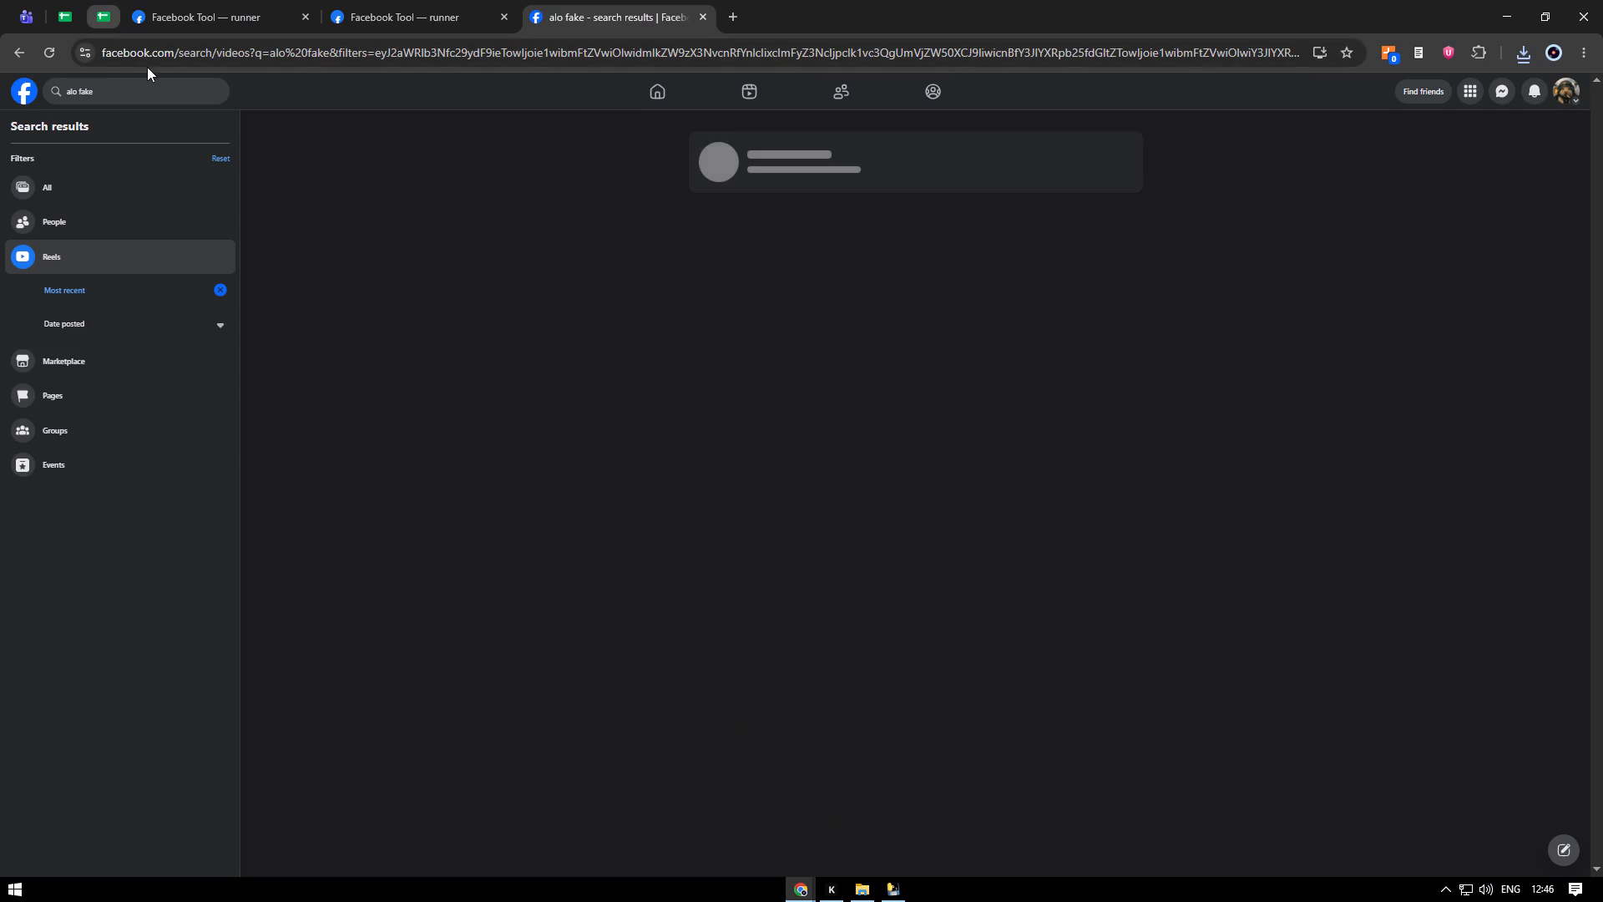
Check the progress of the FB-OCR run and of the alo fake reels scrape.
click(887, 894)
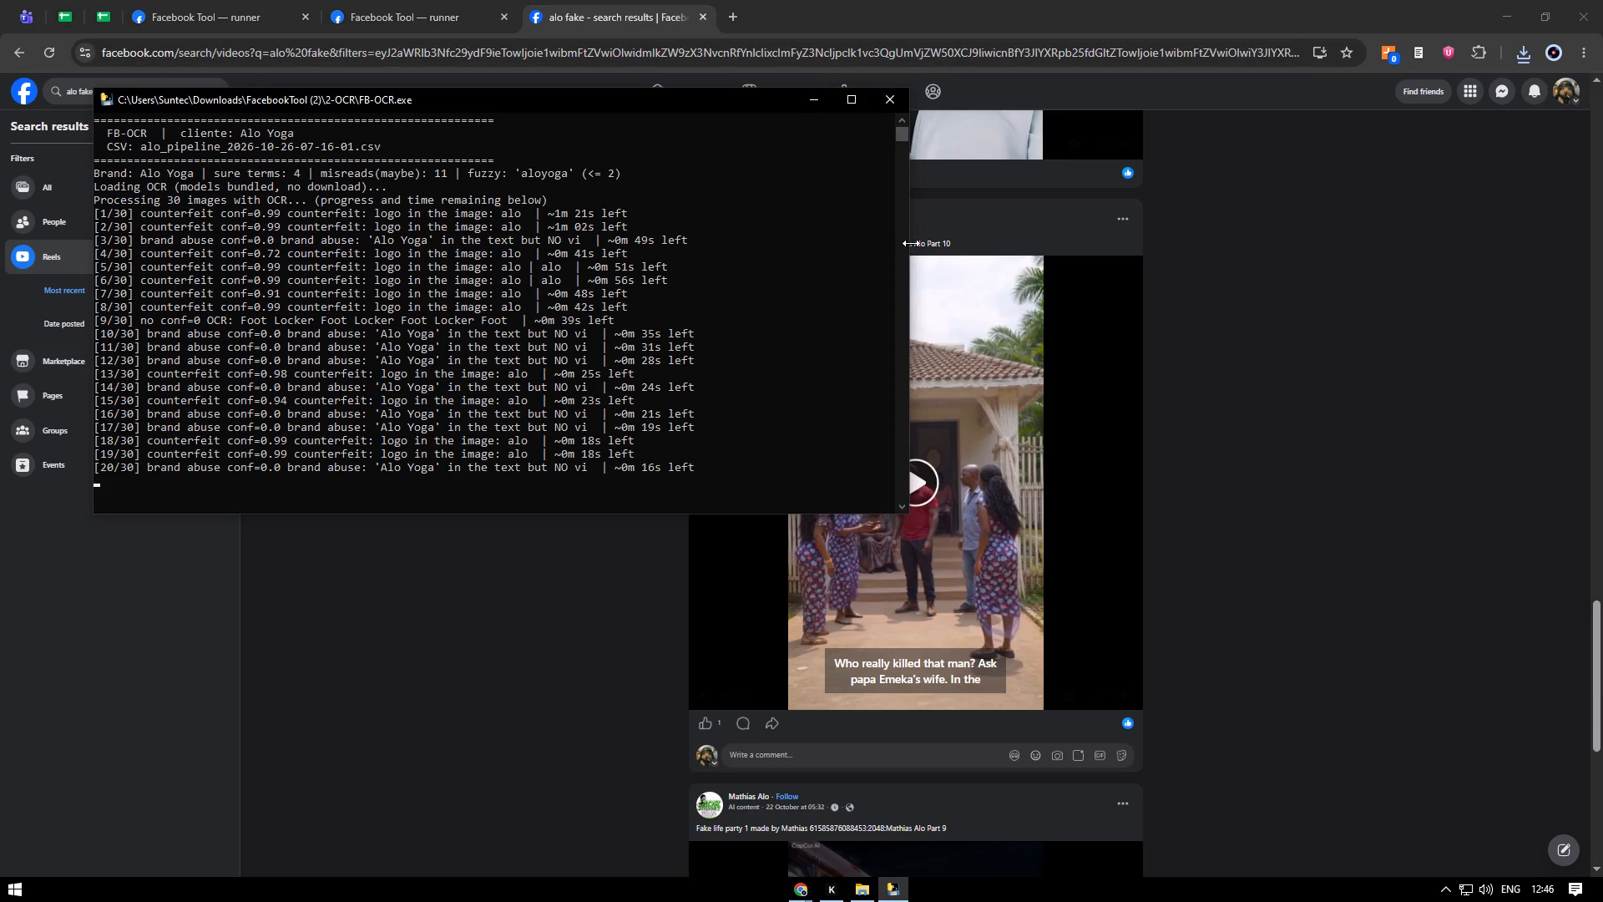
drag(911, 243, 717, 246)
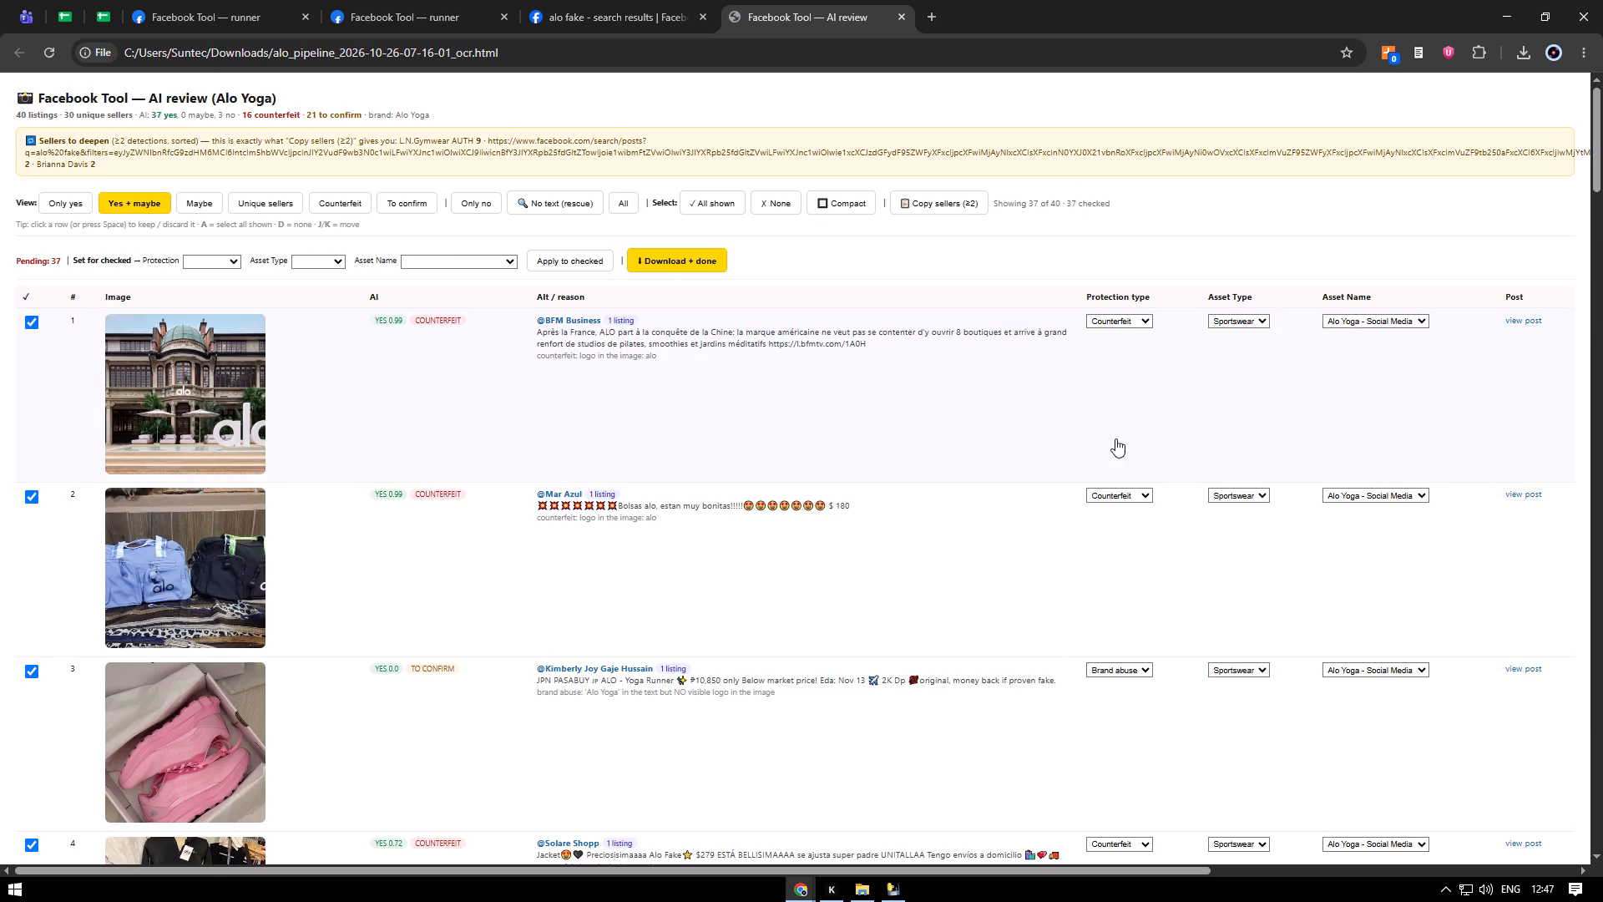
click(570, 0)
scroll(1001, 393, down, 4)
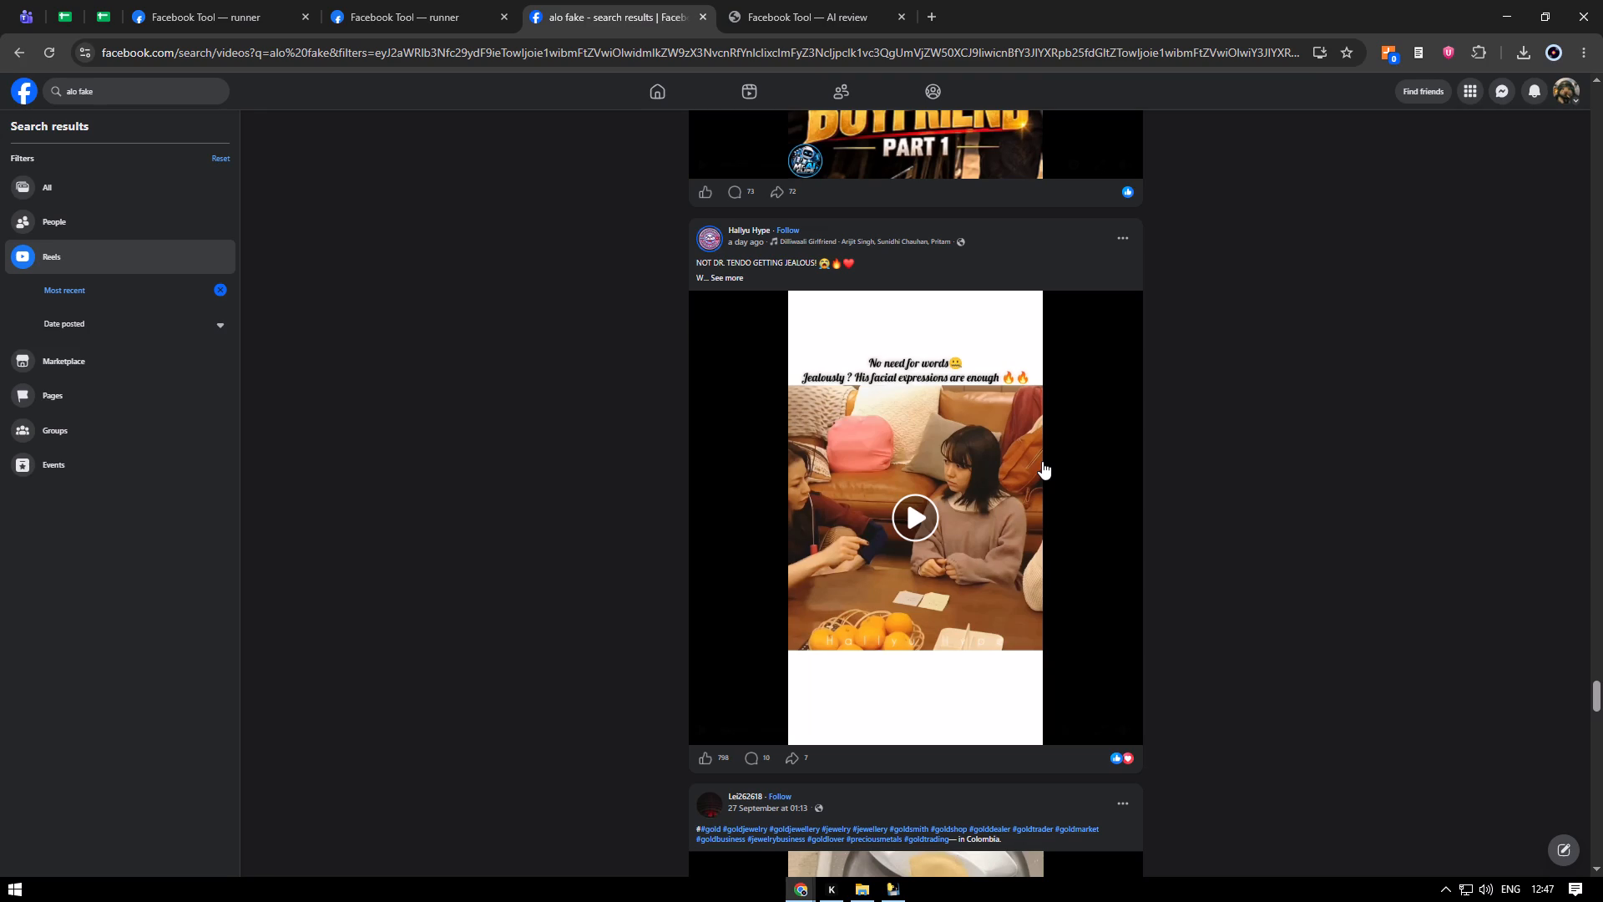
Move the AI review browser tab beside the first Facebook Tool runner and check the reels search page.
drag(775, 0, 308, 0)
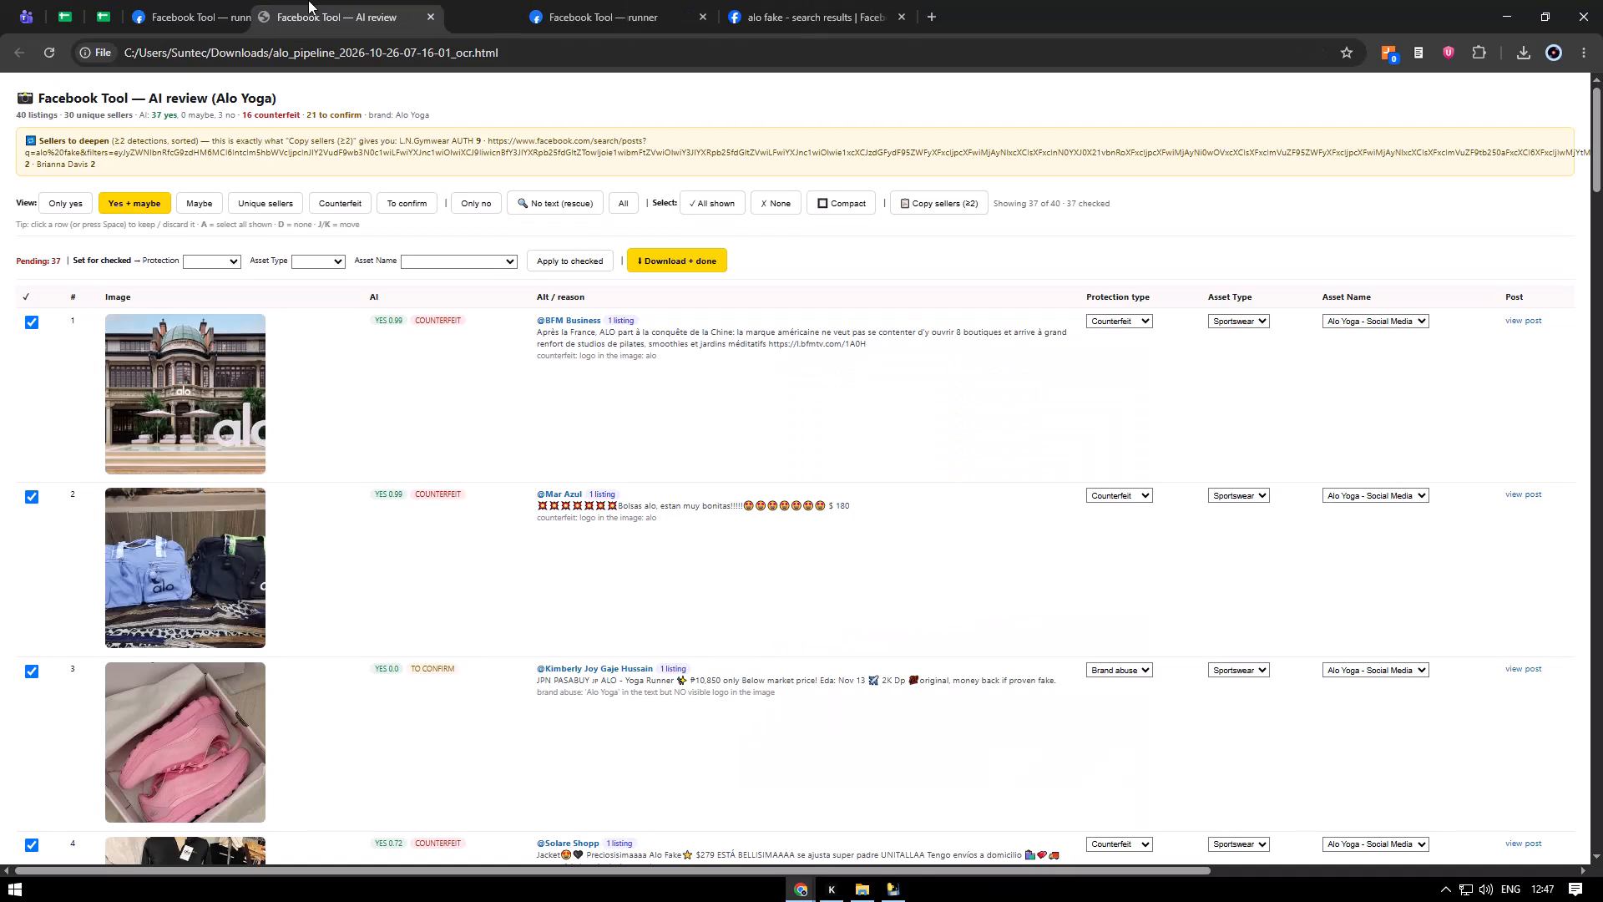
drag(308, 0, 311, 0)
click(778, 0)
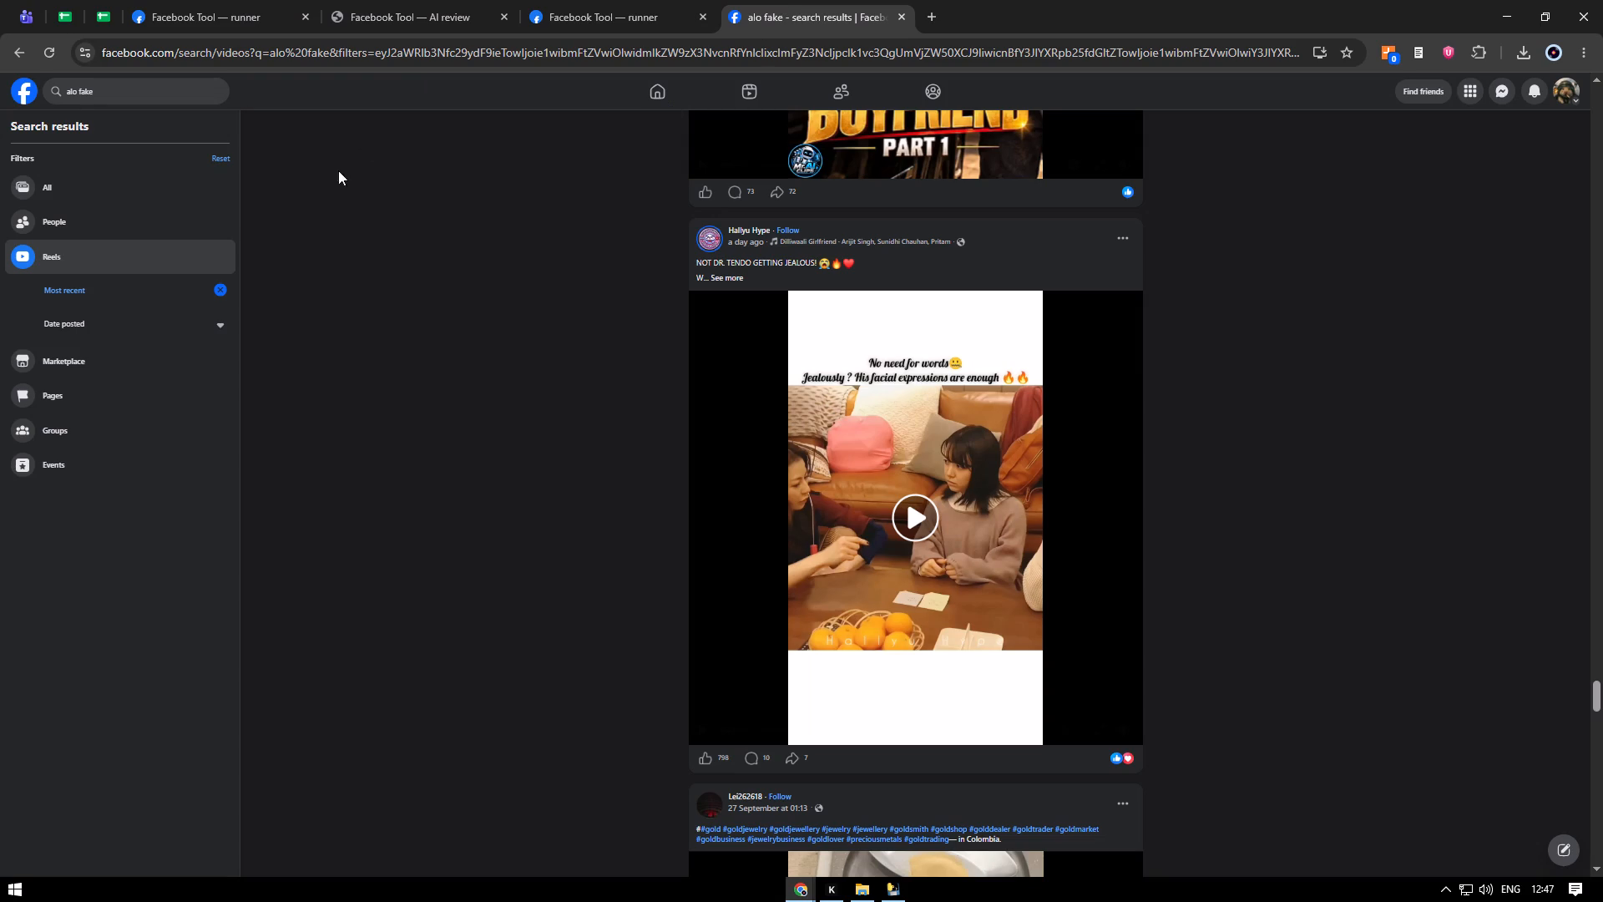
Show only Counterfeit listings in the AI review and download the reviewed results.
click(397, 0)
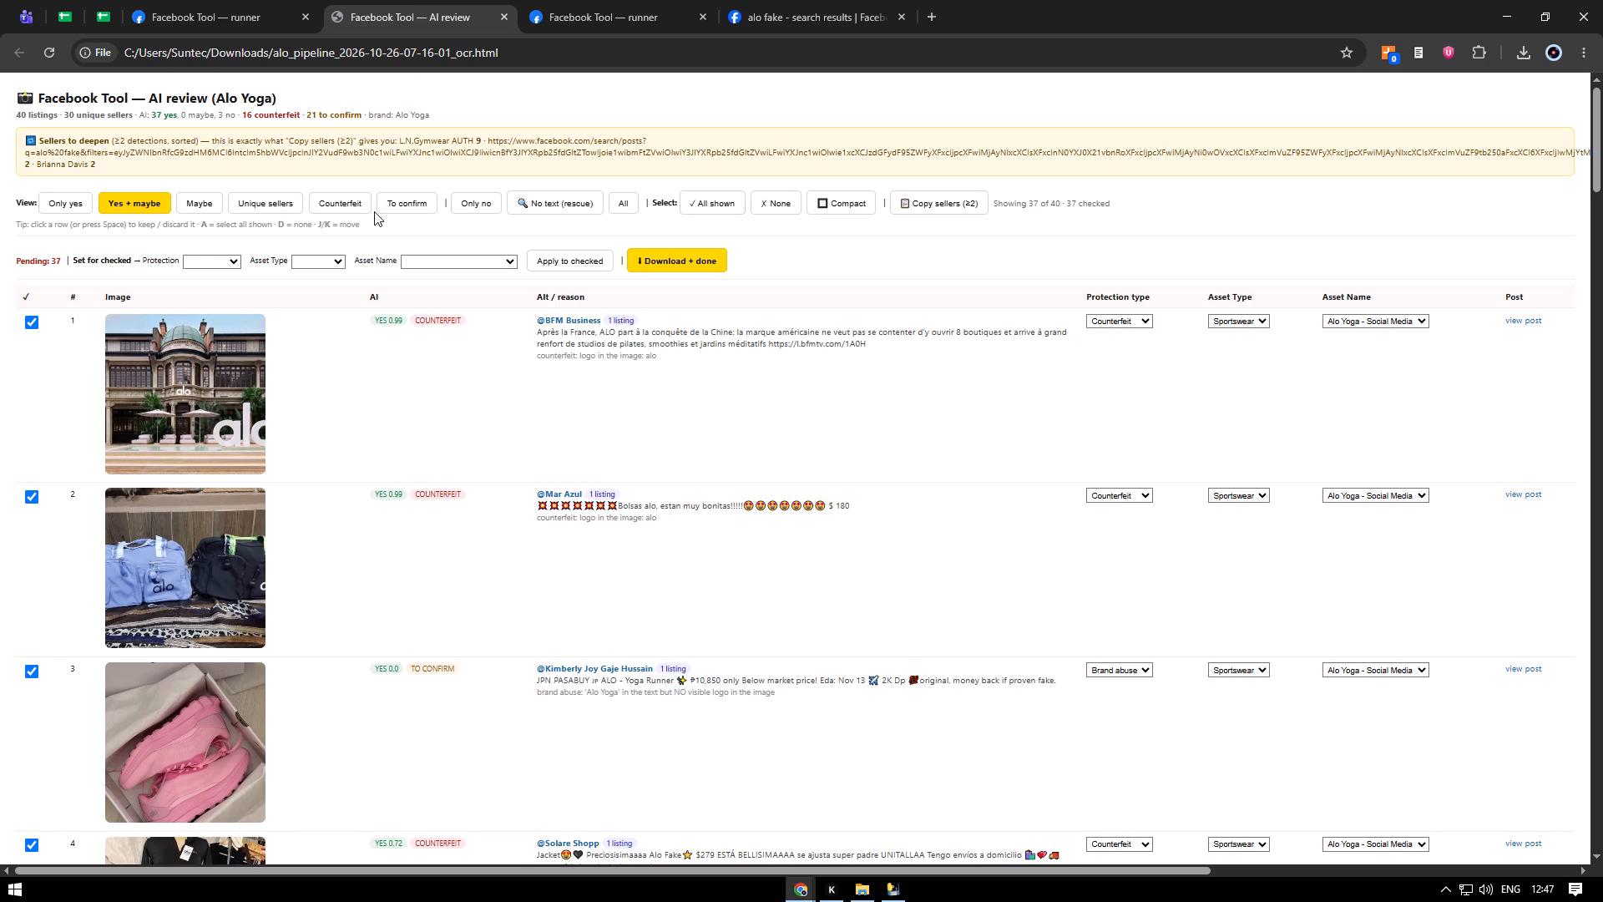
click(350, 206)
click(655, 261)
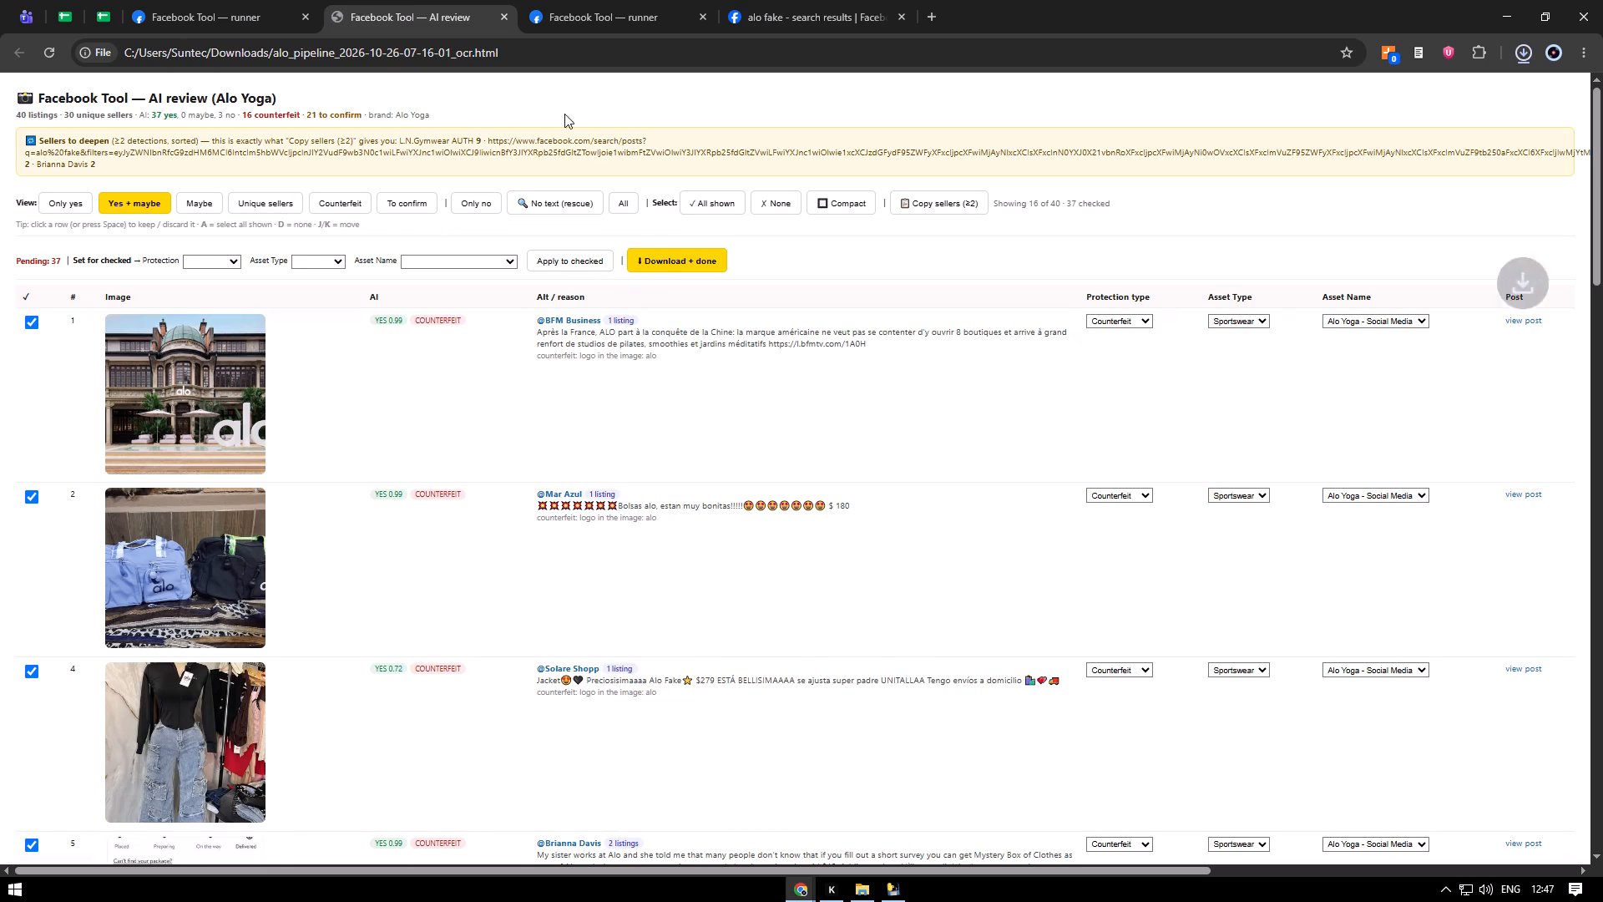
Remove the filter from Sheet14 in Yudhraa Facebook OCR and delete all of the sheet's data.
click(104, 0)
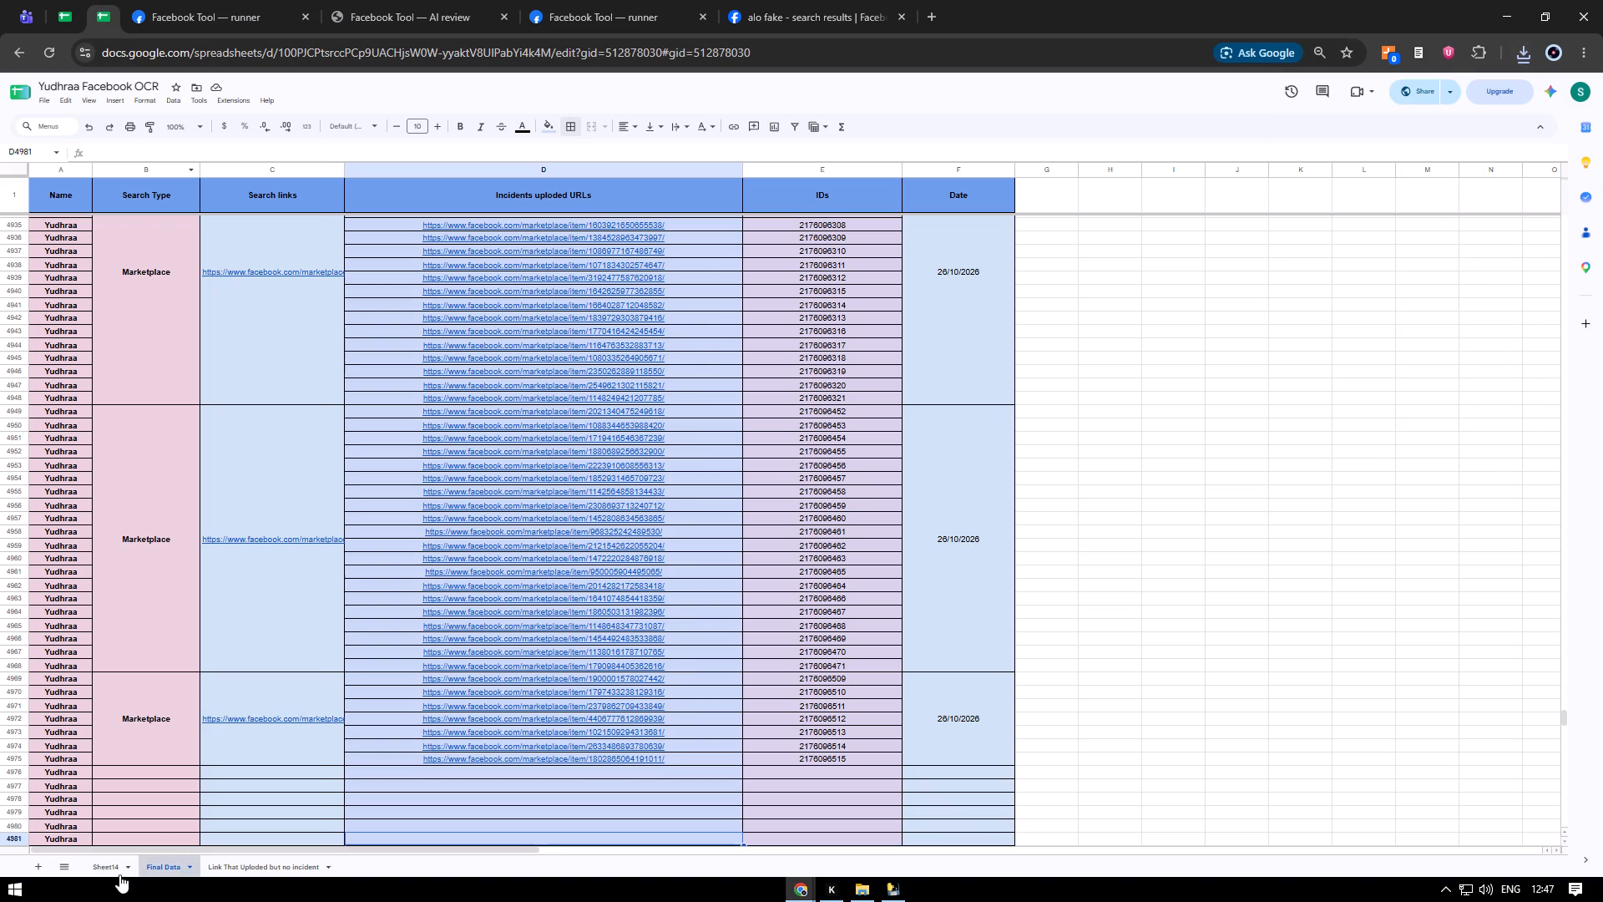
click(114, 873)
click(14, 171)
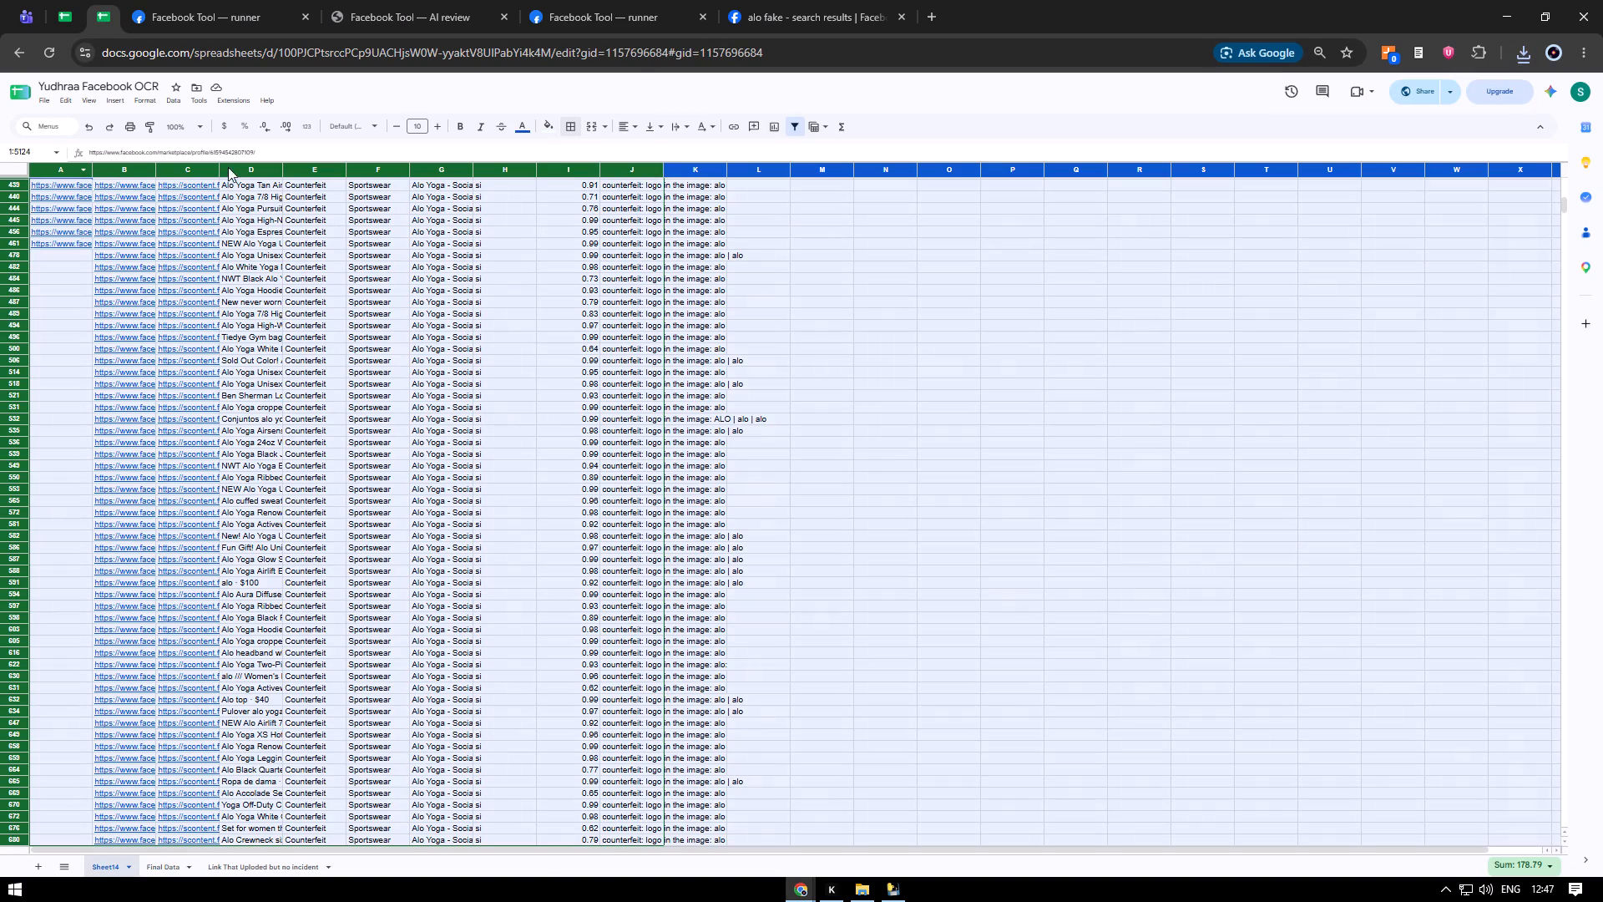
click(784, 127)
click(787, 127)
scroll(751, 427, up, 6)
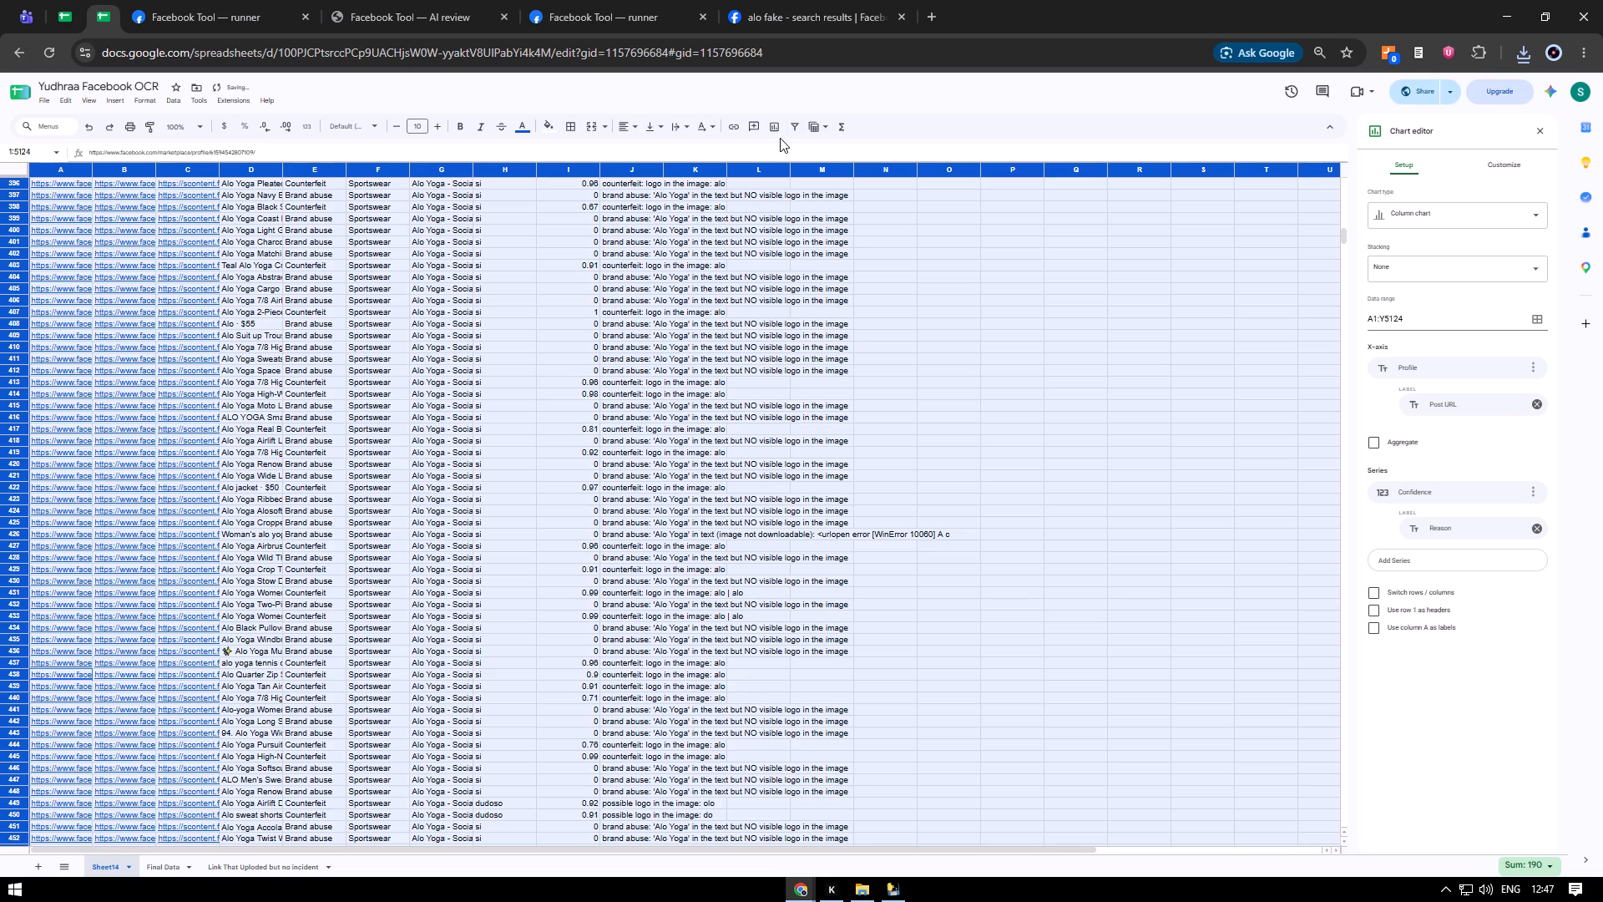
click(1541, 129)
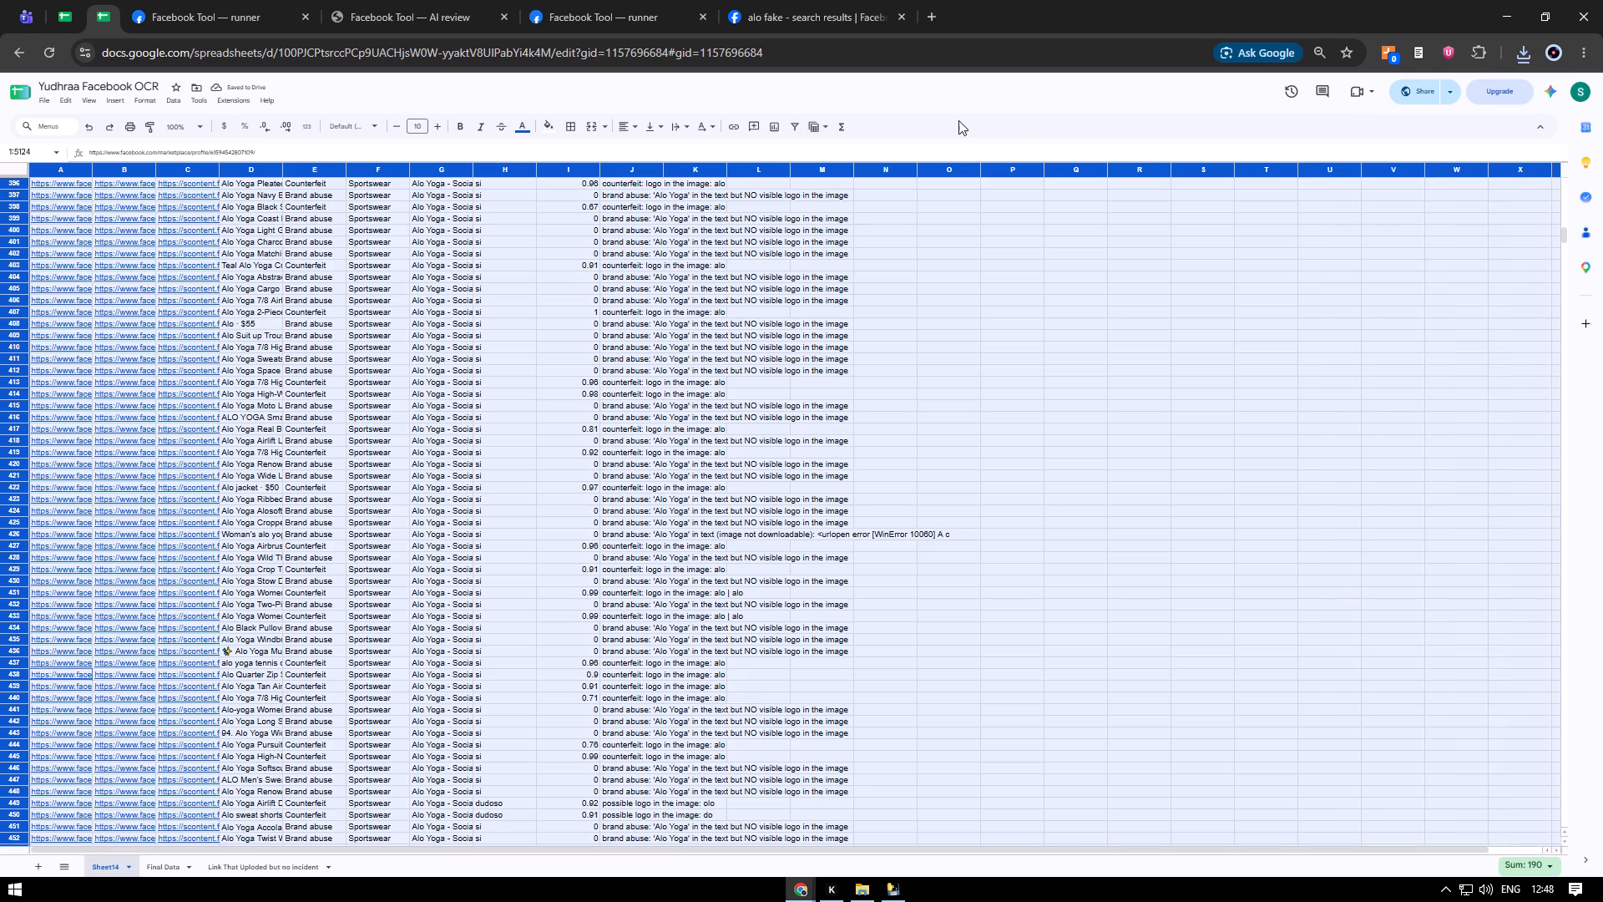
key(Delete)
key(ctrl+Up)
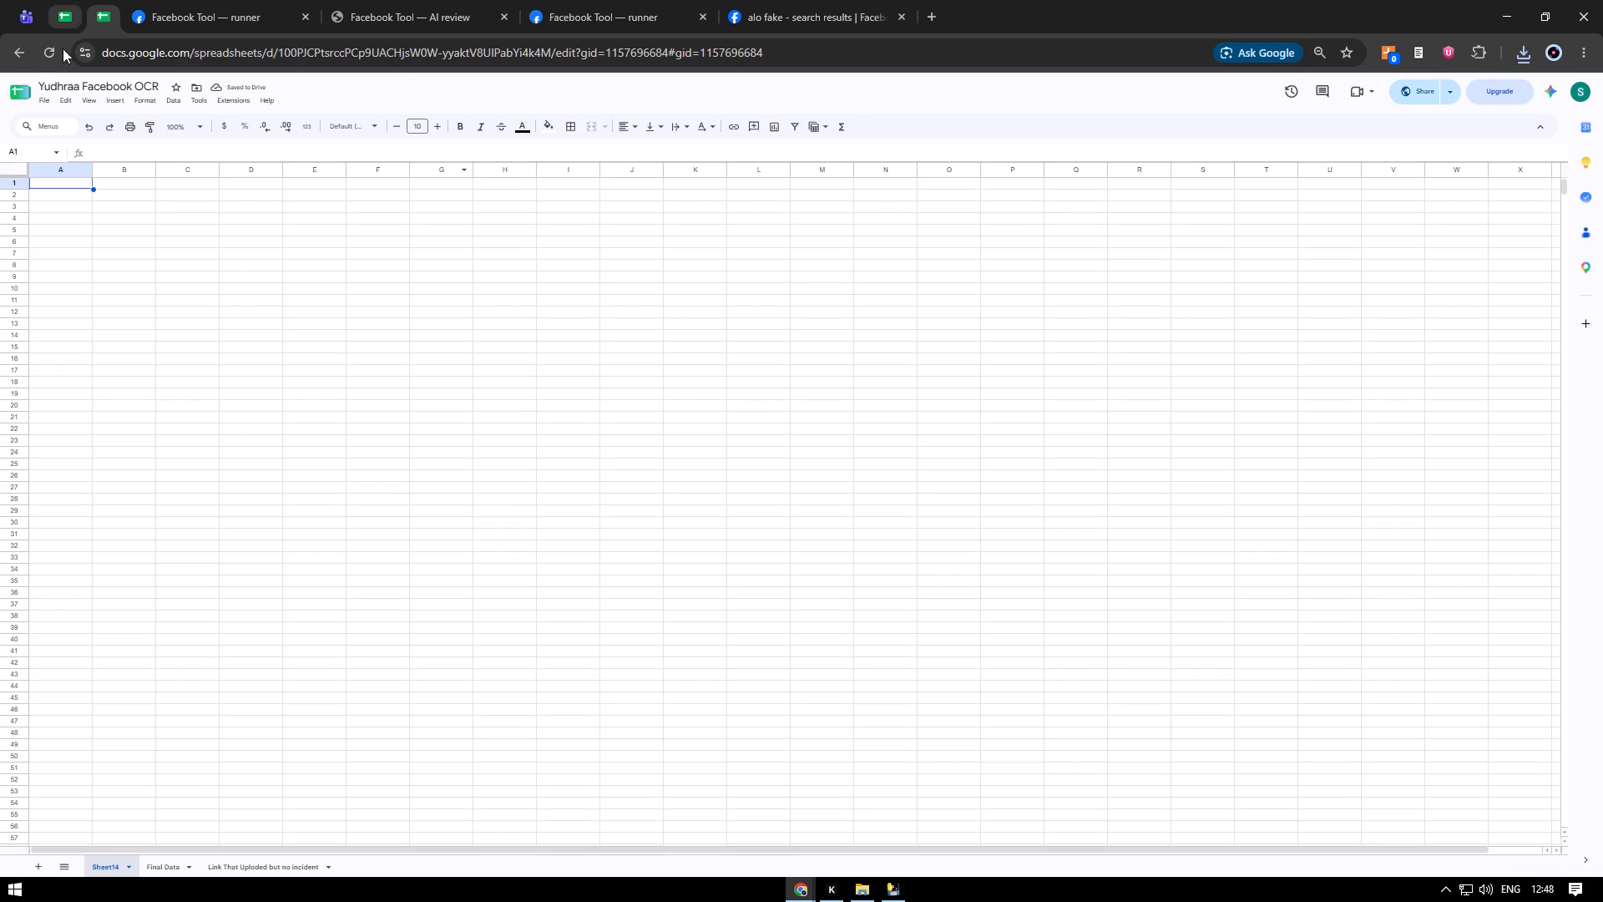
Import ai_reviewed (14).csv from Downloads into the emptied Sheet14.
click(43, 102)
click(99, 163)
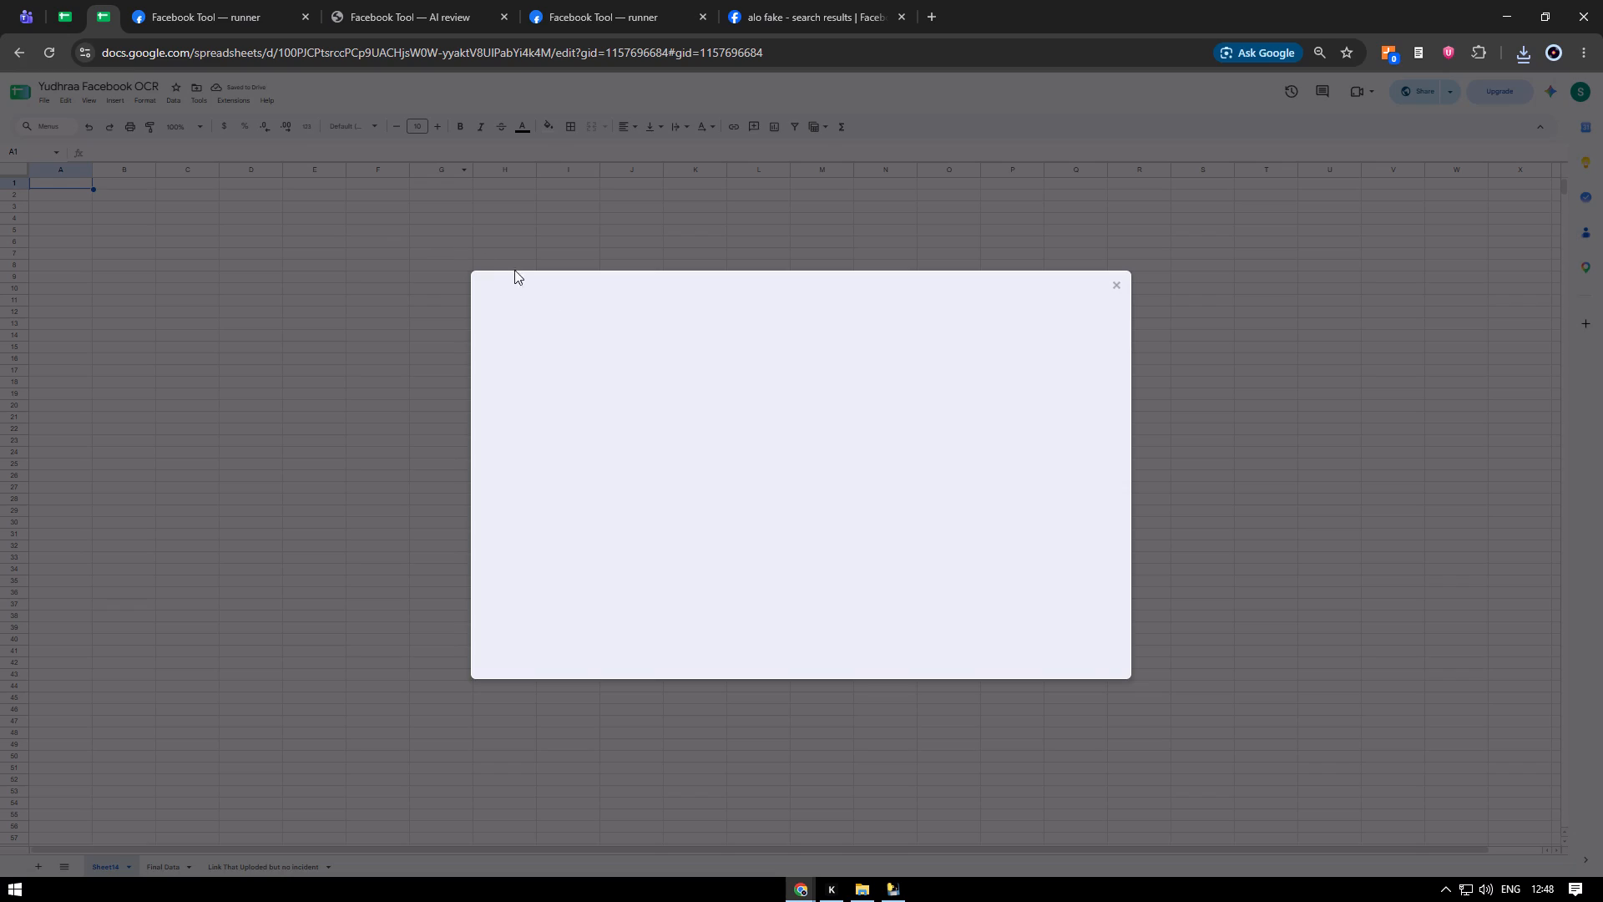
click(660, 337)
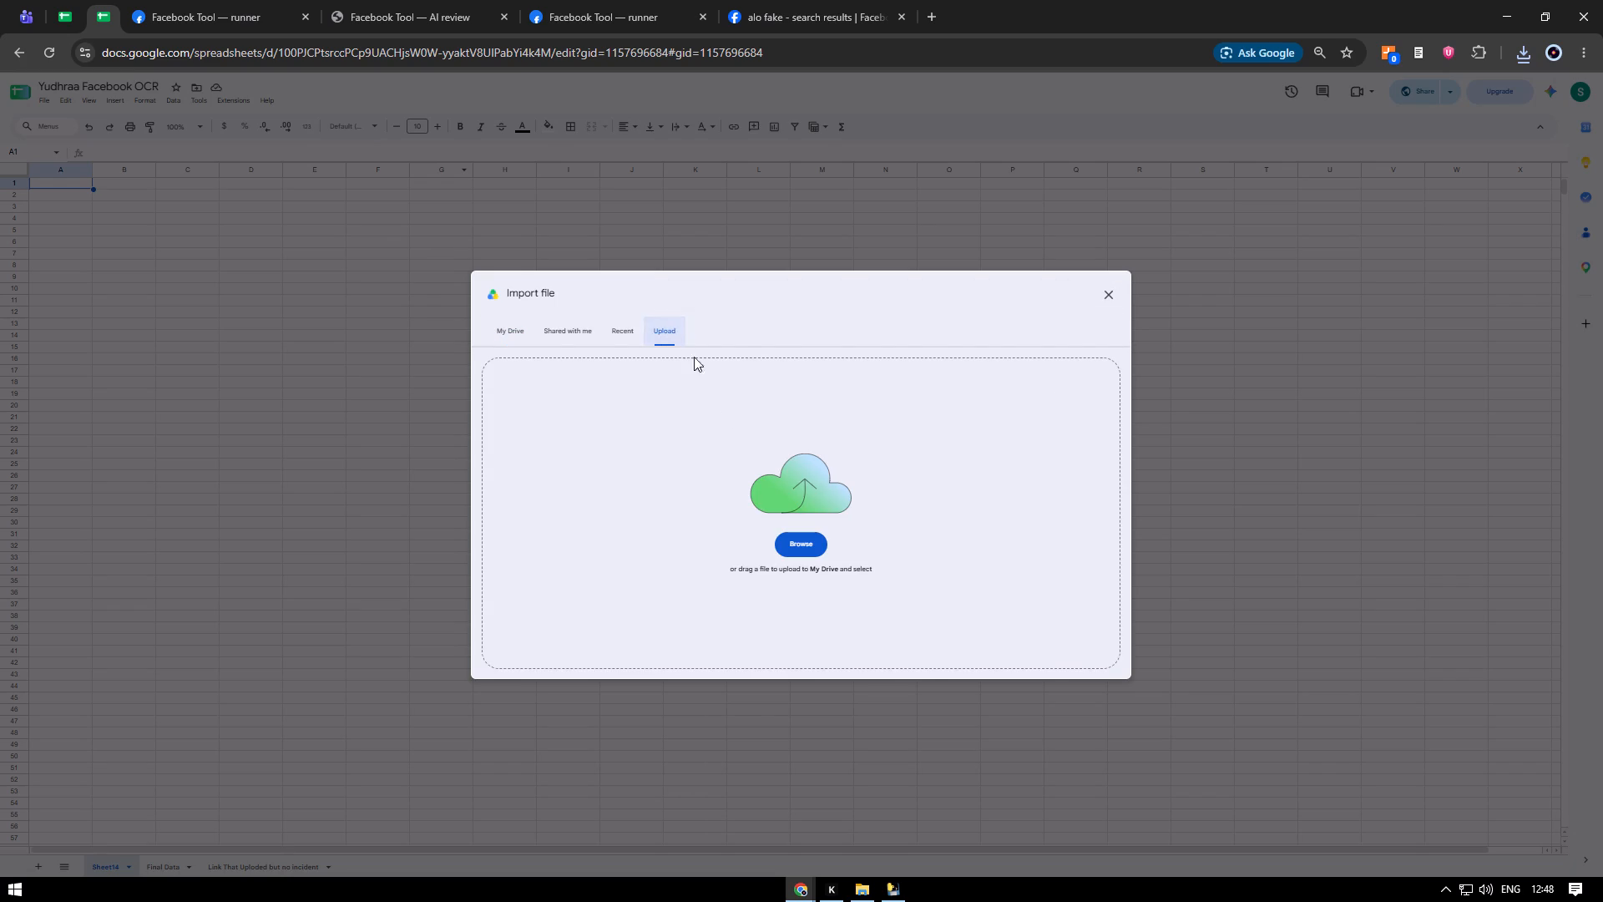
click(787, 535)
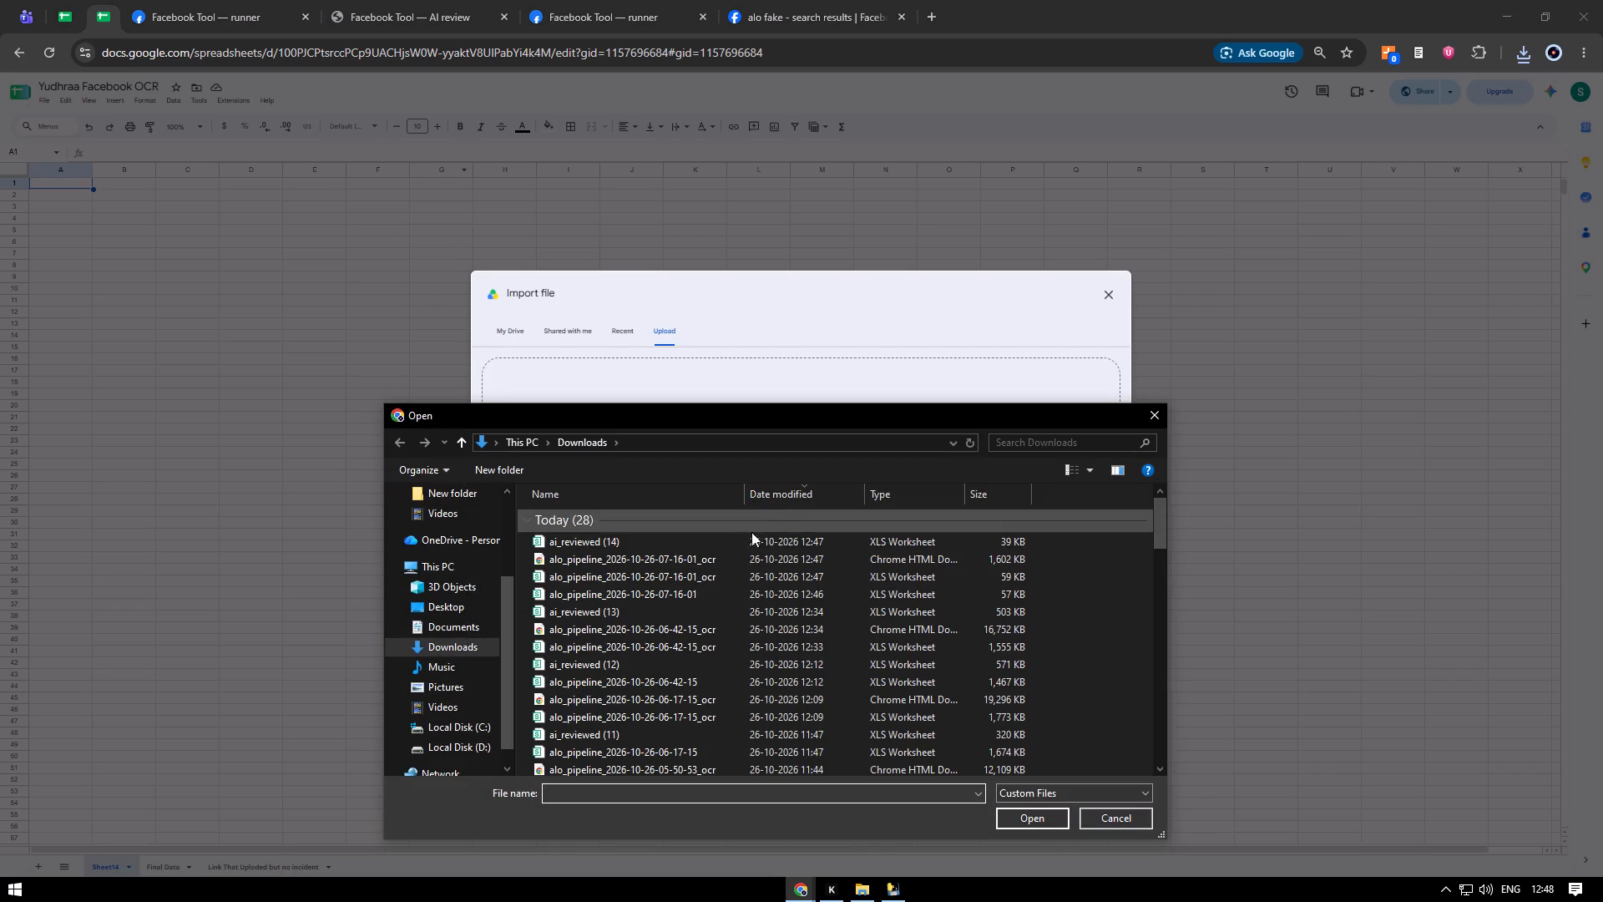
double_click(752, 543)
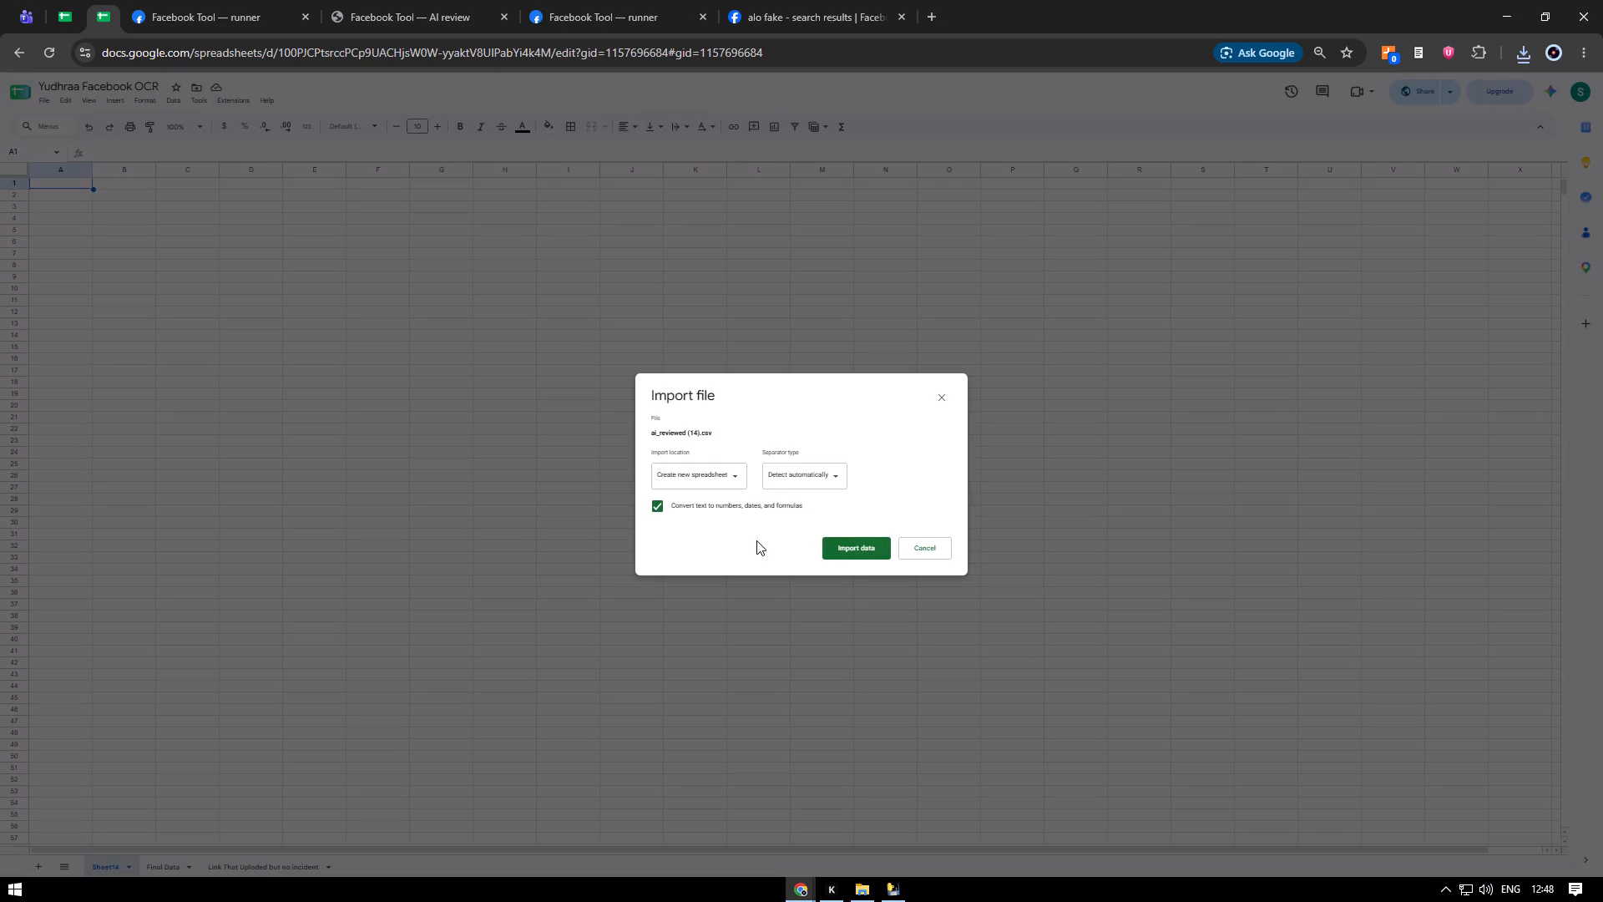
click(702, 470)
click(715, 551)
click(860, 549)
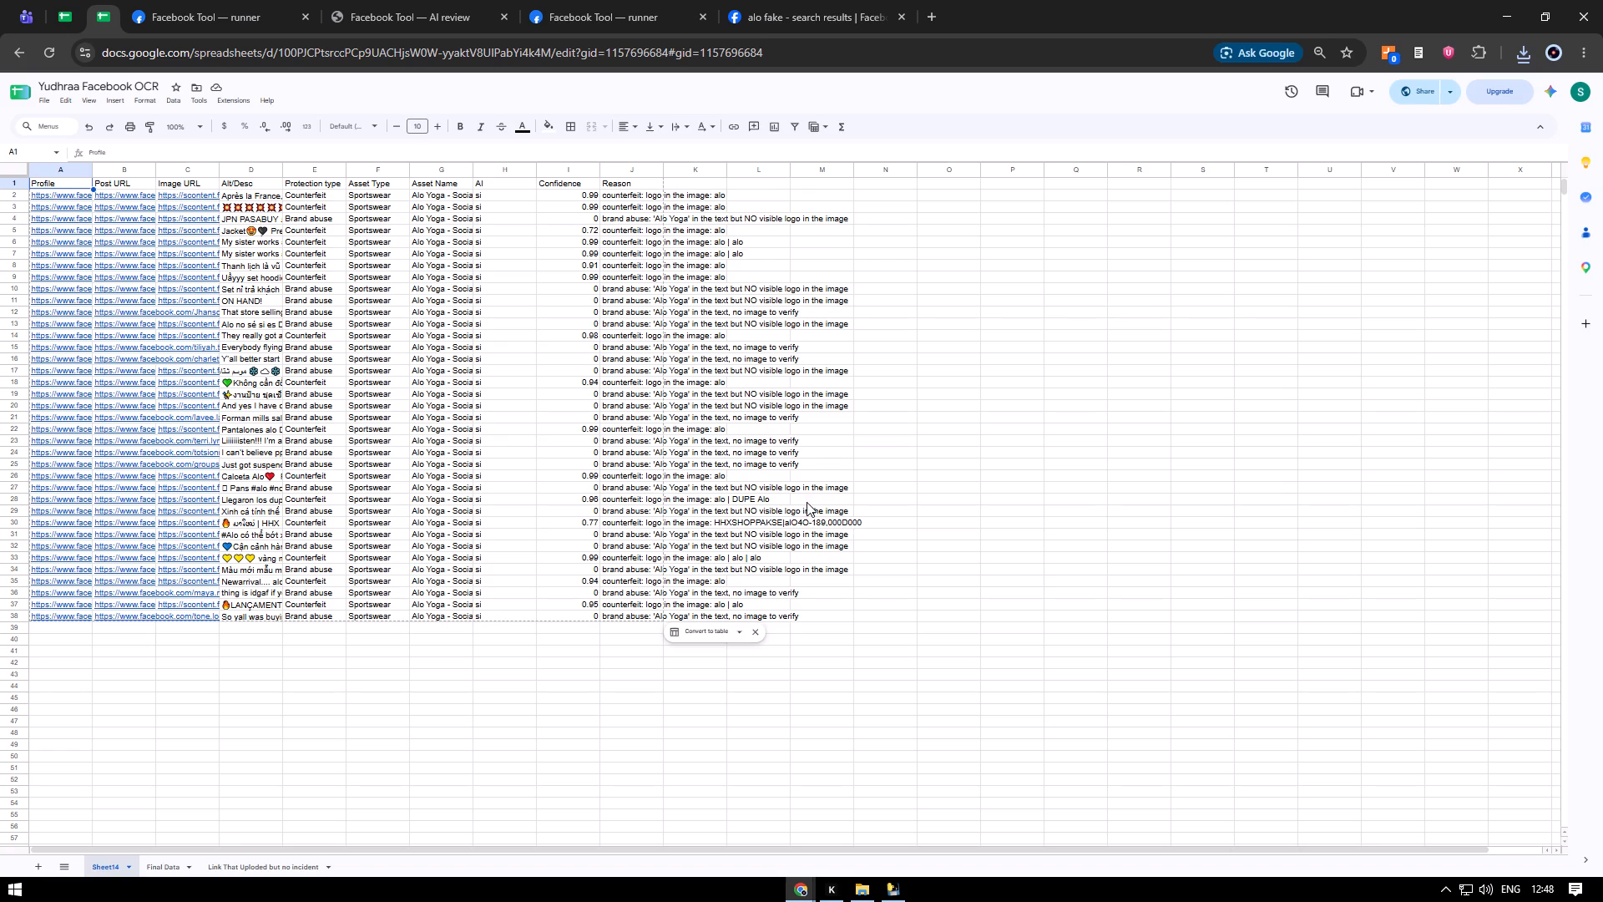
Add a filter to Sheet14's header row and show only Counterfeit rows in the Protection type column.
key(ctrl+shift+Right)
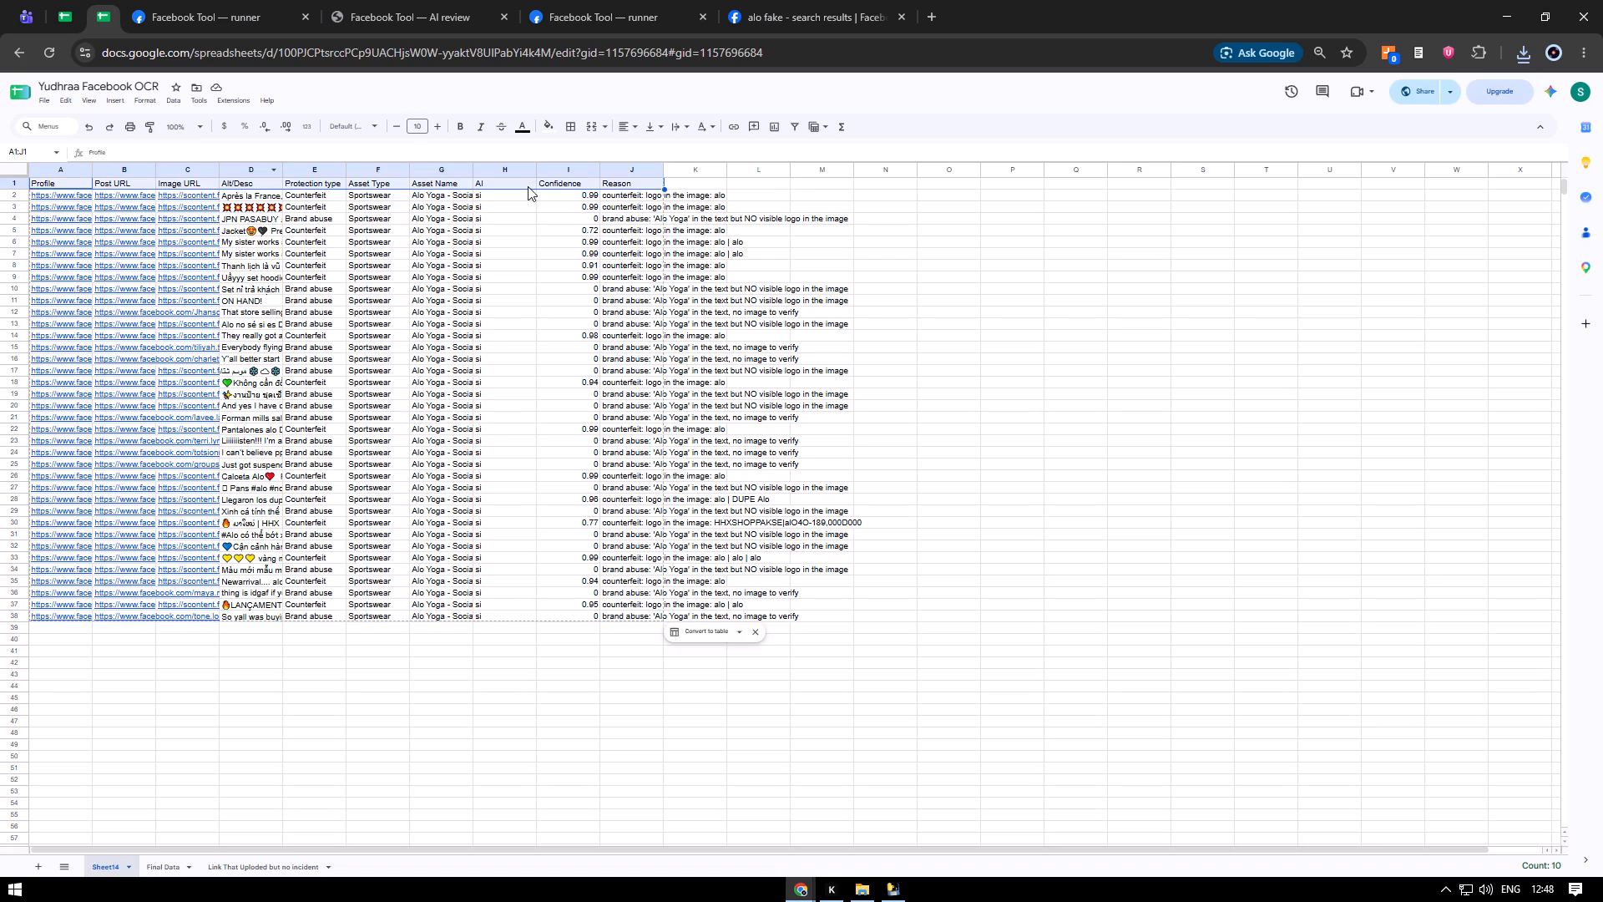
click(793, 122)
click(341, 184)
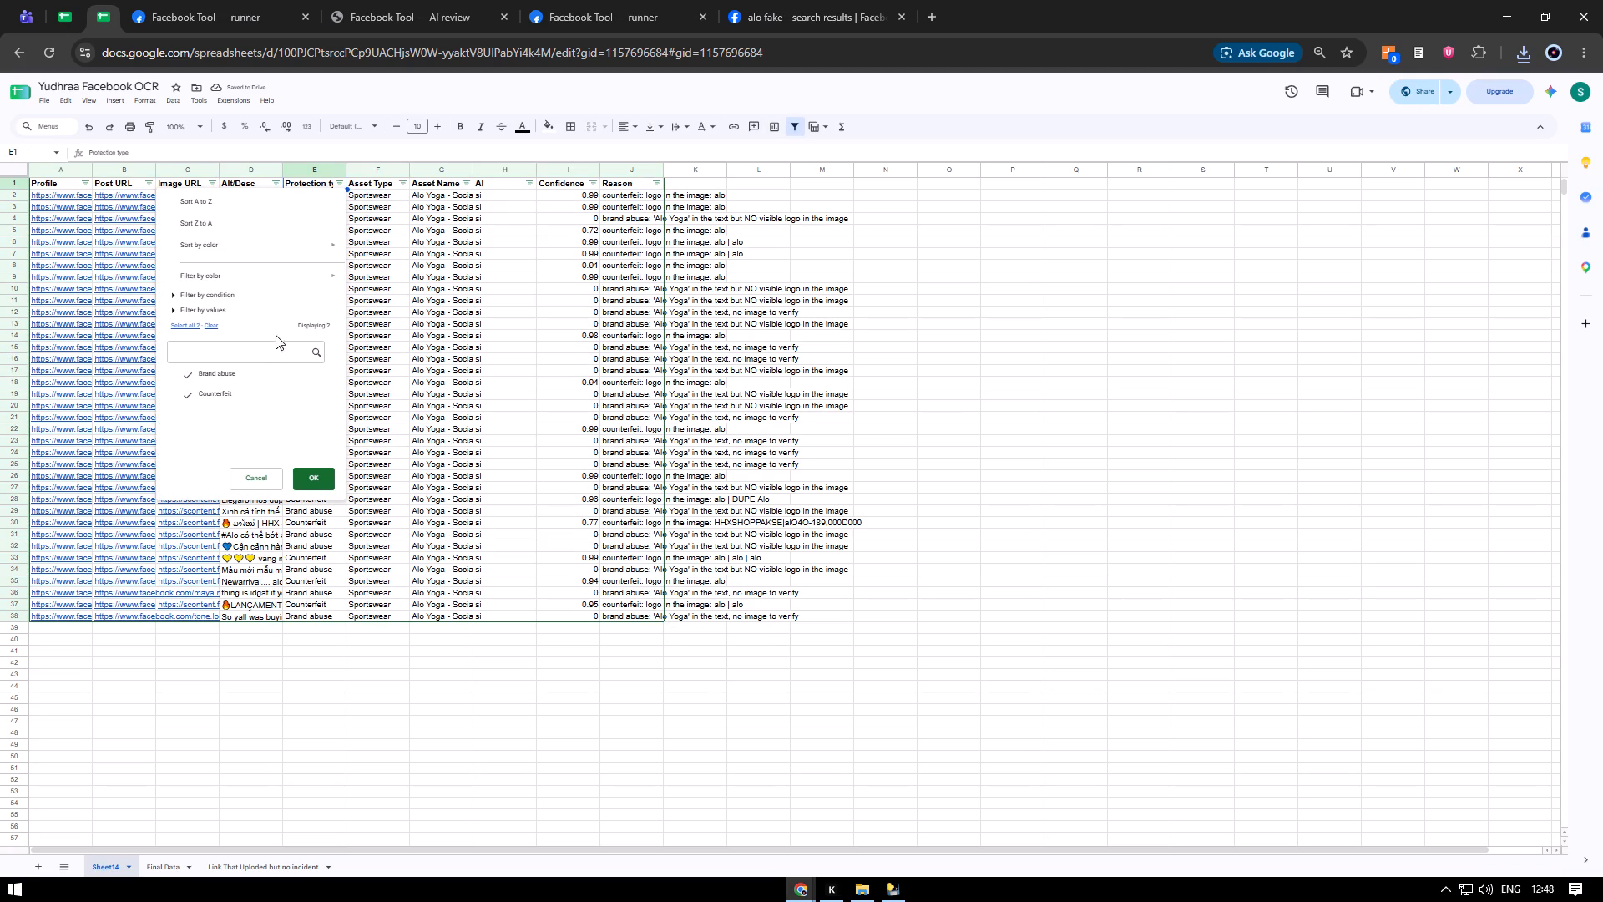
click(264, 372)
click(315, 471)
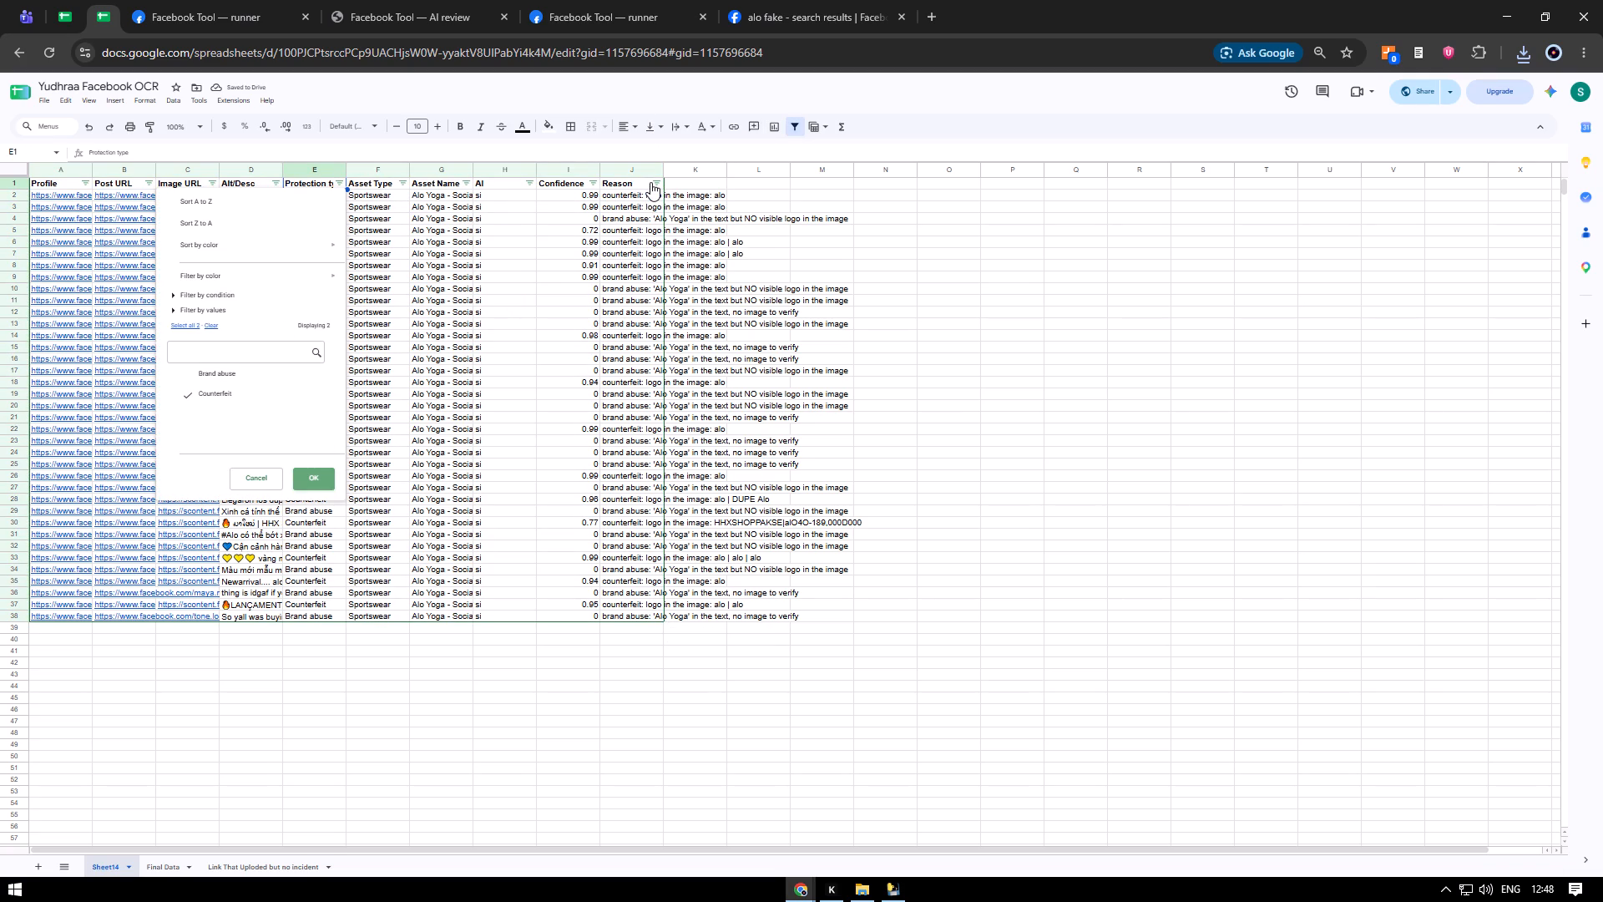
Switch to the FB-OCR console, review the summary of the finished OCR run, and close it.
click(899, 884)
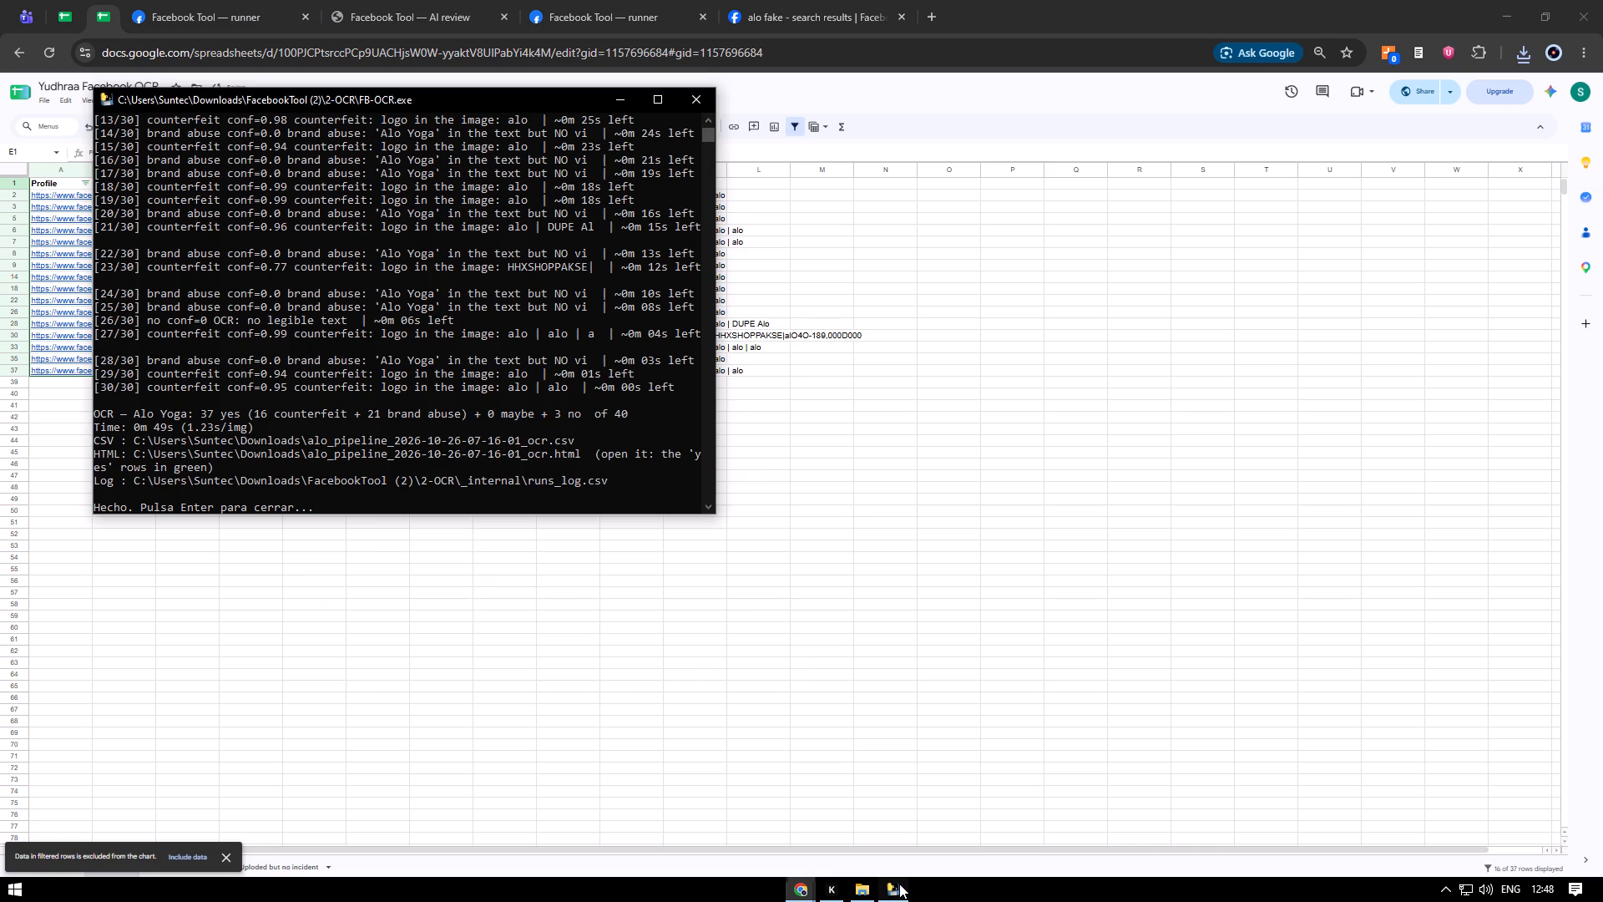
click(899, 884)
click(899, 884)
scroll(488, 342, down, 1)
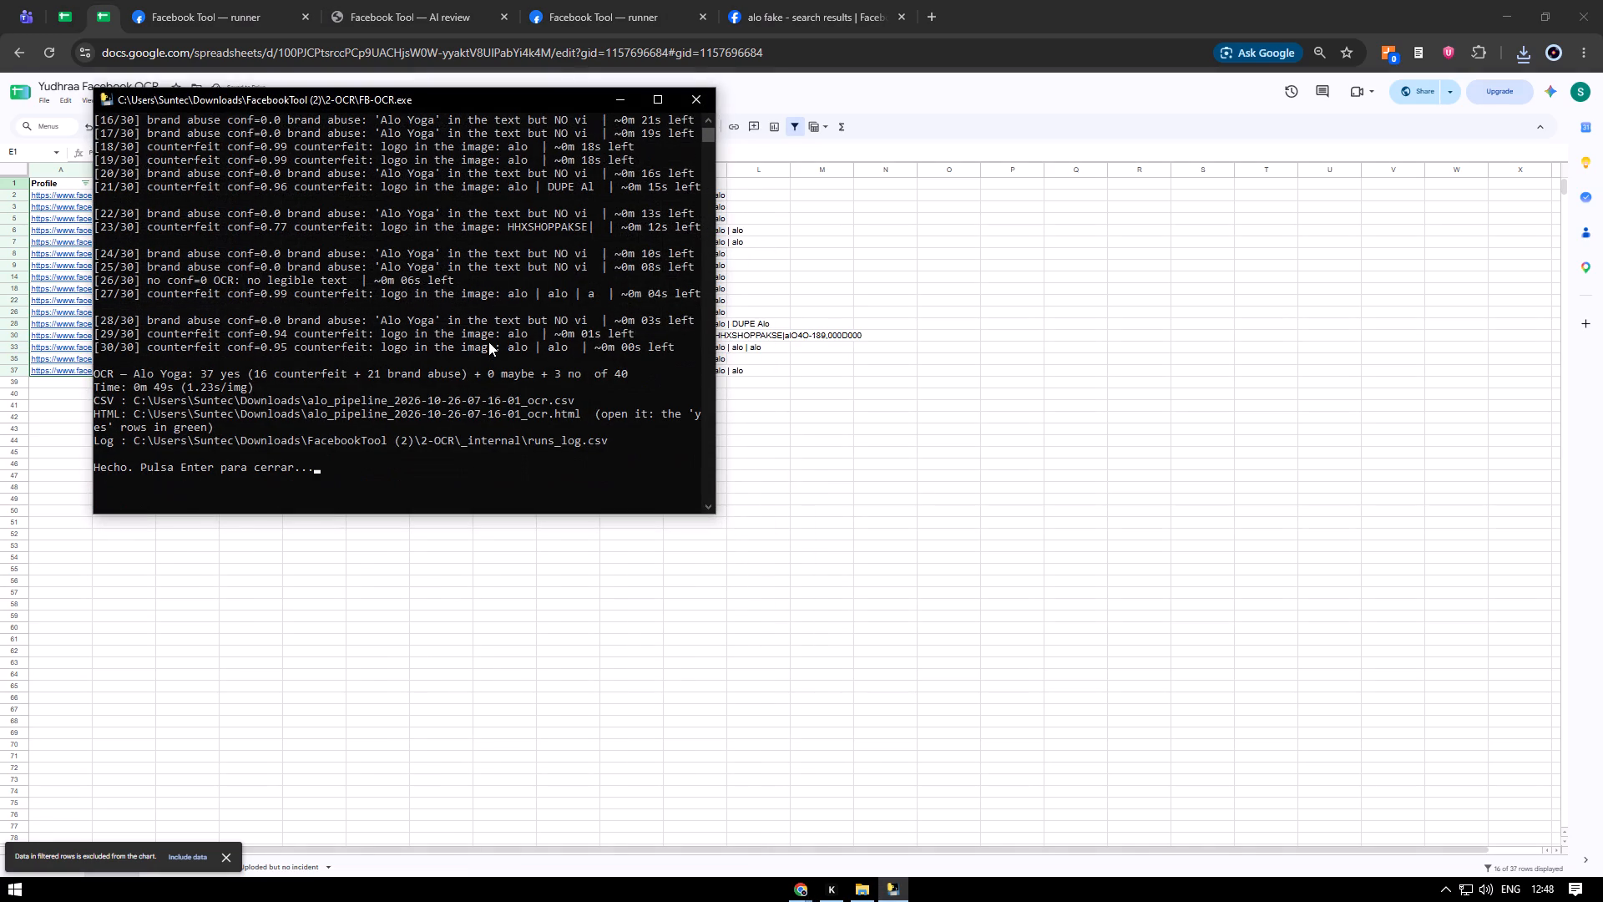
scroll(488, 342, up, 1)
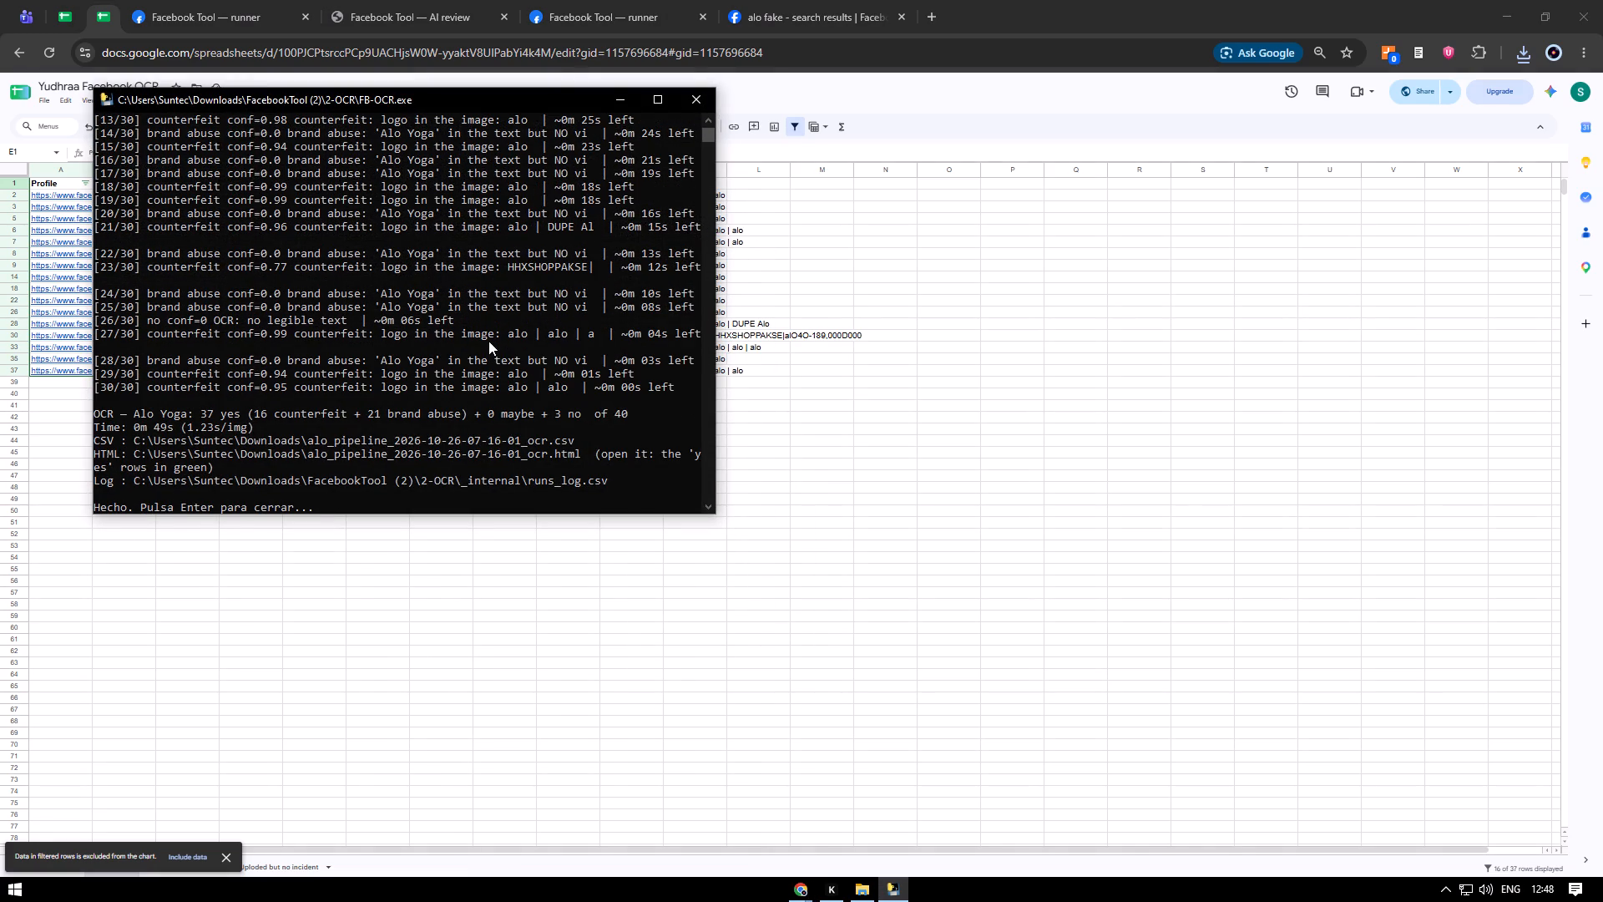
key(Return)
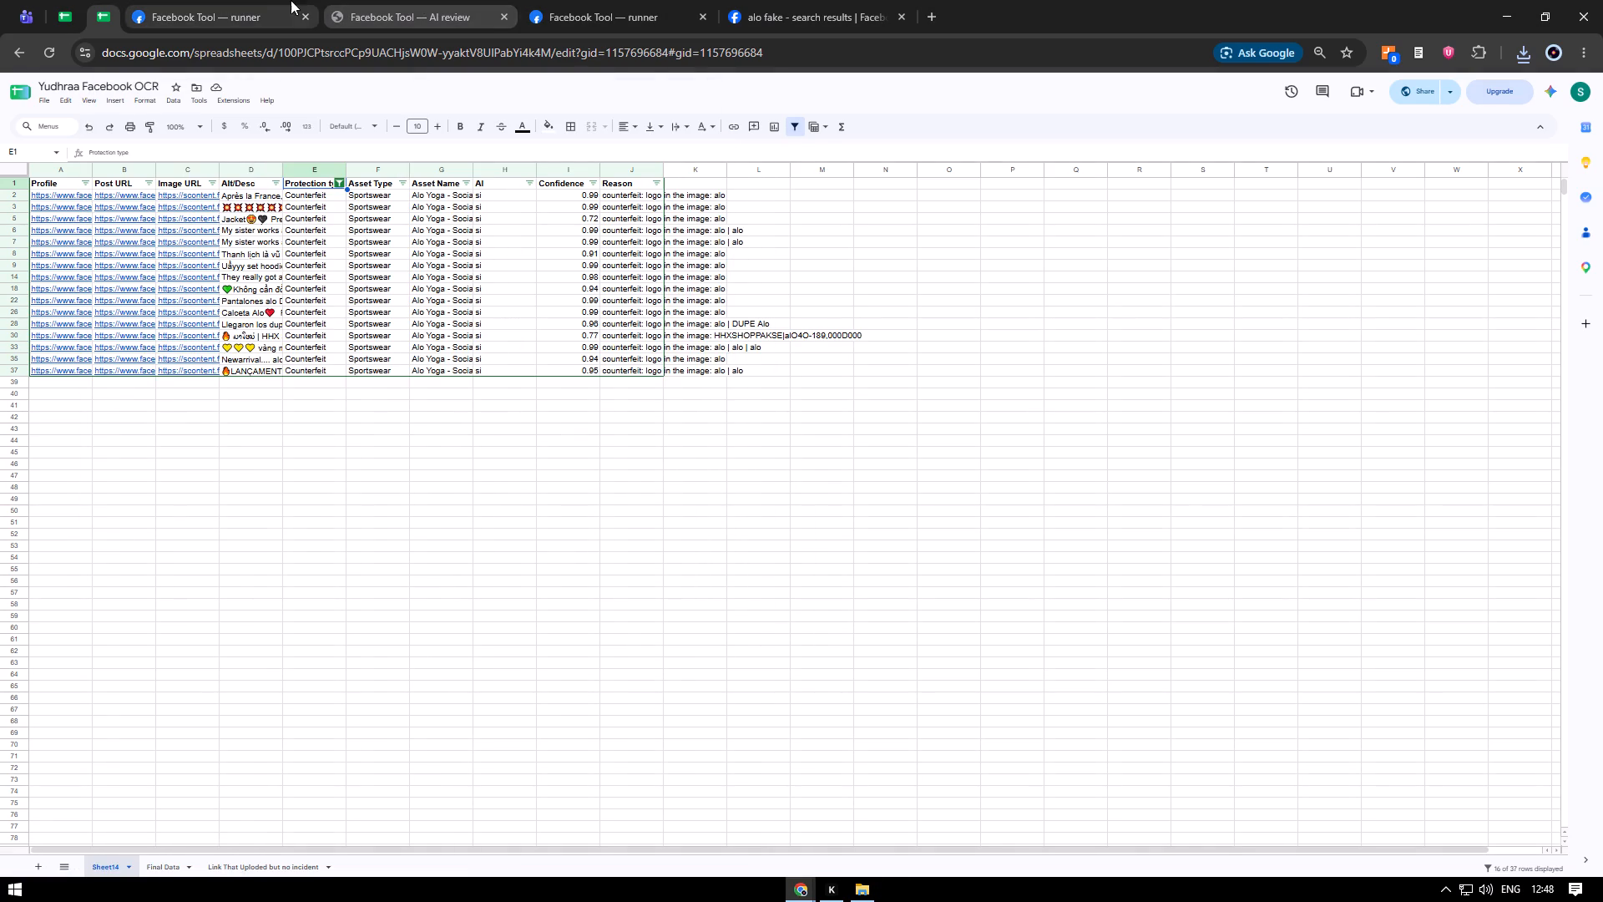
Check both Facebook Tool runners' logs and the alo fake reels search page for scraping progress.
click(413, 0)
click(225, 0)
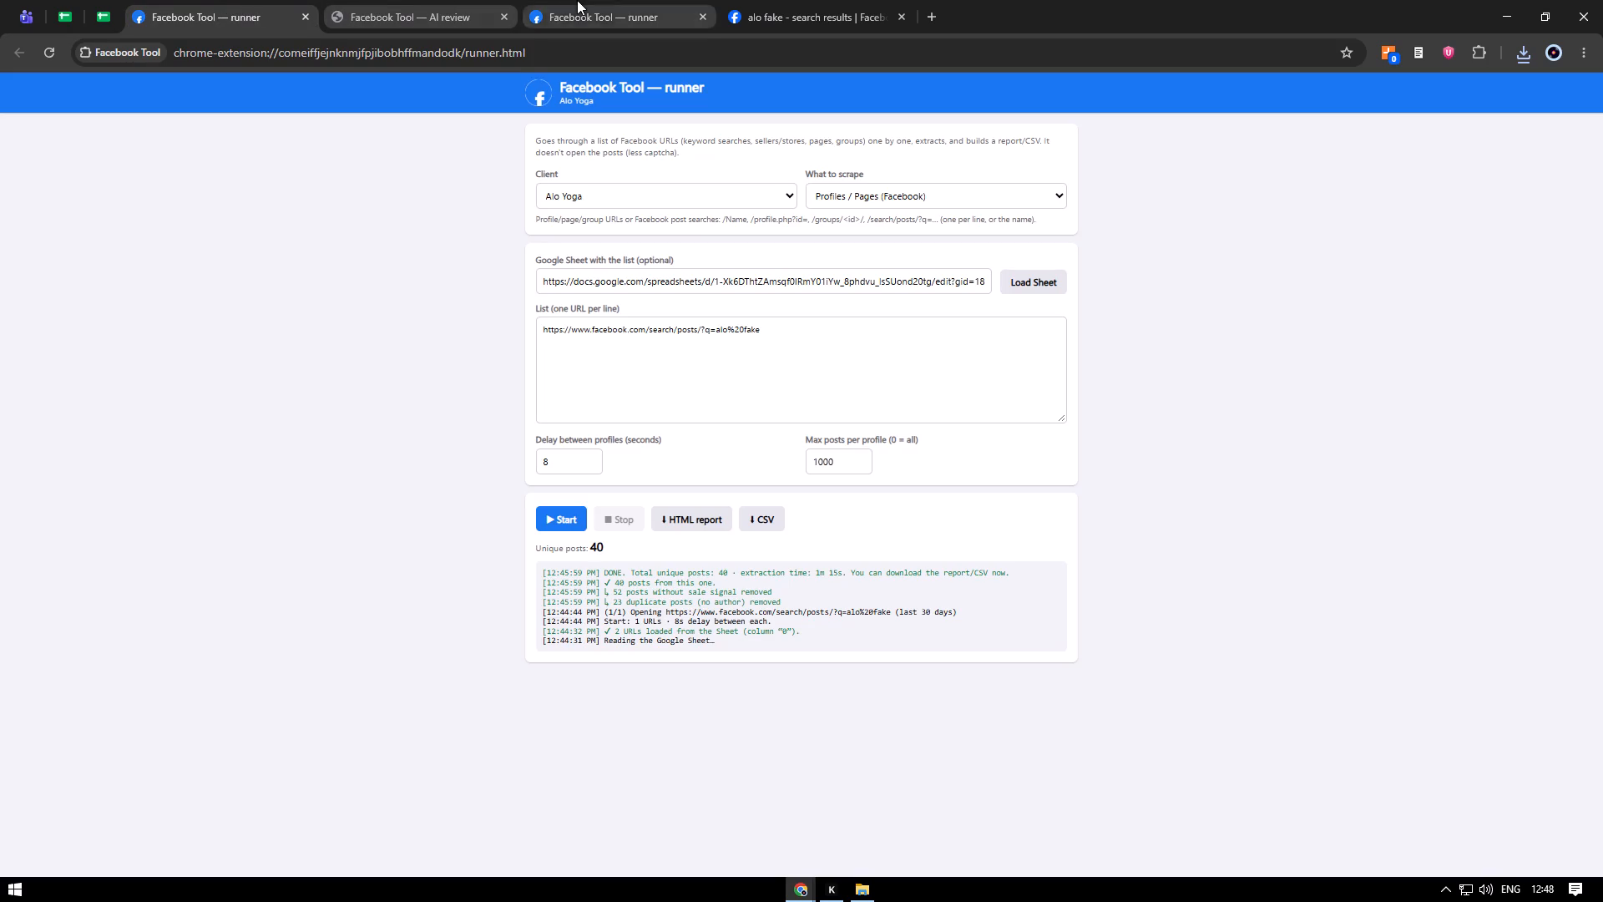
drag(581, 0, 609, 0)
click(831, 0)
scroll(890, 422, down, 5)
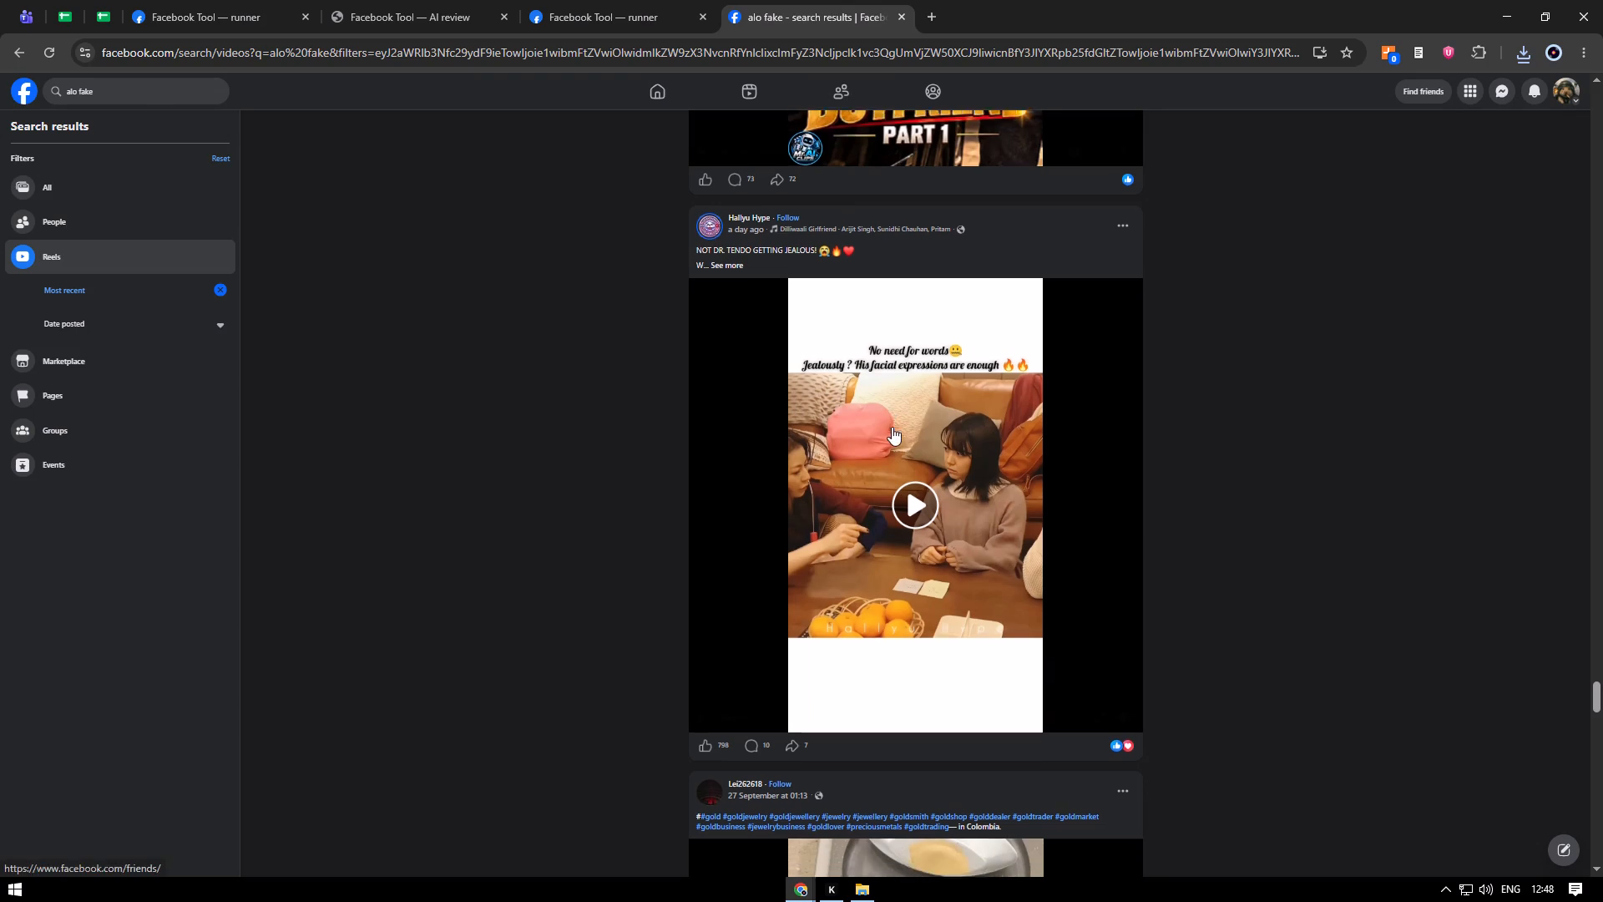
scroll(893, 433, up, 5)
click(650, 0)
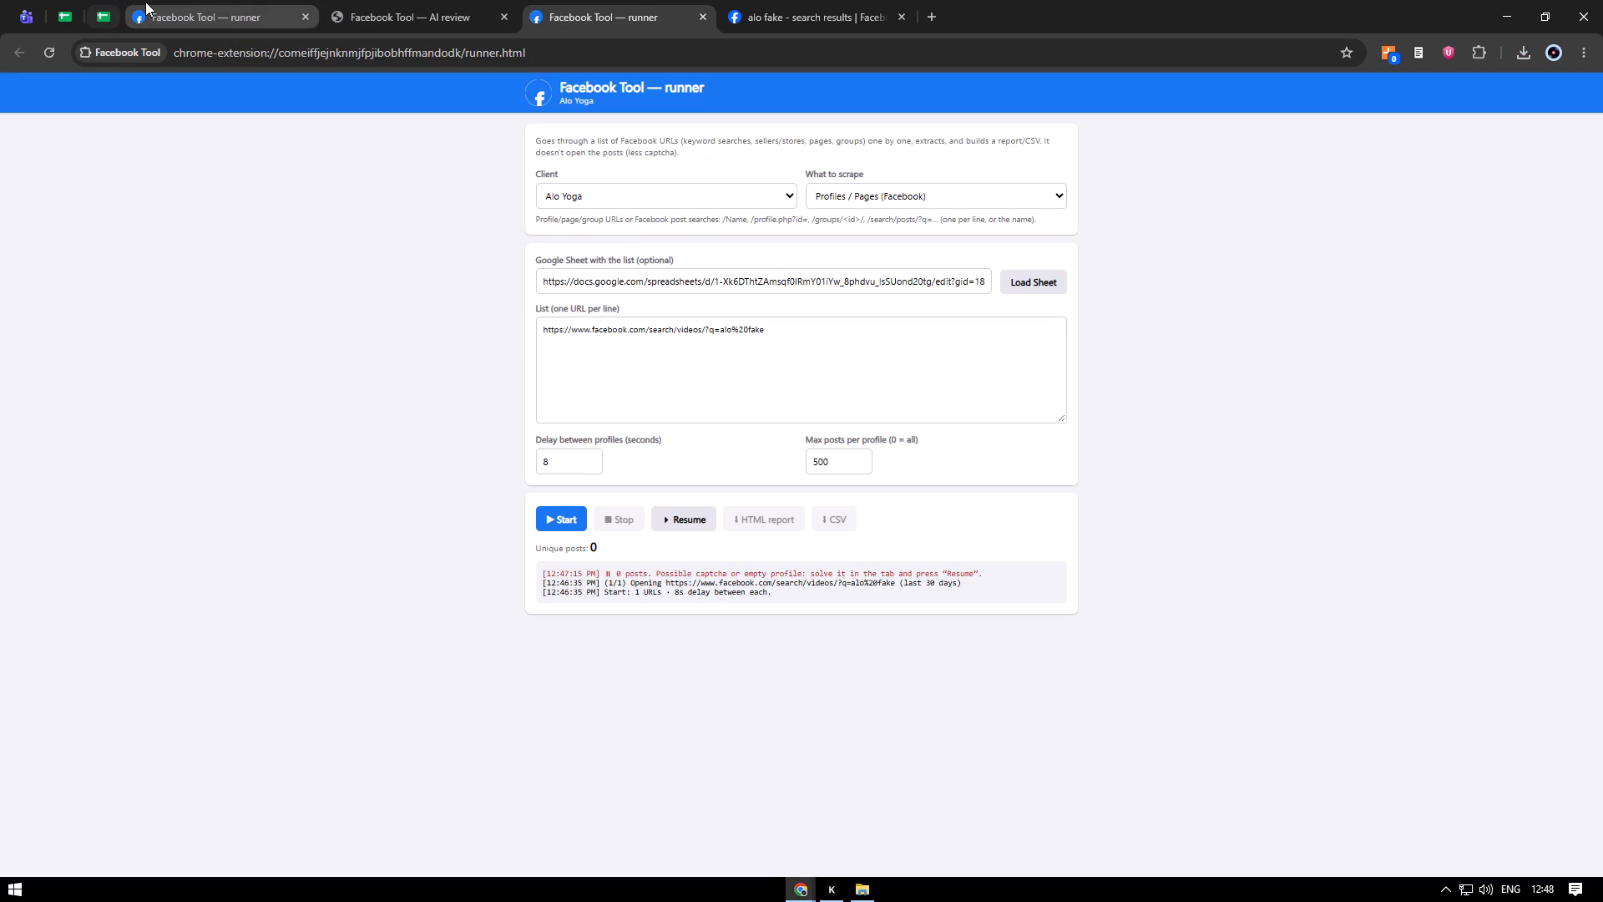
Return to Yudhraa Facebook OCR and examine the Reason column's filter values in Sheet14, keeping all of them selected.
click(104, 0)
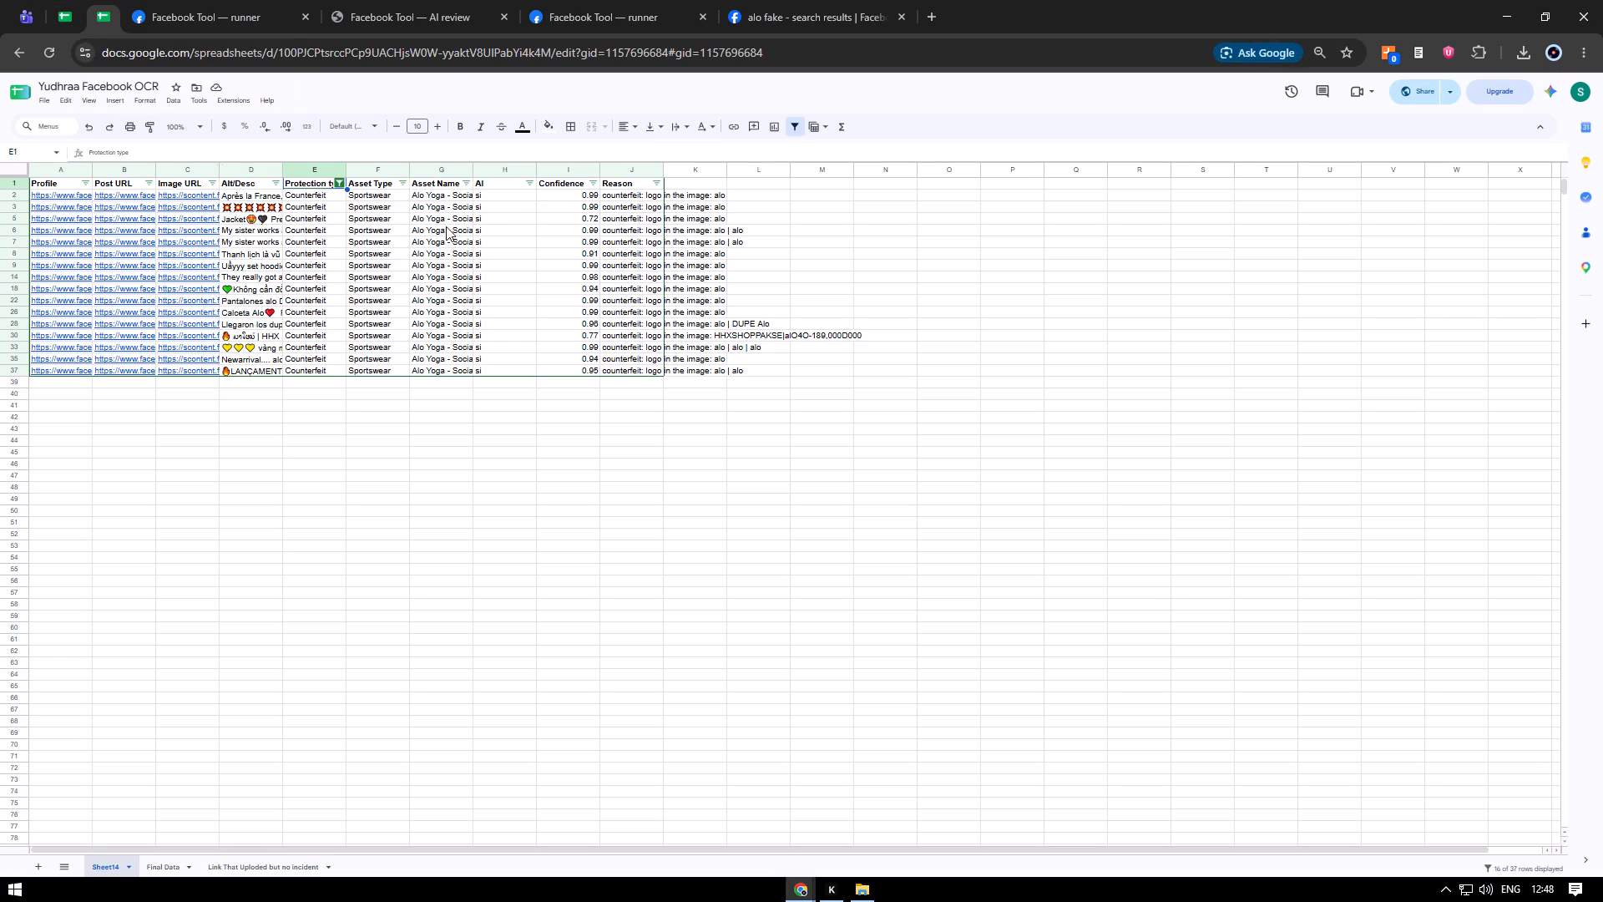
click(653, 175)
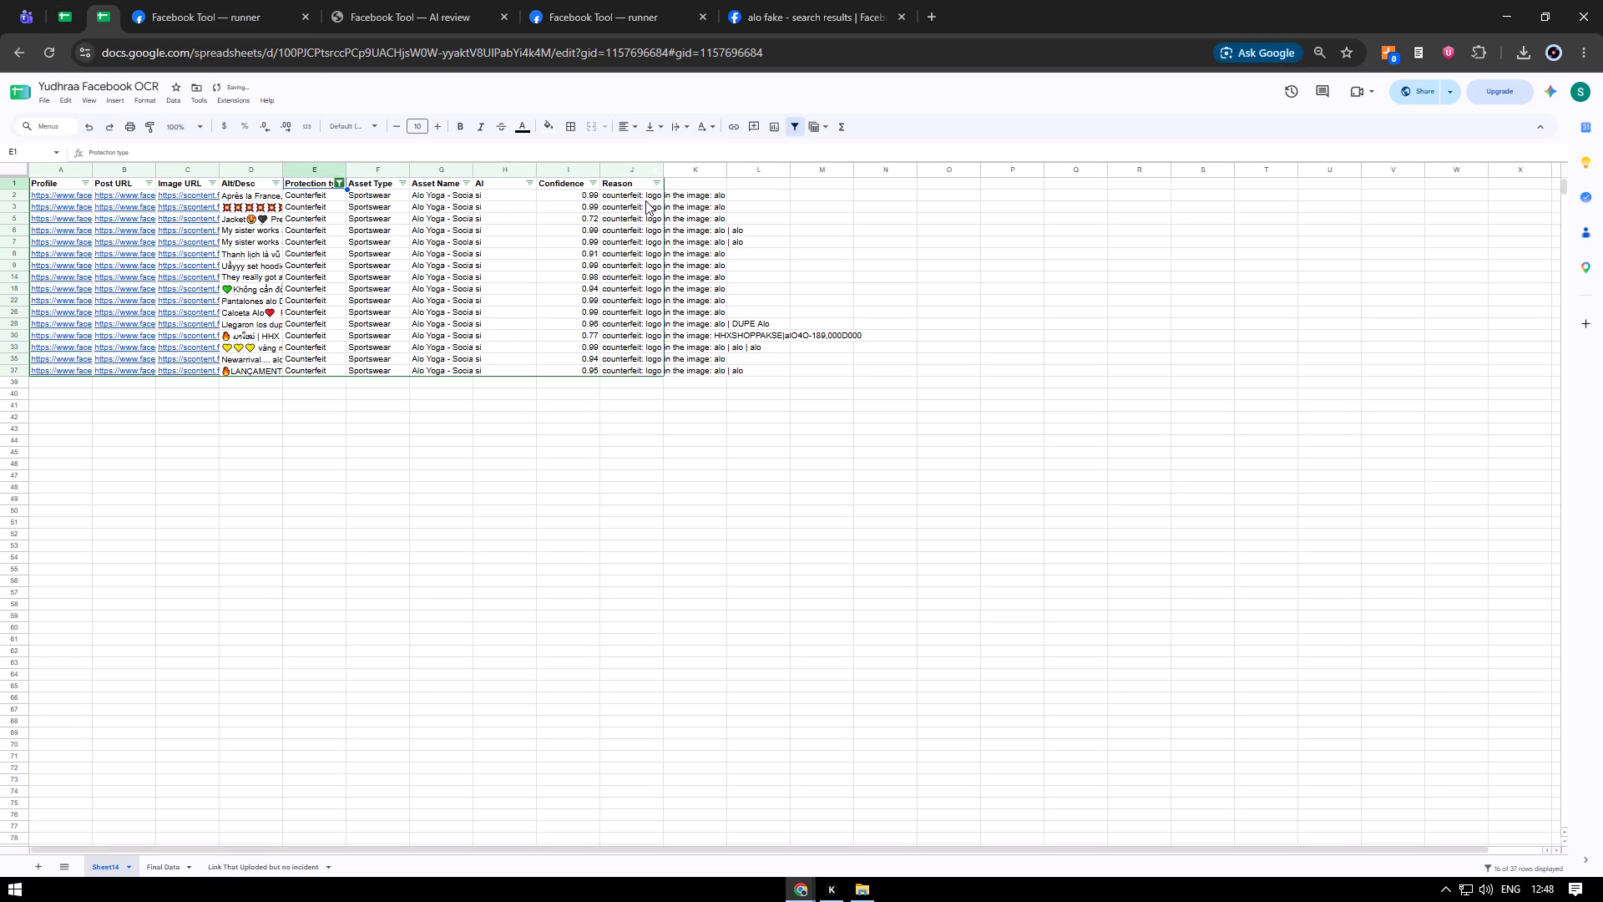
click(653, 181)
scroll(577, 403, down, 2)
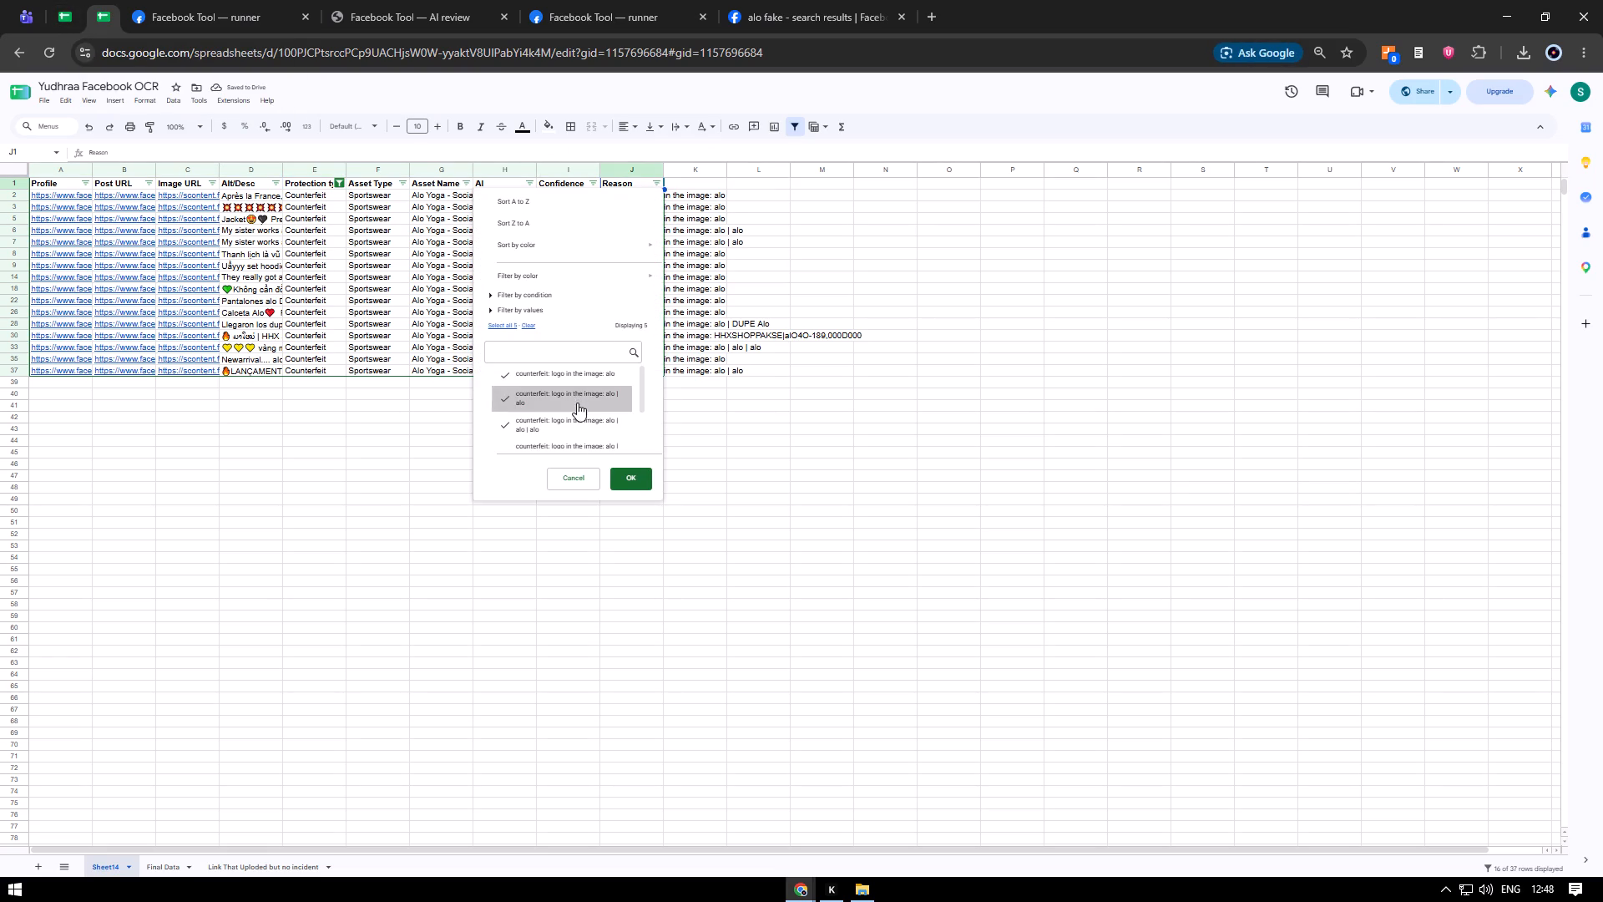
scroll(577, 403, down, 4)
click(649, 483)
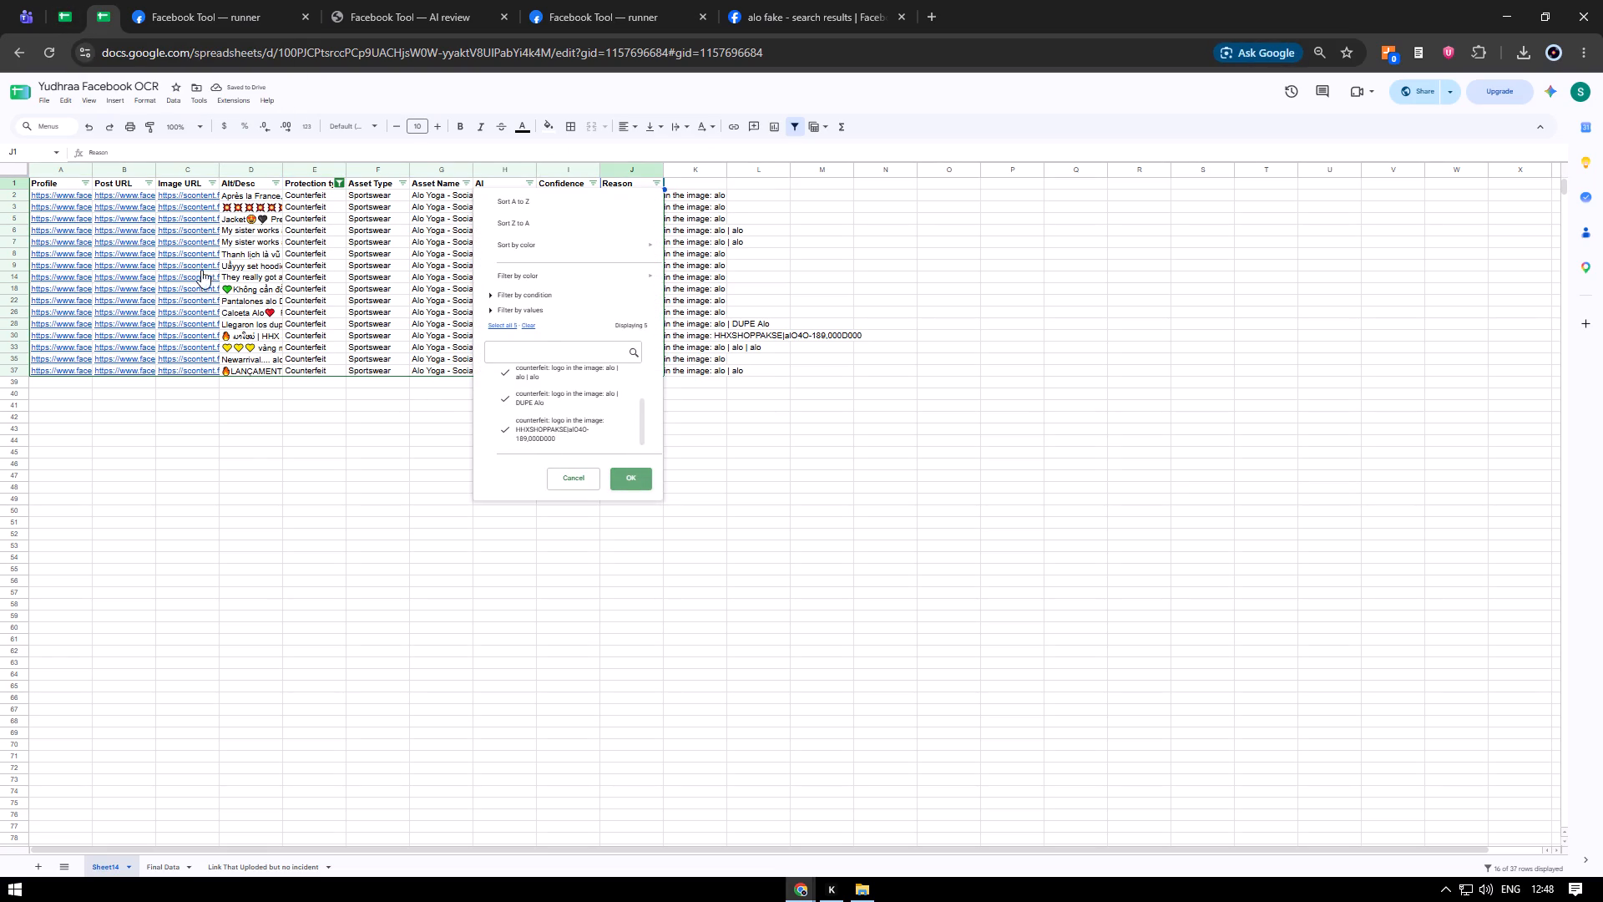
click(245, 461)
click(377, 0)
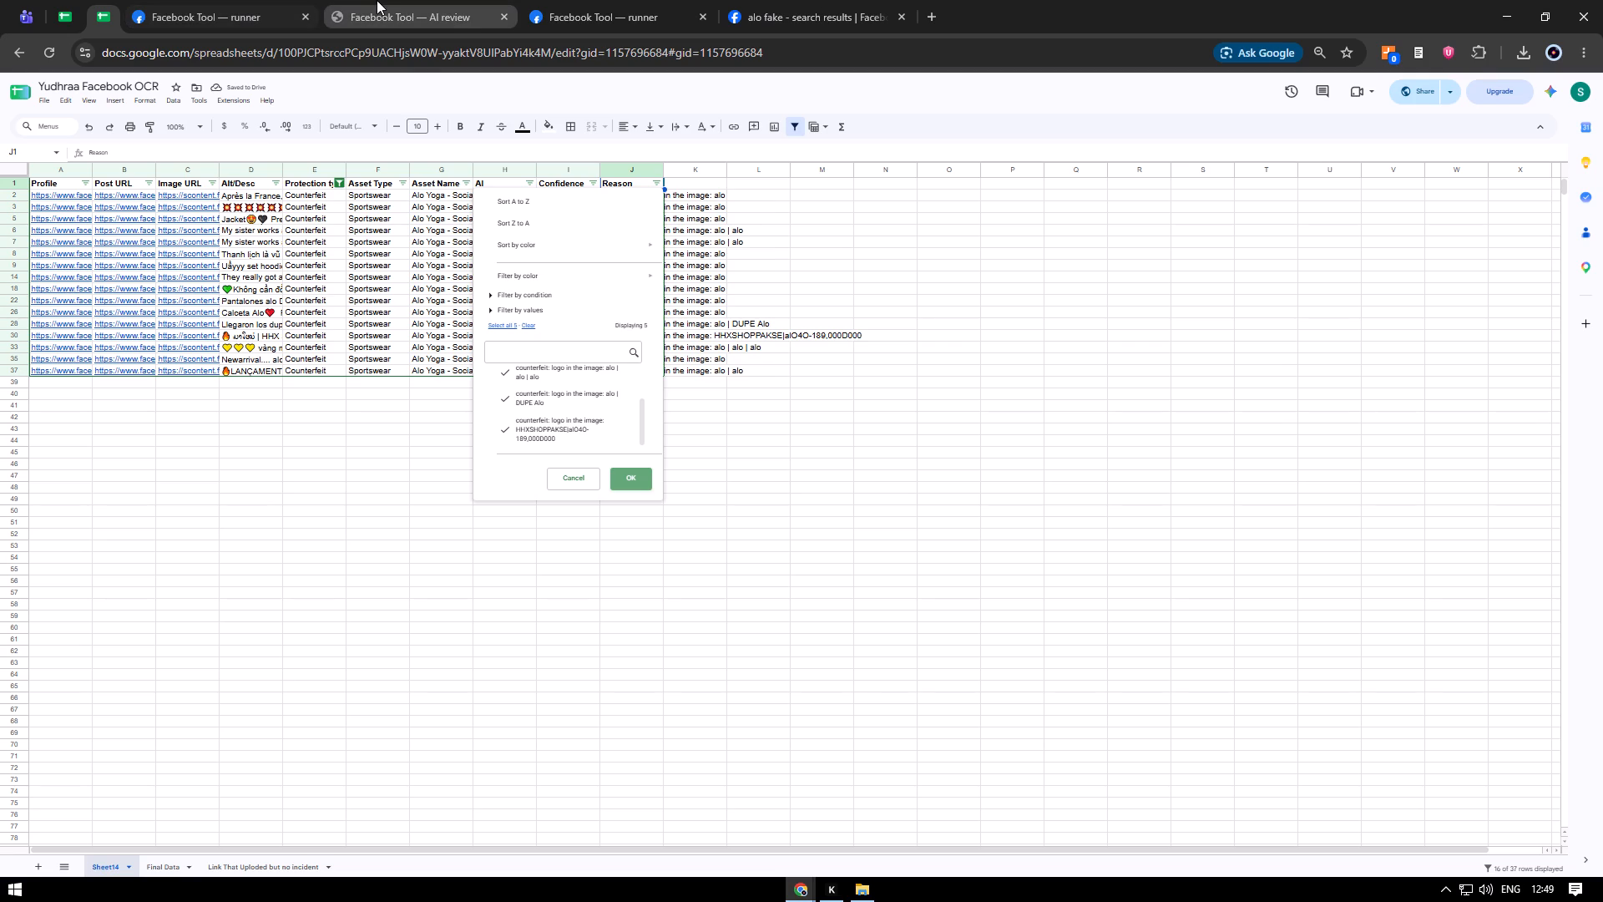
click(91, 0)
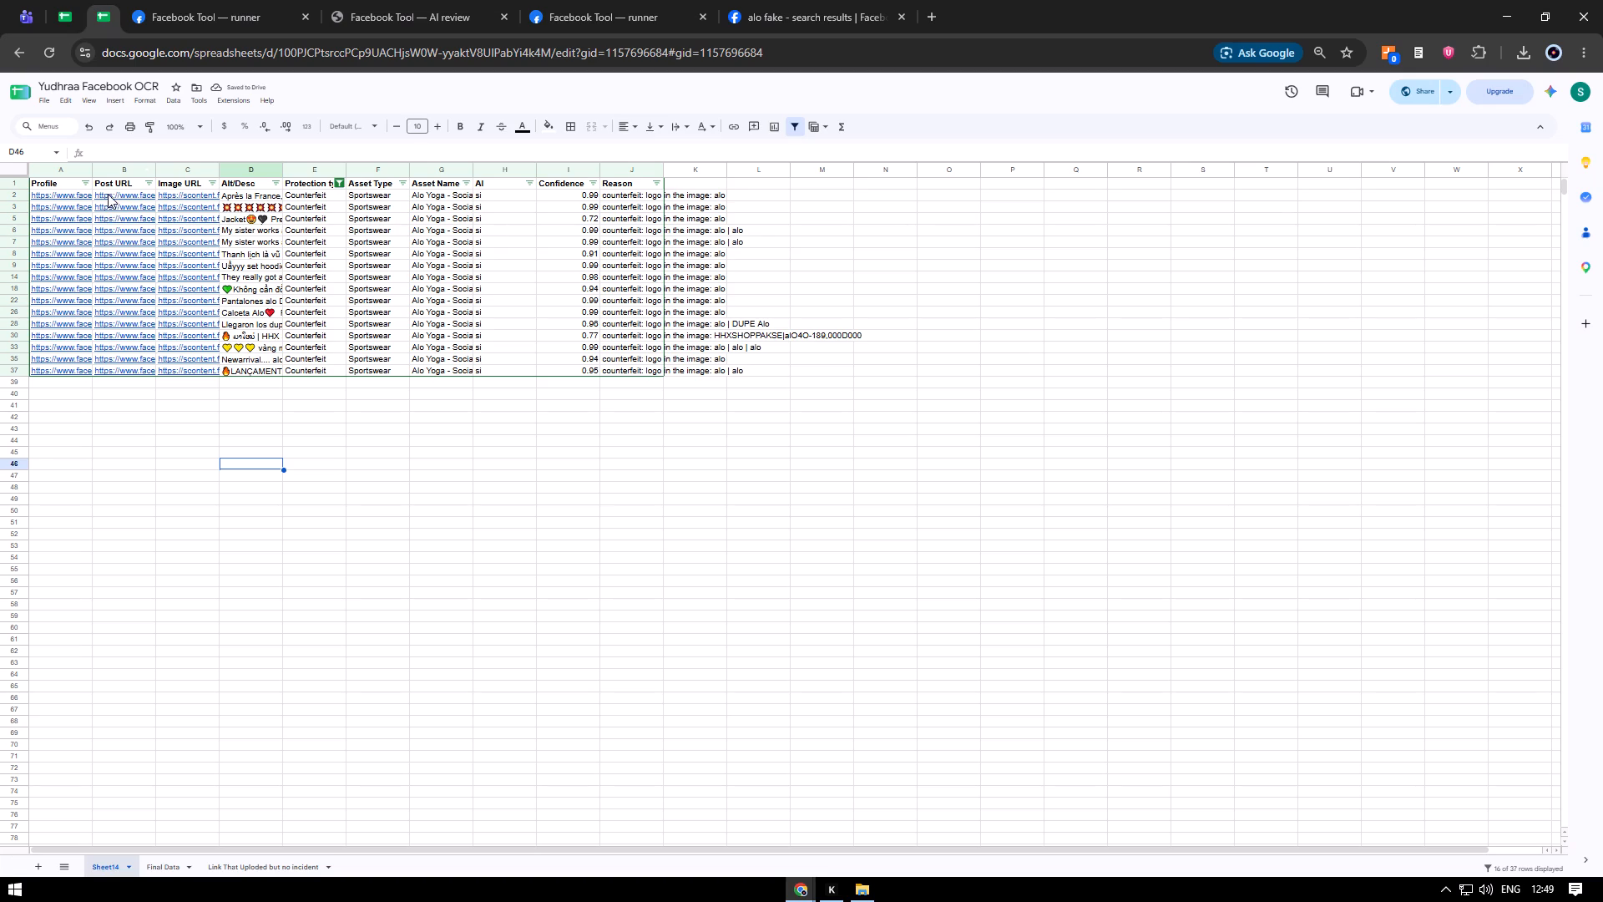
Select the Post URL cells of the filtered counterfeit rows, ending on the first row's Profile link cell.
drag(108, 194, 124, 374)
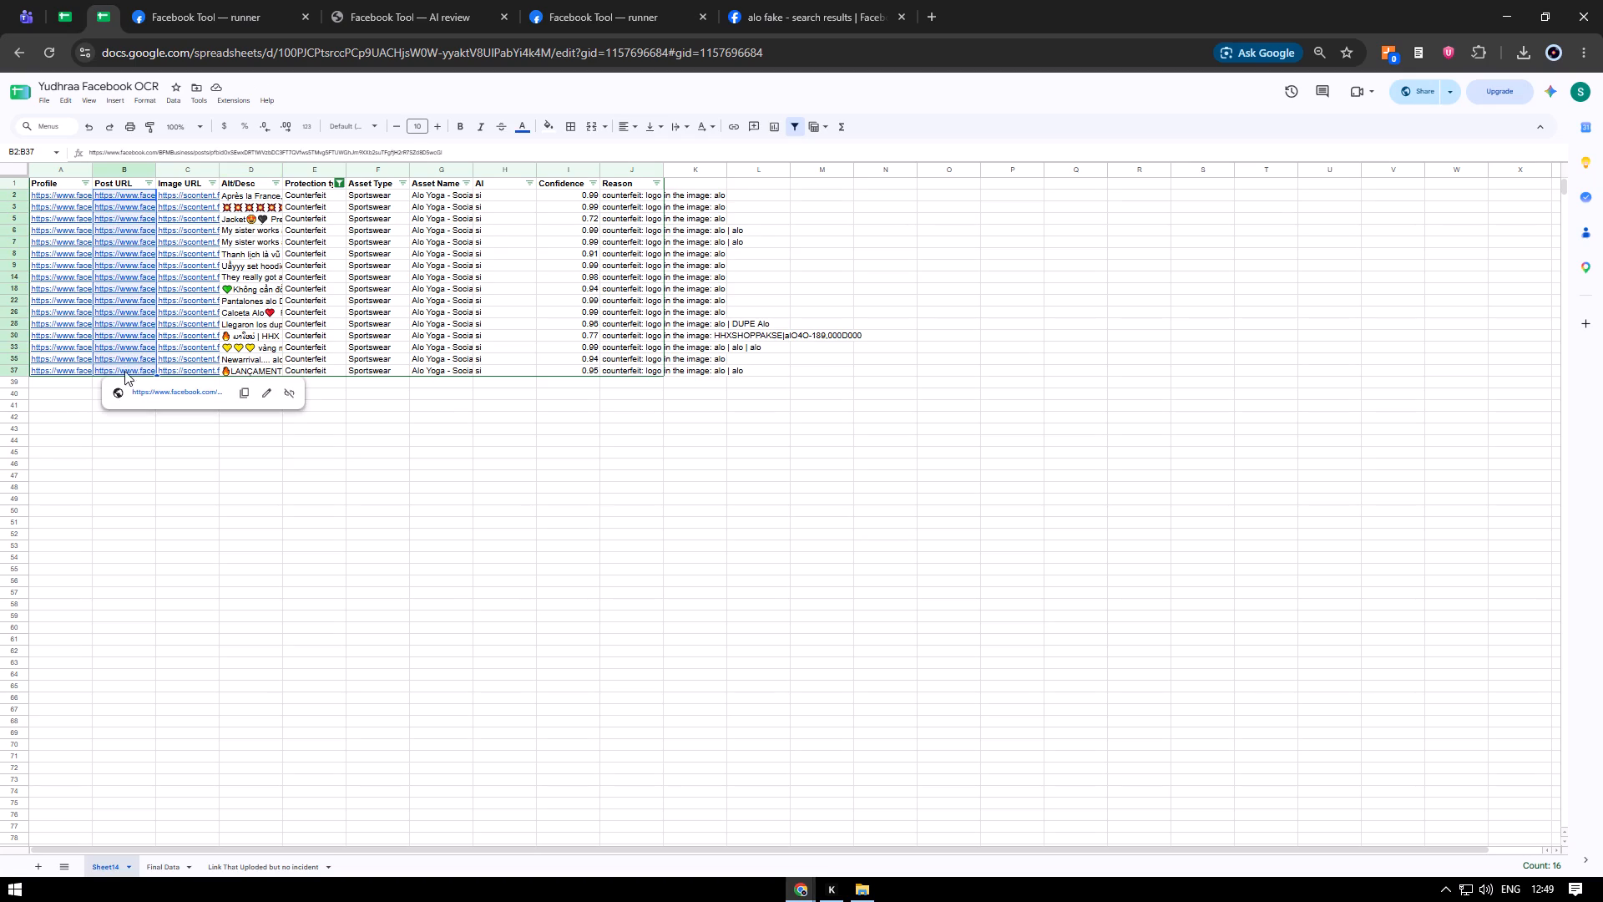
key(Down)
key(Up)
key(Left)
key(Left)
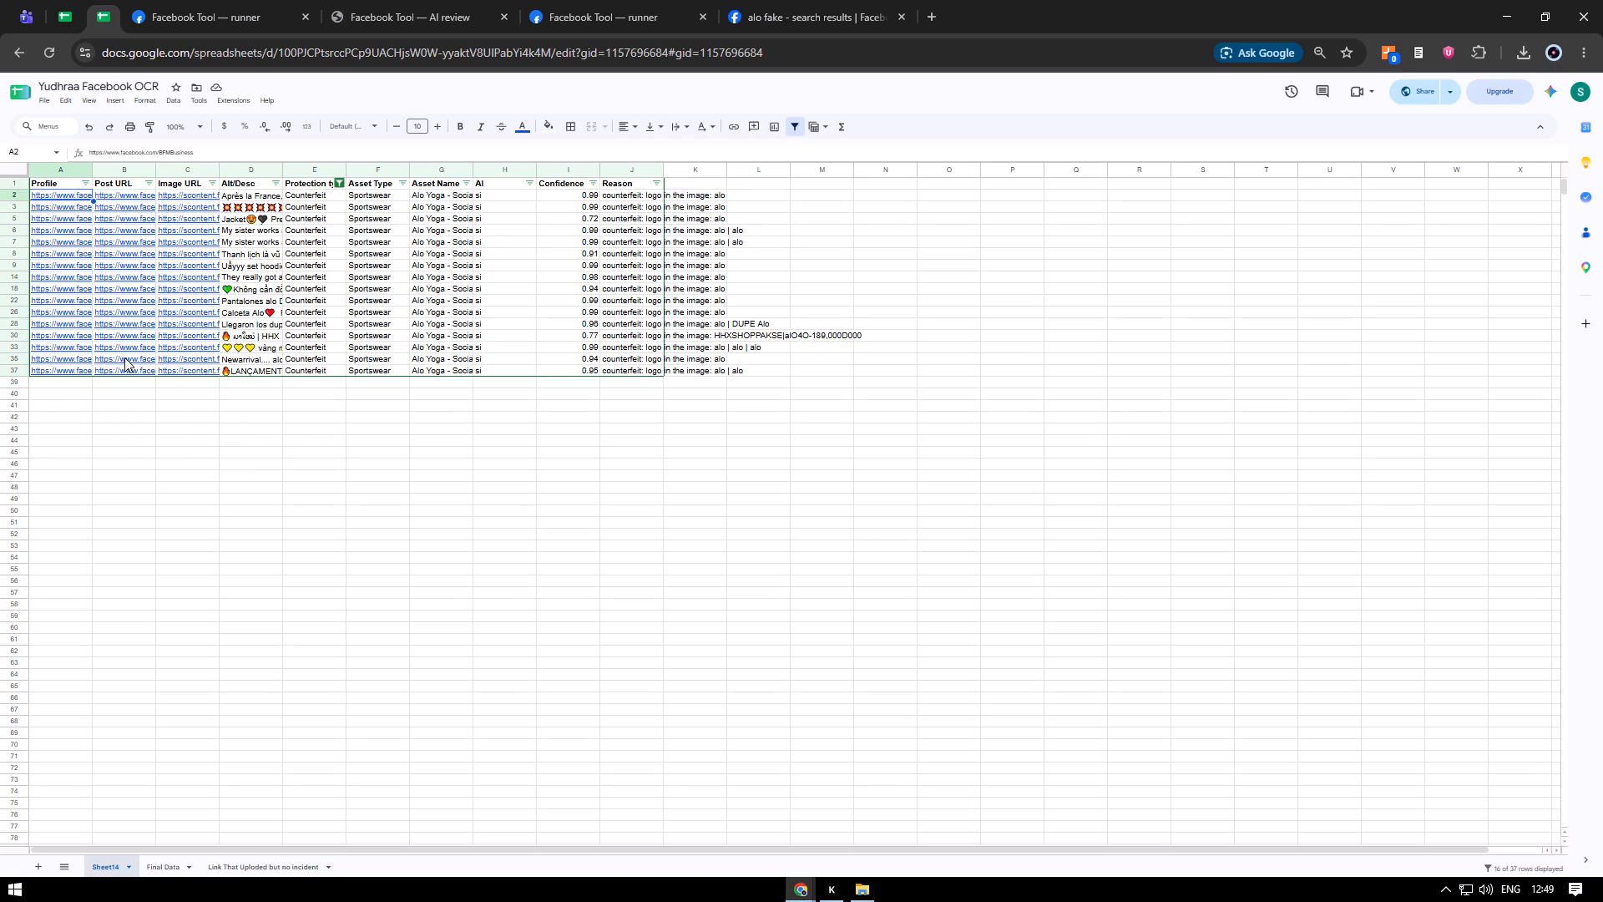
Remove duplicate links from the Profile column only, range A2:A37 in Sheet14, including duplicates in hidden rows.
key(ctrl+shift+Down)
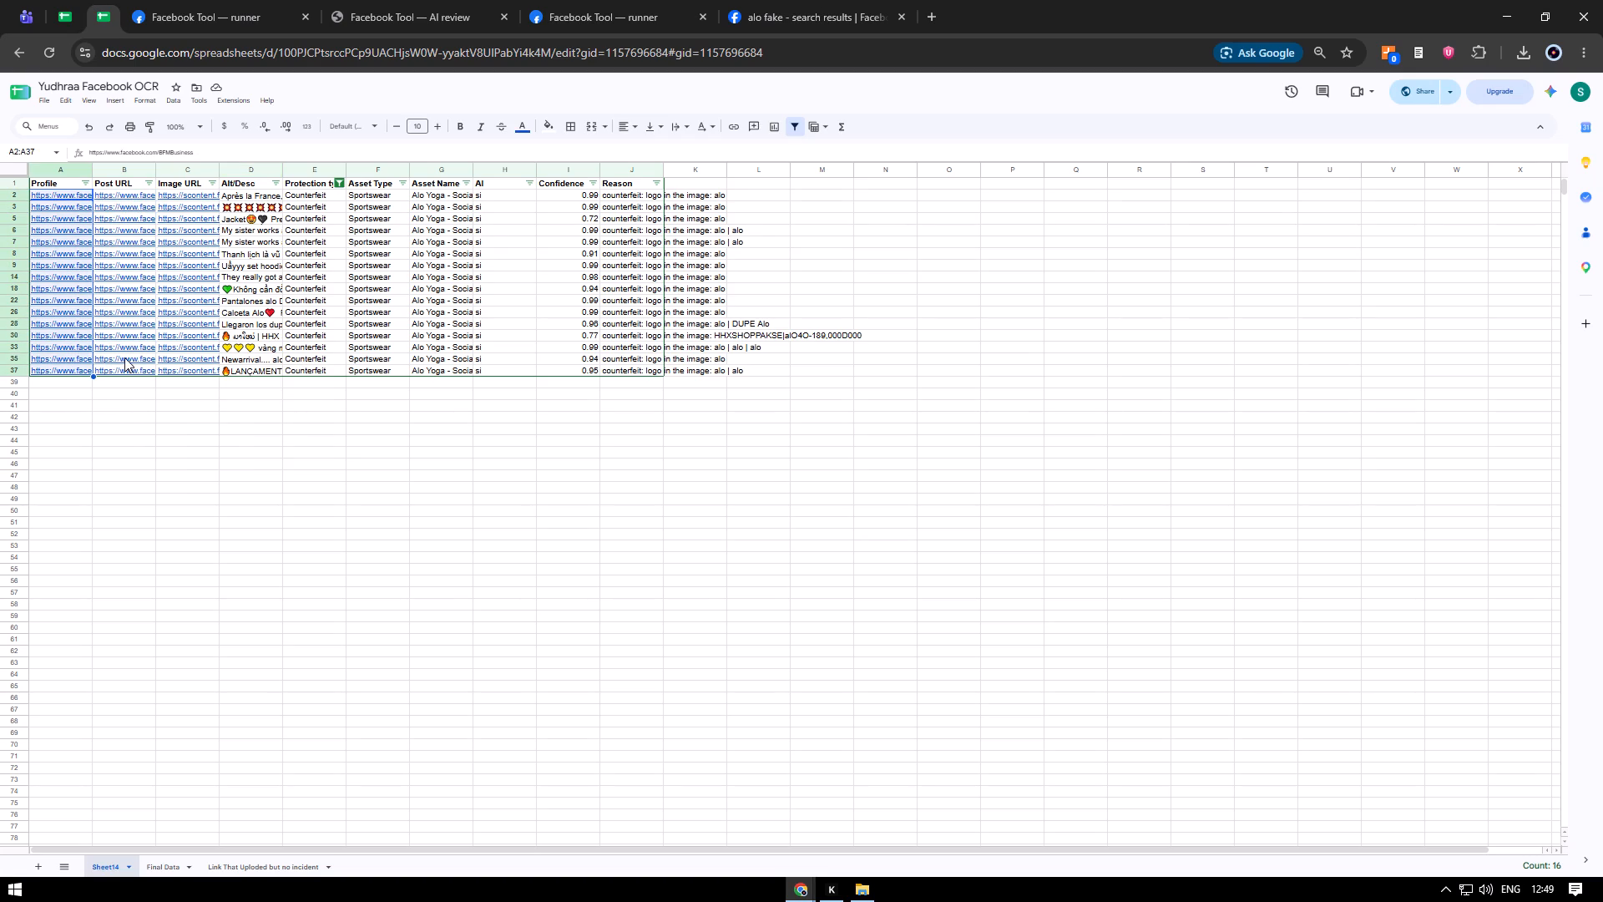
key(alt+o)
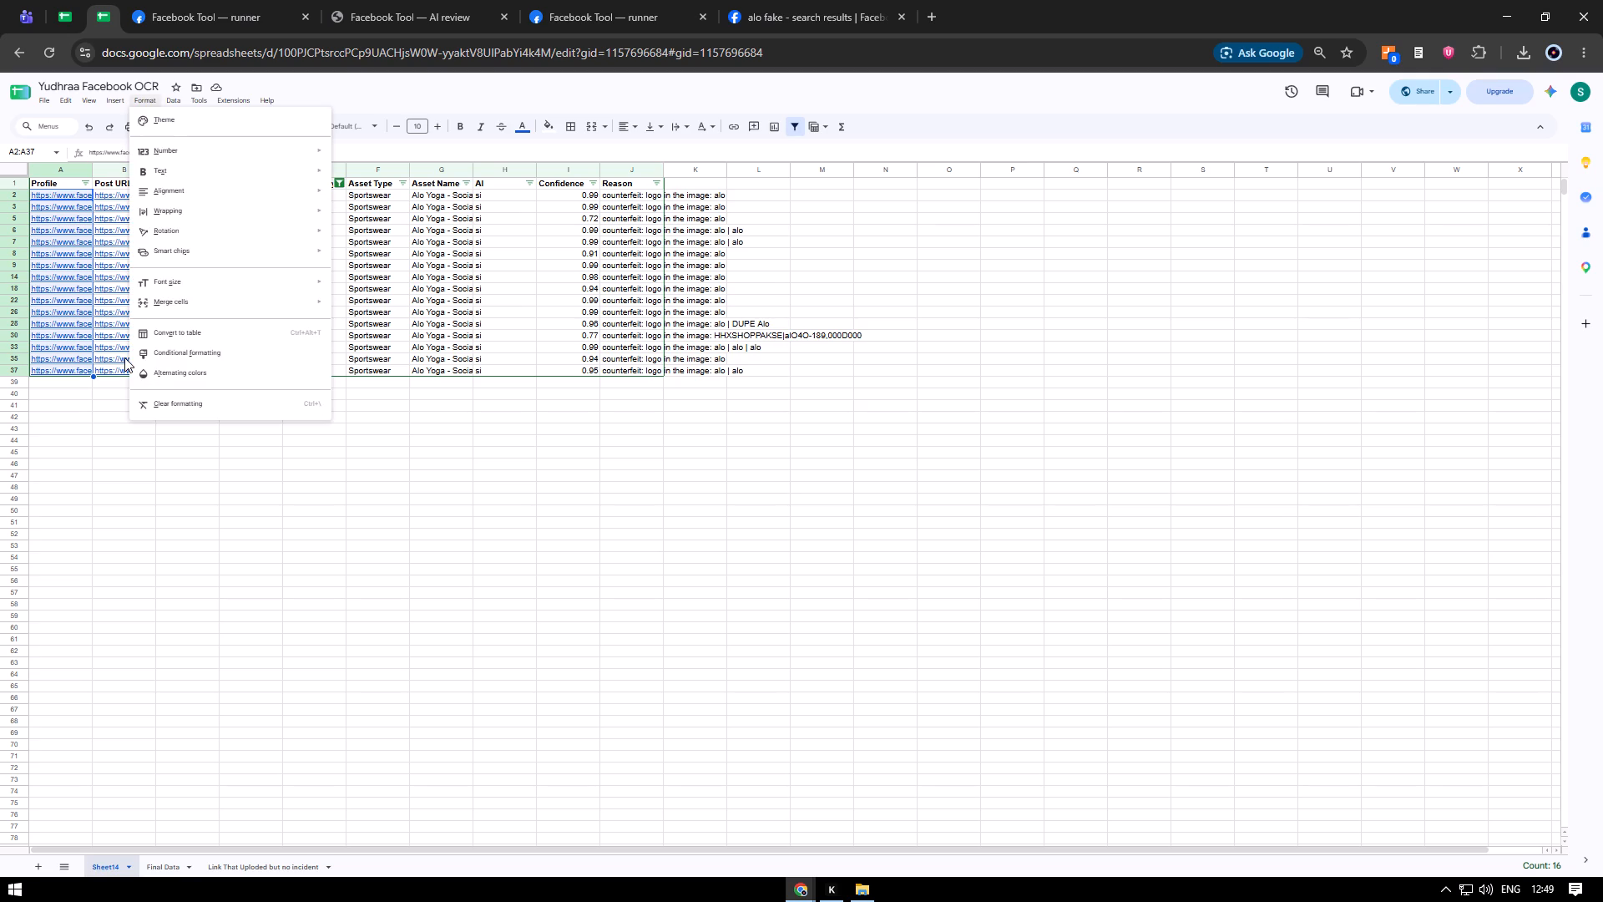
key(Right)
key(Up)
key(Up)
key(Up)
key(Up)
key(Right)
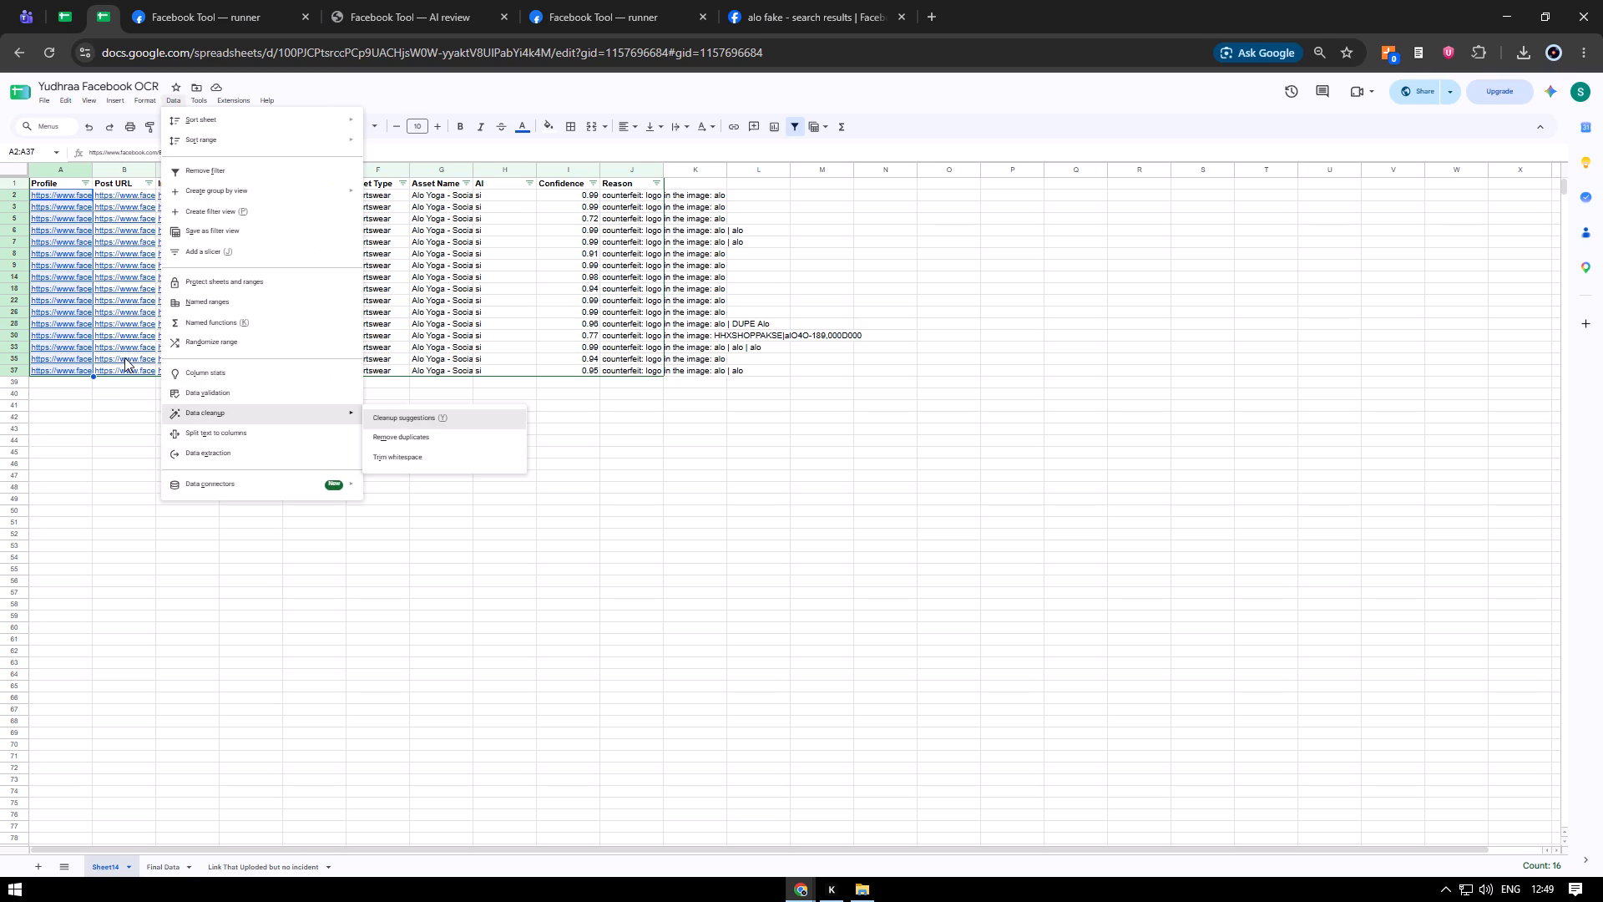
key(Down)
key(Return)
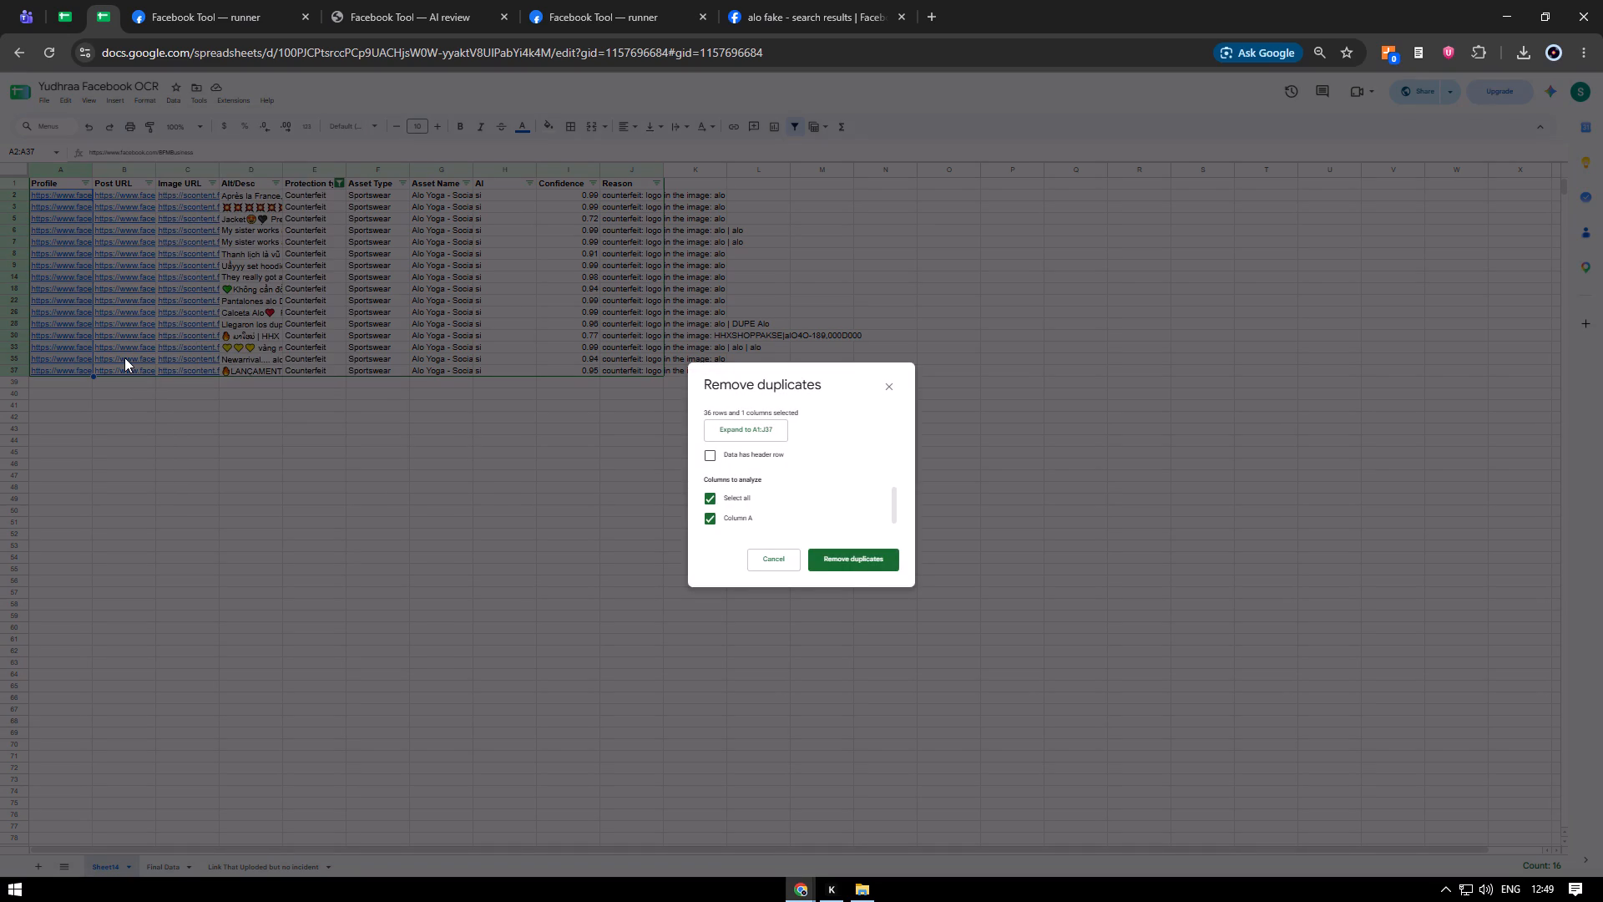
key(shift+Tab)
key(Return)
key(shift+Tab)
key(Return)
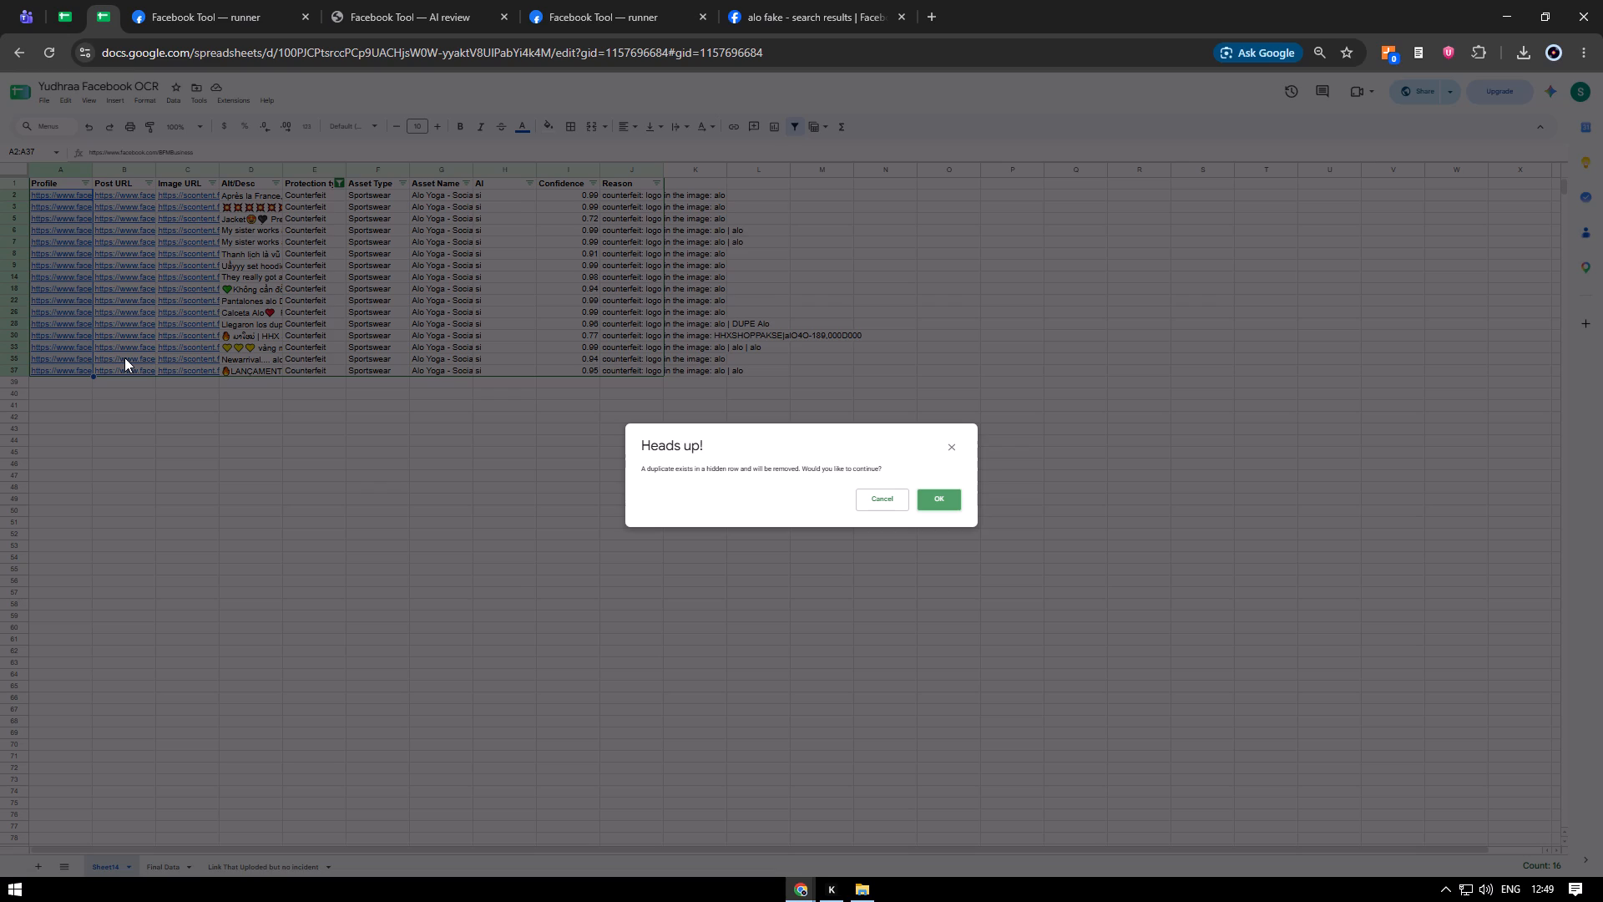
key(shift+Tab)
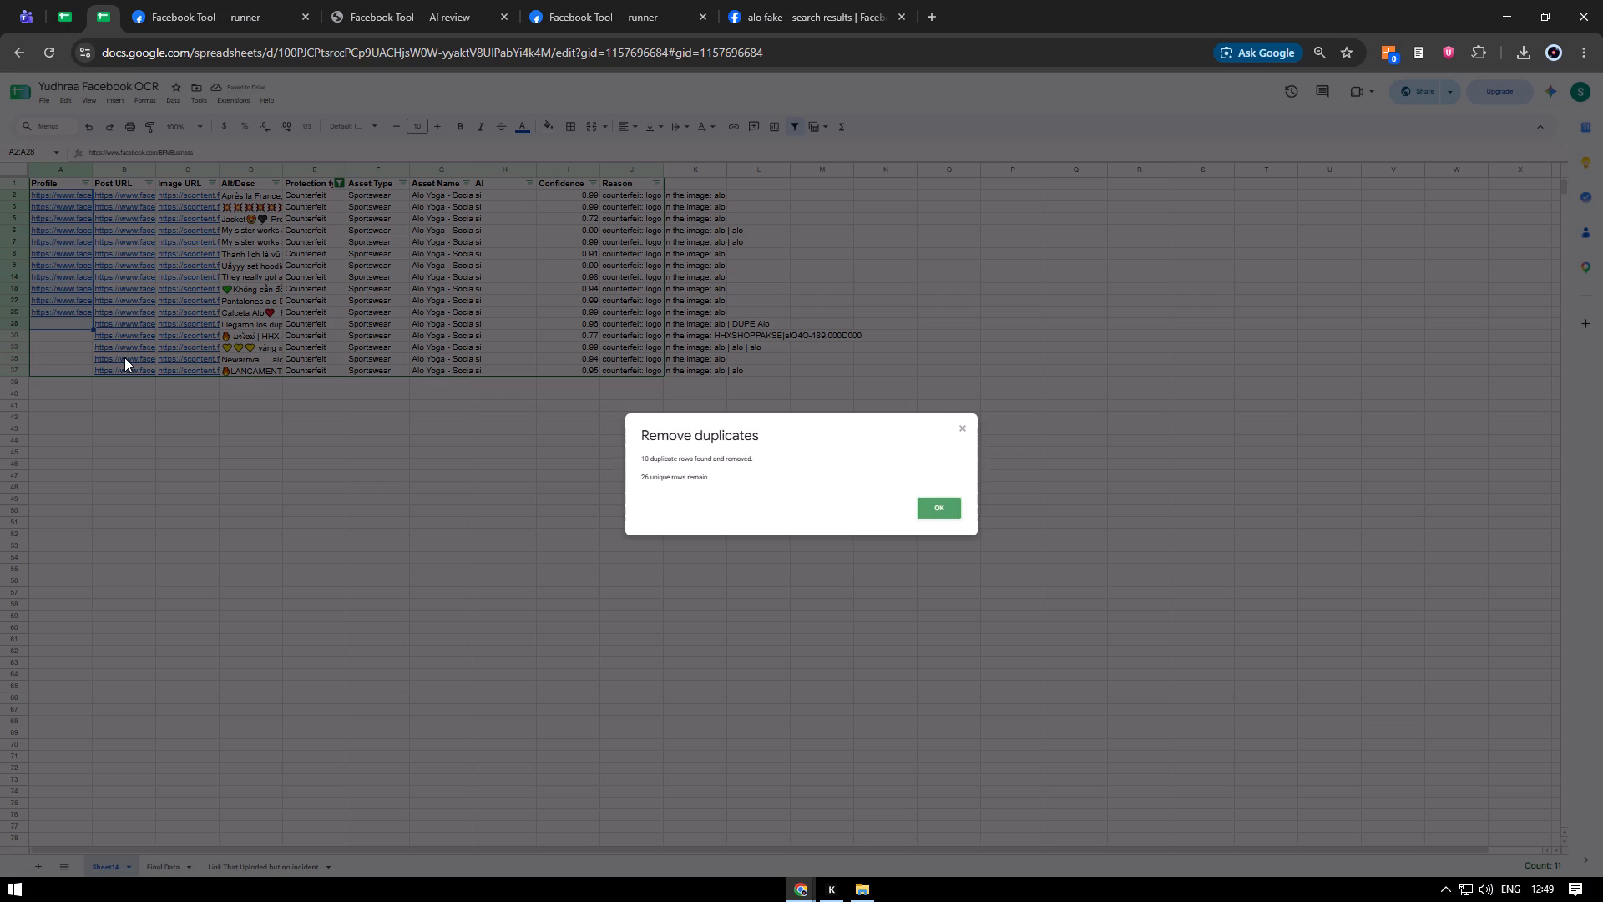
key(Return)
Copy the remaining unique Profile links and paste them into the Profiles (Sellers) cell of row 109 in the US-EAST worksheet.
key(shift+Up)
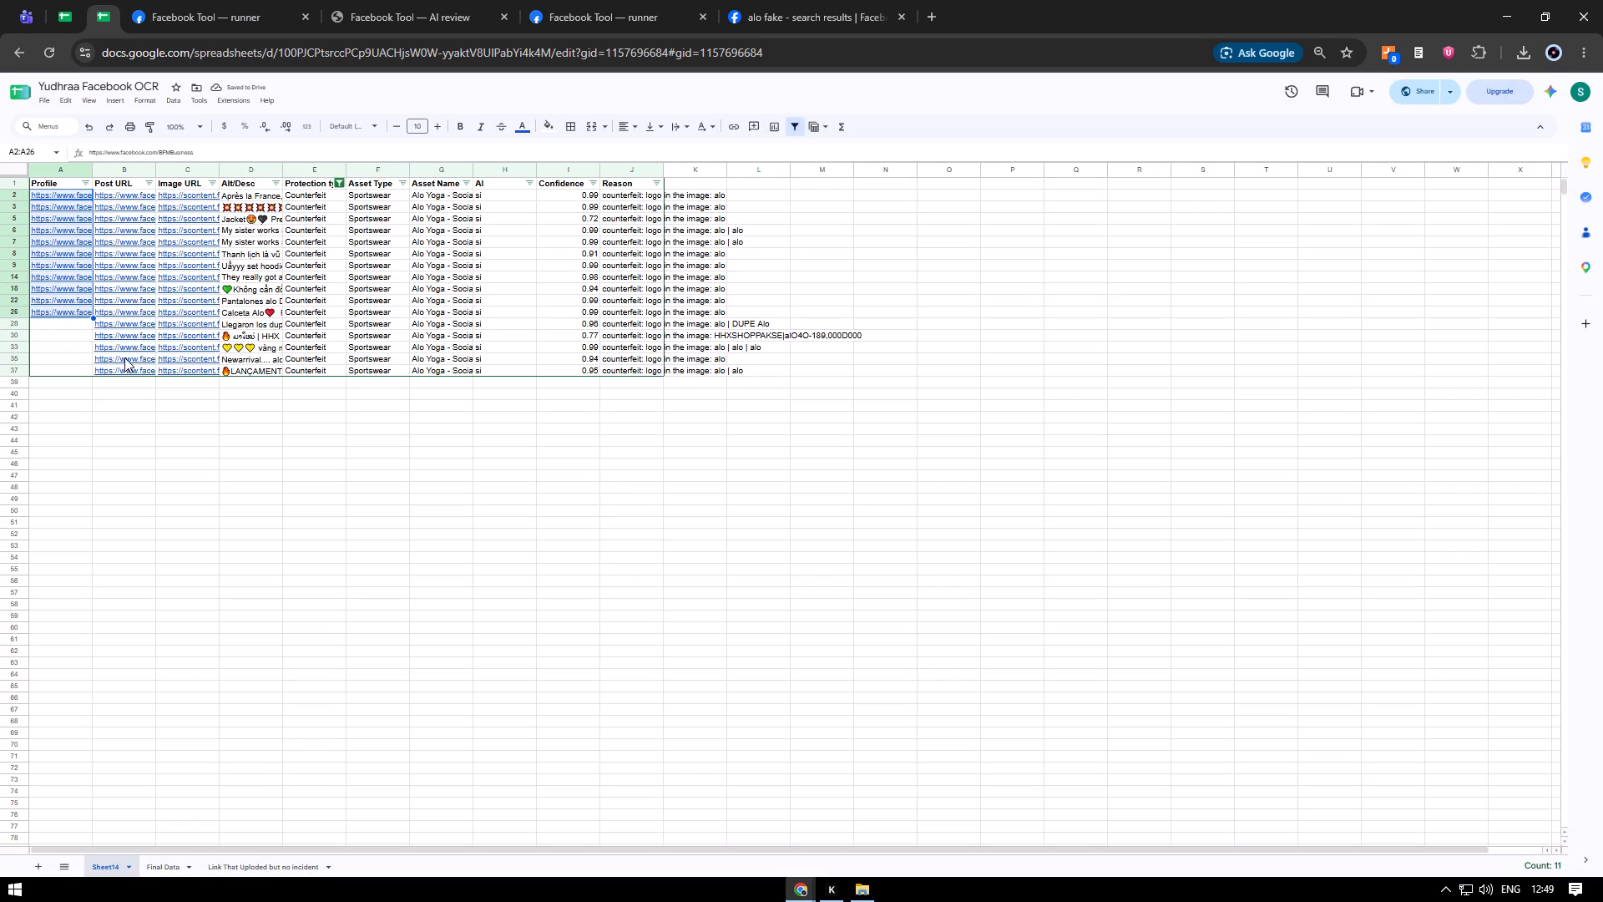
key(ctrl+c)
key(ctrl+c)
key(ctrl+c)
key(ctrl+c)
key(ctrl+c)
key(ctrl+c)
key(ctrl+shift+Tab)
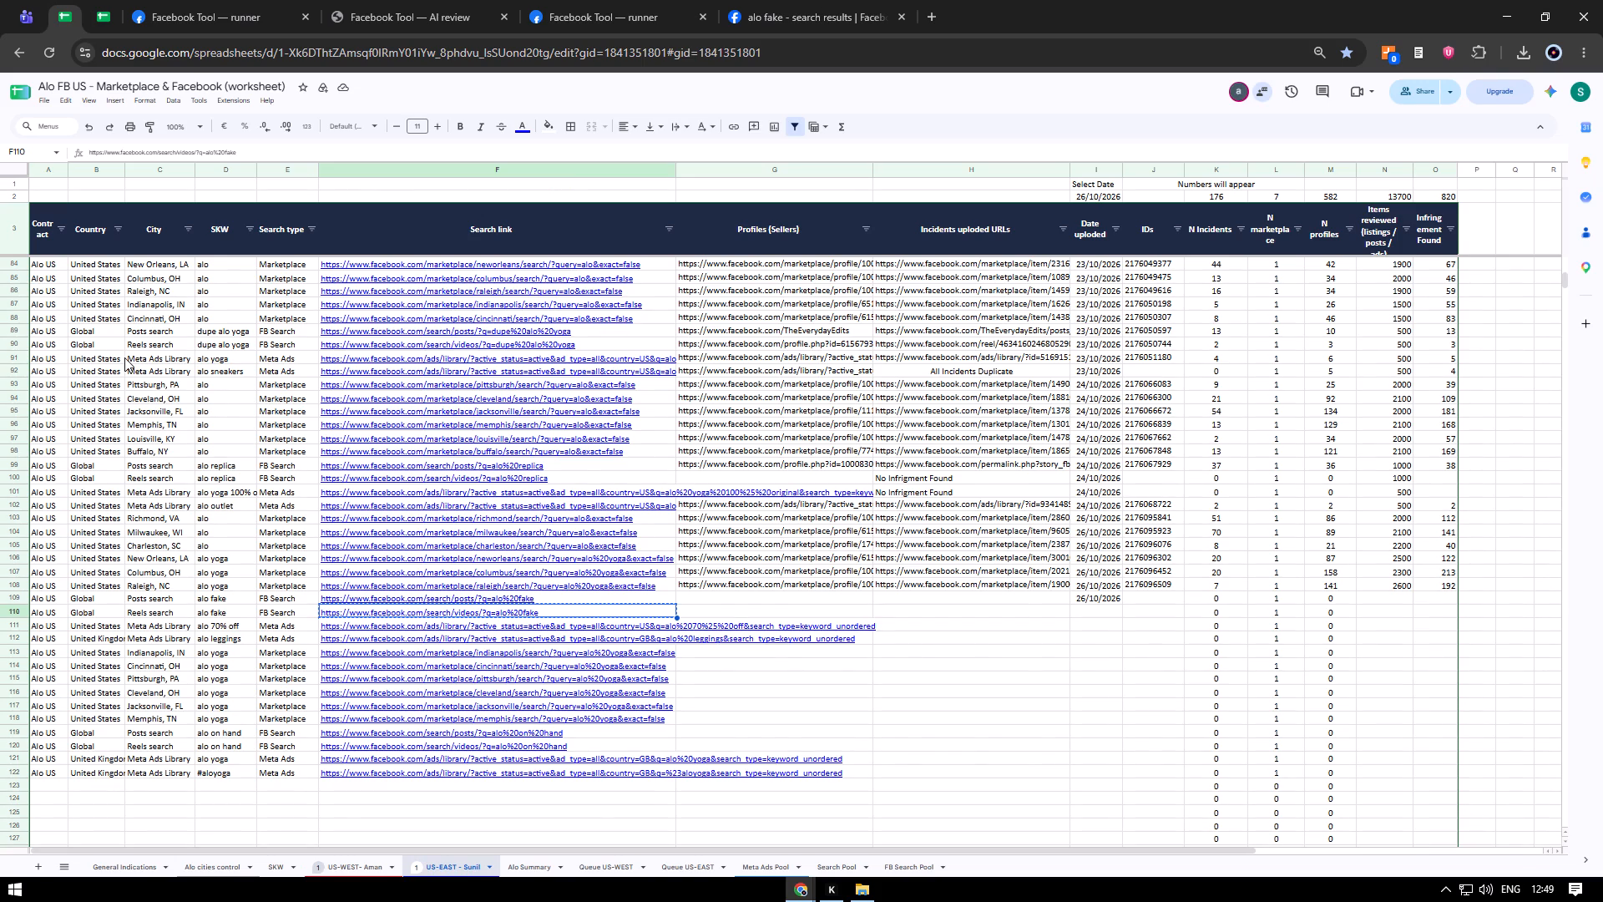
key(Up)
key(Right)
key(Return)
key(ctrl+shift+v)
key(Return)
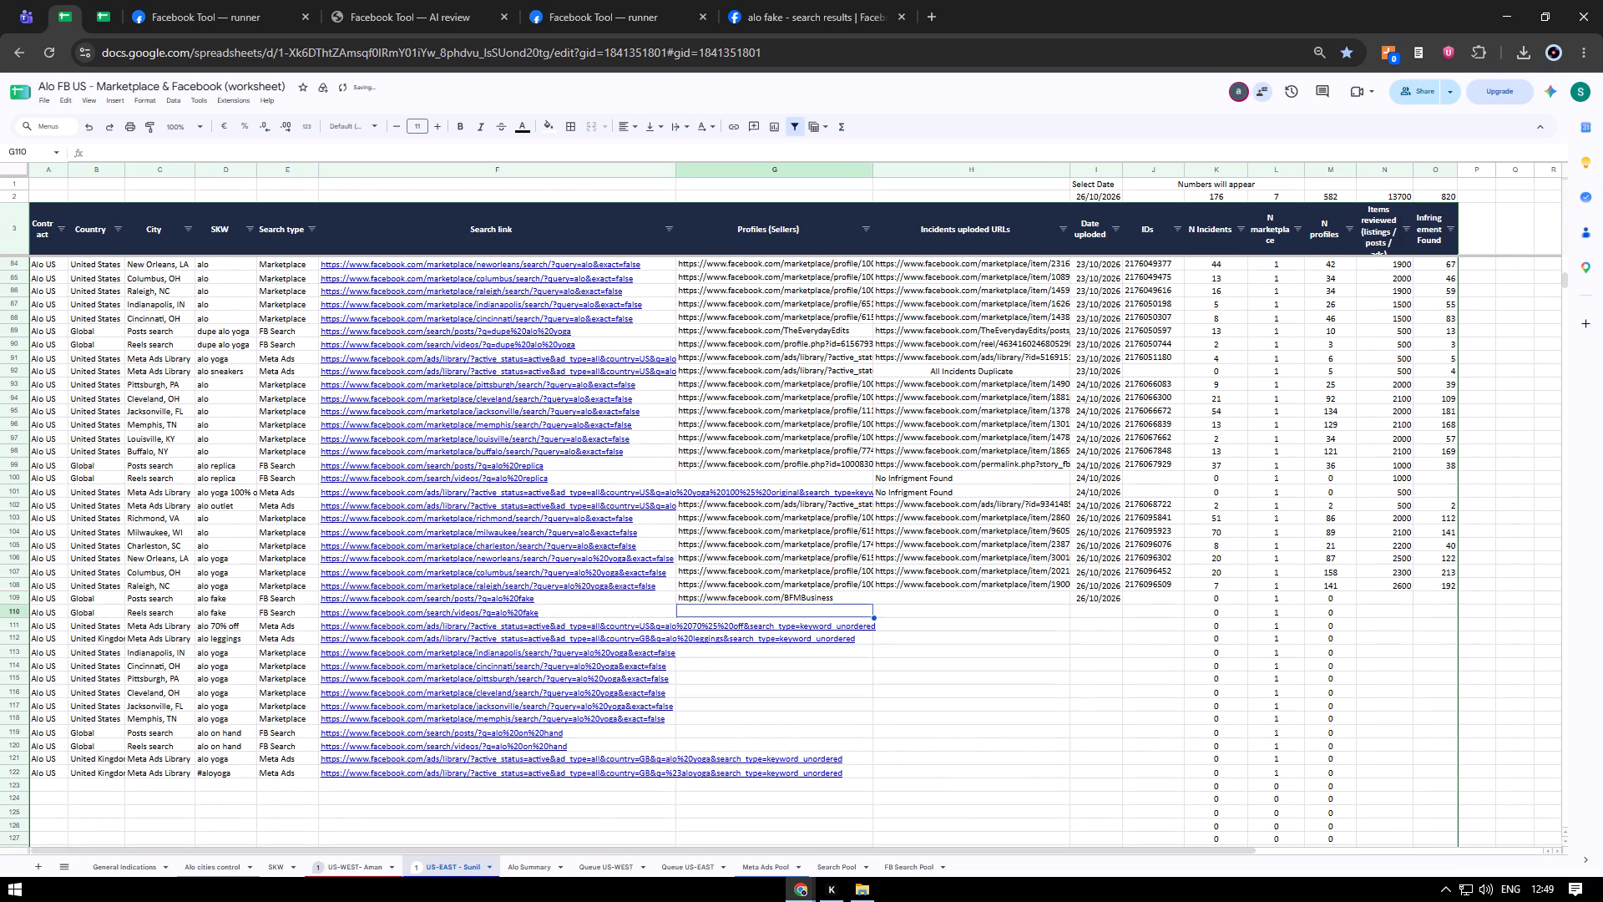
Enter 1000 items reviewed and 16 infringements found in row 109 for the alo fake posts search.
key(Up)
key(Right)
key(Right)
key(Right)
key(Right)
key(Right)
key(Right)
key(Right)
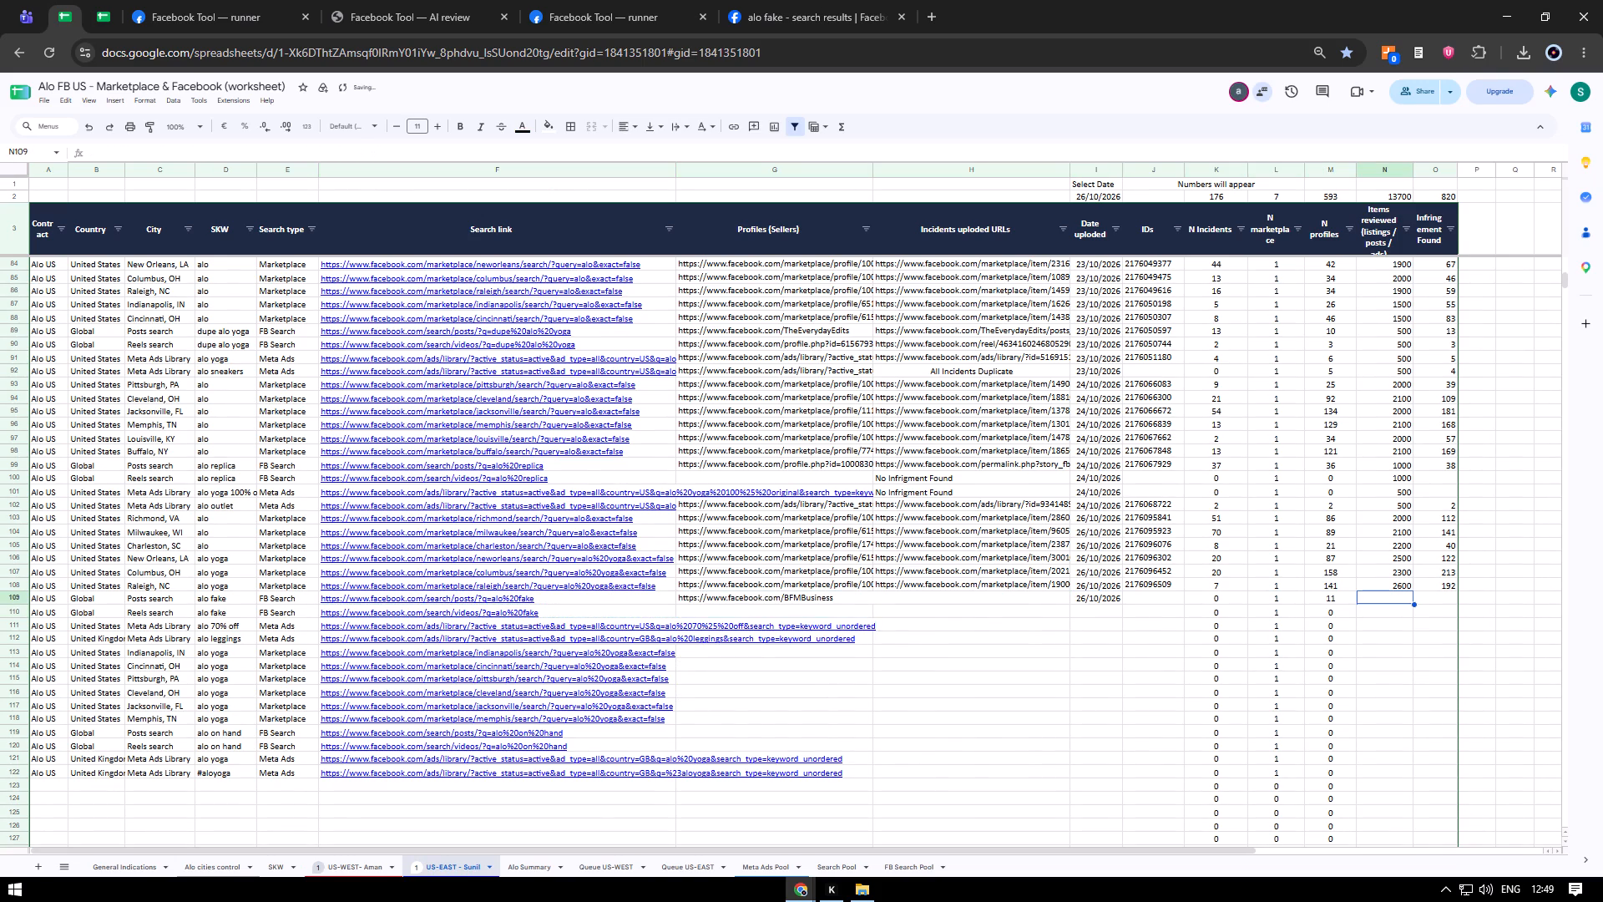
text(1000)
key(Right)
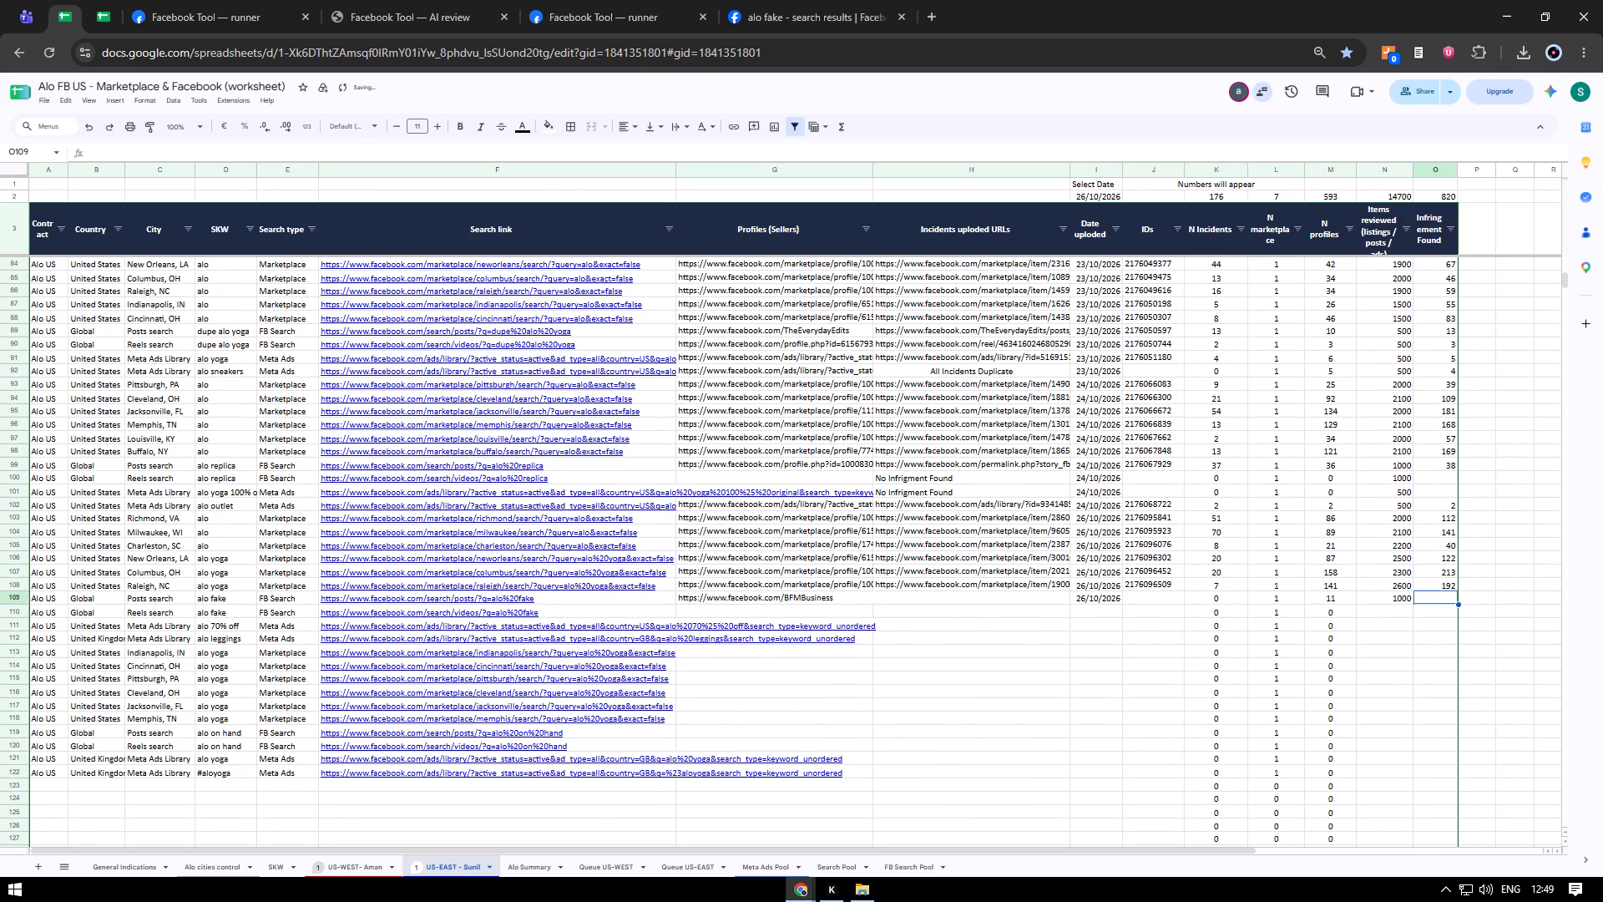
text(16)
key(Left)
Select the empty incidents uploaded URLs cell in row 109.
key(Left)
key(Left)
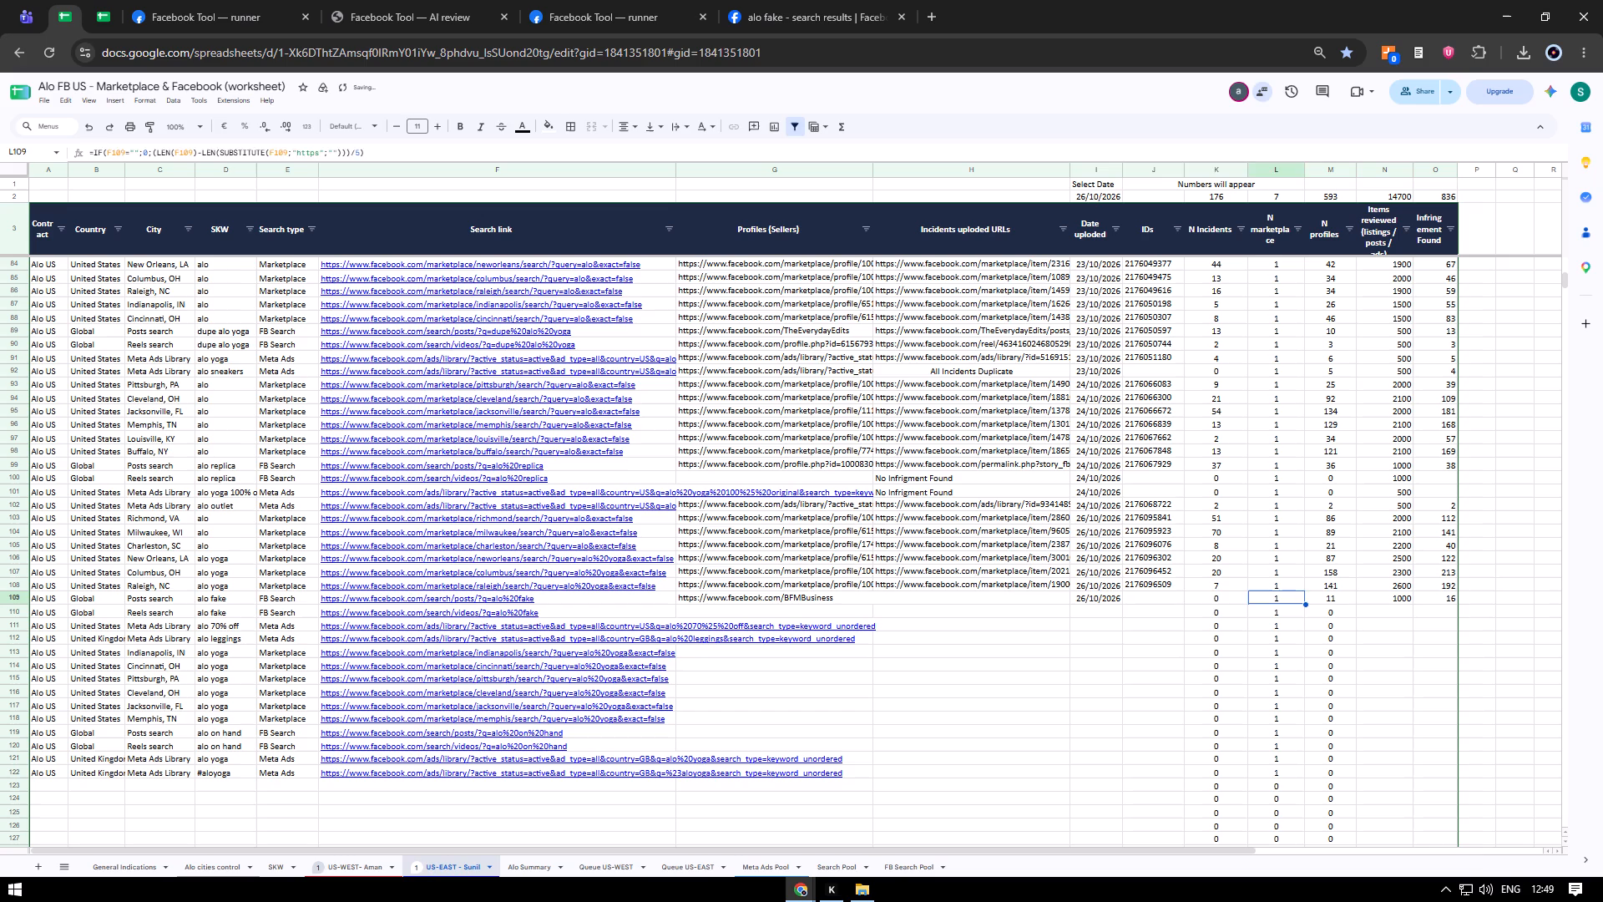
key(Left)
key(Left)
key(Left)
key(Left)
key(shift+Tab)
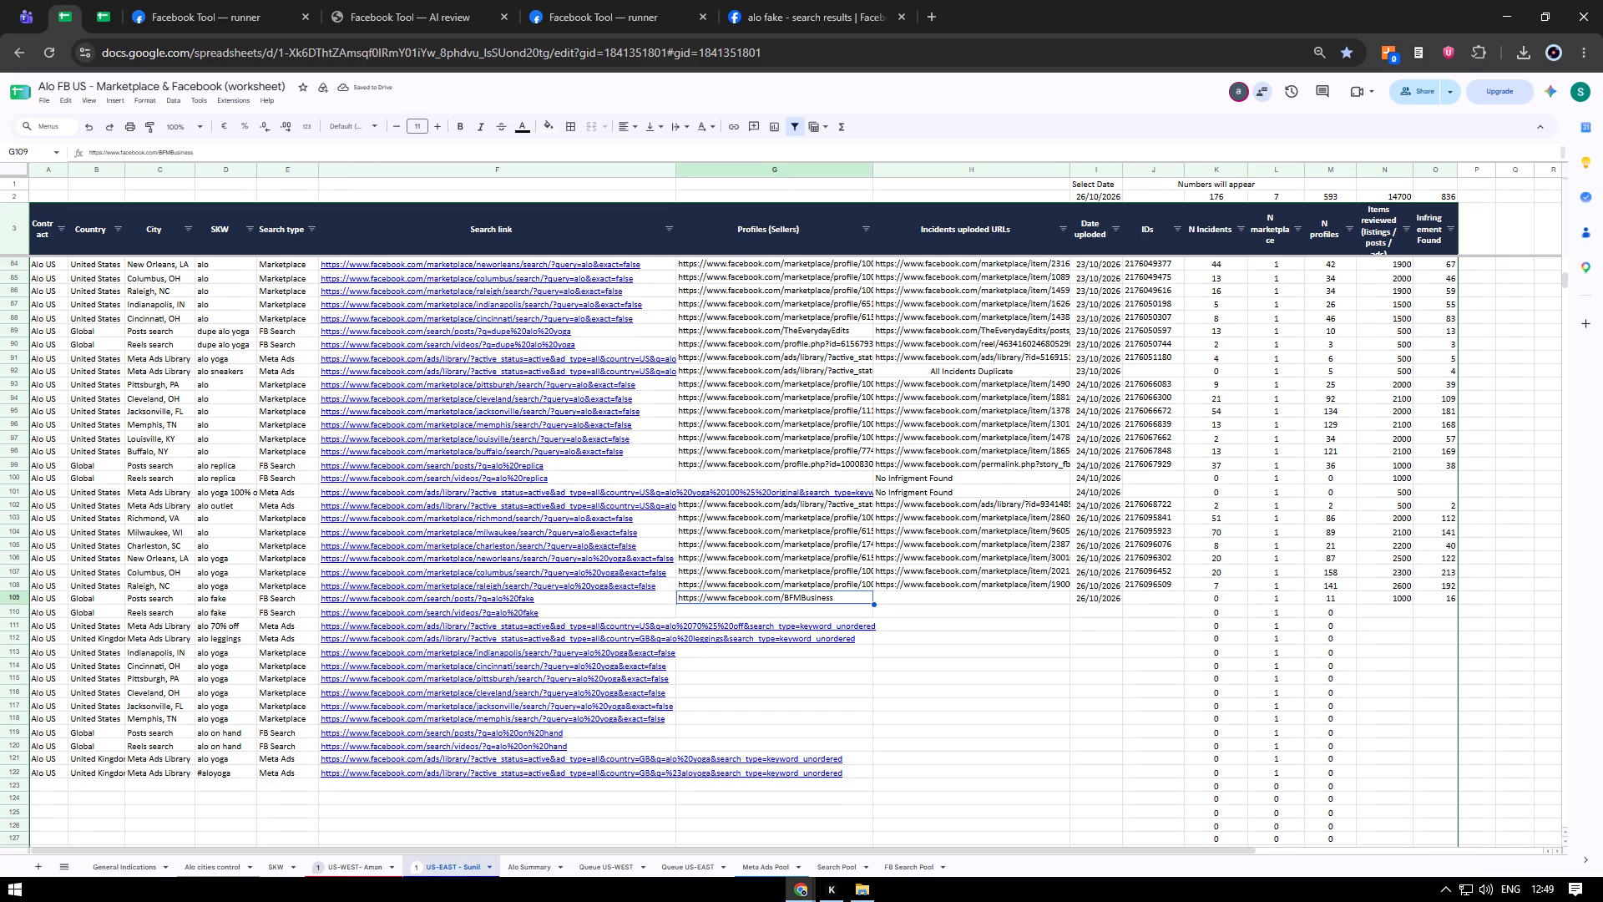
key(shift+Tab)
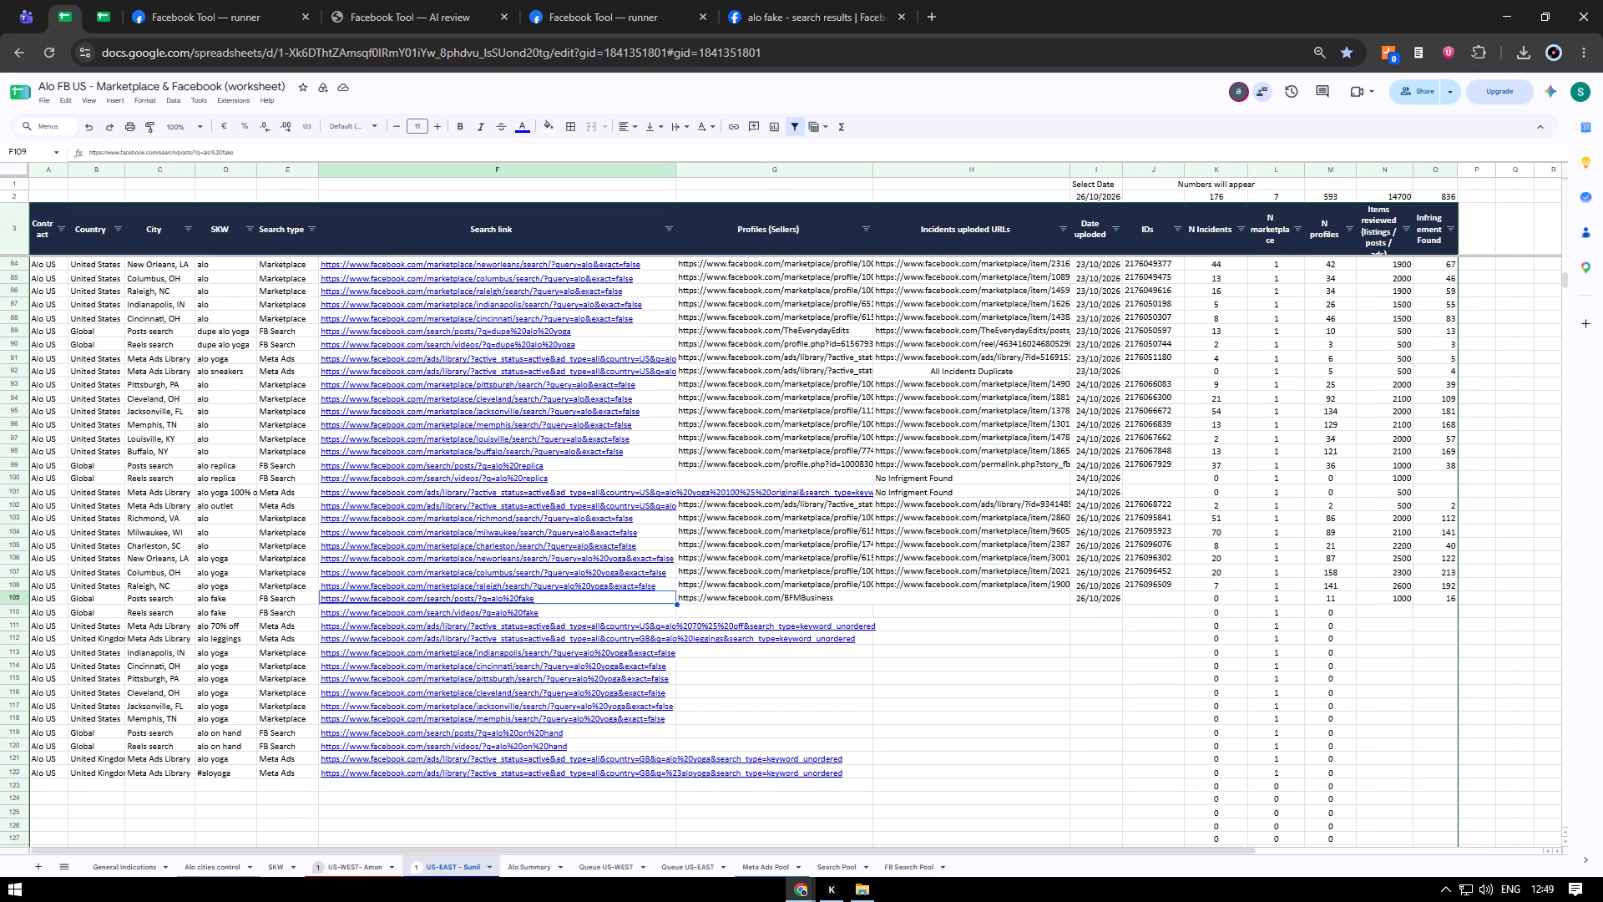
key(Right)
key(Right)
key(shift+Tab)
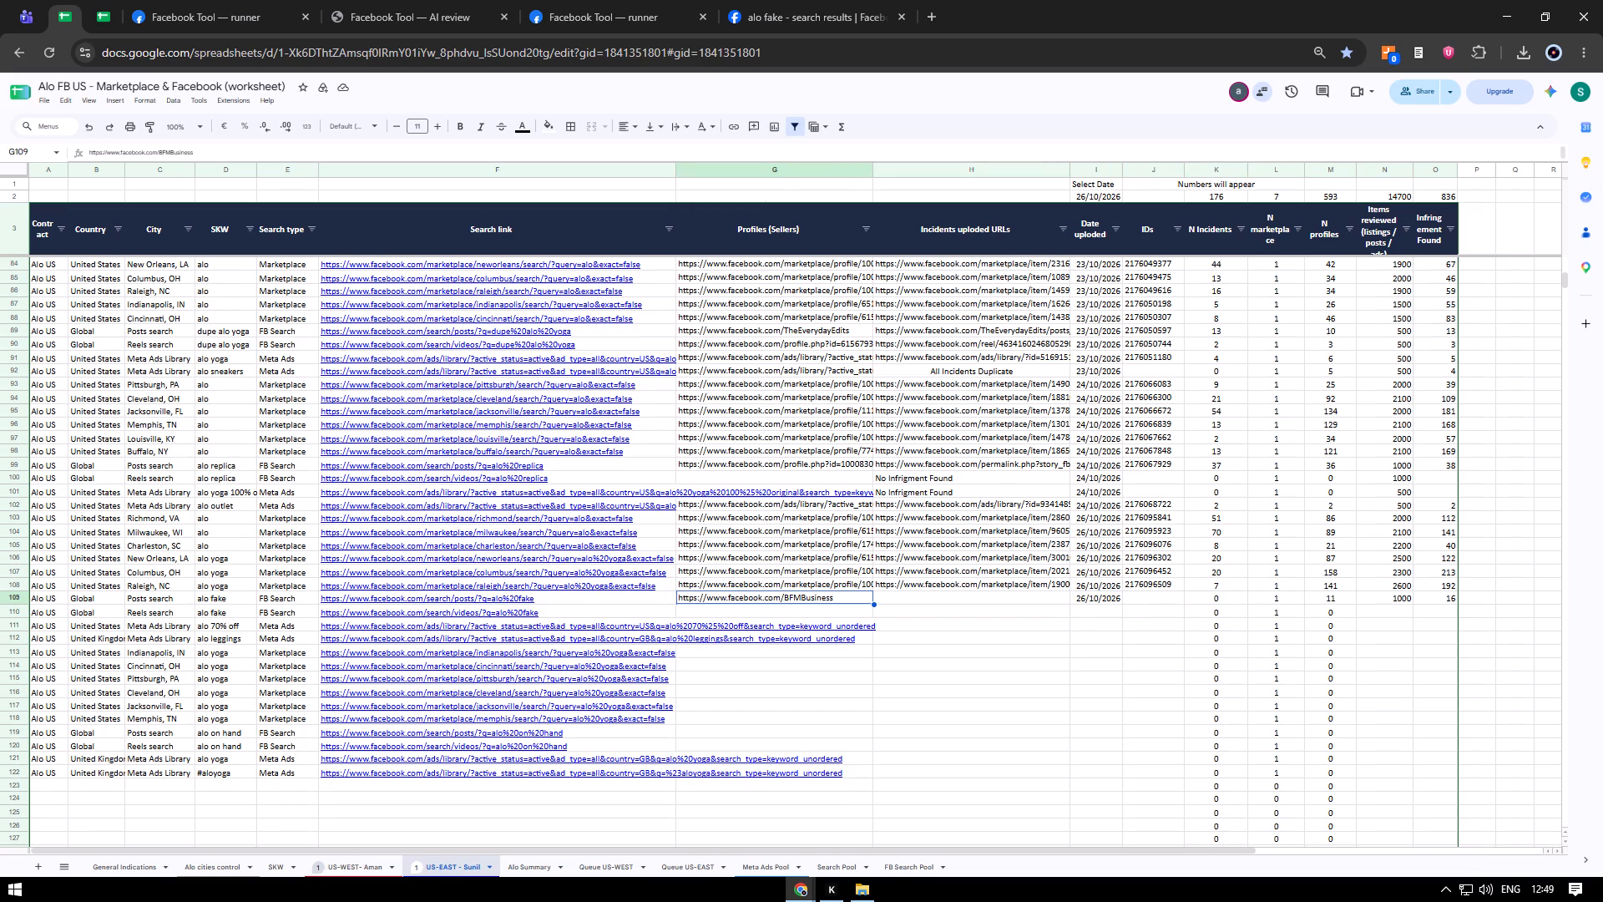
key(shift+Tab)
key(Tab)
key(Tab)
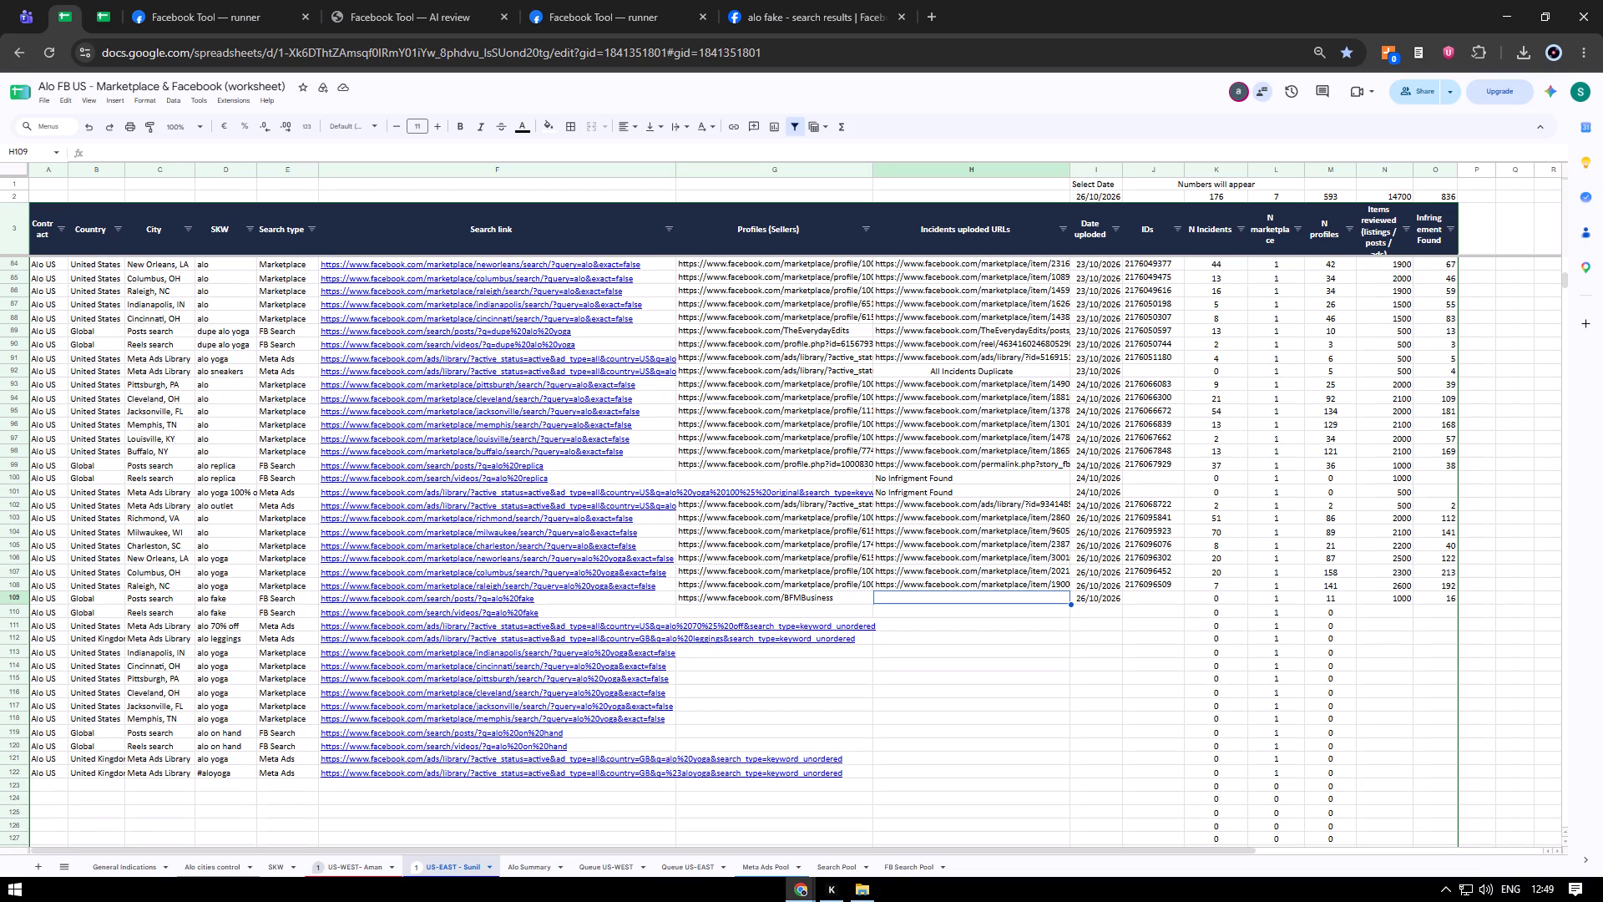
Copy the filtered Post URL links in the Yudhraa Facebook OCR sheet and switch to the Red Points portal.
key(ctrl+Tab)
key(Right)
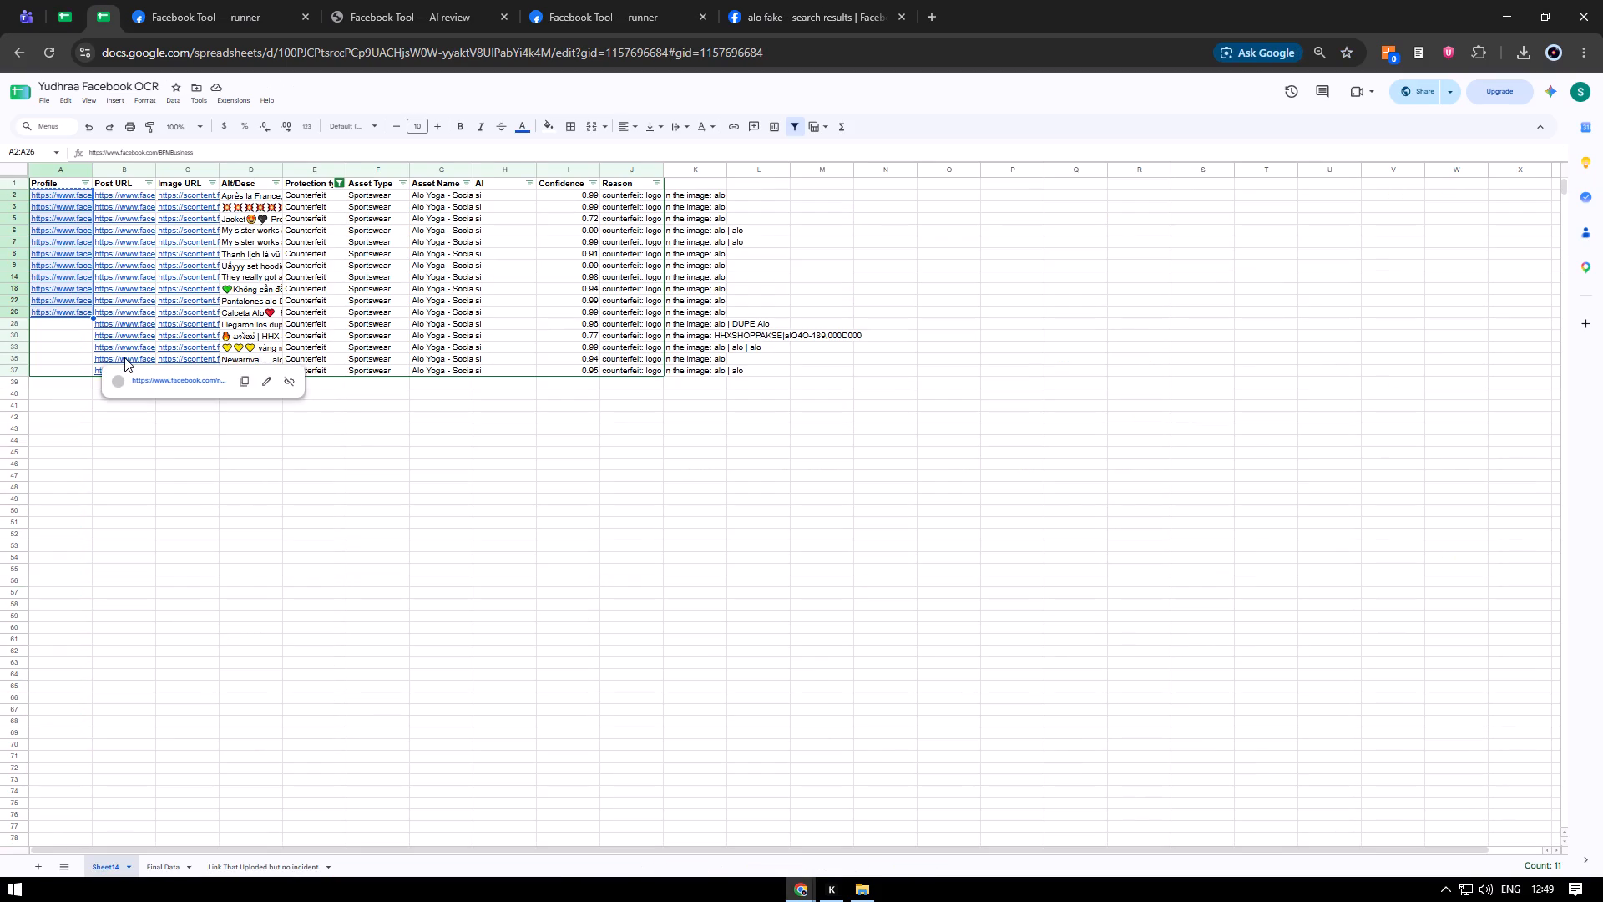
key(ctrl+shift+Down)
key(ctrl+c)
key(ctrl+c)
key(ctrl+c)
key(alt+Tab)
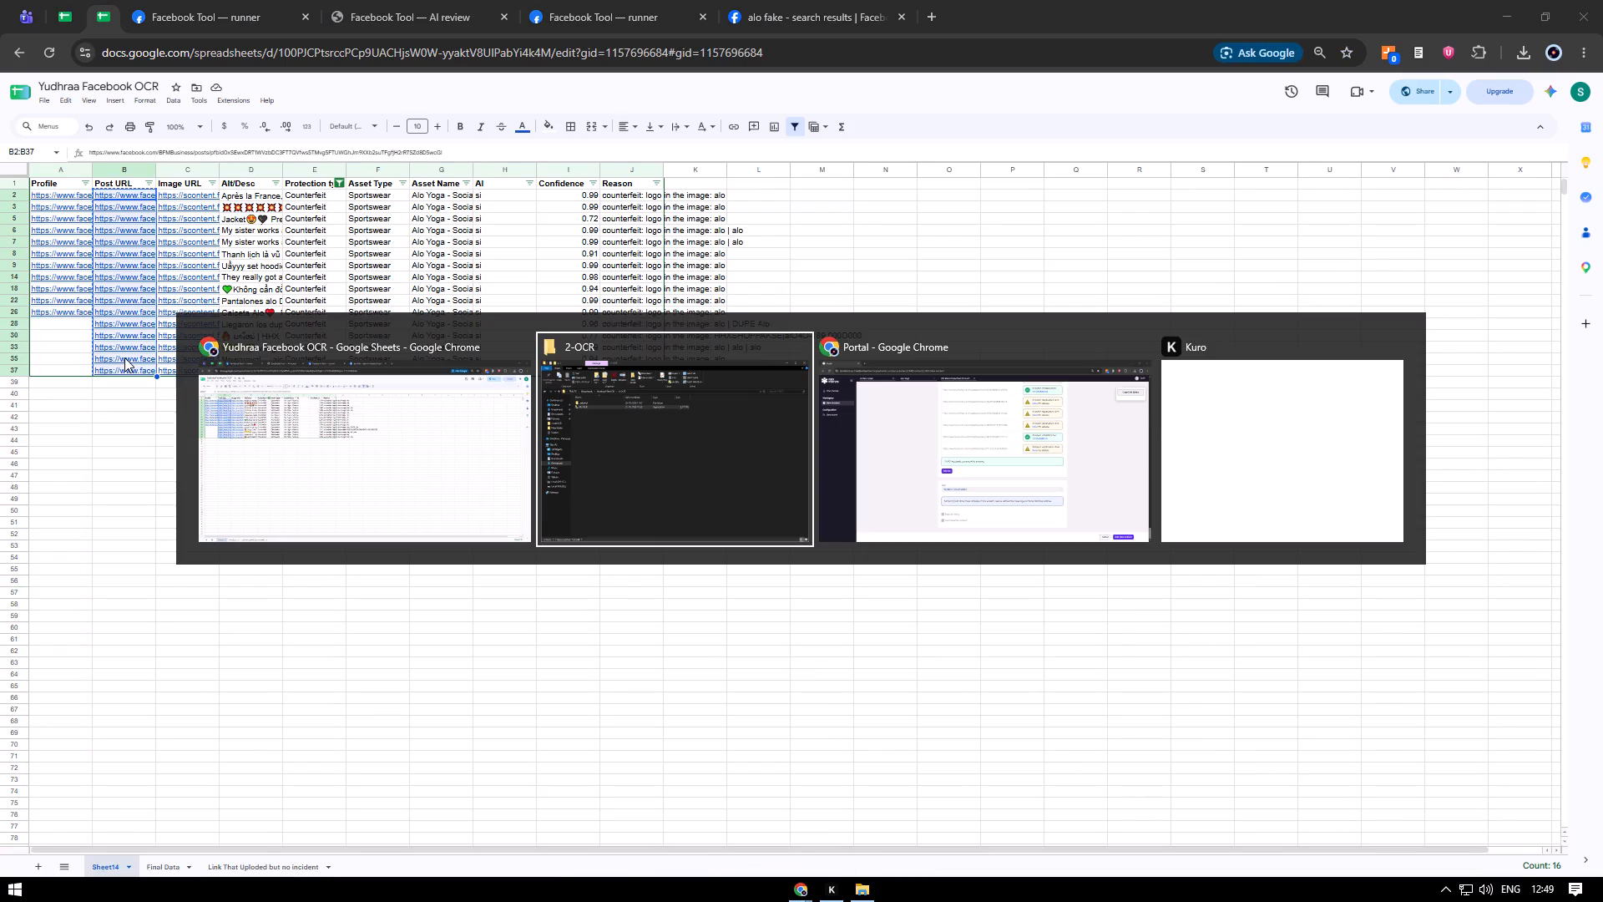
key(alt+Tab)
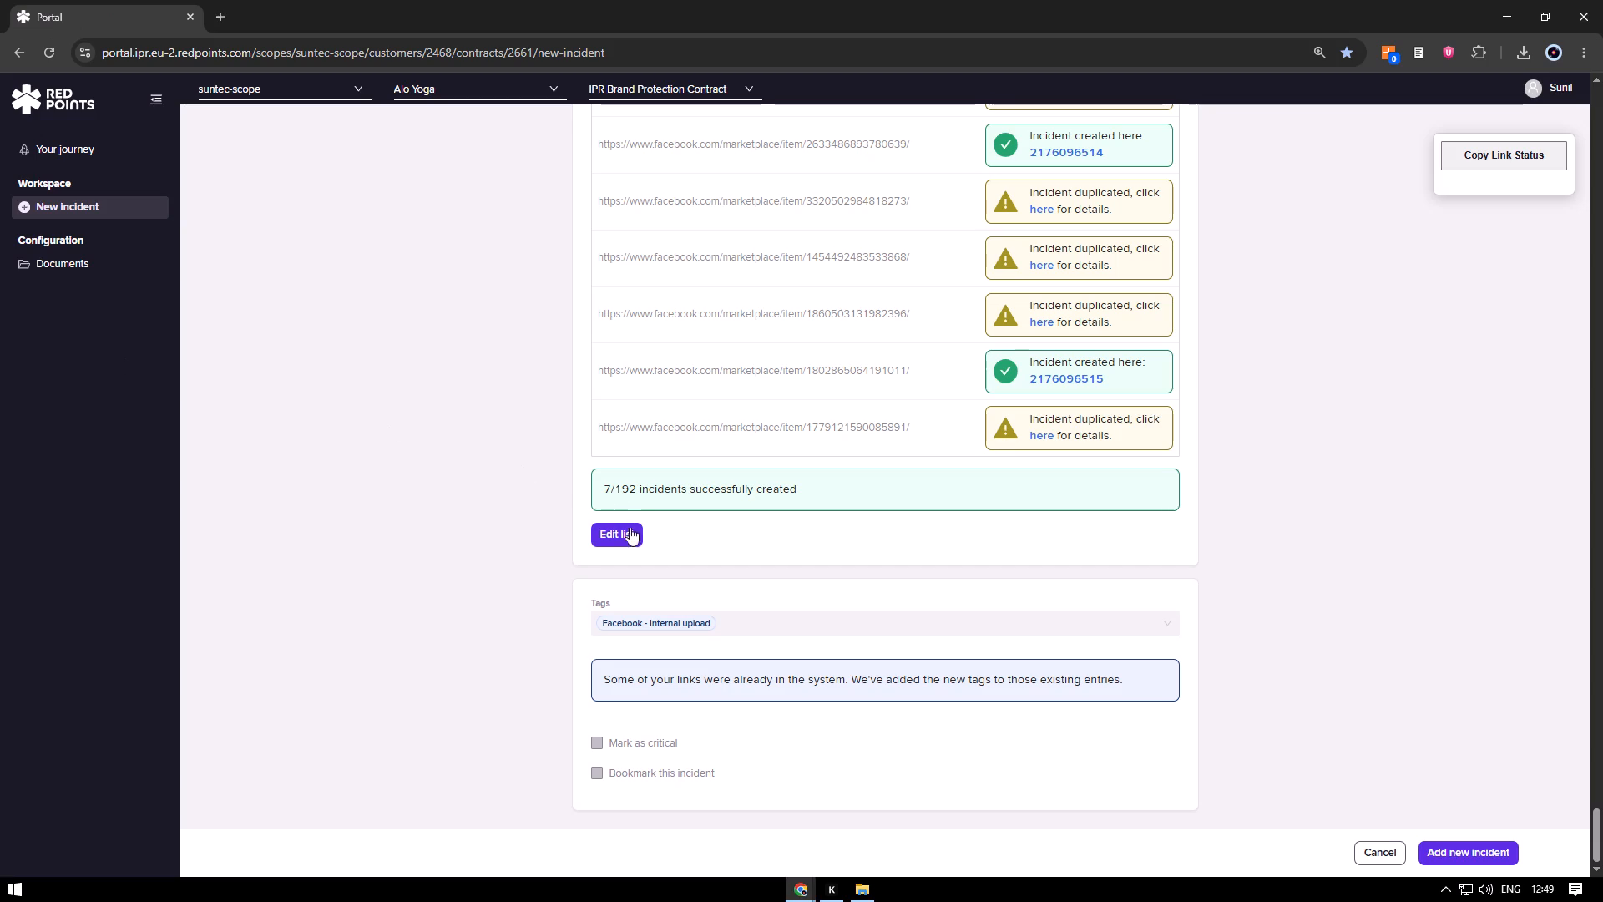
Replace the New incident detection links with the copied post URLs and save the incidents.
click(632, 530)
click(637, 466)
key(ctrl+a)
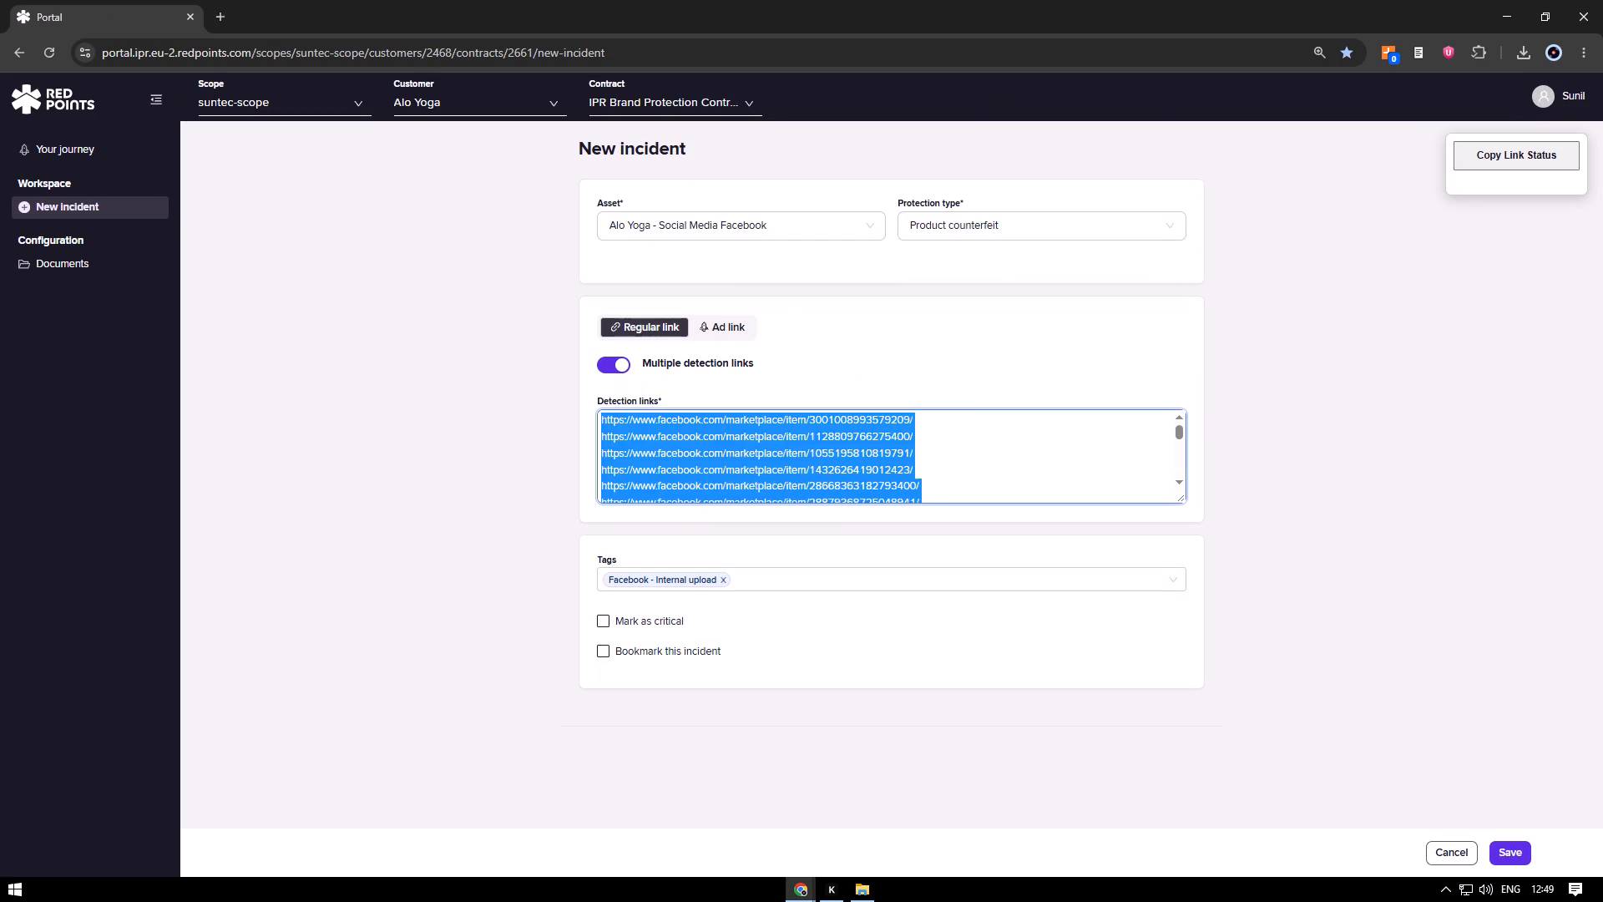
key(Delete)
key(ctrl+v)
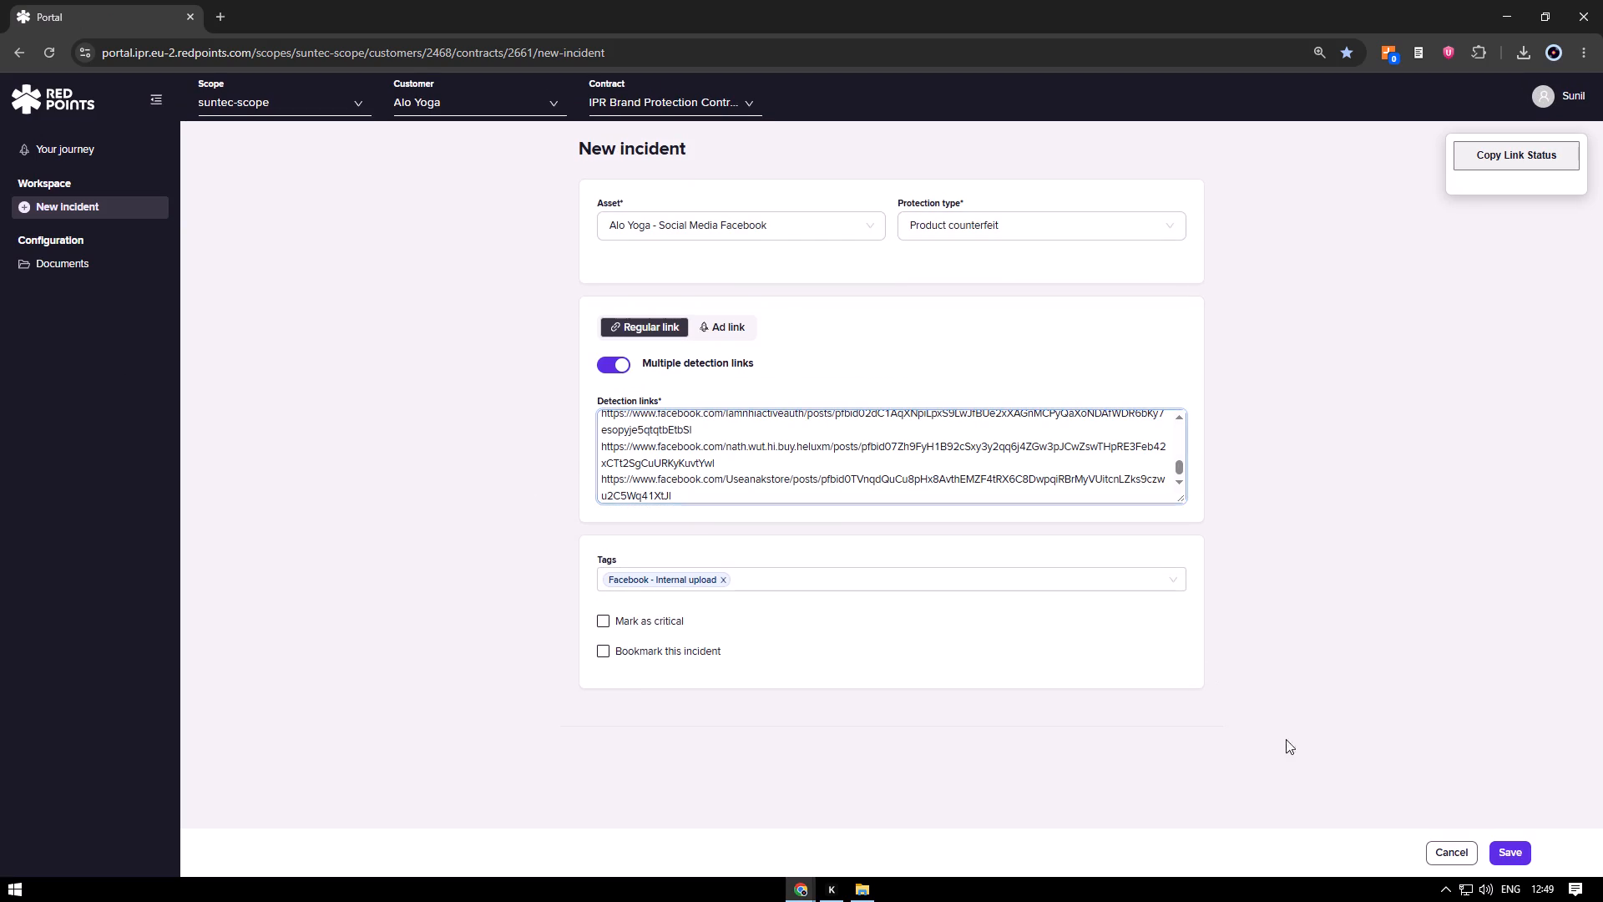
click(1524, 858)
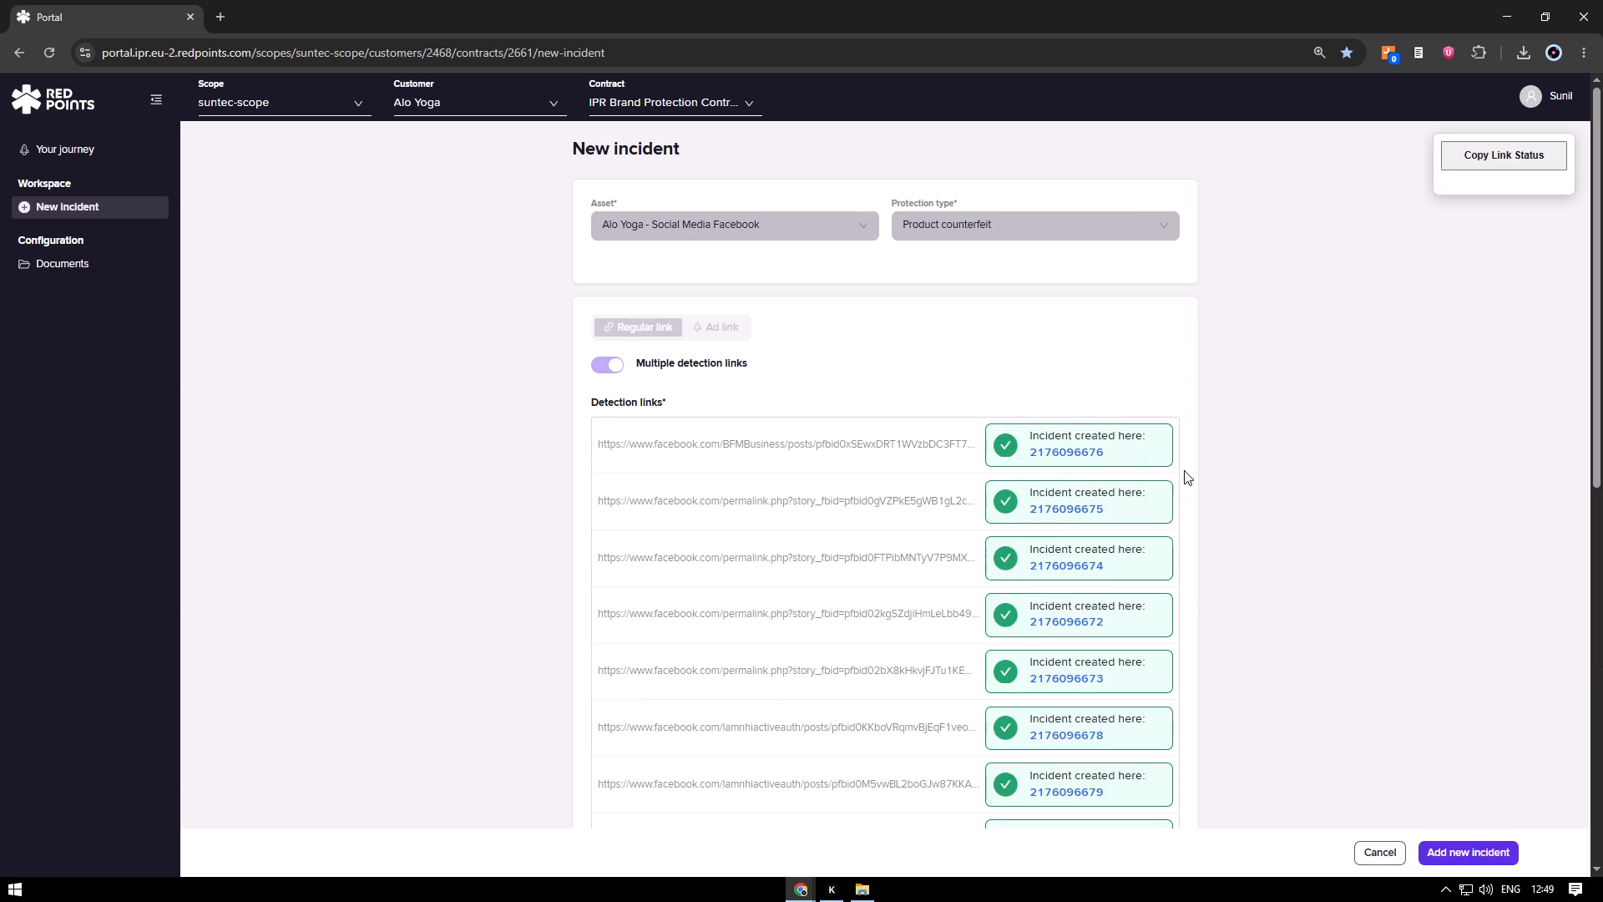
Copy the link status of the submitted incidents and paste it in the Final Data sheet starting at I4987, beside the table.
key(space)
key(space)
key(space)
click(1520, 165)
key(alt+Tab)
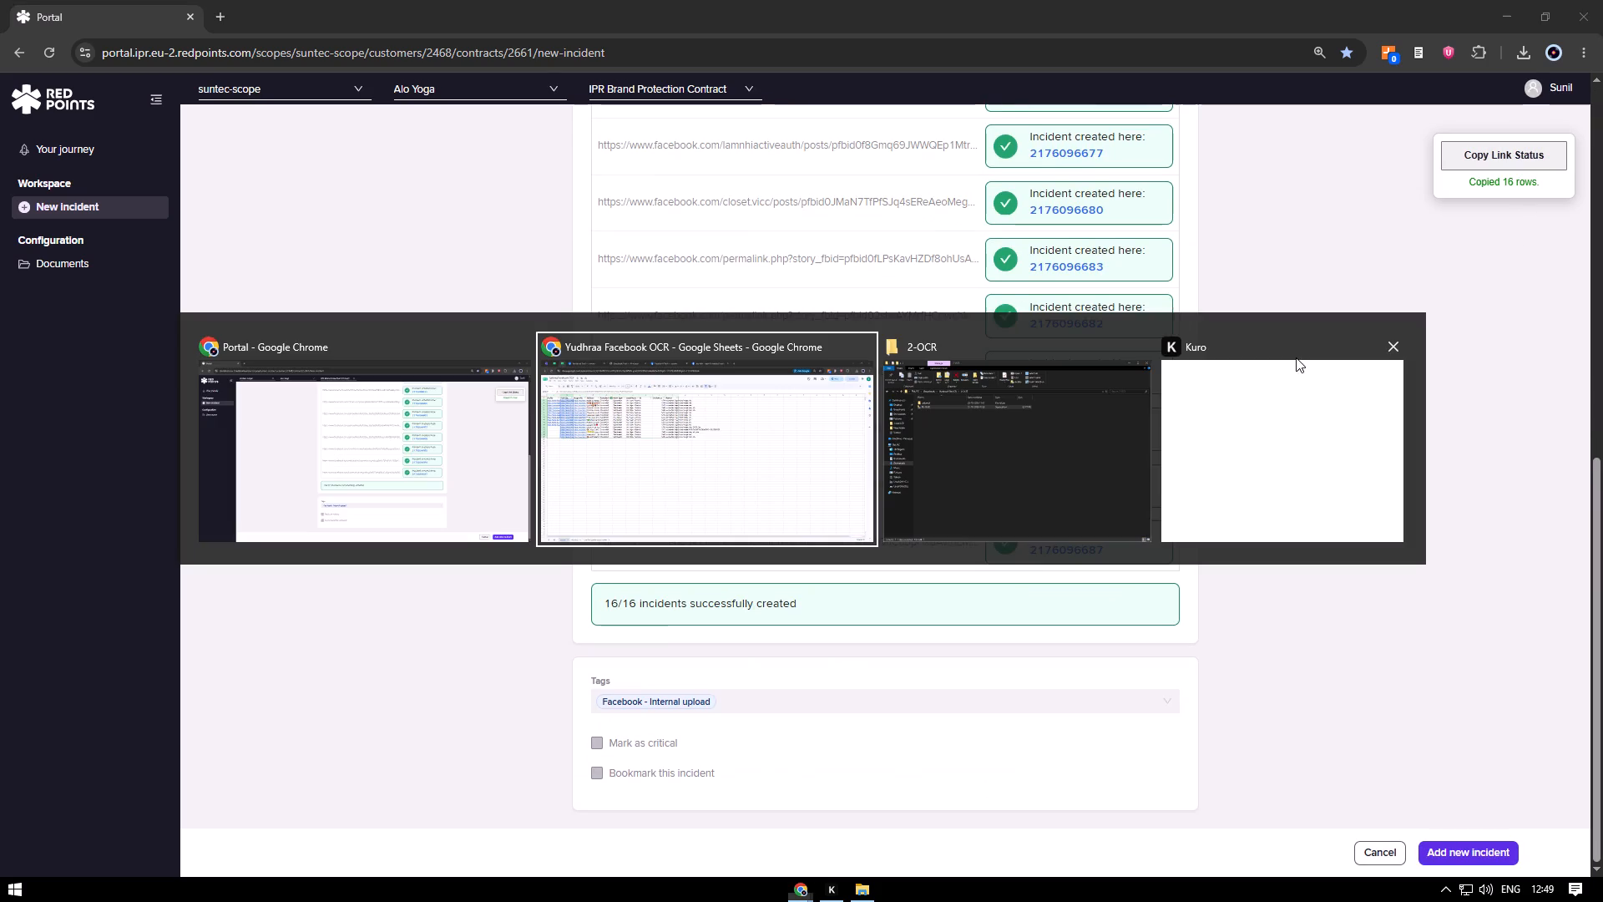
click(932, 442)
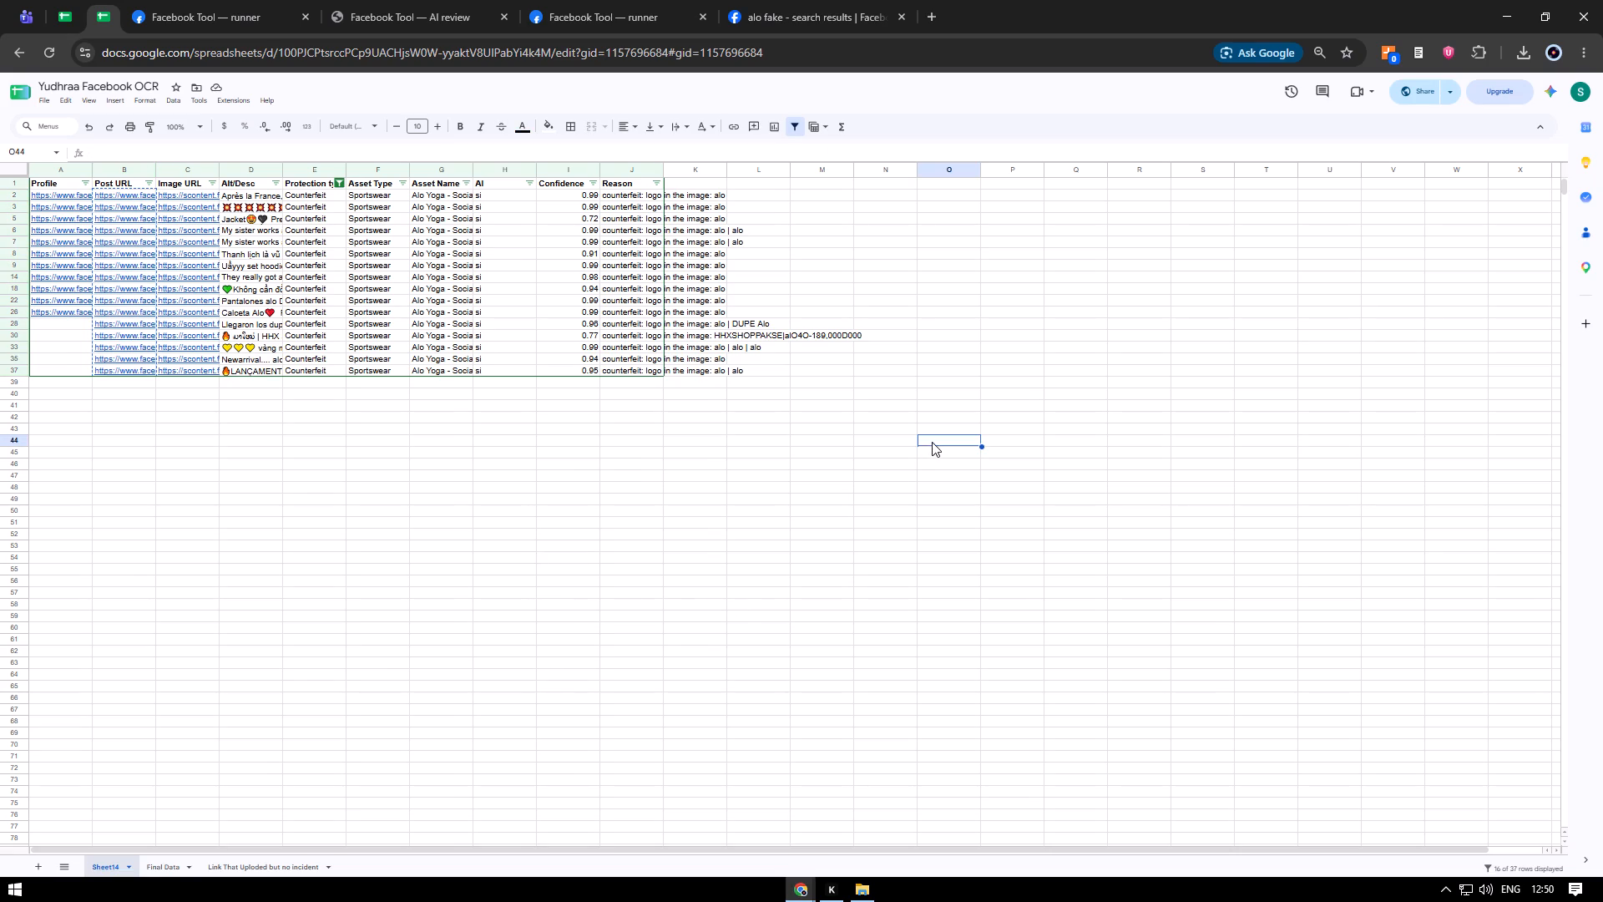
click(181, 863)
scroll(862, 618, down, 5)
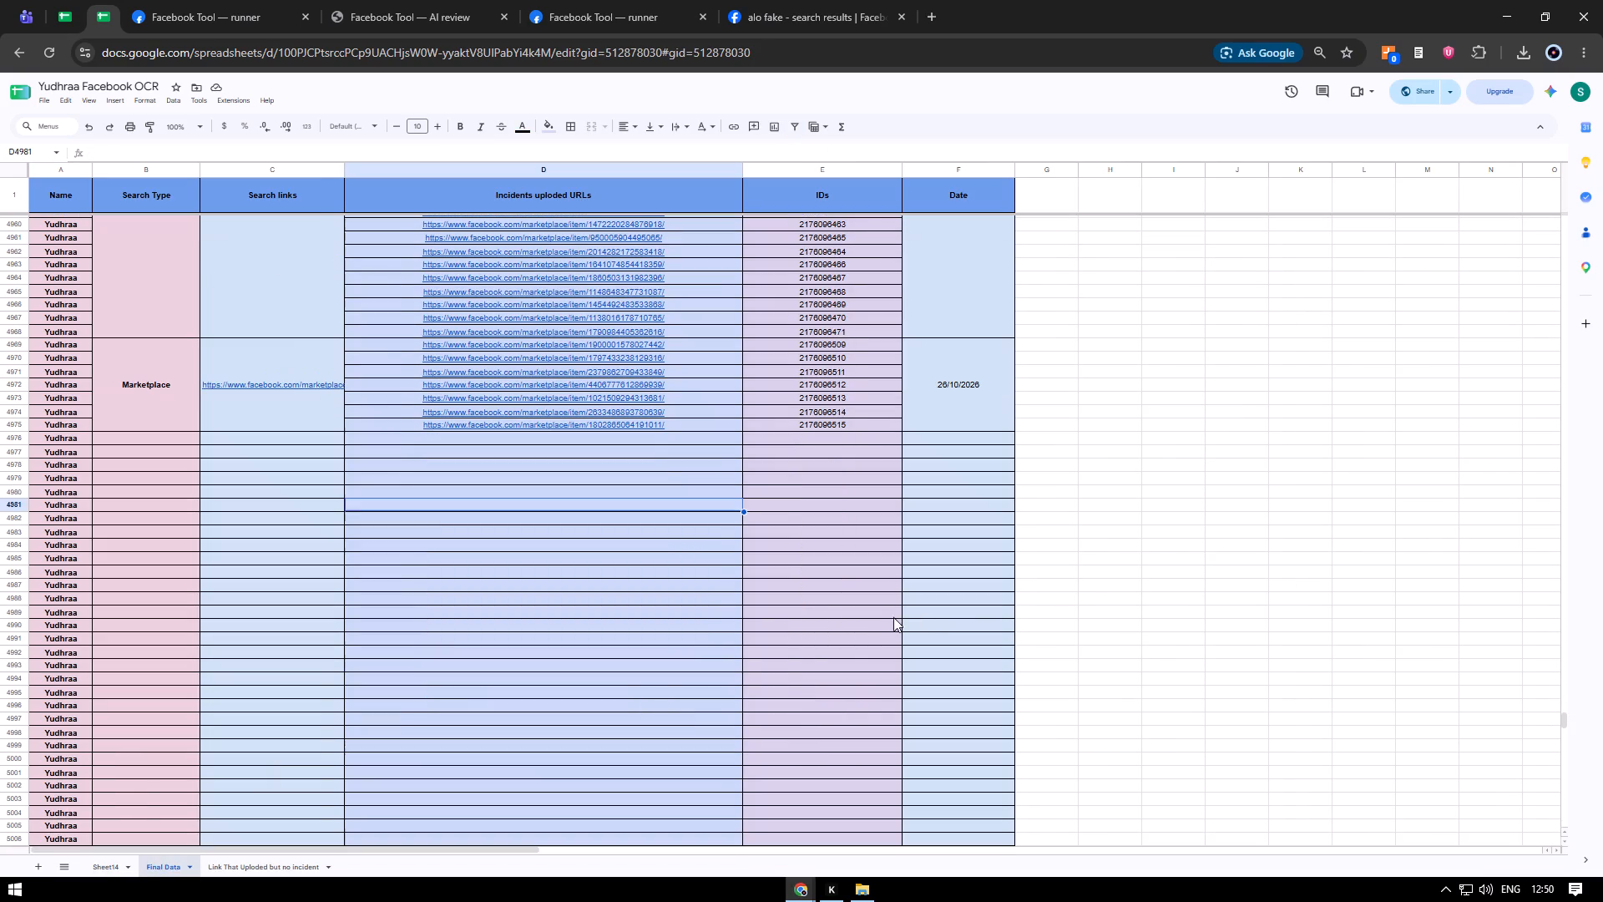
click(1161, 499)
key(ctrl+v)
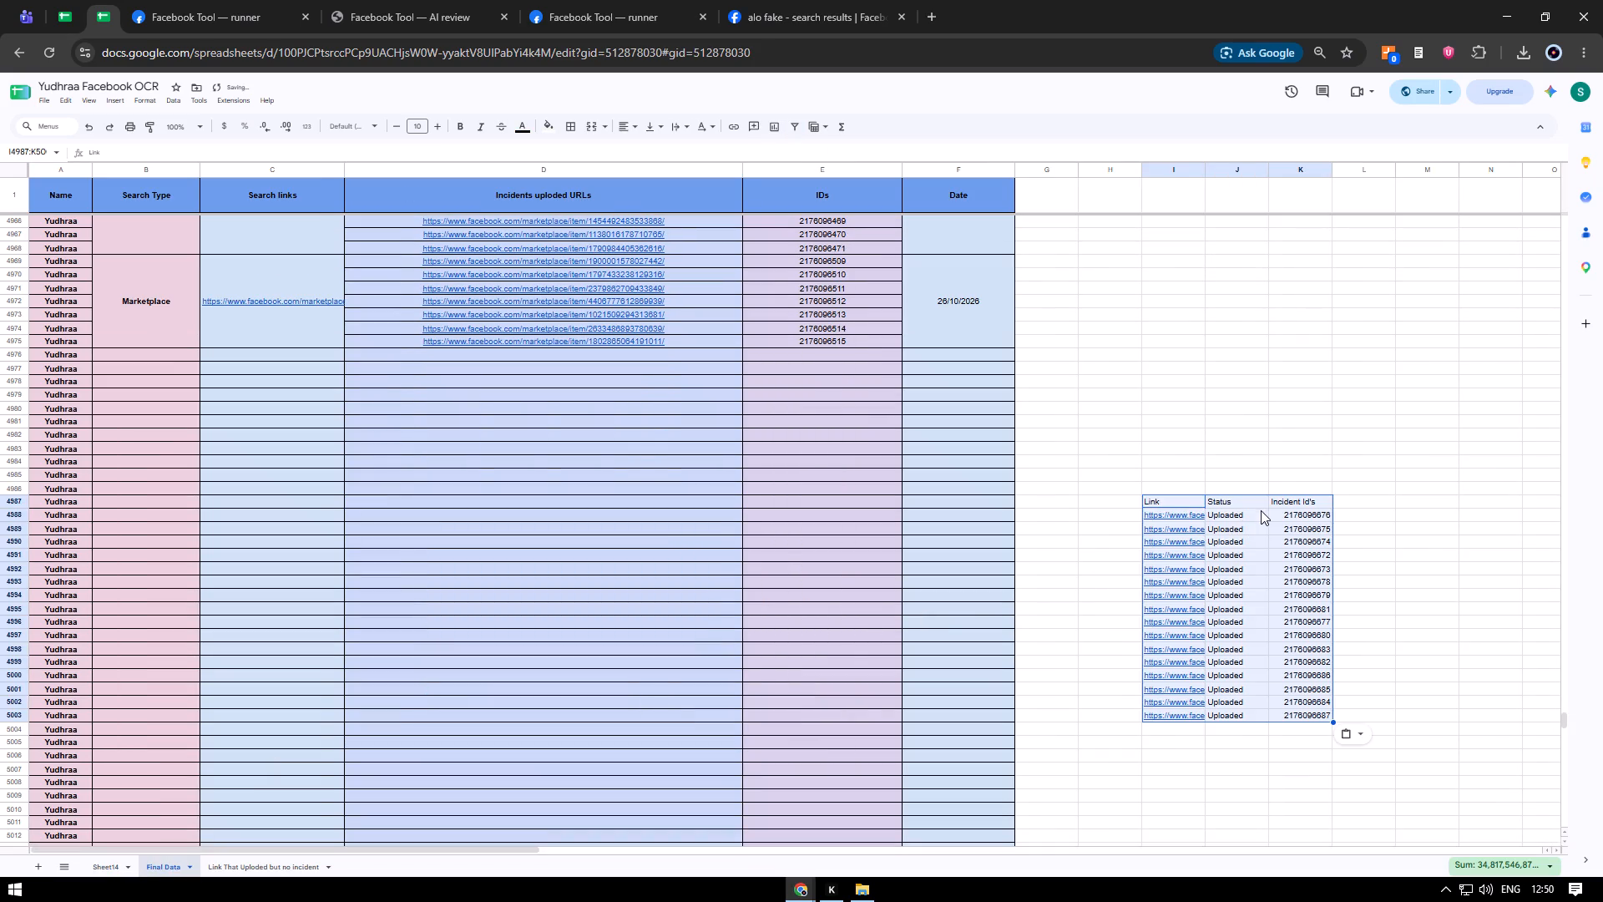
Delete the column holding the pasted Status values in the Final Data sheet.
drag(1255, 499, 1257, 718)
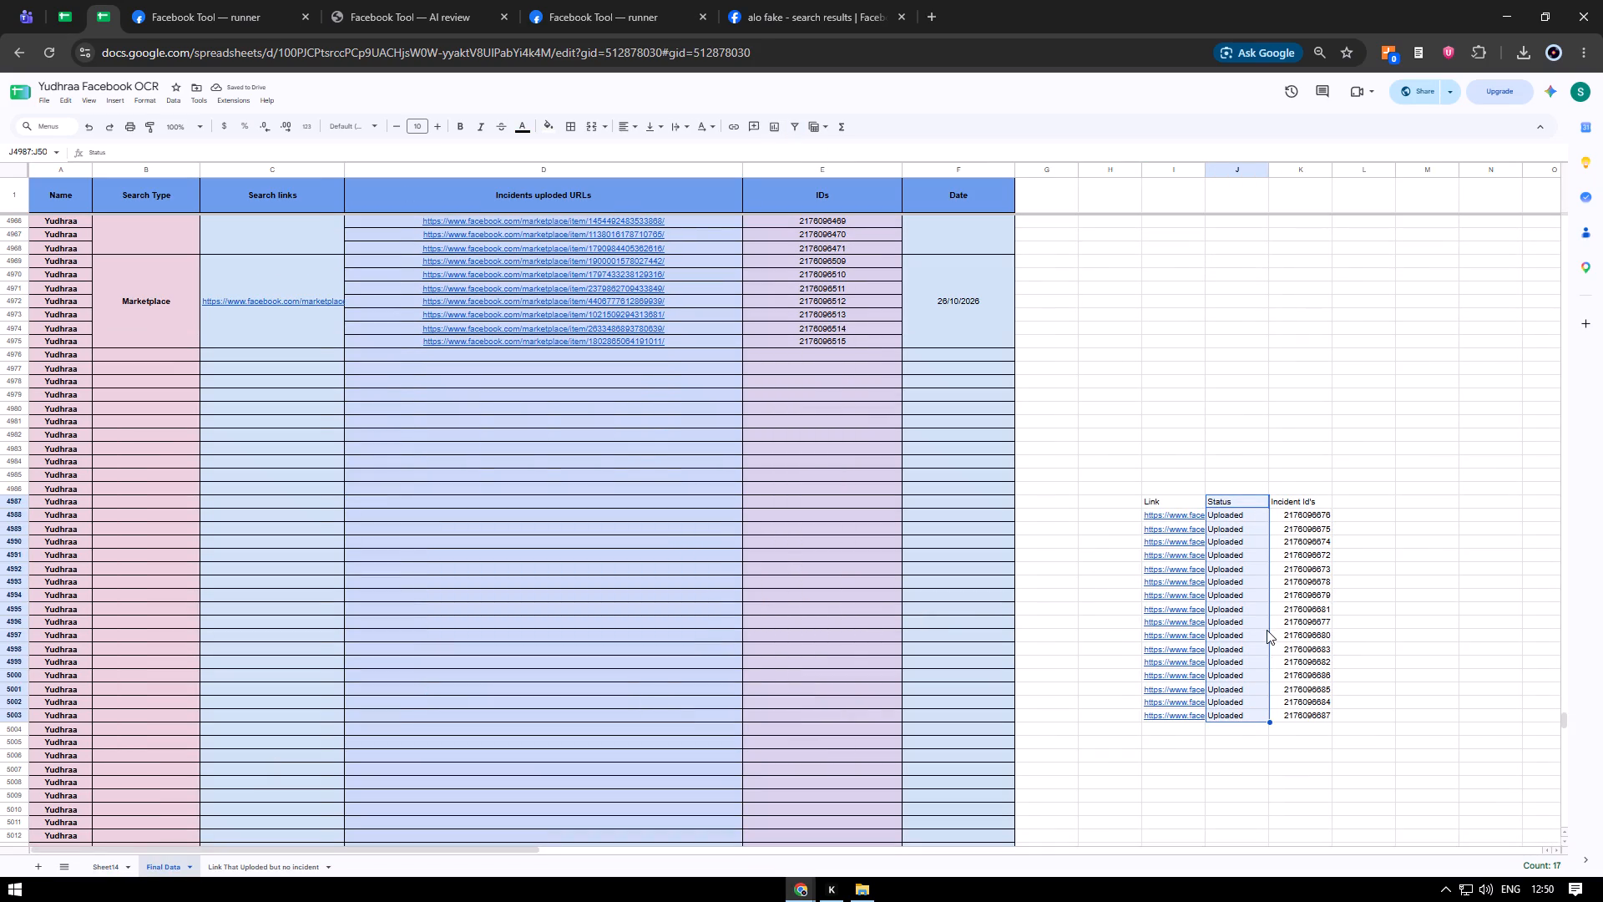
key(ctrl+shift+x)
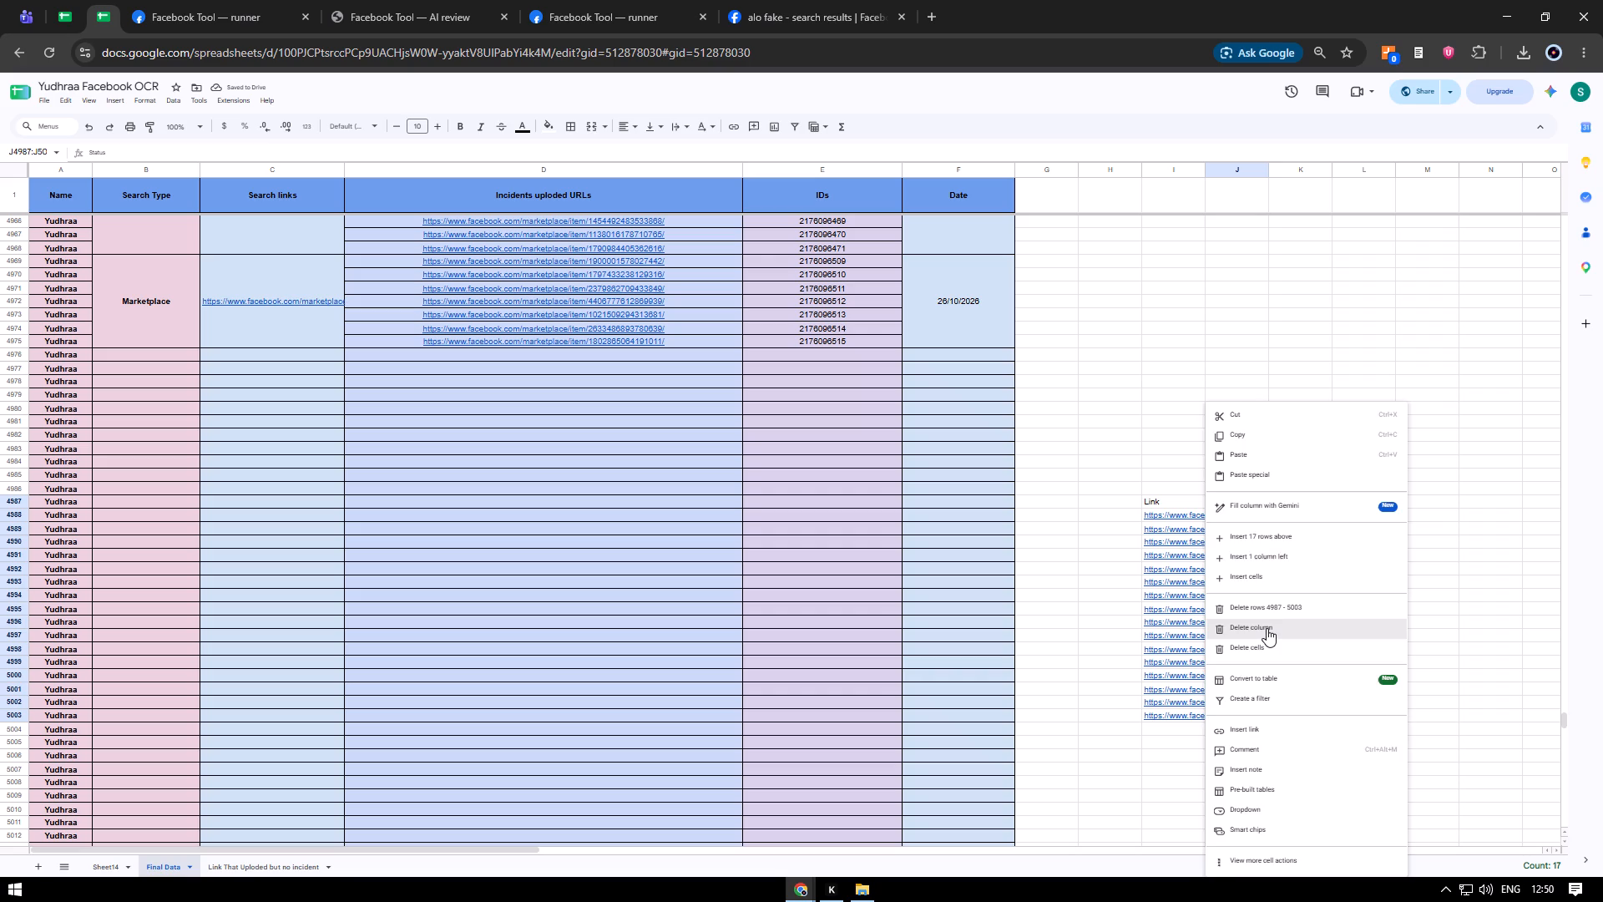
key(Return)
Clear the pasted Link and Incident Id's header cells.
key(Left)
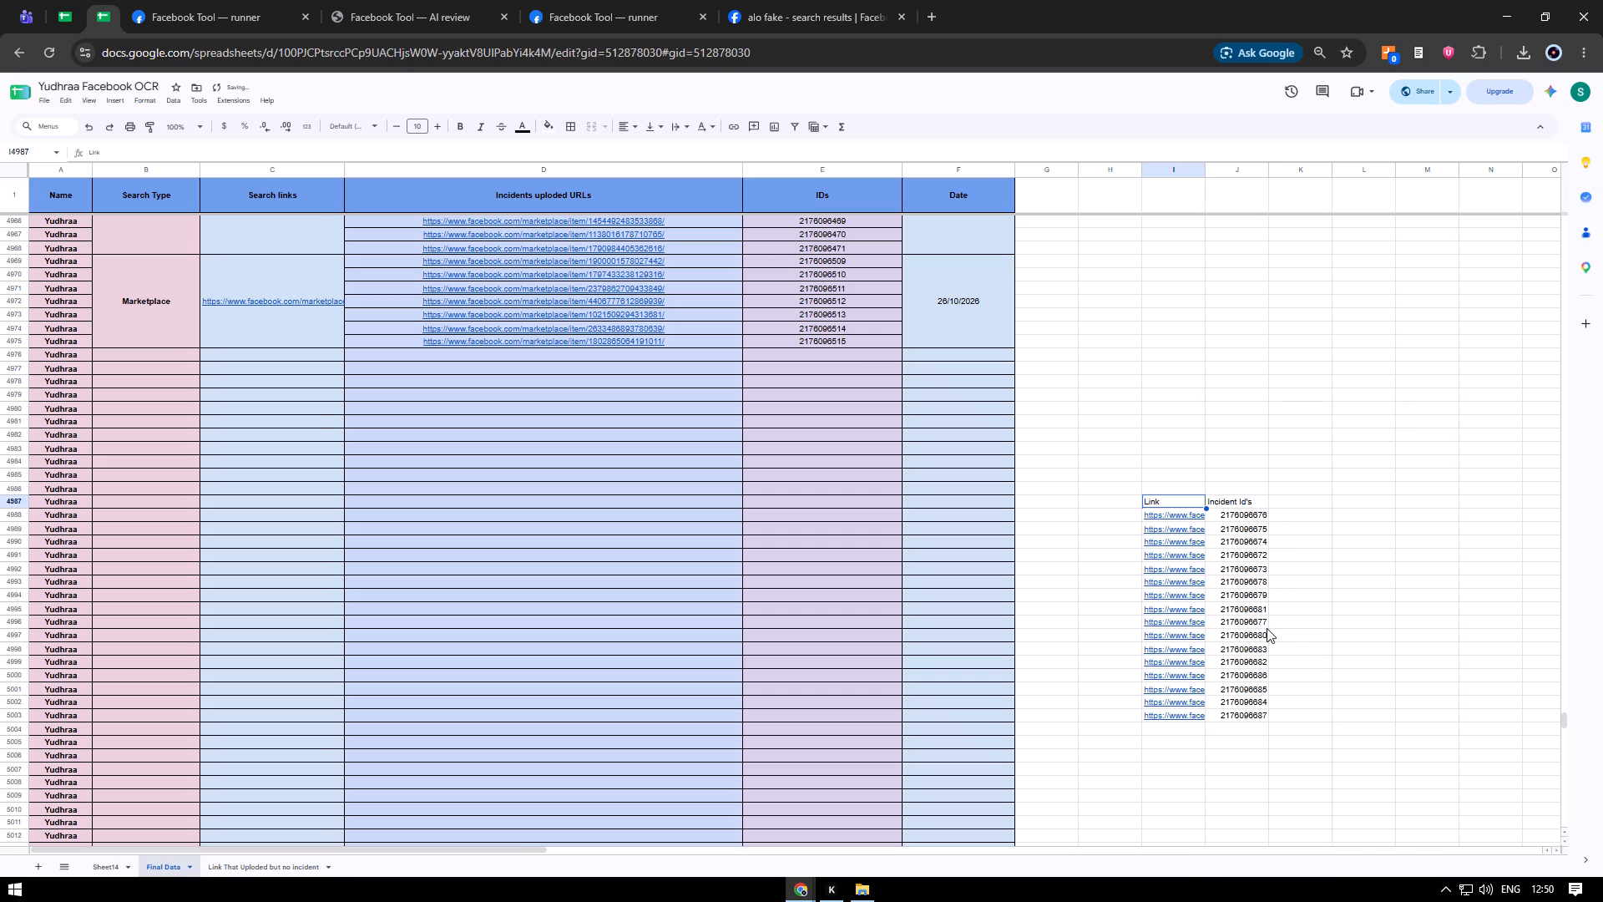
key(ctrl+shift+Right)
key(Delete)
Move the pasted links and incident IDs into the incident URLs and IDs columns of Final Data, starting at D4976.
key(Left)
key(Right)
key(Down)
key(ctrl+shift+Right)
key(ctrl+shift+Down)
key(ctrl+x)
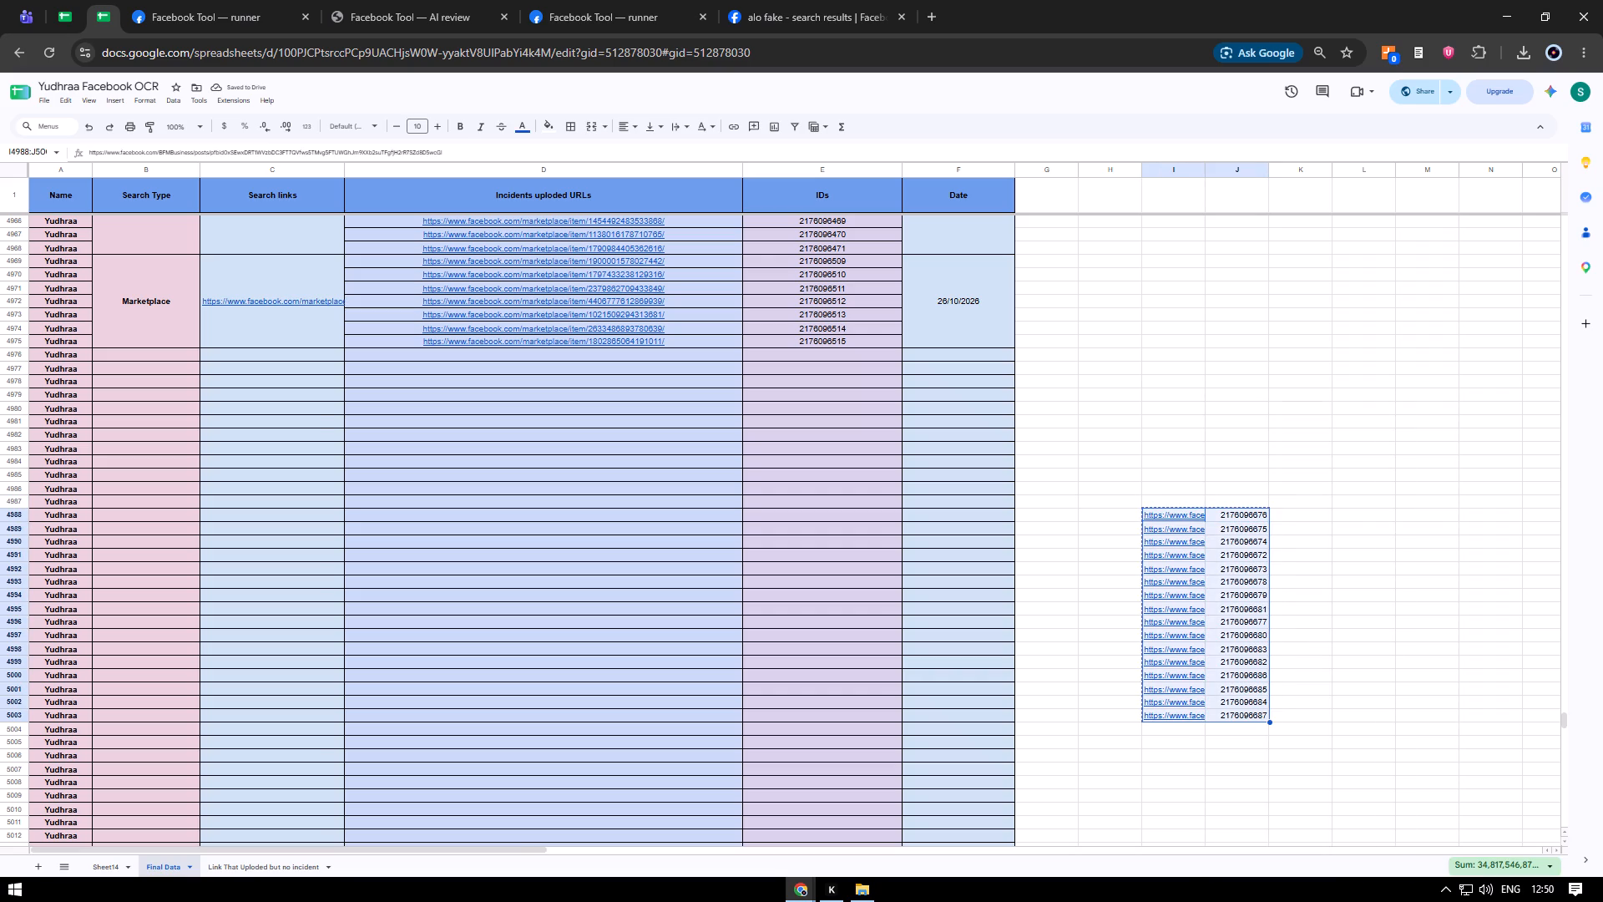
key(ctrl+Left)
key(Right)
key(Right)
key(Right)
key(ctrl+Up)
key(Down)
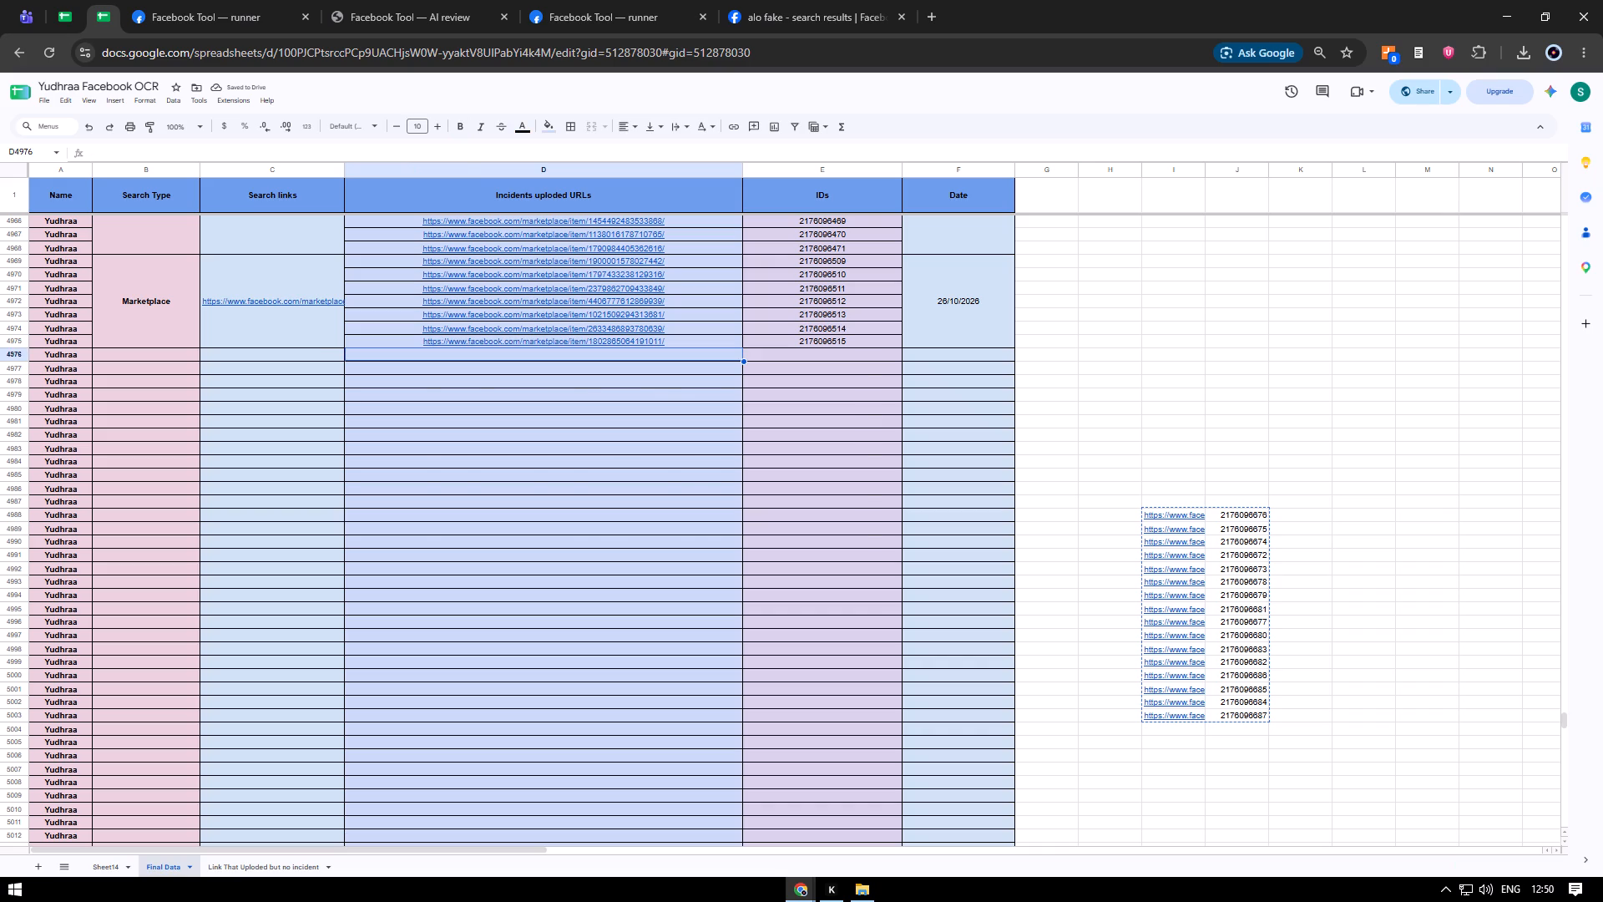
key(ctrl+v)
Centre-align the moved incident IDs and left-align the moved URLs.
key(ctrl+shift+e)
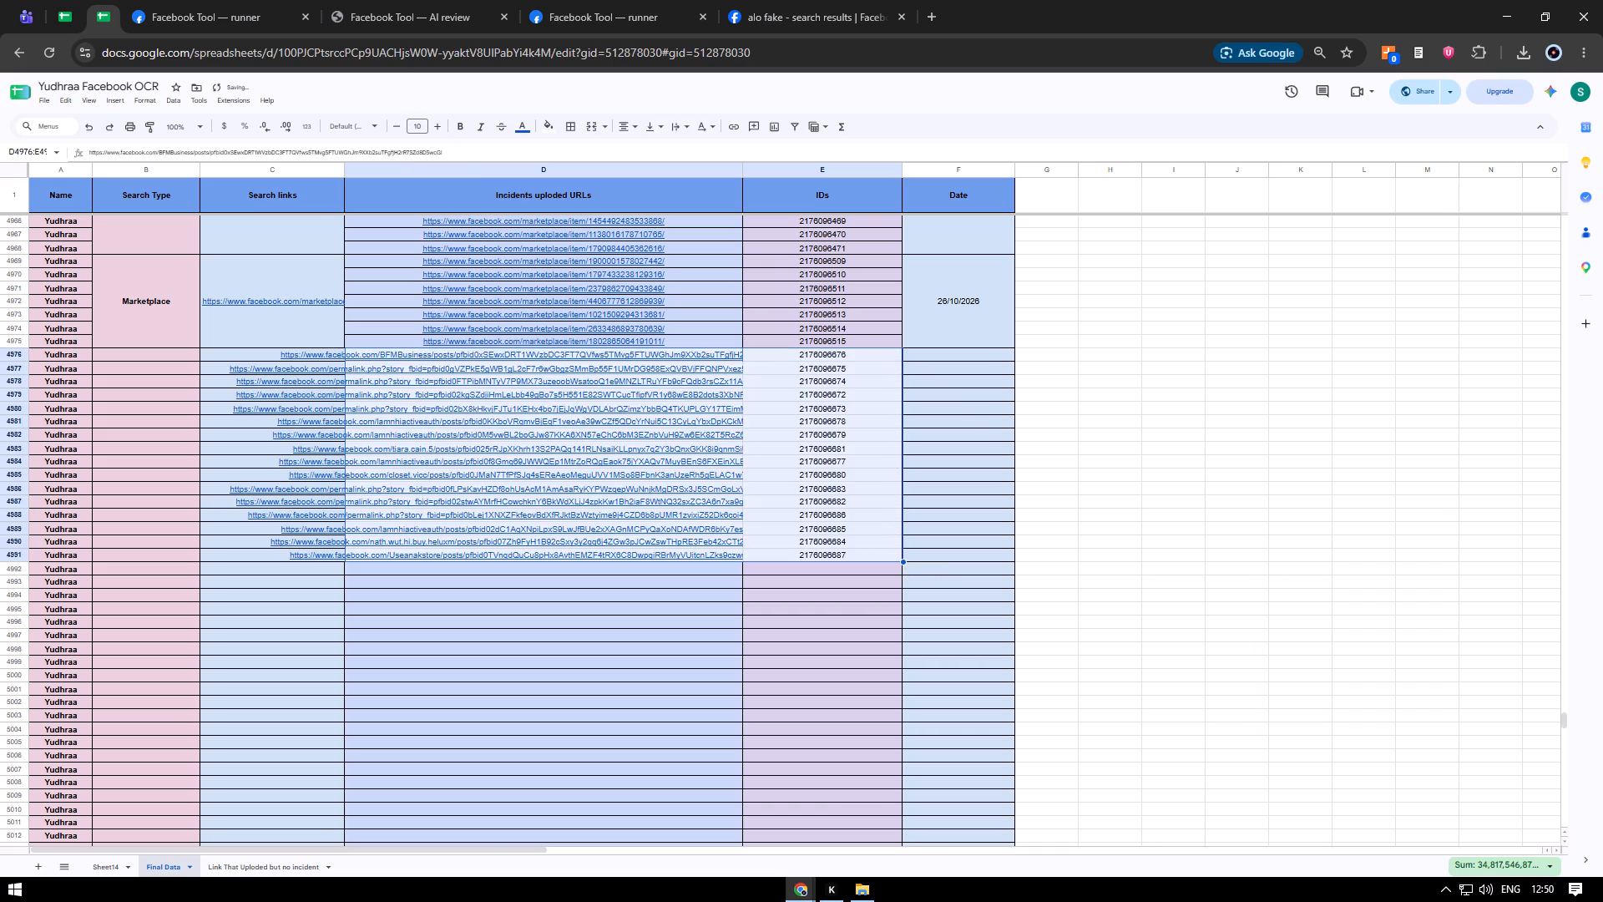
key(shift+Left)
key(ctrl+shift+l)
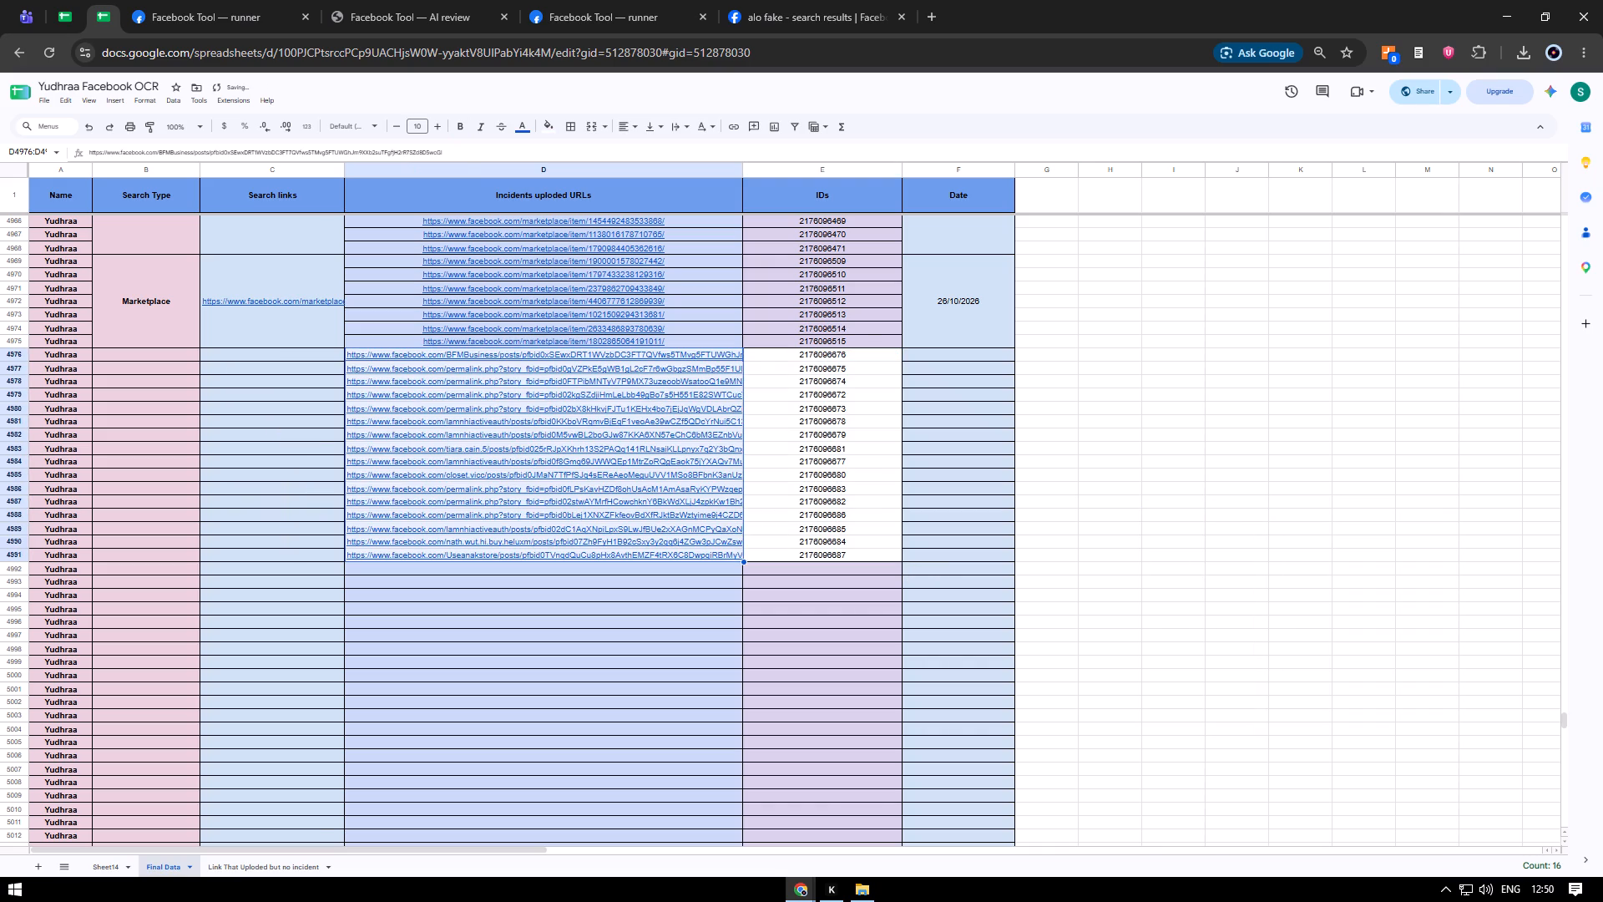
Copy the newly added incident URLs and paste them into the incidents uploaded URLs cell of row 109 in the US-EAST worksheet.
key(shift+Left)
key(shift+Right)
key(ctrl+c)
key(ctrl+c)
key(ctrl+c)
key(ctrl+shift+Tab)
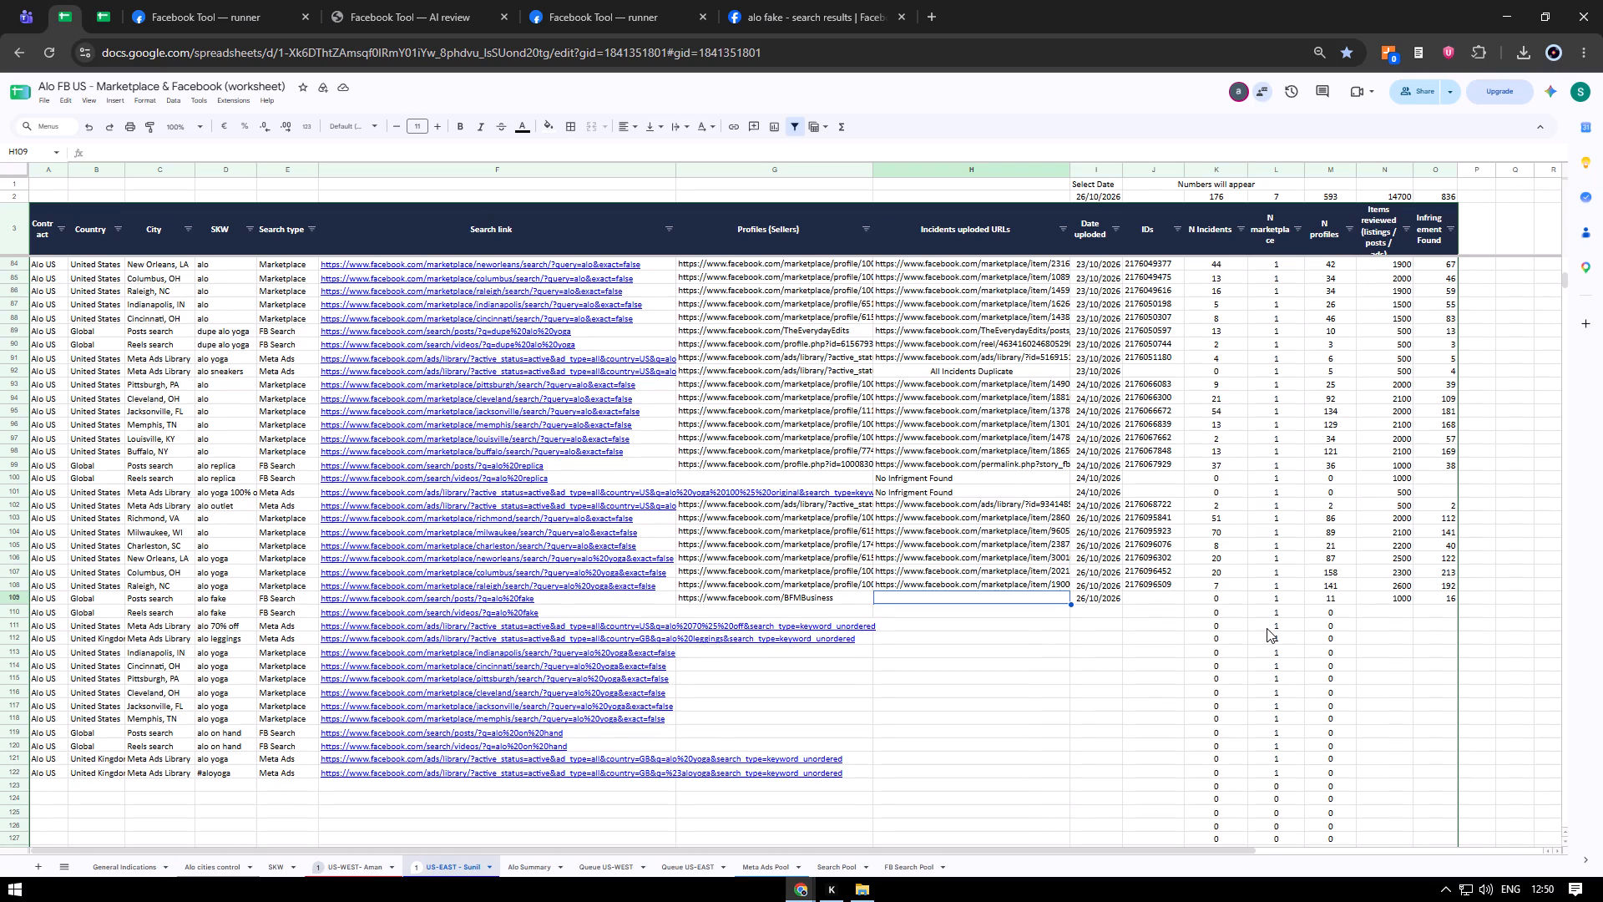
key(Return)
key(ctrl+shift+v)
key(Return)
Copy the newly added incident IDs from E4976 down in Final Data into the IDs cell of row 109 in US-EAST.
key(Up)
key(Right)
key(Right)
key(Right)
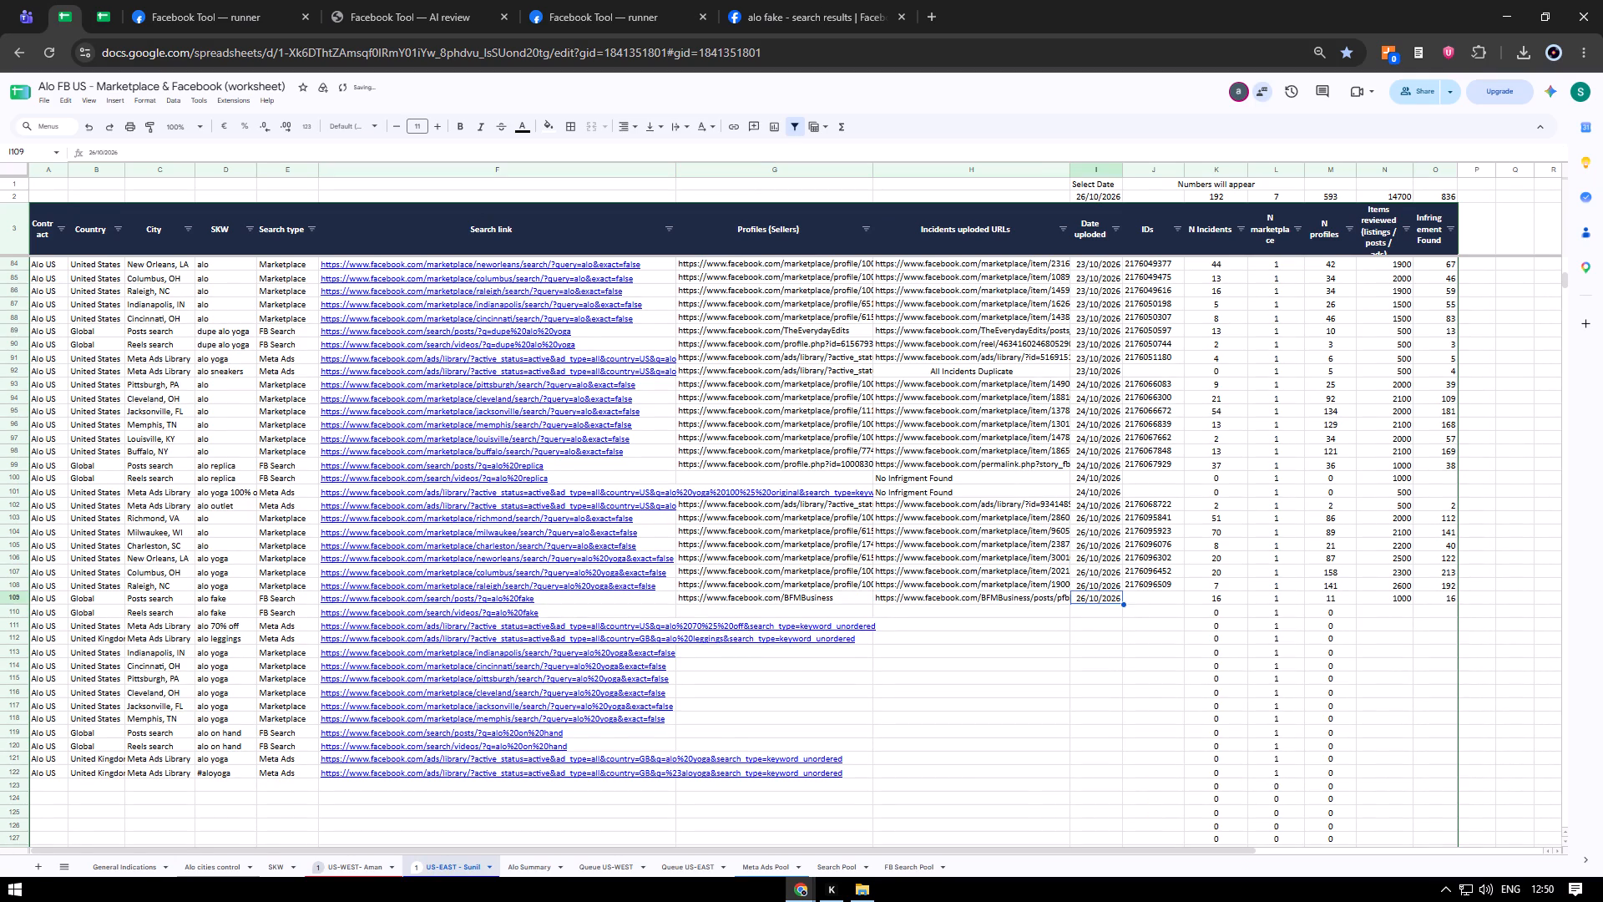
key(Right)
key(ctrl+Tab)
key(Right)
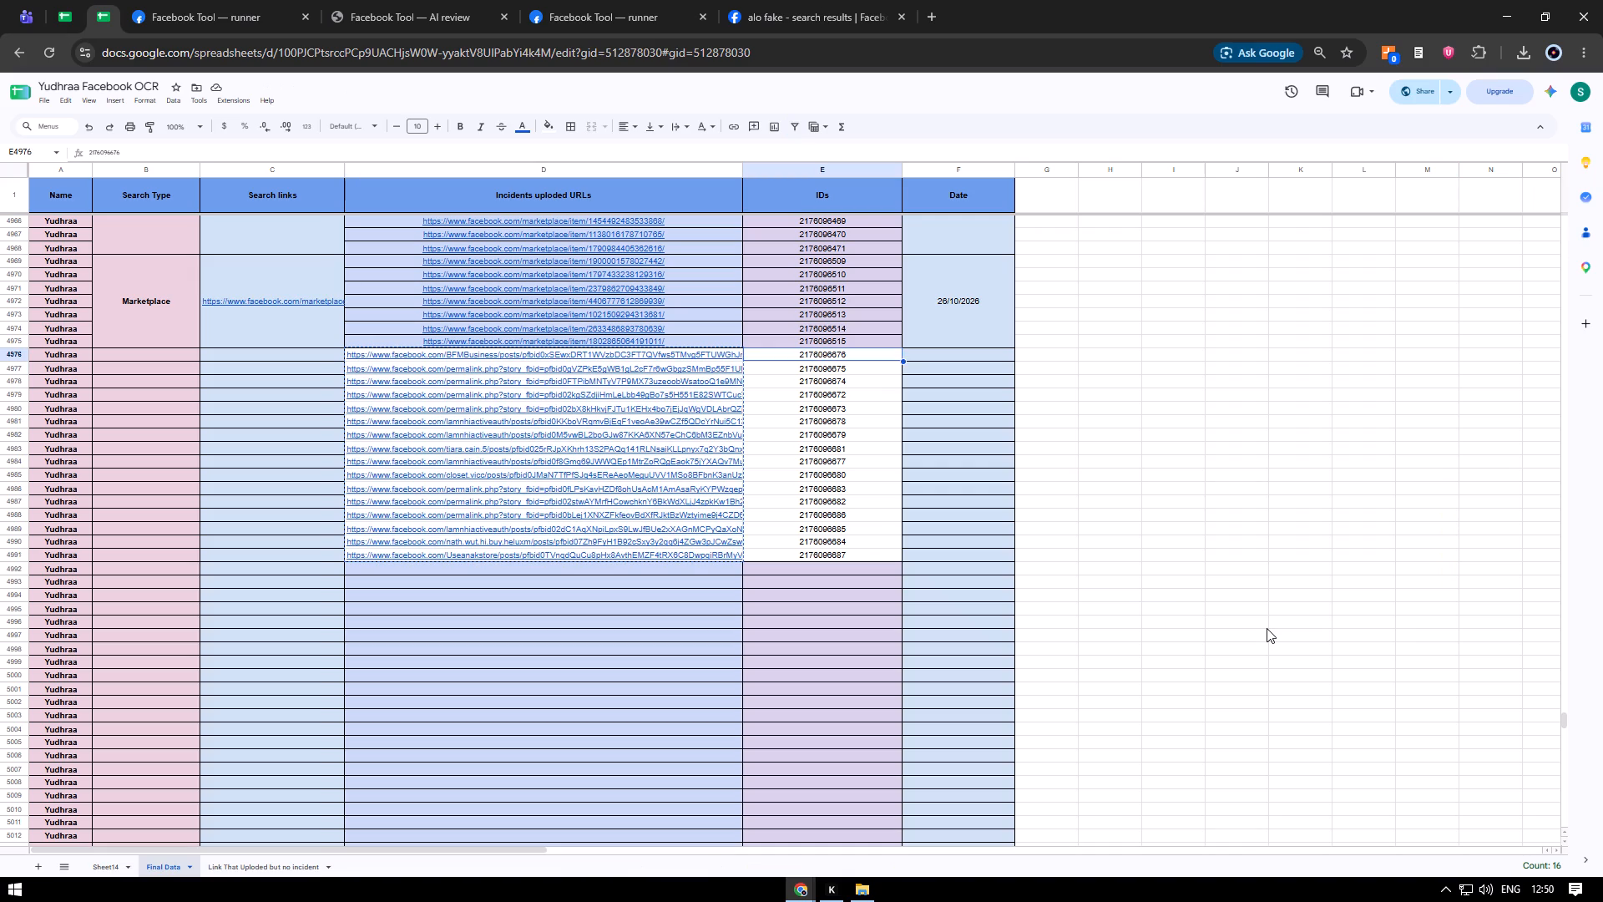
key(ctrl+shift+Down)
key(ctrl+c)
key(ctrl+c)
key(ctrl+c)
key(ctrl+shift+Tab)
key(Return)
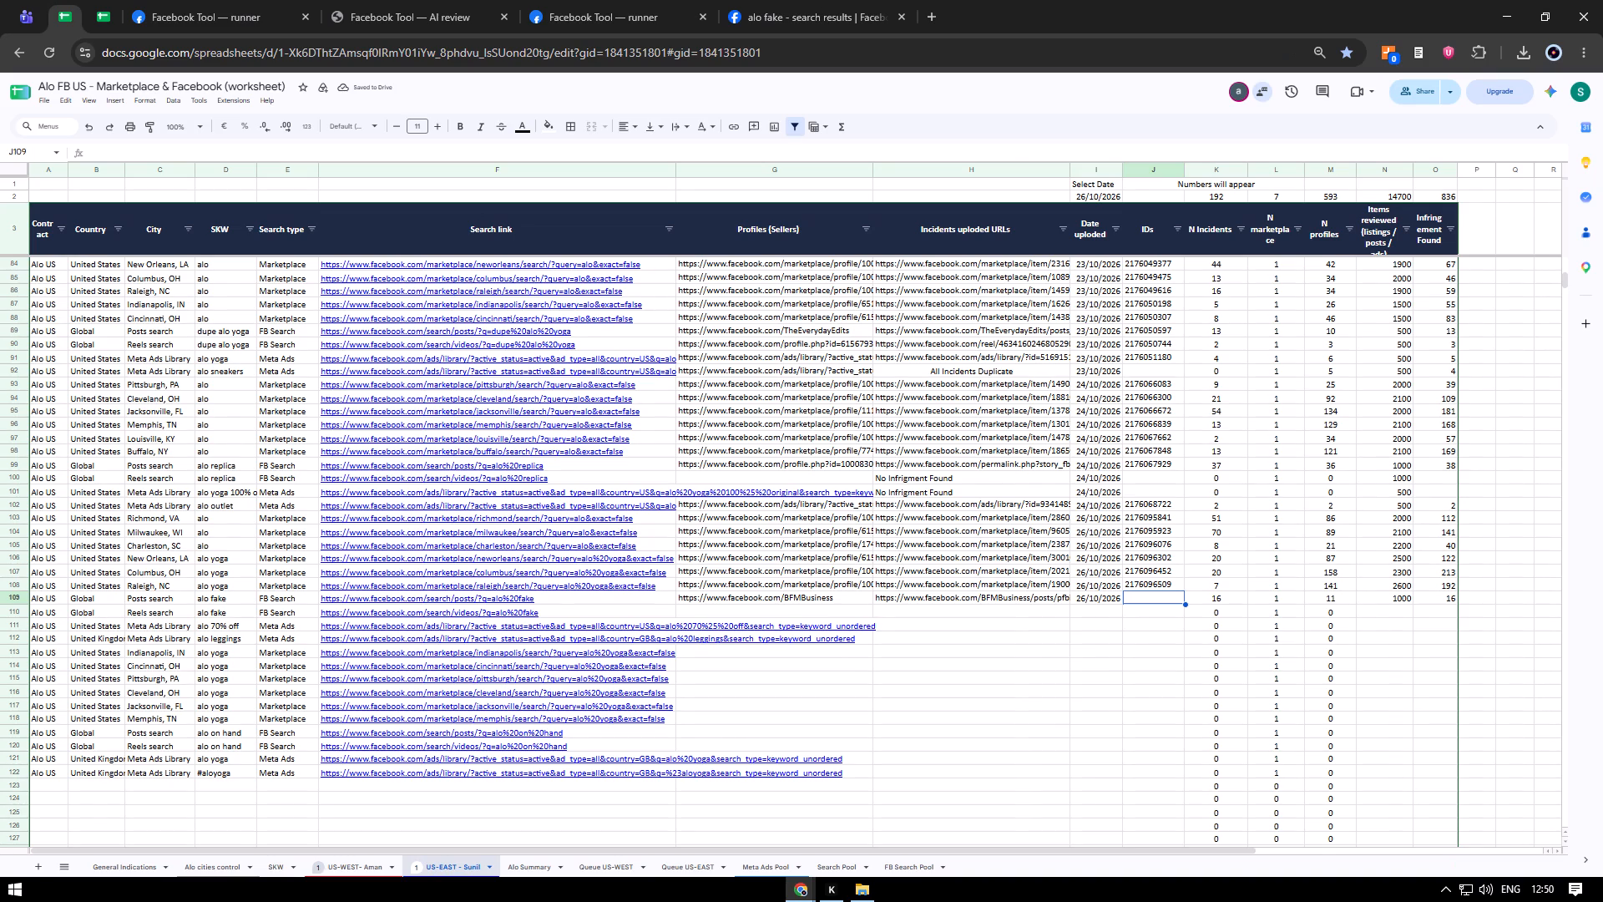
key(ctrl+shift+v)
key(Return)
Copy row 109's alo fake posts search link from US-EAST into Search links cell C4976 of Final Data and left-align it.
key(Up)
key(Left)
key(Left)
key(Left)
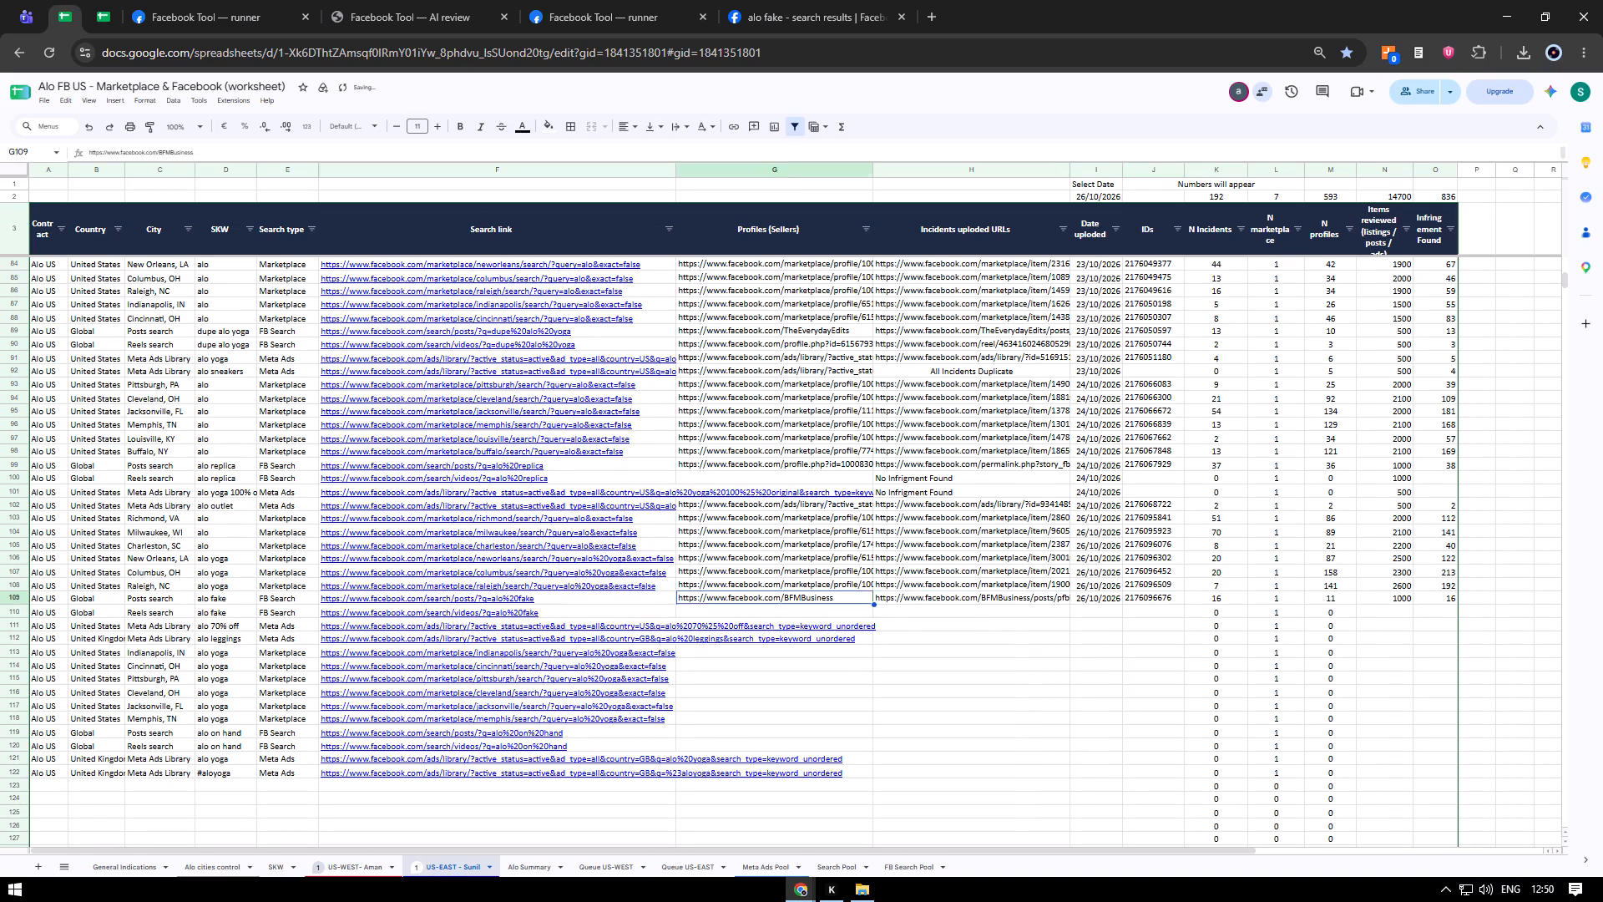
key(Left)
key(ctrl+Tab)
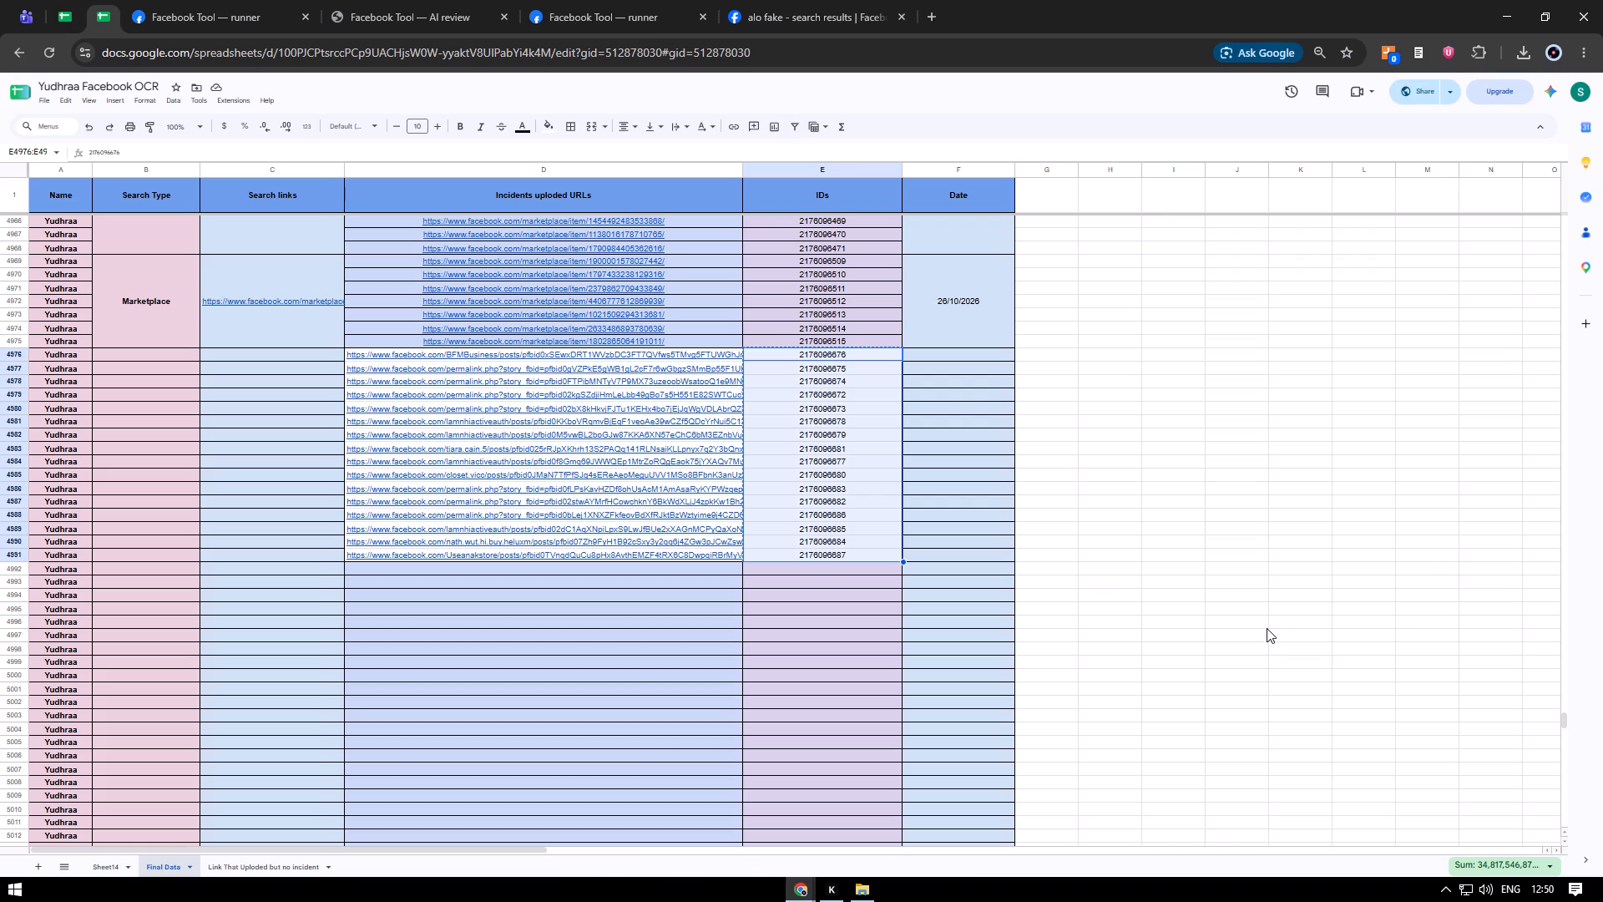
key(ctrl+shift+Tab)
key(Right)
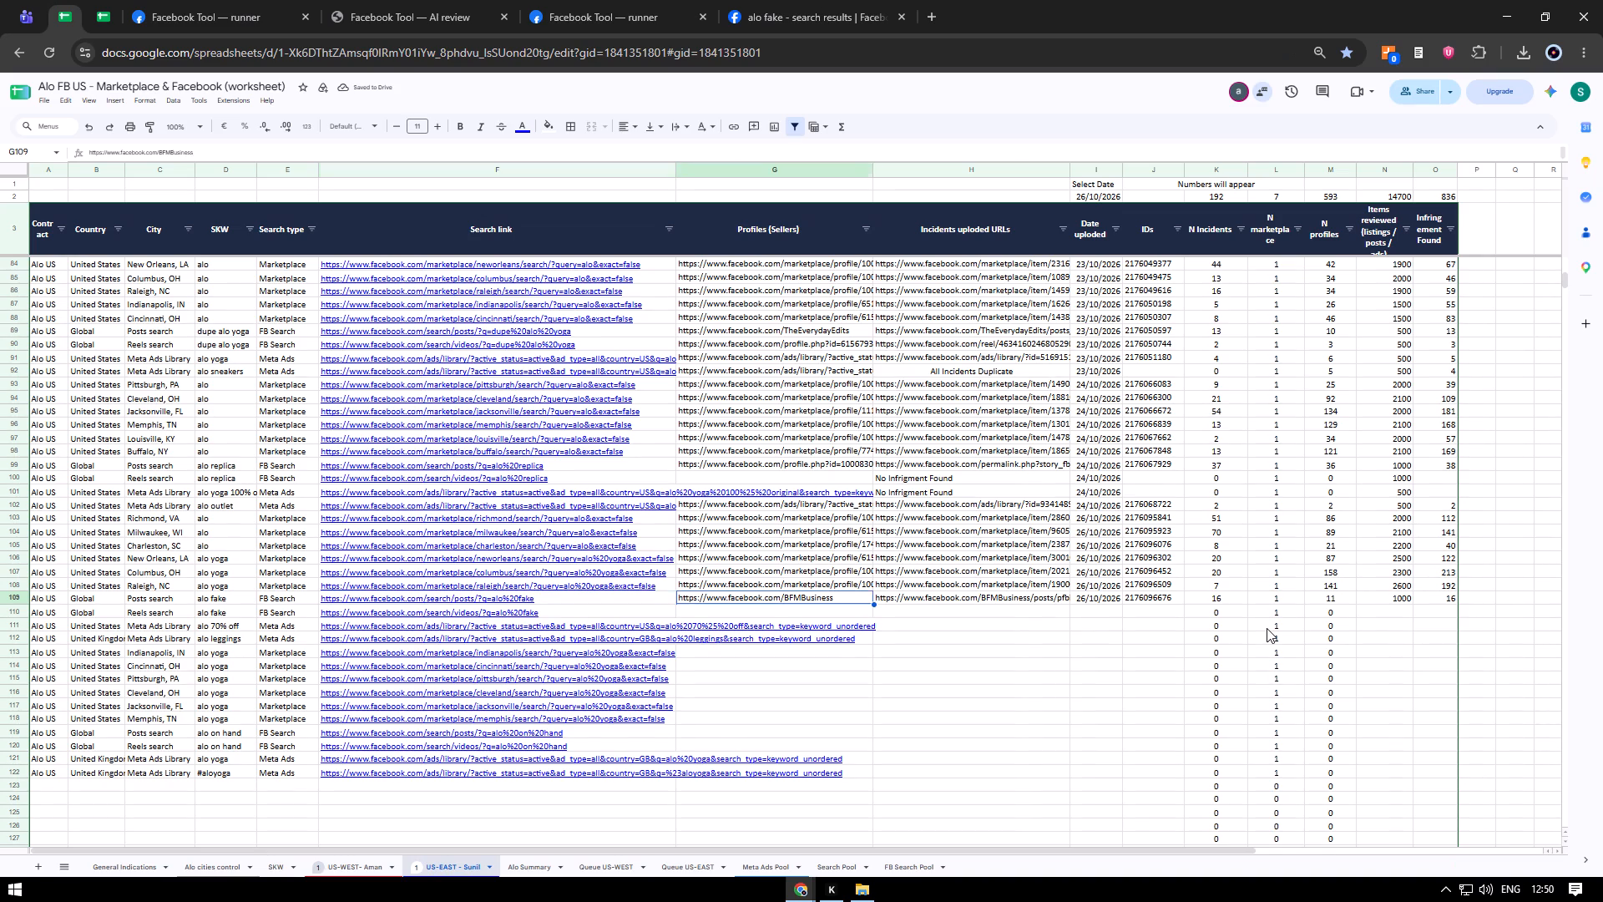
key(Left)
key(ctrl+c)
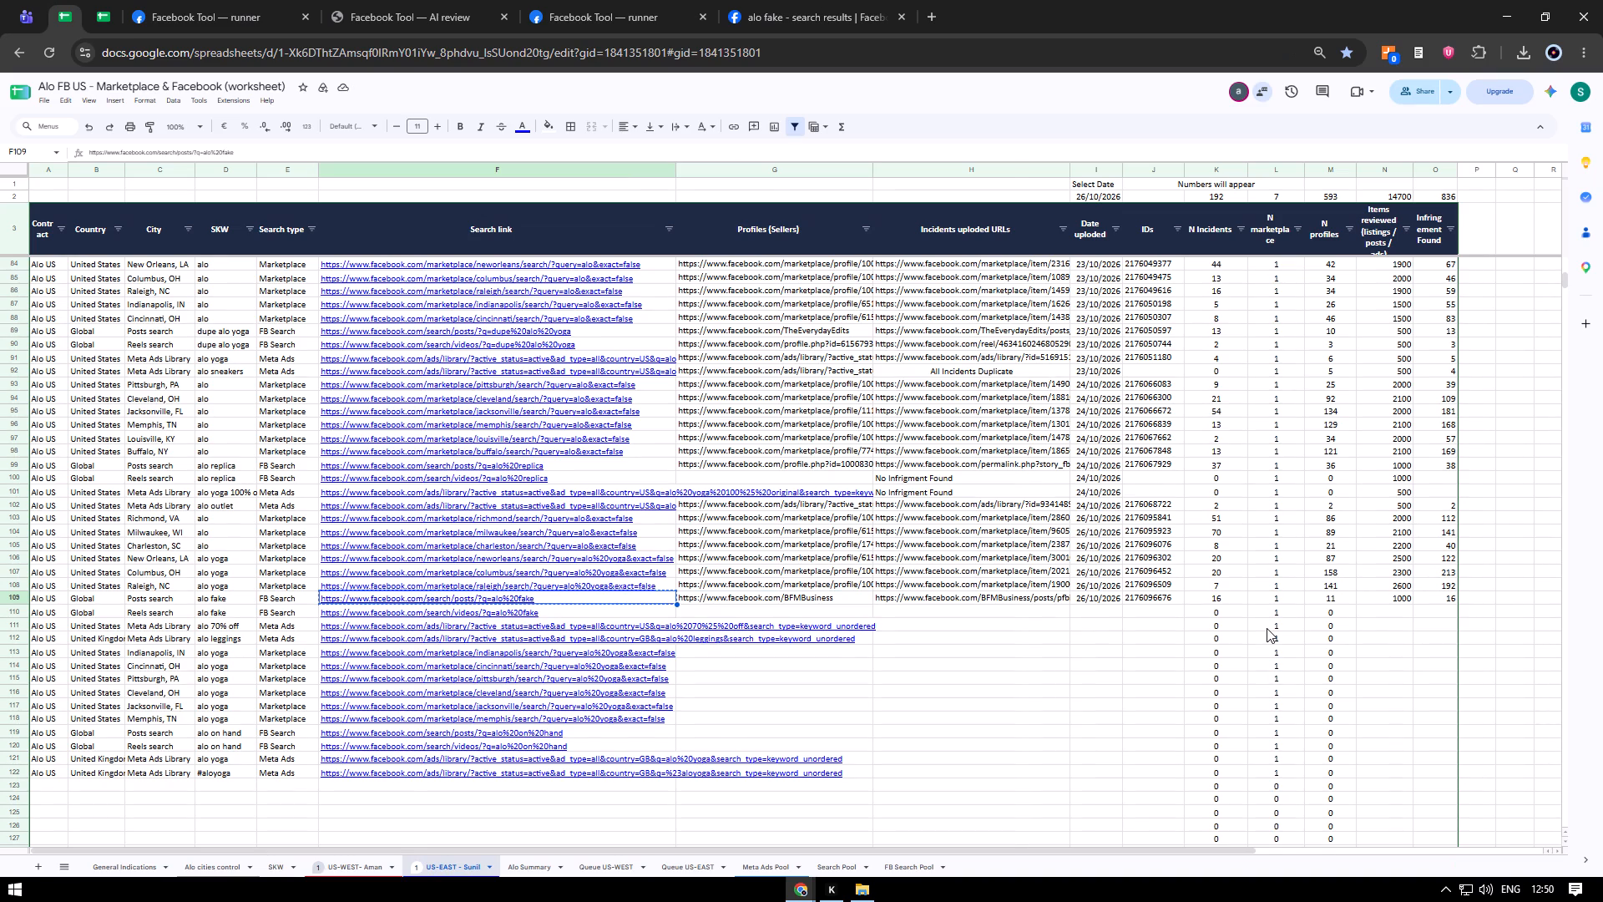
key(ctrl+Tab)
key(Left)
key(Left)
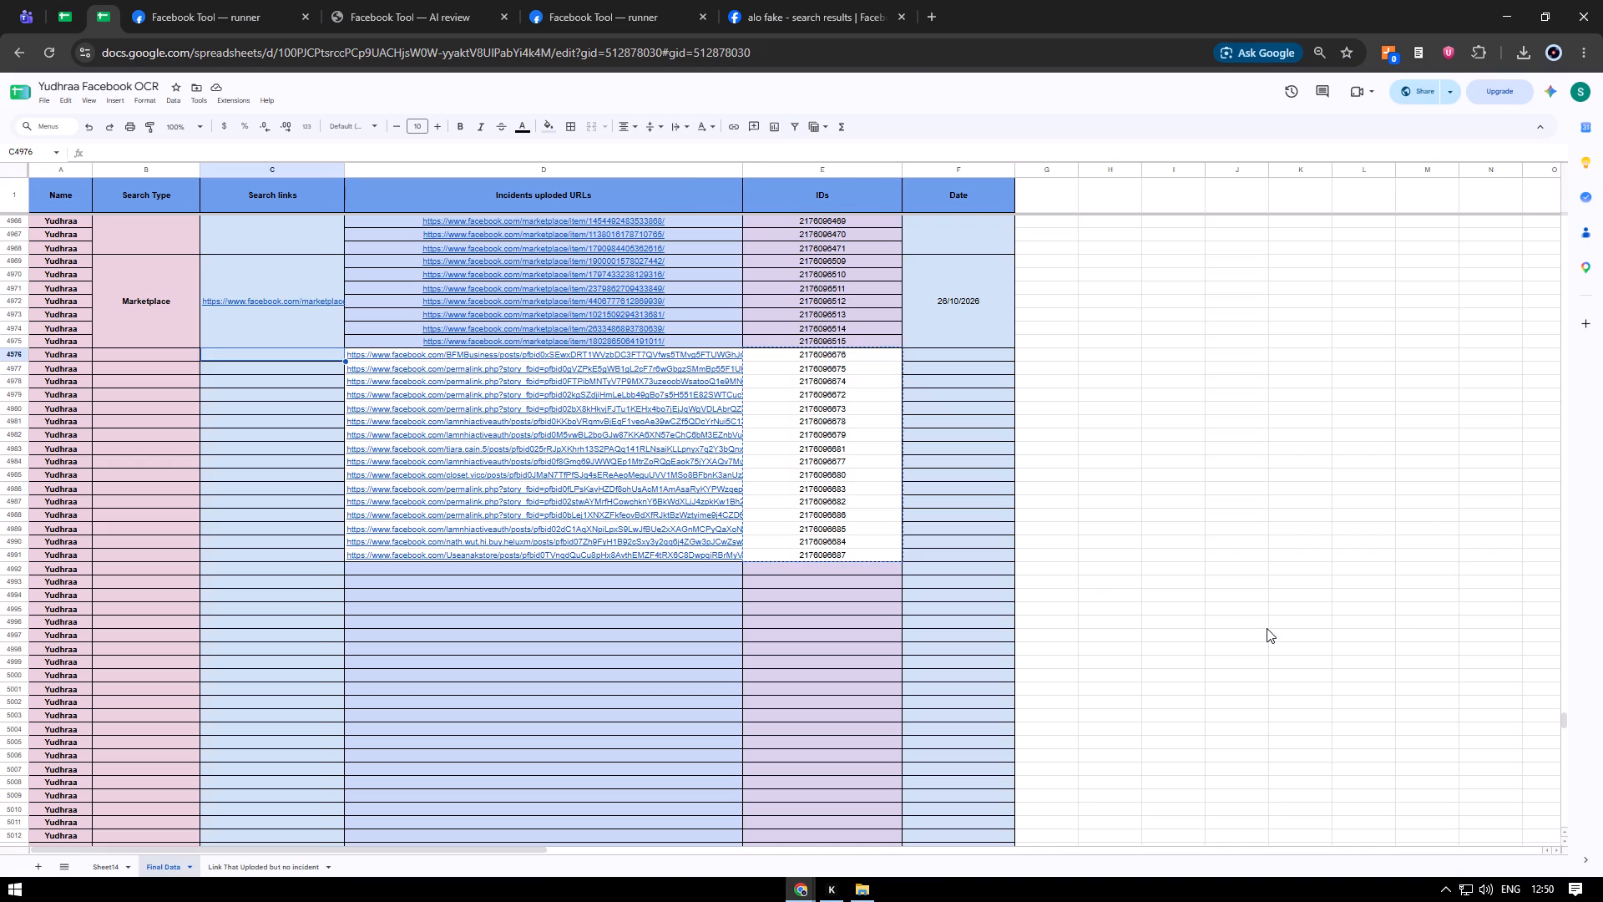
key(Return)
key(ctrl+shift+v)
key(Return)
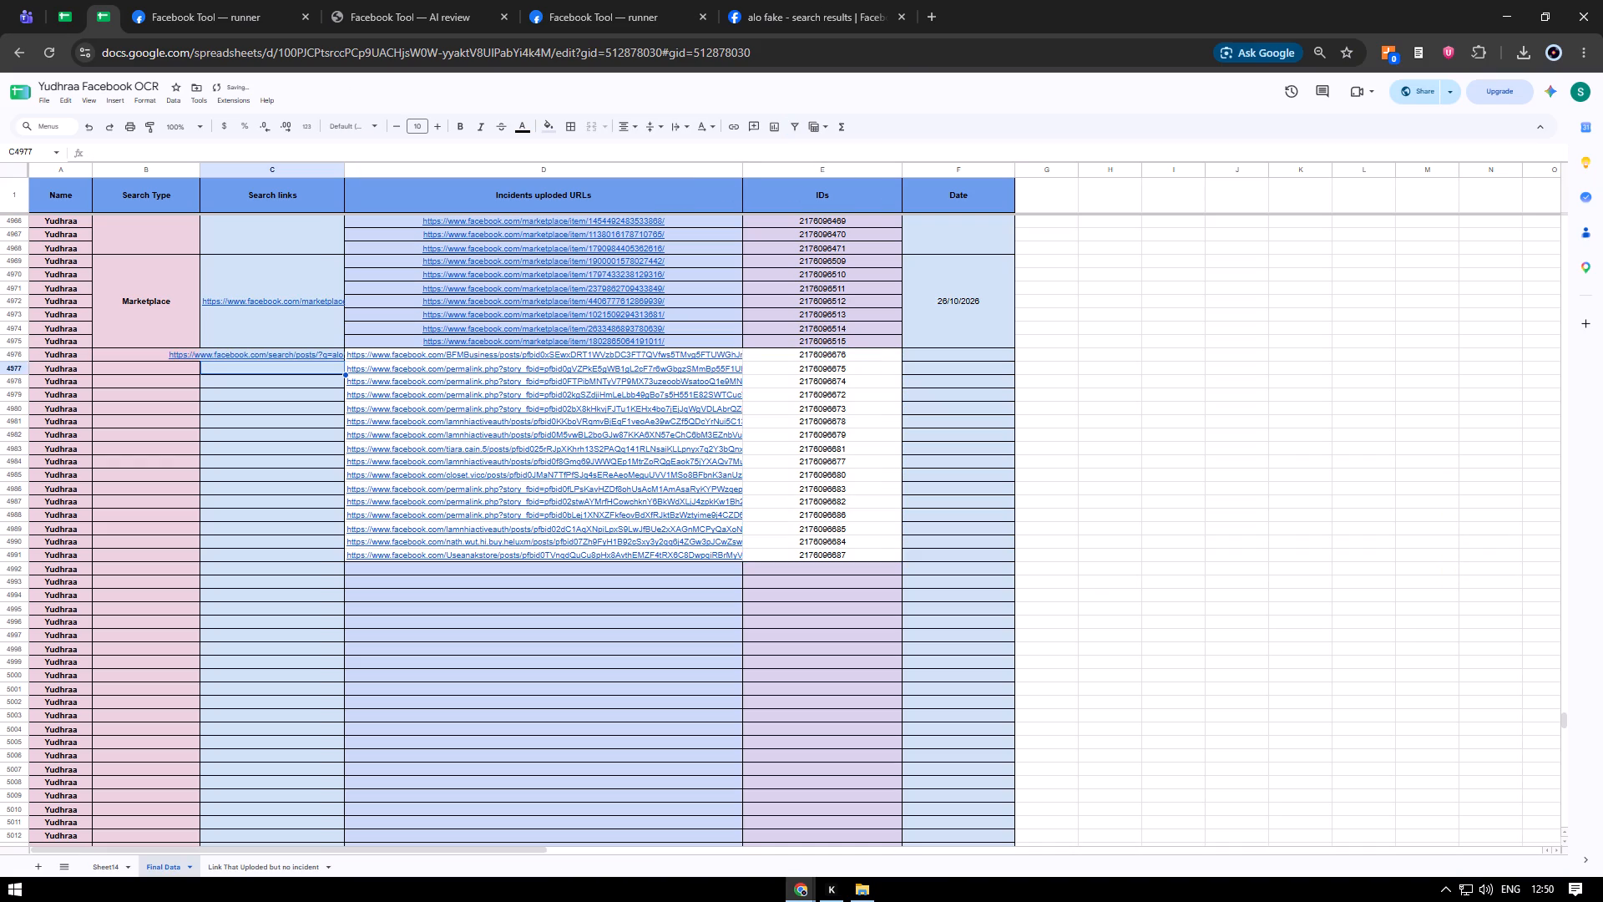
key(Up)
key(ctrl+shift+l)
Enter FB Serach as the search type in B4976.
key(Left)
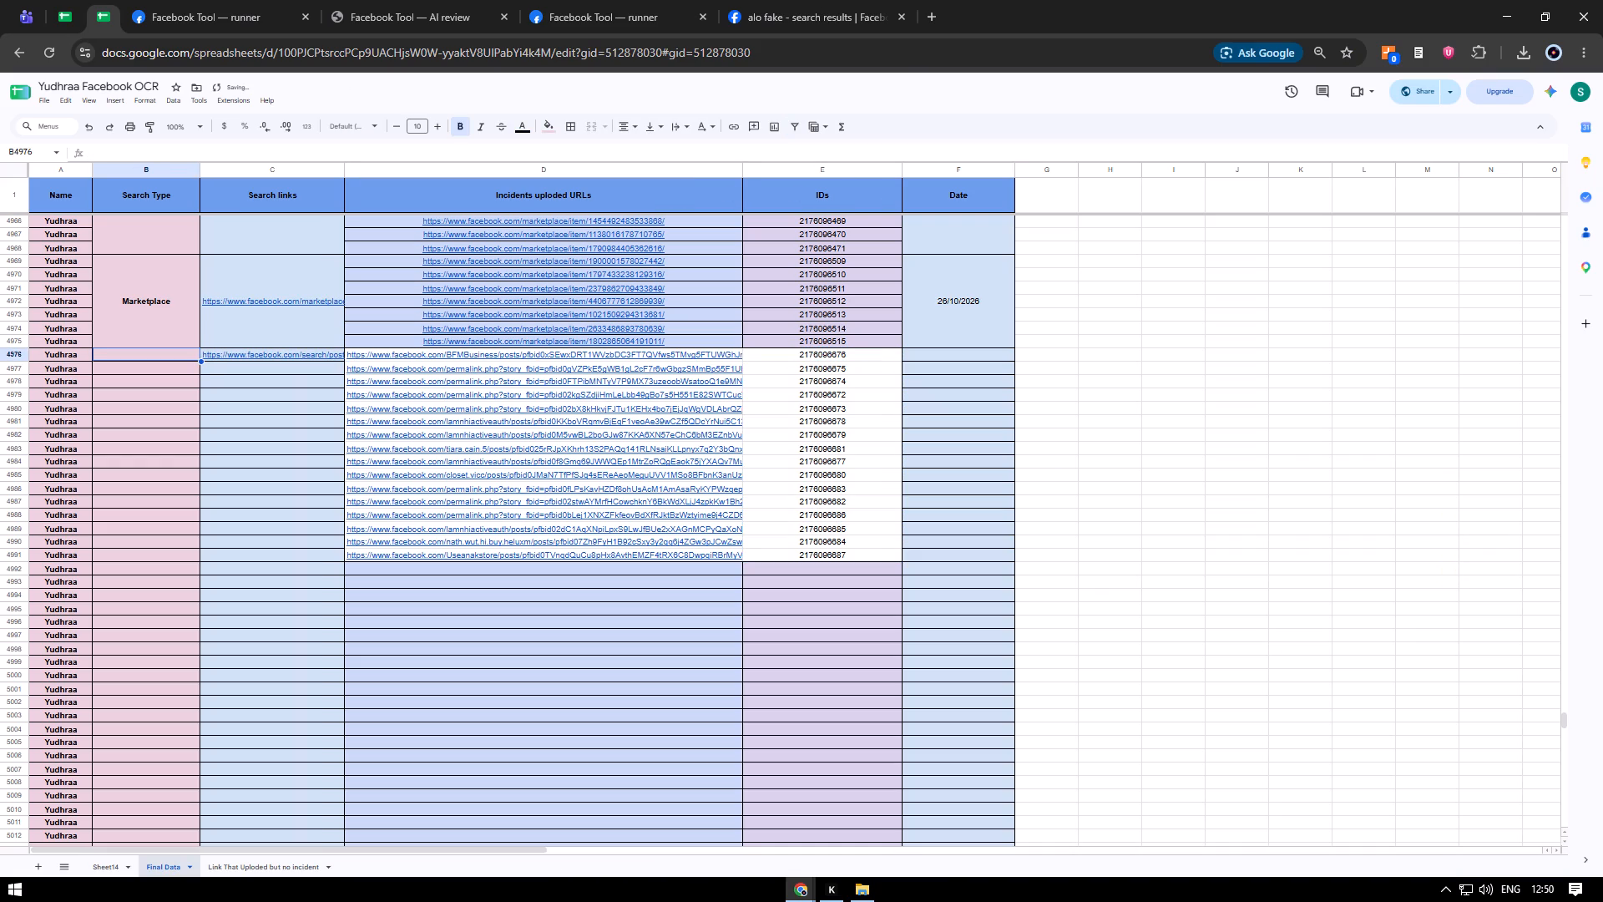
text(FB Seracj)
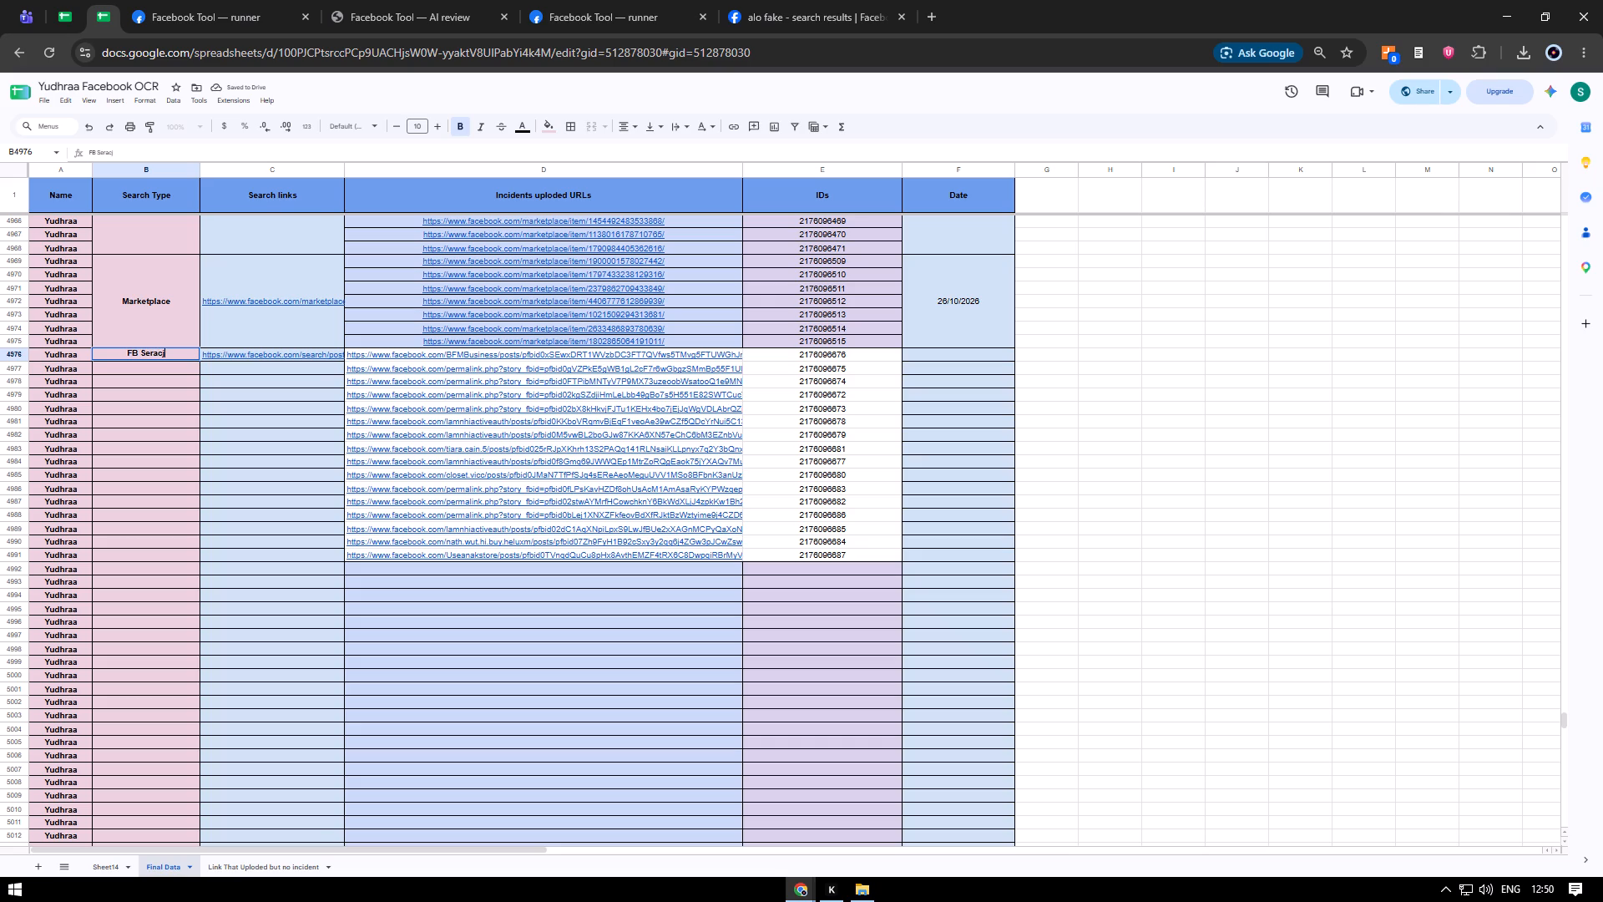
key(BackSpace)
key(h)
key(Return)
Enter the date 26/10/2026 in F4976 and centre-align it.
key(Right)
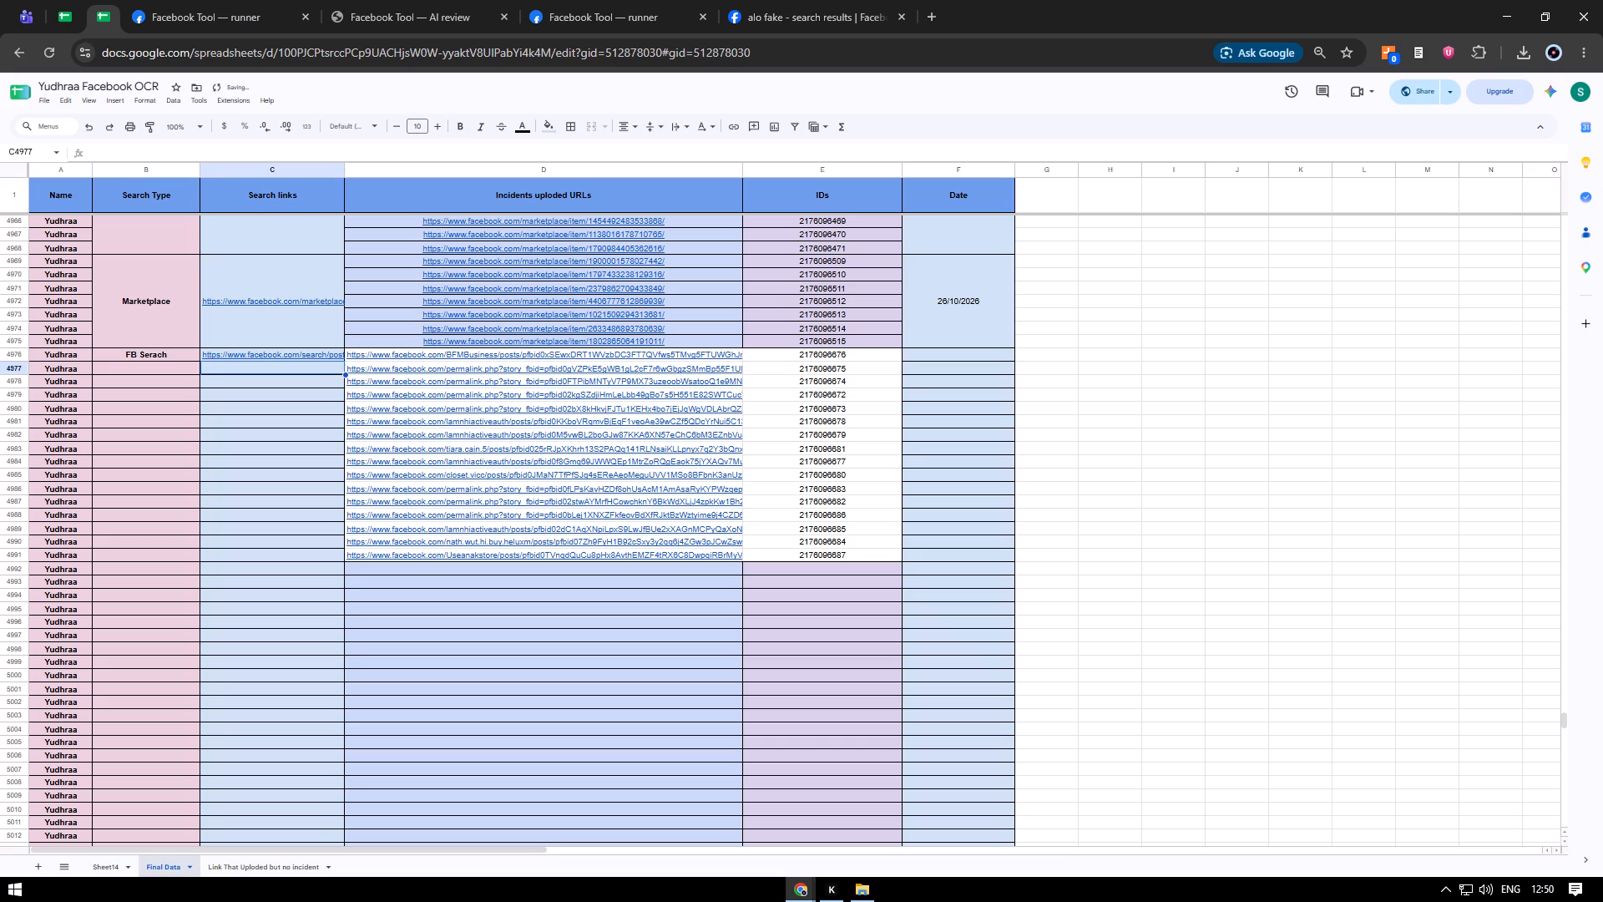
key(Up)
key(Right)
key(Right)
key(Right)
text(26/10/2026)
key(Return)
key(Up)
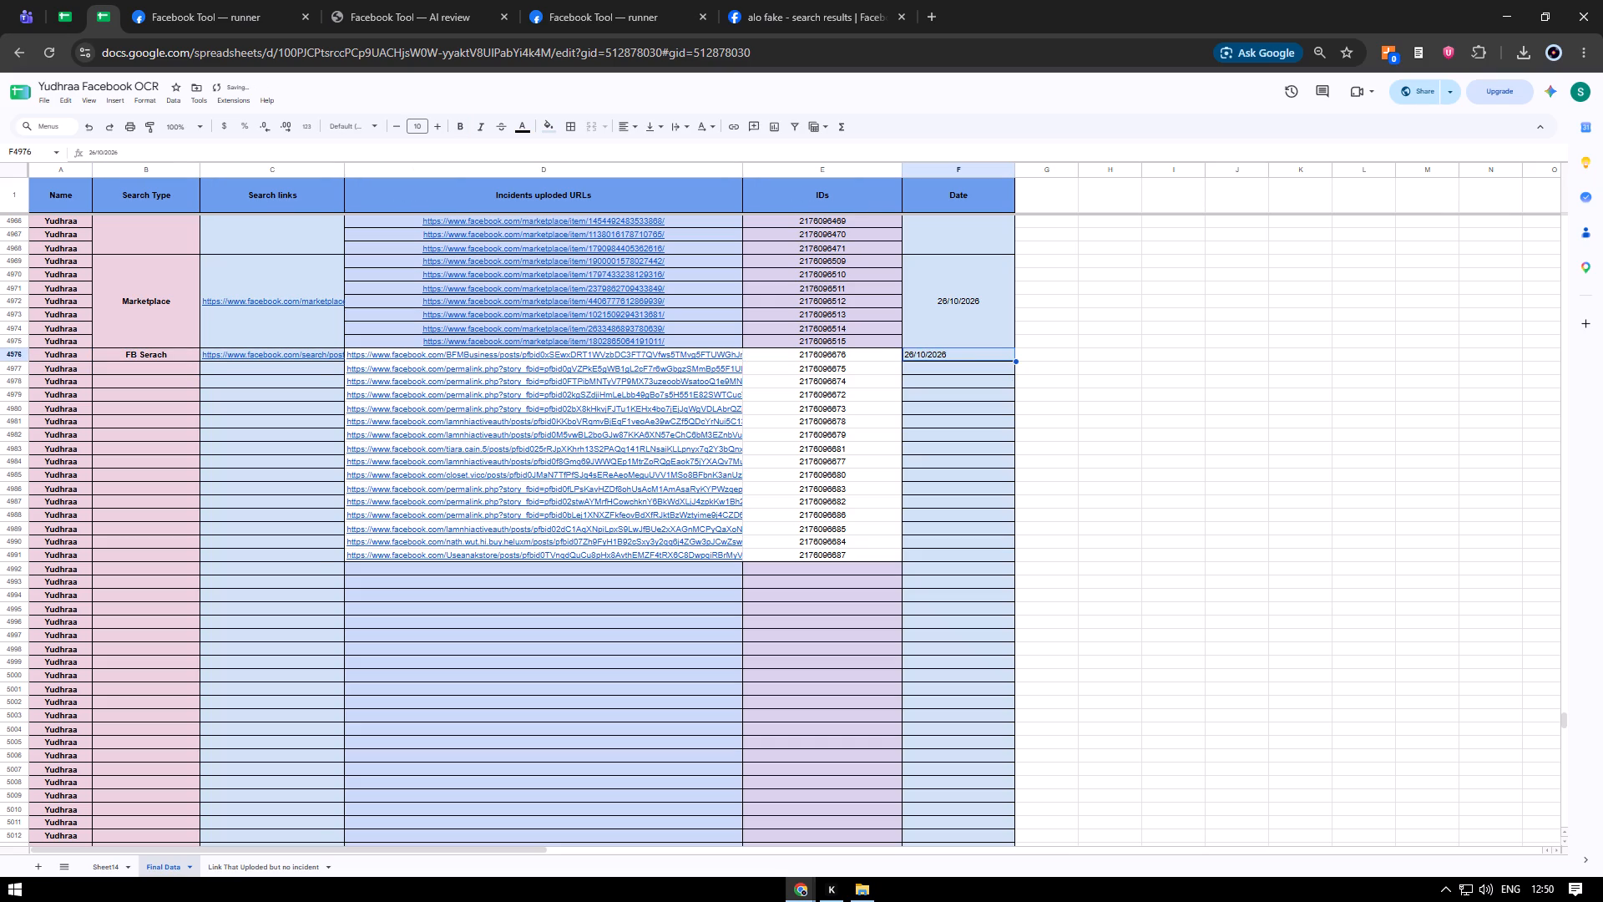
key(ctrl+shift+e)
Merge the Date cells F4976 to F4991 into one cell spanning the new incidents.
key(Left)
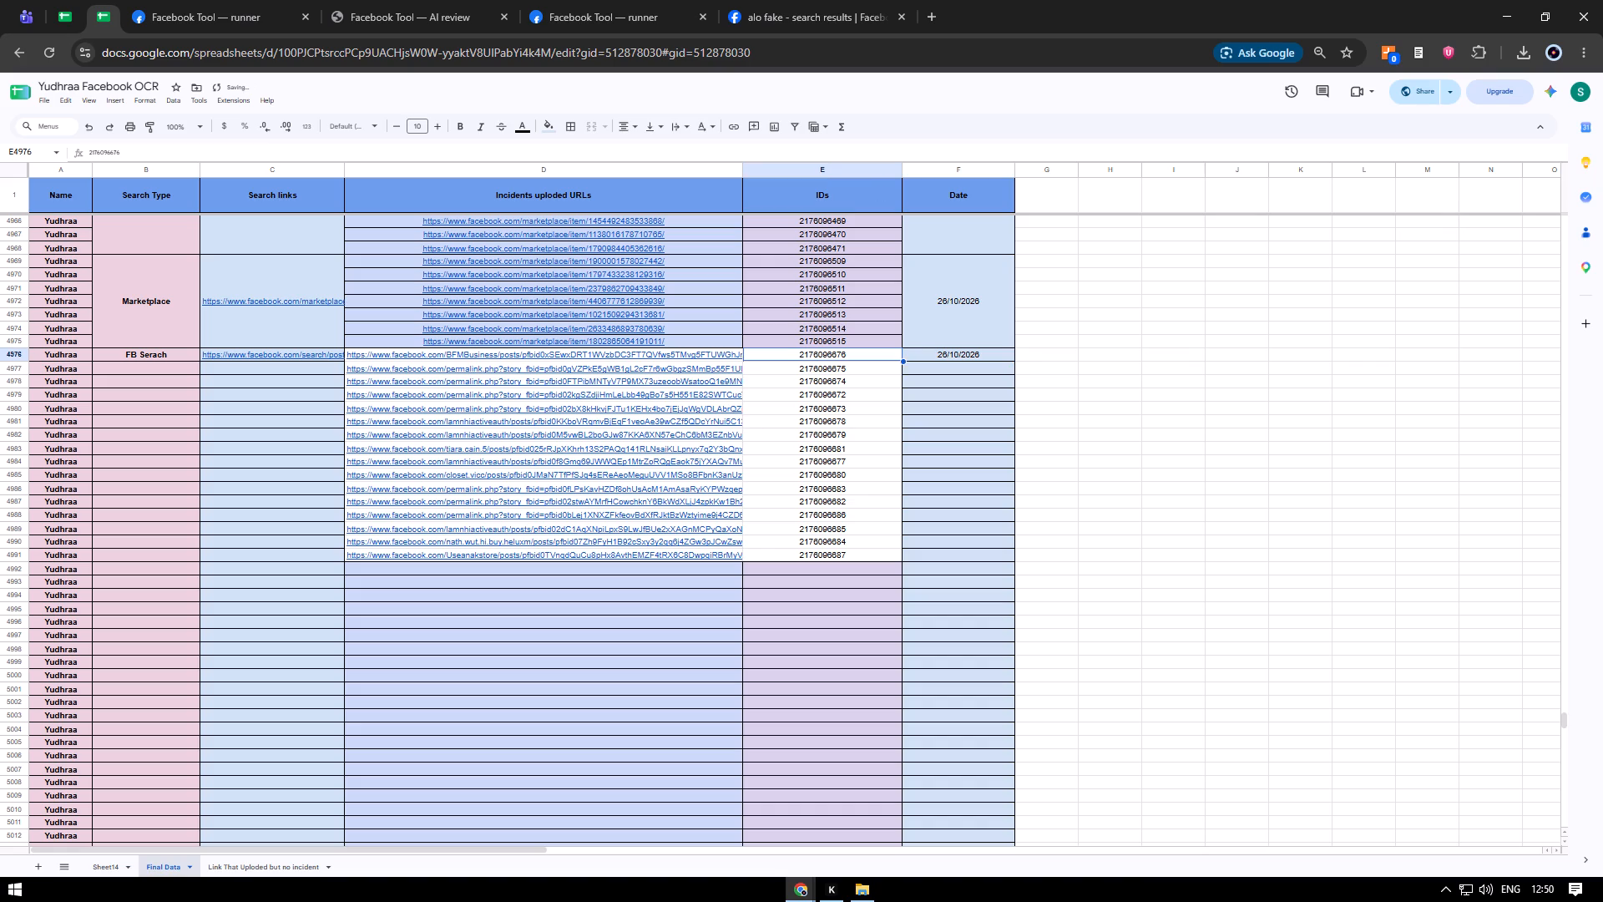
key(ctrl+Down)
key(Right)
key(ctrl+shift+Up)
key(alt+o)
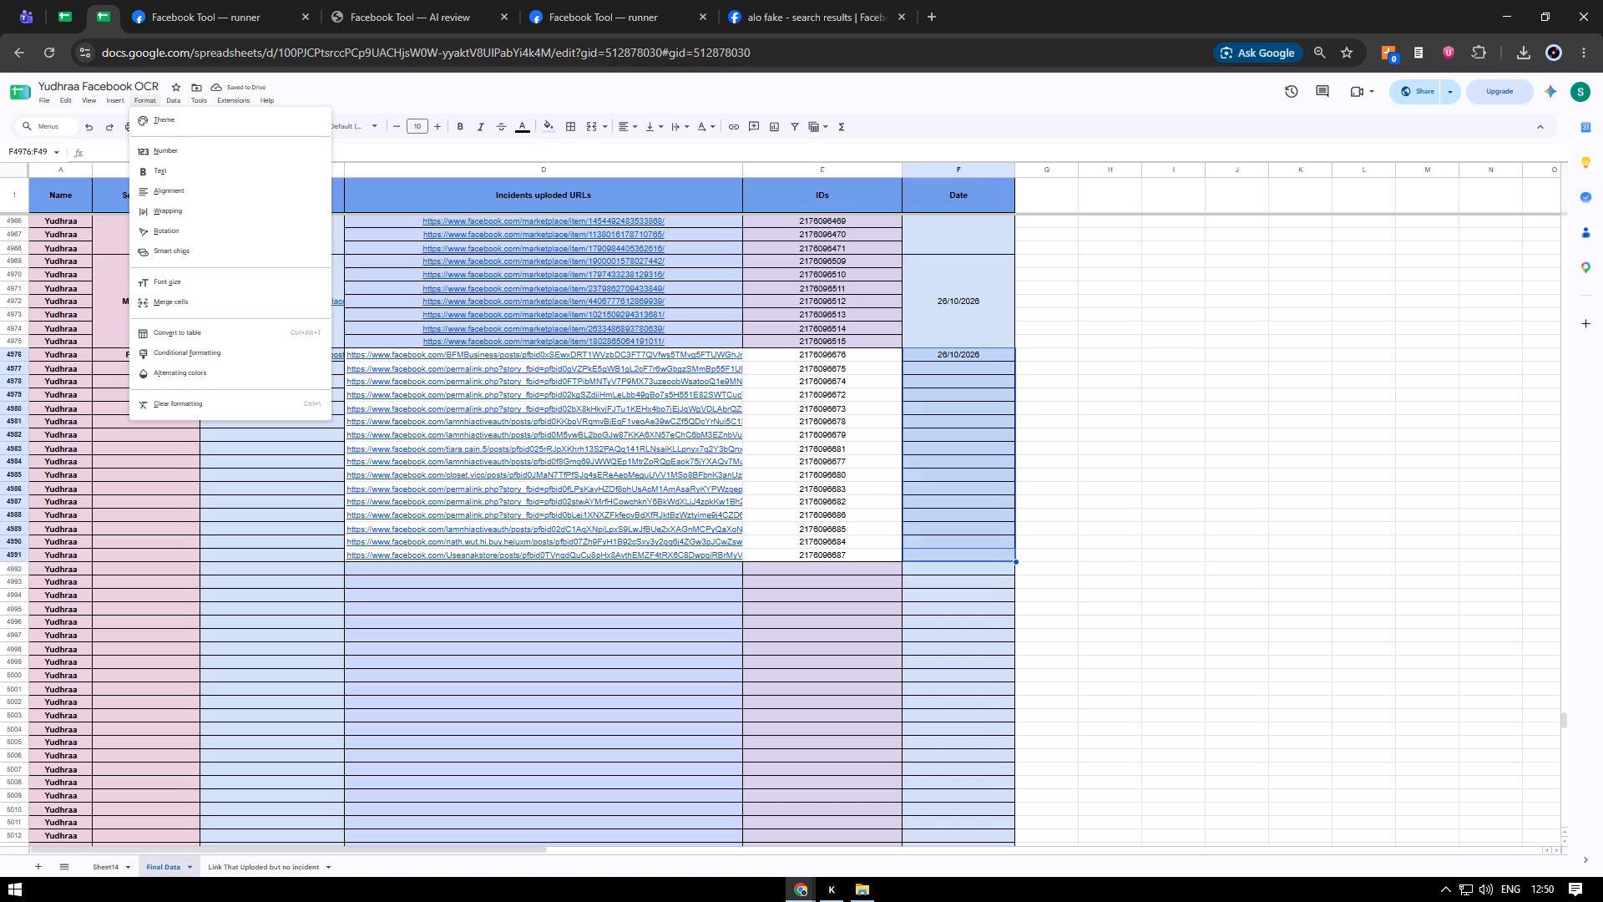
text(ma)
Merge the Search links and Search Type cells for rows 4976 to 4991 into one cell per column.
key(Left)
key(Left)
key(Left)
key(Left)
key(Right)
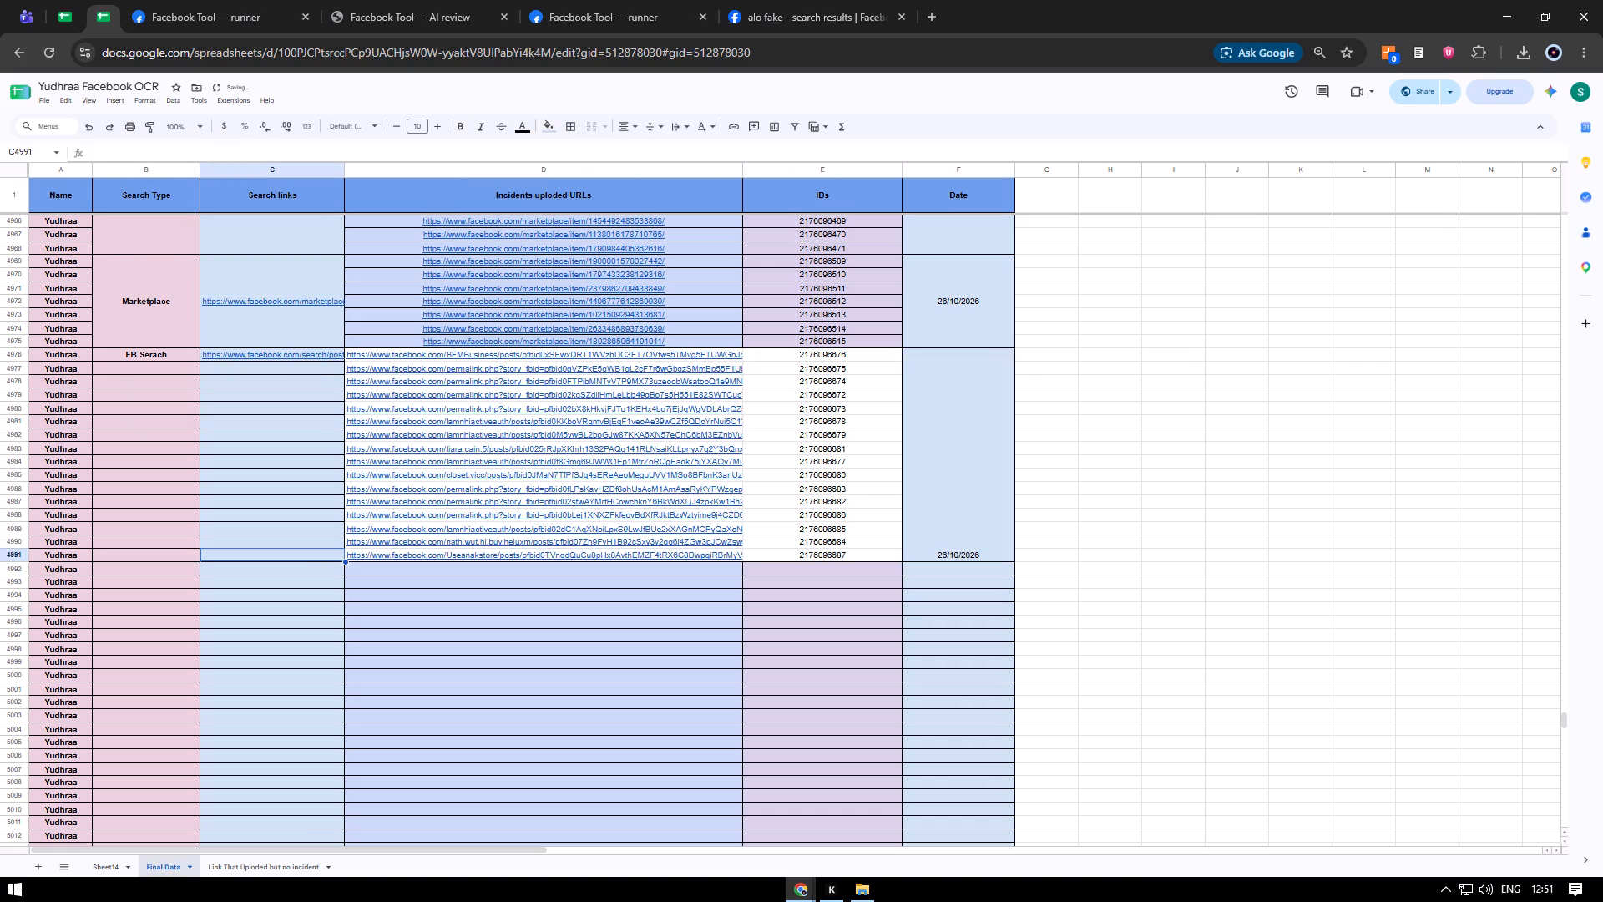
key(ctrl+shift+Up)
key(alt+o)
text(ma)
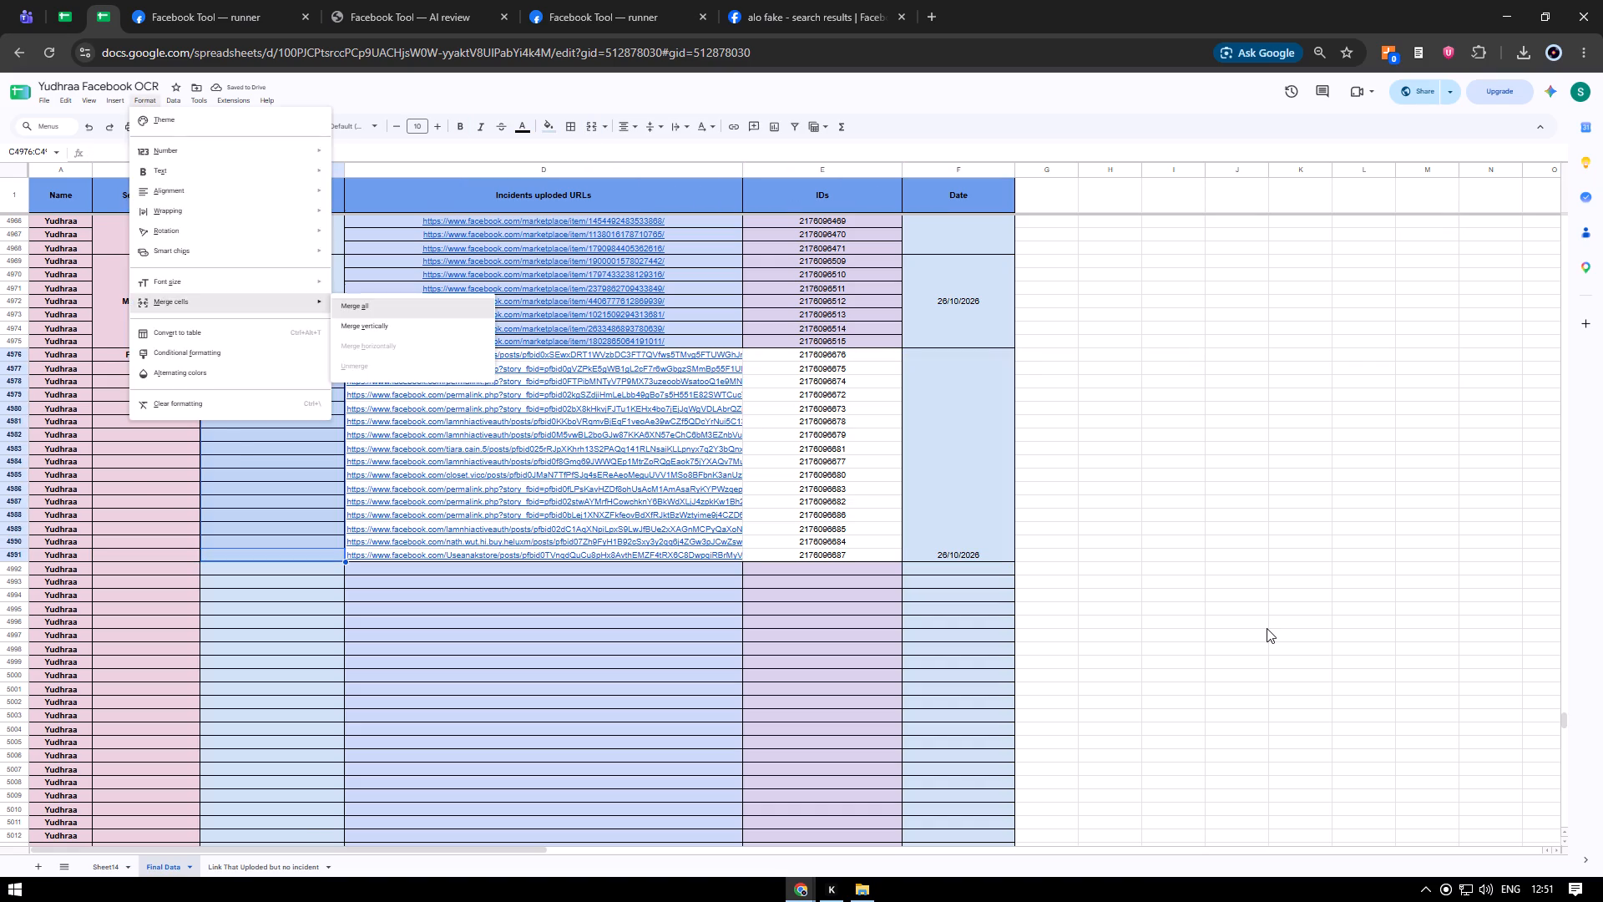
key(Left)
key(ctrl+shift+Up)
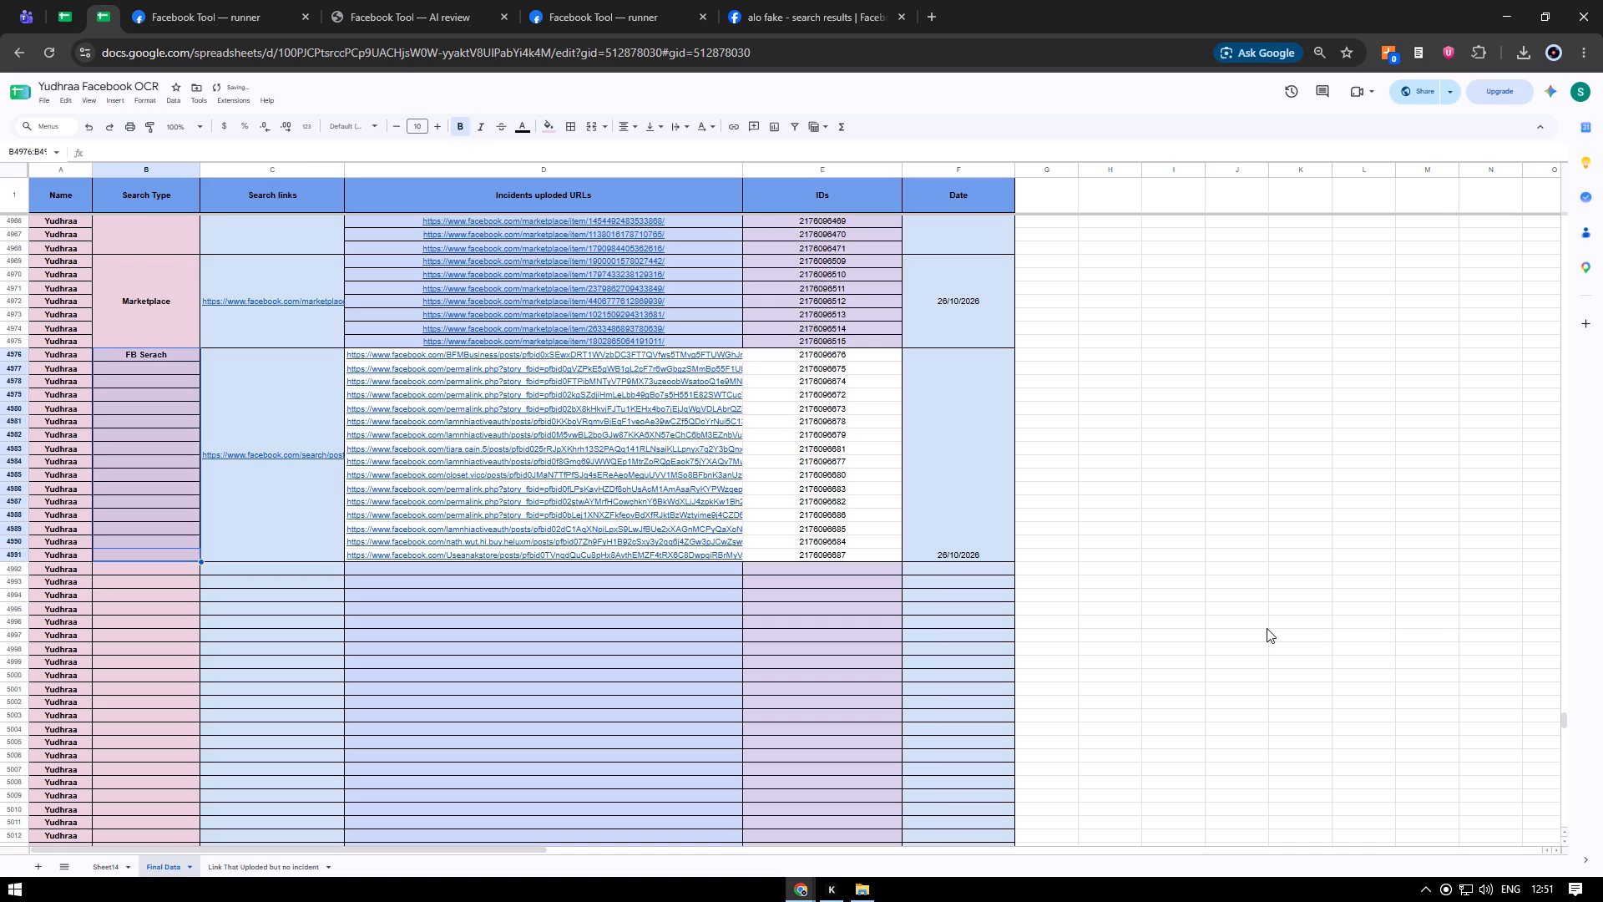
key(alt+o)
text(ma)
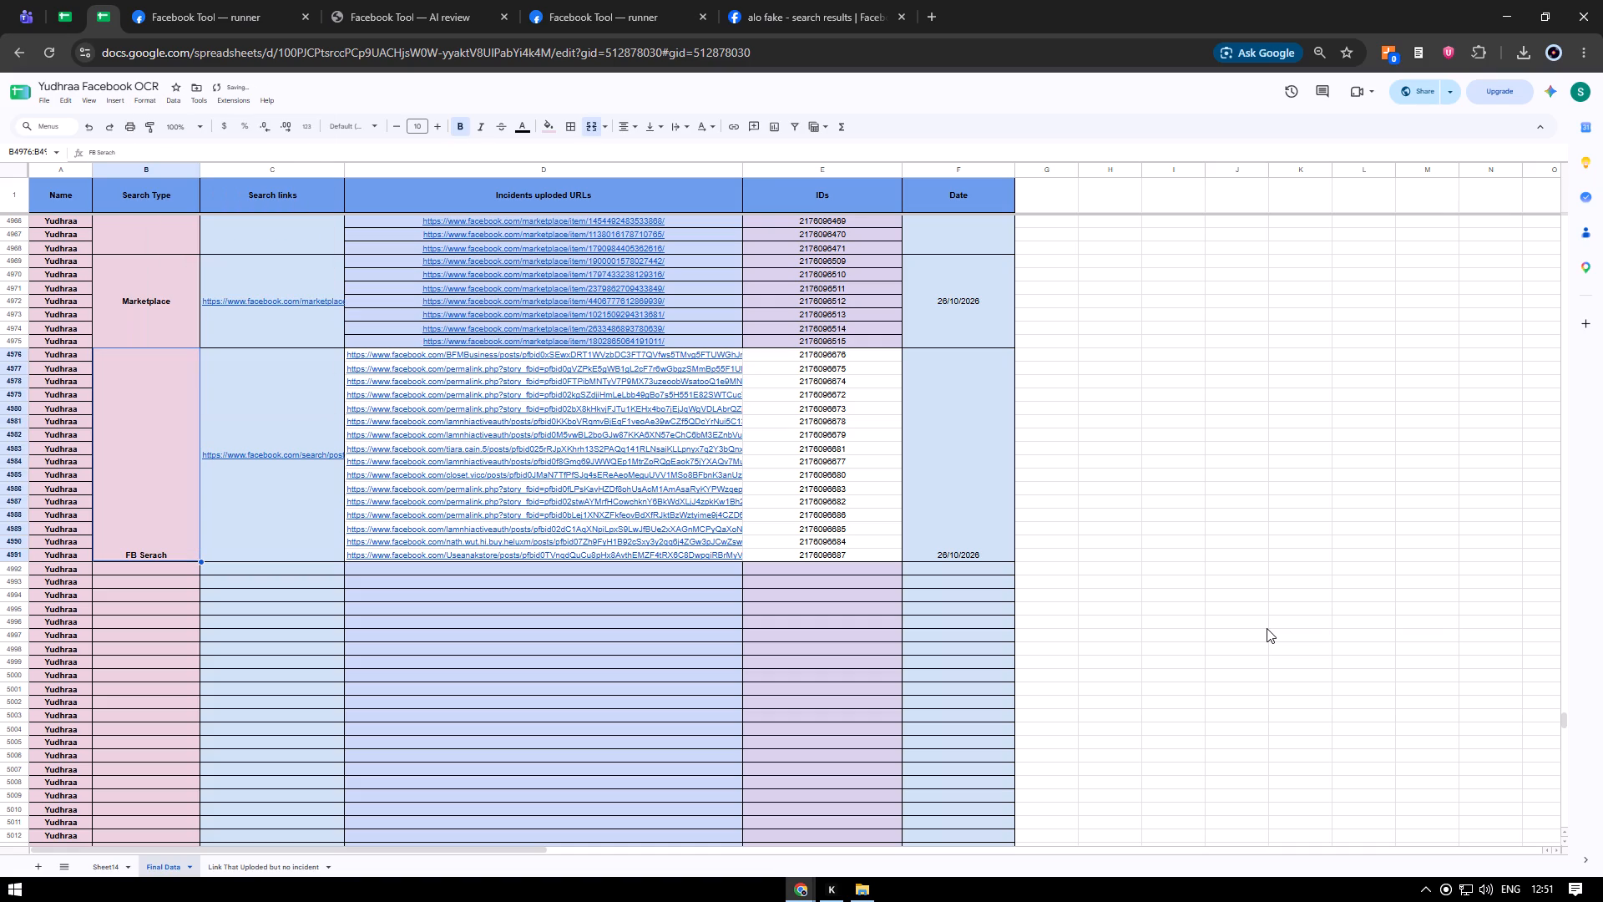
Vertically centre the contents of the merged FB Serach and date cells.
ctrl+click(976, 474)
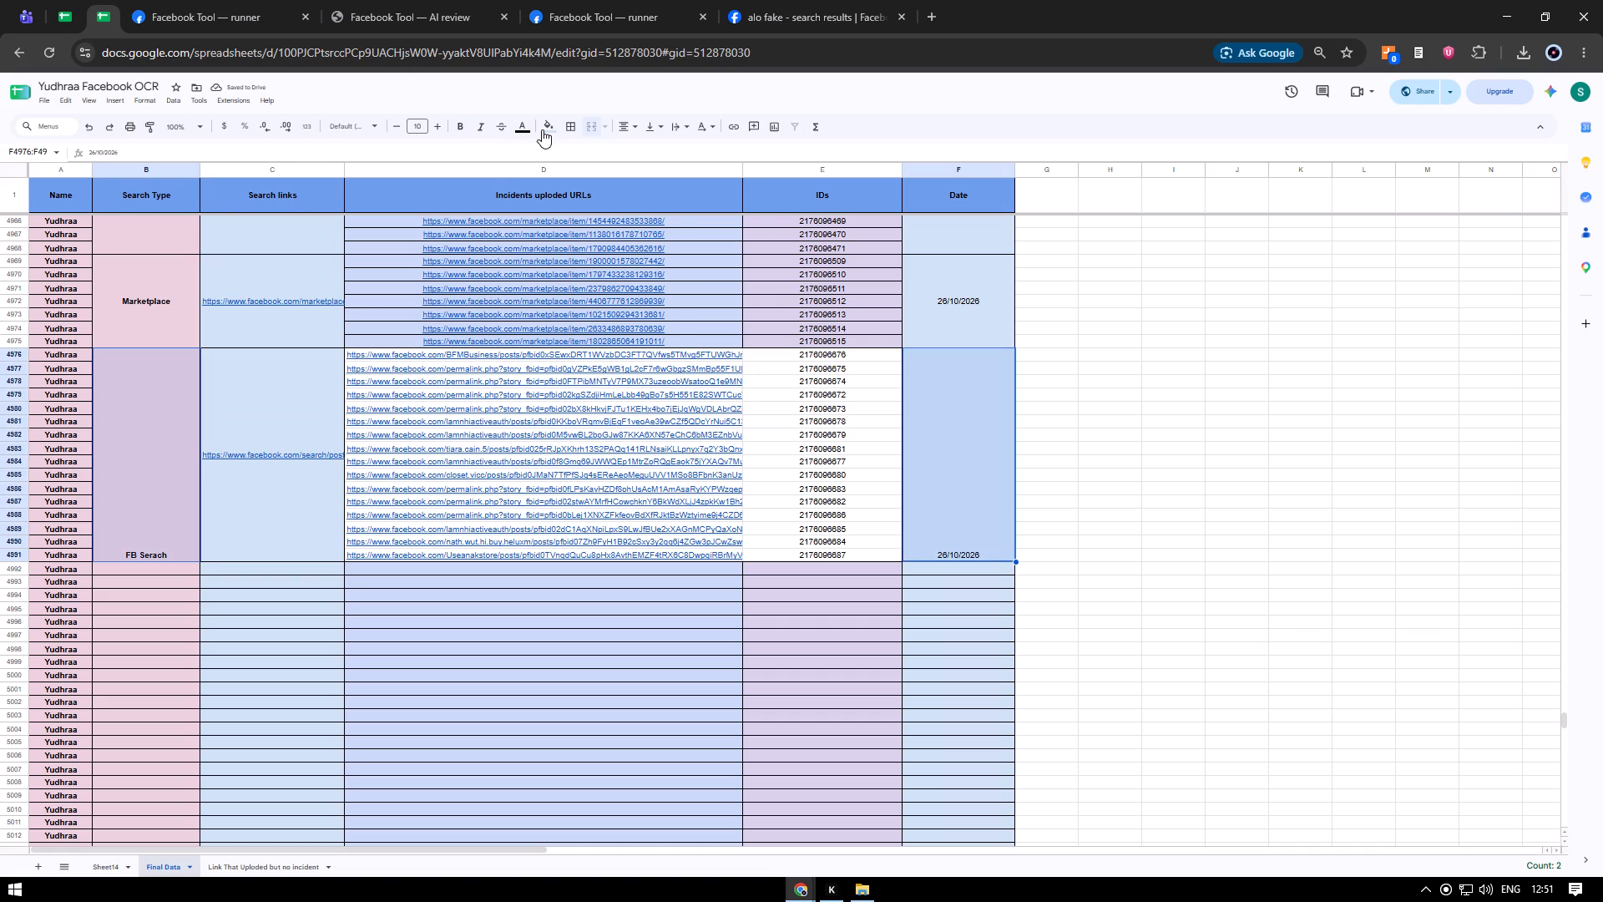
click(542, 129)
click(651, 121)
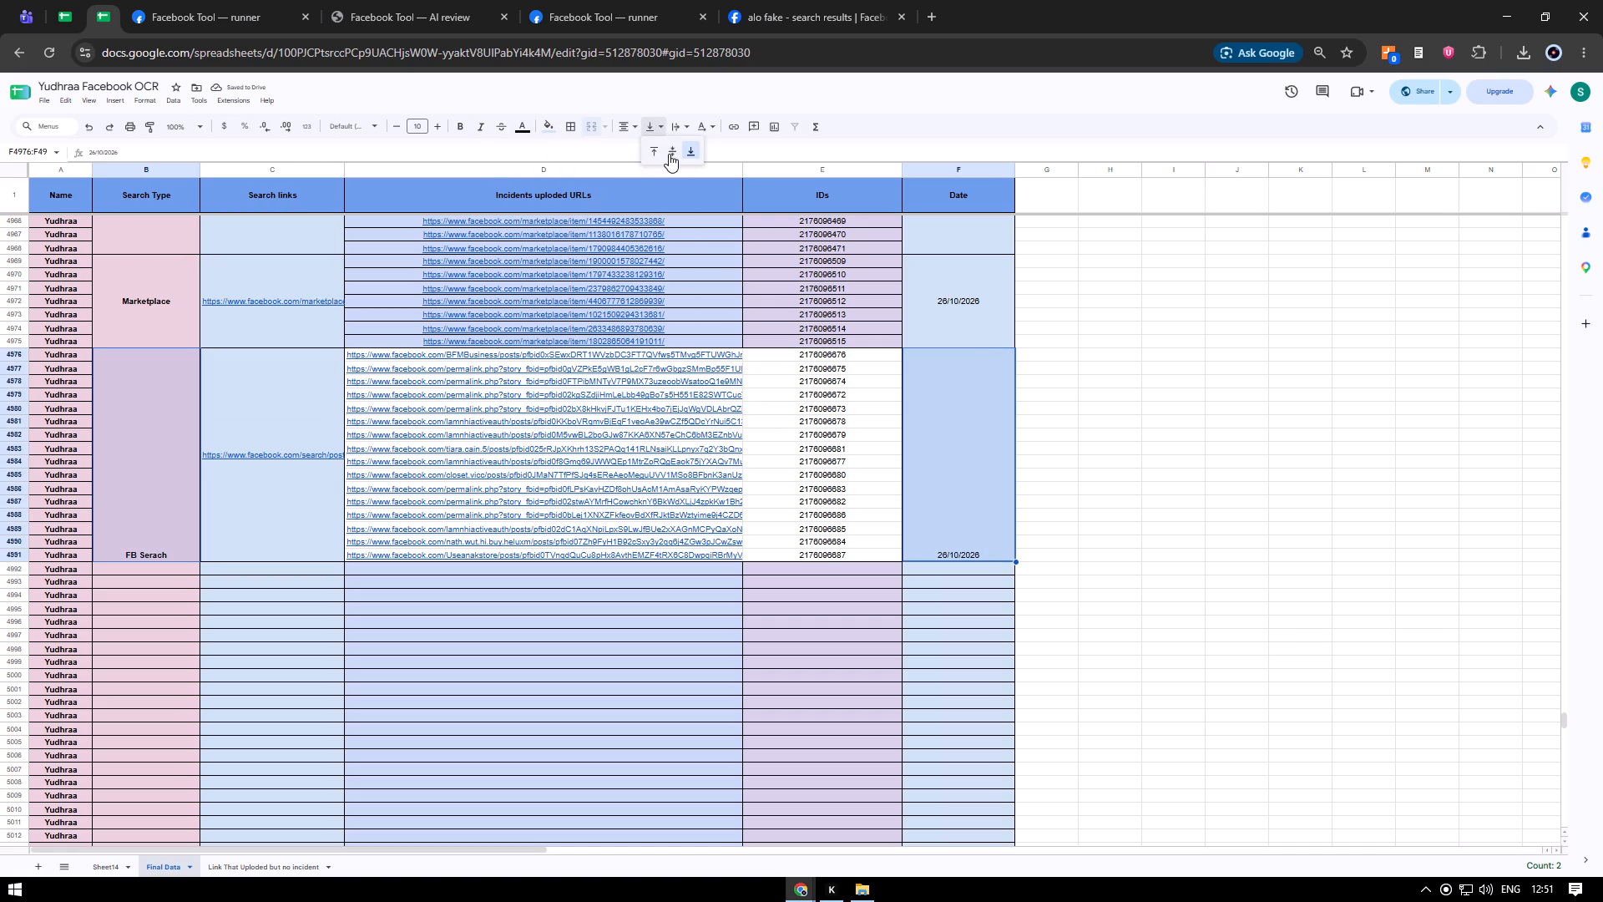
click(669, 154)
Fill the new incident URL cells with light cornflower blue 3 and the incident ID cells with light purple 3.
drag(709, 355, 709, 524)
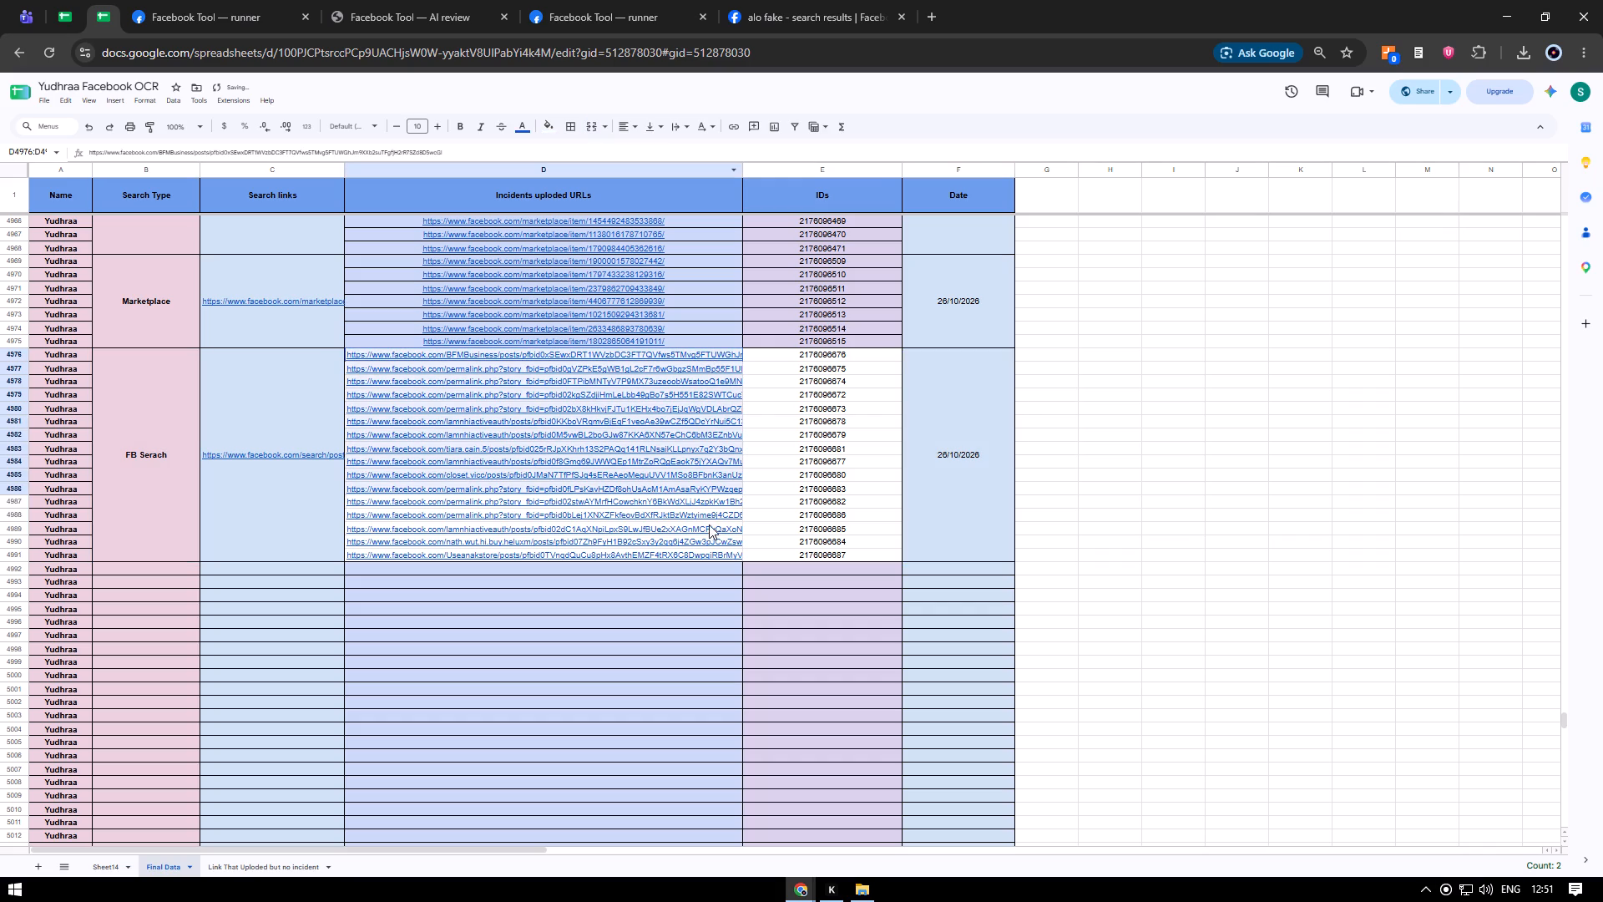
drag(709, 524, 709, 558)
click(549, 120)
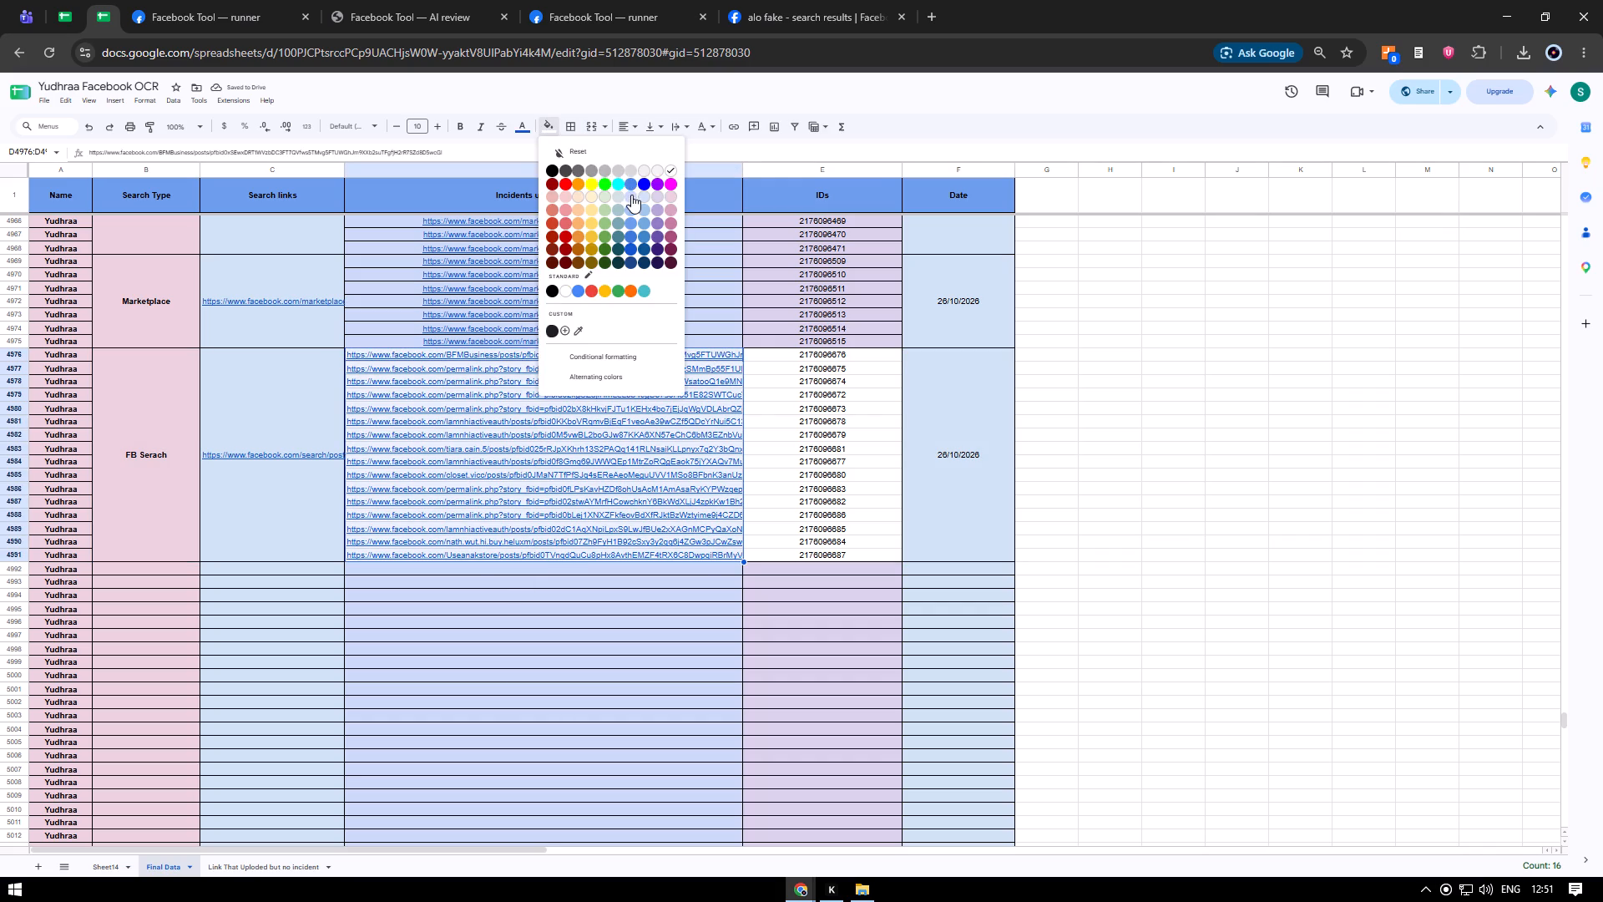
click(629, 197)
drag(825, 338, 867, 578)
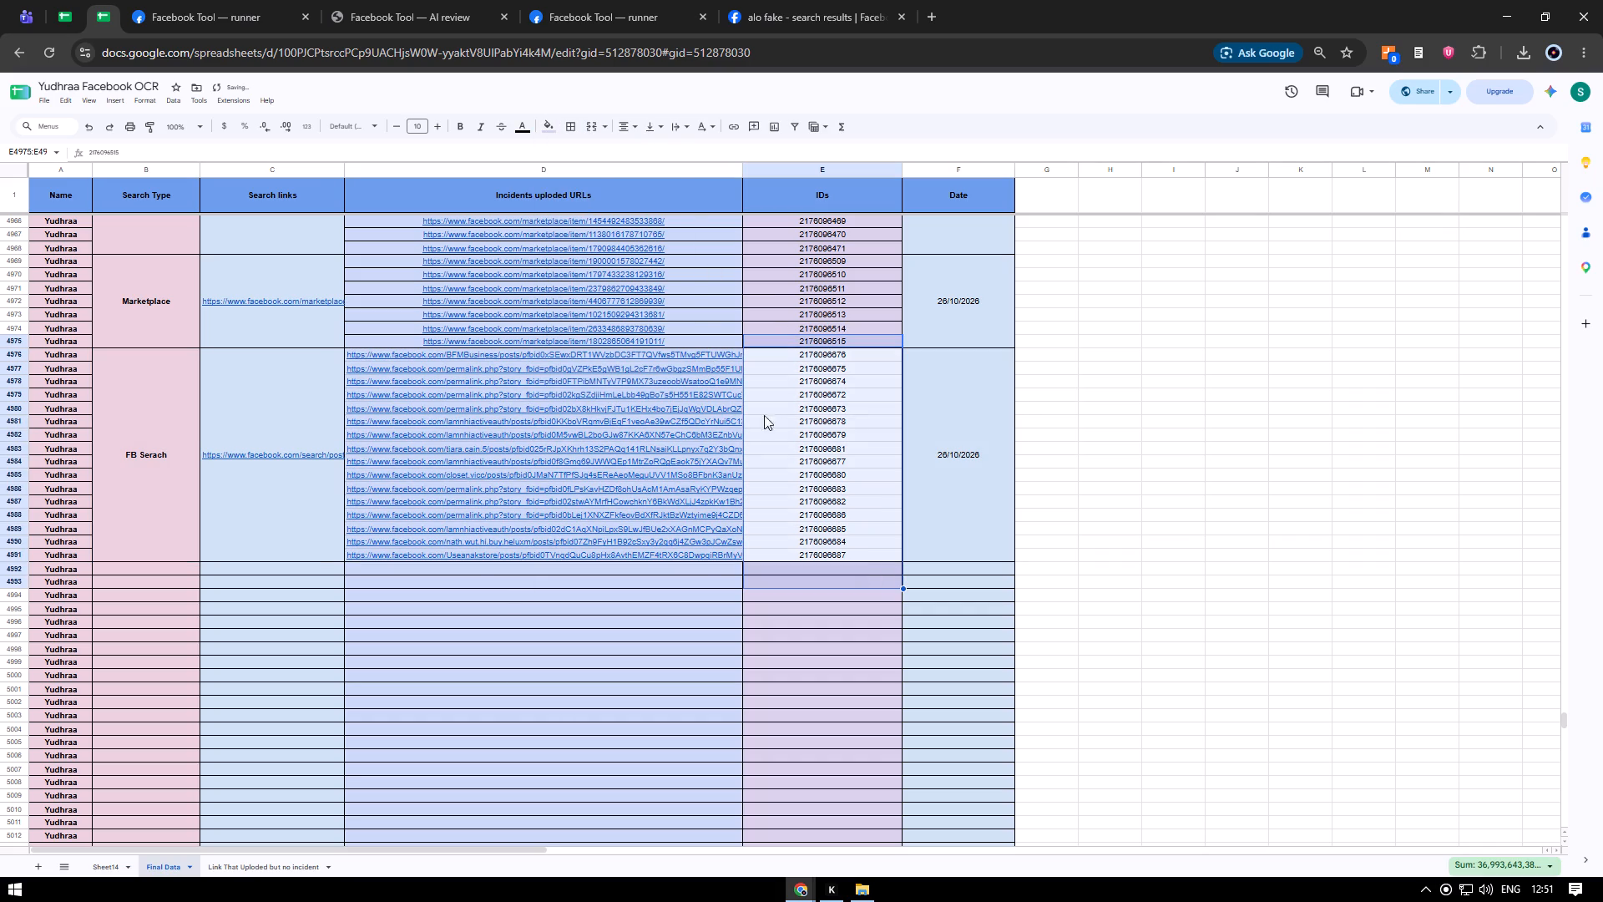
click(558, 130)
click(659, 200)
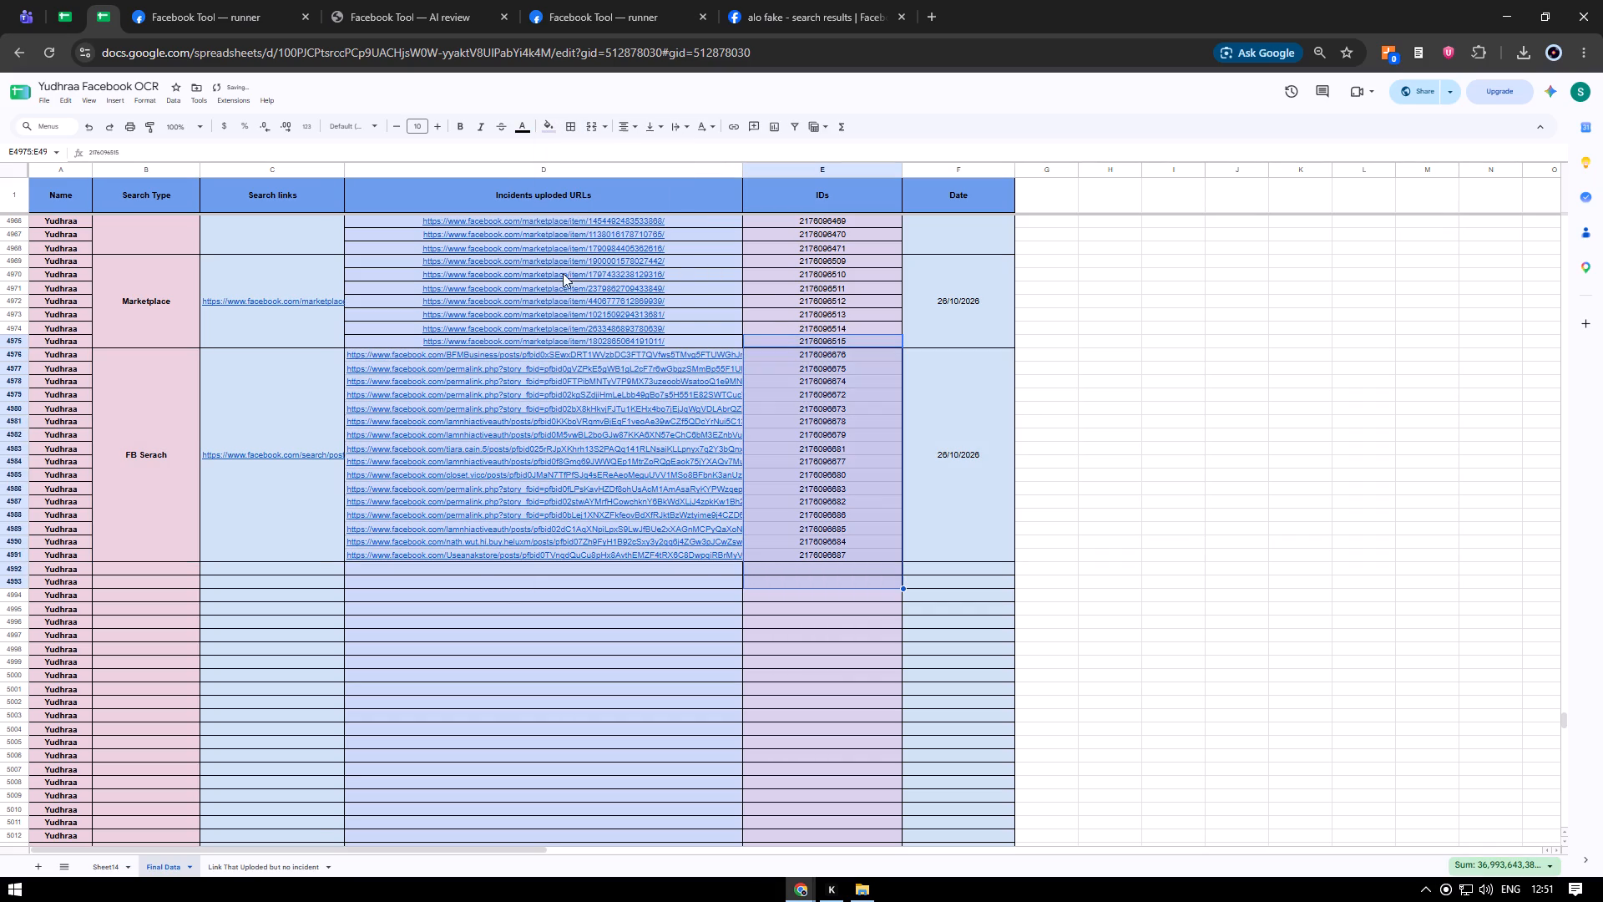
Apply all borders to the incident URL and ID cells from D4975 to E4997.
drag(467, 347, 809, 628)
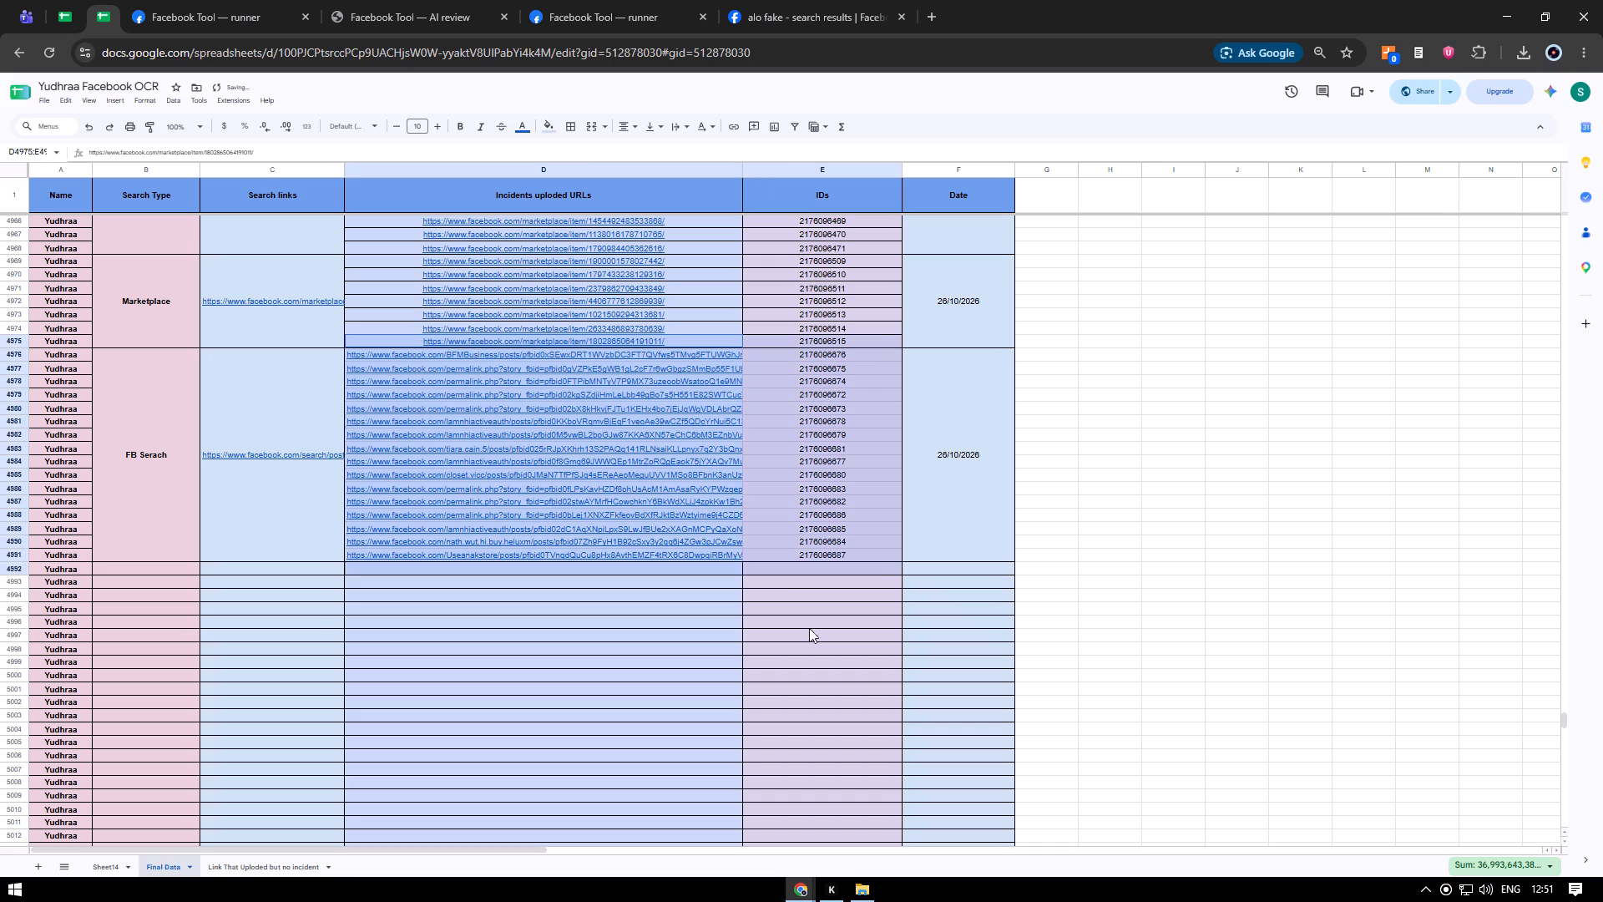
drag(809, 628, 815, 635)
click(574, 129)
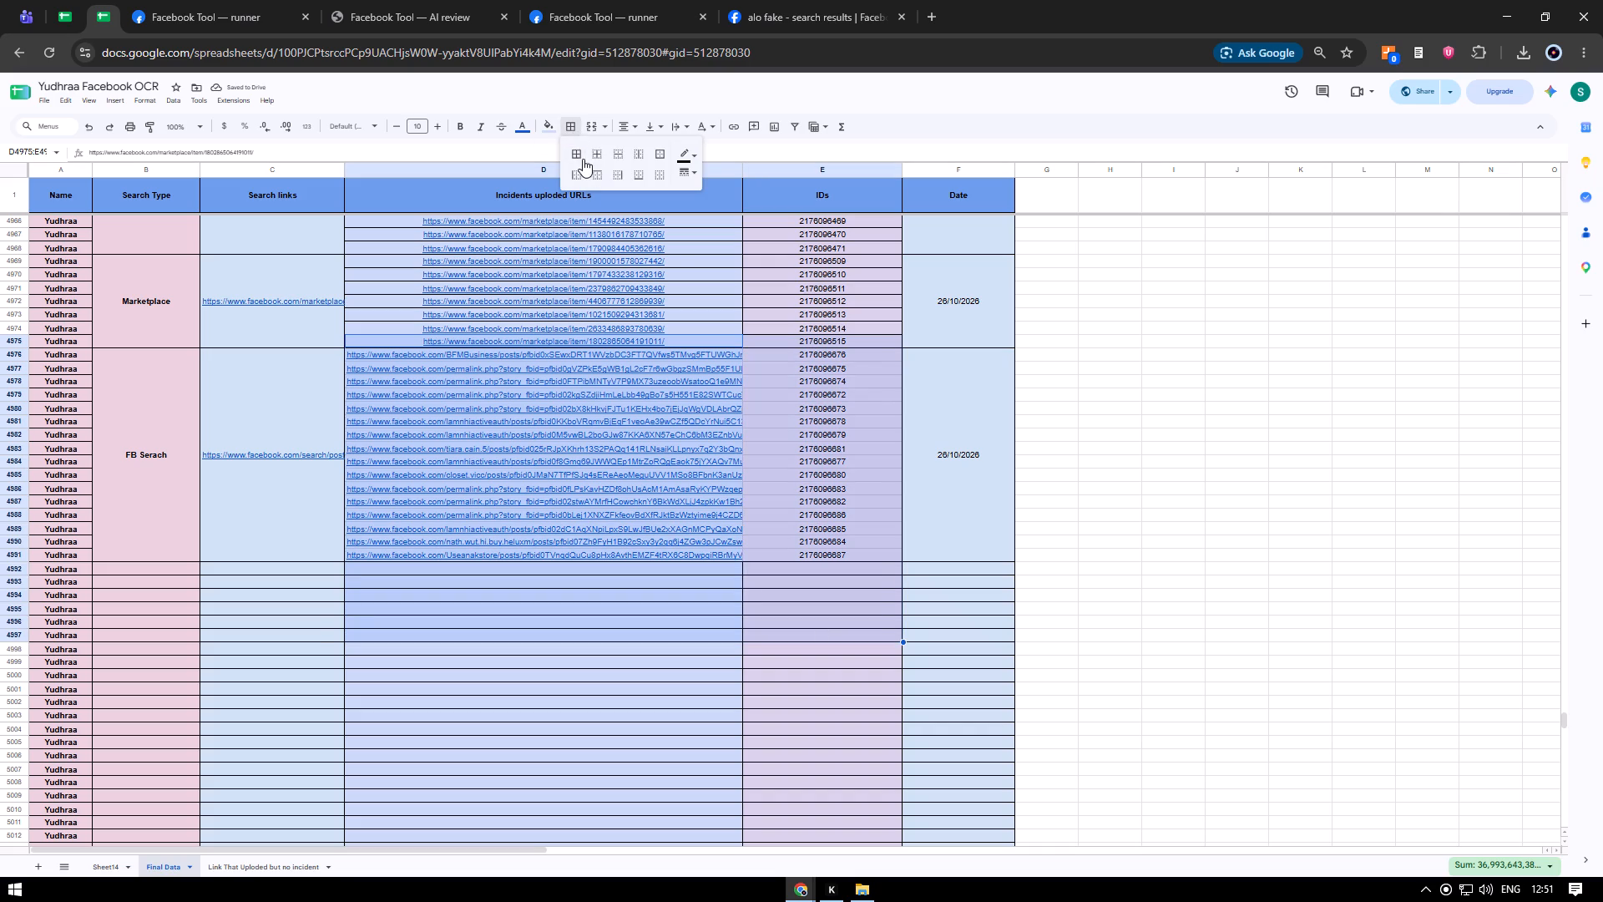
click(579, 158)
click(1121, 552)
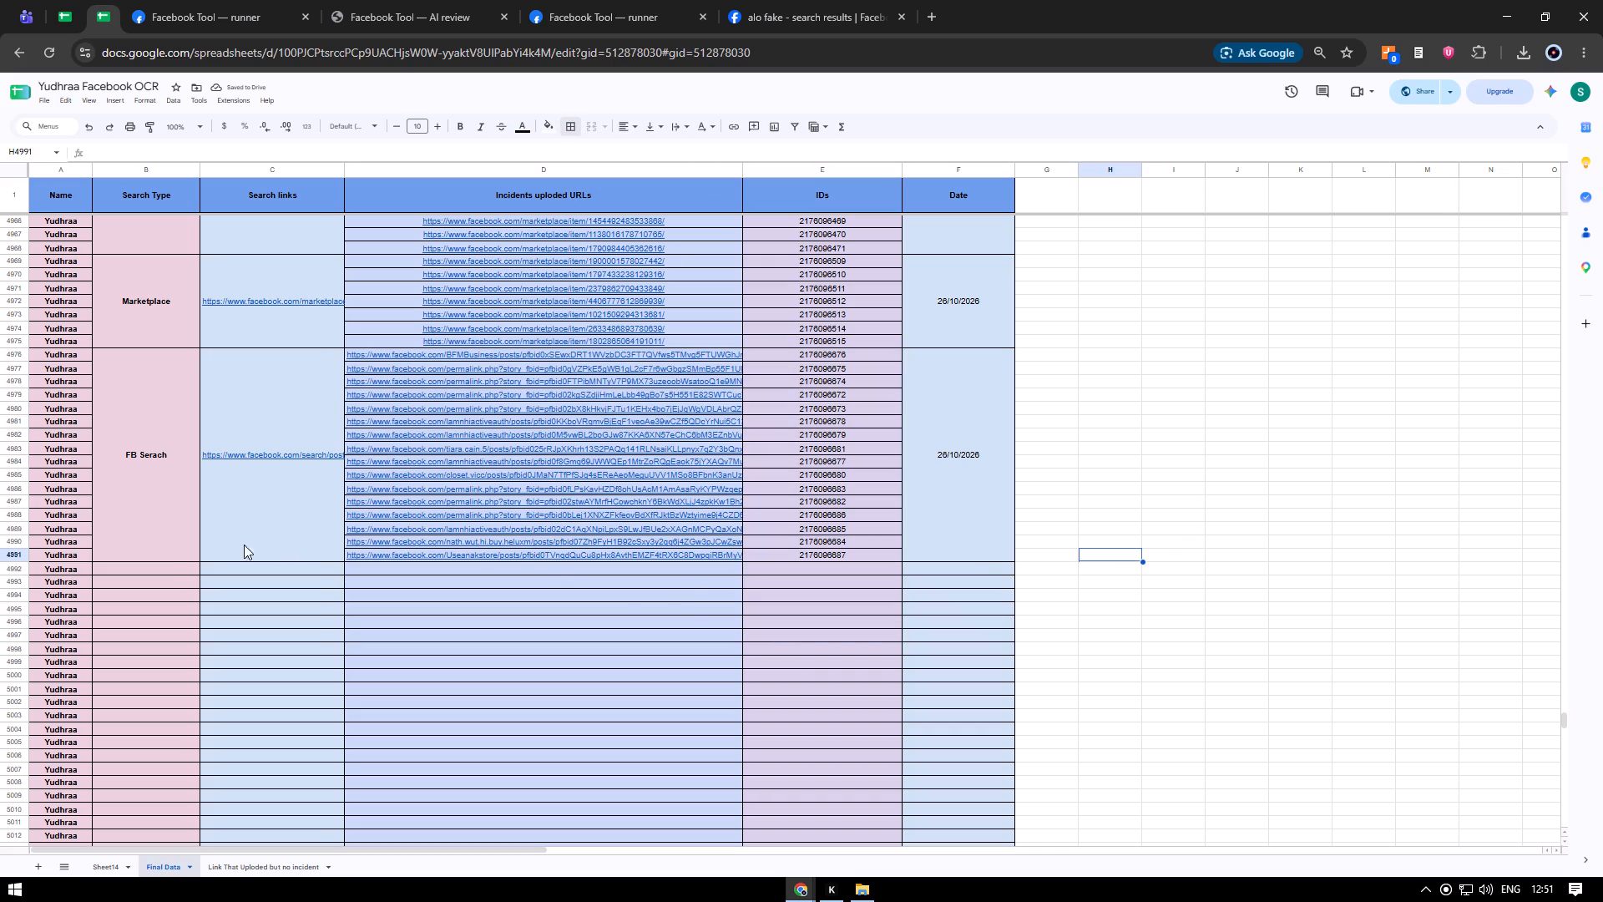
Enter FB Search as the search type in B4992.
click(156, 567)
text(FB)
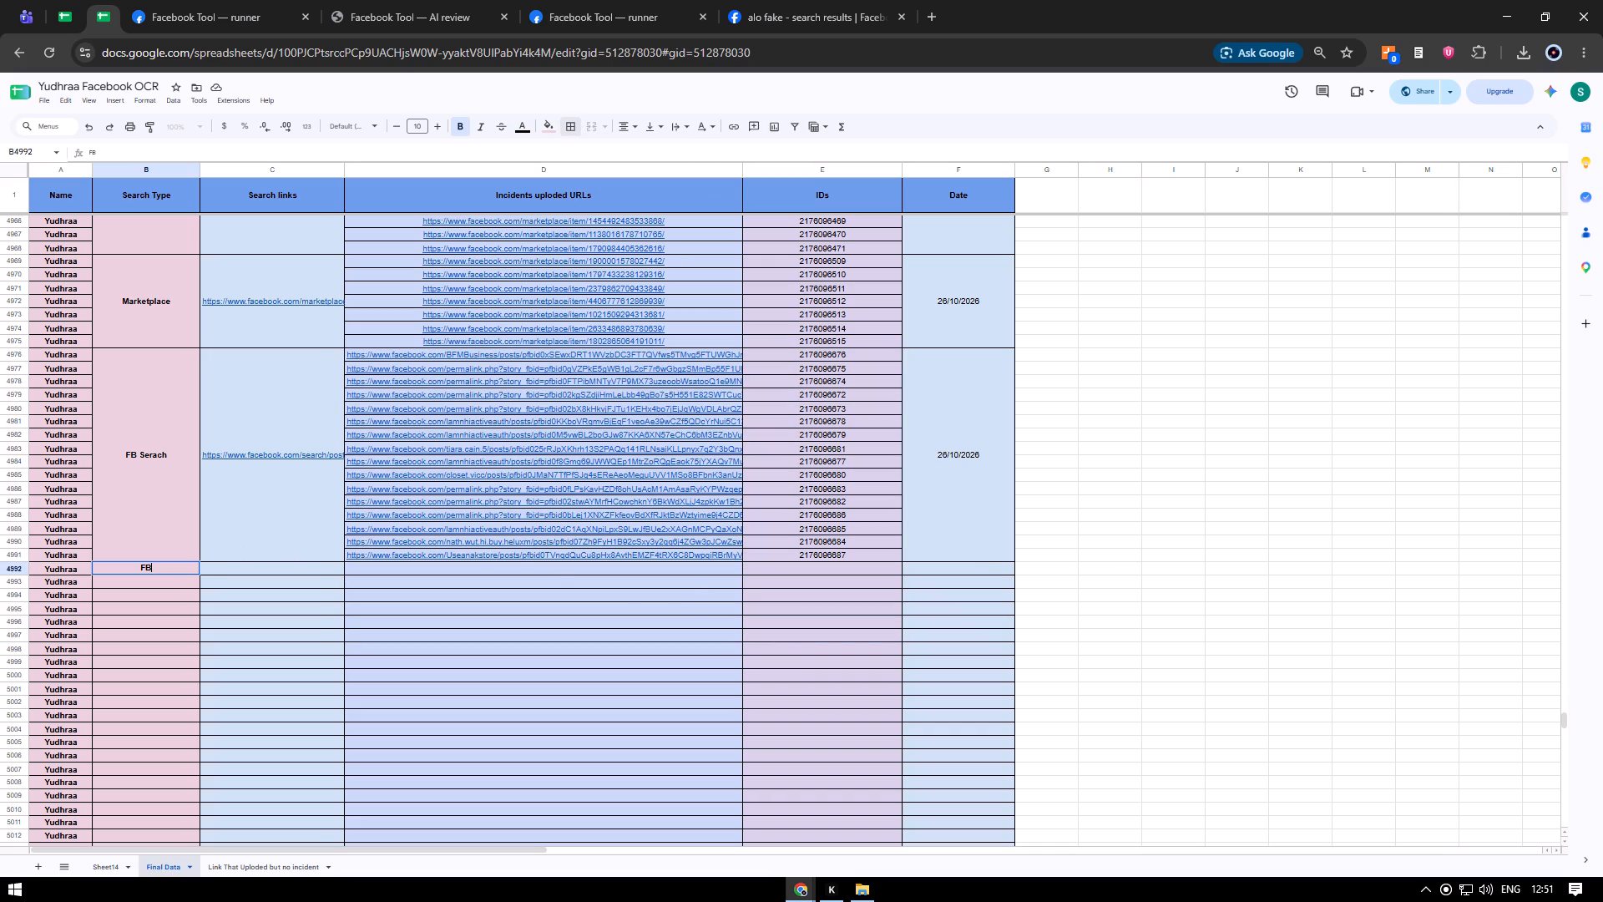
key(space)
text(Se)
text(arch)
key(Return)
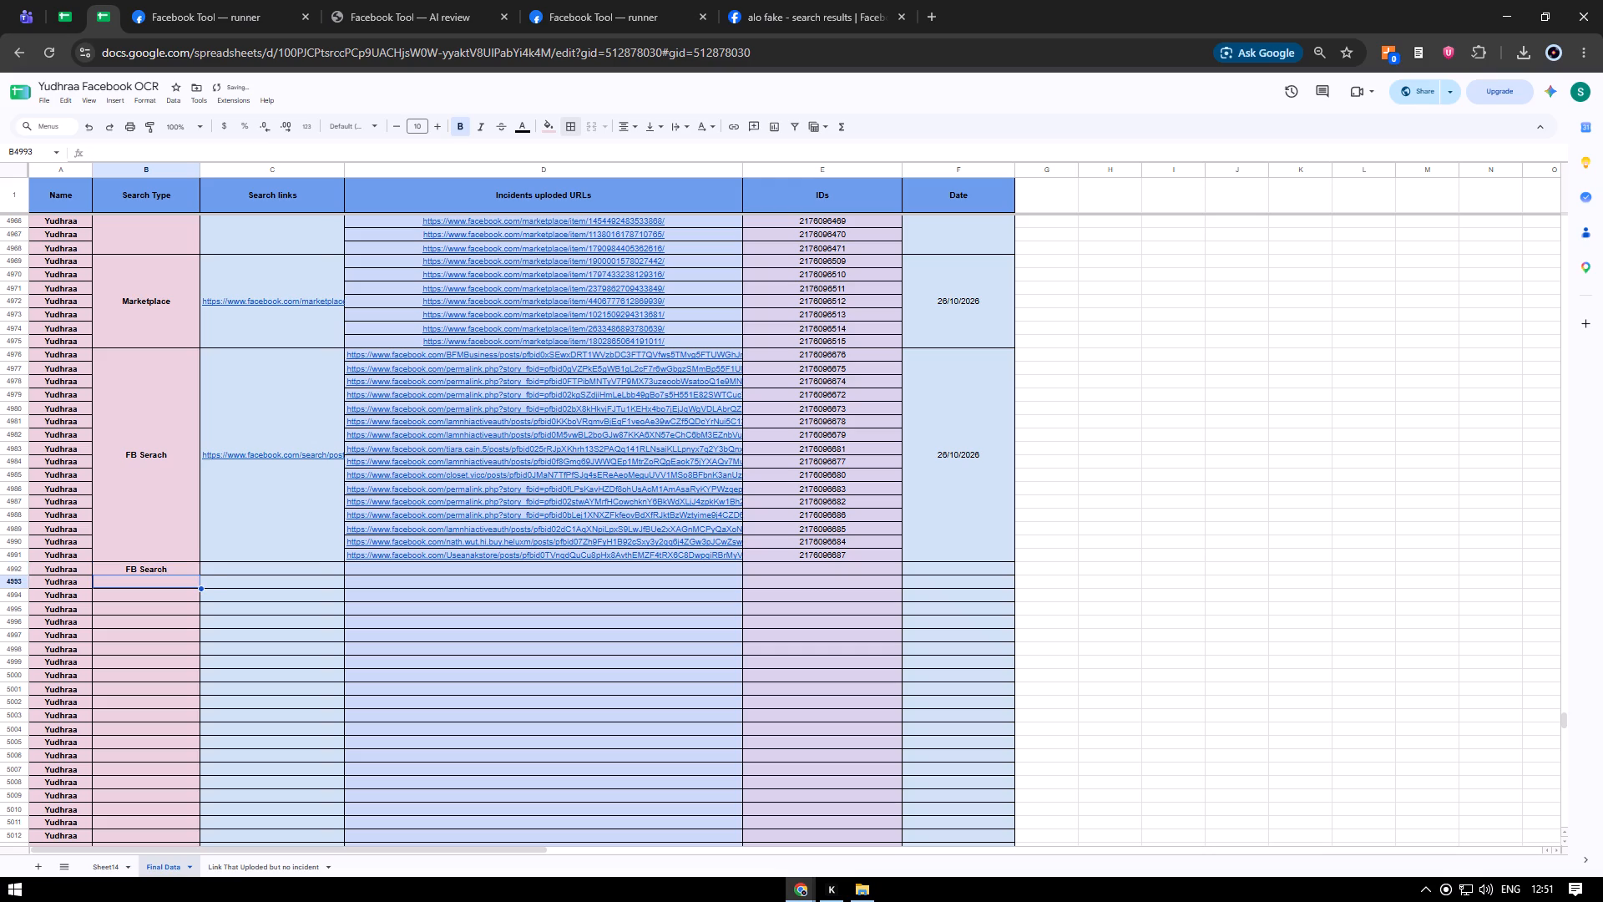
Enter the date 26/10/2026 in F4992 and centre-align it.
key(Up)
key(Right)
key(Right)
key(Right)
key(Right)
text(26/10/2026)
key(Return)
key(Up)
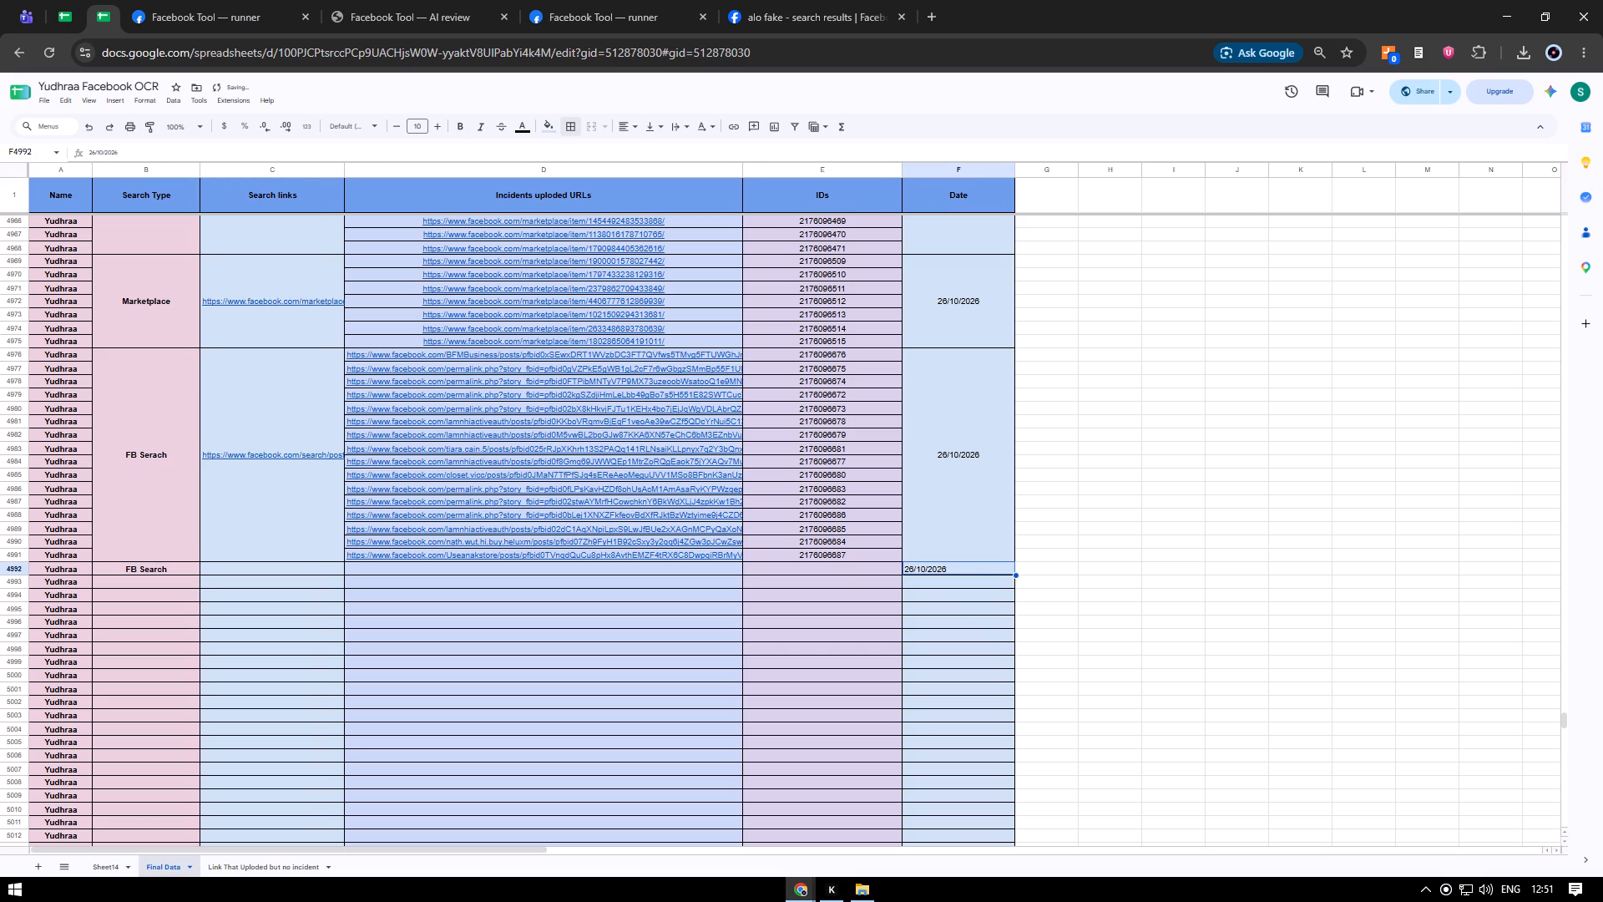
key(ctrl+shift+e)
Copy the alo fake reels search link from F110 of the US-EAST sheet into C4992 of the Final Data sheet and left-align it.
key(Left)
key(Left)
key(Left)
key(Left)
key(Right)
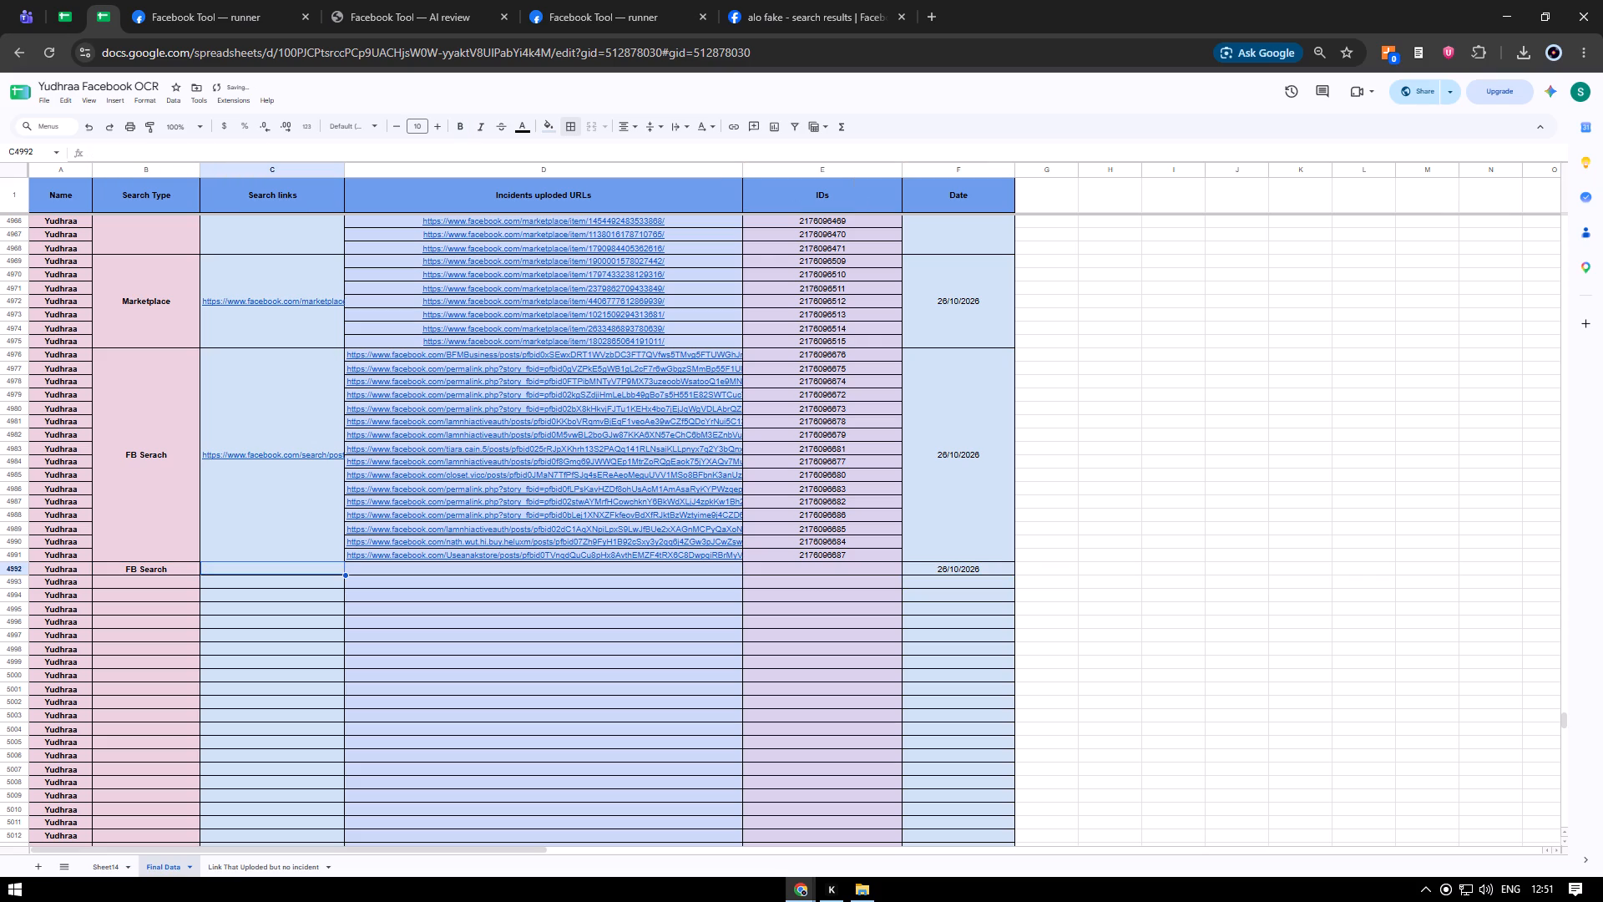
click(77, 1)
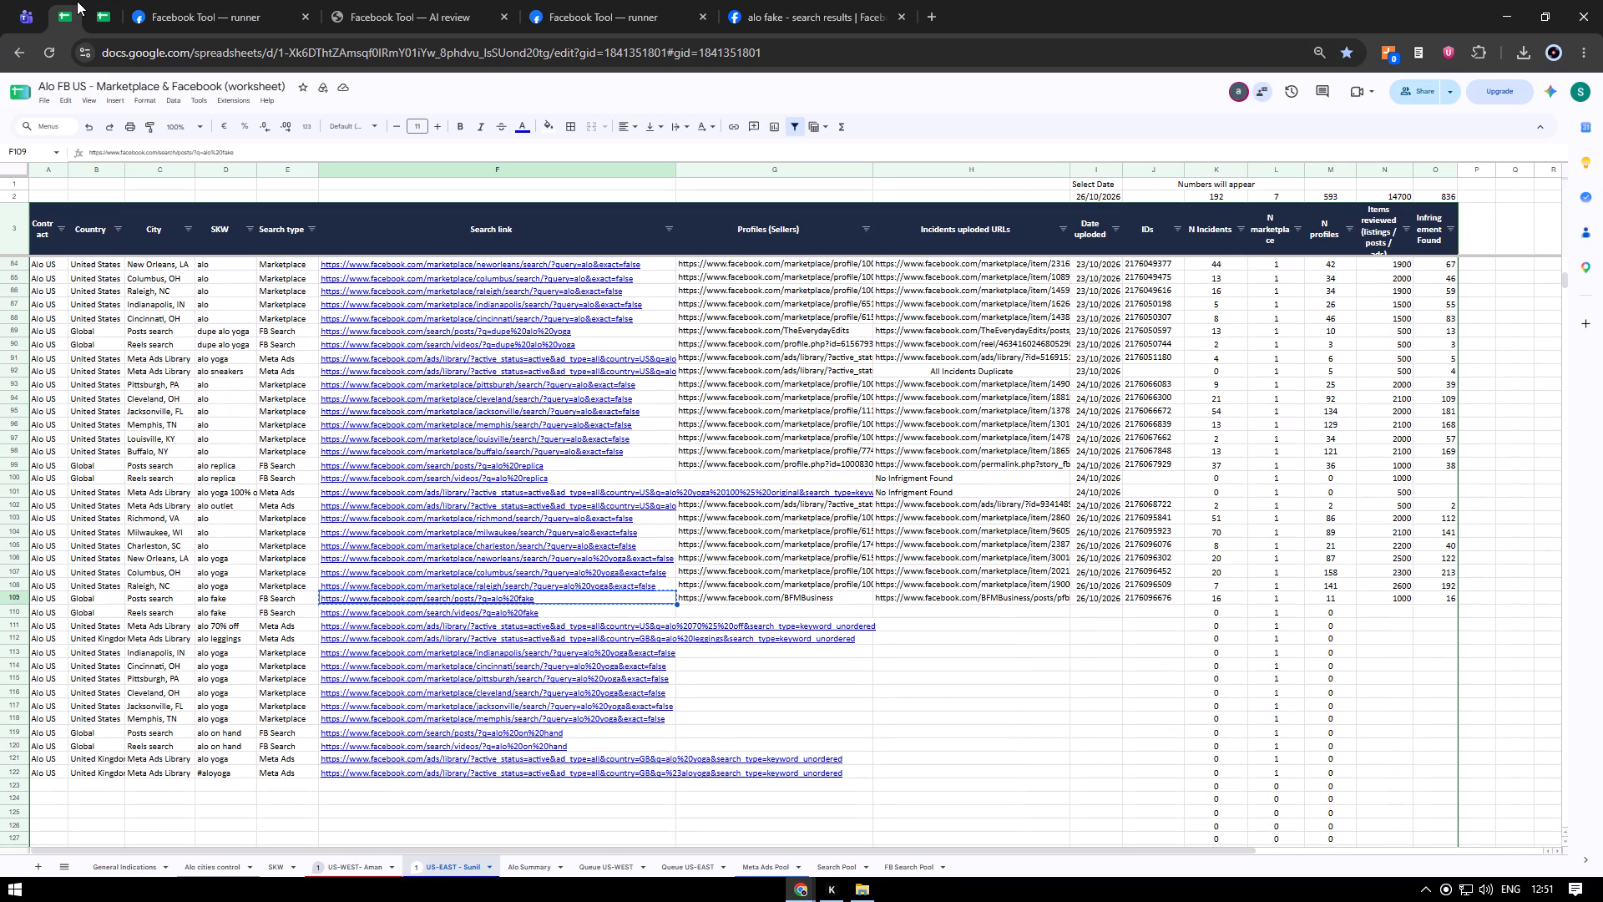
key(Down)
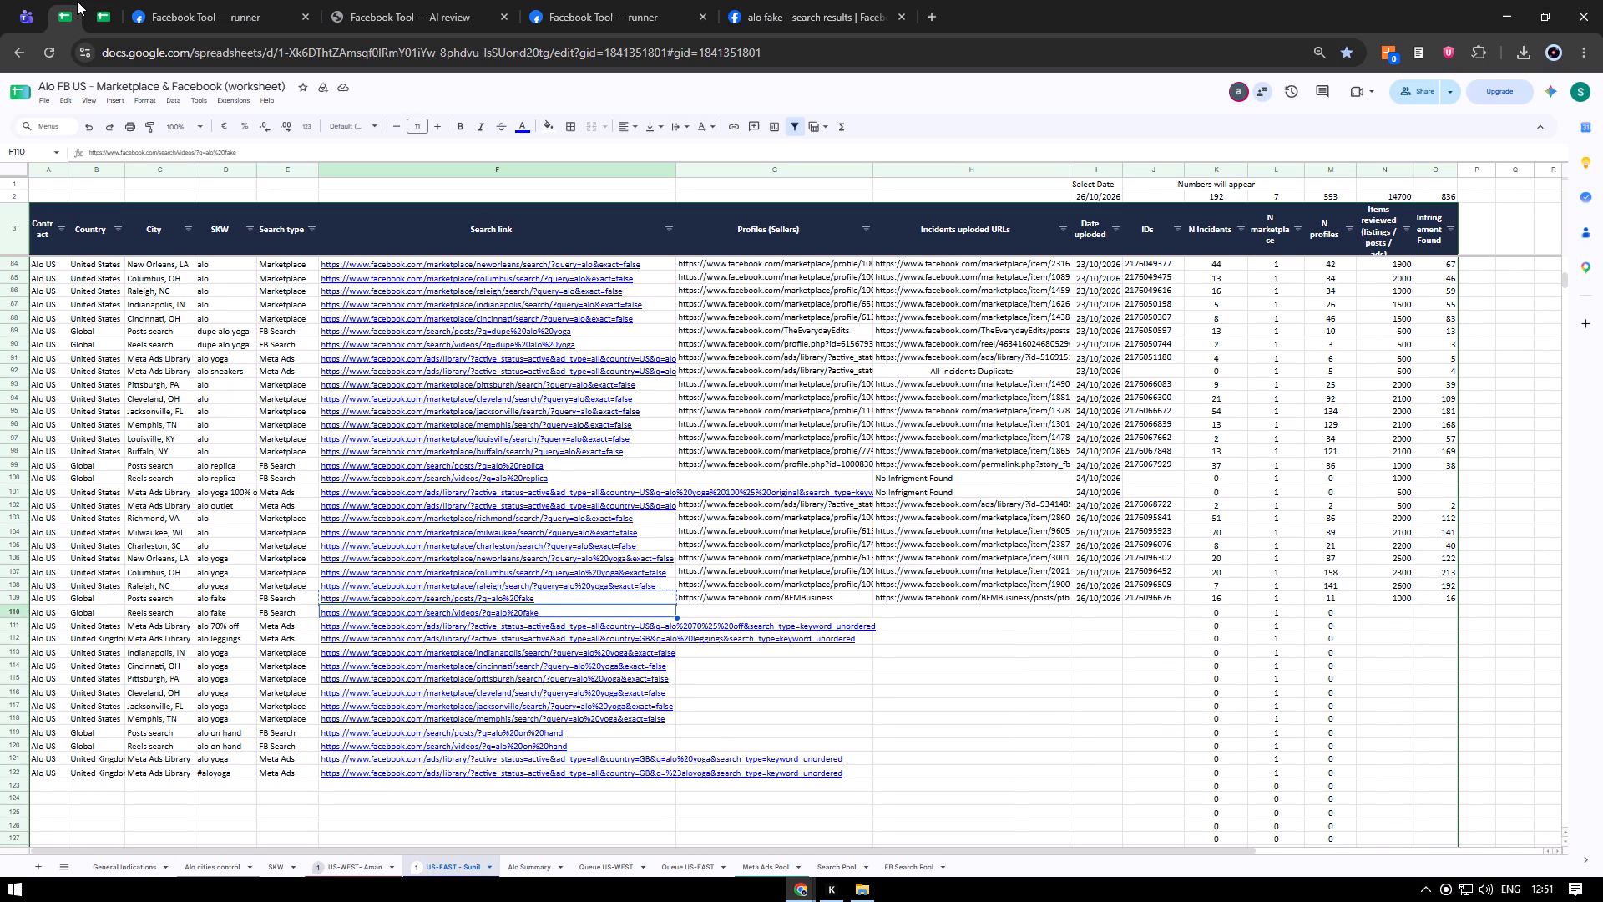
key(ctrl+c)
key(ctrl+c)
key(ctrl+c)
key(ctrl+Tab)
key(Return)
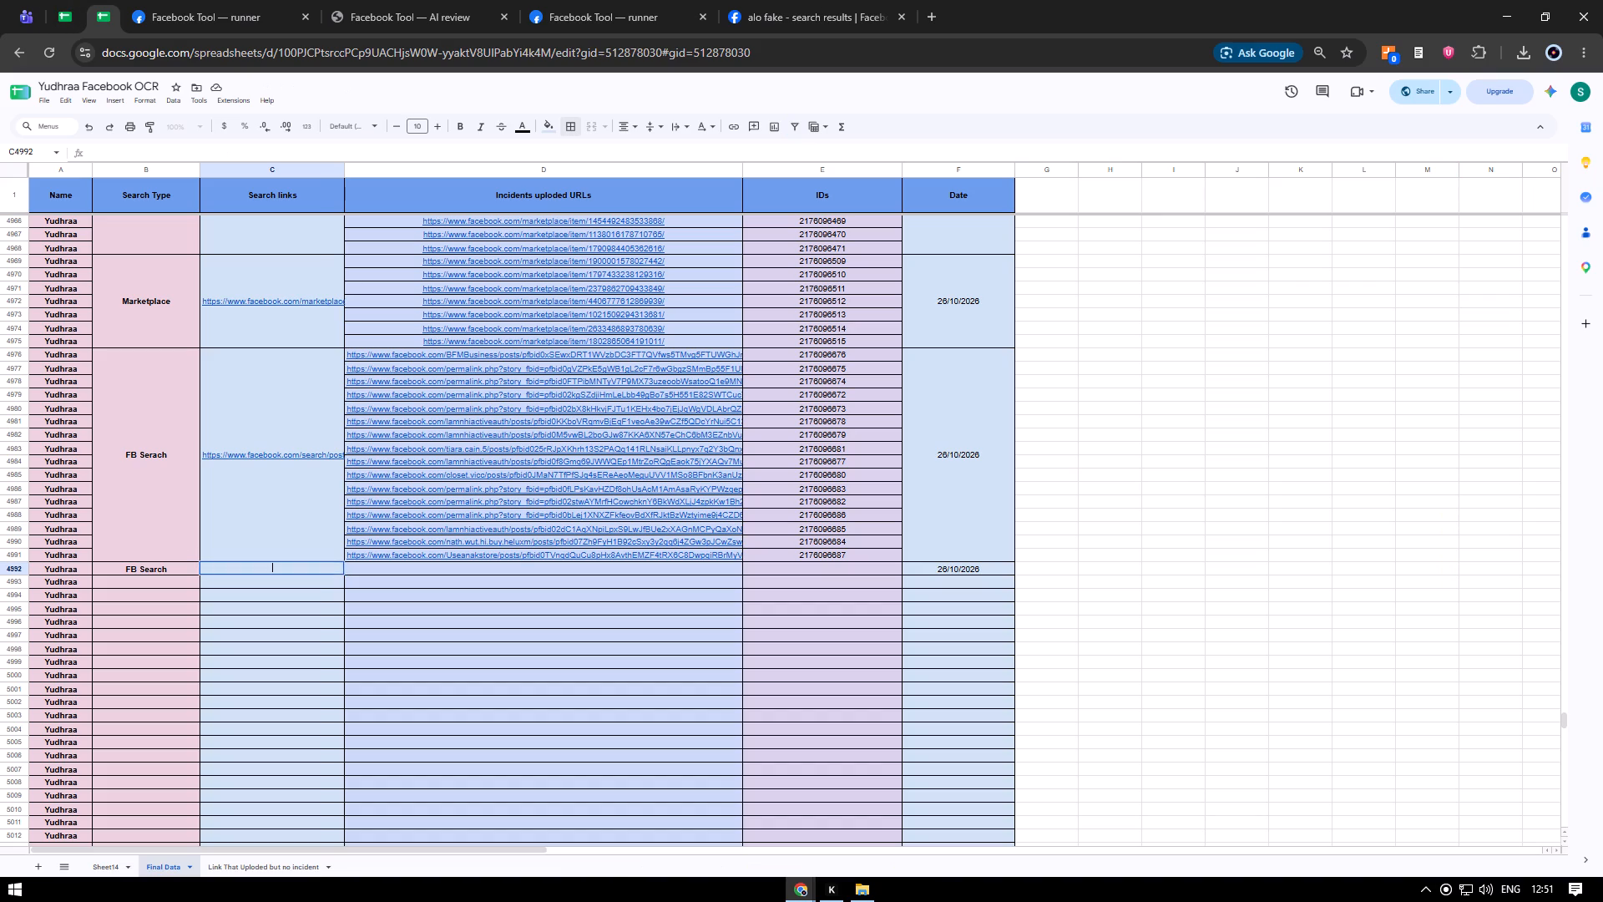
key(ctrl+shift+v)
key(Return)
key(Up)
key(ctrl+shift+l)
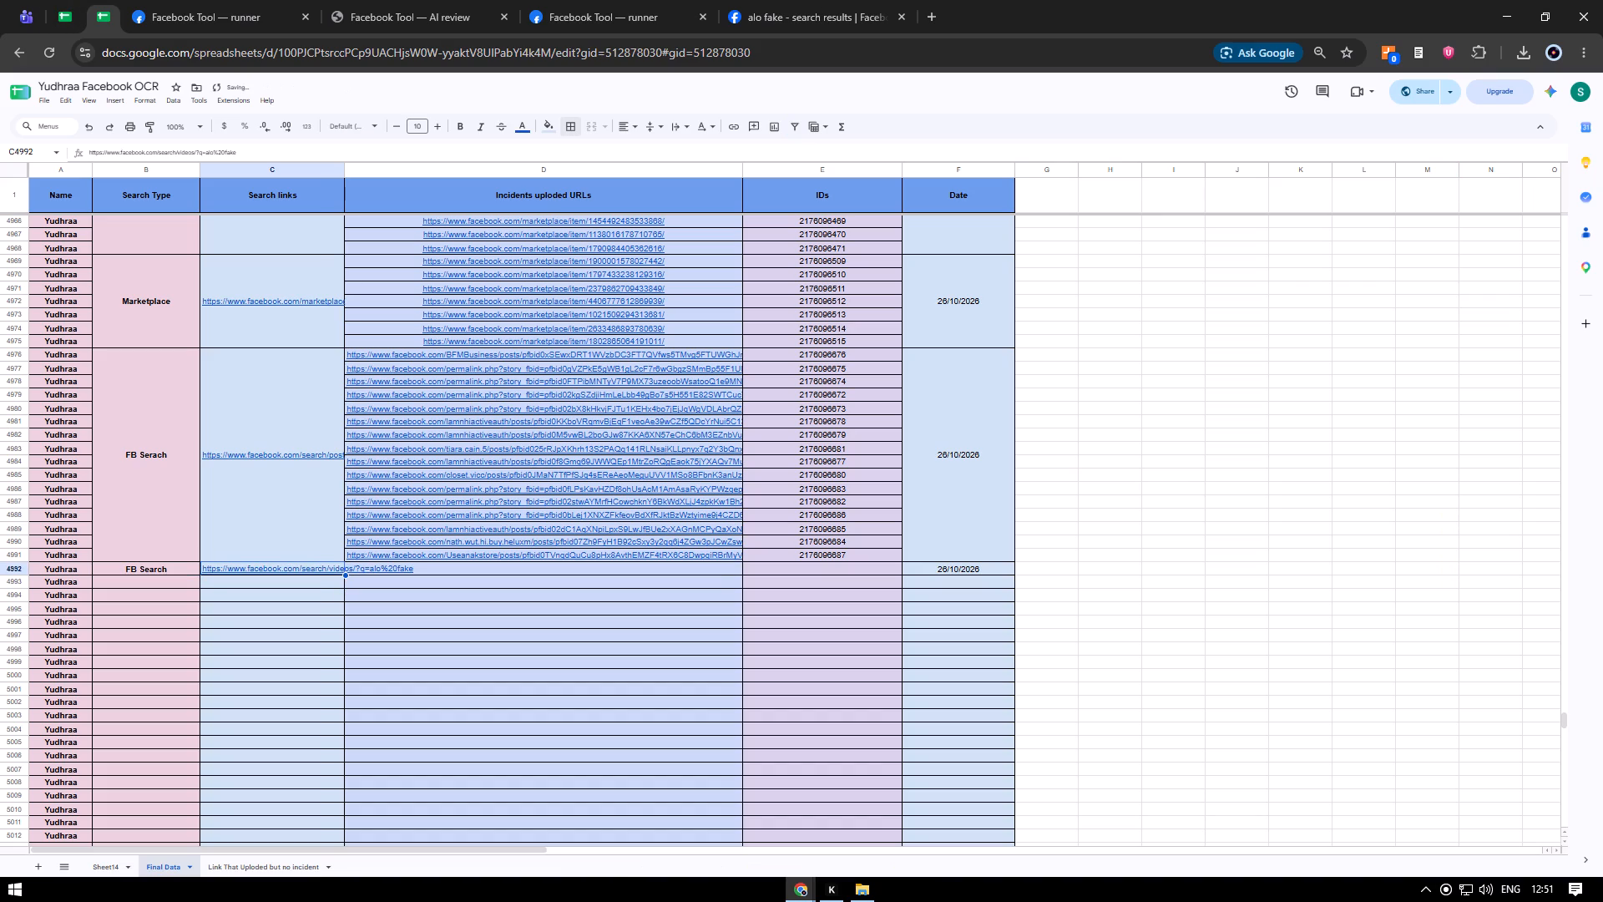
key(Right)
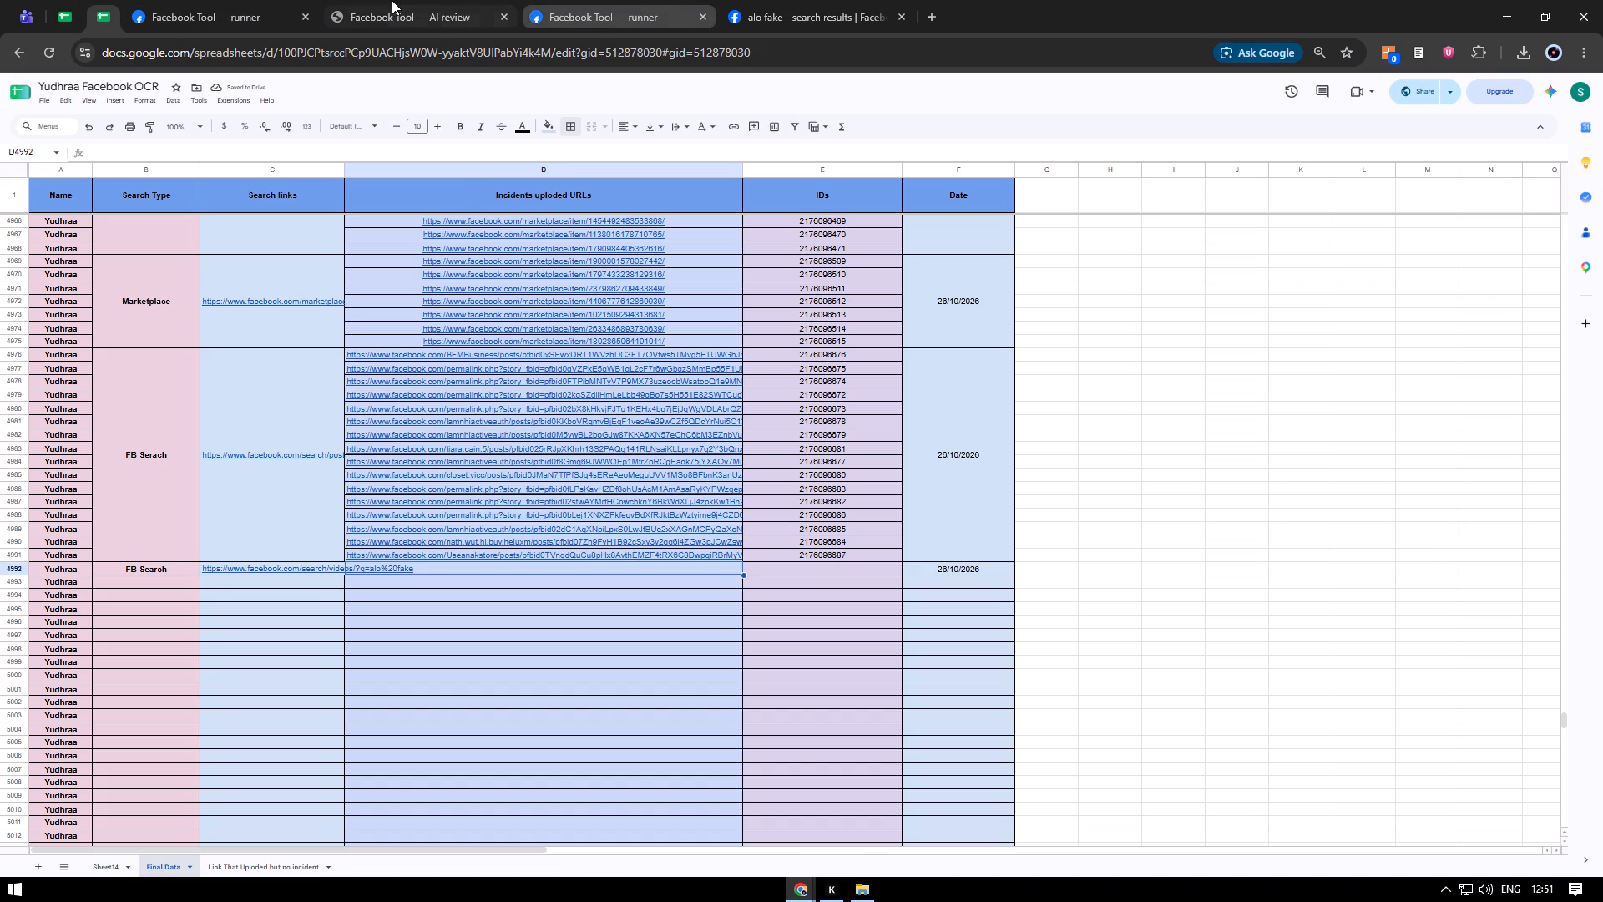
Examine the rows dated 26/10/2026 in the US-WEST sheet and the pending search rows from 110 in the US-EAST sheet.
click(84, 0)
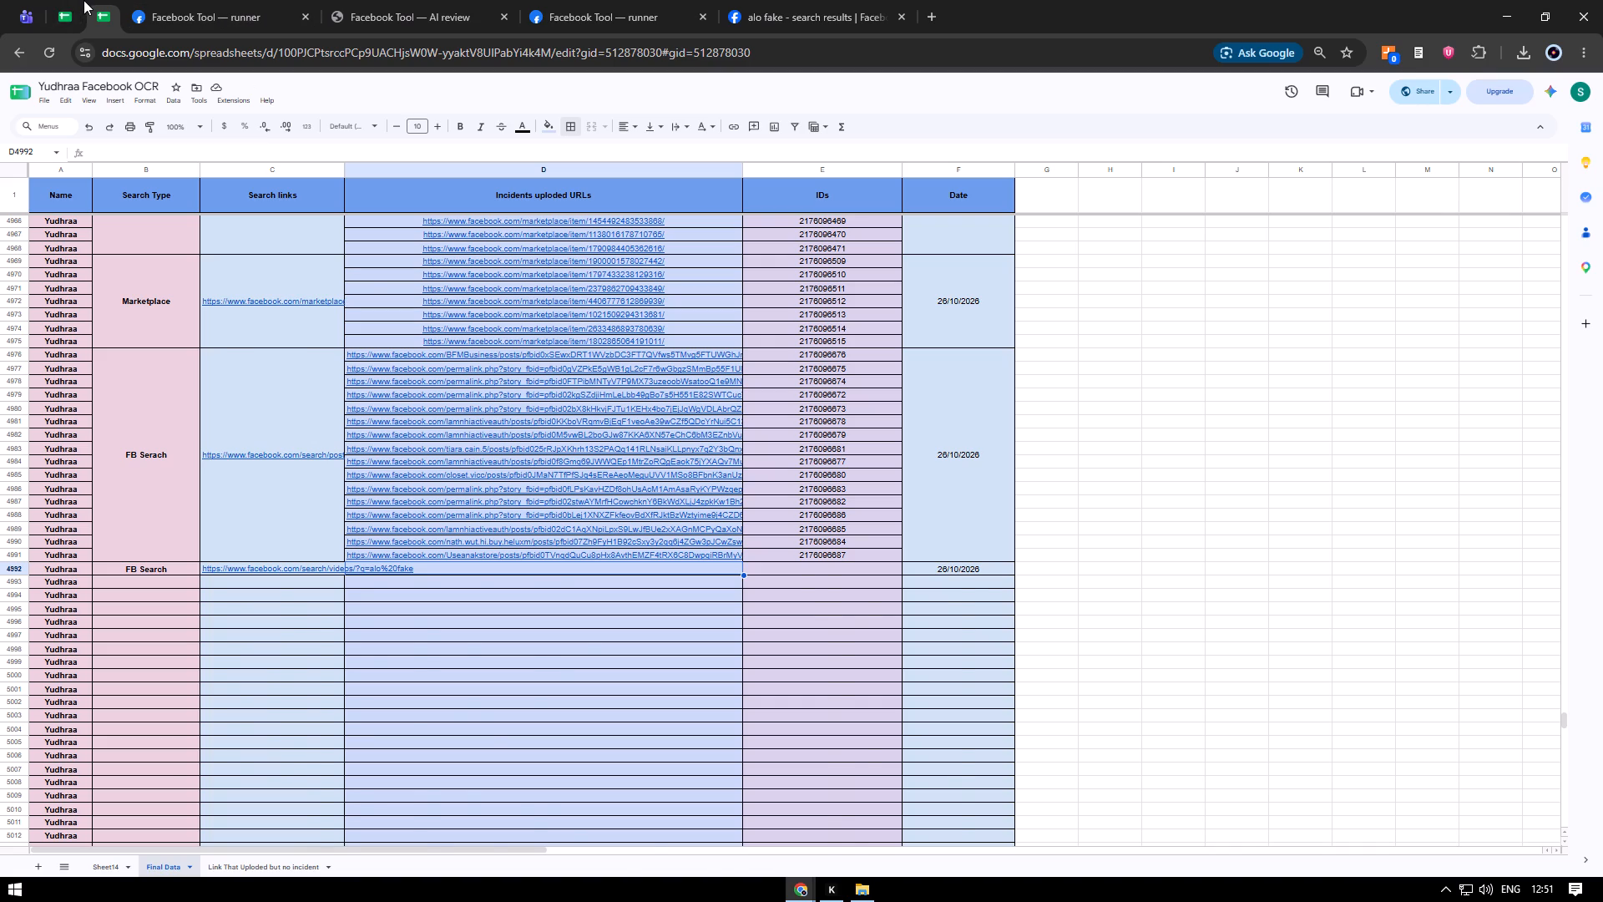
click(76, 0)
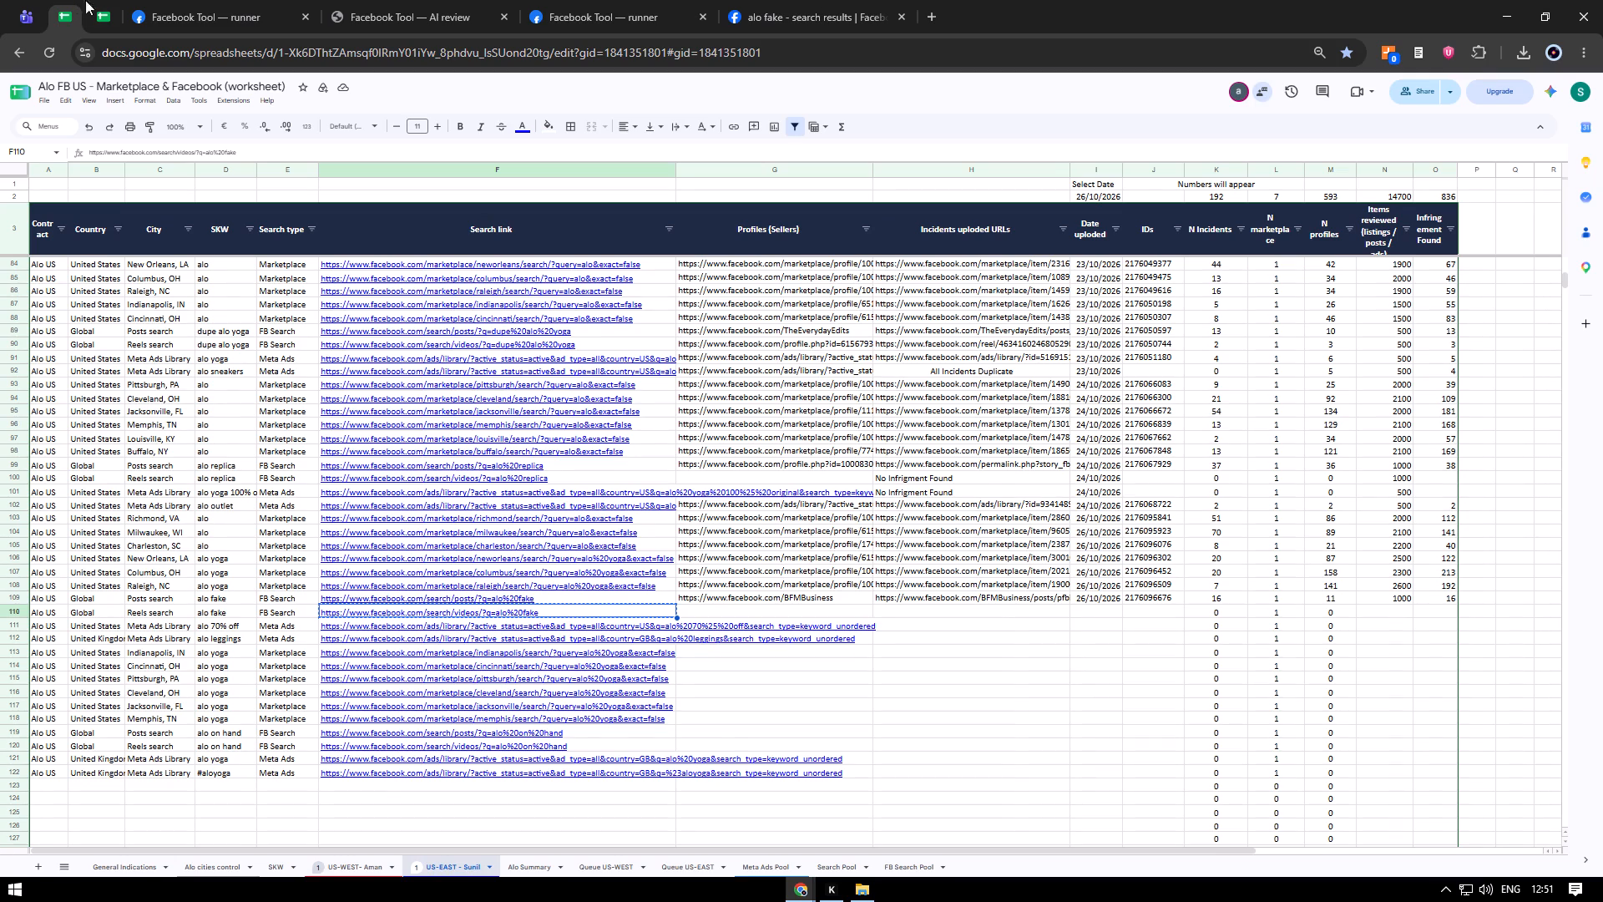
click(106, 0)
click(168, 0)
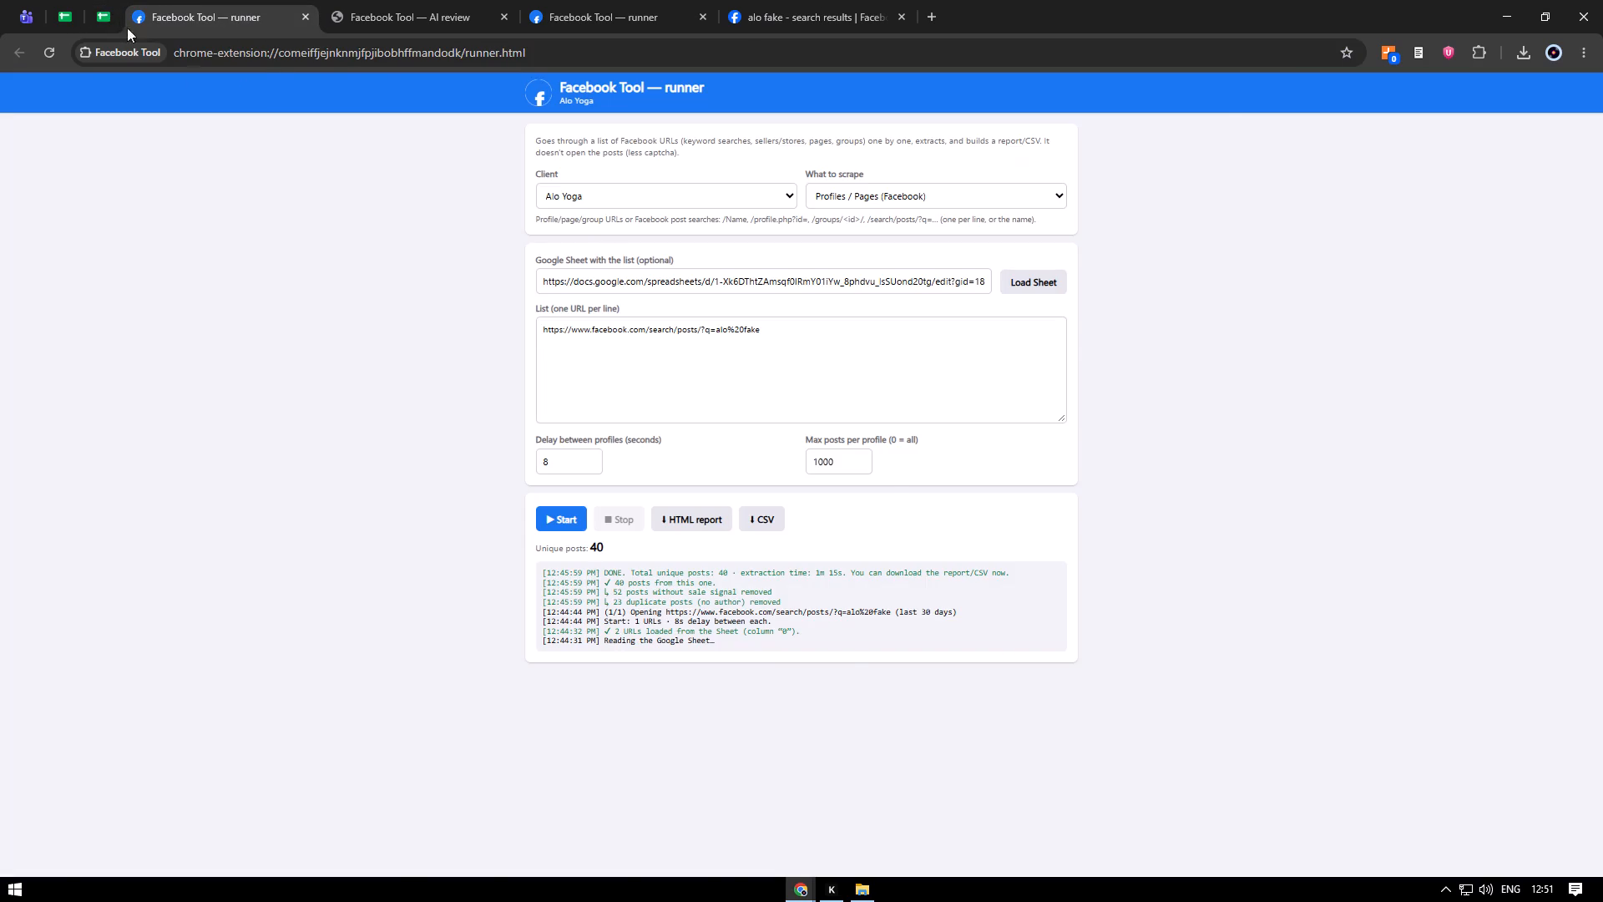
click(67, 0)
click(355, 860)
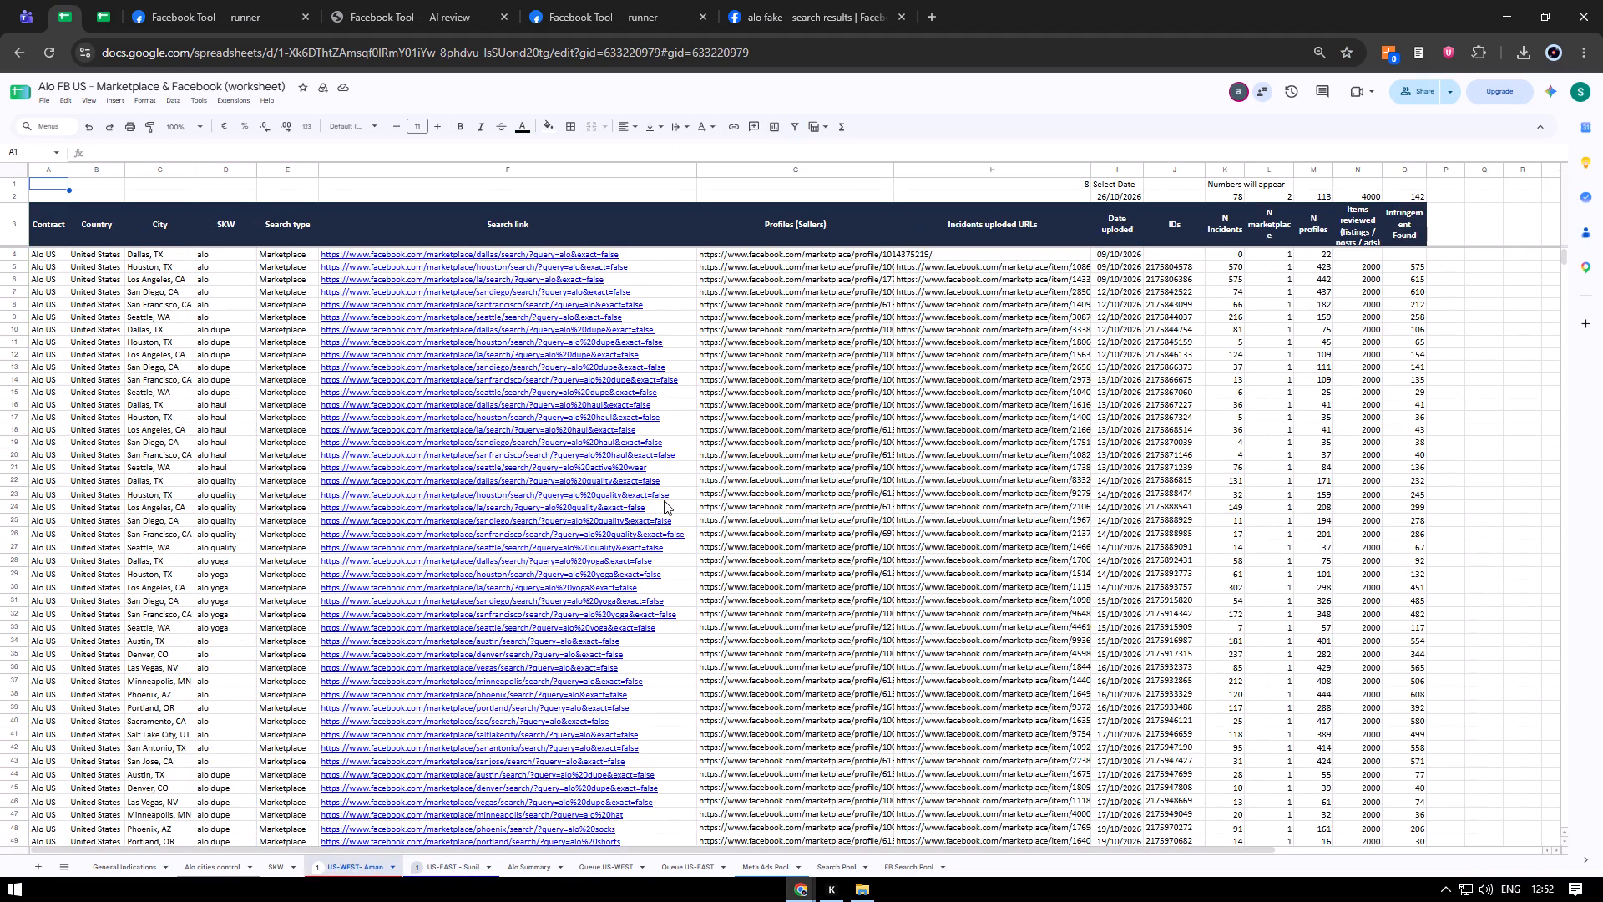
scroll(726, 617, down, 4)
scroll(801, 629, down, 9)
scroll(801, 629, up, 2)
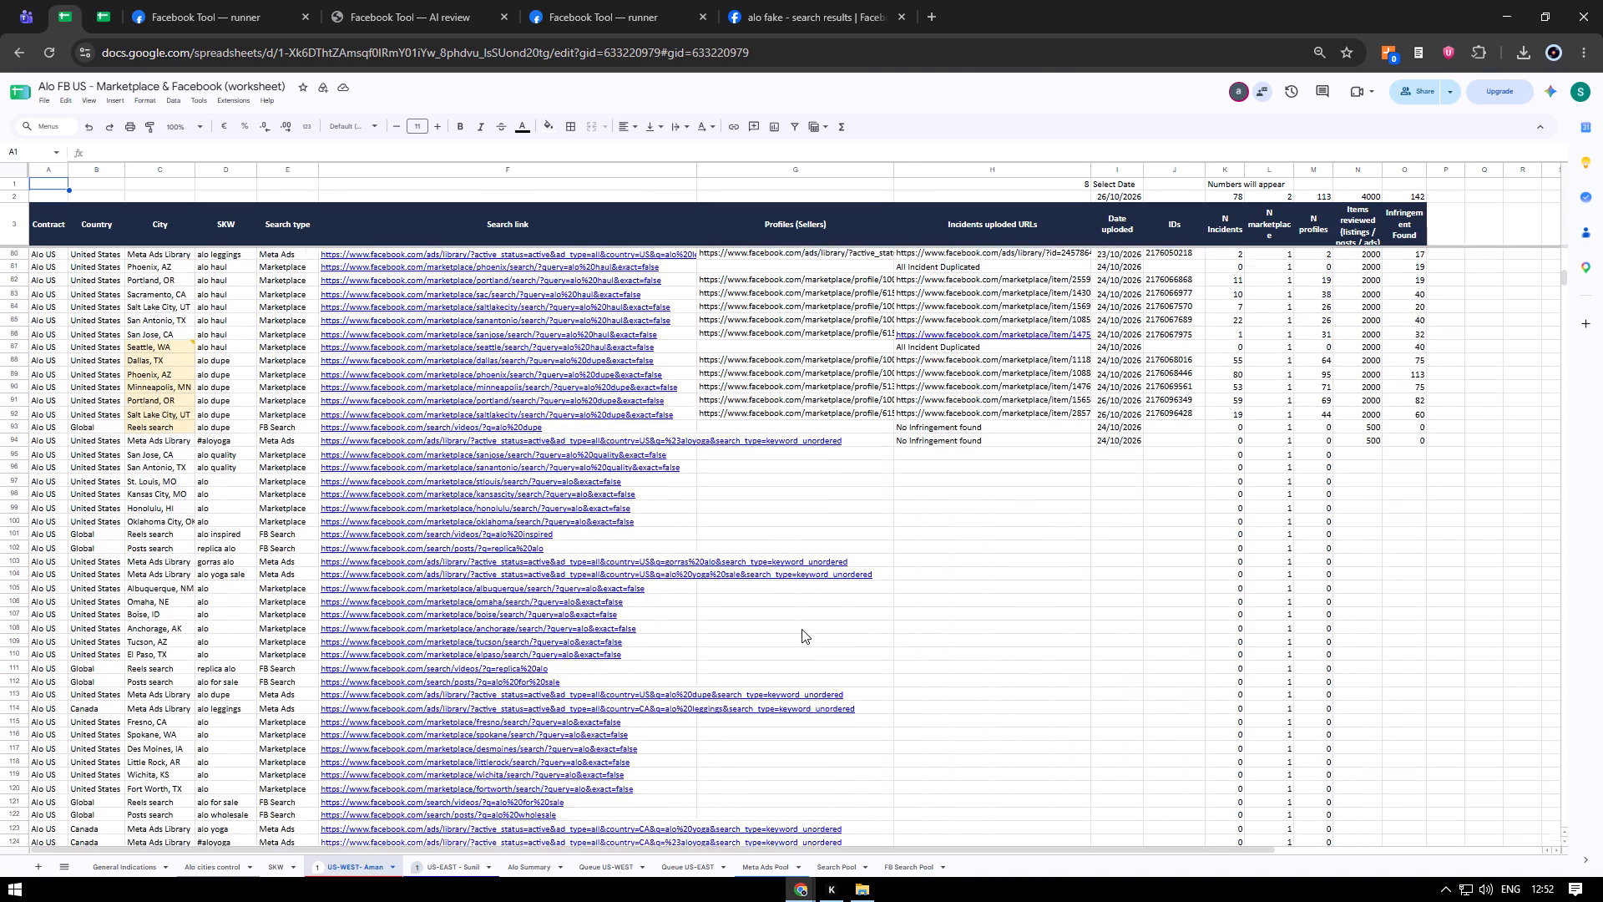
scroll(801, 629, up, 1)
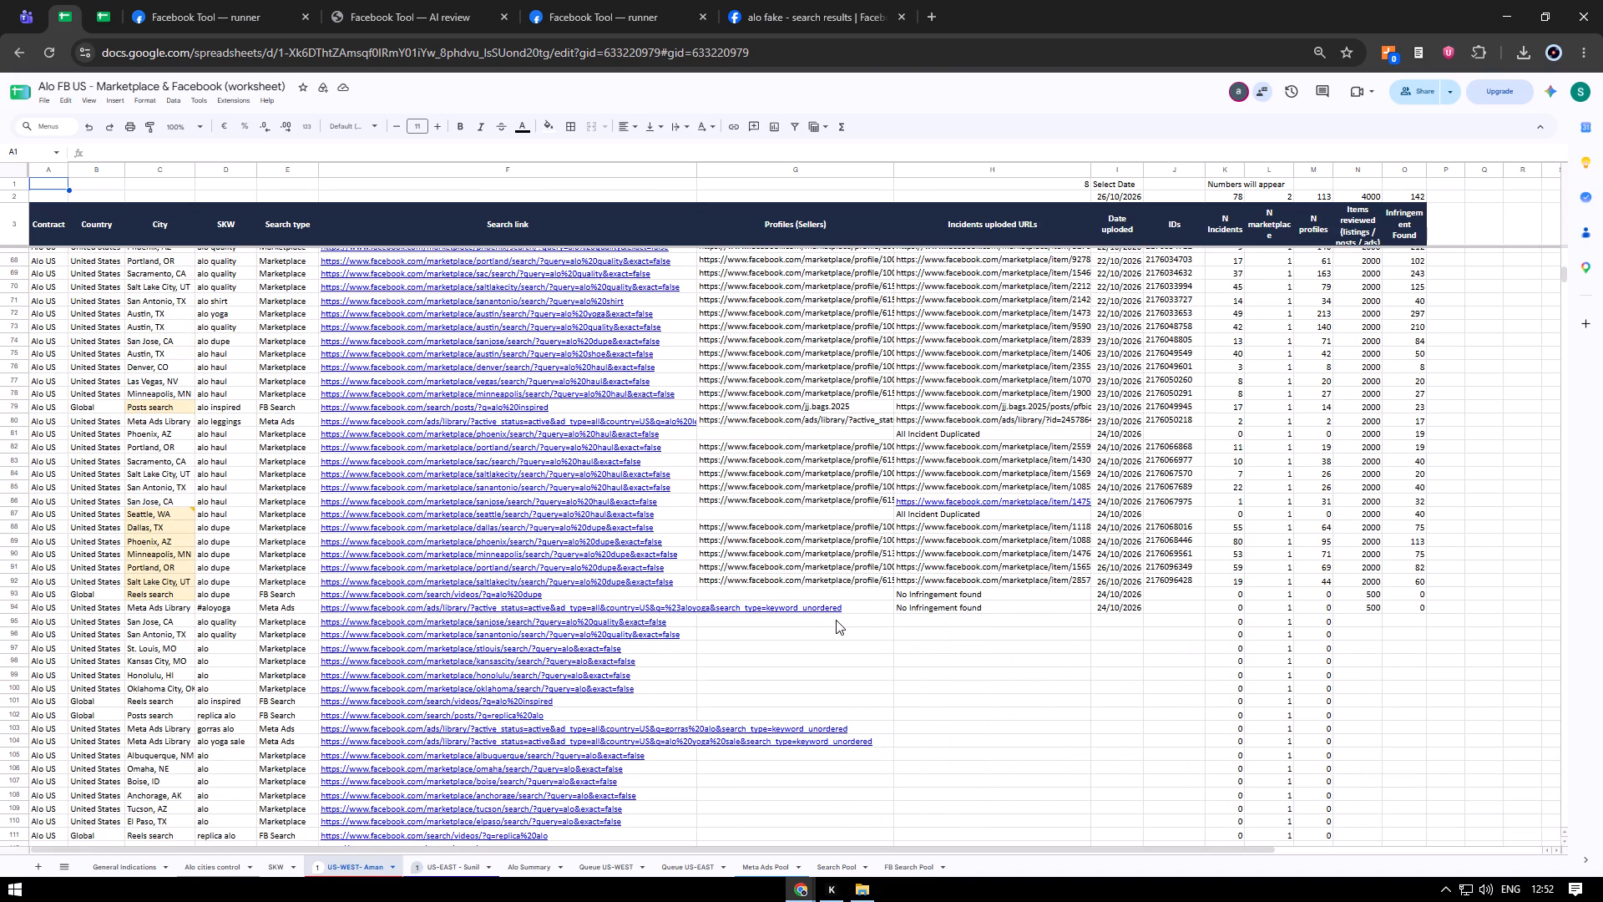
drag(1113, 585, 1113, 568)
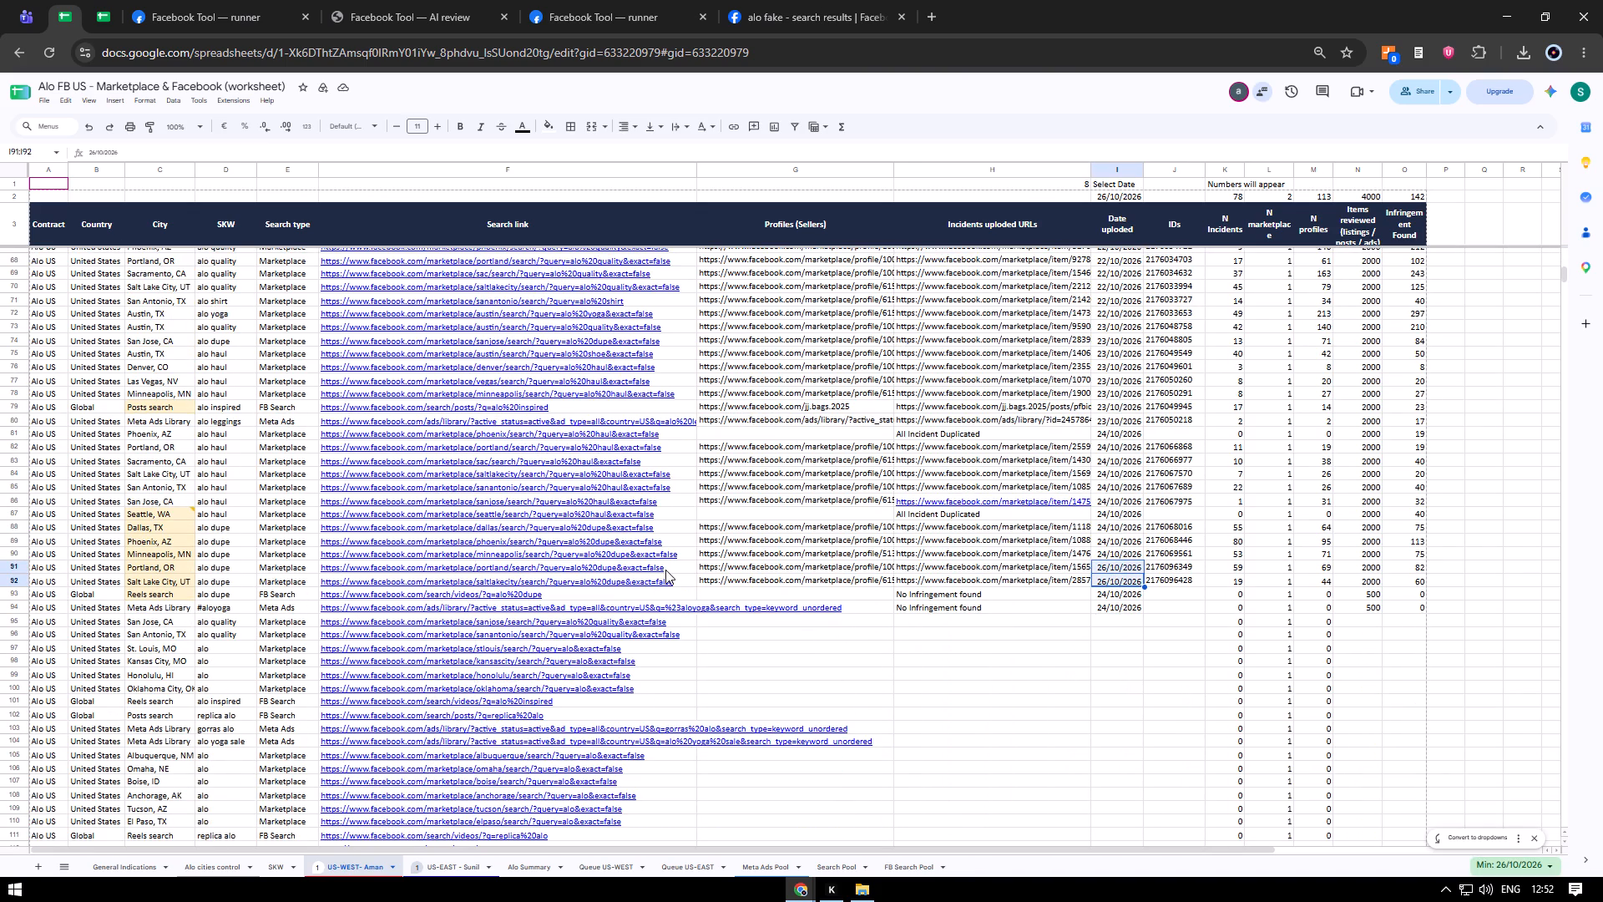
drag(665, 570, 1249, 579)
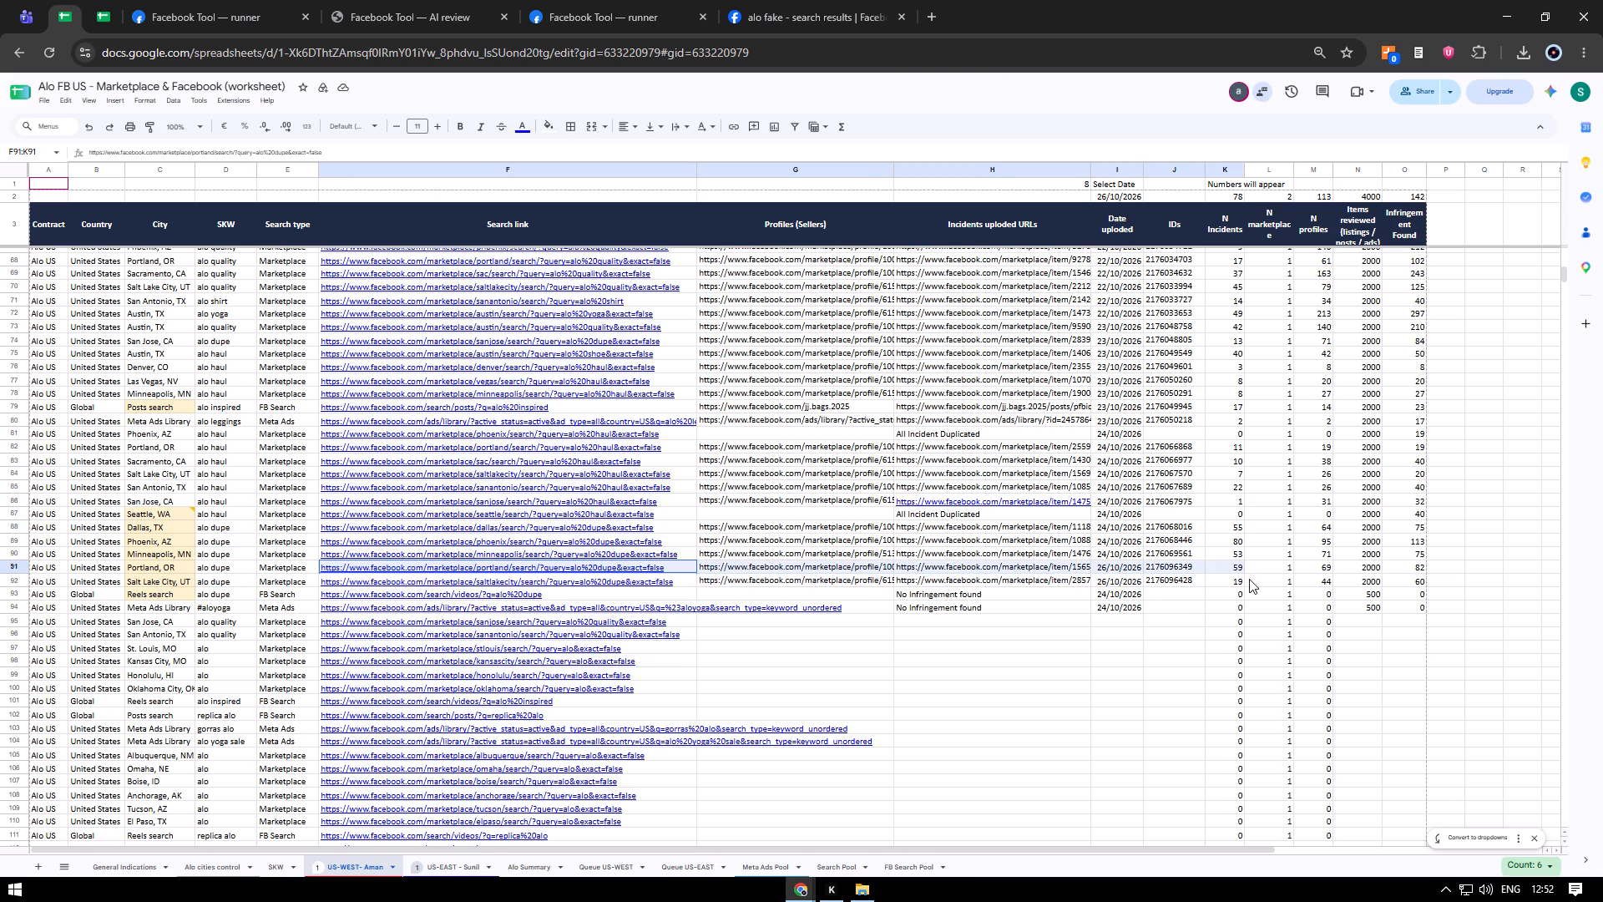
drag(1249, 579, 1413, 583)
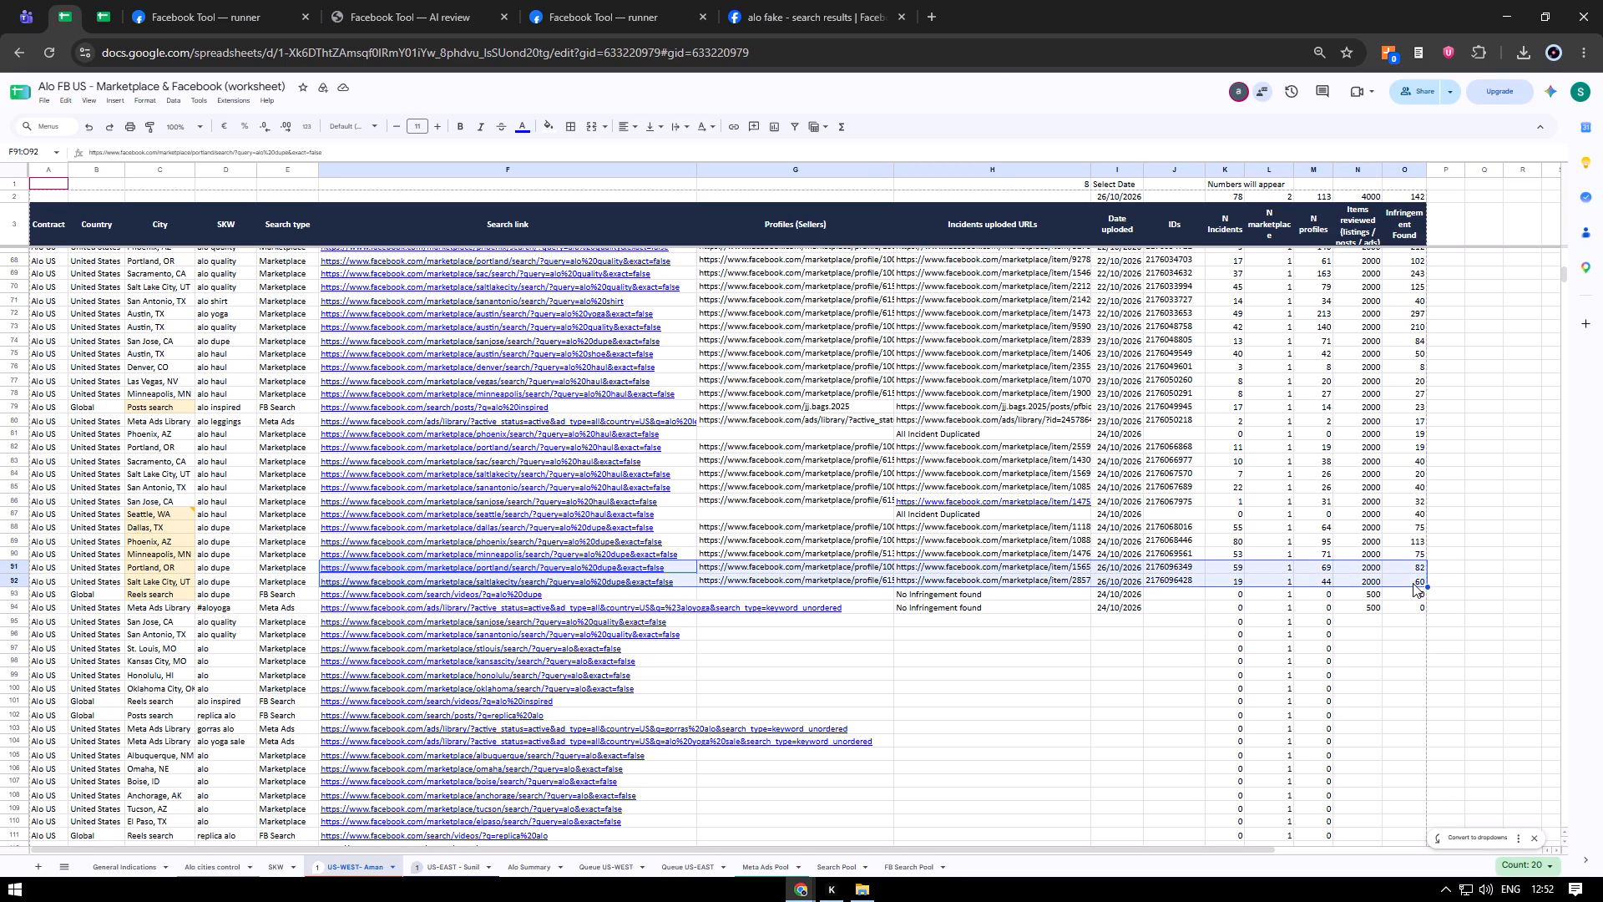
click(1192, 580)
click(460, 868)
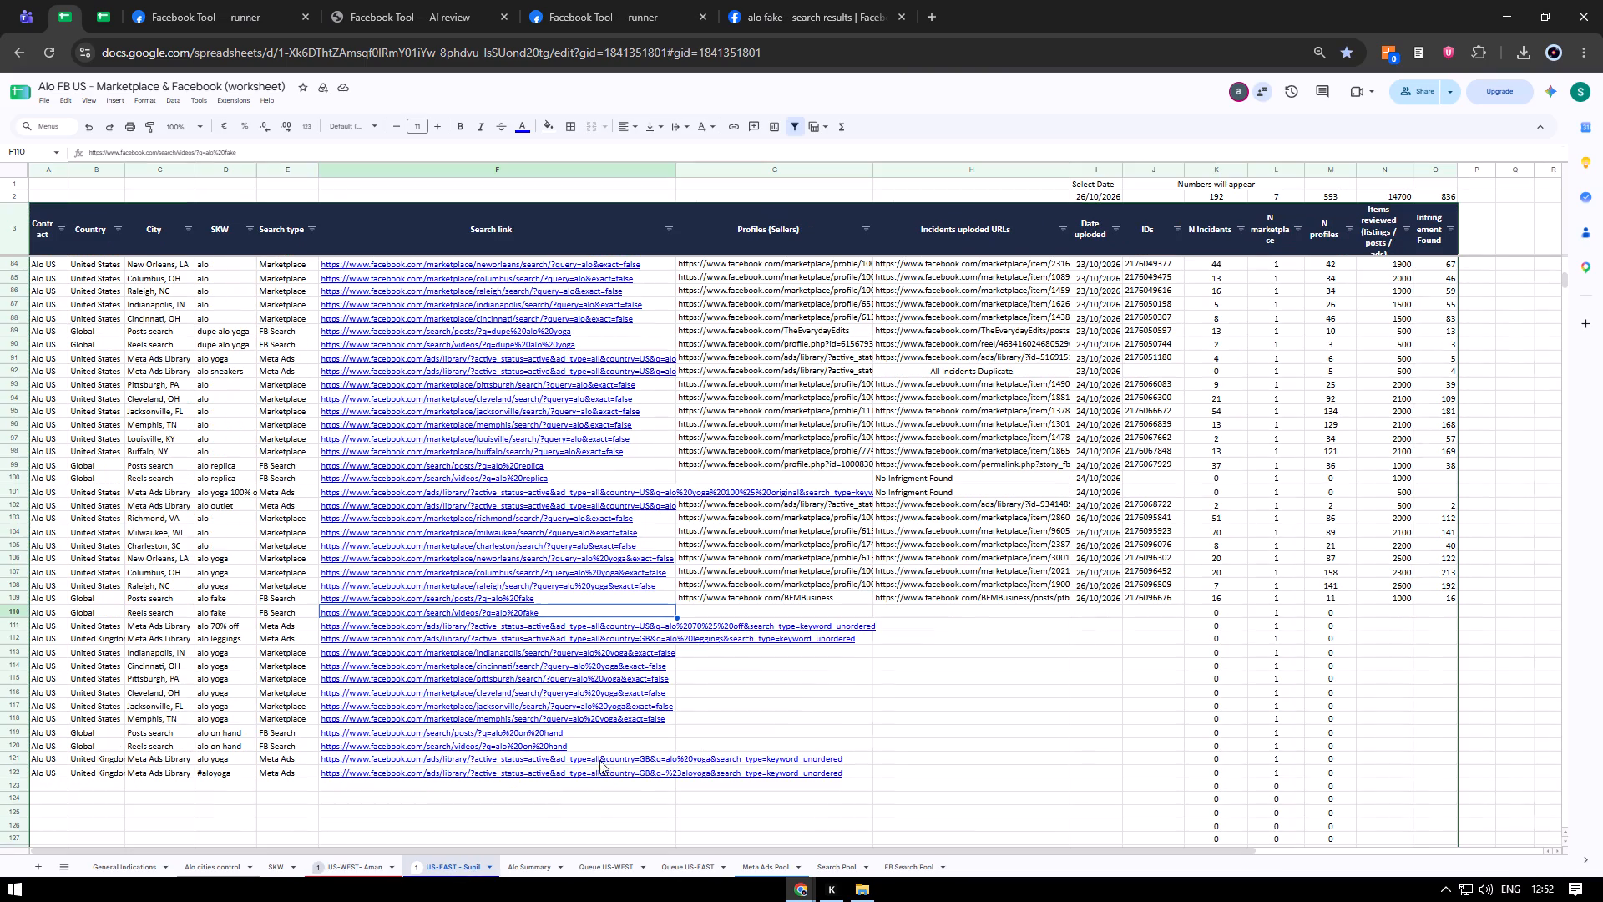
scroll(1005, 416, down, 1)
scroll(996, 426, up, 1)
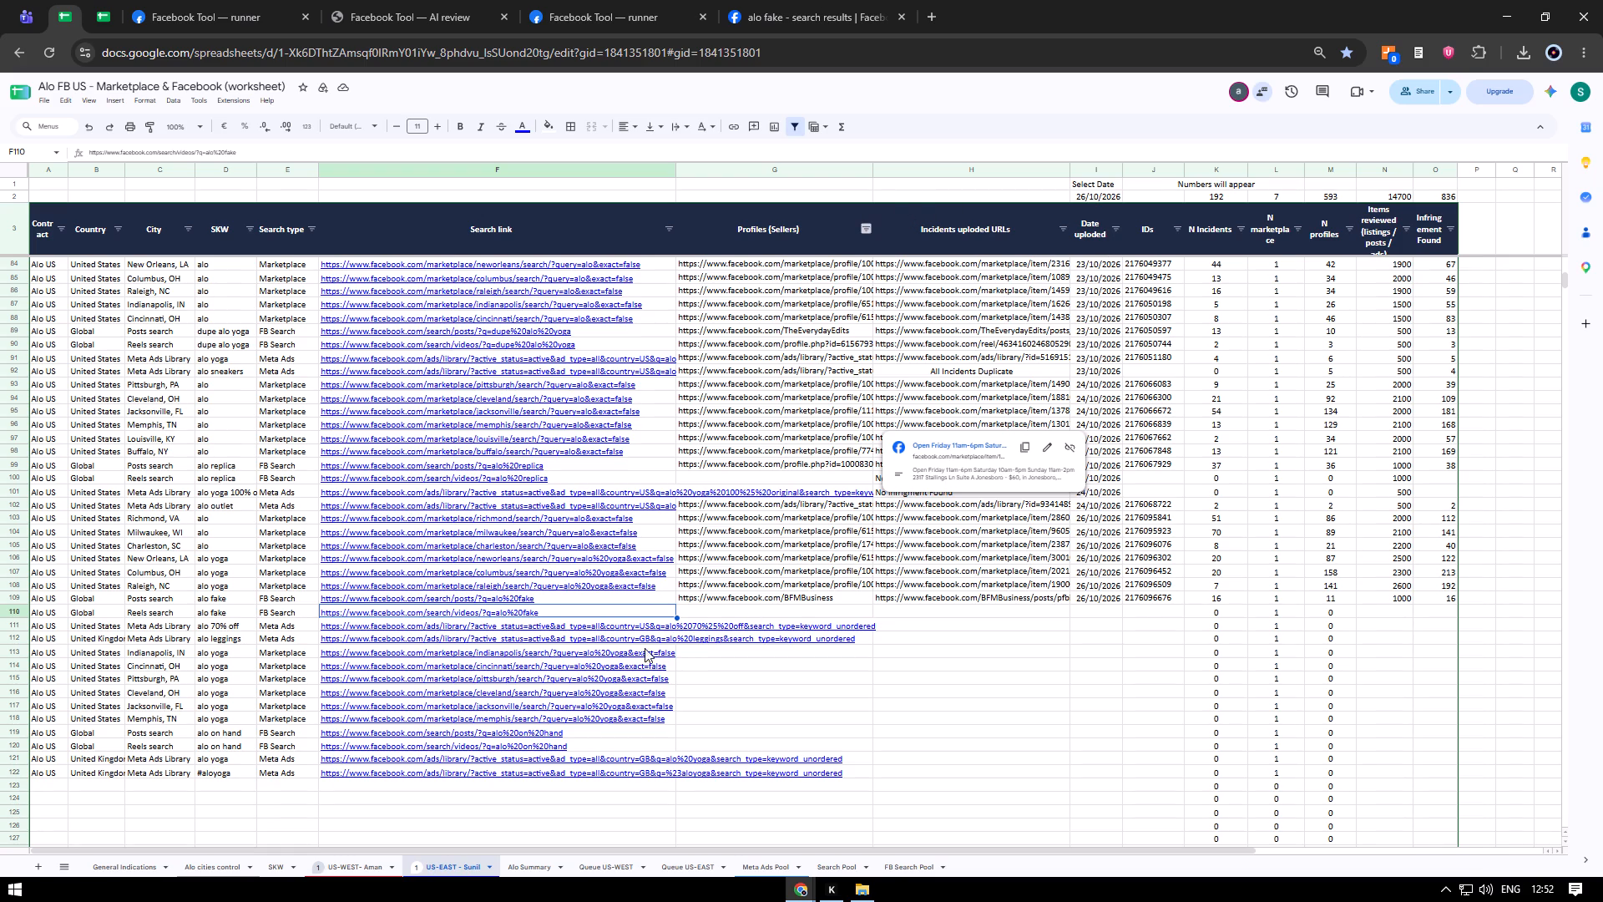
drag(316, 611, 317, 636)
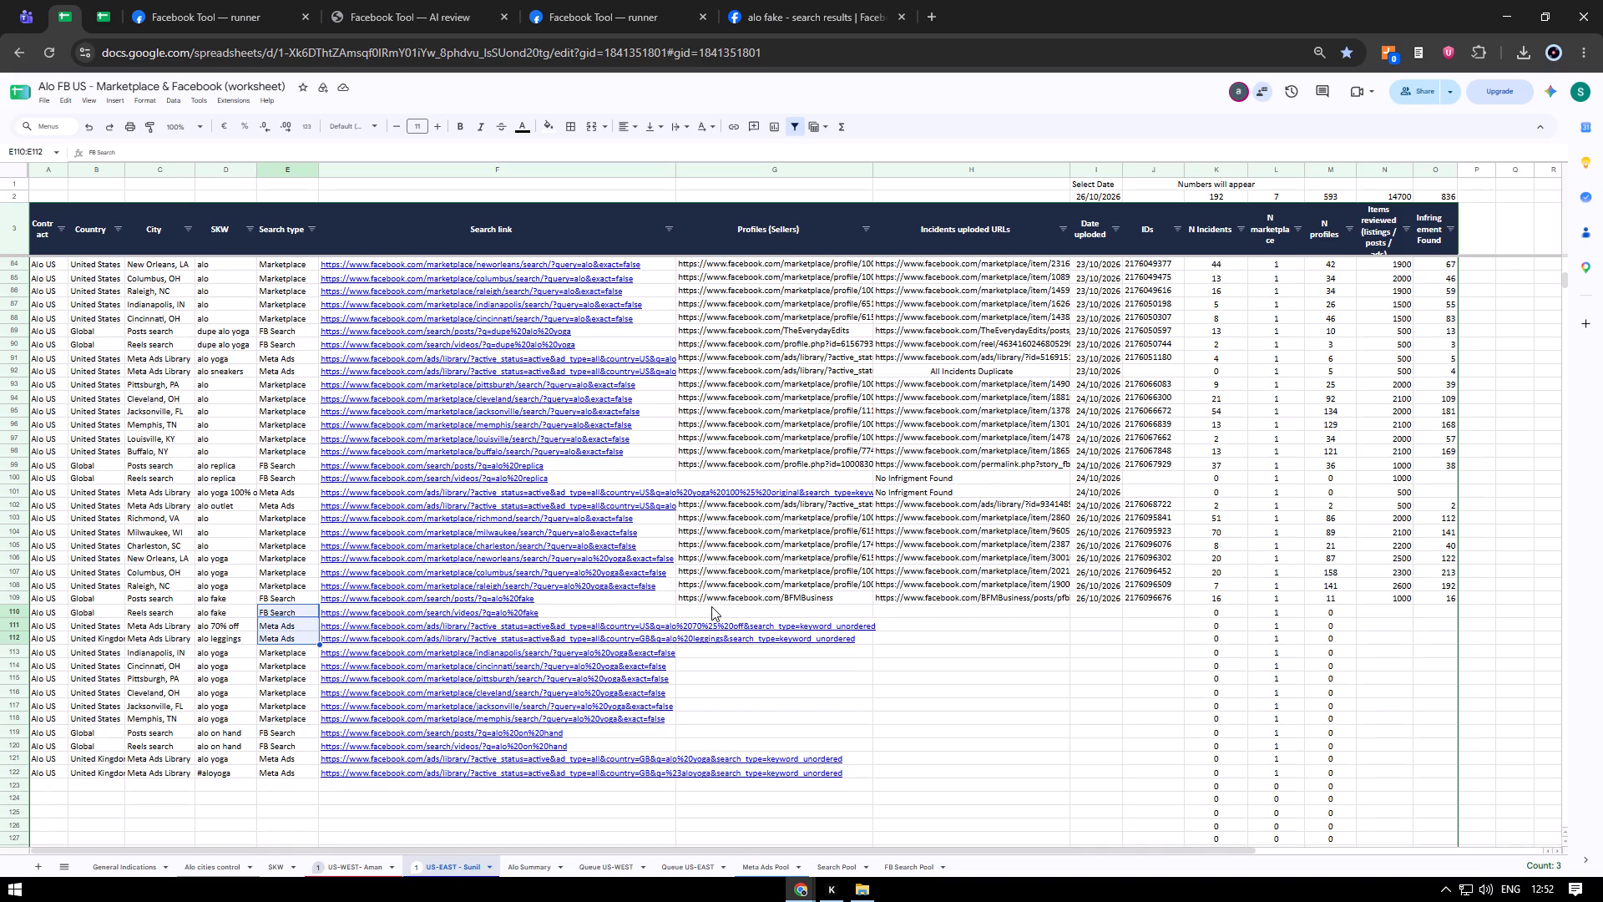
click(711, 606)
Close the alo fake posts runner, the AI review page and the old alo fake search results page.
middle_click(233, 0)
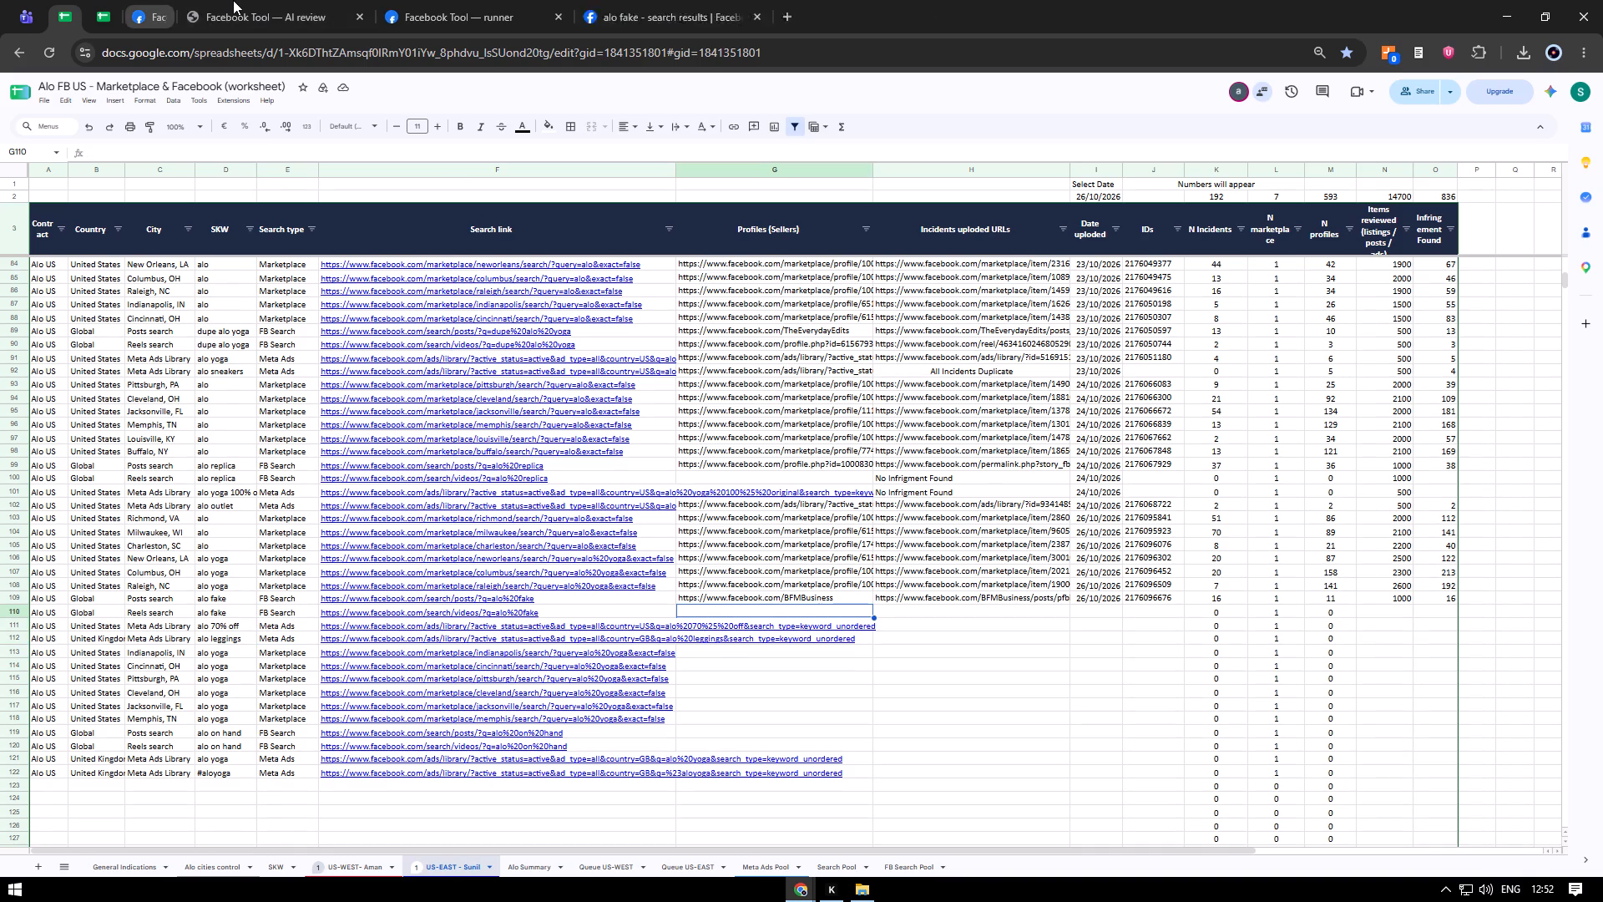
middle_click(233, 0)
click(243, 0)
middle_click(387, 0)
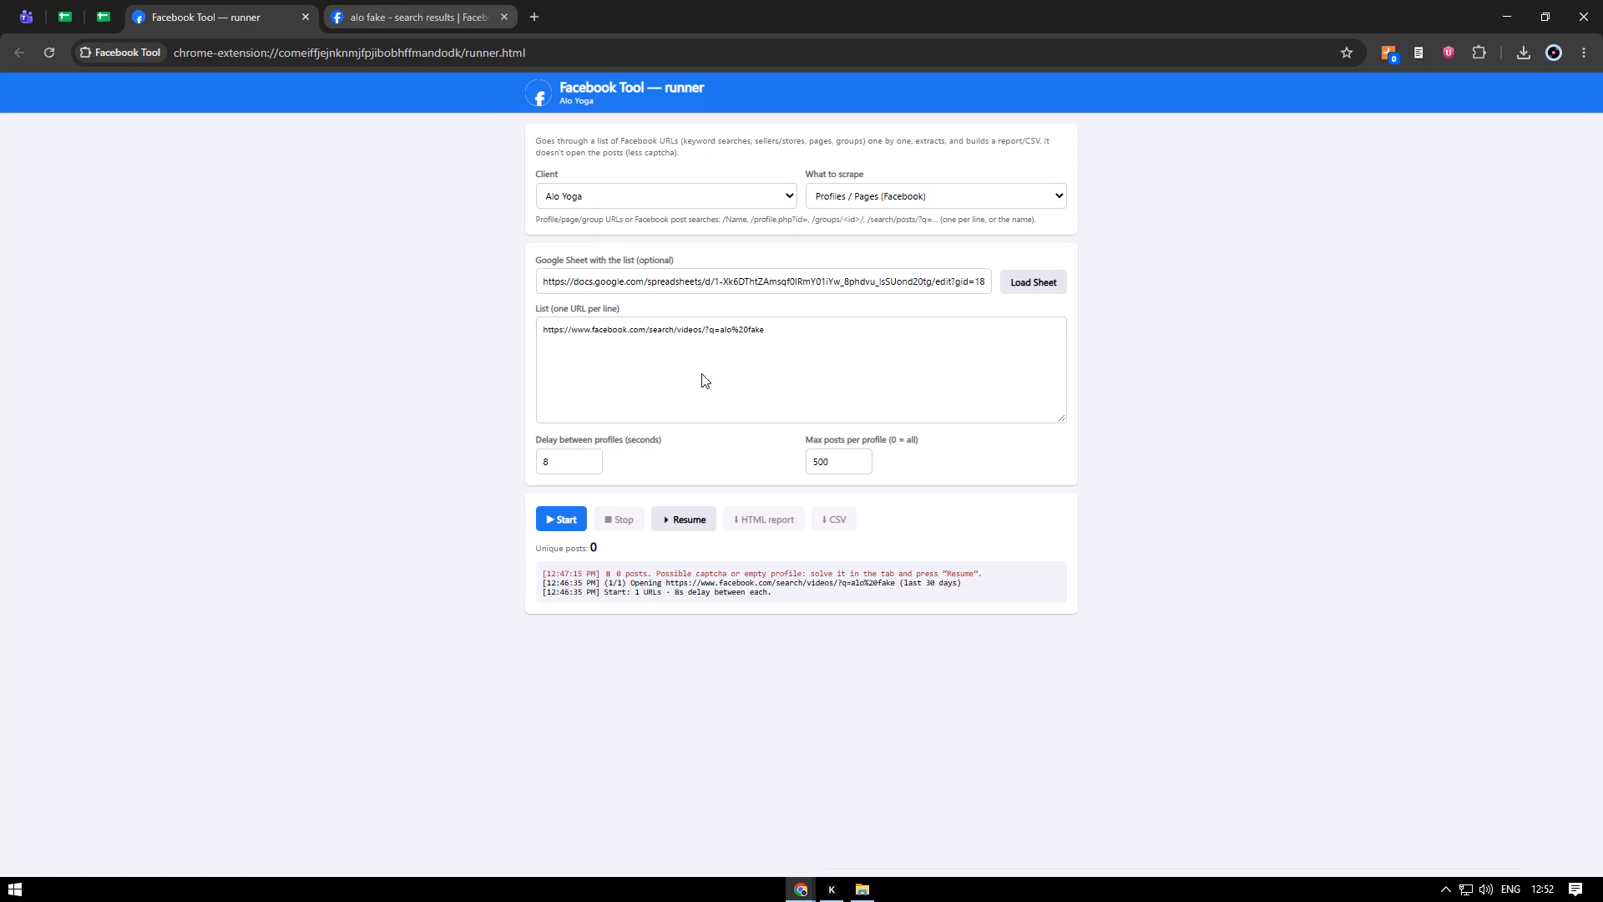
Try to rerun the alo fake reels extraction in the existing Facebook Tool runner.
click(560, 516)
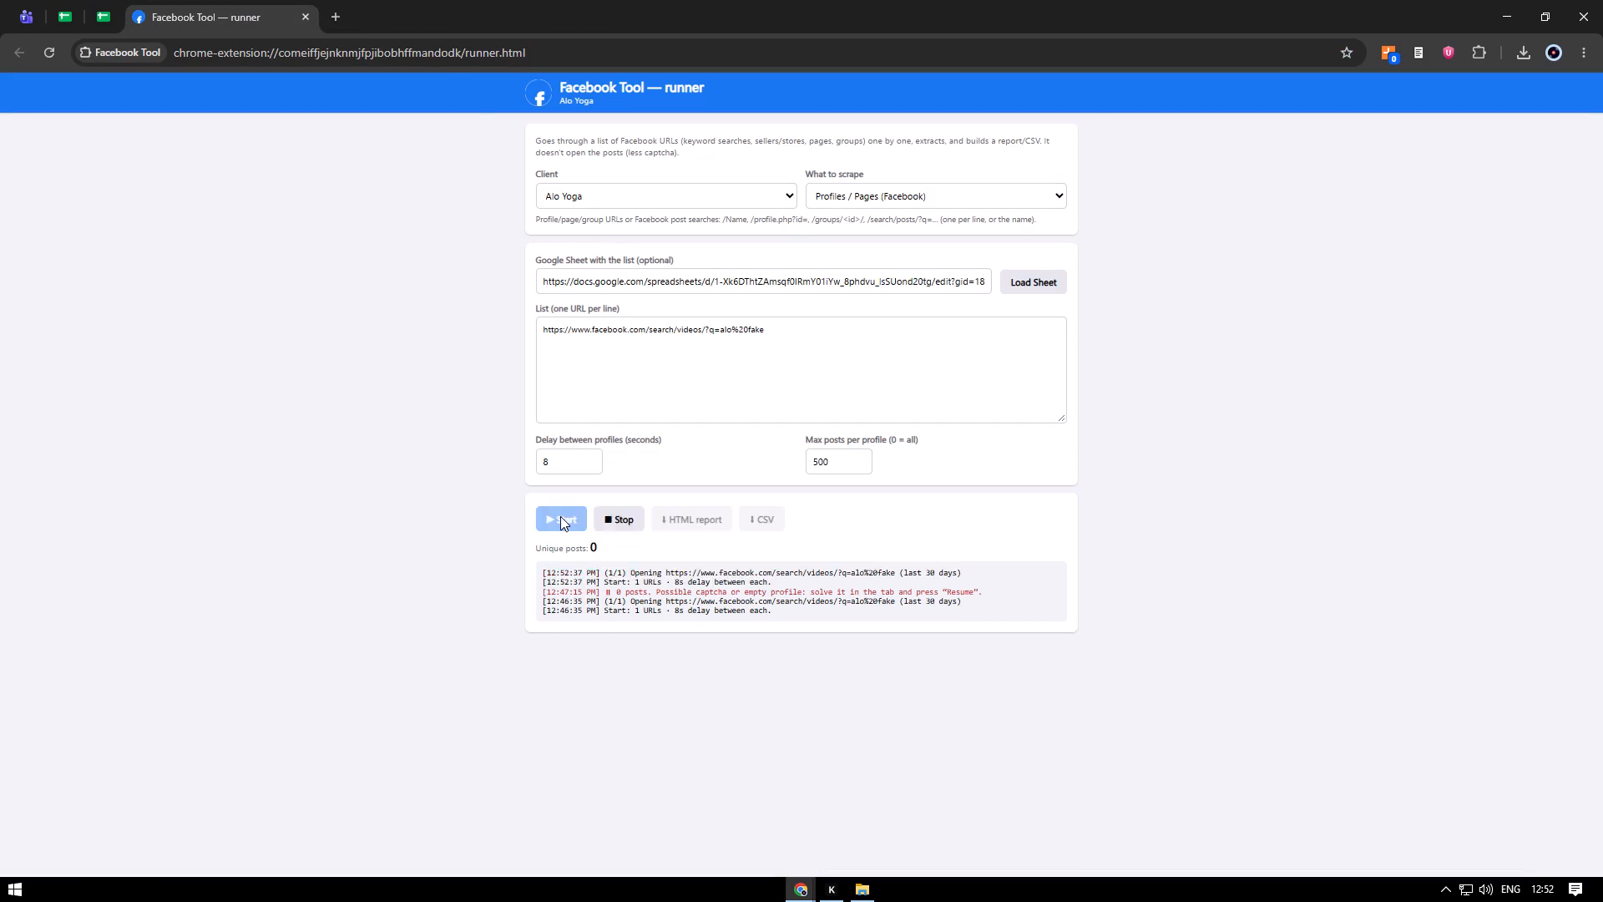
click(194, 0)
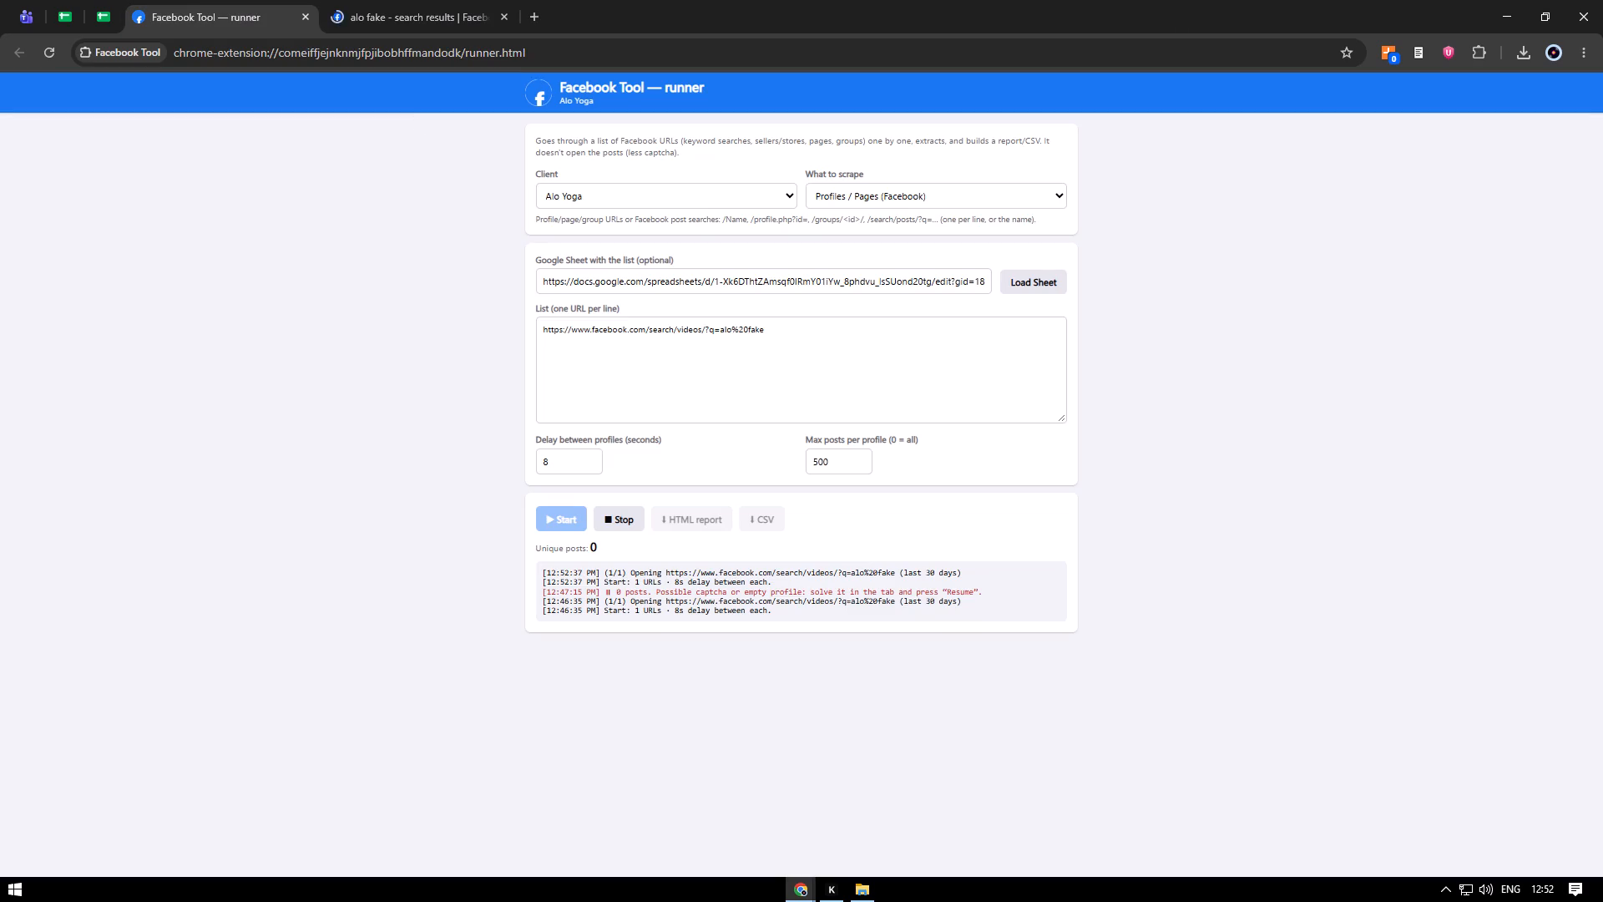
Copy the reels search URL, close the runner and its search results page, and open a fresh Facebook Tool runner.
drag(807, 347, 489, 360)
key(ctrl+c)
middle_click(198, 0)
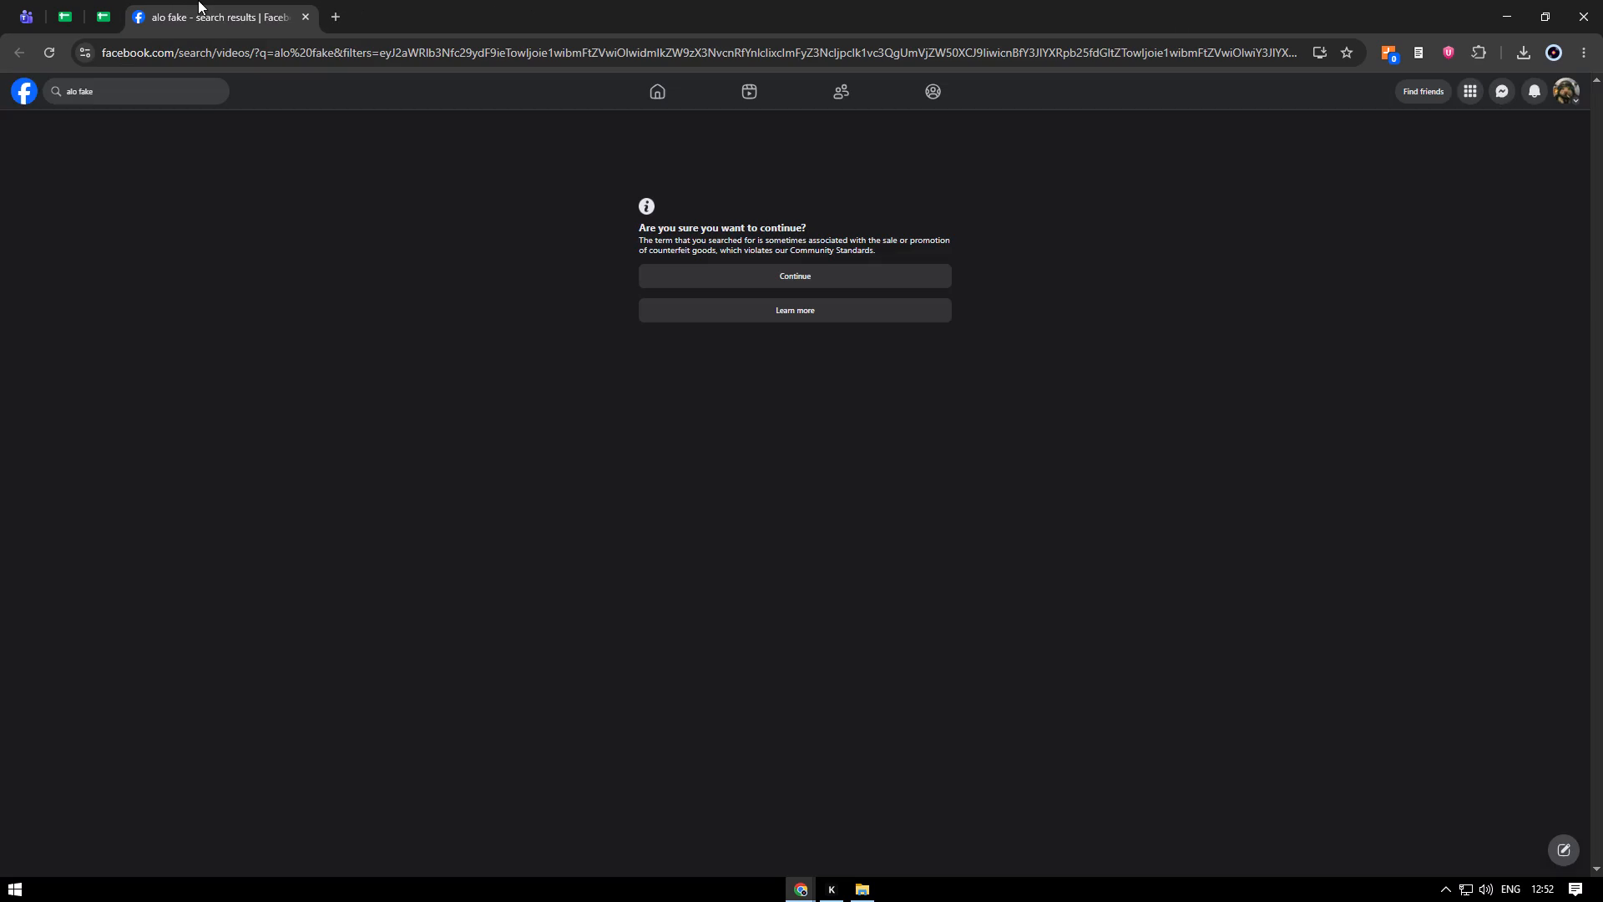
middle_click(198, 0)
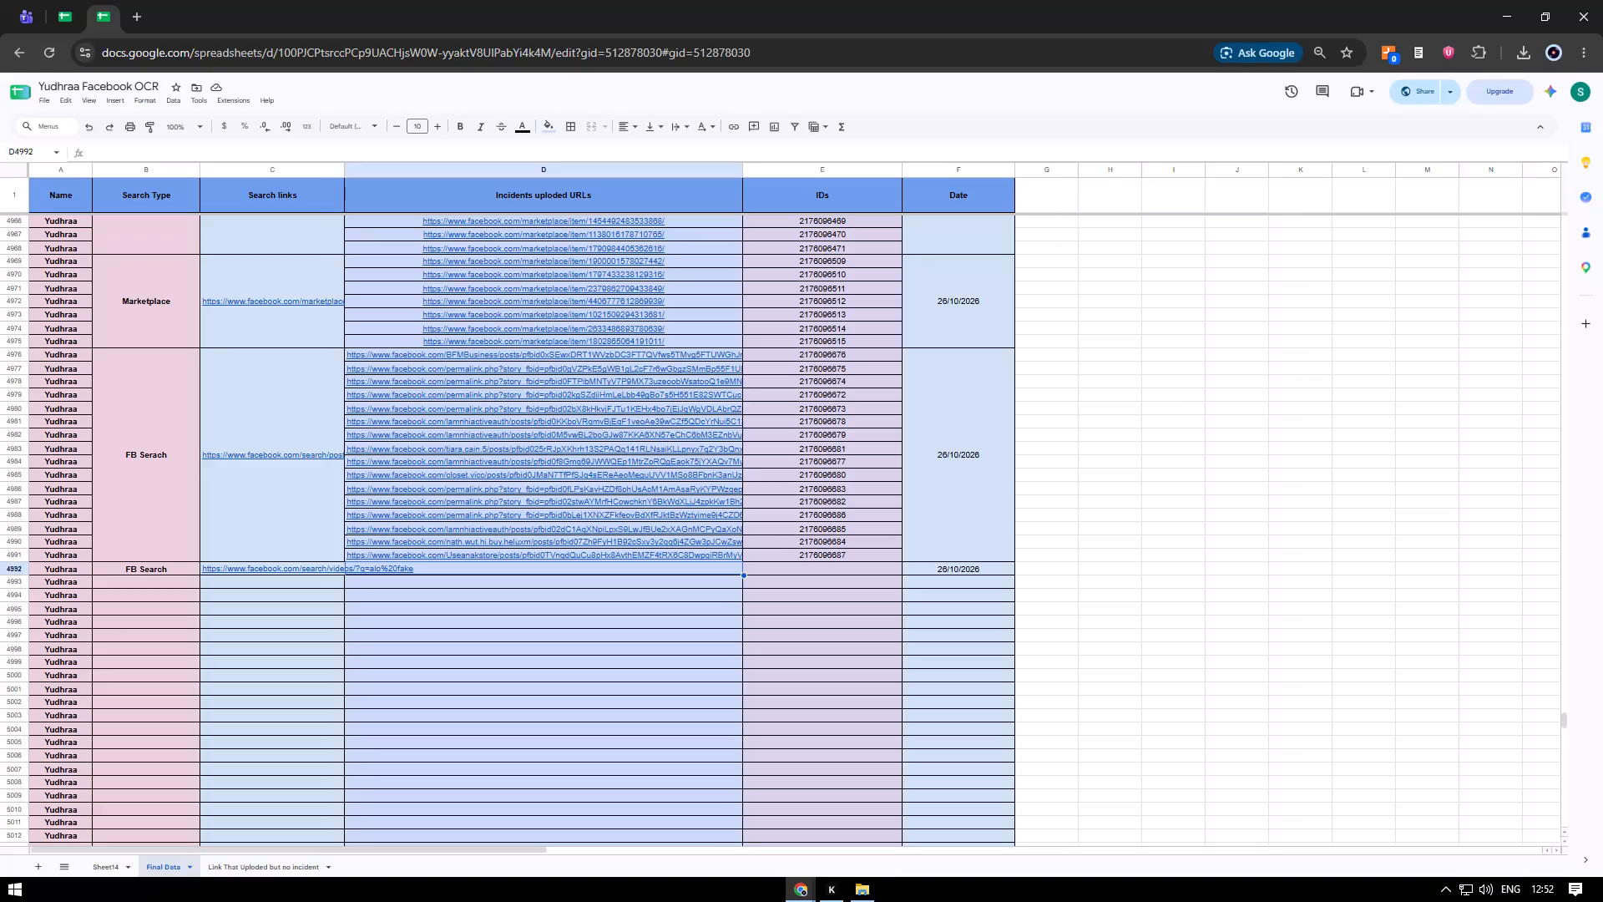
key(ctrl+d)
key(shift+Tab)
key(Return)
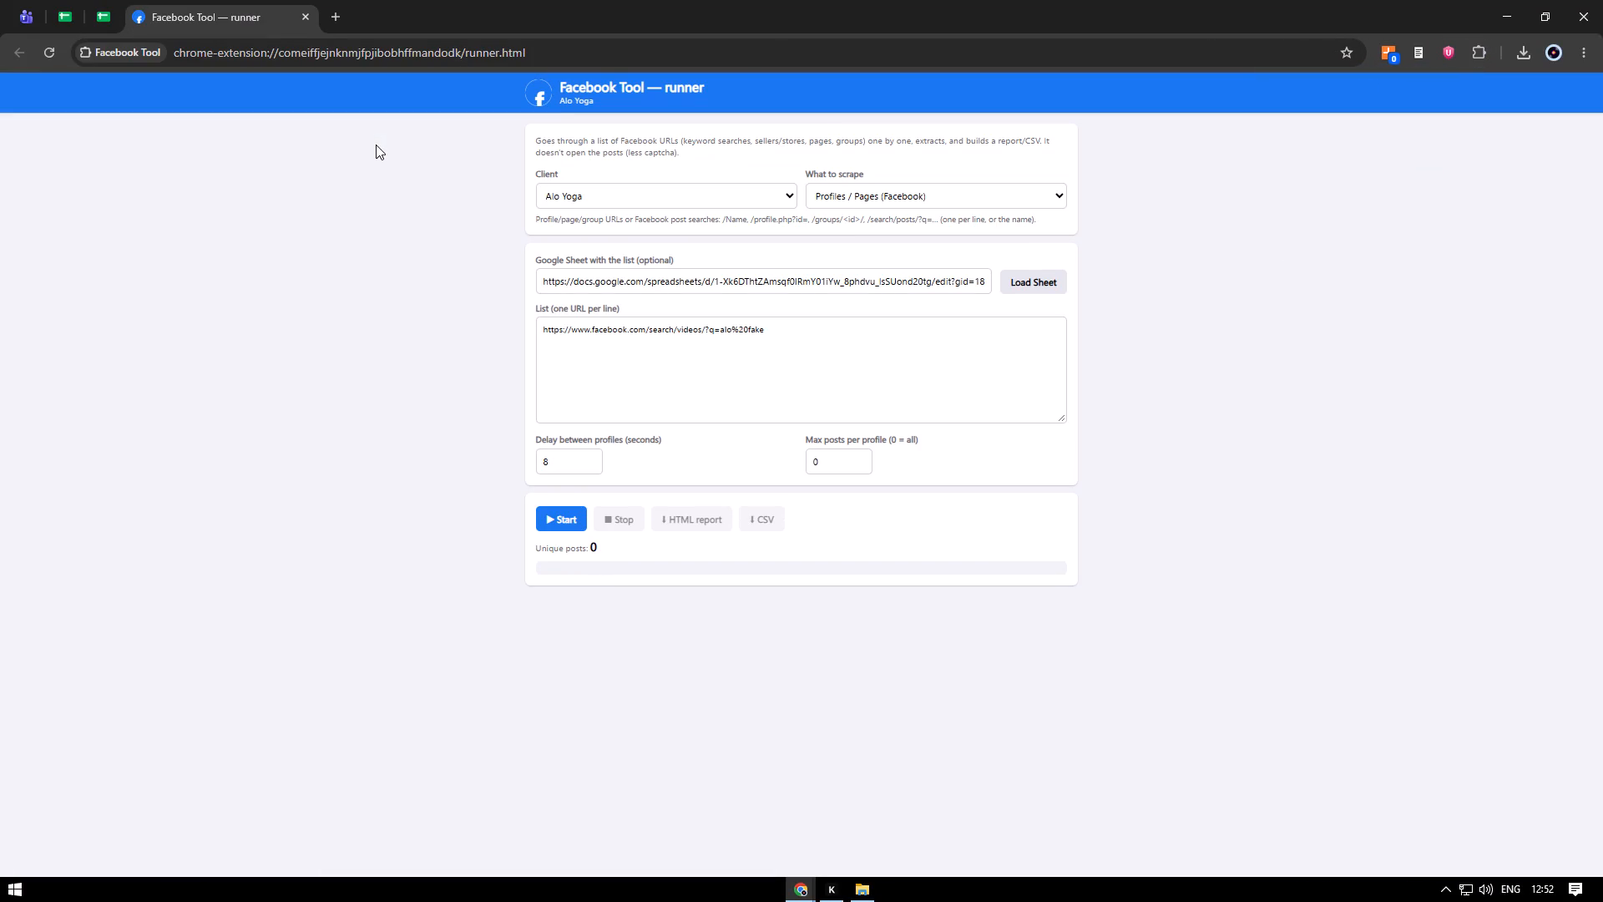
key(Tab)
key(Tab)
key(Tab)
key(Tab)
key(Tab)
key(ctrl+a)
key(ctrl+v)
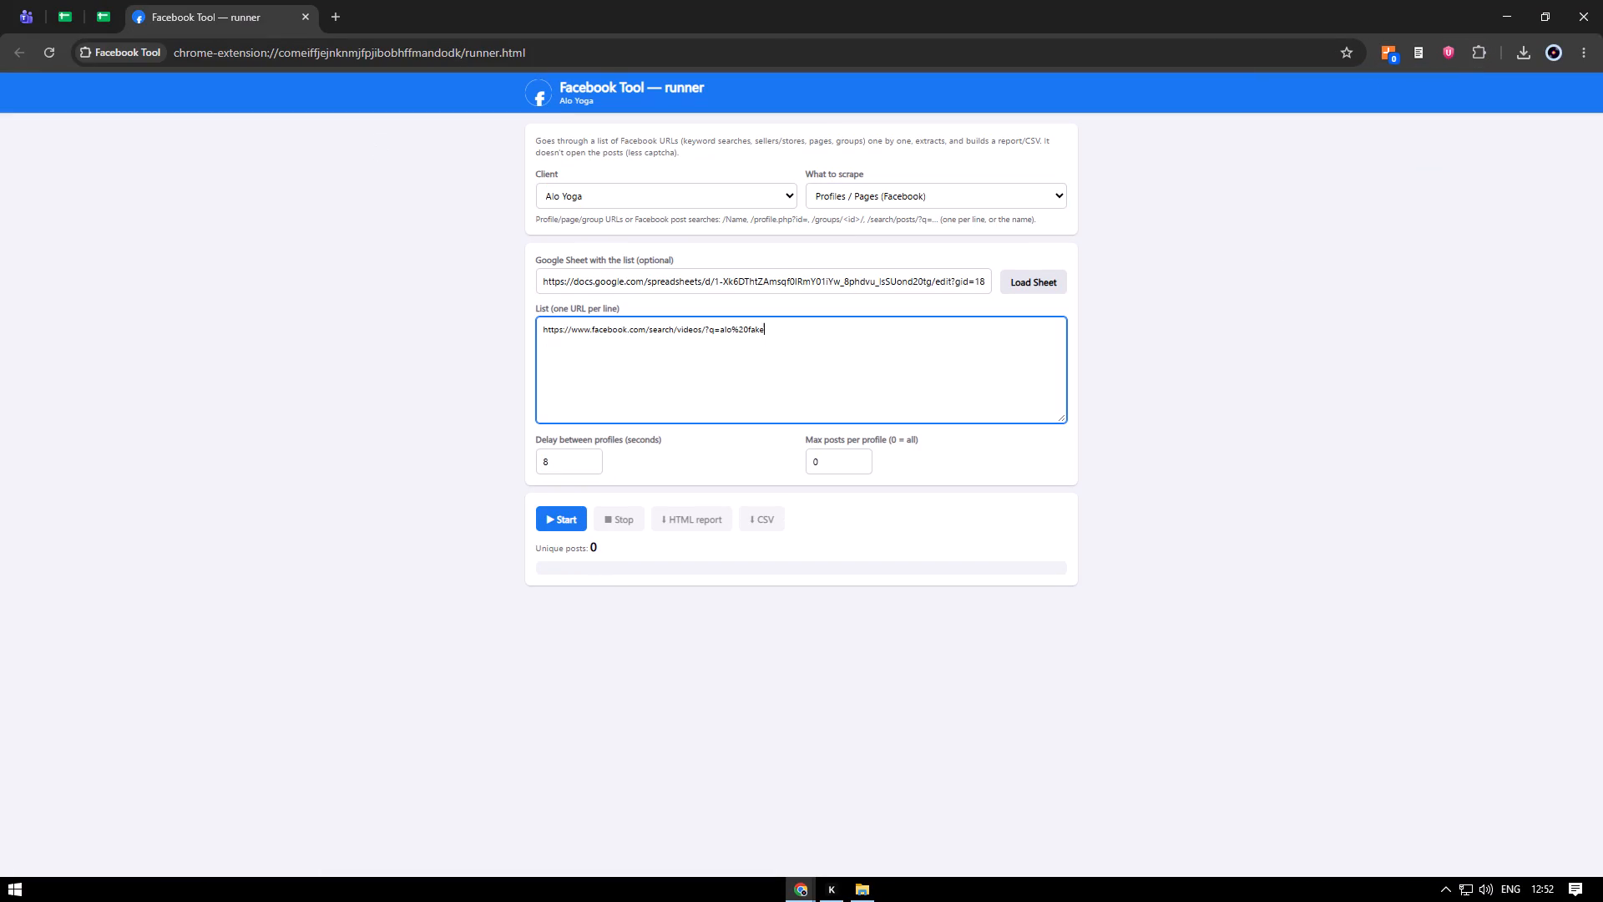
key(Tab)
key(Tab)
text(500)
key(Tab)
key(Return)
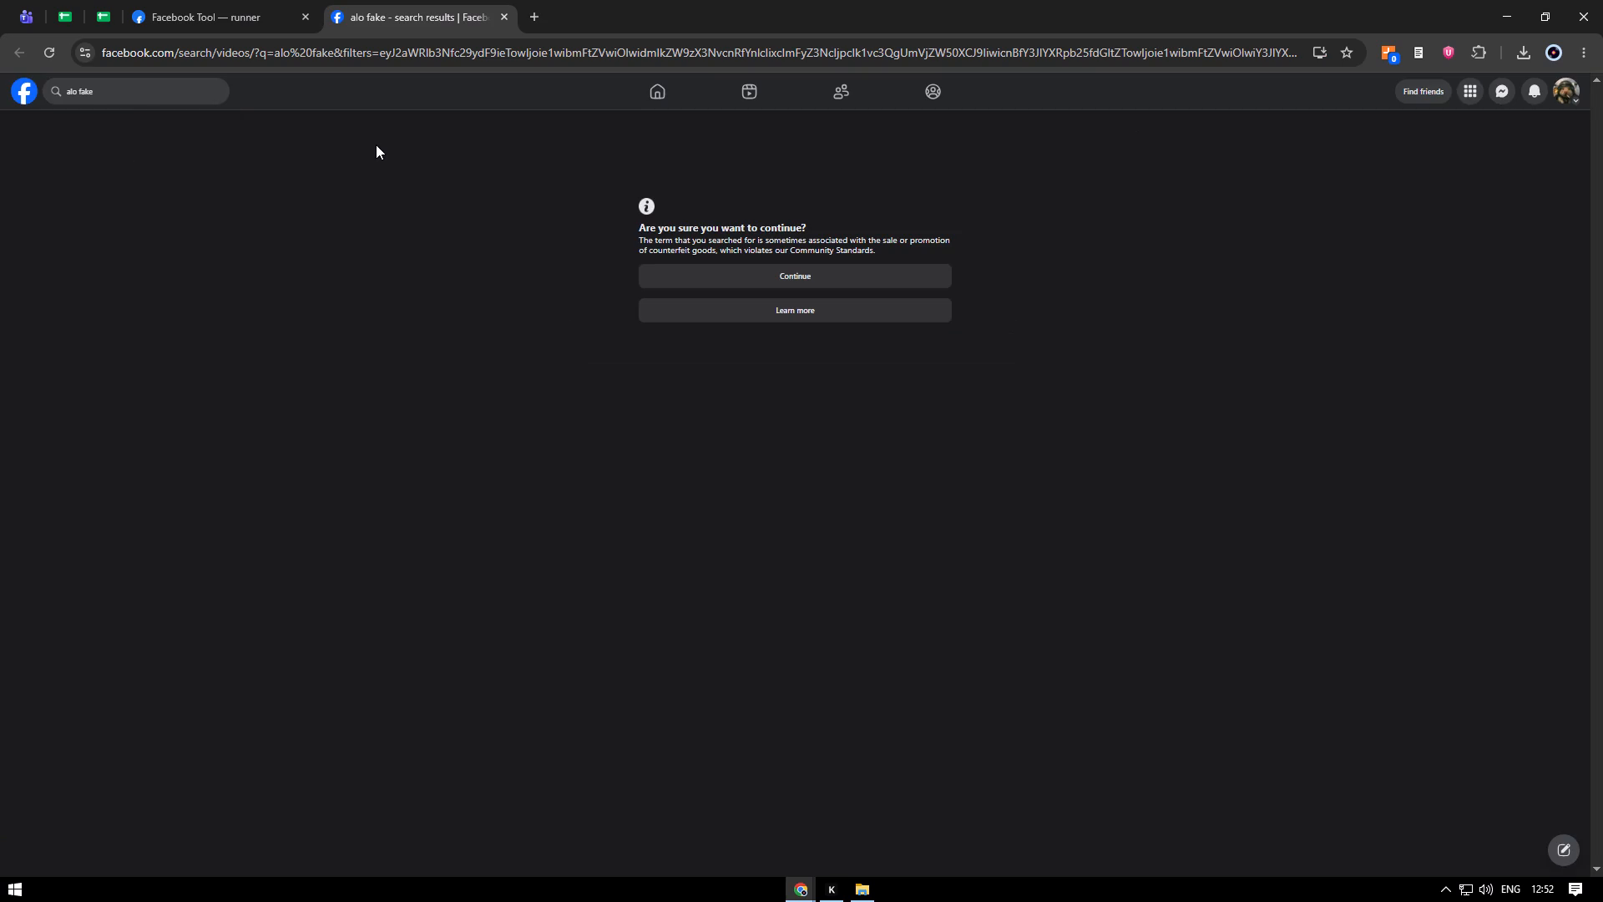
Continue past Facebook's counterfeit-goods notice to load the alo fake reels search results.
click(704, 287)
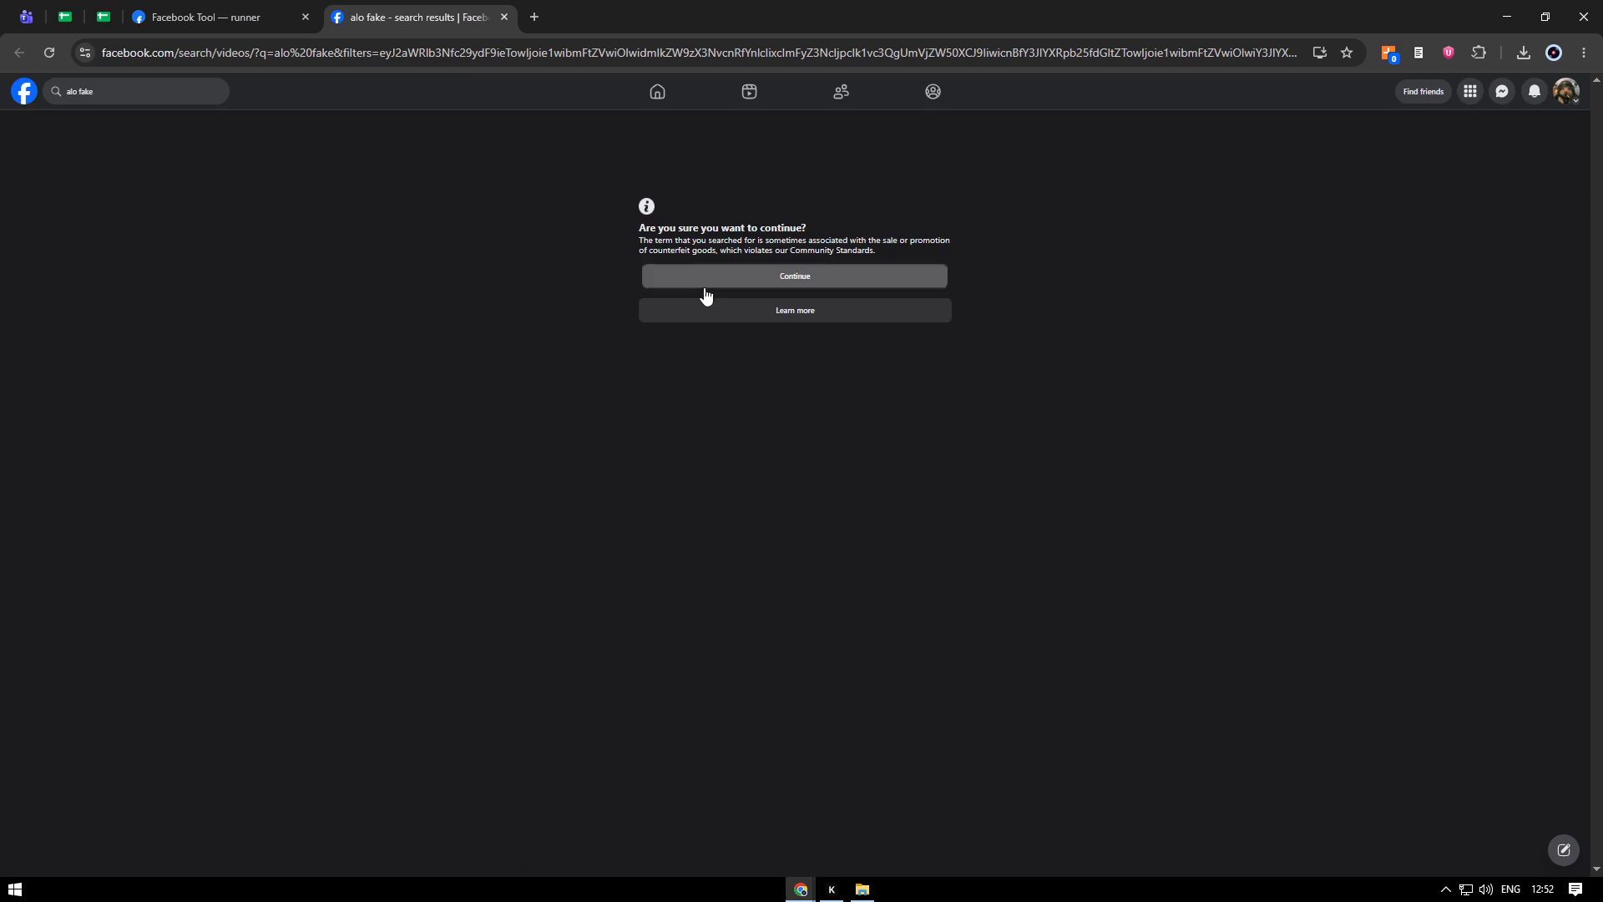
click(839, 535)
click(842, 537)
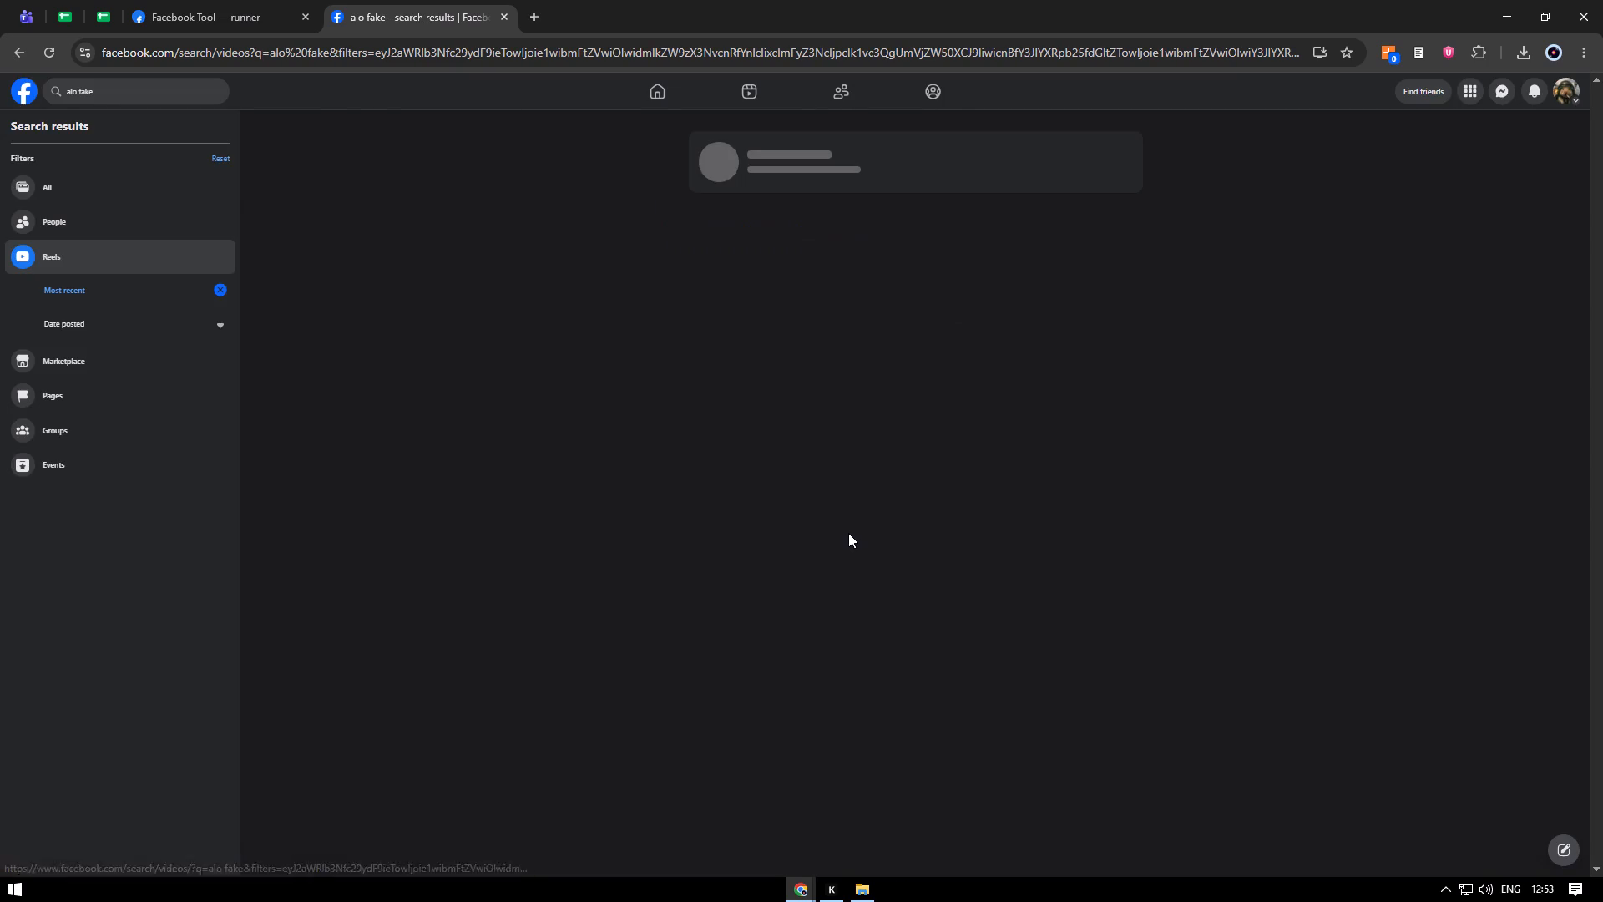
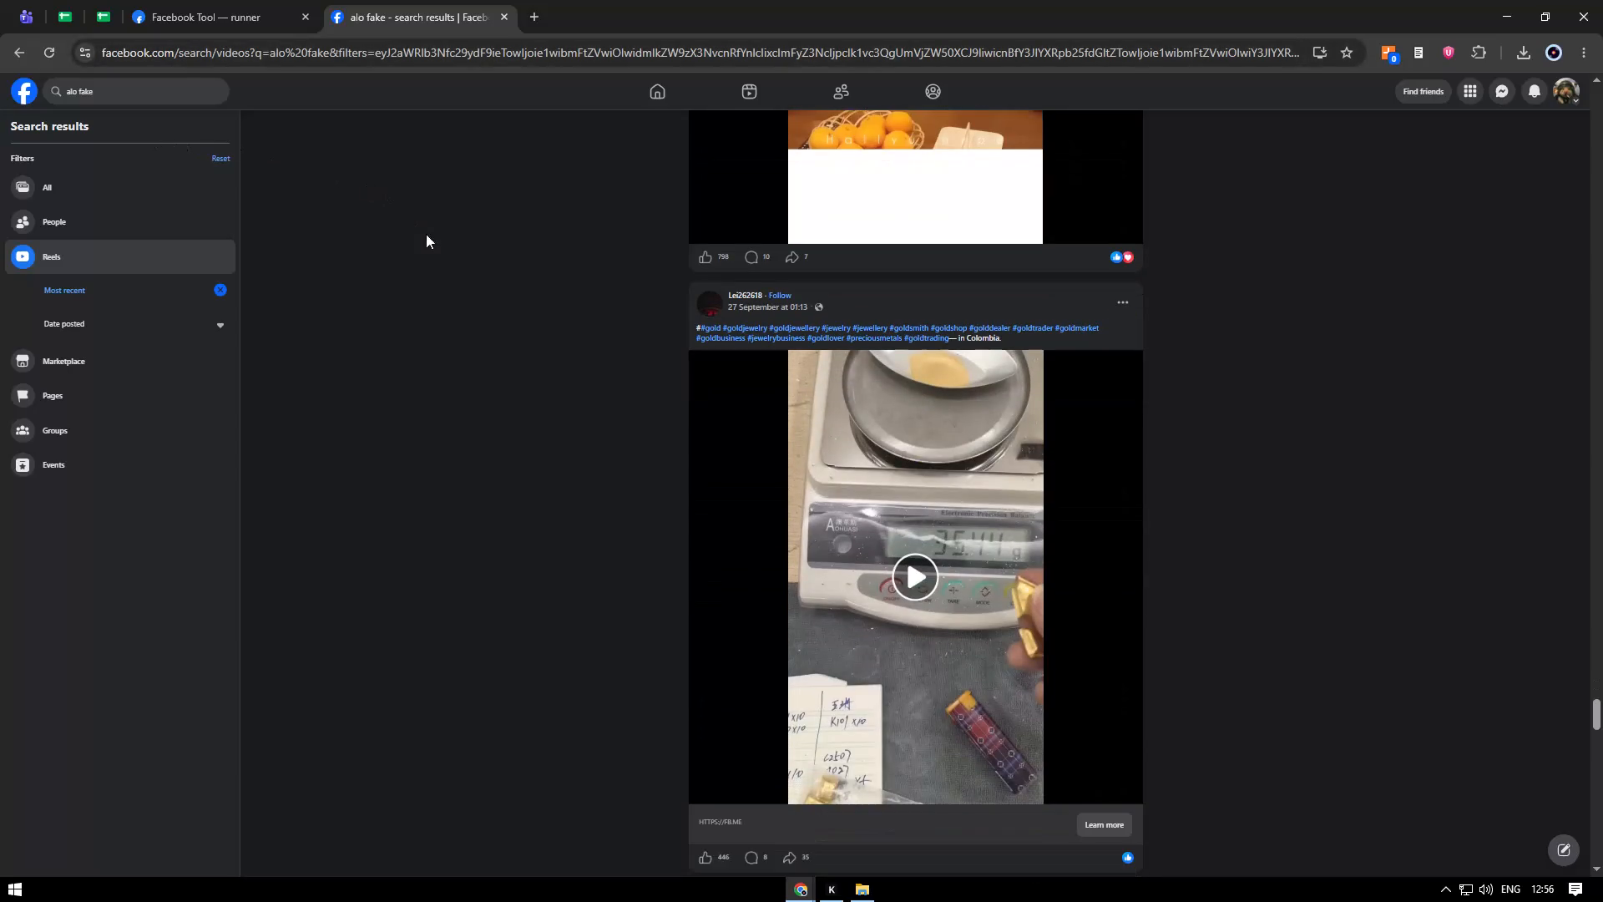
Browse further through the alo fake reels results and resume the paused Facebook Tool run for that search.
scroll(478, 301, down, 11)
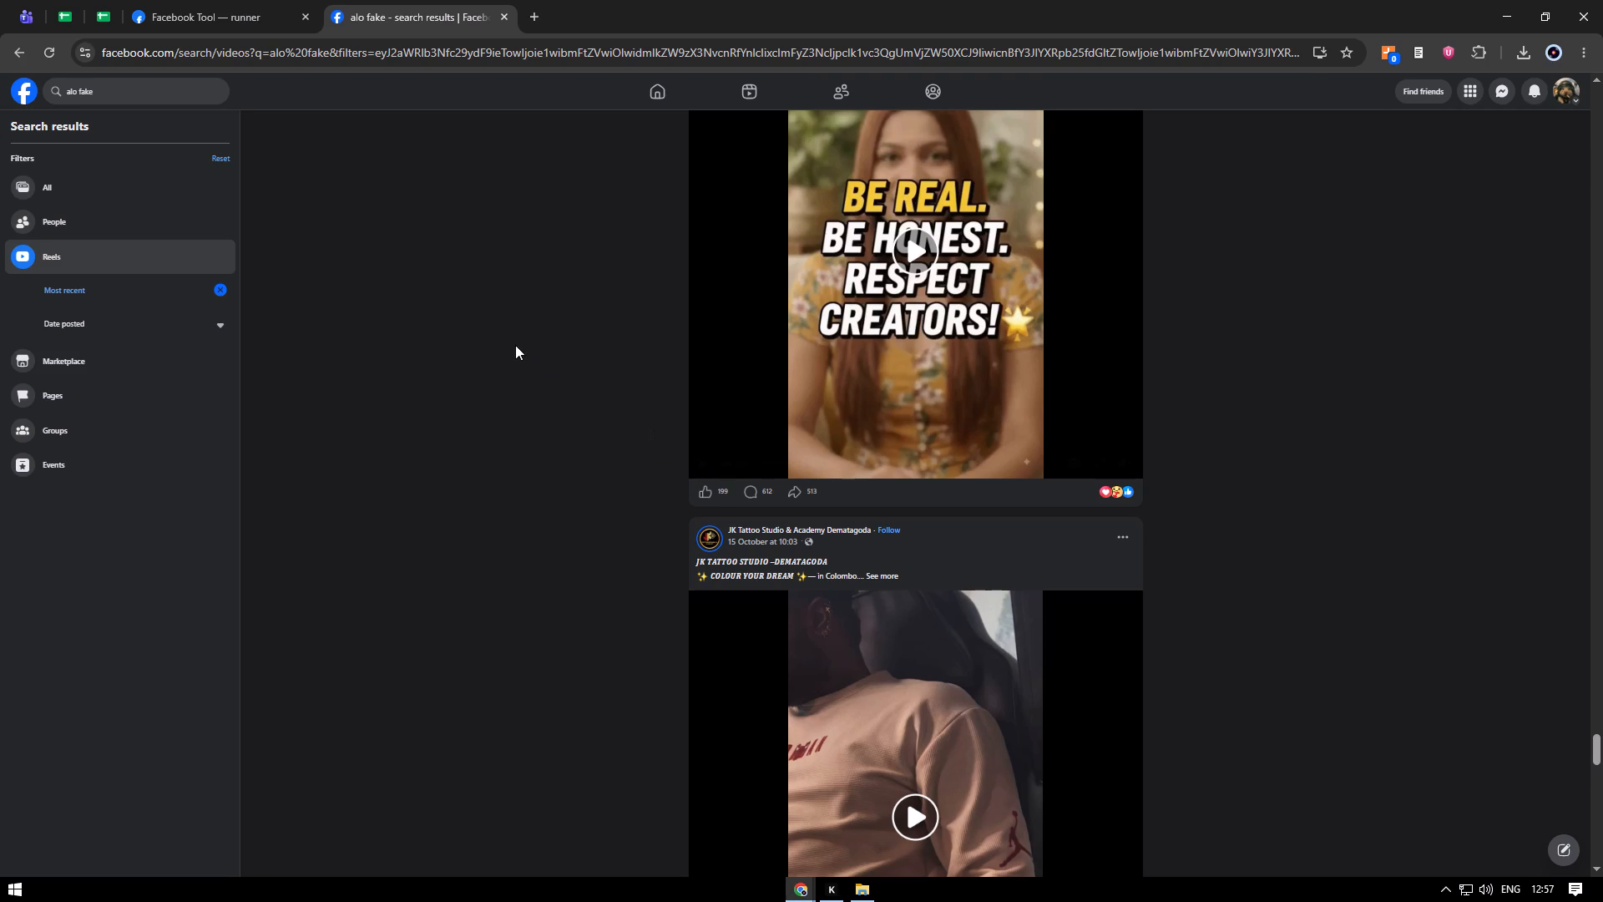
scroll(663, 591, down, 6)
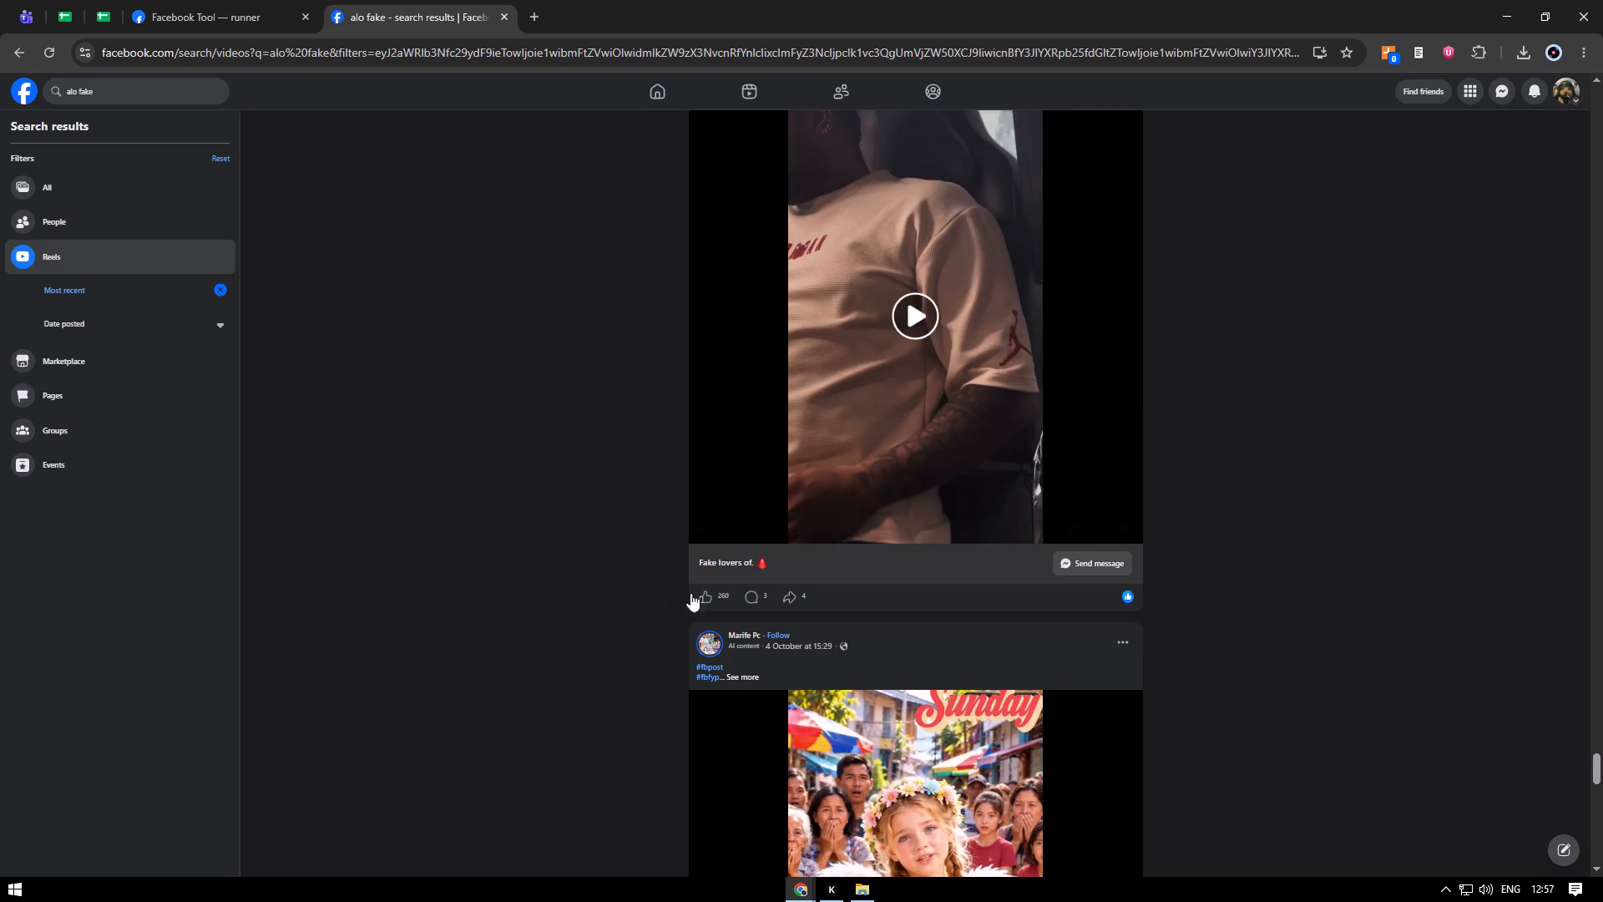
scroll(685, 590, down, 4)
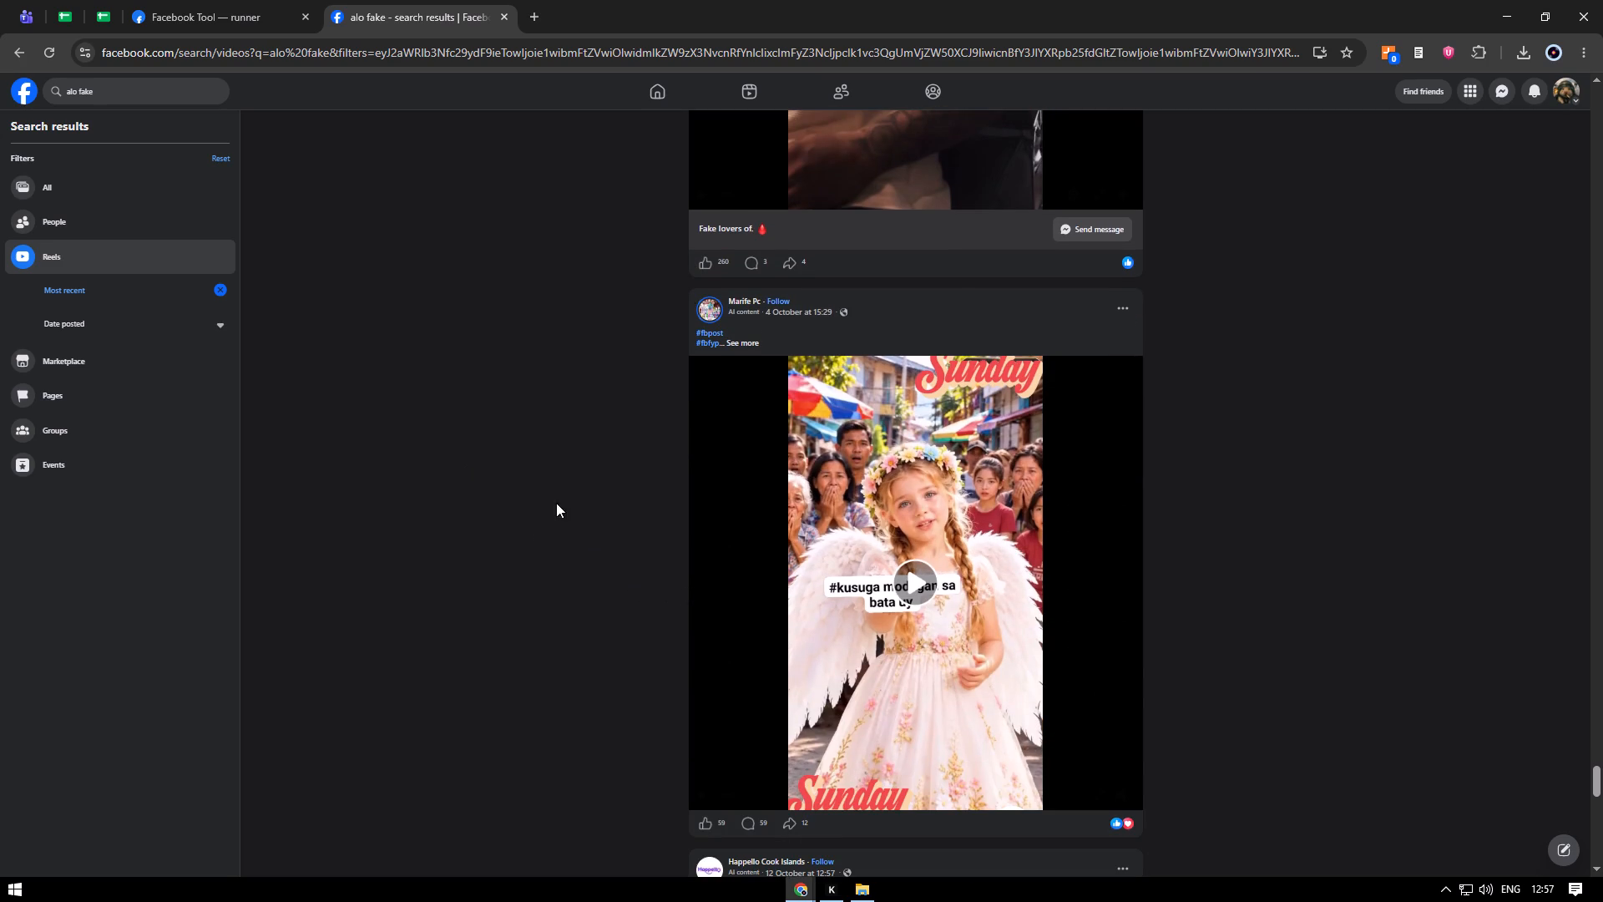
click(300, 0)
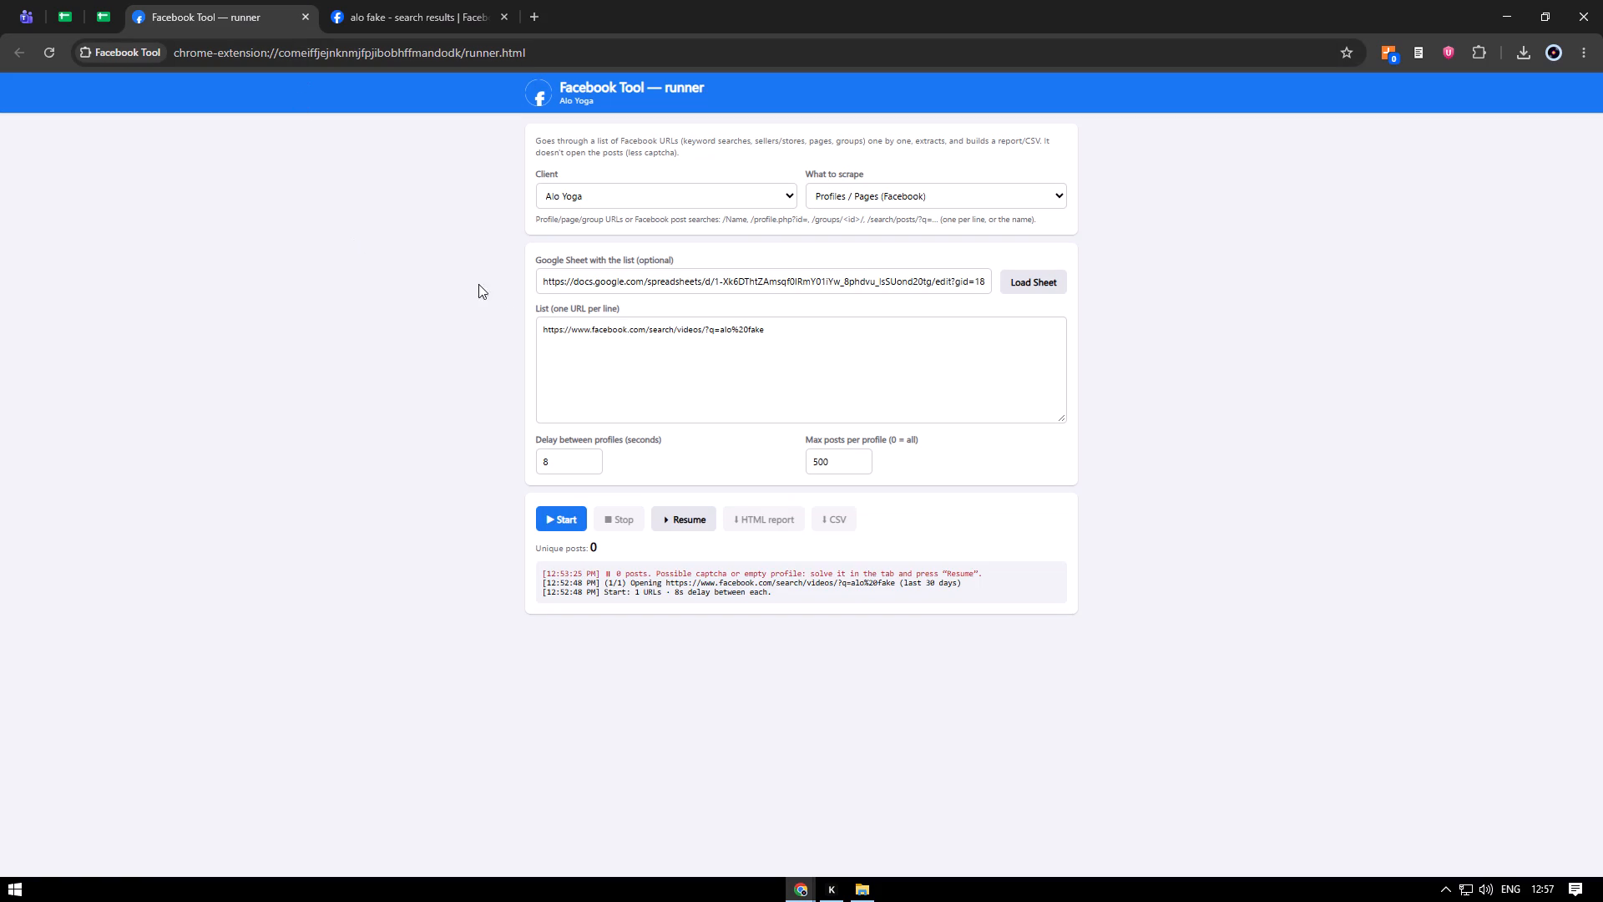
click(670, 516)
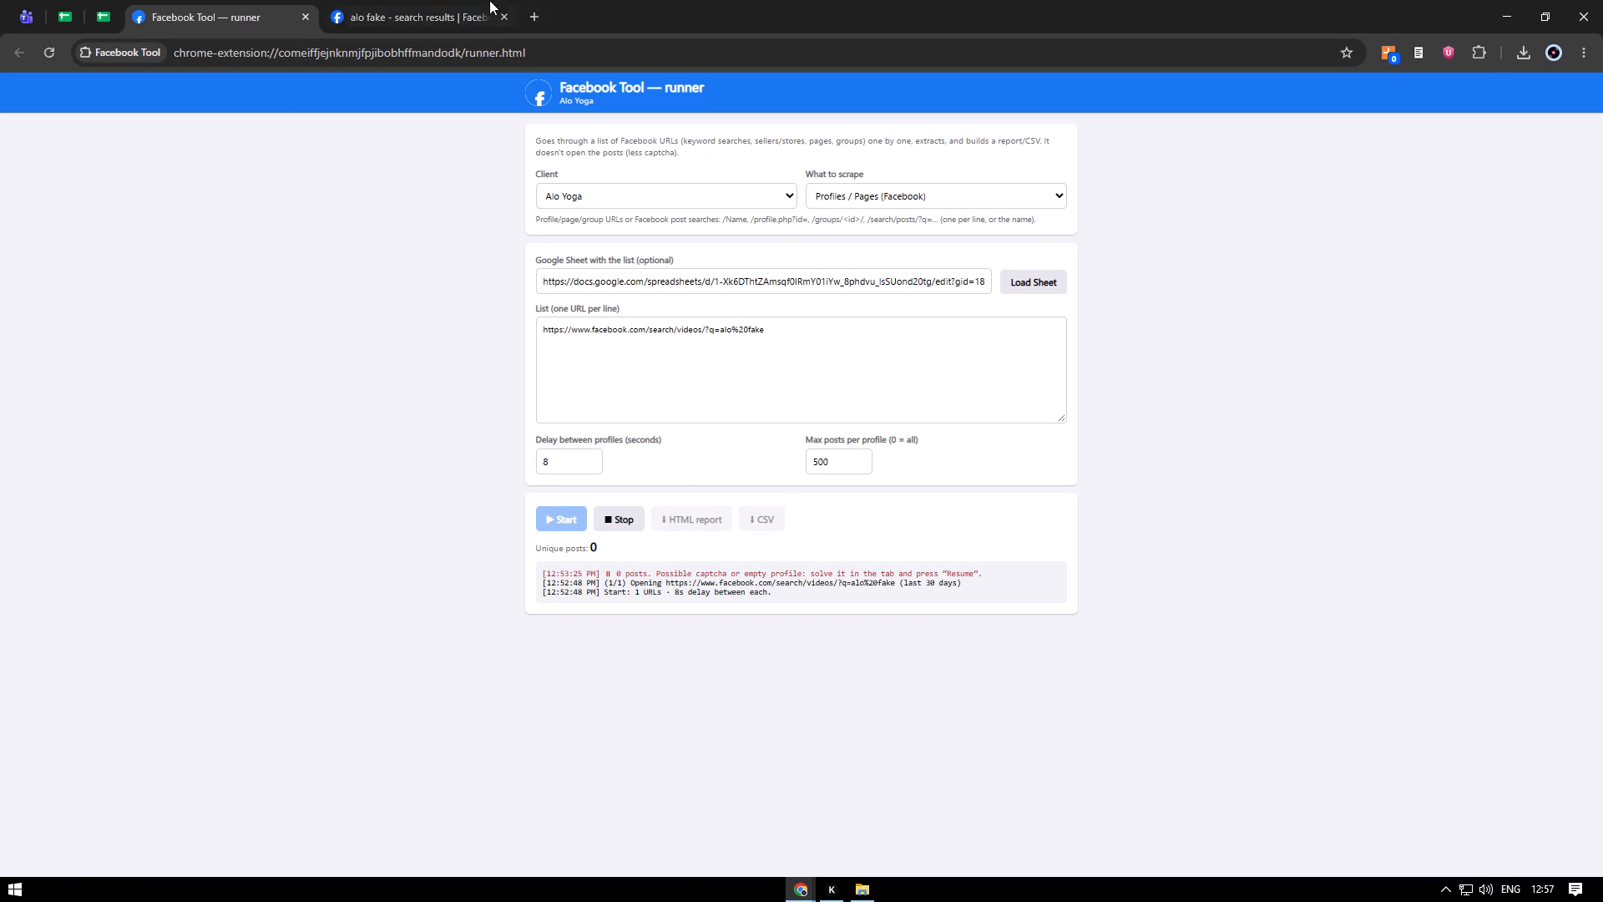
Check the resumed run's progress in the Facebook Tool runner and in the alo fake reels results.
click(423, 0)
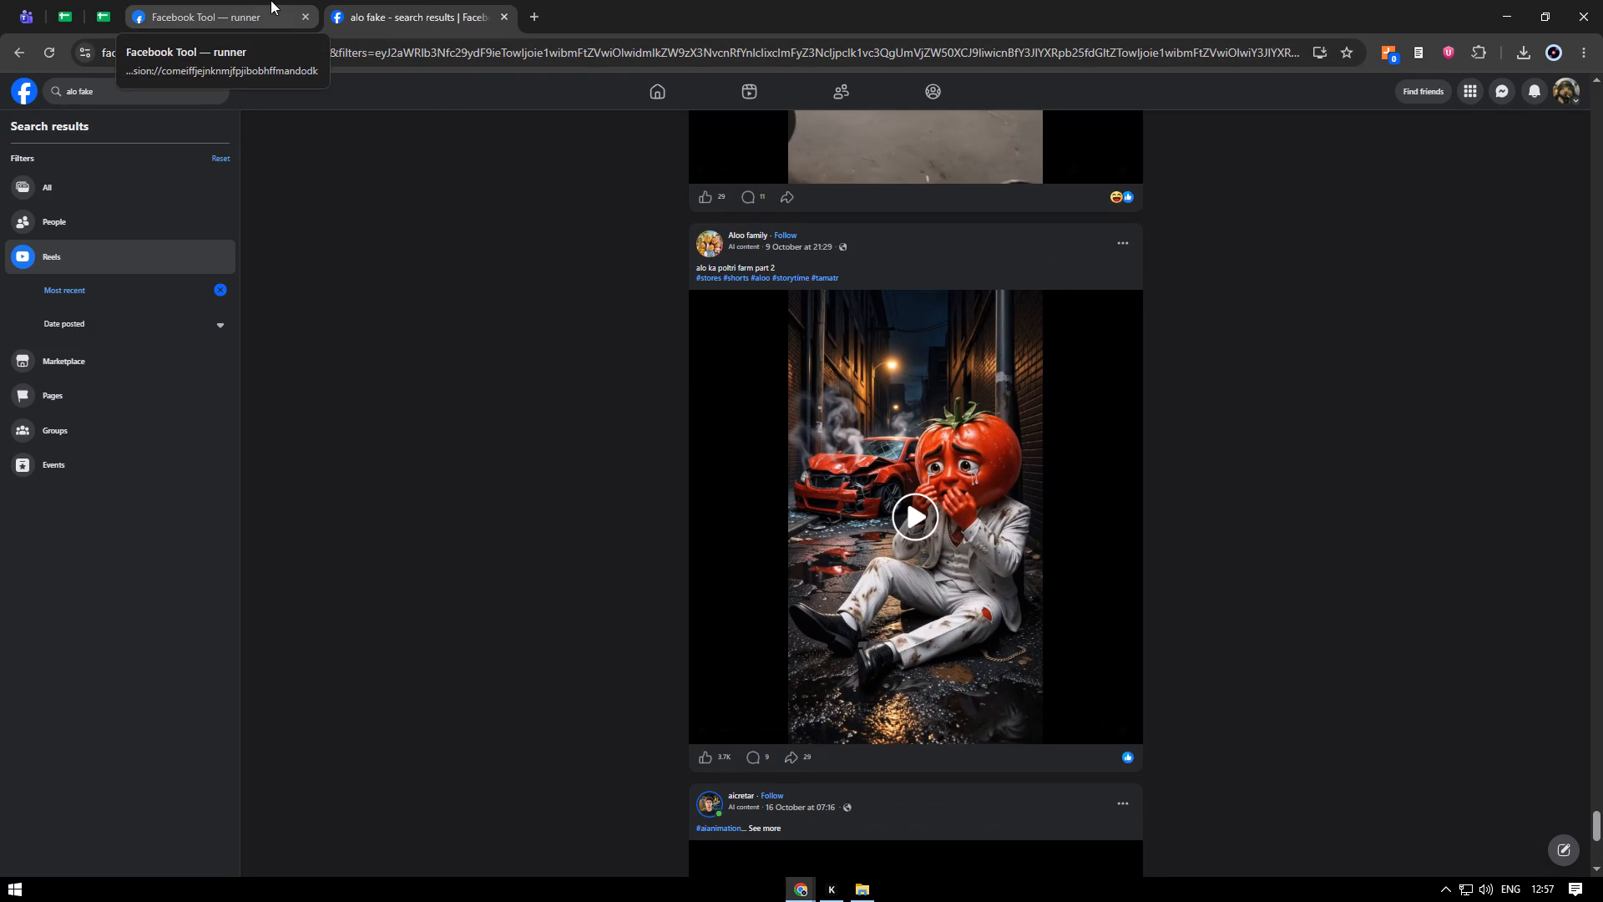
click(237, 0)
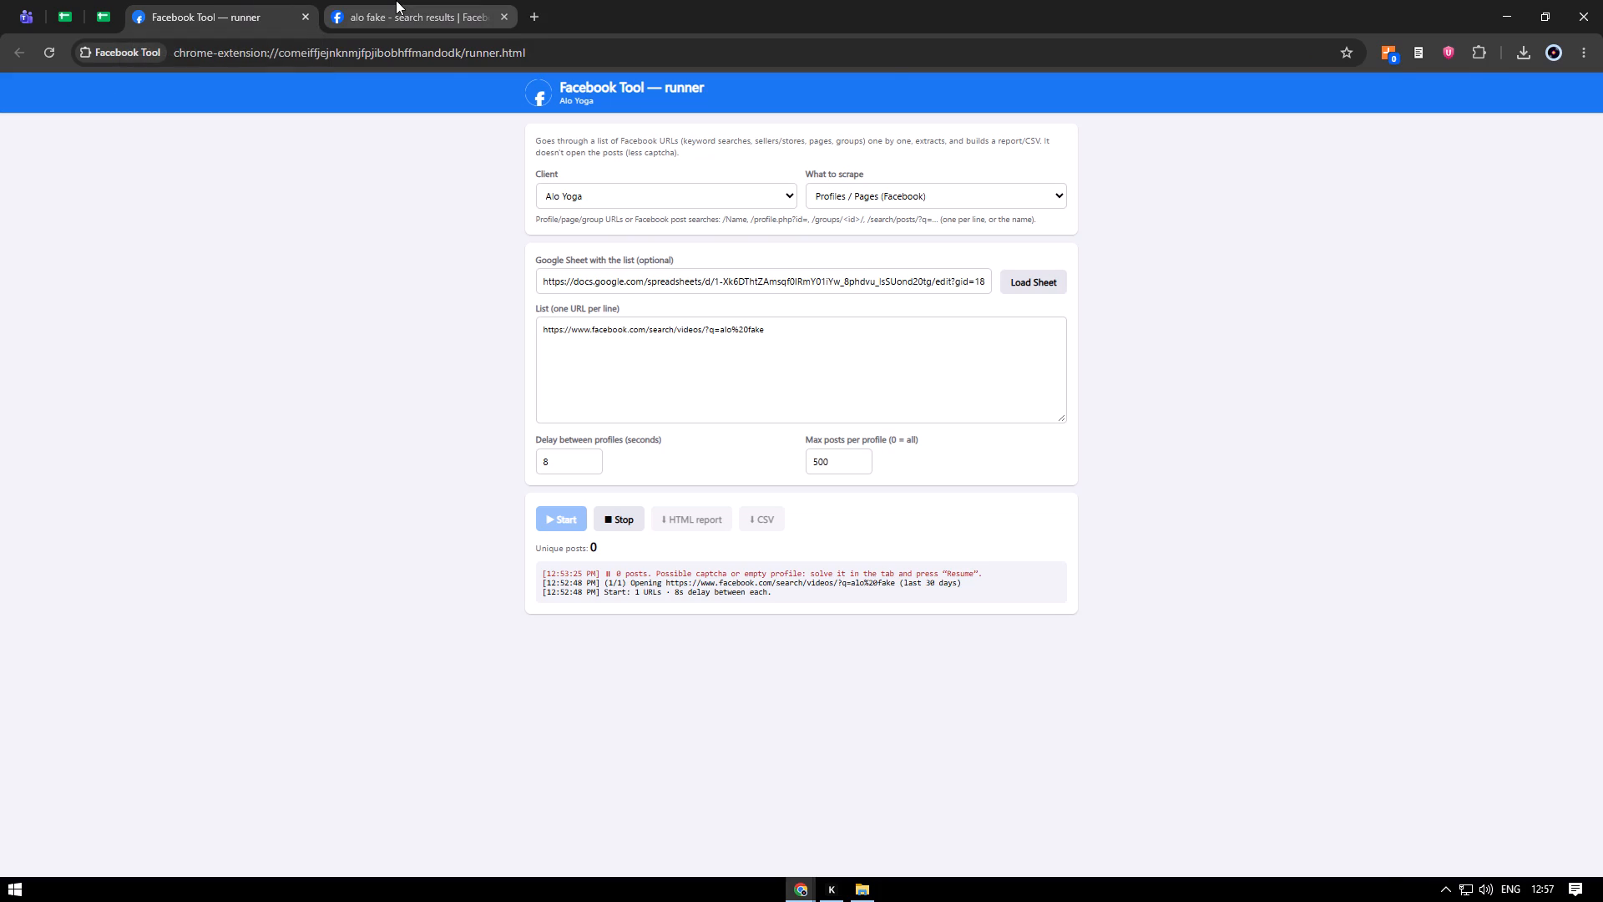
click(396, 0)
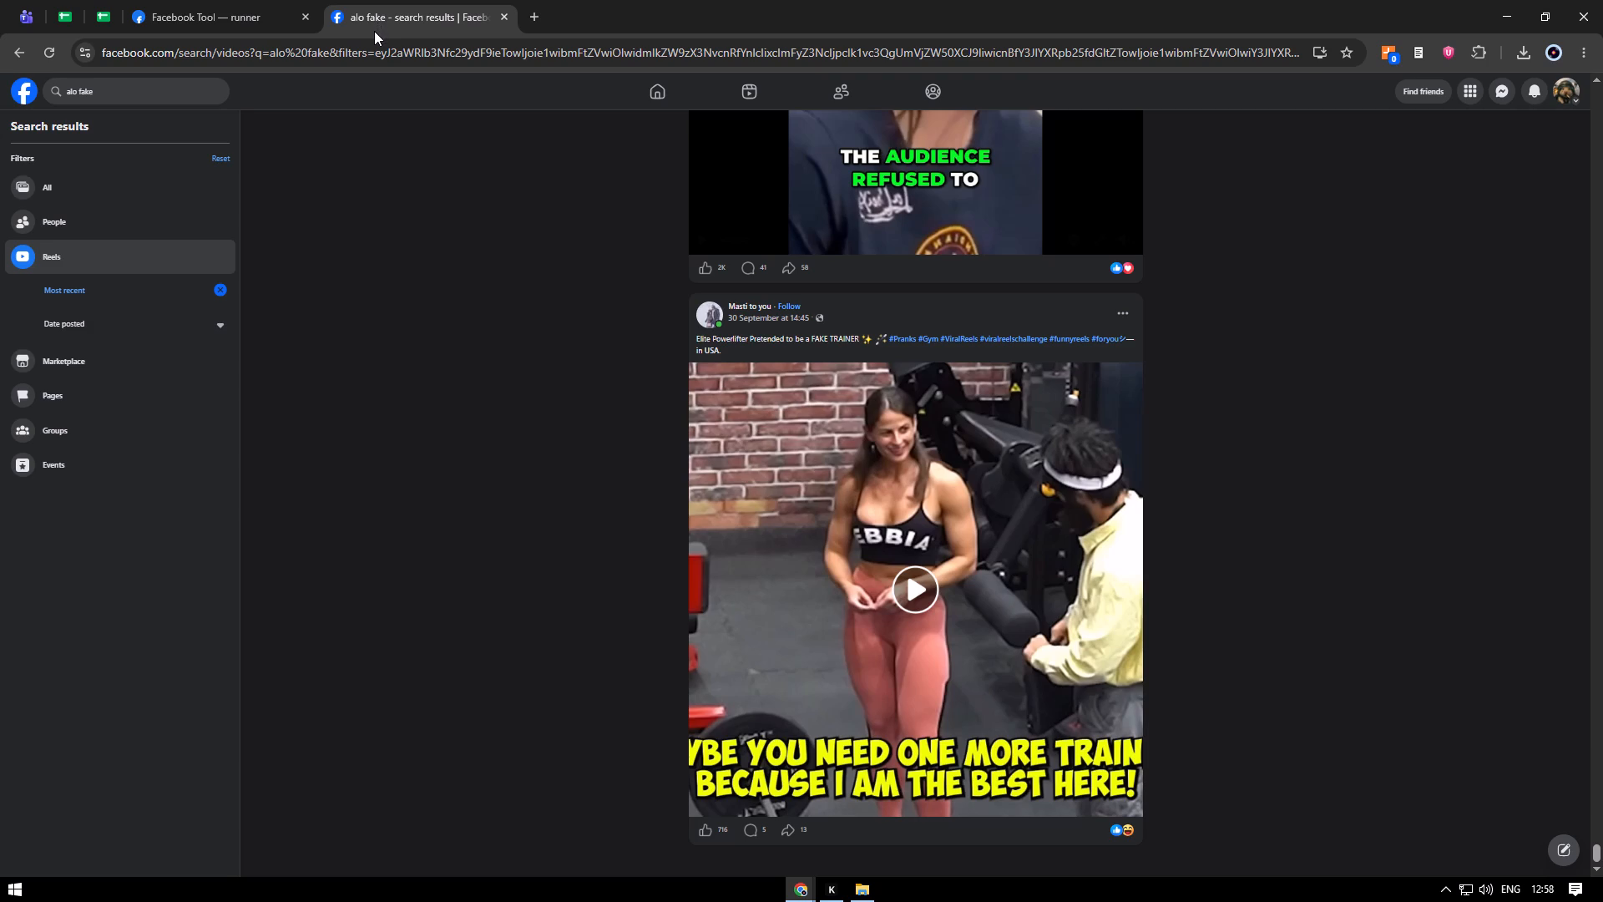
scroll(477, 338, down, 5)
scroll(597, 414, down, 5)
click(250, 6)
click(396, 0)
scroll(351, 17, up, 2)
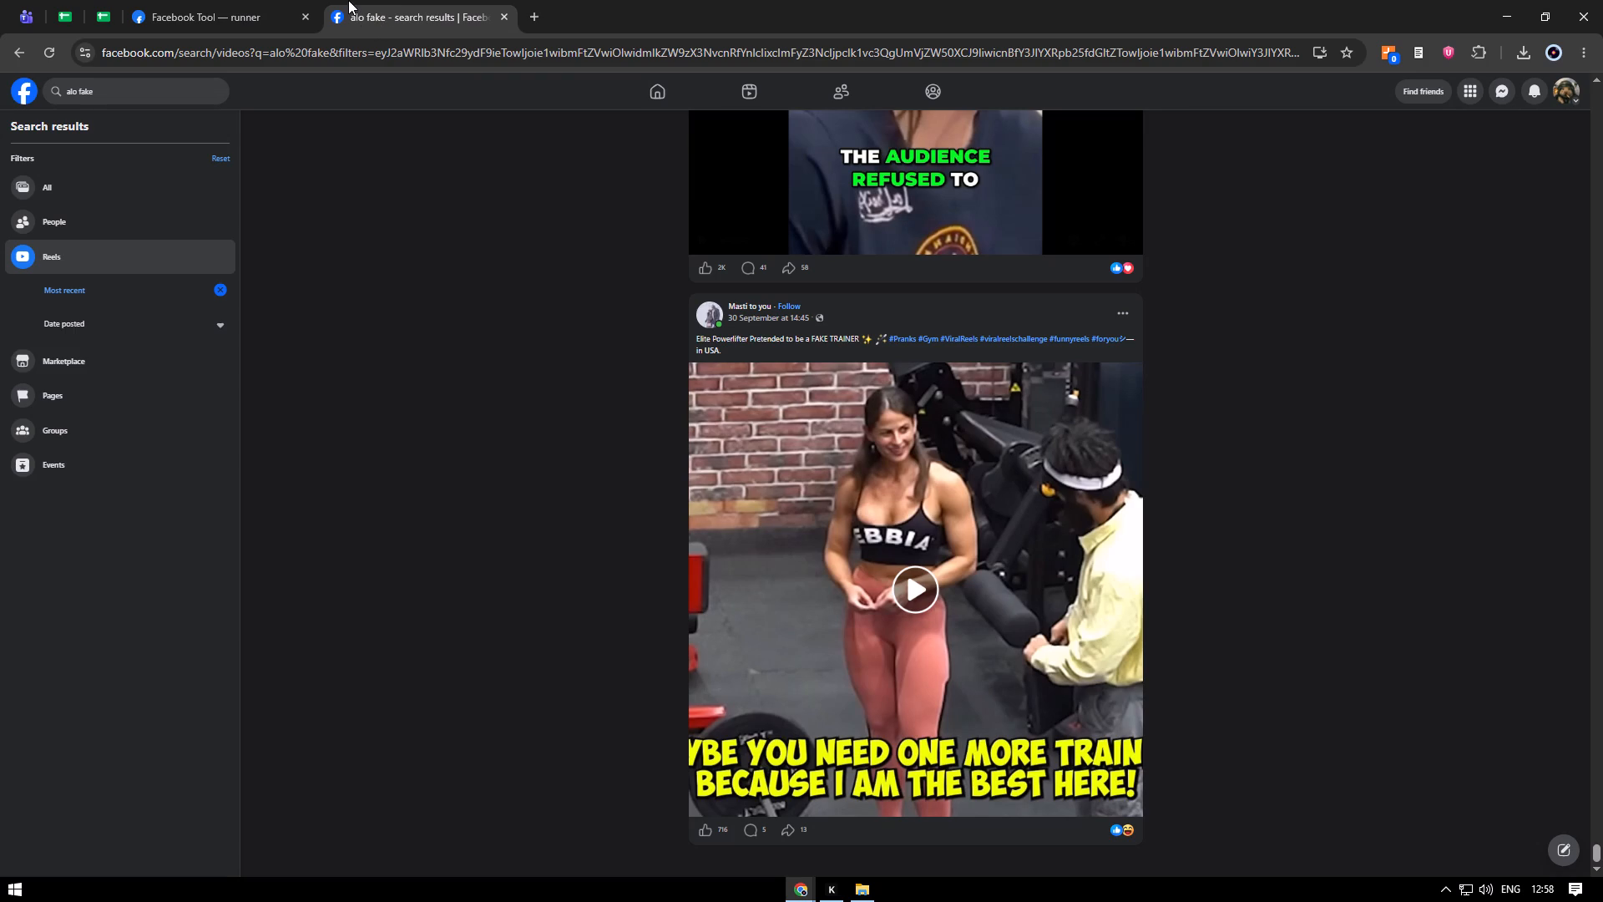
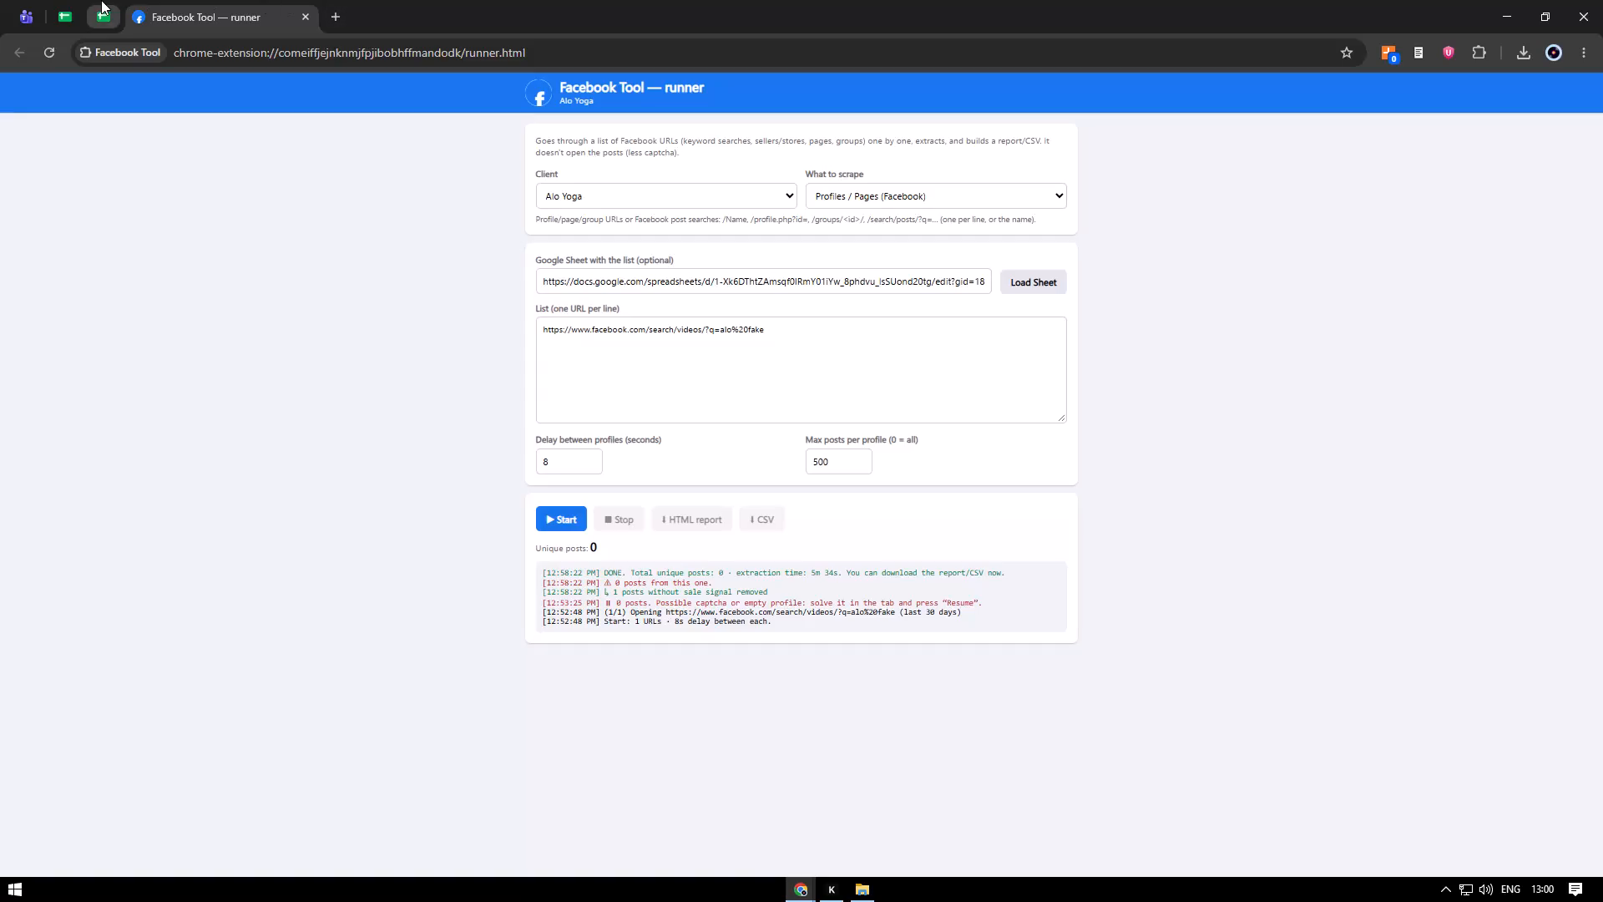
In the worksheet, copy the "No Infrigment Found" note into Incidents uploaded URLs for the alo fake Reels search row.
click(101, 0)
click(73, 0)
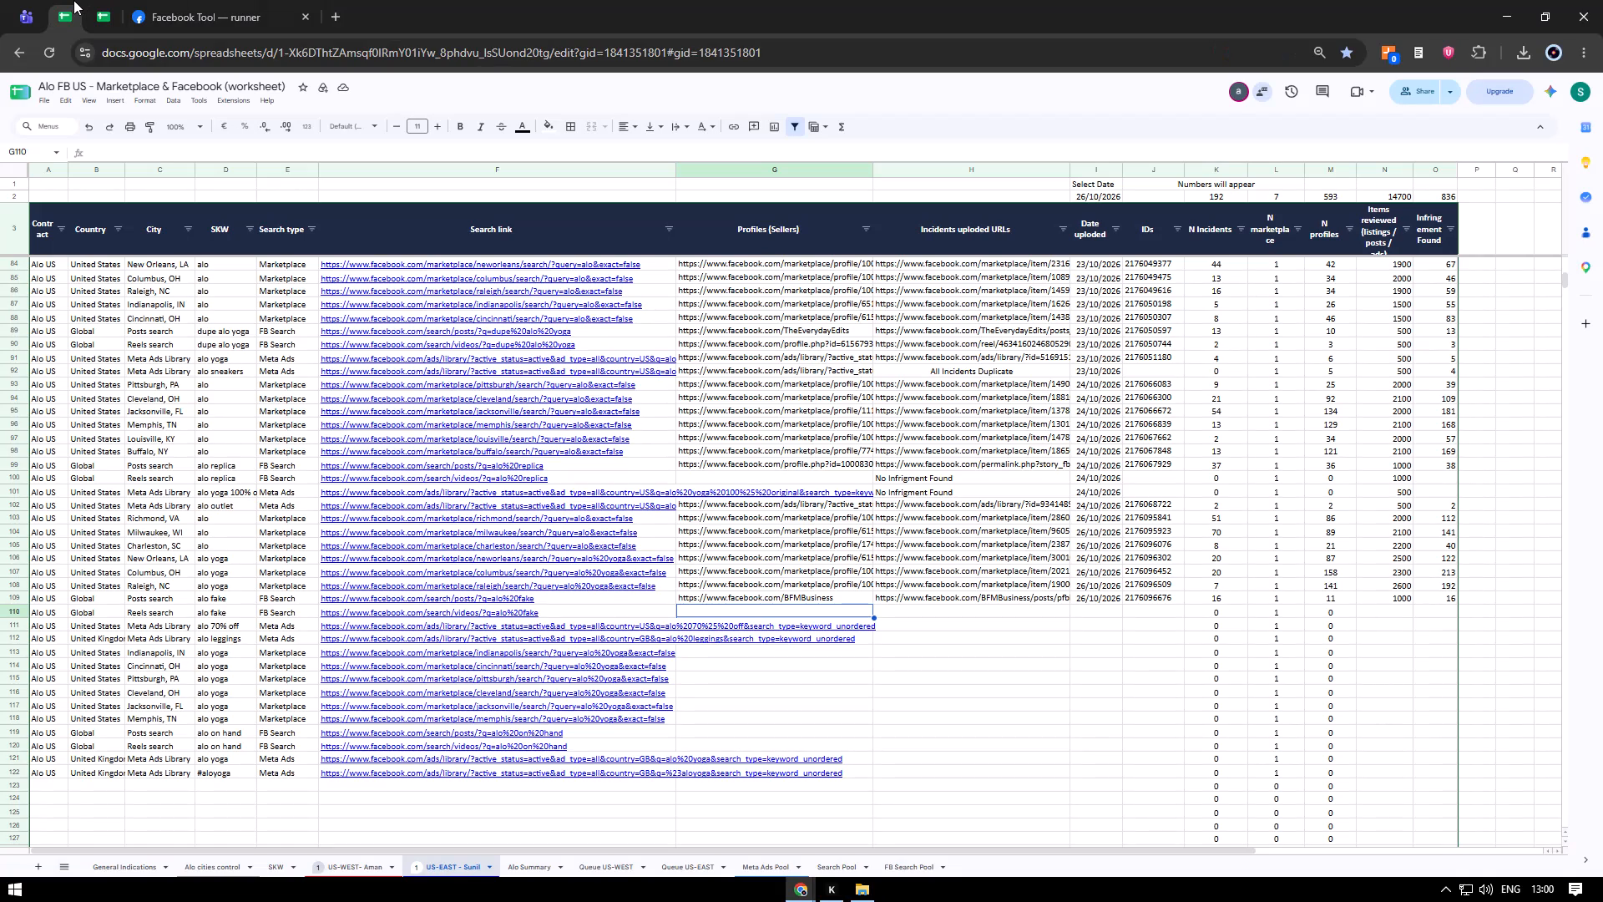
key(Right)
key(Up)
key(Up)
key(Left)
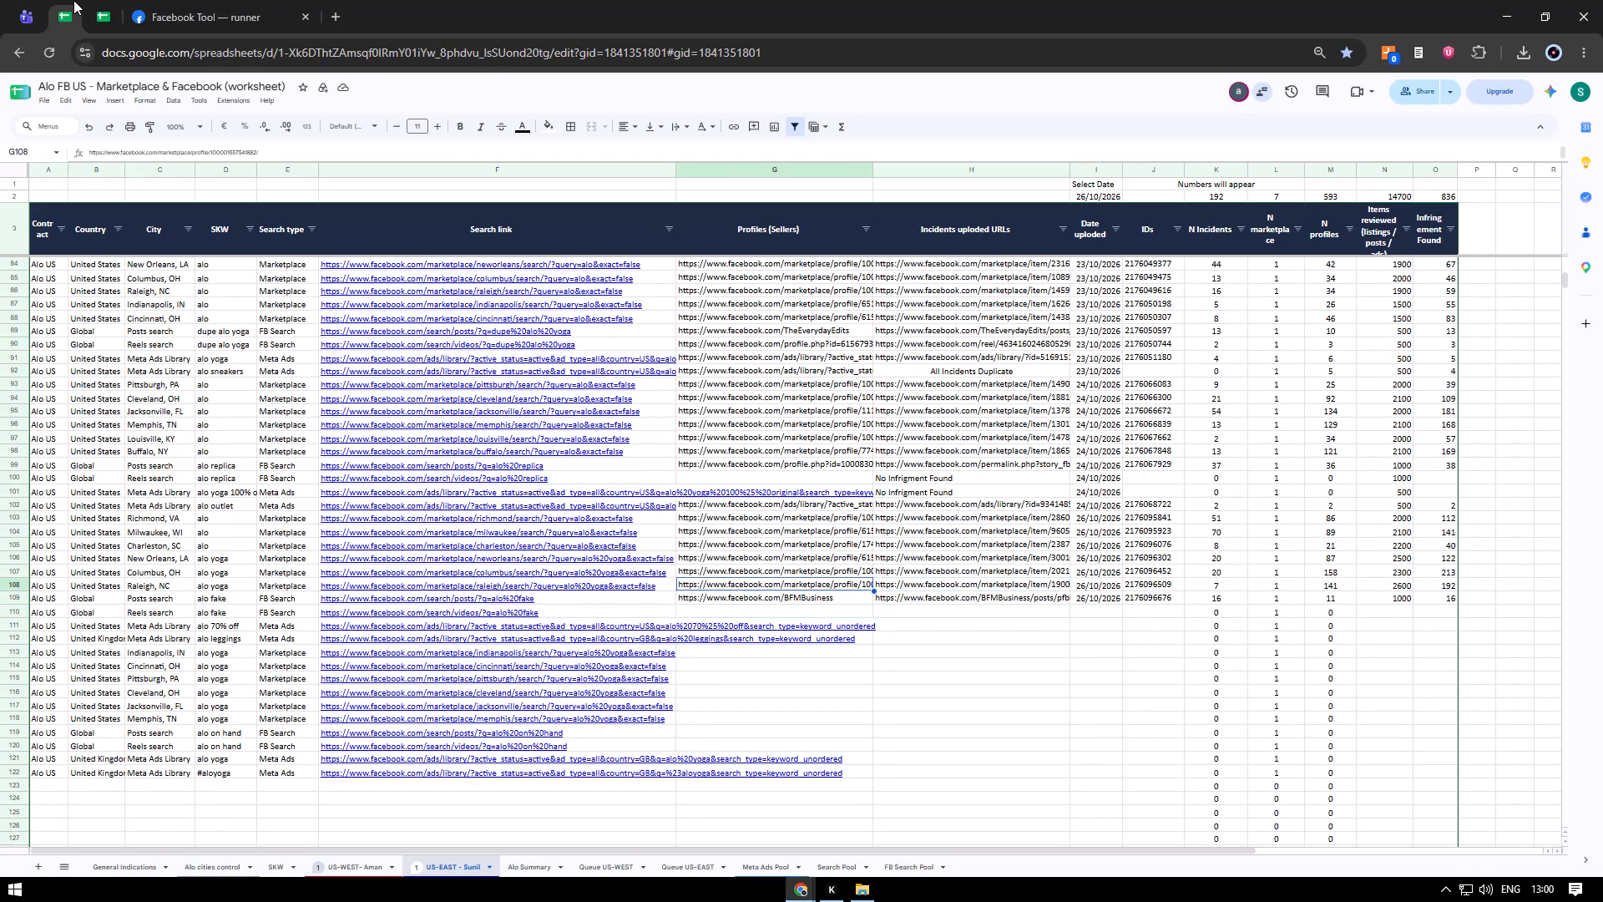
key(ctrl+Up)
key(Right)
key(Up)
key(ctrl+c)
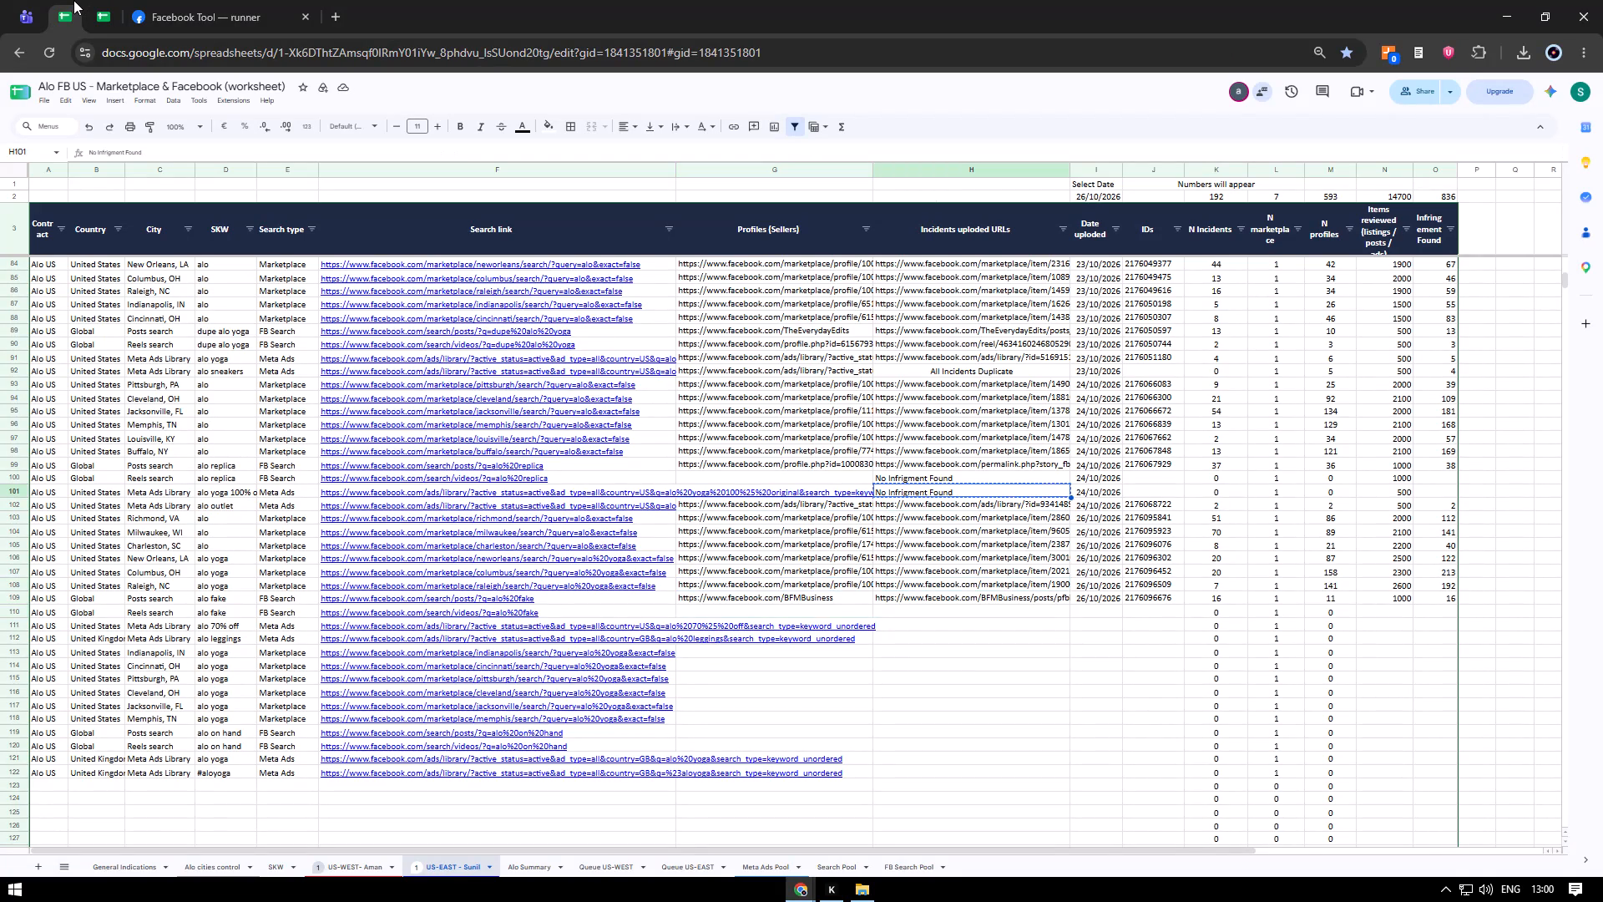
key(ctrl+Down)
key(Down)
key(ctrl+v)
Fill the Date uploaded cell of the alo fake Reels search row with 26/10/2026, copied from the row above.
key(Right)
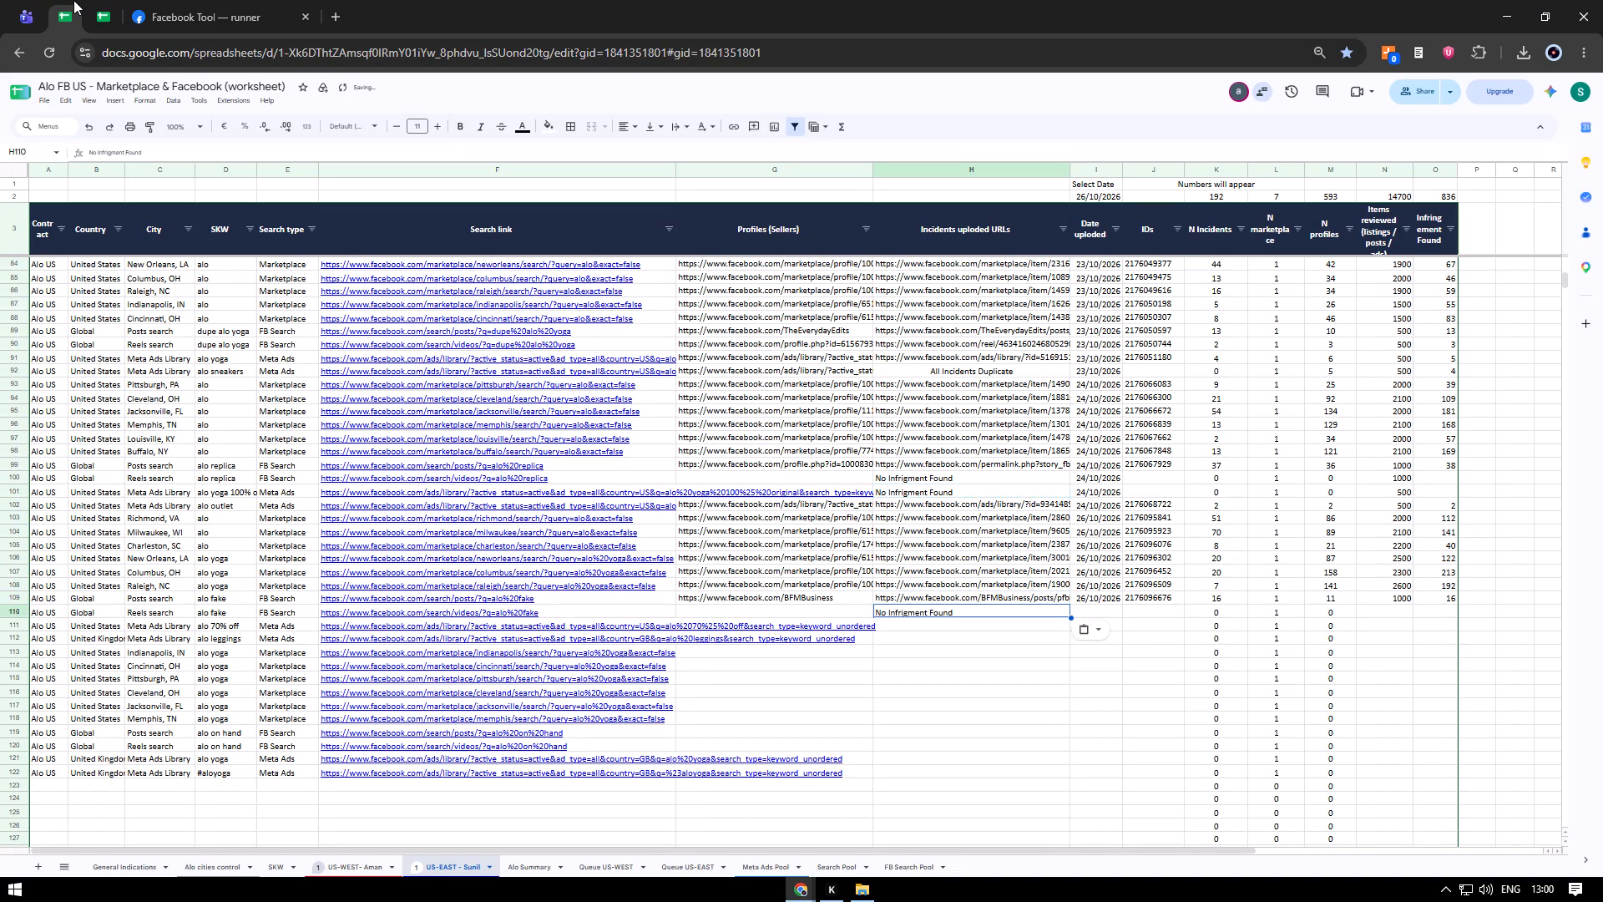
key(Up)
key(ctrl+c)
key(Down)
key(ctrl+v)
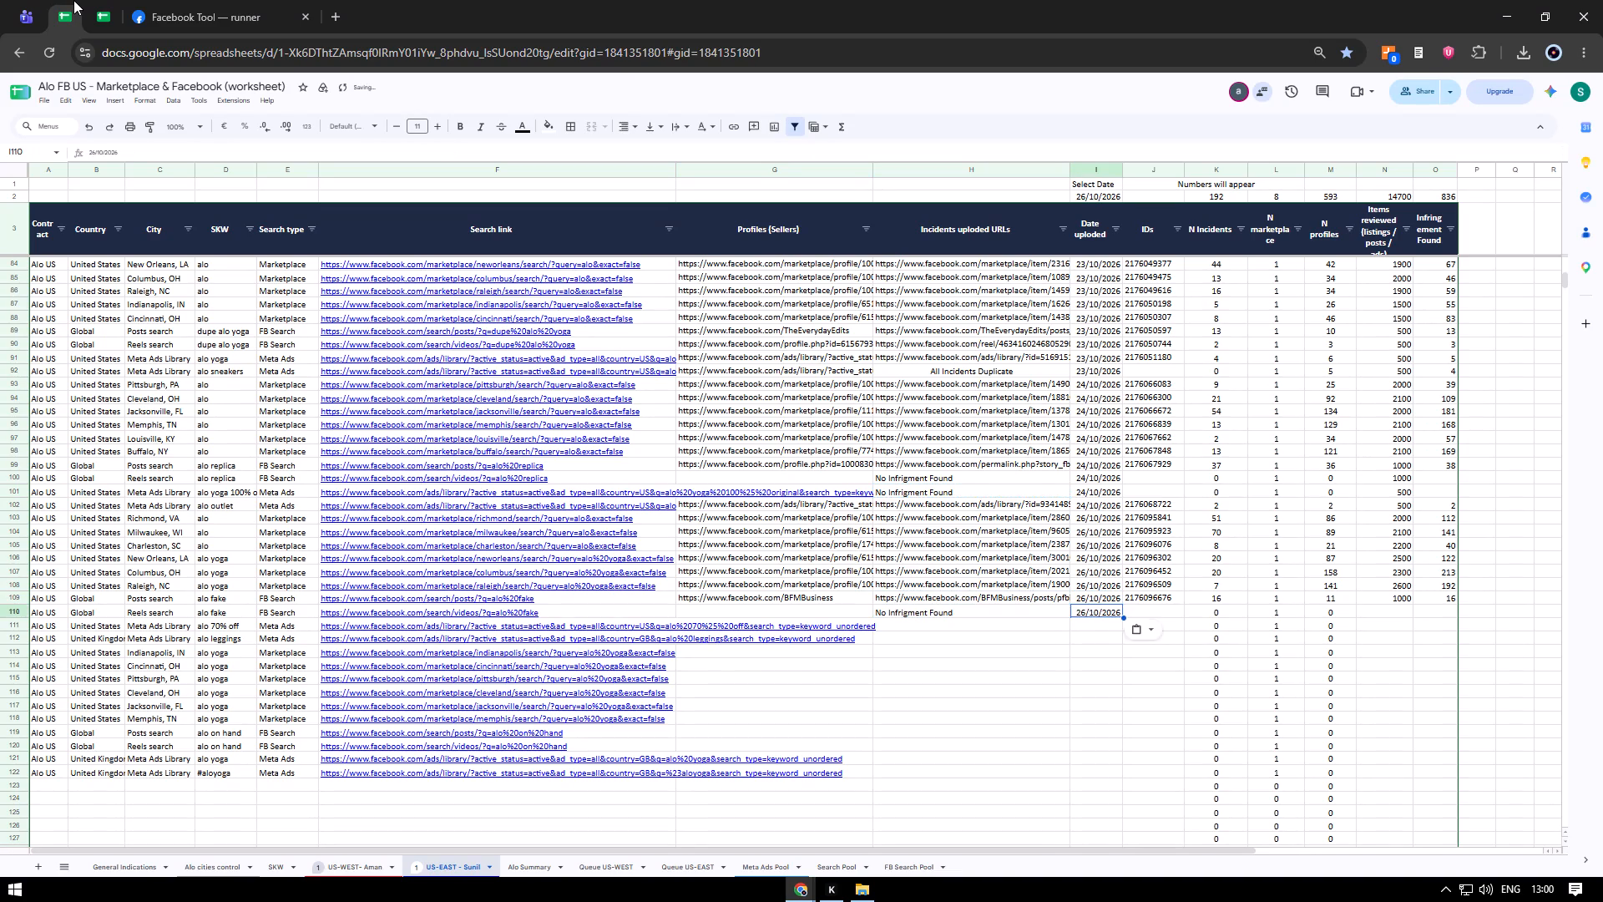
Enter 500 as the items reviewed for the alo fake Reels search row.
key(Right)
key(Right)
key(Right)
key(Right)
key(Right)
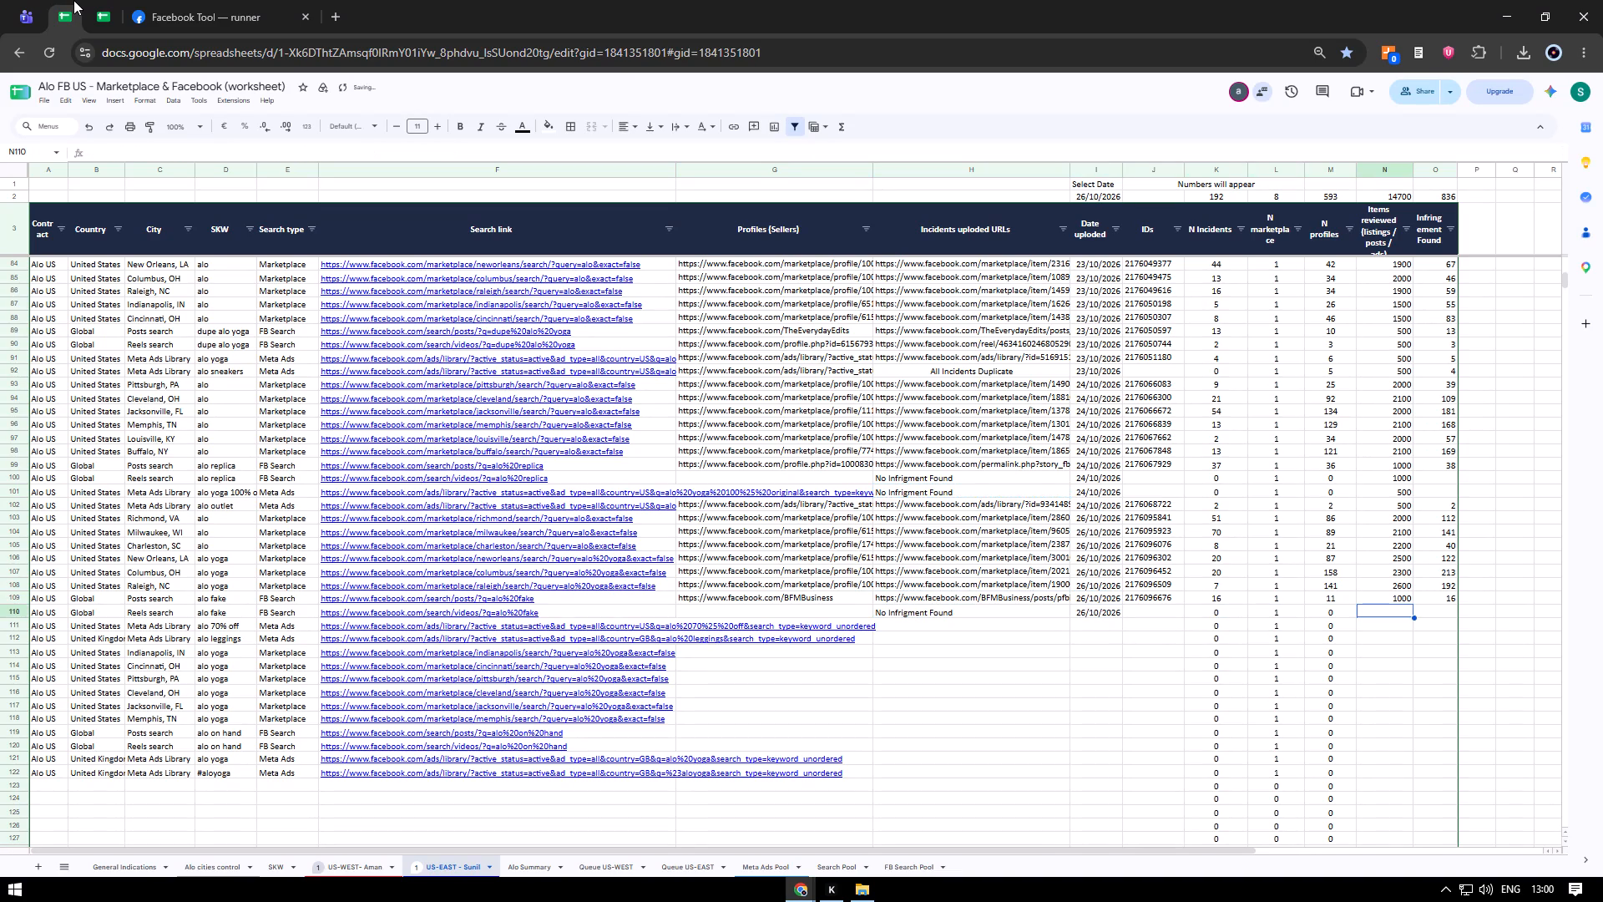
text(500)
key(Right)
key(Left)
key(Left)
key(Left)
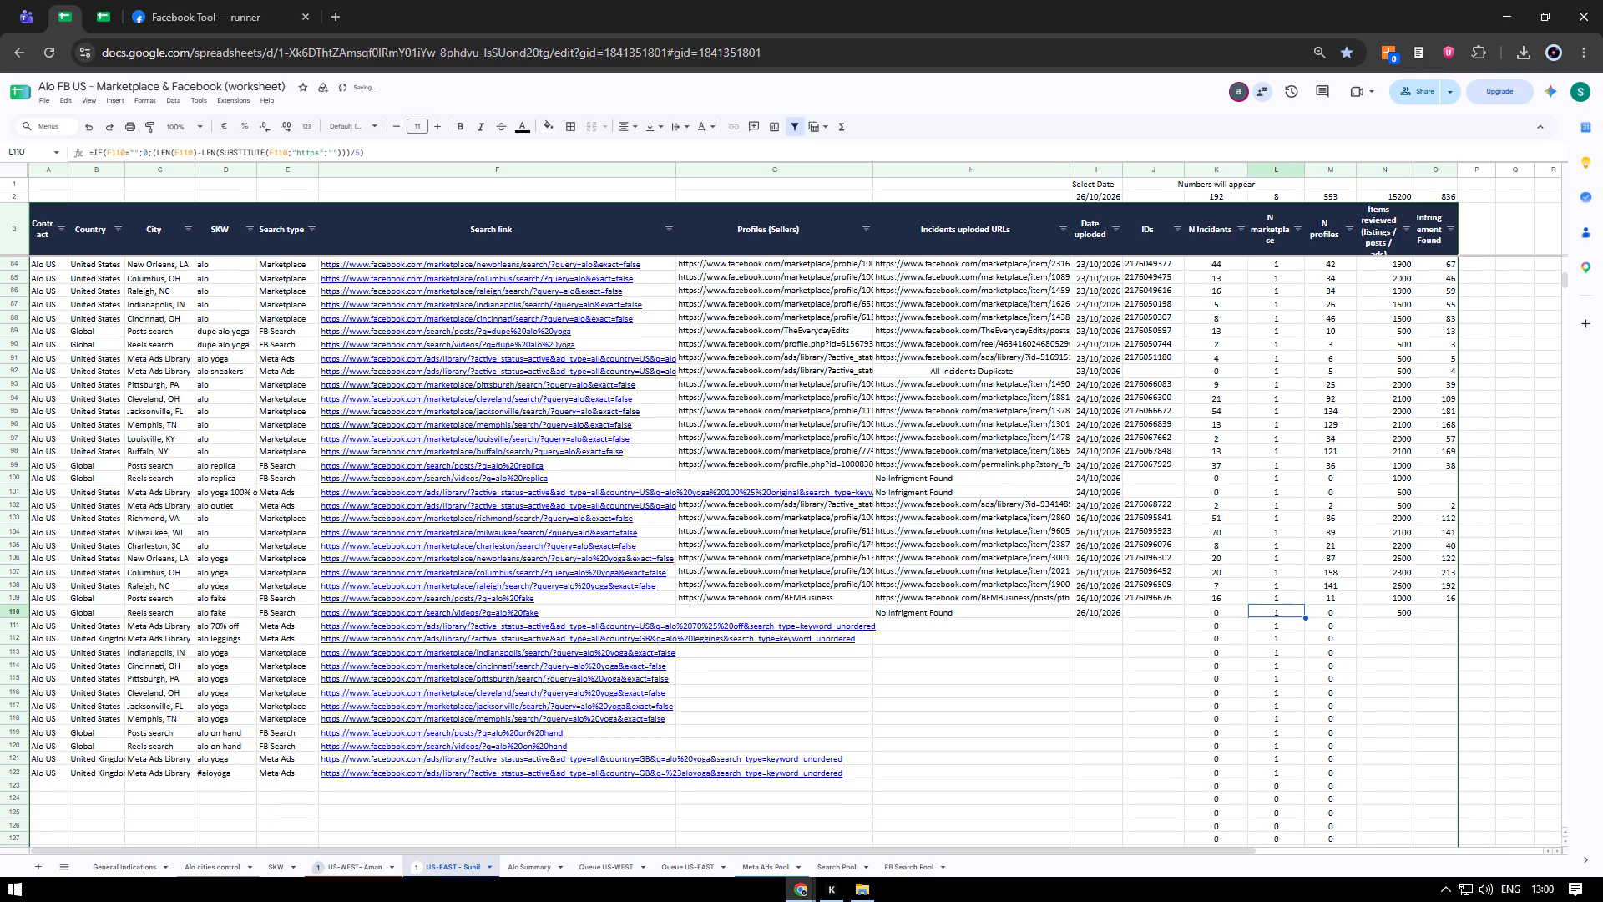
Select the IDs cell of the "alo fake" Reels search row, row 110, in the US-EAST sheet.
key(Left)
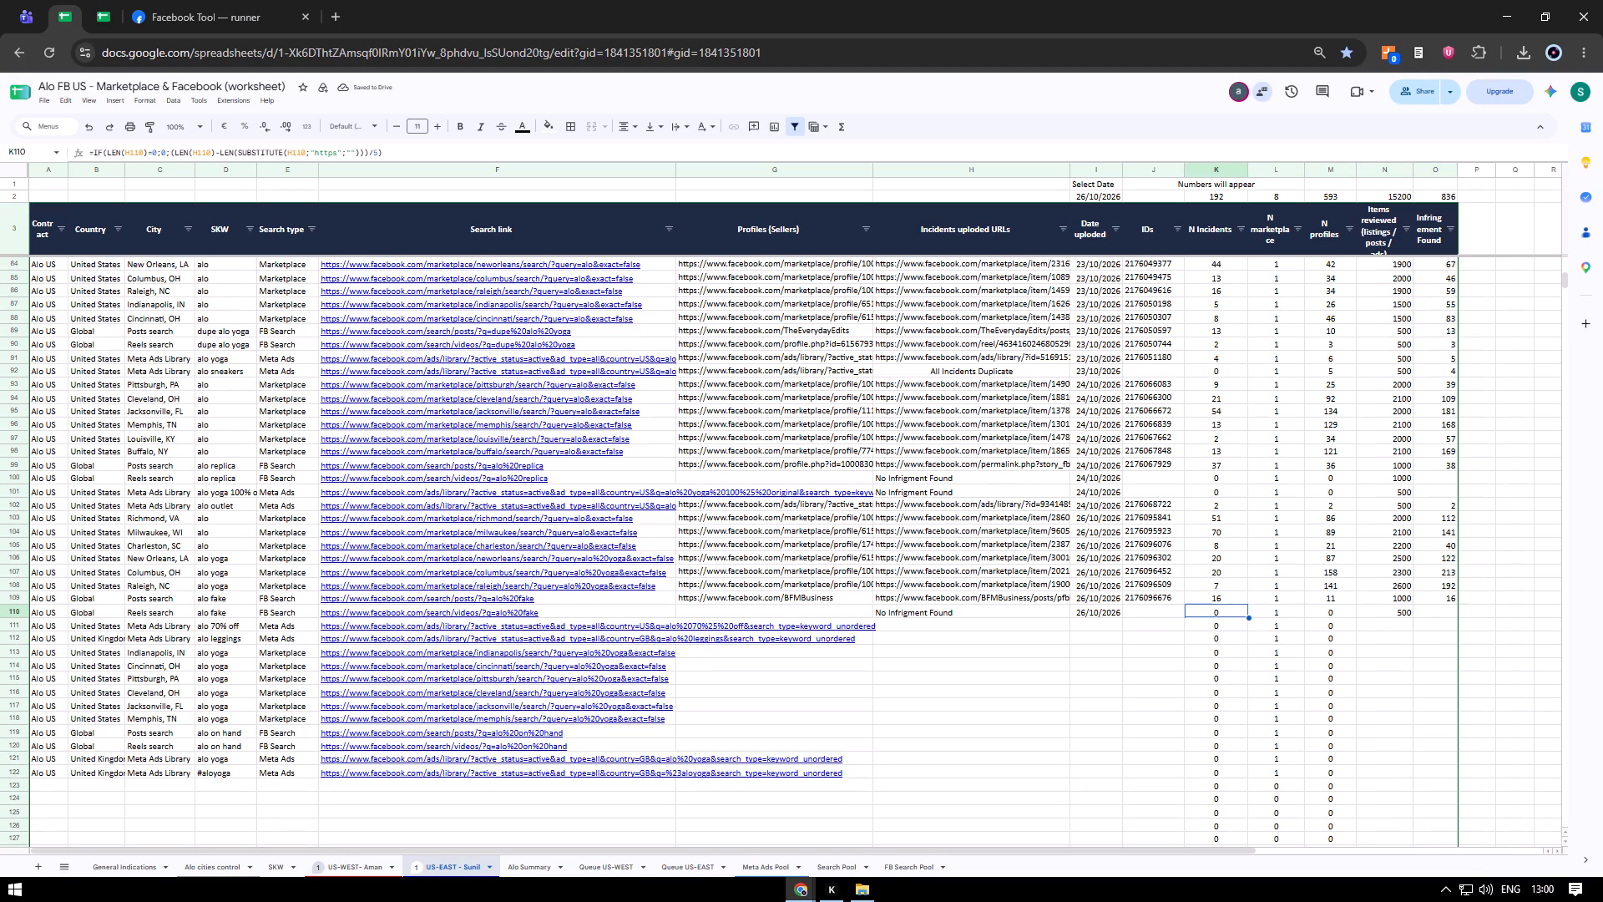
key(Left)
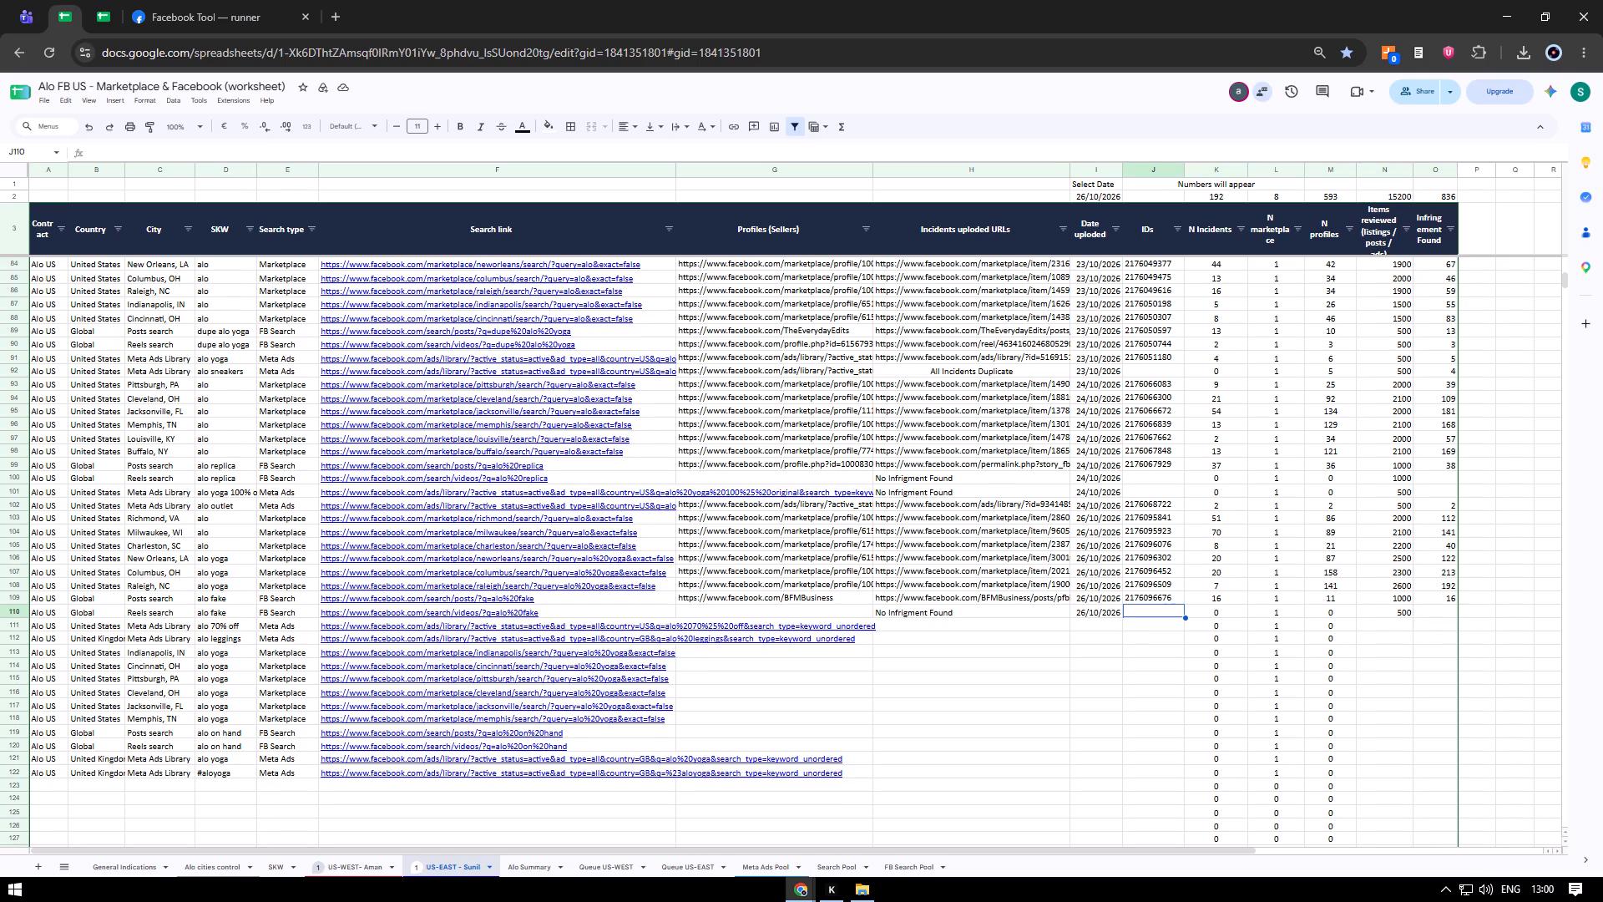
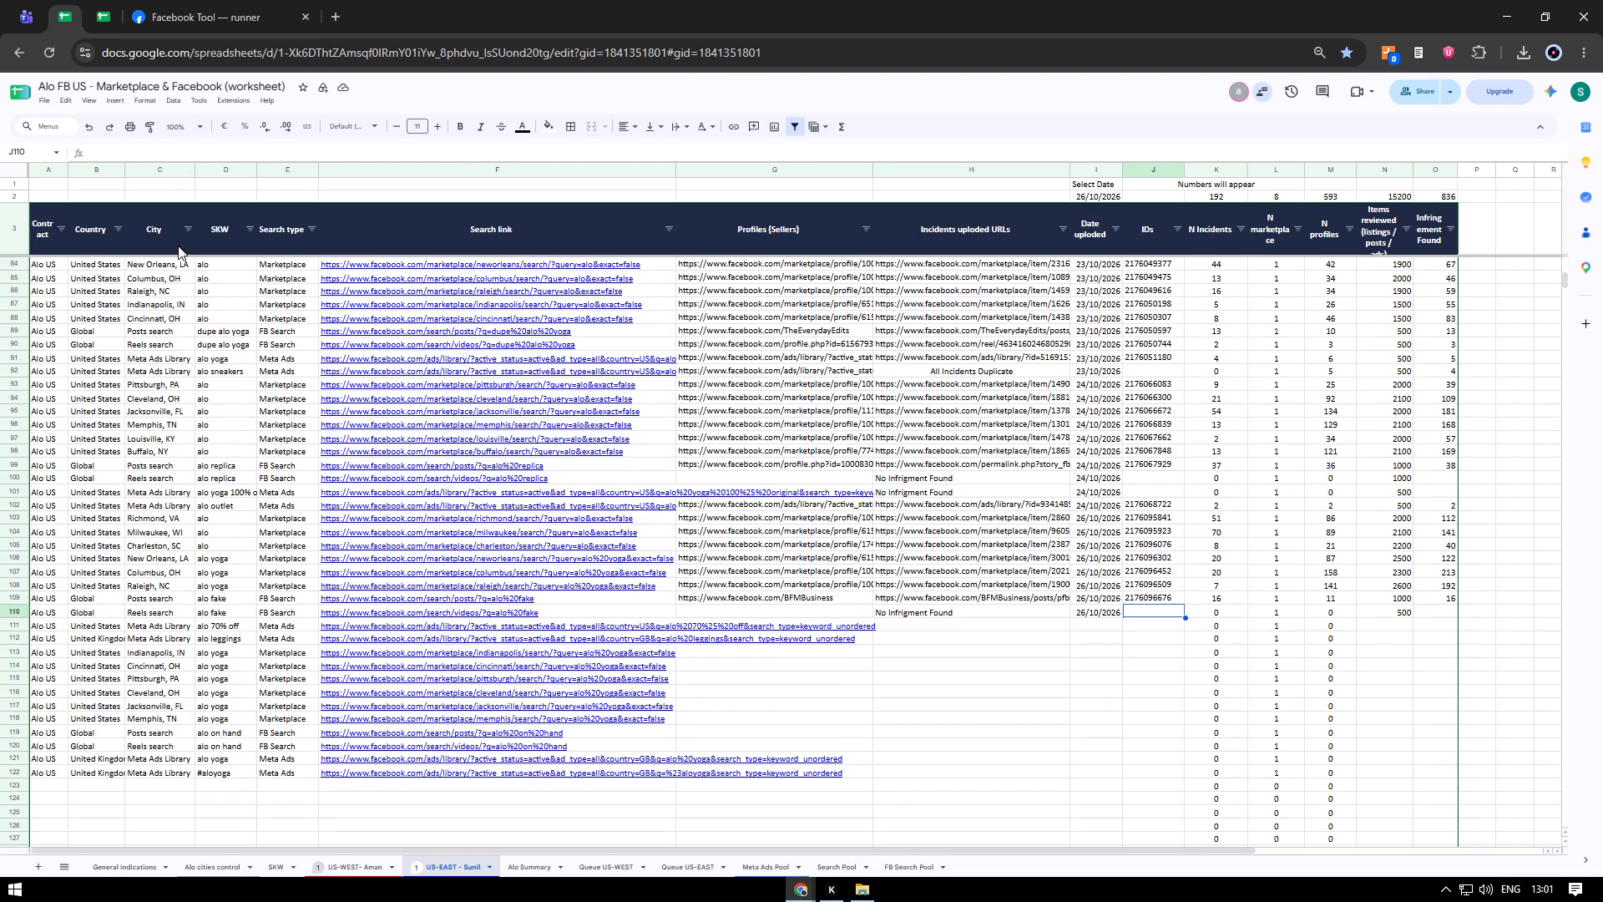
Copy the Search link of the "alo 70% off" Meta Ads row, row 111, in the US-EAST sheet.
scroll(119, 367, down, 2)
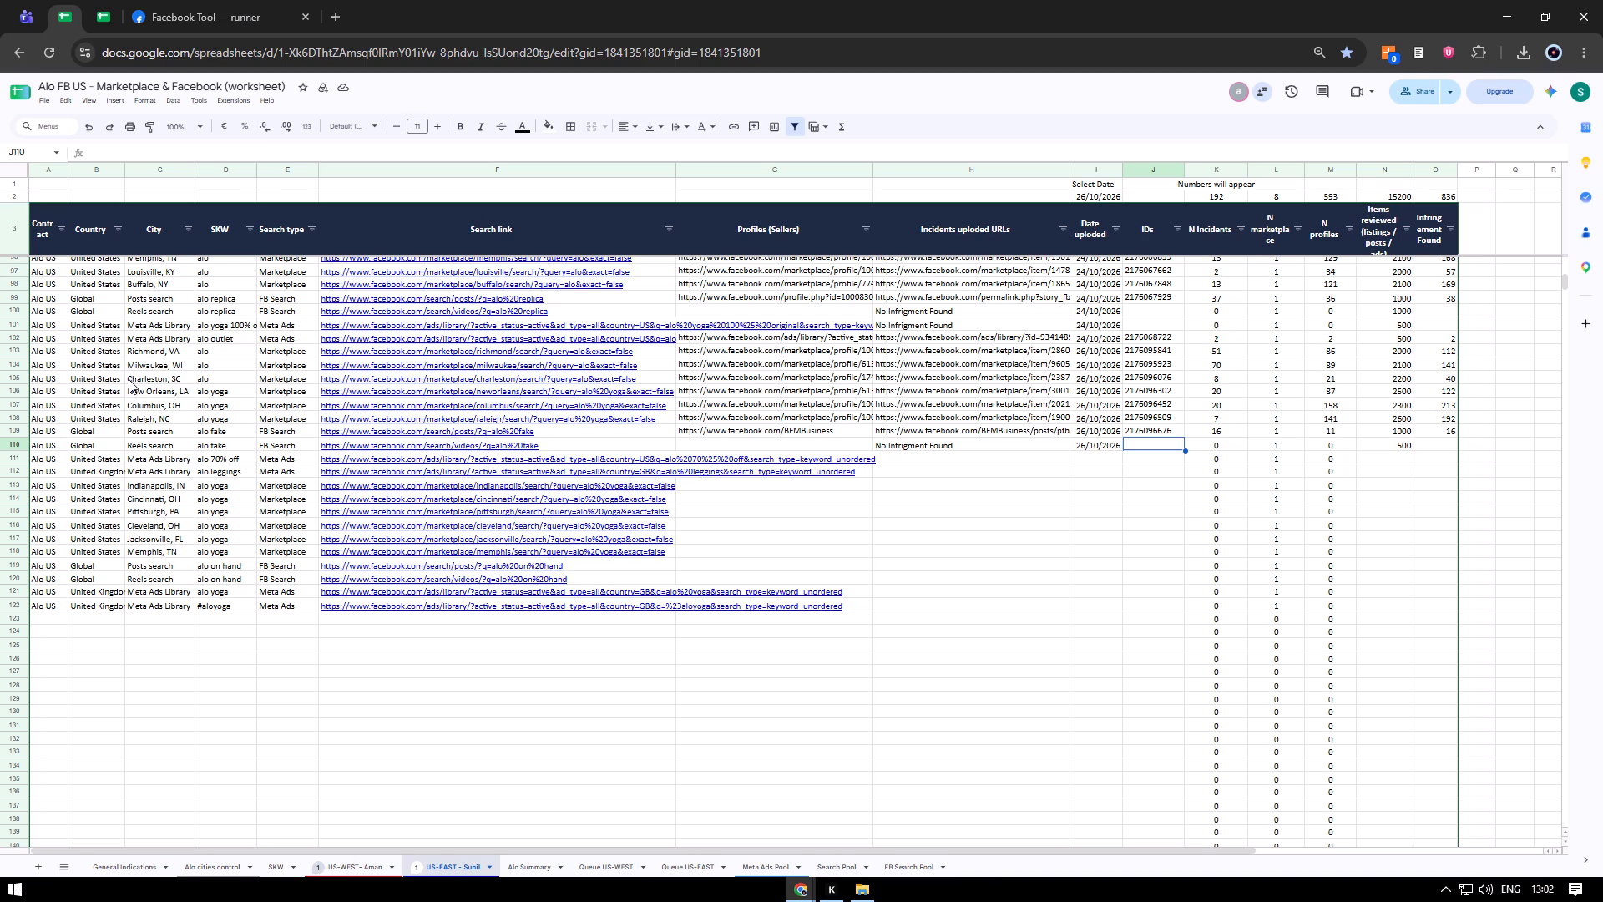
key(Up)
key(Left)
key(Down)
key(Left)
key(Down)
key(Left)
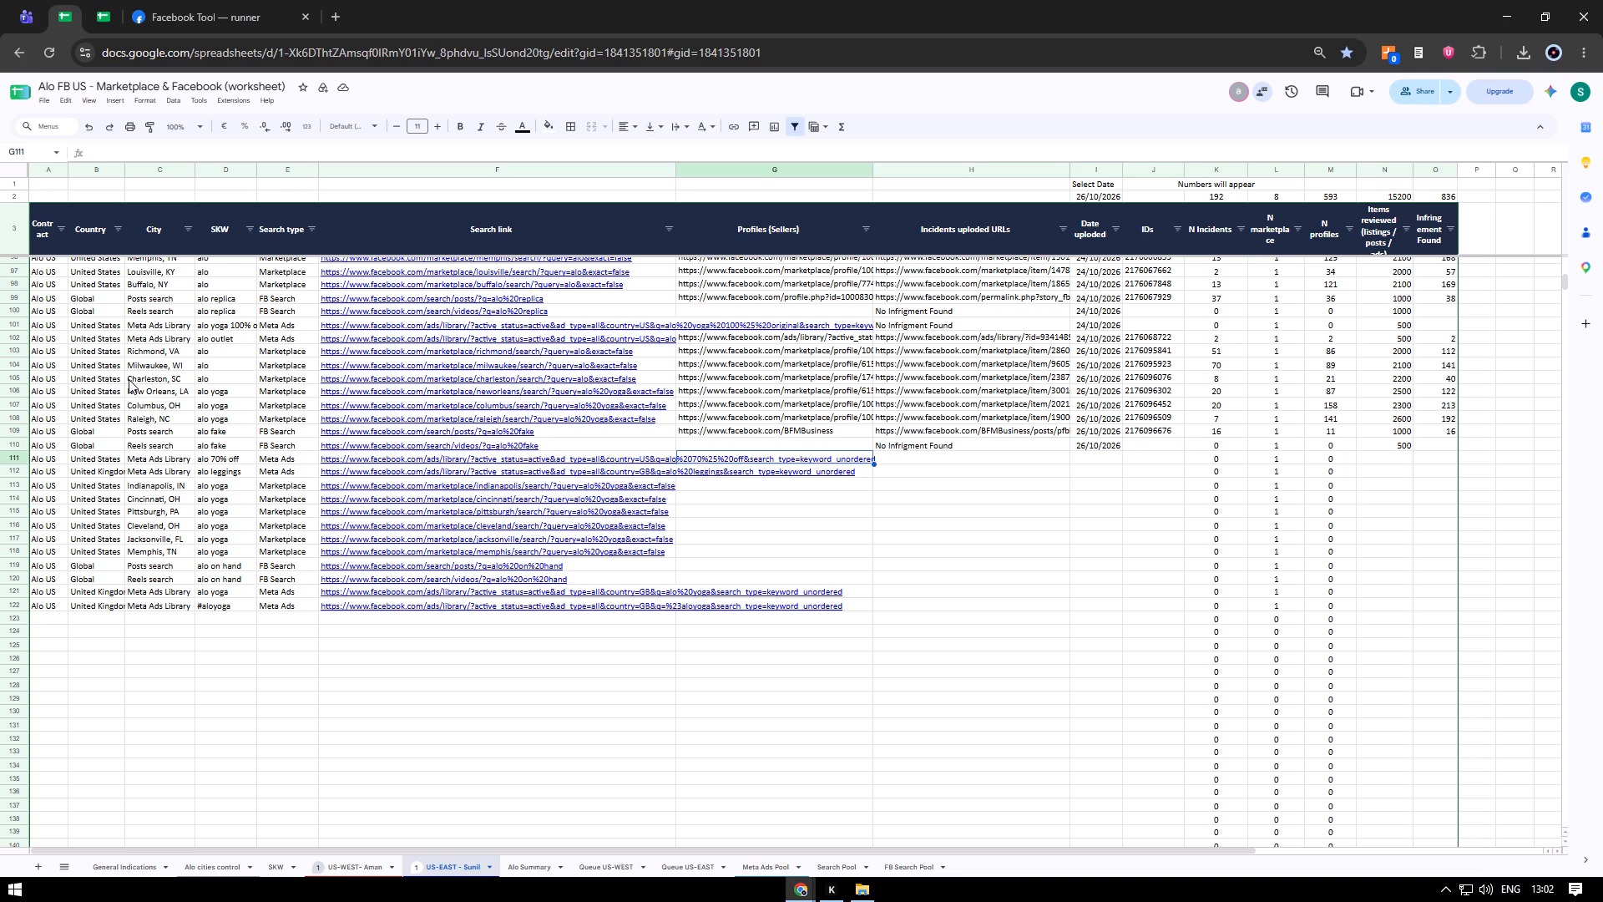
key(Left)
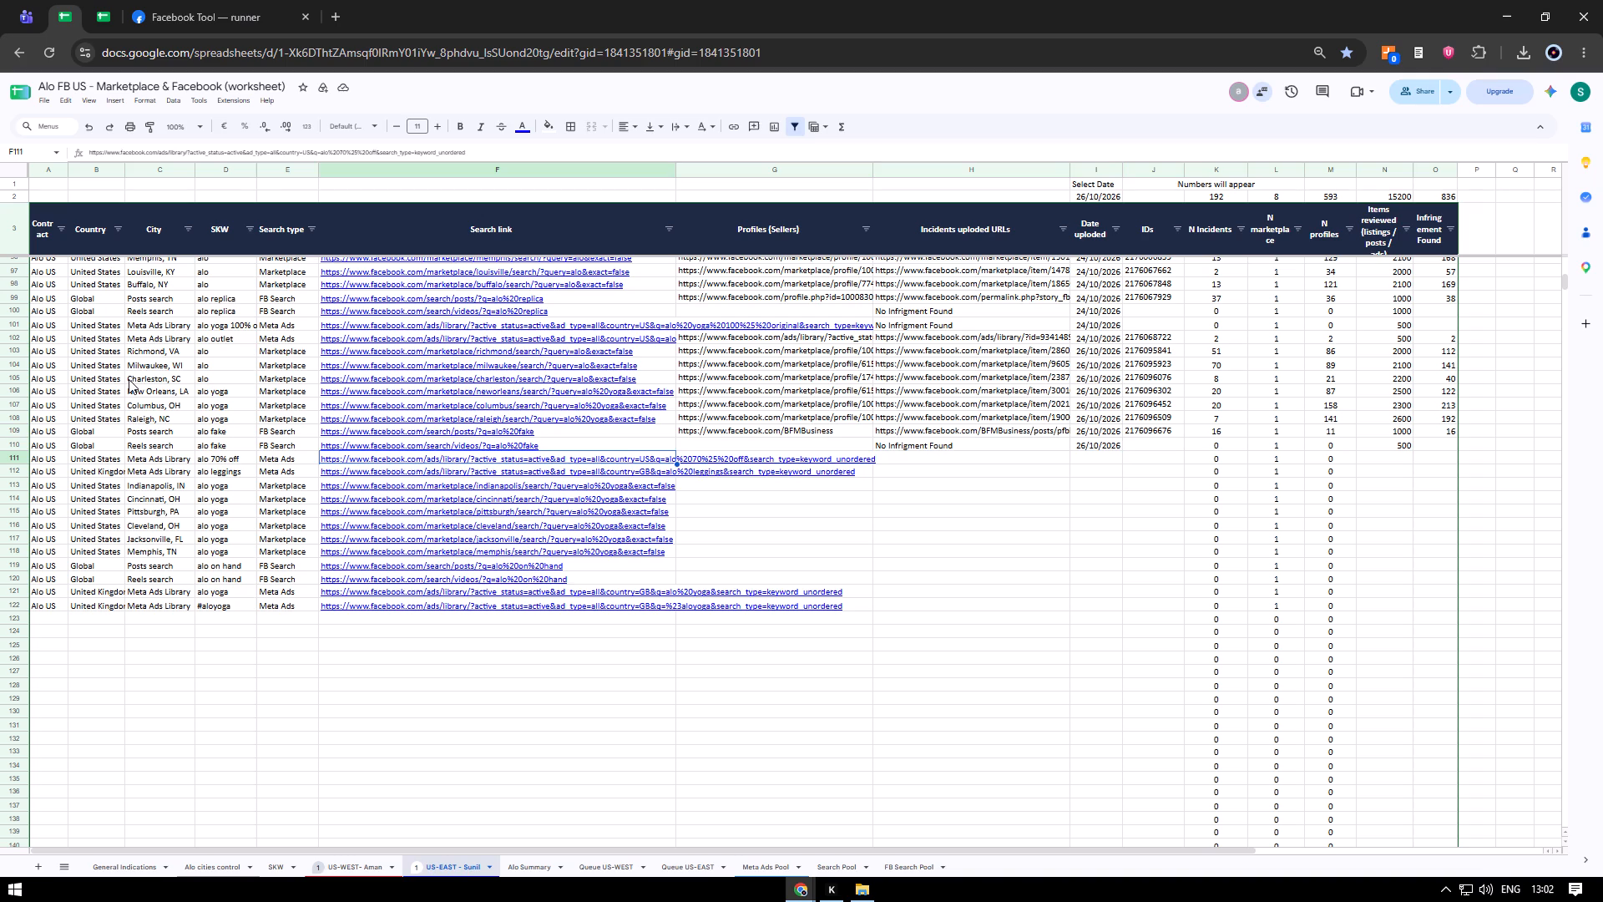
key(Down)
key(Up)
key(ctrl+c)
key(ctrl+c)
key(ctrl+c)
key(ctrl+c)
key(ctrl+c)
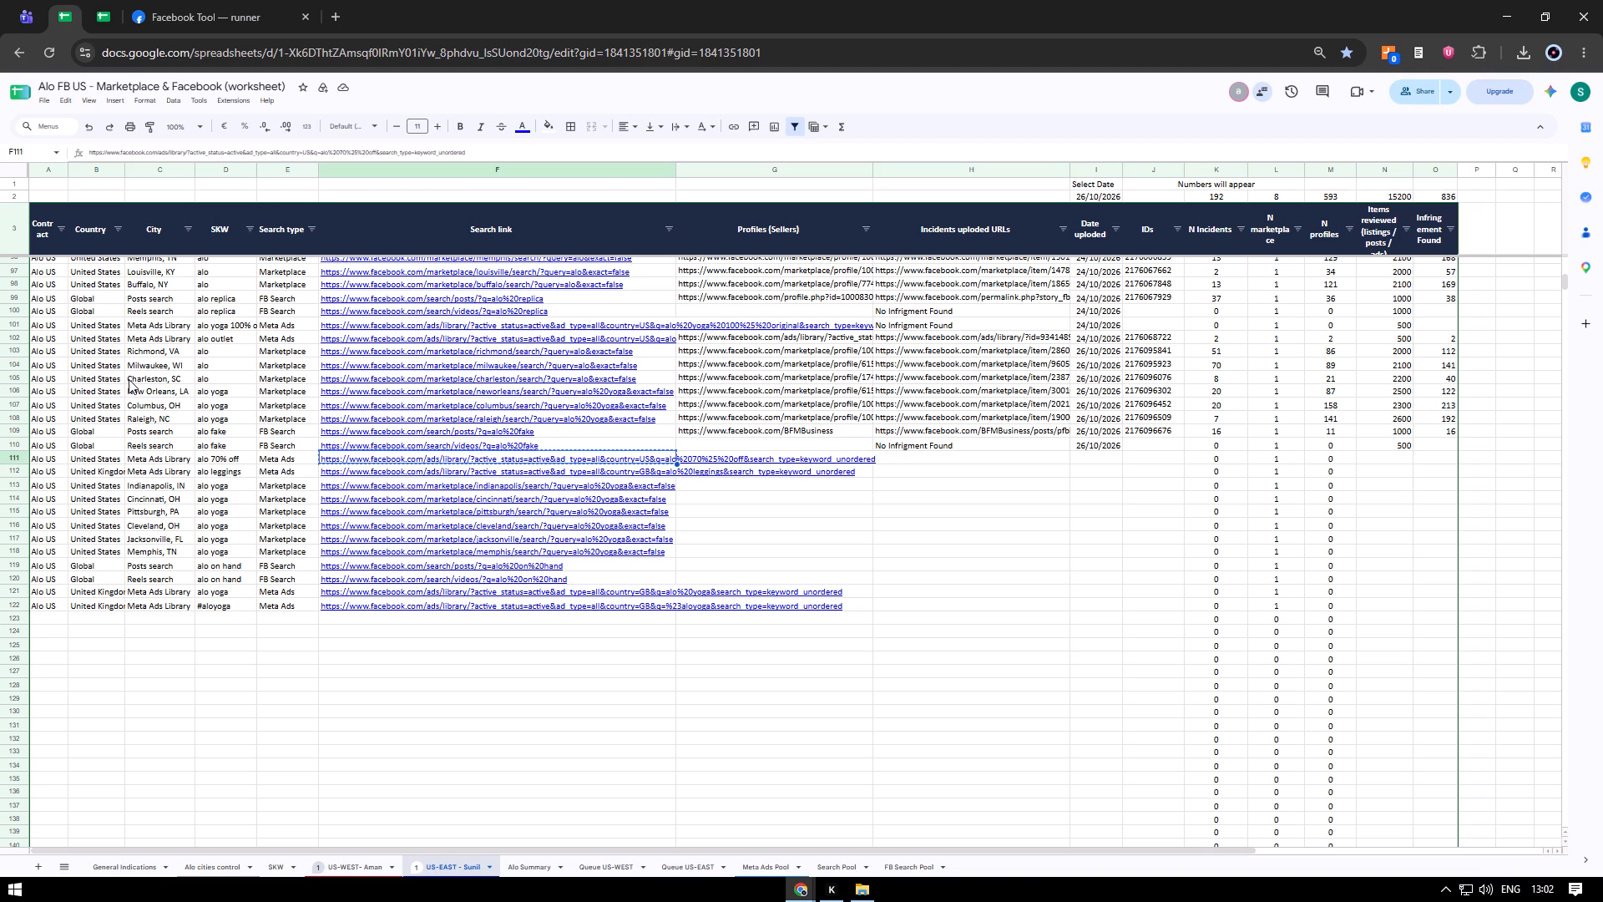
Open a fresh Facebook Tool runner and close the old runner tab.
key(ctrl+d)
key(shift+Tab)
key(Return)
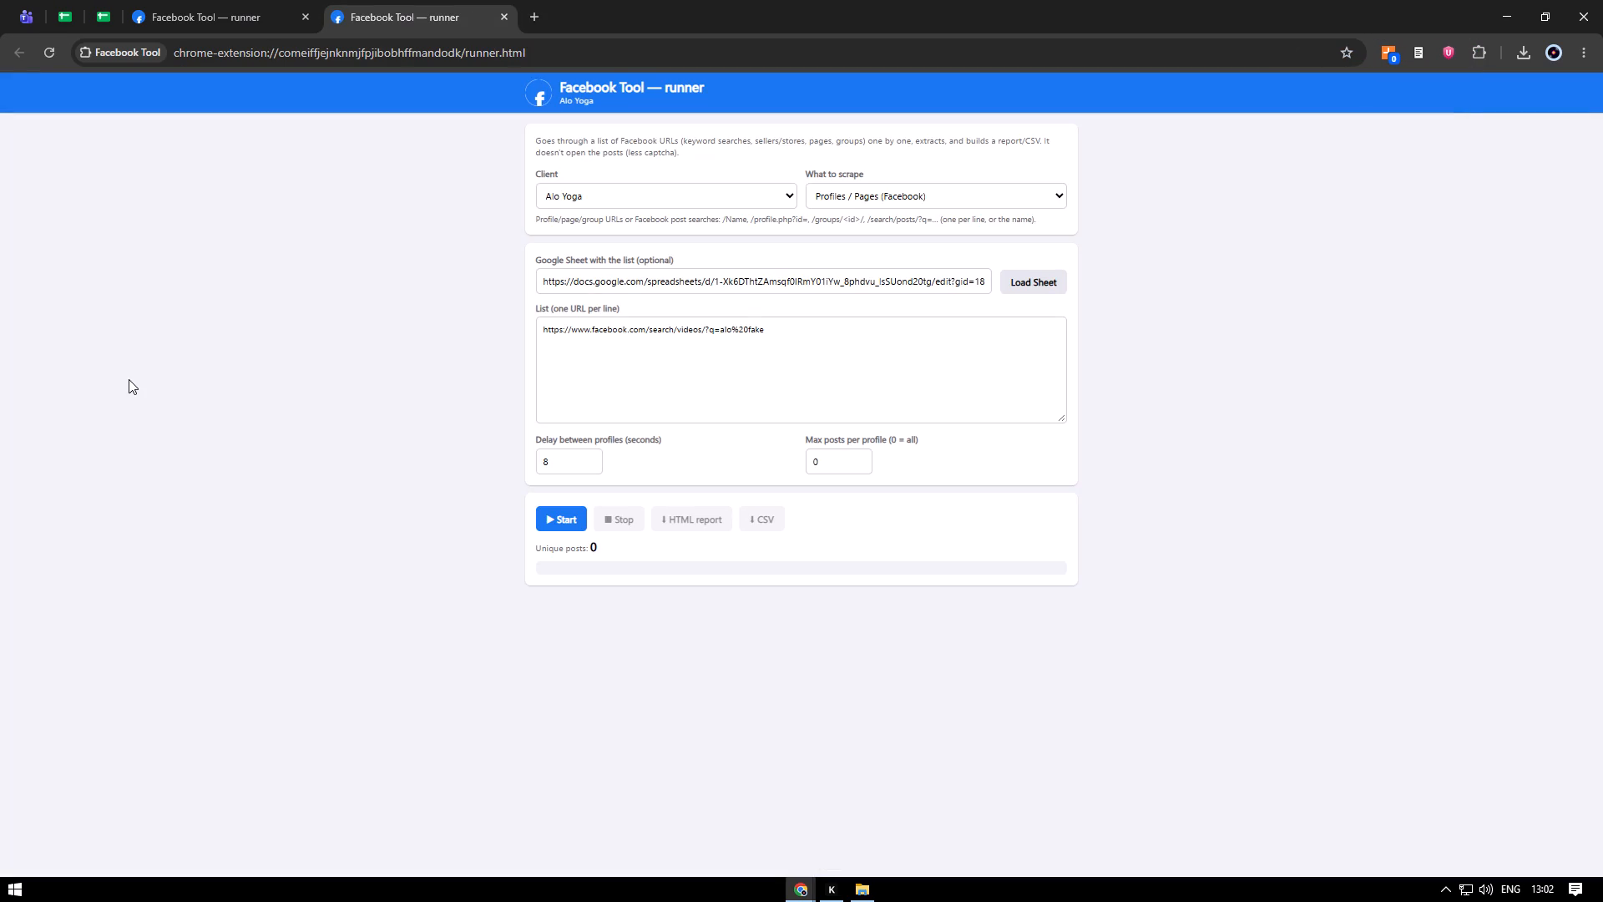
middle_click(225, 0)
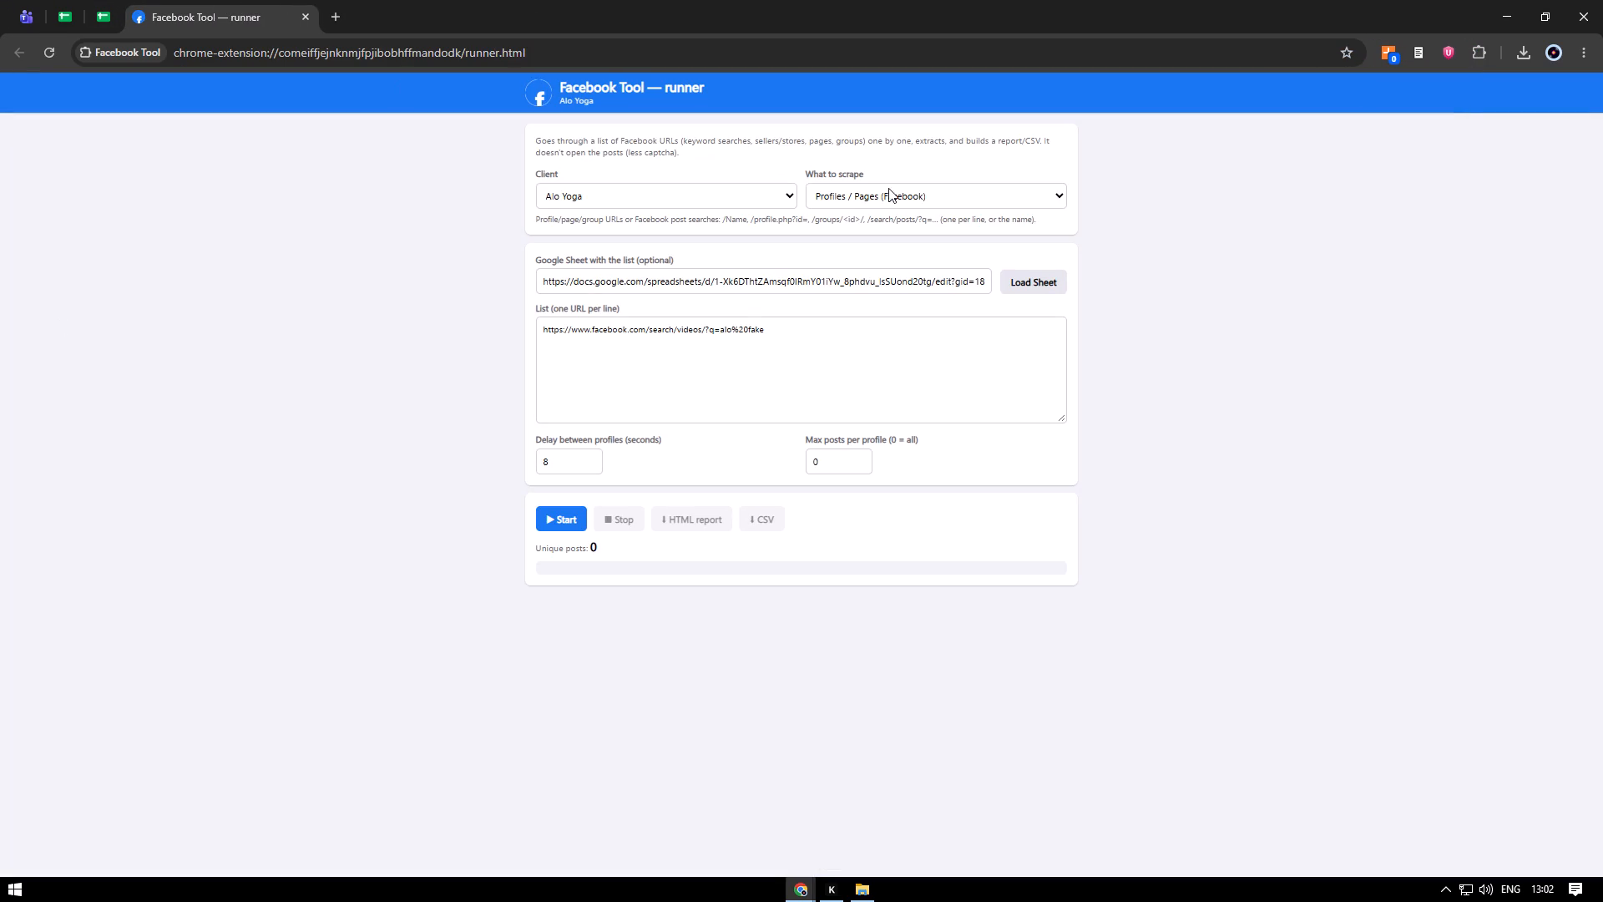
Set the scrape type to Meta Ads Library — keyword search and replace the listed URL with the copied "alo 70% off" link.
click(891, 191)
click(892, 256)
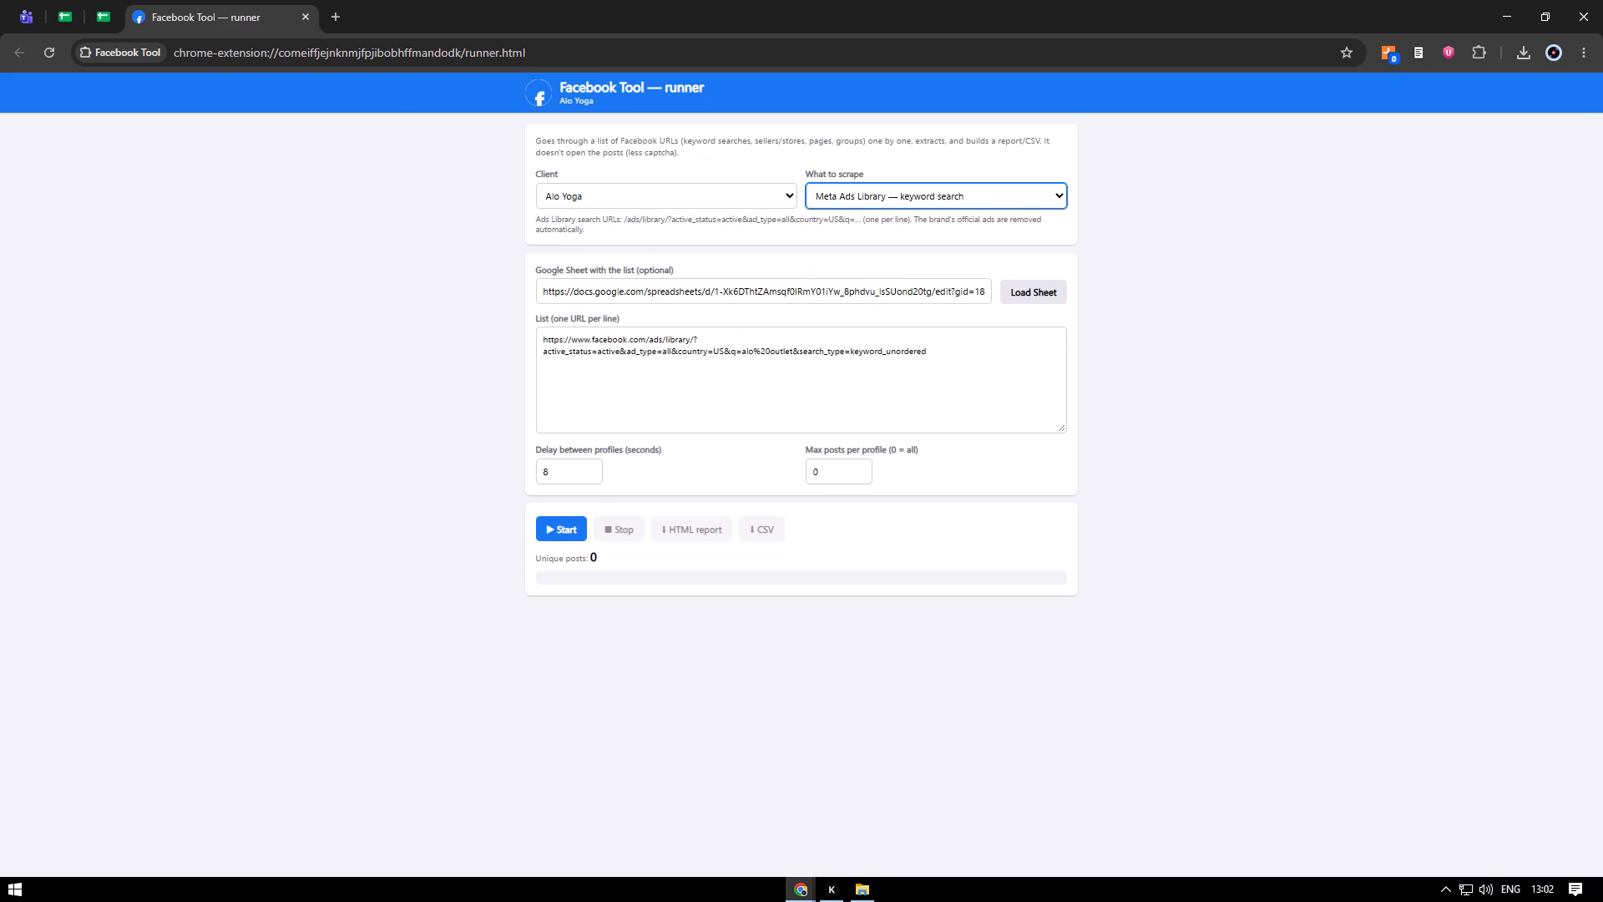
drag(971, 359, 460, 286)
key(ctrl+v)
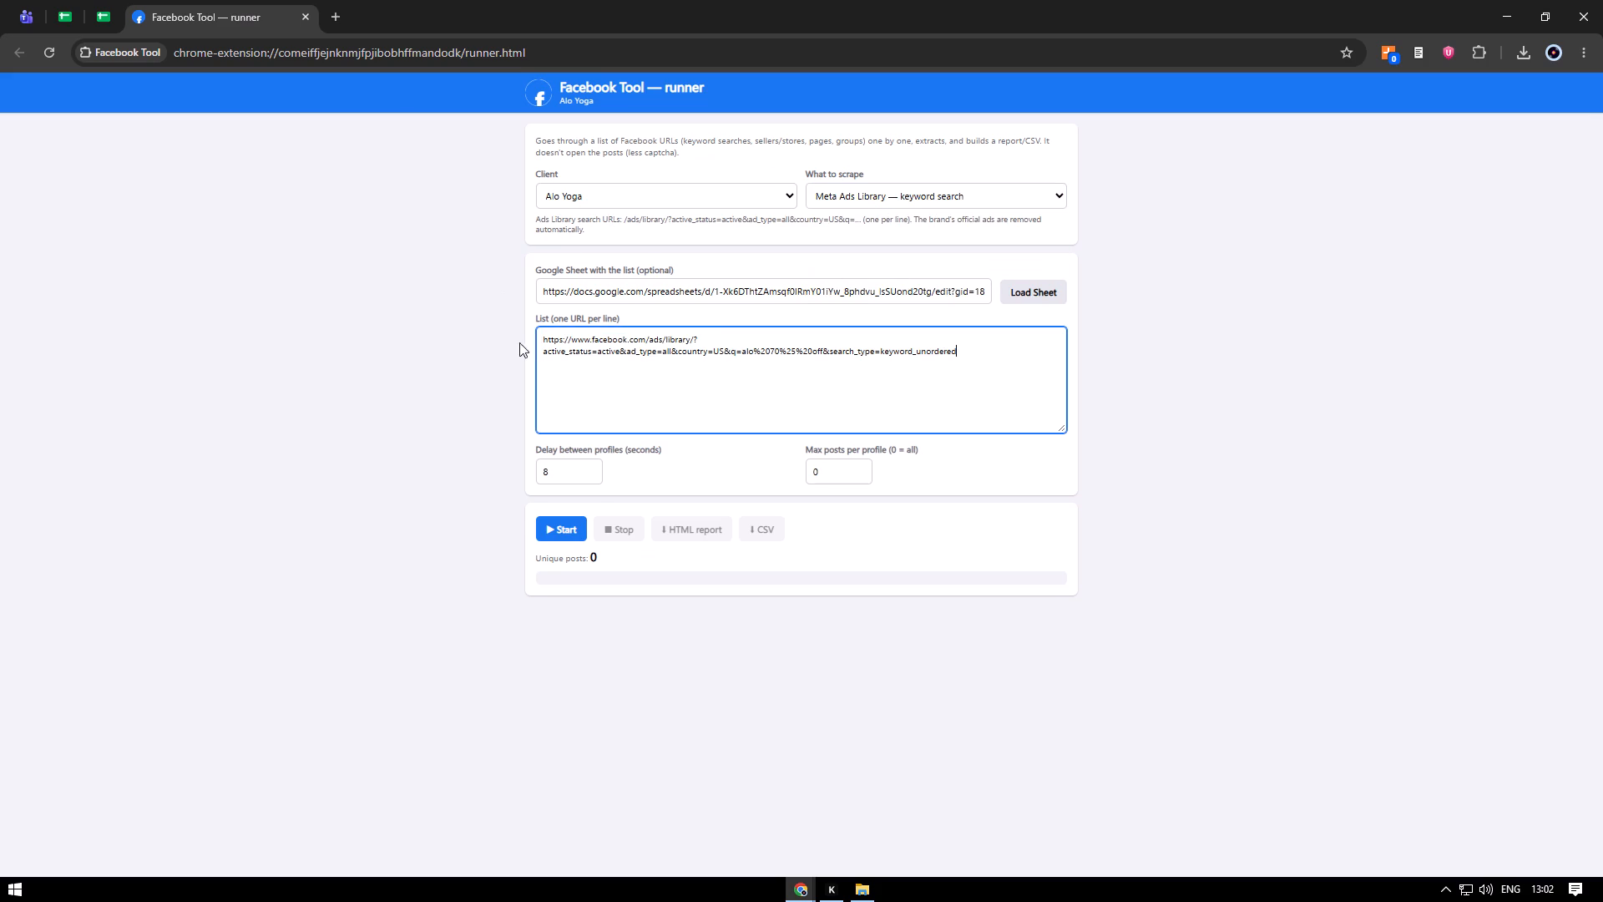
Set the maximum posts per profile to 500 and start the scrape.
drag(829, 474, 685, 509)
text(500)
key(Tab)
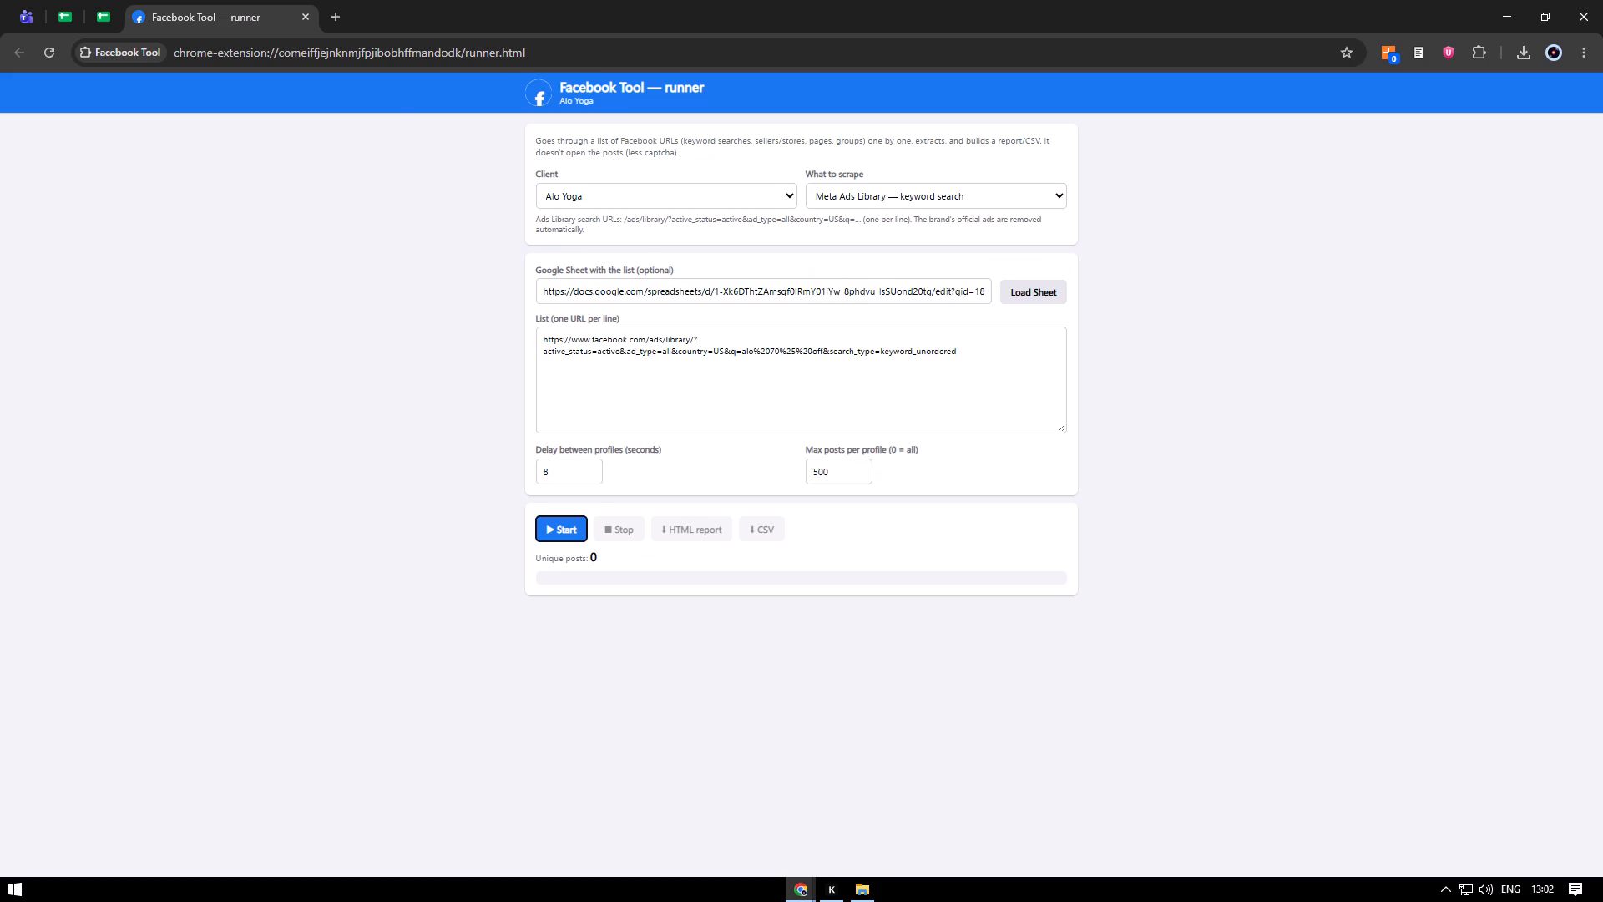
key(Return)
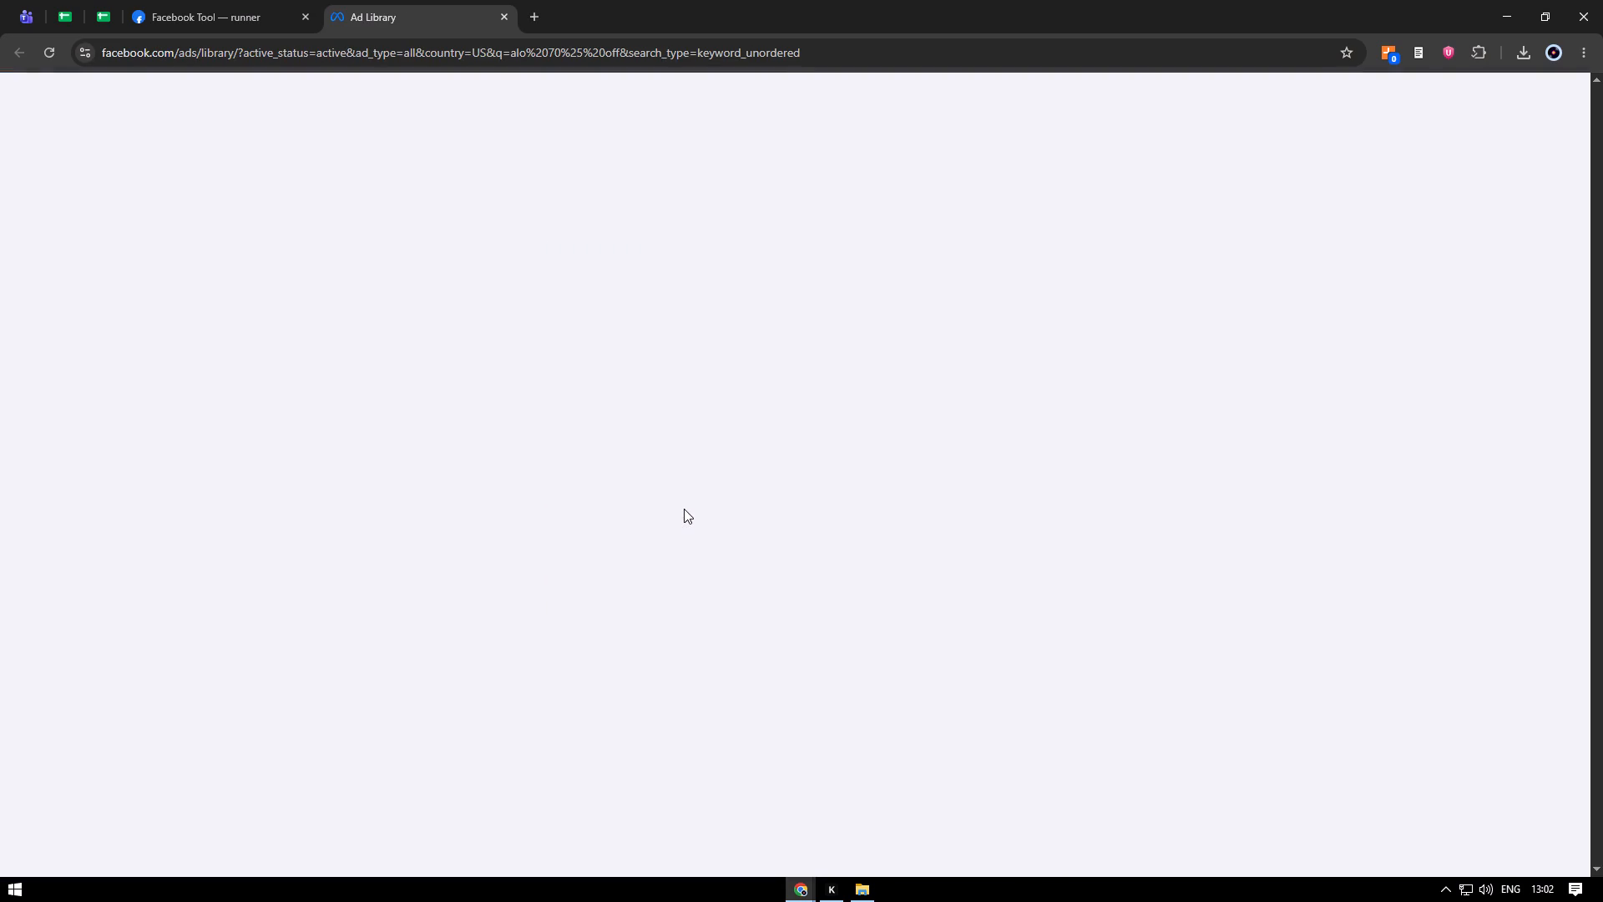
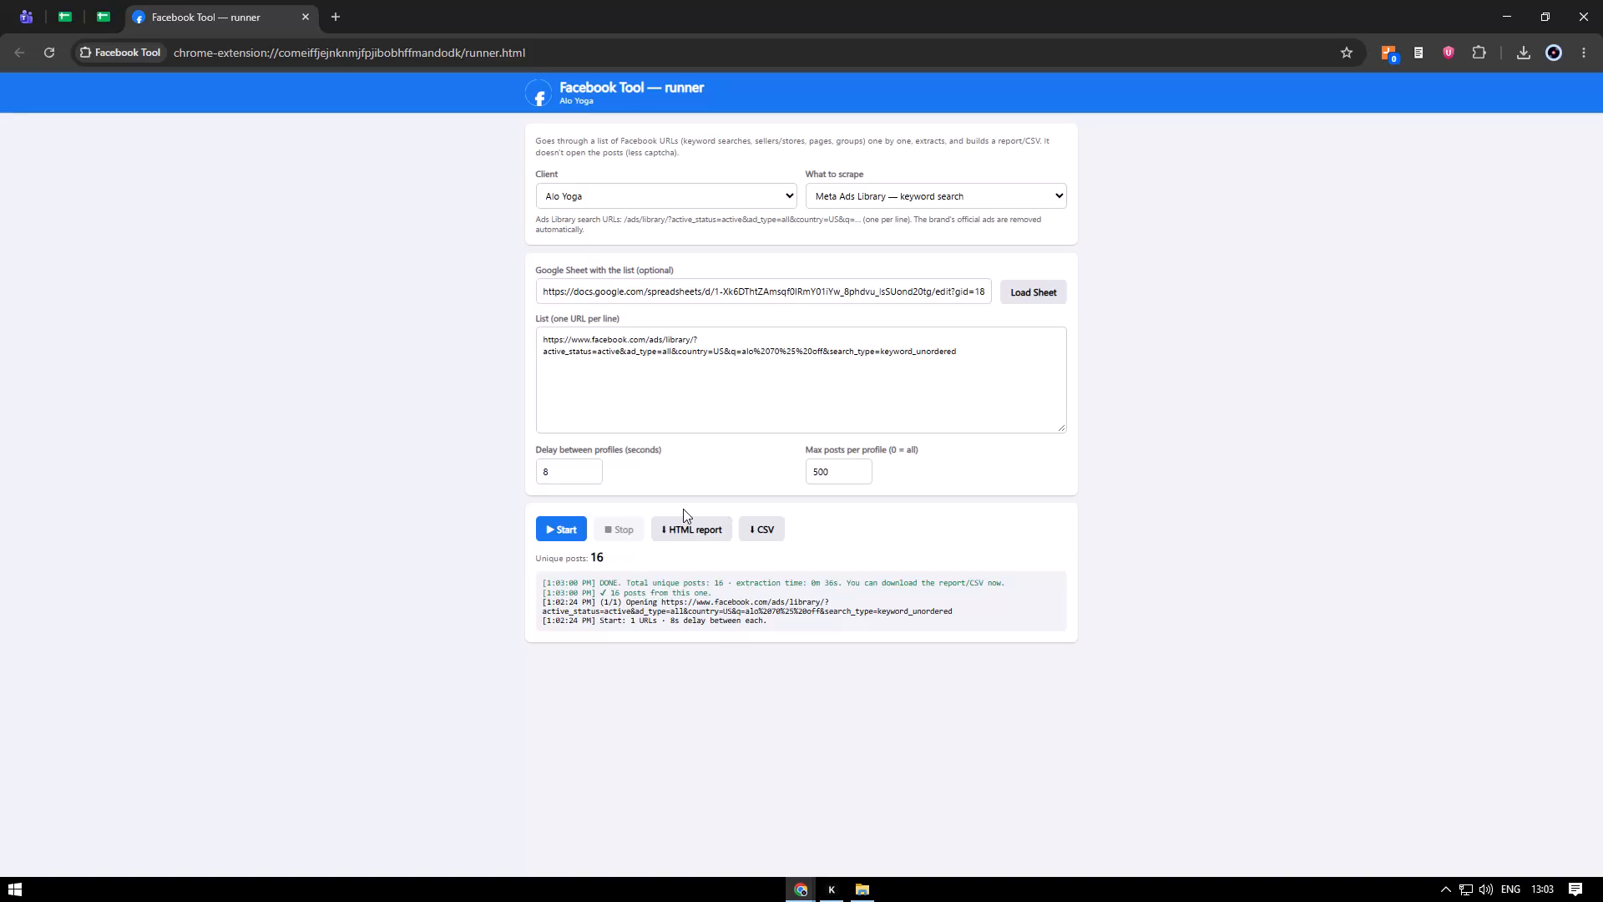
Download the Meta Ads Library "alo 70% off" scrape results as a CSV.
click(761, 530)
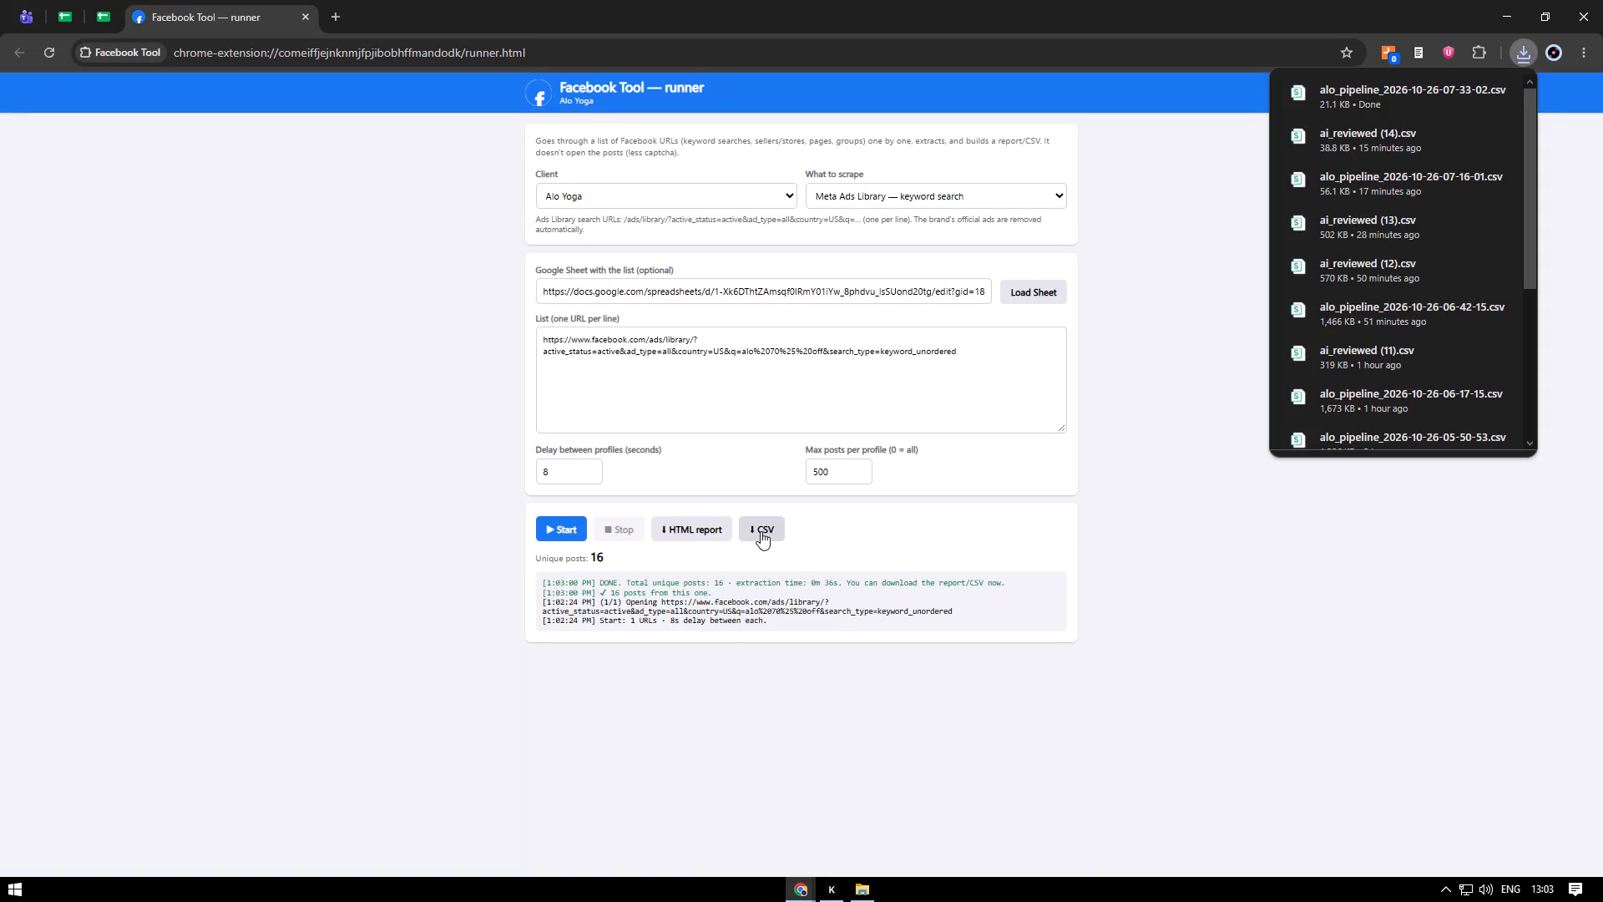
Switch to the 2-OCR folder and run FB-OCR.exe on the downloaded CSV.
key(alt+Tab)
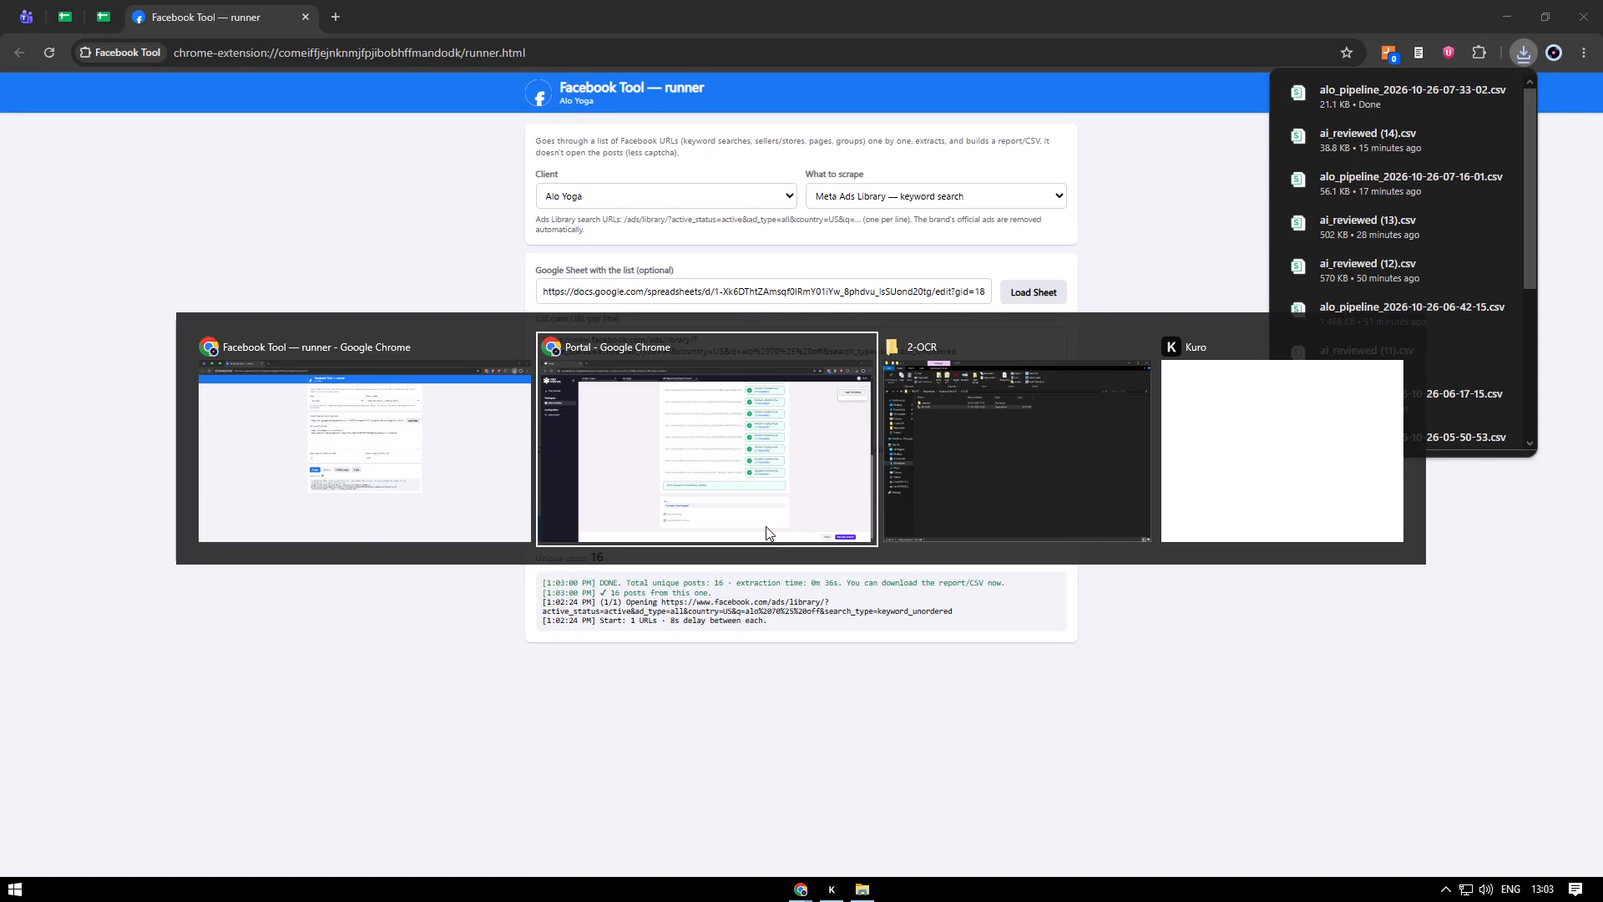
key(alt+Tab)
key(Return)
Bring the FB-OCR console into view and follow the progress of the image processing.
key(alt+Tab)
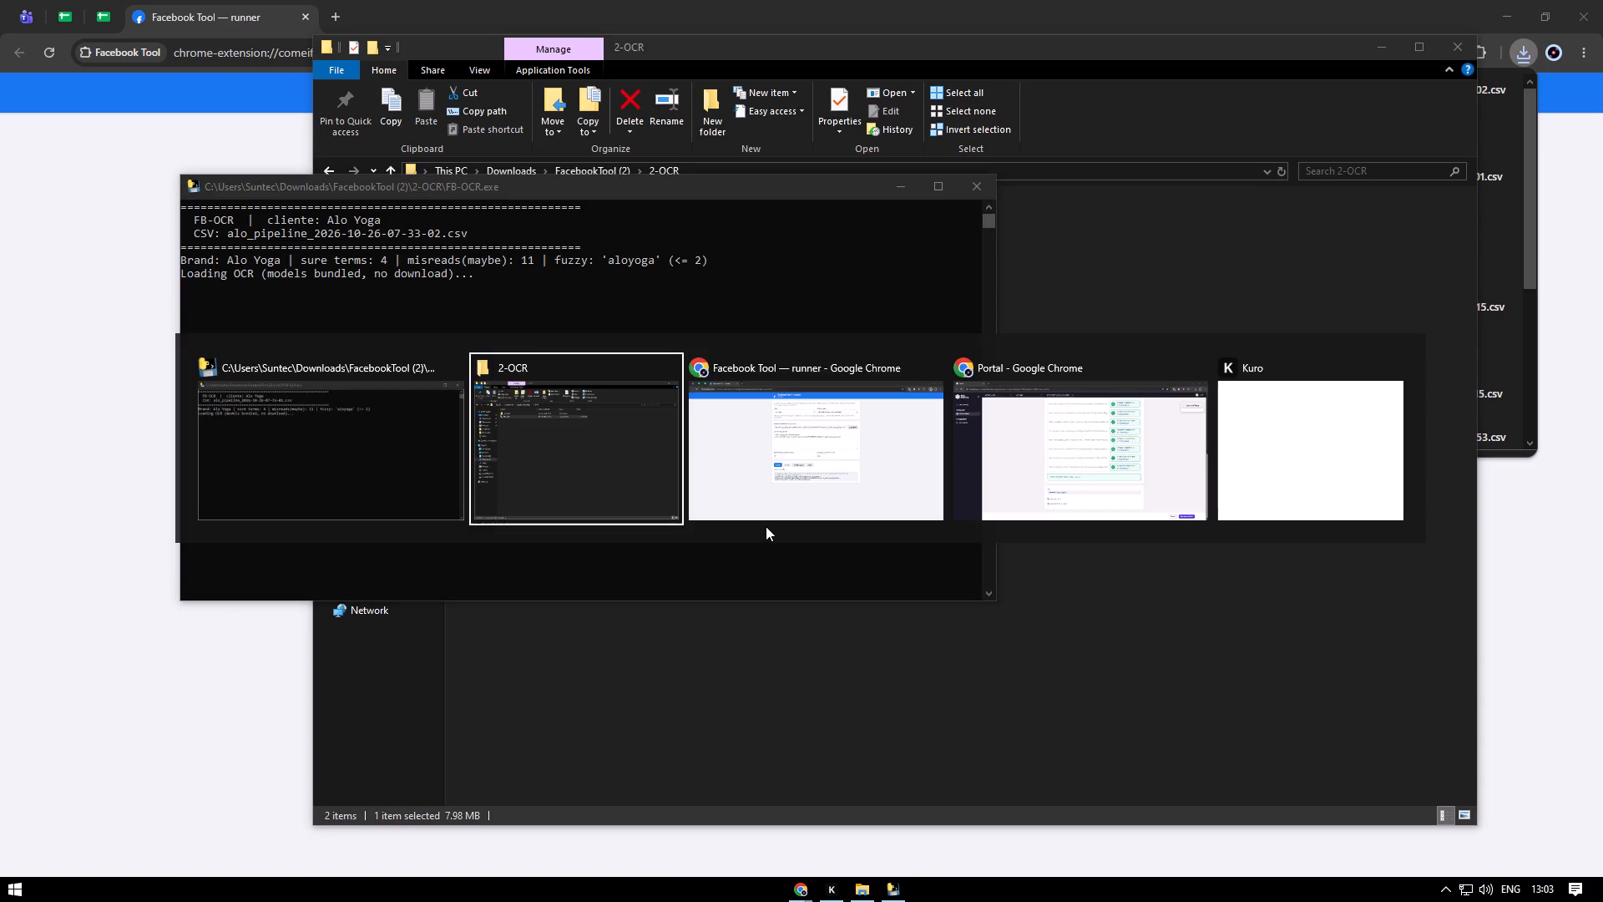
key(alt+Tab)
key(alt+Tab)
key(alt+Tab)
key(alt+Tab)
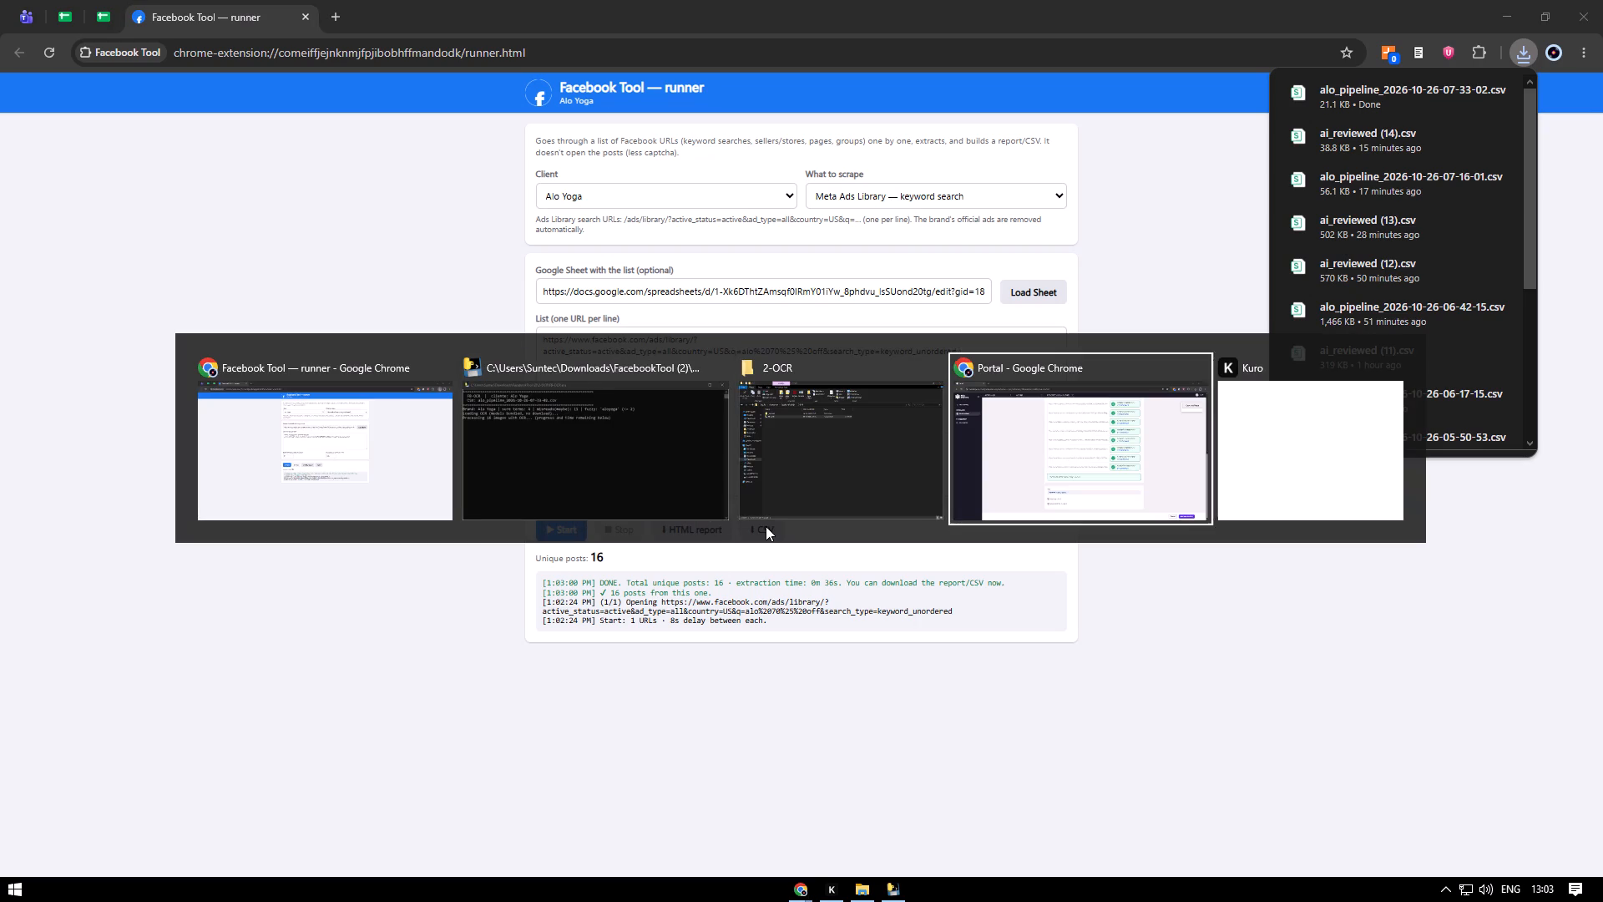
key(alt+Tab)
key(alt+Tab)
key(alt+Tab)
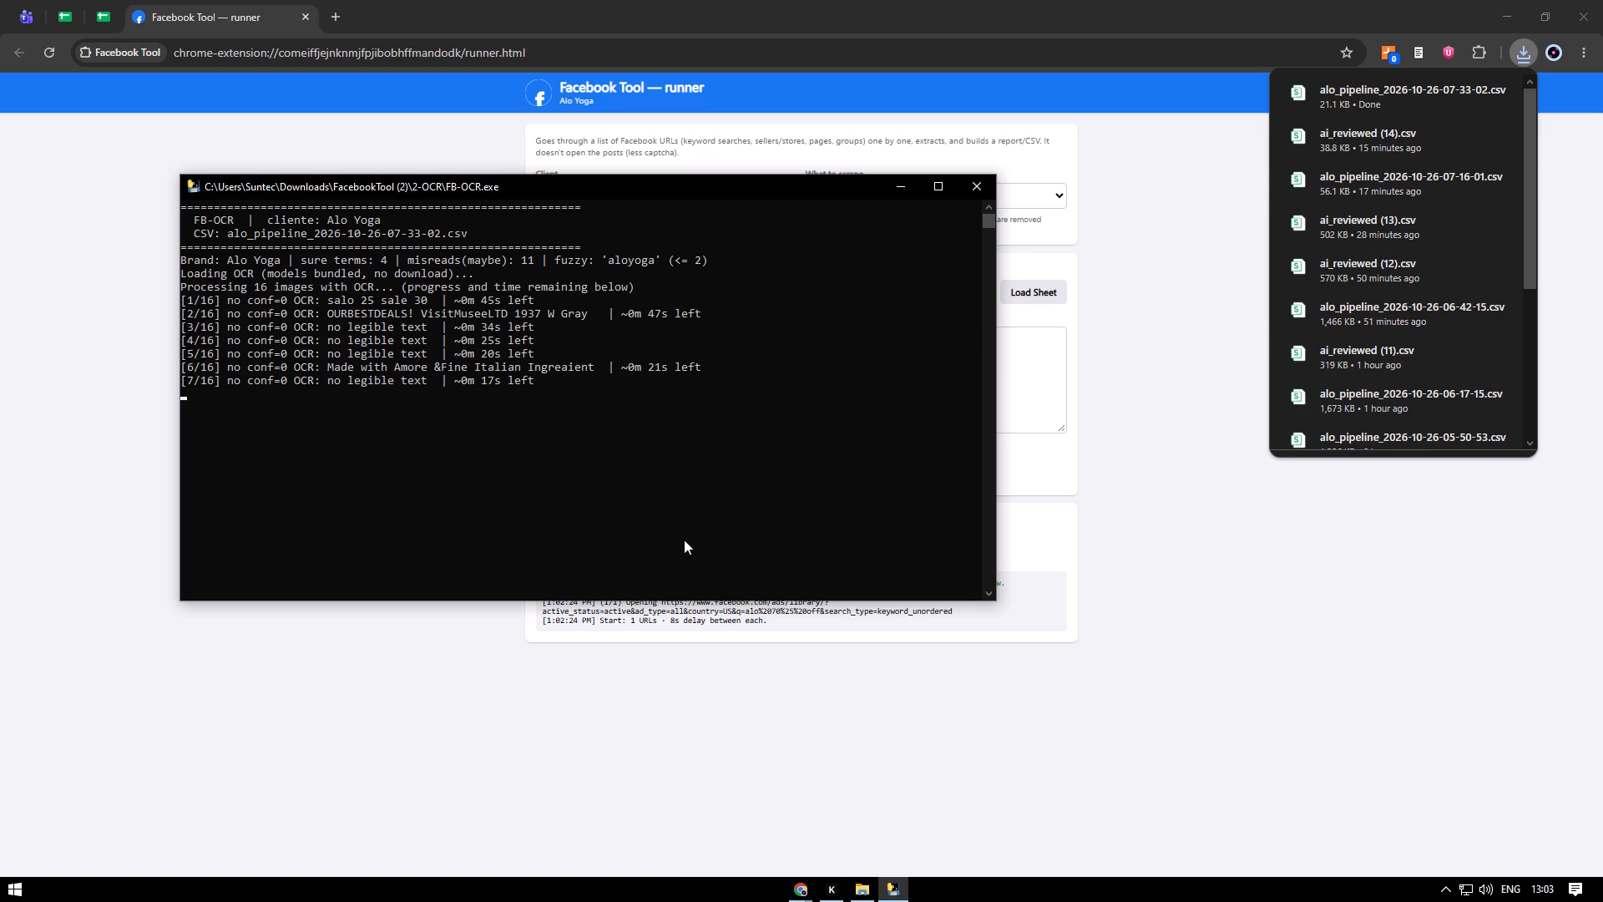
scroll(684, 540, down, 1)
scroll(684, 540, up, 1)
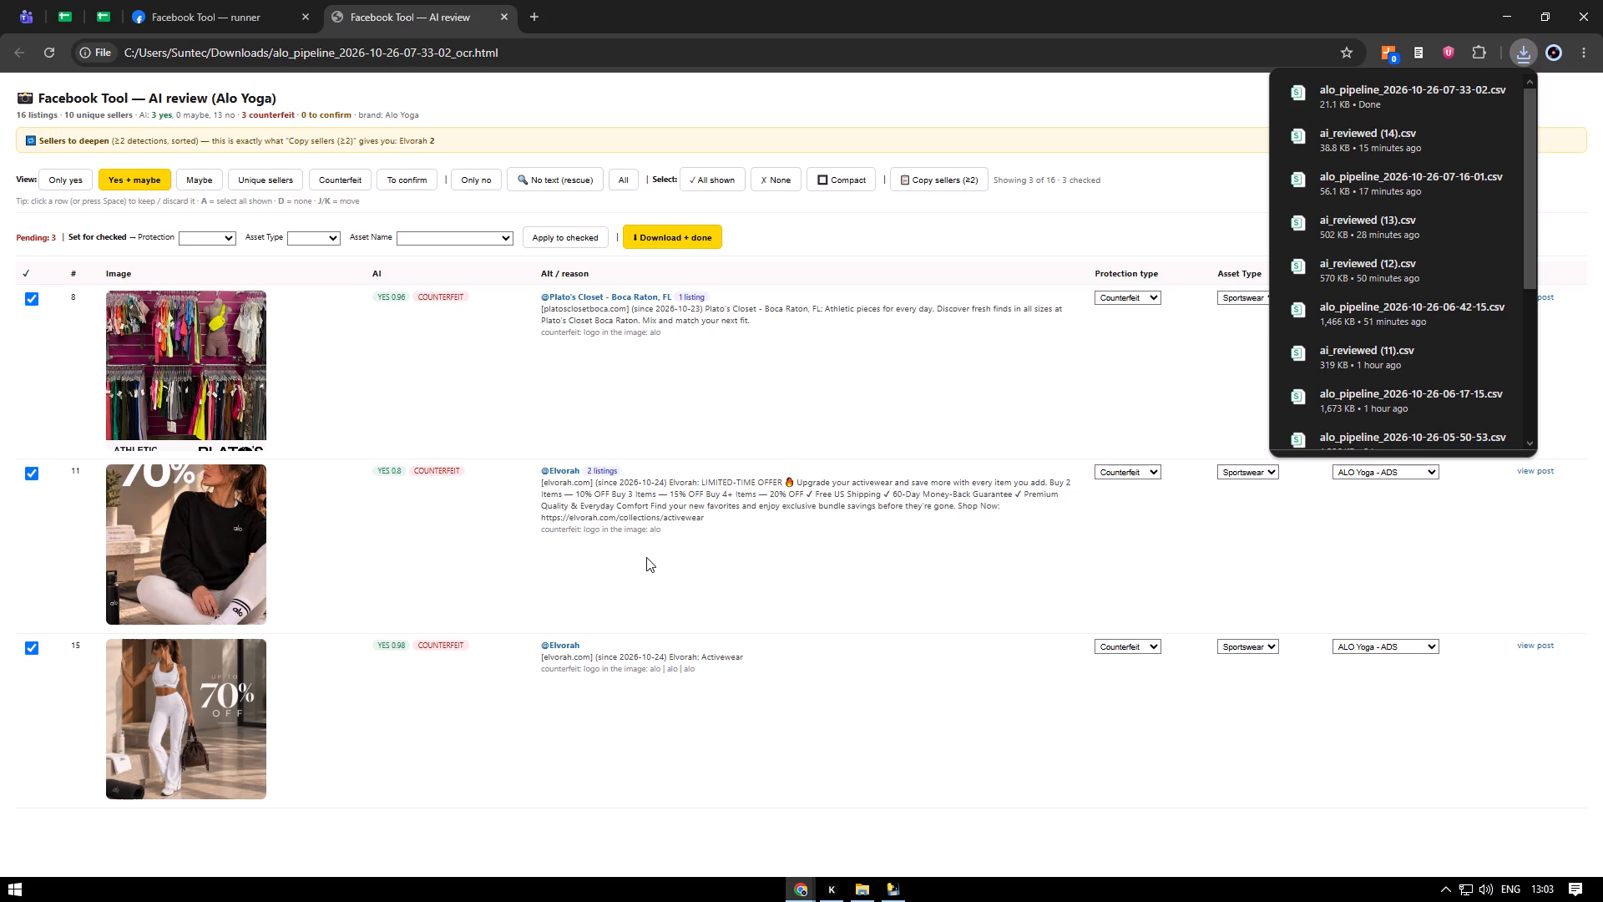
Download the checked counterfeit listings from the AI review report and mark them as done.
click(338, 176)
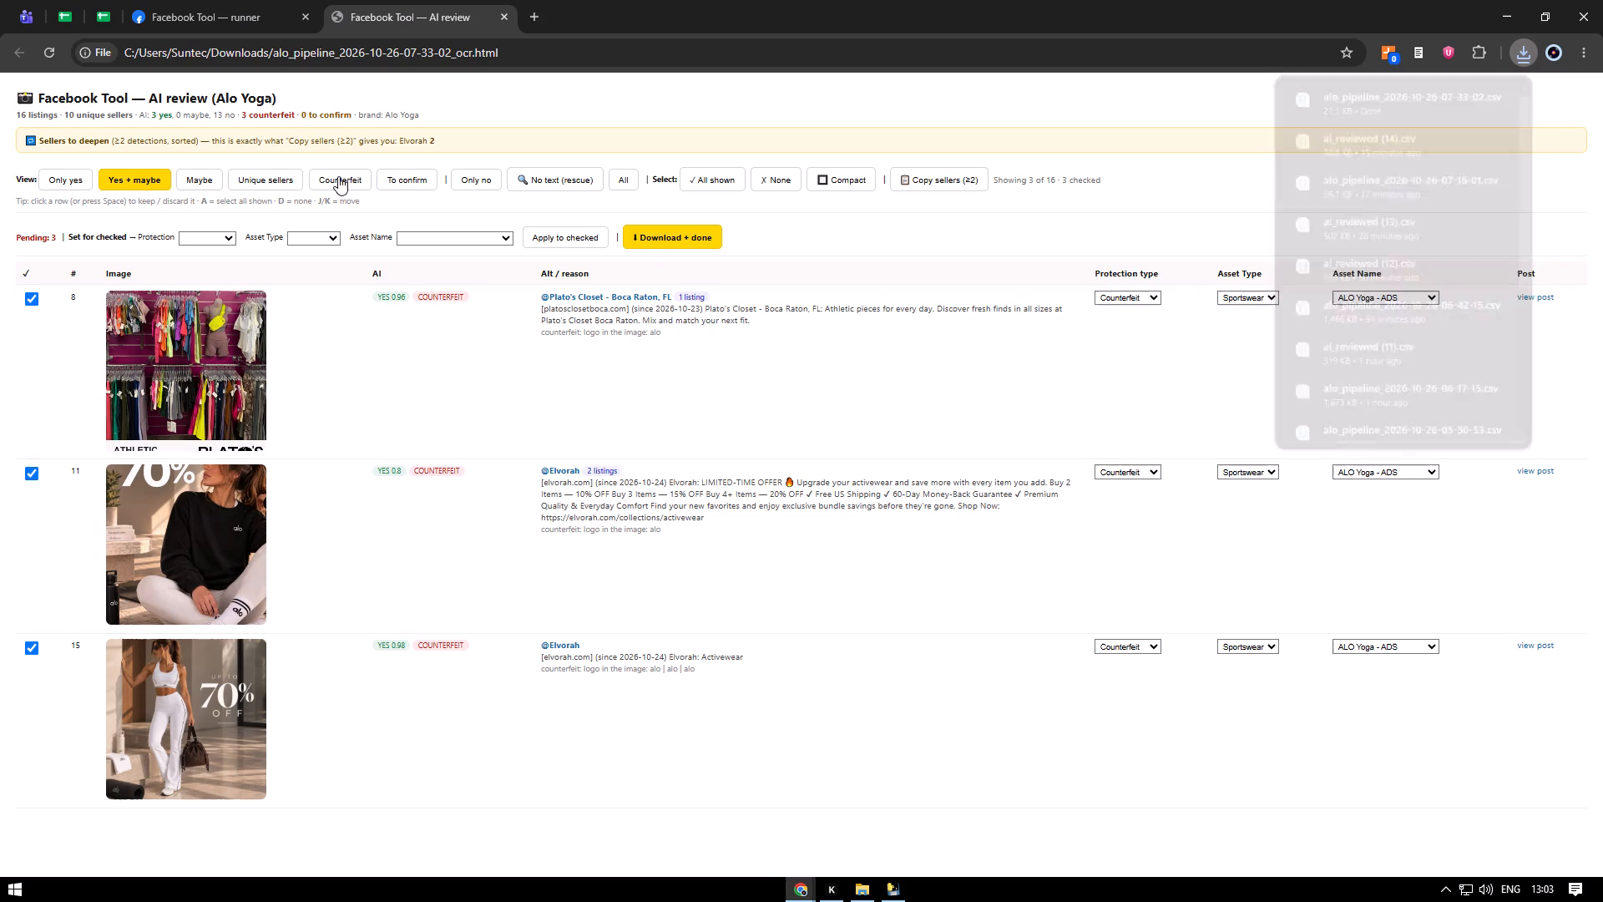
click(655, 236)
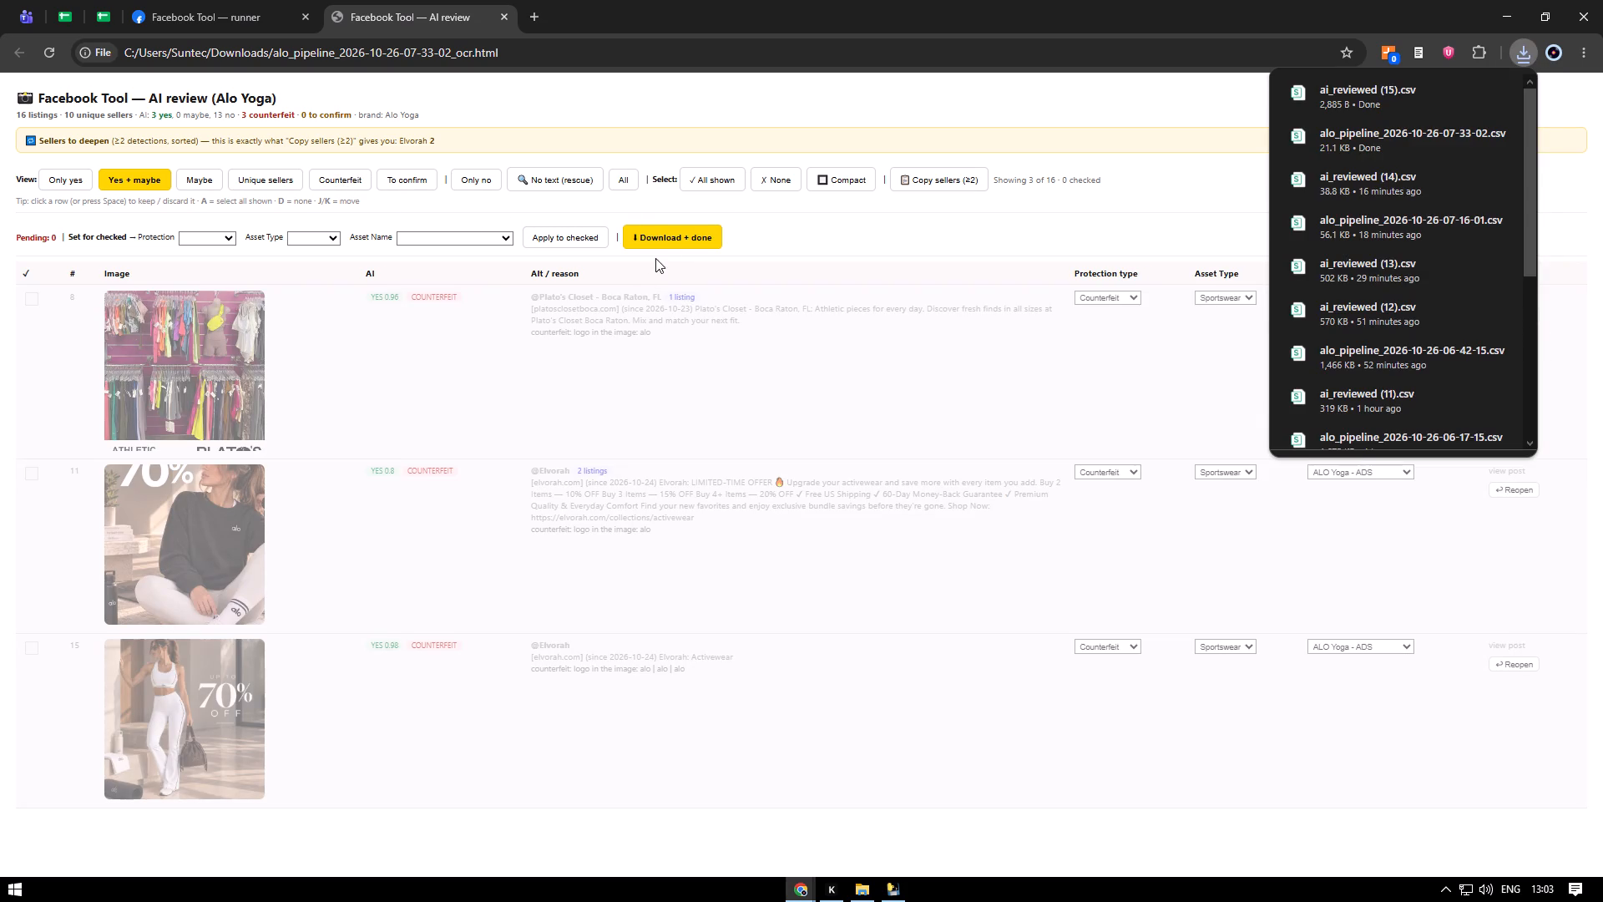
Remove the filter from Sheet14 of the Facebook OCR spreadsheet and clear all of its data.
click(92, 0)
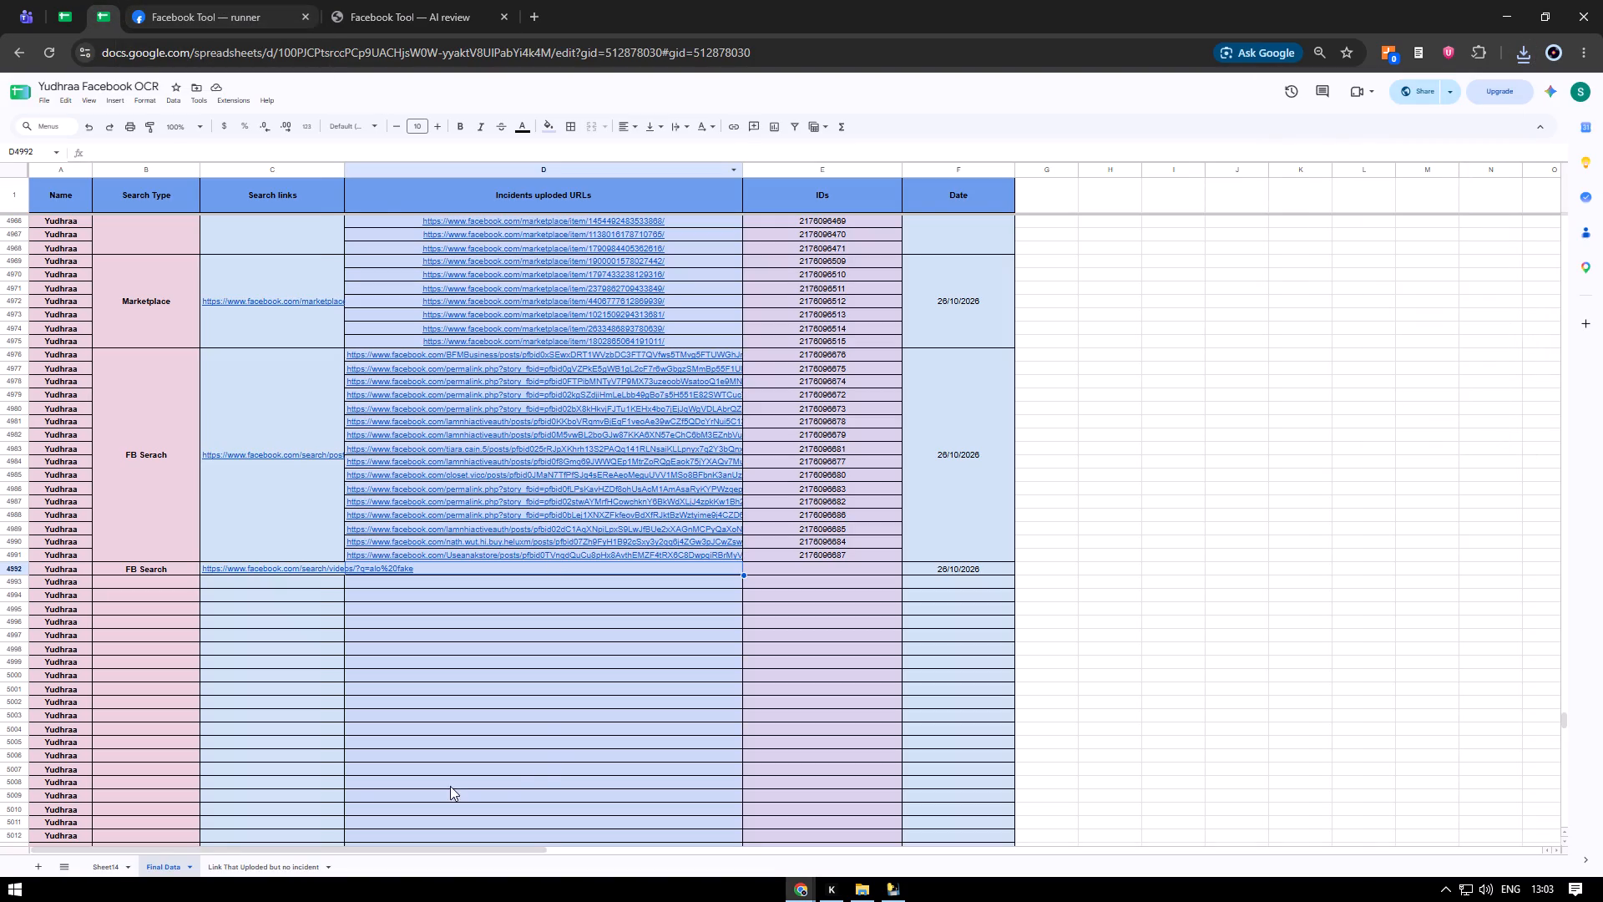
click(109, 869)
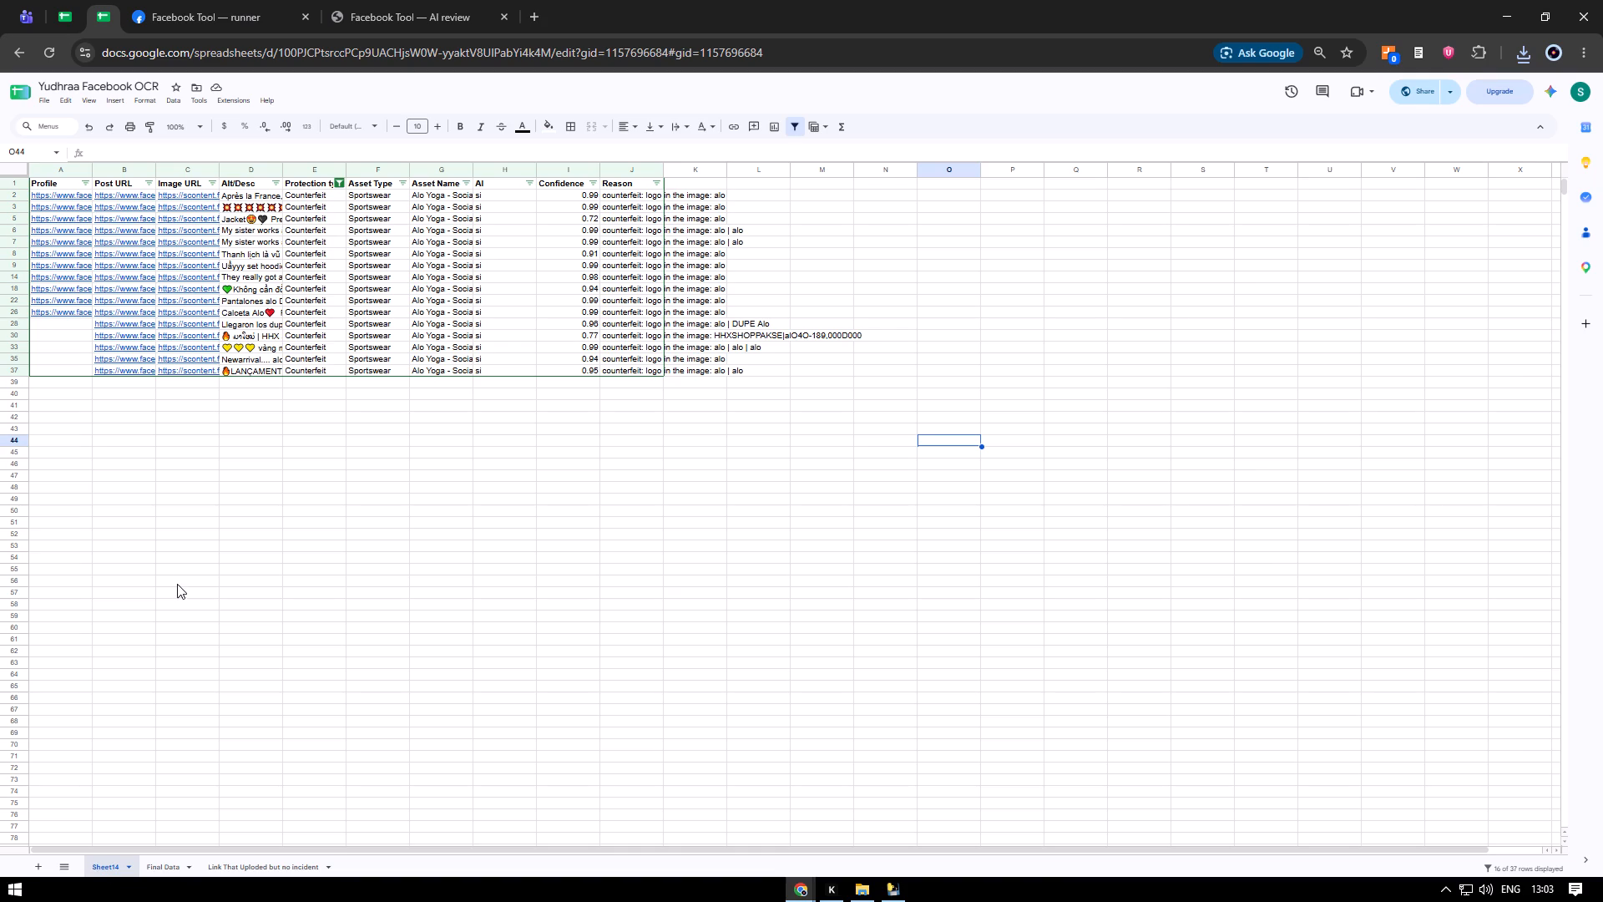
click(8, 166)
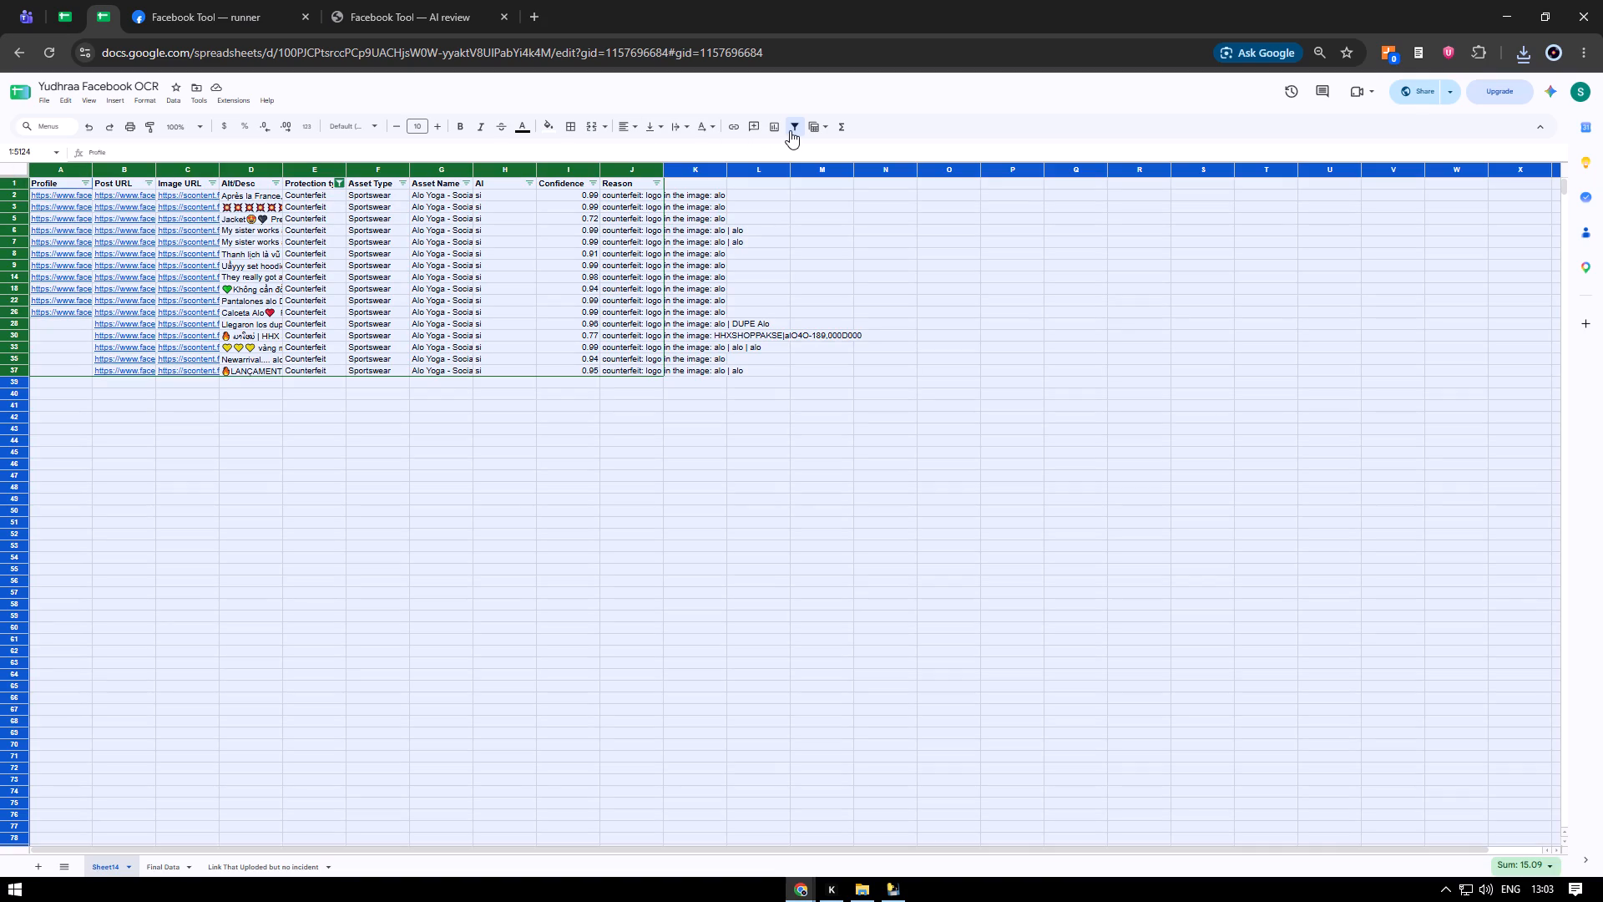
click(795, 130)
key(Delete)
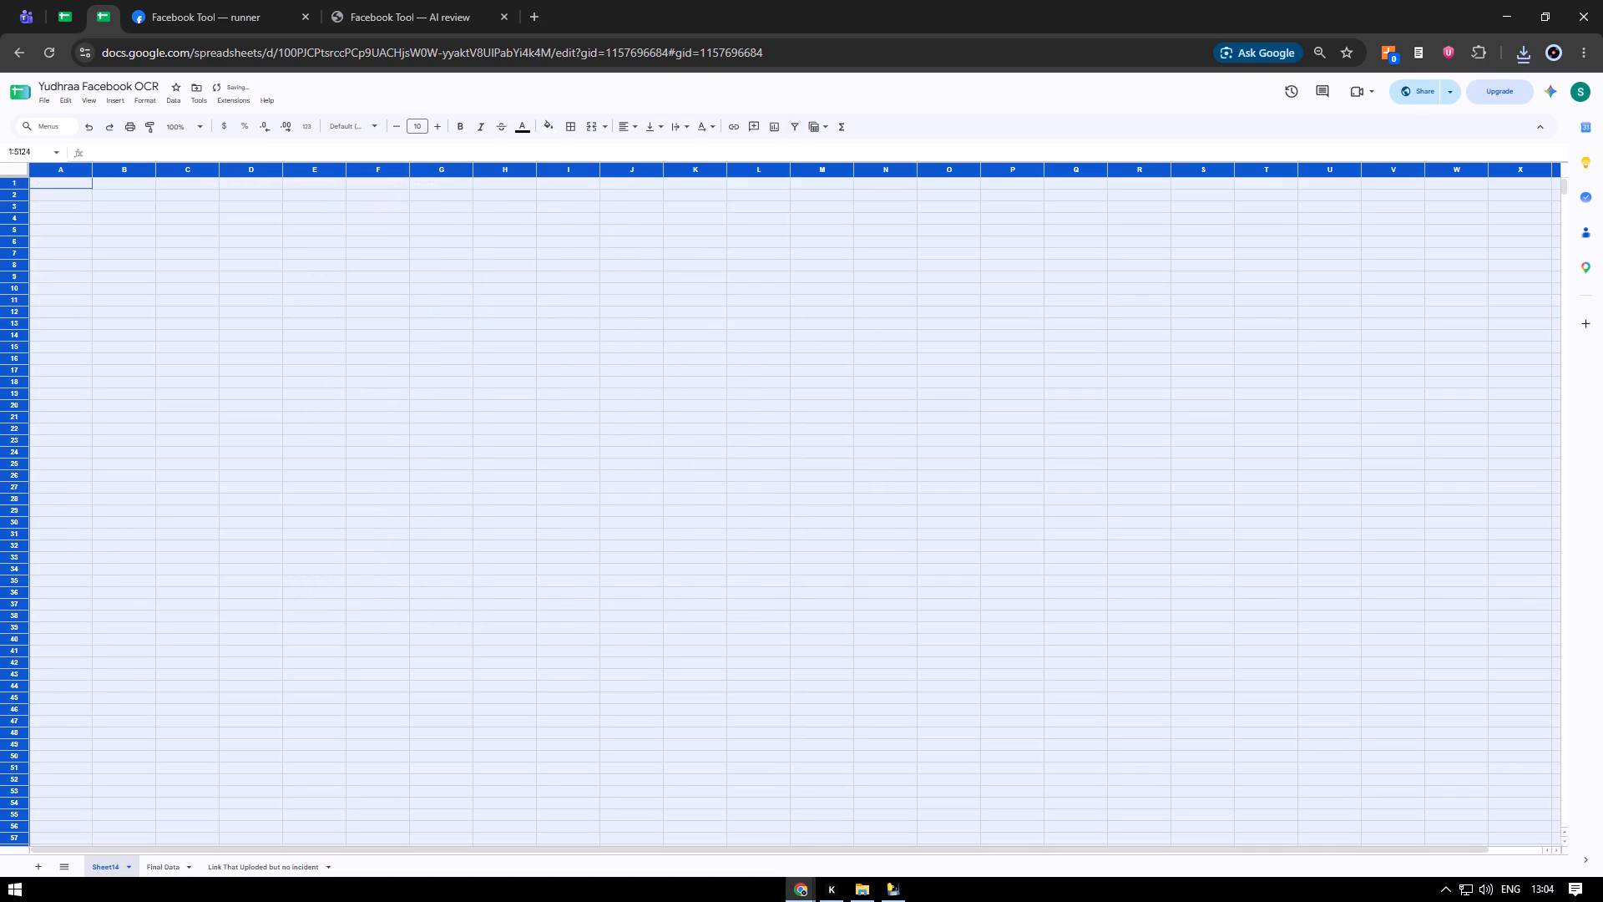
key(Up)
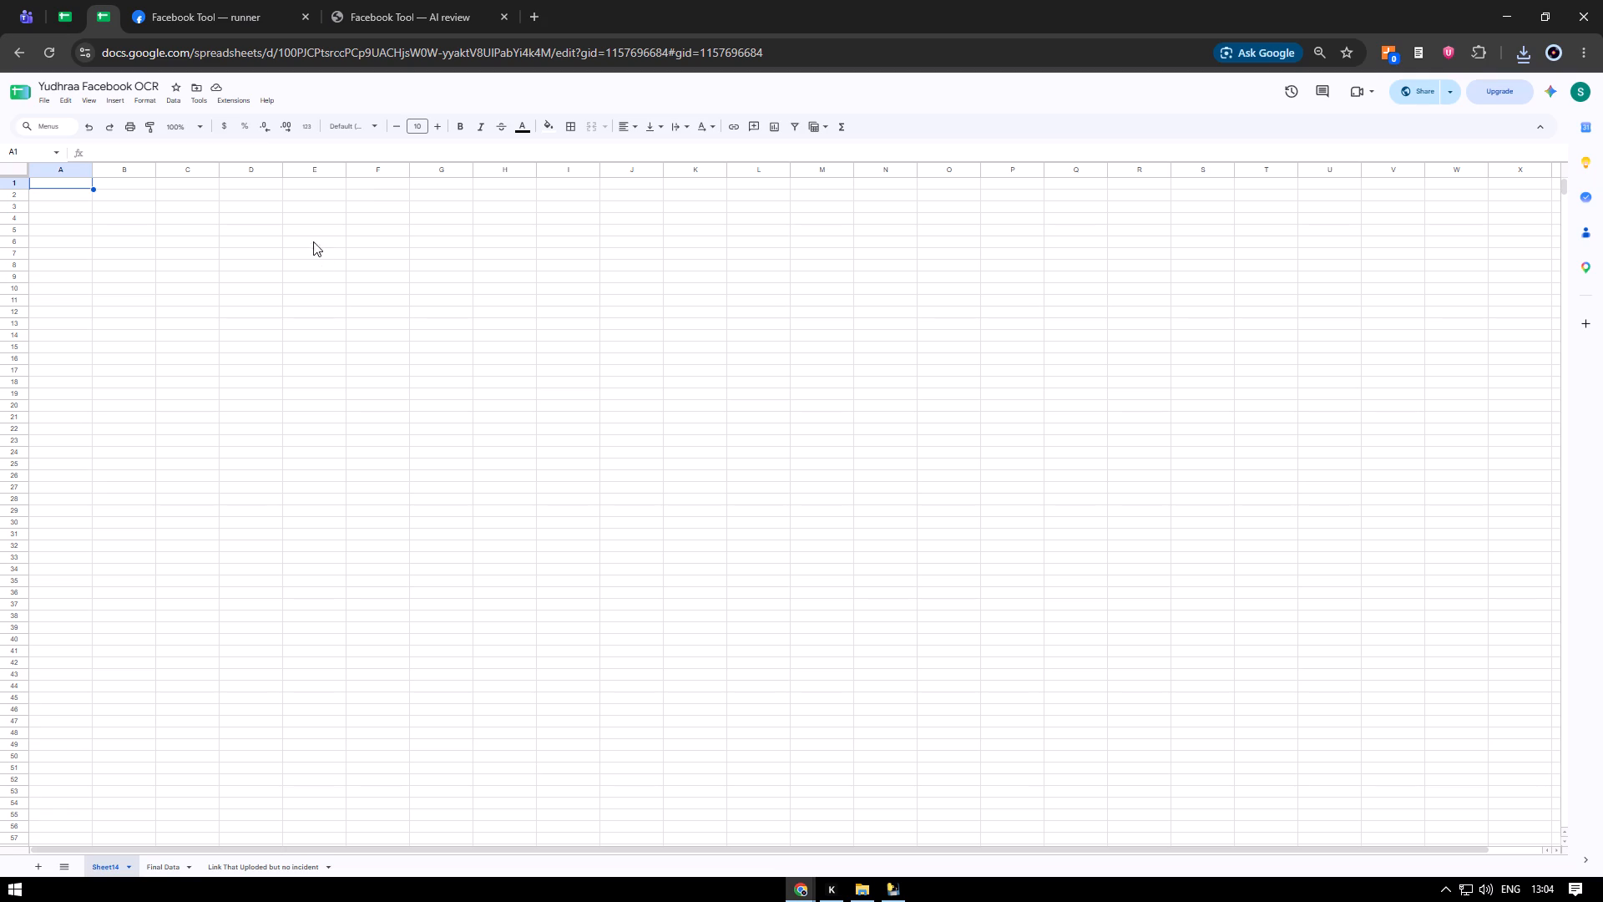
Import the file ai_reviewed (15).csv from Downloads into Sheet14, appending it to the current sheet.
double_click(38, 99)
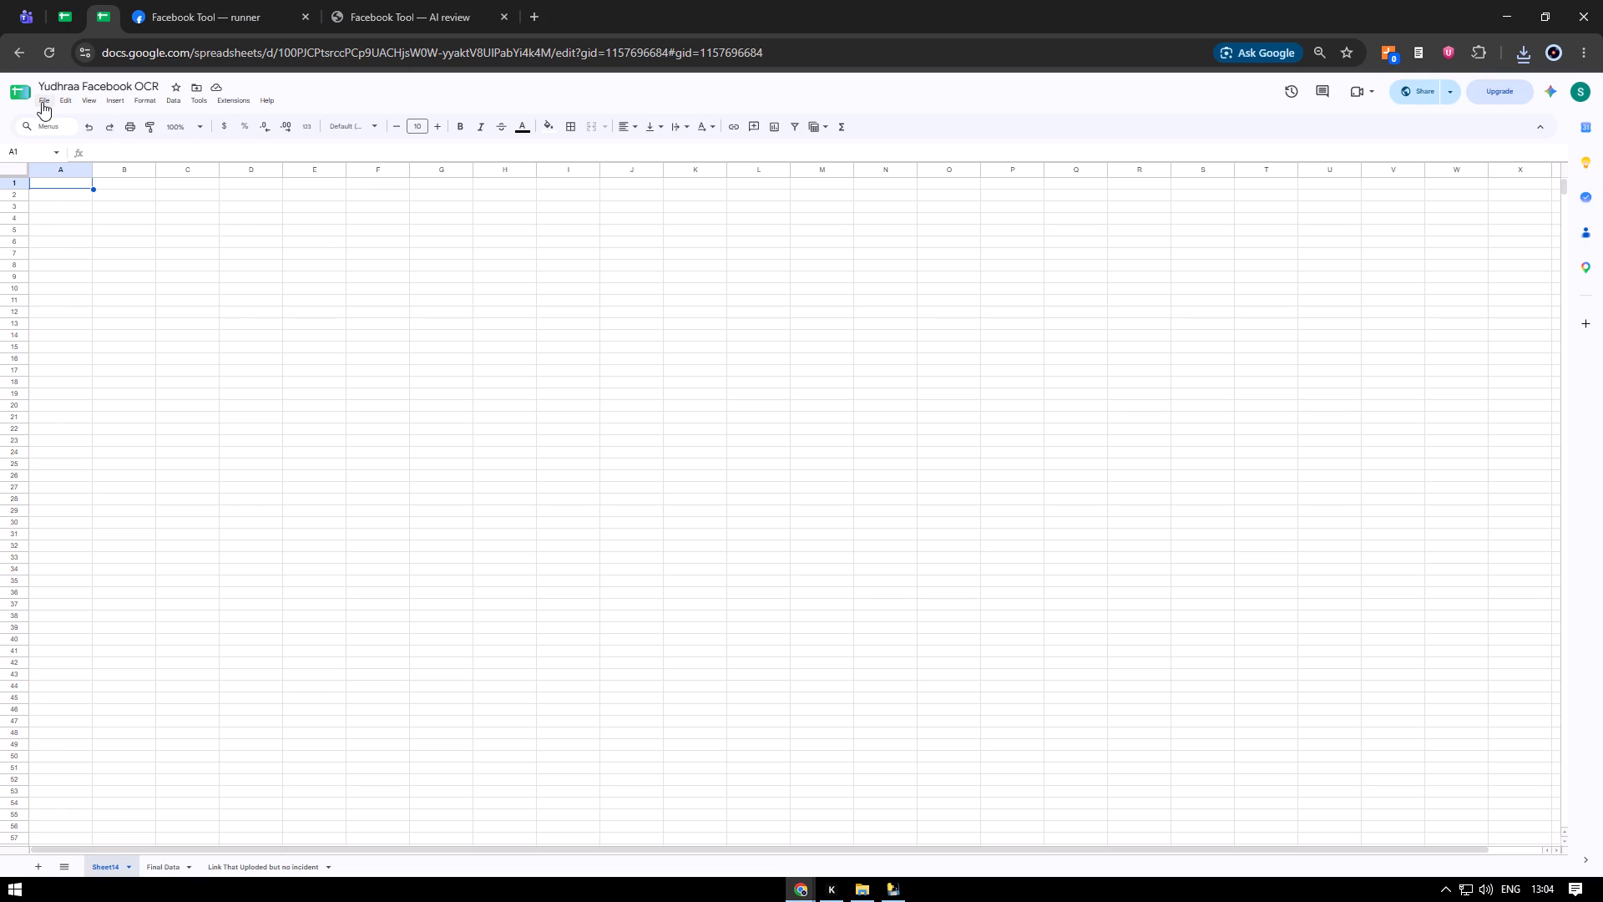
click(42, 102)
click(87, 158)
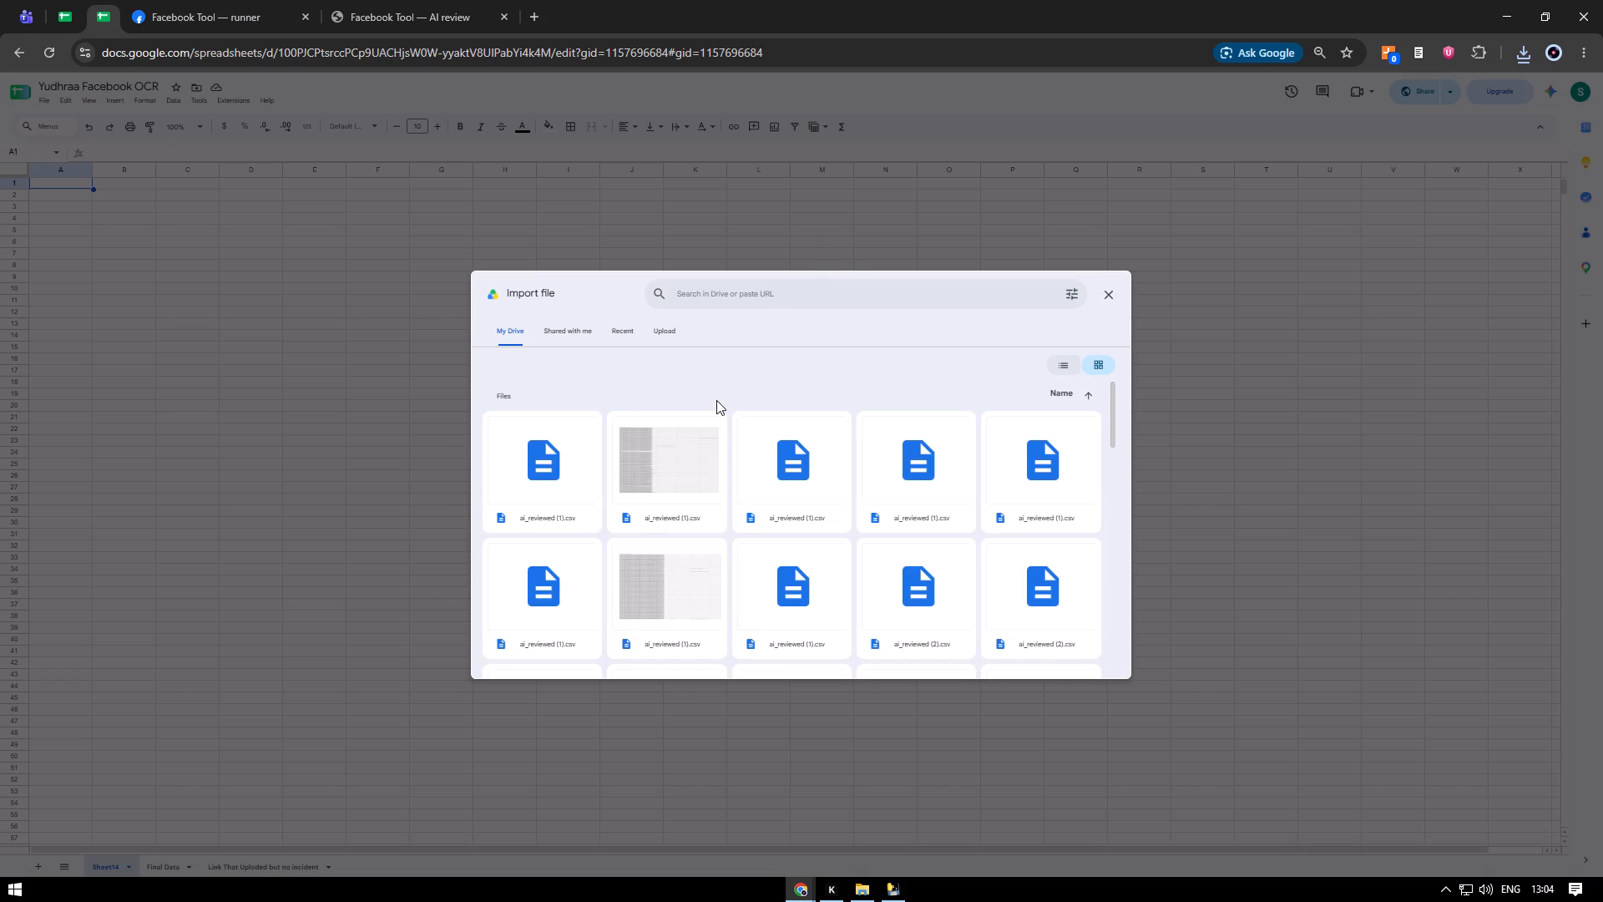
click(670, 341)
click(797, 544)
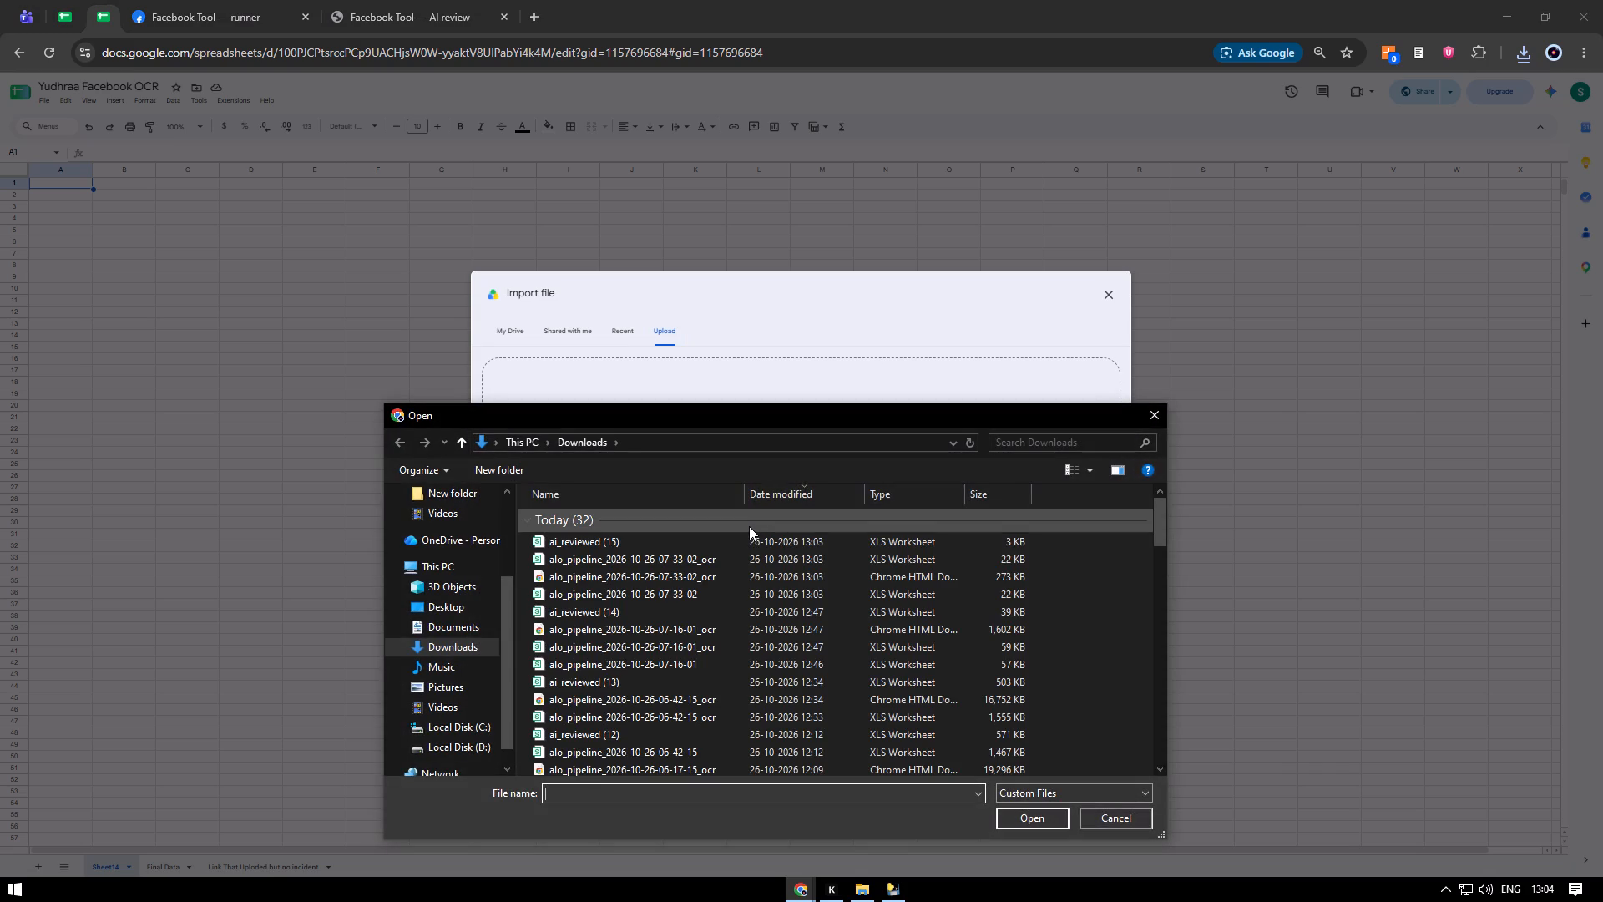
double_click(731, 540)
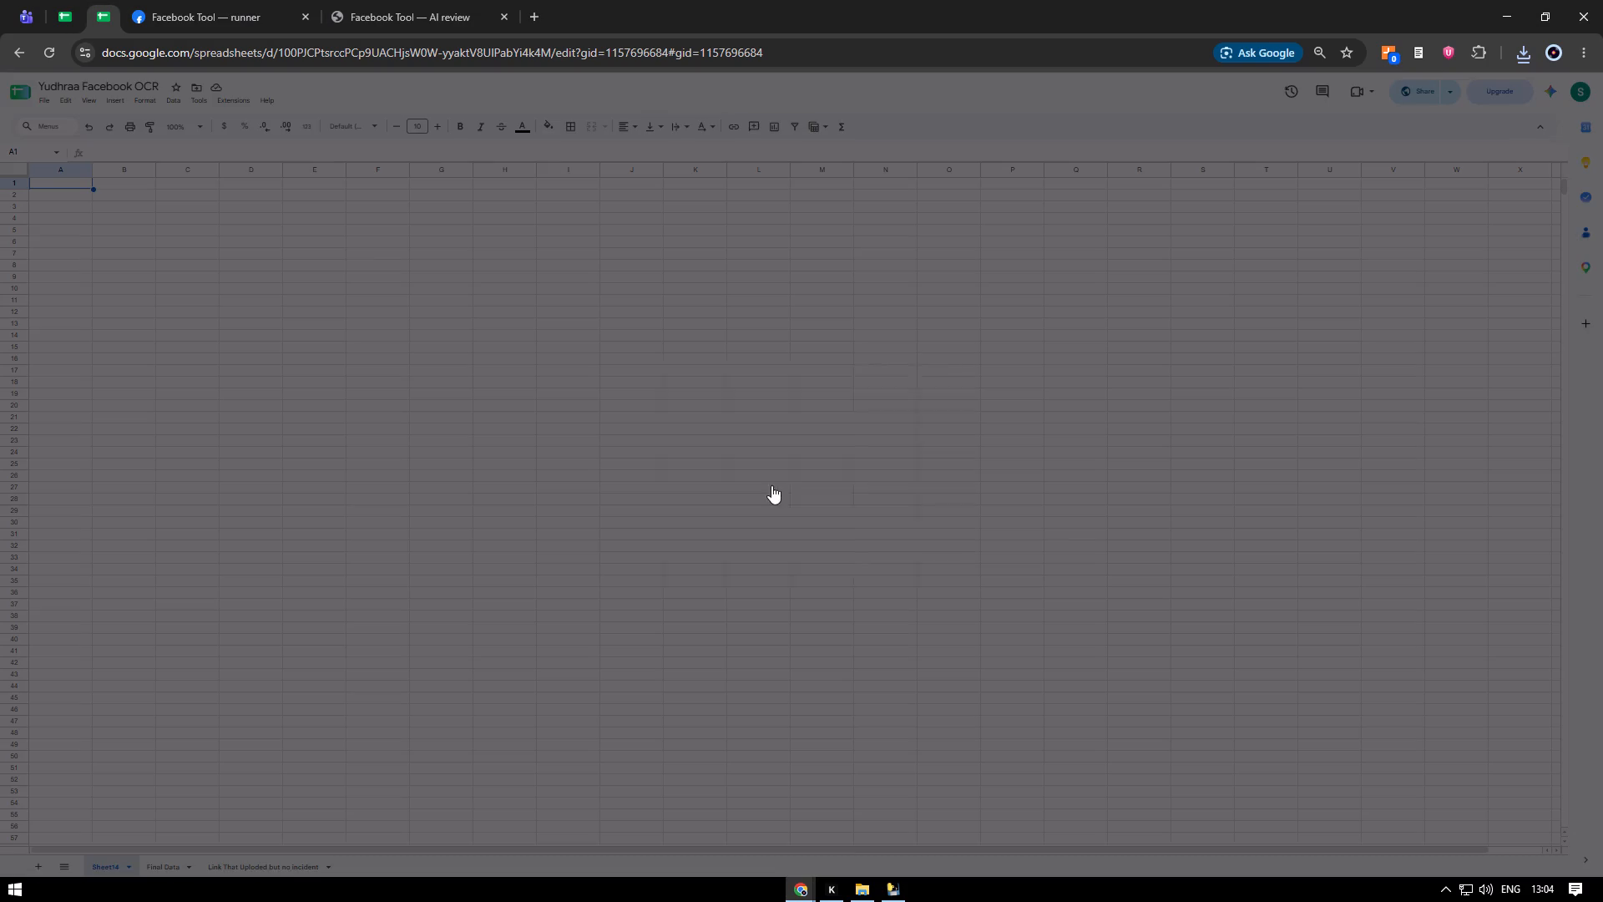
click(722, 469)
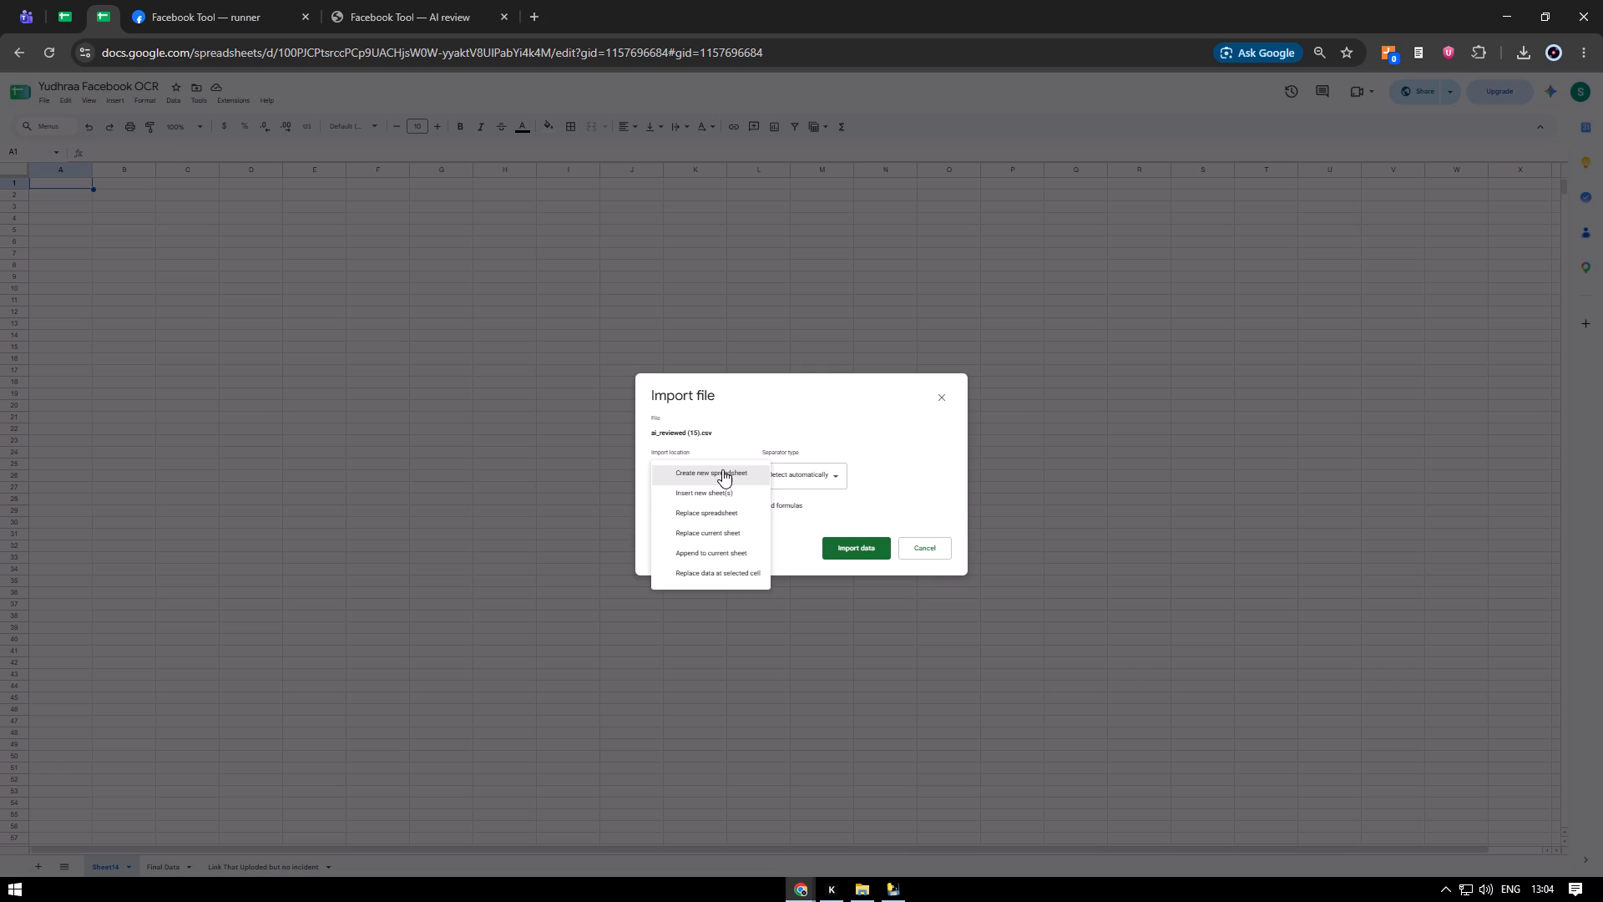
click(720, 545)
click(829, 534)
click(836, 538)
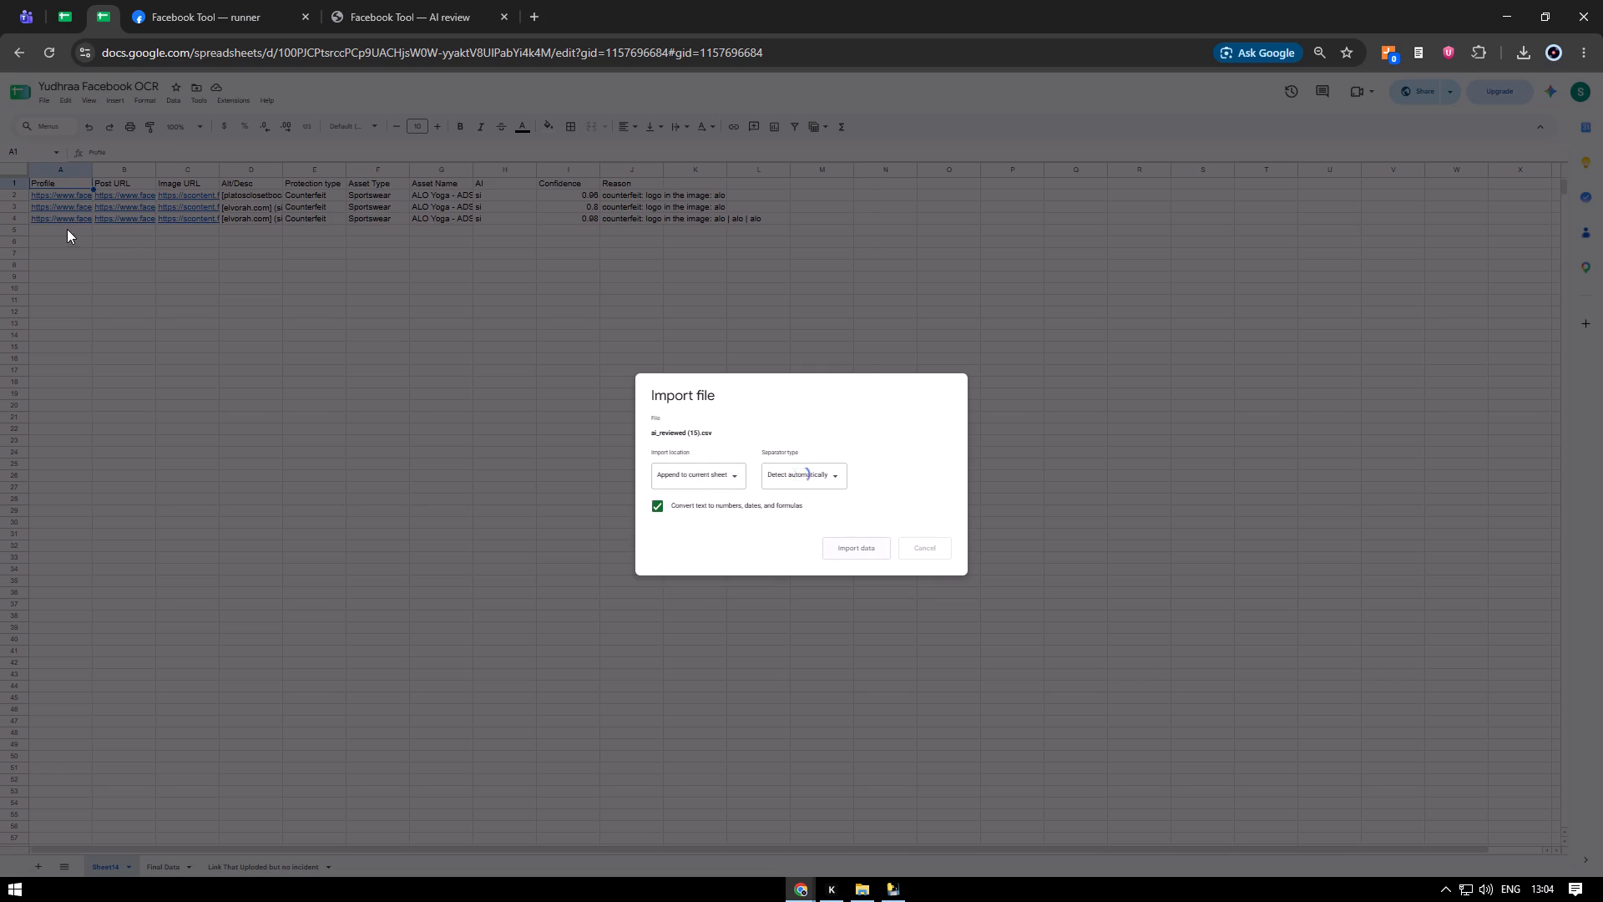
Select the three imported Profile links in cells A2:A4 of Sheet14.
drag(47, 195, 52, 208)
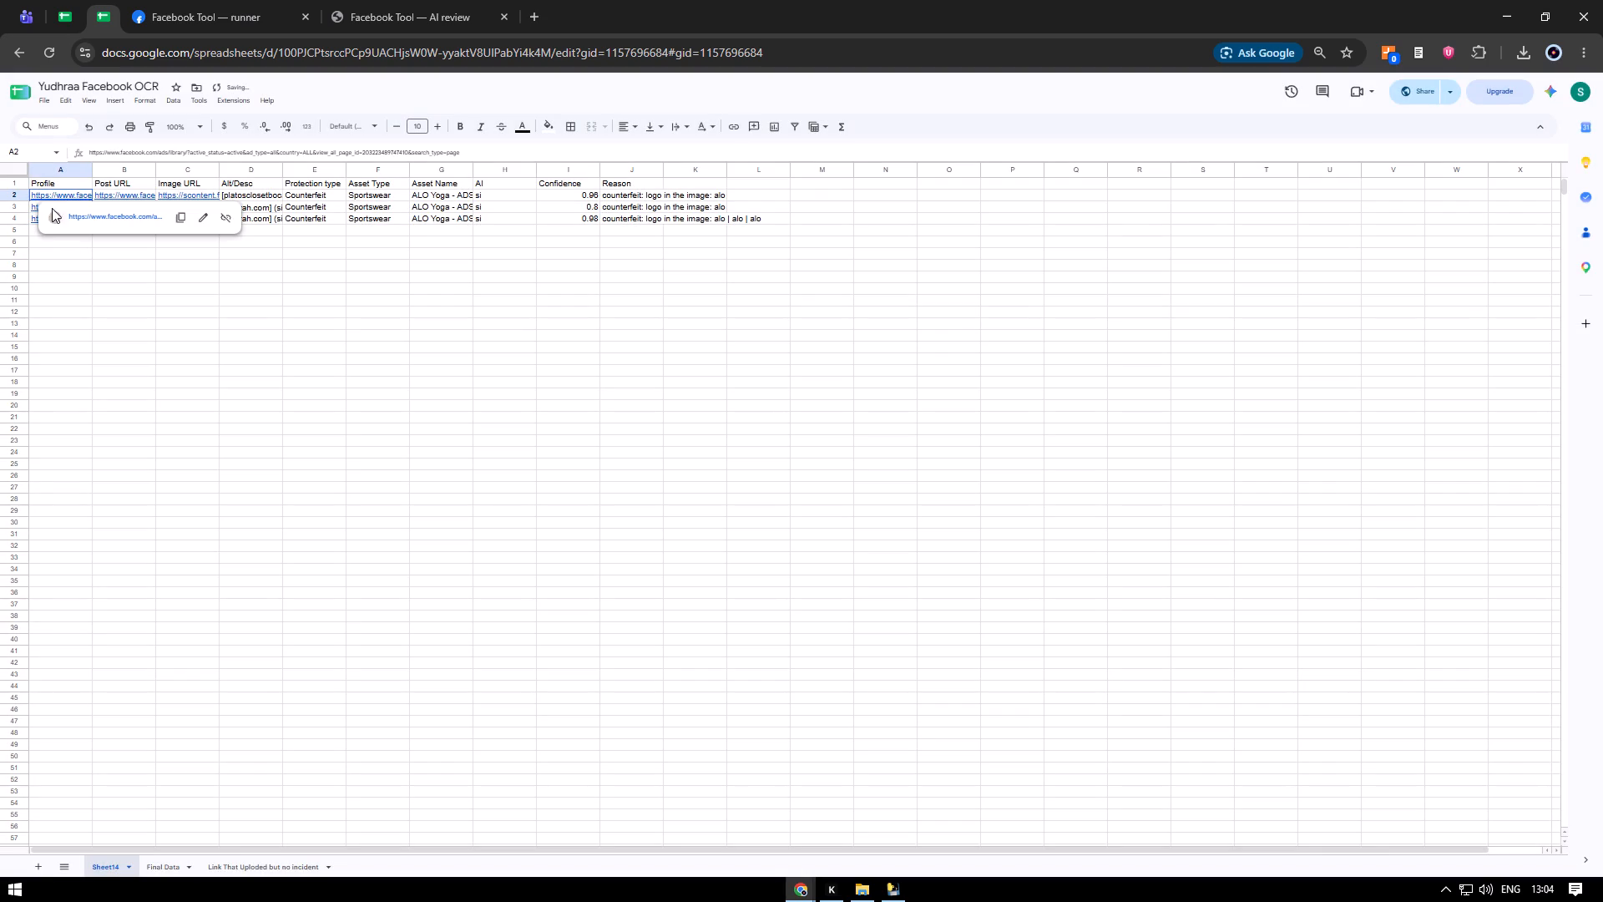
drag(52, 208, 47, 231)
drag(47, 231, 41, 218)
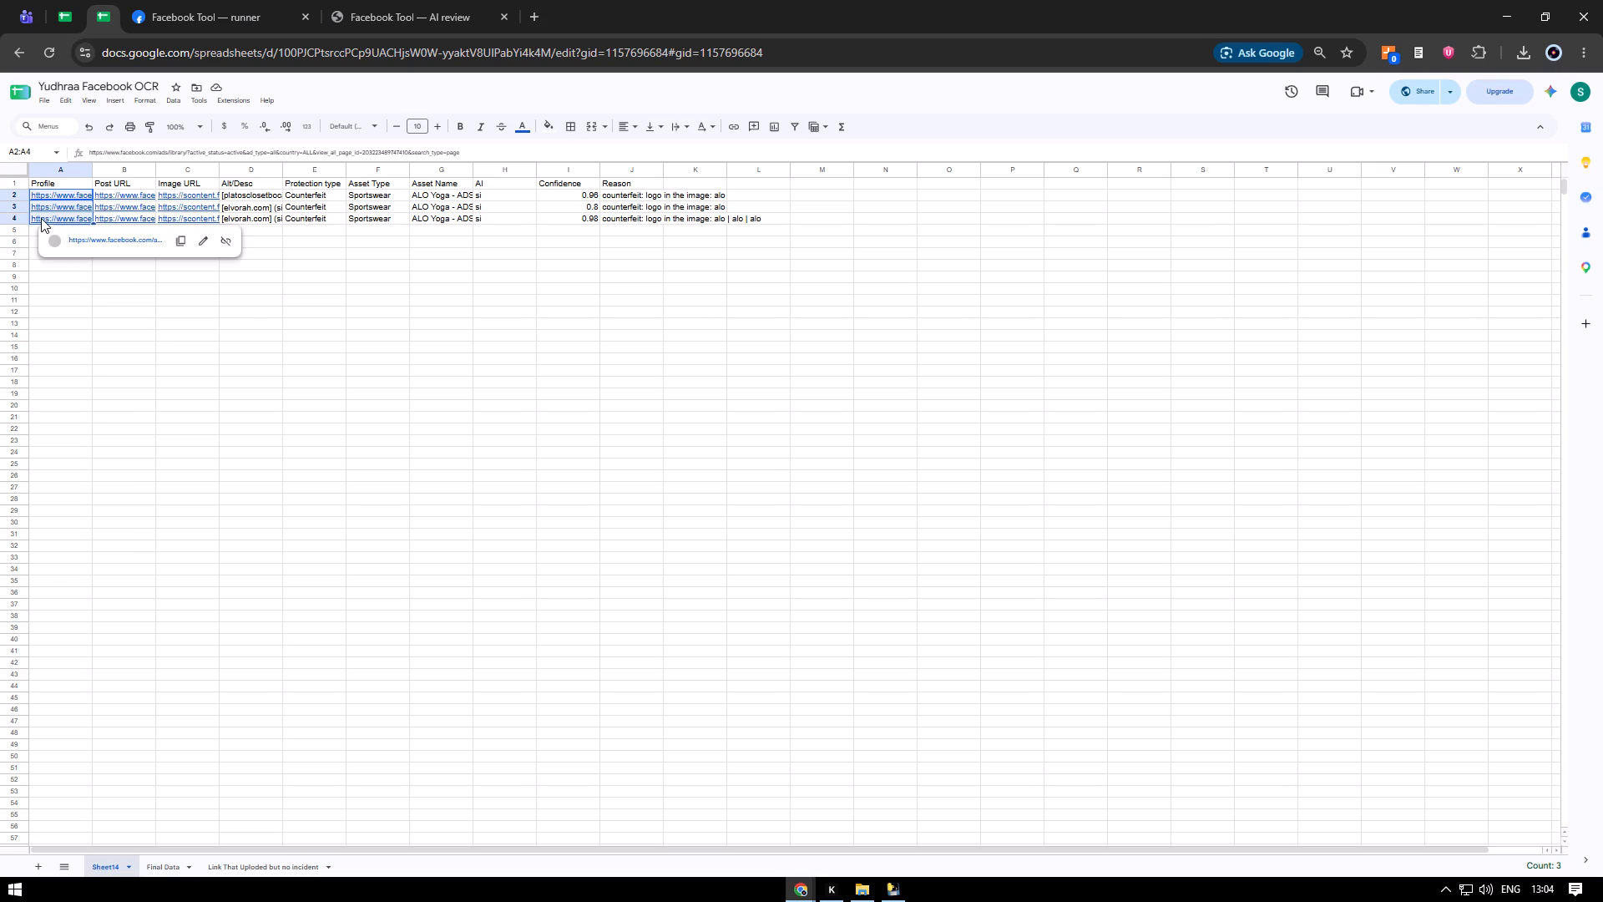
key(ctrl+shift+x)
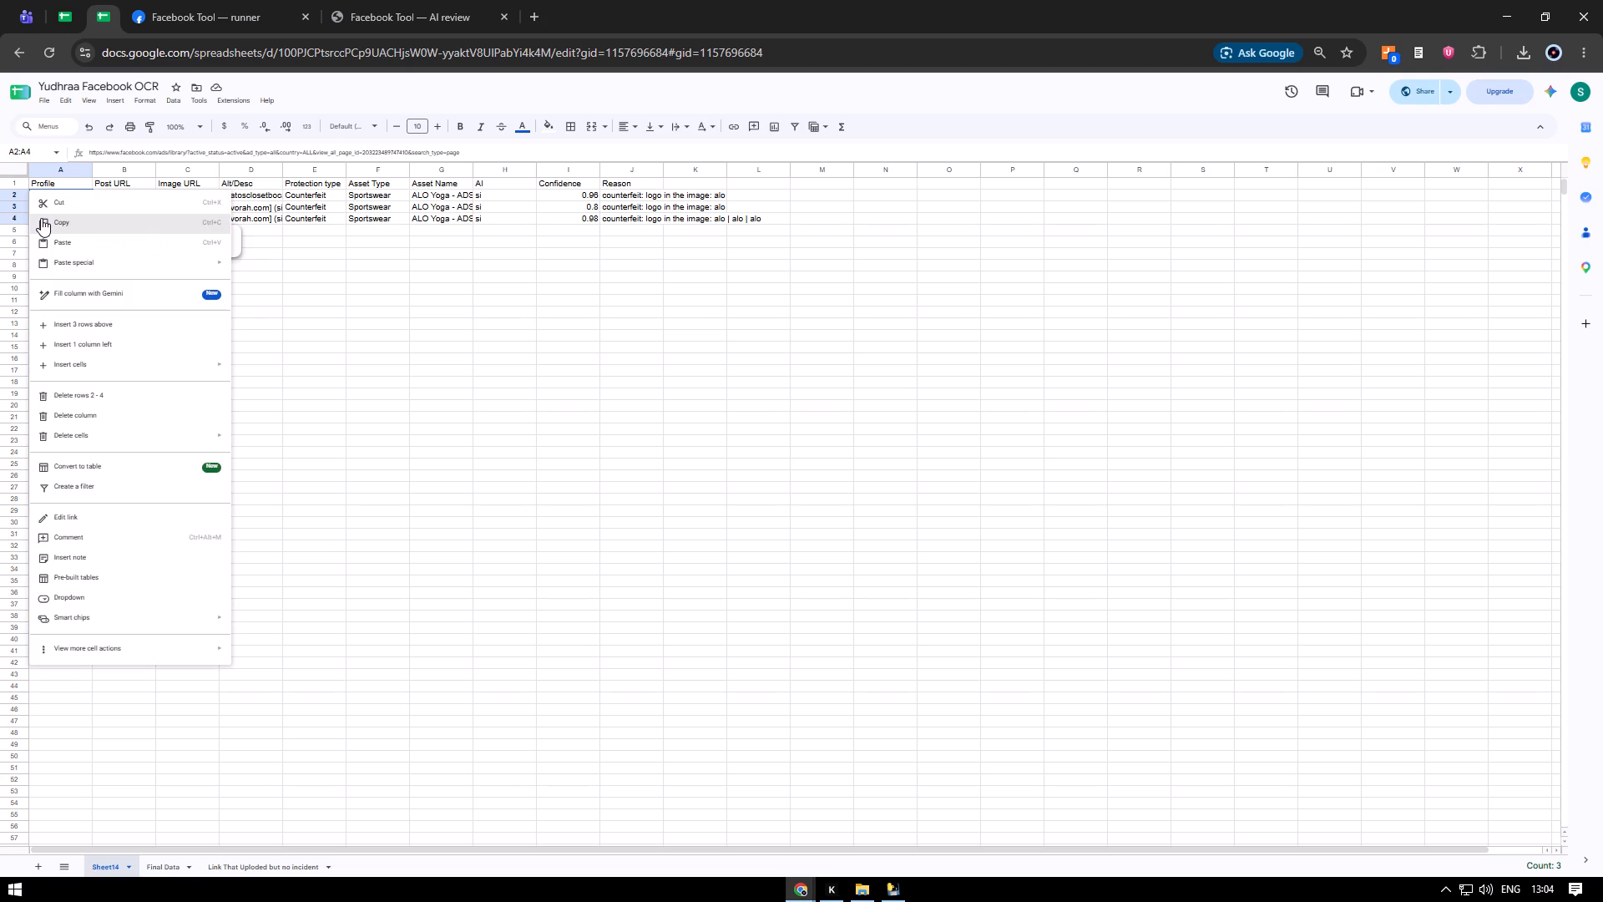
Remove duplicates from the selected Profile links in A2:A4 of Sheet14.
key(alt+o)
key(Right)
key(Up)
key(Up)
key(Up)
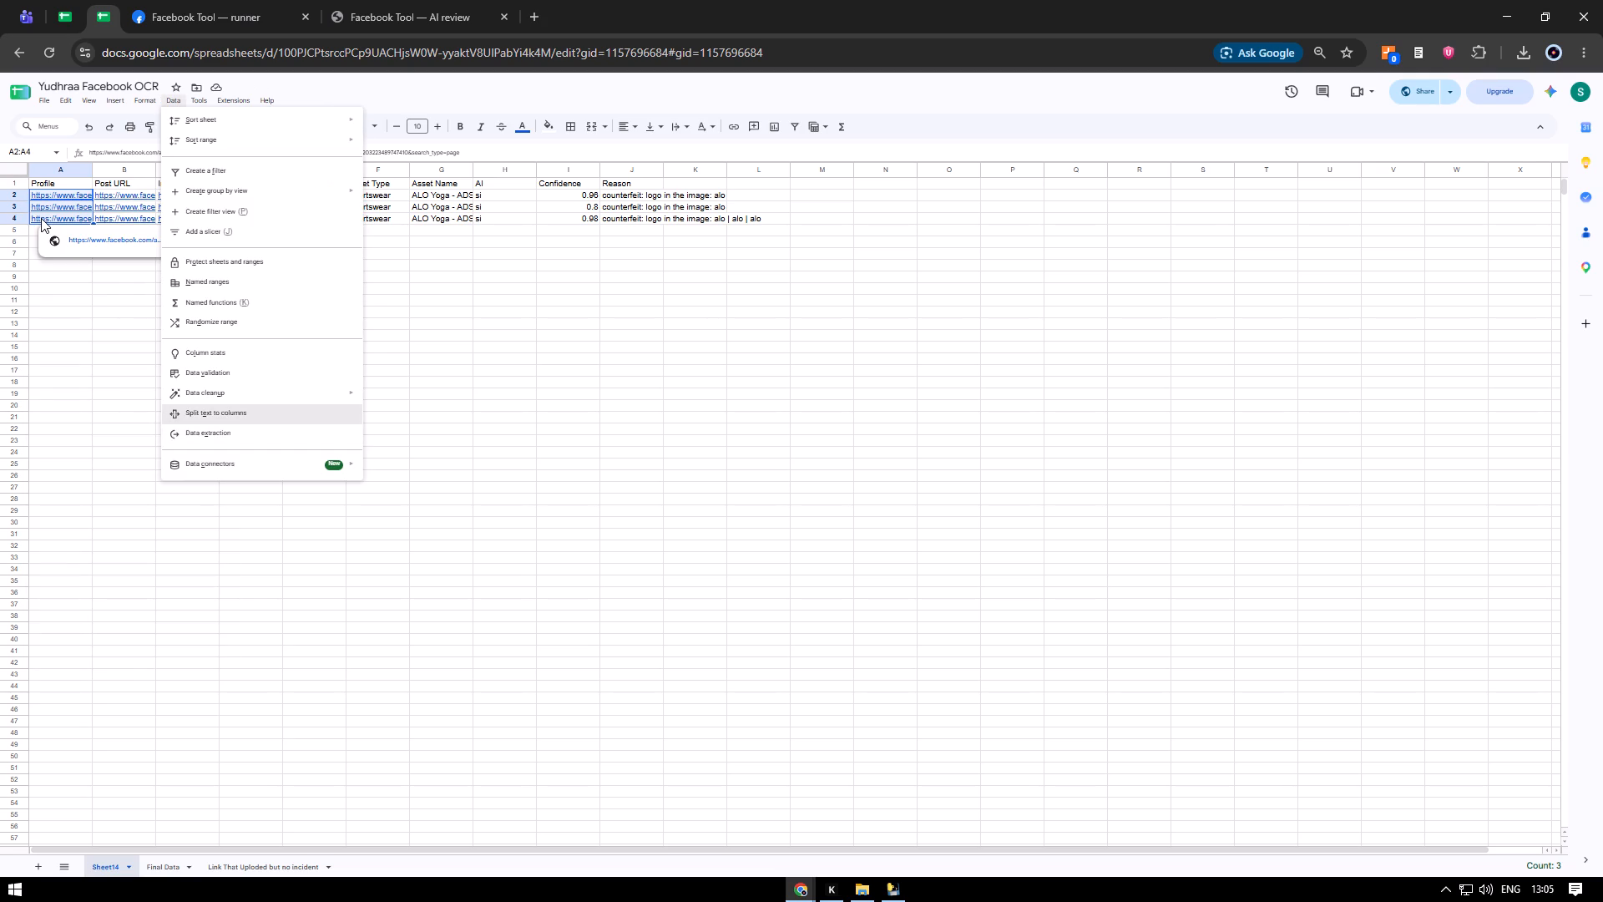
key(Up)
key(Right)
key(Up)
key(Up)
key(Return)
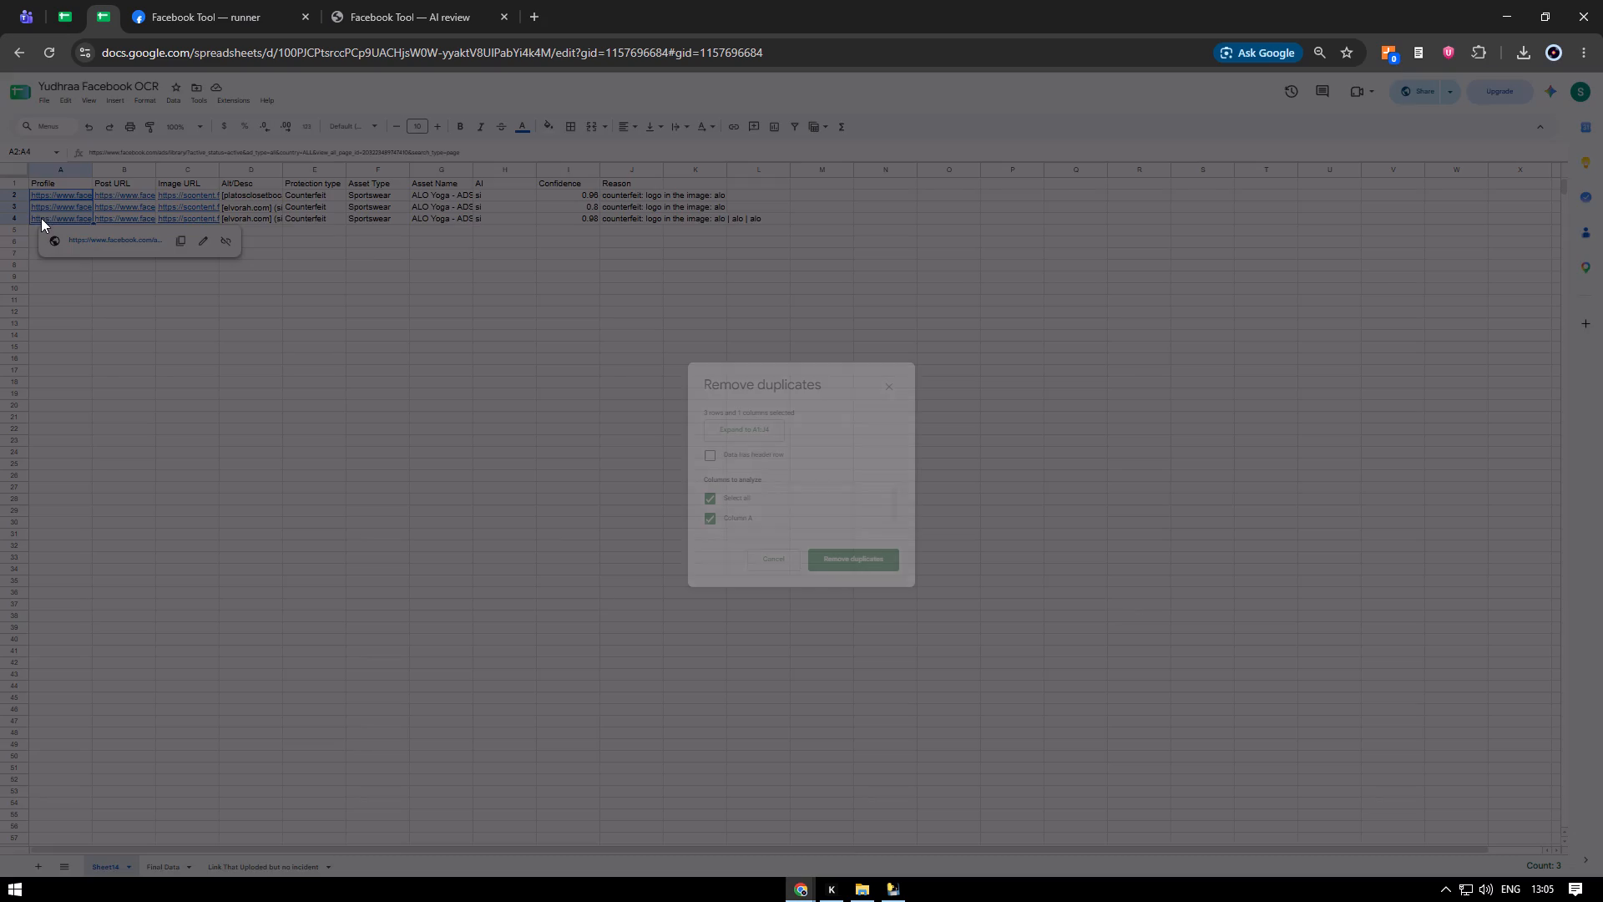
key(shift+Tab)
key(Return)
key(shift+Tab)
key(Return)
key(shift+Tab)
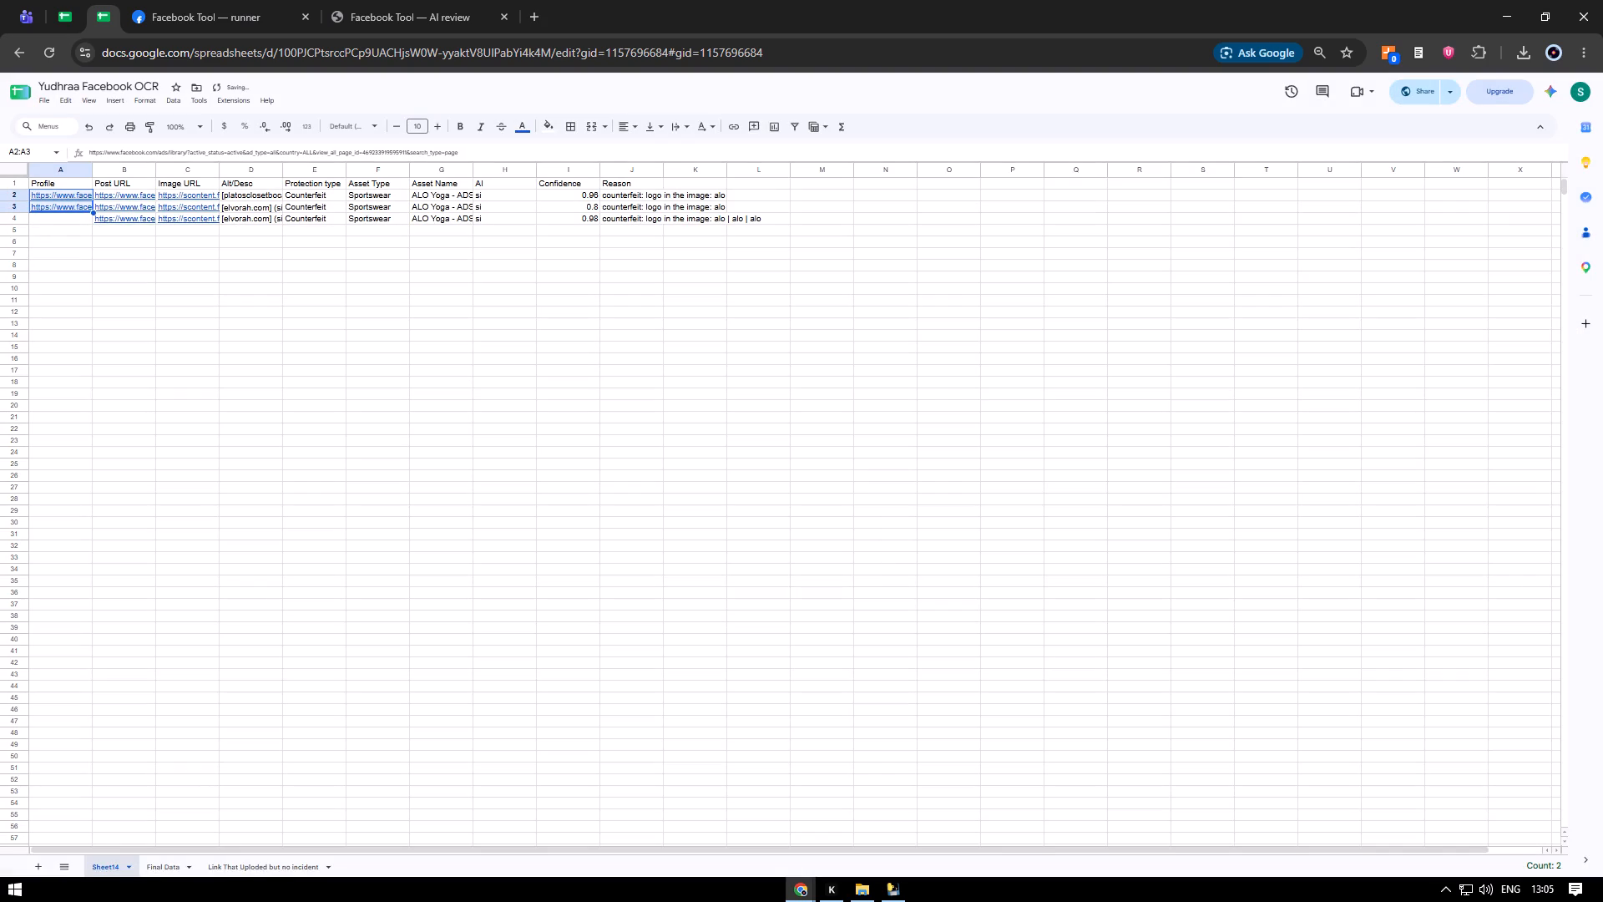
Copy the deduplicated Profile links into the single Profiles (Sellers) cell of the "alo 70% off" row, row 111, in the US-EAST sheet.
key(ctrl+c)
key(ctrl+shift+Tab)
key(Right)
key(Return)
key(ctrl+shift+v)
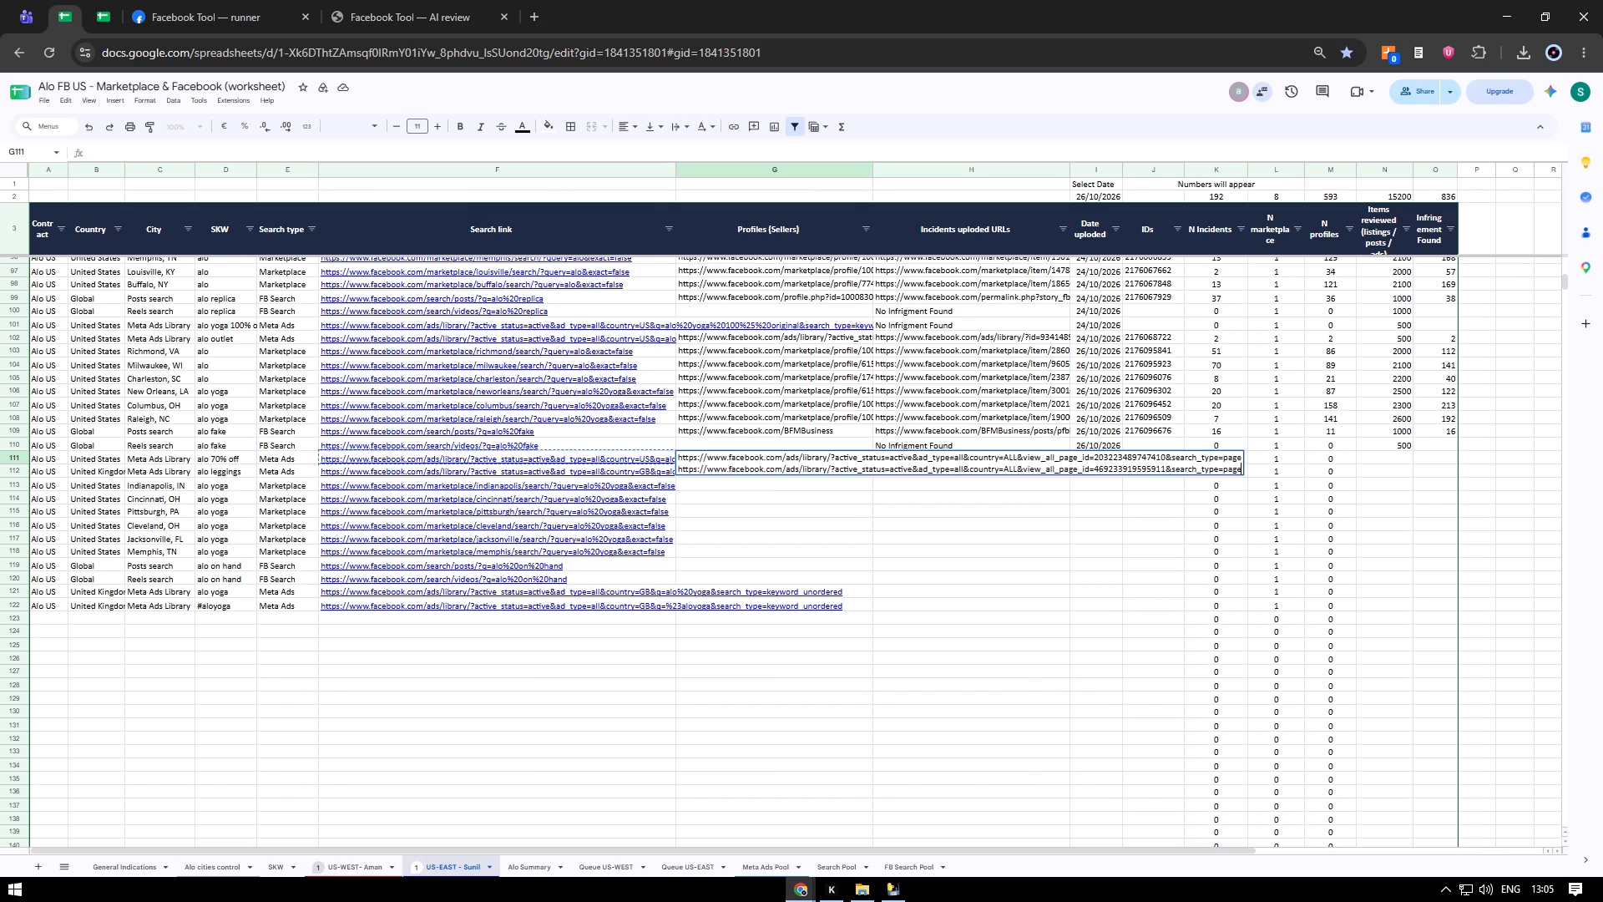
key(Return)
Copy the upload date 26/10/2026 from row 110 into row 111's Date uploaded cell.
key(Up)
key(Right)
key(Right)
key(Up)
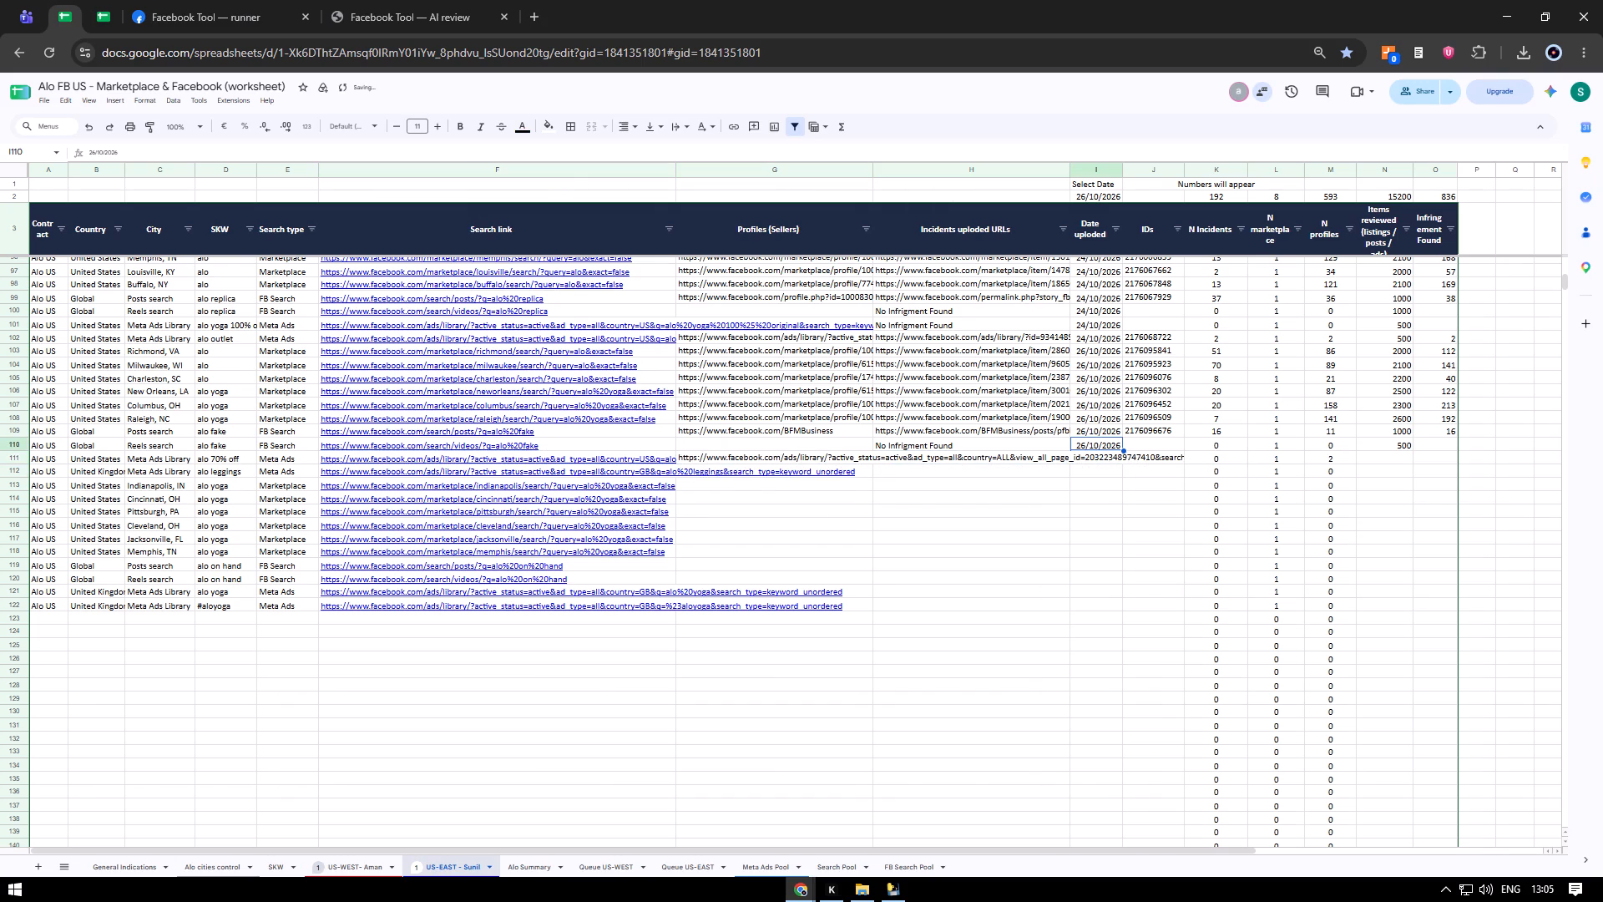
key(ctrl+c)
key(Down)
key(ctrl+v)
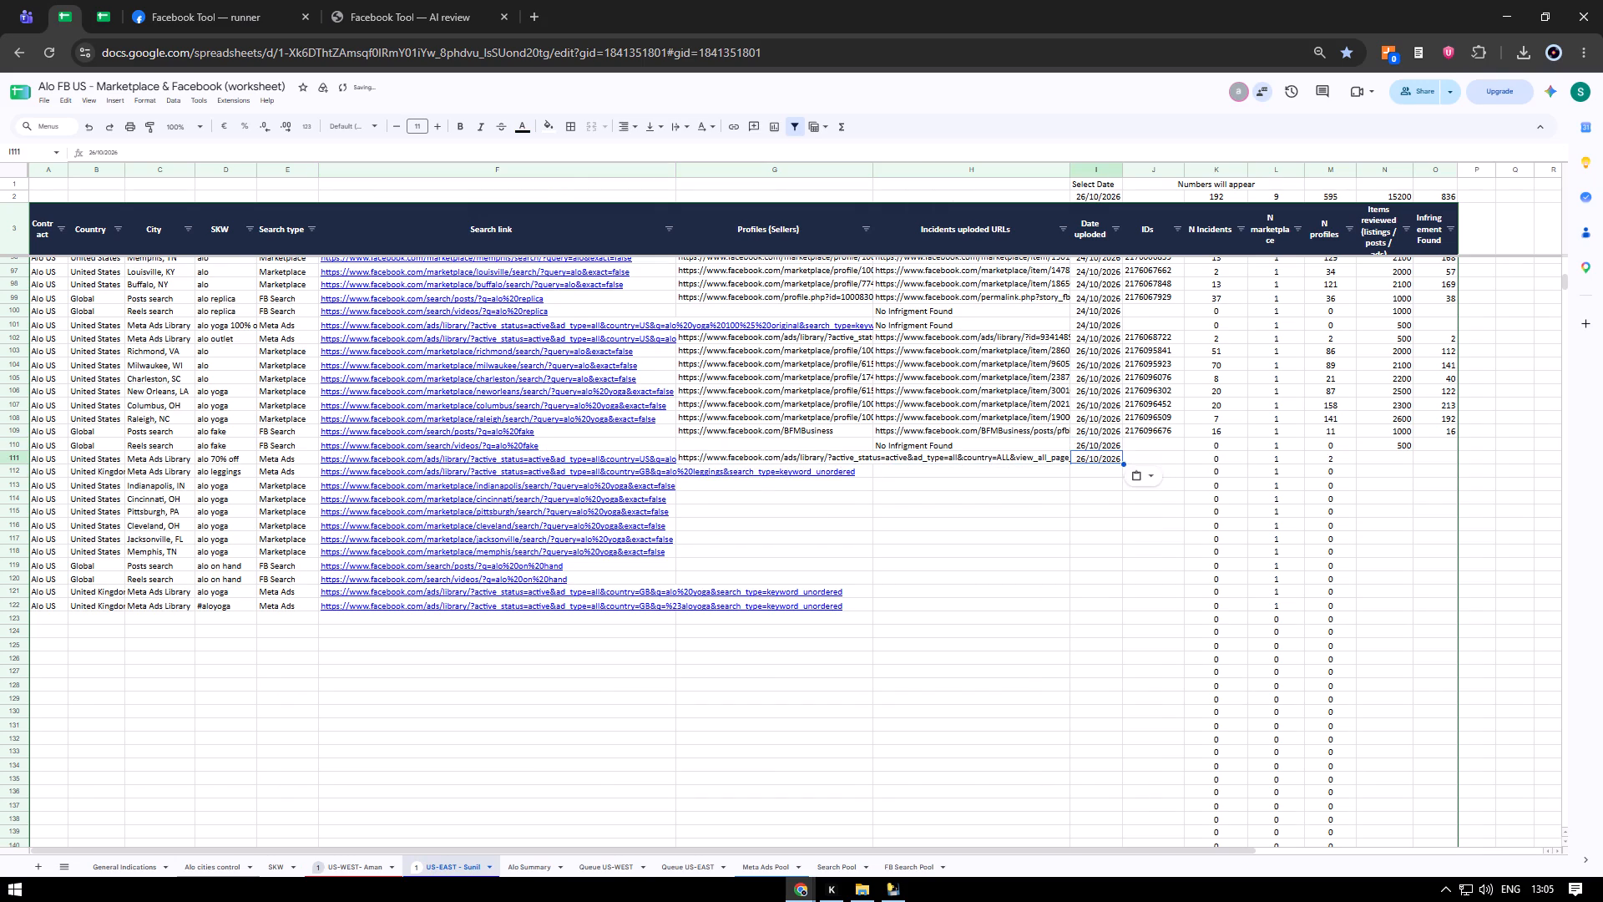
Enter 500 as the Items reviewed count for the "alo 70% off" row, row 111.
key(Right)
key(Right)
key(Right)
key(Right)
key(Right)
key(ctrl+Tab)
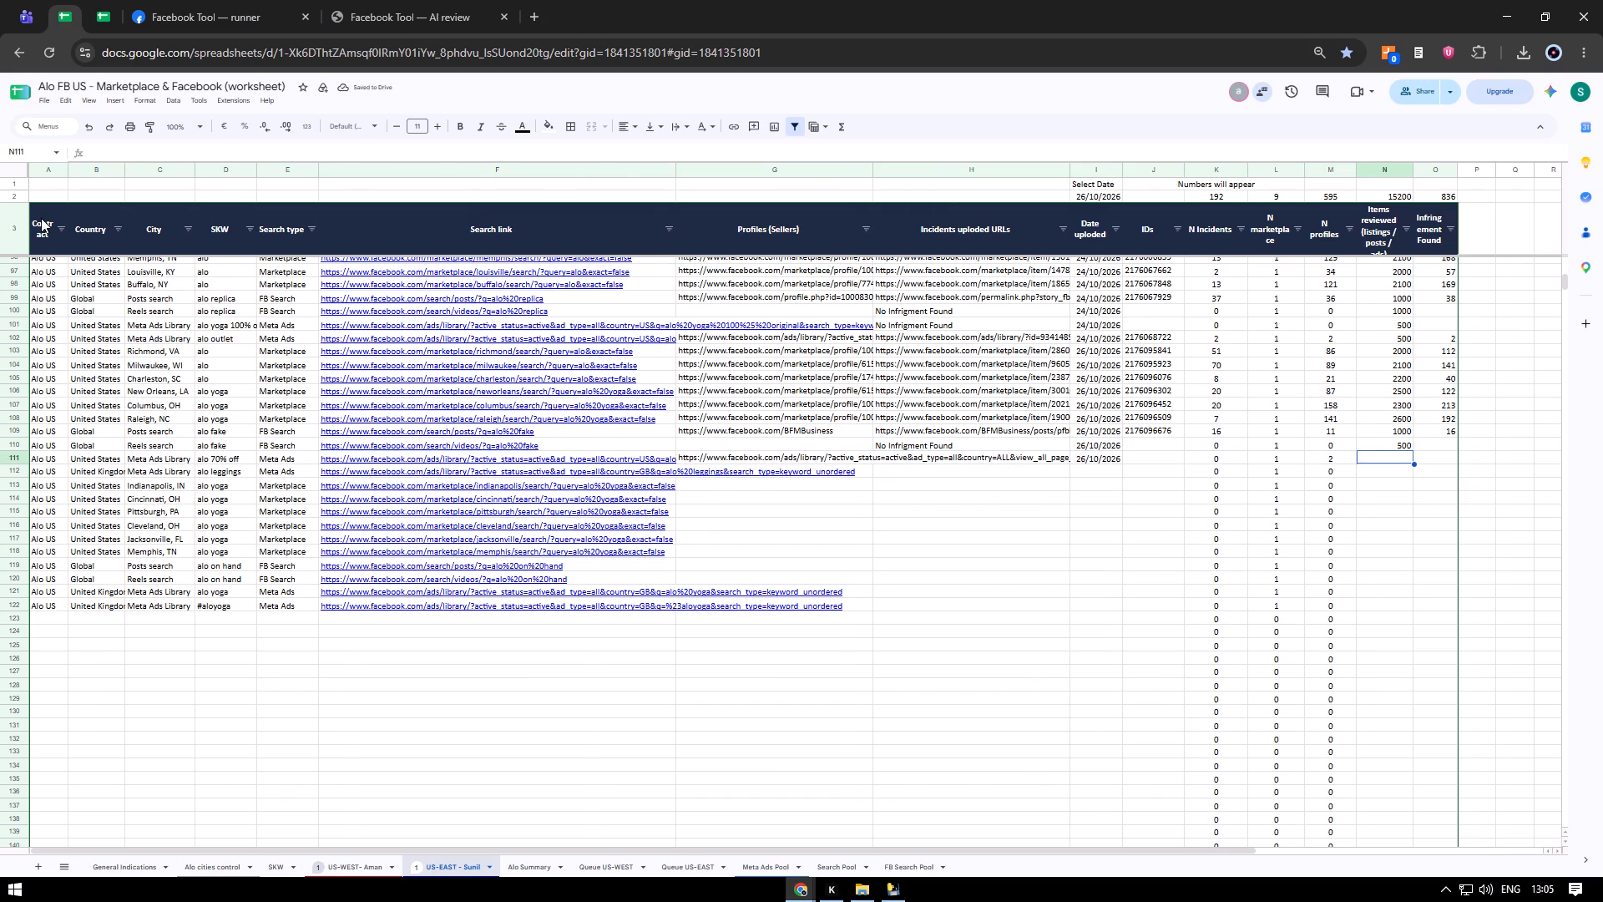
key(ctrl+Tab)
key(ctrl+shift+Tab)
key(ctrl+shift+Tab)
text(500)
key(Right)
Select row 111's Incidents uploaded URLs cell, and copy the three Post URLs in B2:B4 of the OCR workbook's Sheet14.
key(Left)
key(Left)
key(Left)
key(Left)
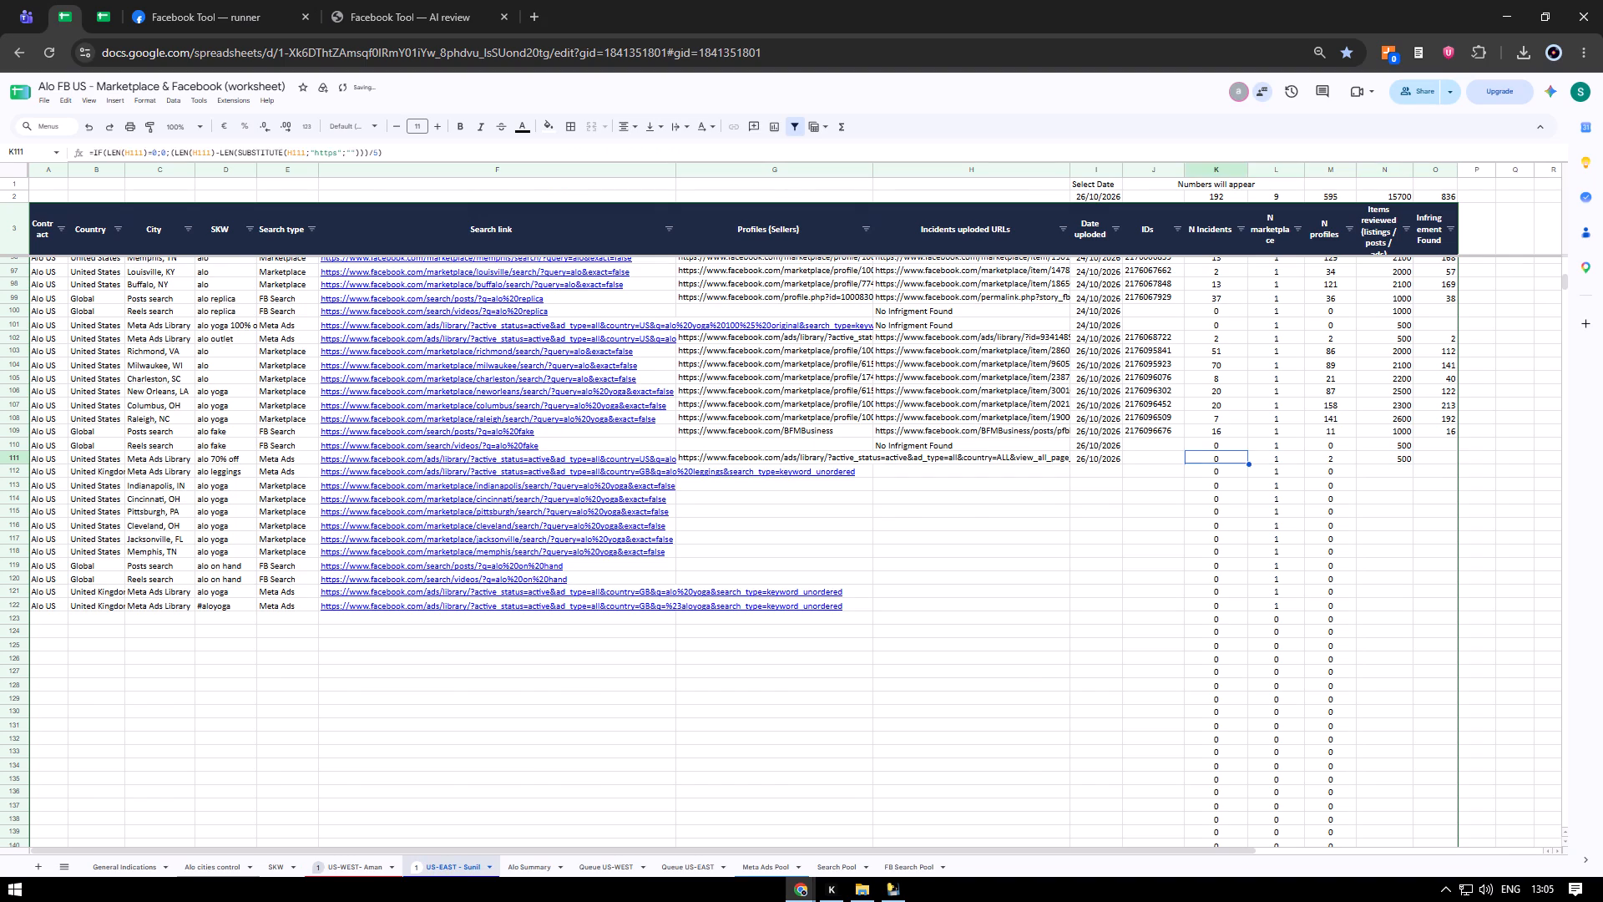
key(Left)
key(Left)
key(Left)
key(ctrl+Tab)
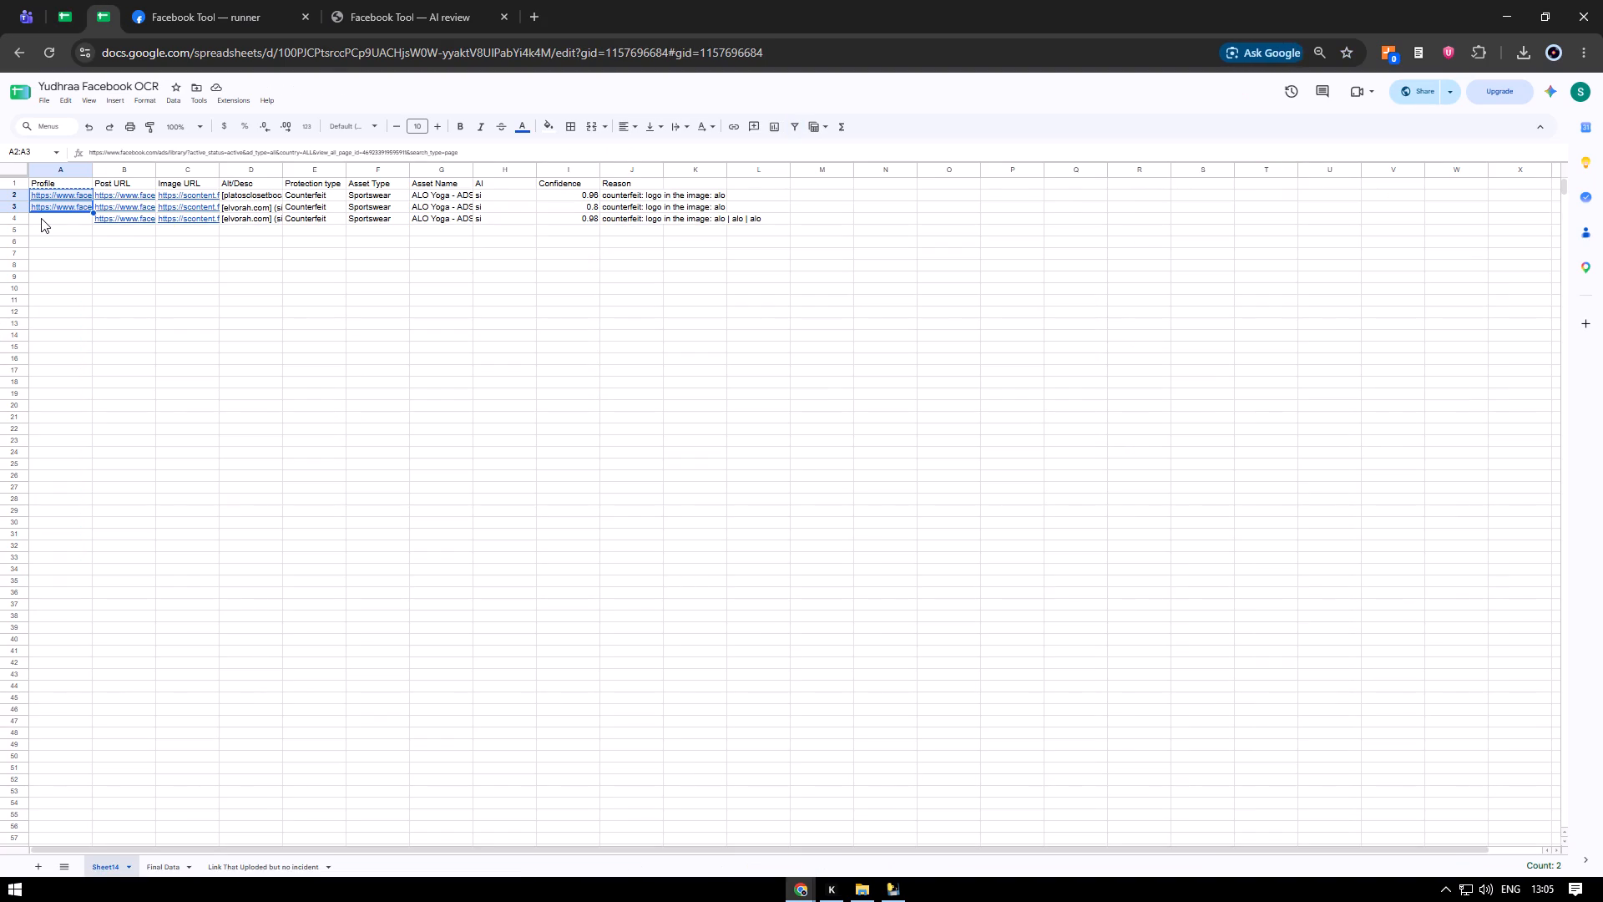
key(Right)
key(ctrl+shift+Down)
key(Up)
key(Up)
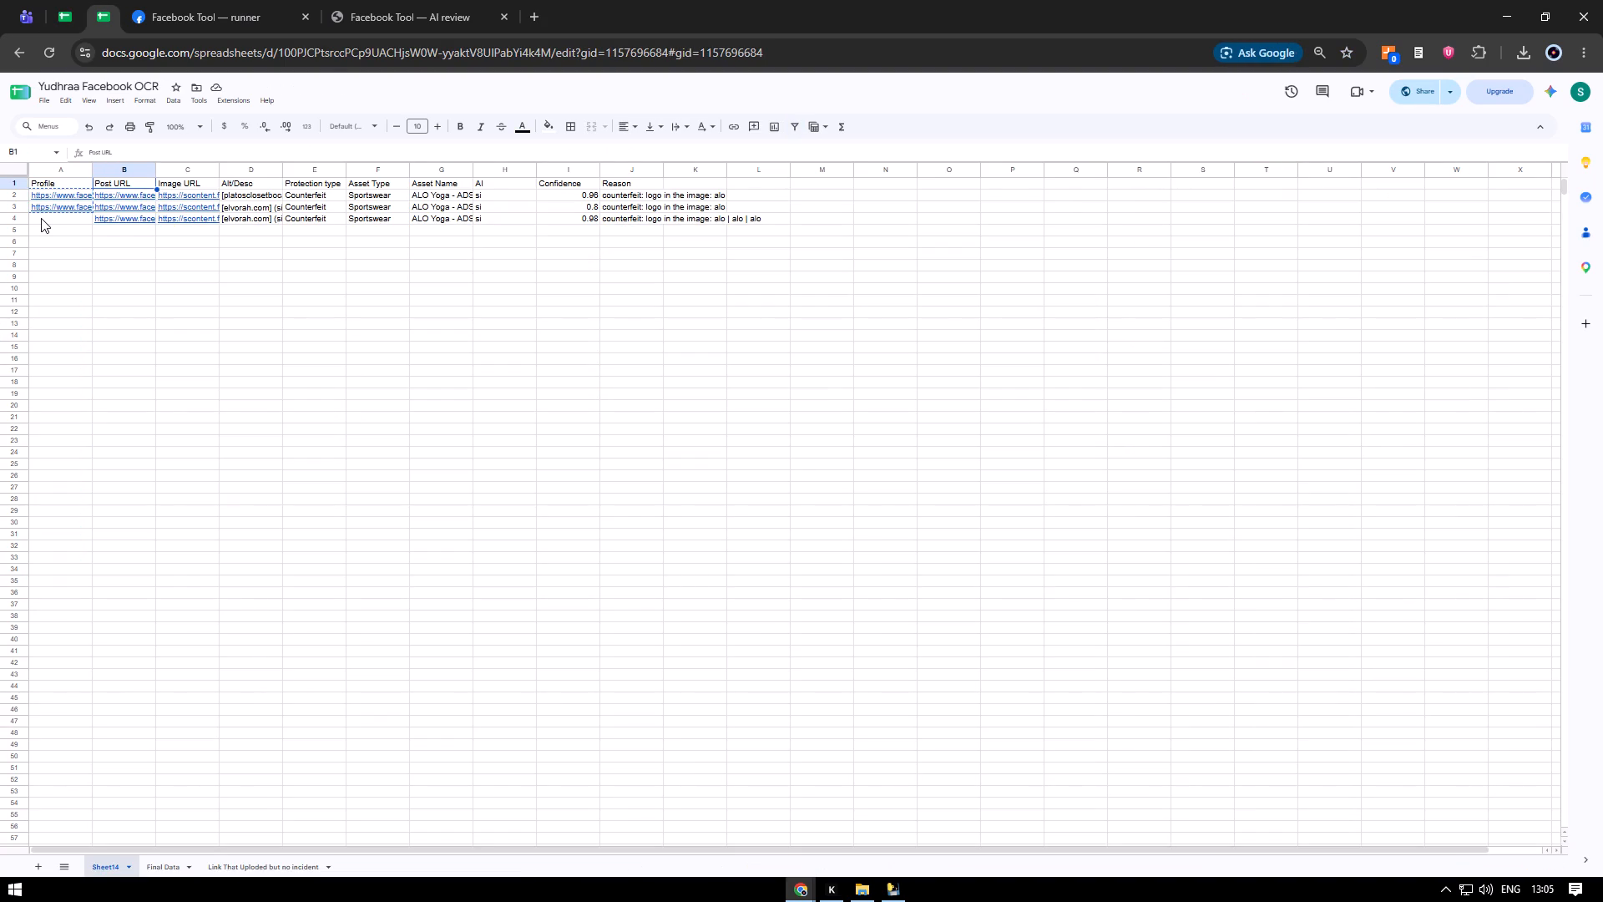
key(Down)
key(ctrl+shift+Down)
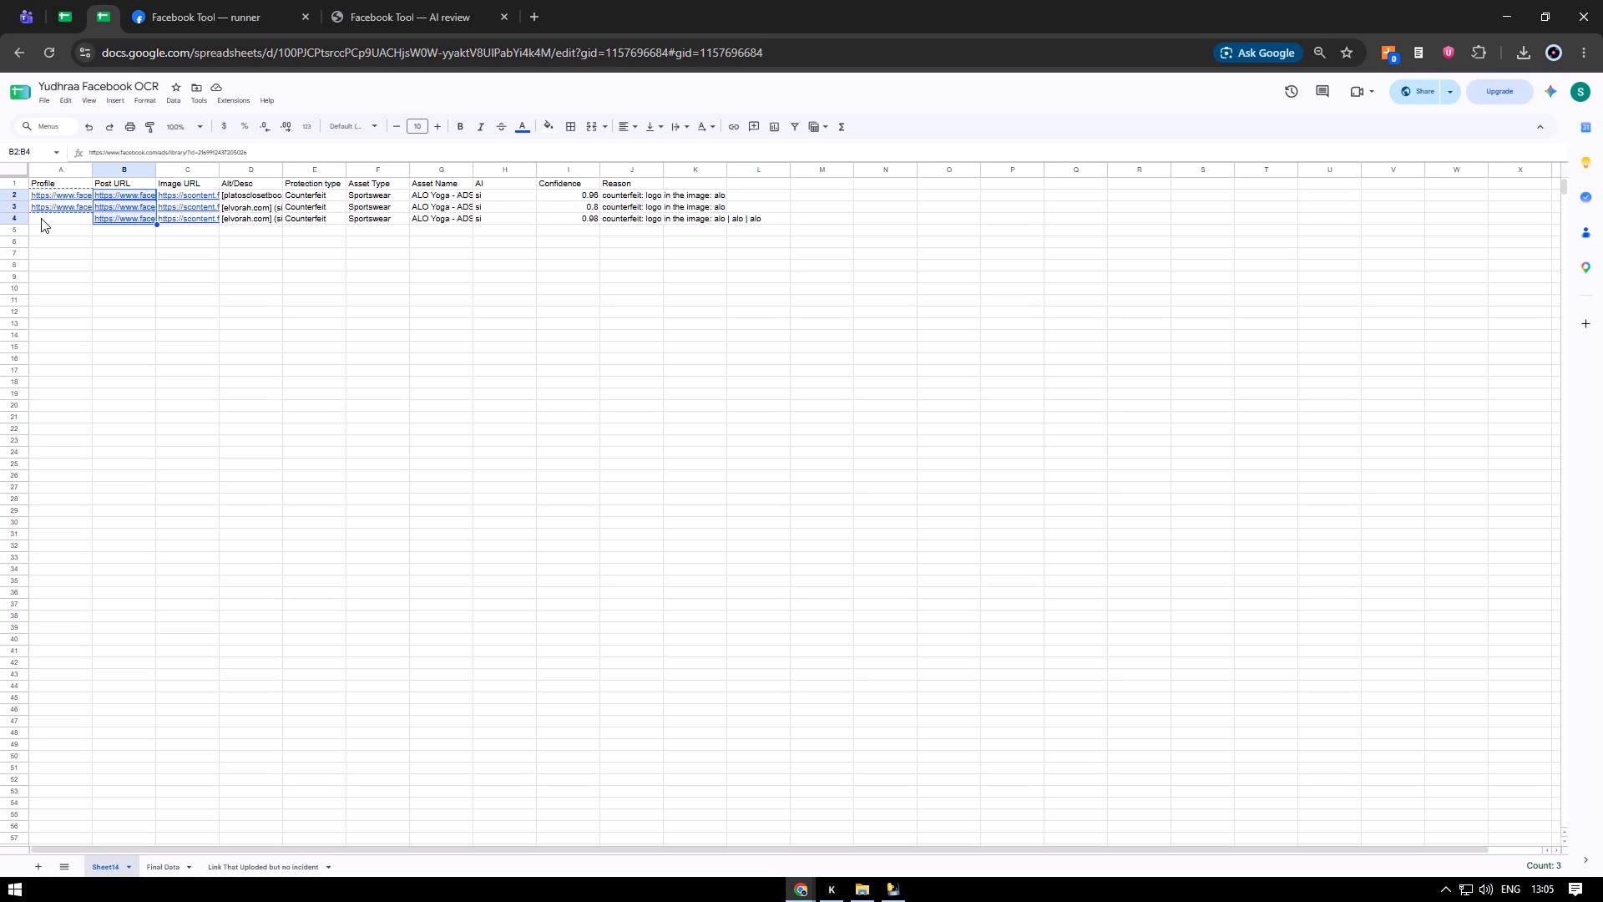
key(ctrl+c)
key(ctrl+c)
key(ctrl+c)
Switch to the Red Points portal, start a new incident with multiple detection links enabled, and paste the three copied ad links.
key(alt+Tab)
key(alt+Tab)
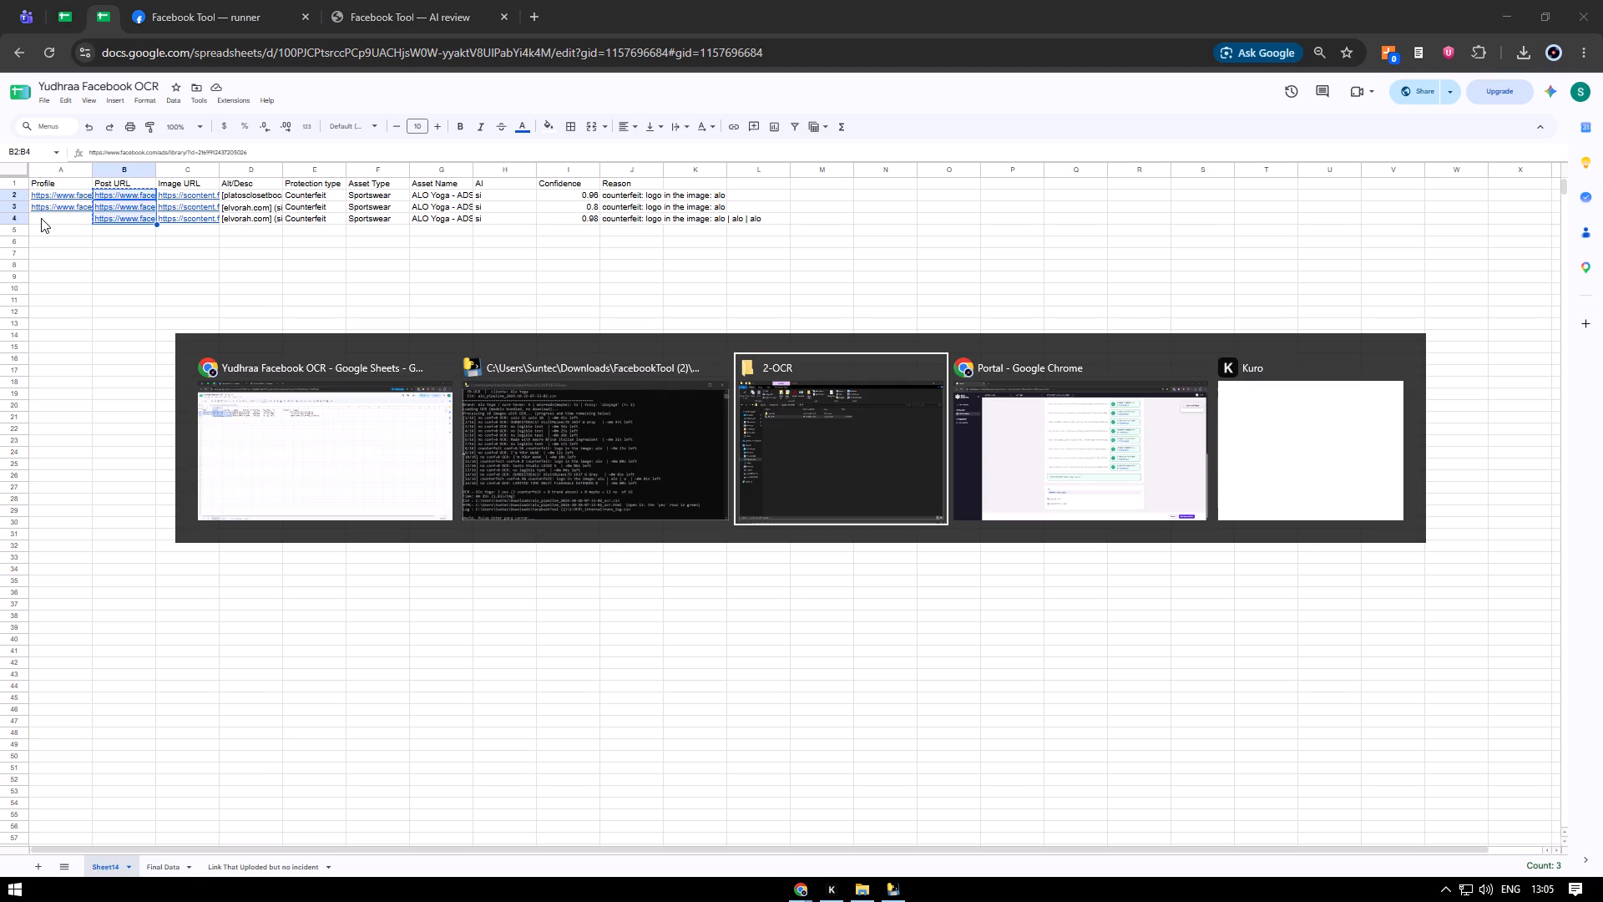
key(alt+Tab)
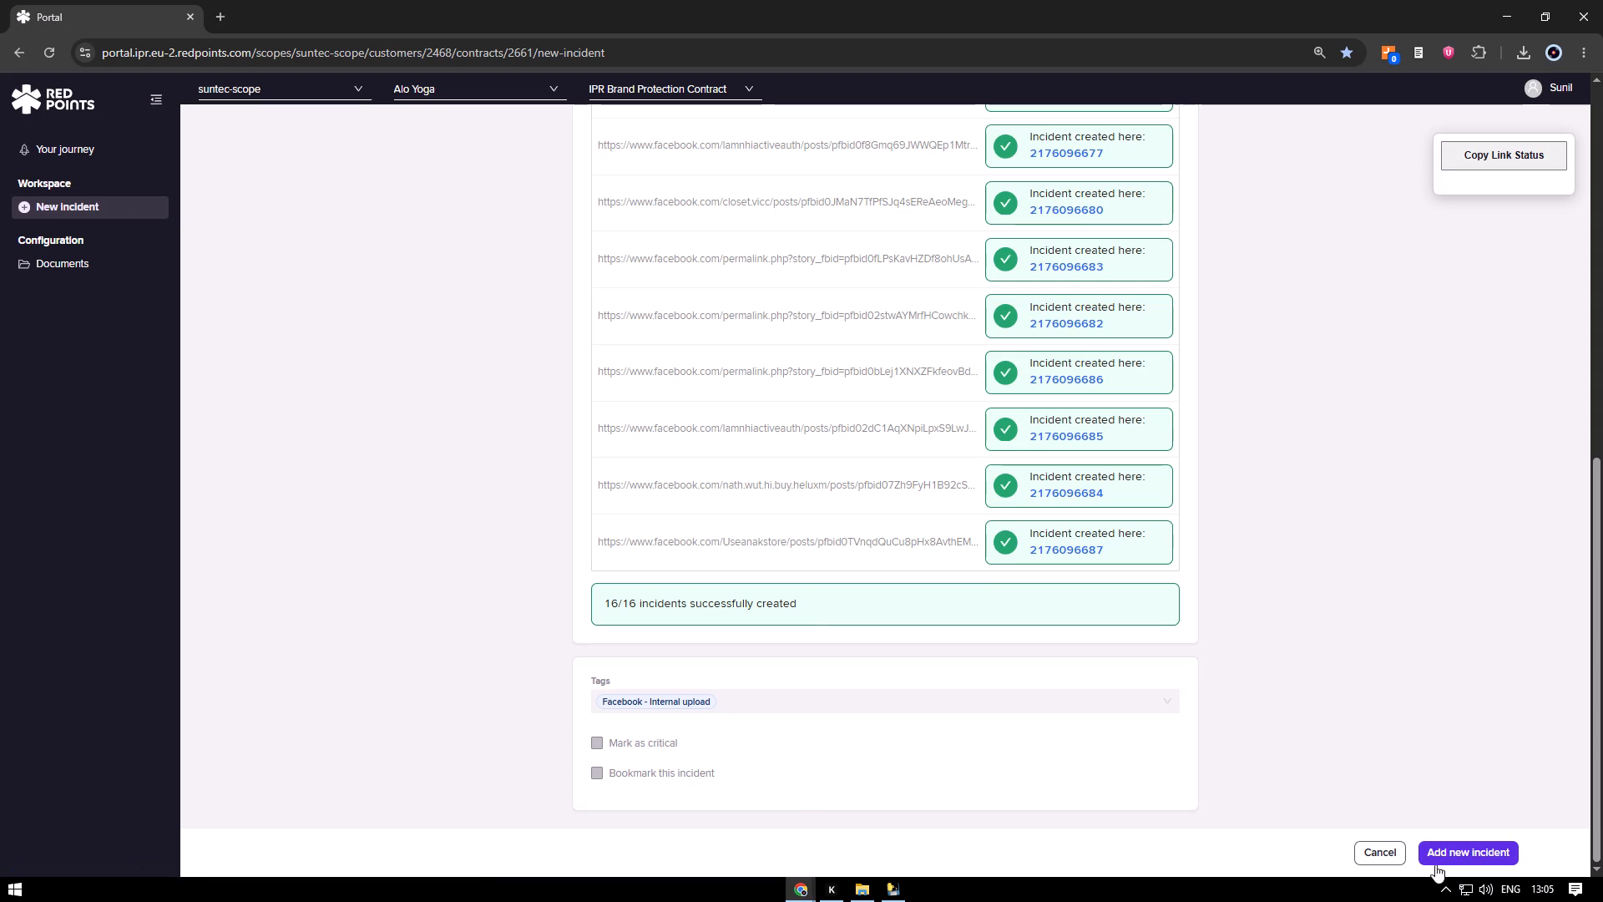
click(1454, 847)
click(616, 370)
click(665, 459)
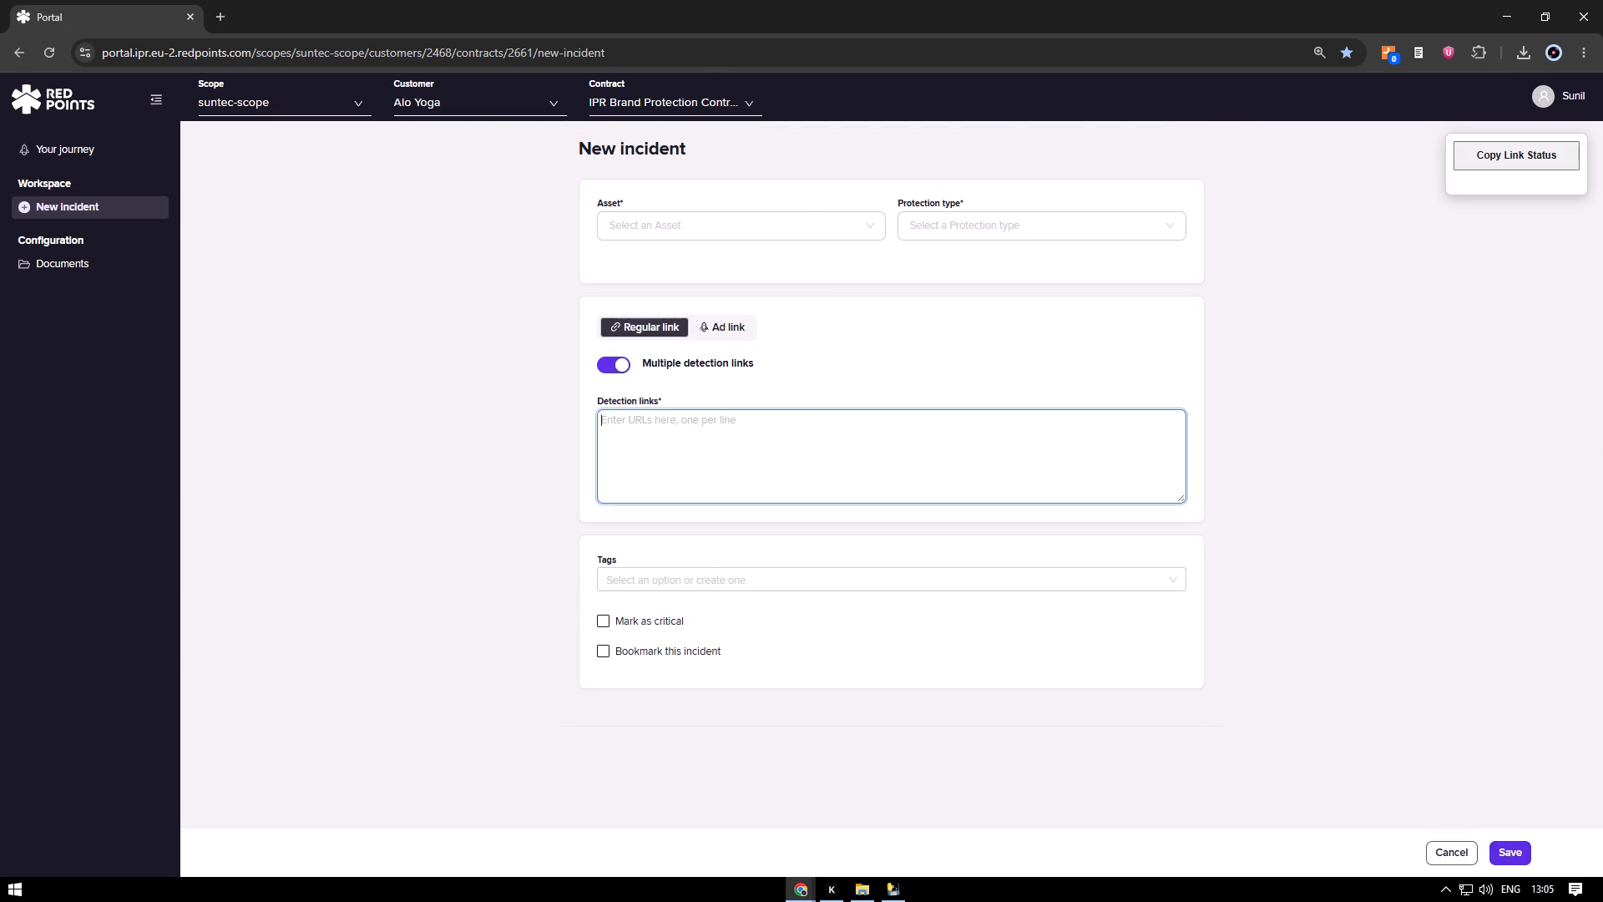
key(ctrl+v)
Save the incident with tag "Facebook - Internal upload", asset "Alo Yoga - Social Media Facebook" and protection type "Product counterfeit".
click(675, 570)
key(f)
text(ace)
click(694, 631)
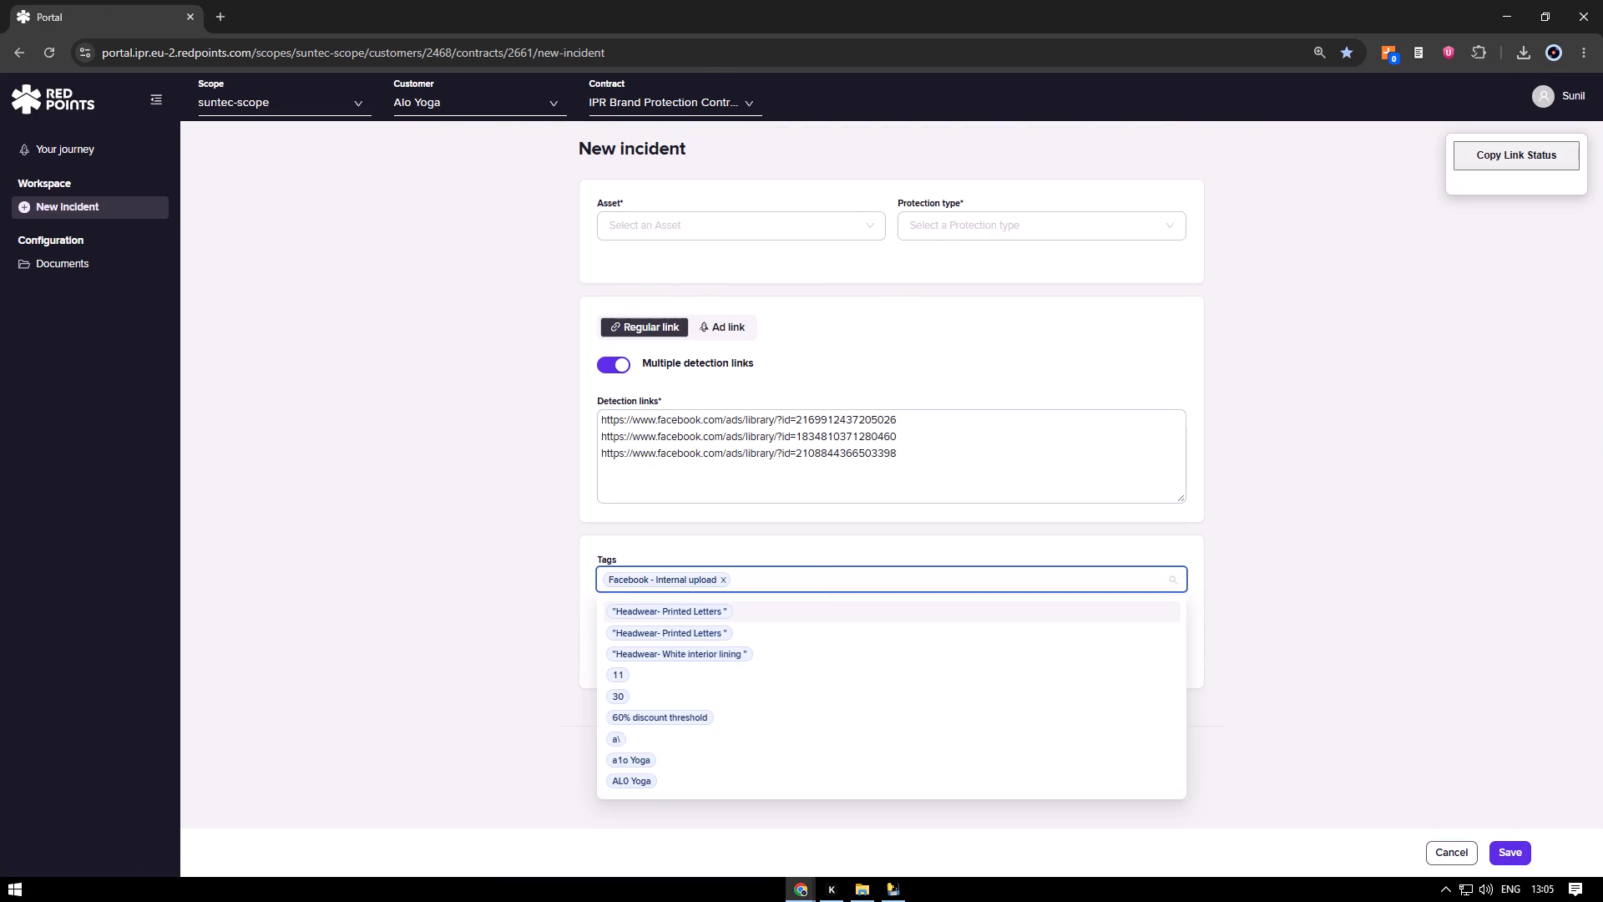
click(696, 219)
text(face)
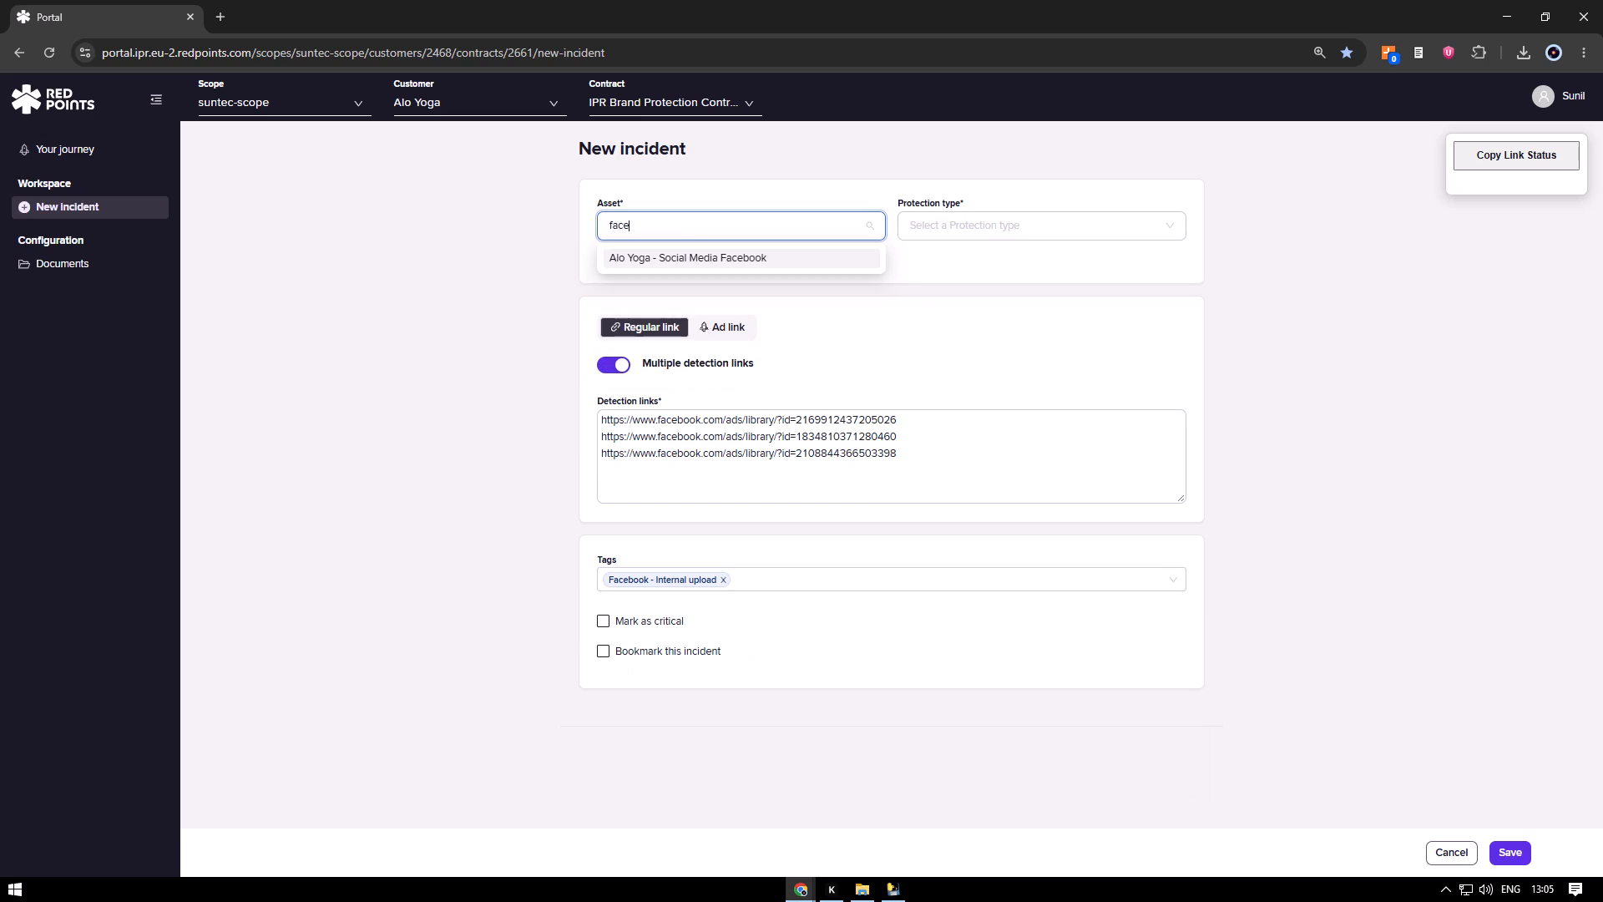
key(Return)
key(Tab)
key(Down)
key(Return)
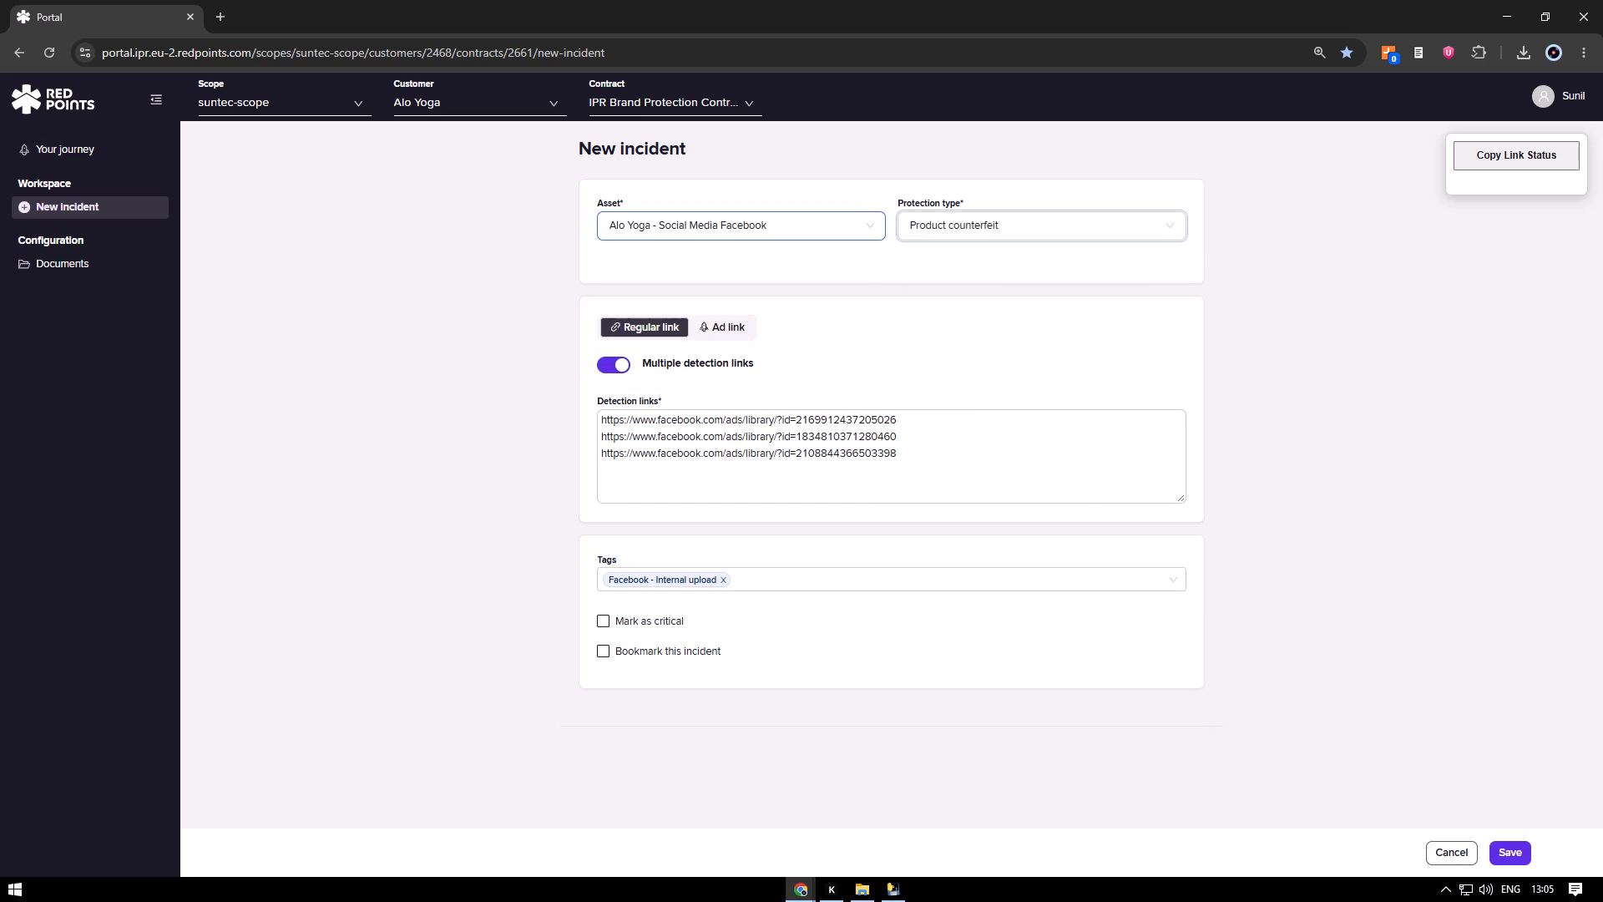
click(1520, 850)
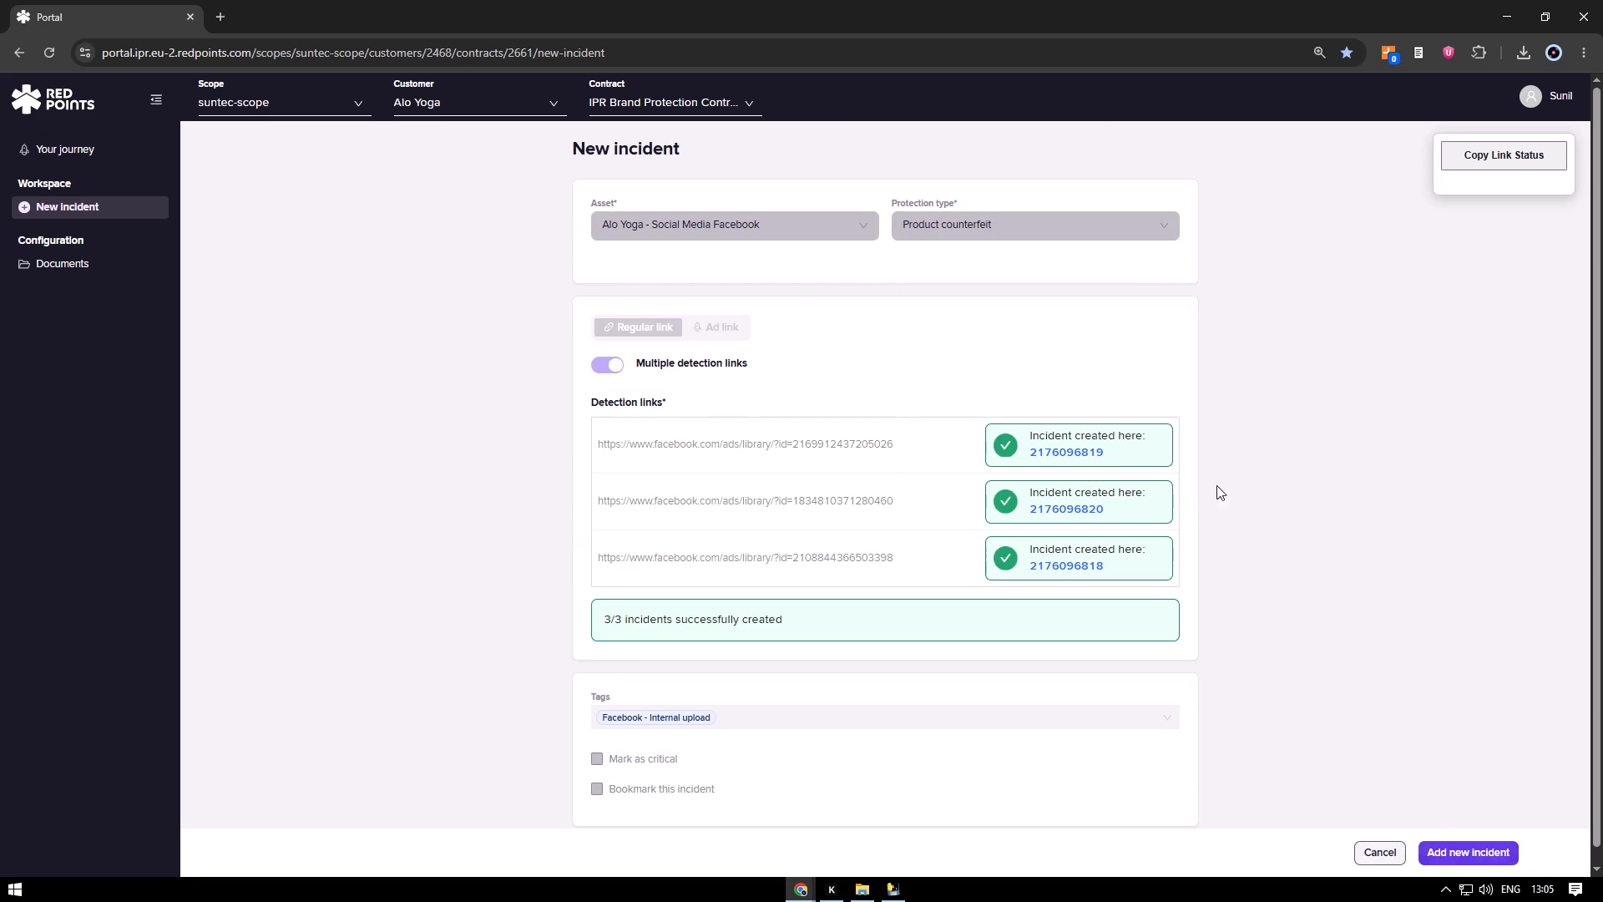
Copy the portal's link status and paste it at cell I4997 in the OCR workbook's Final Data sheet.
click(1464, 153)
key(alt+Tab)
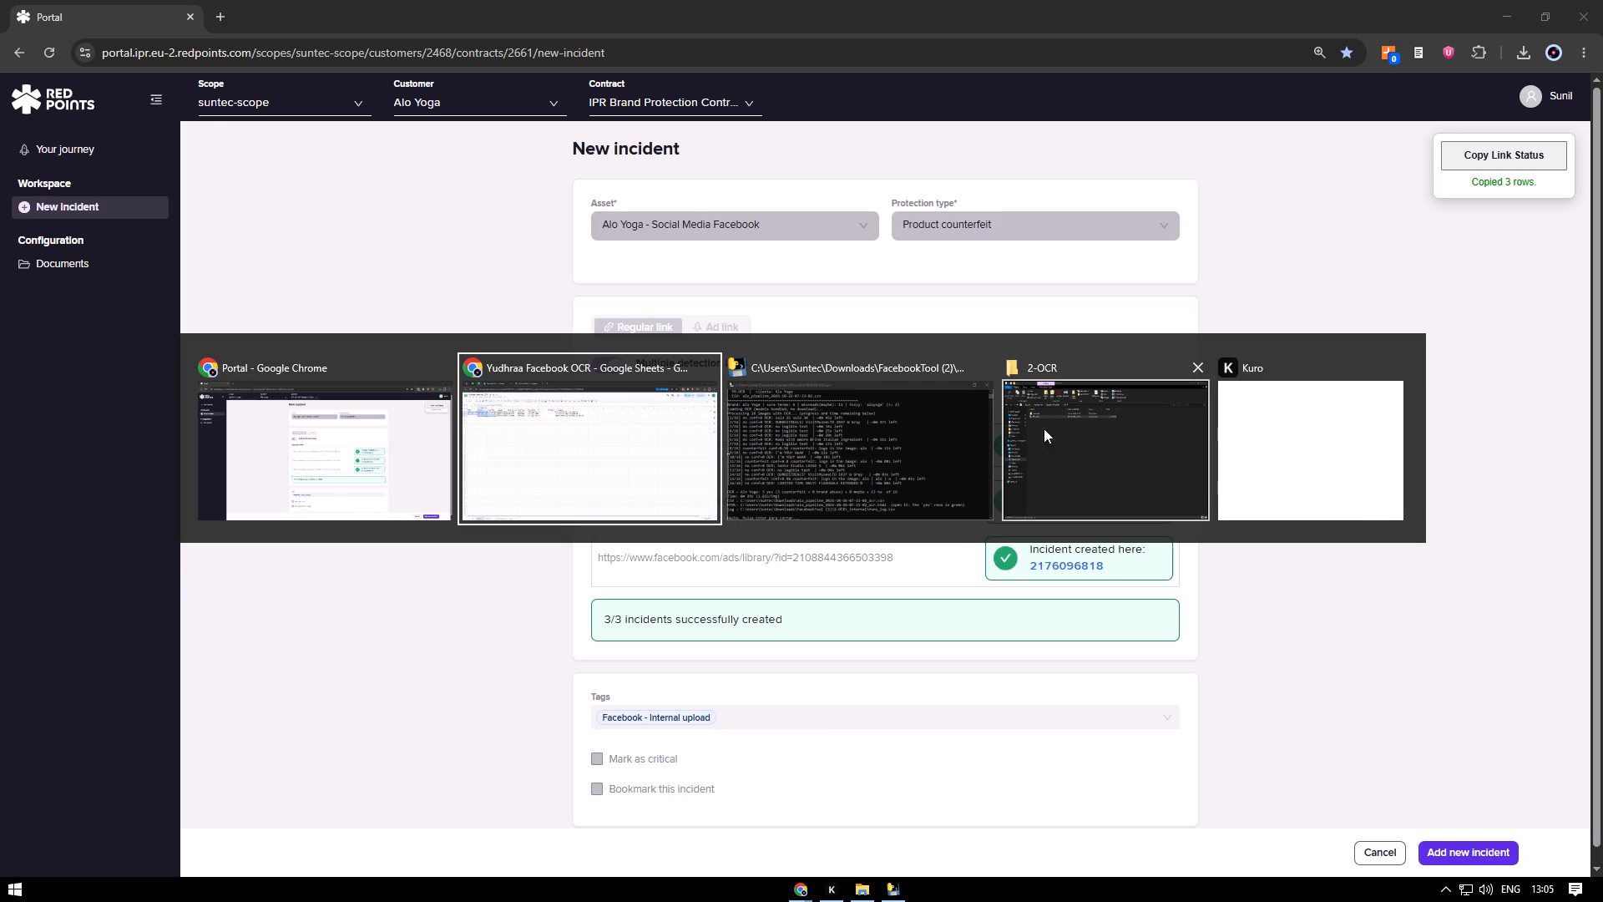
click(779, 383)
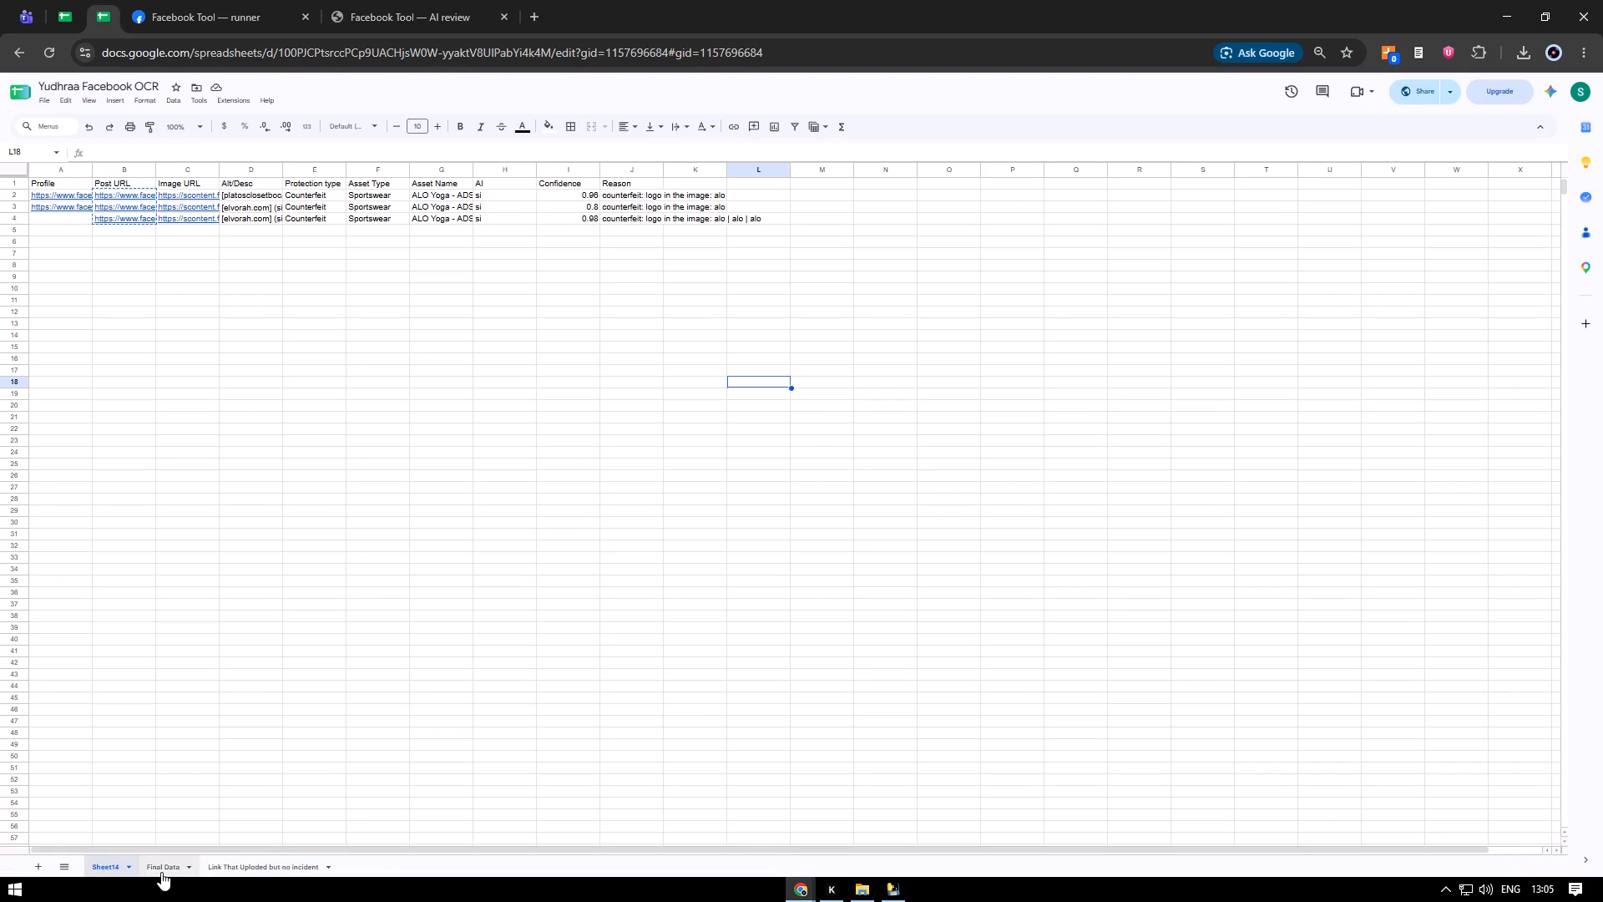
click(161, 872)
click(1140, 602)
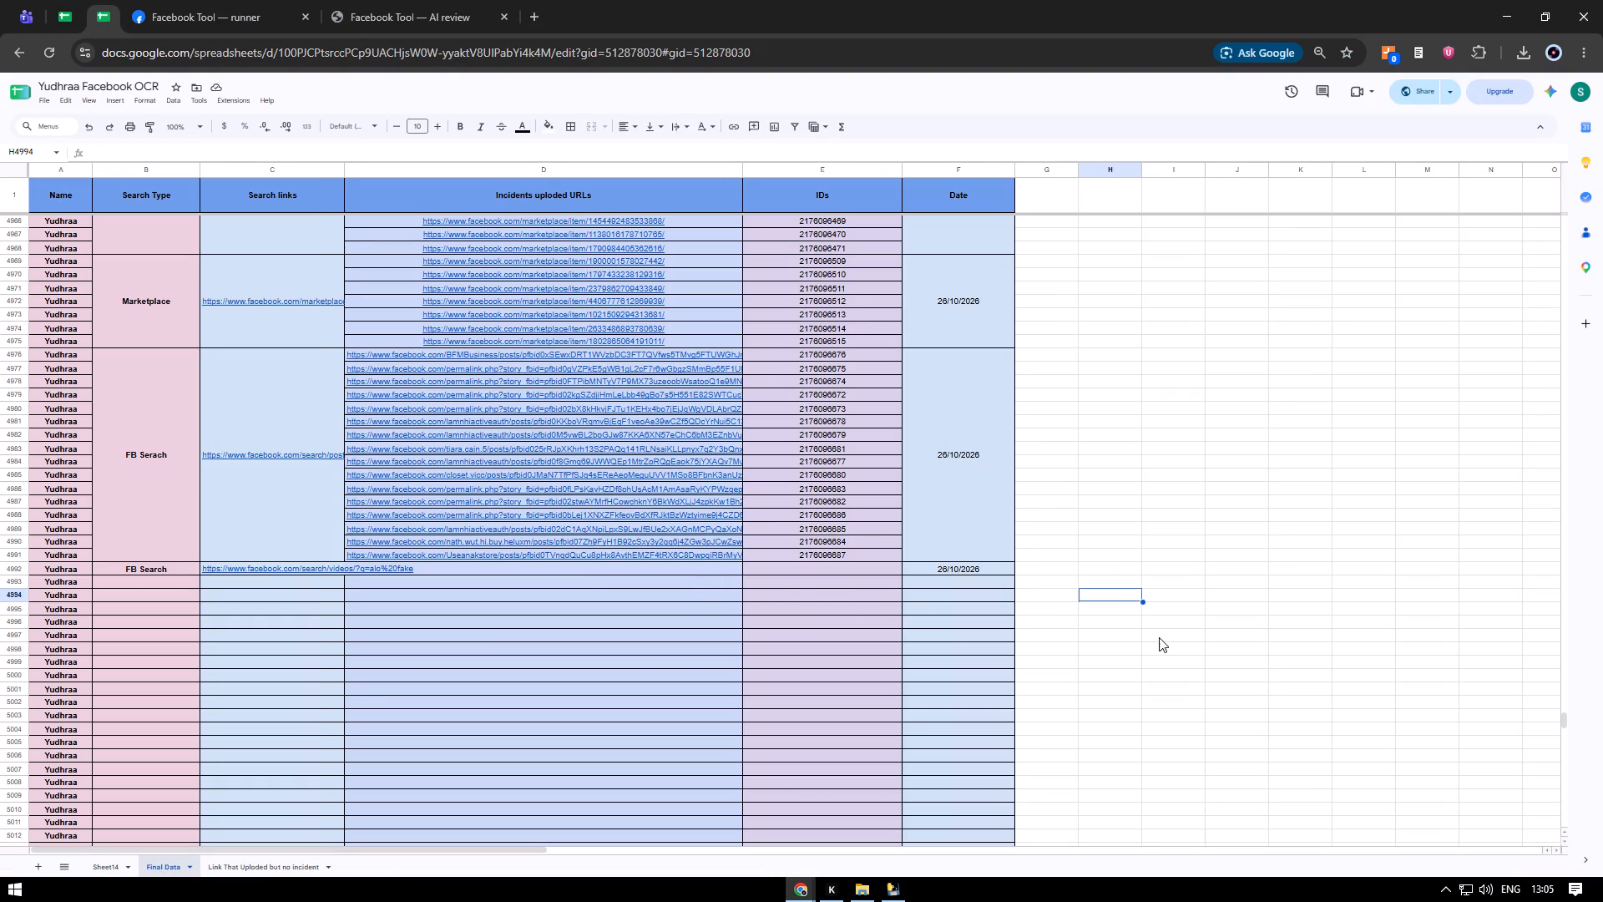
click(1159, 637)
key(ctrl+v)
Delete the column holding the pasted Status values in the Final Data sheet.
drag(1223, 640, 1227, 652)
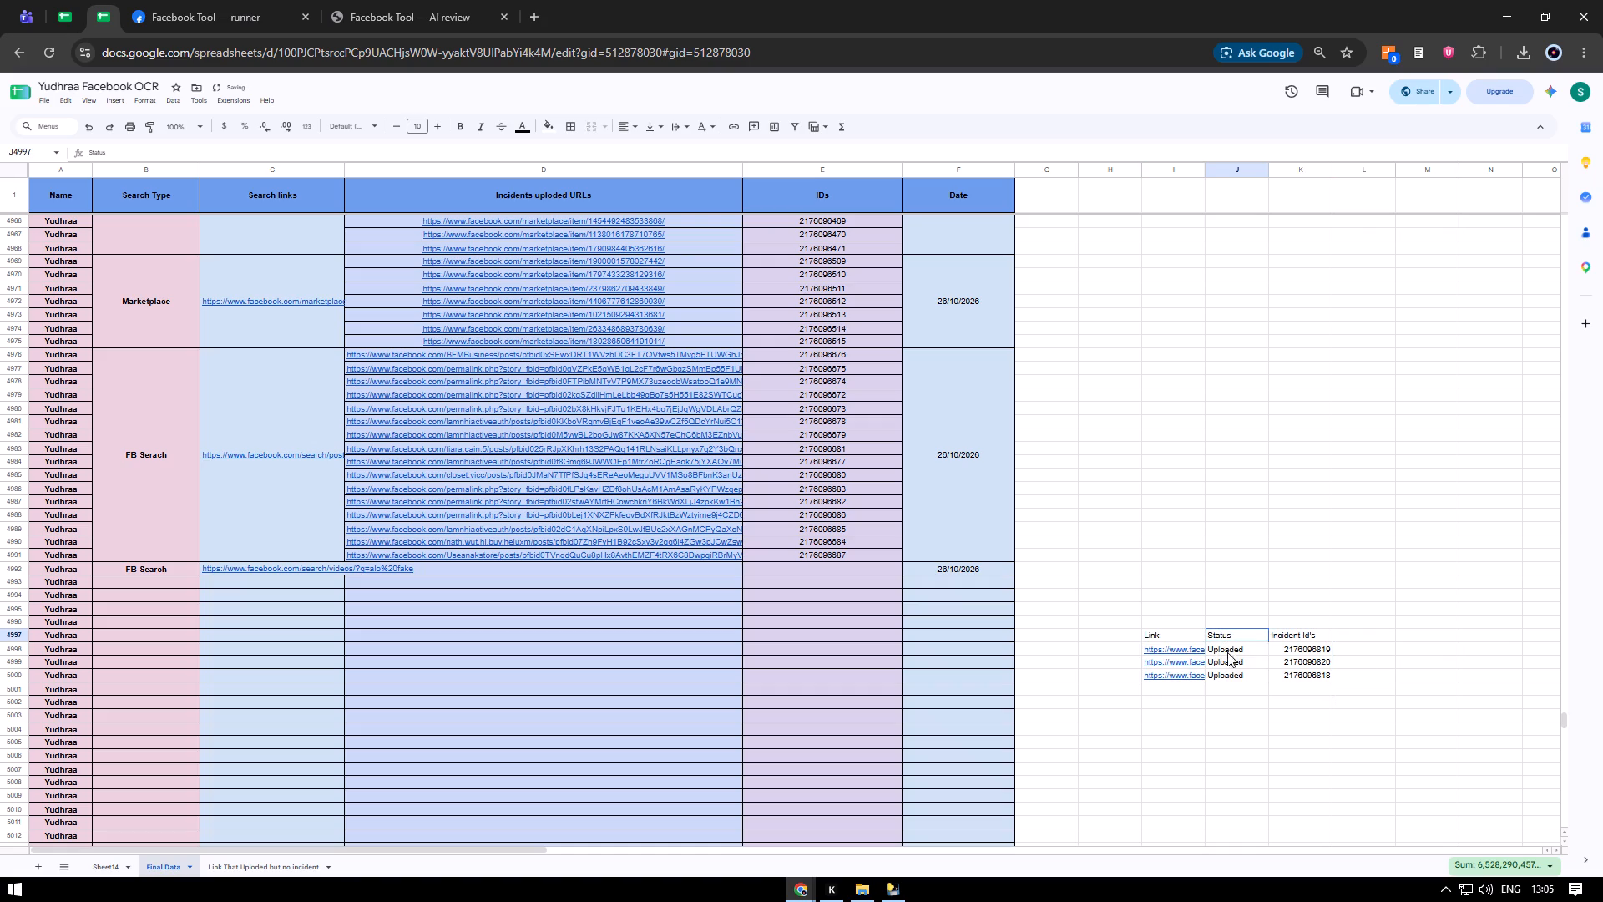
drag(1227, 652, 1231, 675)
key(ctrl+shift+x)
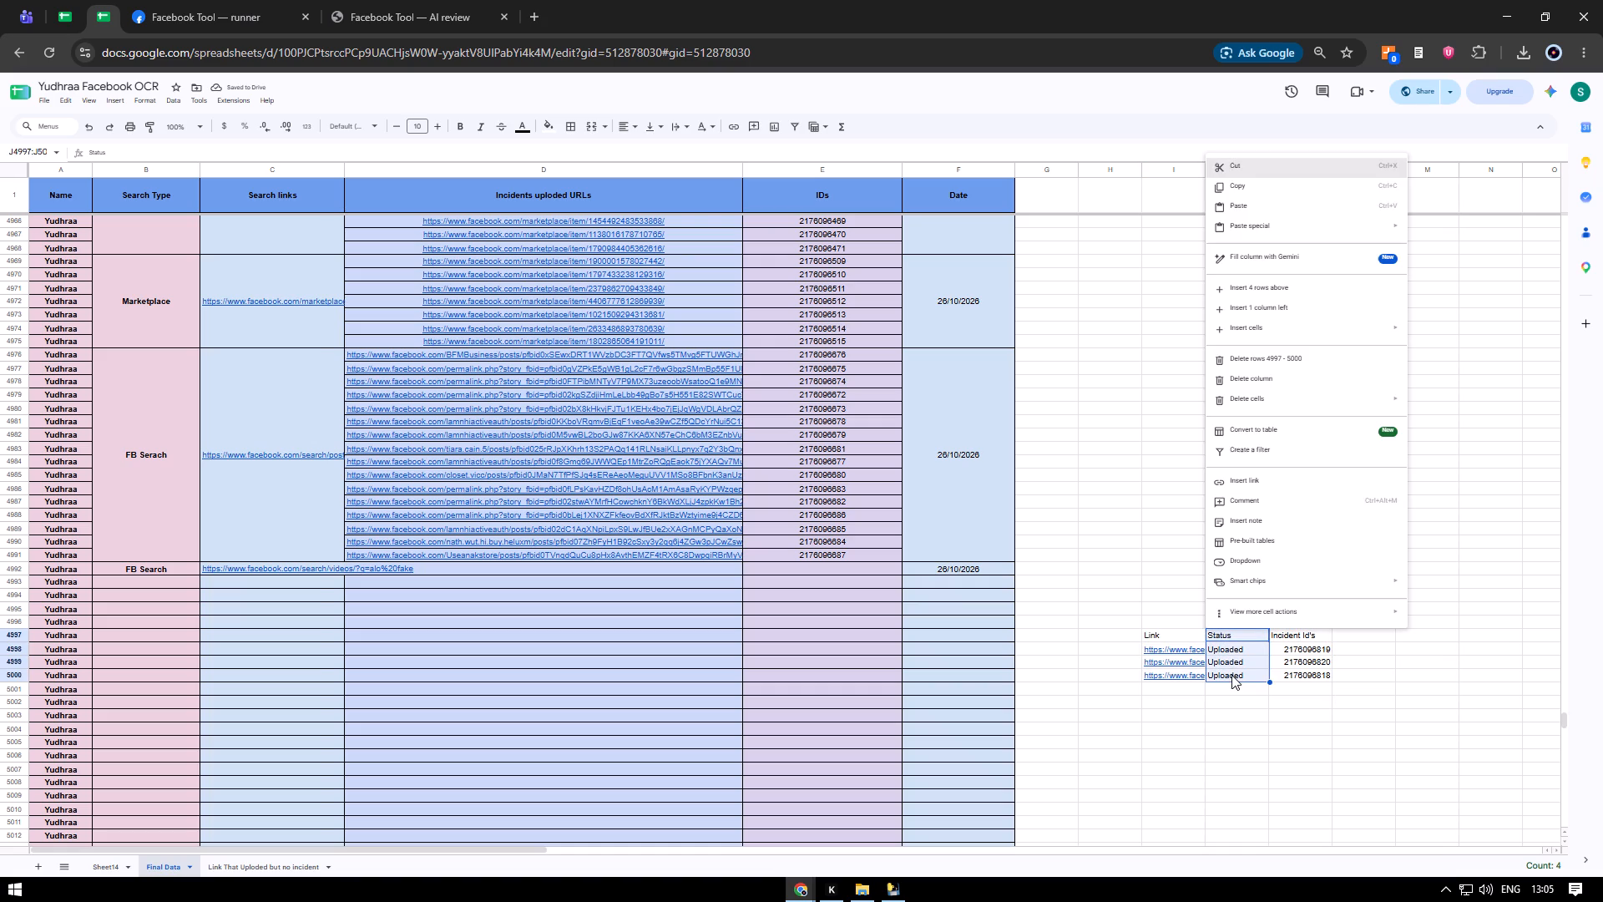
key(Up)
key(Up)
key(Up)
key(Up)
key(Up)
key(Up)
key(Up)
key(Up)
key(Up)
key(Up)
key(Up)
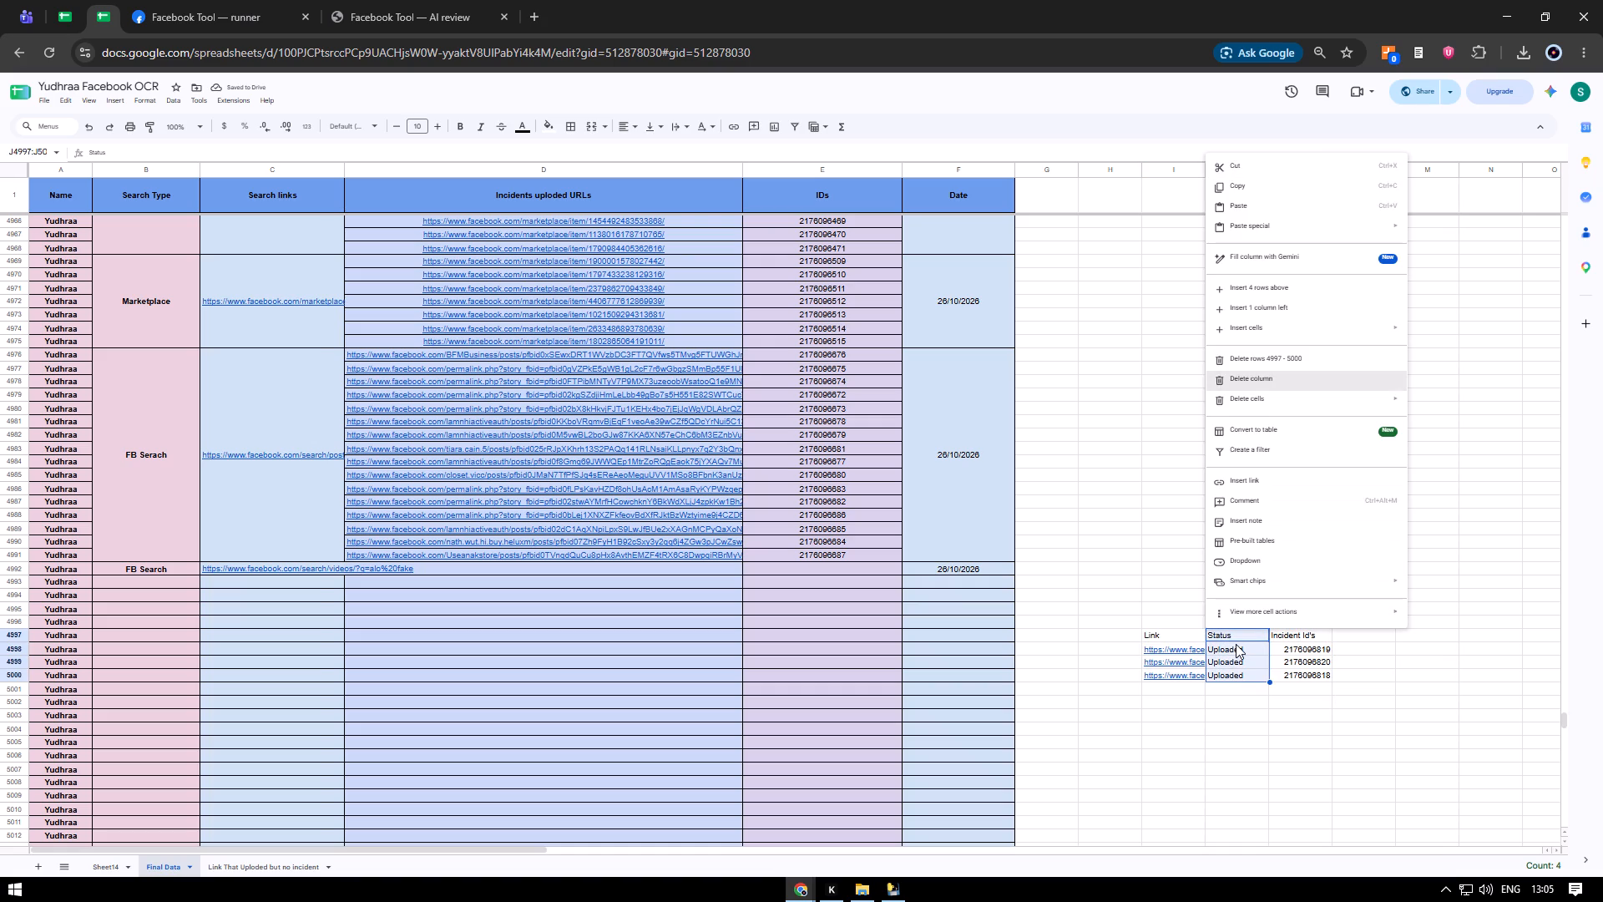
key(Return)
Clear the pasted "Link" and "Incident Id's" header cells in row 4997.
key(Up)
key(Left)
key(Down)
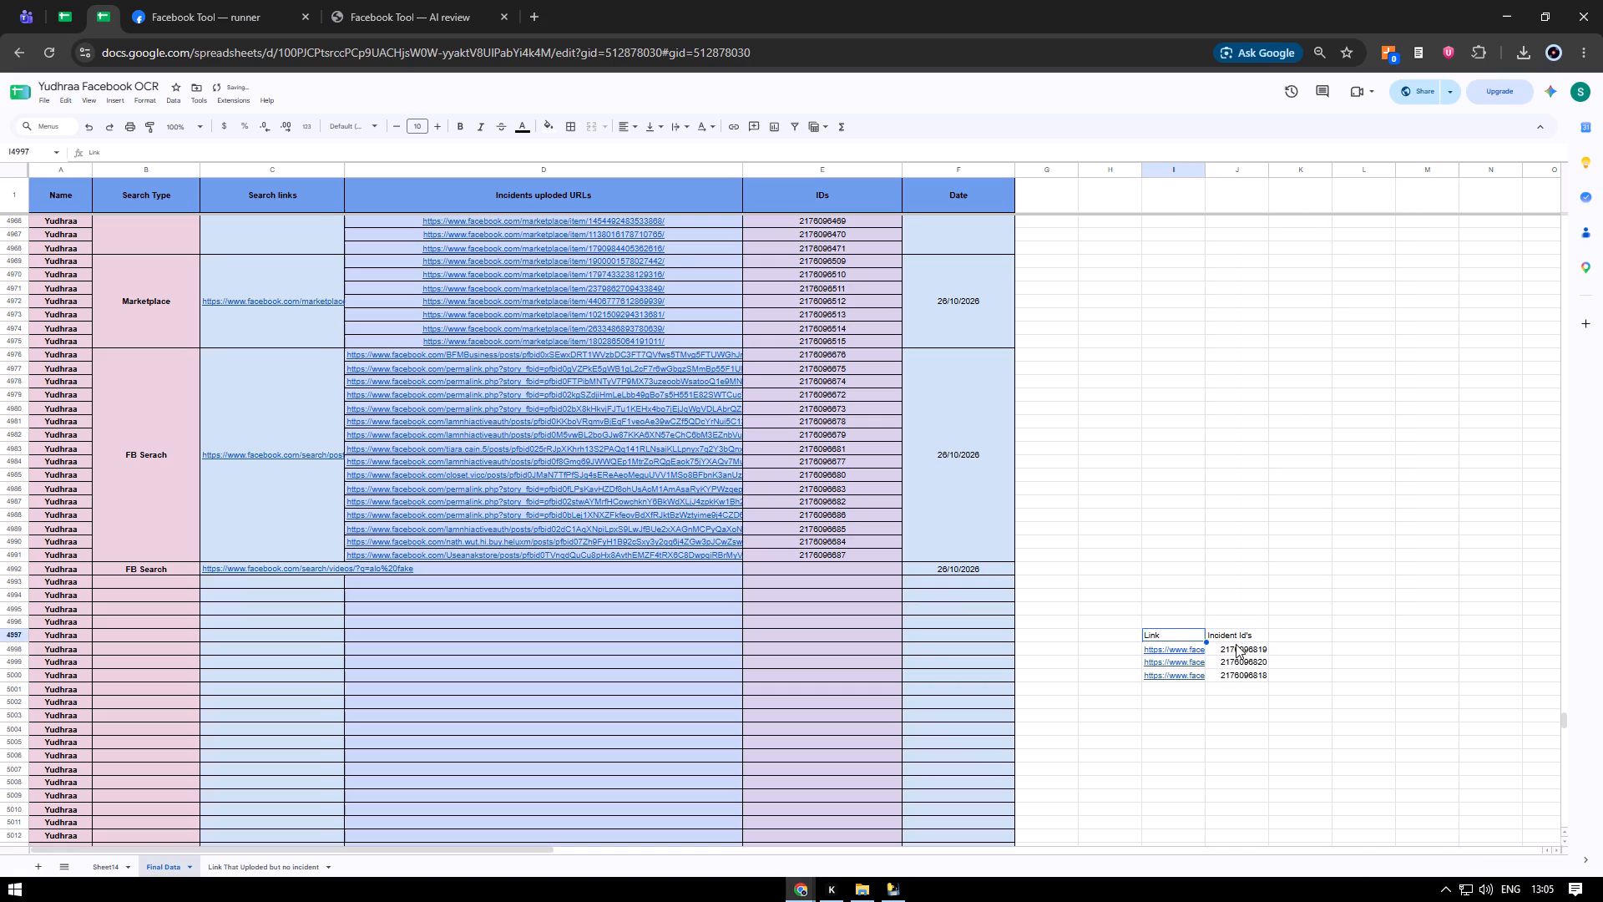
key(shift+Right)
key(Delete)
key(Down)
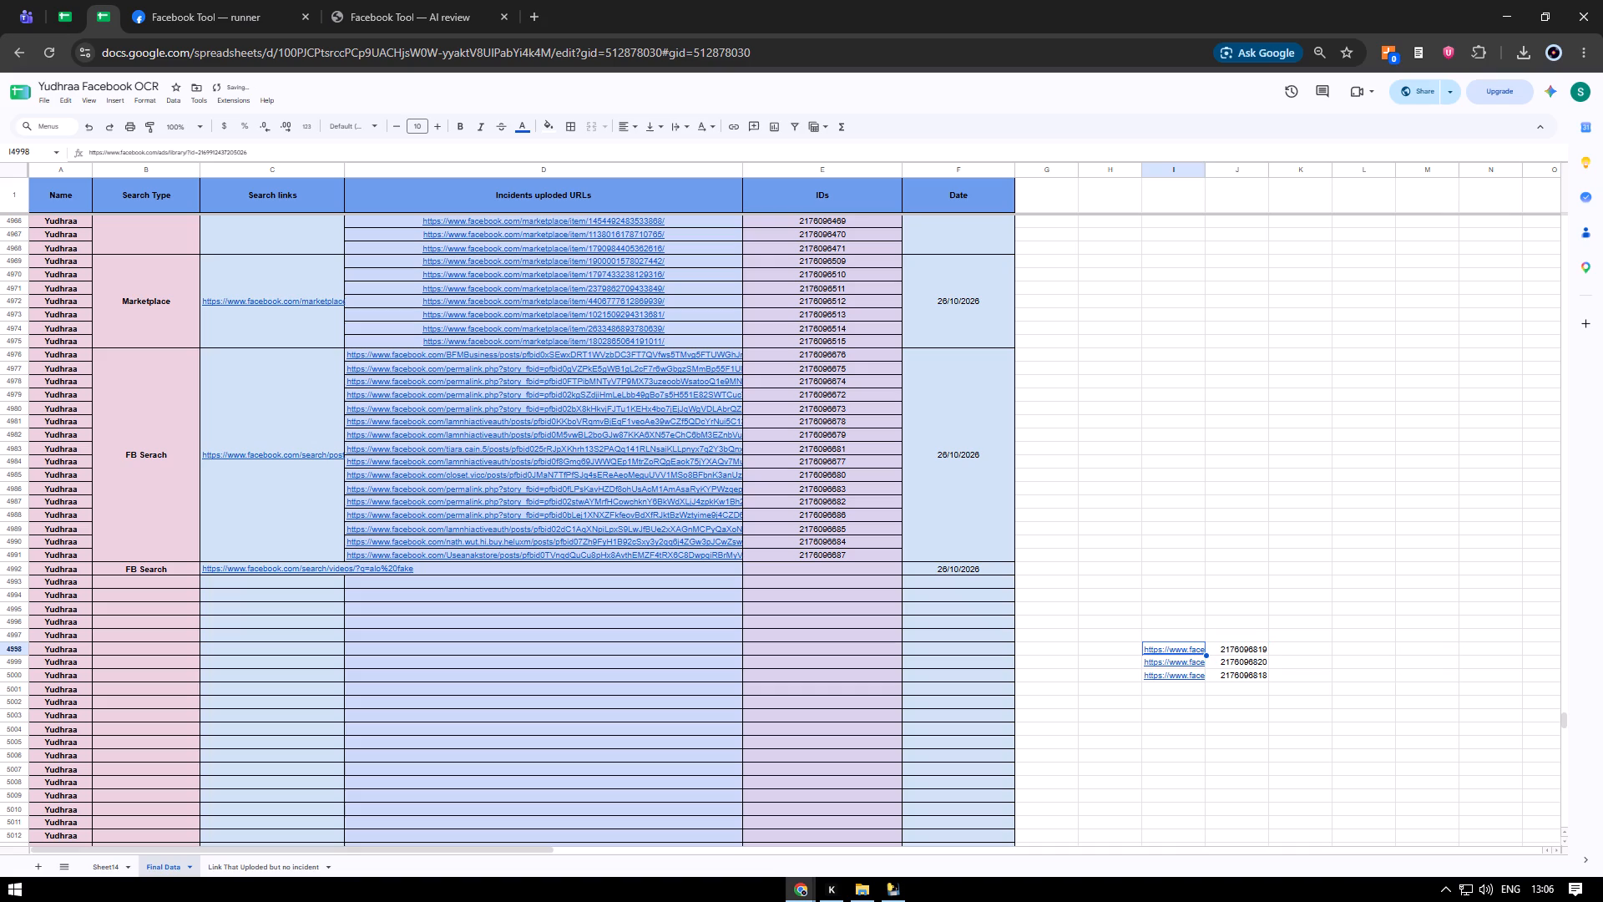
Move the three ad links and incident IDs into the Incidents uploaded URLs and IDs columns from row 4993, and center them.
key(ctrl+shift+Right)
key(ctrl+shift+Down)
key(ctrl+x)
key(ctrl+Left)
key(Right)
key(Right)
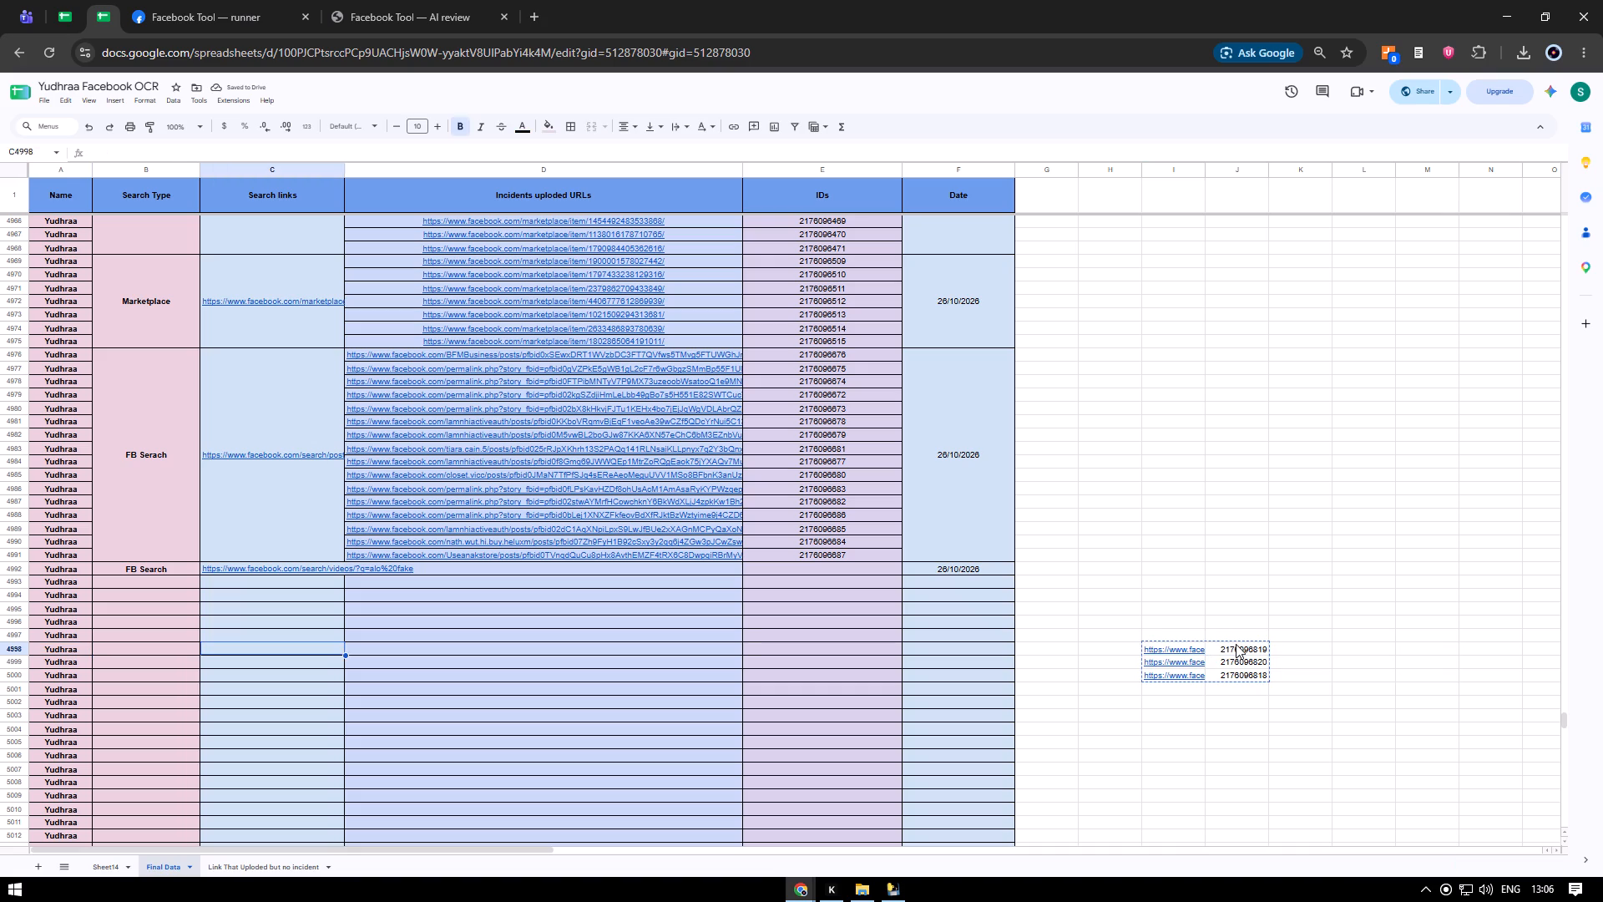
key(Right)
key(Up)
key(Up)
key(Up)
key(Up)
key(Up)
key(ctrl+v)
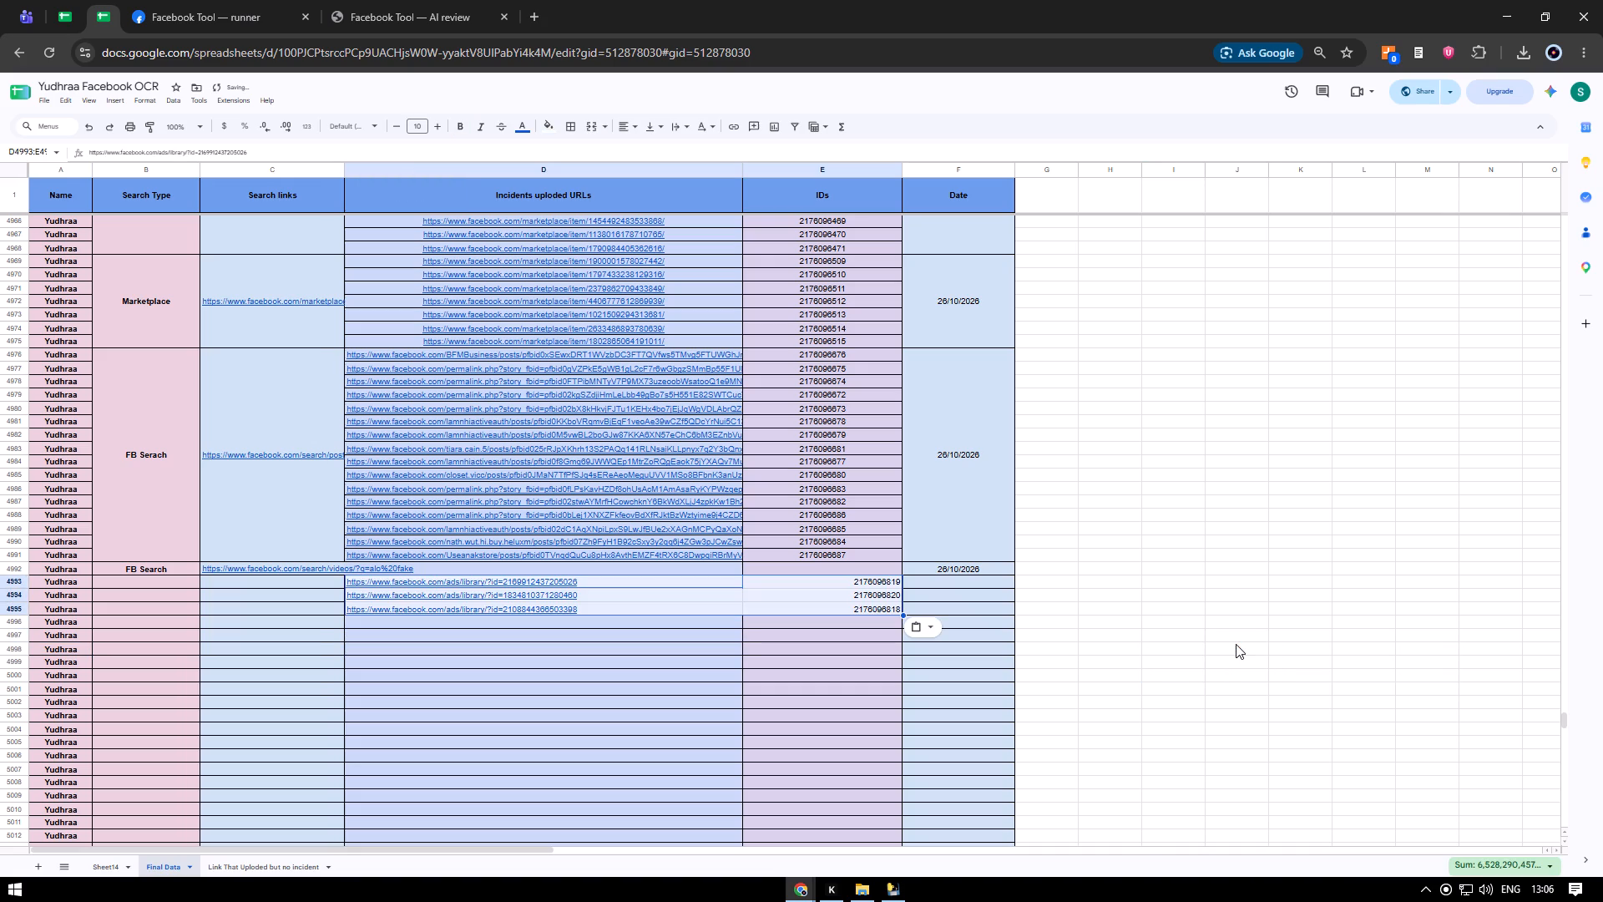
key(ctrl+shift+e)
key(Up)
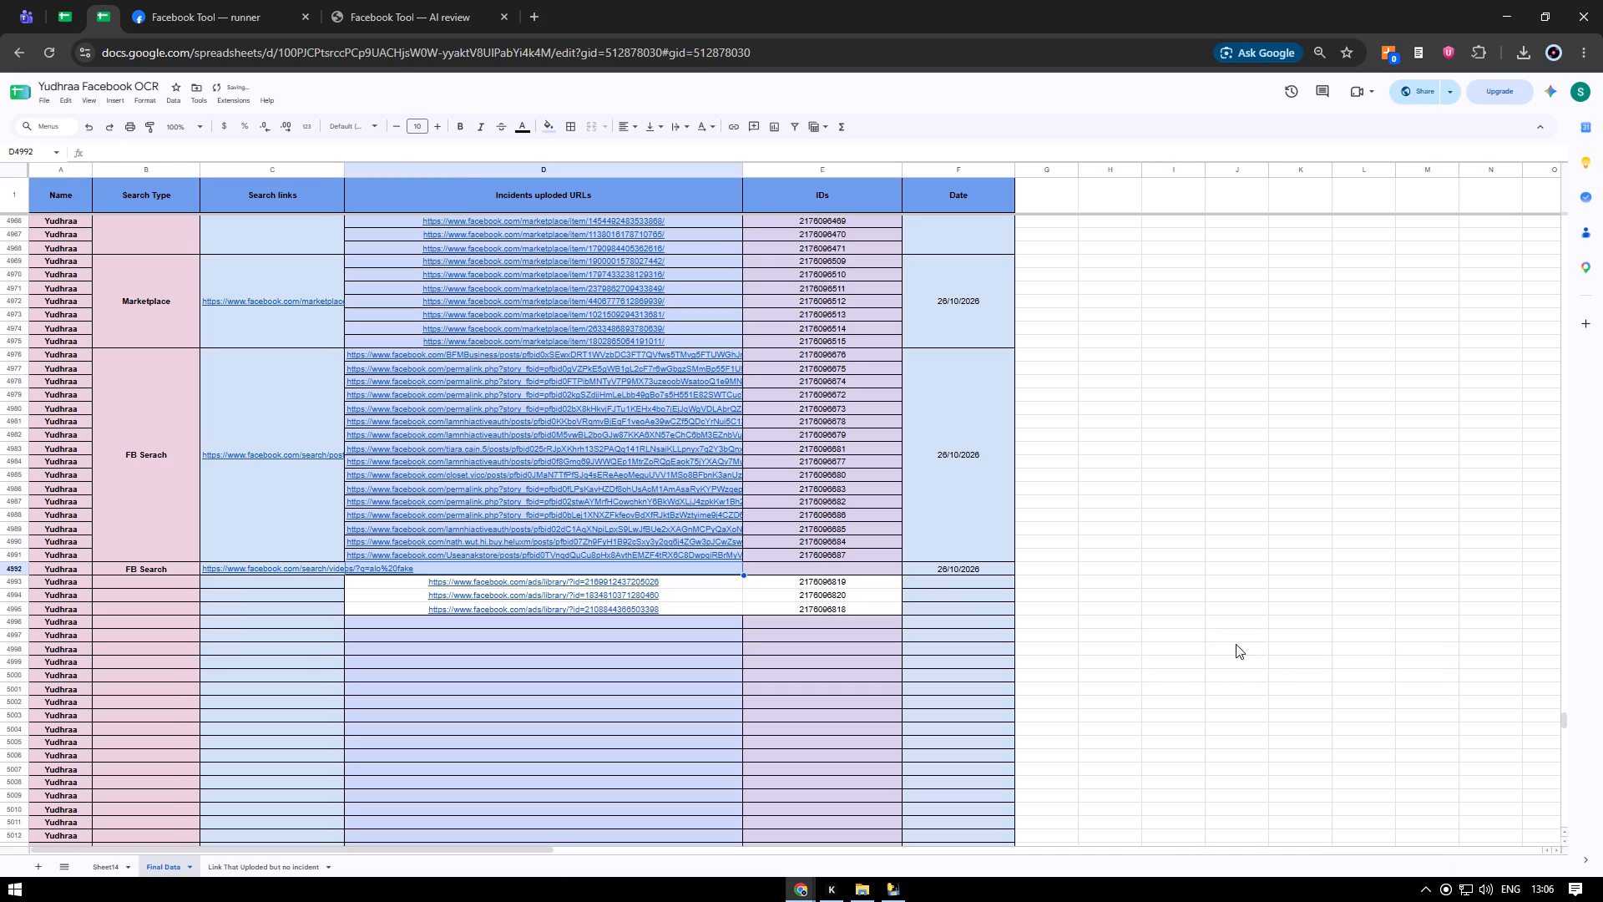
Enter "No Infirgment Found" in the incidents URL cell of the FB Search row 4992 in the Final Data sheet.
key(n)
key(Return)
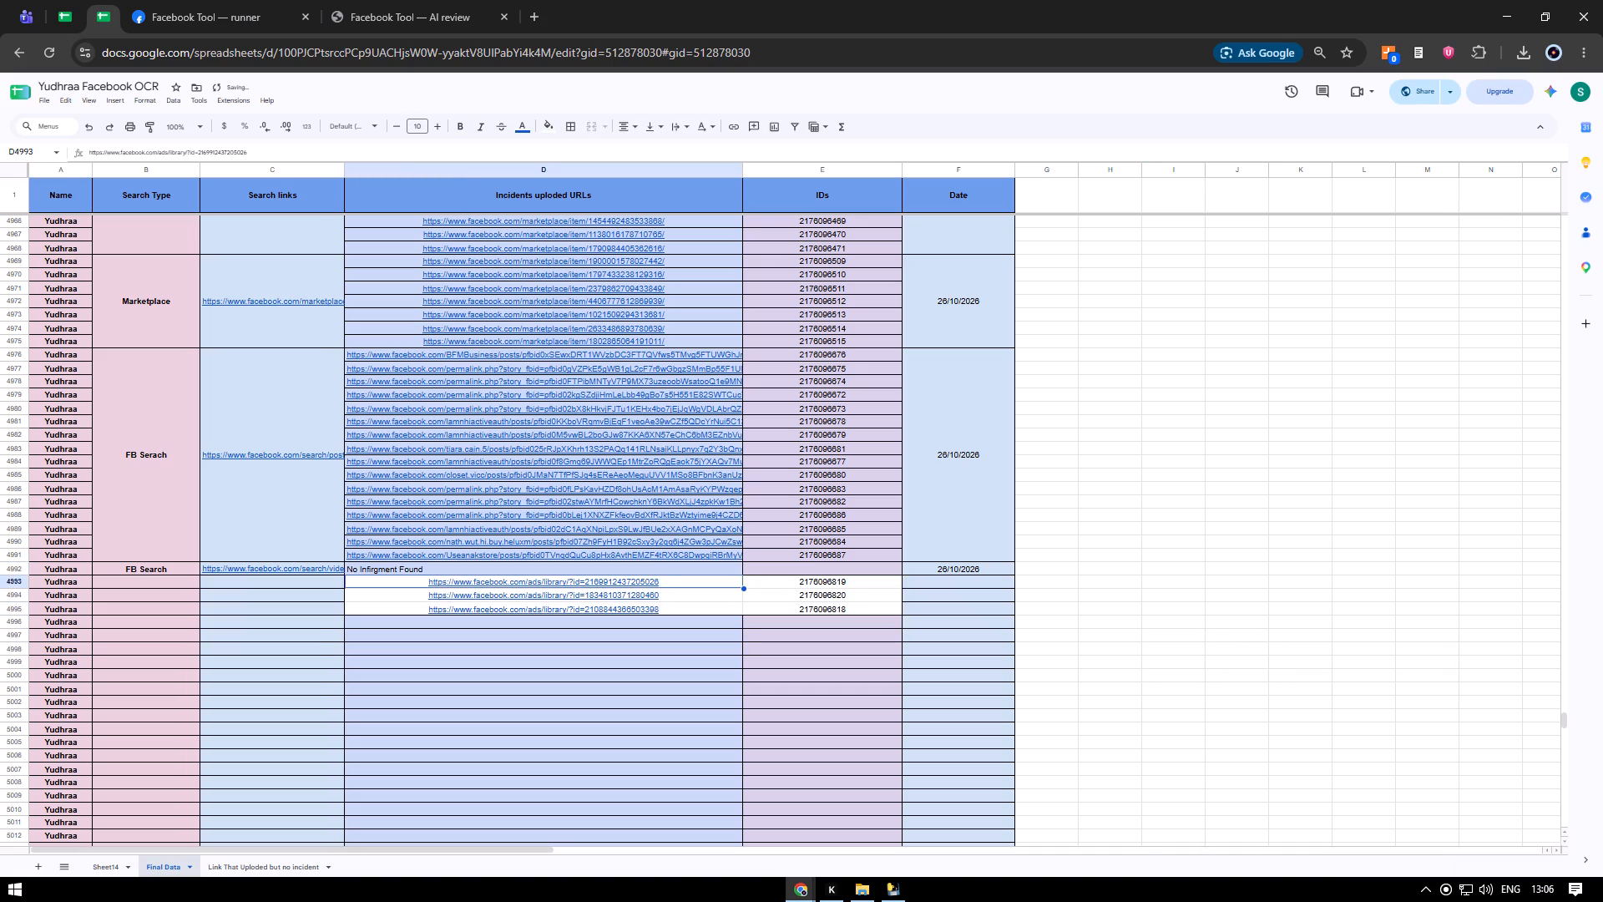
Merge the Search links cells C4993:C4995 beside the three new ads library URLs.
key(Left)
key(shift+Down)
key(shift+Down)
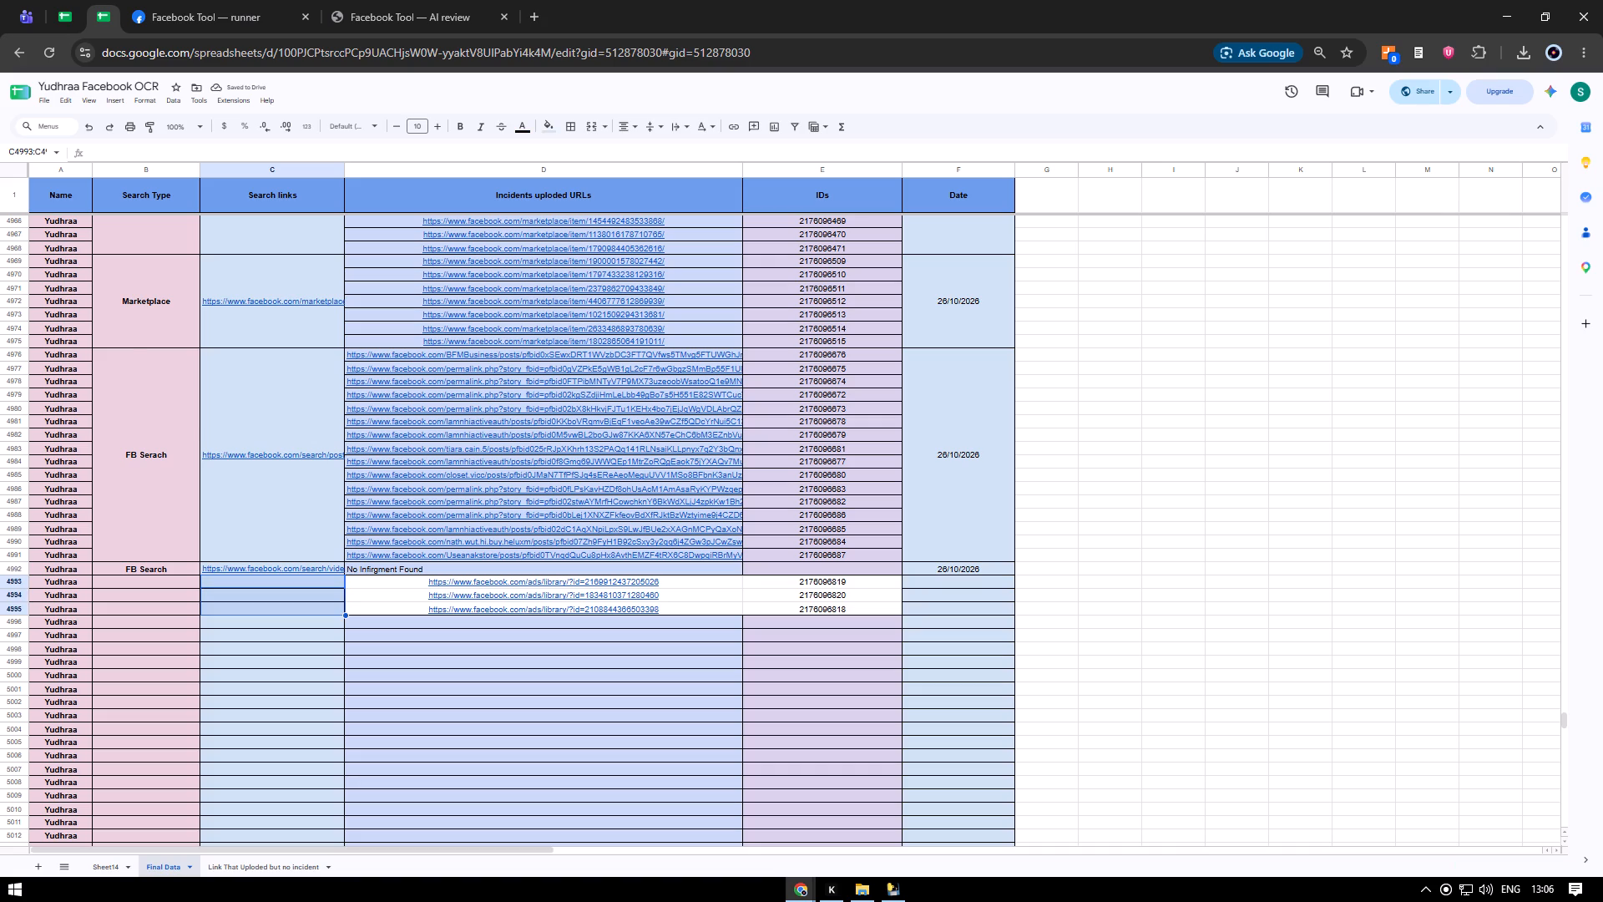
key(alt+o)
text(ma)
key(Return)
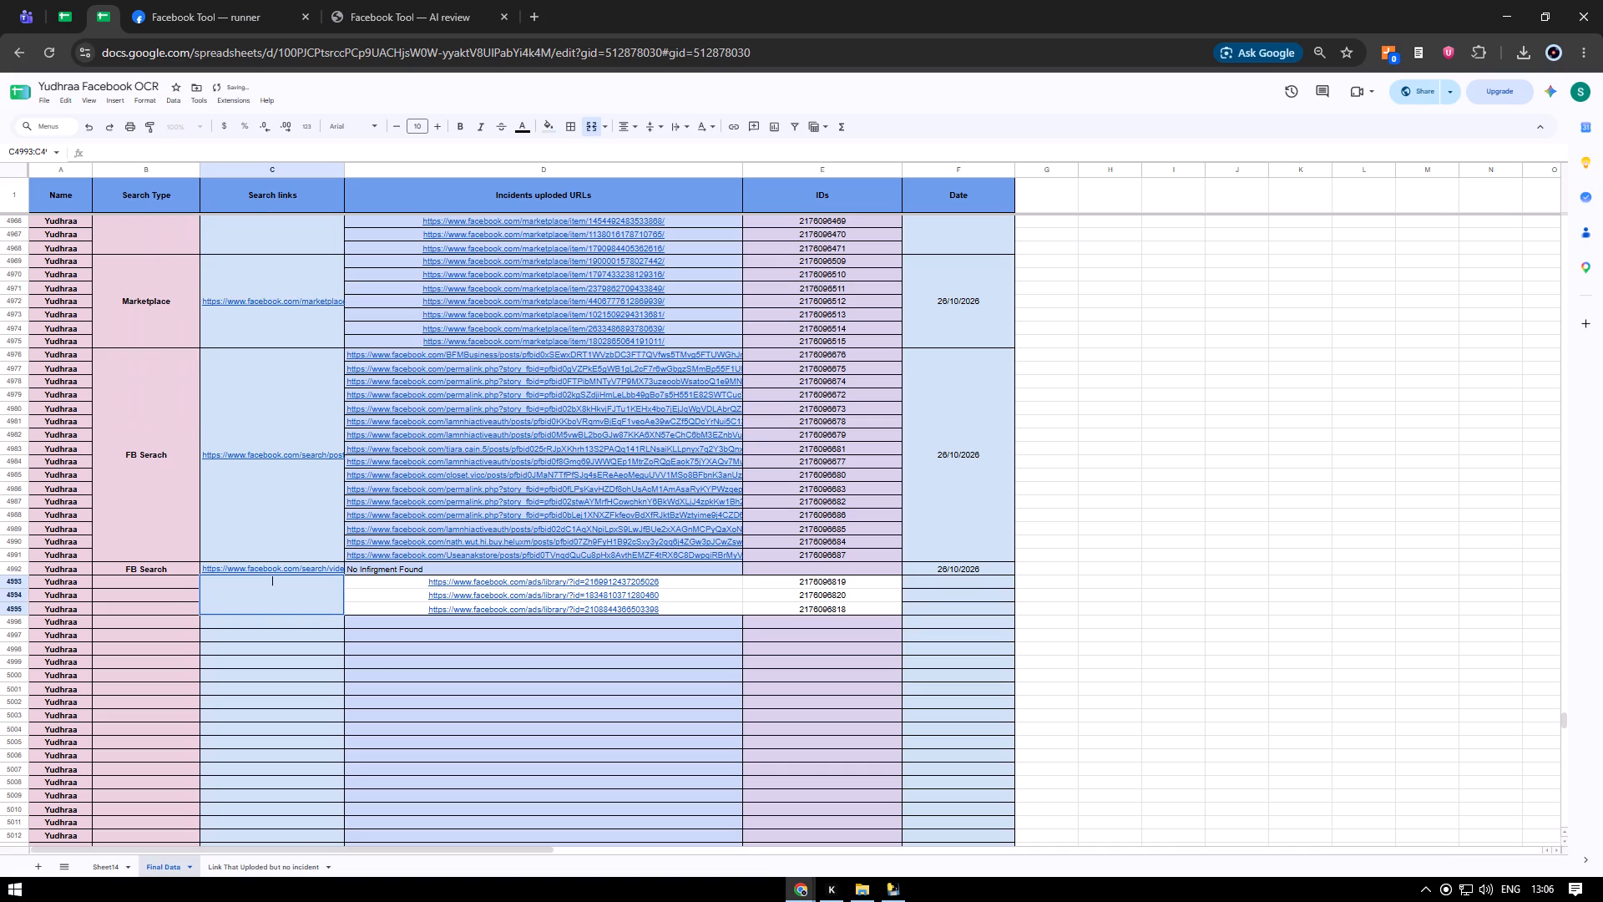
key(Left)
key(Escape)
Merge the Search Type cells B4993:B4995 and label the merged cell "Meta Ad".
key(Left)
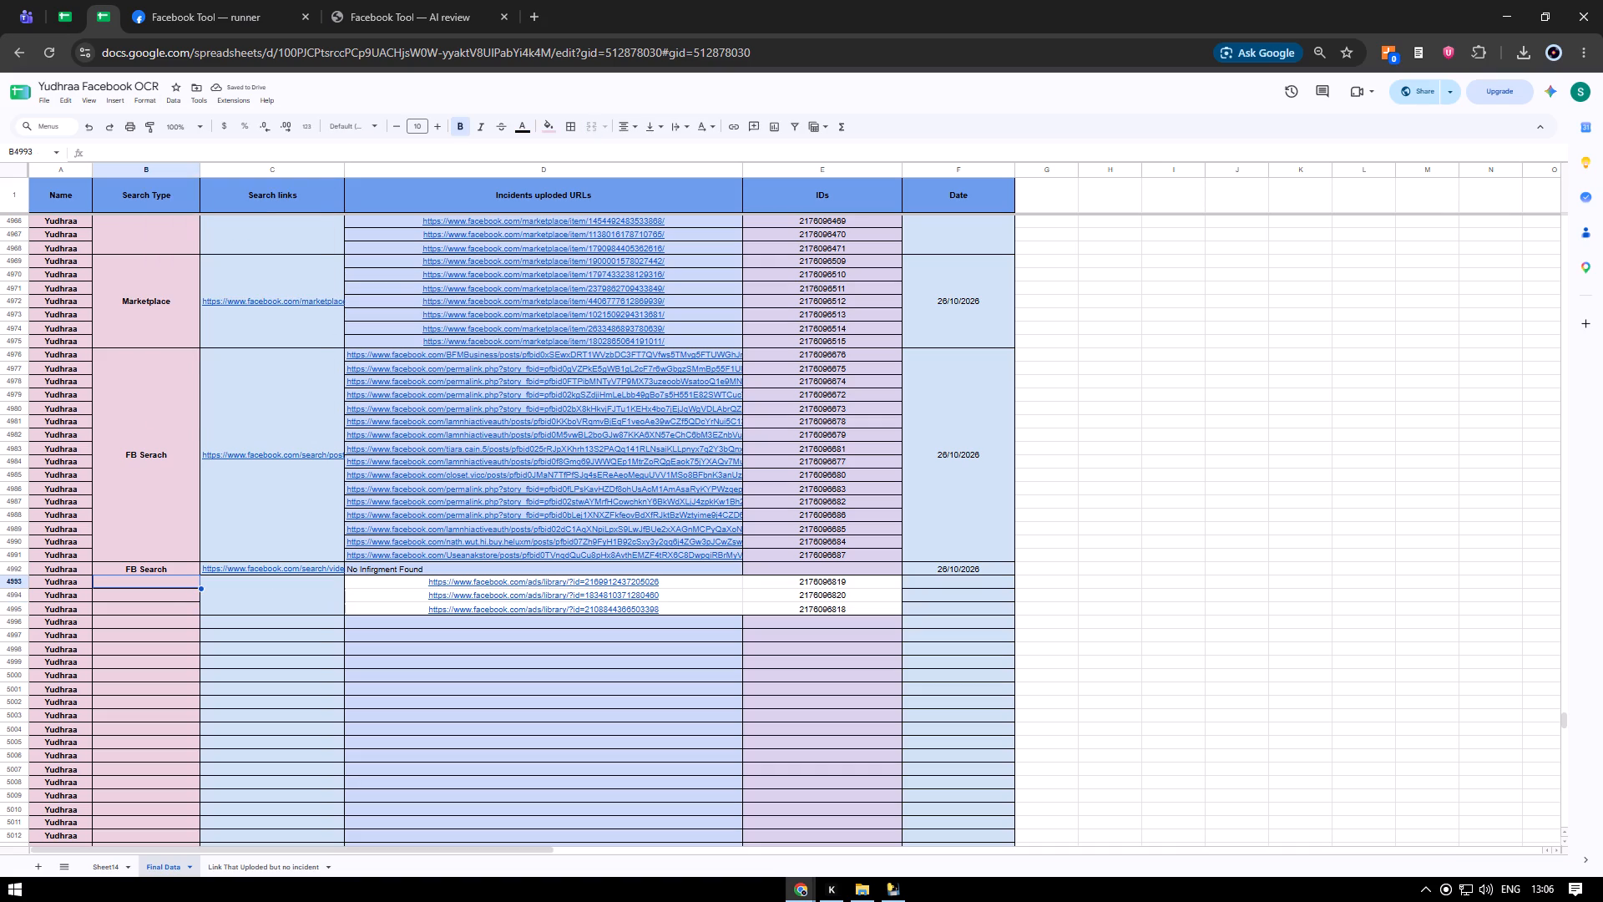
key(shift+Down)
key(shift+Down)
key(alt+o)
text(ma)
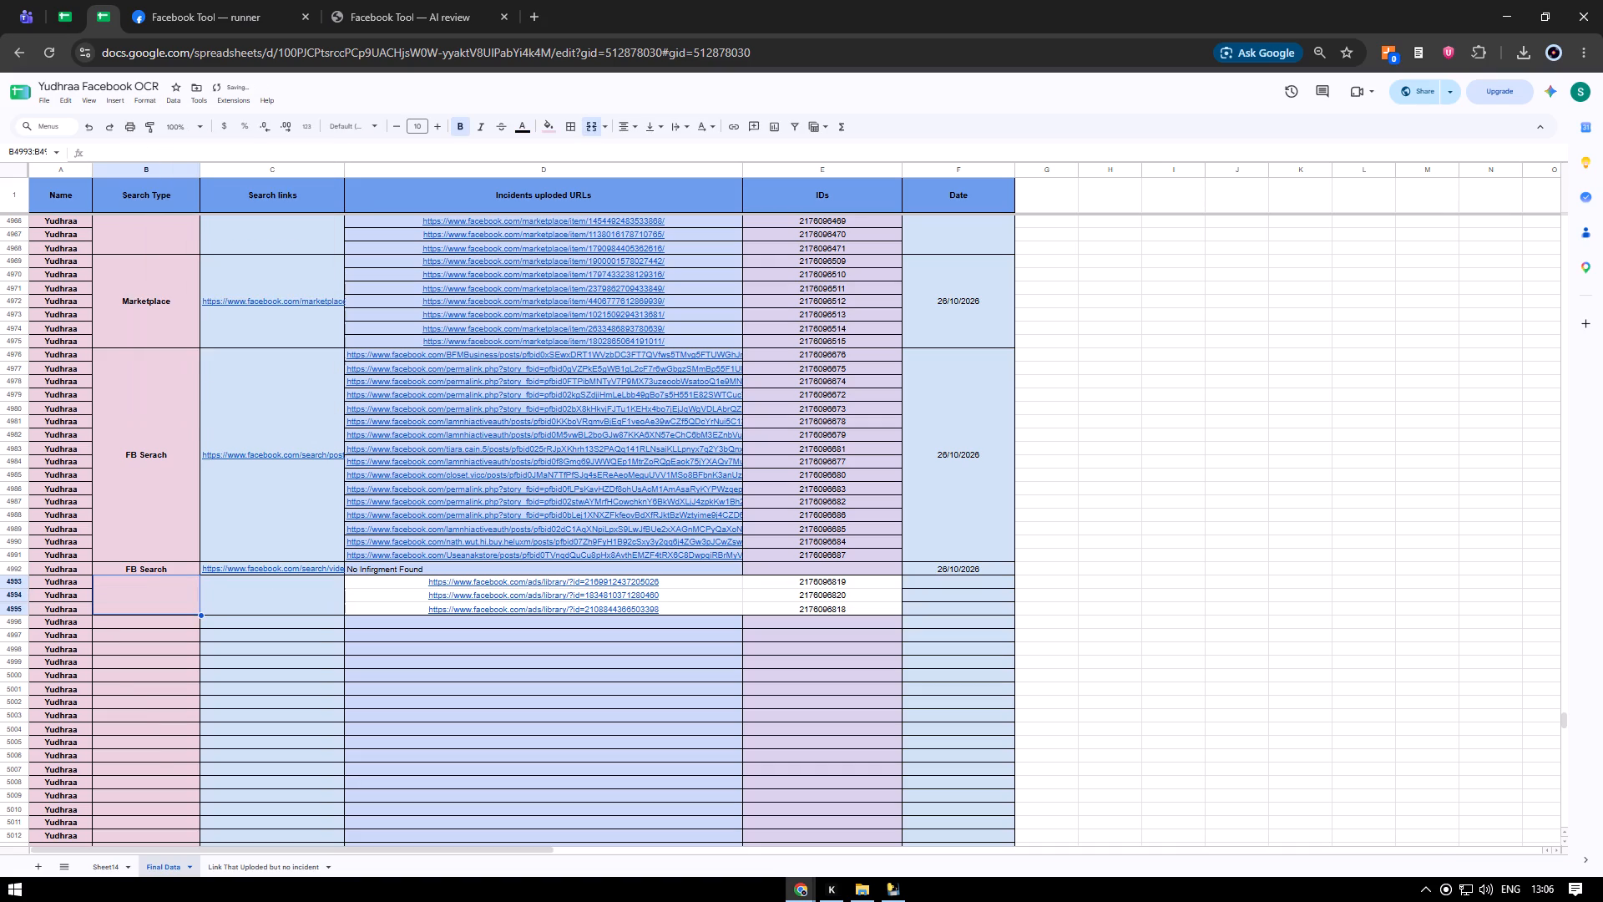
key(Return)
text(Meta Ad)
key(Return)
Look back through the earlier logged entries above the Meta Ad block in the Final Data sheet.
scroll(1232, 715, up, 4)
scroll(569, 653, up, 6)
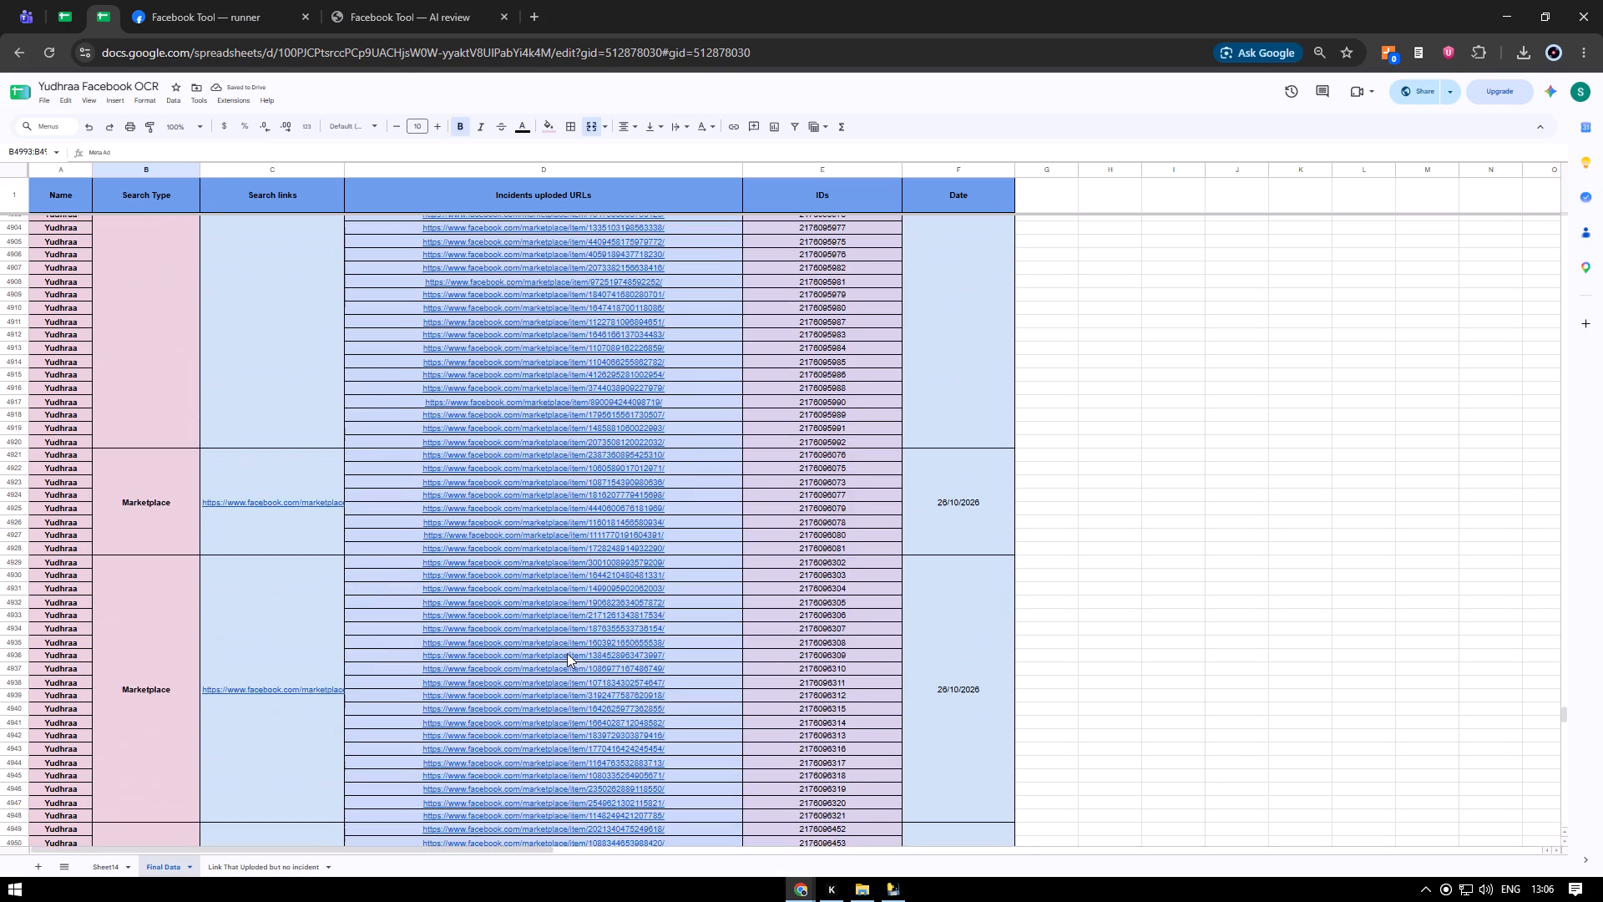
scroll(567, 653, up, 17)
scroll(567, 651, up, 4)
scroll(567, 651, down, 5)
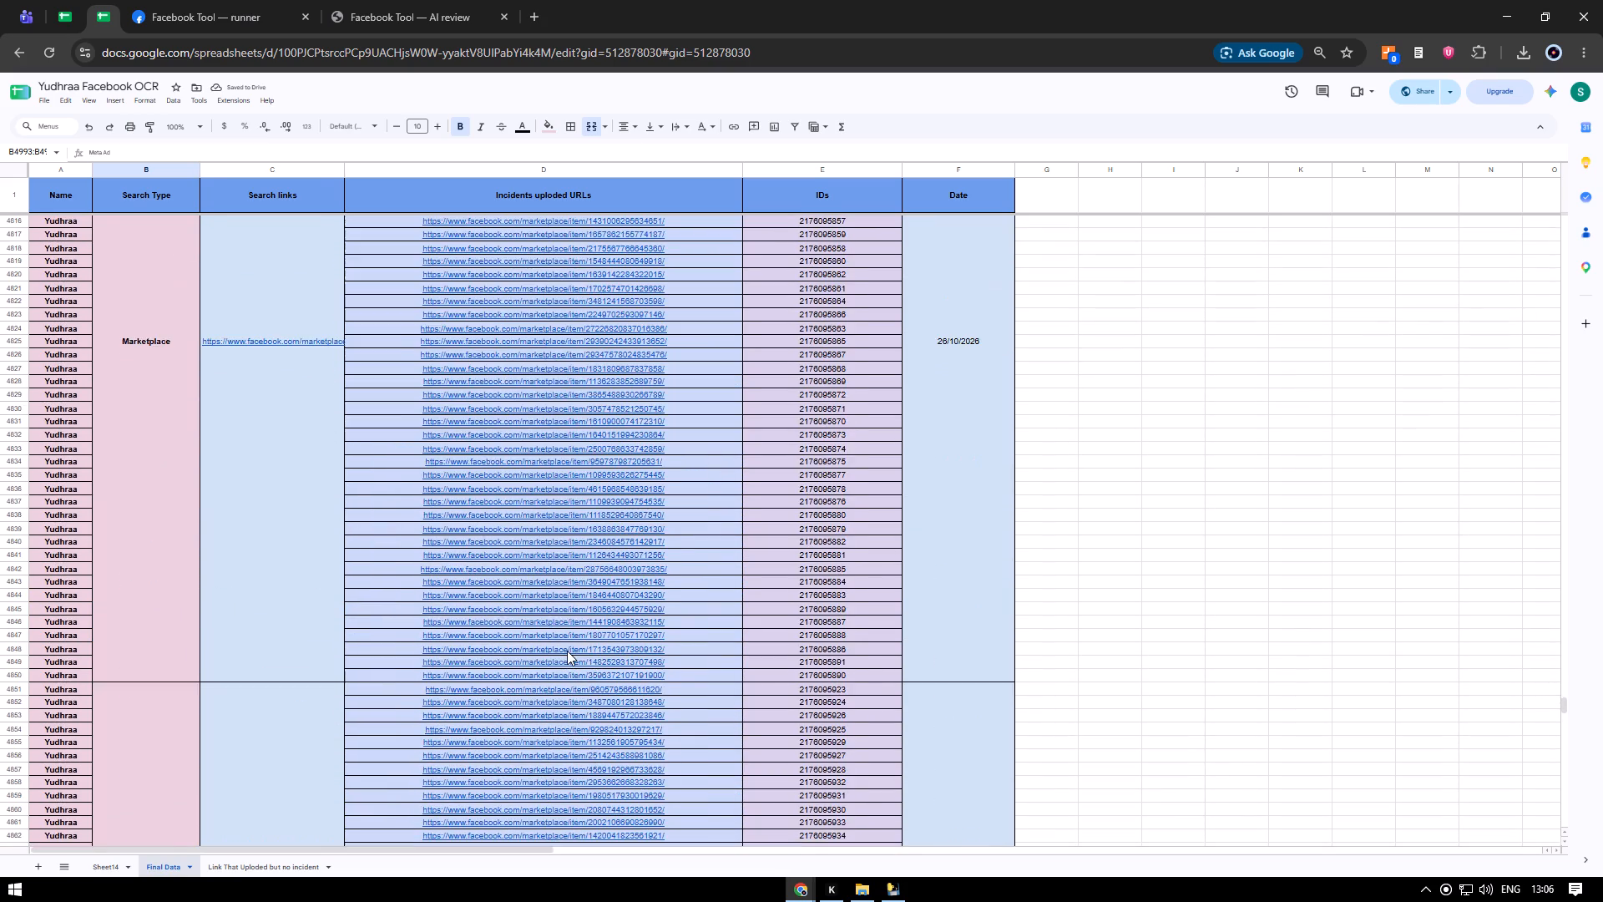
Merge the Date cells F4993:F4995 beside the Meta Ad block and enter 26/10/2026 in the merged cell.
scroll(567, 651, down, 20)
scroll(567, 651, down, 7)
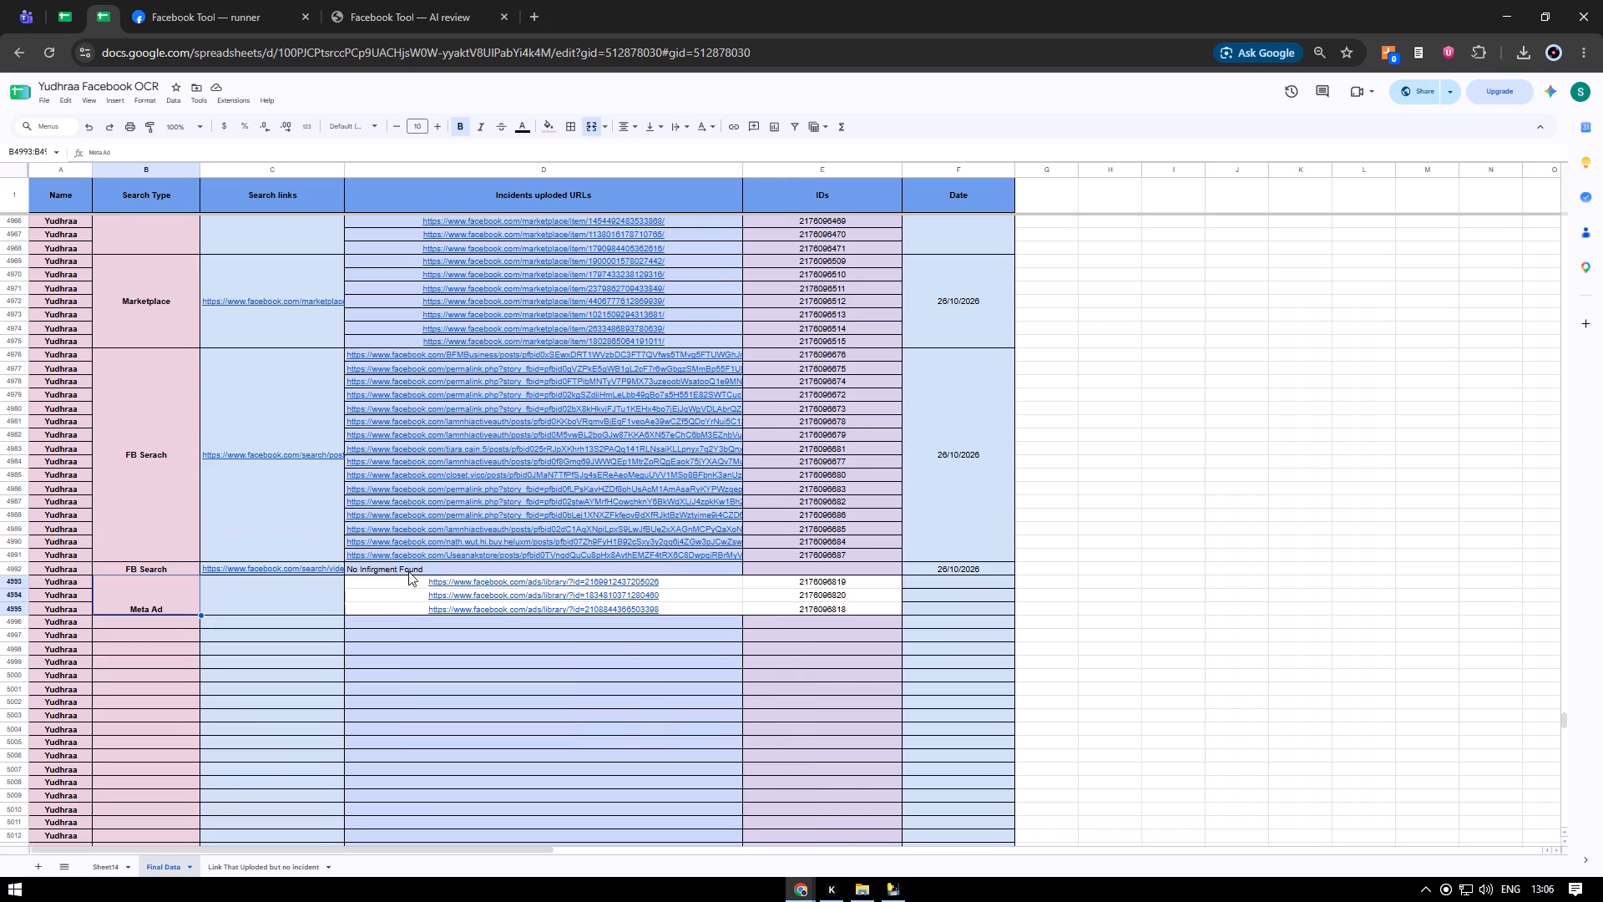
drag(933, 500, 941, 531)
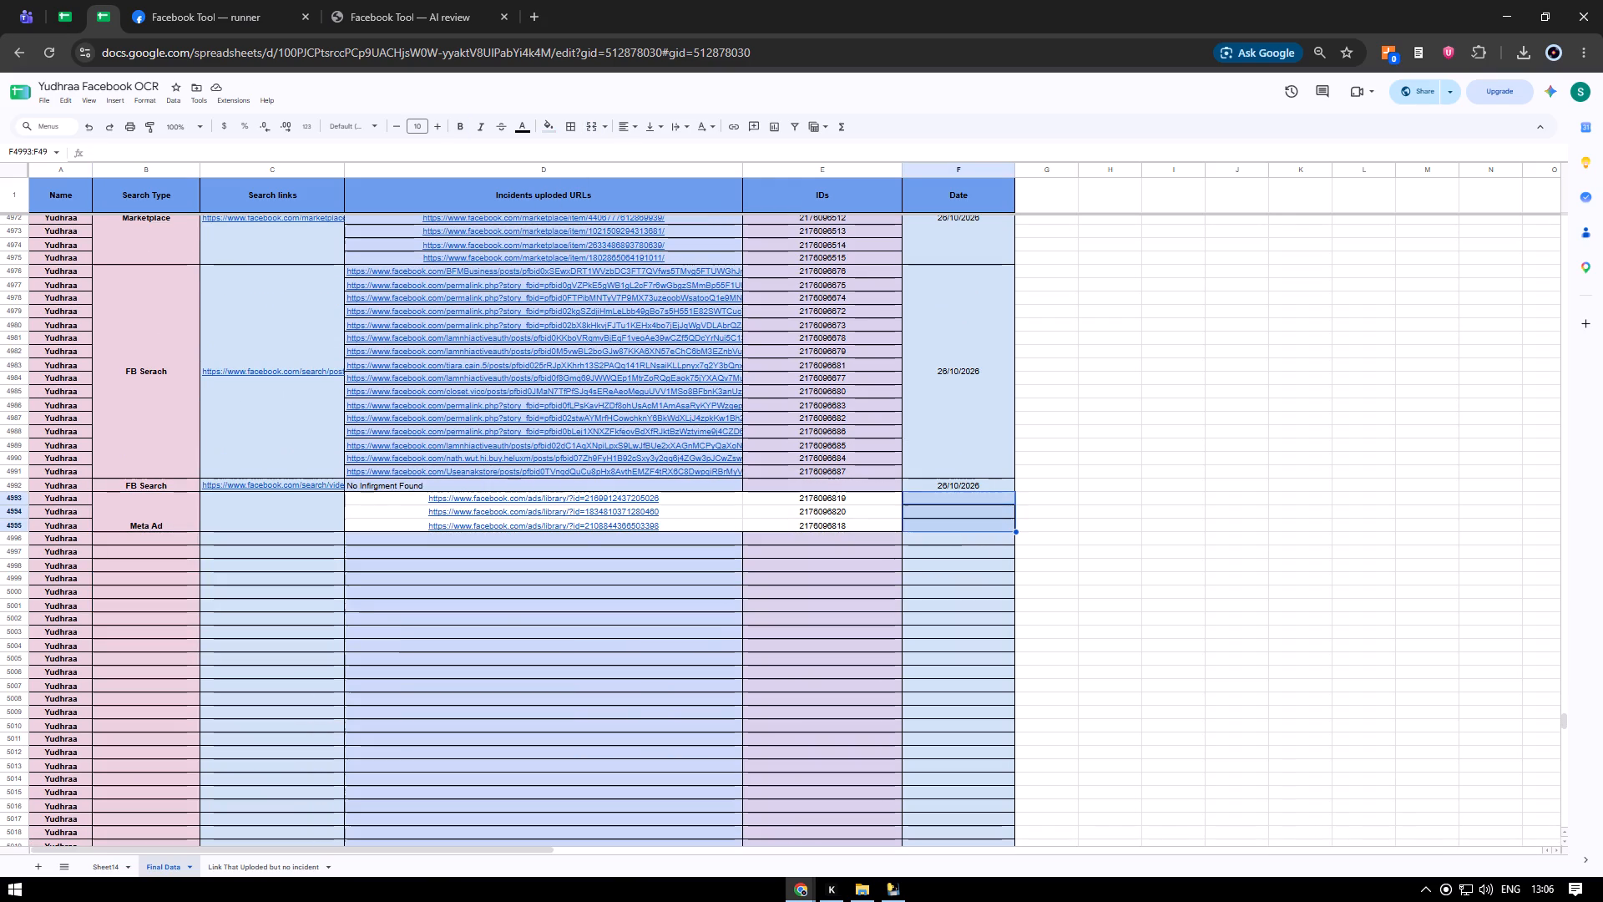
key(alt+o)
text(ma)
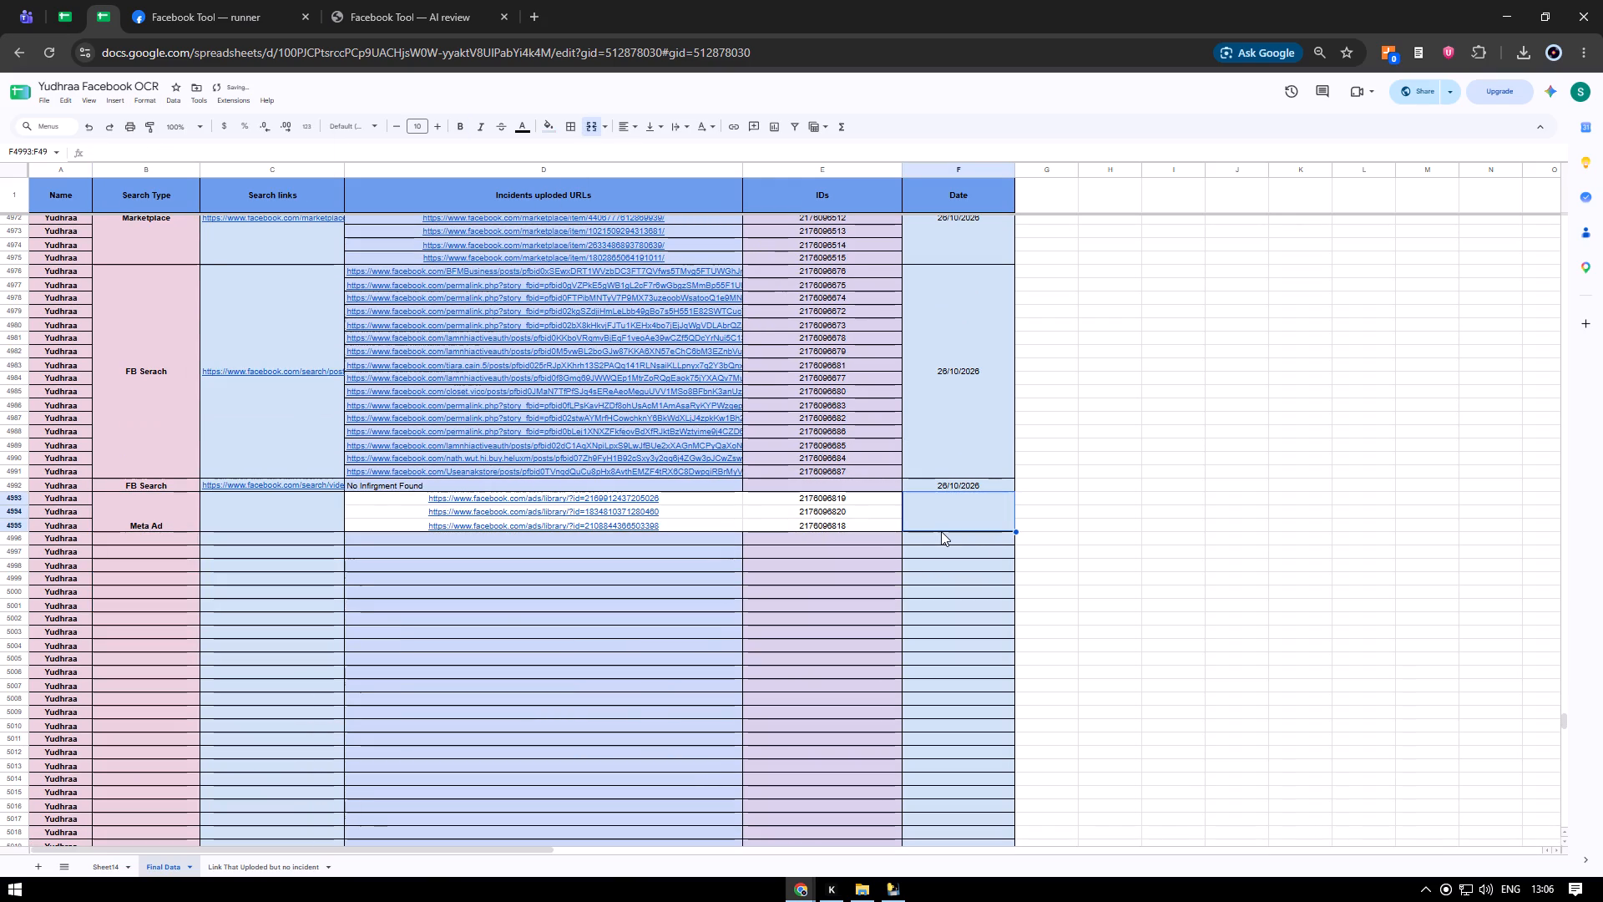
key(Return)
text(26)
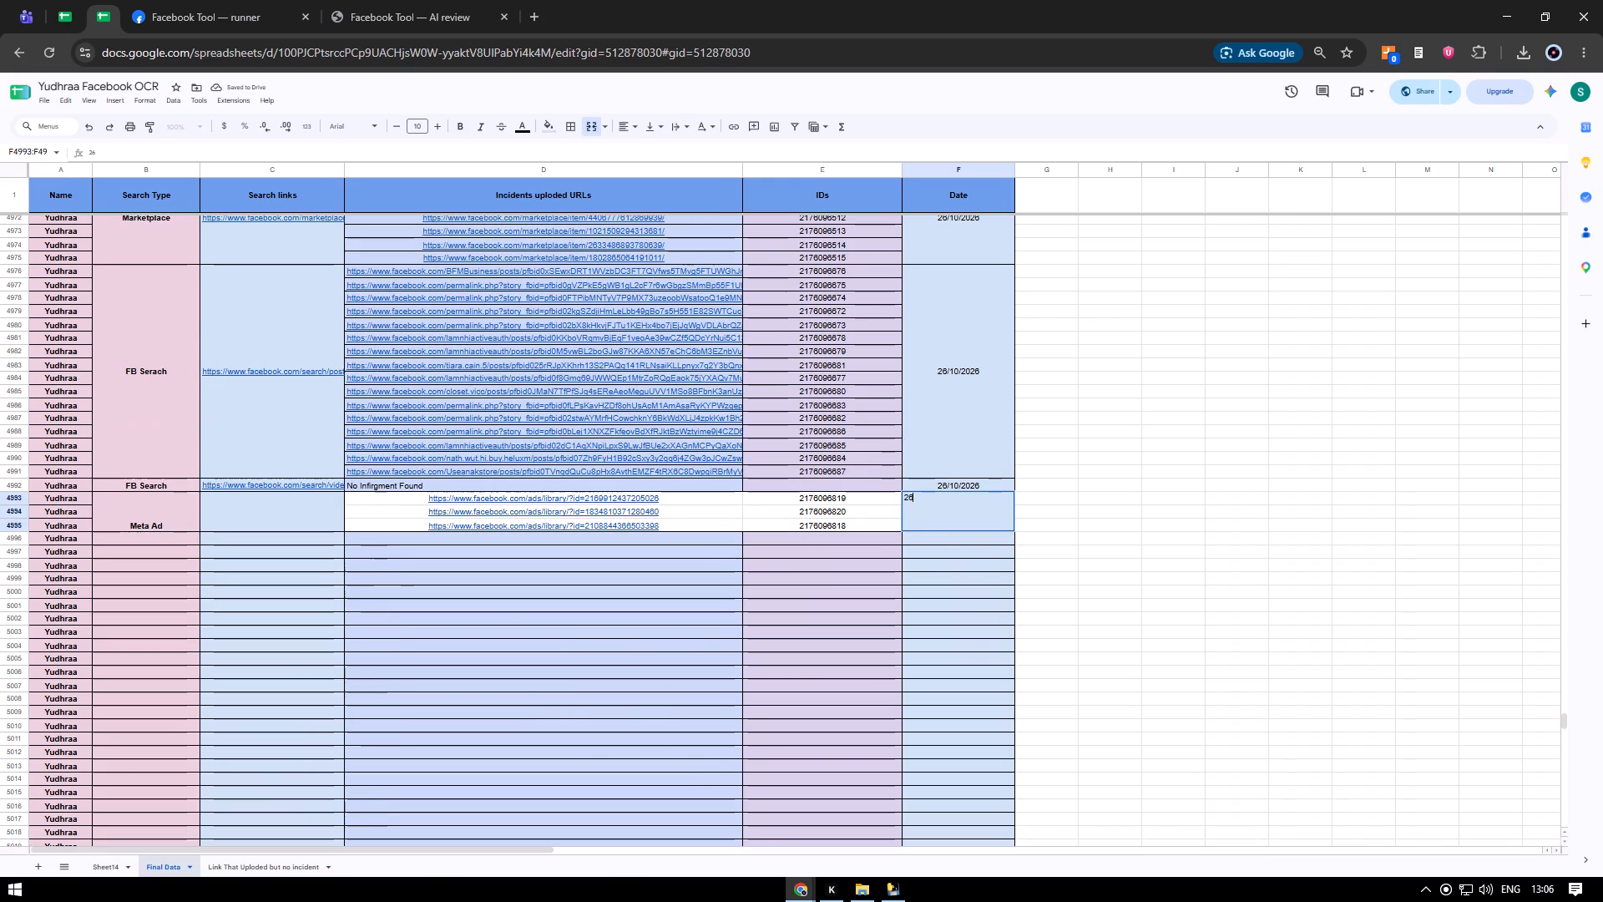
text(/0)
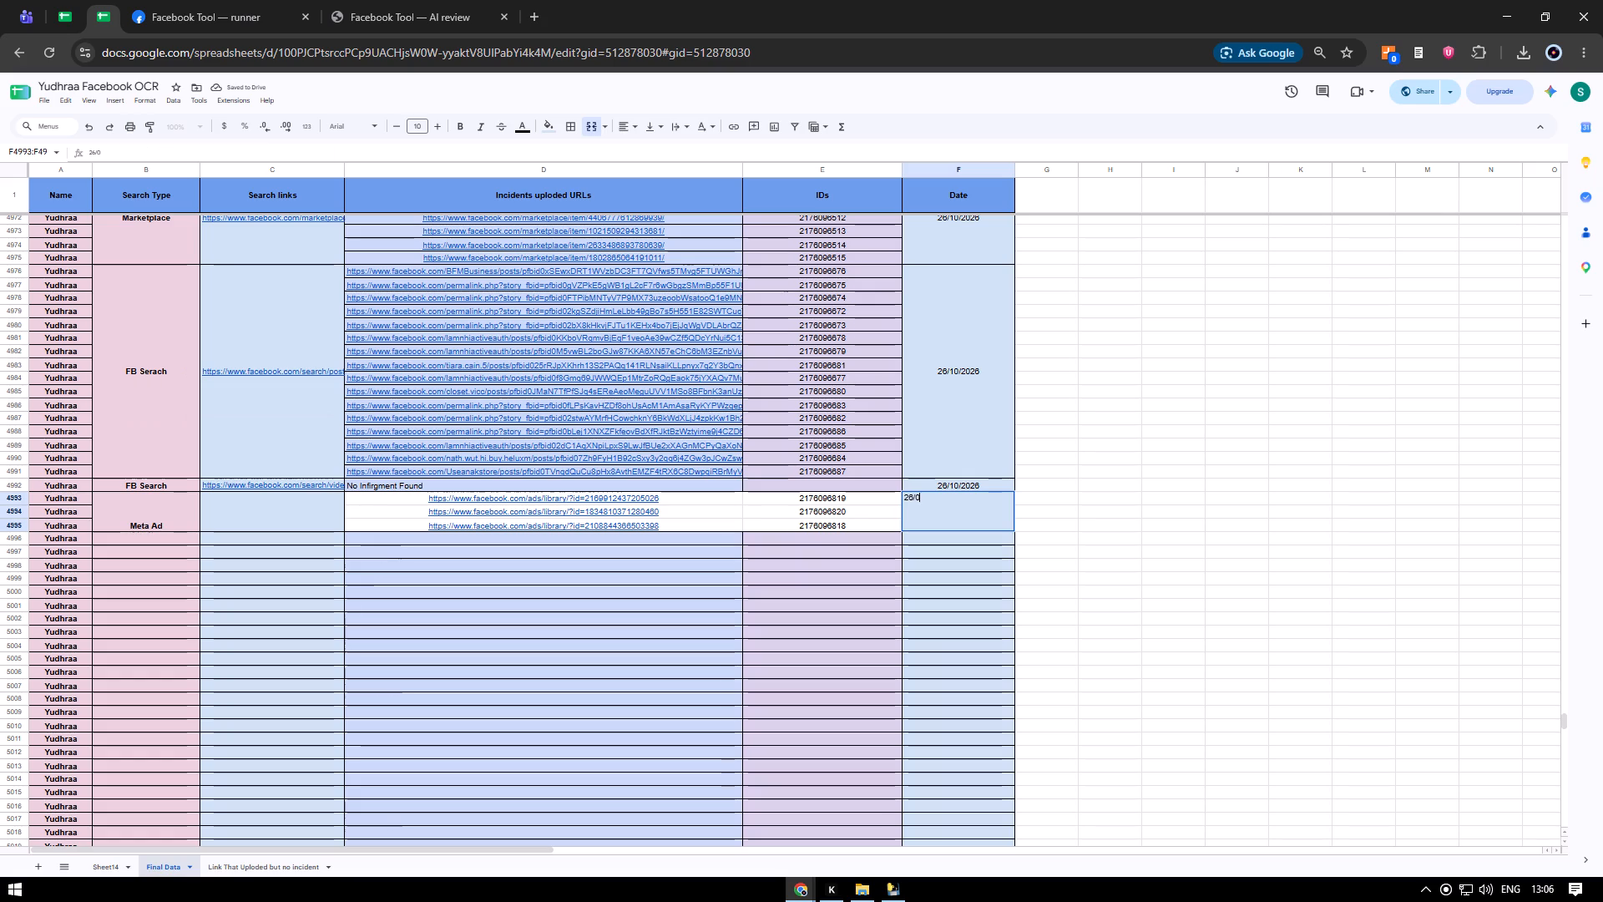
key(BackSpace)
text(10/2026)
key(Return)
Centre the date of the Meta Ad block both vertically and horizontally in its merged cell.
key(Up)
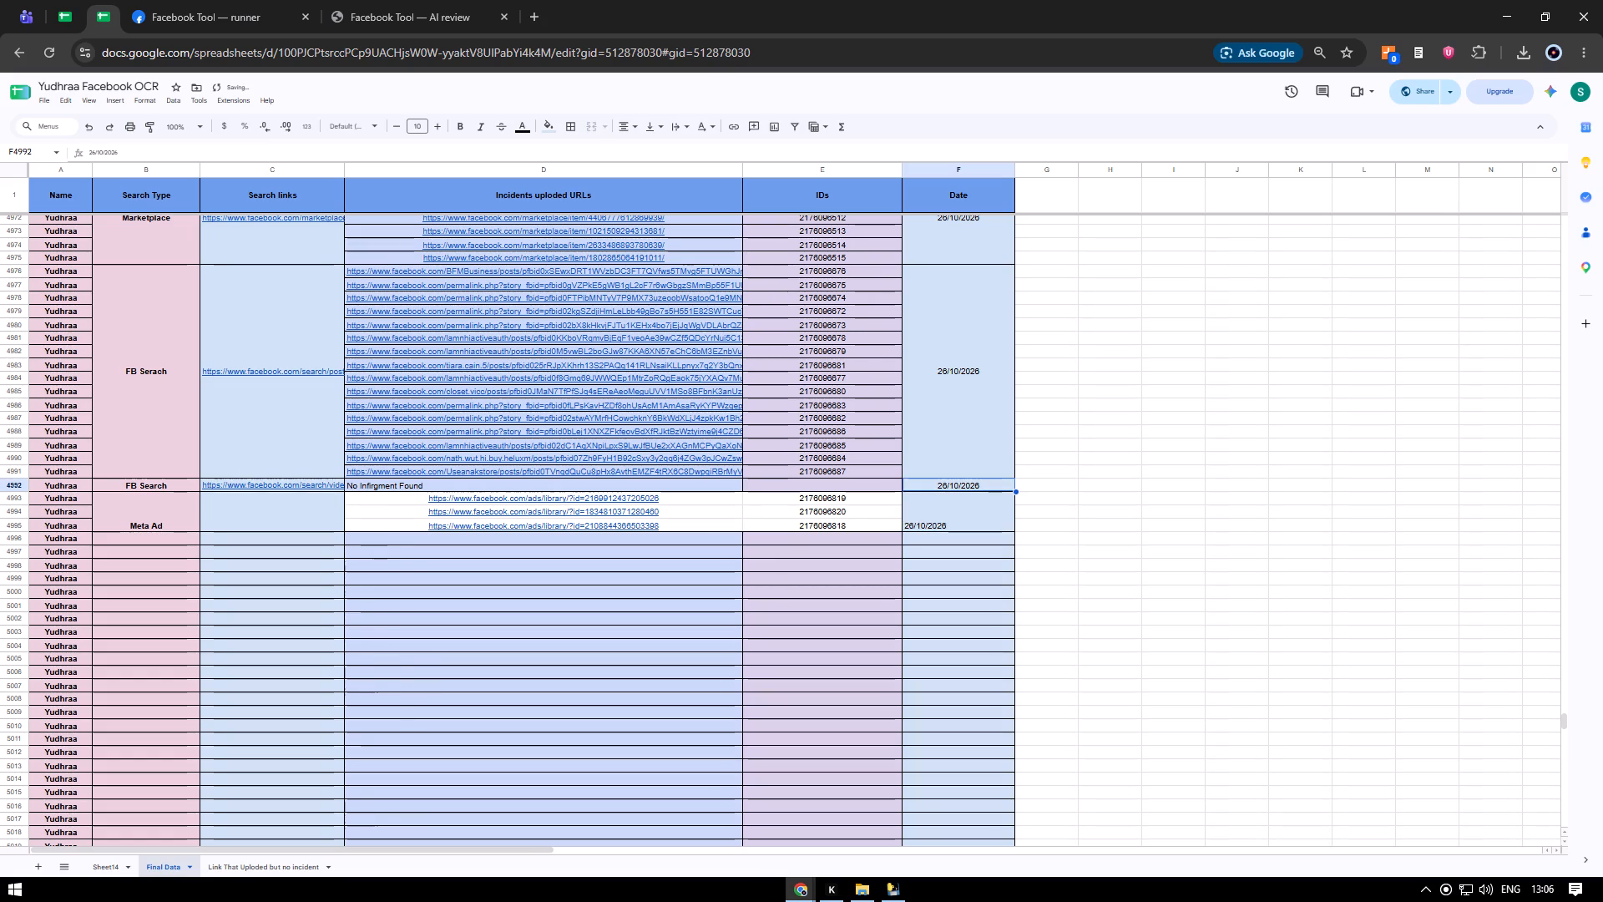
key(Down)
click(653, 131)
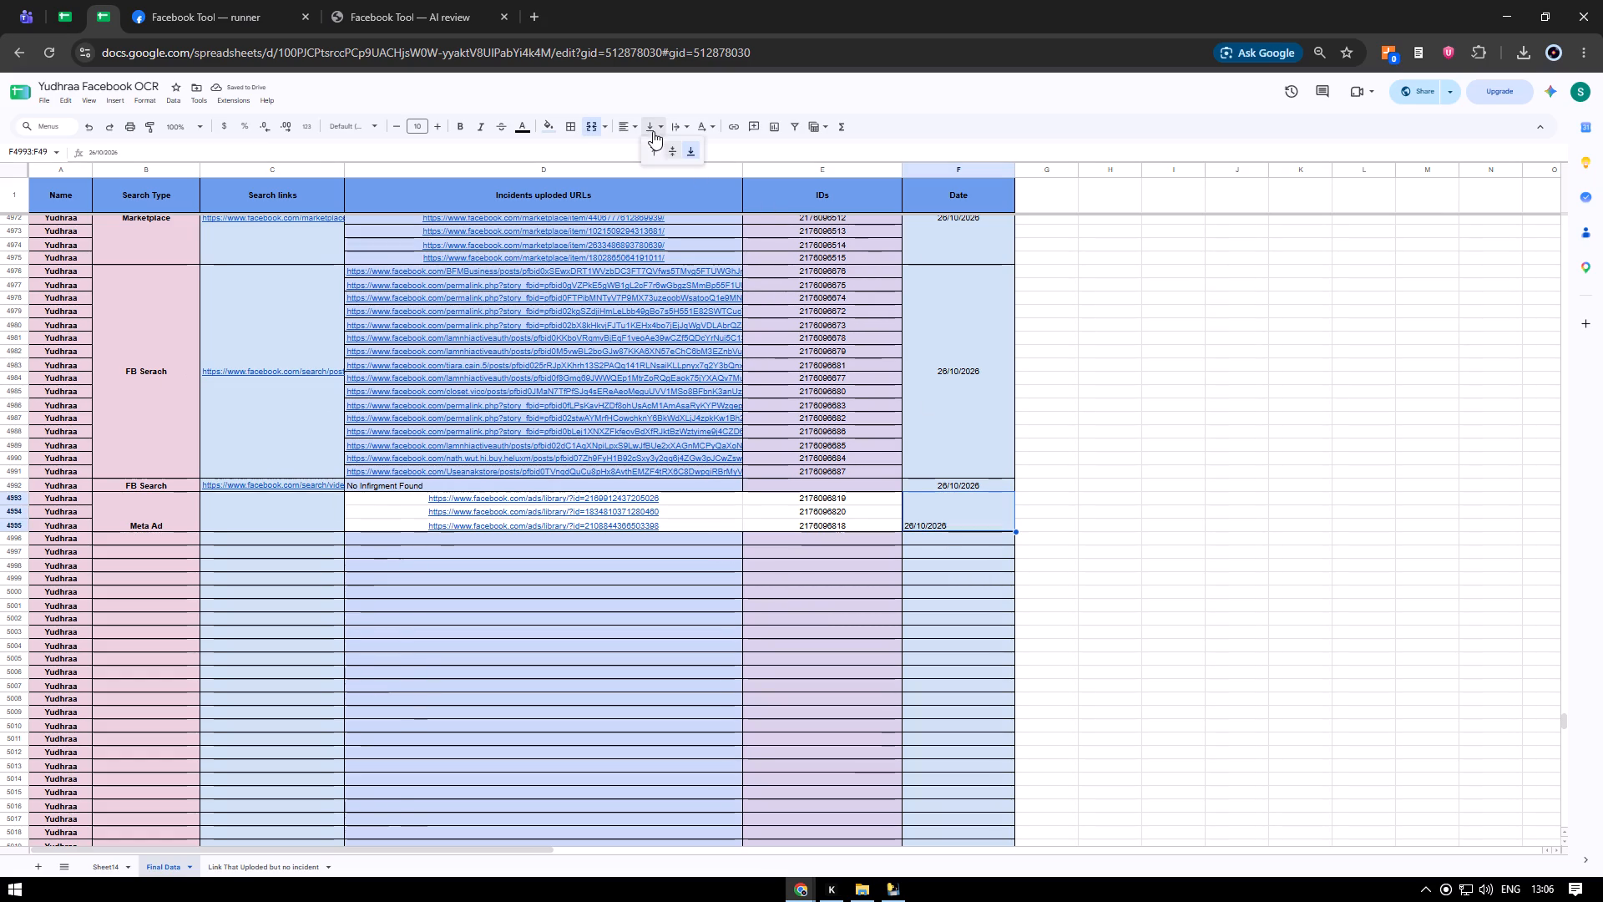
click(675, 154)
click(624, 125)
click(653, 149)
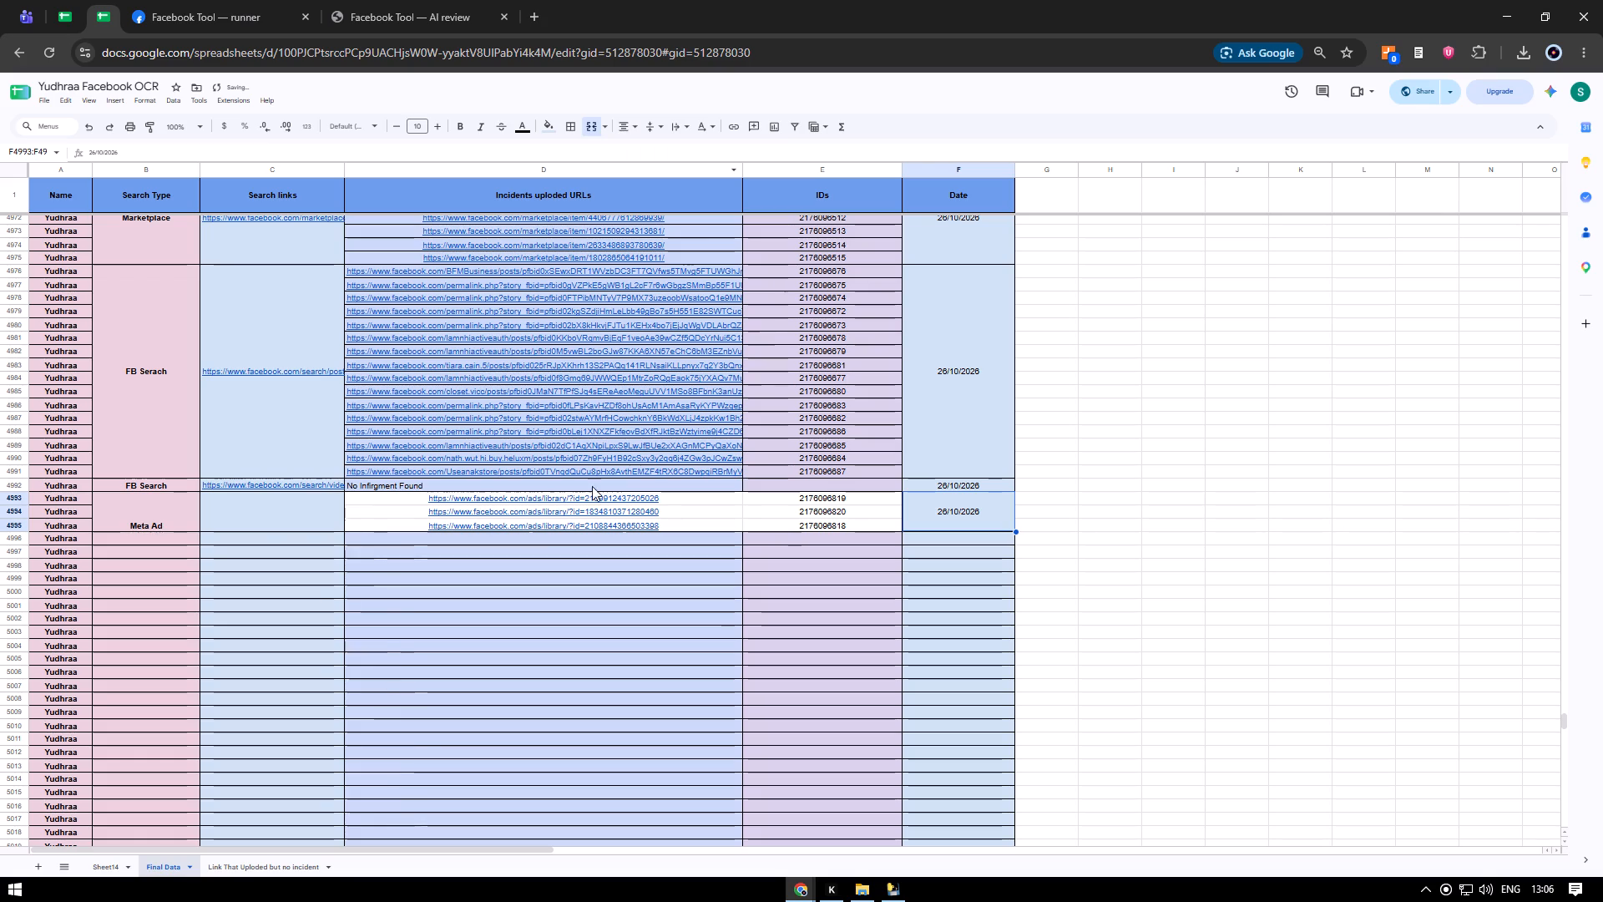
Centre the "Meta Ad" label vertically in its merged Search Type cell.
click(144, 515)
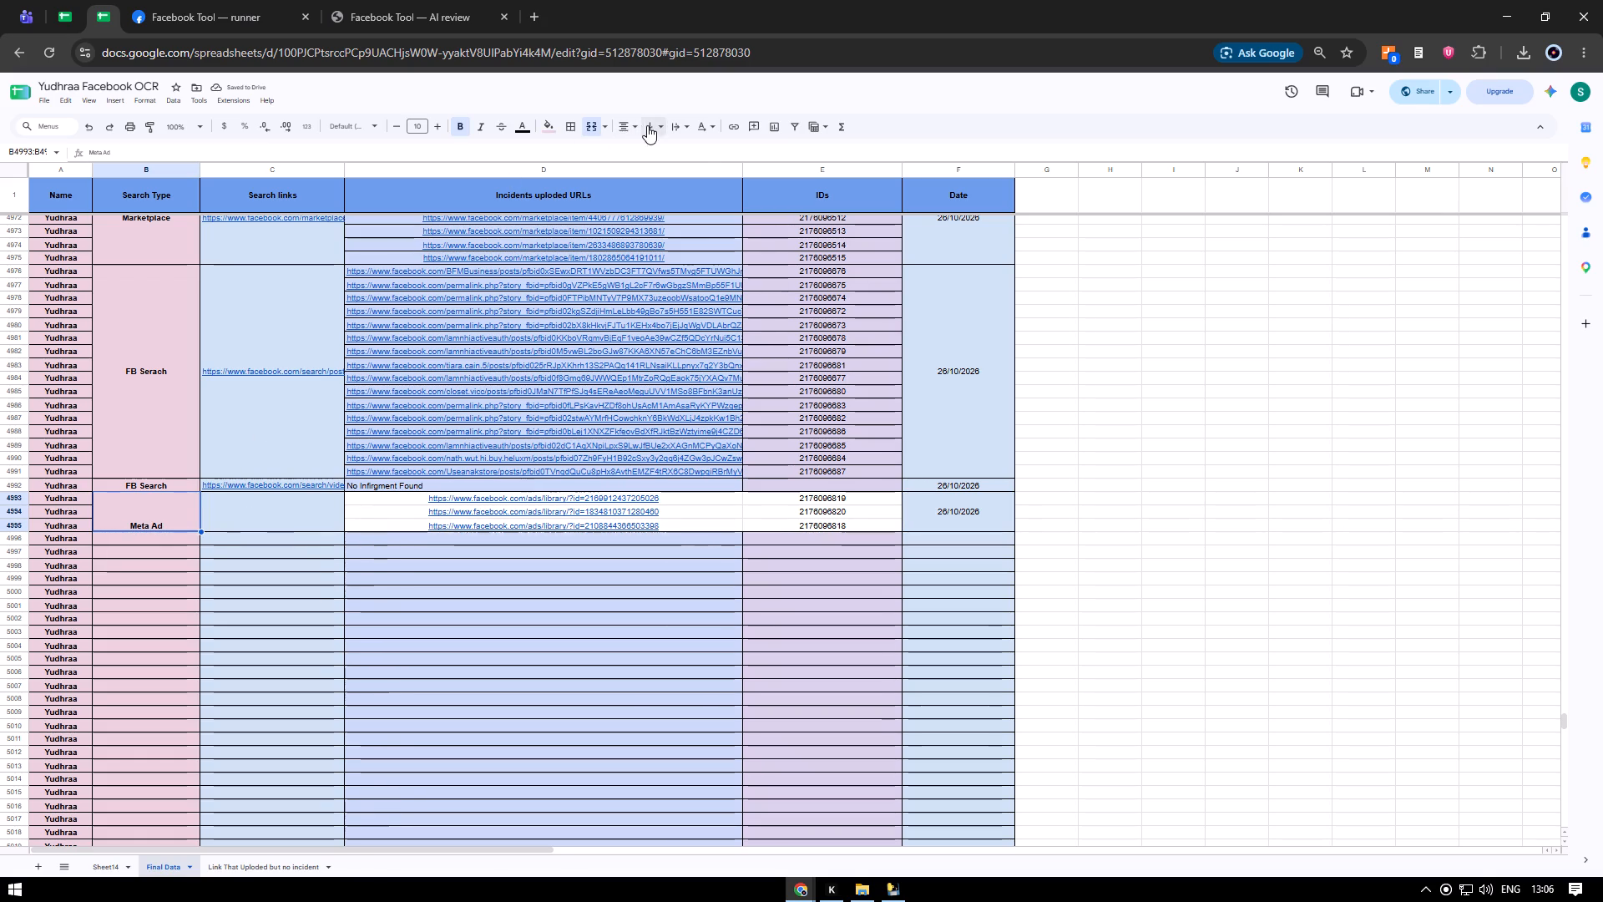
click(647, 125)
click(676, 149)
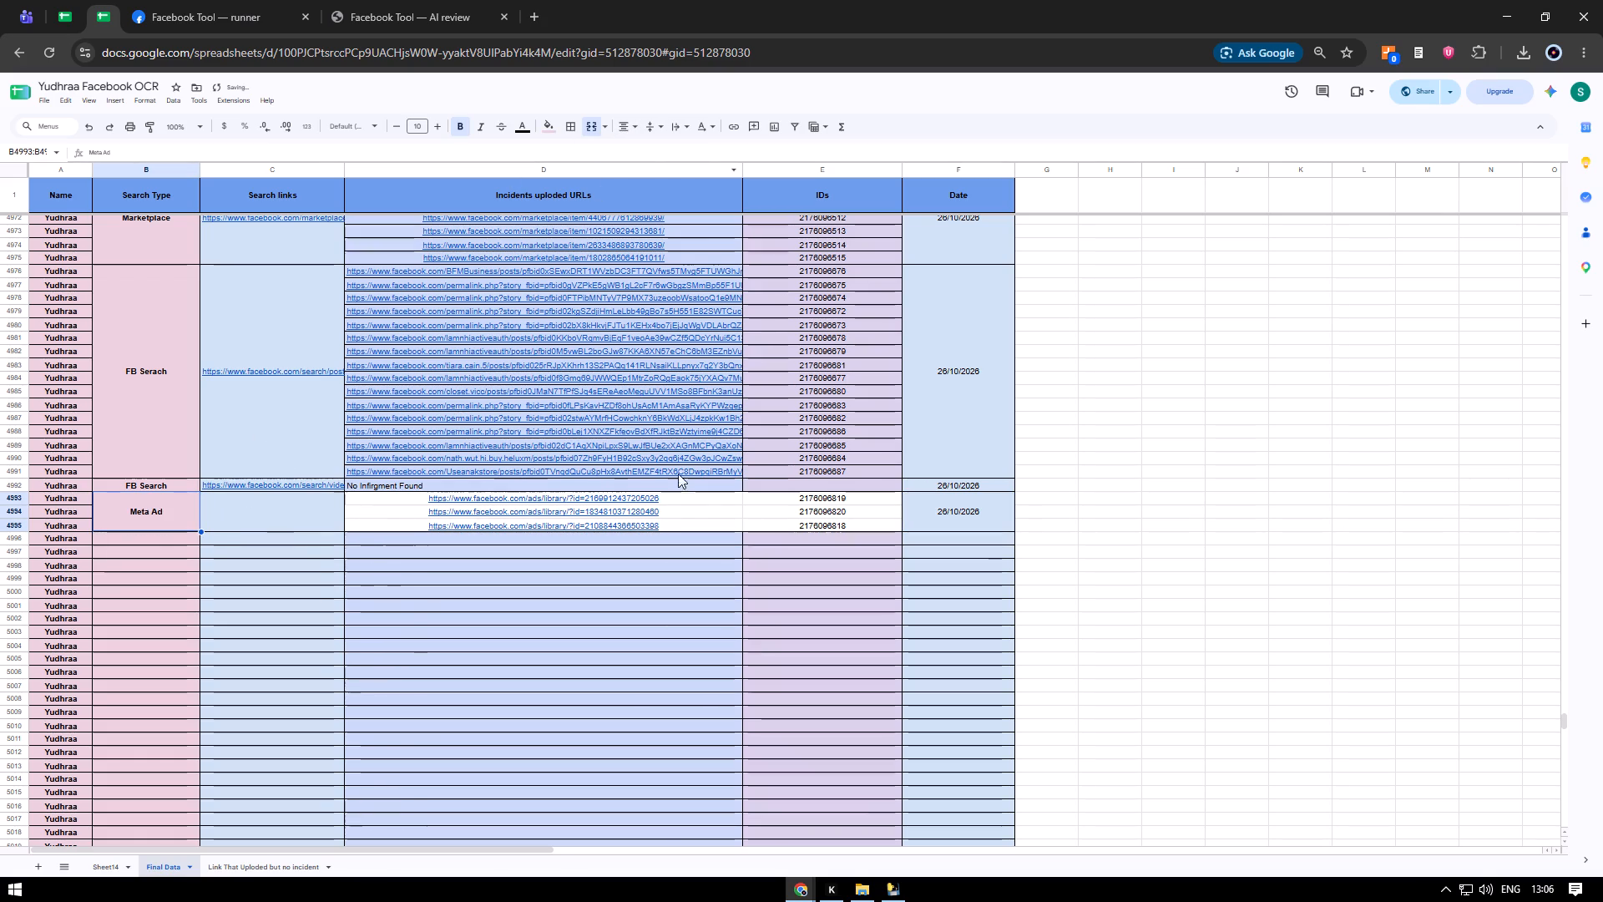
Apply all borders to the ads library URL and ID cells D4993:E4996.
drag(688, 494, 810, 545)
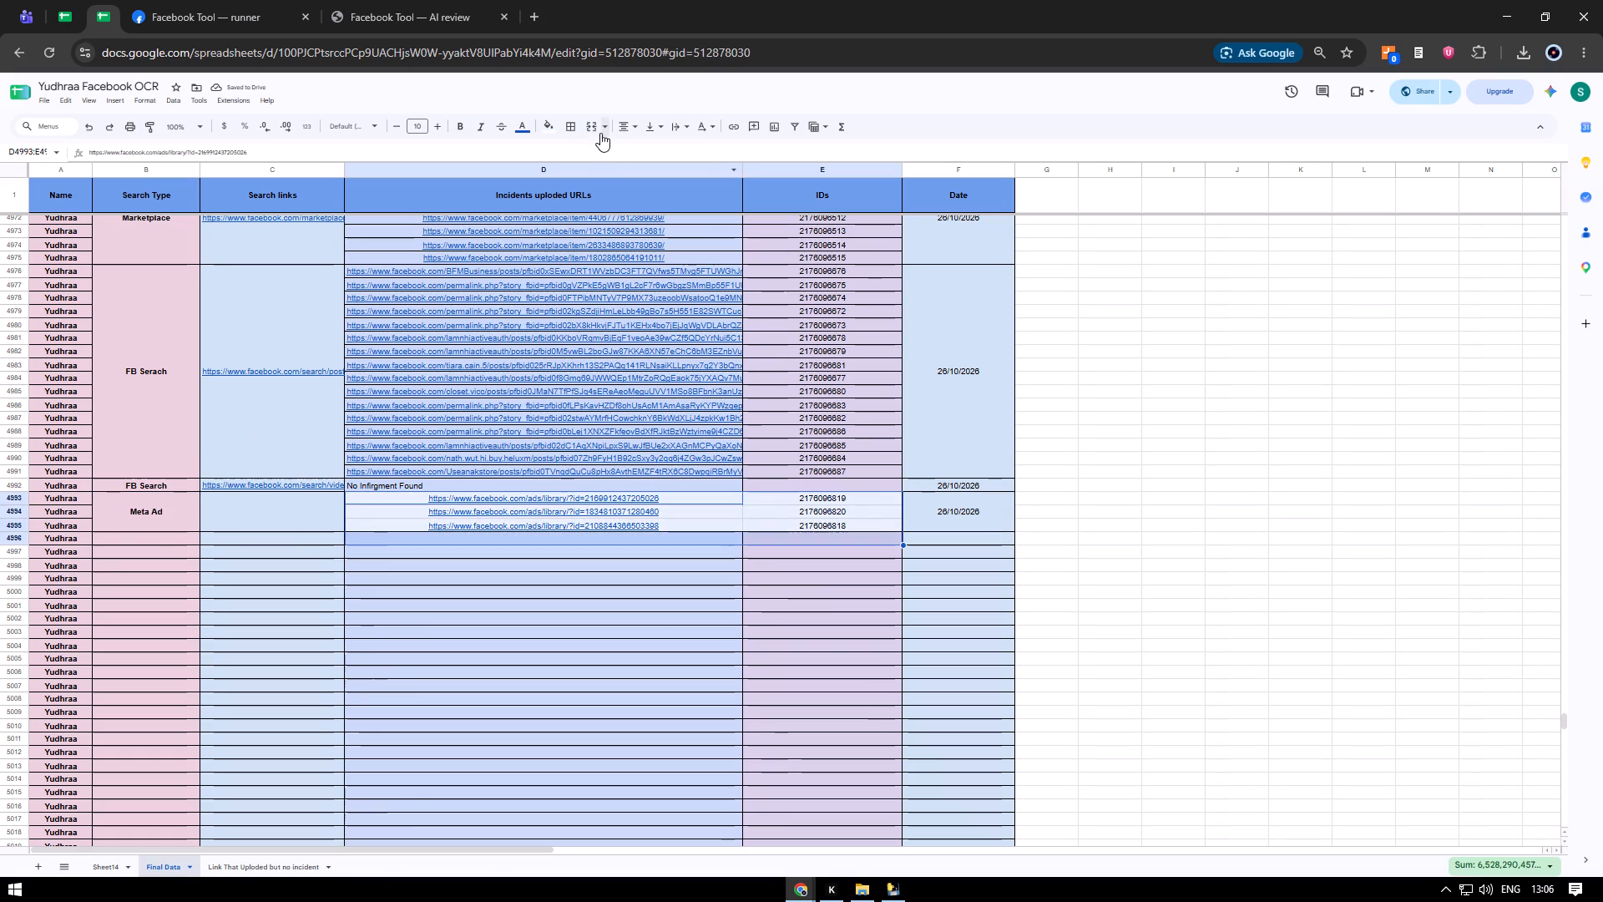
click(573, 129)
click(579, 150)
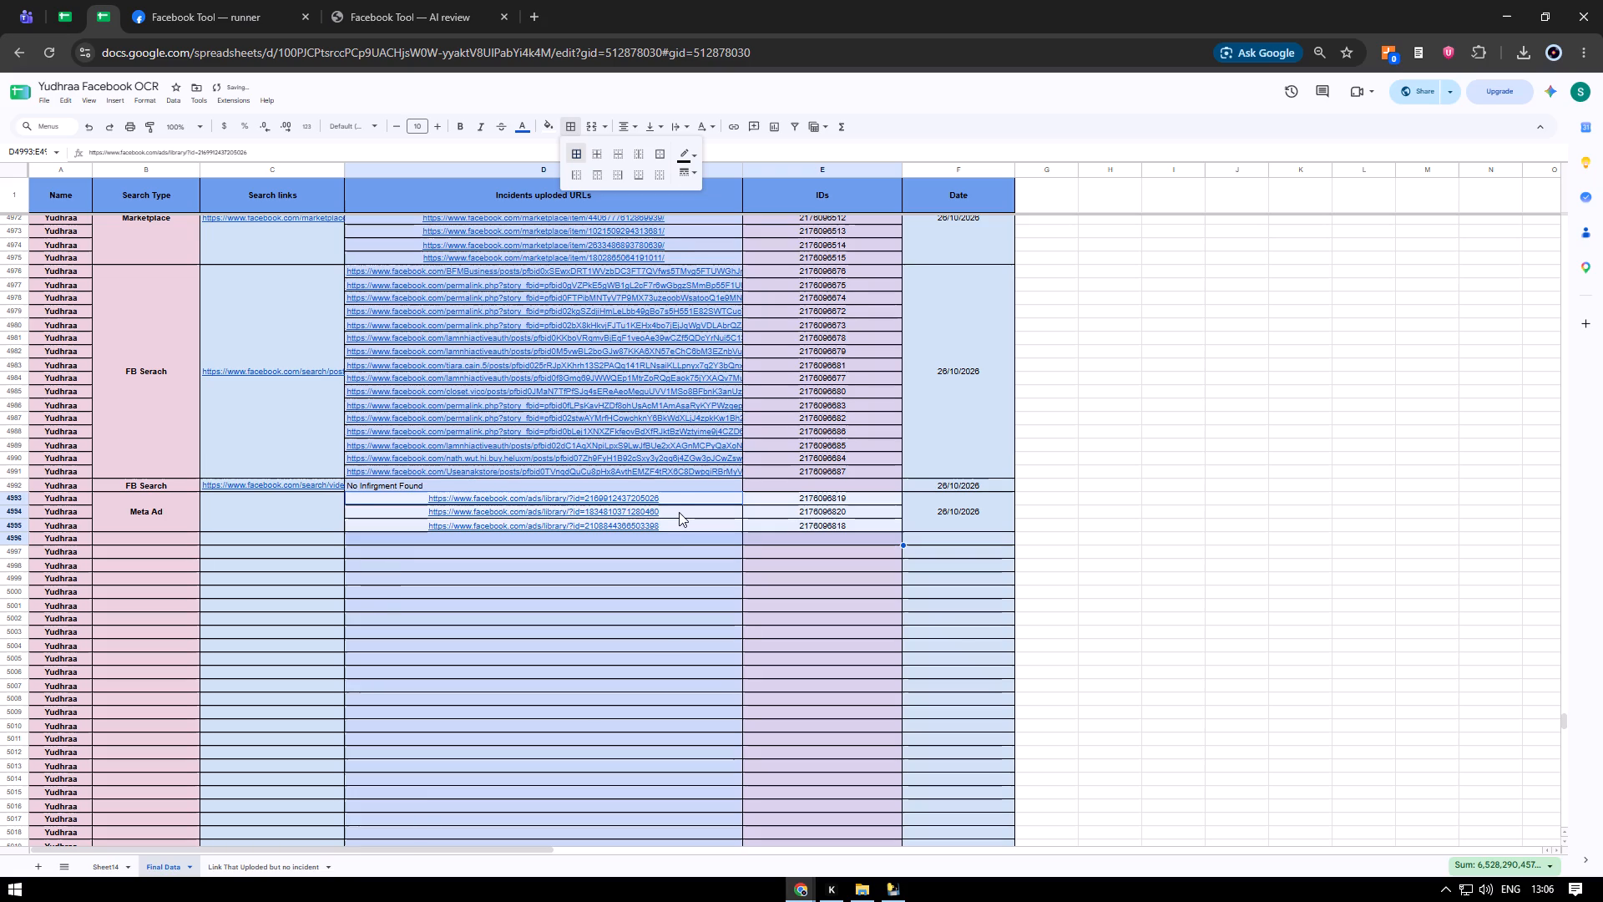
key(shift+Left)
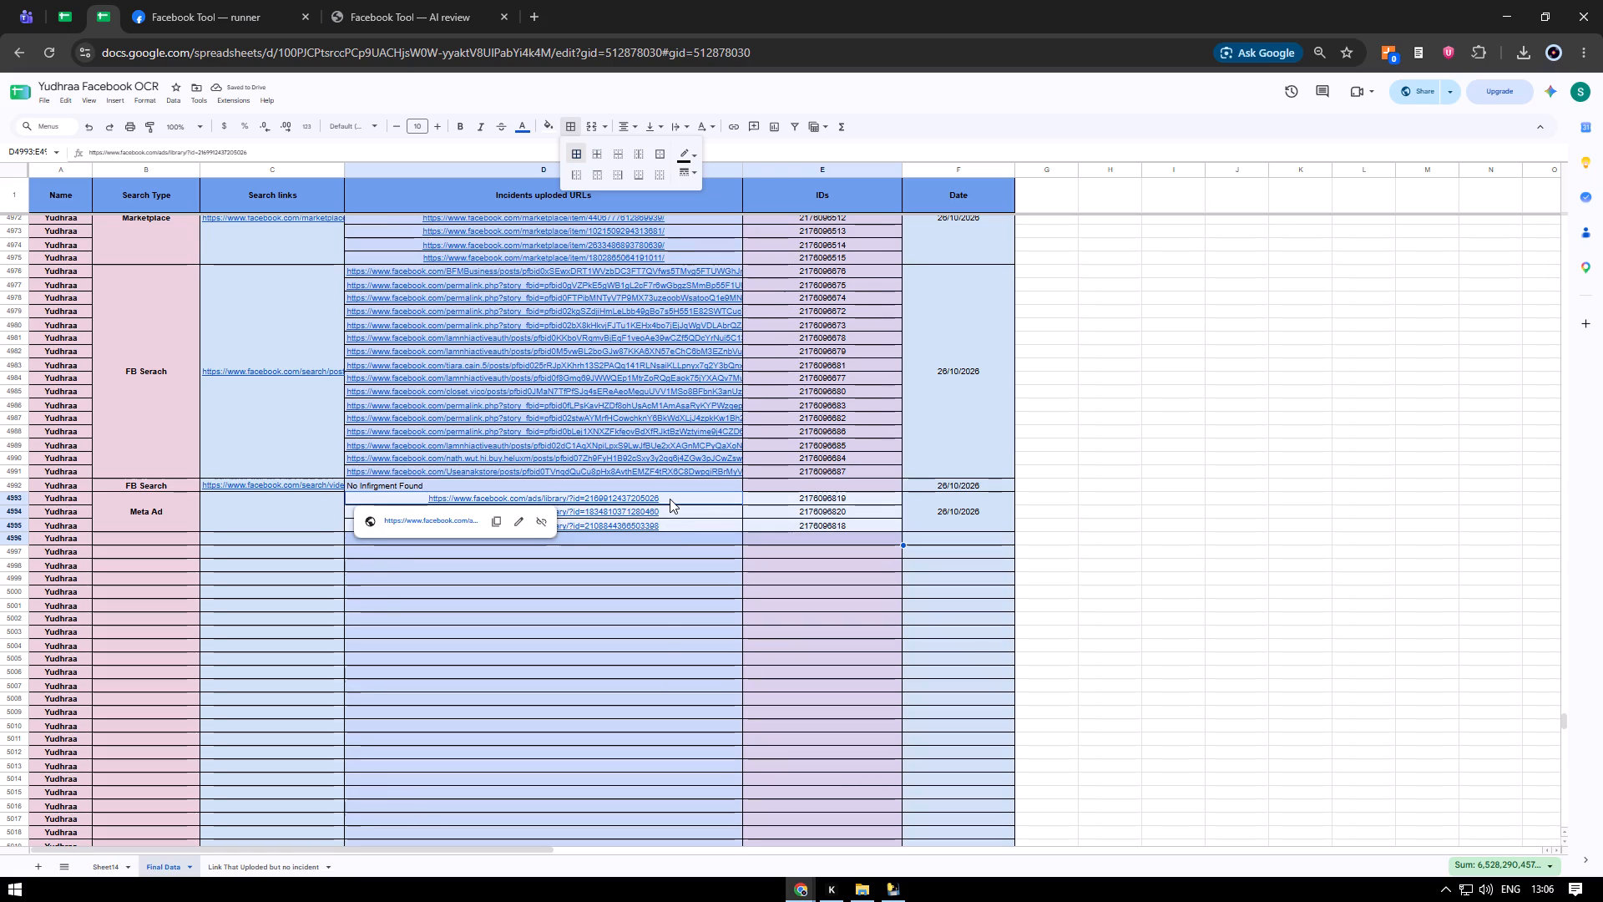
Copy the three ads library URLs D4993:D4995 into the Incidents uploaded URLs cell H111 of the US-EAST worksheet.
click(670, 499)
key(shift+Down)
key(shift+Down)
key(ctrl+c)
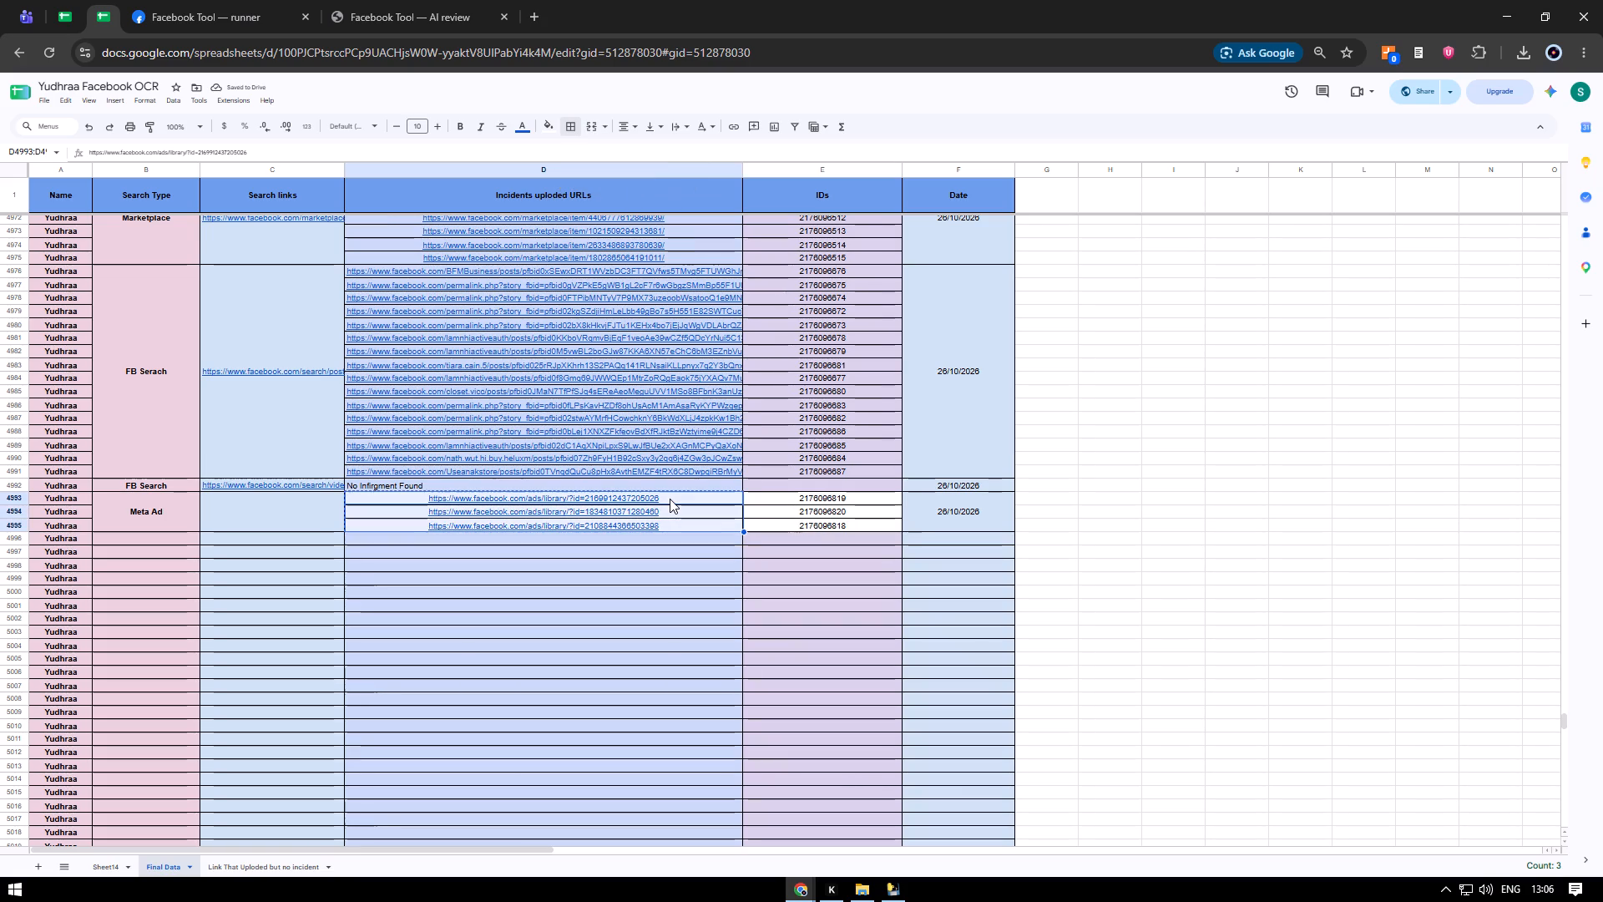
key(ctrl+c)
key(ctrl+c)
key(ctrl+shift+Tab)
key(Return)
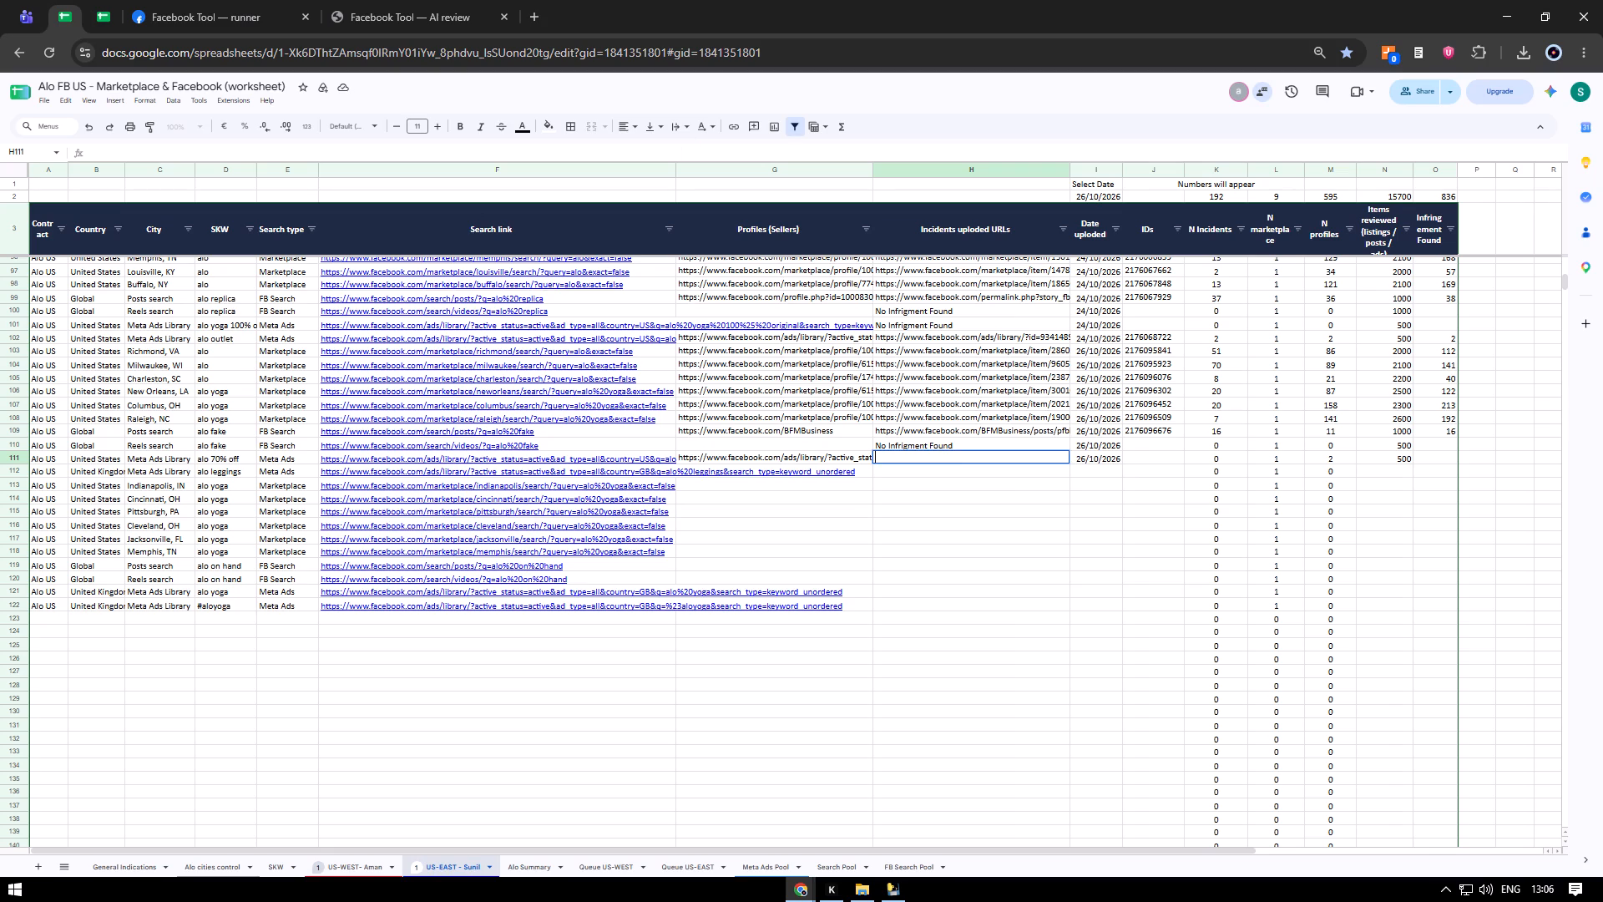
key(ctrl+shift+v)
key(Return)
key(Up)
Copy the three incident IDs E4993:E4995 from Final Data into the IDs cell J111 of the US-EAST worksheet.
key(Down)
key(Right)
key(Right)
key(Up)
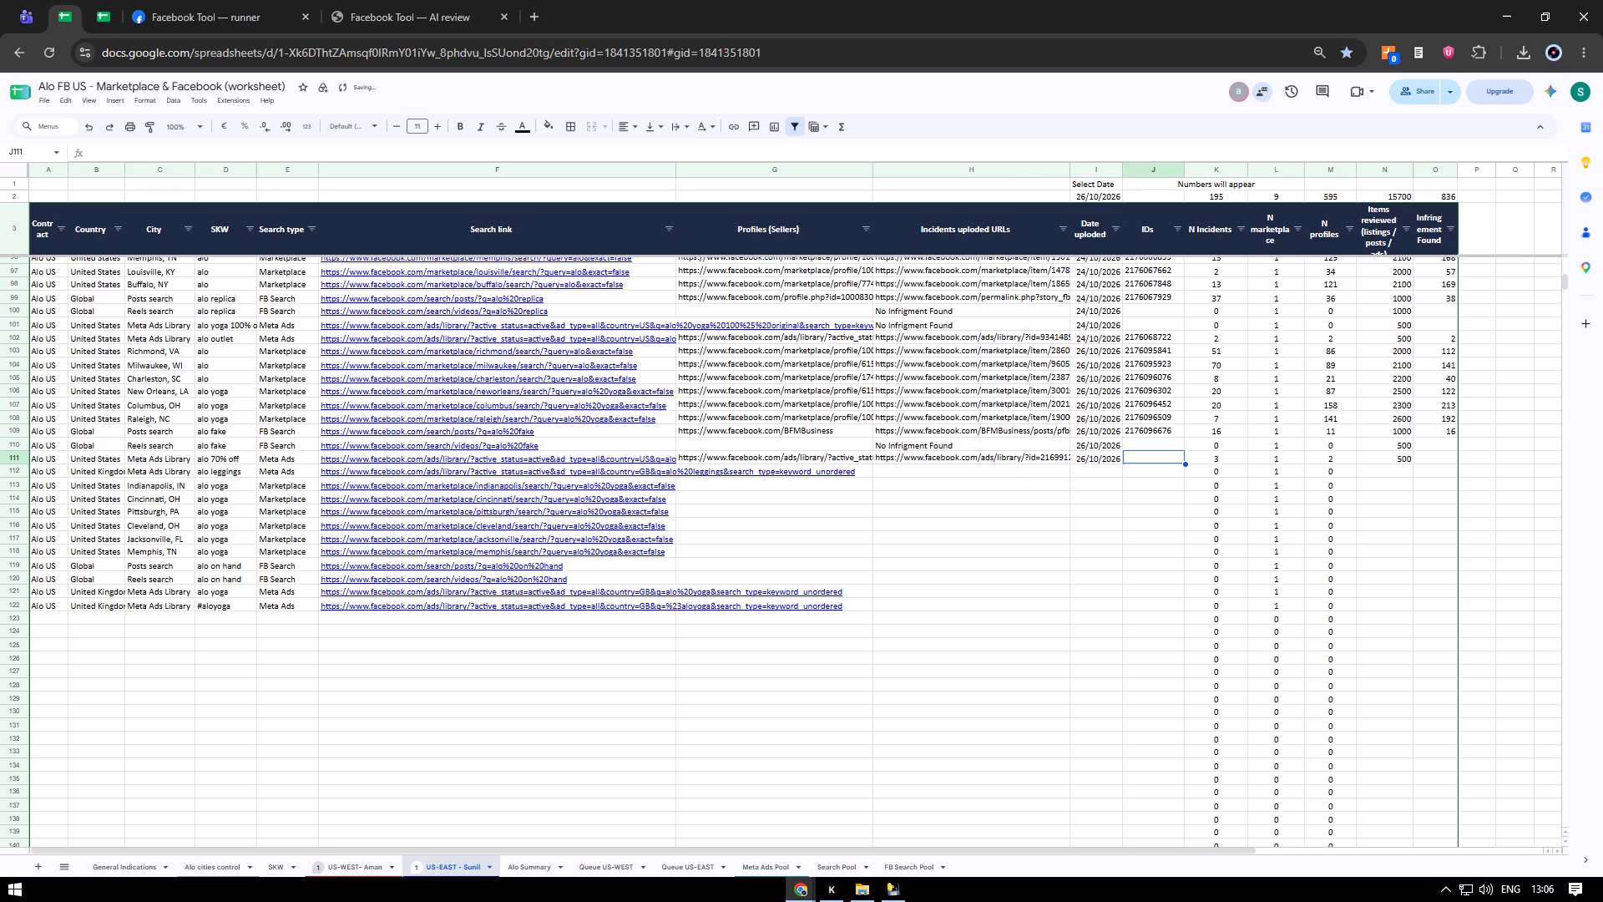
key(ctrl+Tab)
key(Right)
key(ctrl+shift+Down)
key(ctrl+c)
key(ctrl+c)
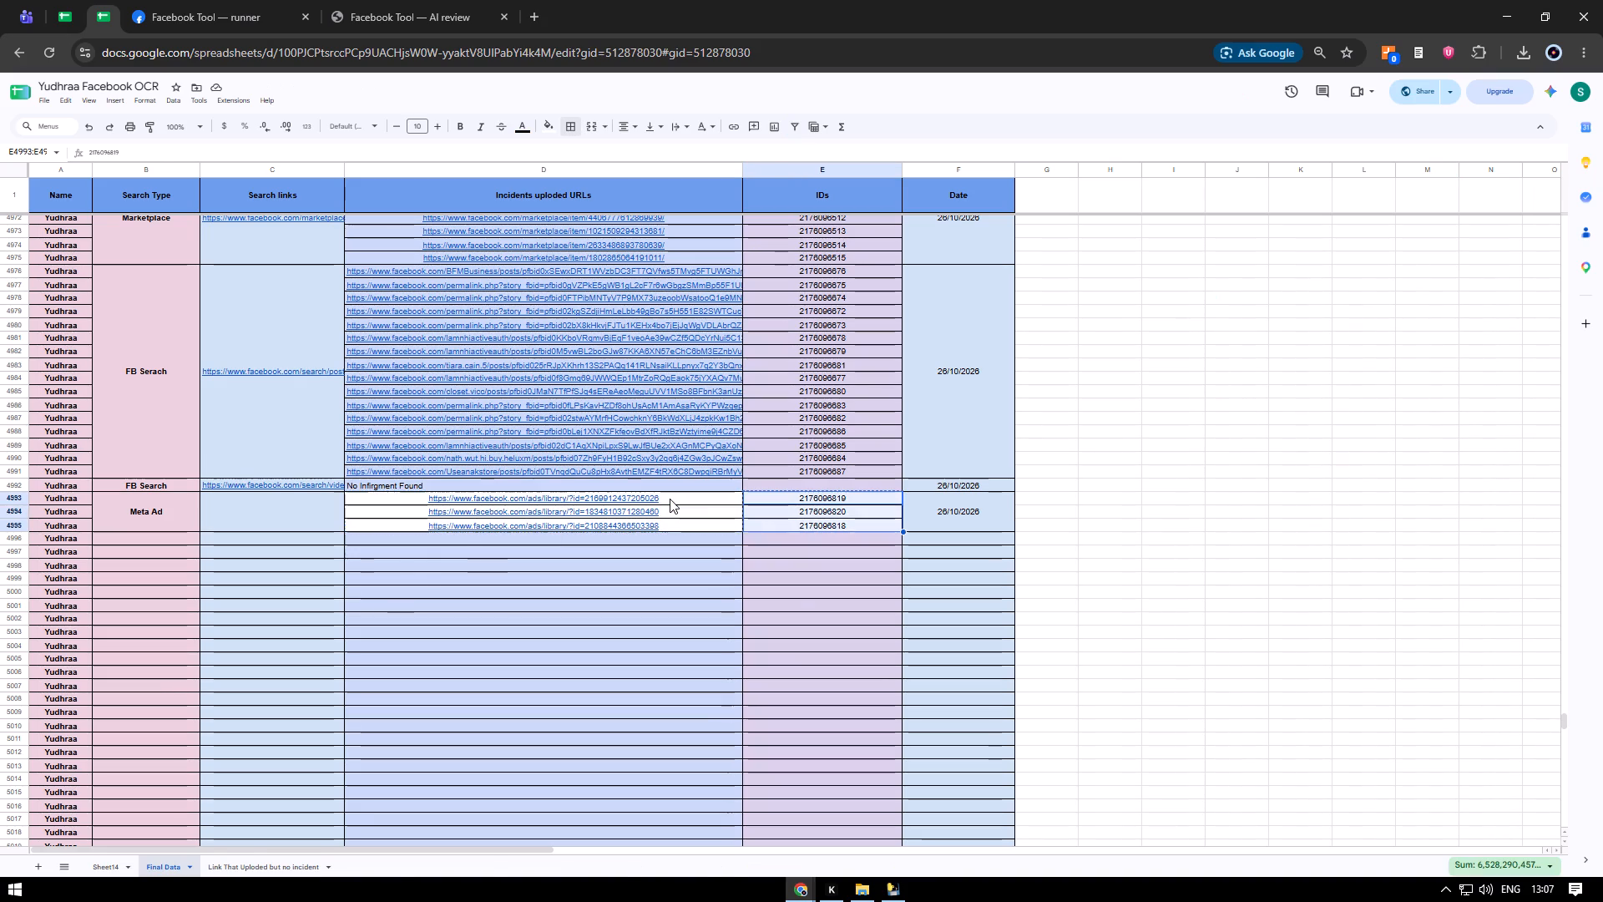
key(ctrl+shift+Tab)
key(Return)
key(ctrl+shift+v)
key(Return)
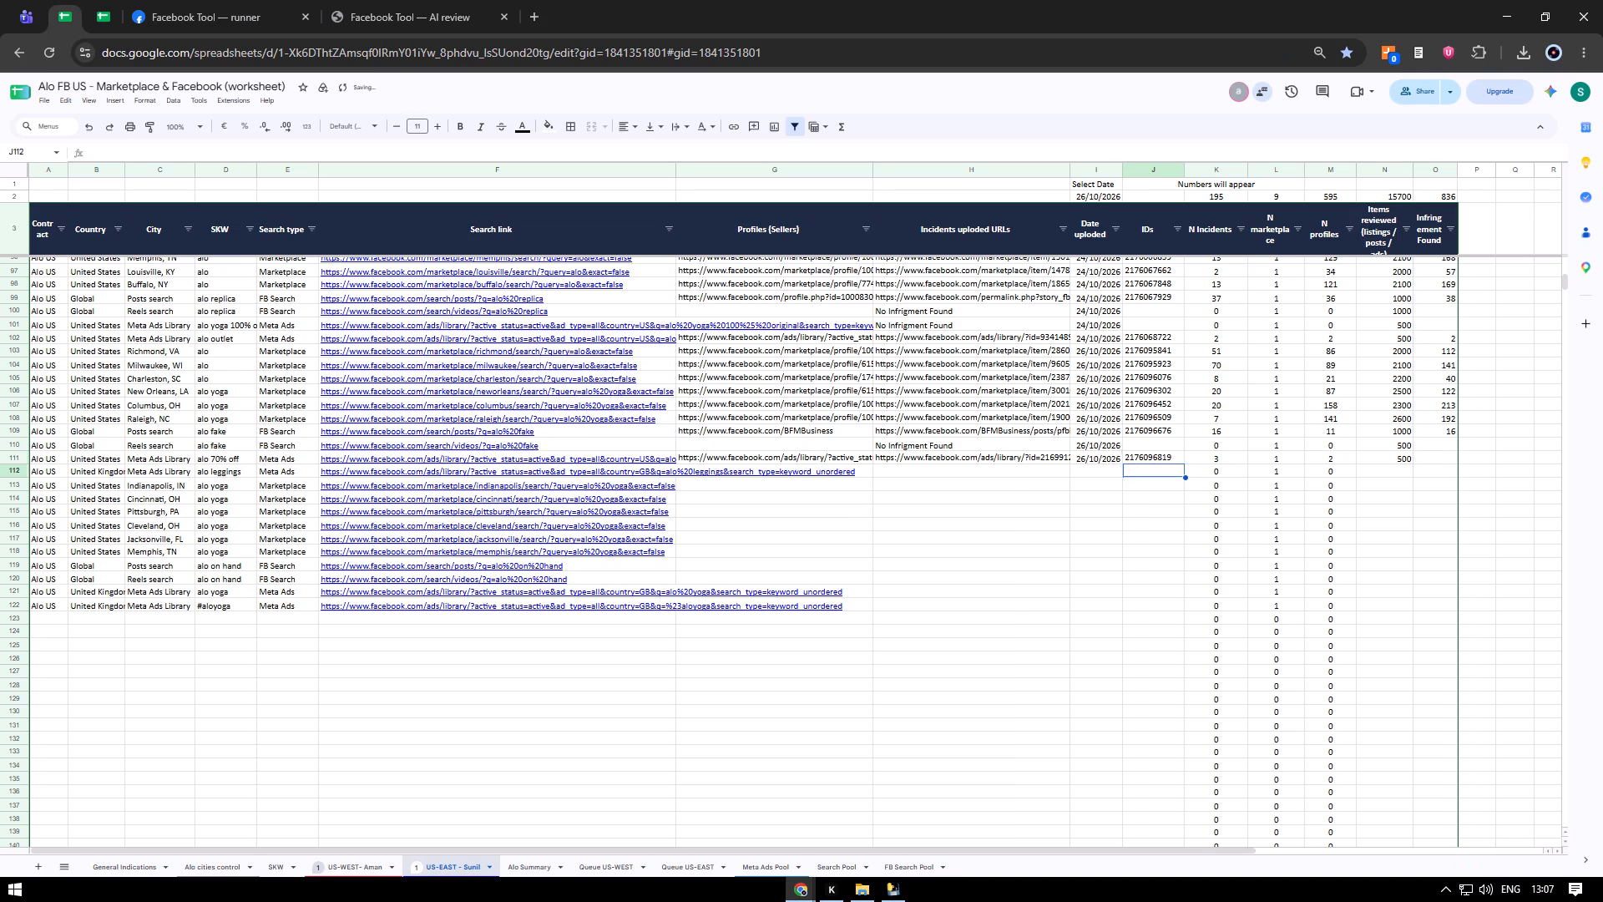
Enter 3 as the Infringement Found count for the "alo 70% off" Meta Ads row 111.
key(Up)
key(Left)
key(Right)
key(Right)
key(Right)
key(Right)
key(Right)
key(Right)
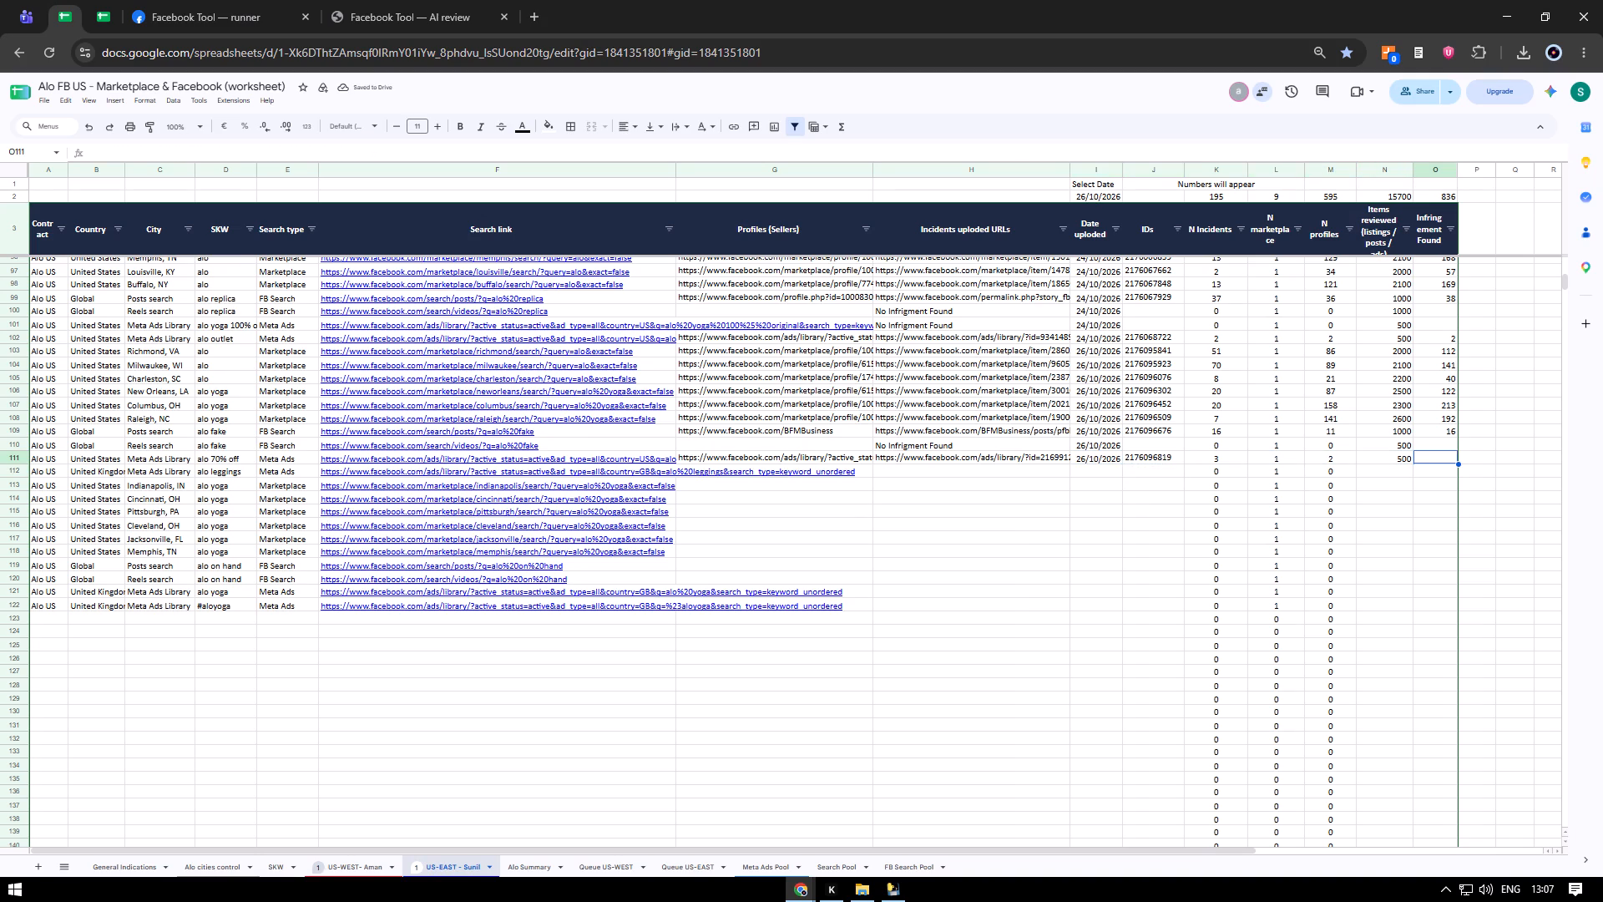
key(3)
key(Left)
key(Left)
key(Left)
key(Left)
key(Left)
key(Left)
key(Left)
key(Left)
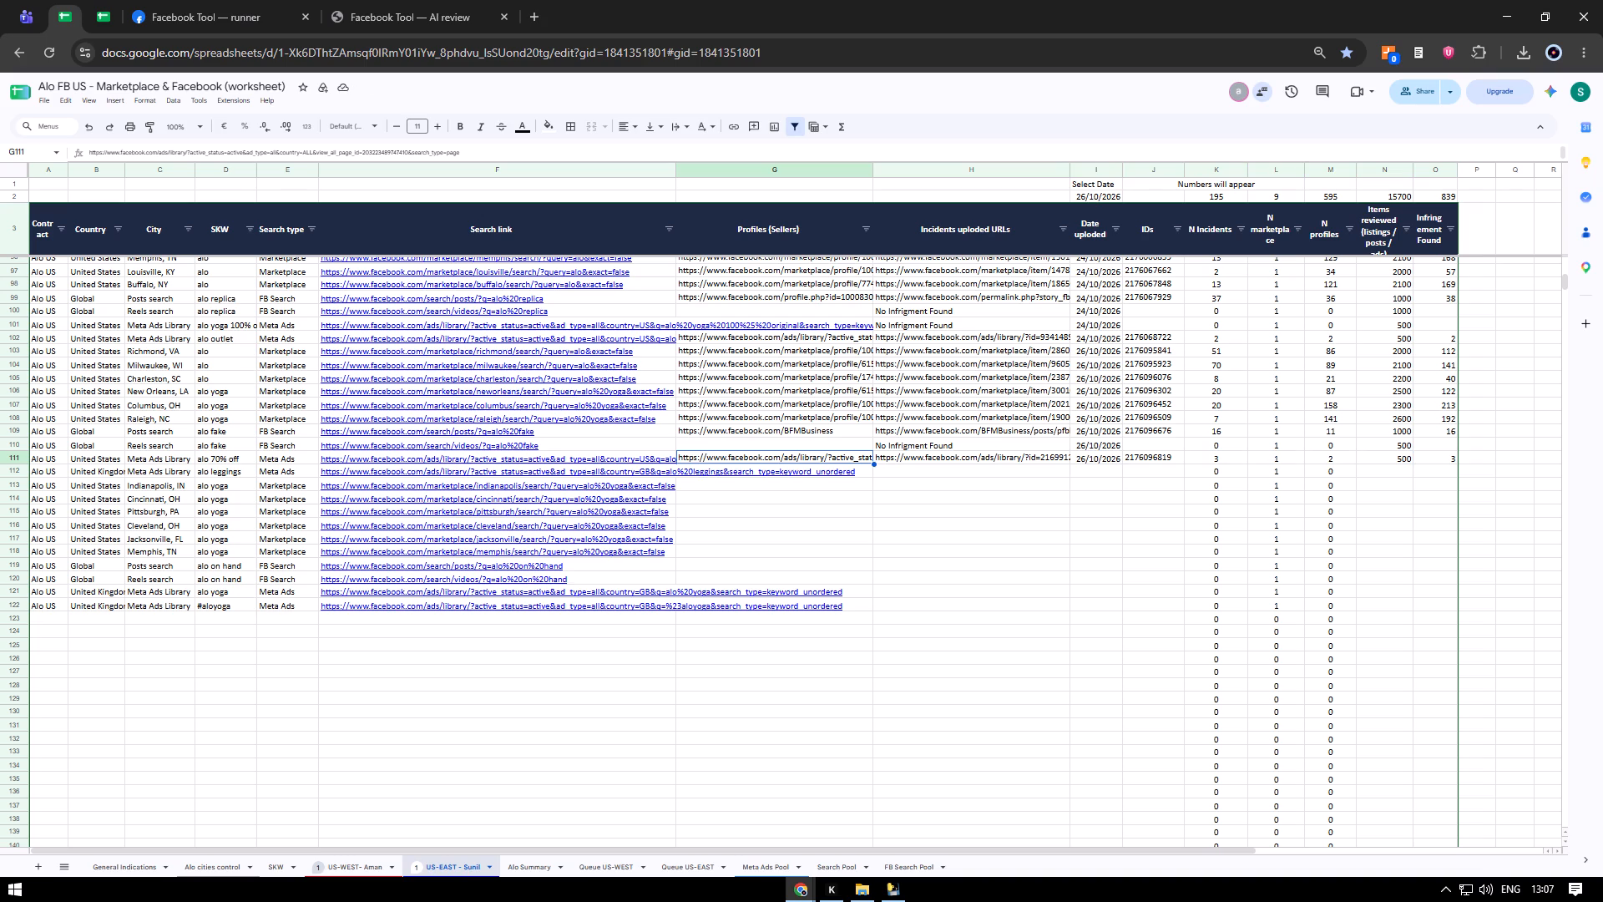
In Final Data, fill the Meta Ad block's ID cells light purple and its URL cells light cornflower blue.
key(ctrl+Tab)
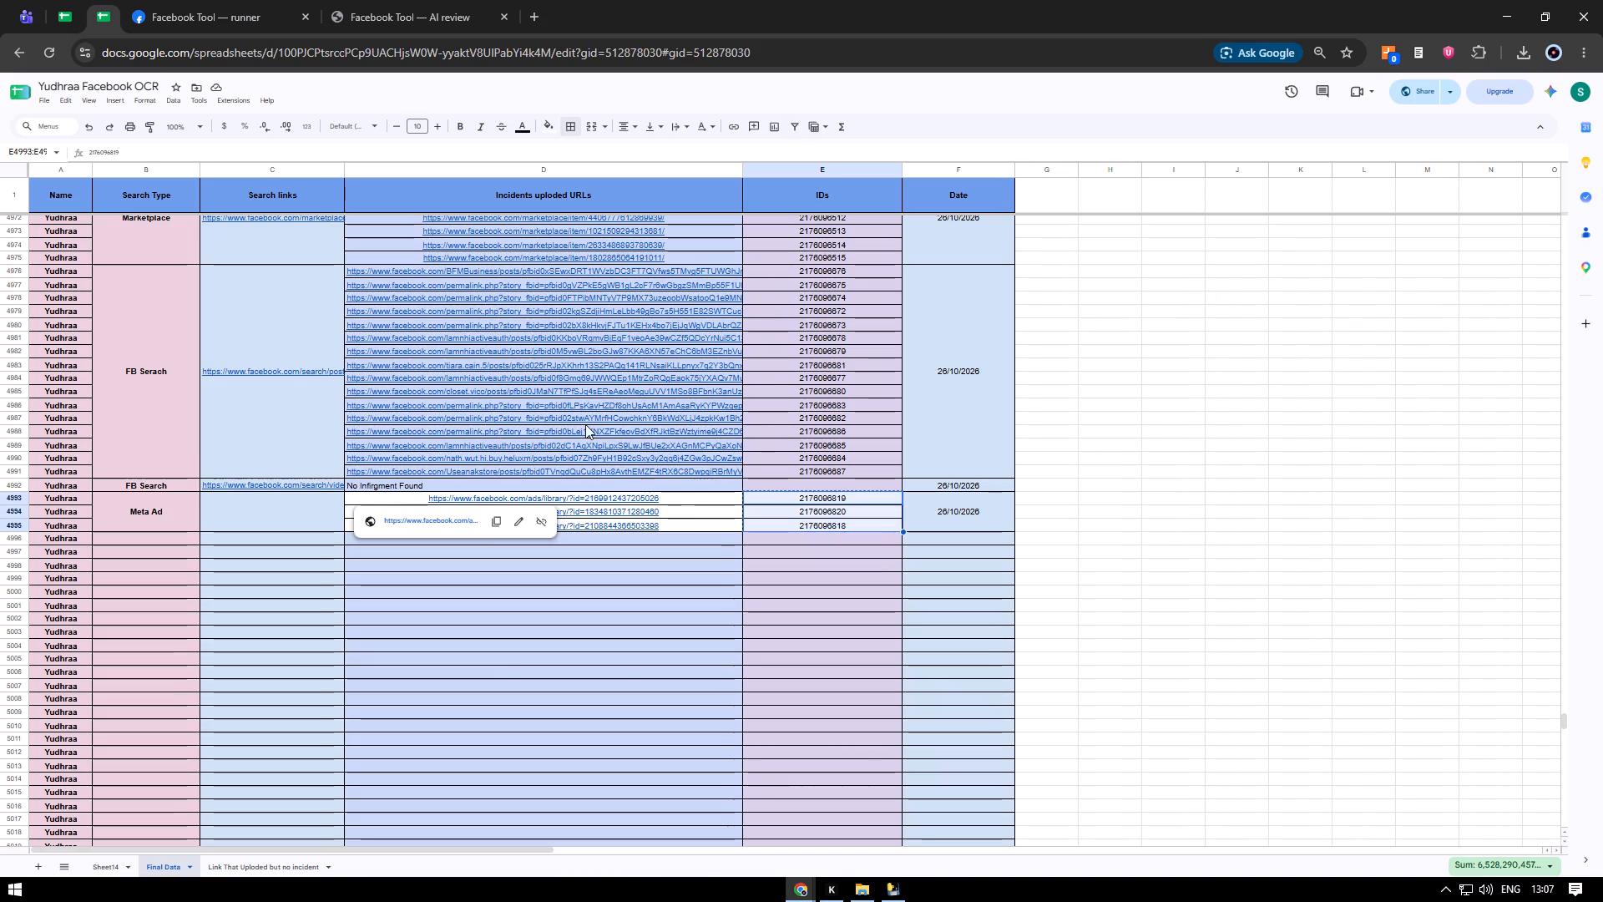
click(552, 120)
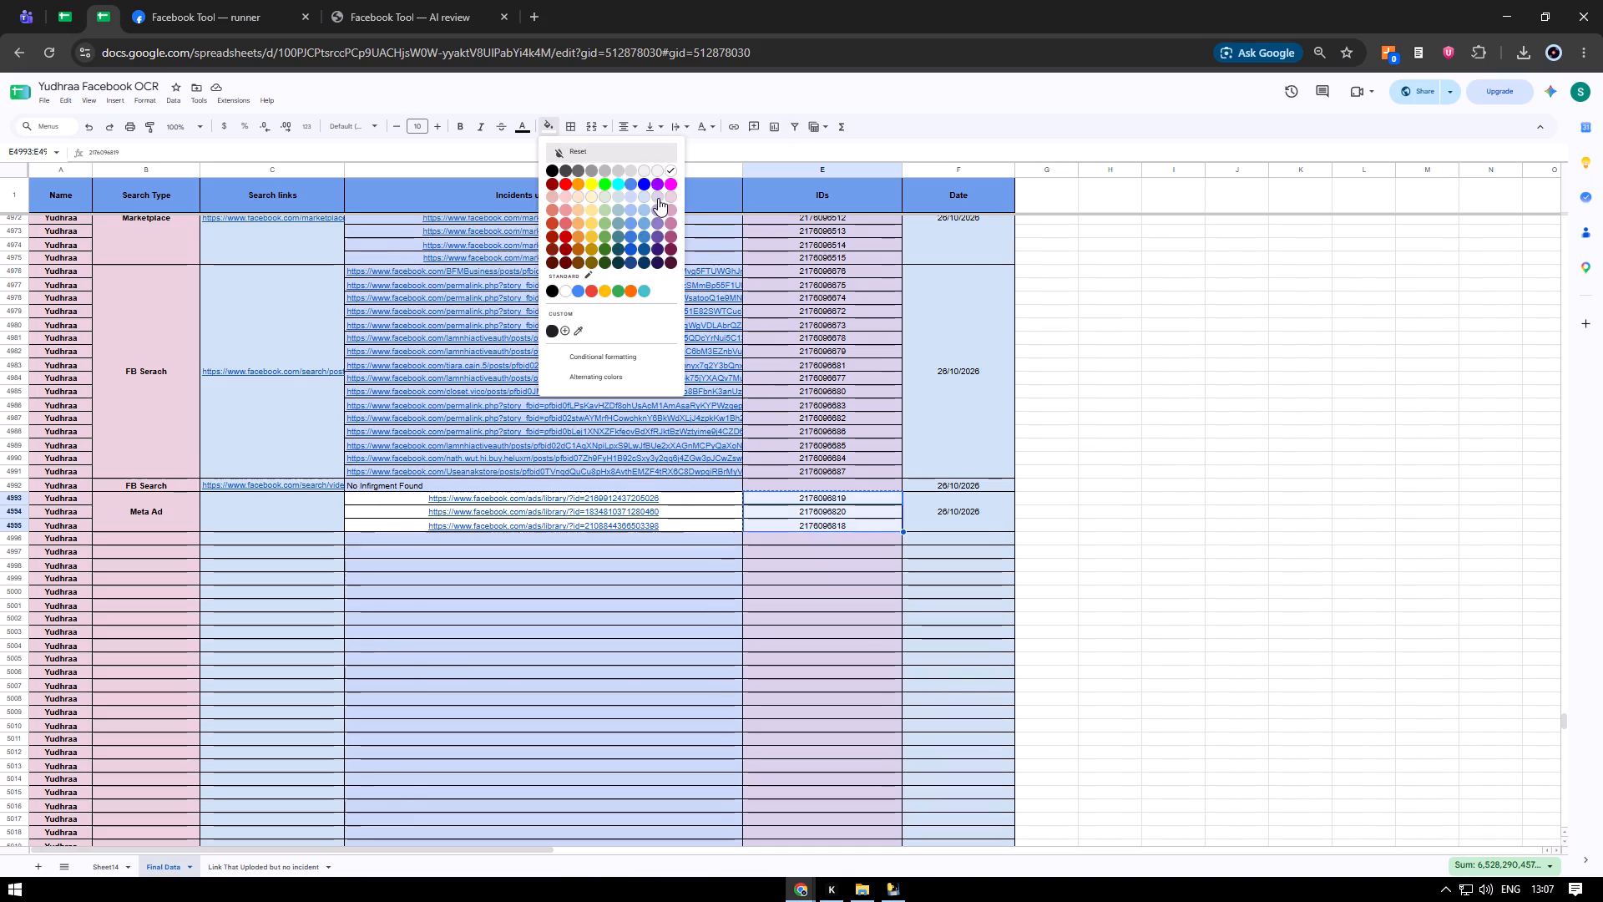
click(658, 198)
key(Left)
key(ctrl+shift+Down)
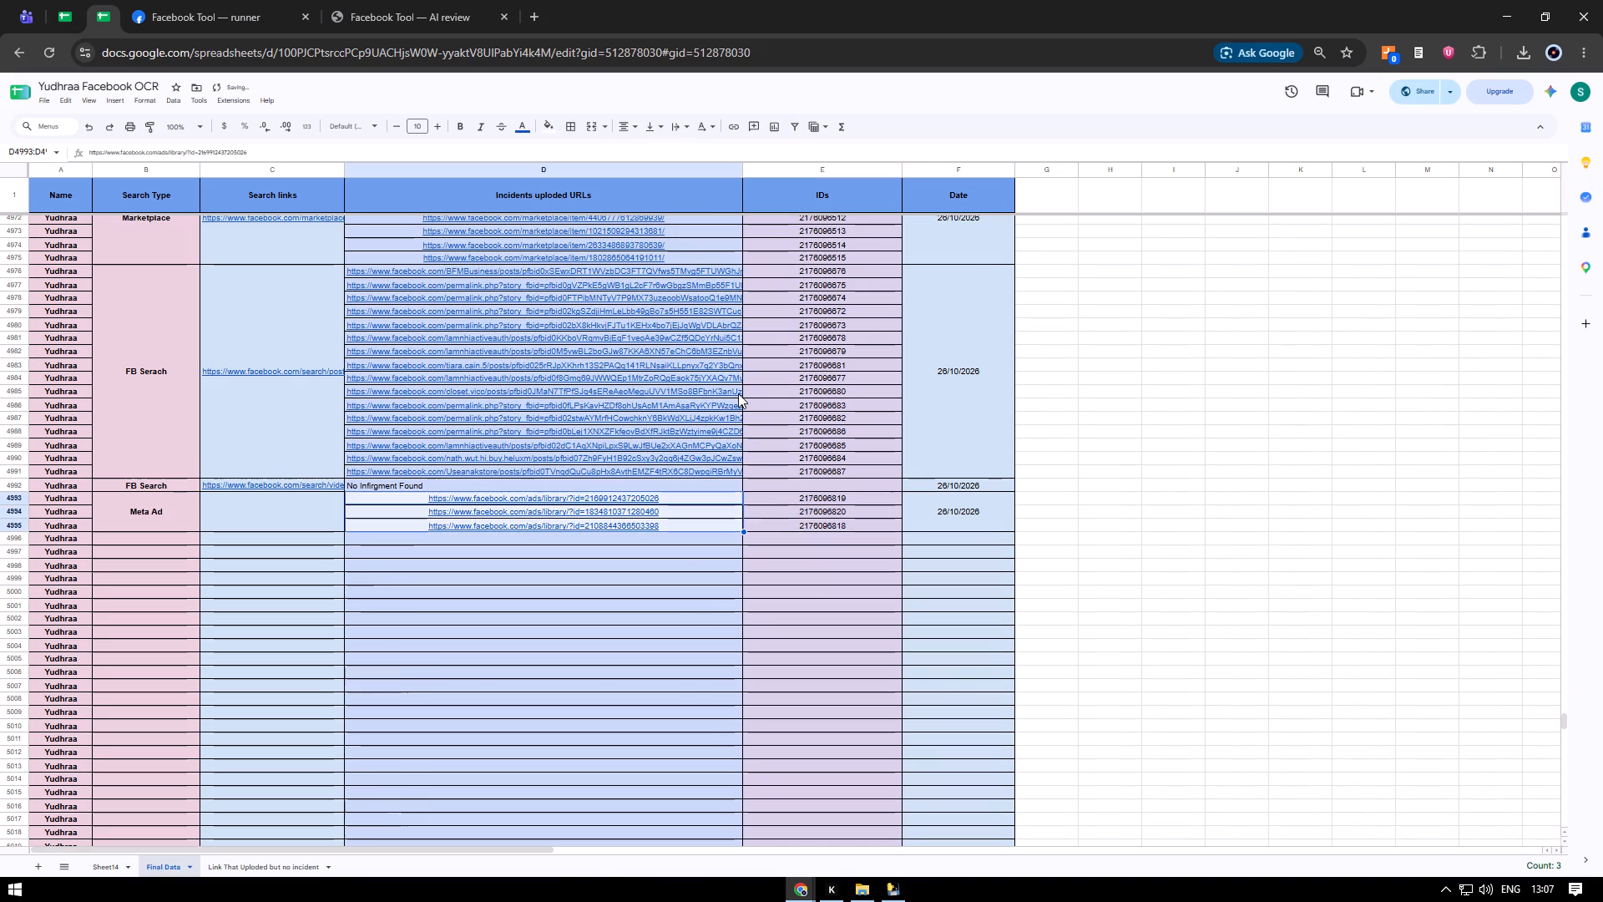
click(546, 128)
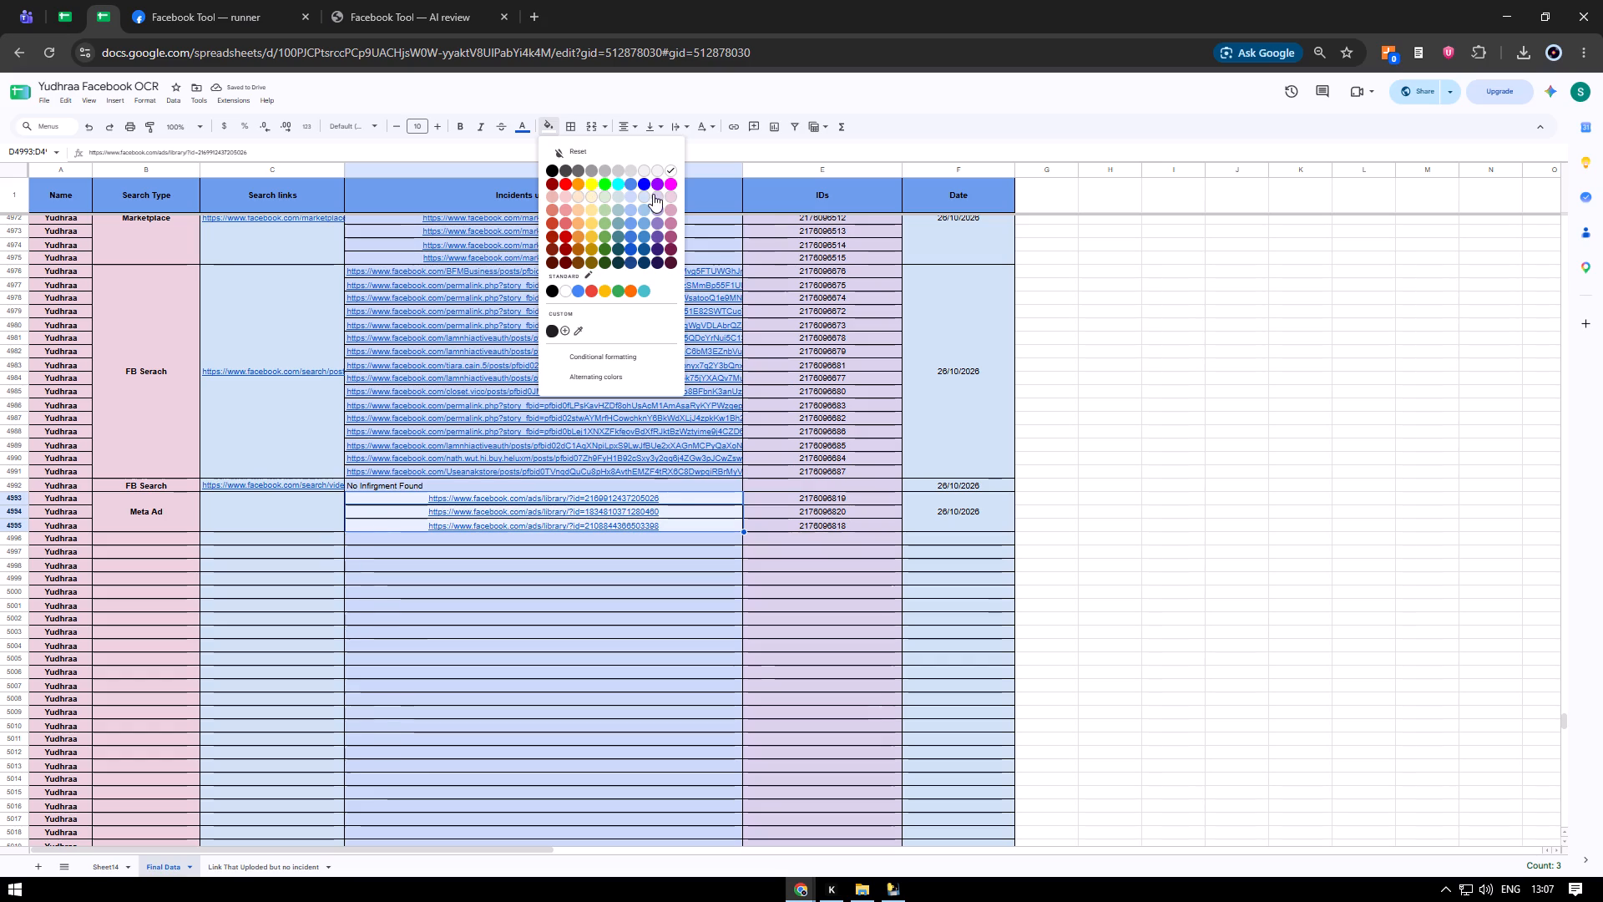
click(633, 194)
Copy the "alo 70% off" Meta Ads search link from the Facebook Tool runner into merged cell C4993:C4995, left-aligned.
click(240, 512)
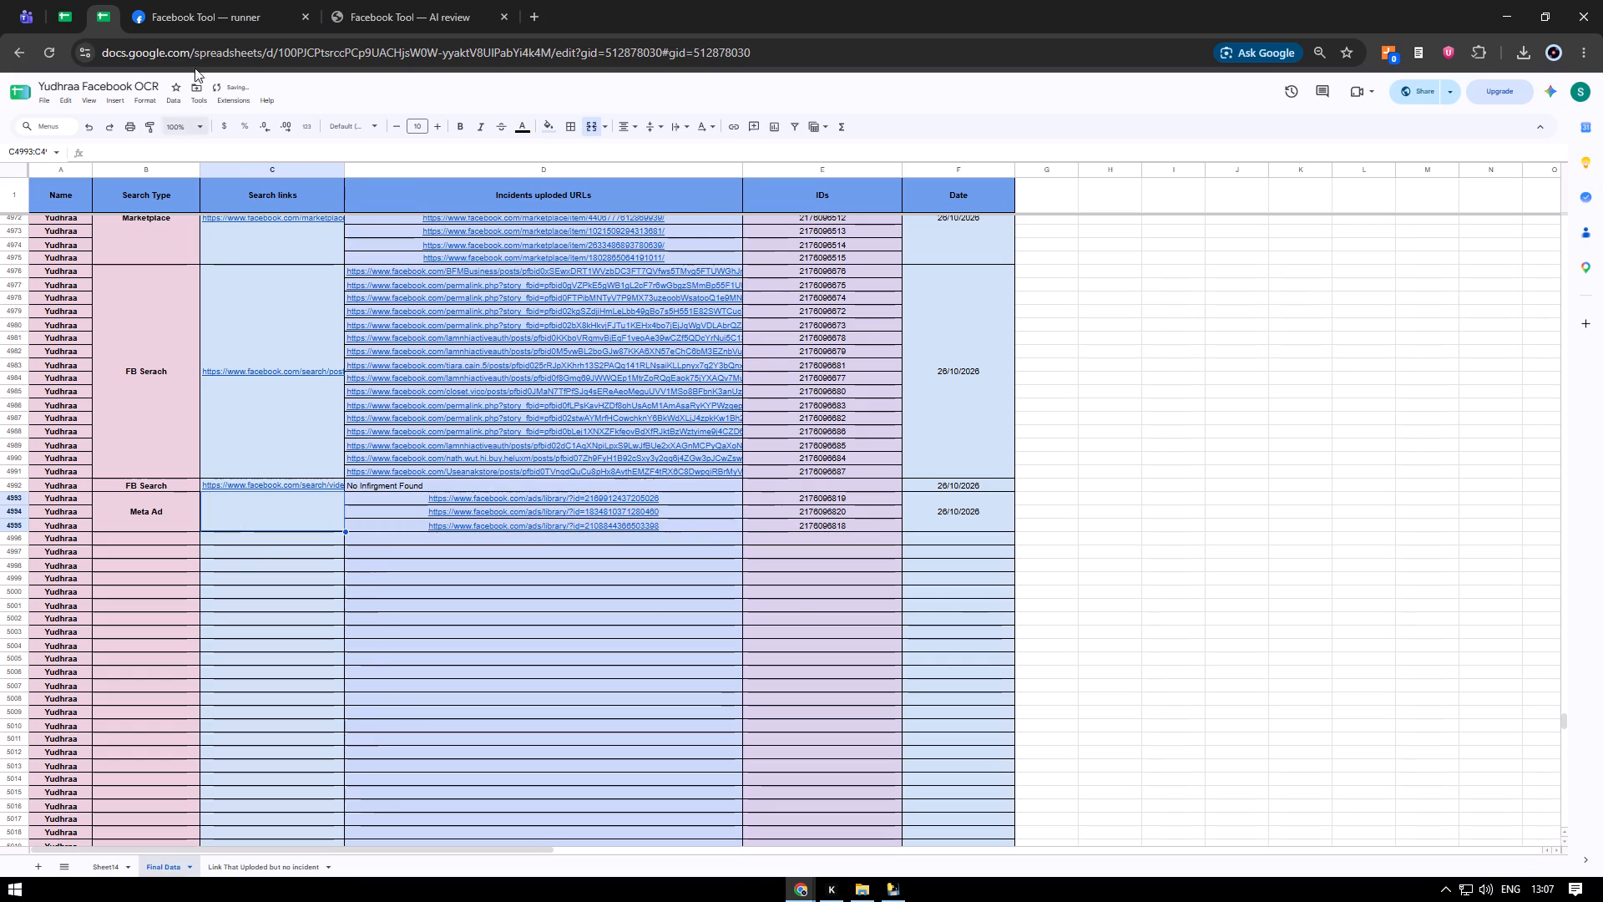
click(230, 0)
drag(1013, 375, 402, 327)
key(ctrl+c)
key(ctrl+shift+Tab)
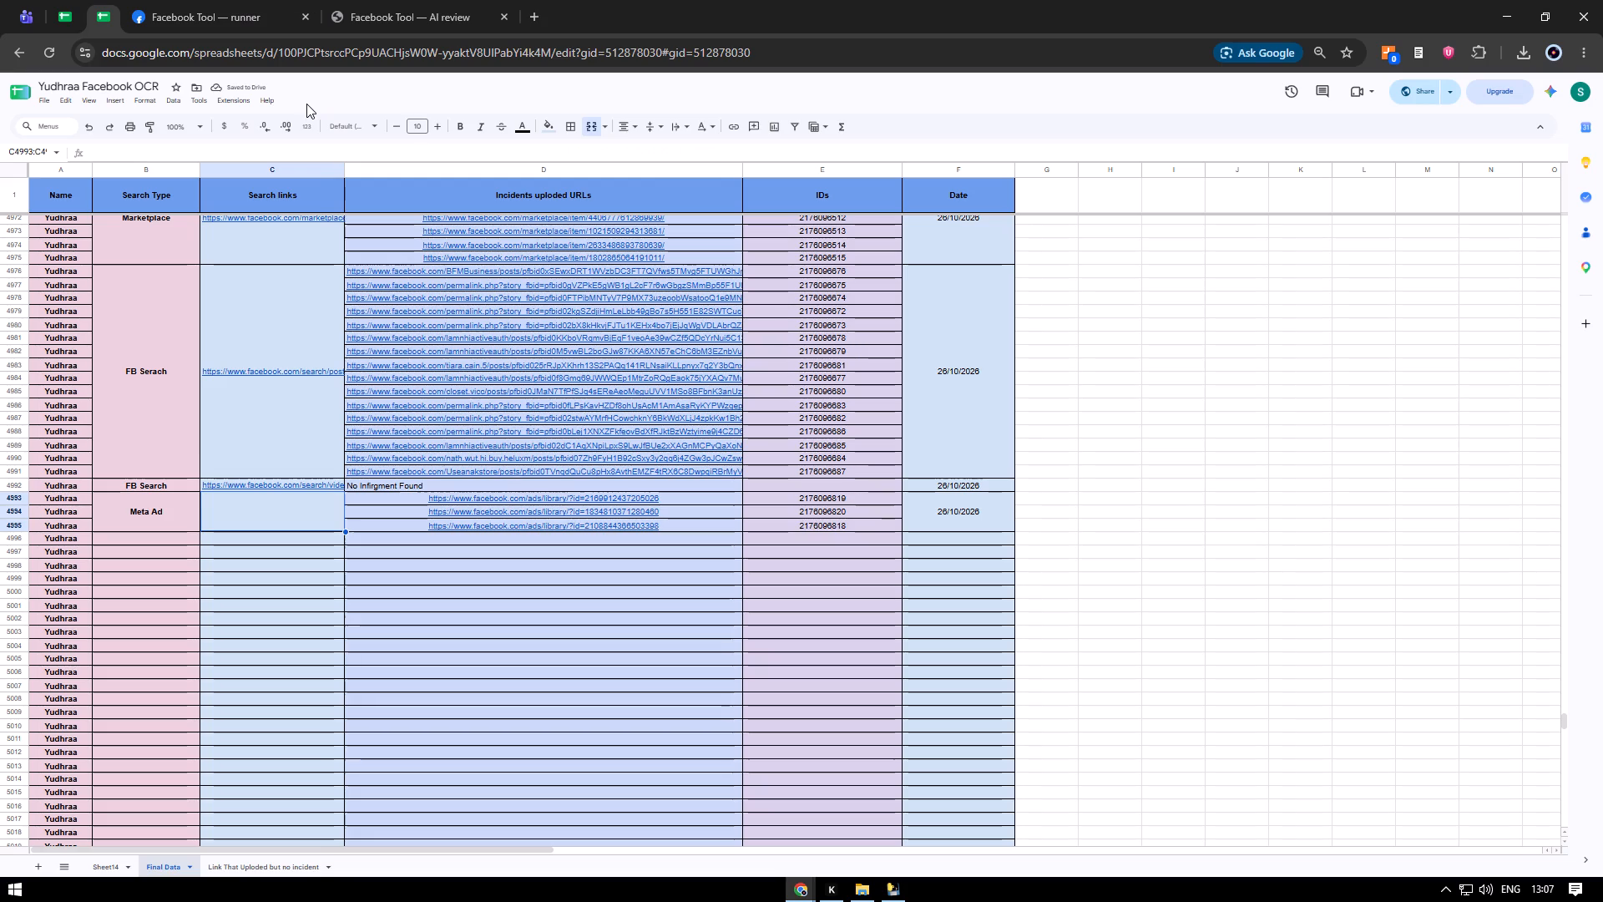
key(Return)
key(ctrl+shift+v)
key(Return)
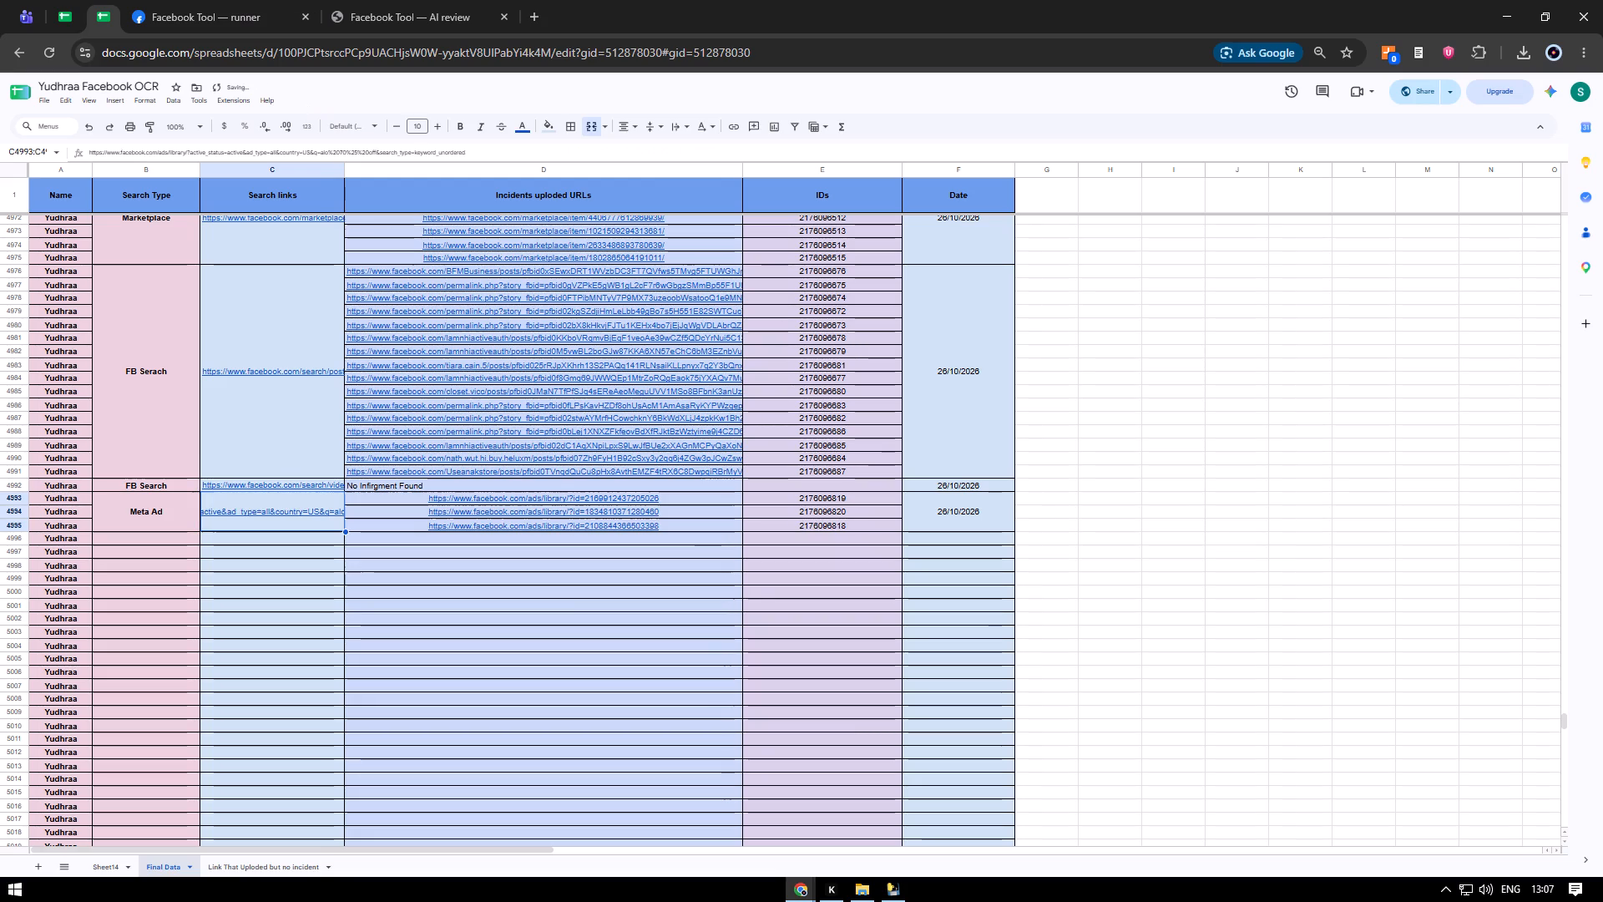
key(ctrl+shift+l)
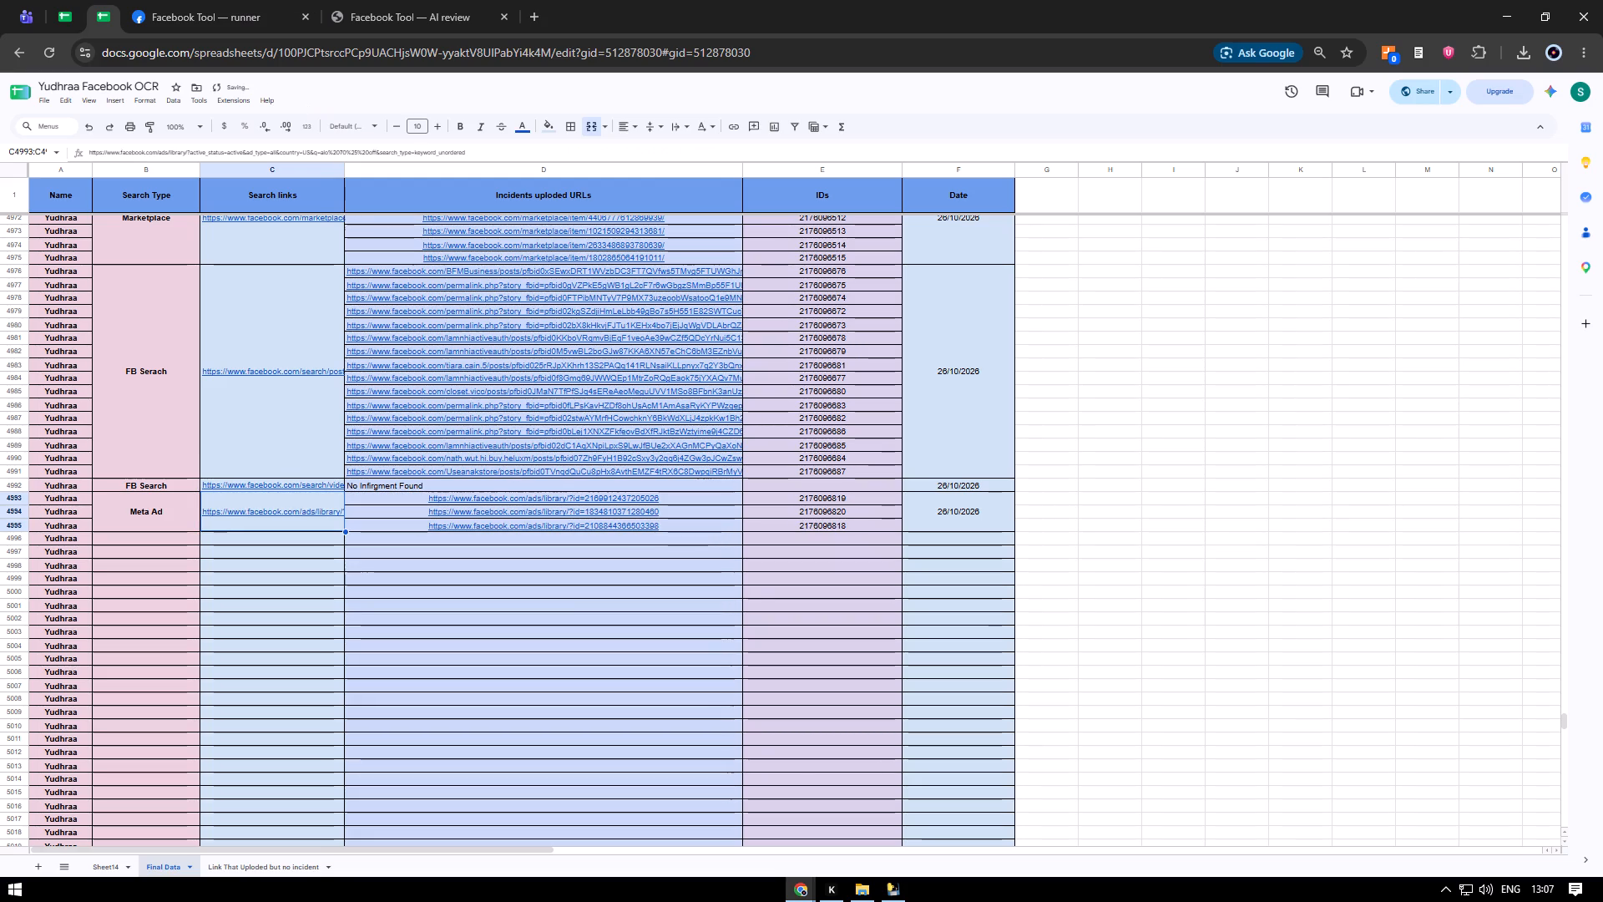
Label row 4996 as "Meta Ad" in the Search Type column and enter a centred date of 26/10/2026.
click(186, 536)
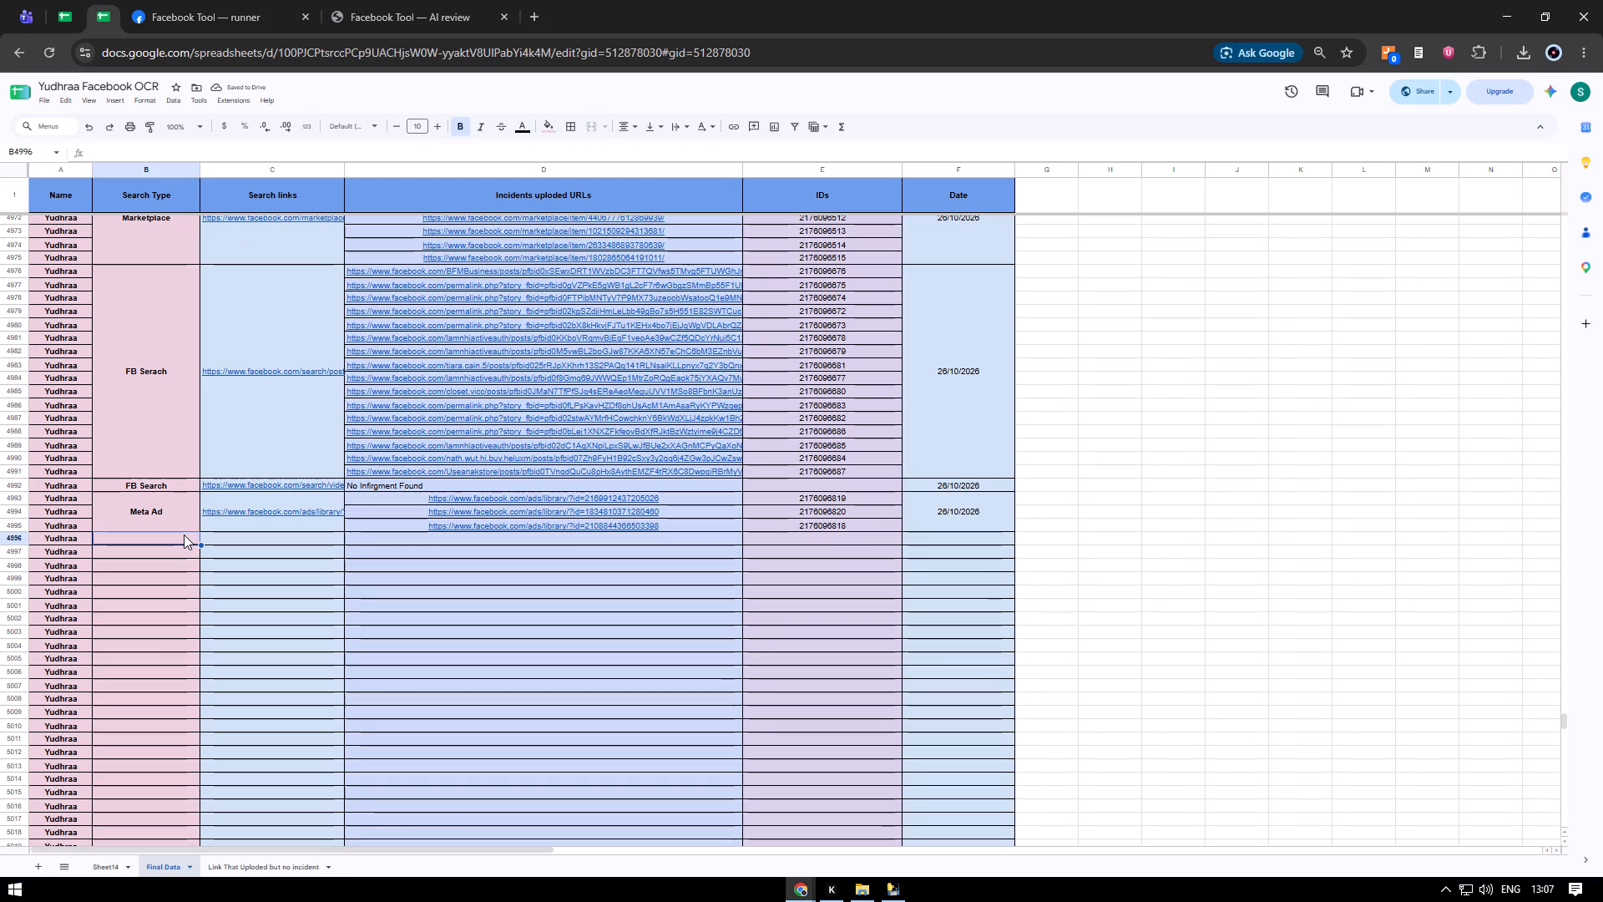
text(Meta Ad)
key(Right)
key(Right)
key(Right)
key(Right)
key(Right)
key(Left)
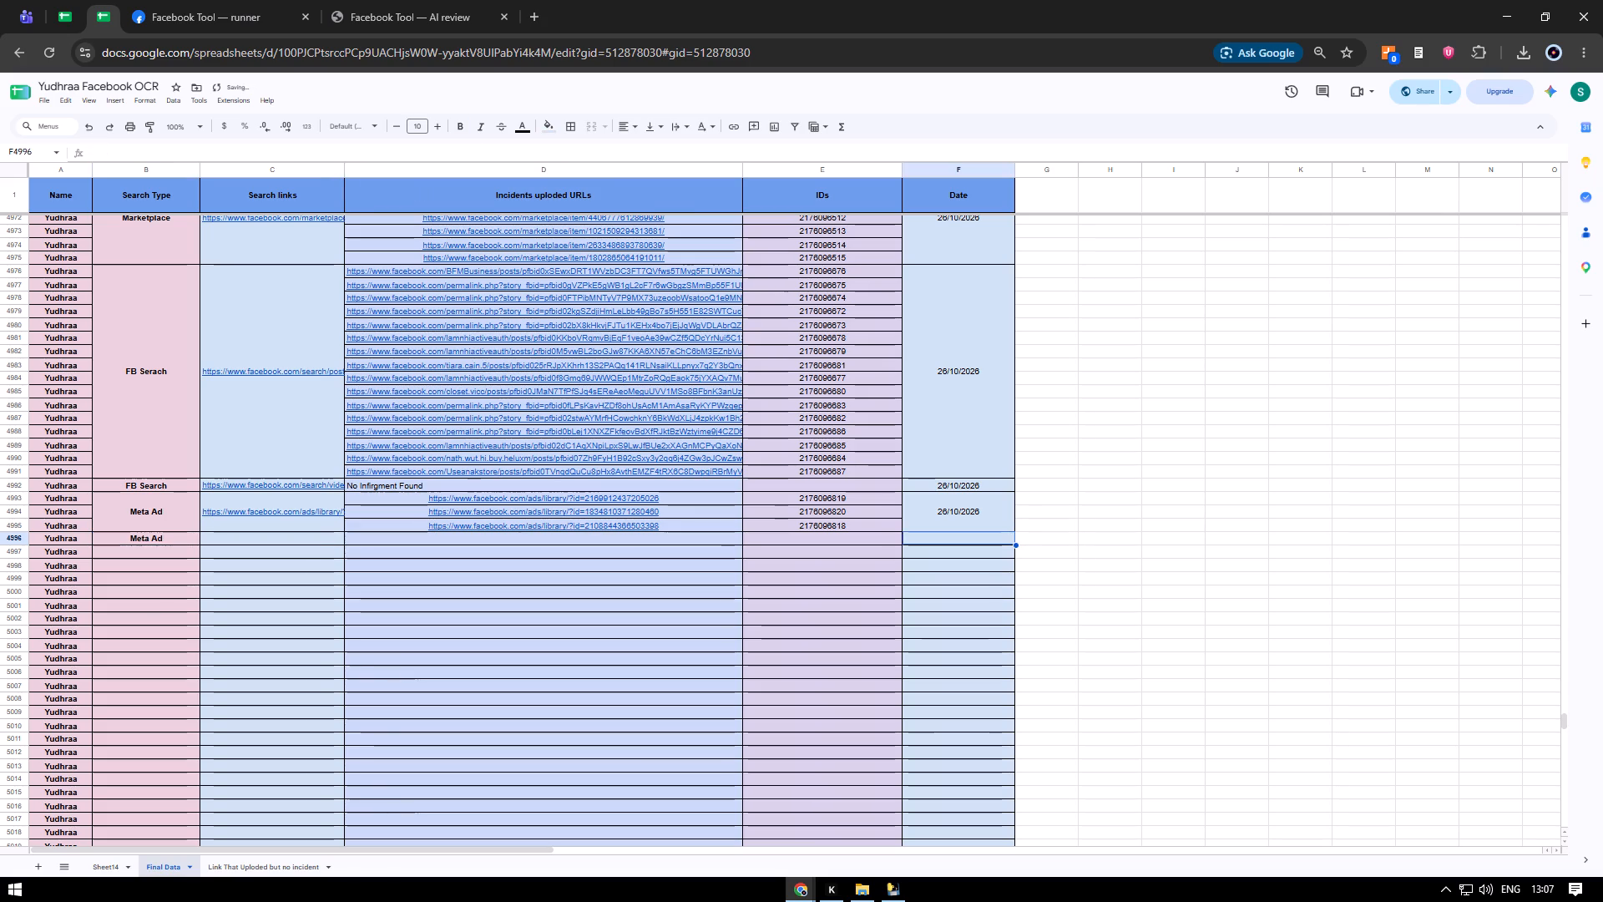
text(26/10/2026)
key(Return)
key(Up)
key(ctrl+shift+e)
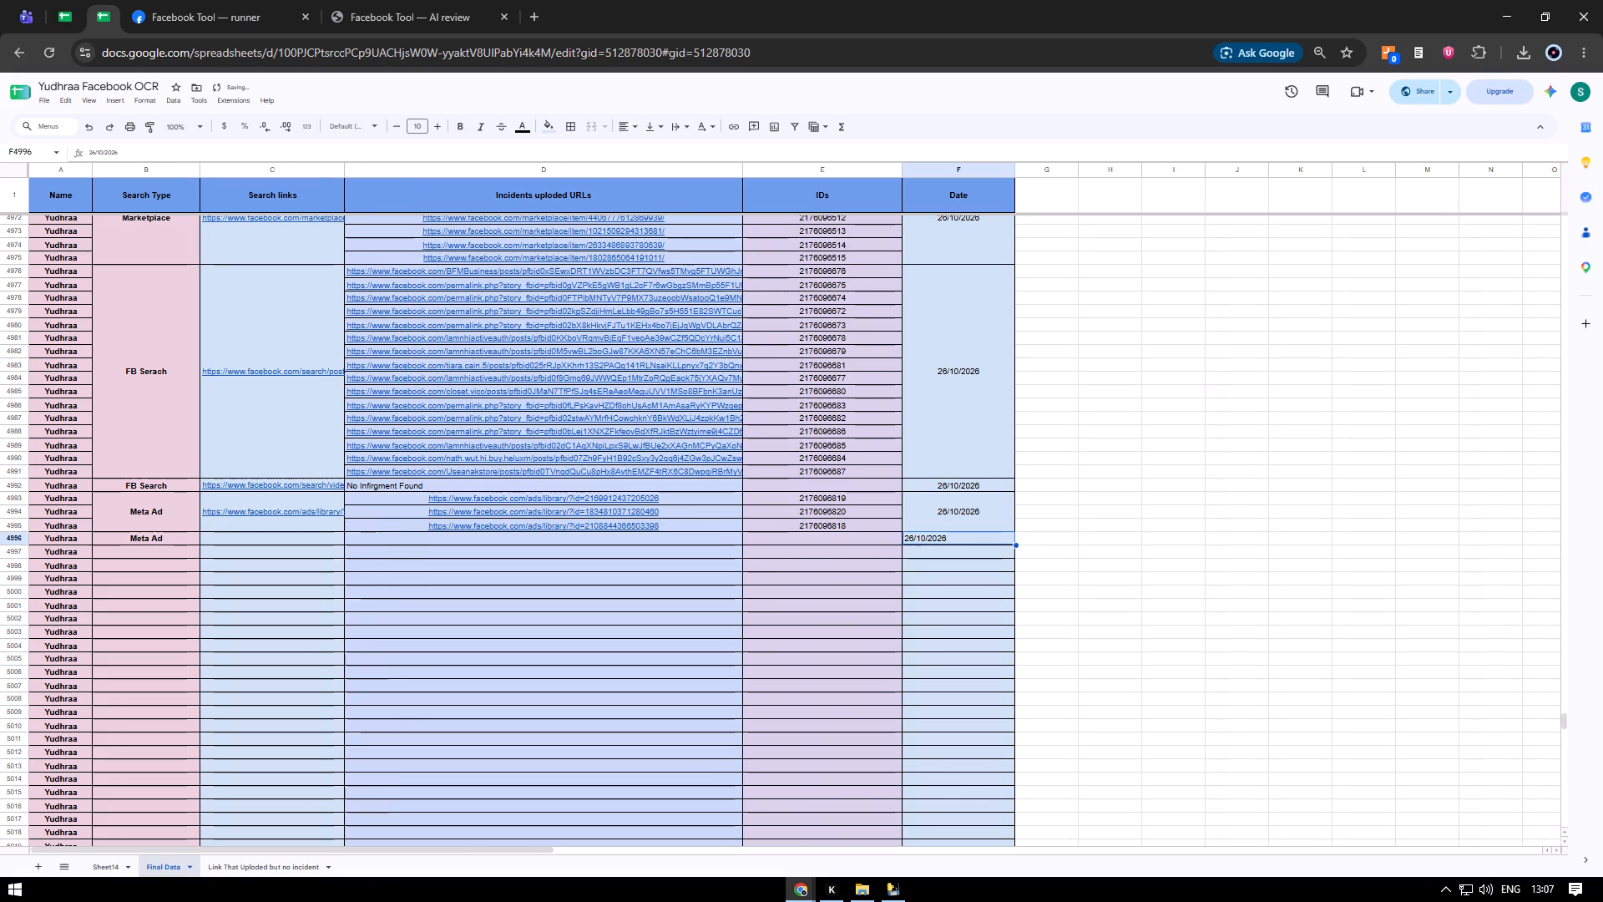
Copy the United Kingdom "alo leggings" Meta Ads search link from worksheet row 112 into Final Data cell C4996, left-aligned.
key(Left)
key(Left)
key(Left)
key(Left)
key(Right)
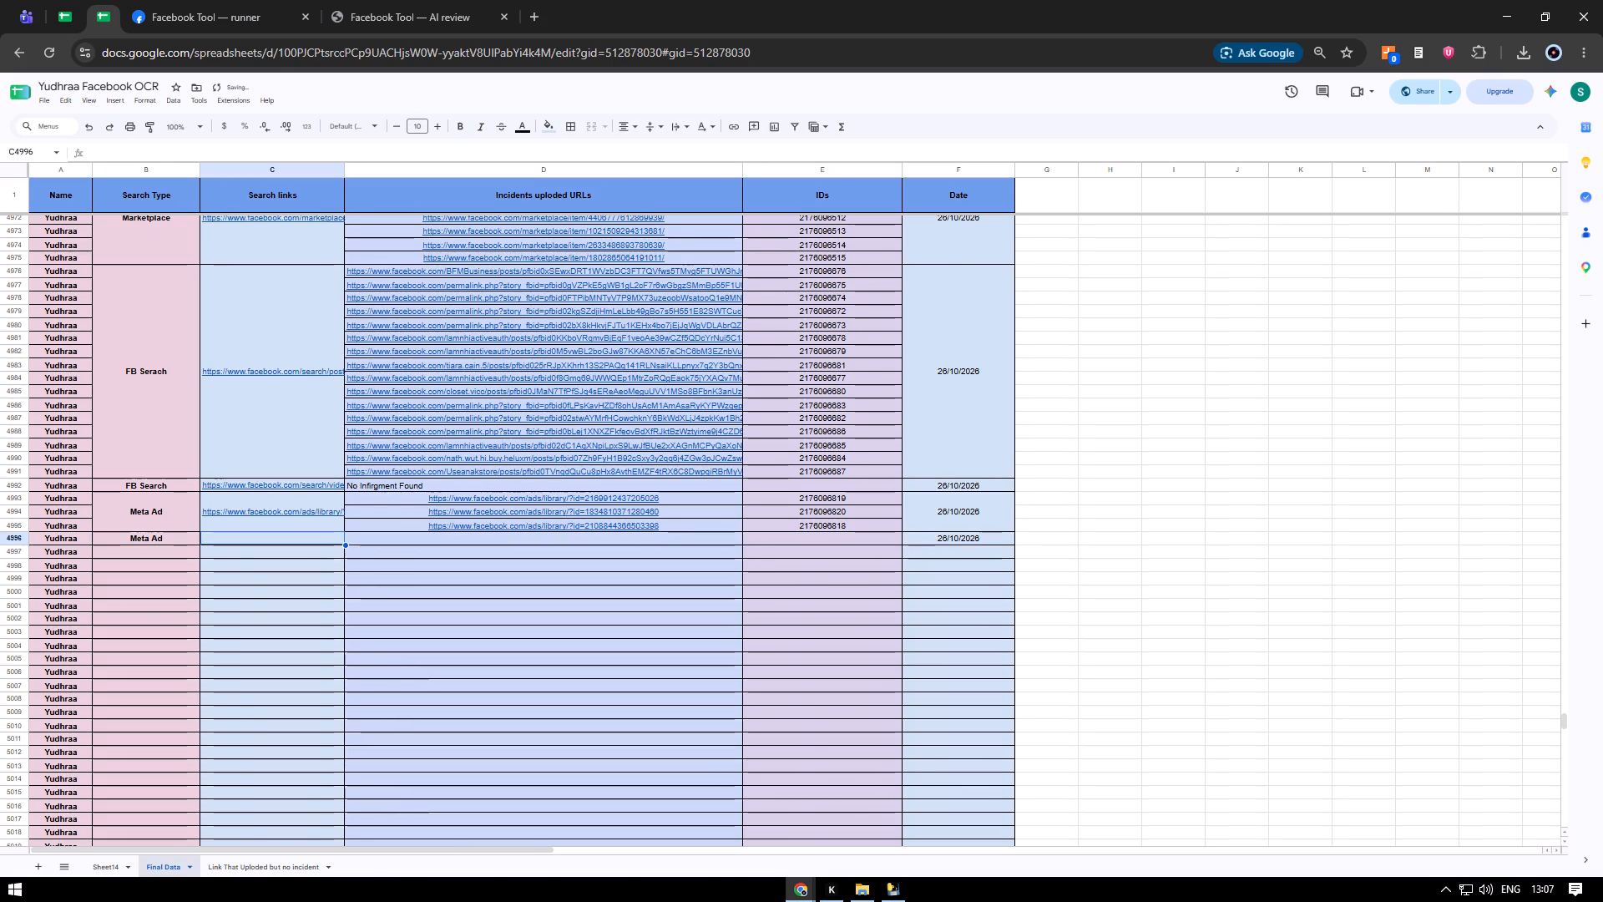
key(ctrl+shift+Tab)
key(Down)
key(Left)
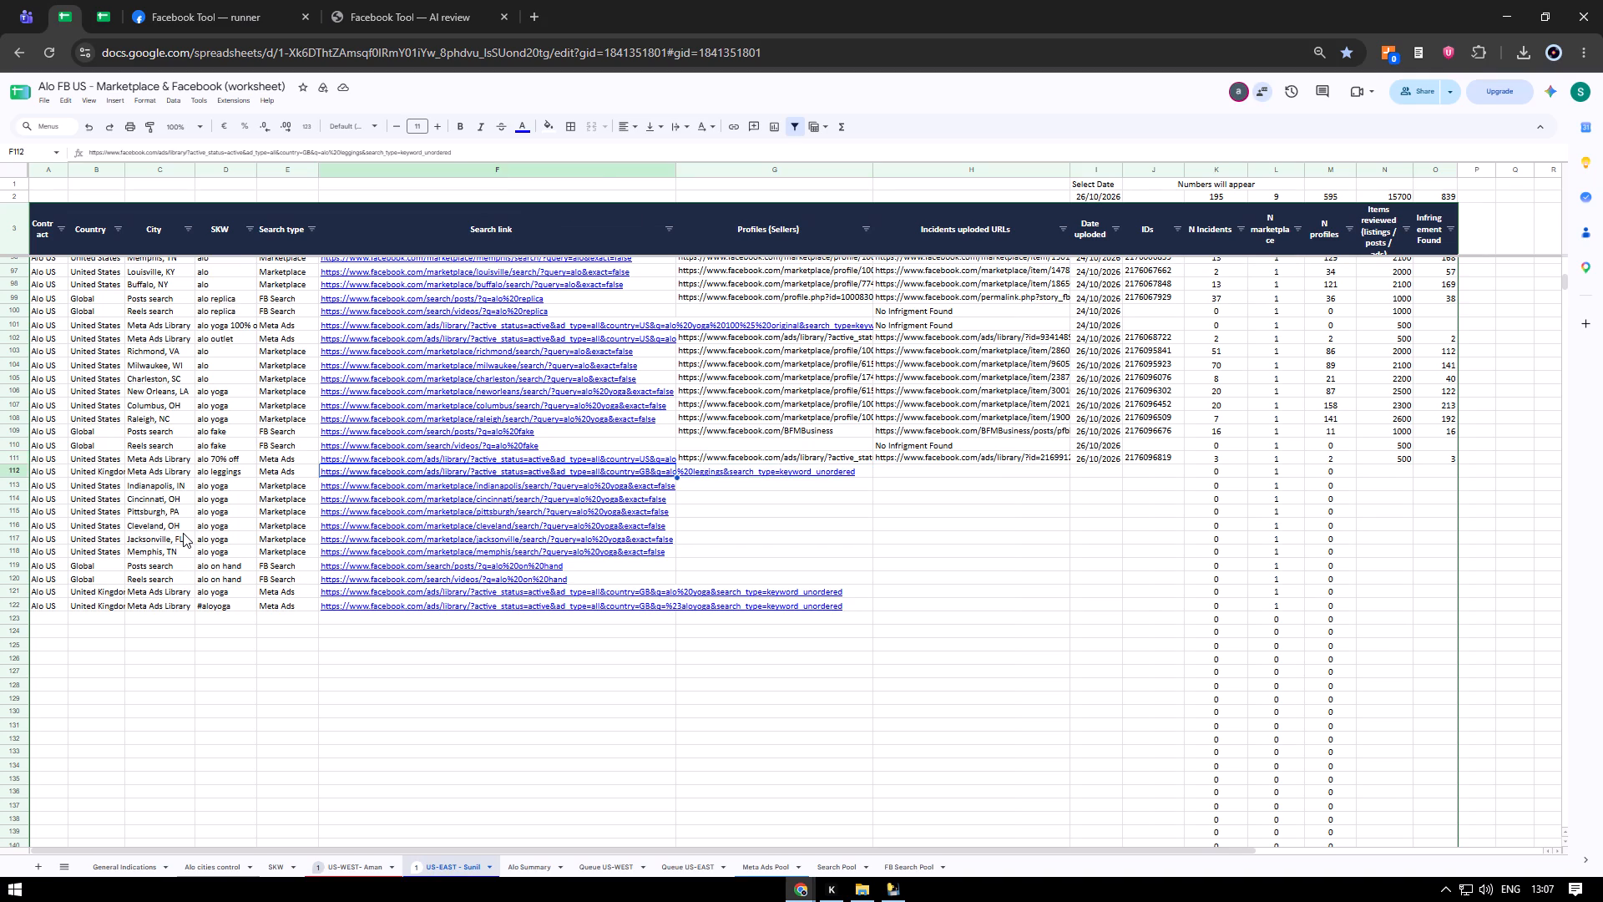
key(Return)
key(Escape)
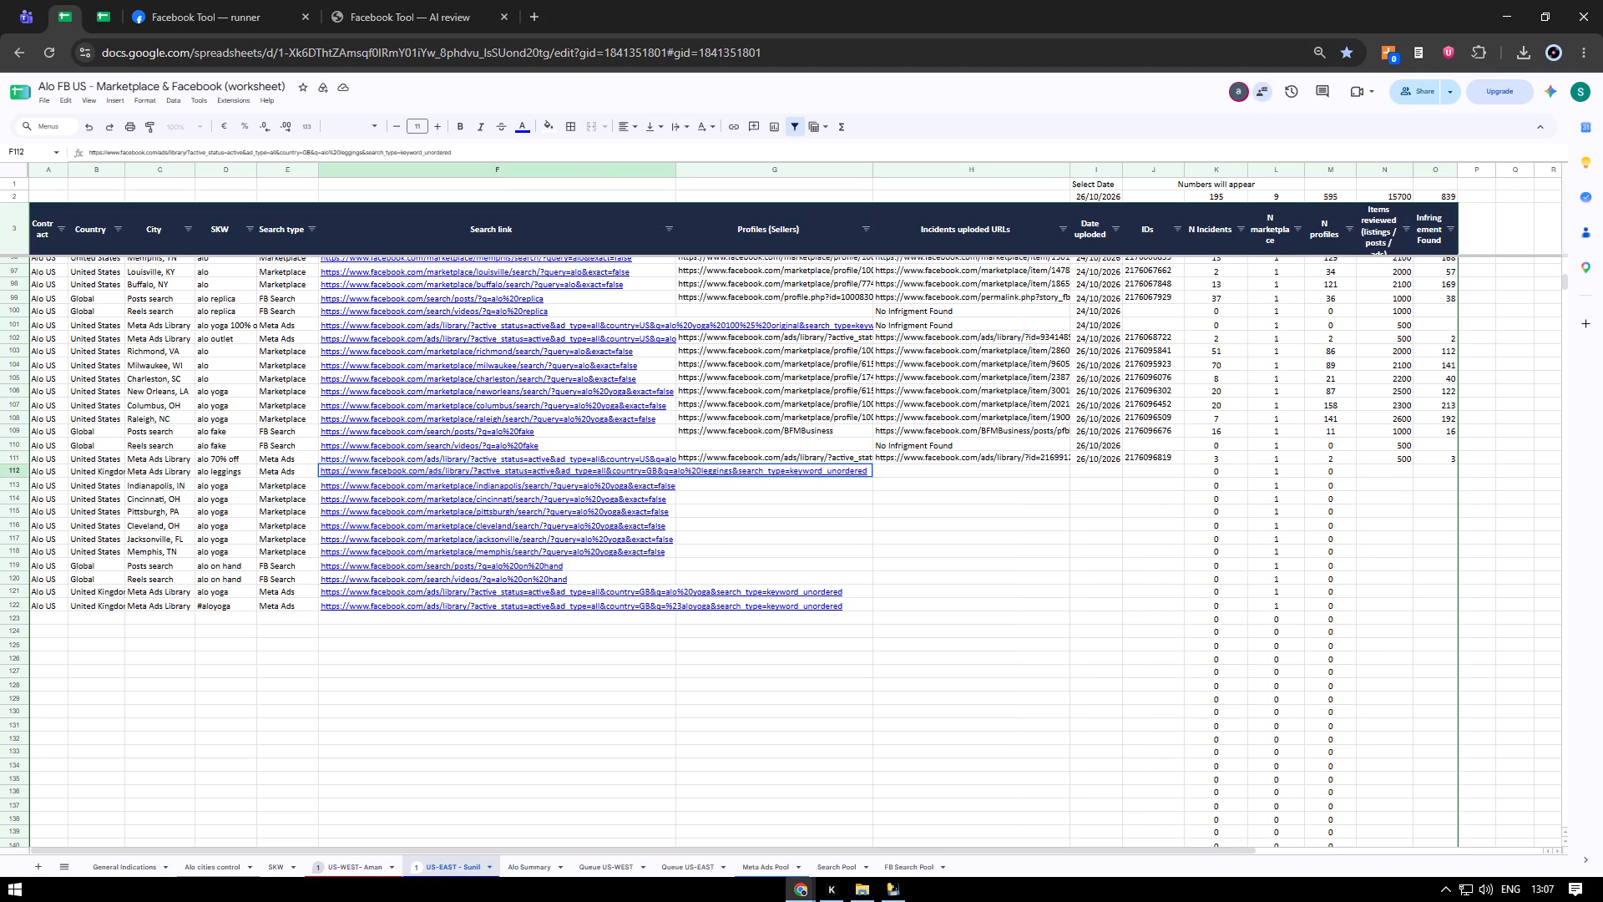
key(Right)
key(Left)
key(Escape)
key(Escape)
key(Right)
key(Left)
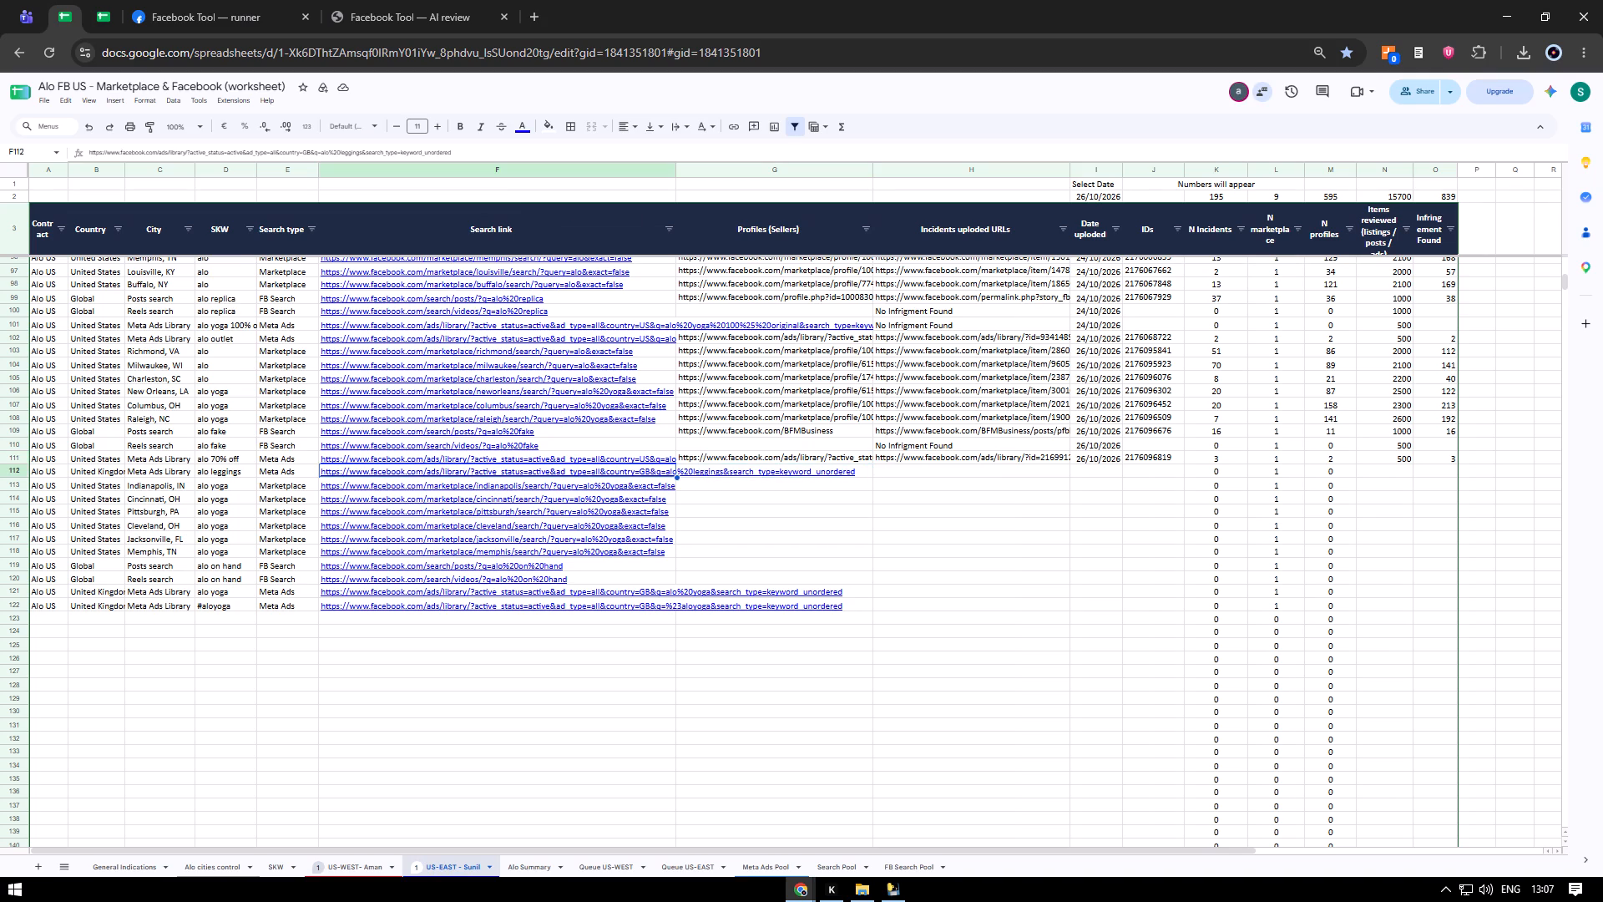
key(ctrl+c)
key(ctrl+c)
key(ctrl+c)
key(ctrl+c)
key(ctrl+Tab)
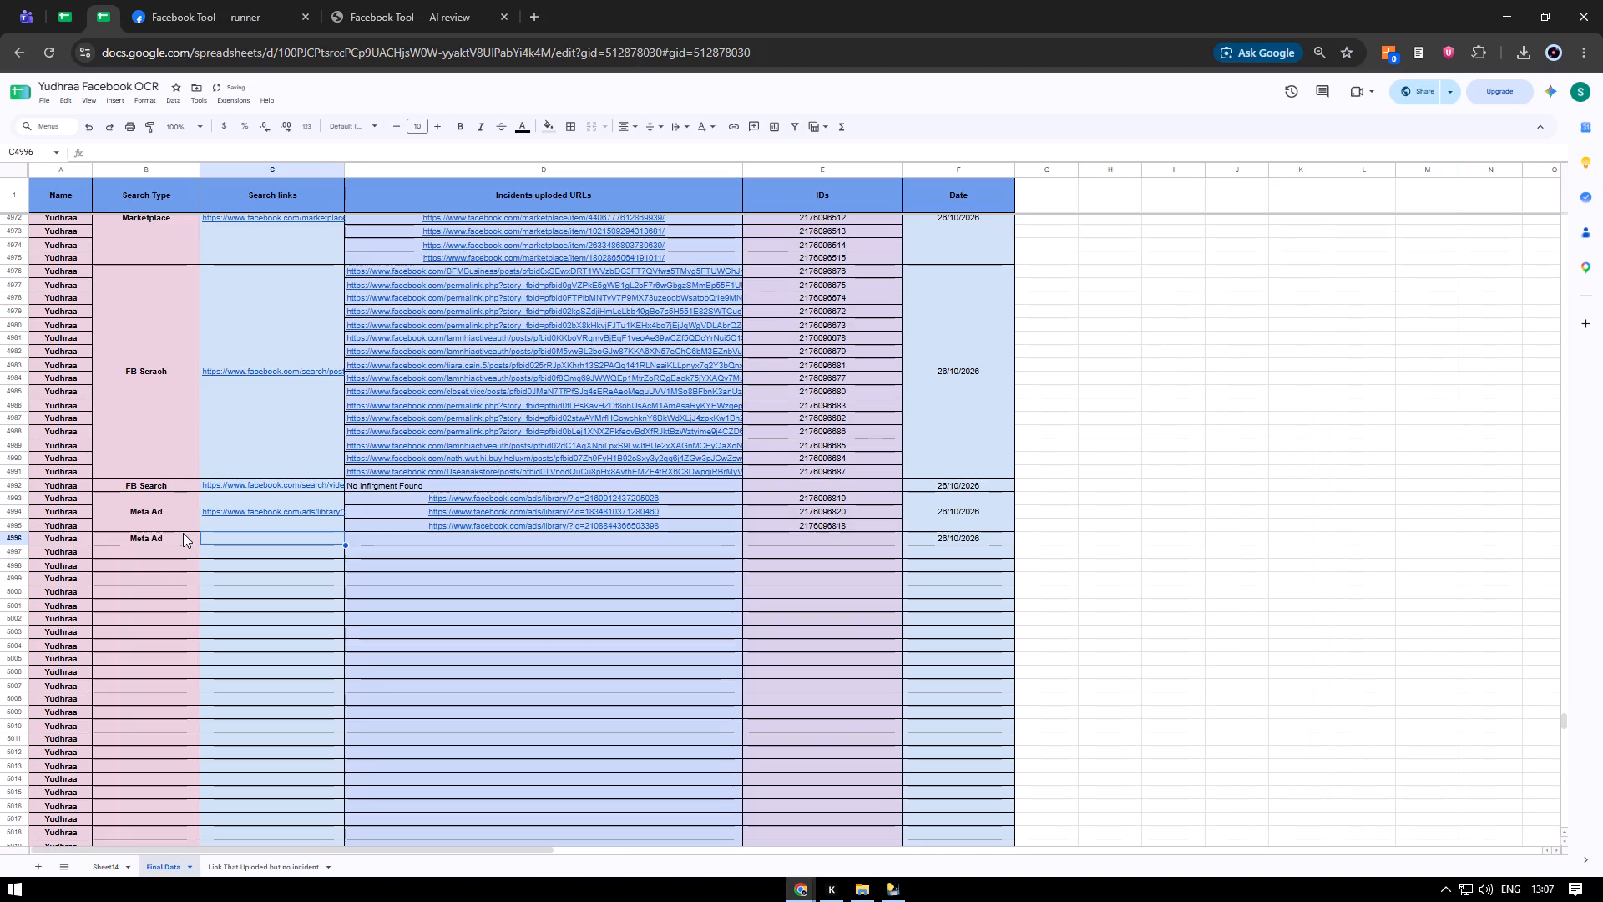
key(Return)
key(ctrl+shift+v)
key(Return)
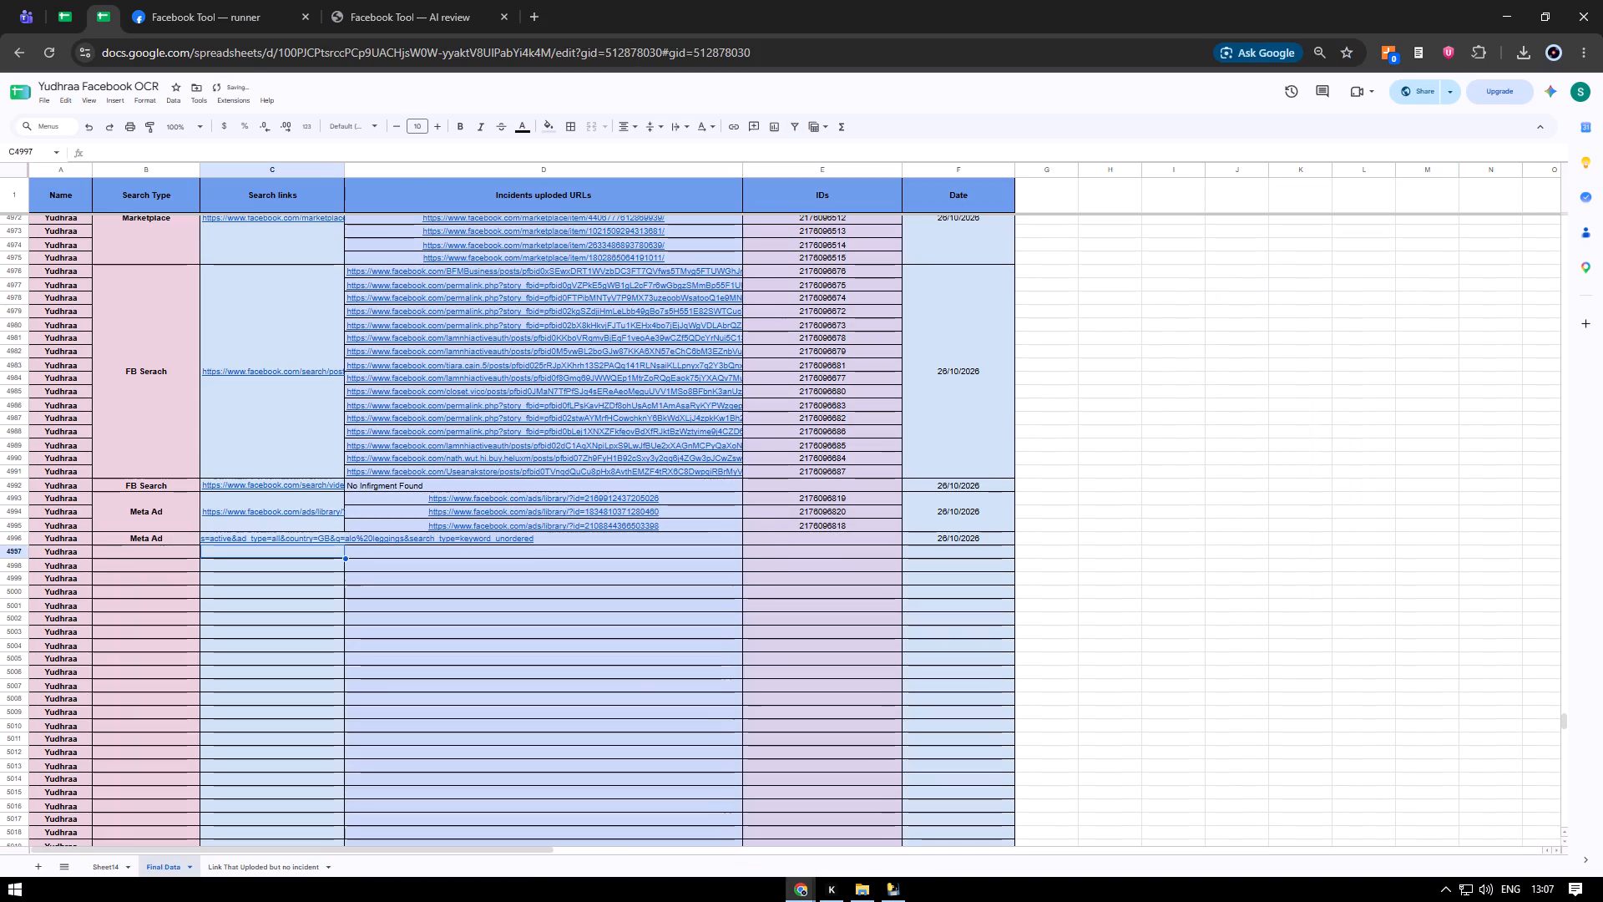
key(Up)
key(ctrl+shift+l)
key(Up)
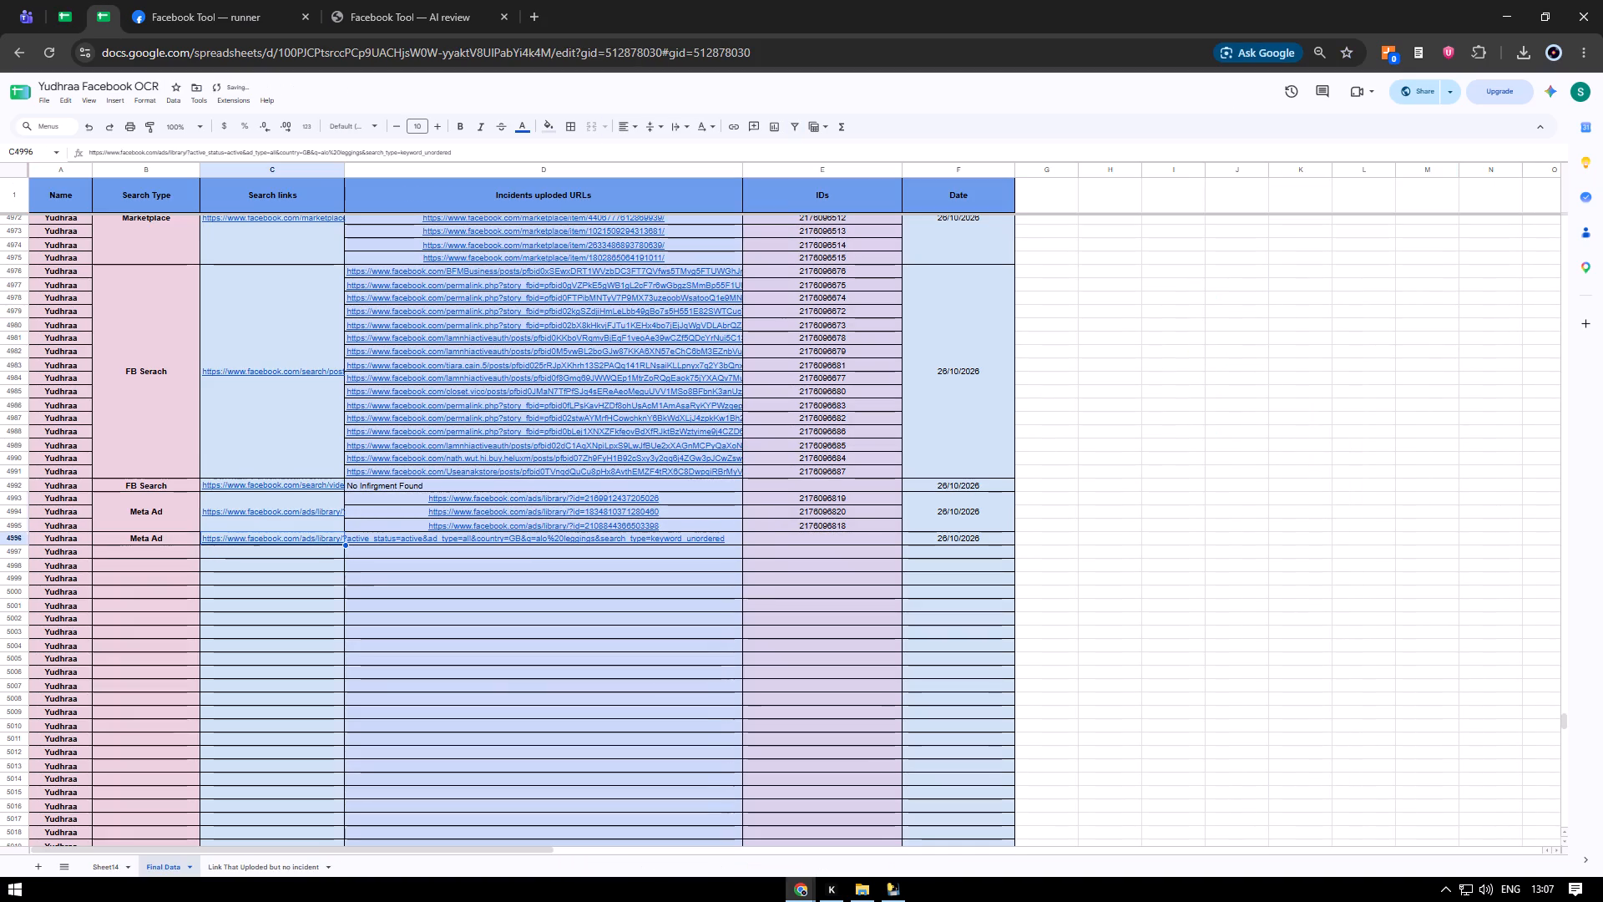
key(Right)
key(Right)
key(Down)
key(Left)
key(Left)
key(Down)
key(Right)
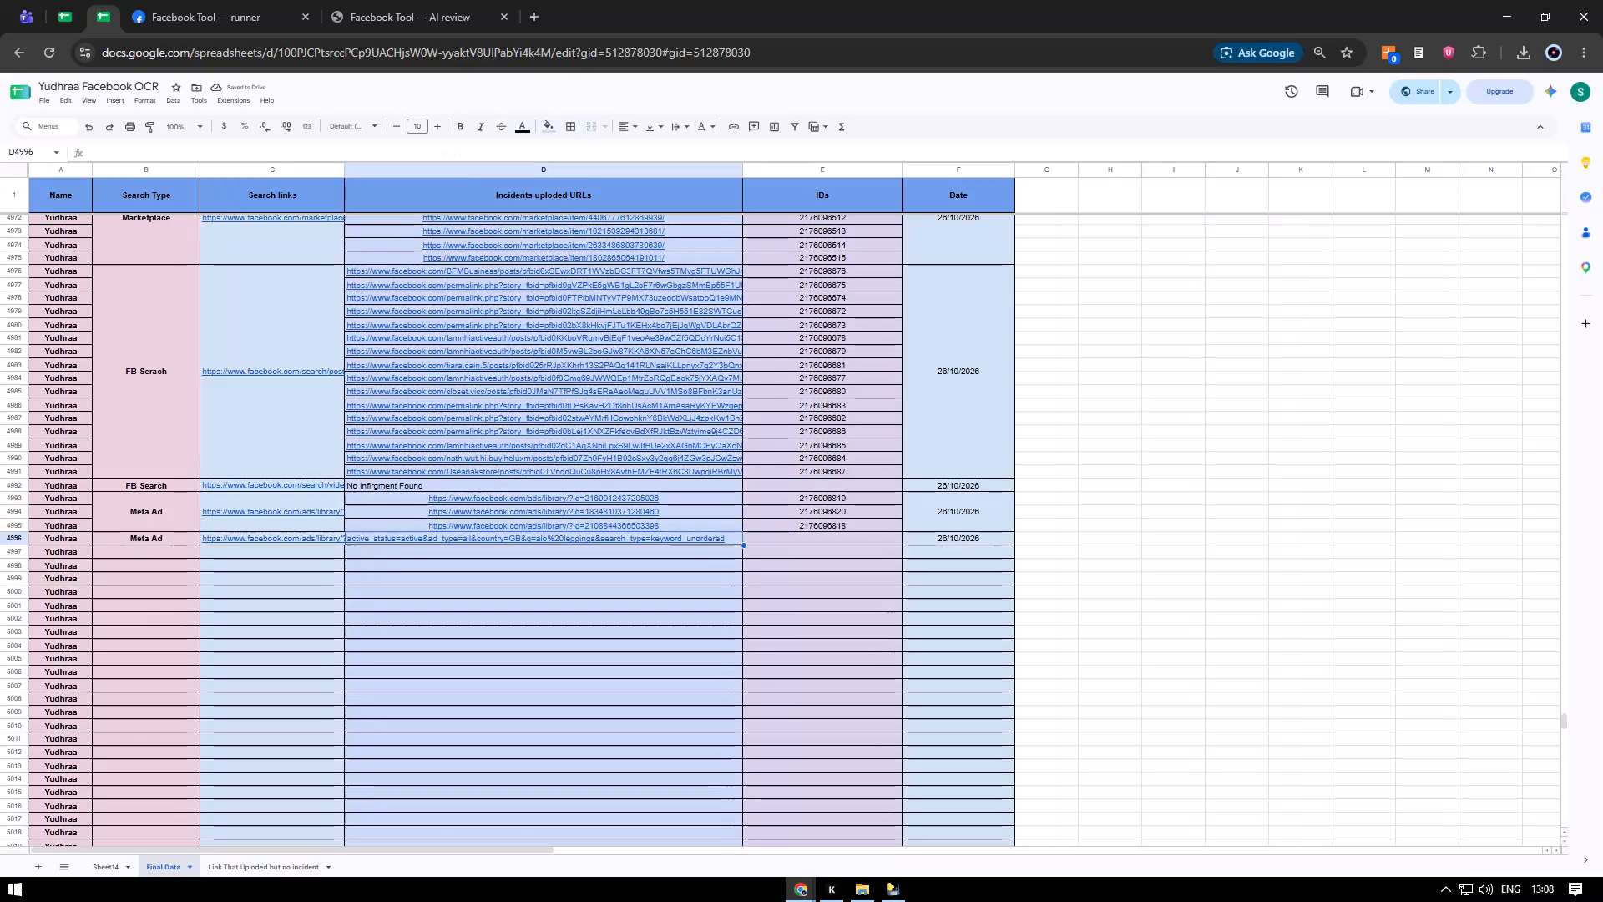
Copy the "alo leggings" Meta Ads search link from worksheet row 112 and open a new Facebook Tool runner.
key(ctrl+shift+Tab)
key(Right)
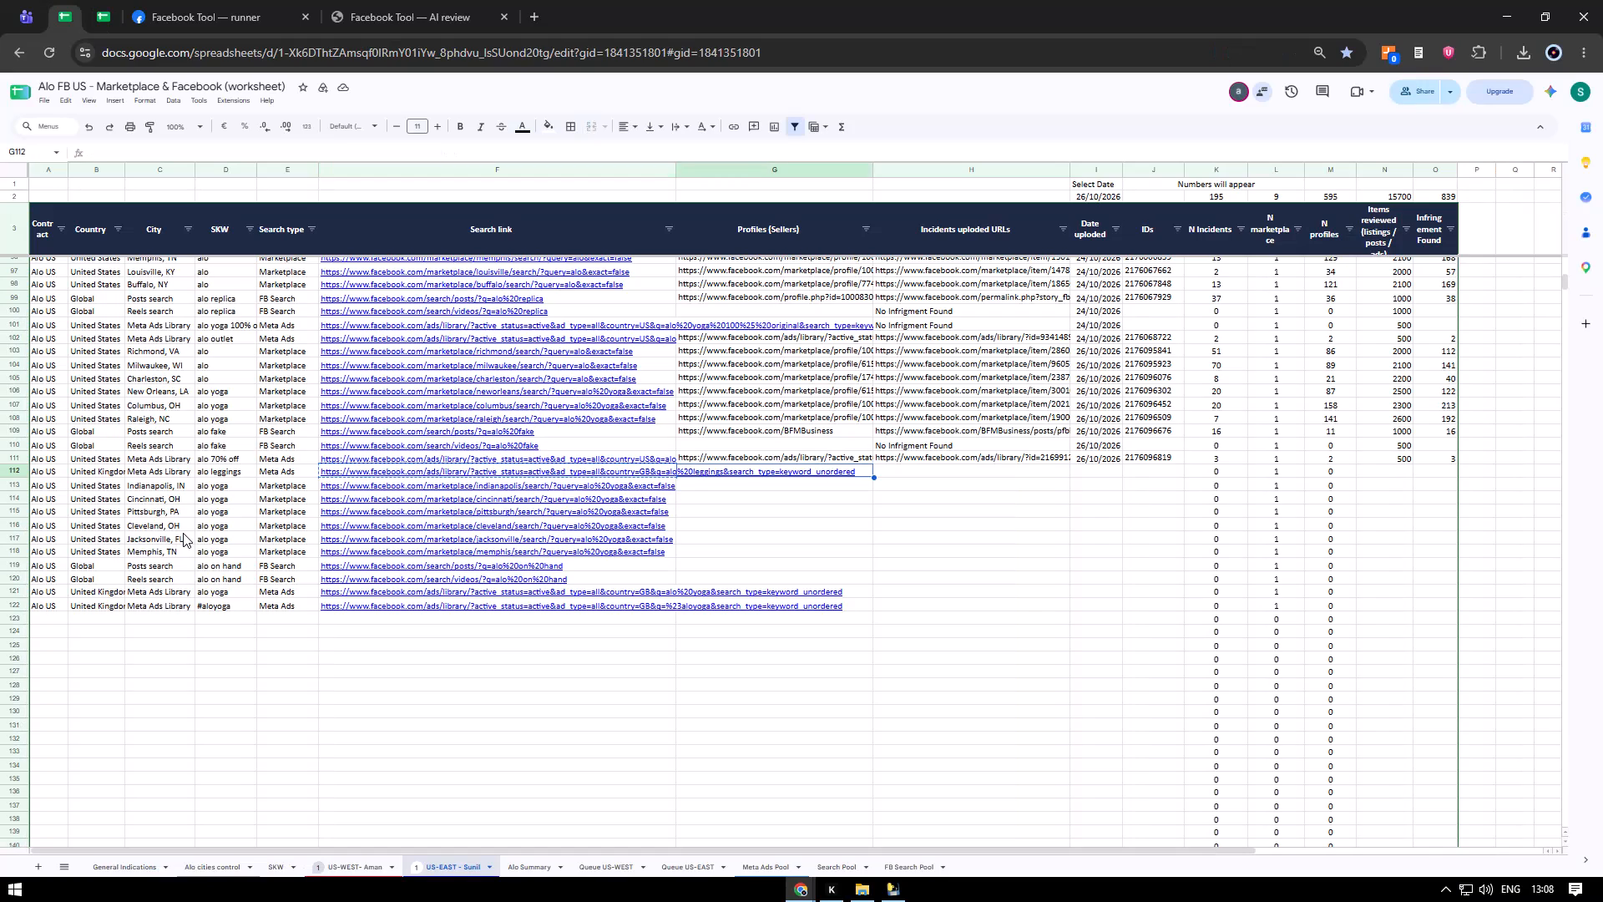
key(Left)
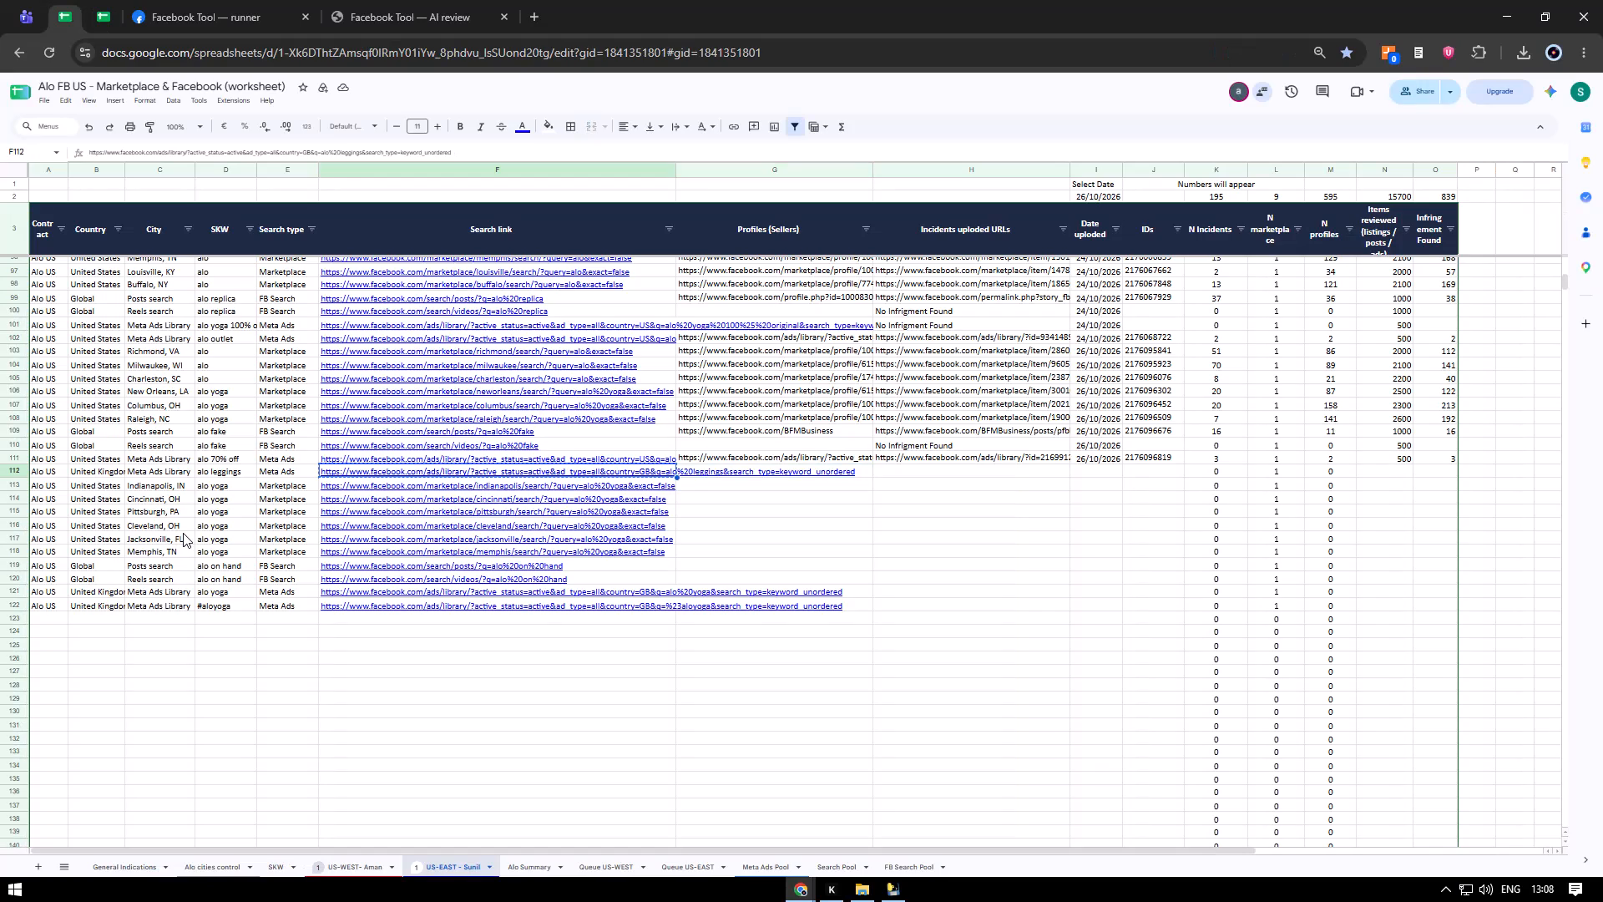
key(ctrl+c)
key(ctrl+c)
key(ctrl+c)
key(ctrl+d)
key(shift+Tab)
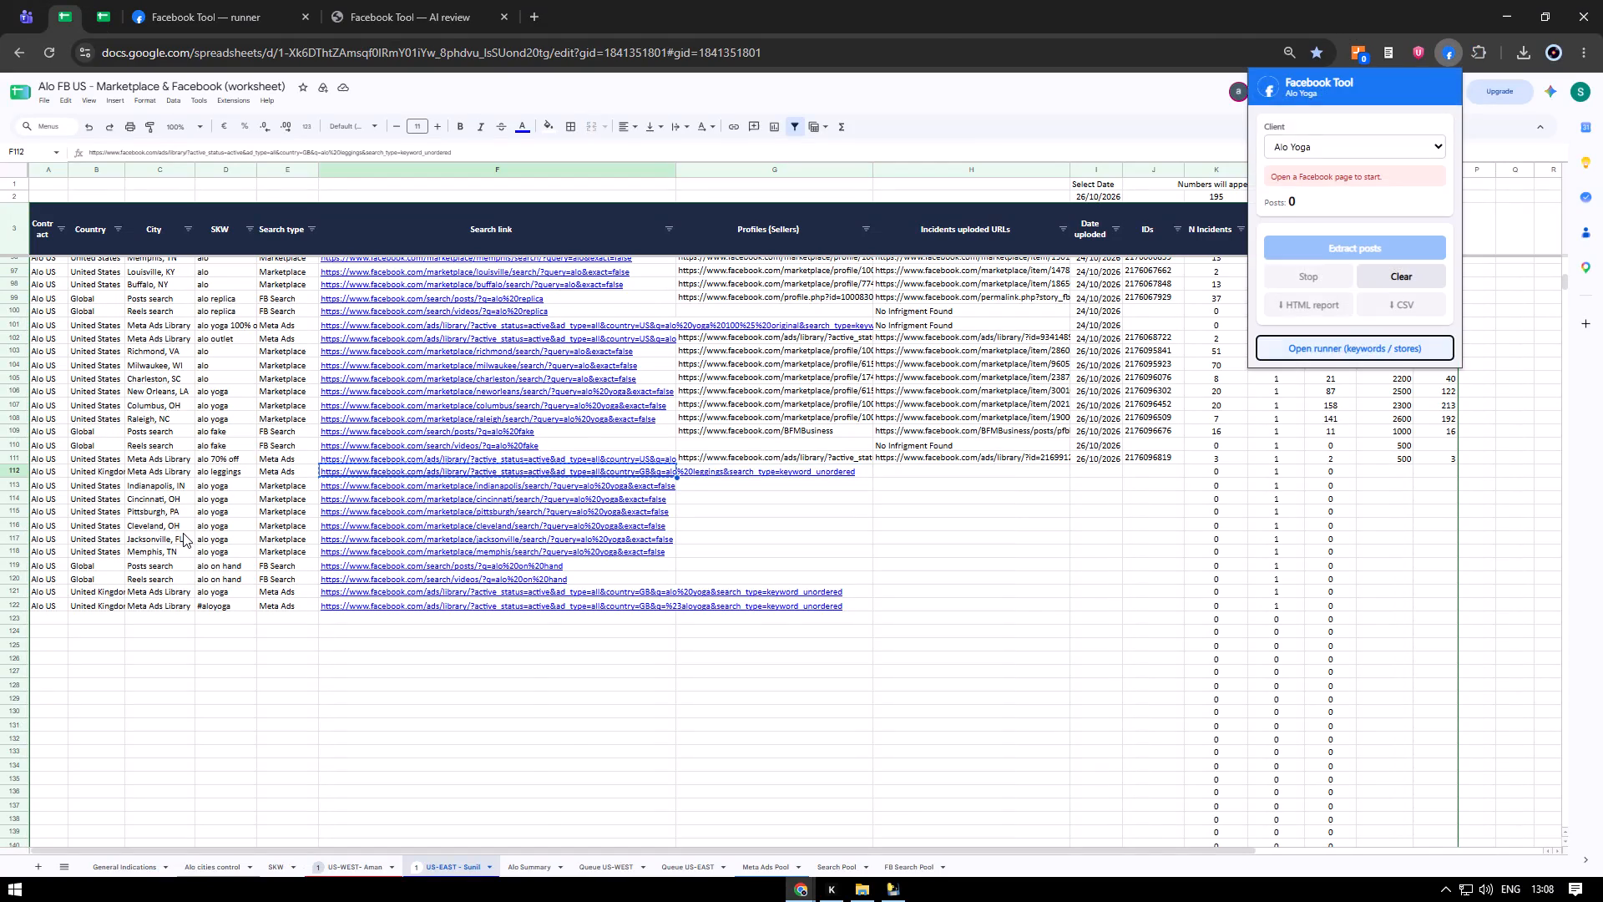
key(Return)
Replace the runner's URL list with the copied "alo leggings" link, set max posts per profile to 100, and start the extraction.
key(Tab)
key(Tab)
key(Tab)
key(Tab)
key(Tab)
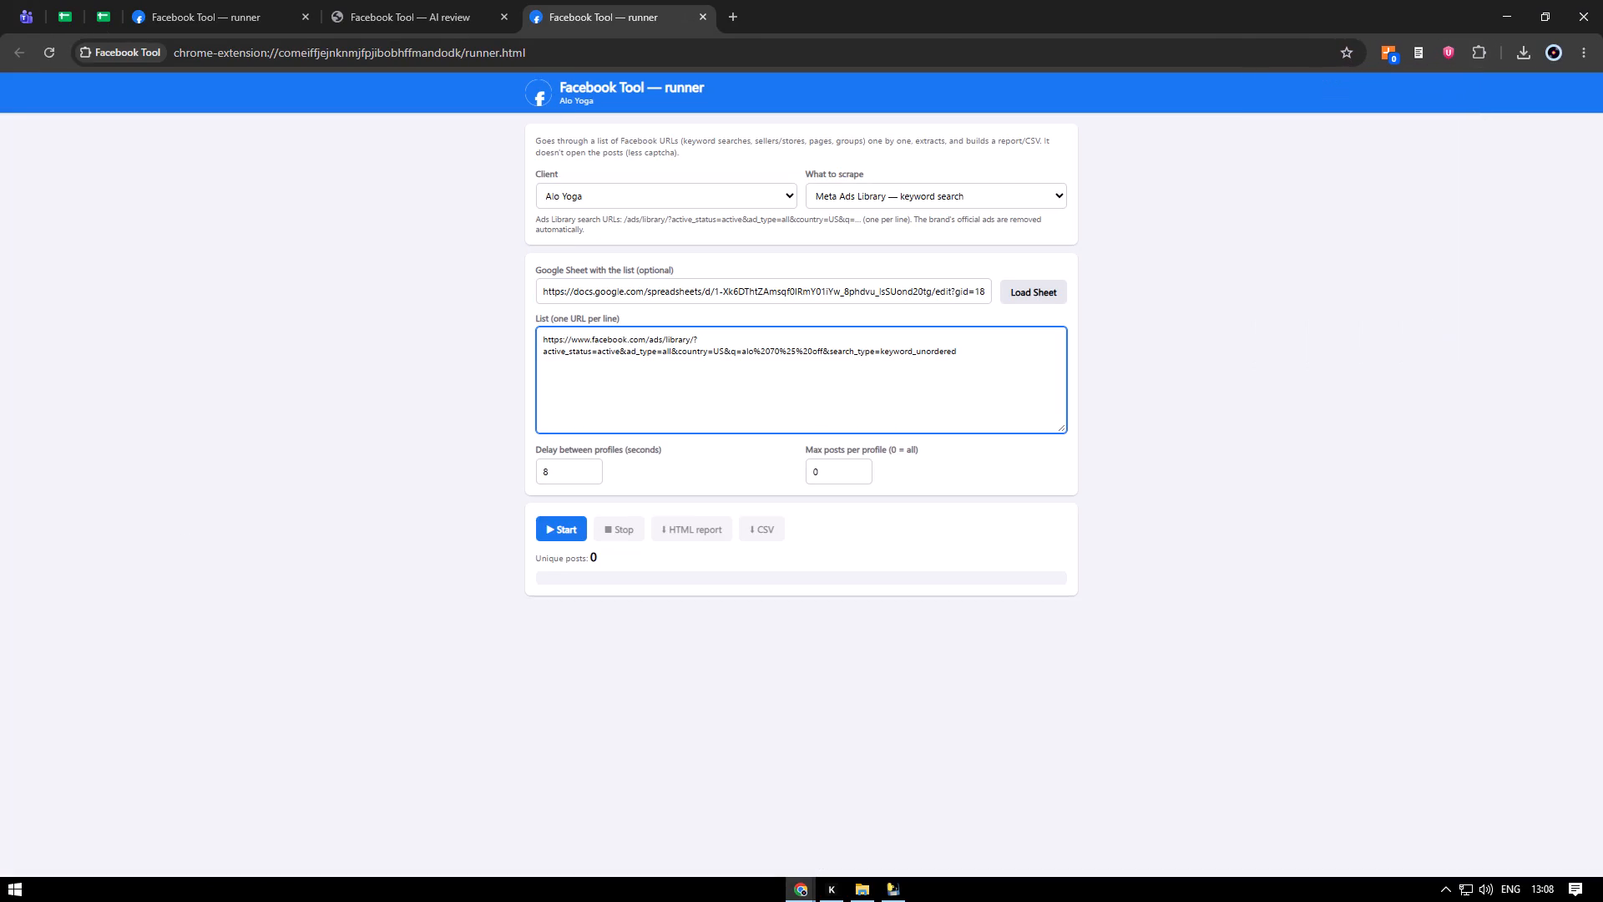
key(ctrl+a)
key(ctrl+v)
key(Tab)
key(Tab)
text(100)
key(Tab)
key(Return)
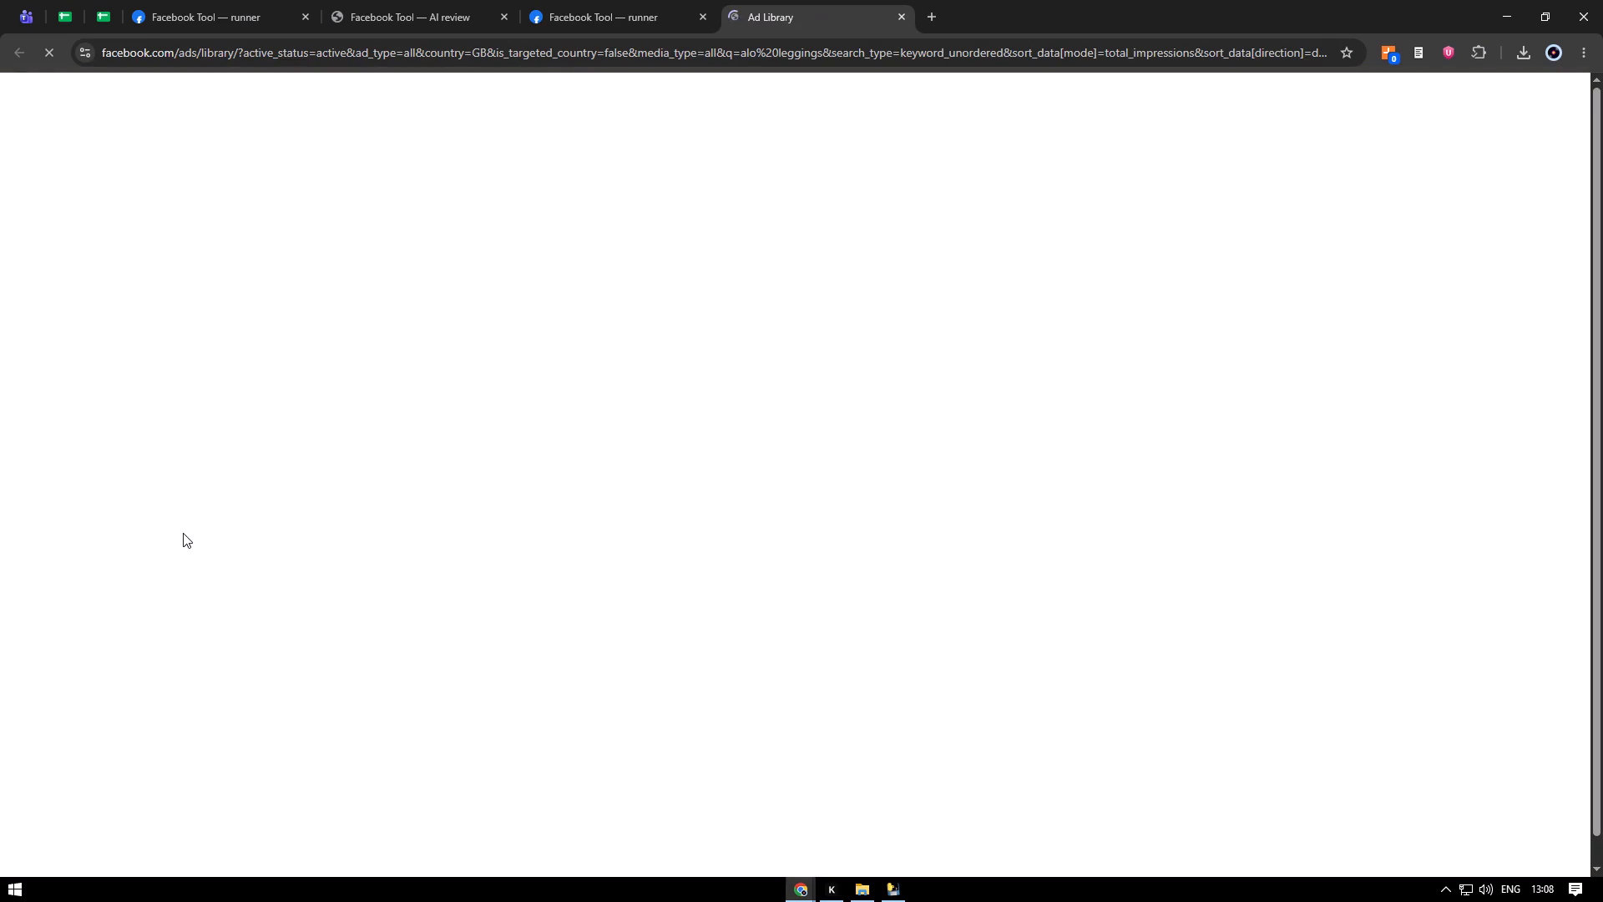
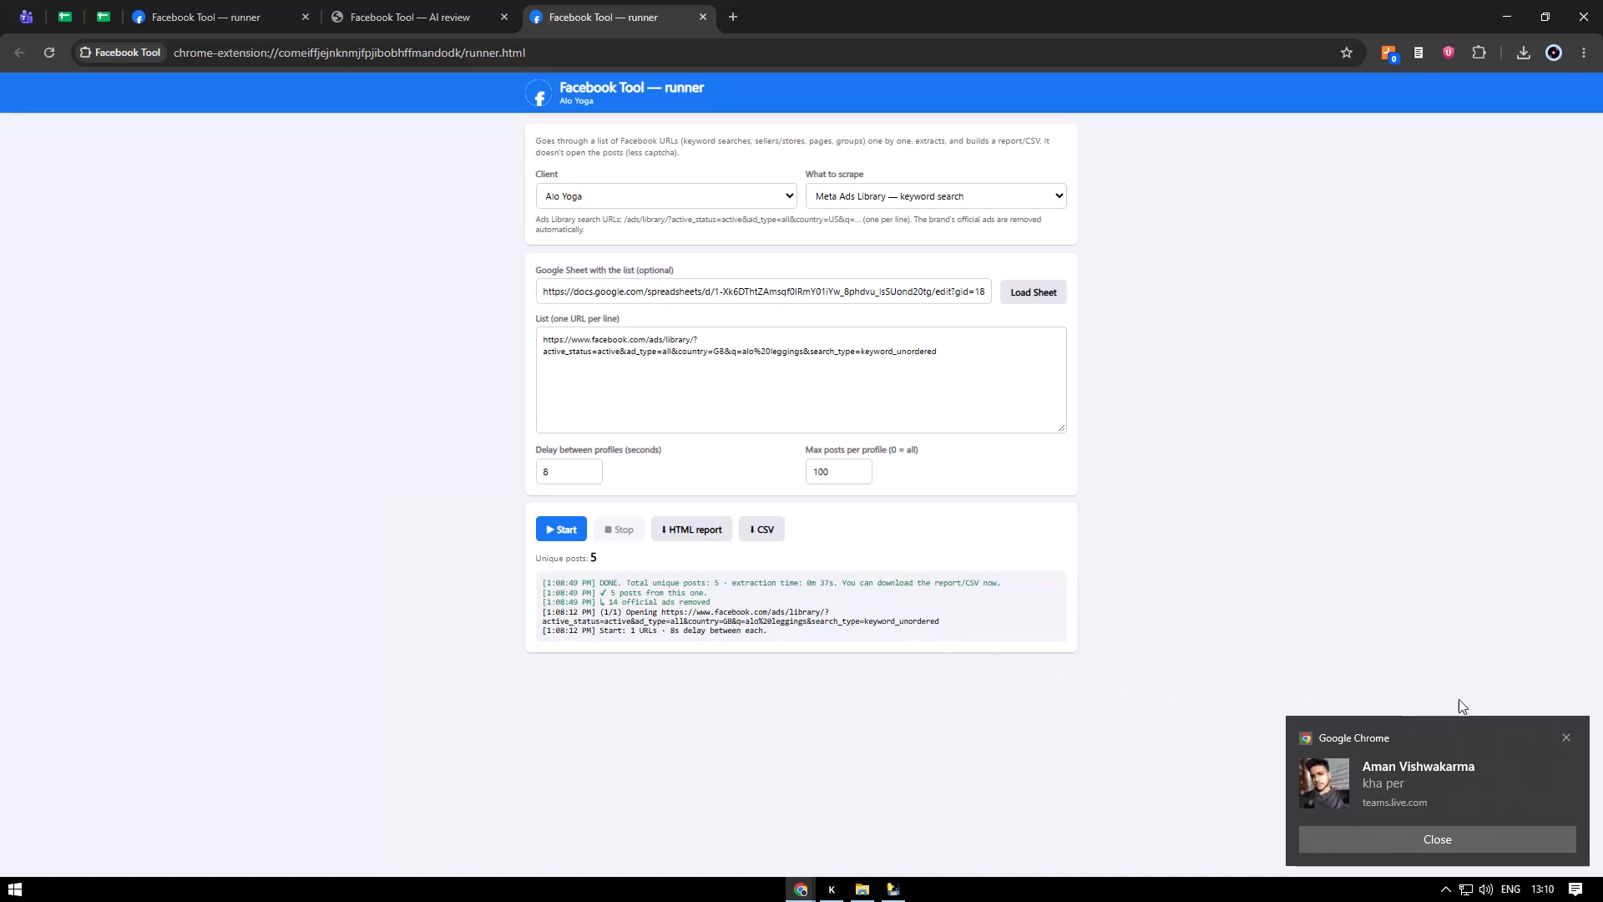
Dismiss the chat notification and close the older runner tab and the AI review tab, keeping the alo leggings runner open.
click(1566, 738)
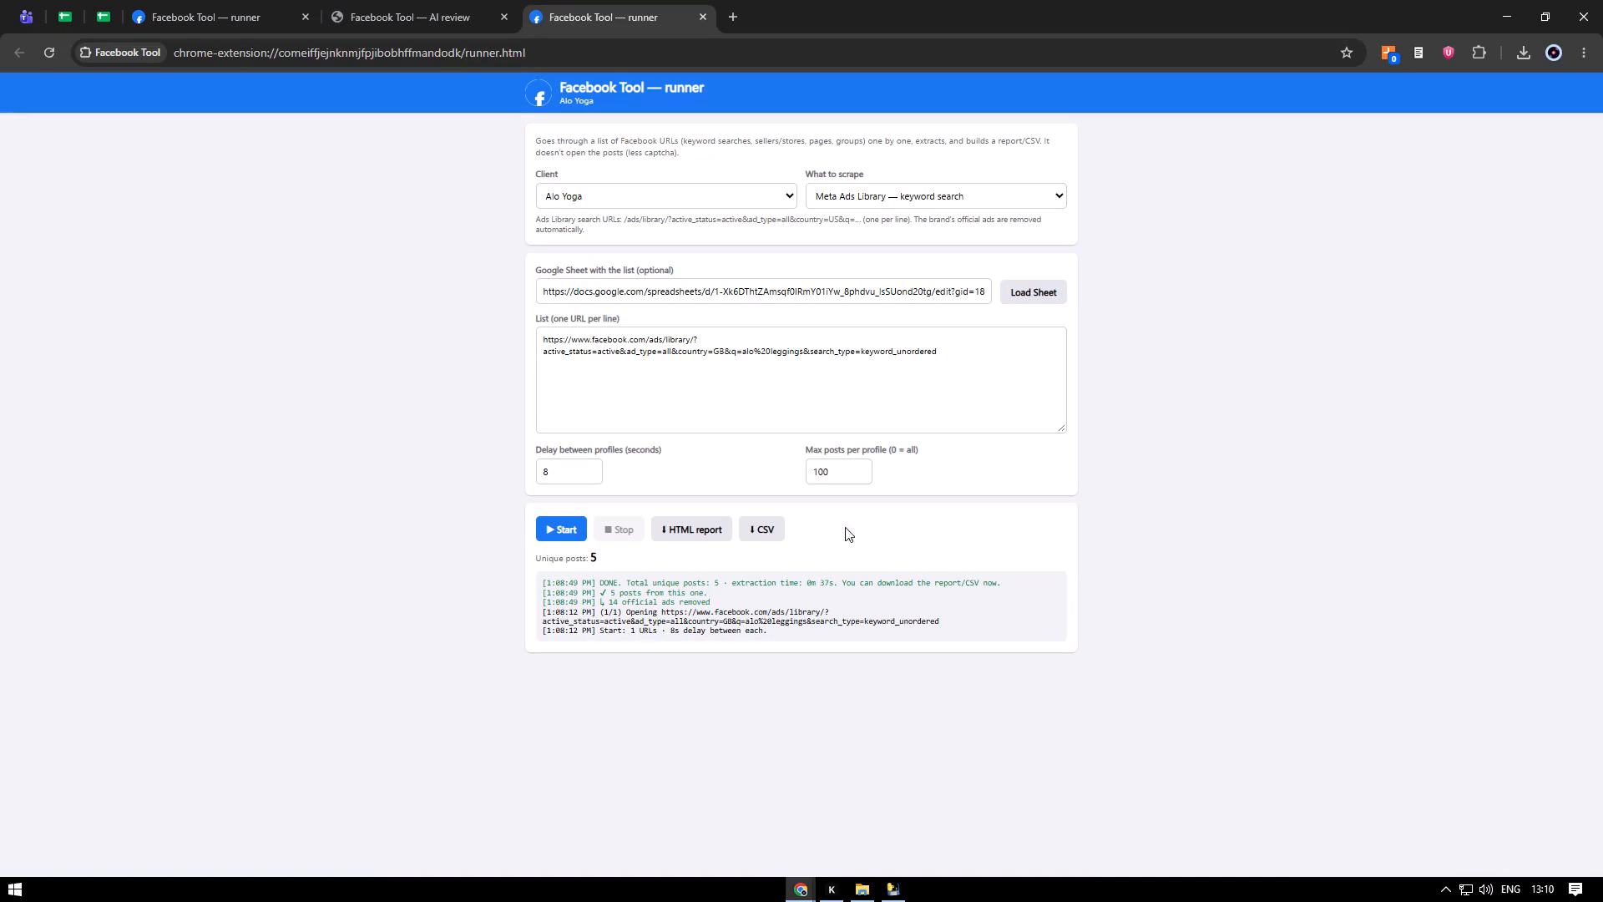
click(417, 0)
click(226, 0)
middle_click(226, 0)
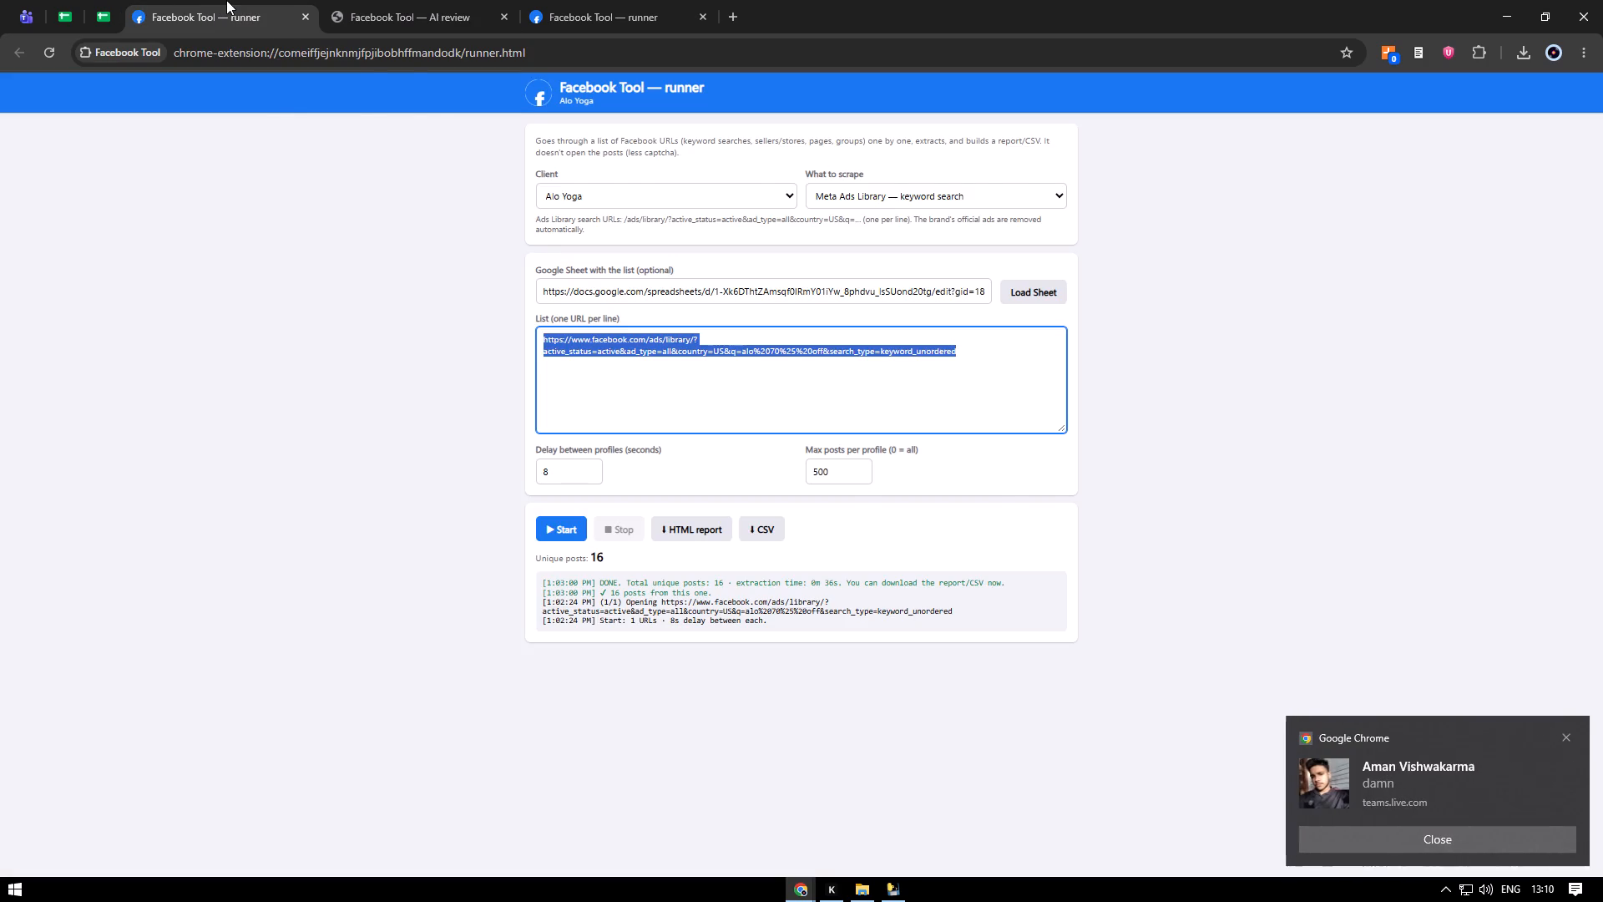
middle_click(226, 0)
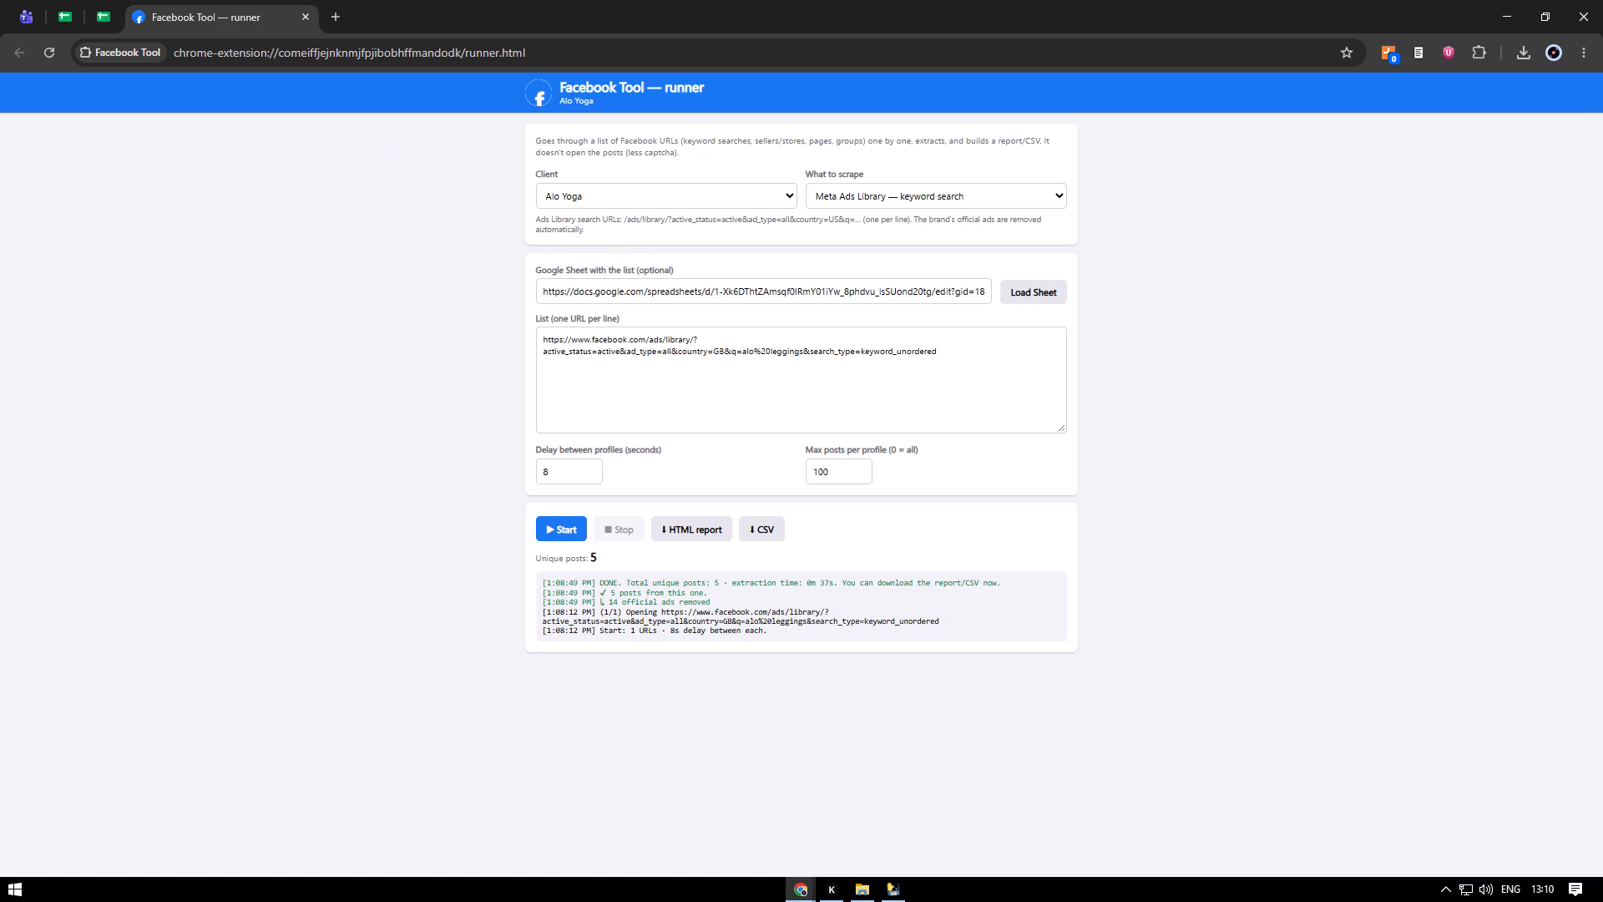
Download the CSV of the GB "alo leggings" Meta Ads Library extraction from the runner.
click(775, 521)
Close the finished FB-OCR console and launch FB-OCR.exe again from the 2-OCR folder to process the new Alo Yoga CSV.
key(alt+Tab)
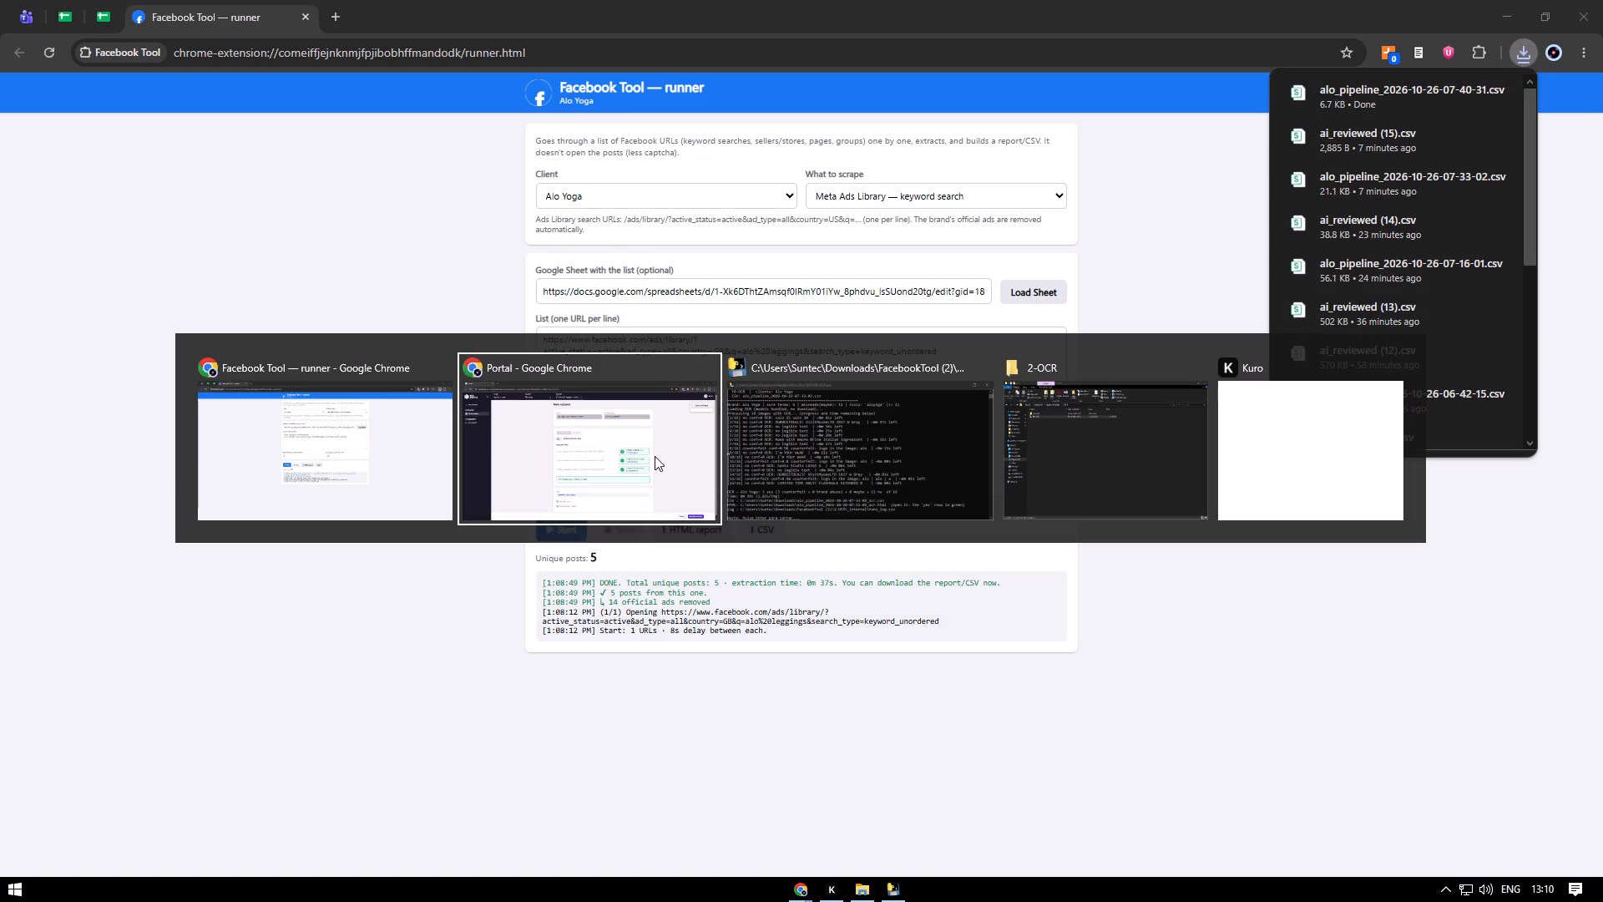
key(alt+Tab)
key(Return)
key(alt+Tab)
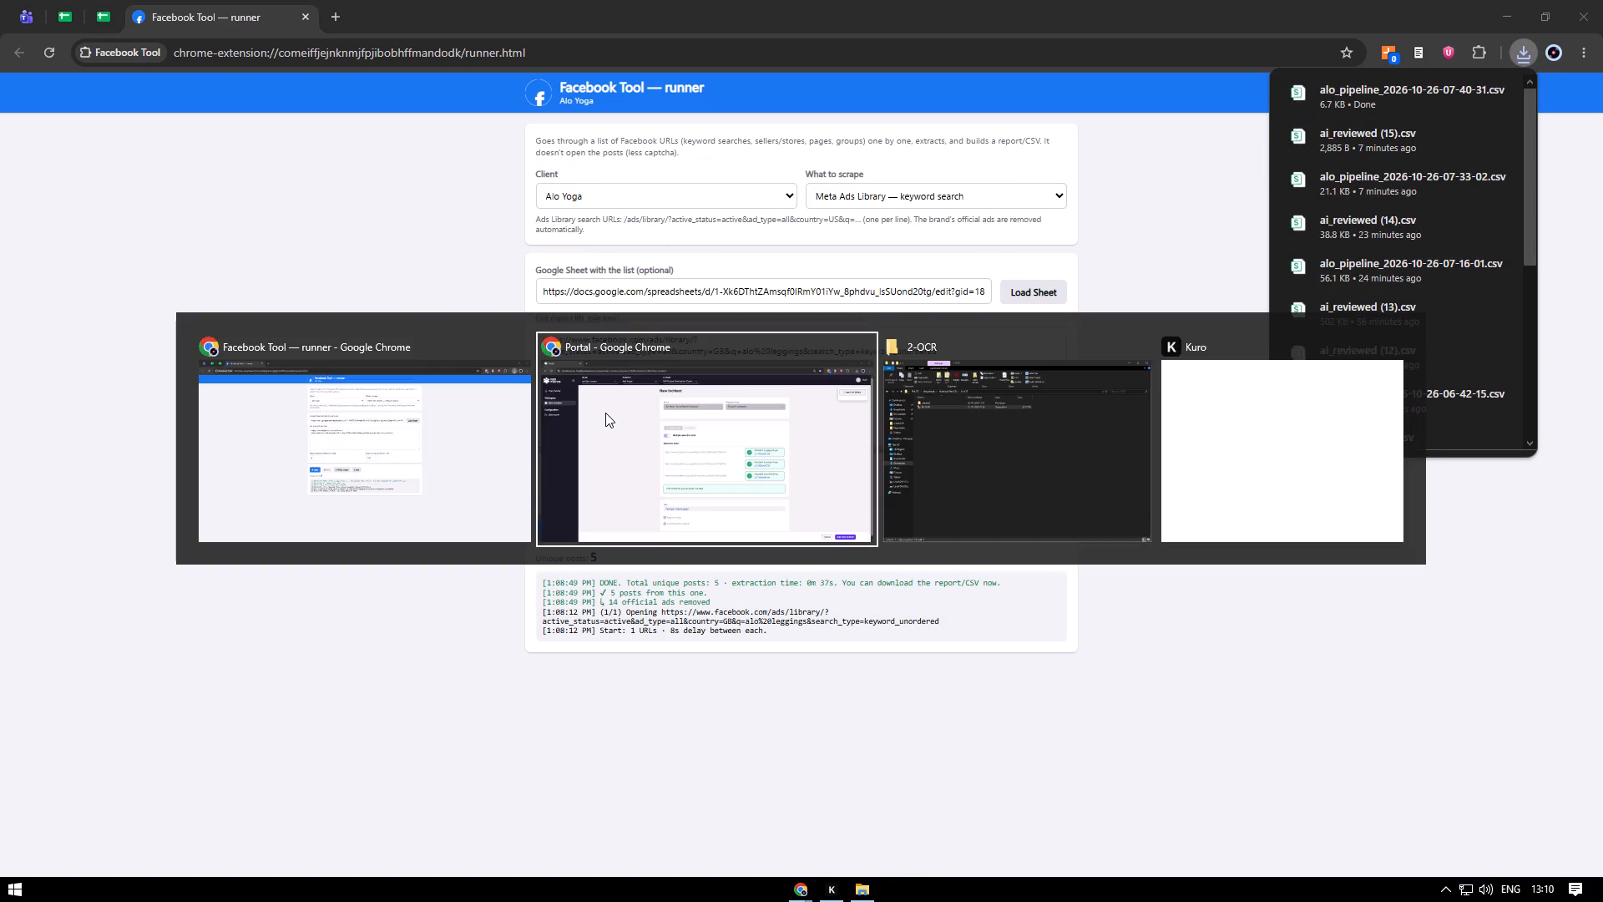
key(alt+Tab)
key(Return)
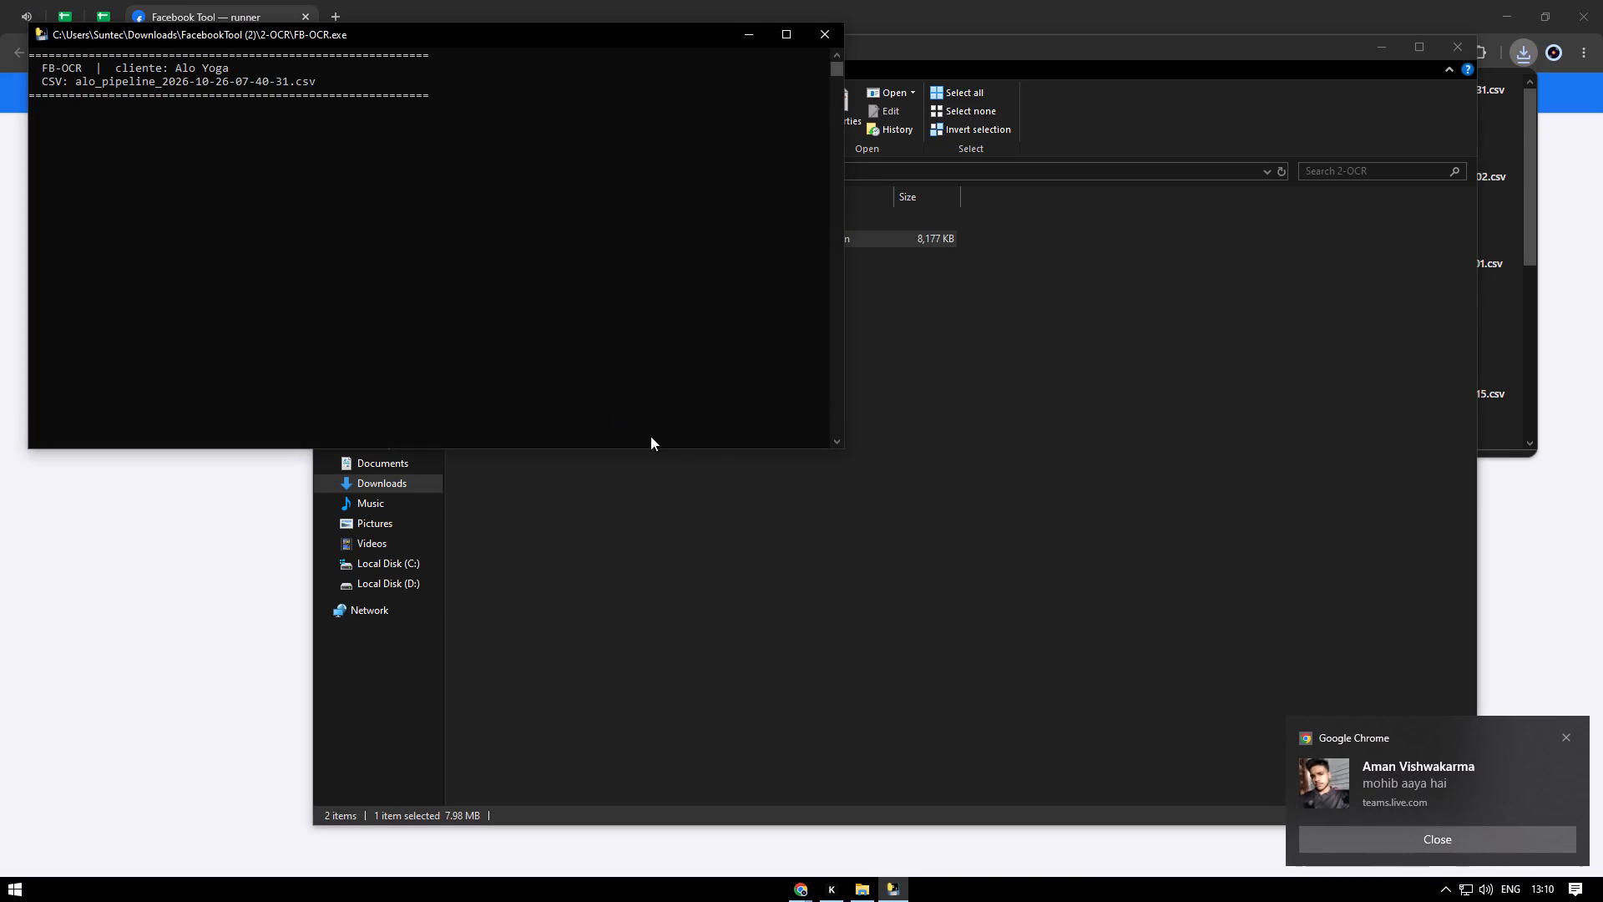
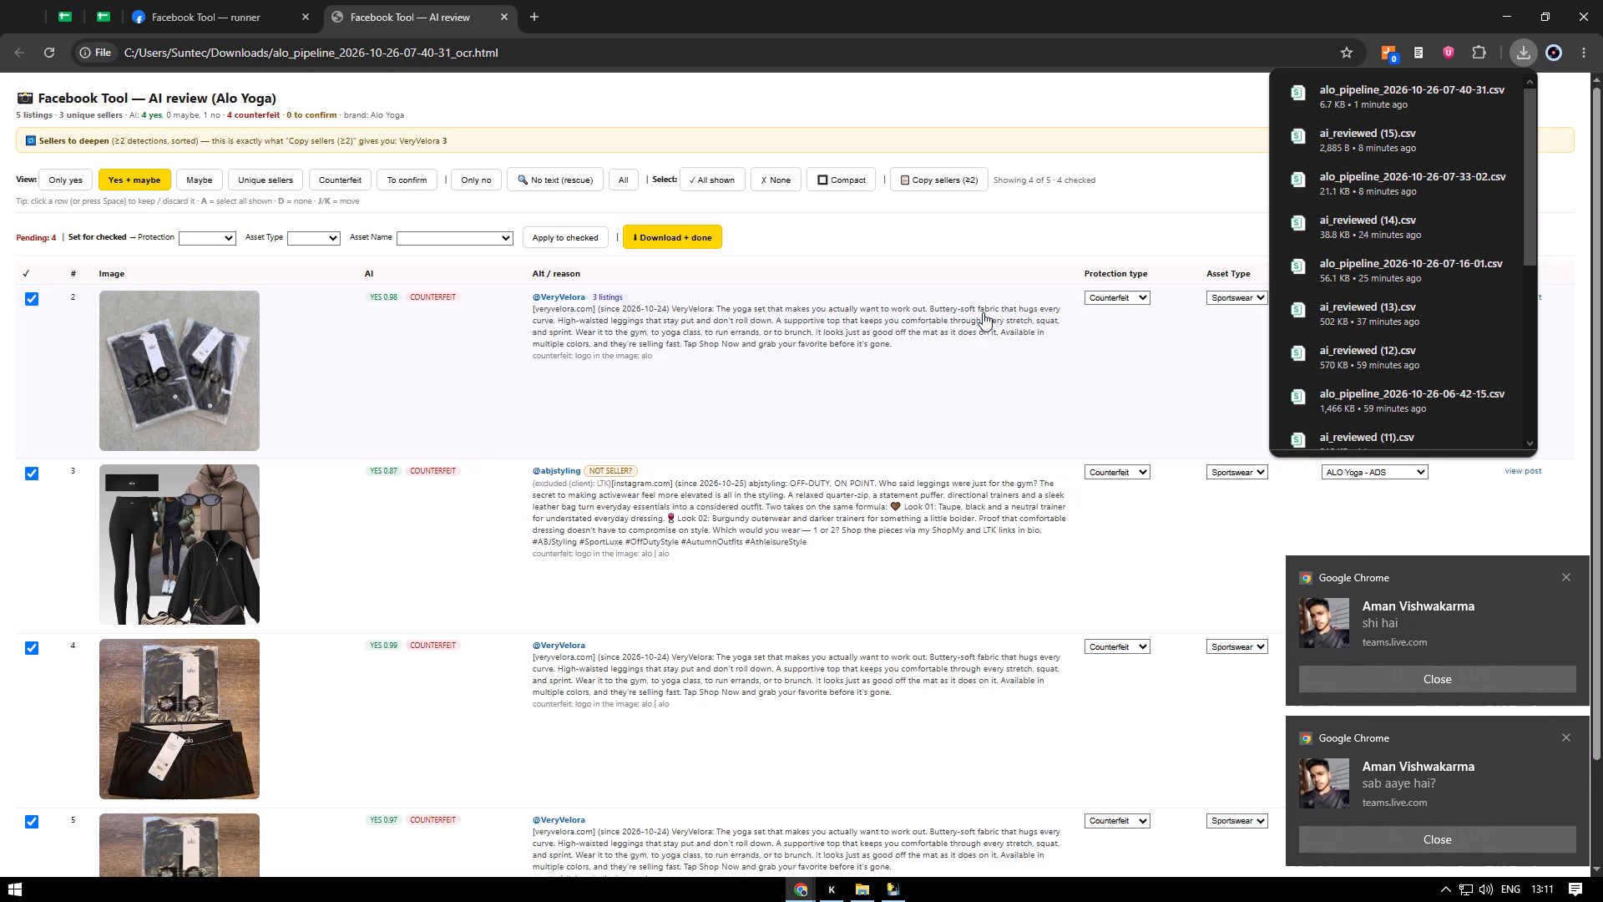
Dismiss the two chat notifications covering the AI review page.
click(1566, 575)
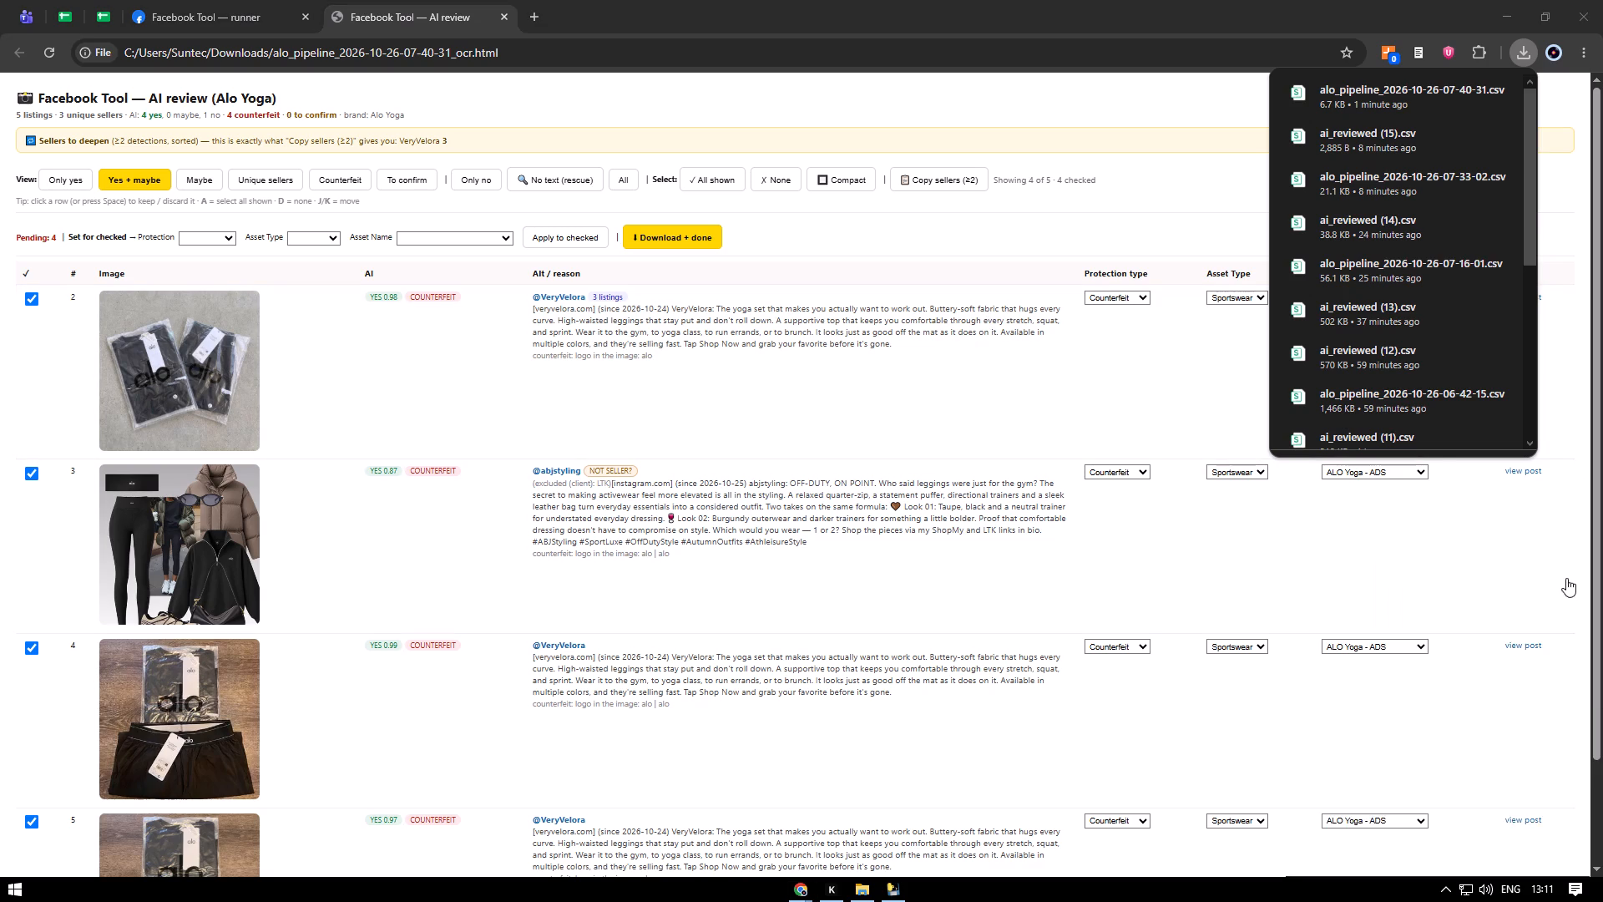
click(1564, 734)
Download the four checked counterfeit listings from the AI review and mark them as done.
scroll(1113, 543, down, 6)
scroll(998, 540, up, 5)
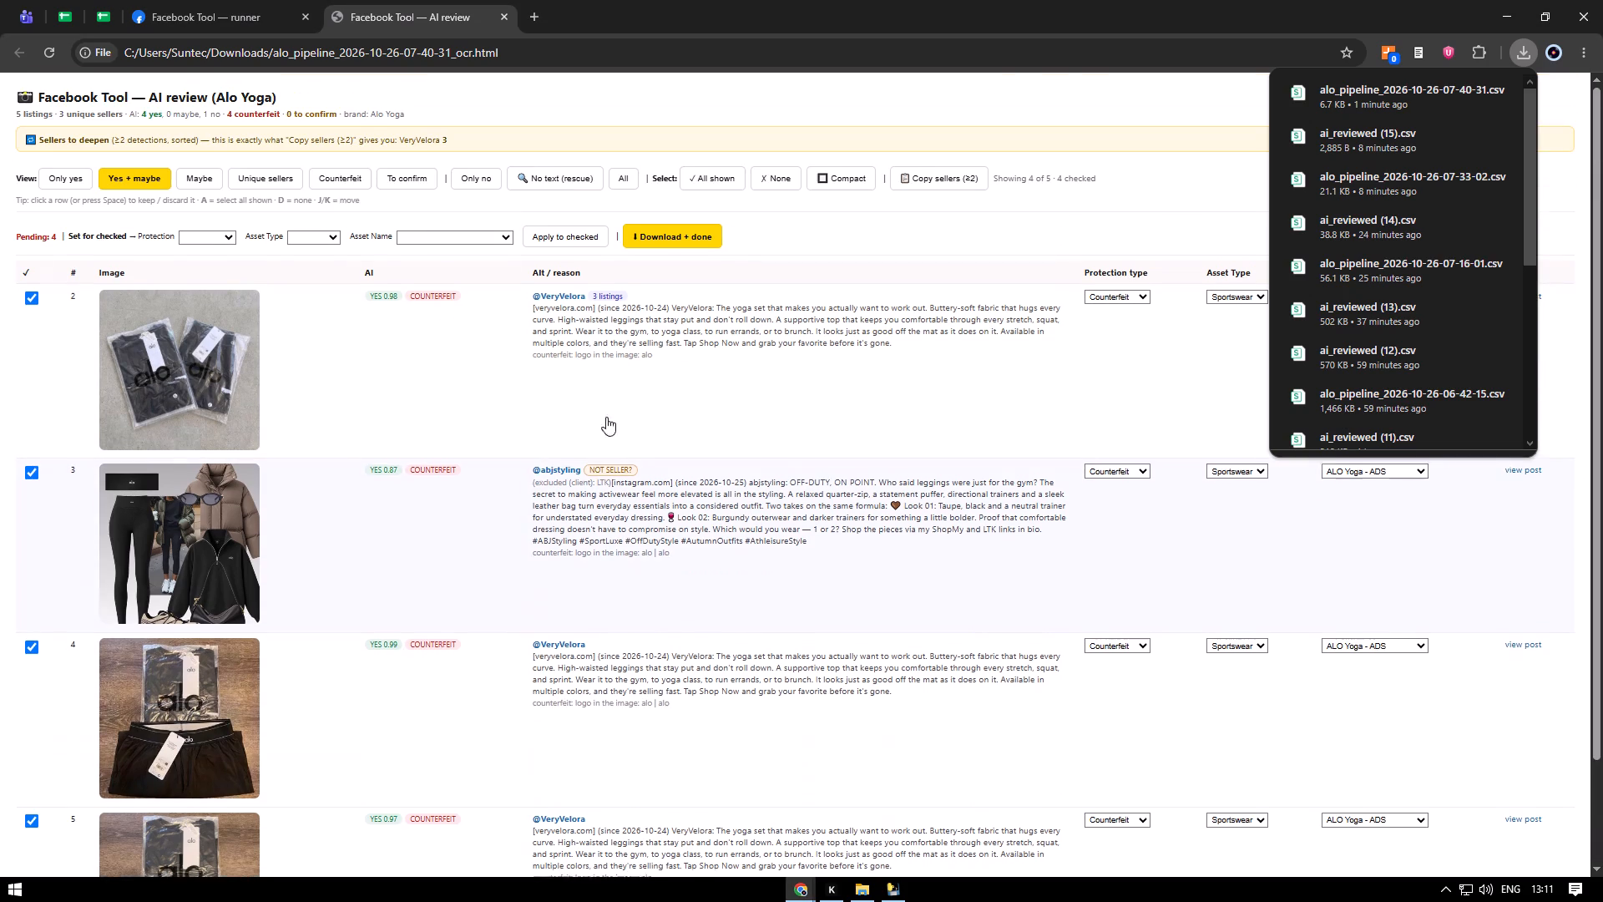
click(332, 184)
click(650, 246)
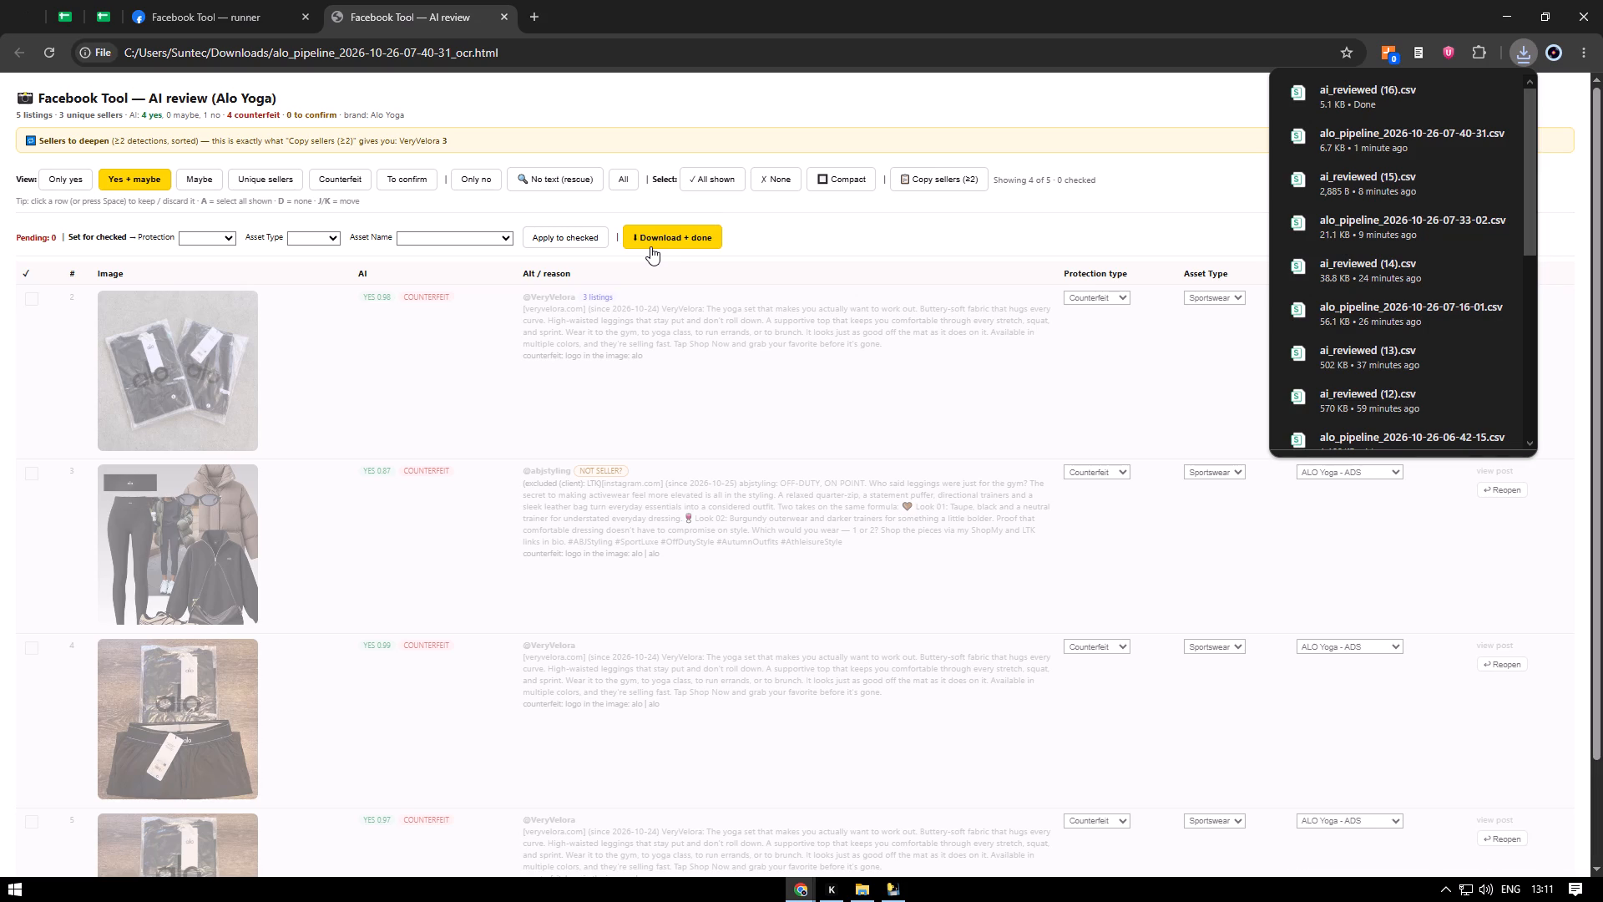
Clear the entire contents of Sheet14 in the Facebook OCR spreadsheet, removing the previous batch of reviewed listings.
click(102, 1)
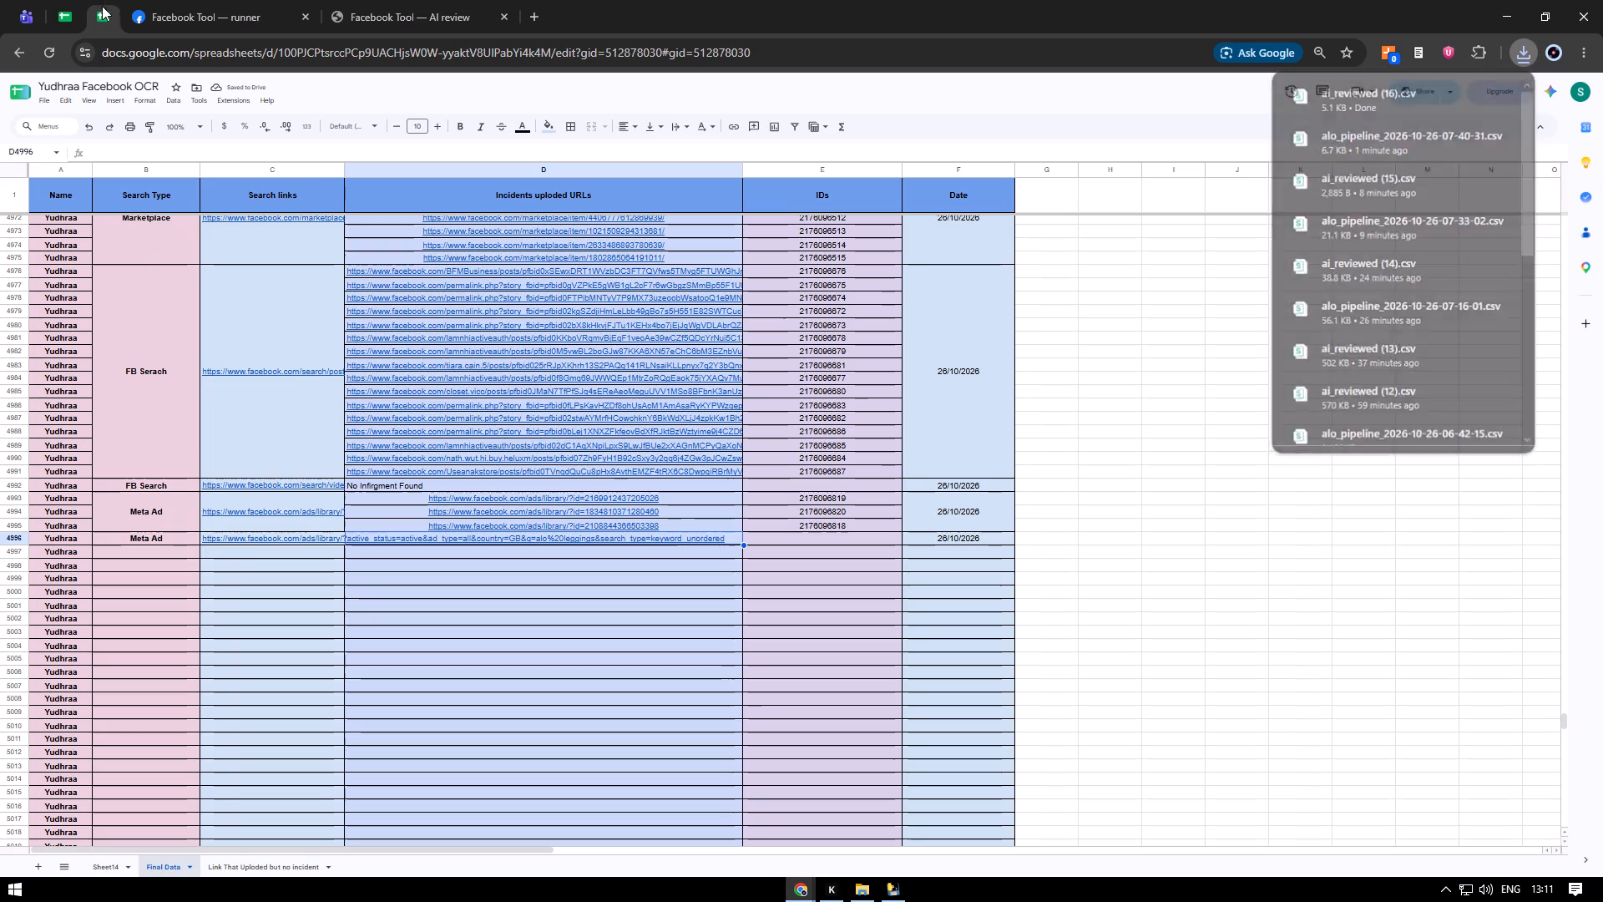
click(99, 874)
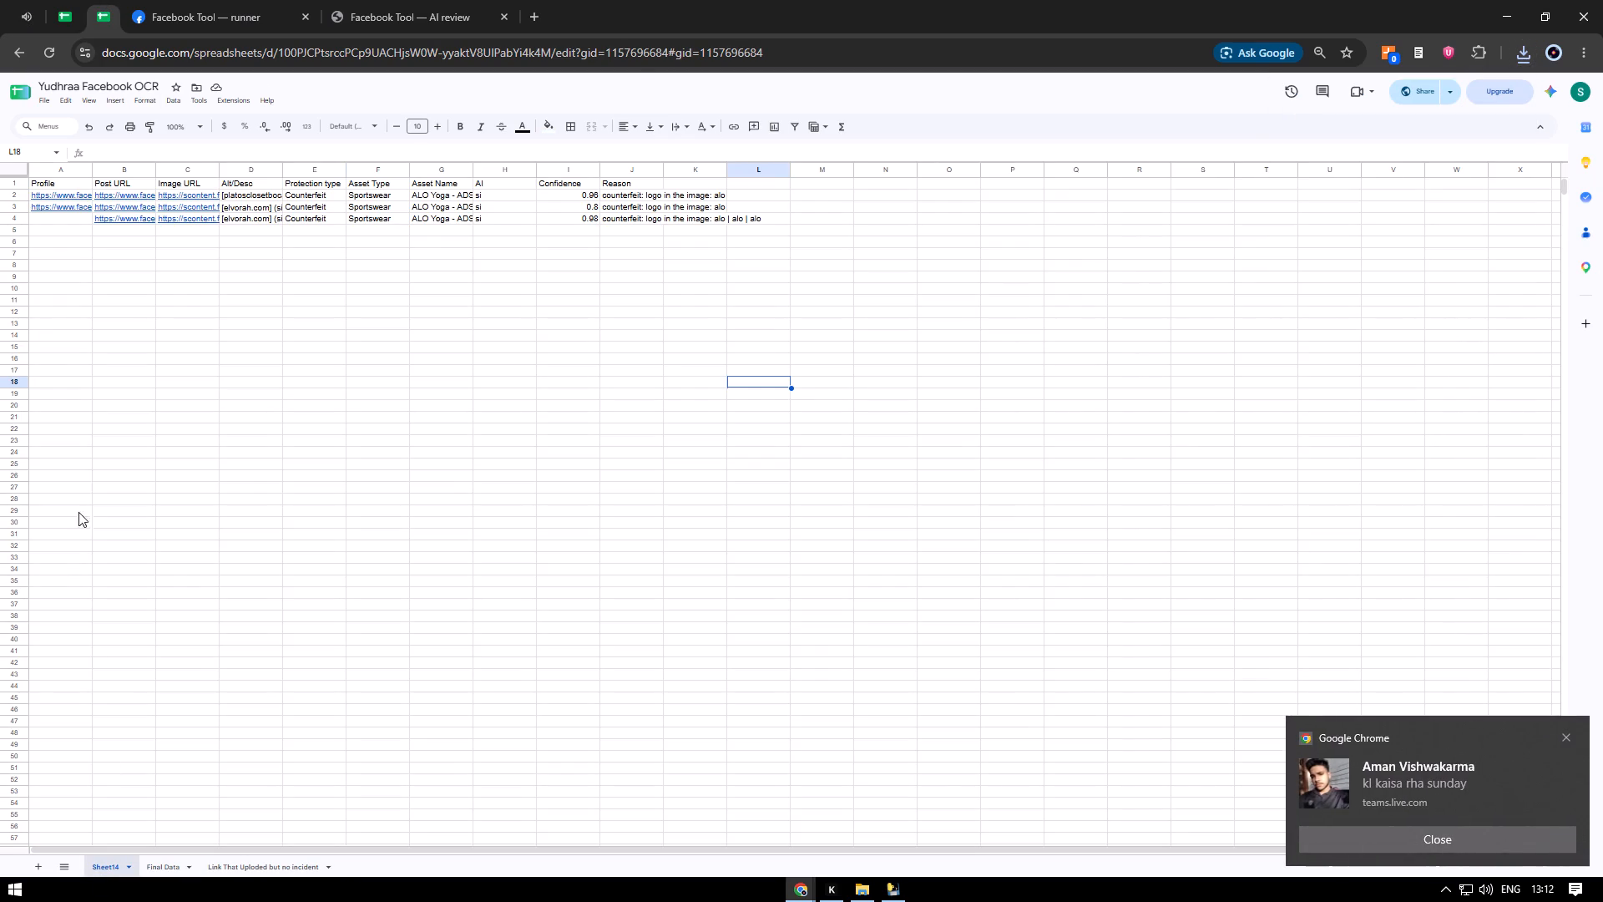
click(3, 167)
key(Delete)
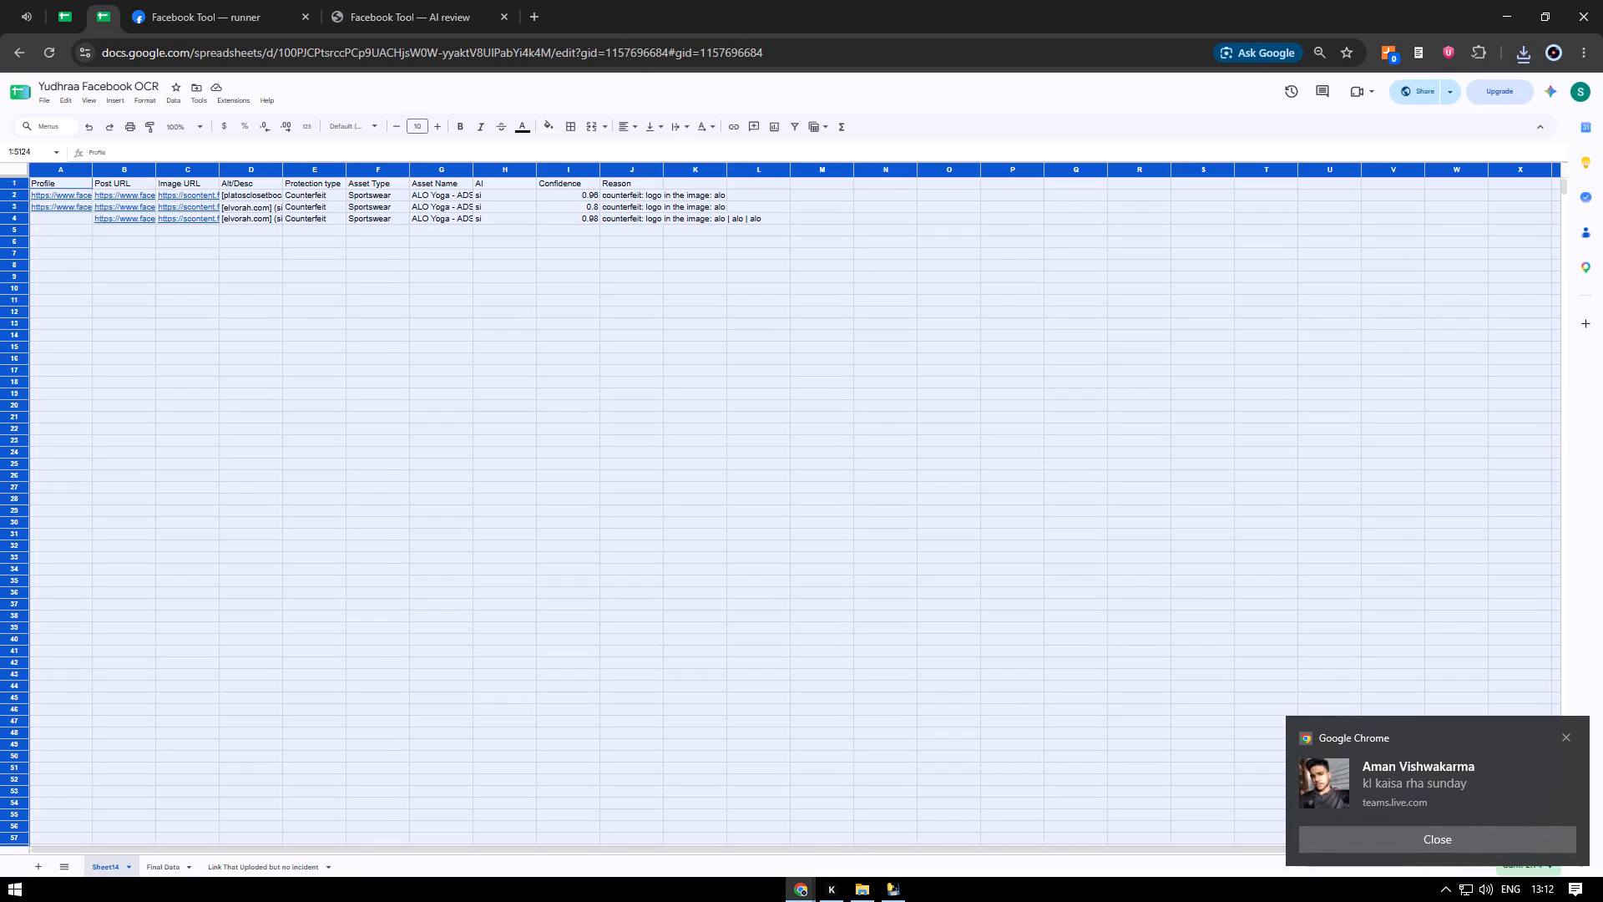
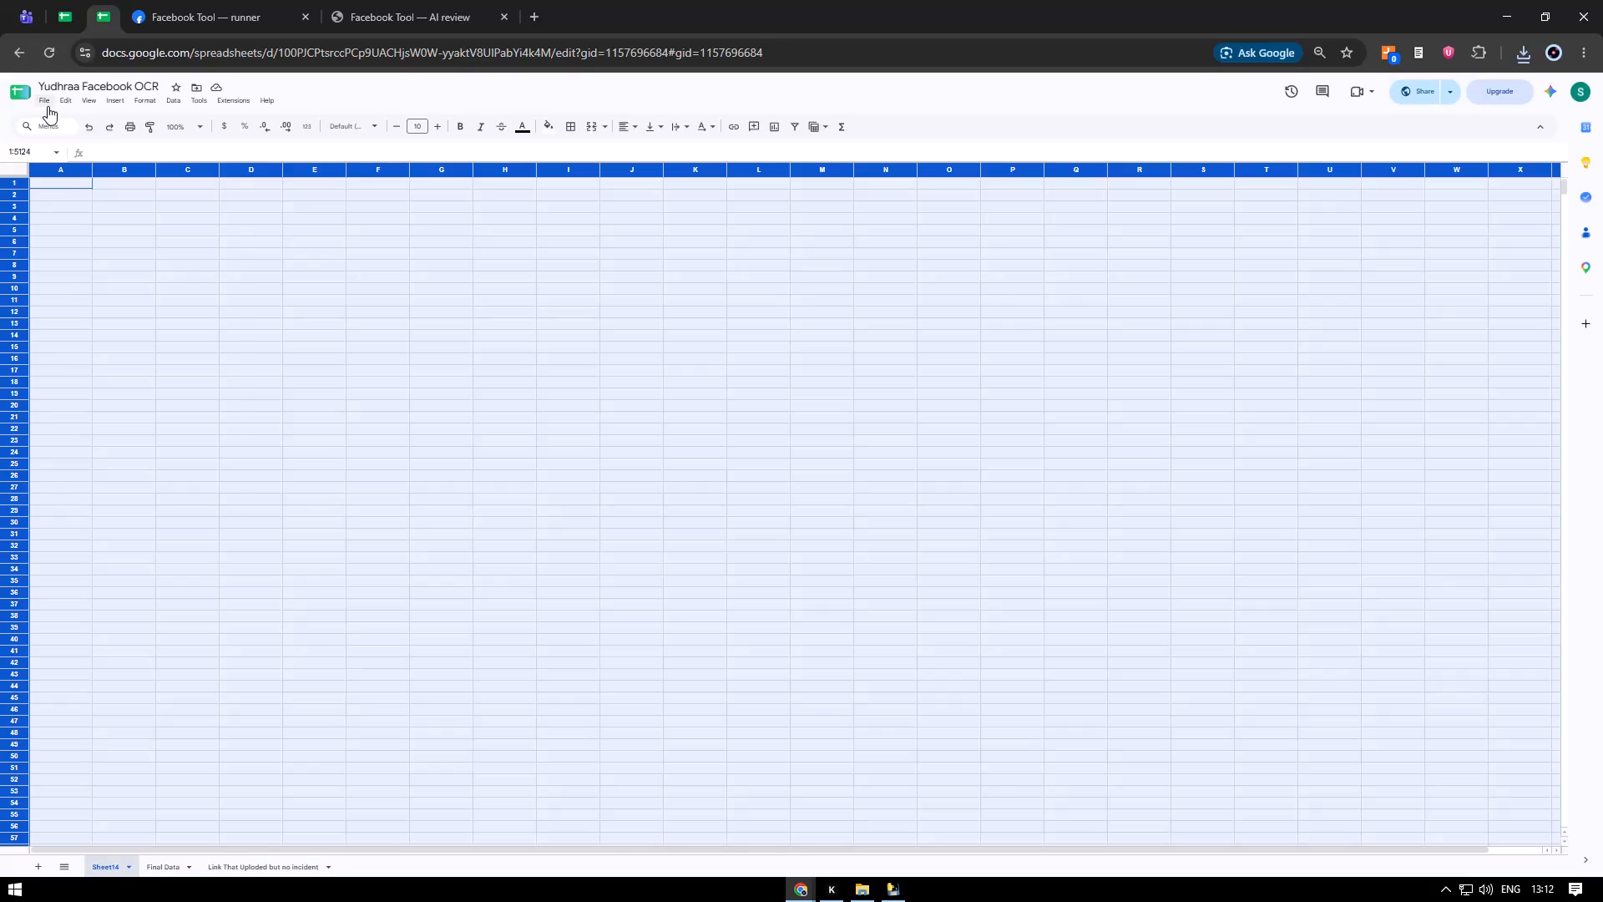
Import the downloaded file ai_reviewed (16) into the empty sheet of Yudhraa Facebook OCR, appending it to the current sheet.
click(48, 106)
click(81, 162)
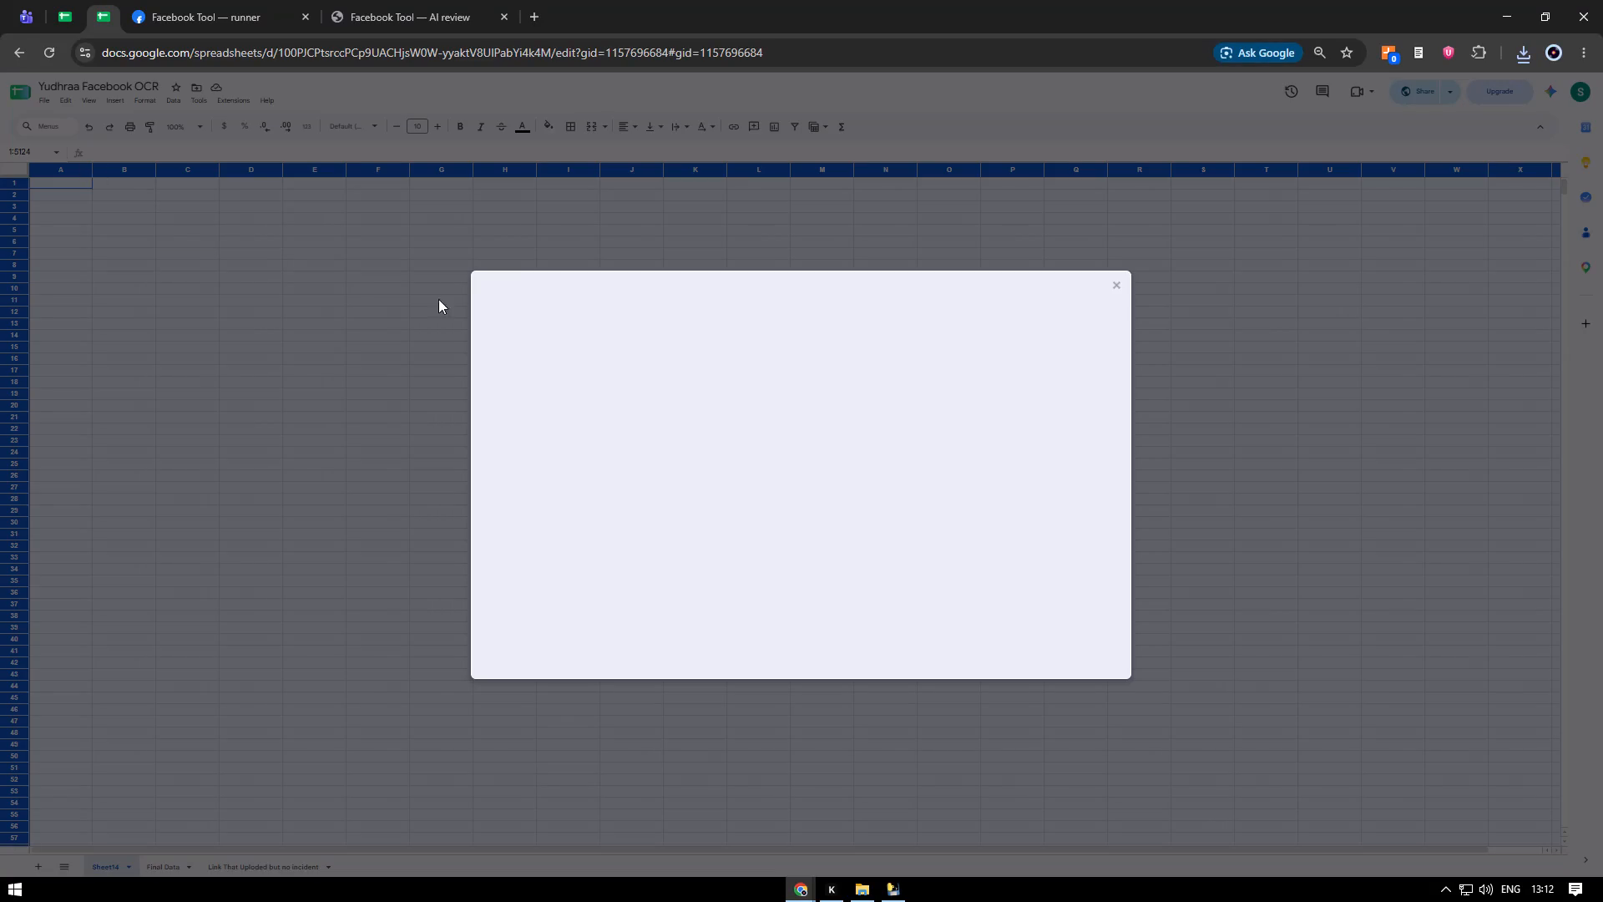
click(655, 338)
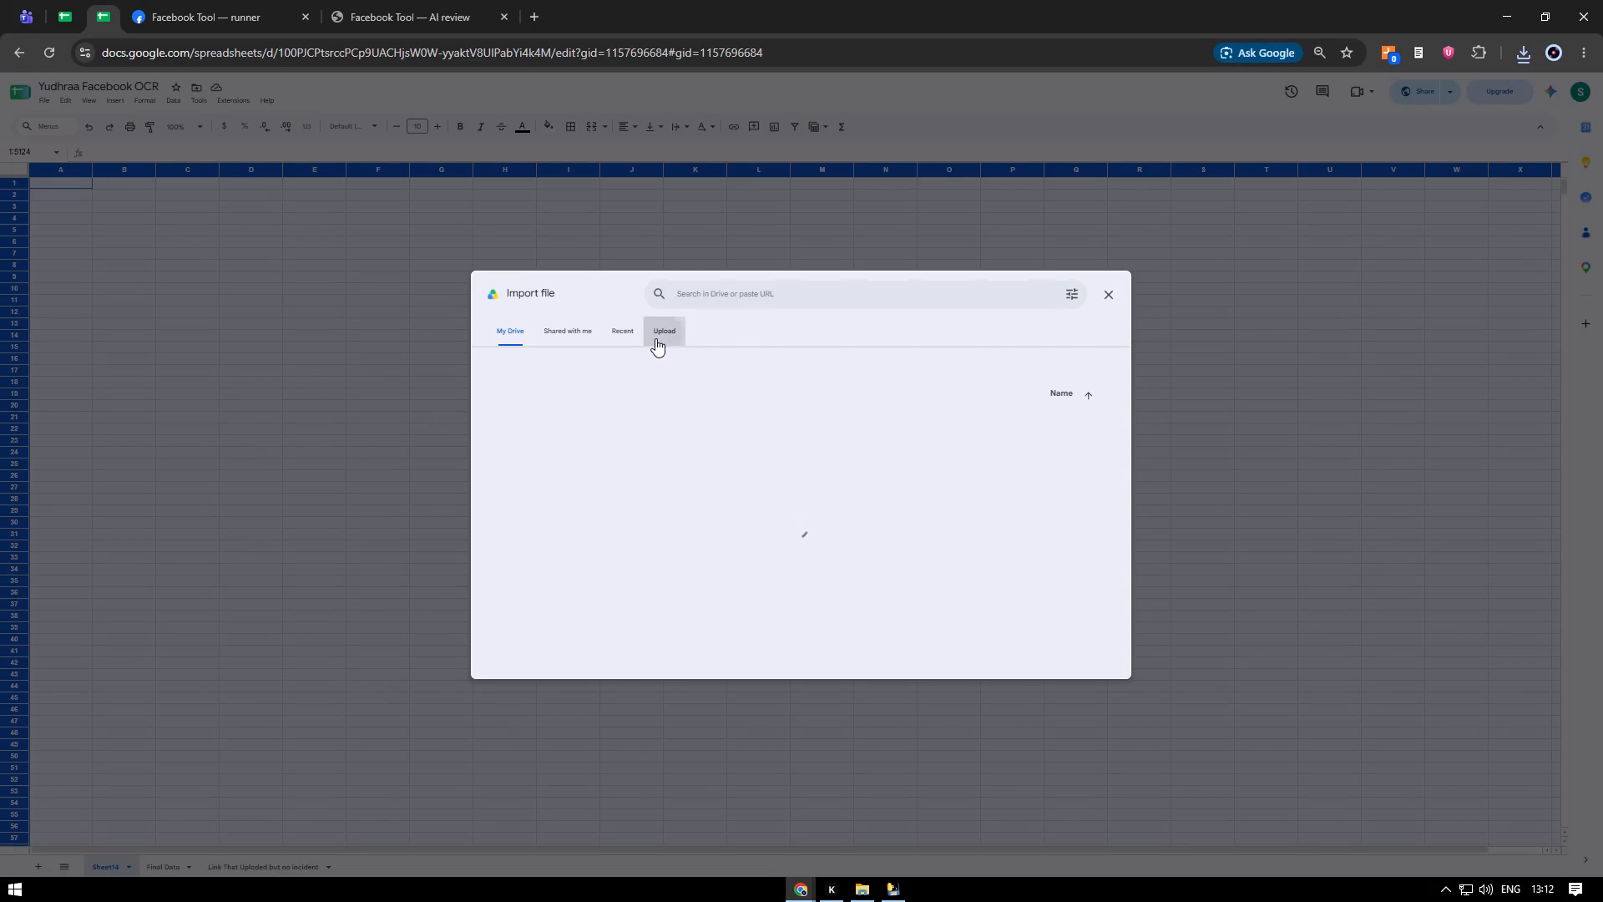
click(804, 542)
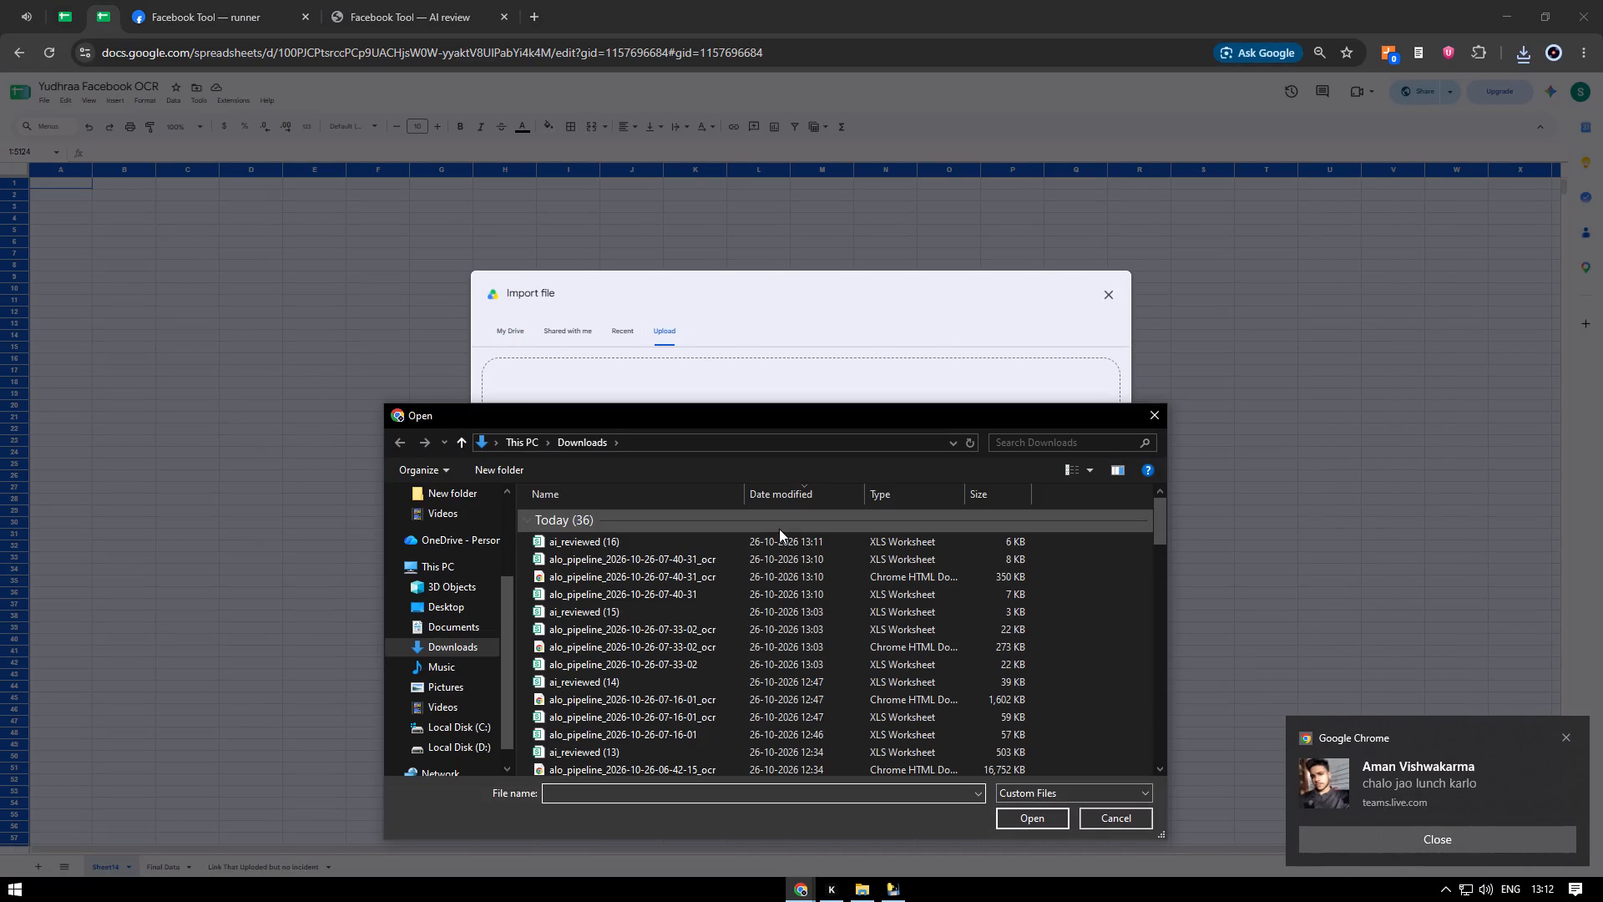
double_click(754, 542)
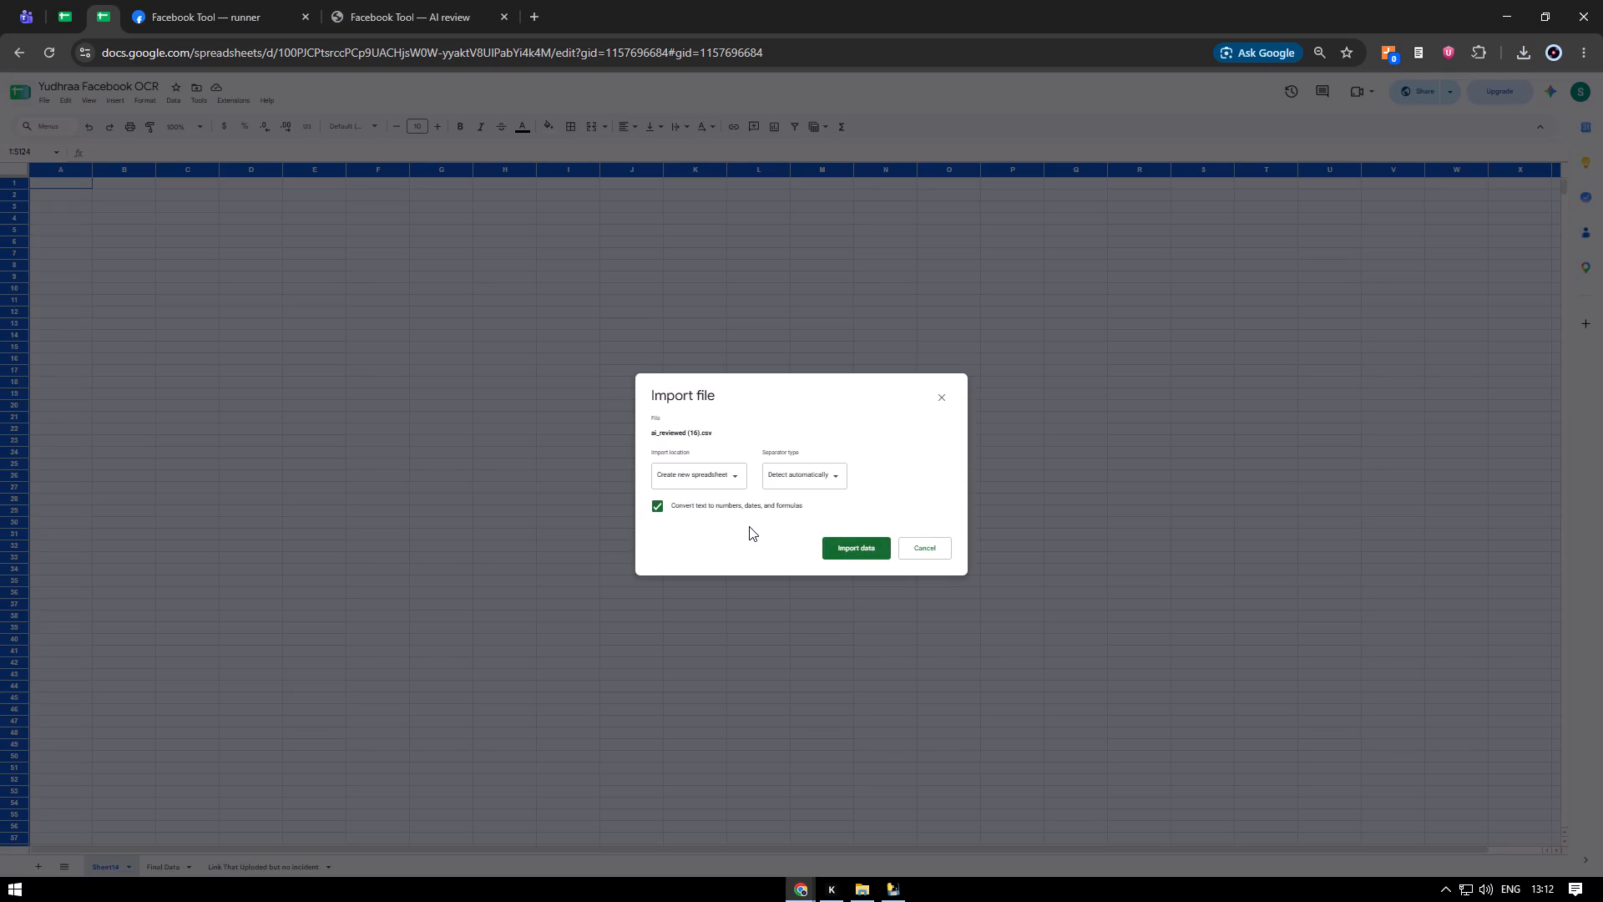
click(673, 461)
click(700, 547)
click(880, 543)
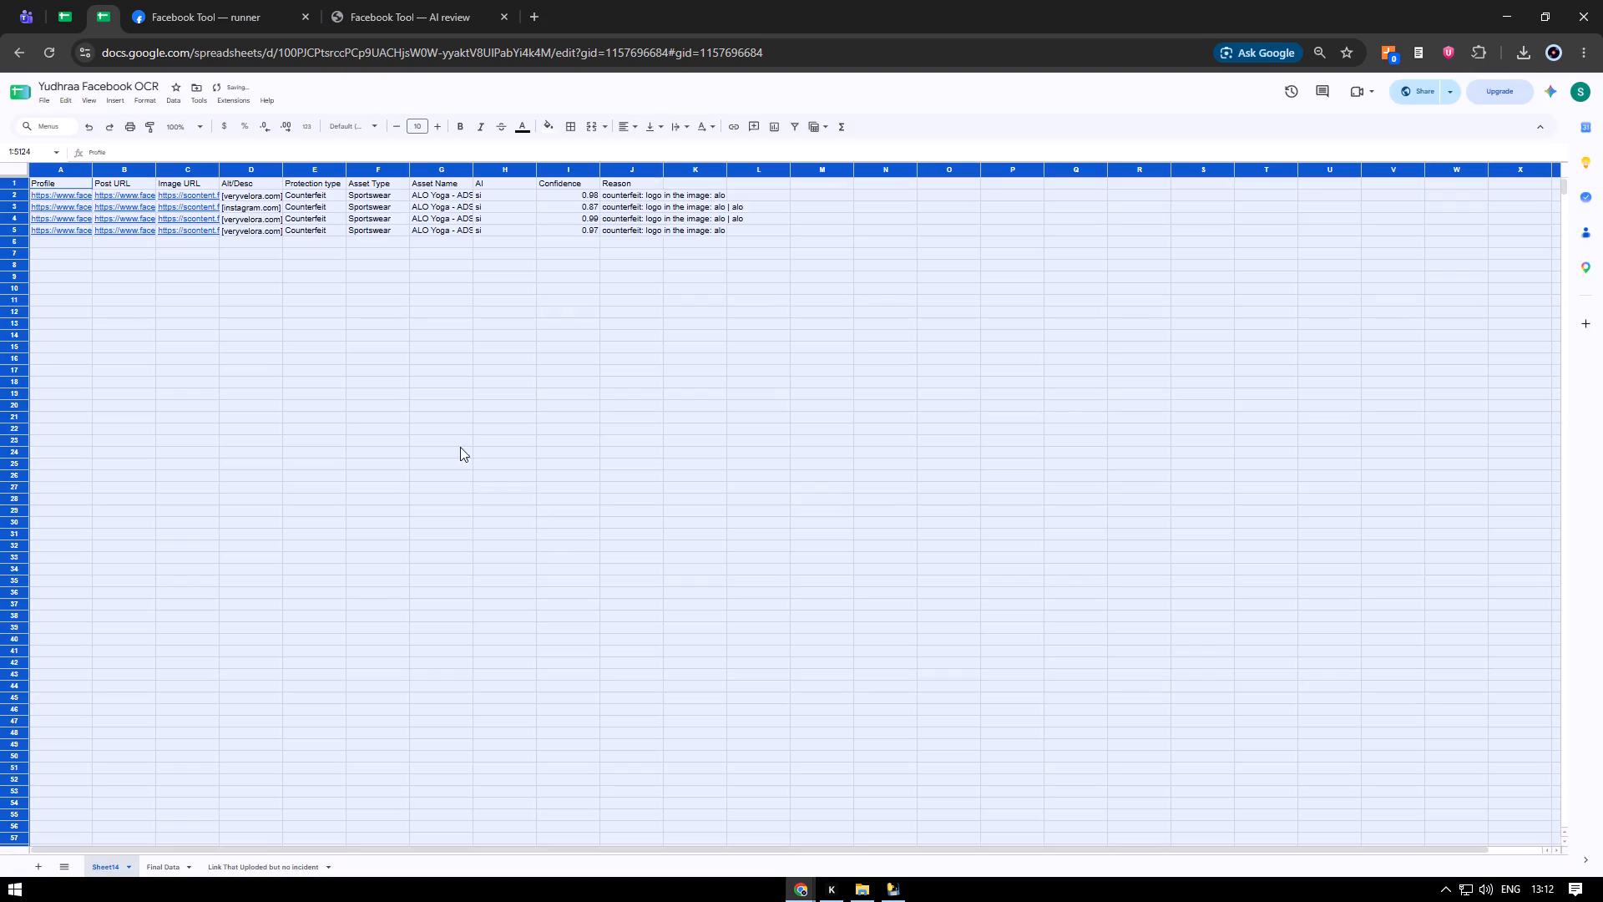
Select the imported Profile links in cells A2:A5.
click(7, 174)
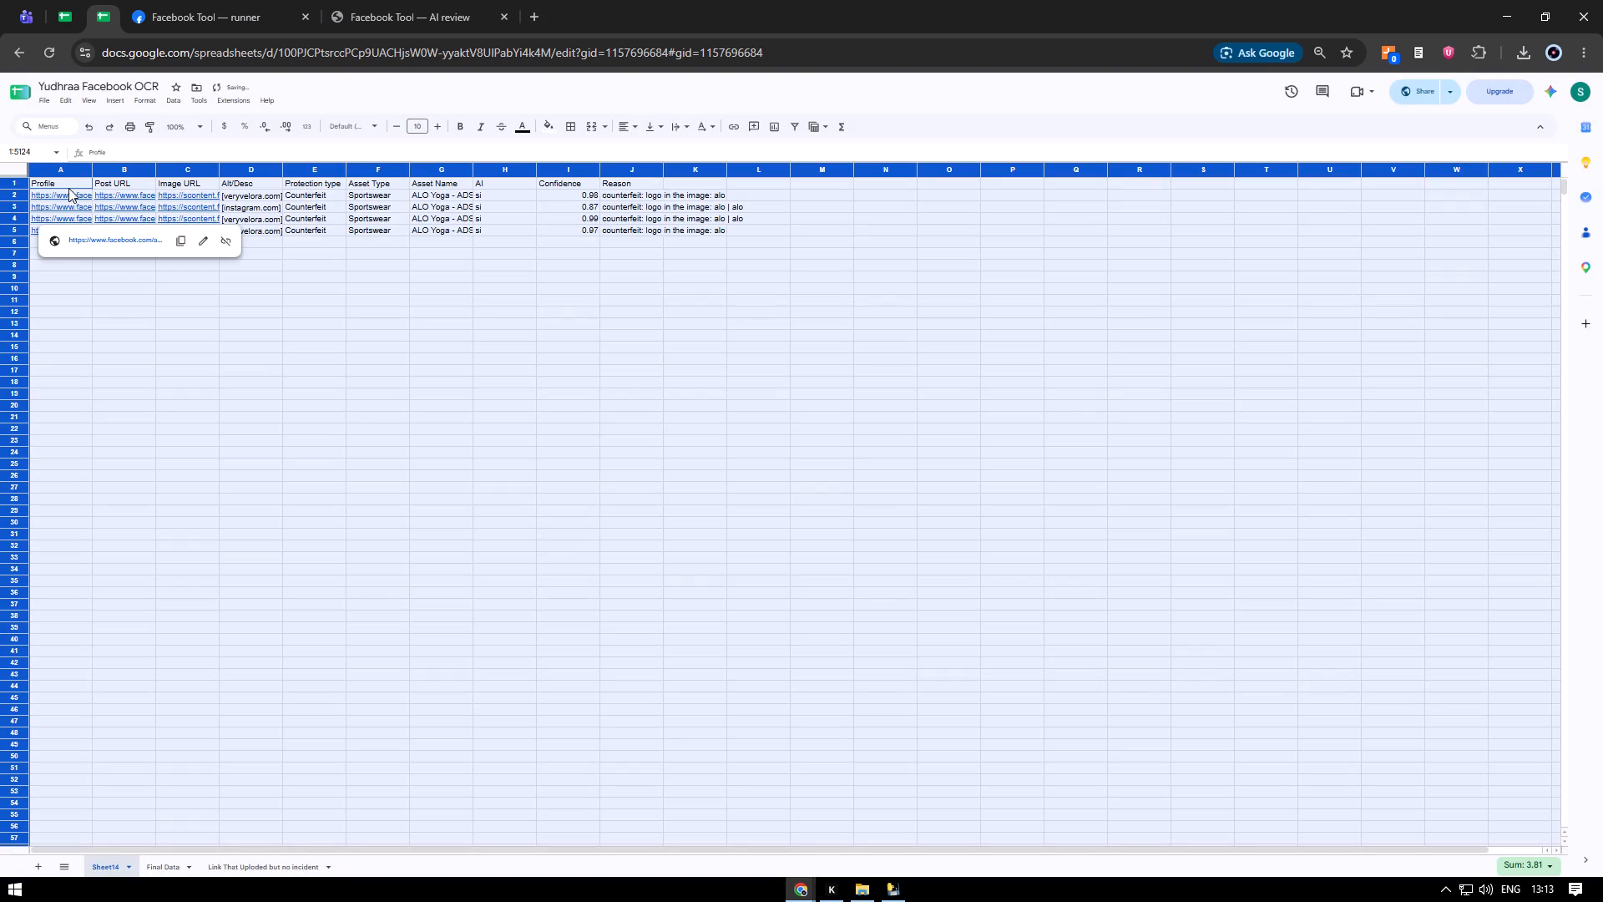
click(14, 163)
click(15, 163)
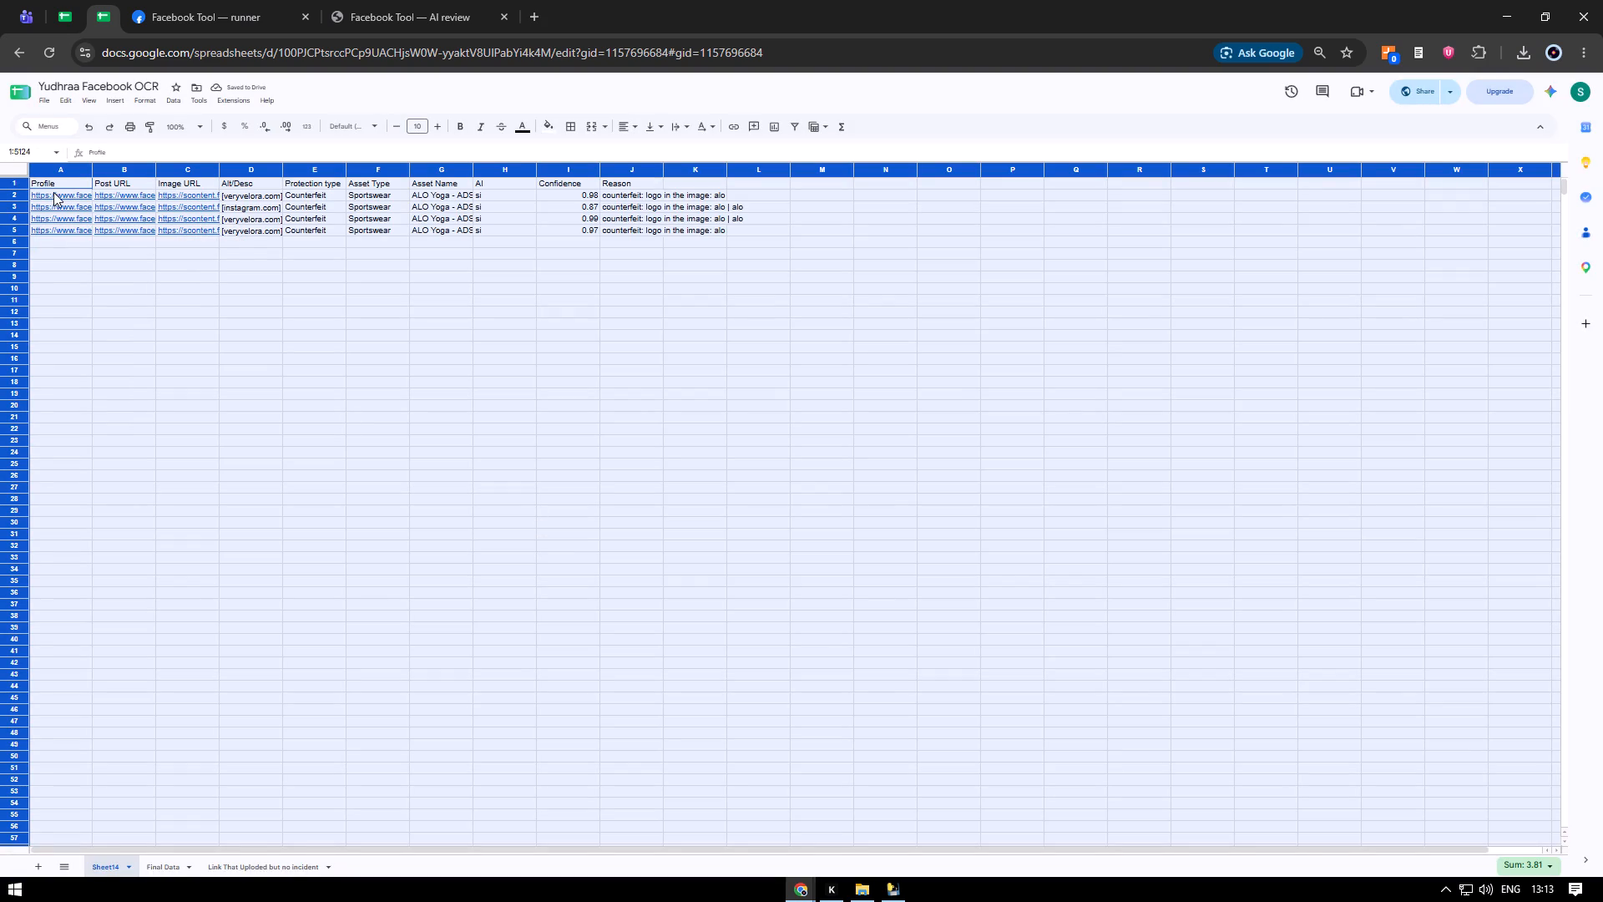
drag(53, 192, 57, 231)
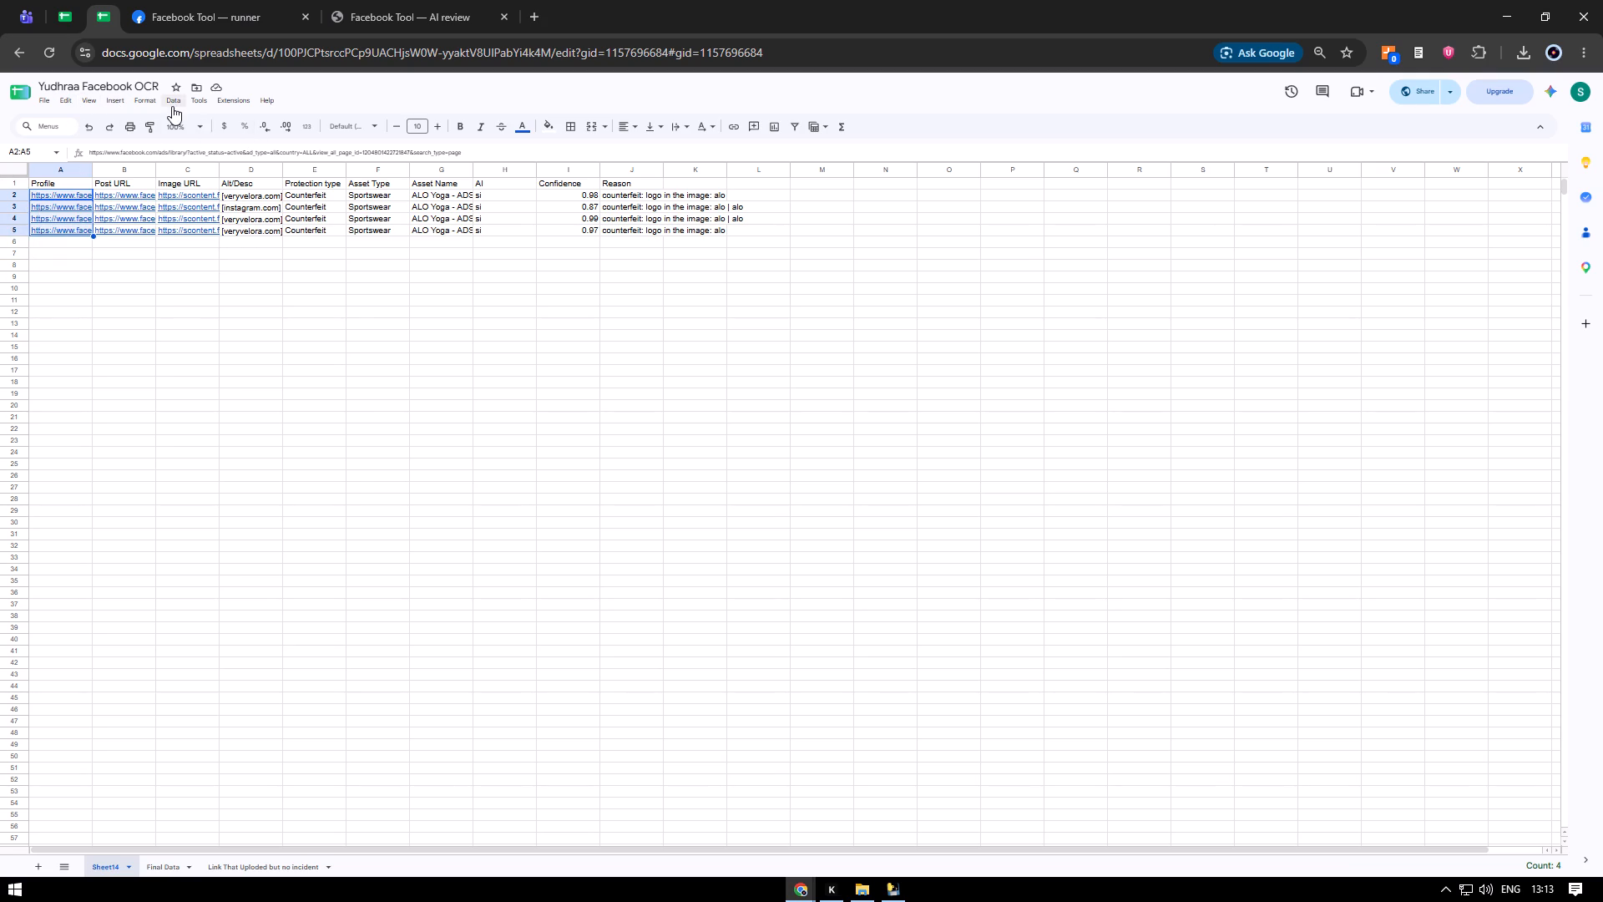
Remove the duplicate Profile links from cells A2:A5 without expanding the selection to other columns.
click(172, 106)
click(256, 403)
click(439, 415)
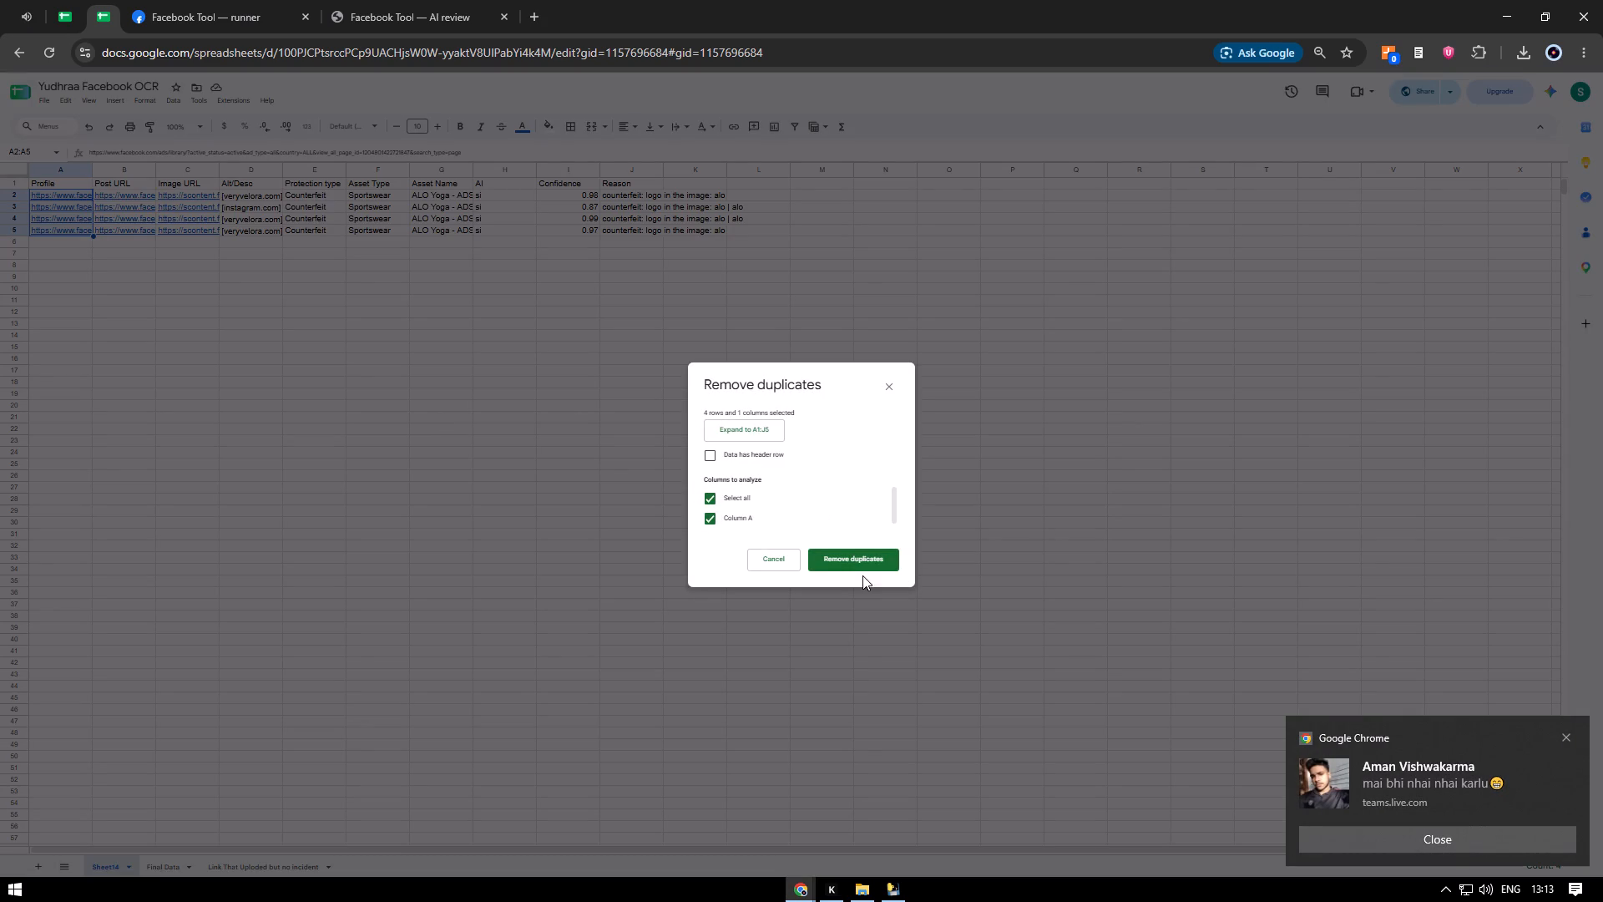
click(877, 566)
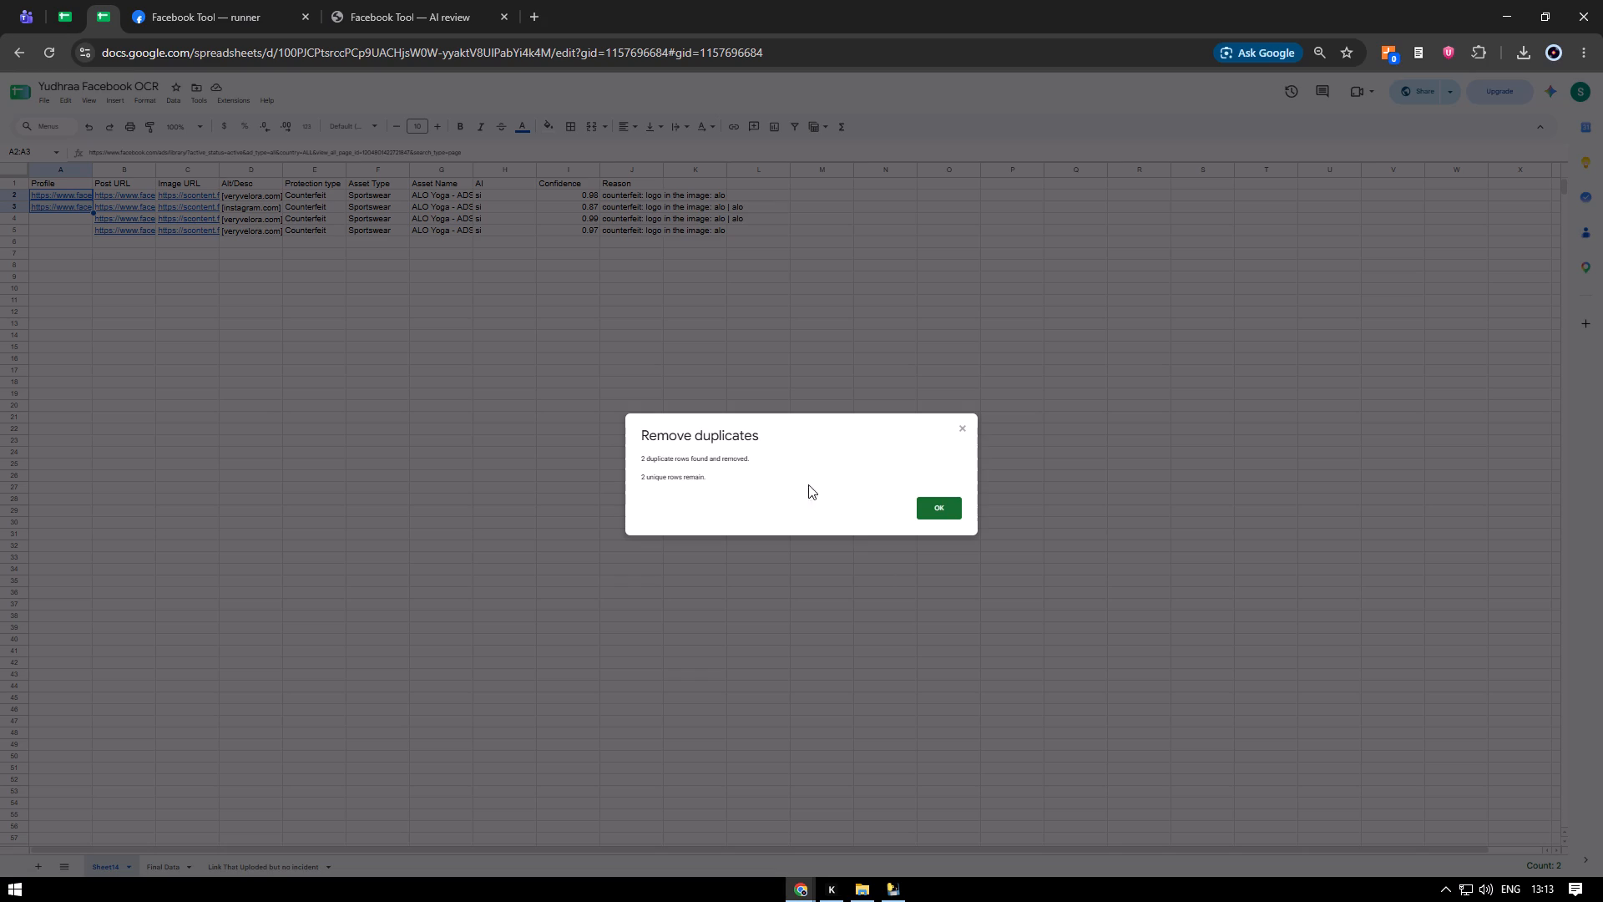
click(953, 507)
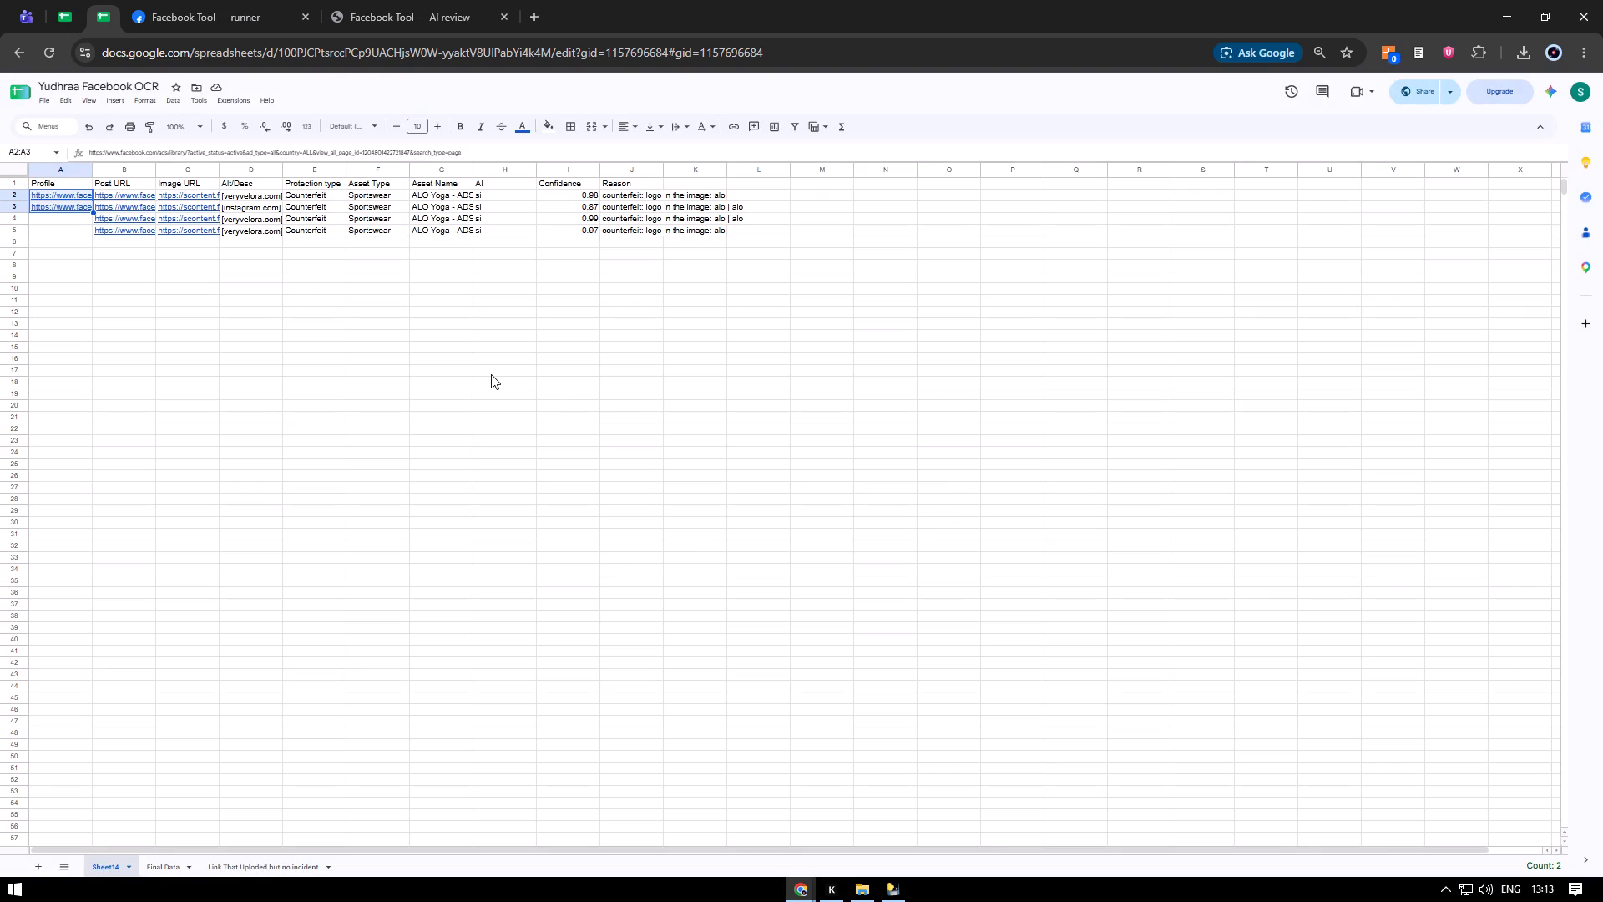
Copy the remaining Profile links into the Profiles (Sellers) cell G112 of the US-EAST sheet in the Alo FB US worksheet.
key(ctrl+c)
key(ctrl+c)
key(ctrl+c)
key(ctrl+shift+Tab)
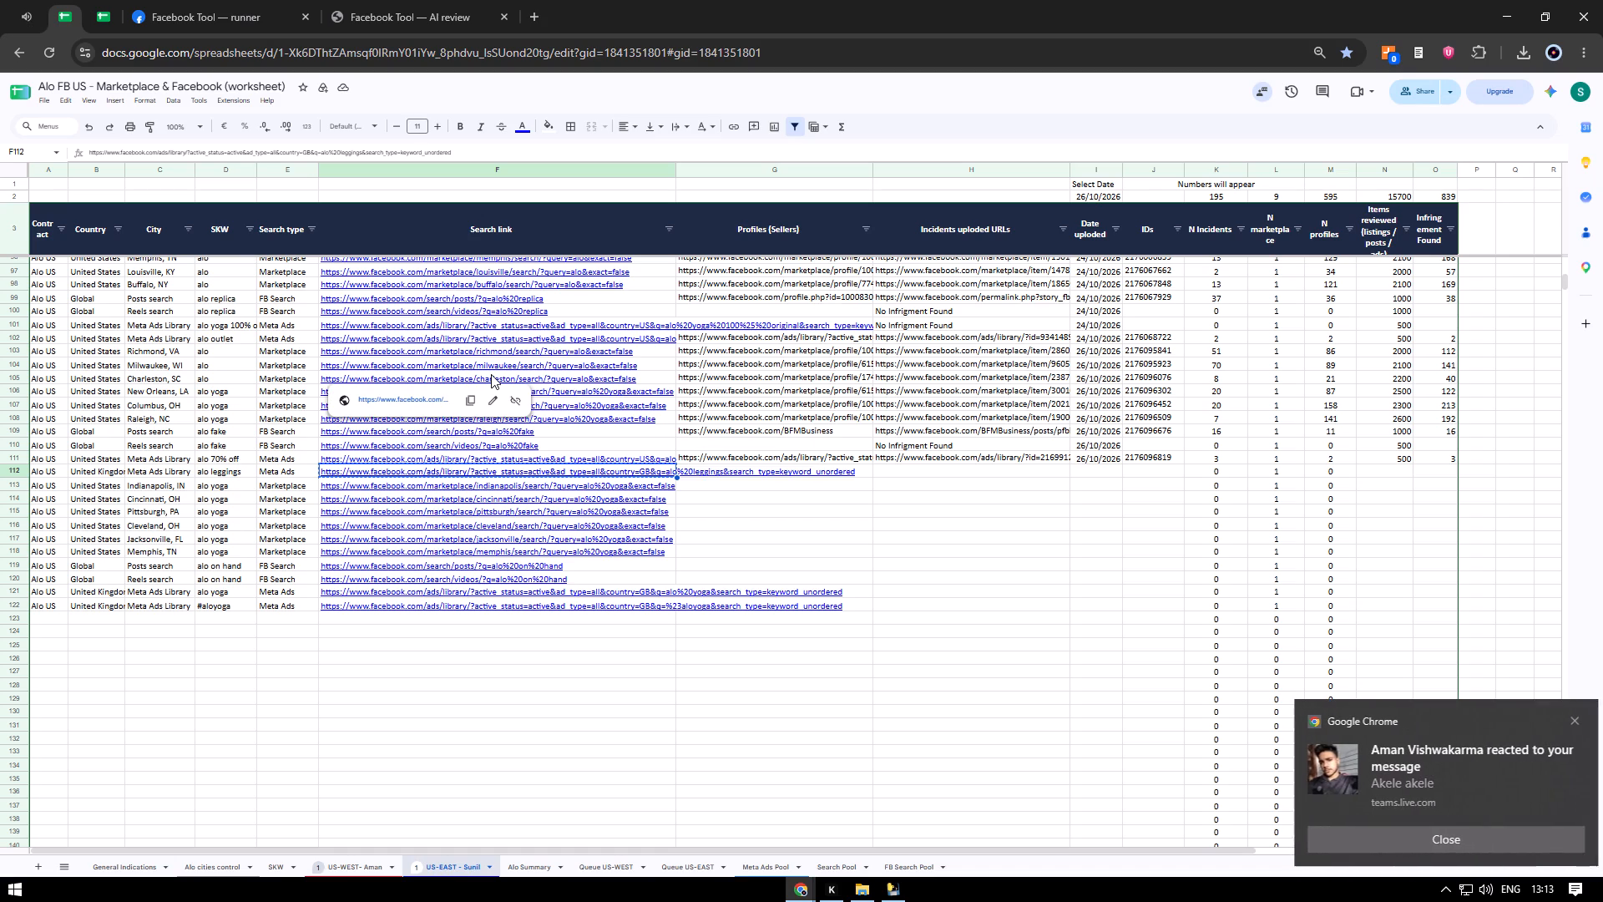
key(Right)
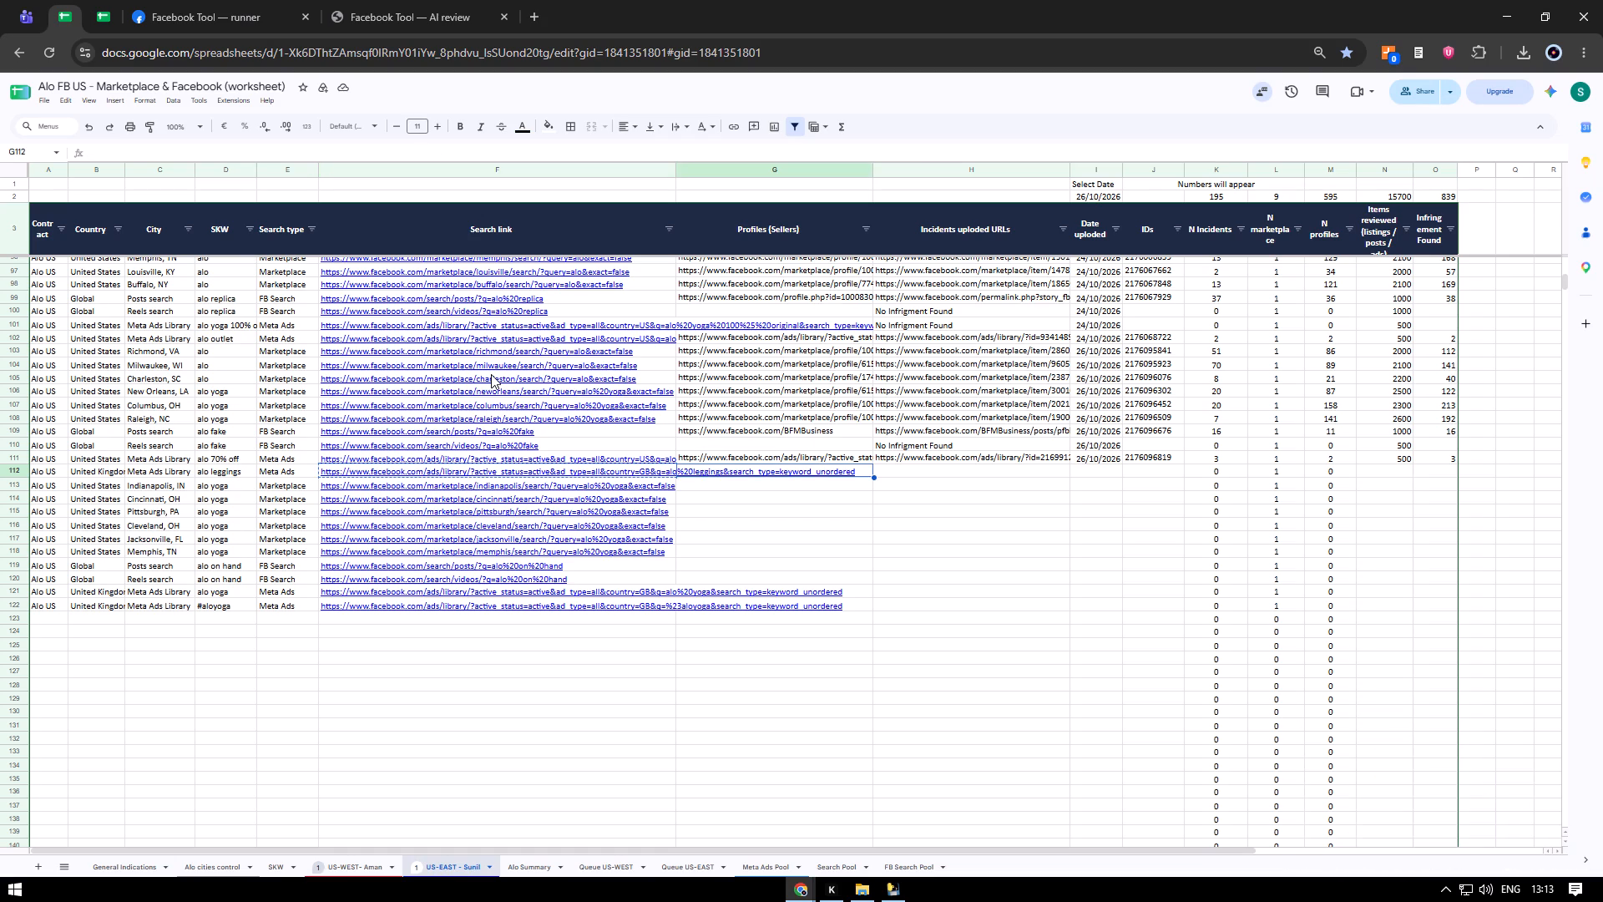
key(Return)
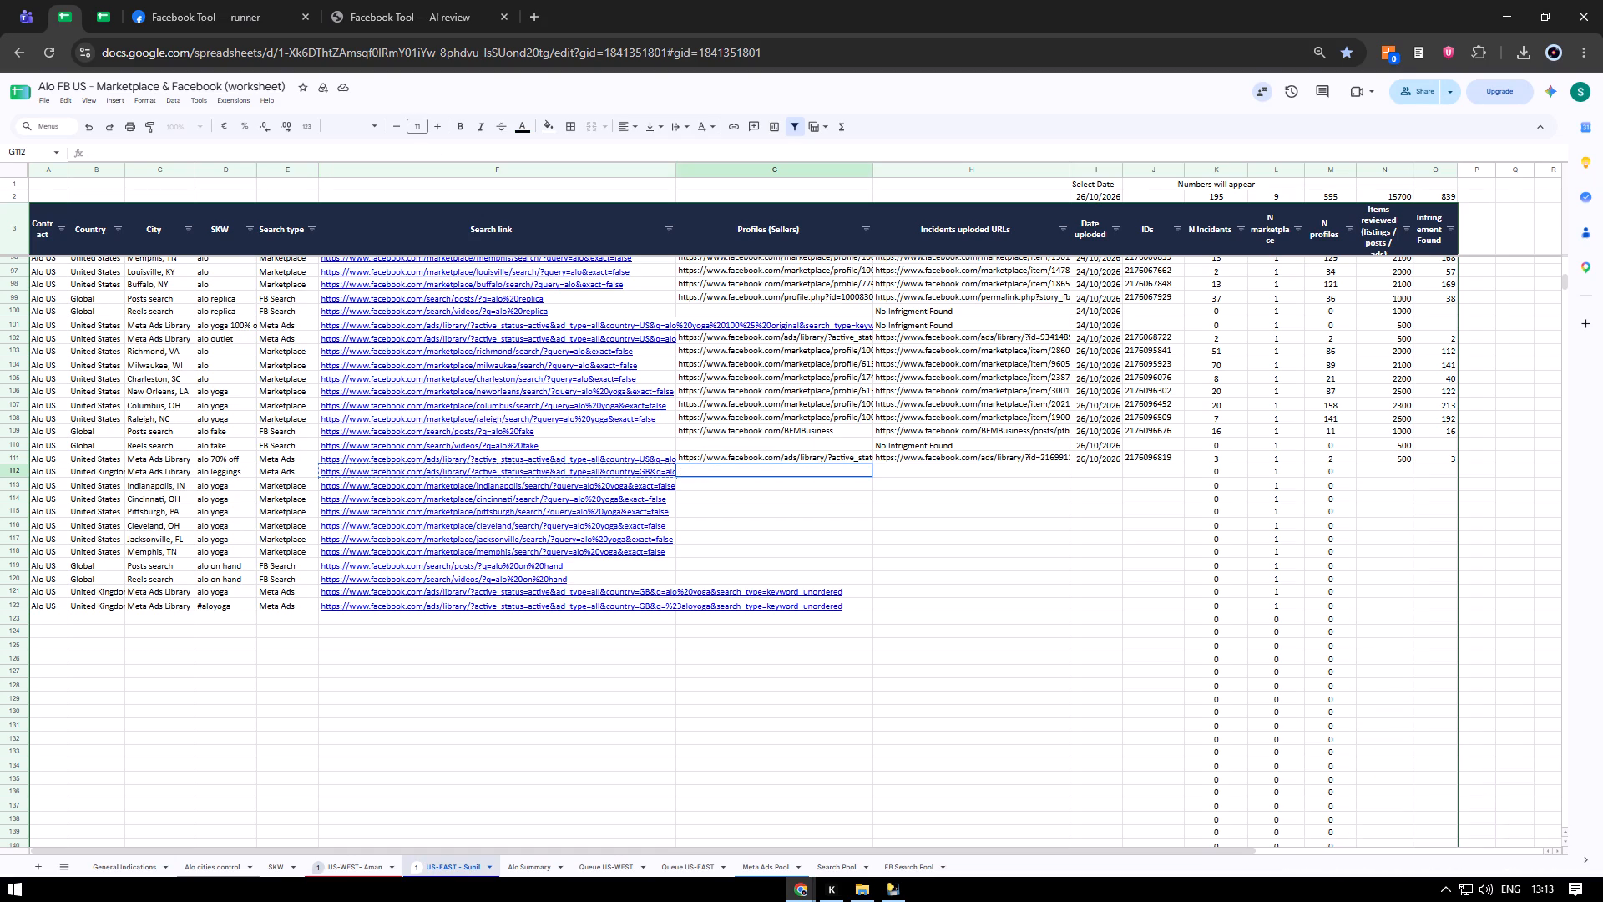
key(ctrl+shift+v)
key(Return)
Copy the date 26/10/2026 from I111 into the Date uploaded cell I112.
key(Up)
key(Right)
key(Right)
key(Up)
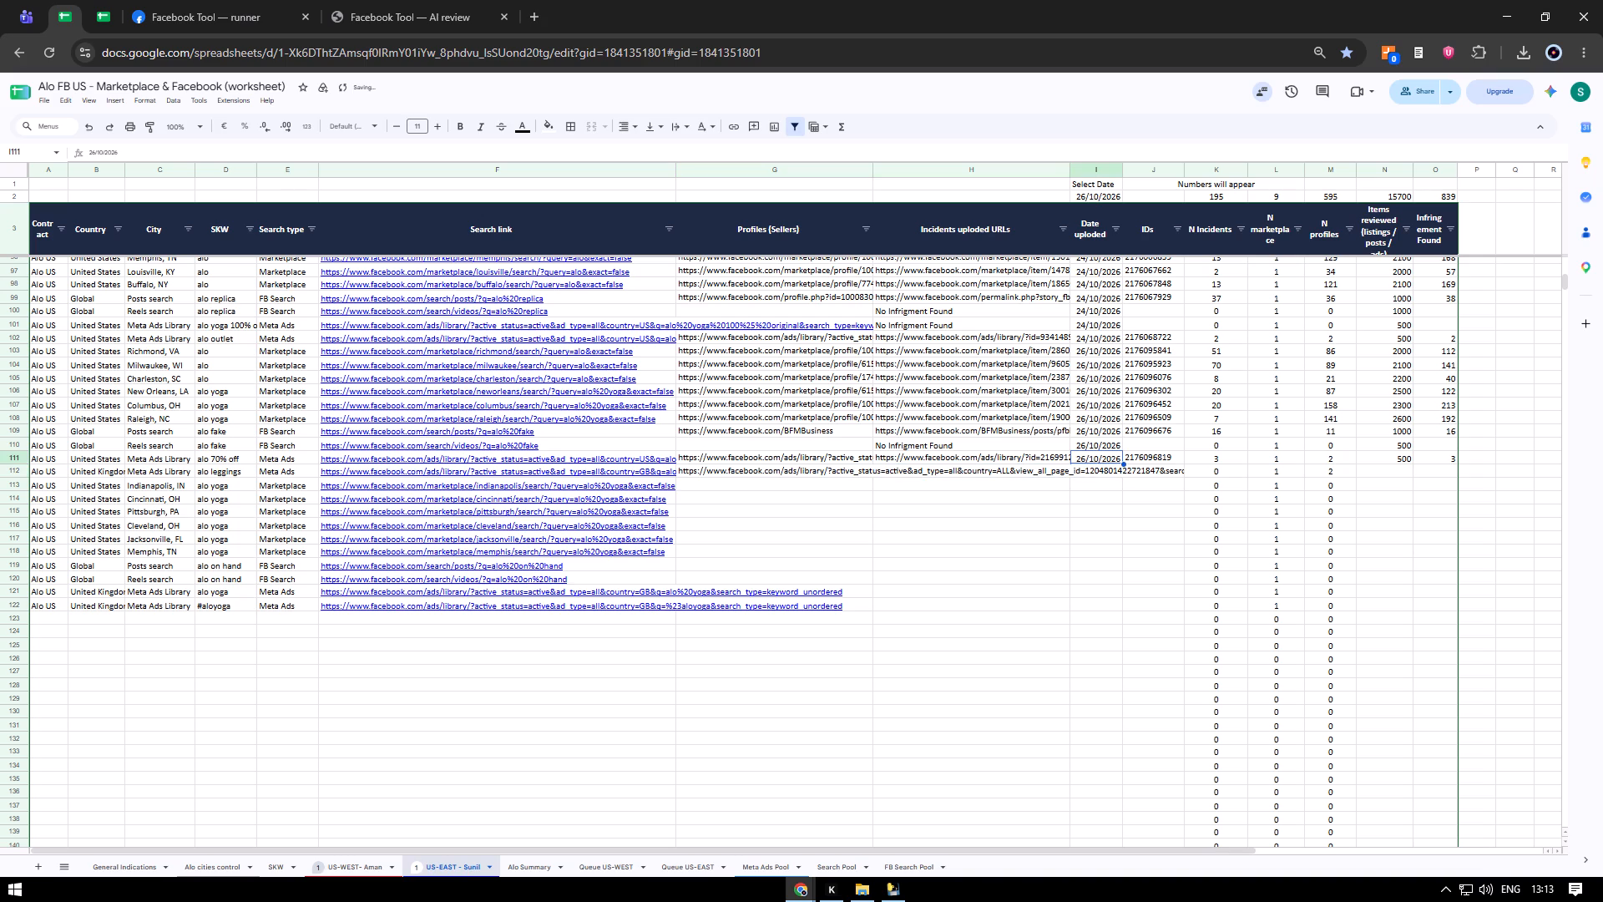
key(ctrl+c)
key(Down)
key(ctrl+v)
Enter 200 as the items reviewed for row 112.
key(Right)
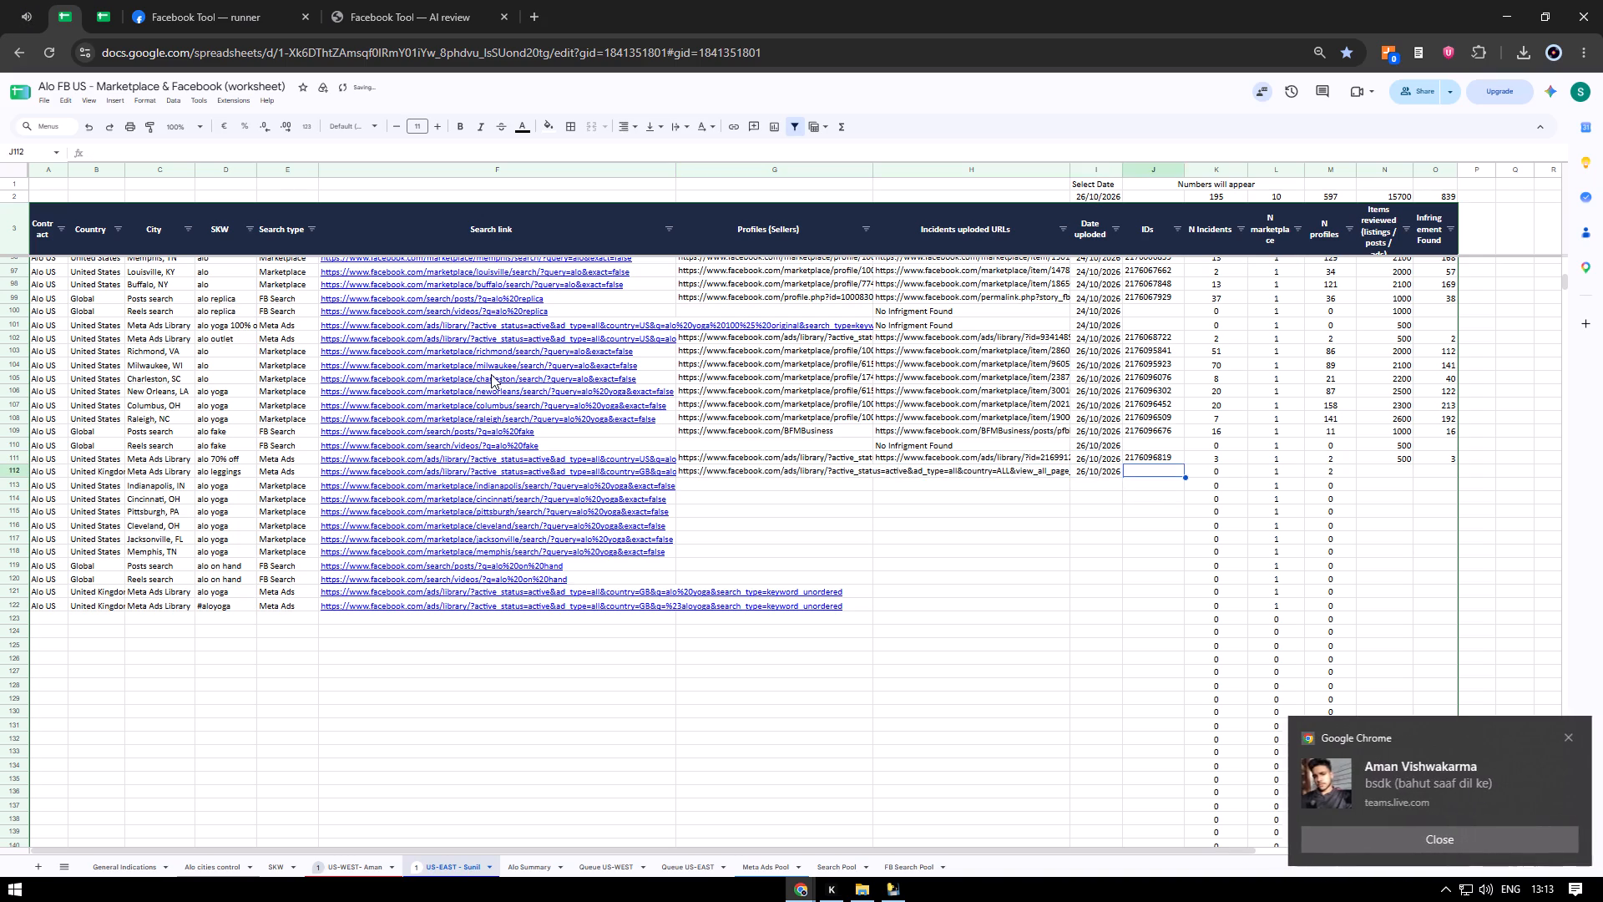
key(Right)
key(Right)
key(Right)
key(Right)
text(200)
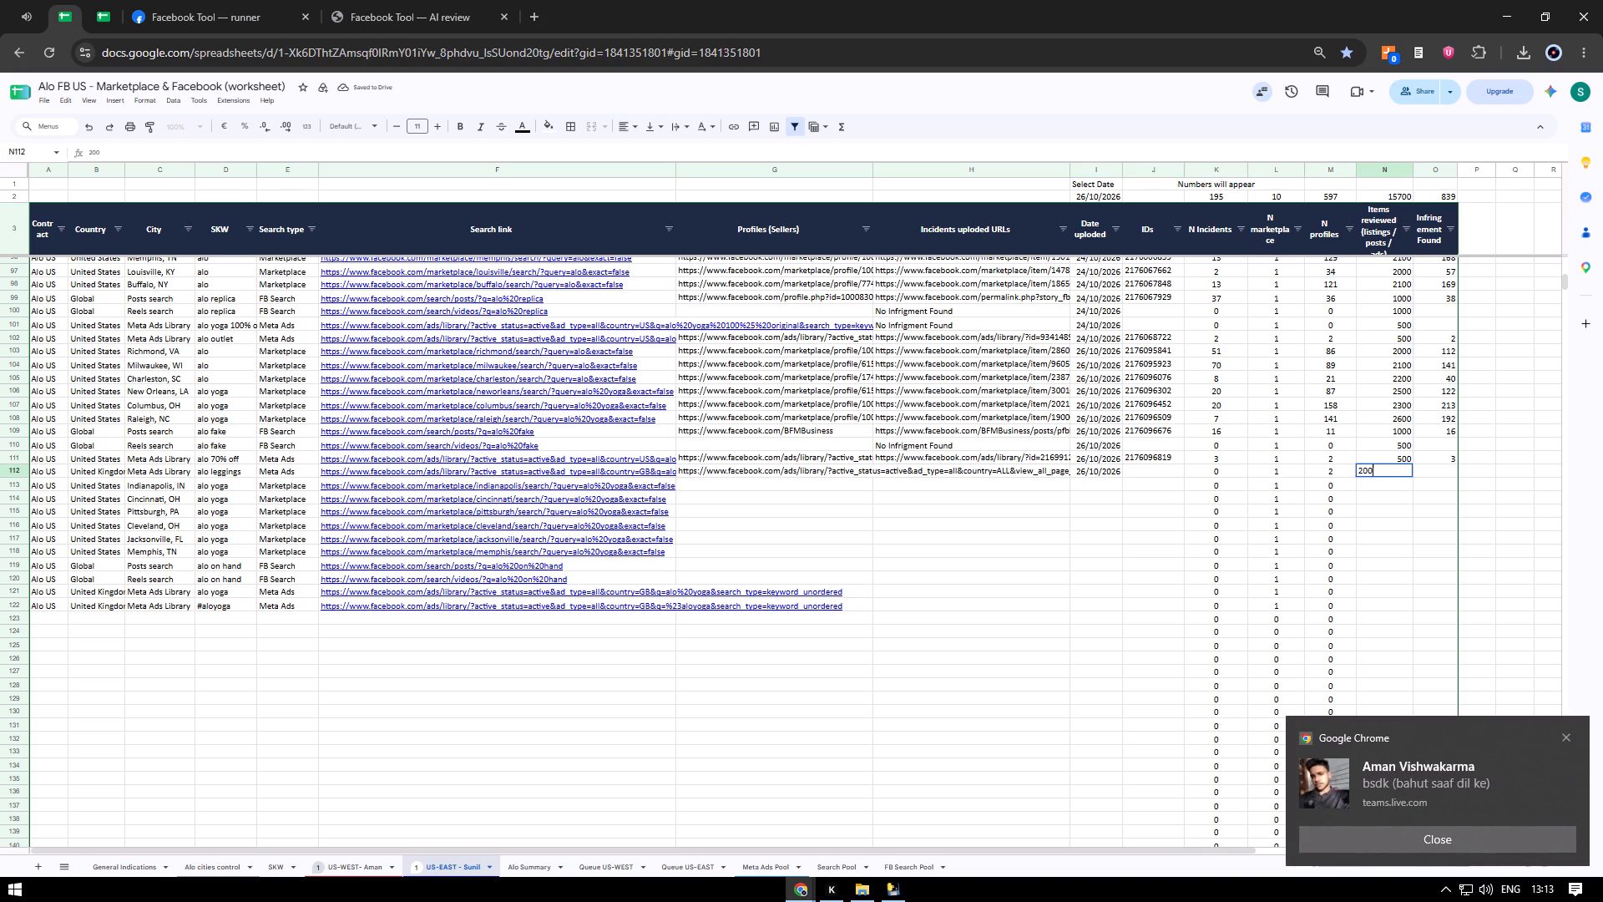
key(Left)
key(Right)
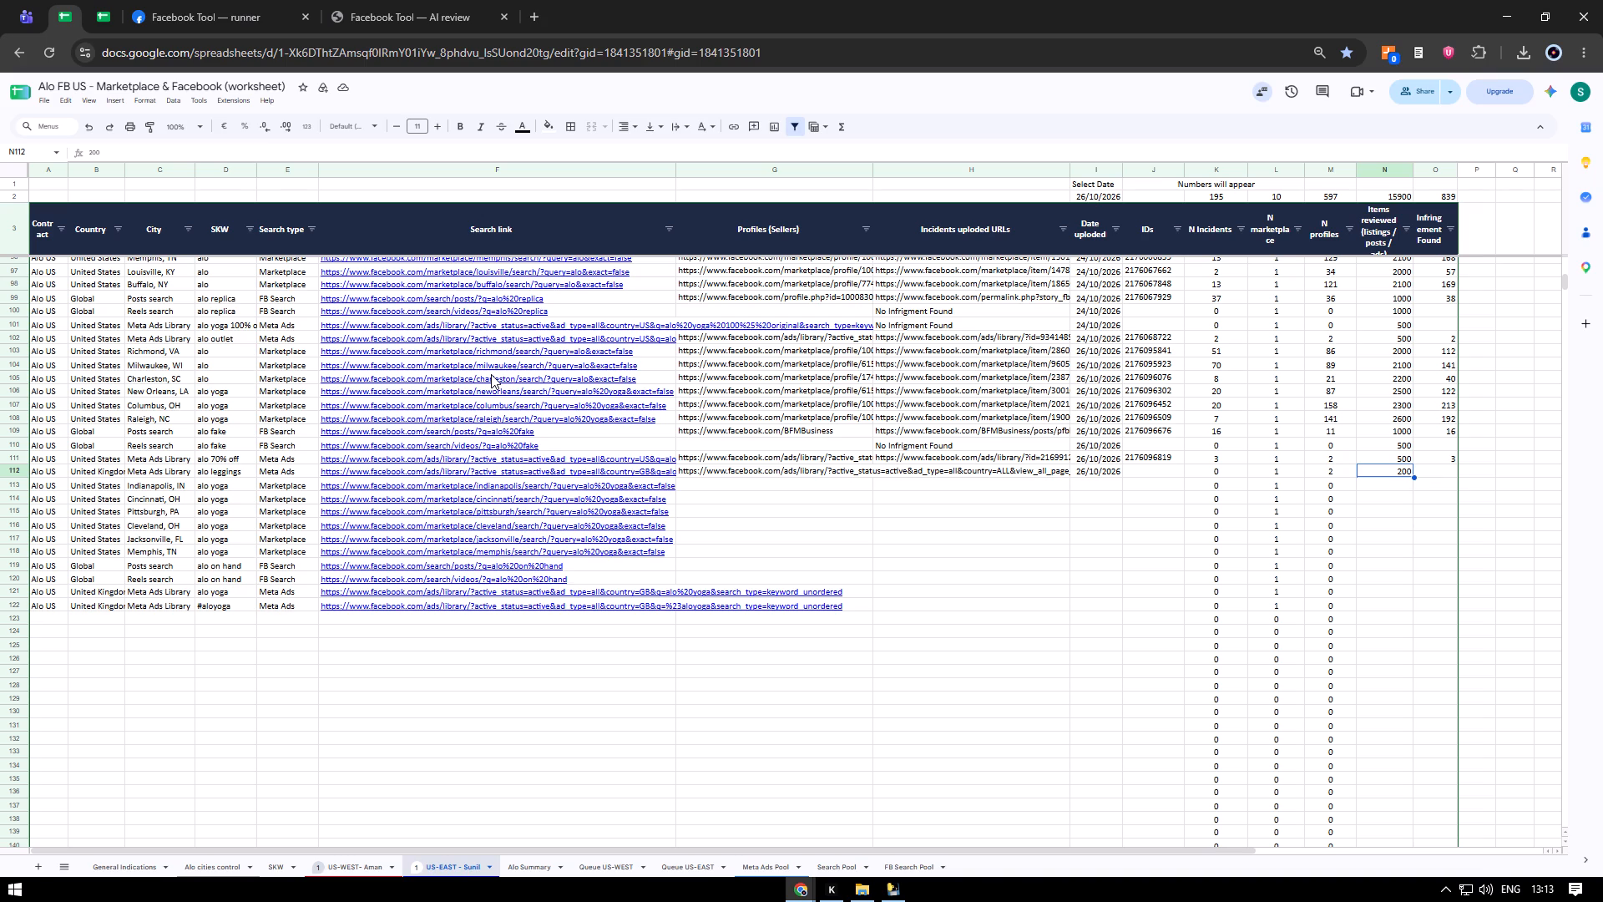
Start a new multiple-link incident in the Red Points portal using the Post URLs copied from B2:B5 of Yudhraa Facebook OCR.
click(100, 0)
key(Right)
key(ctrl+shift+Down)
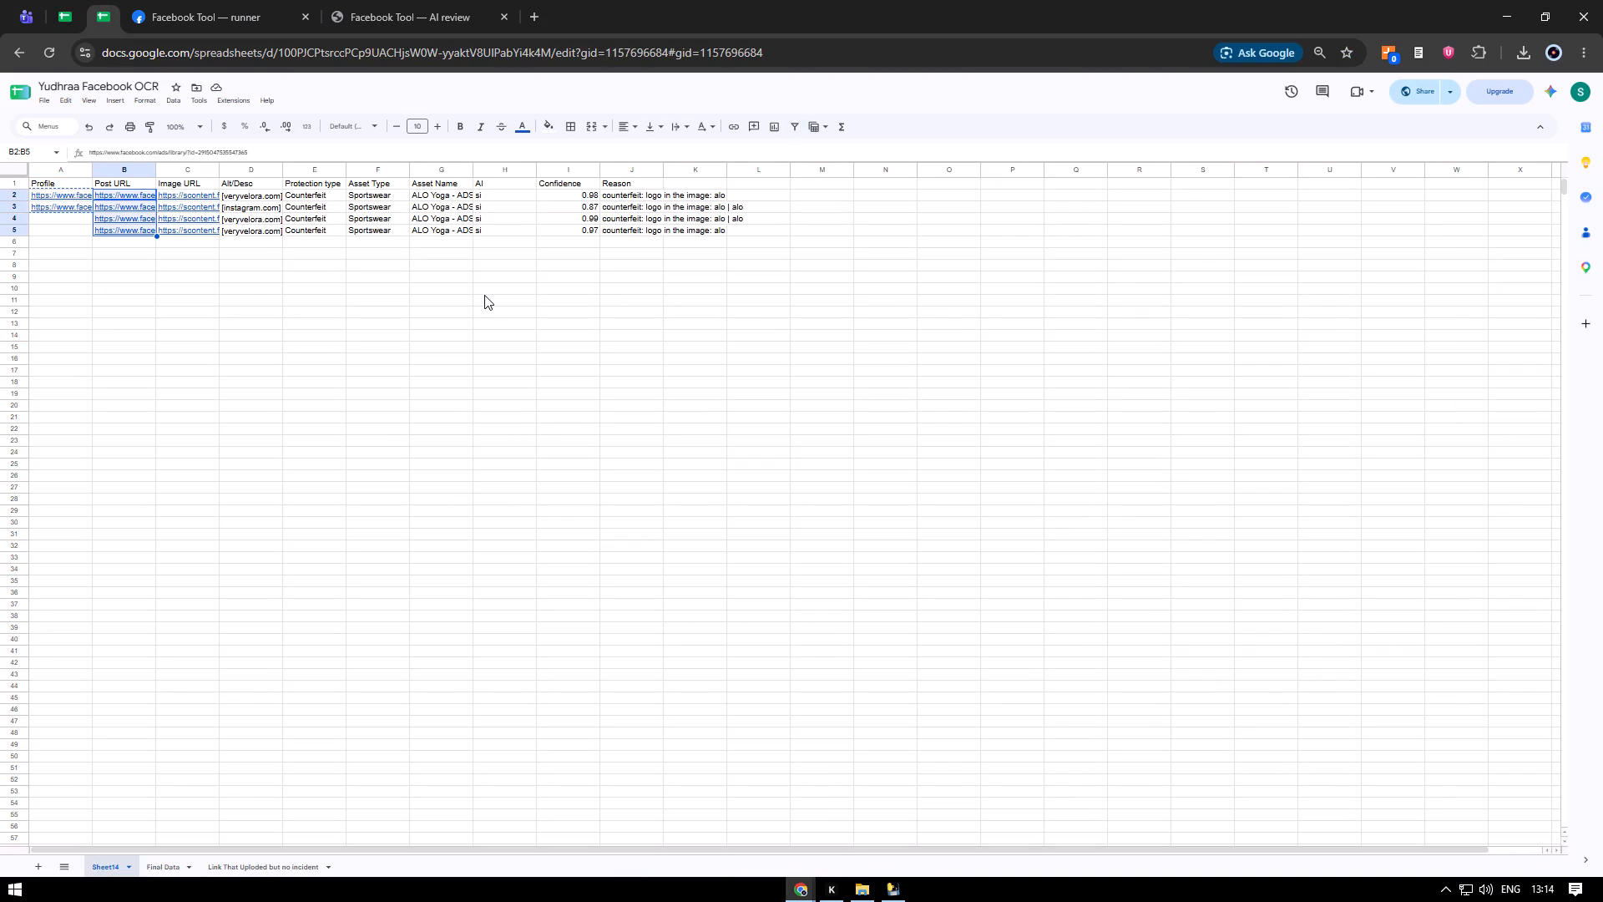
key(ctrl+c)
key(alt+Tab)
key(alt+Tab)
key(alt+Tab)
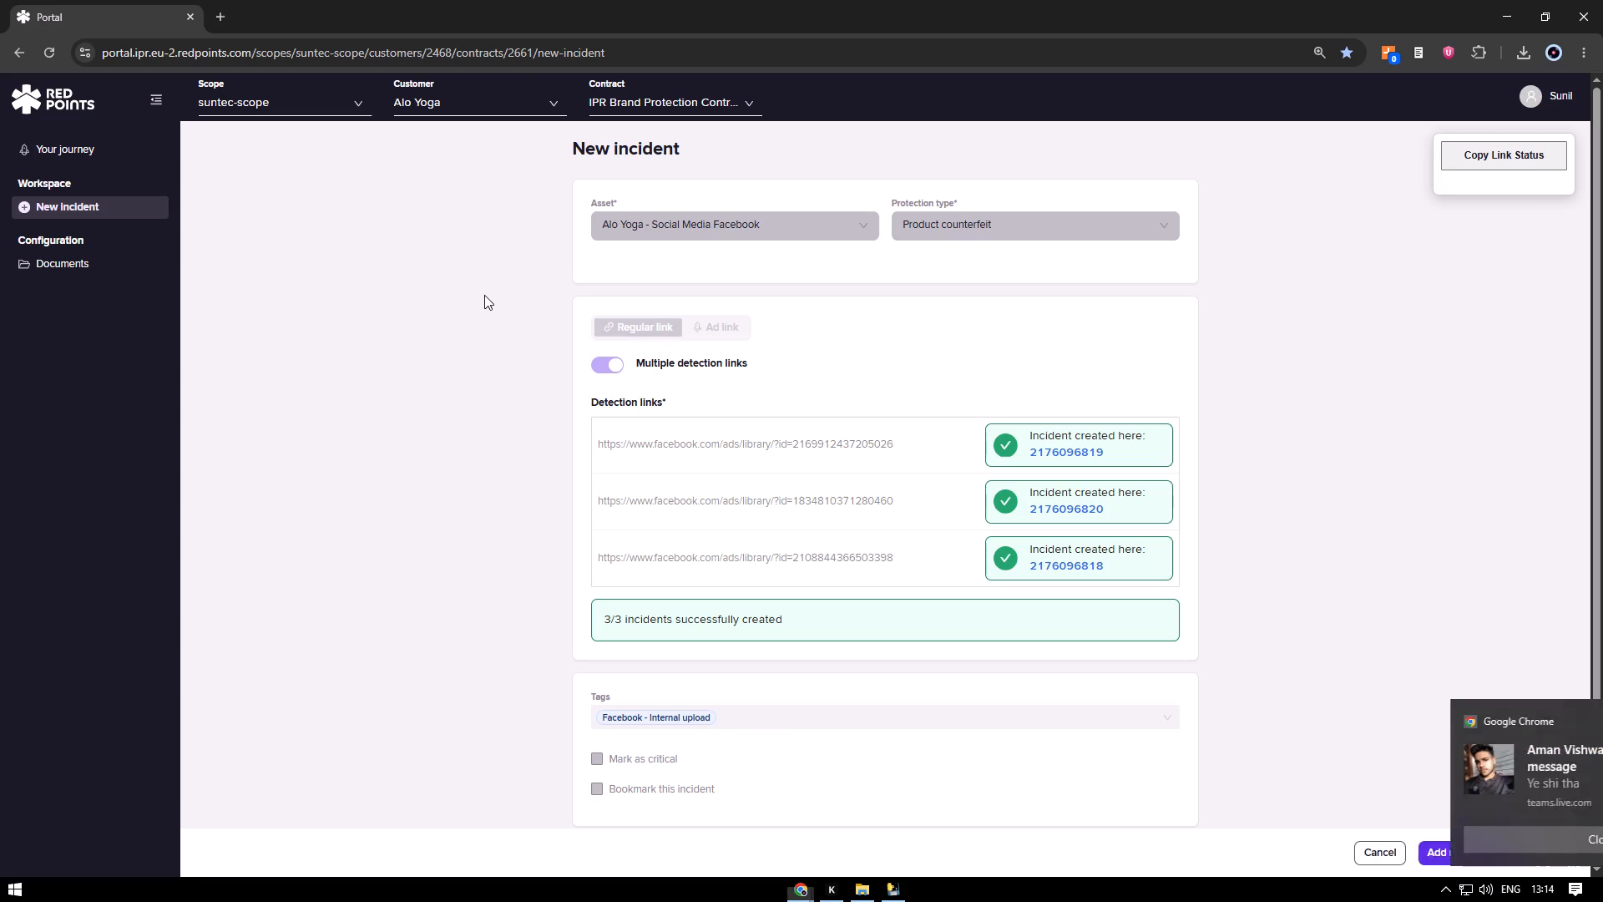
click(1336, 522)
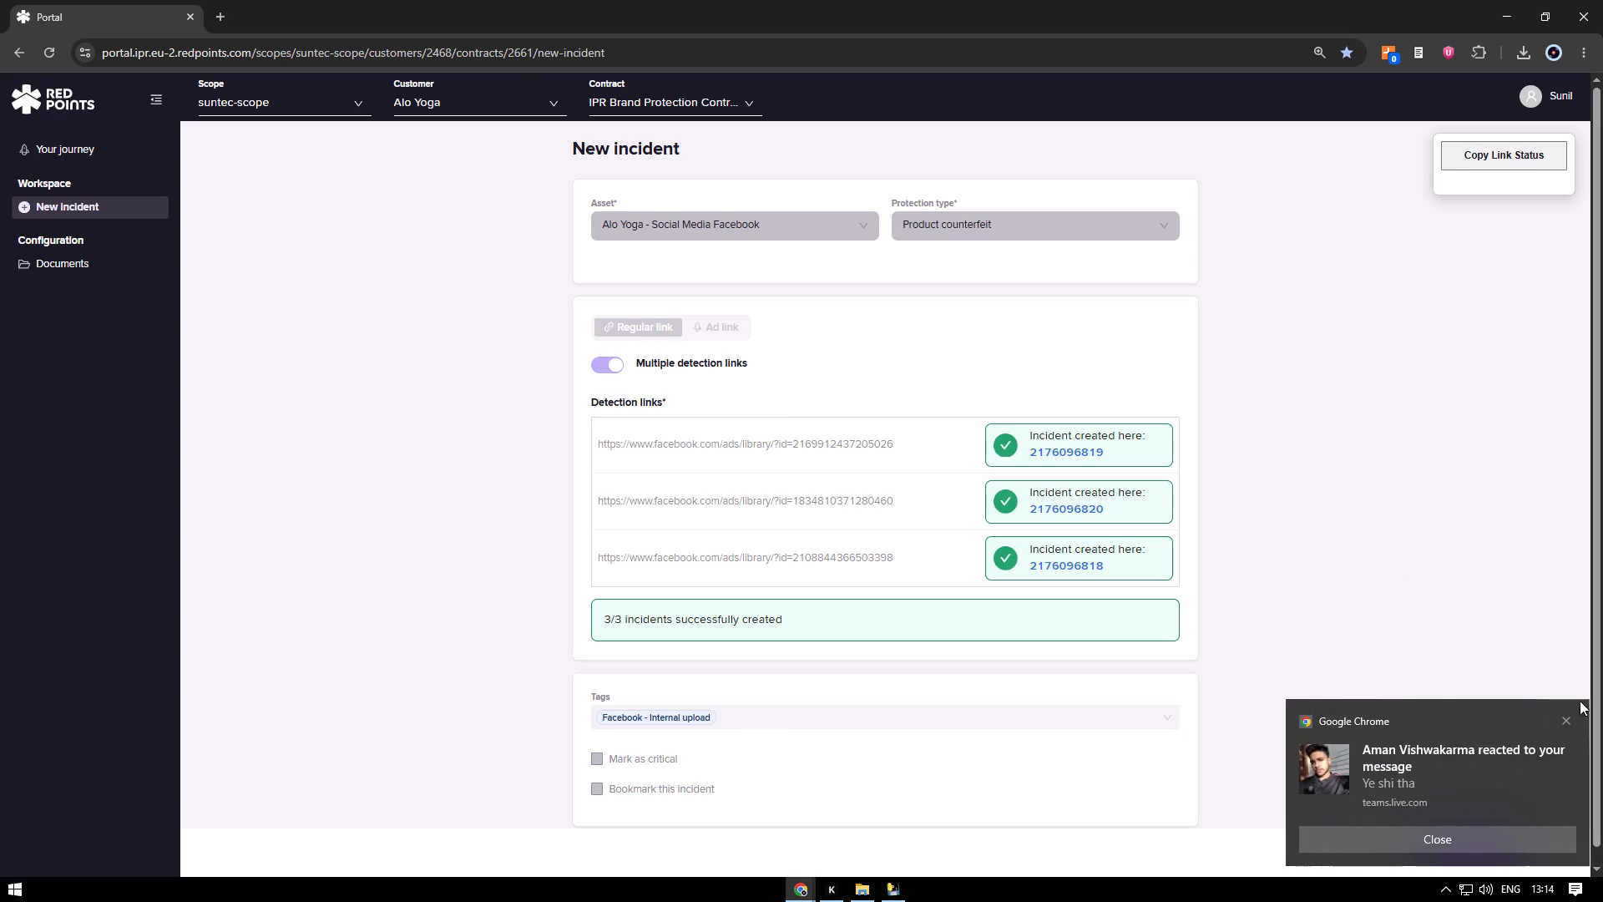
click(1568, 717)
click(1492, 847)
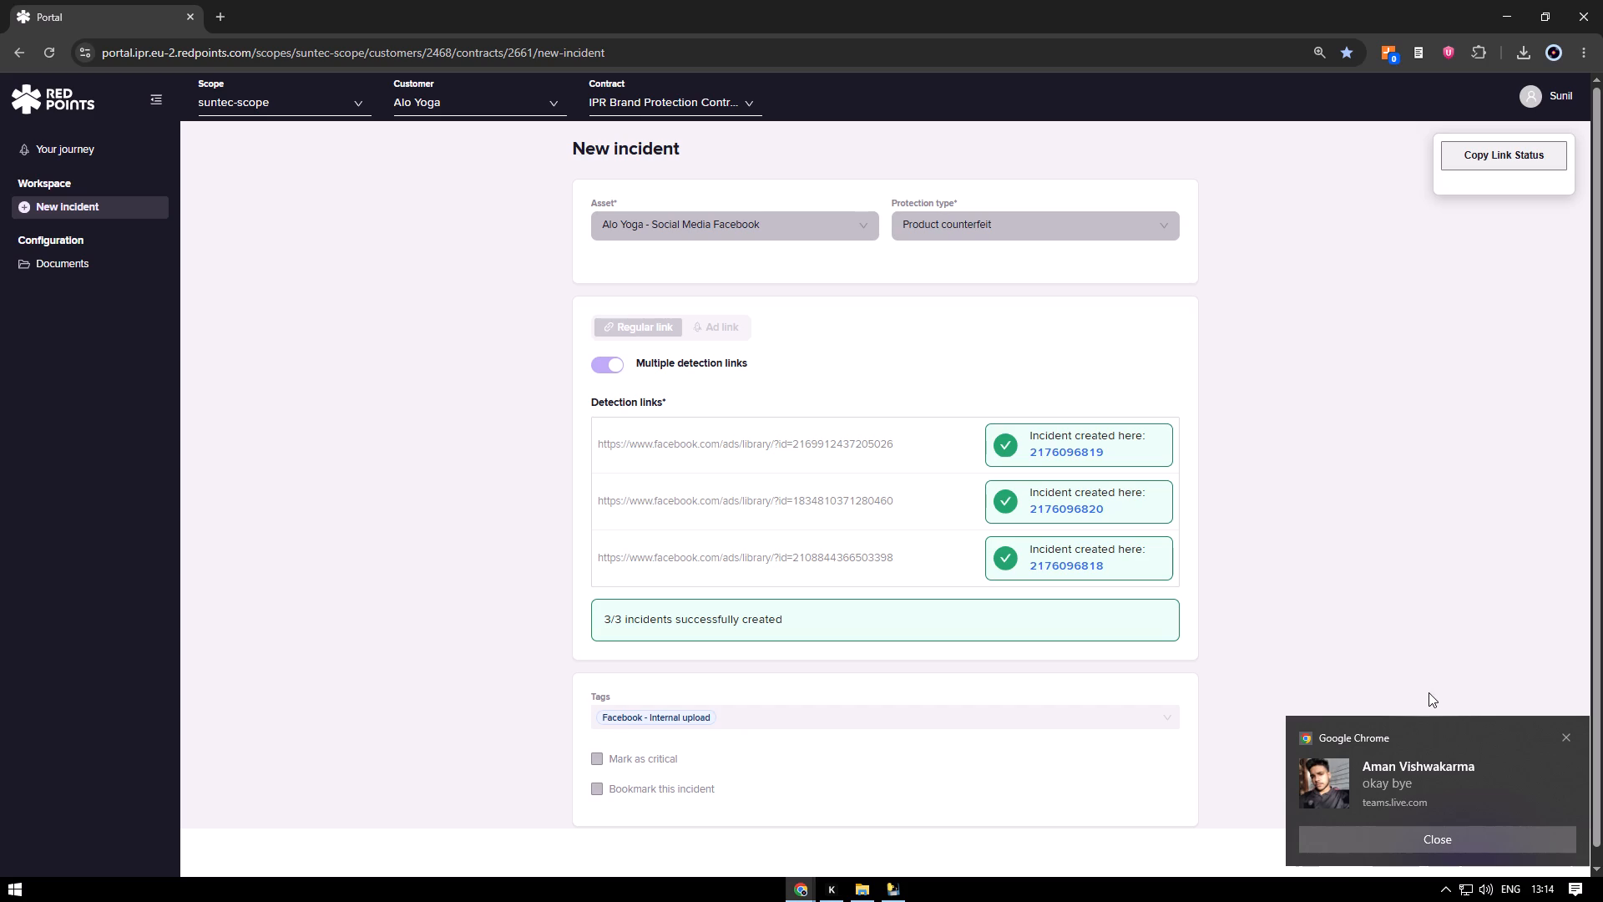
click(1562, 734)
click(1467, 853)
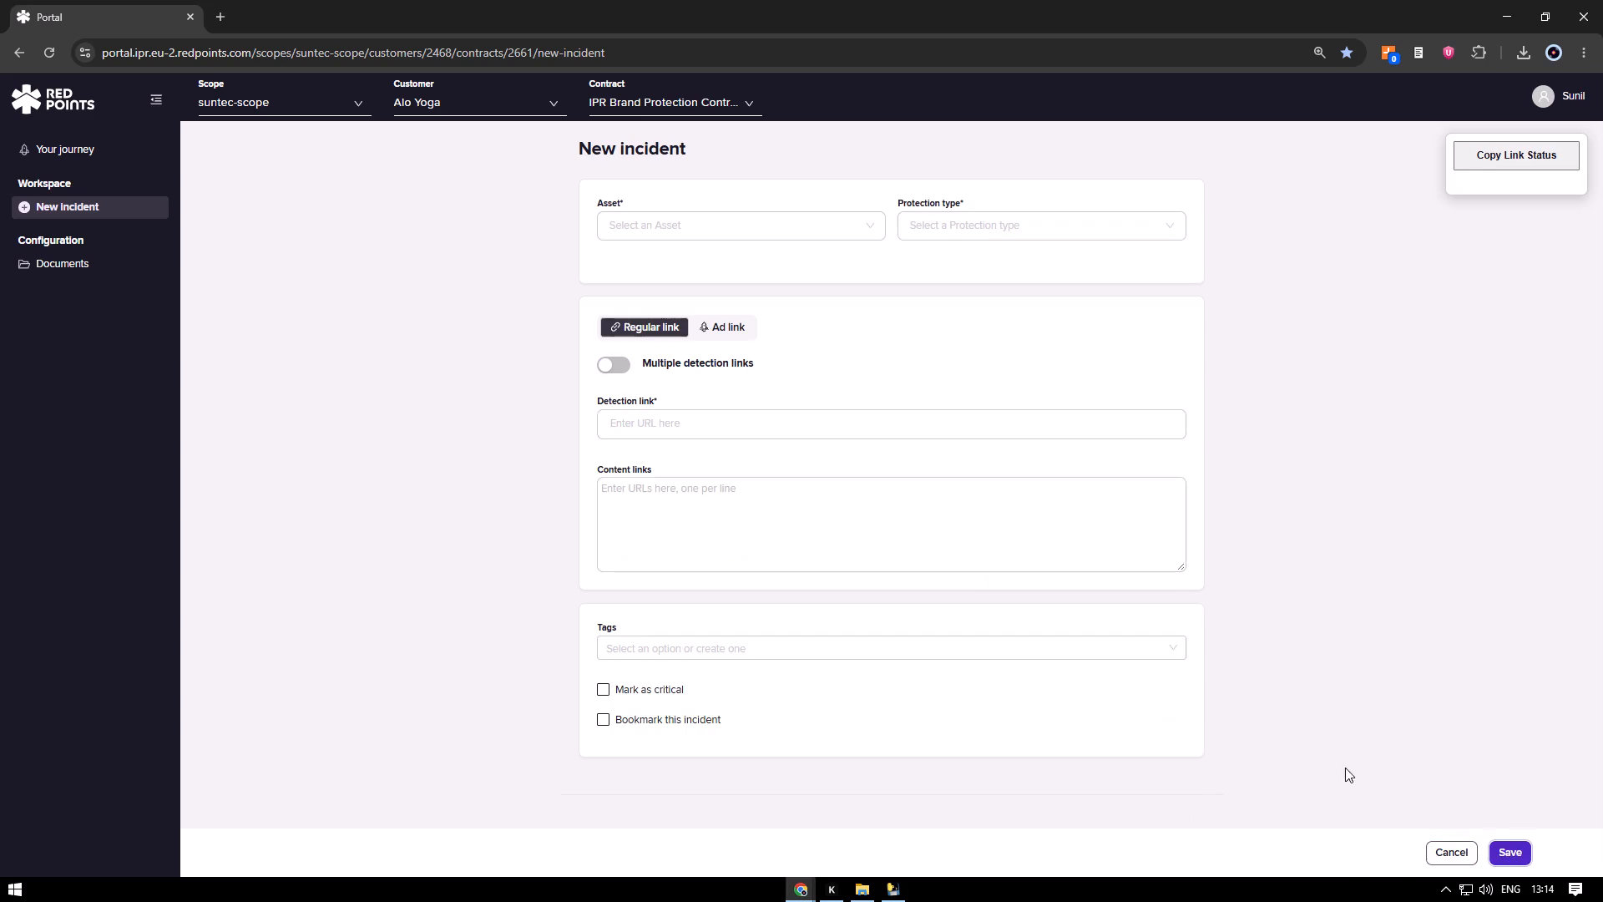
click(605, 369)
click(694, 468)
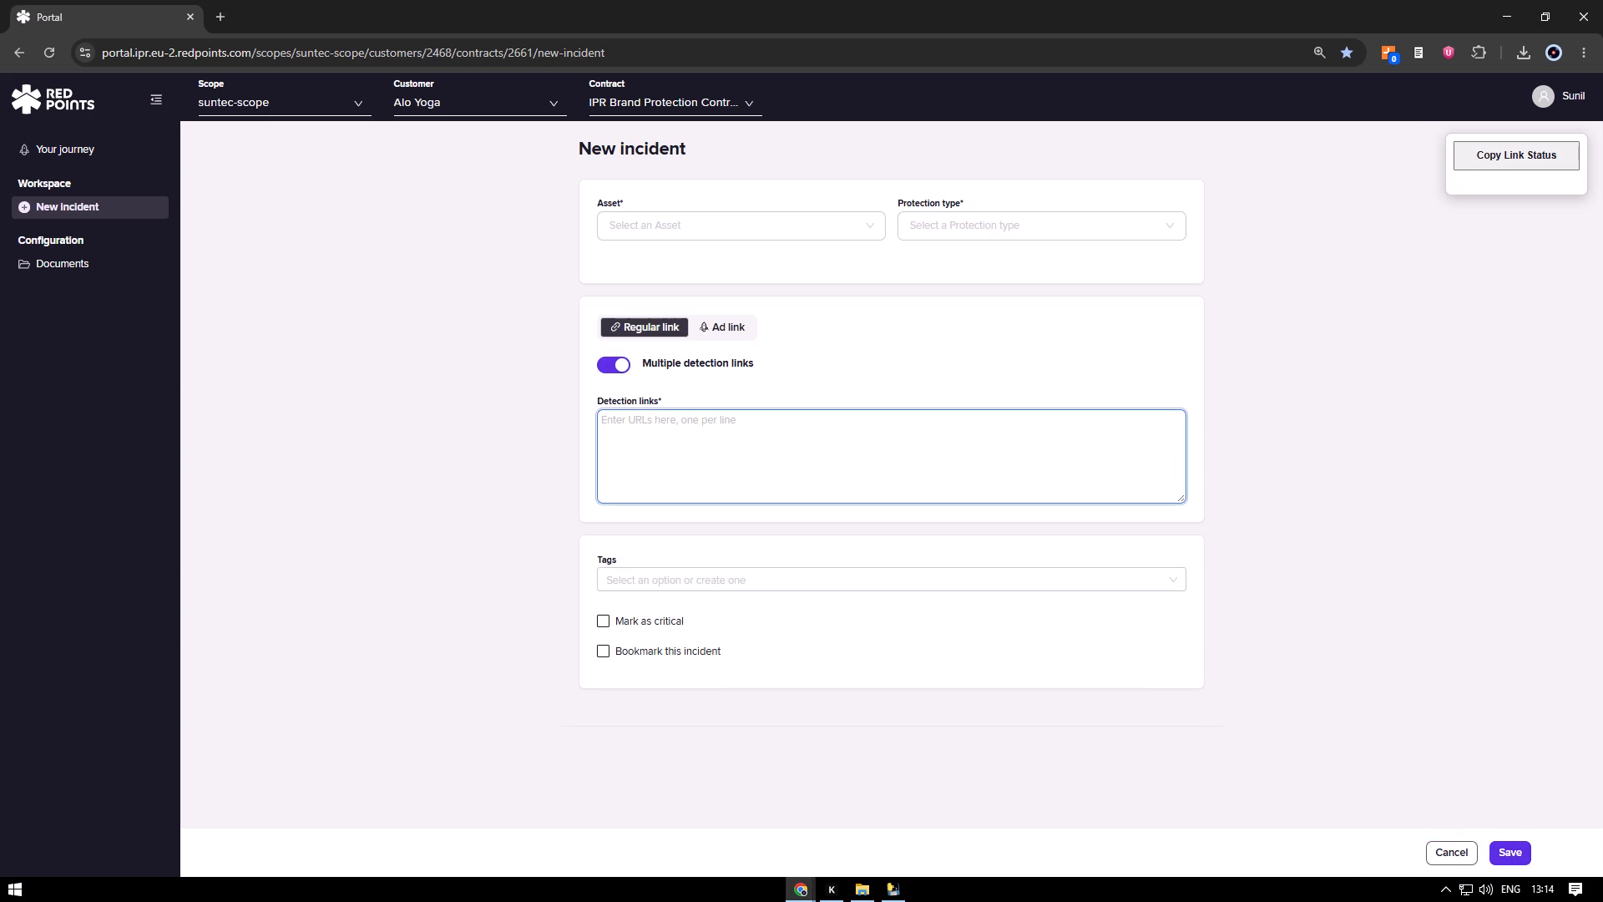
key(ctrl+v)
Set the incident's asset to Alo Yoga - Social Media Facebook and its protection type to Product counterfeit.
click(671, 236)
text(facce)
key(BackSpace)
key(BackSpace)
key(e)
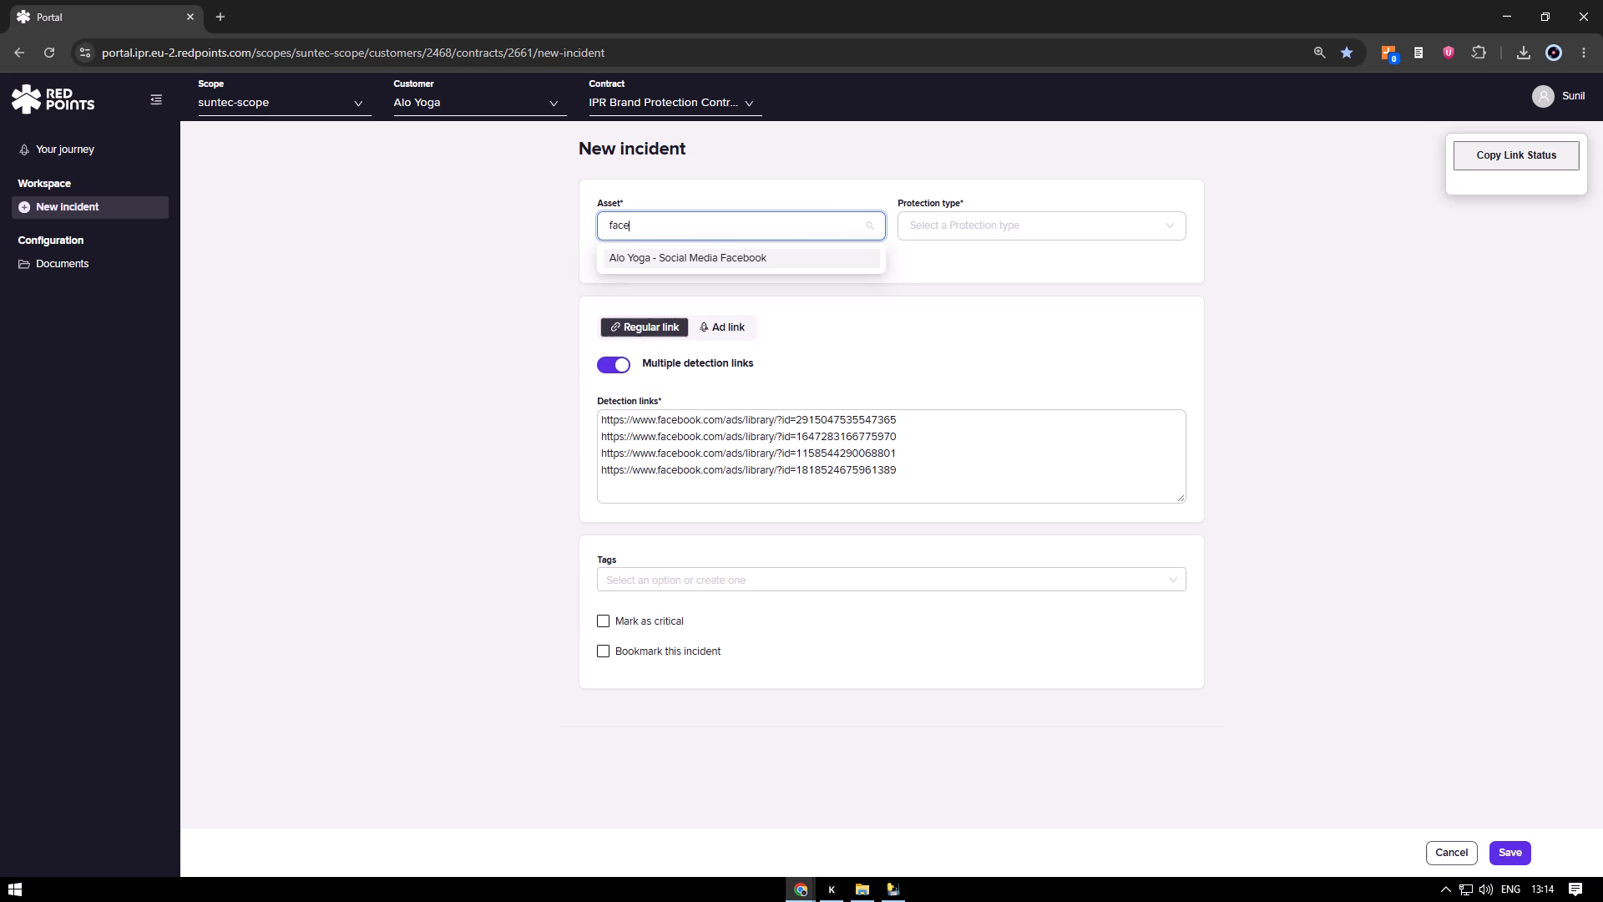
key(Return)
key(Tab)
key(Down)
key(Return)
Add the tag Facebook - Internal upload and save the incident.
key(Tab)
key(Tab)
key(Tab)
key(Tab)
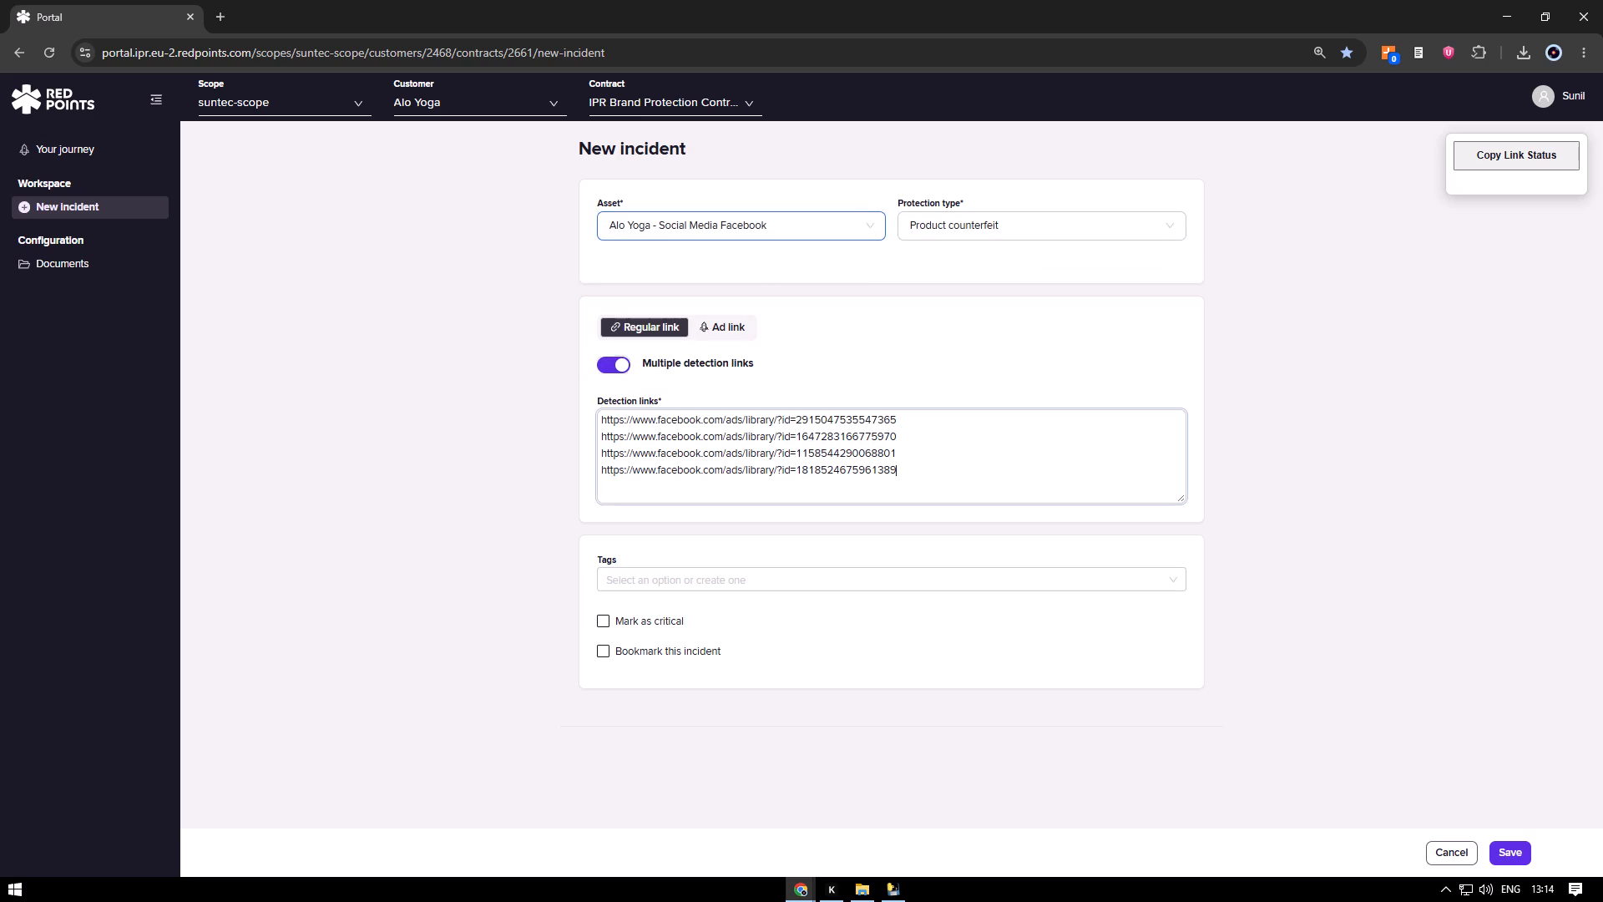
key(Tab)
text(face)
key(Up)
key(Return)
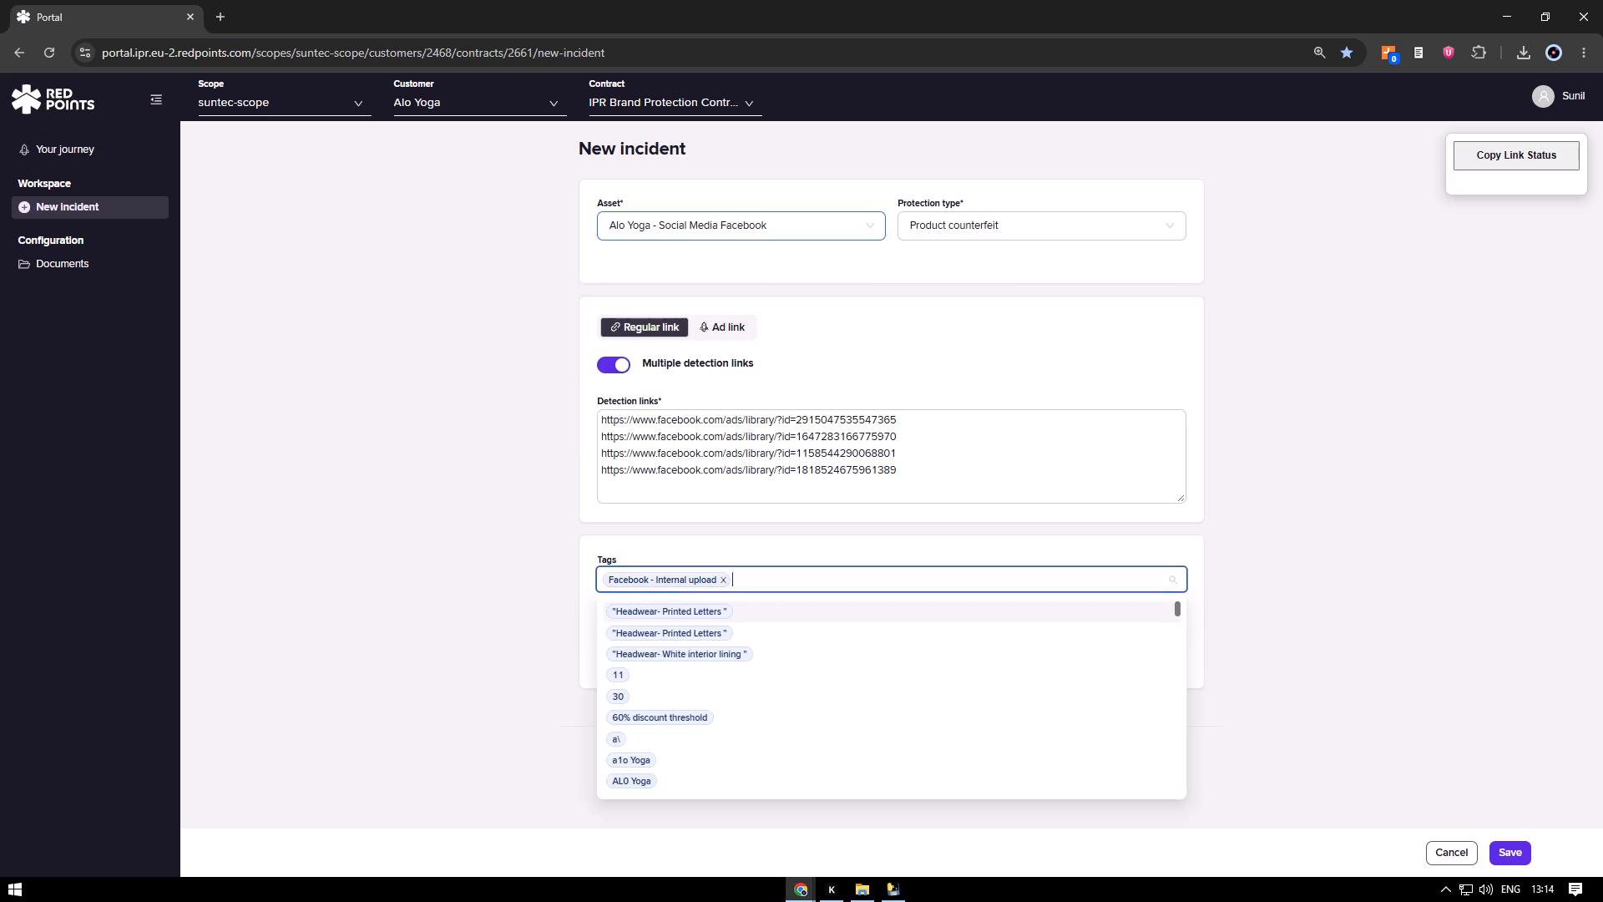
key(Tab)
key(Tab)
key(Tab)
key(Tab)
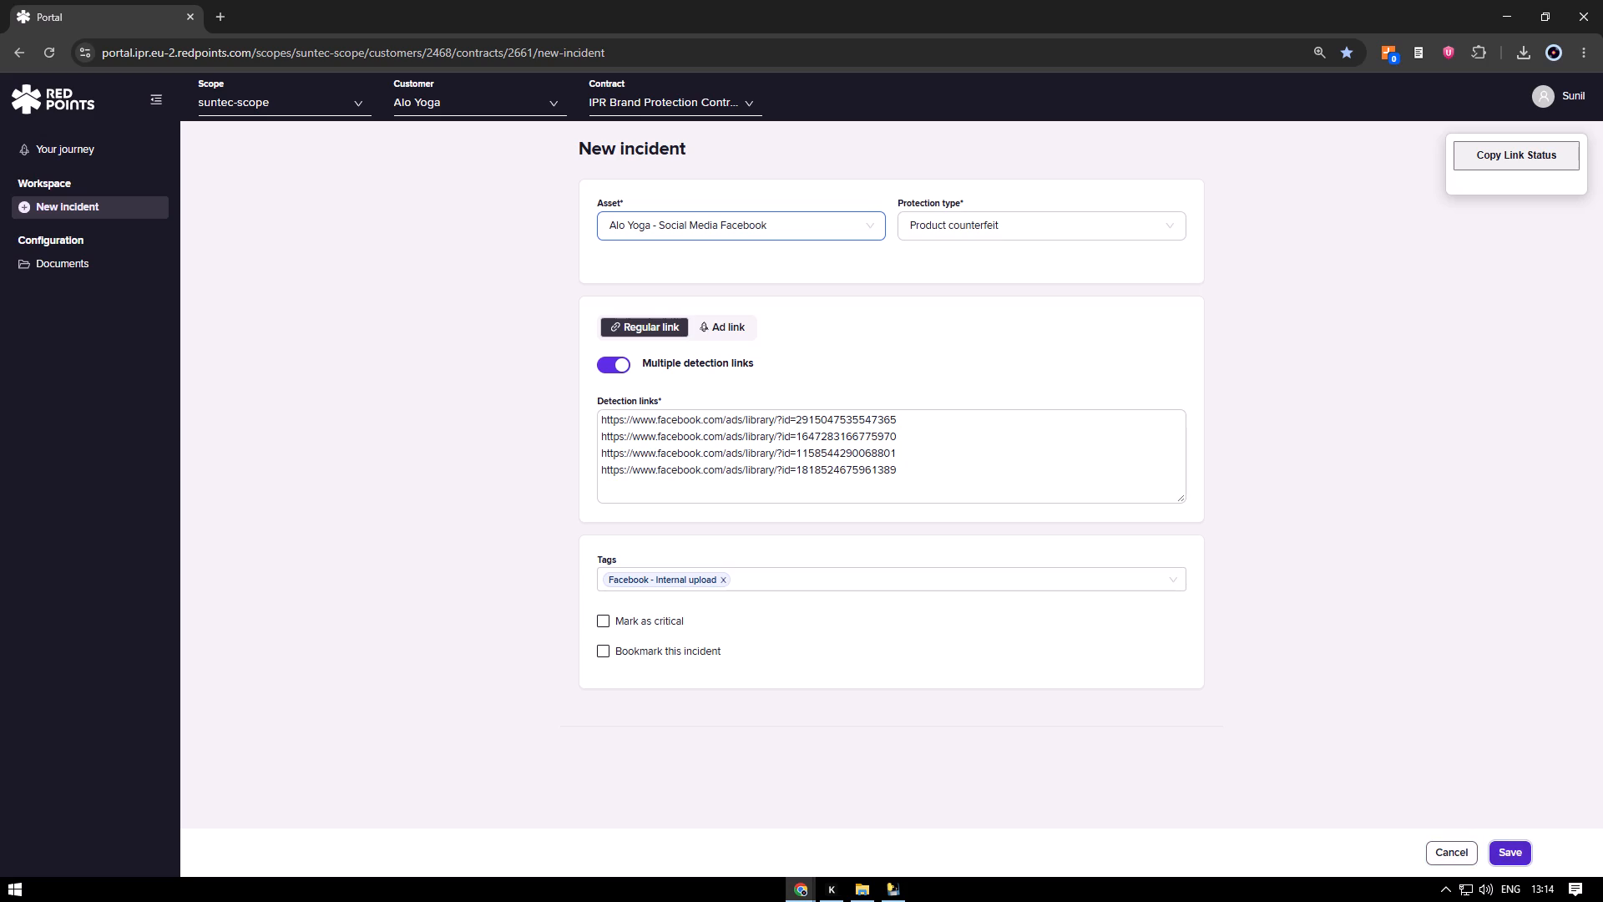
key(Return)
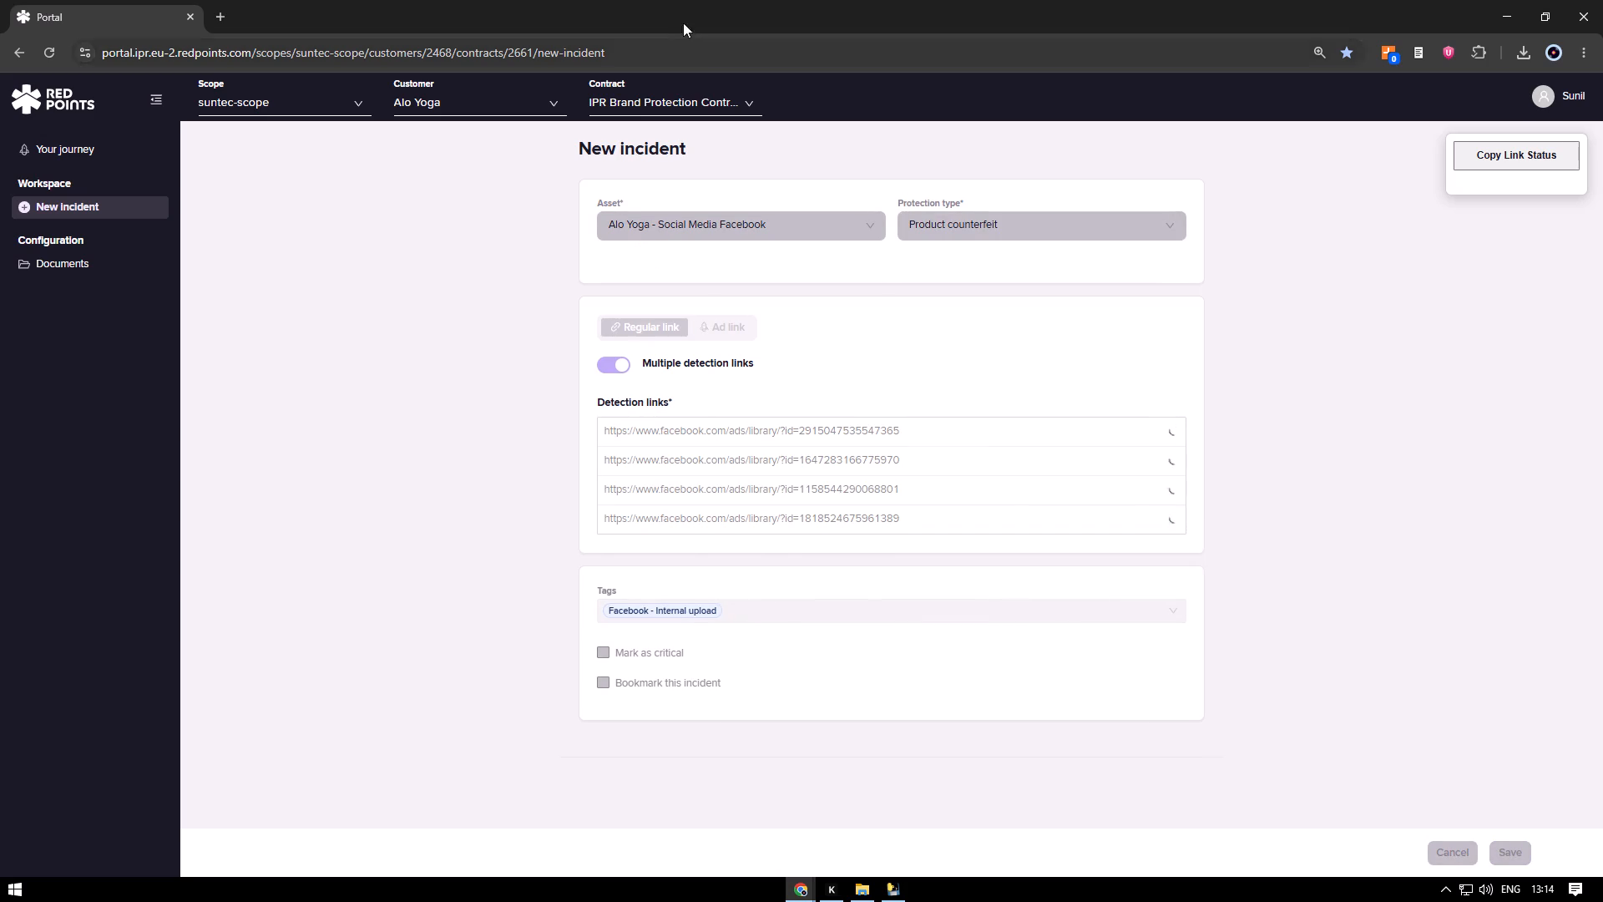
Copy the link status of the created incidents and paste it at I5004 in the Final Data sheet of Yudhraa Facebook OCR.
click(1508, 167)
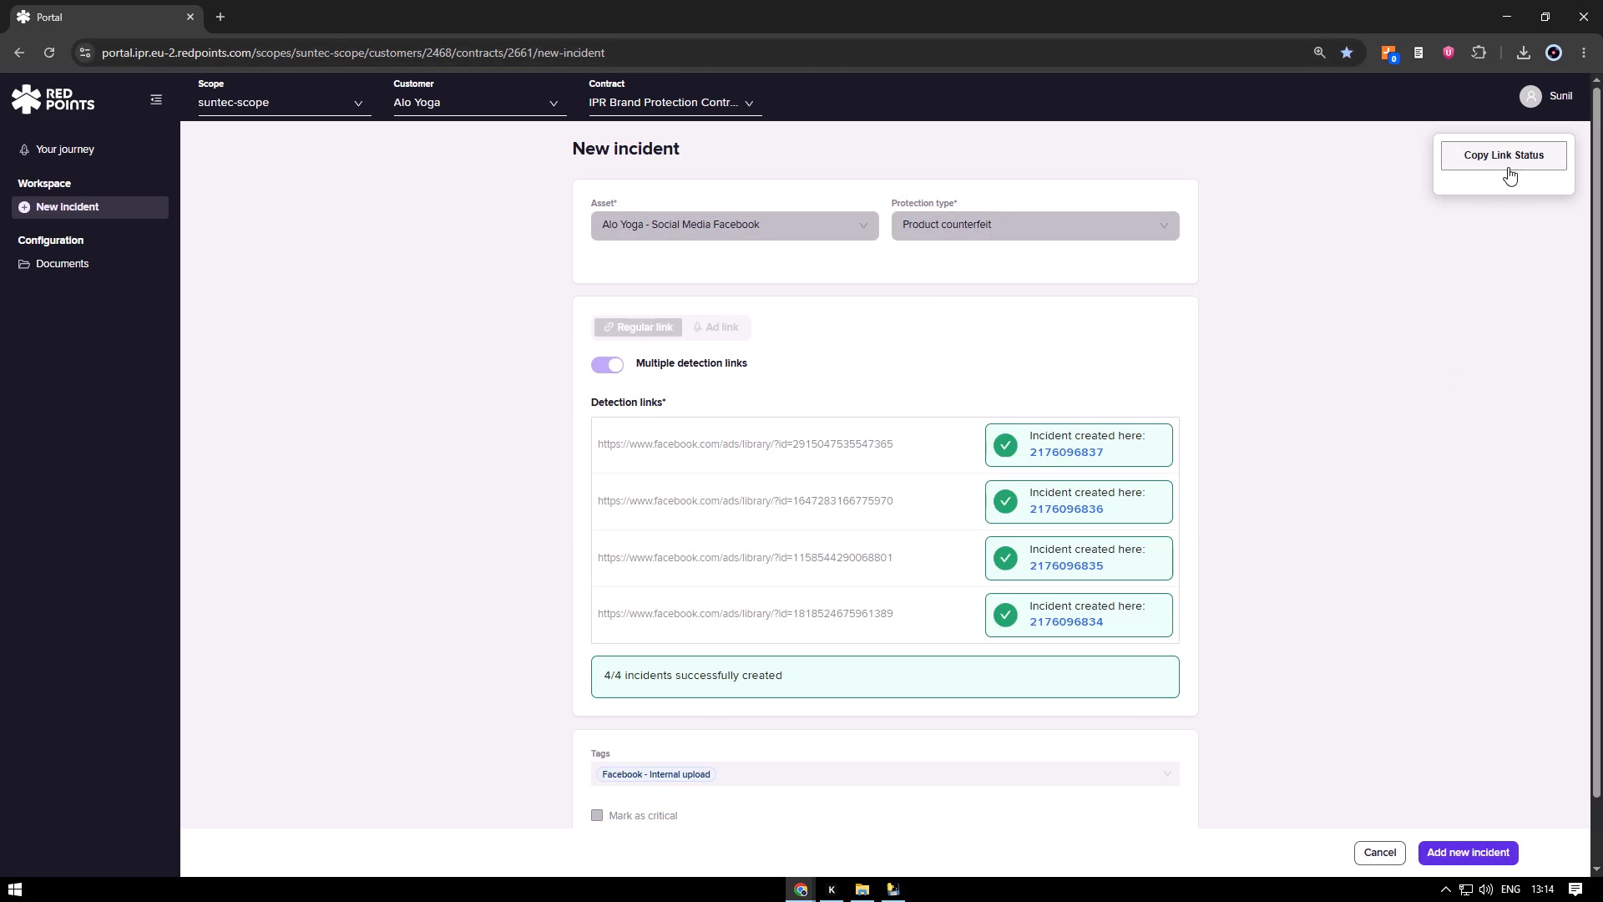
key(alt+Tab)
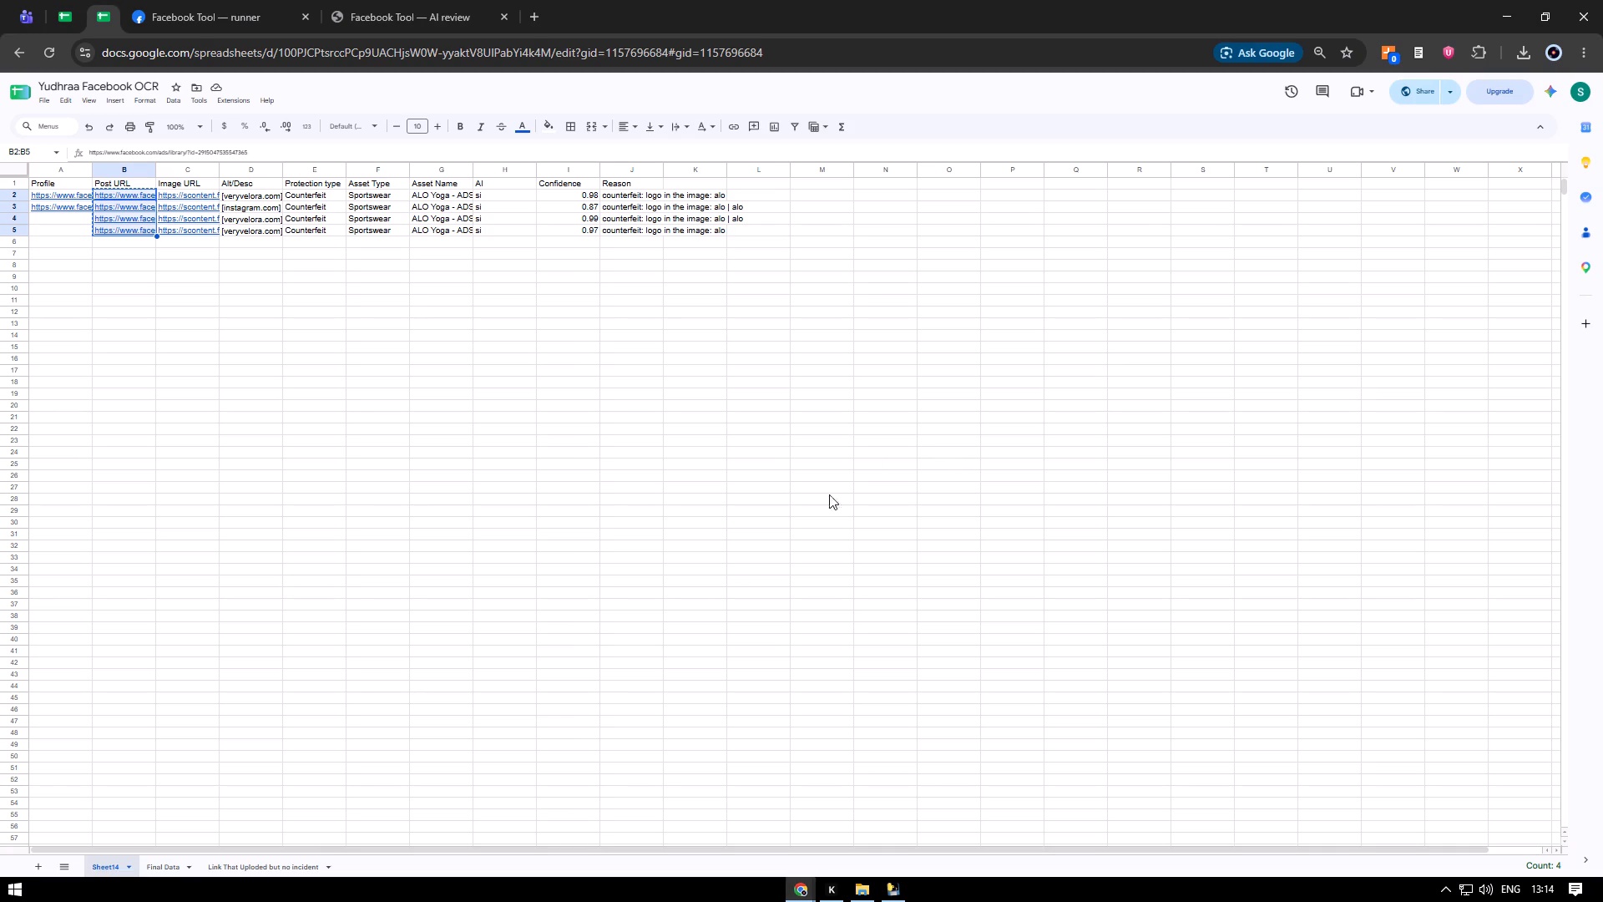
click(172, 869)
click(1166, 651)
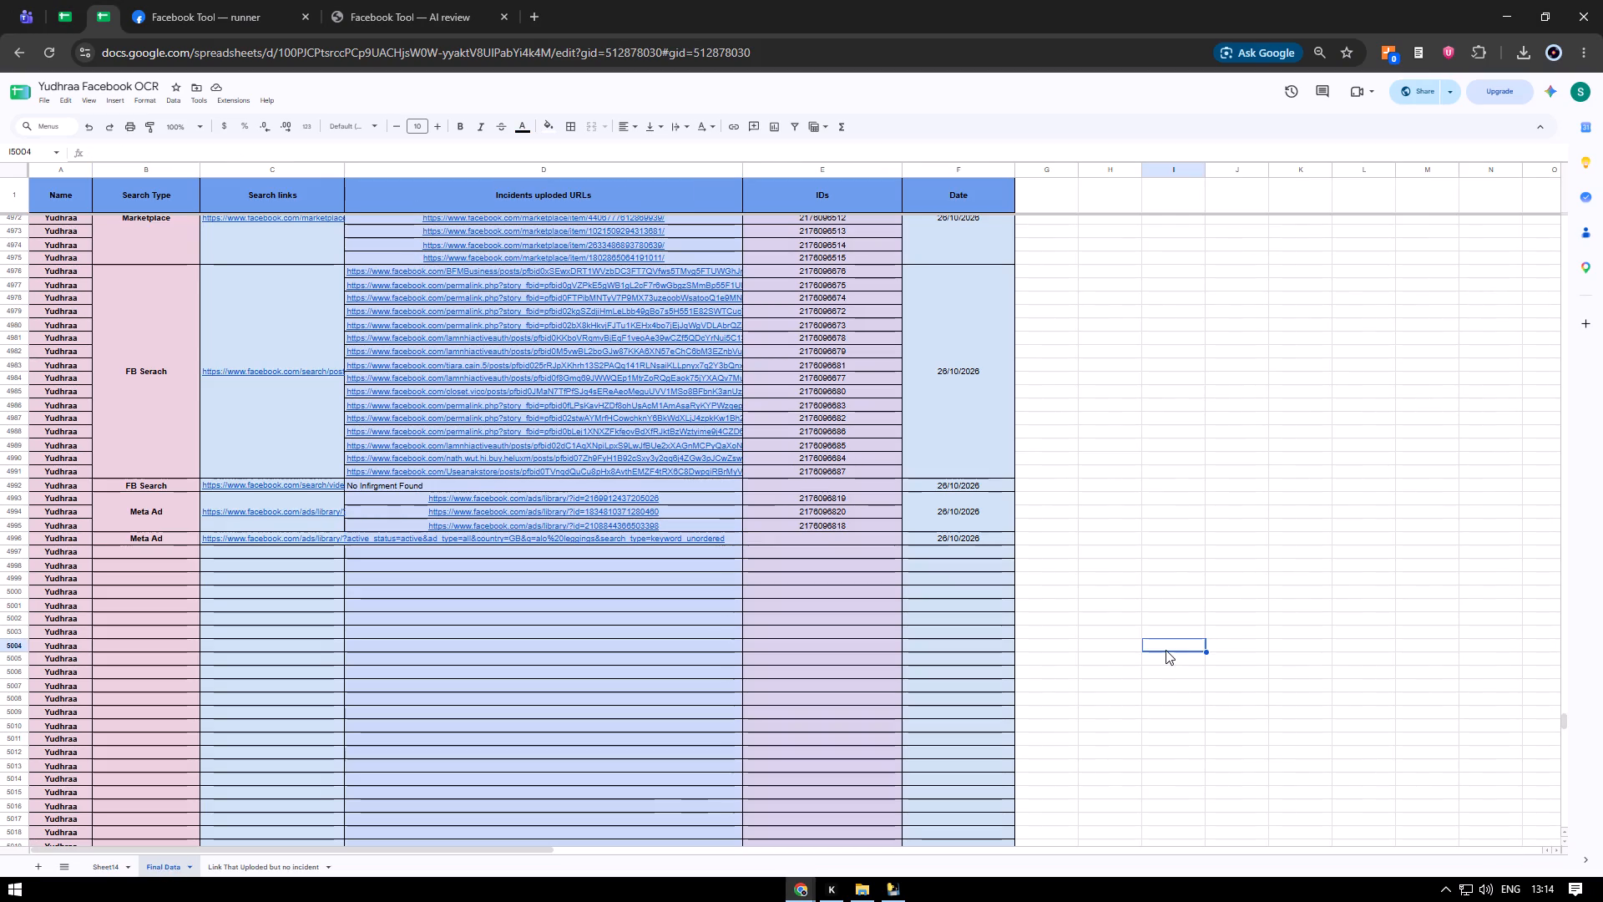
key(ctrl+v)
Delete the Status cells J5004:J5008, shifting the incident IDs left.
drag(1231, 643, 1238, 692)
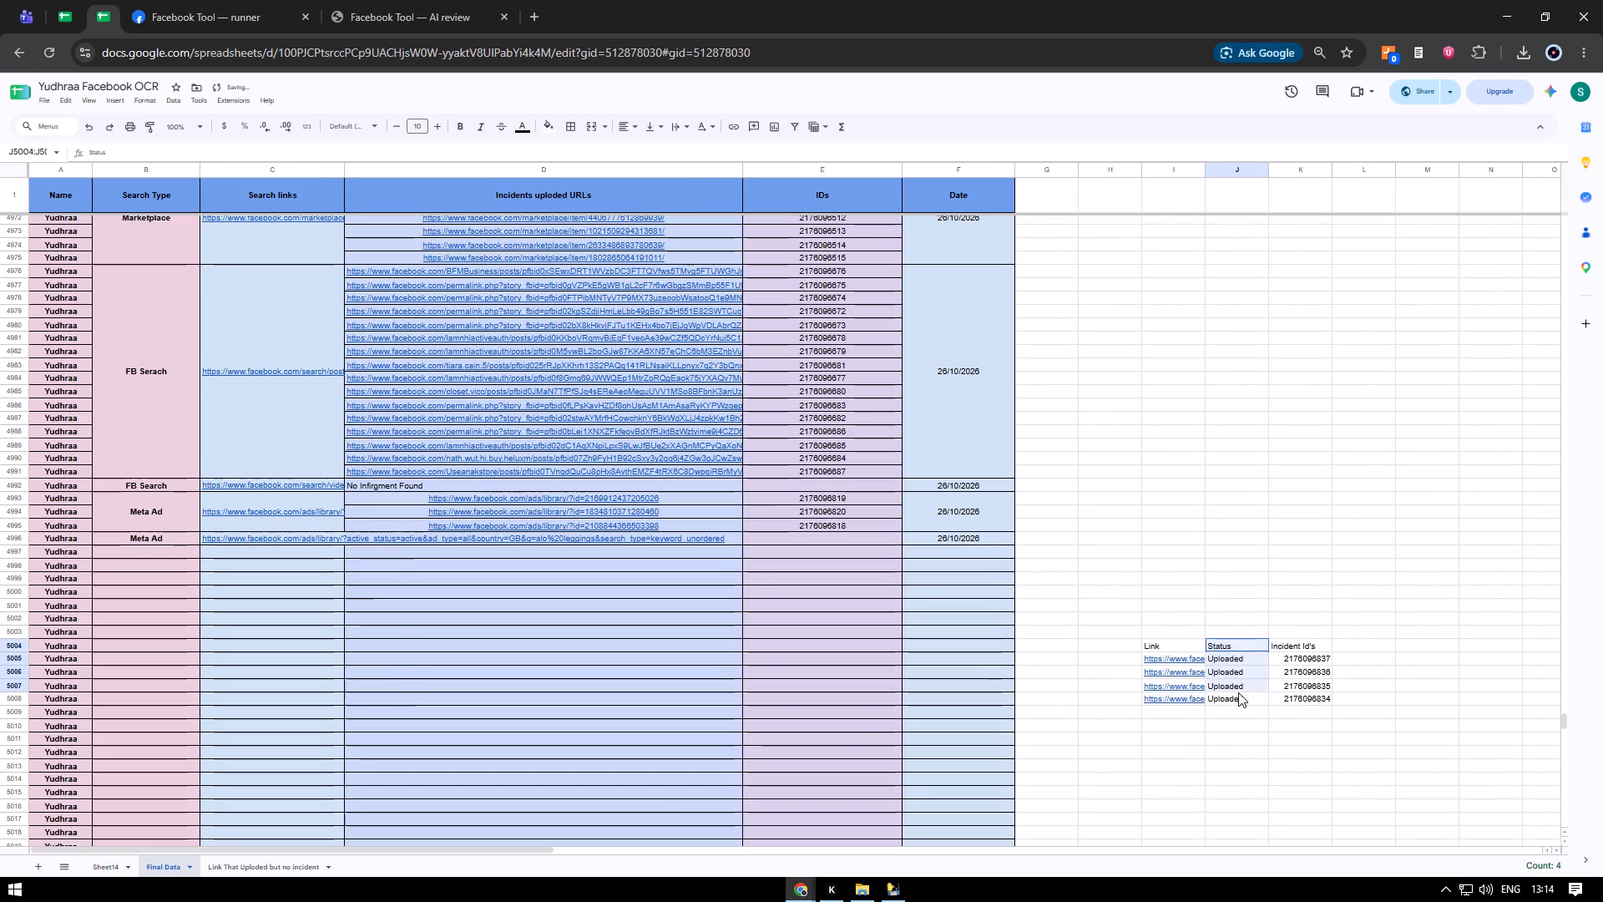
drag(1238, 692, 1241, 702)
key(ctrl+shift+x)
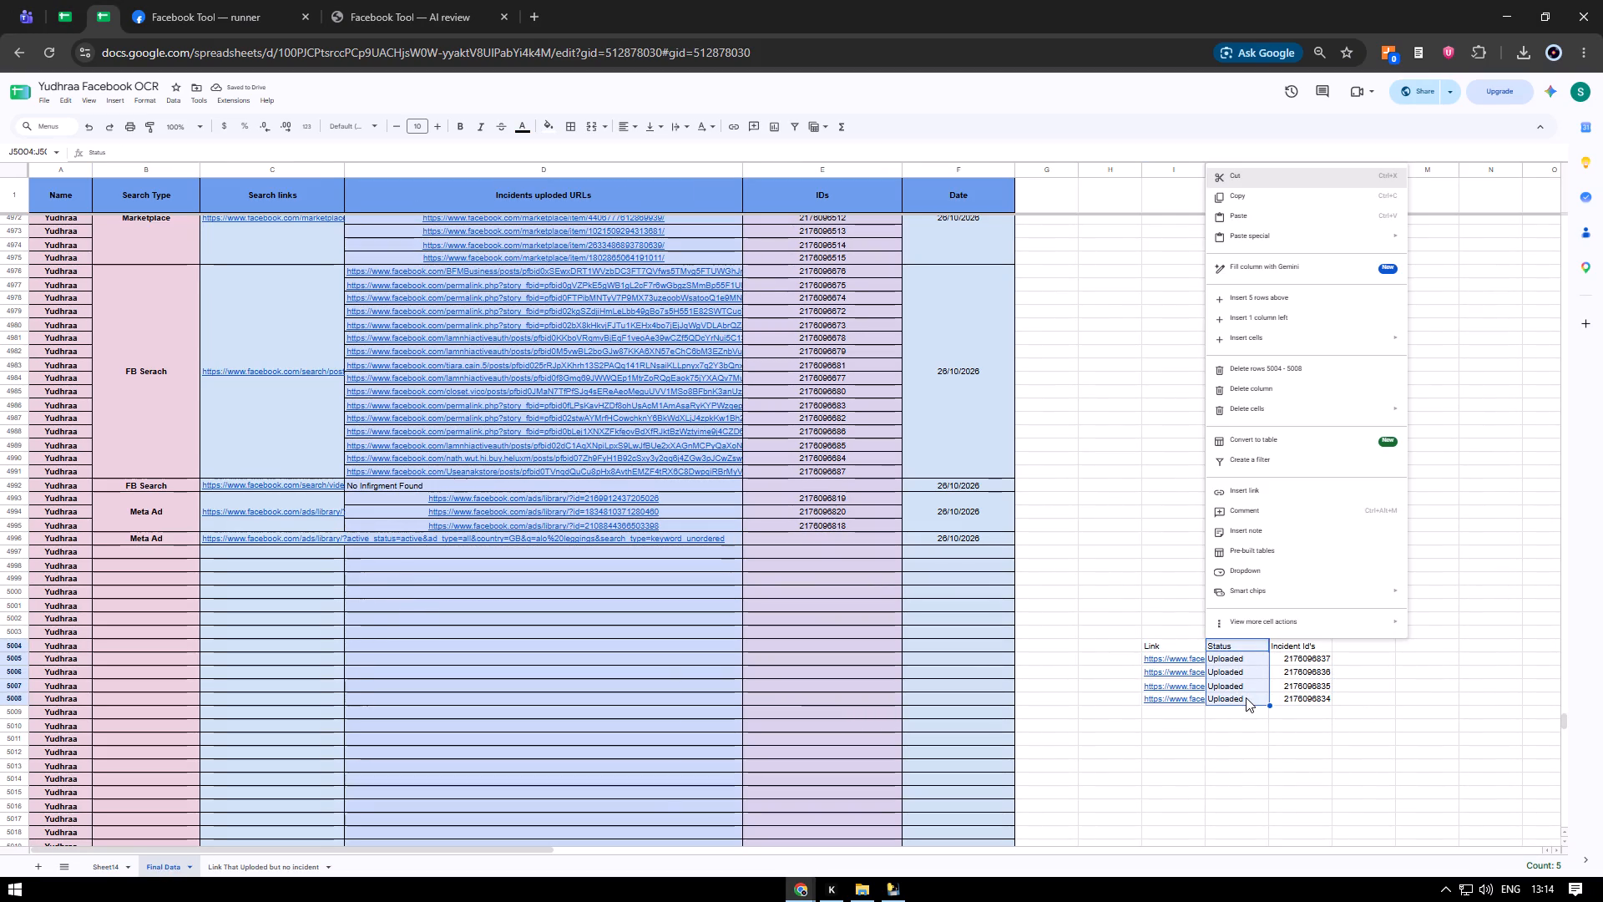
key(Up)
key(Up)
key(Up)
key(Up)
key(Up)
key(Up)
key(Up)
key(Up)
key(Up)
key(Up)
key(Up)
key(Return)
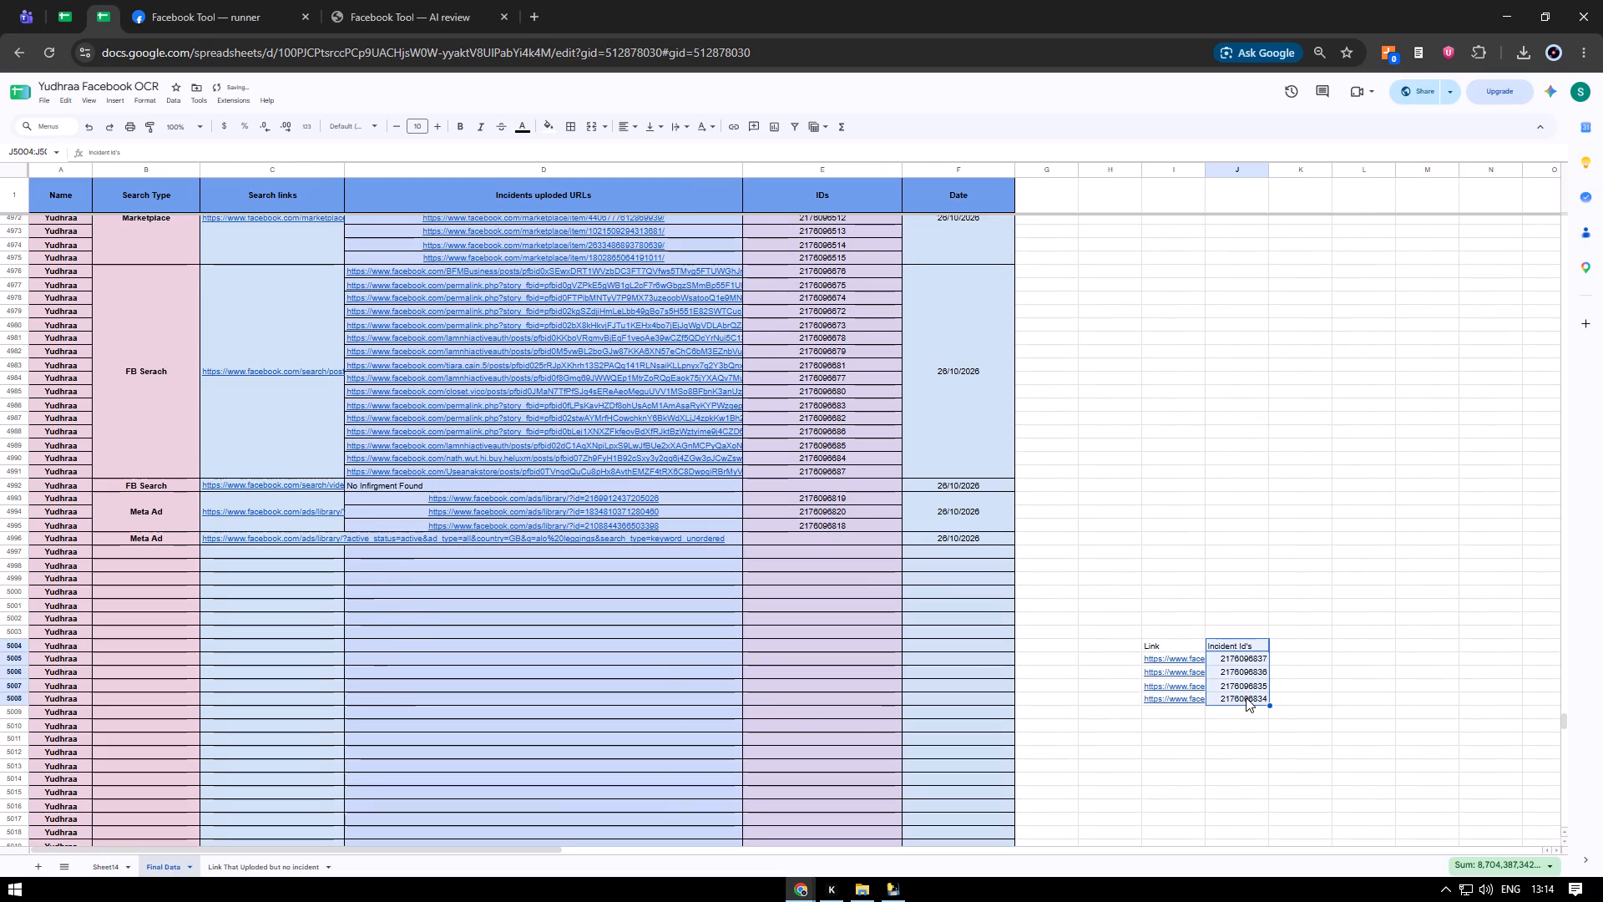
Clear the pasted header cells Link and Incident Id's in I5004:J5004.
key(Up)
key(Left)
key(Down)
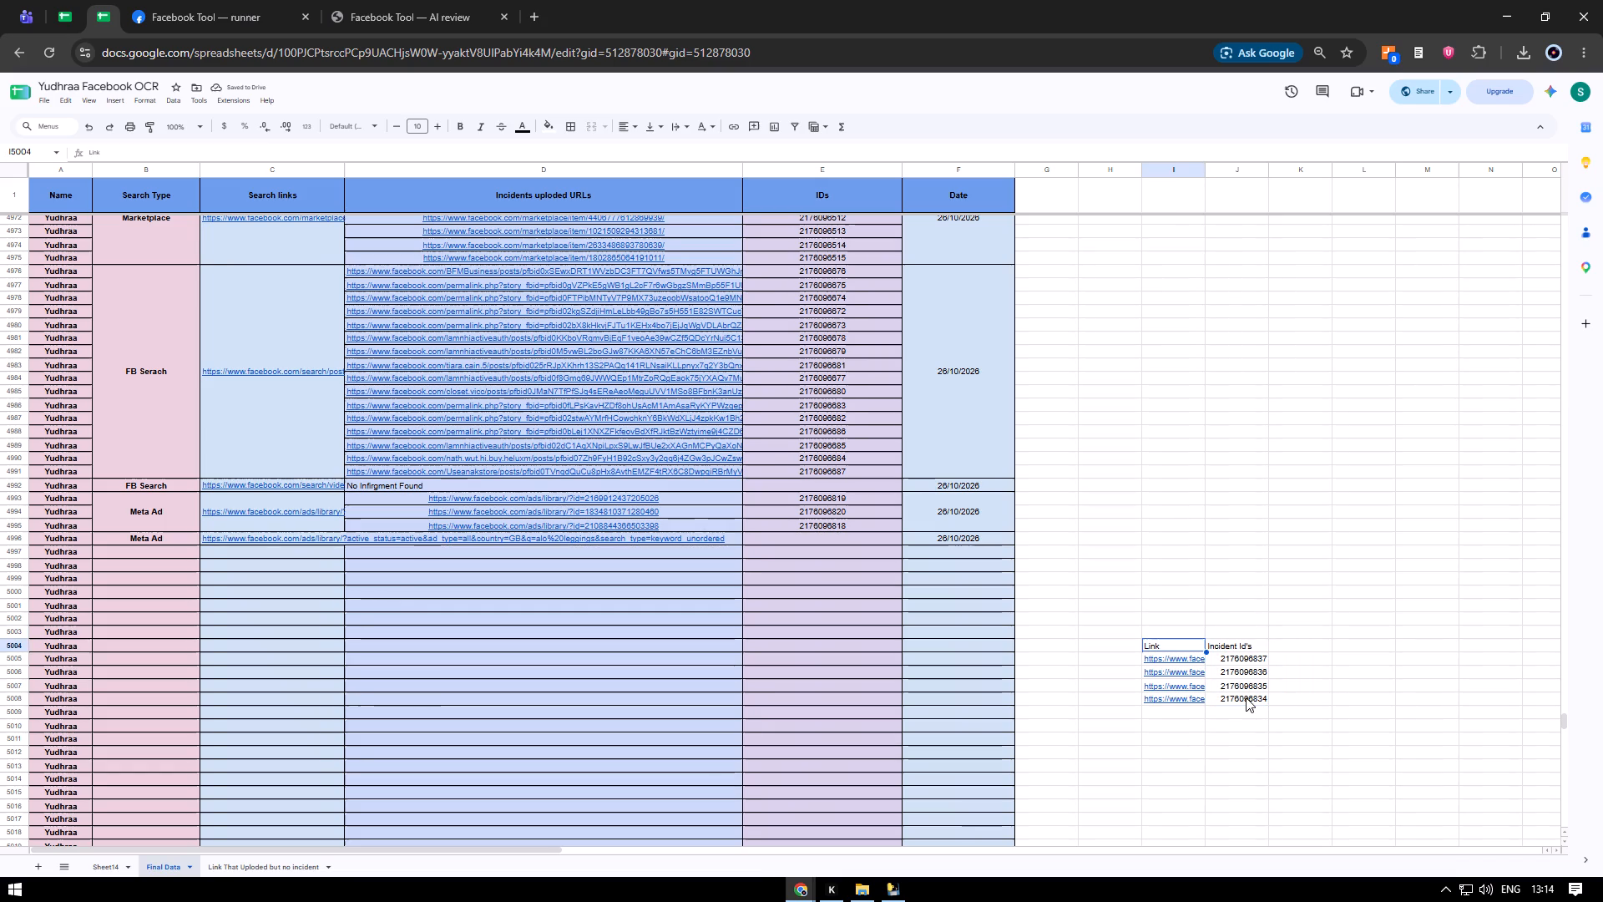
key(shift+Right)
key(Delete)
Move the four ad links and incident IDs from I5005:J5008 to D4996:E4999 and centre-align them.
key(Left)
key(Down)
key(Right)
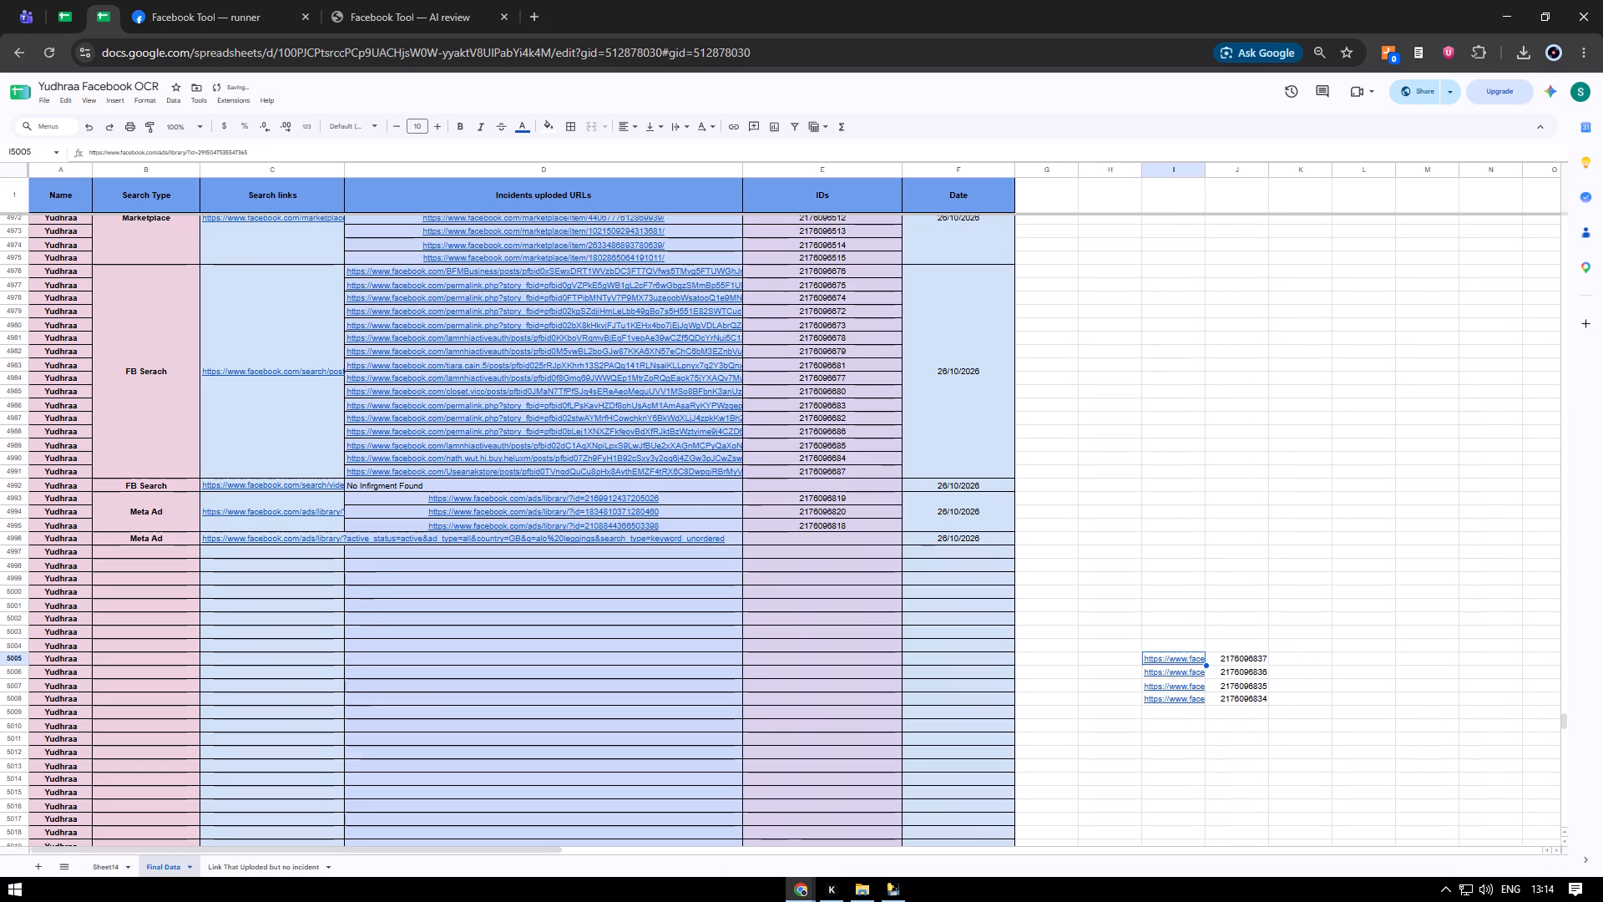
key(ctrl+shift+Right)
key(ctrl+shift+Down)
key(ctrl+x)
key(ctrl+Right)
key(ctrl+Left)
key(ctrl+Left)
key(Right)
key(Right)
key(Right)
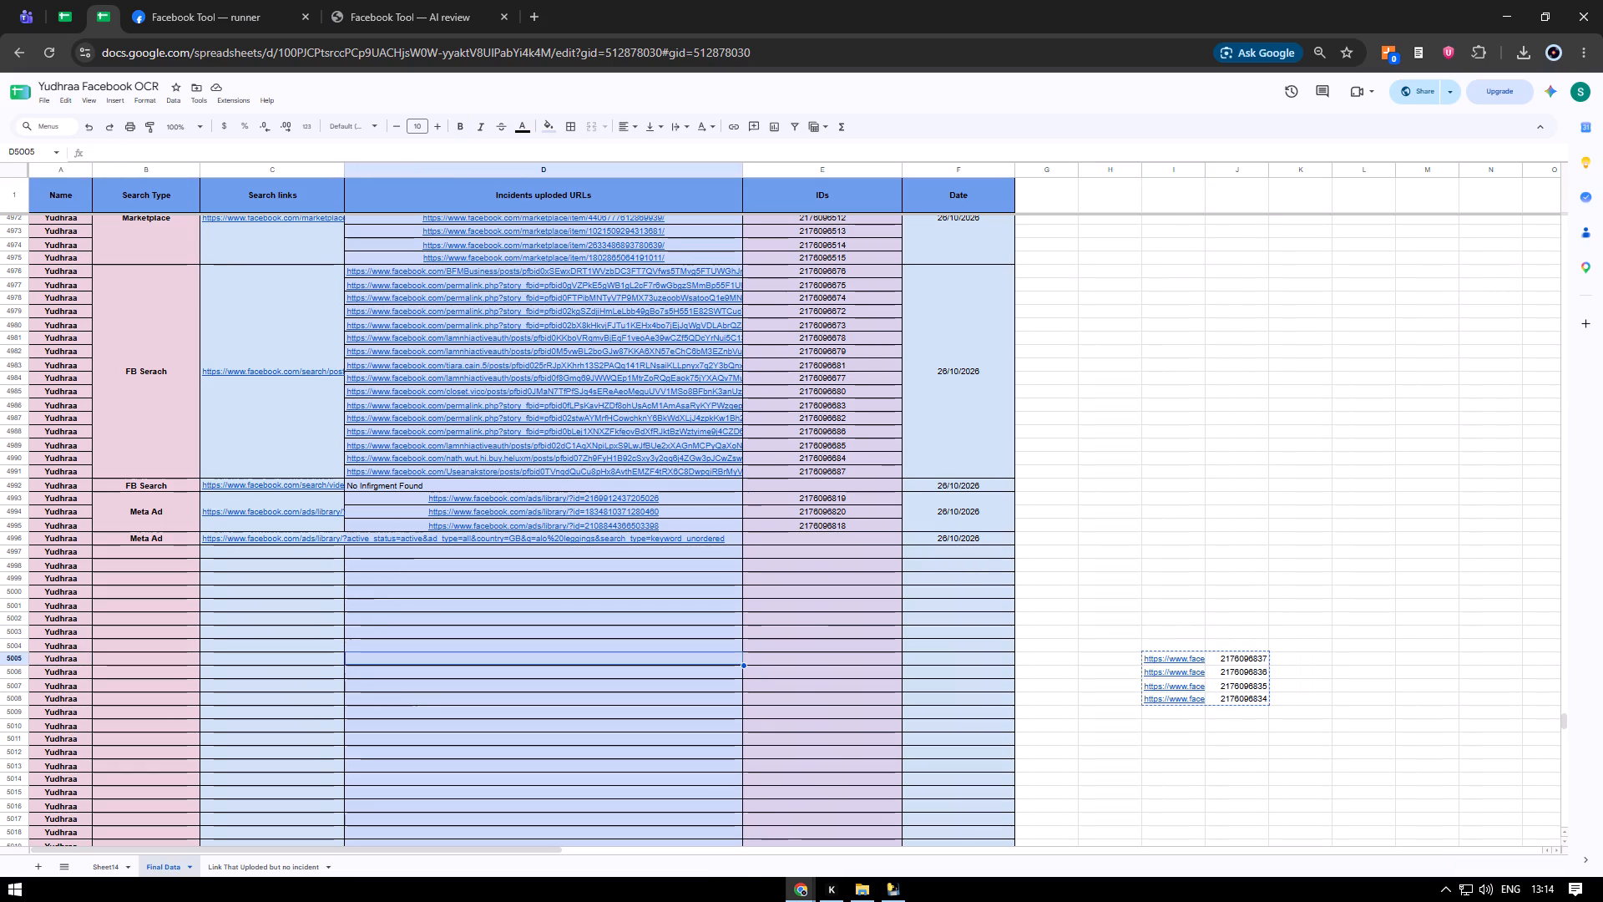
key(ctrl+Up)
key(Down)
key(ctrl+v)
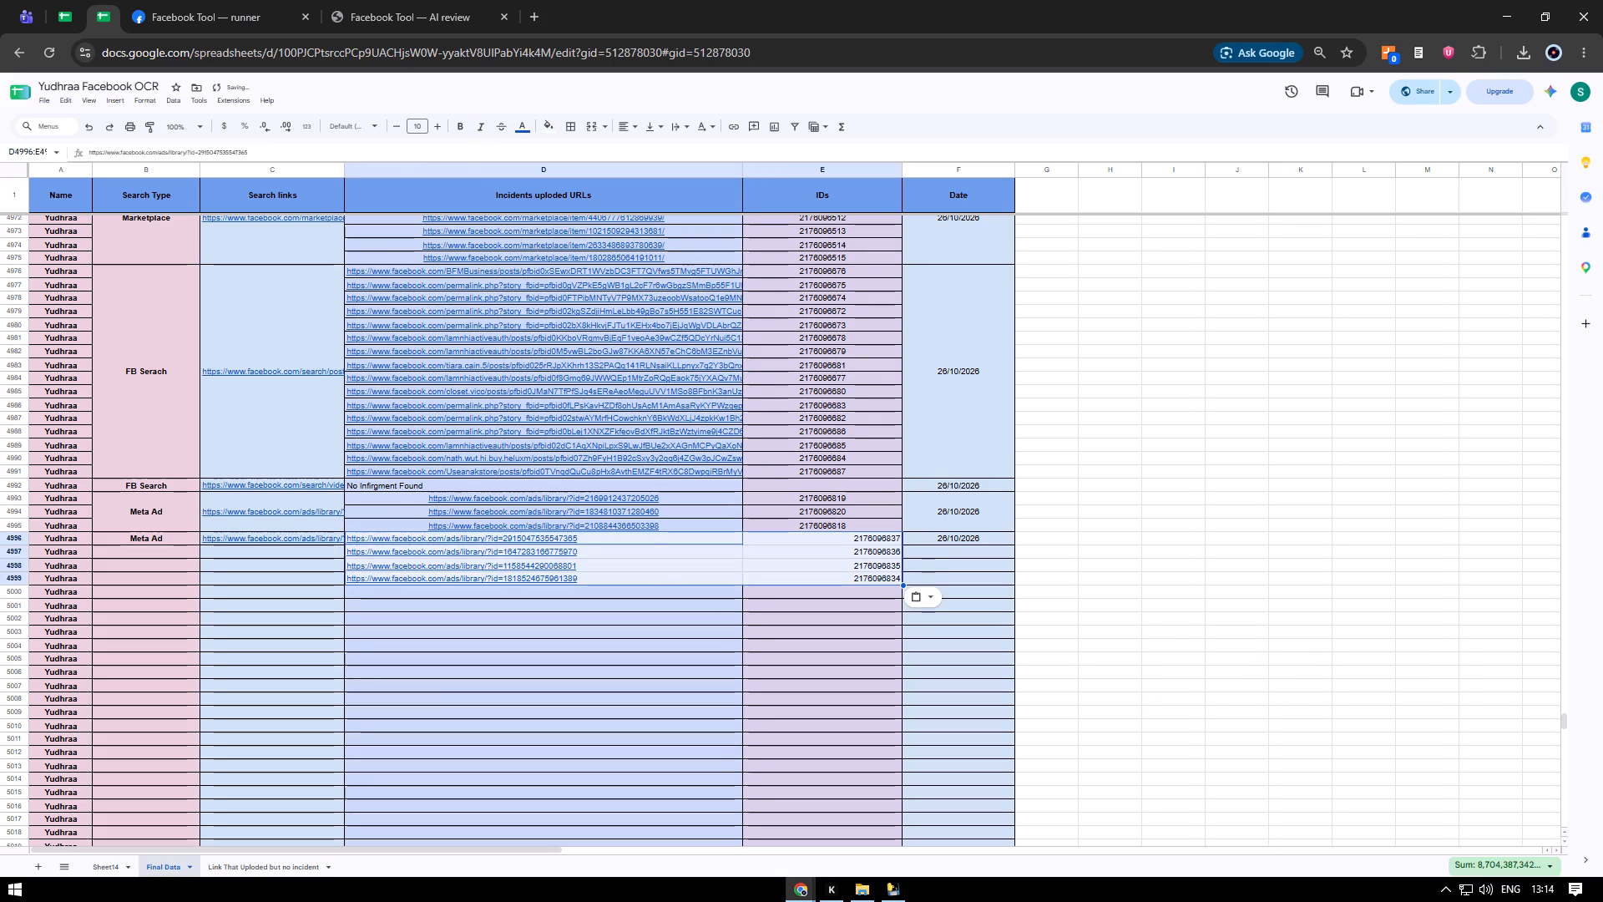
key(ctrl+shift+e)
Copy the incident URLs D4996:D4999 into the Incidents uploaded URLs cell H112 of the US-EAST sheet.
key(shift+Left)
key(ctrl+c)
key(ctrl+c)
key(ctrl+shift+grave)
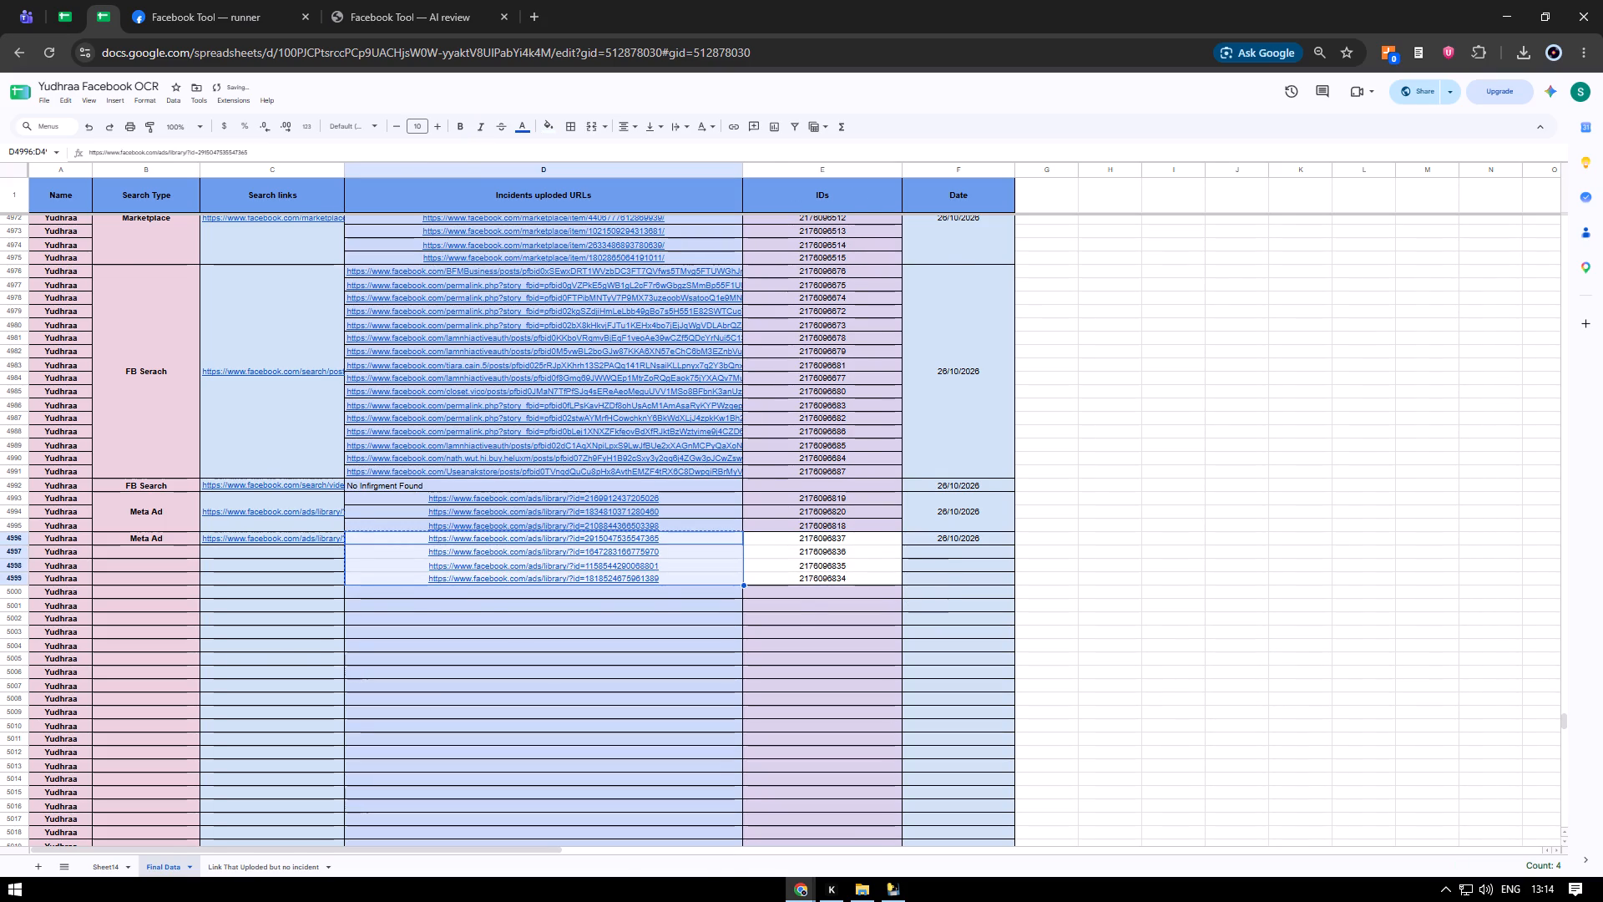
key(ctrl+shift+Tab)
key(Left)
key(Left)
key(Left)
key(Left)
key(Left)
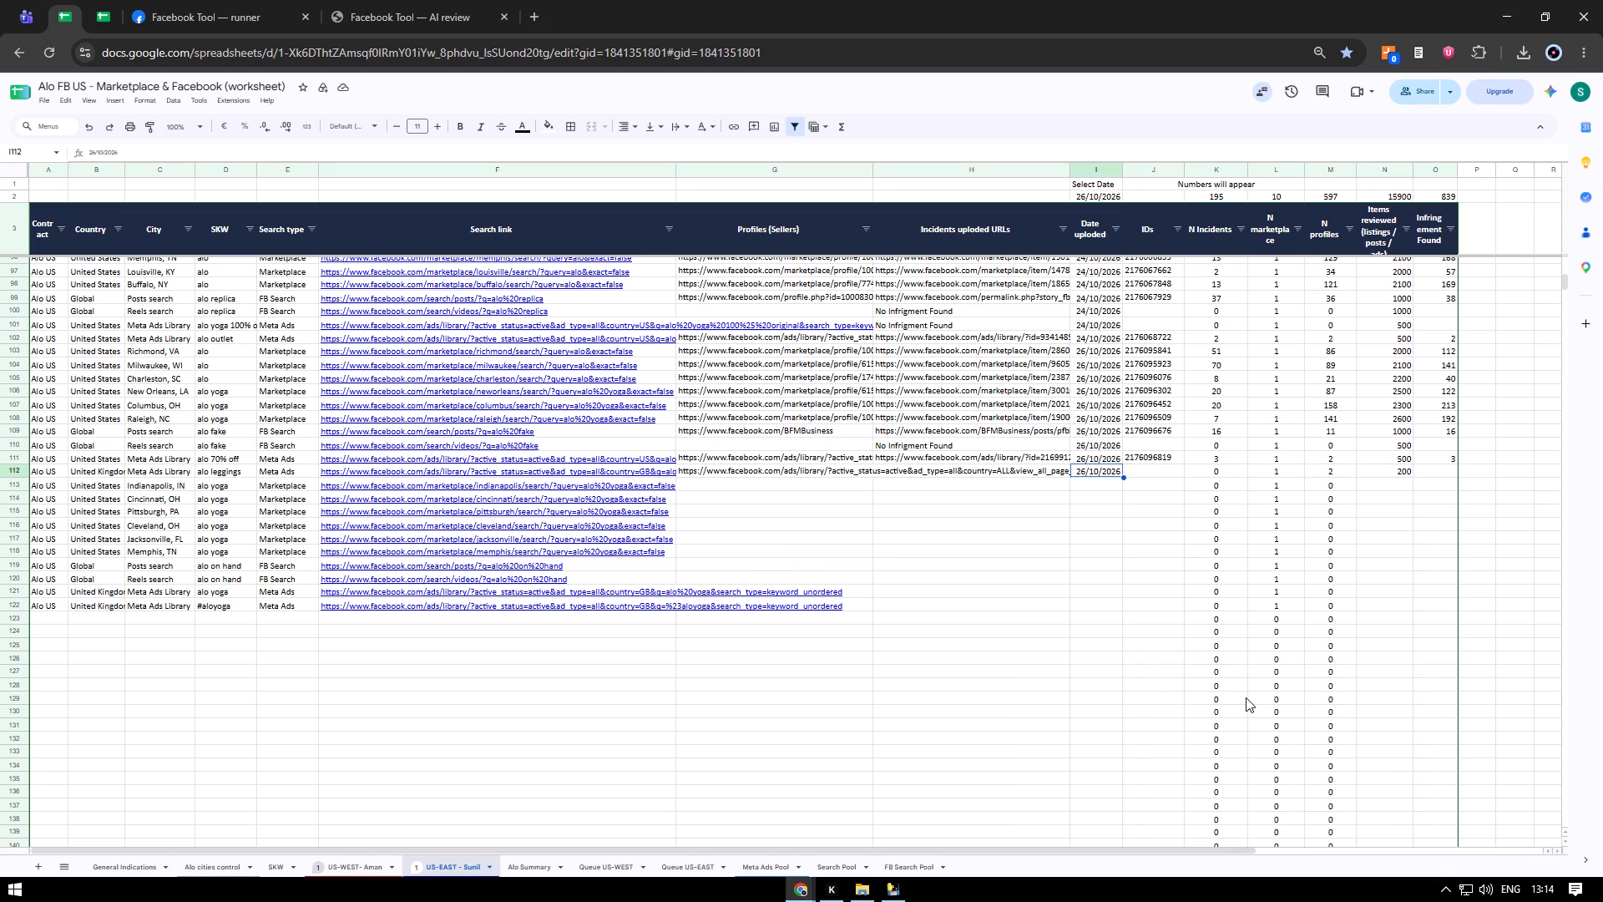
key(Left)
key(Return)
key(ctrl+shift+v)
key(Return)
Copy the incident IDs from E4996:E4999 of the OCR sheet into the IDs cell J112 of the US-EAST sheet.
key(Up)
key(Right)
key(Right)
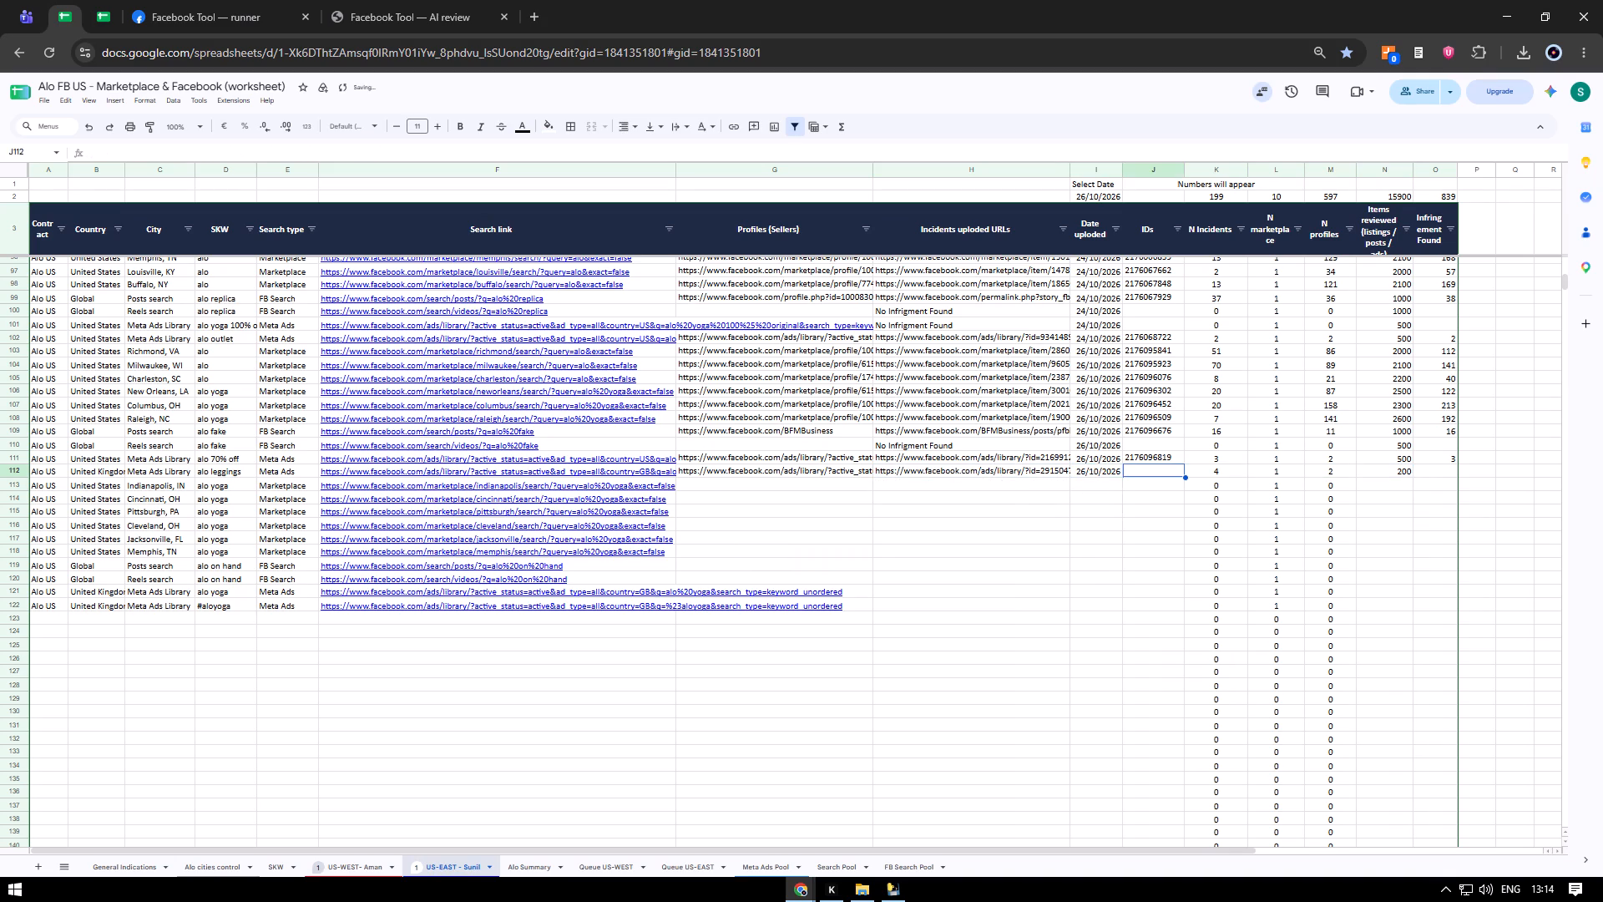
key(ctrl+Tab)
key(Right)
key(ctrl+shift+Down)
key(ctrl+c)
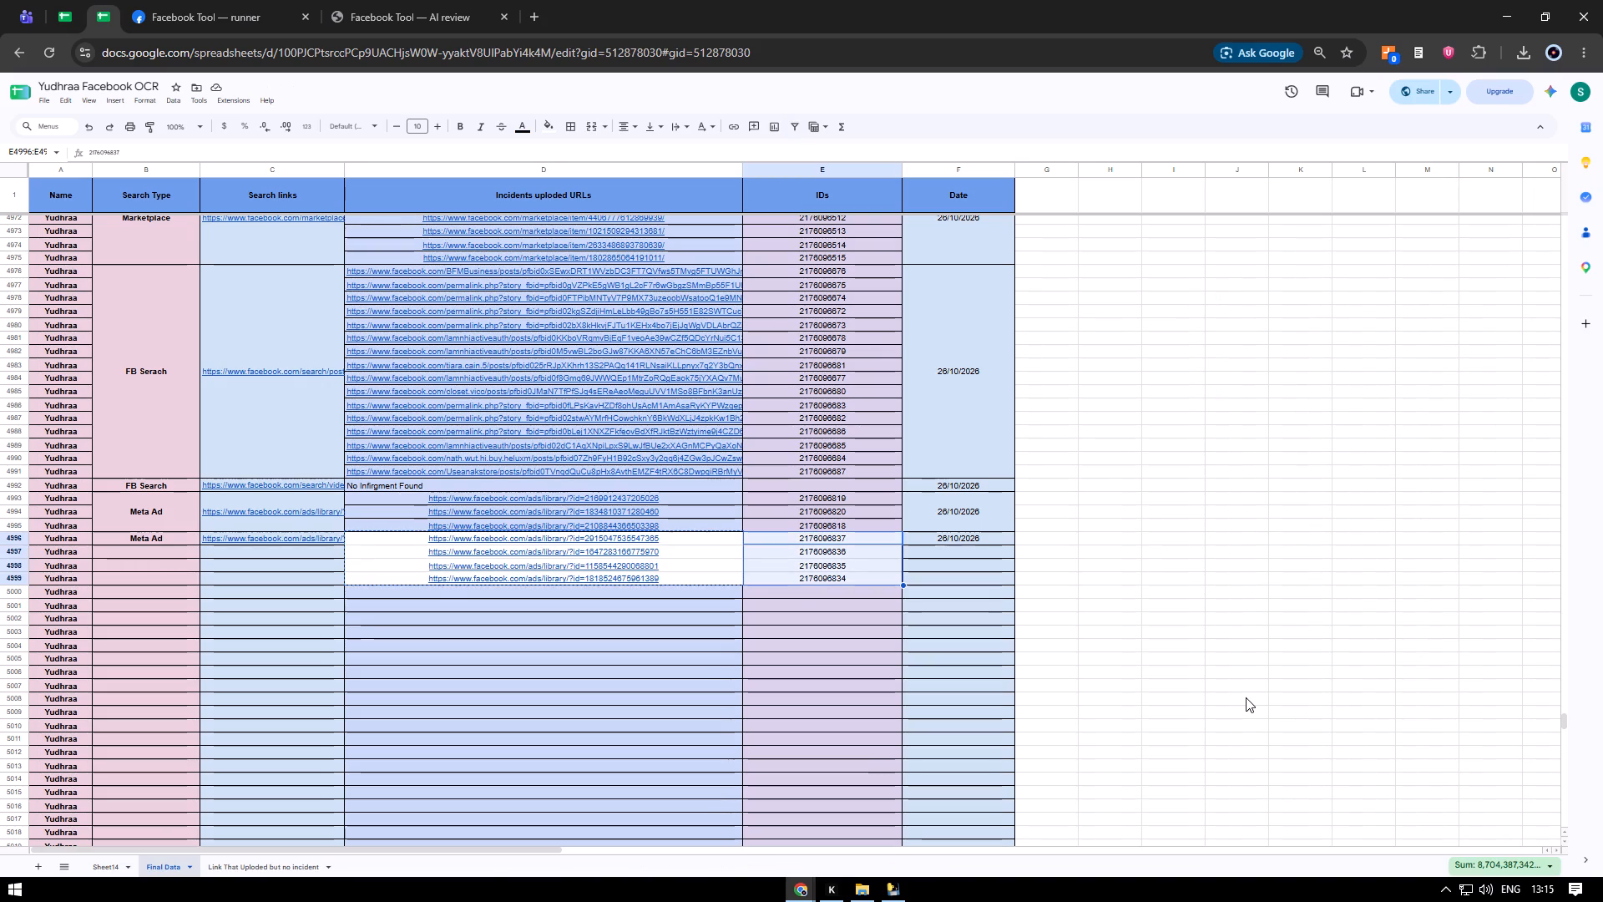
key(ctrl+c)
key(ctrl+shift+Tab)
key(Return)
key(ctrl+shift+v)
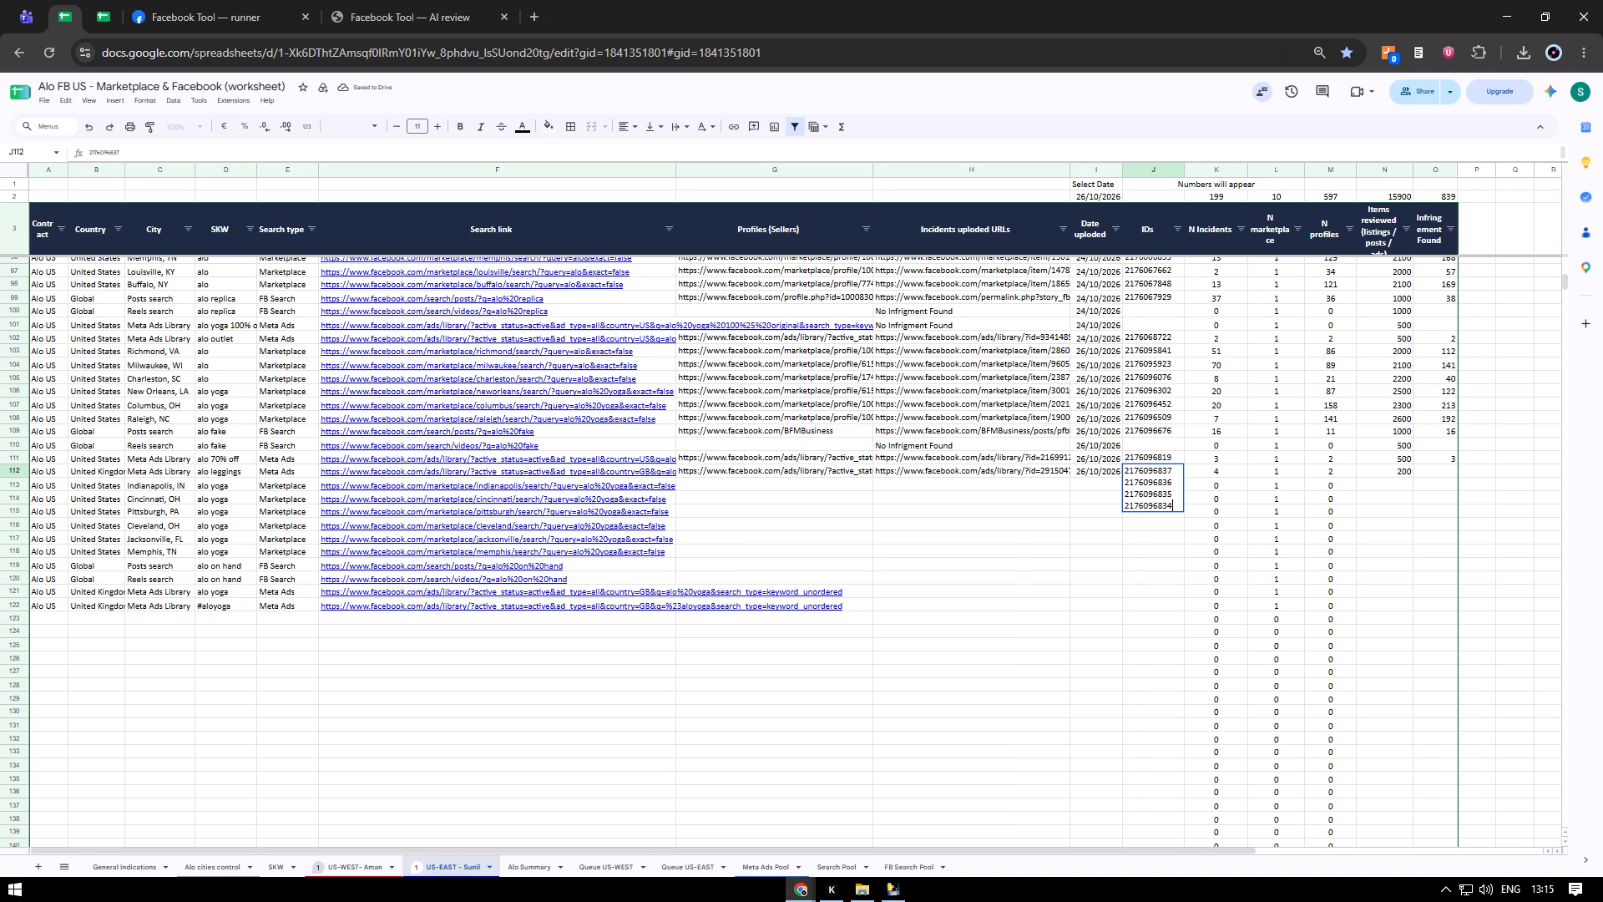
key(Return)
In the OCR sheet, fill the ID cells E4996:E4999 light purple and the URL cells D4995:D5000 light blue to match their columns.
key(ctrl+Tab)
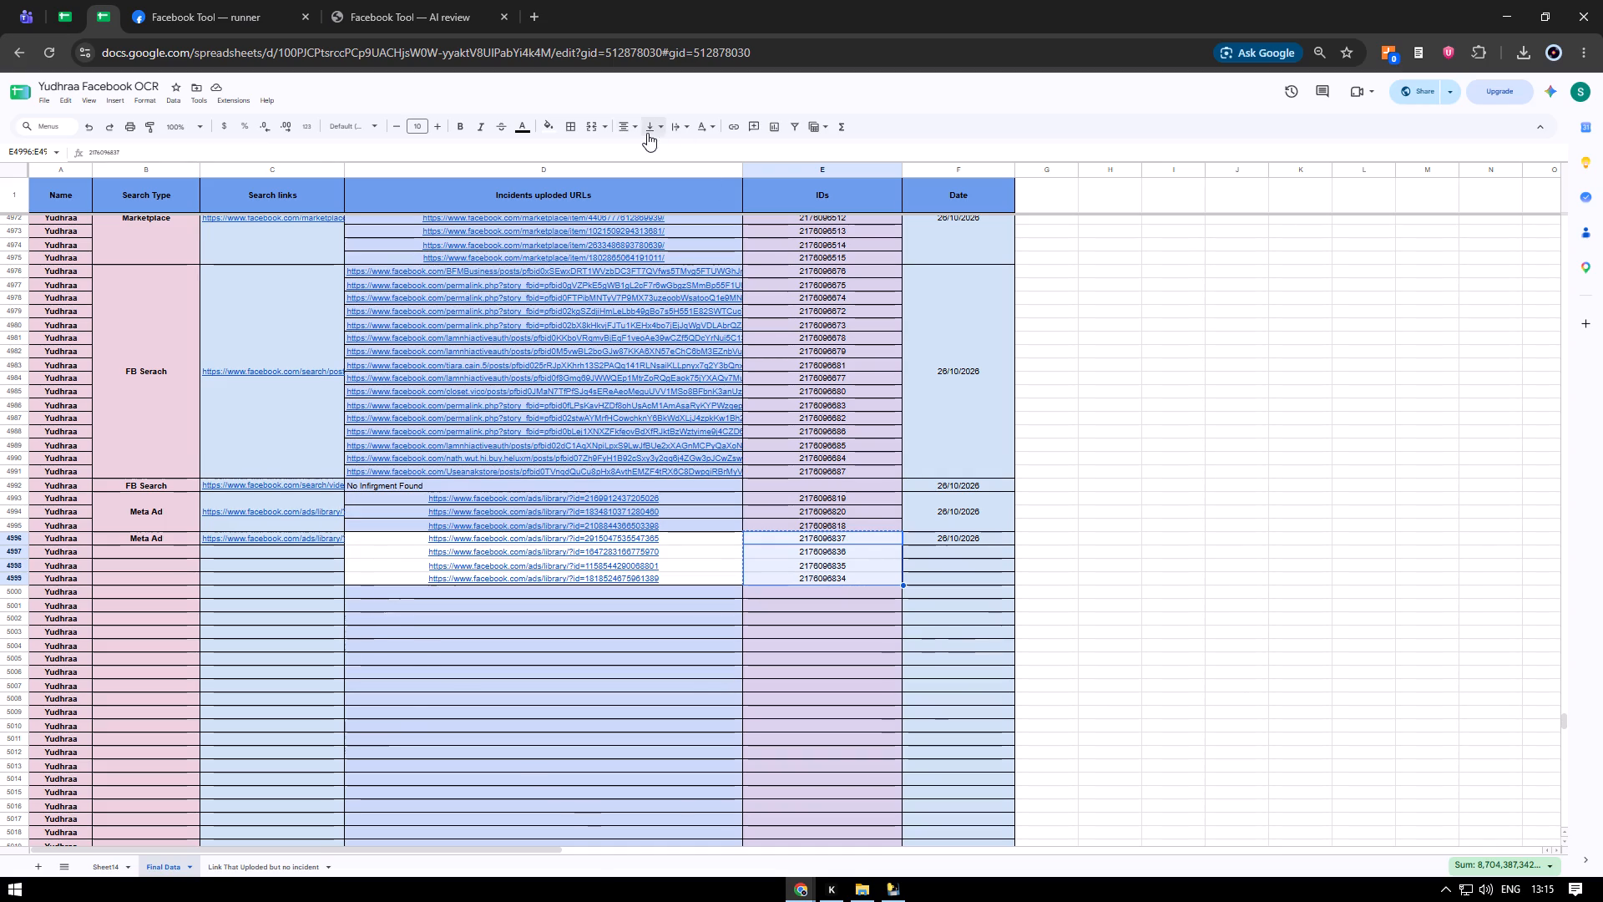
click(545, 124)
click(662, 197)
drag(715, 523, 710, 593)
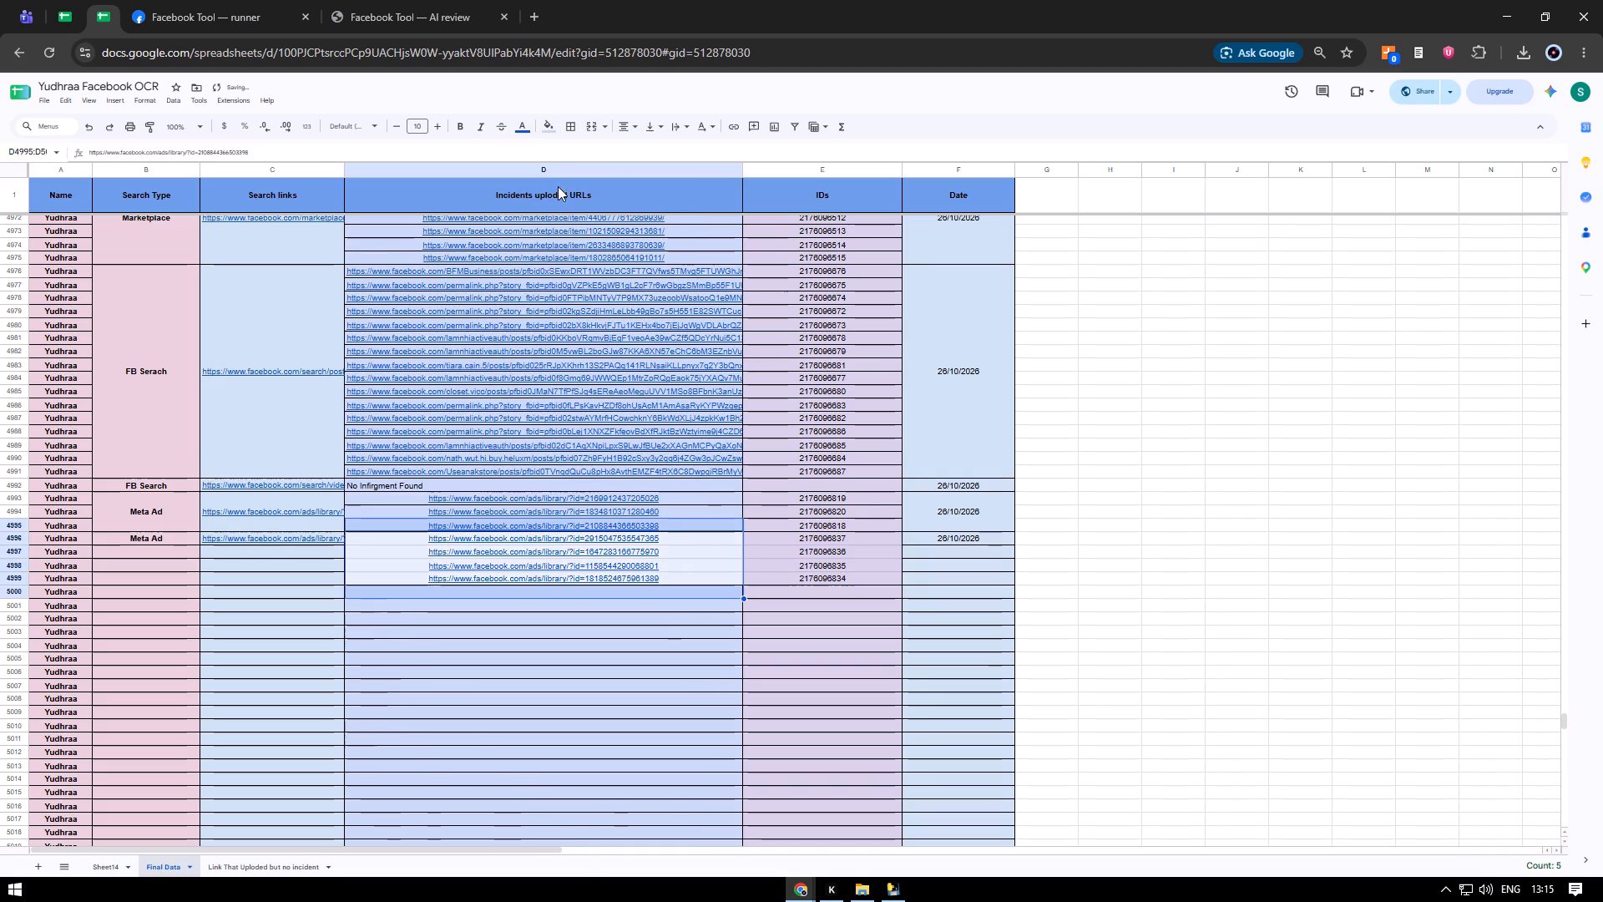
click(549, 131)
click(631, 196)
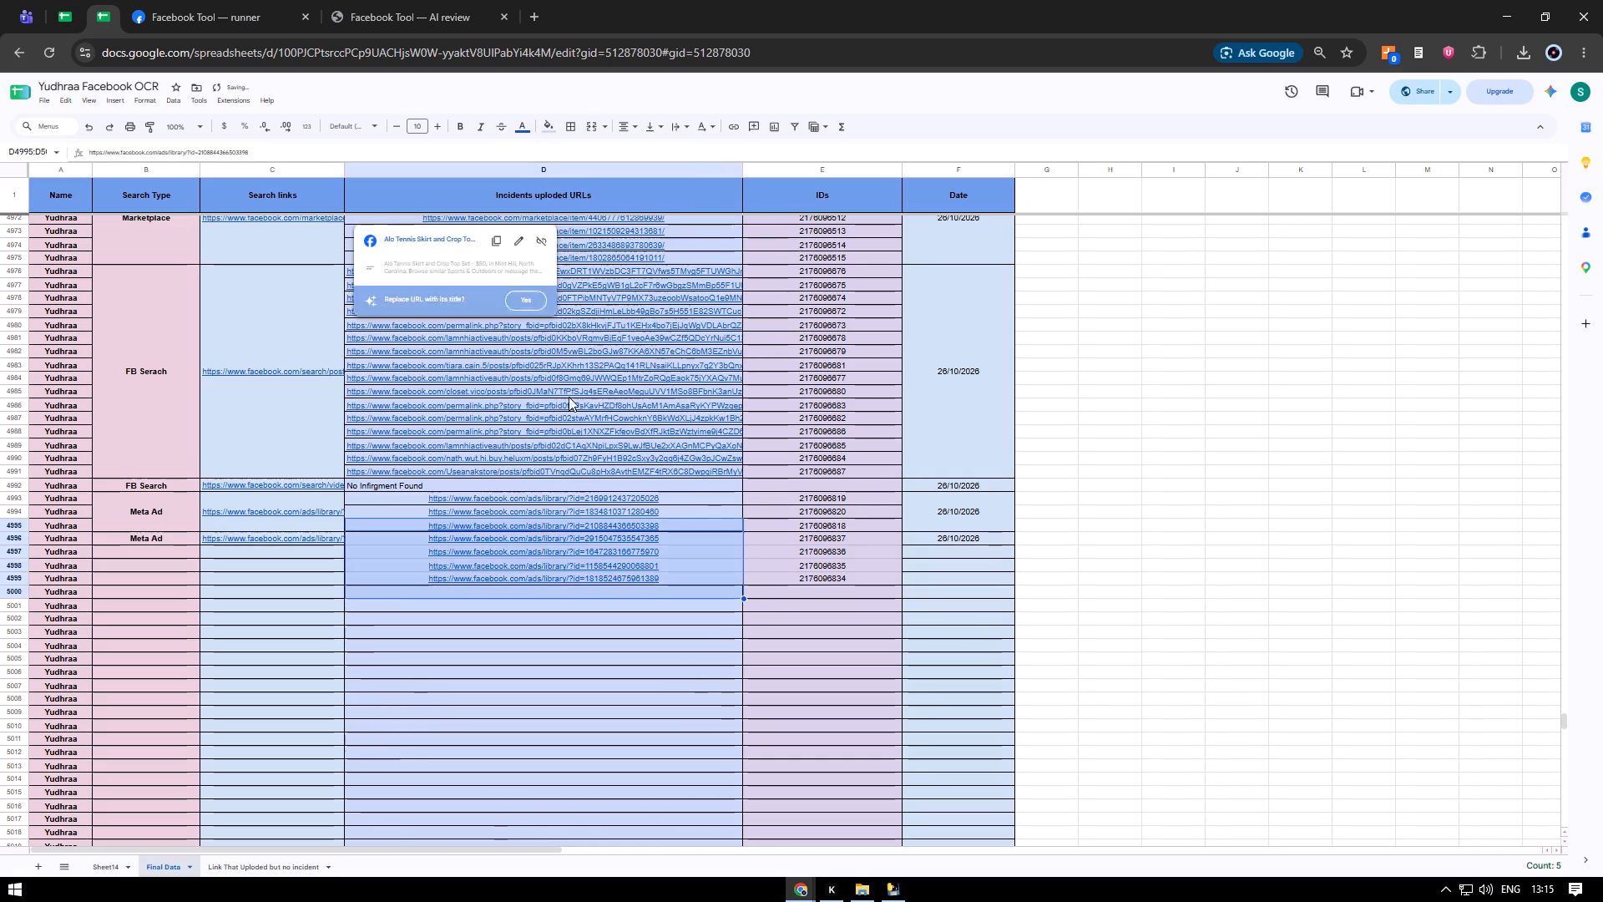
drag(487, 518, 683, 542)
key(ctrl+z)
Apply all borders to the URL and ID cells D4994:E5001.
drag(572, 510, 911, 611)
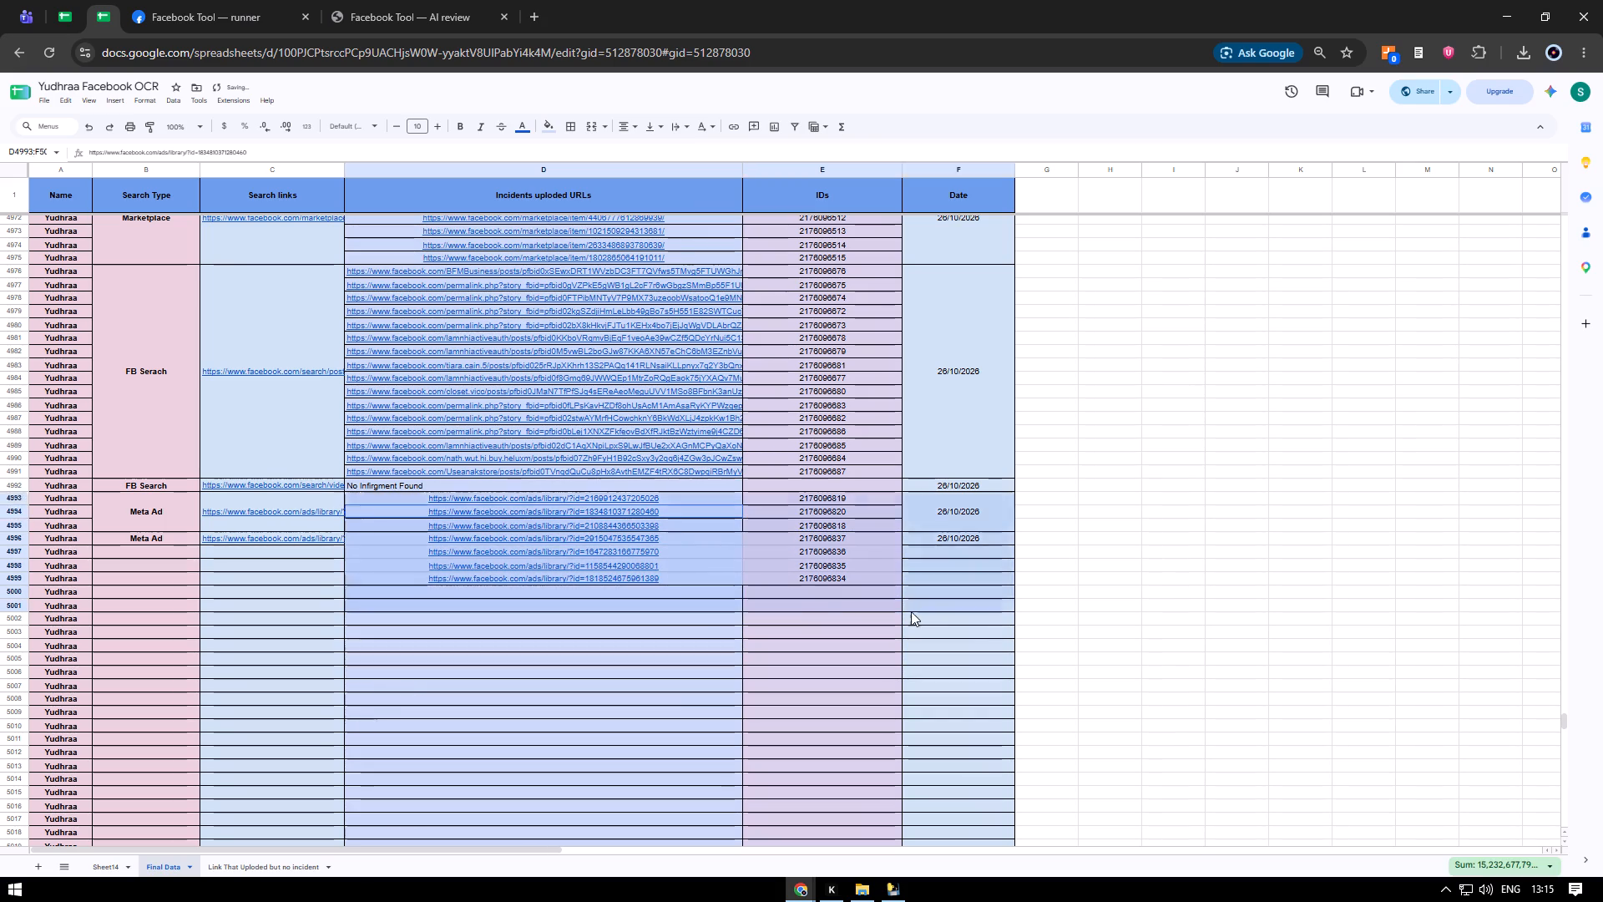
drag(911, 611, 802, 611)
click(570, 127)
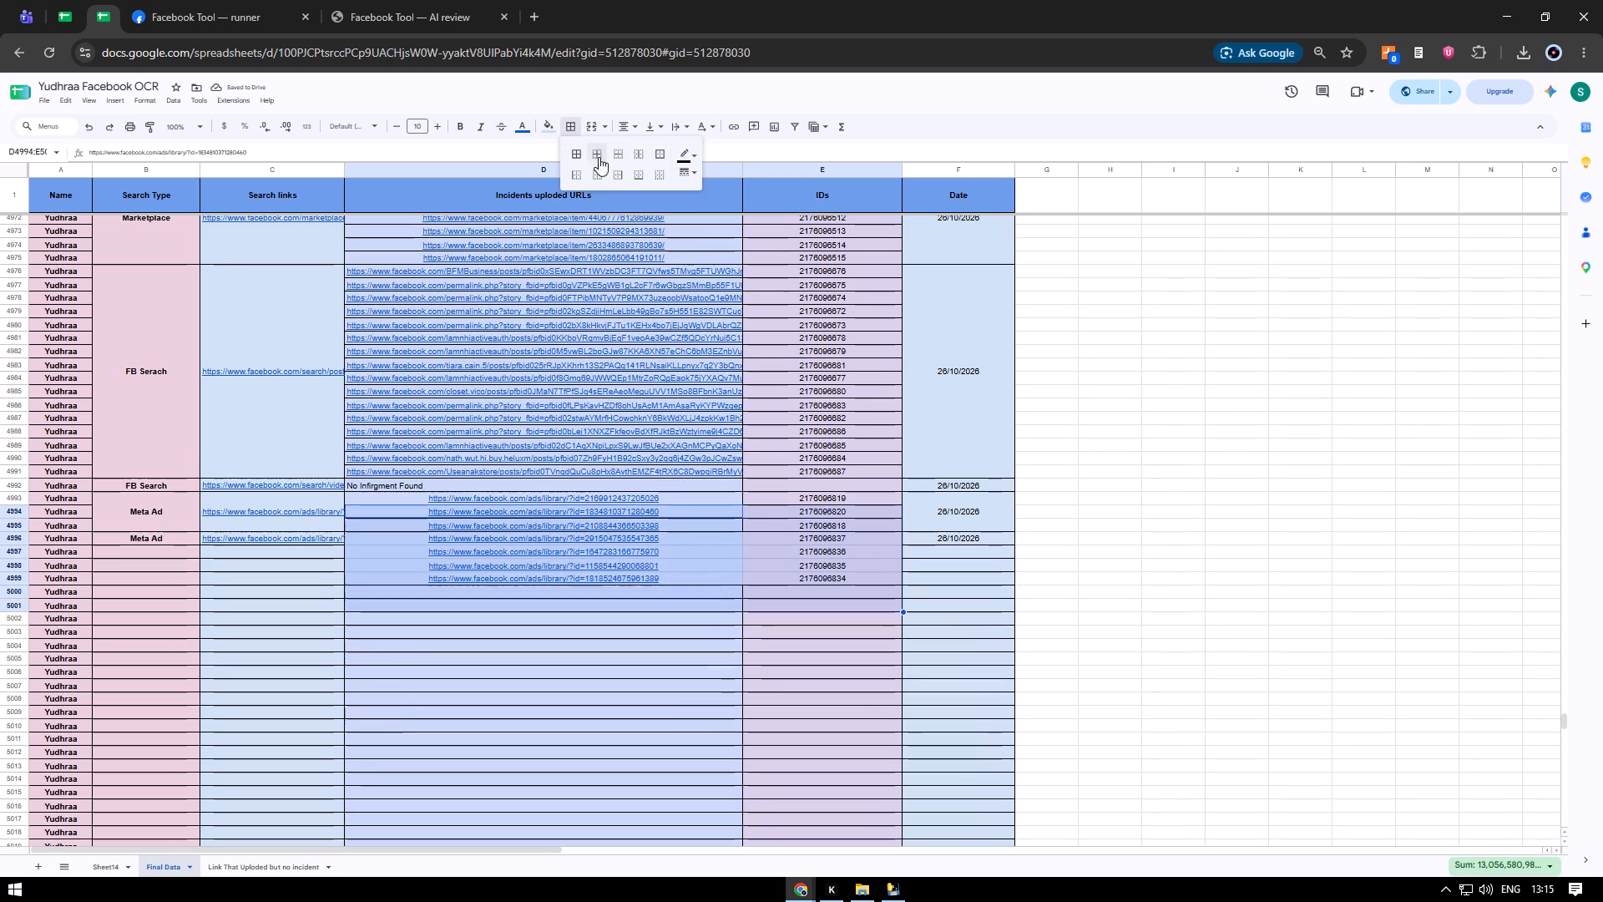
click(587, 157)
click(578, 156)
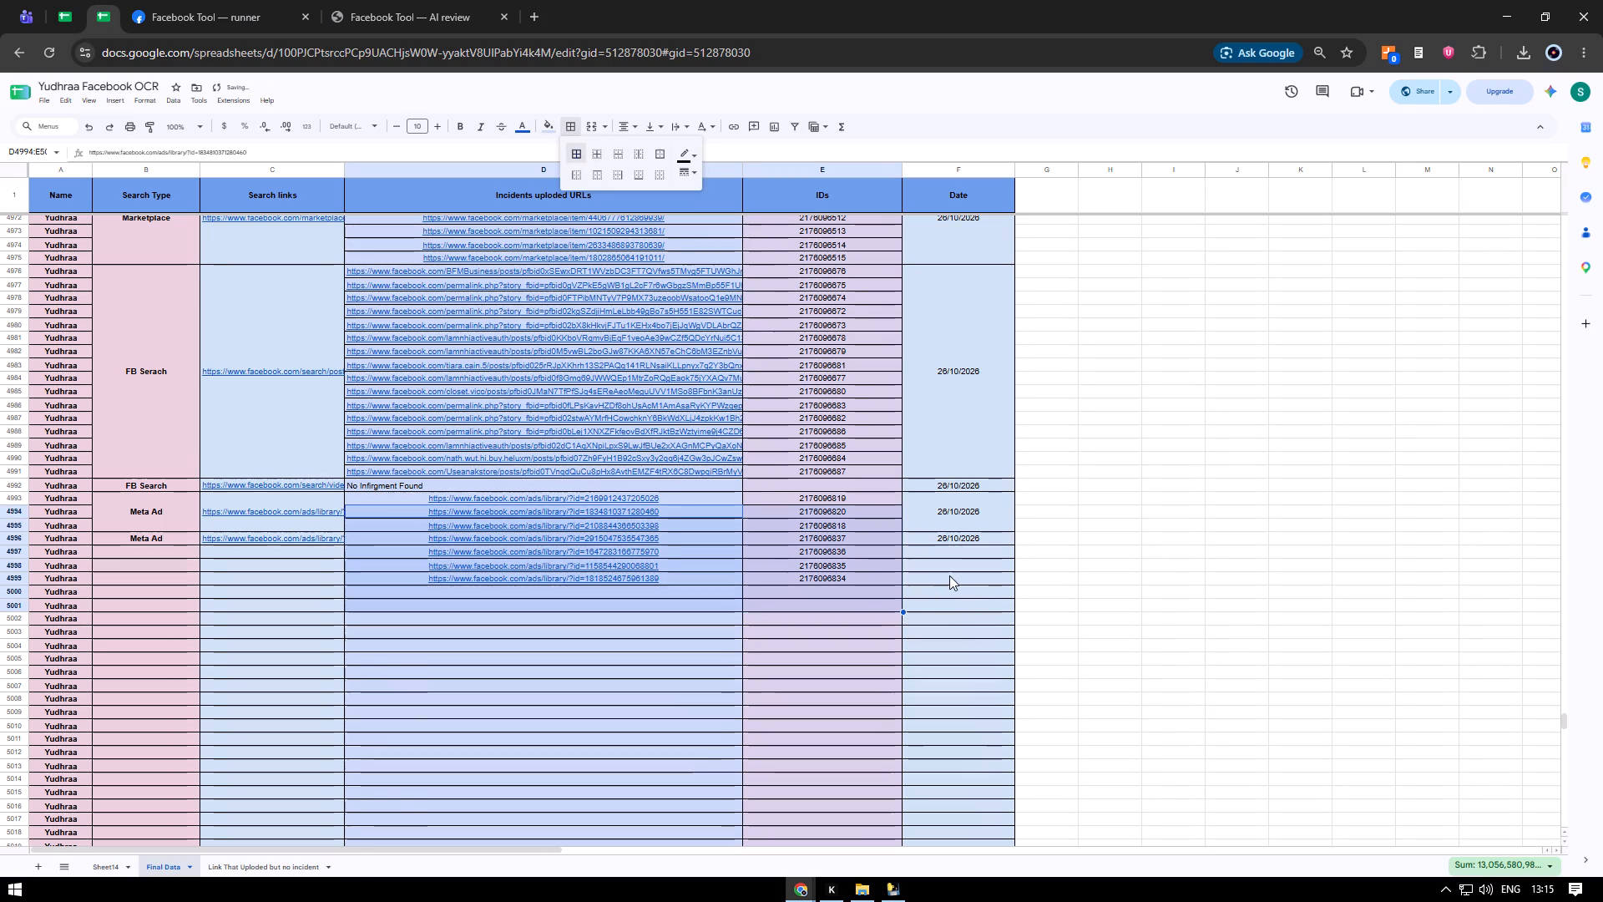
click(944, 575)
click(356, 573)
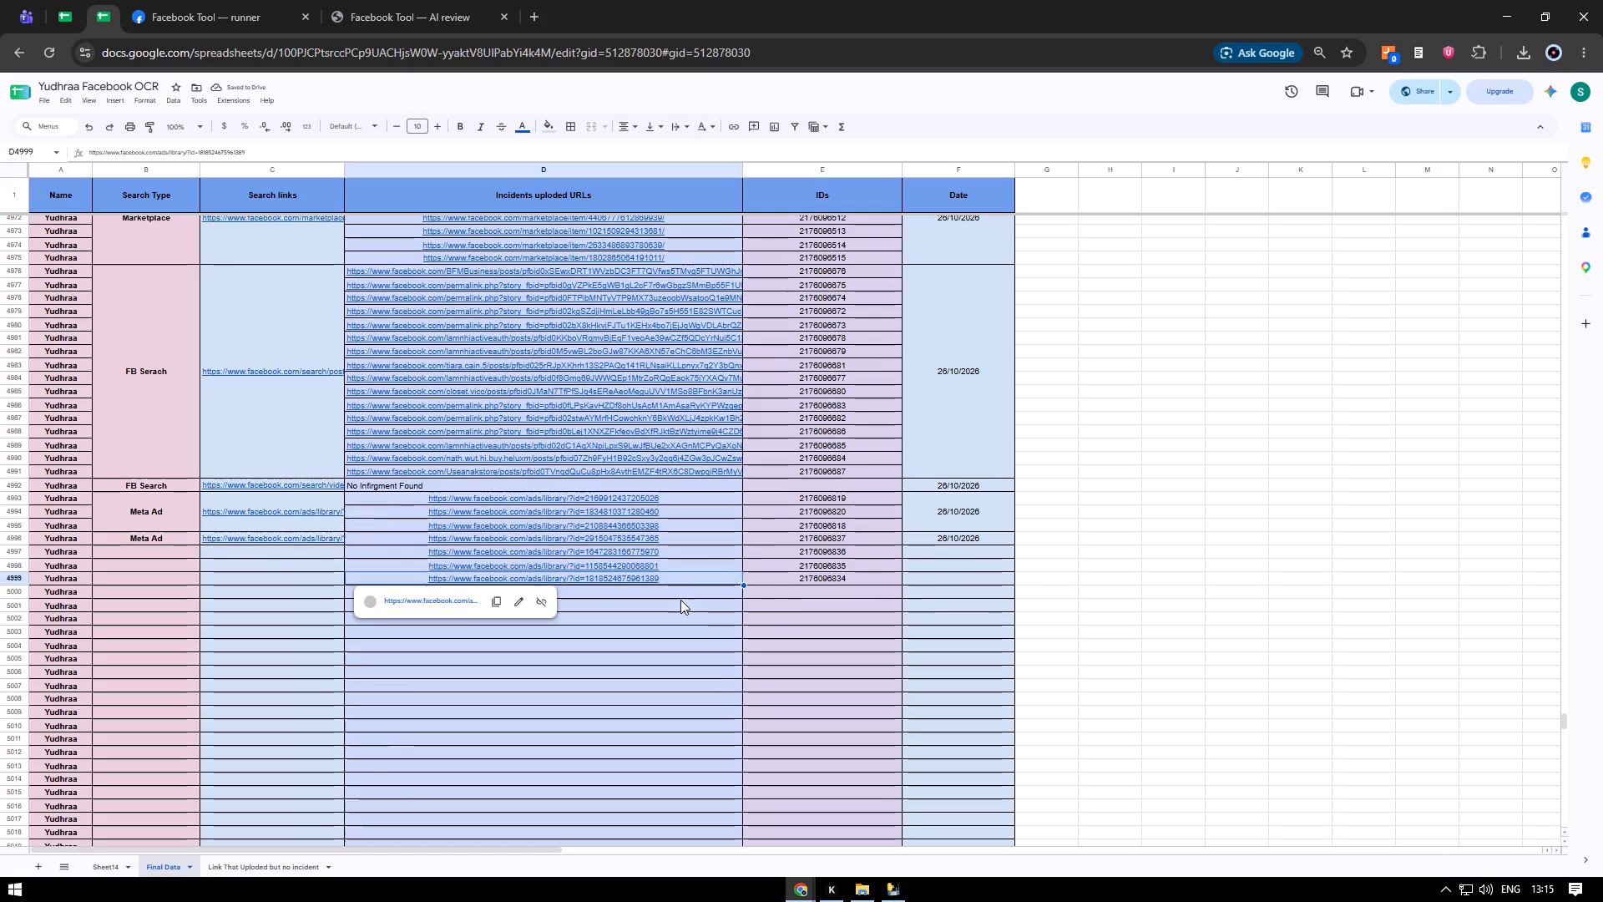
Merge the Date cells F4996:F4999, the Search links cells C4996:C4999 and the Search Type cells B4996:B4999, each into one cell.
drag(938, 580, 938, 543)
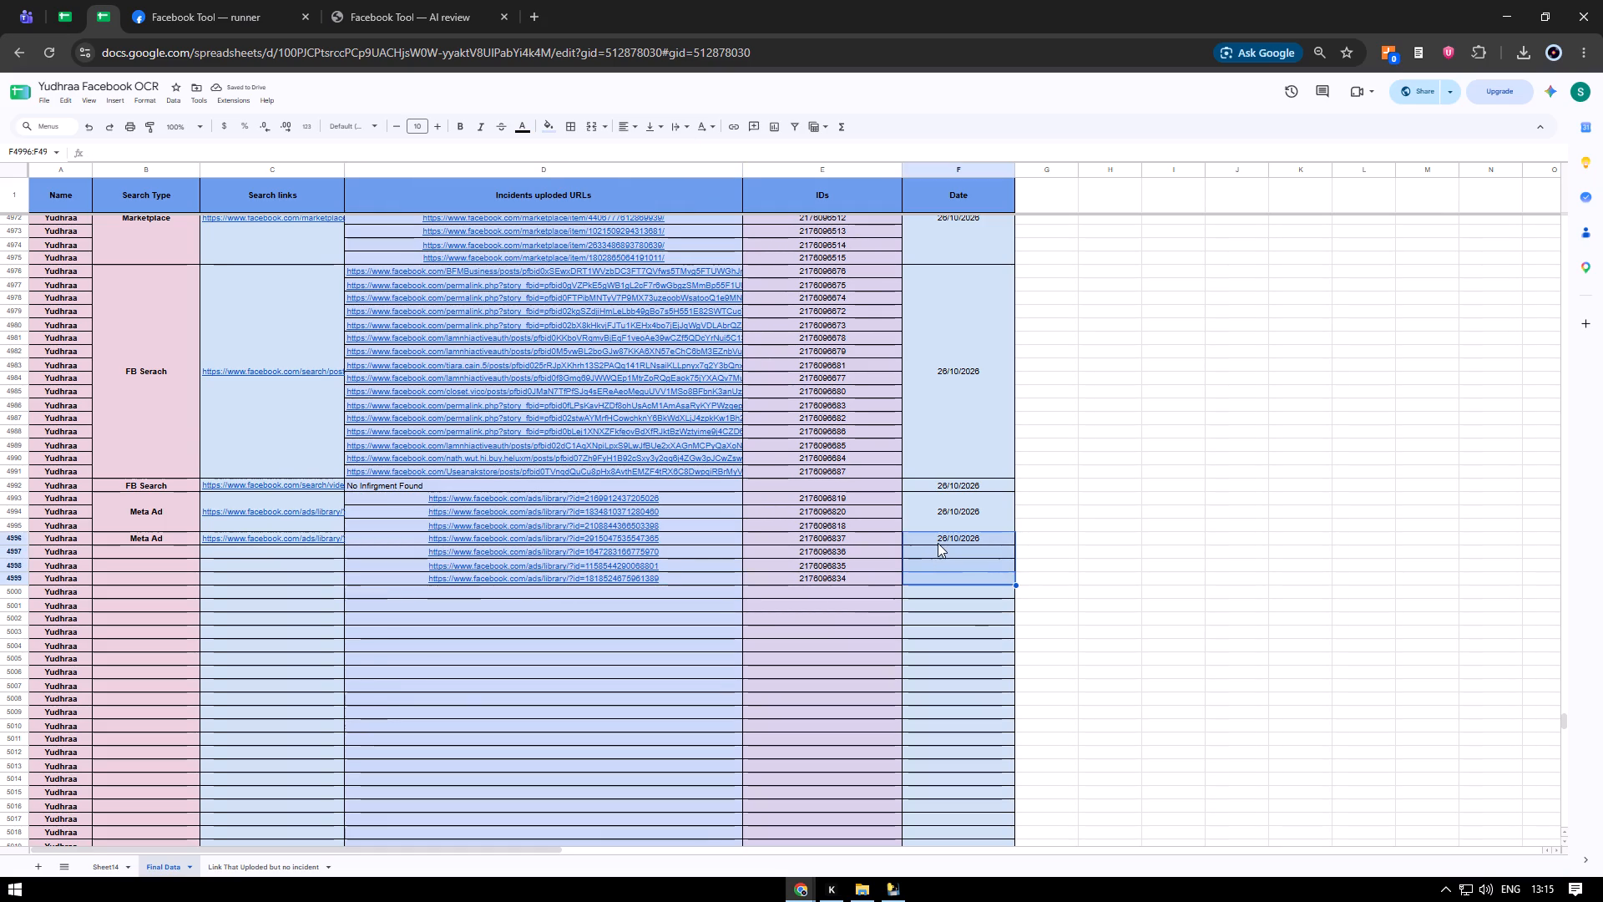
key(alt+o)
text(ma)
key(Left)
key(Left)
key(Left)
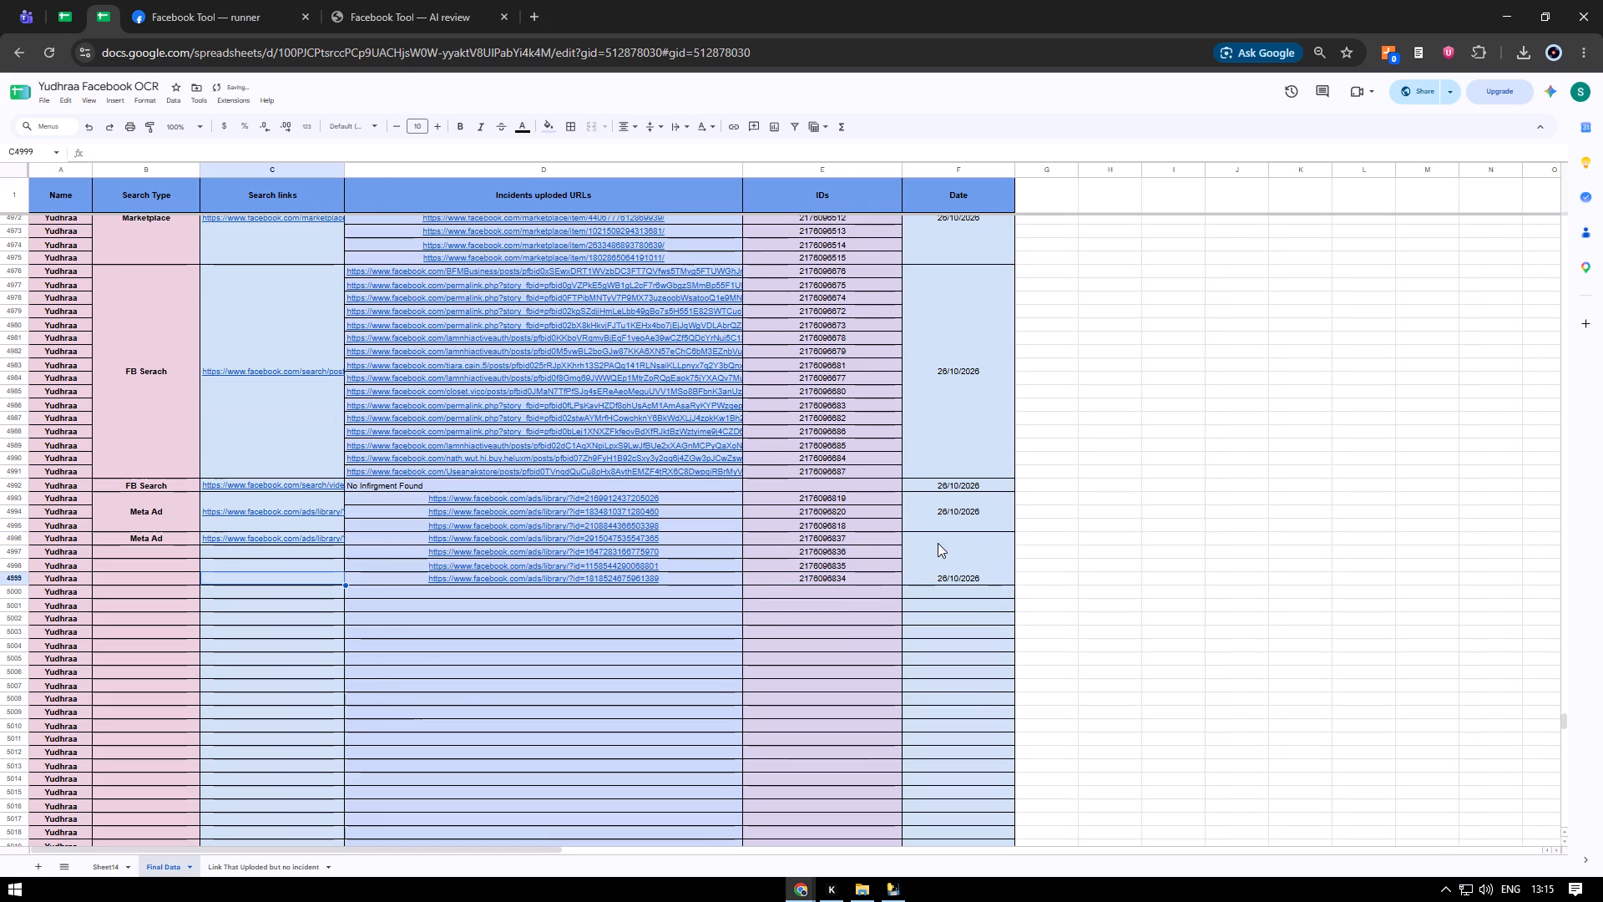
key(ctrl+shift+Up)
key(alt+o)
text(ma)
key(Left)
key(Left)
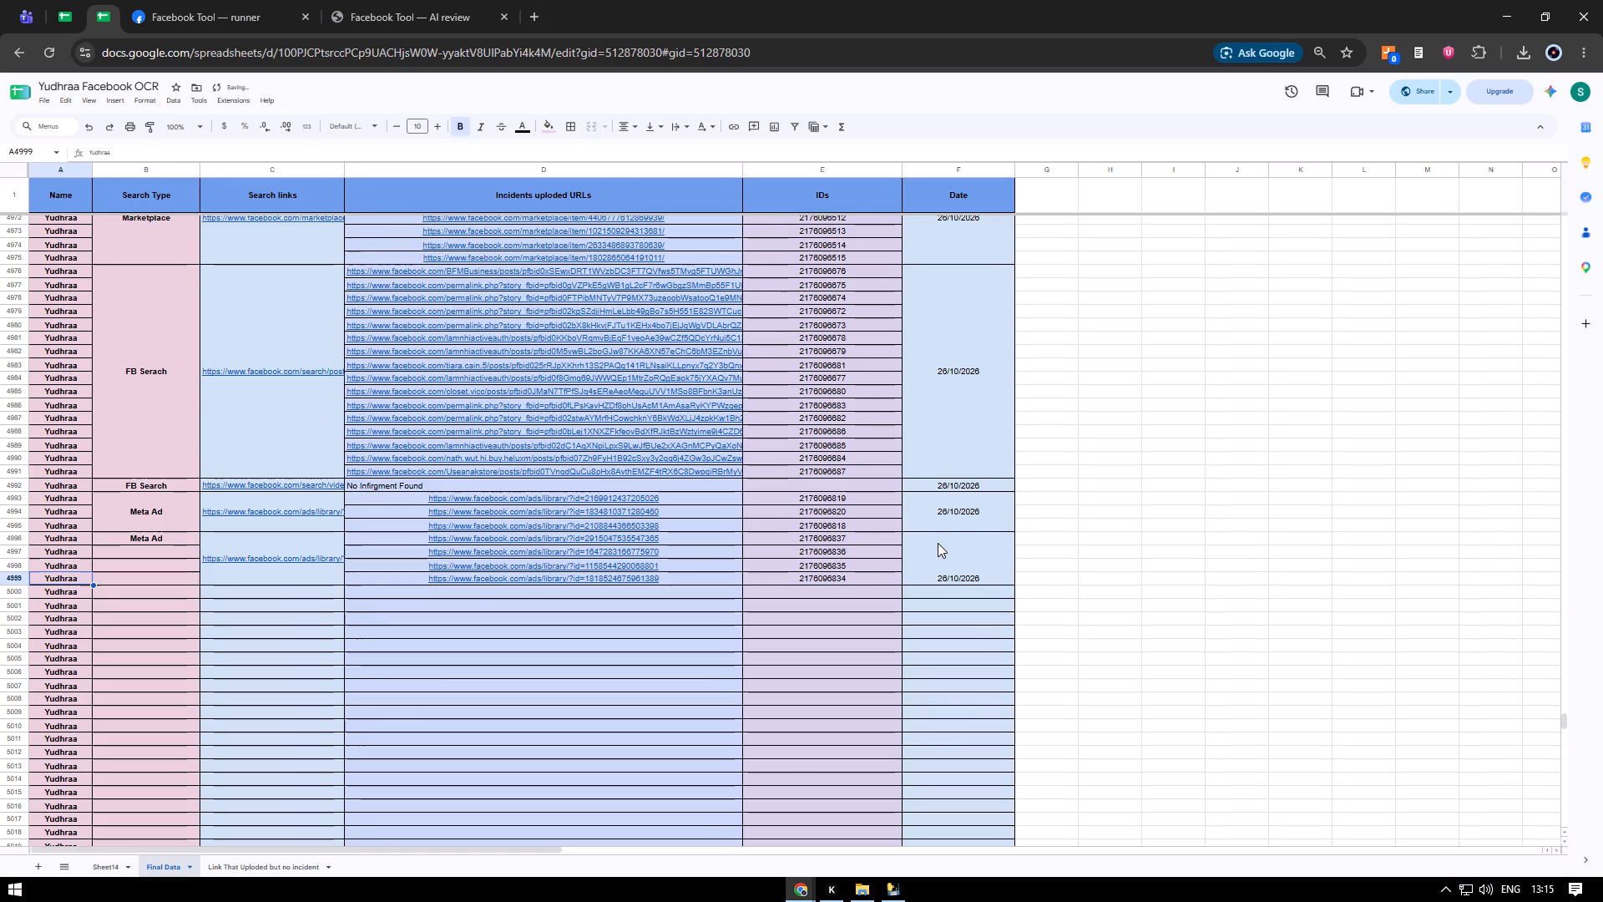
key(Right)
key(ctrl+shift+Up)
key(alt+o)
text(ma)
Vertically centre the merged Search Type and Date cells of rows 4996 to 4999.
ctrl+click(952, 556)
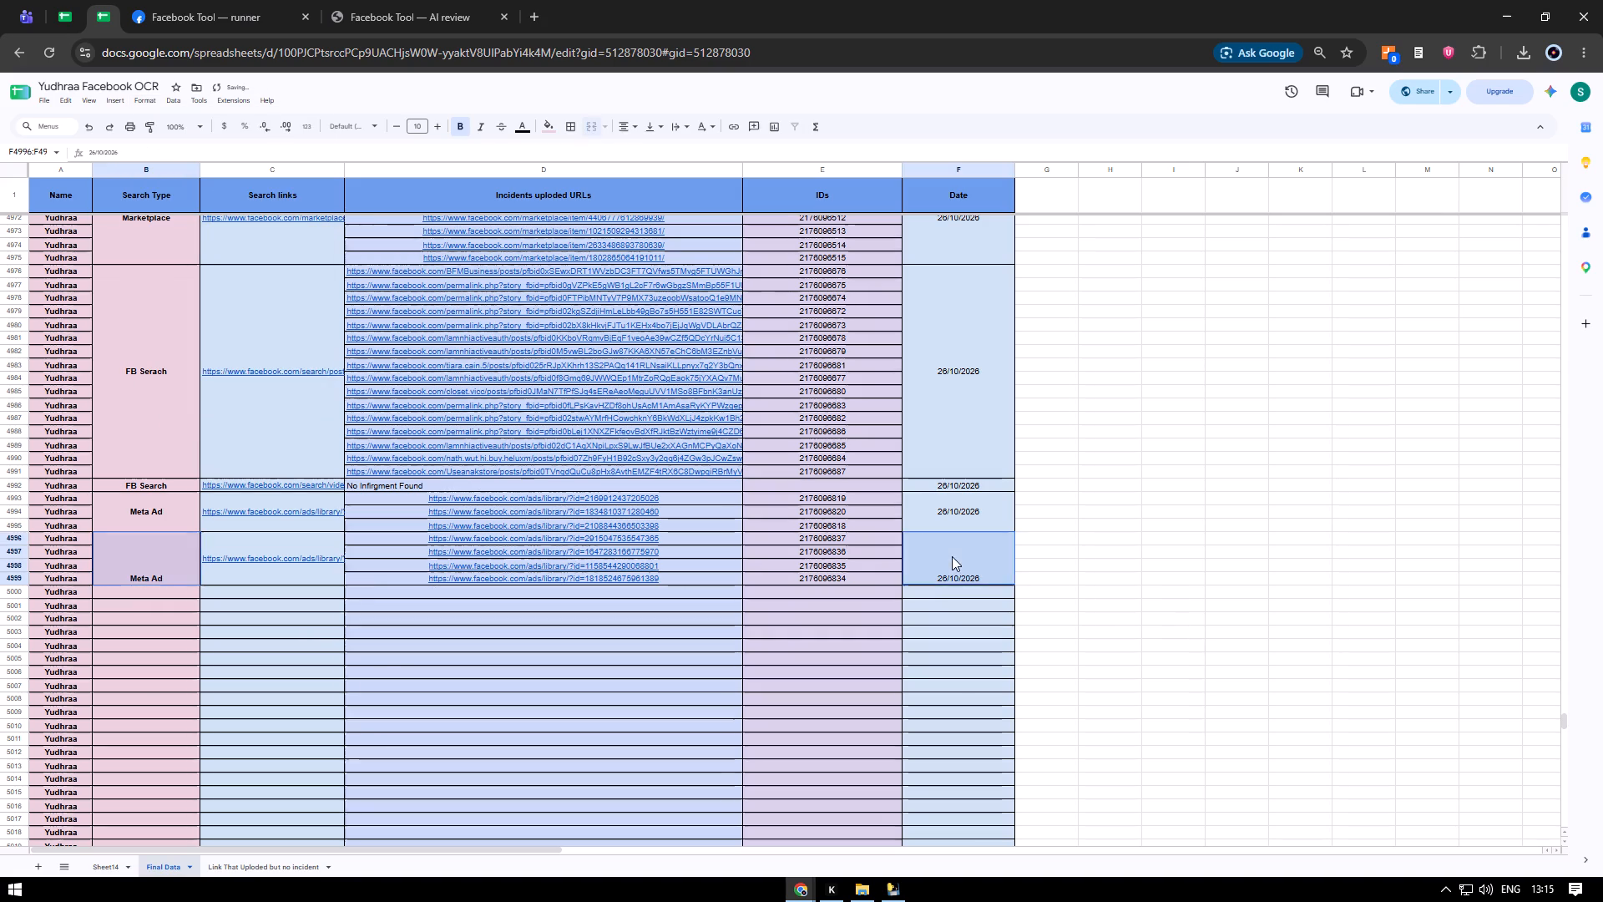
click(647, 129)
click(669, 149)
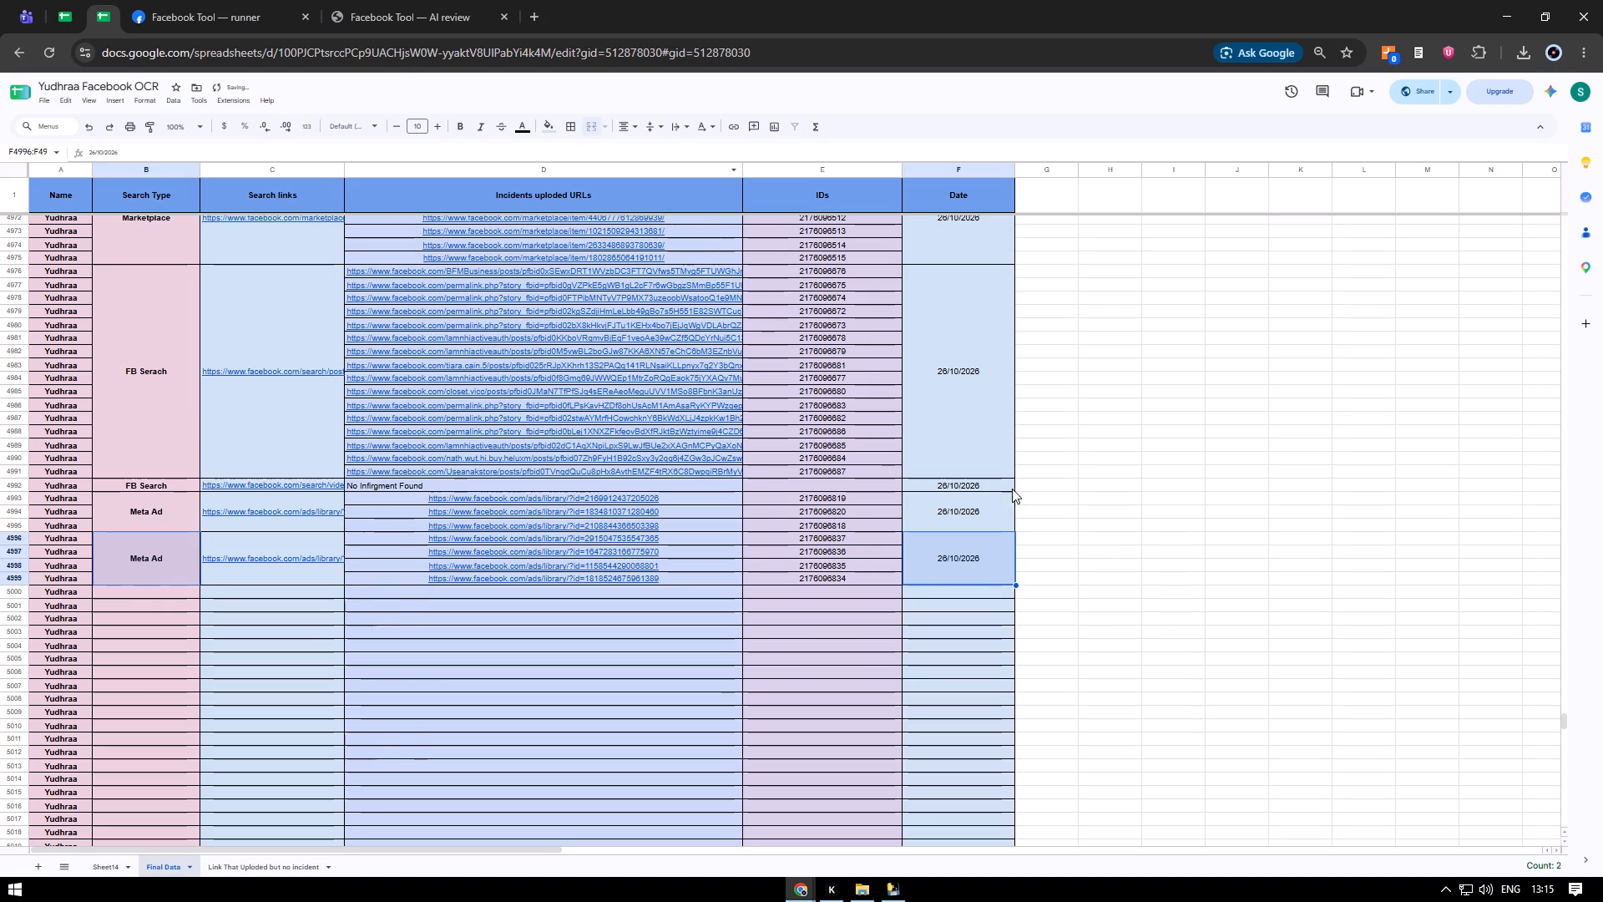
click(1217, 576)
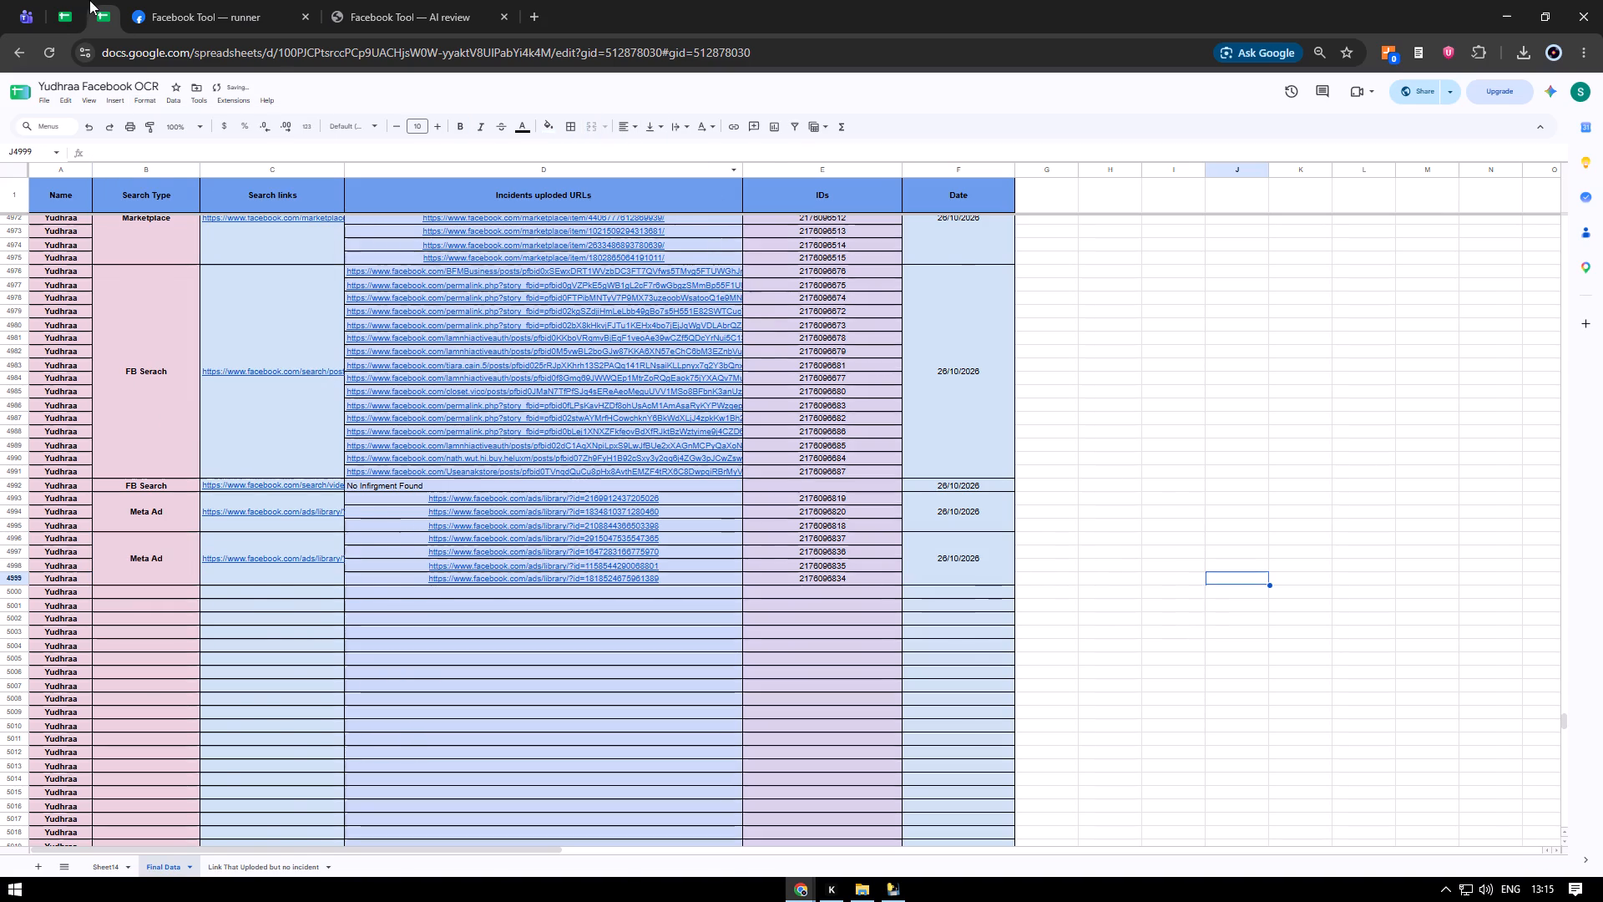
Enter 4 as the Infringement Found count in O112 of the US-EAST sheet.
click(71, 0)
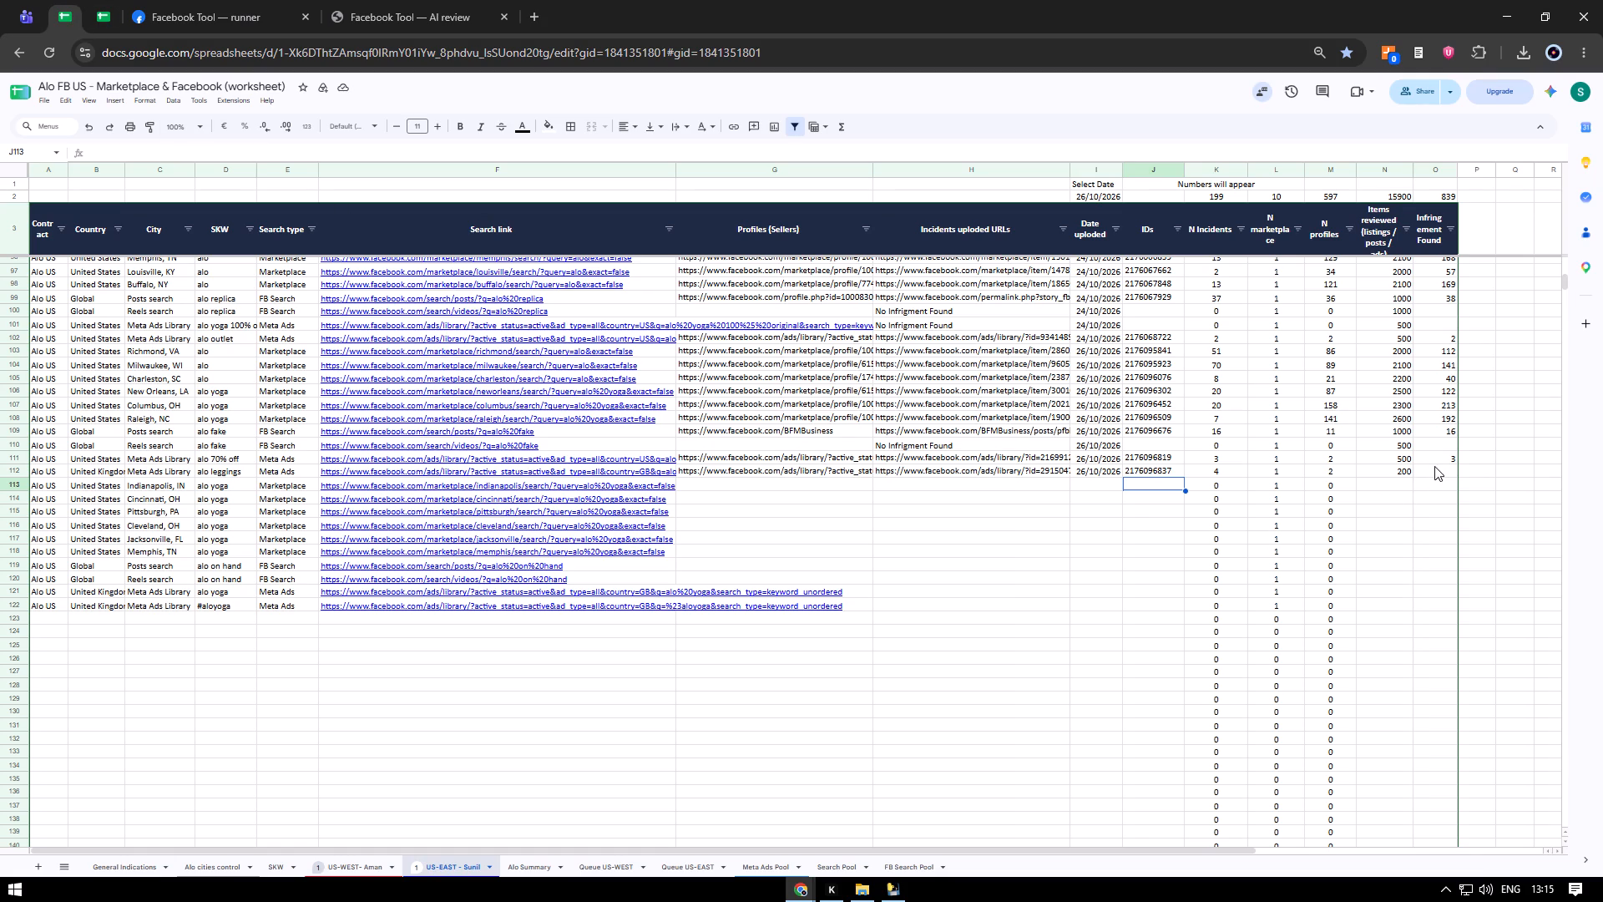
click(1434, 466)
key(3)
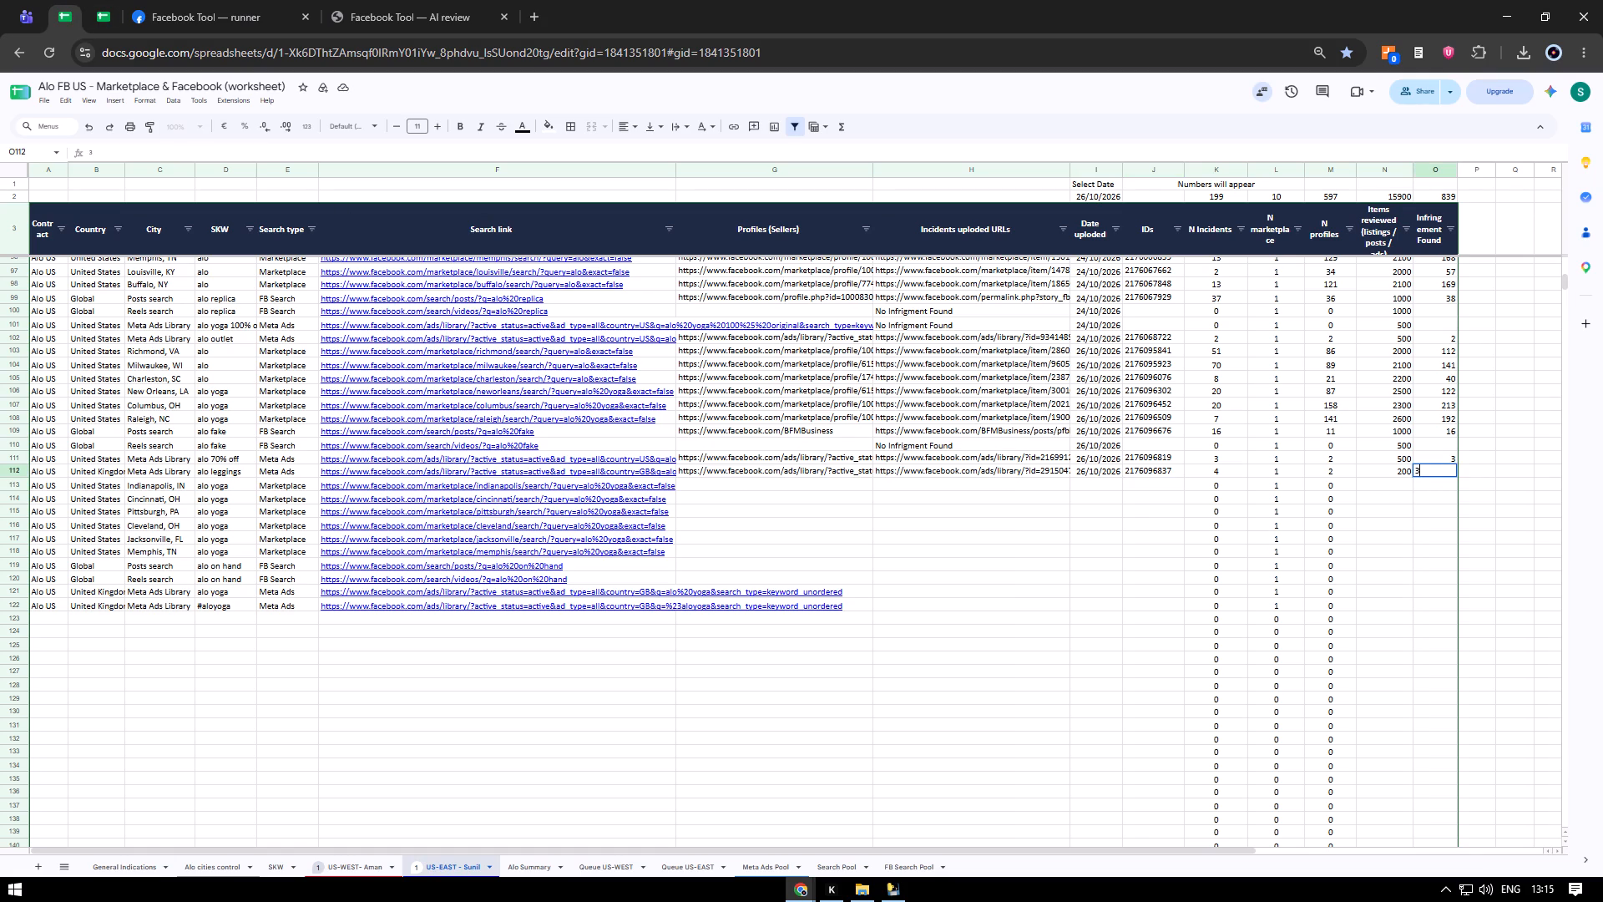
key(BackSpace)
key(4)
key(Left)
key(Left)
key(Left)
key(Left)
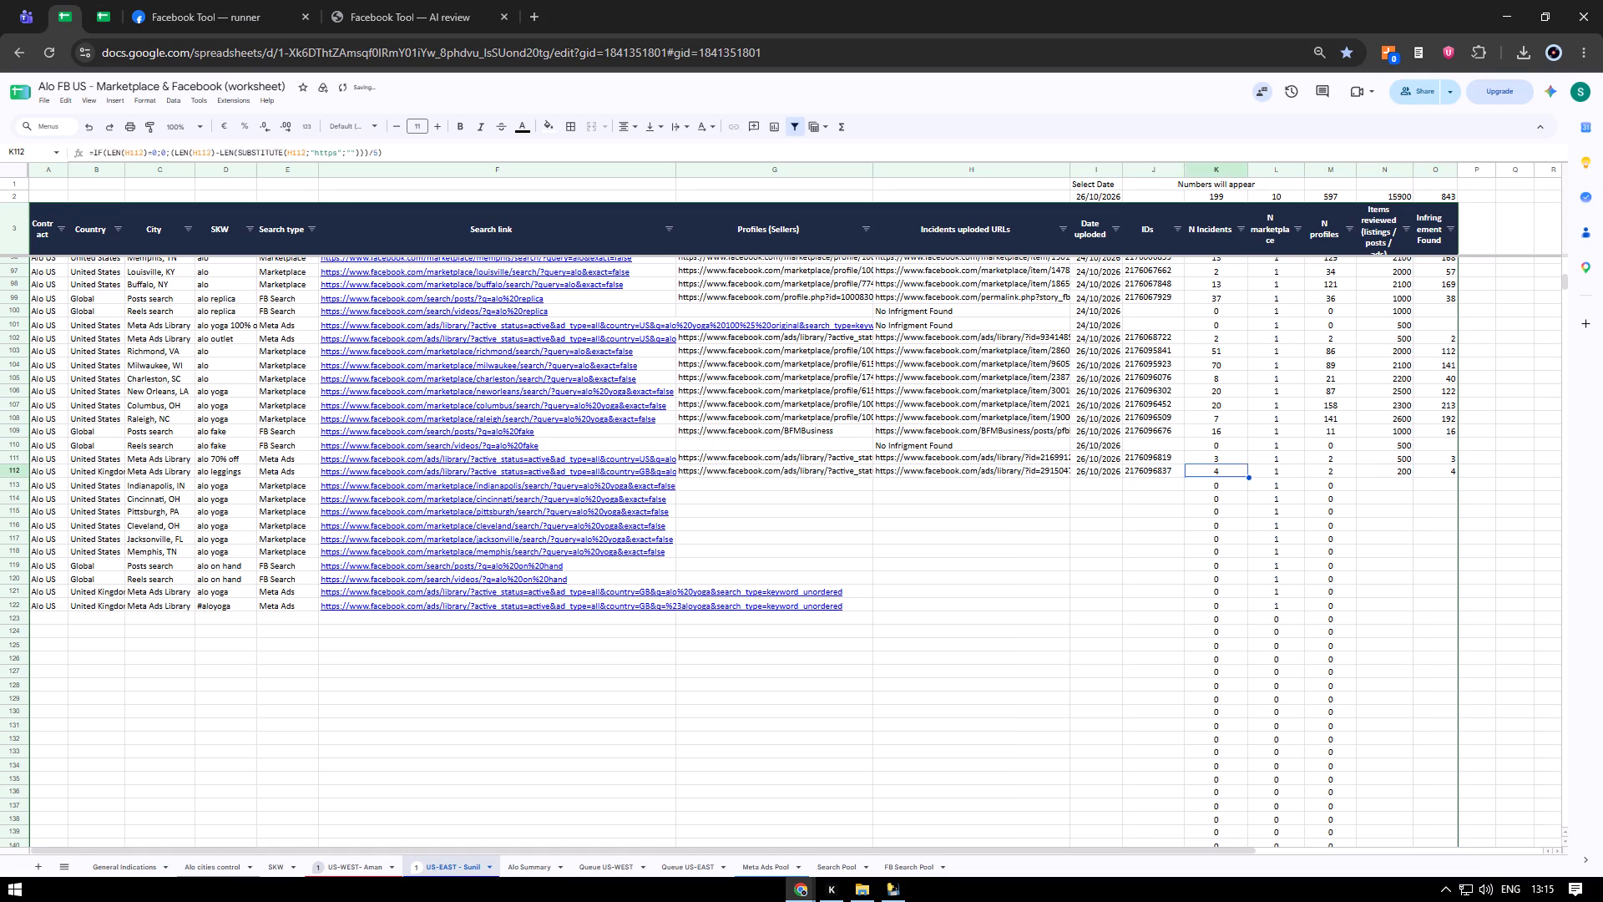
key(Left)
key(Left)
key(Left)
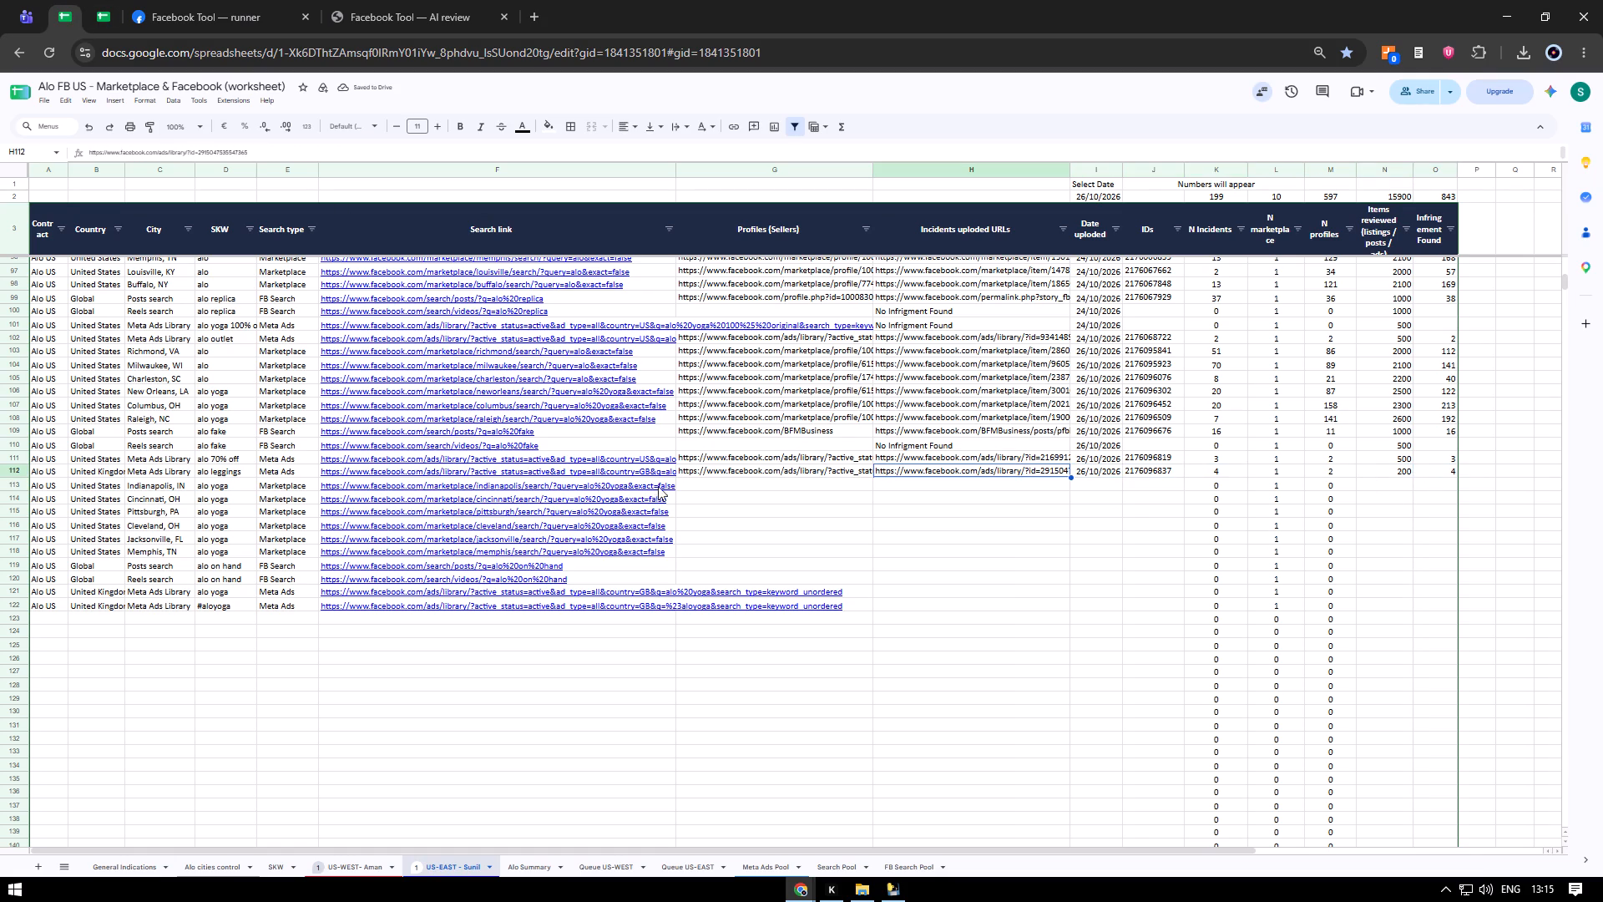
Select the Indianapolis search link in F113 and close the old Facebook Tool runner and AI review tabs.
drag(656, 487, 651, 605)
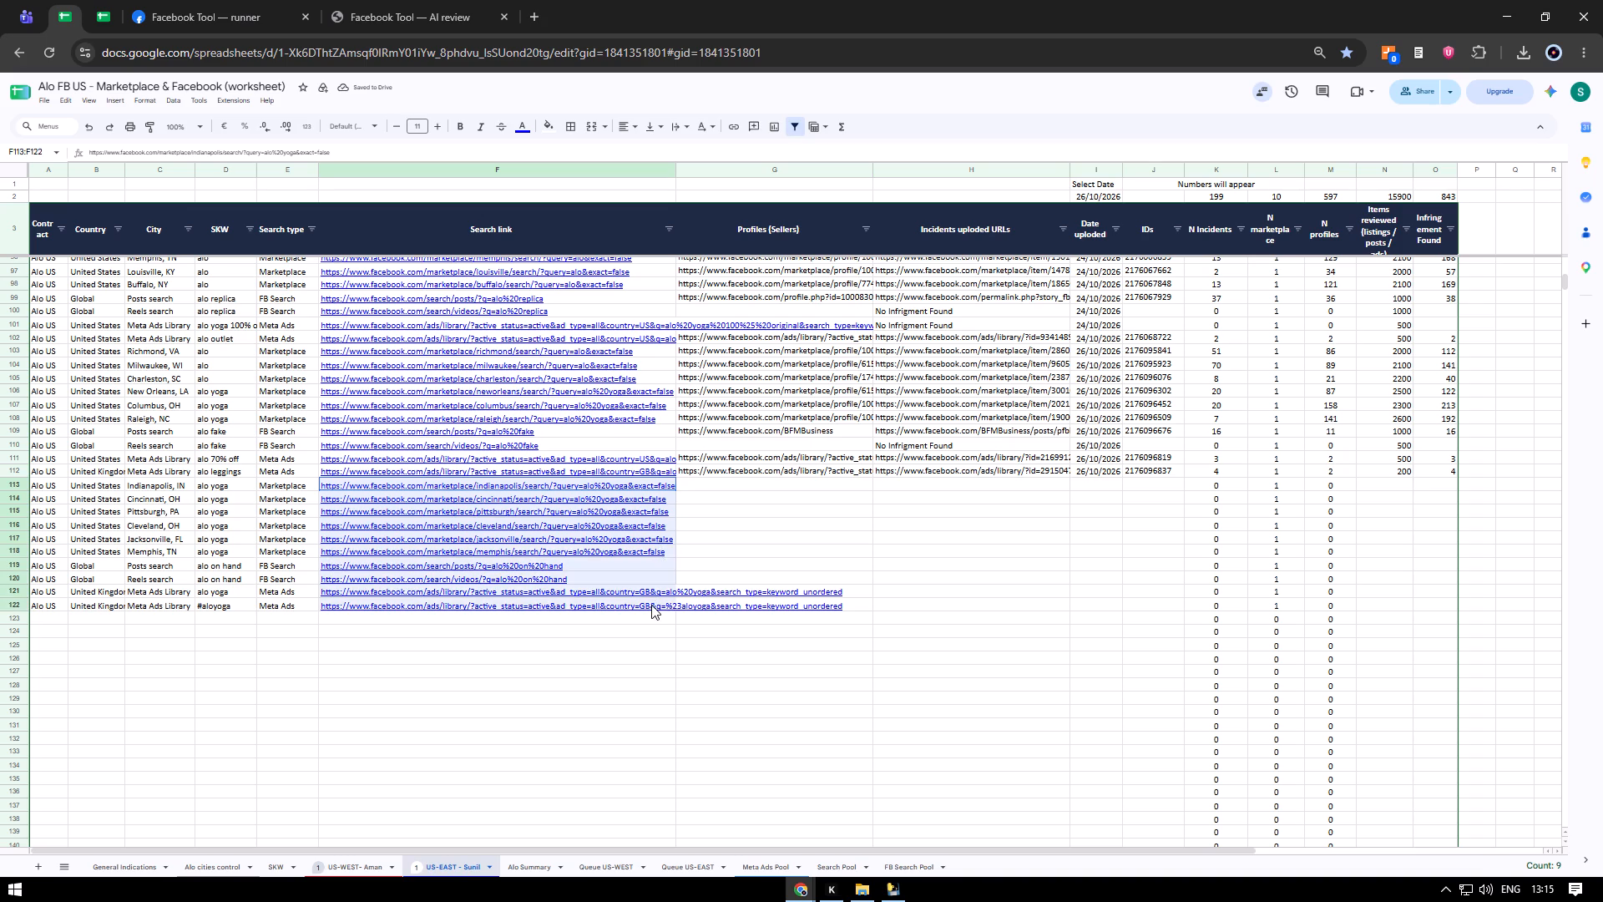
drag(651, 605, 645, 494)
click(646, 489)
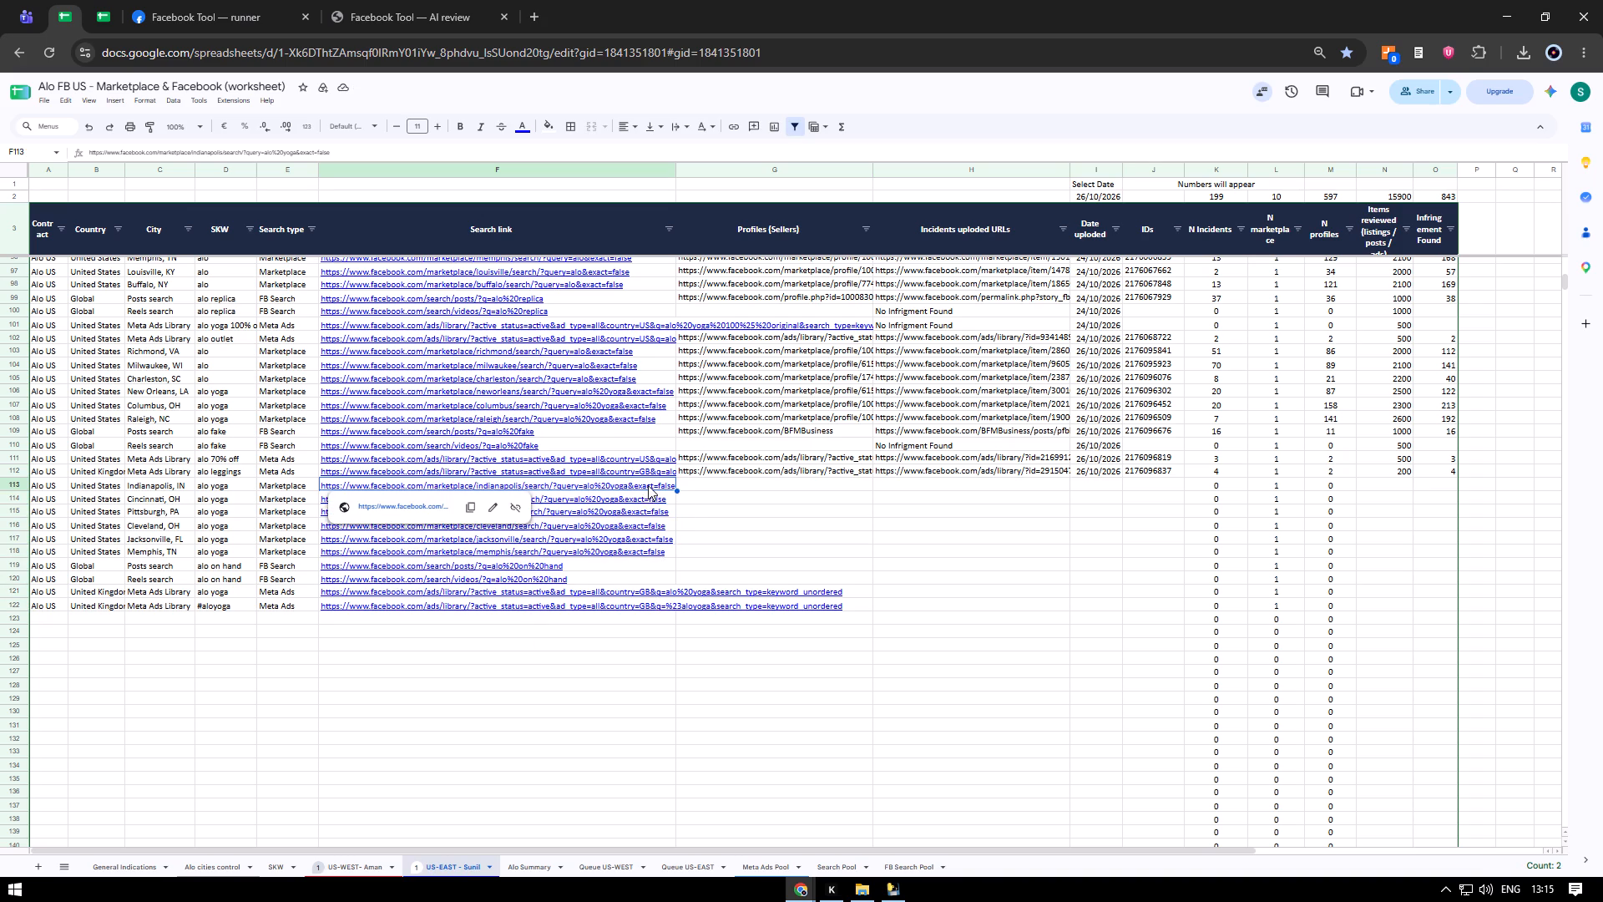
click(716, 490)
click(650, 478)
click(650, 484)
middle_click(276, 0)
middle_click(276, 0)
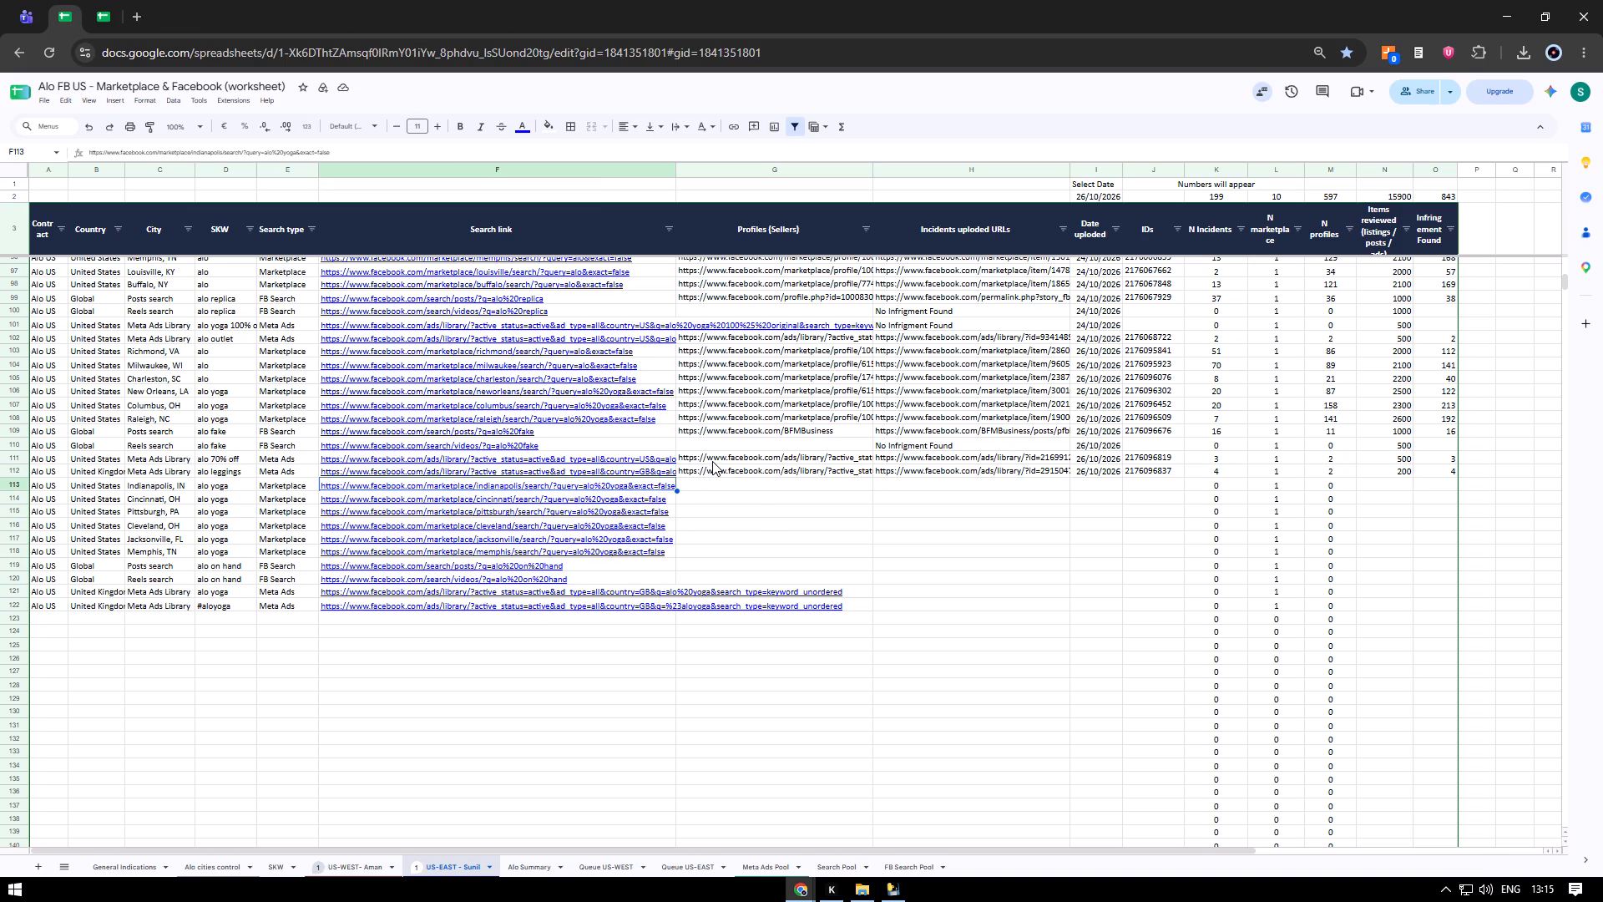
Copy the Indianapolis search link from F113 and open a new Facebook Tool runner.
key(ctrl+c)
key(ctrl+c)
key(ctrl+c)
key(ctrl+d)
key(shift+Tab)
key(Return)
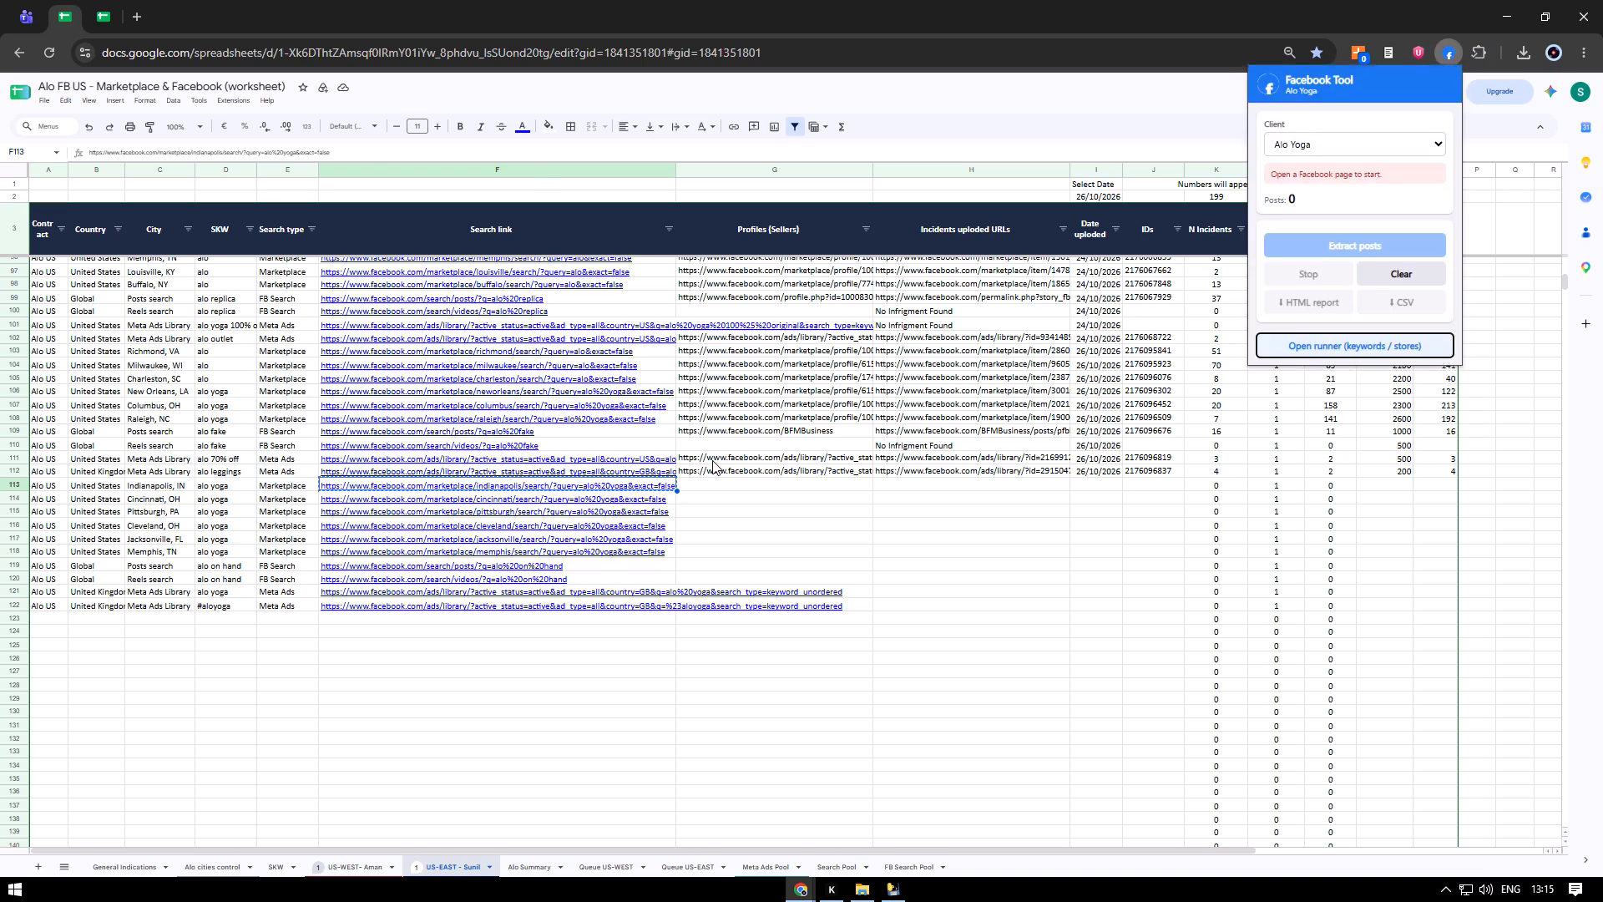
Set the scrape type to Marketplace — search by region and replace the URL list with the copied Indianapolis alo yoga link.
key(Tab)
key(Tab)
key(Down)
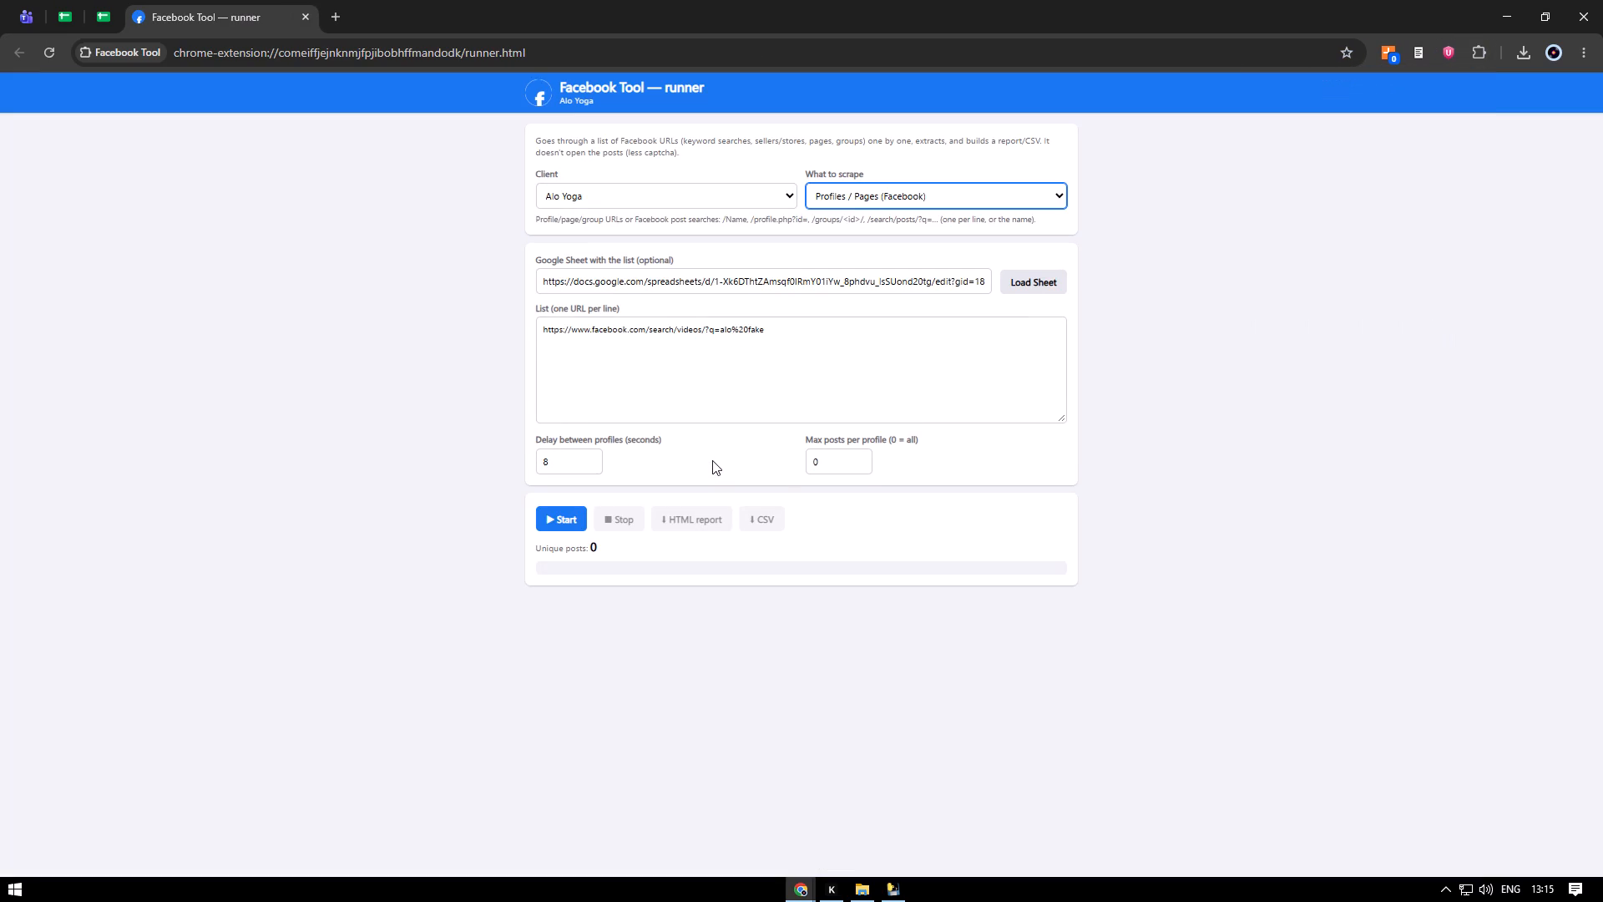
key(Up)
key(Up)
key(Up)
key(Tab)
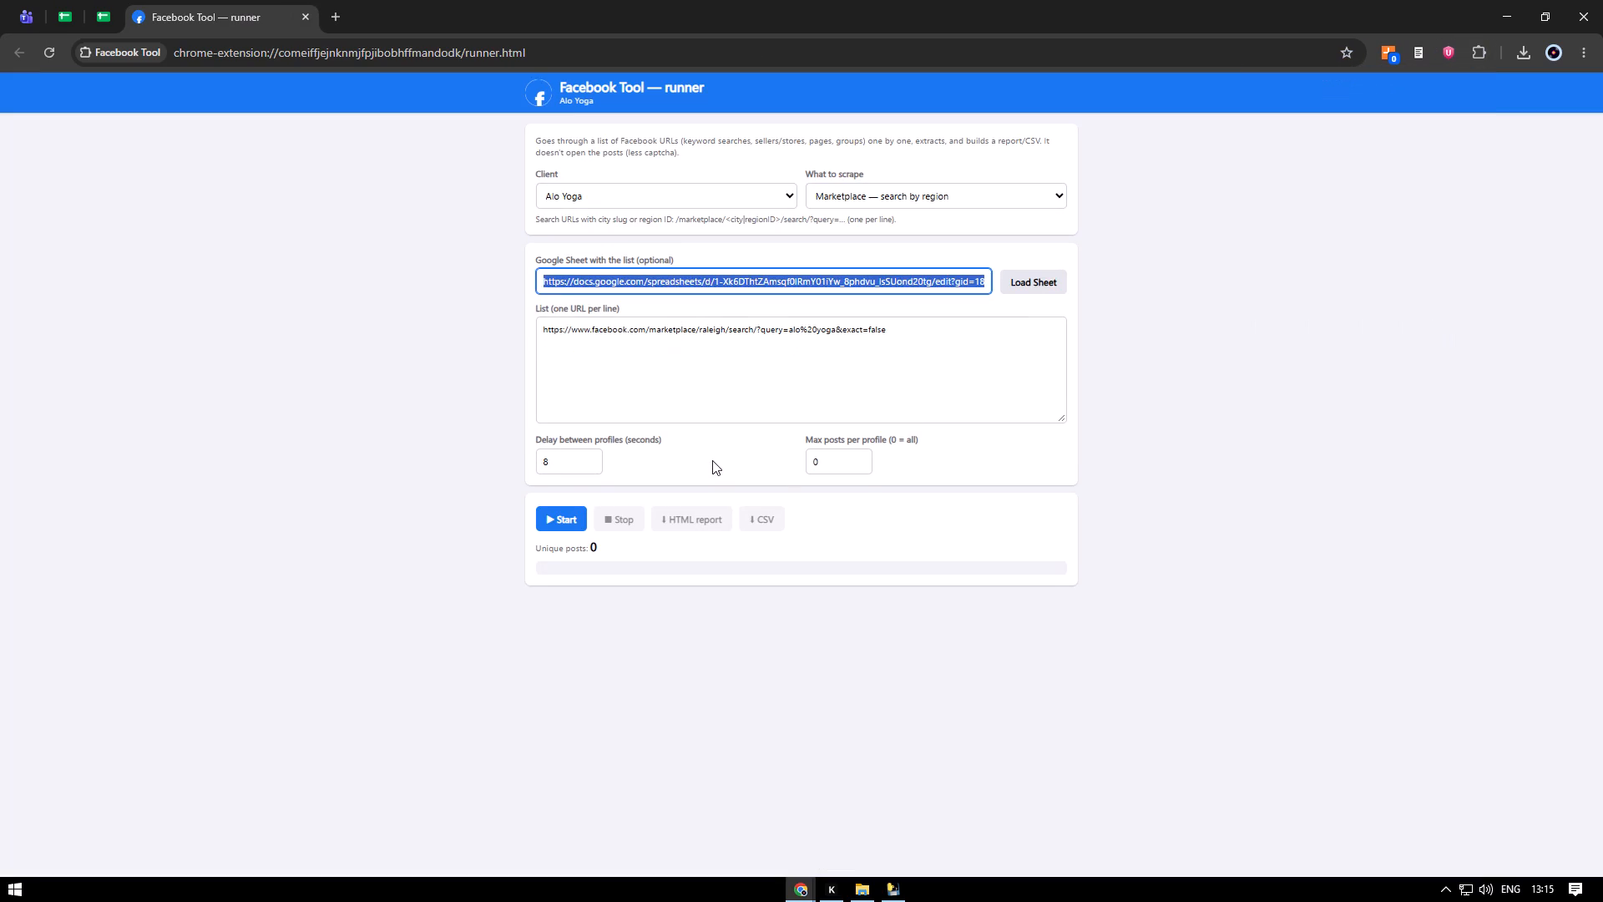
key(Tab)
key(Tab)
key(ctrl+a)
key(ctrl+v)
key(Tab)
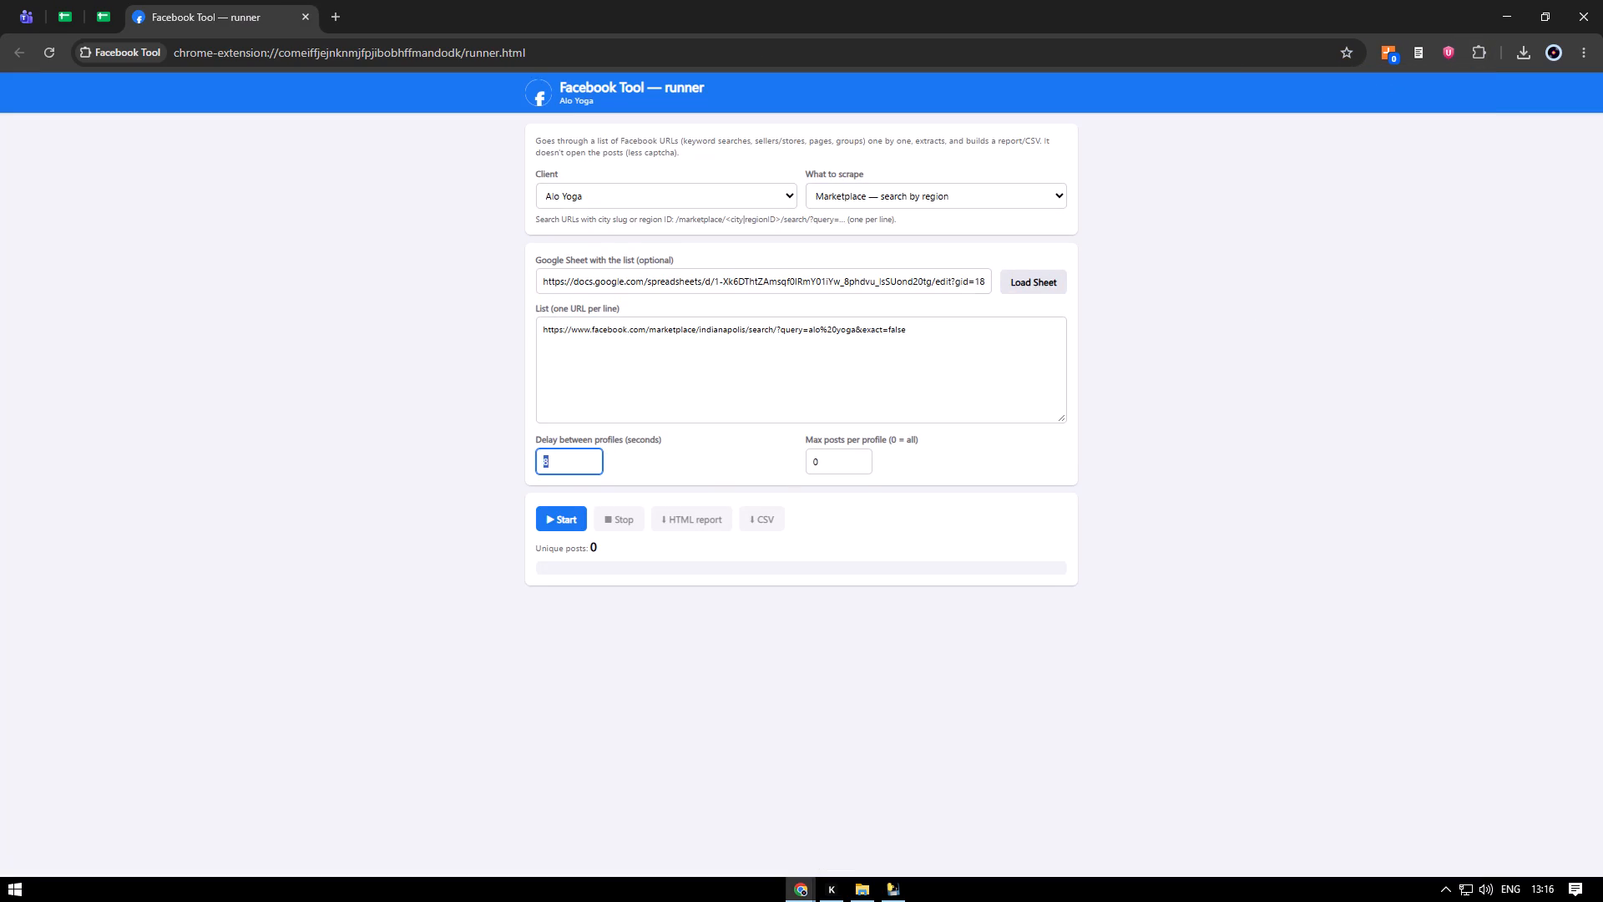
Set the maximum posts per profile to 2500 and start the Indianapolis scrape.
key(Tab)
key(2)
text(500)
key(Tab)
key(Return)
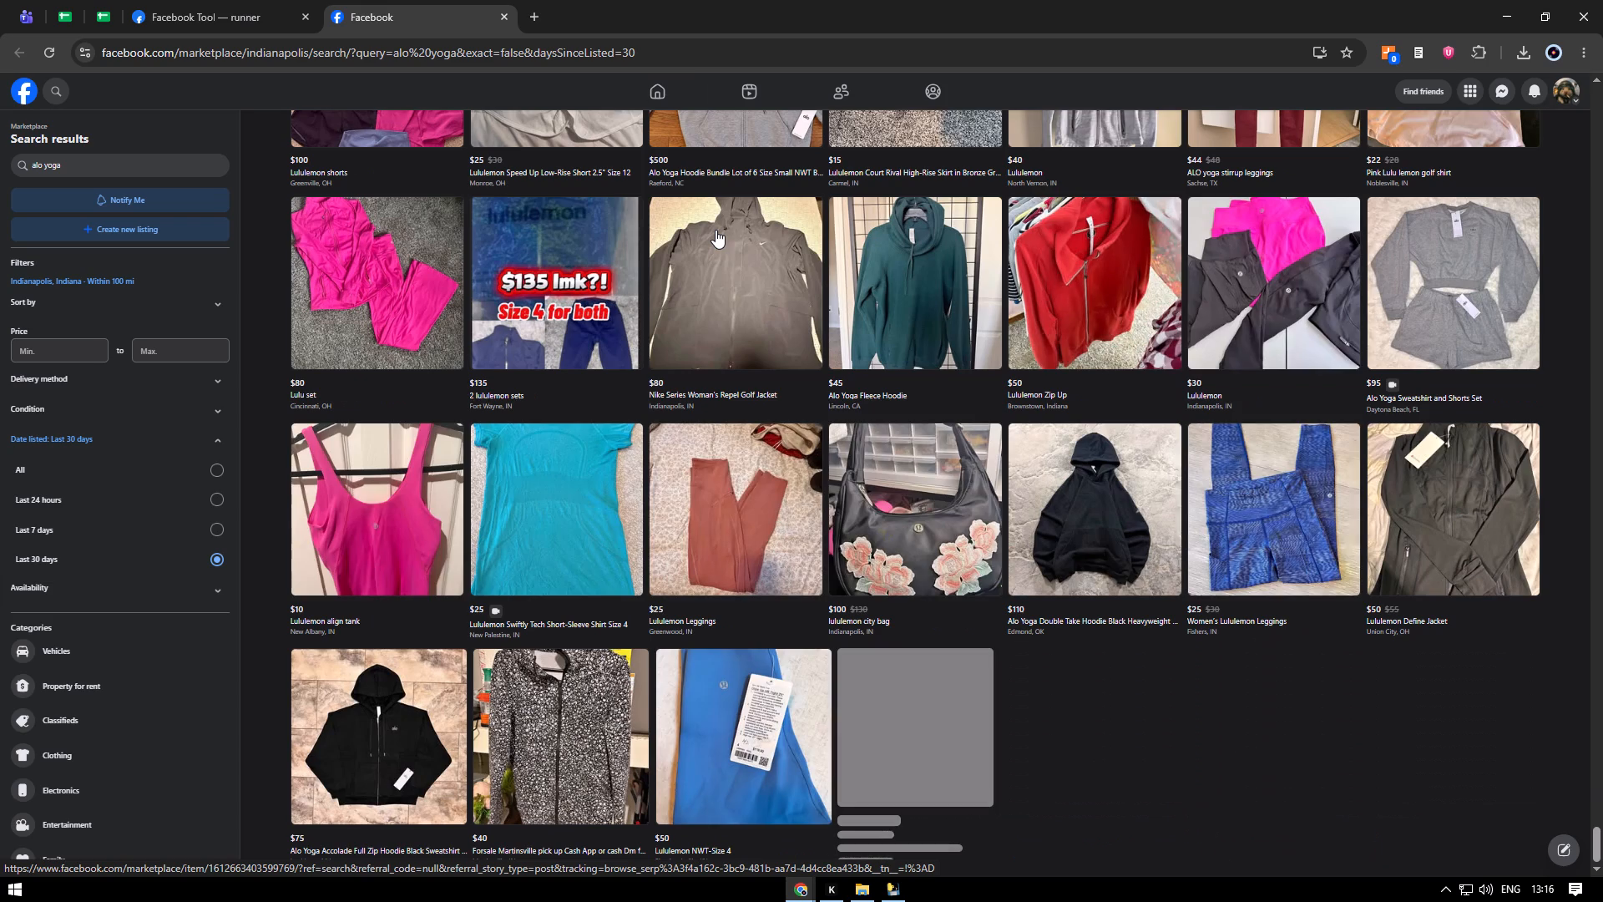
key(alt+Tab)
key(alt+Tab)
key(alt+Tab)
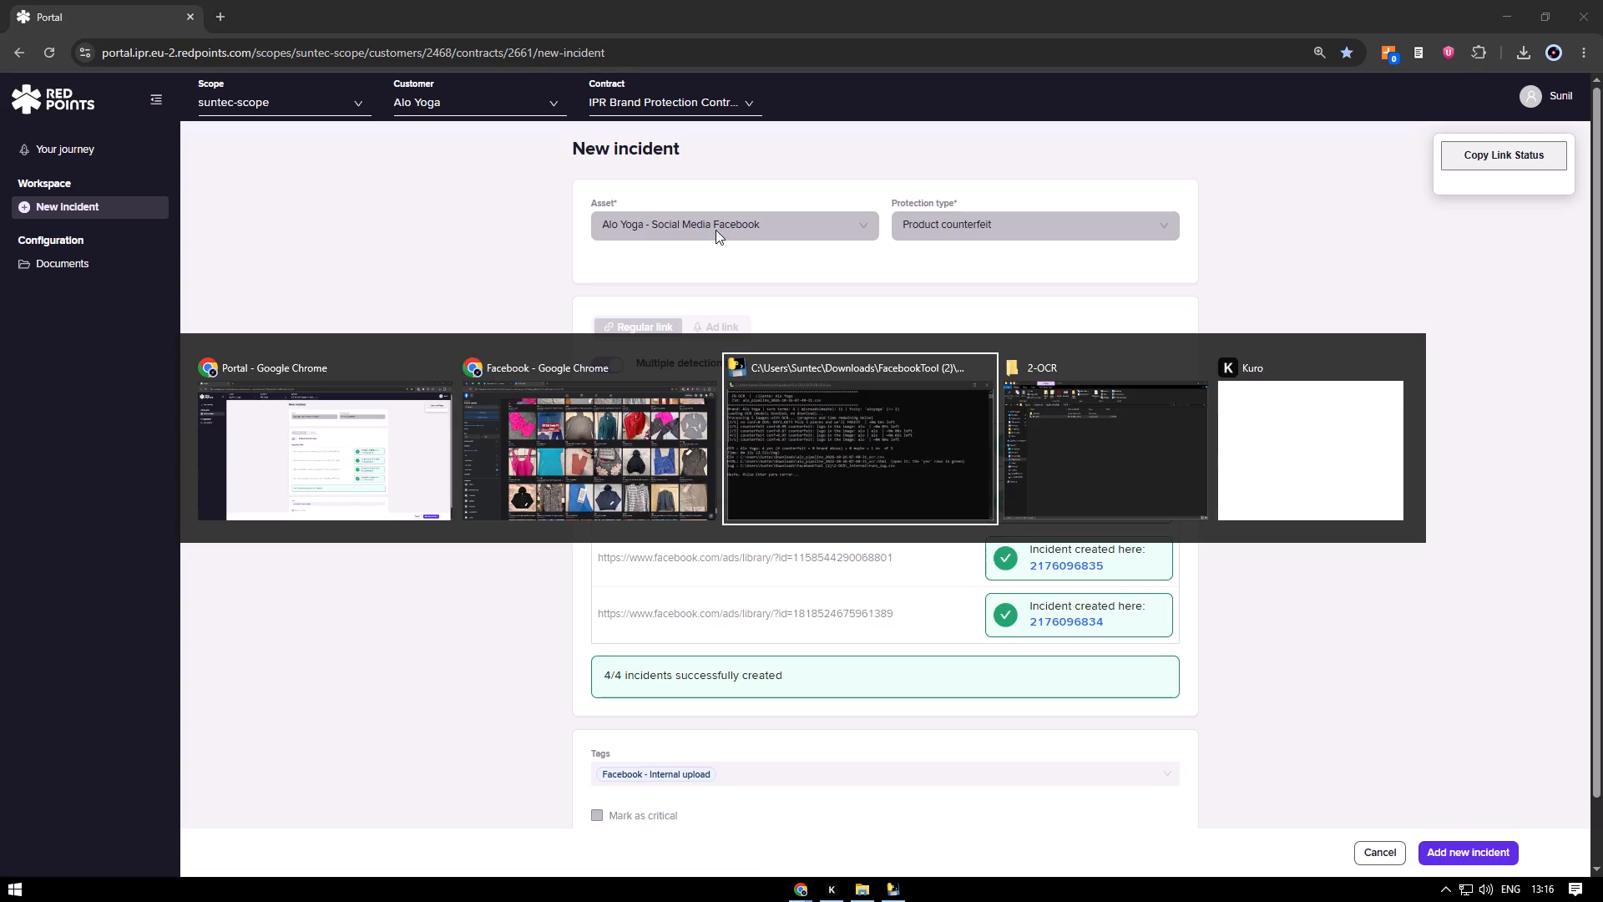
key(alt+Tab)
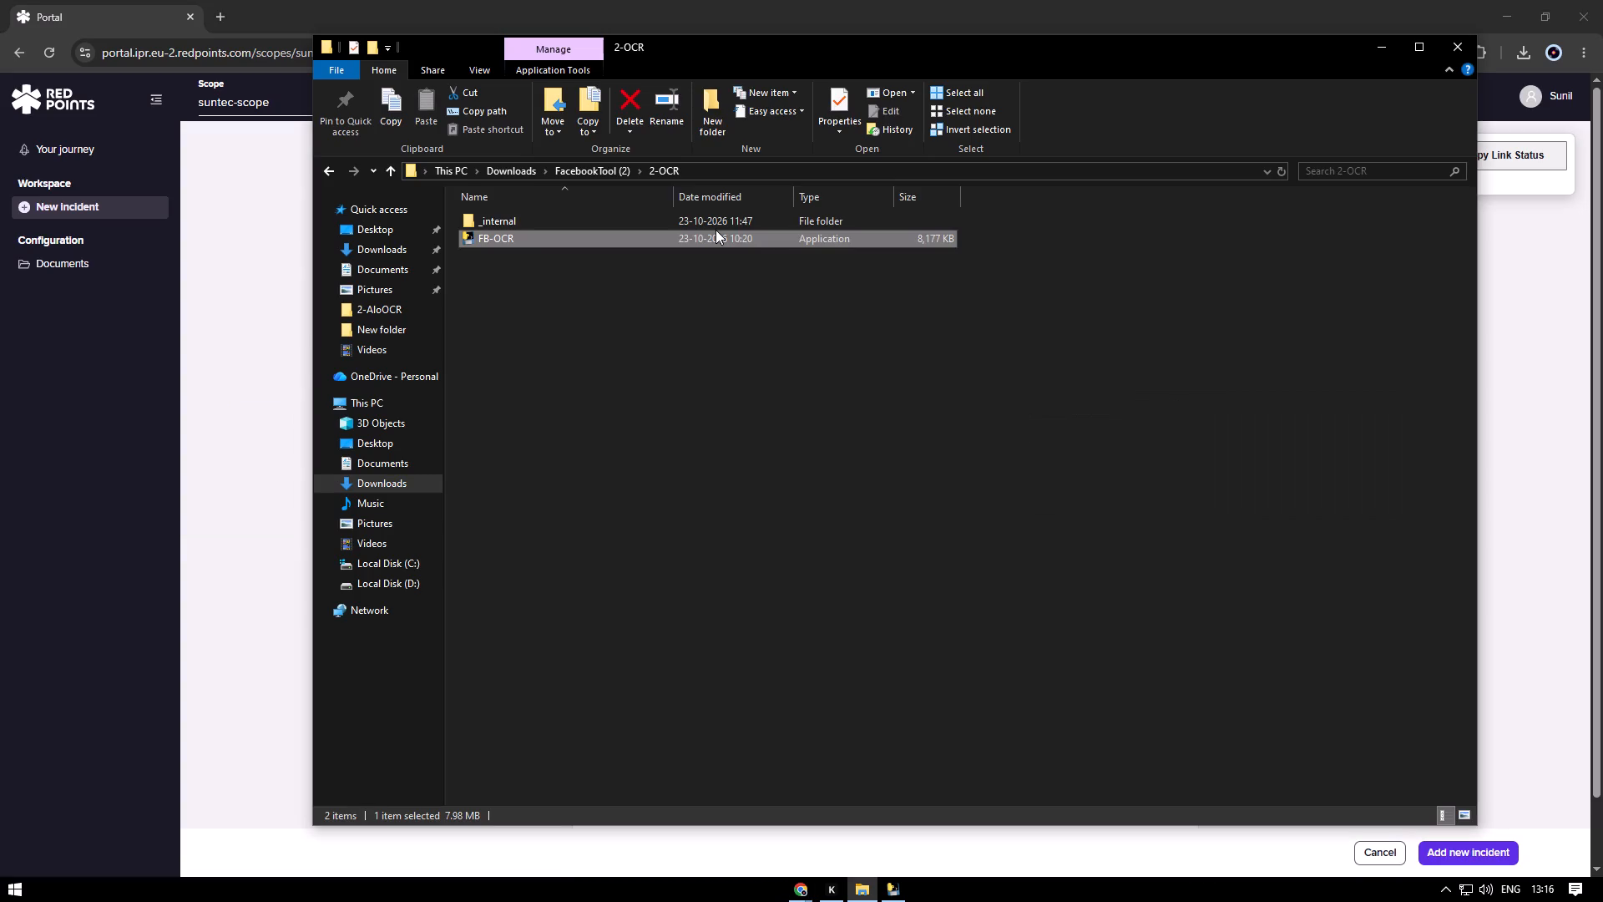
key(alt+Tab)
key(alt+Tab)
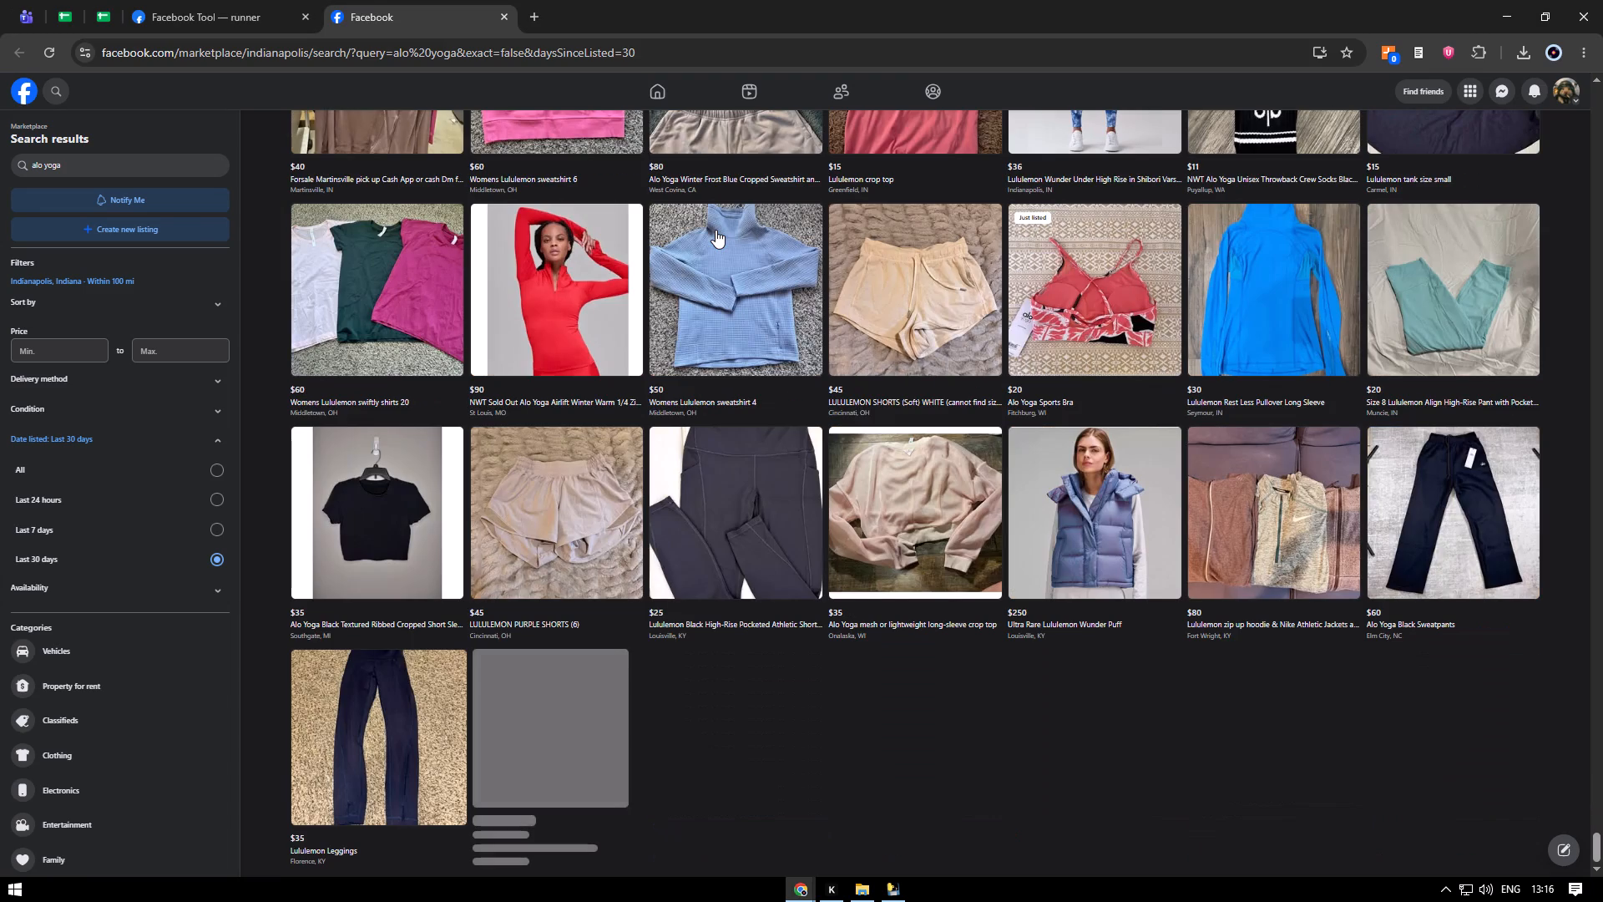
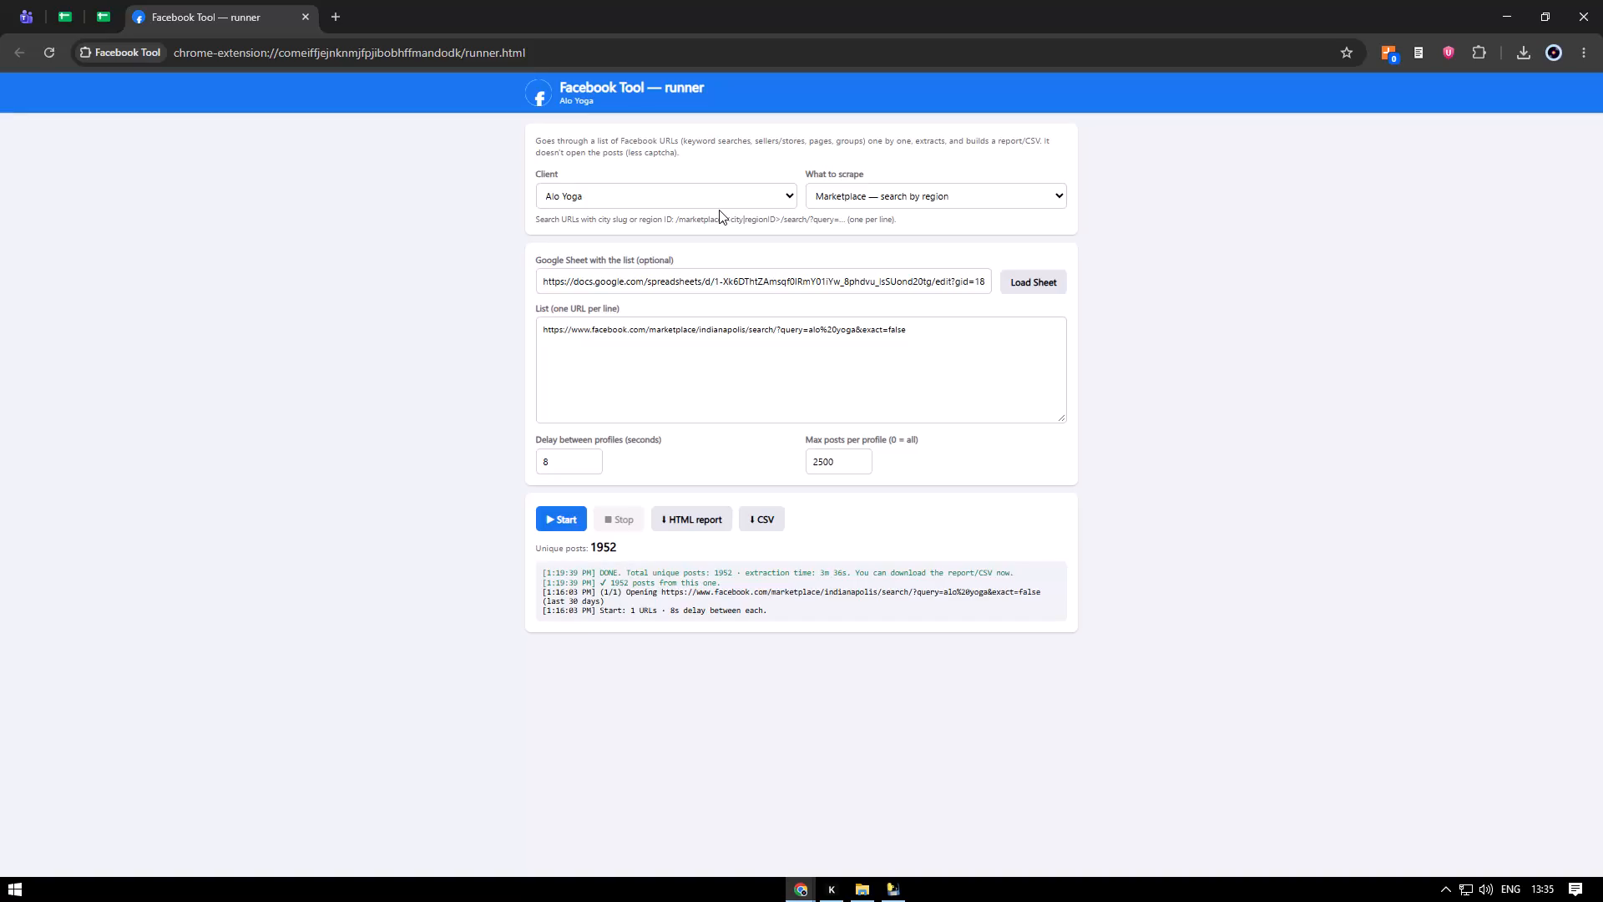
Download the CSV of the Indianapolis Marketplace search results for Alo Yoga.
click(767, 514)
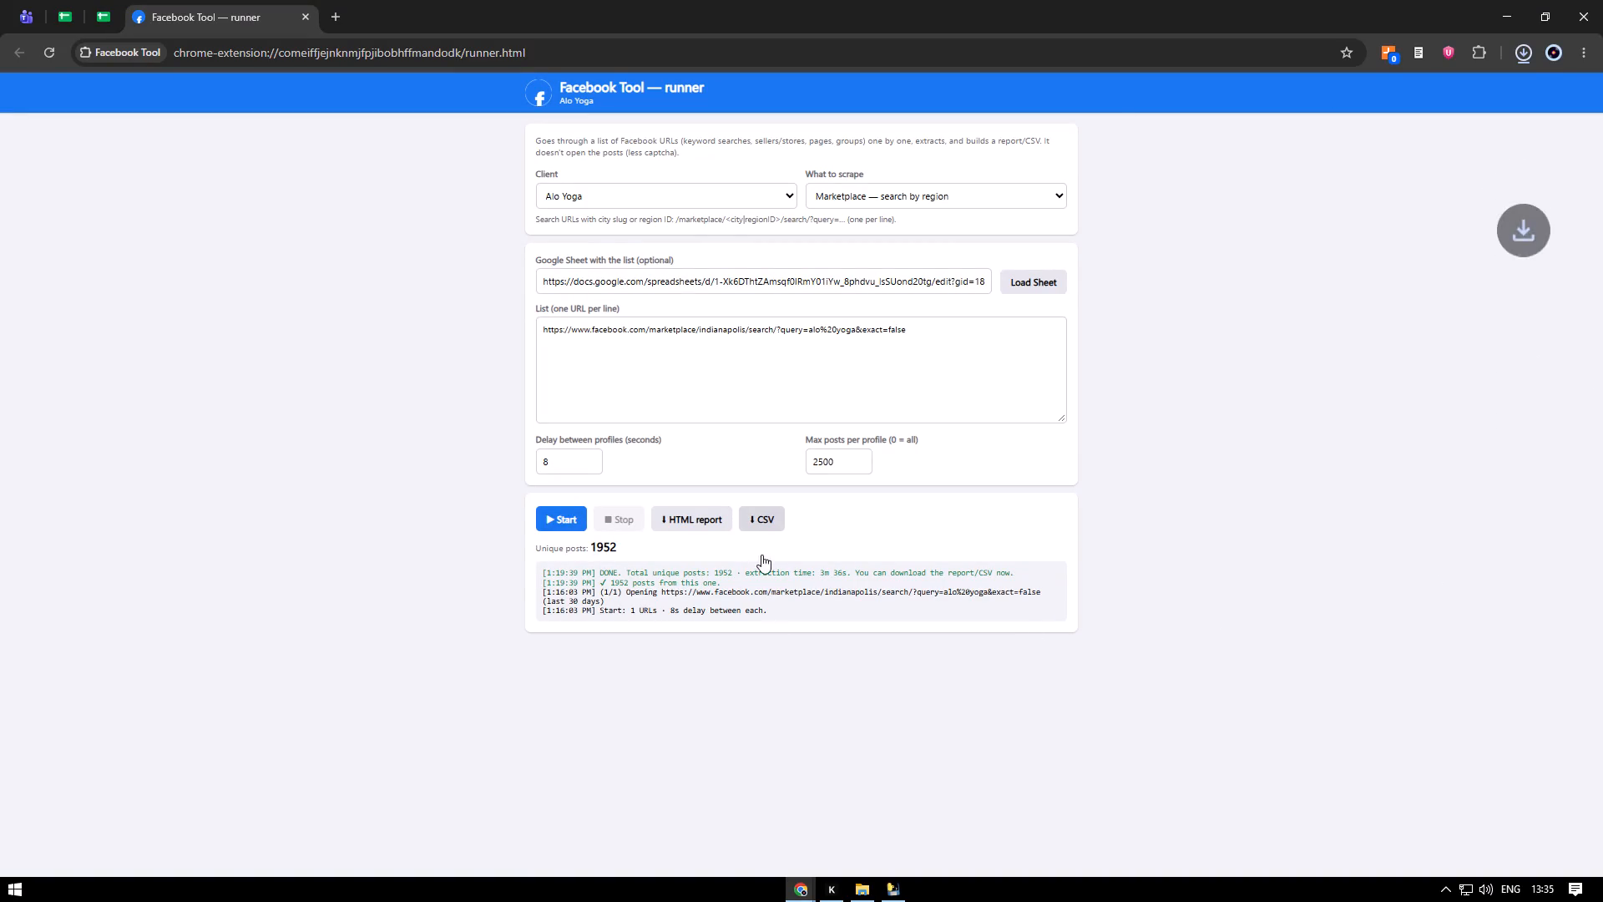
Switch to File Explorer and launch the FB-OCR application from the 2-OCR folder.
click(867, 882)
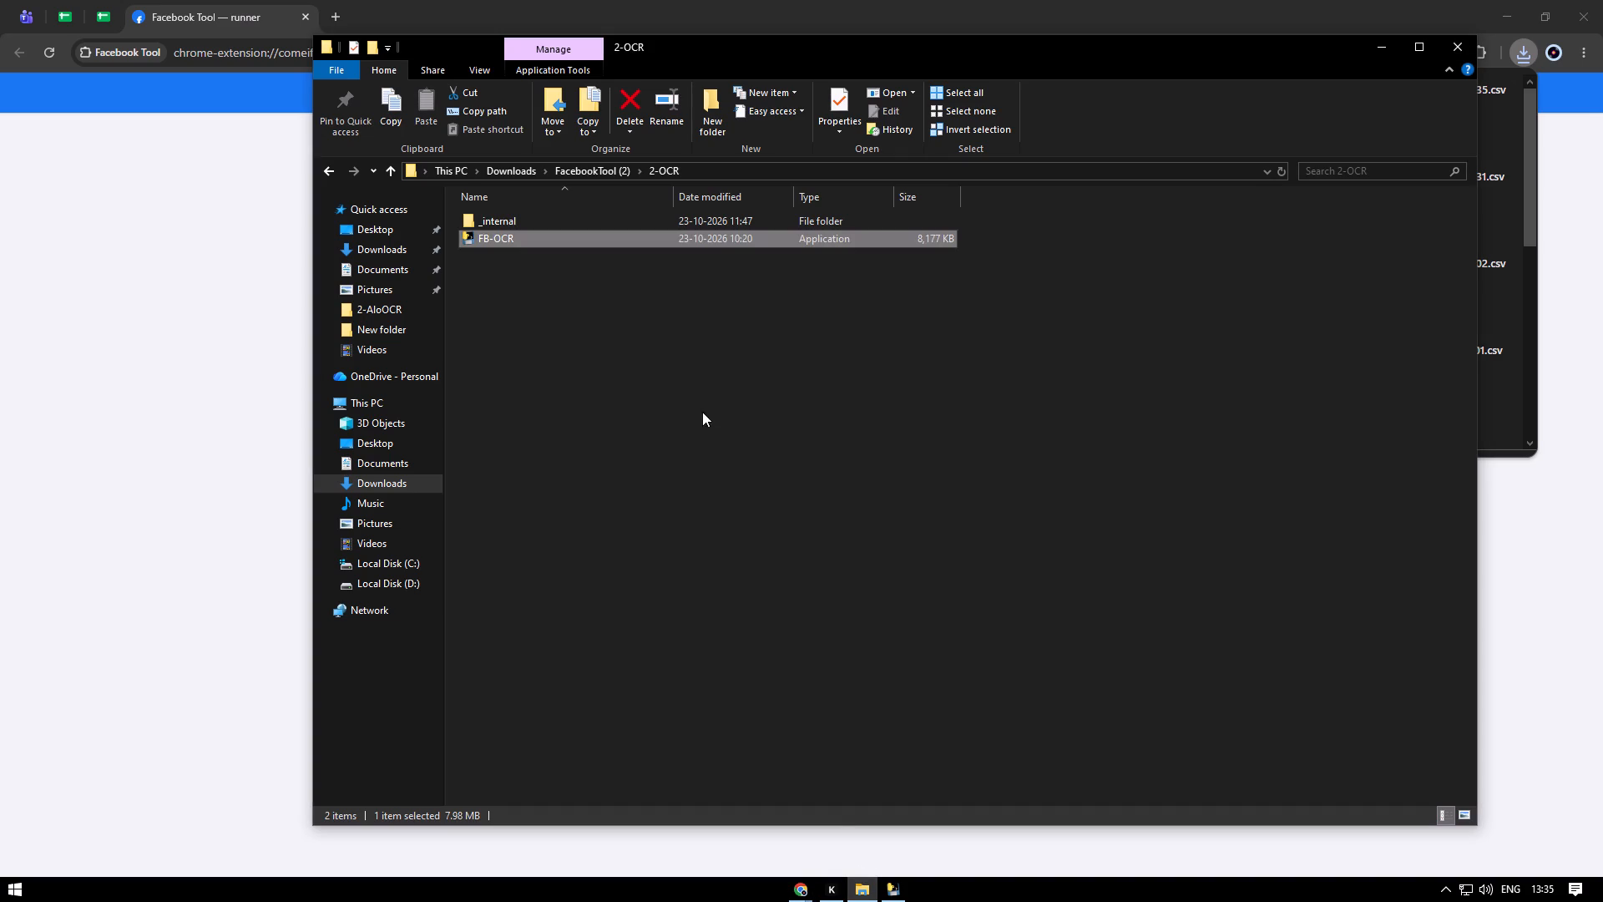
double_click(581, 241)
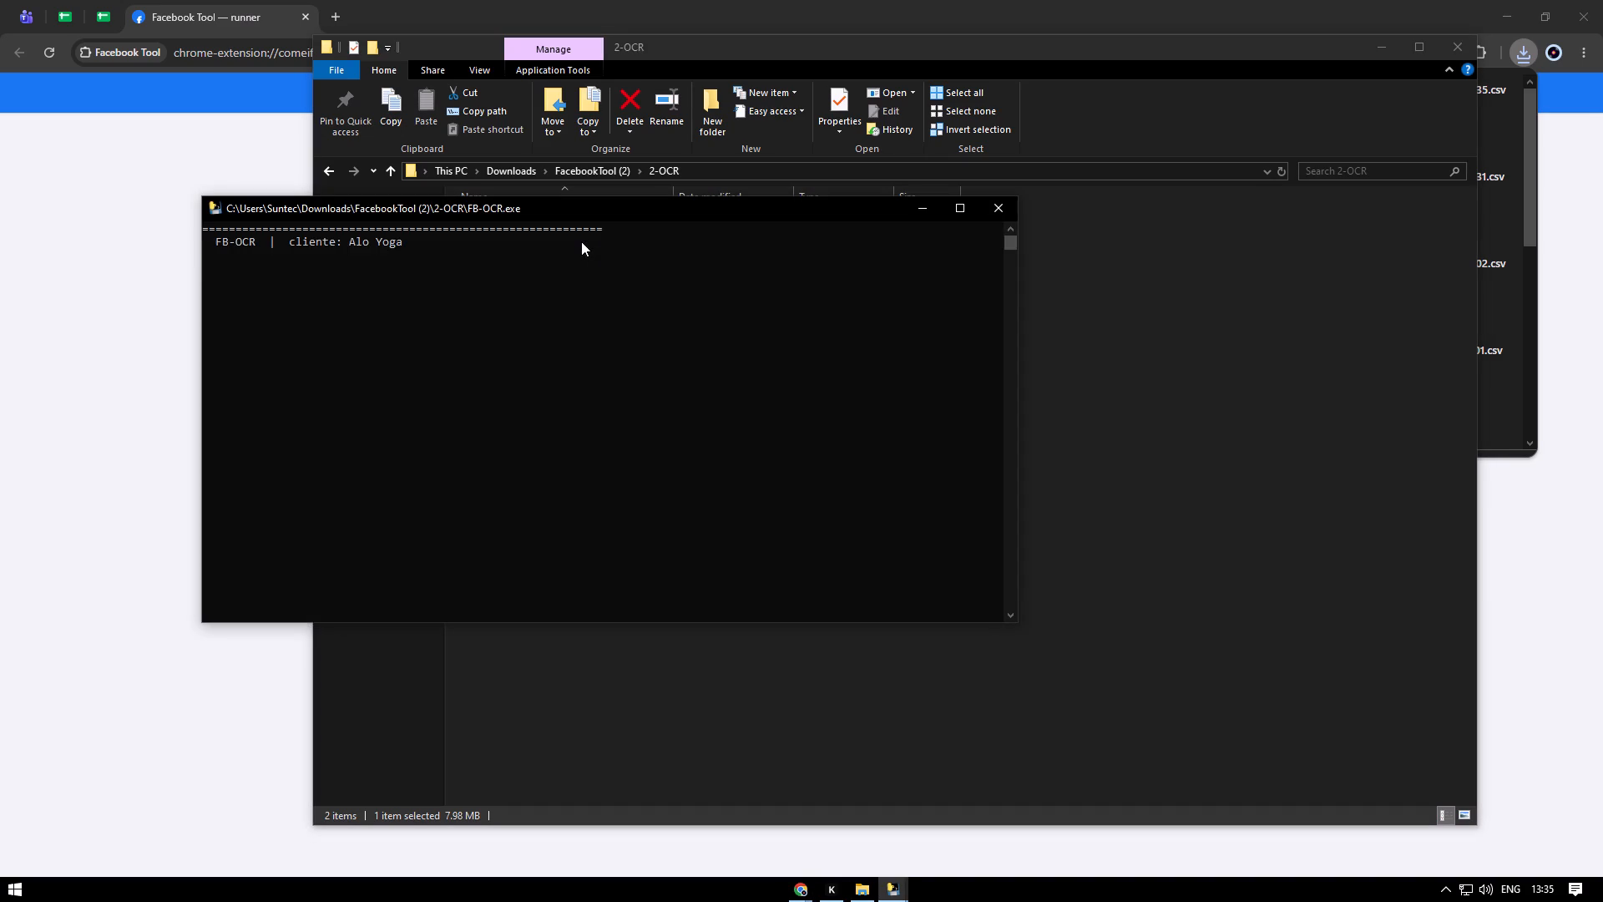
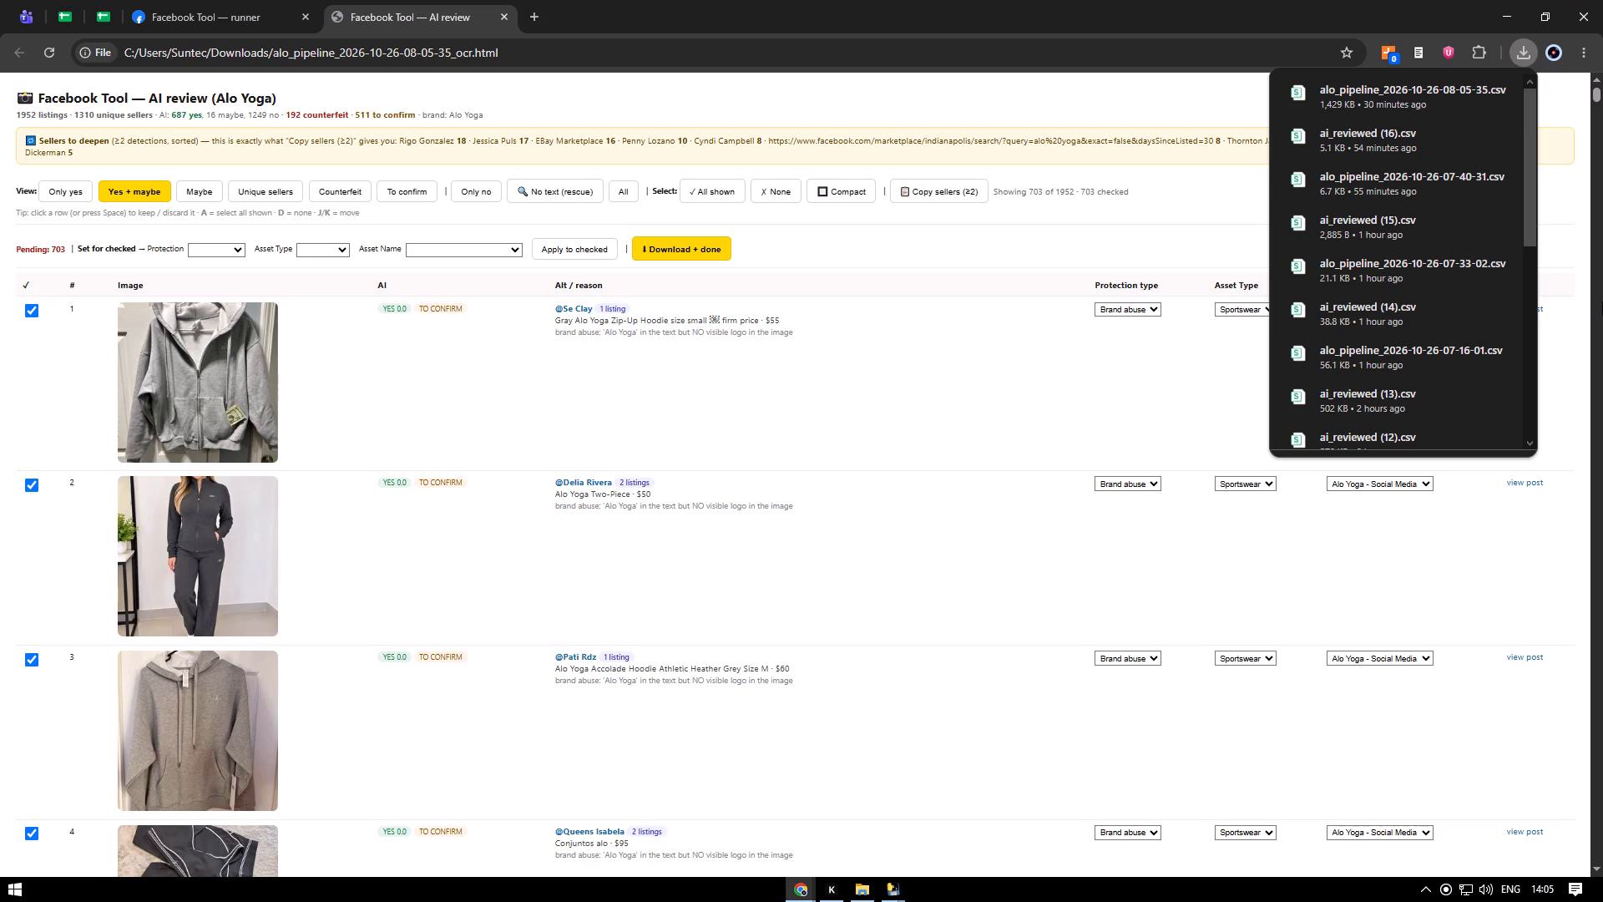
Show only the counterfeit listings in the AI review and download the reviewed results file.
click(822, 257)
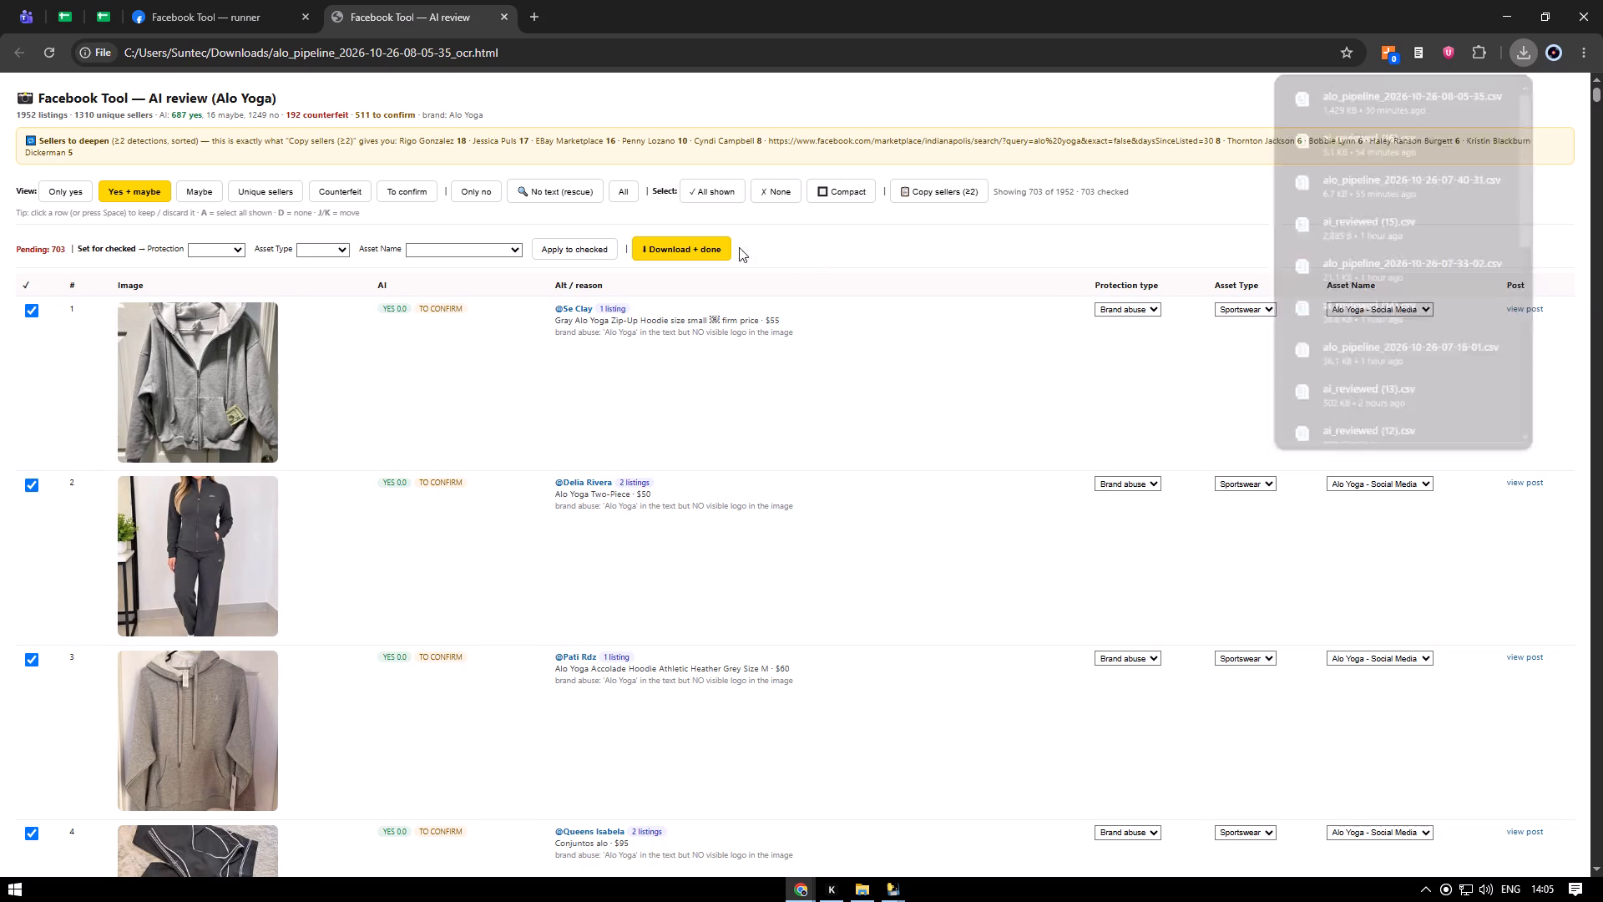
click(372, 195)
click(338, 190)
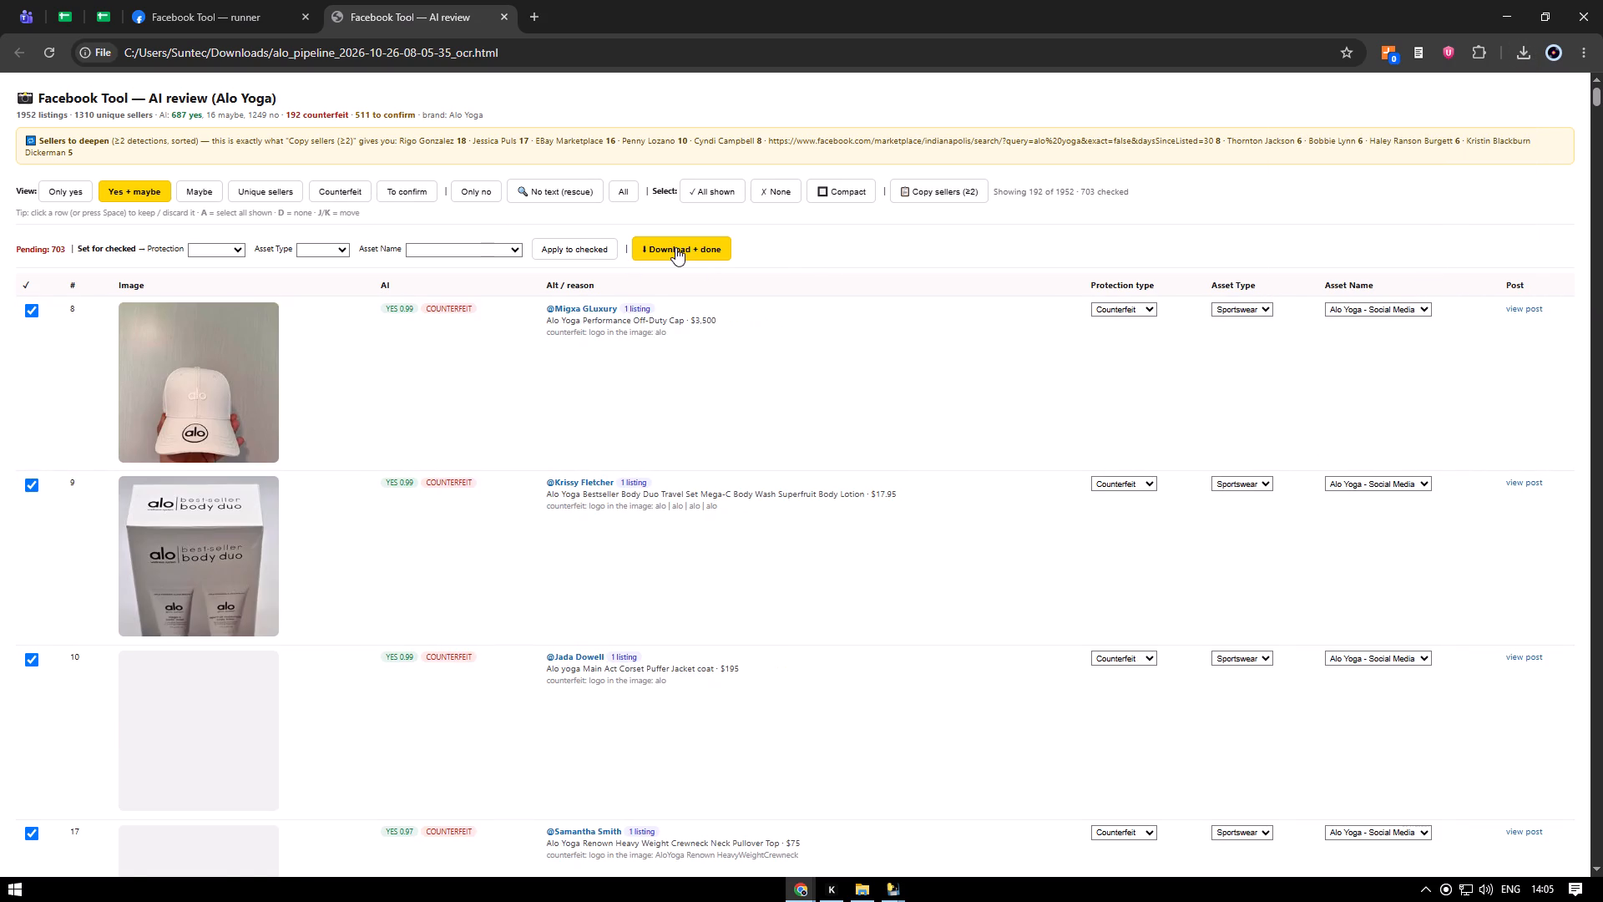
click(675, 247)
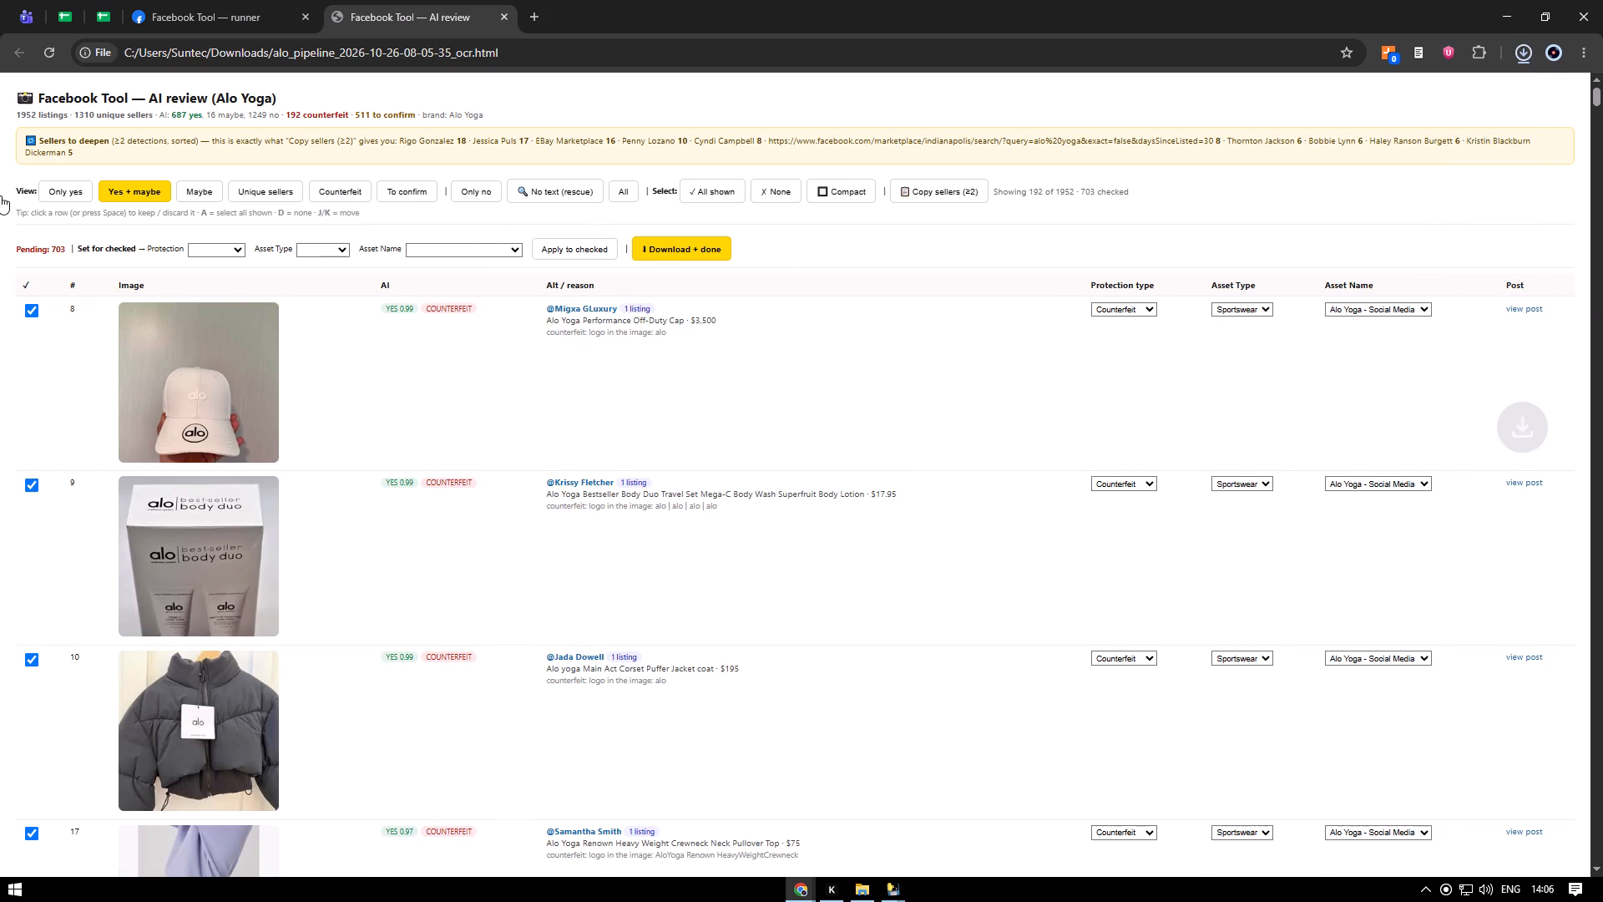
Clear all previously imported data from the import sheet of Yudhraa Facebook OCR.
click(89, 0)
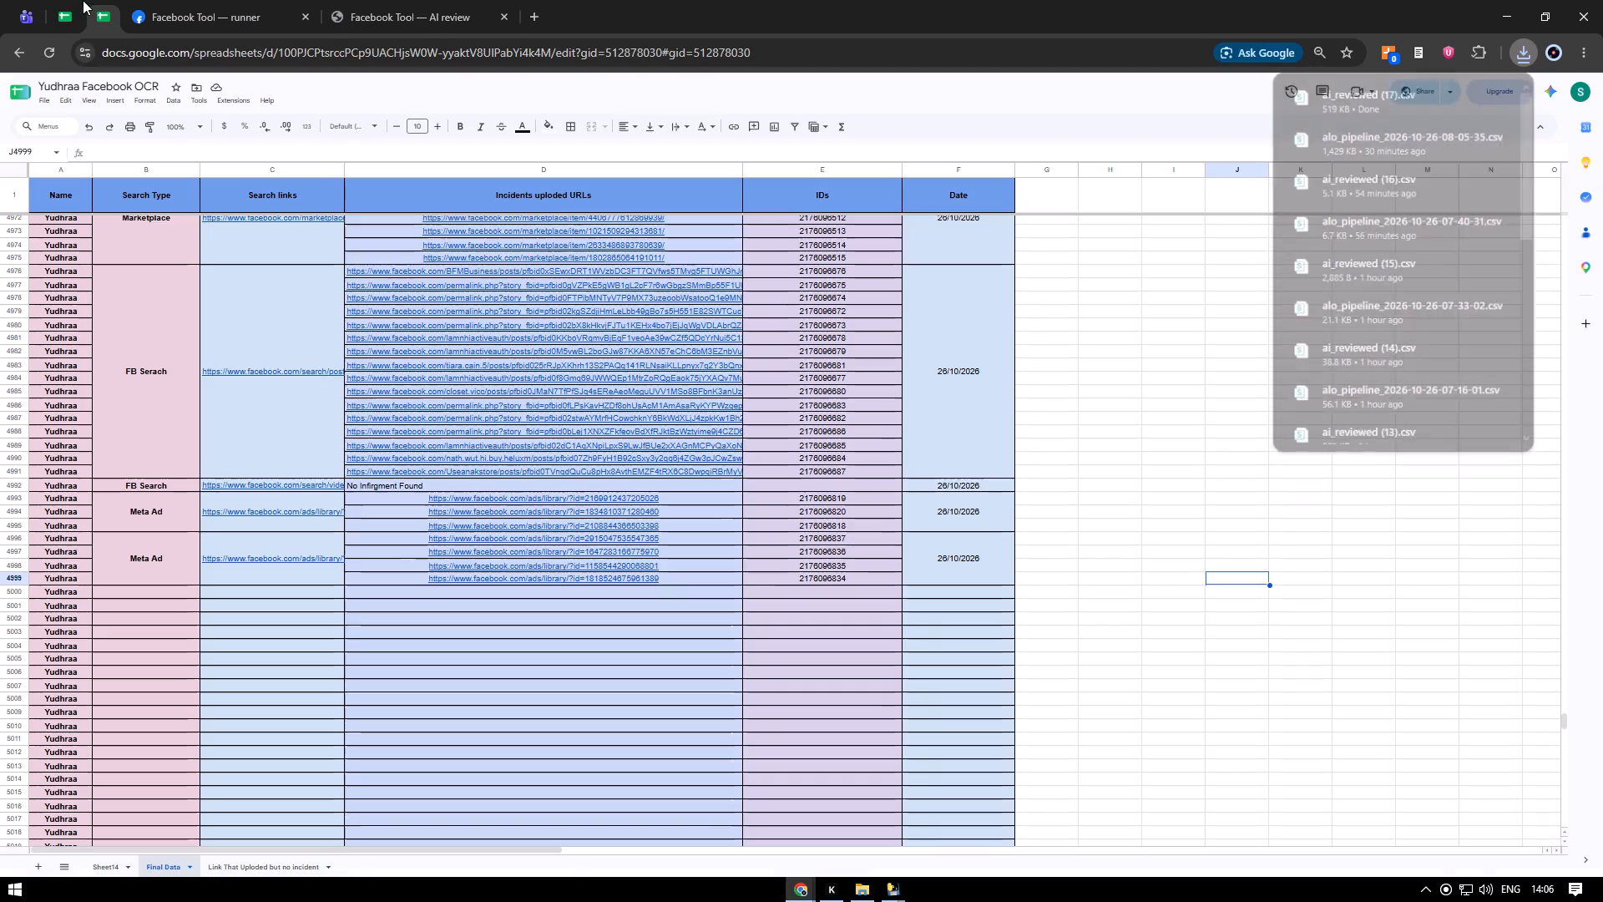
click(113, 869)
click(15, 165)
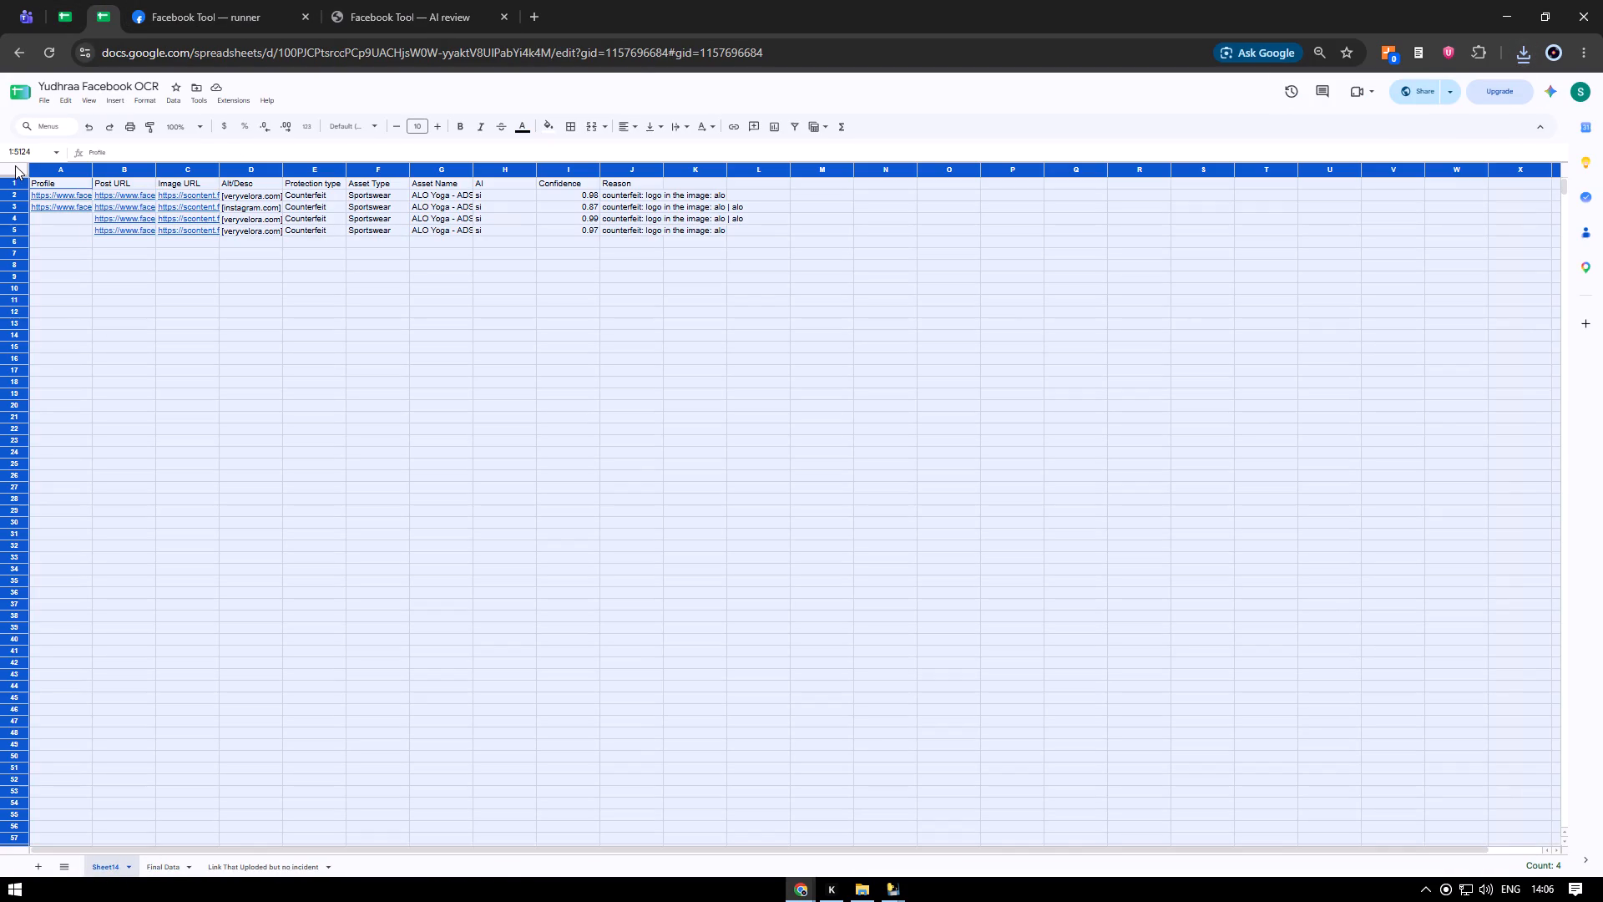
key(Delete)
key(Up)
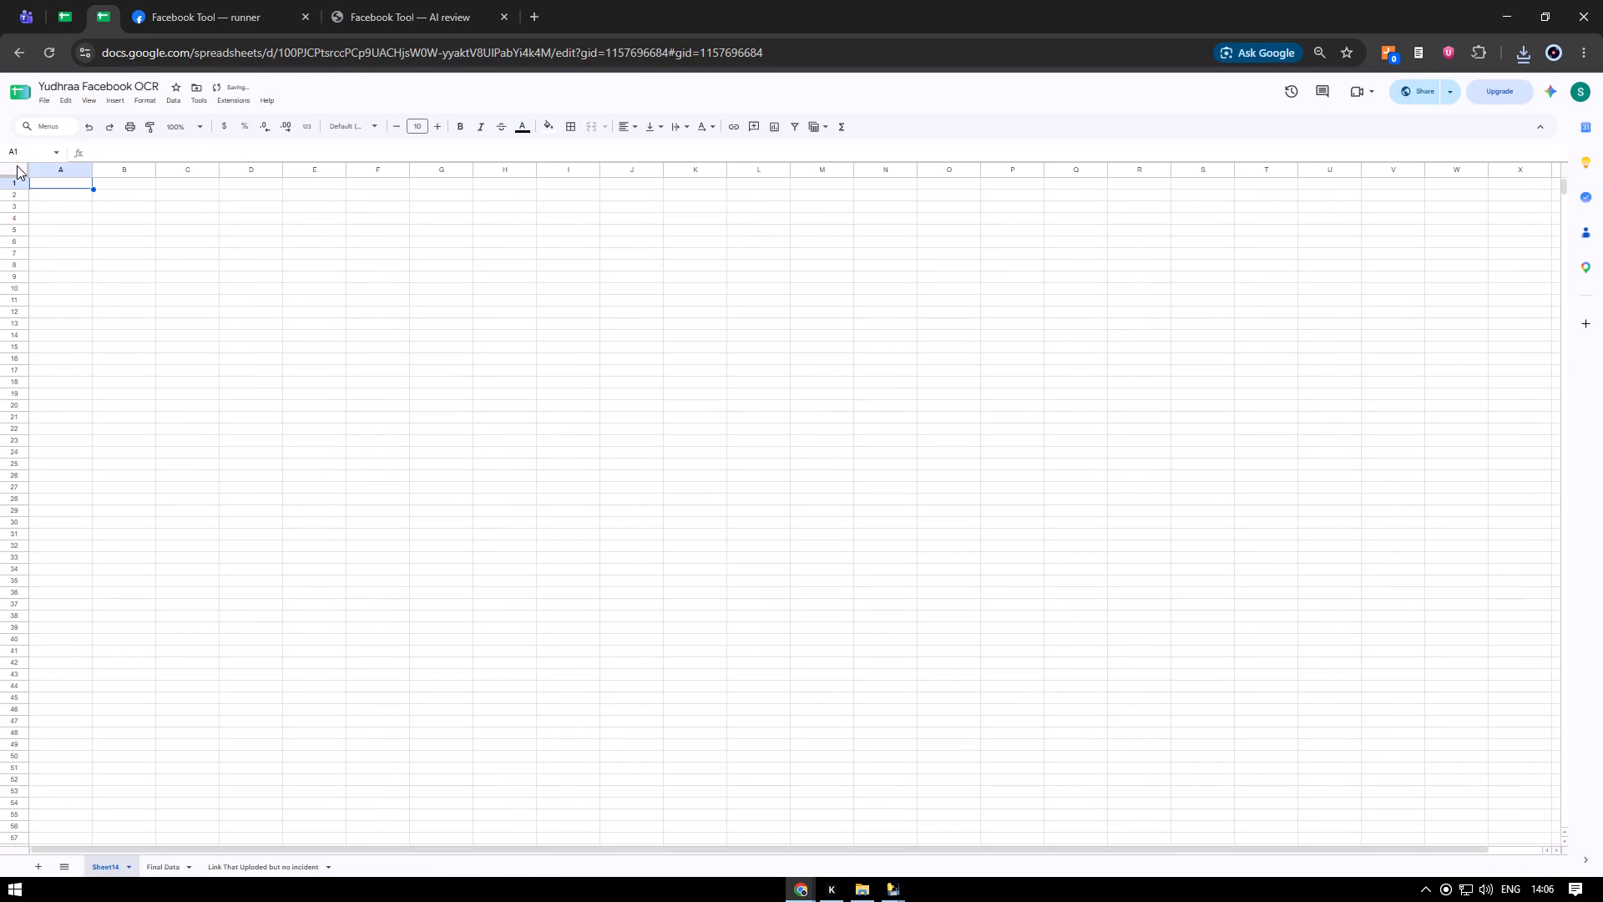
Import the downloaded file ai_reviewed (17).csv into the emptied sheet, appending it to the current sheet.
click(40, 100)
click(90, 168)
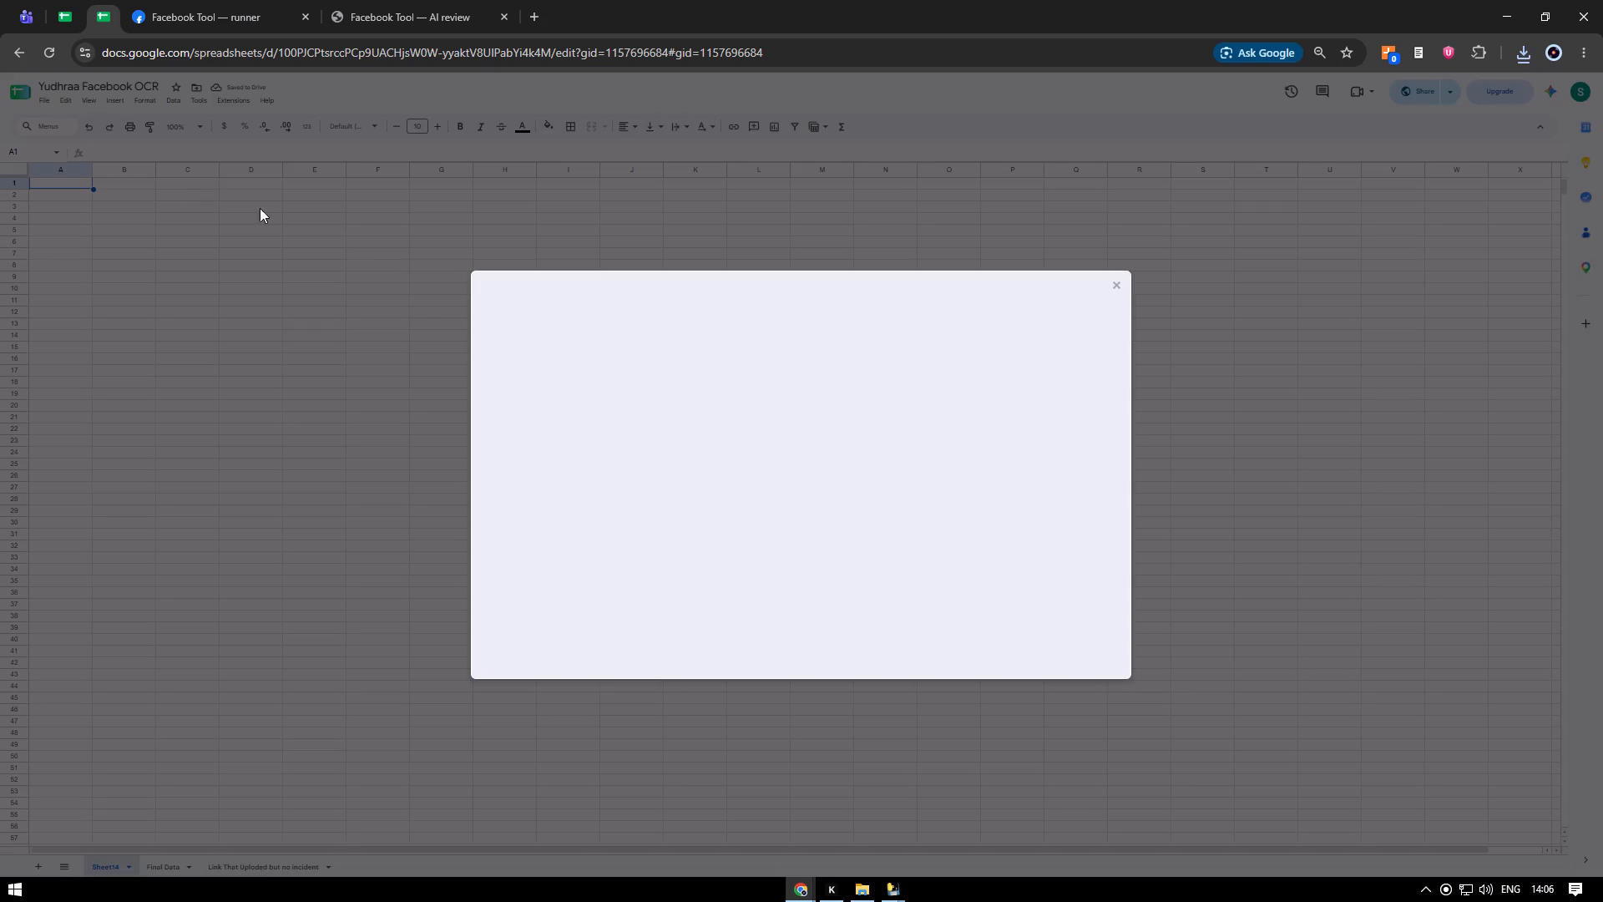
click(669, 342)
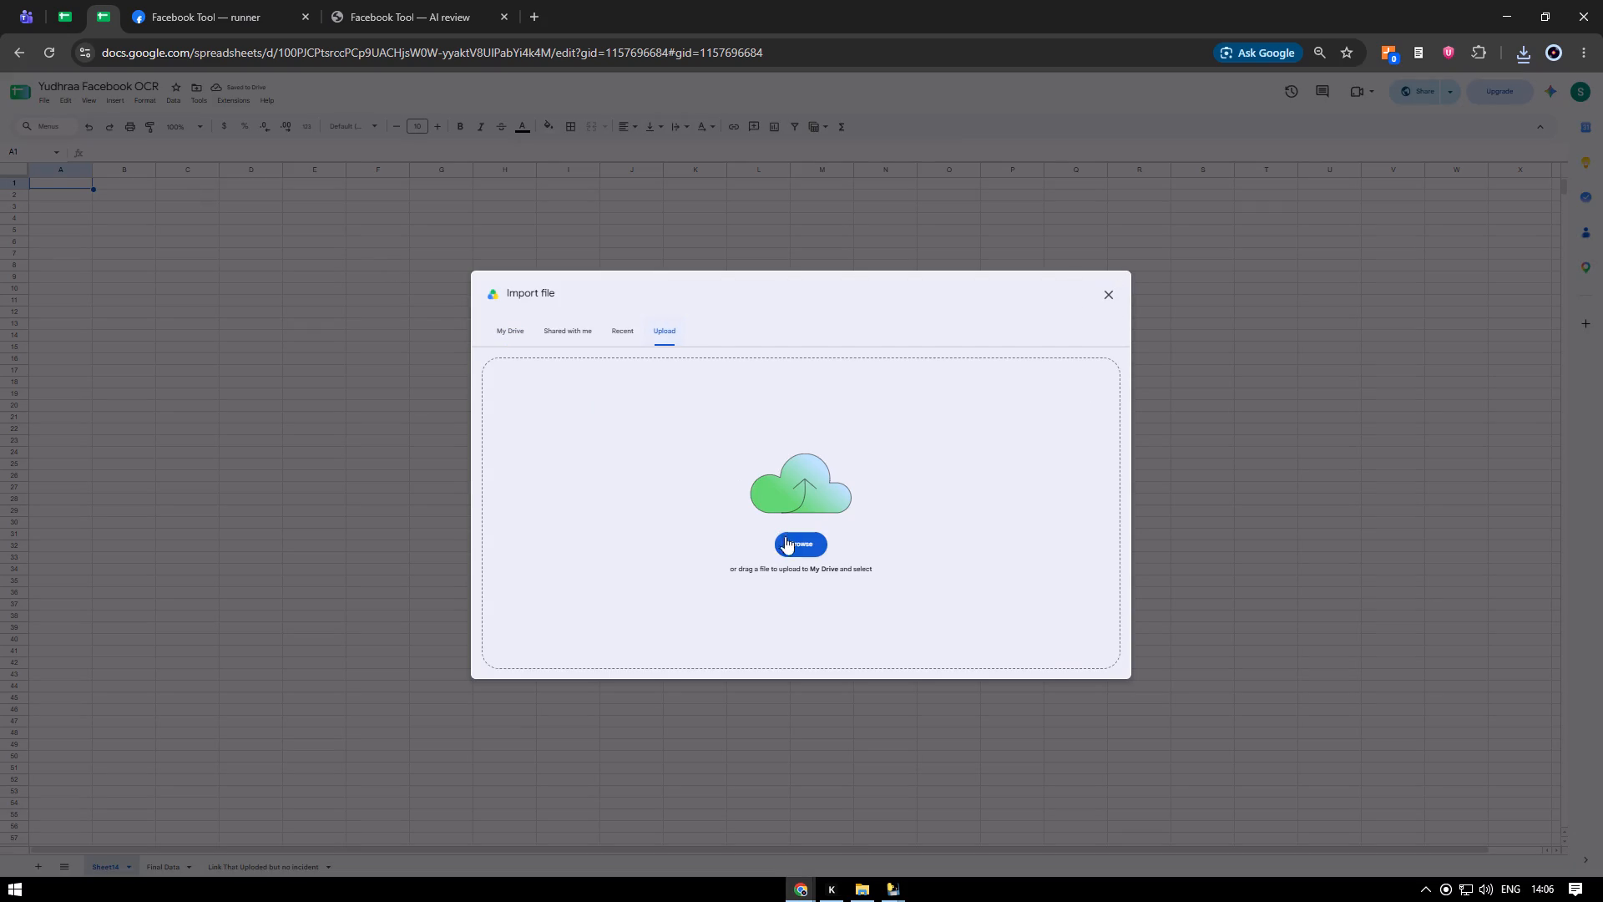
click(793, 542)
double_click(635, 538)
click(699, 488)
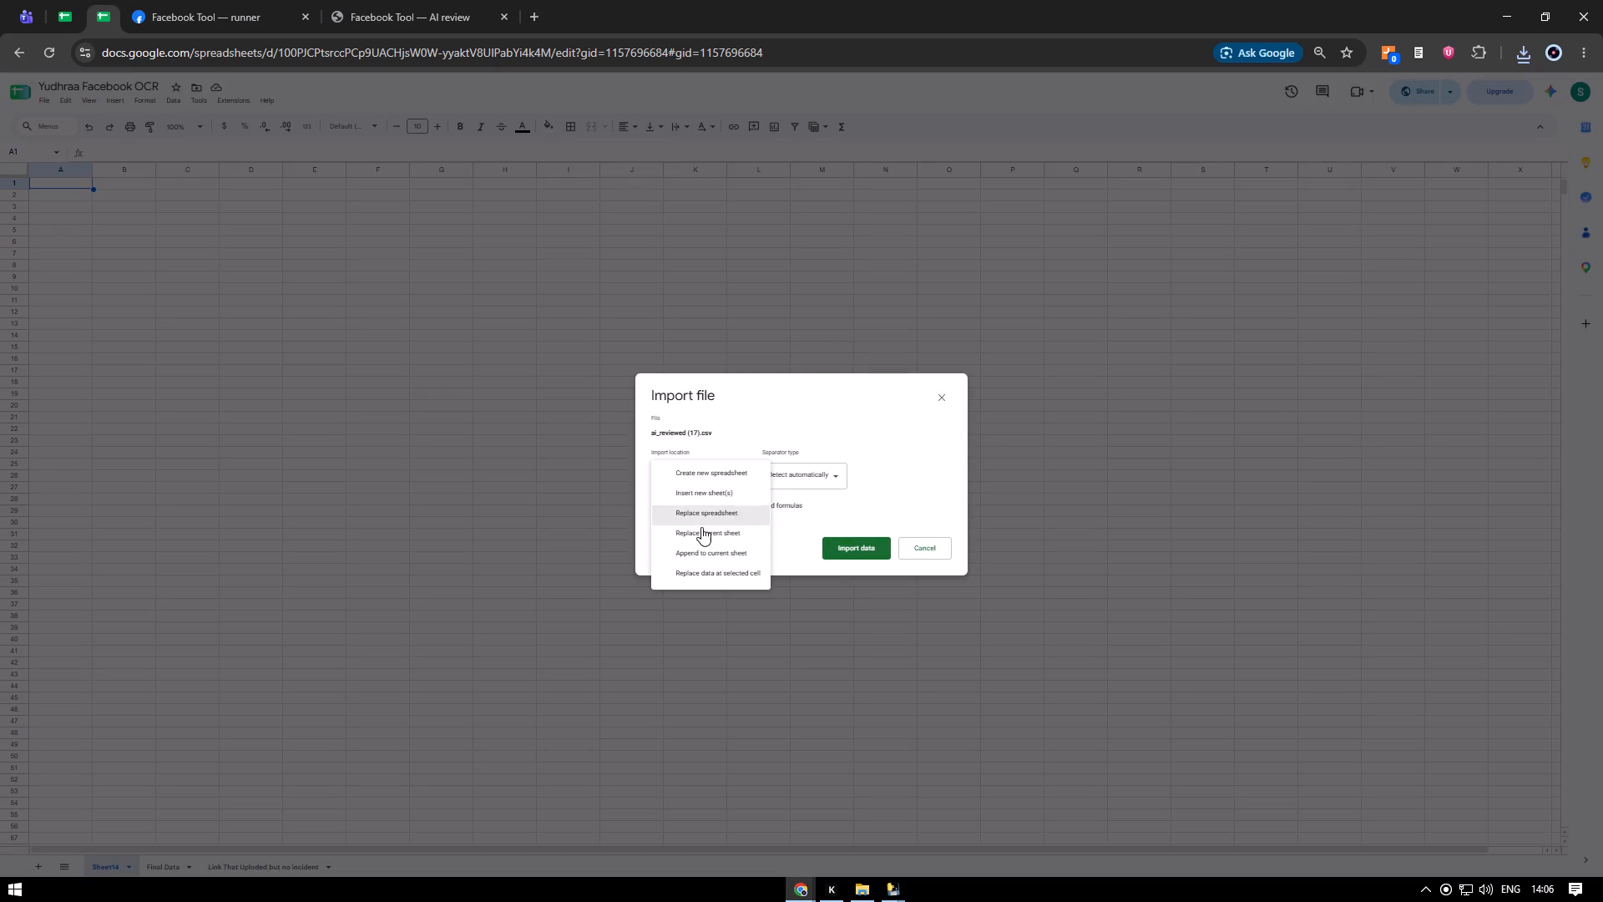
click(705, 556)
click(844, 550)
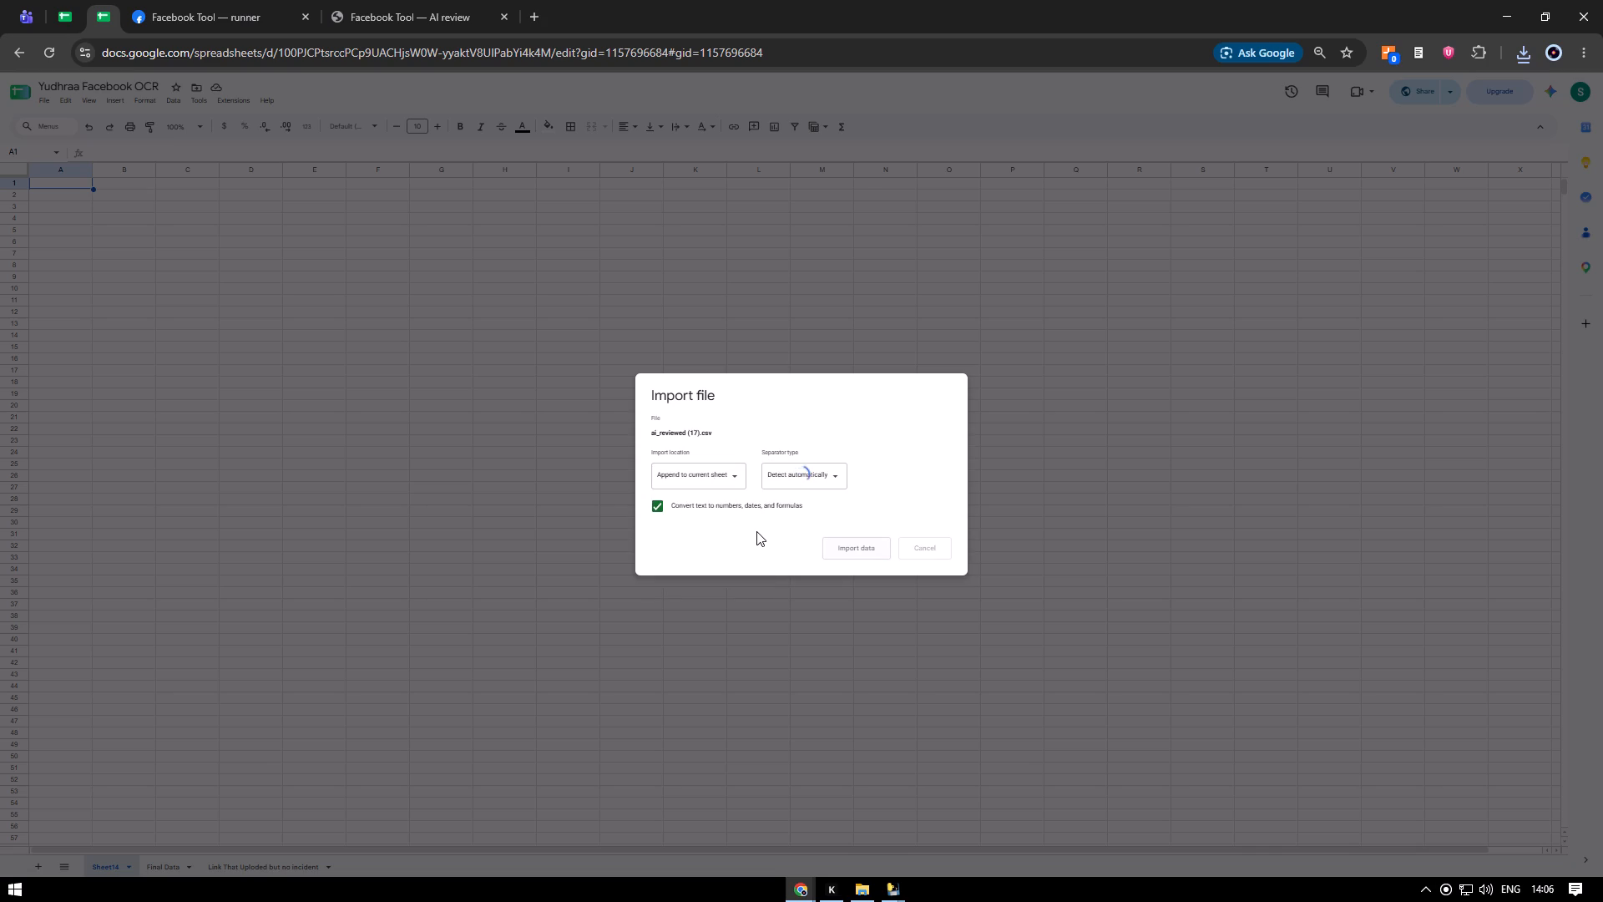
Add a filter to the imported data's header row and limit Protection type to Counterfeit.
key(ctrl+shift+Right)
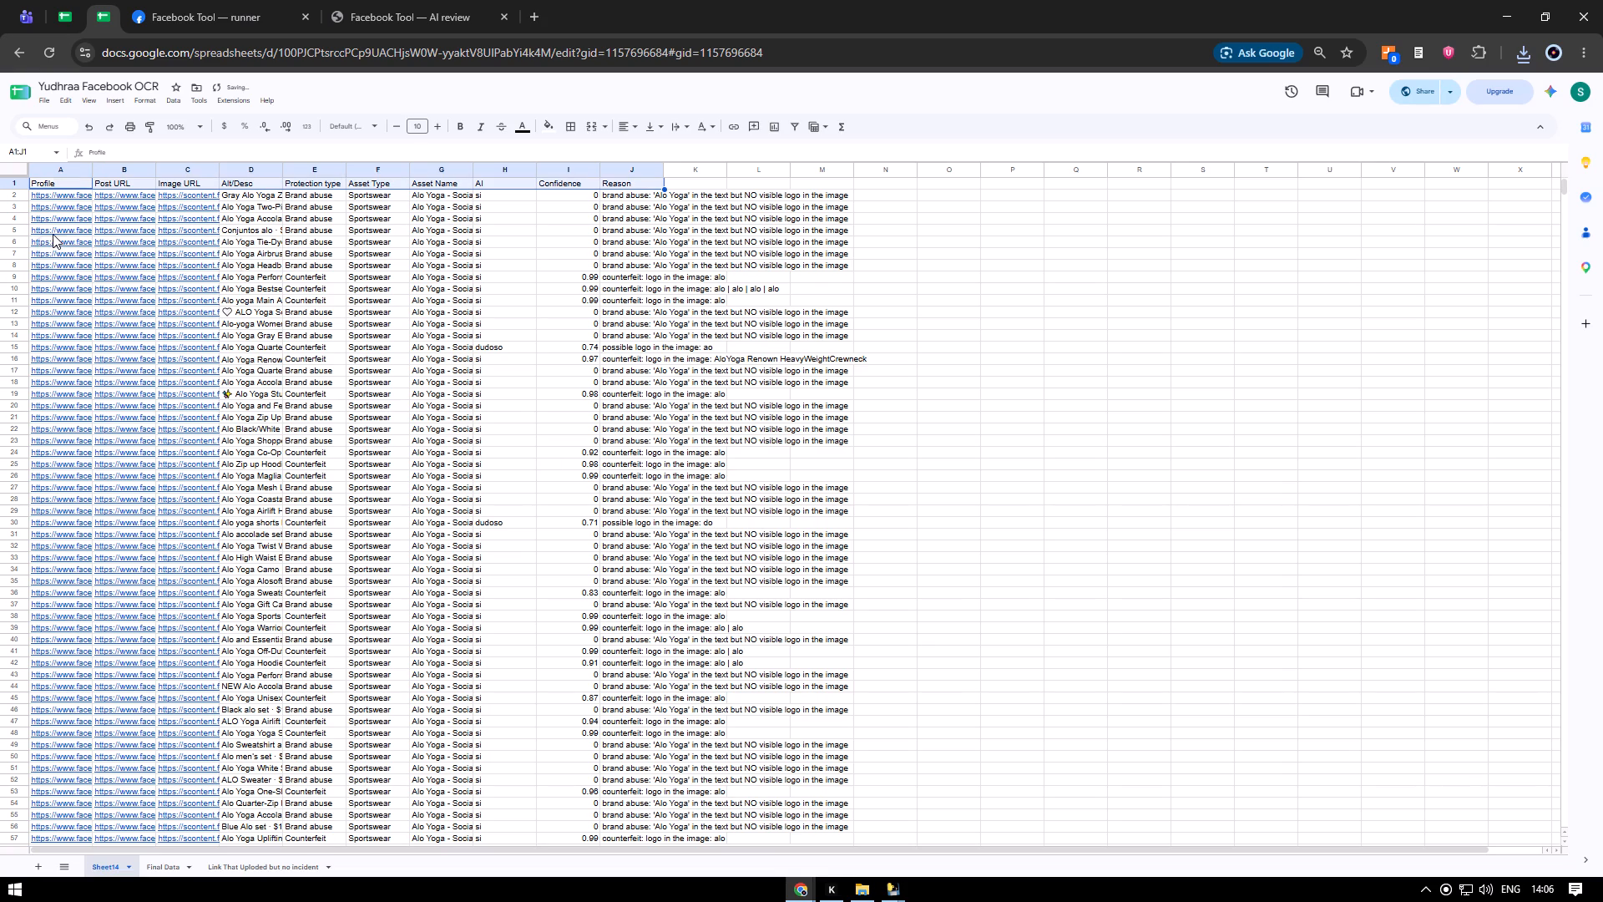
key(alt+d)
key(alt+f)
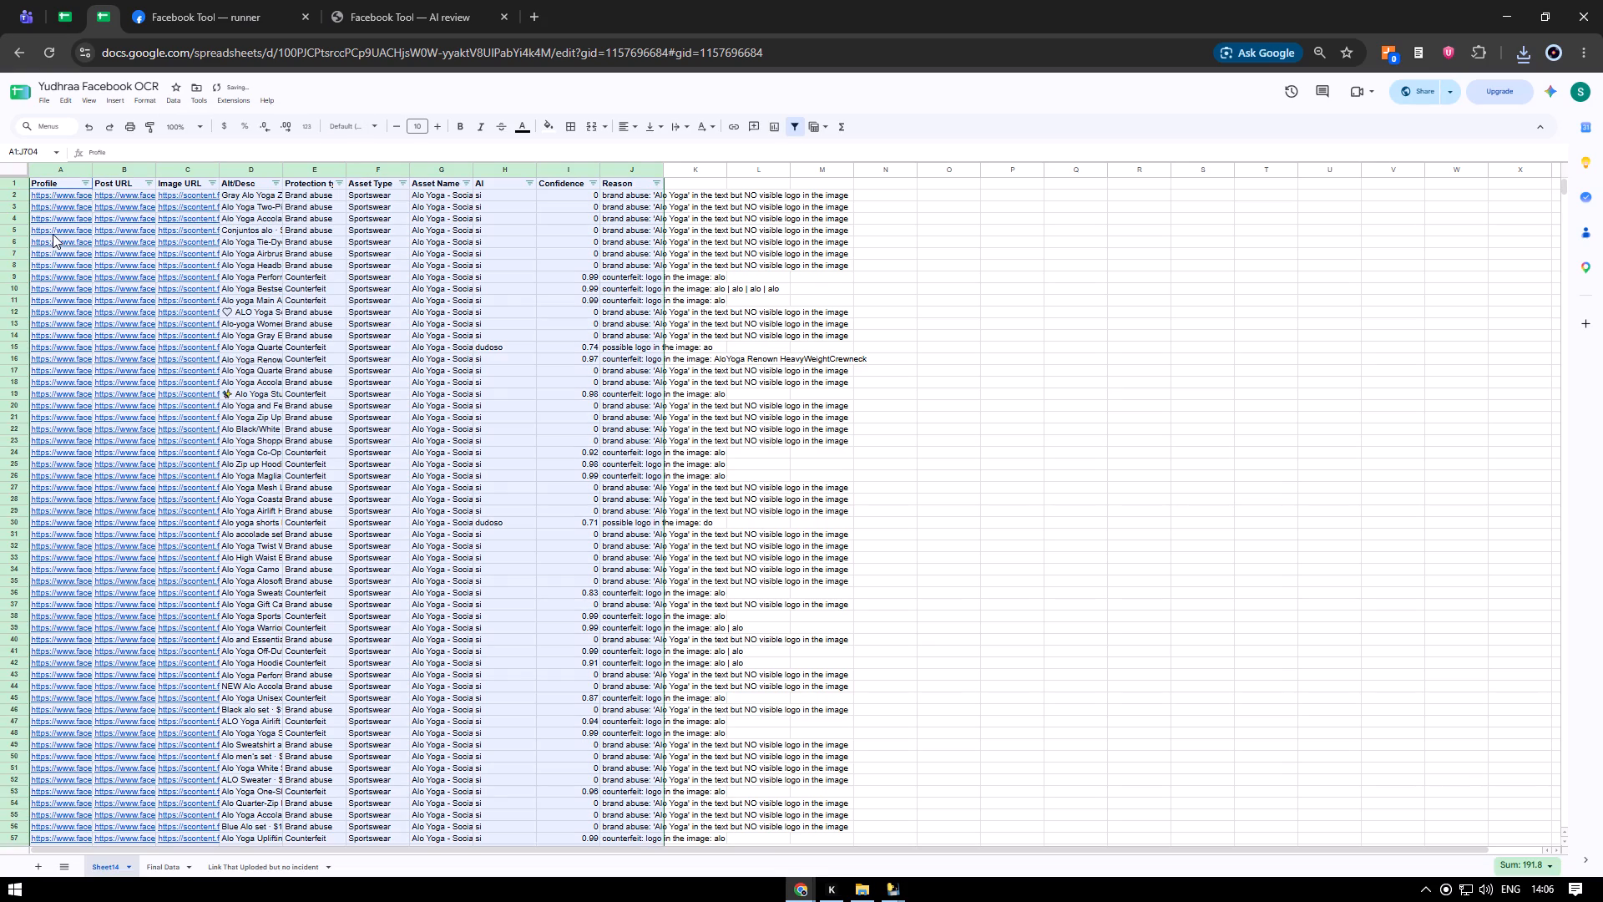
click(336, 189)
click(337, 185)
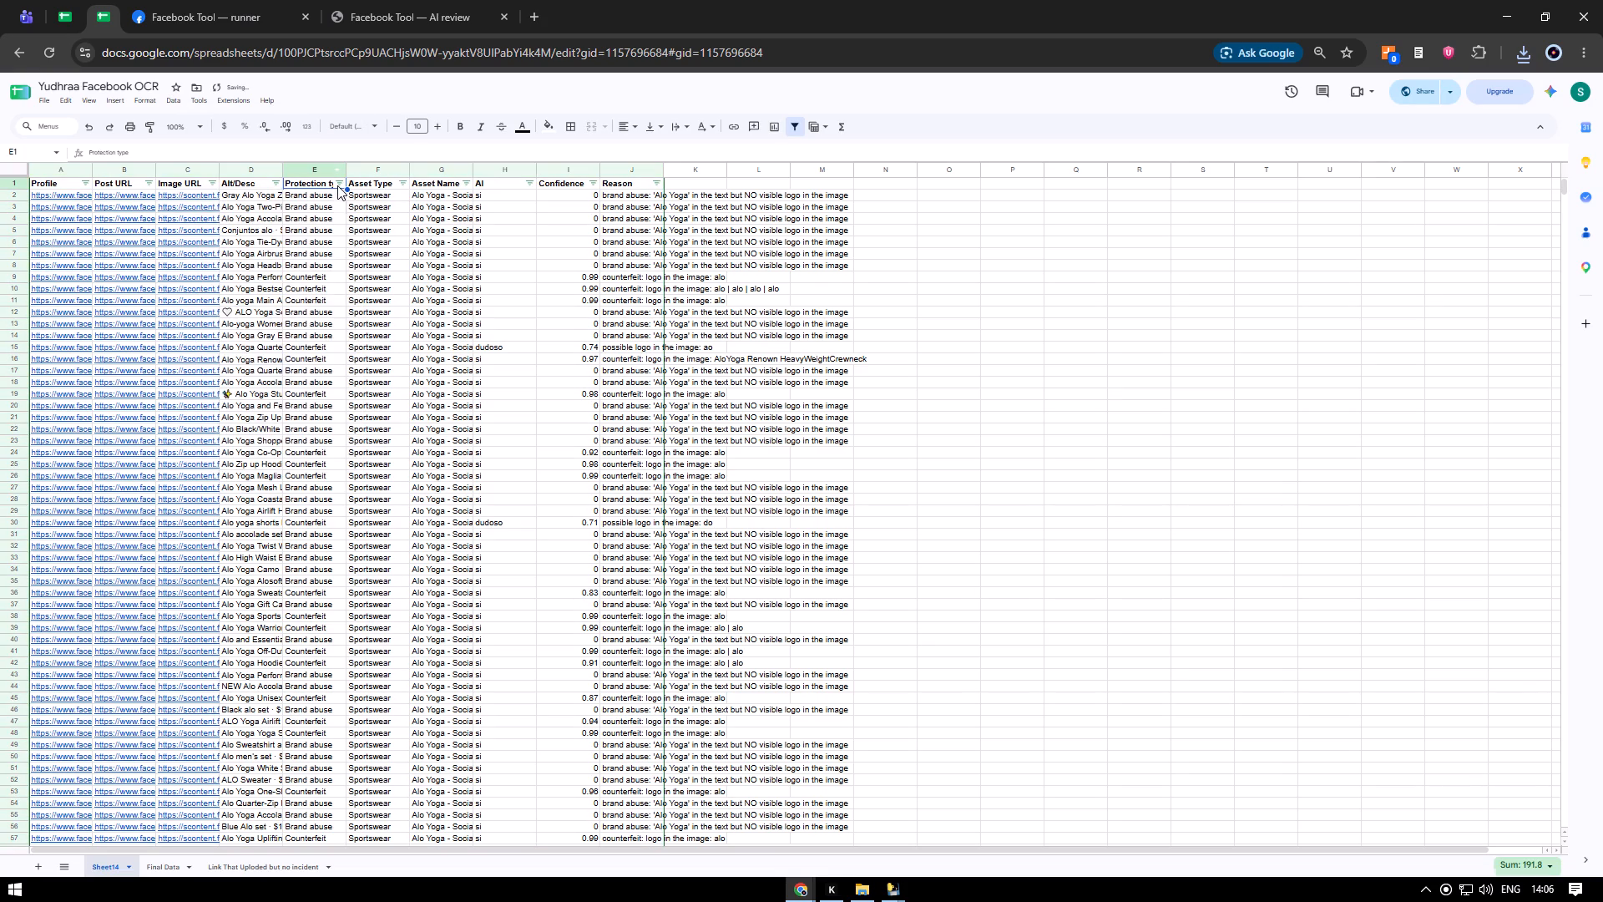
click(257, 374)
click(323, 483)
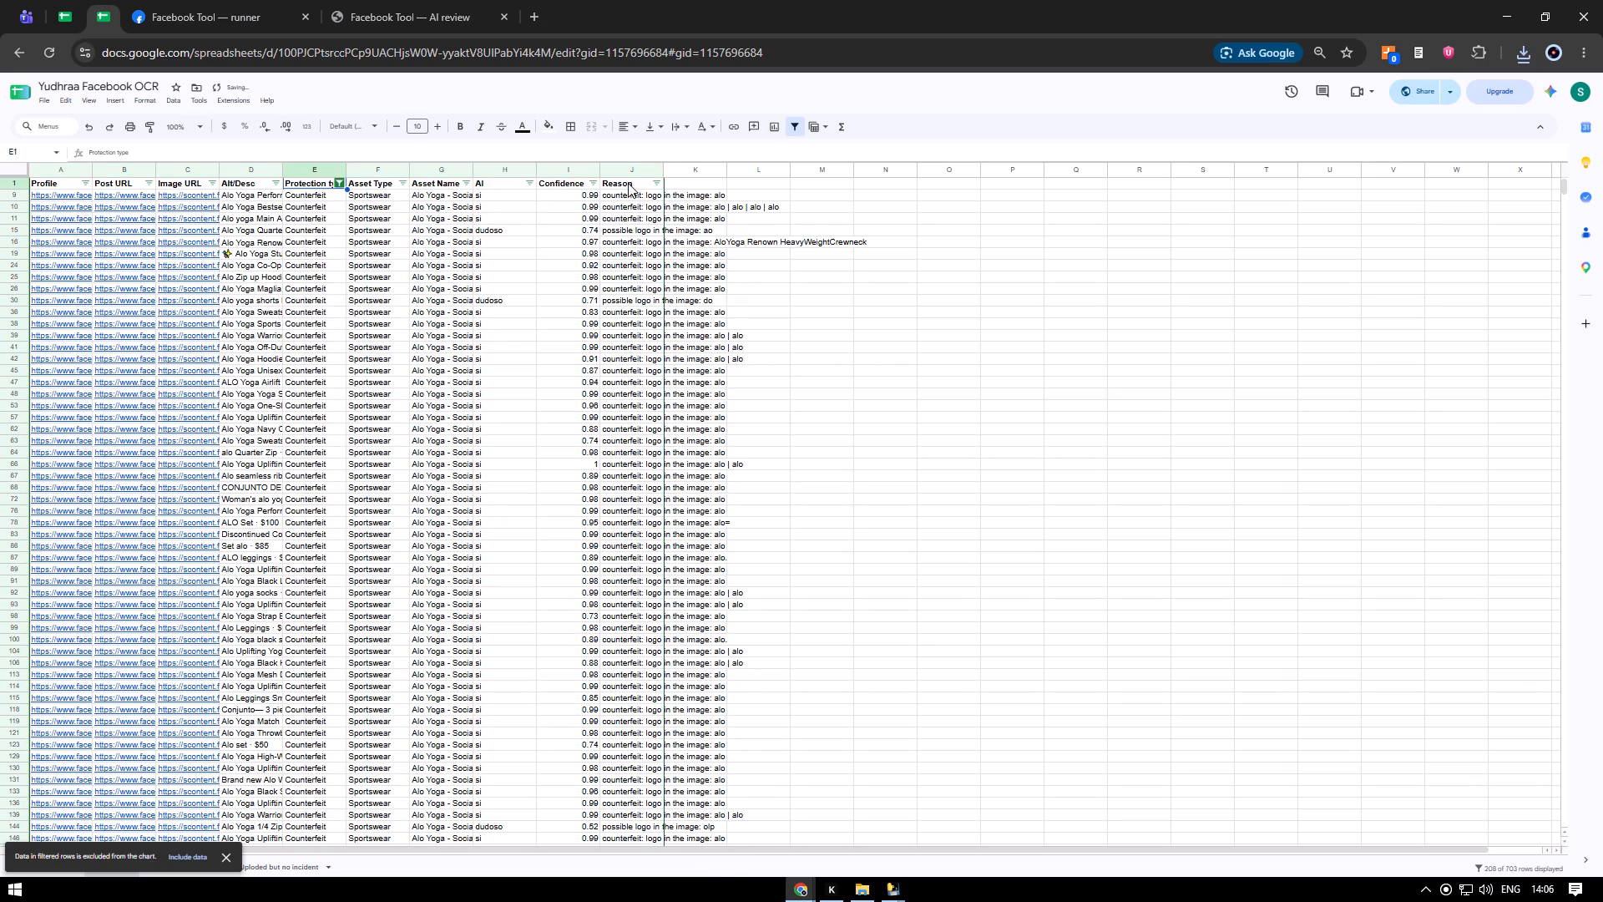
Filter the Reason column to exclude every "possible logo in the image" value.
click(660, 181)
scroll(543, 431, down, 8)
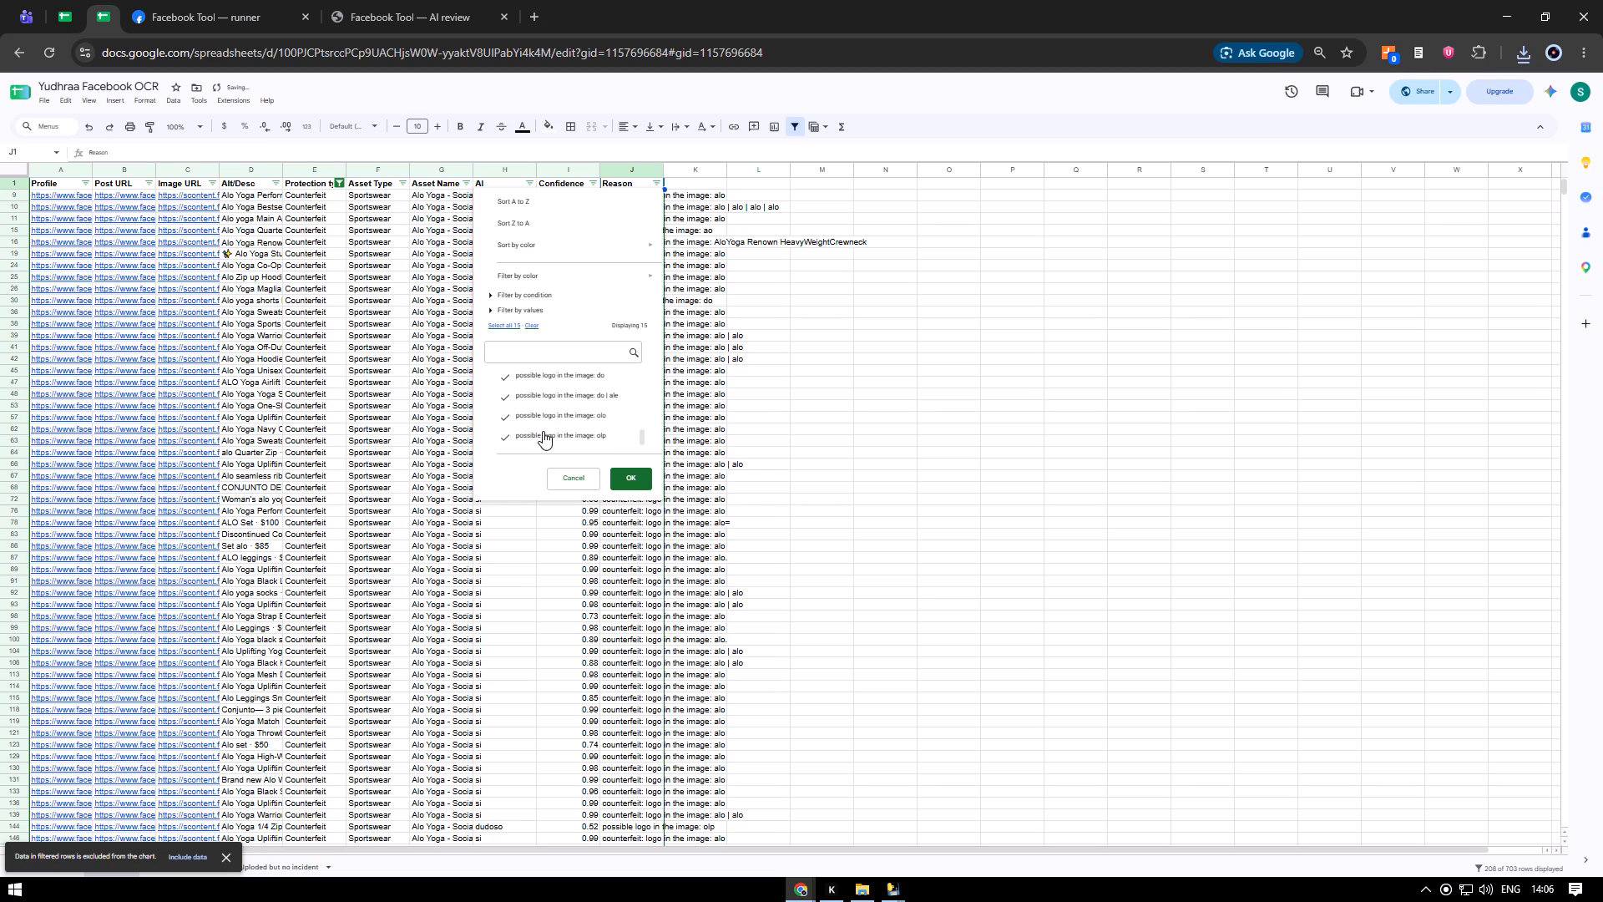
click(543, 431)
click(550, 420)
click(559, 405)
click(564, 388)
click(568, 392)
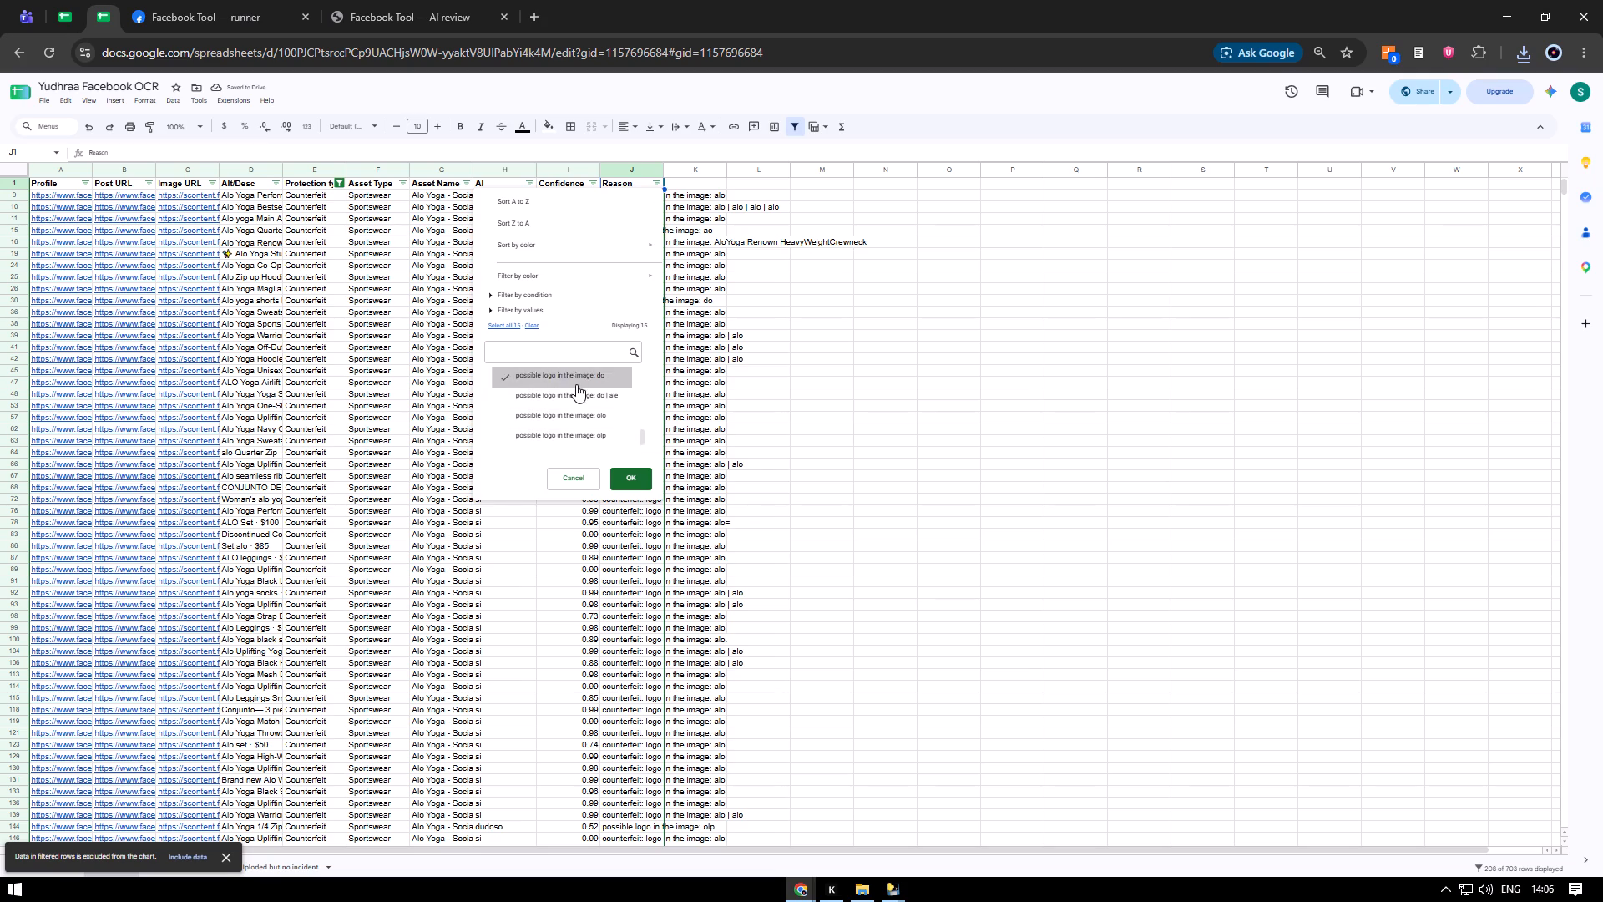
click(576, 384)
scroll(556, 402, up, 1)
scroll(554, 418, down, 1)
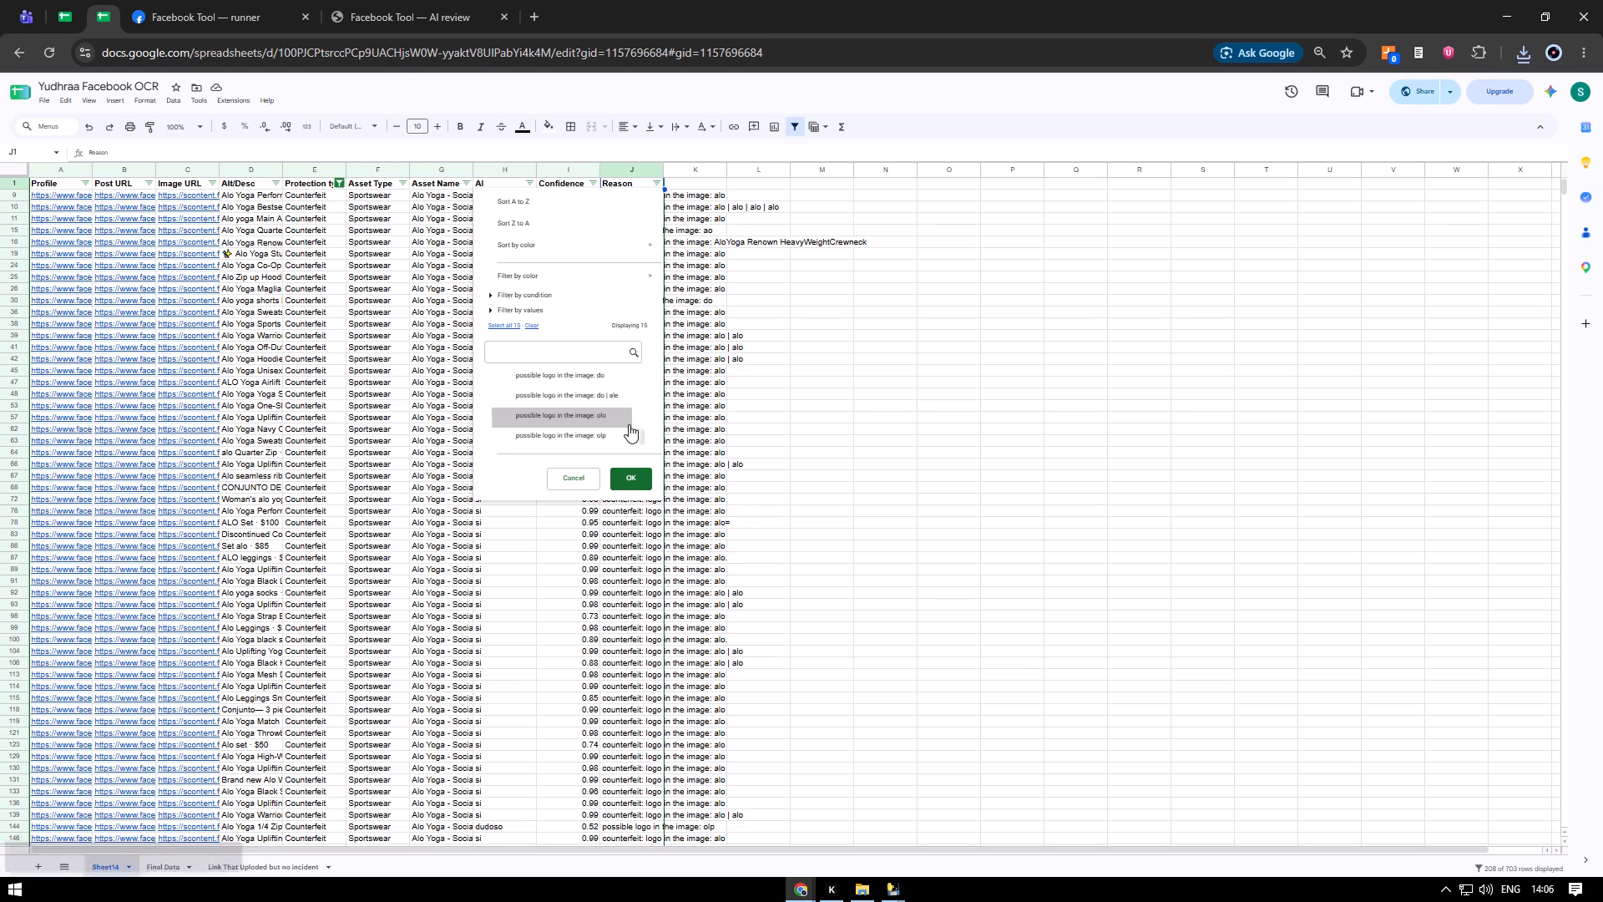
drag(642, 431, 639, 414)
click(548, 420)
click(556, 402)
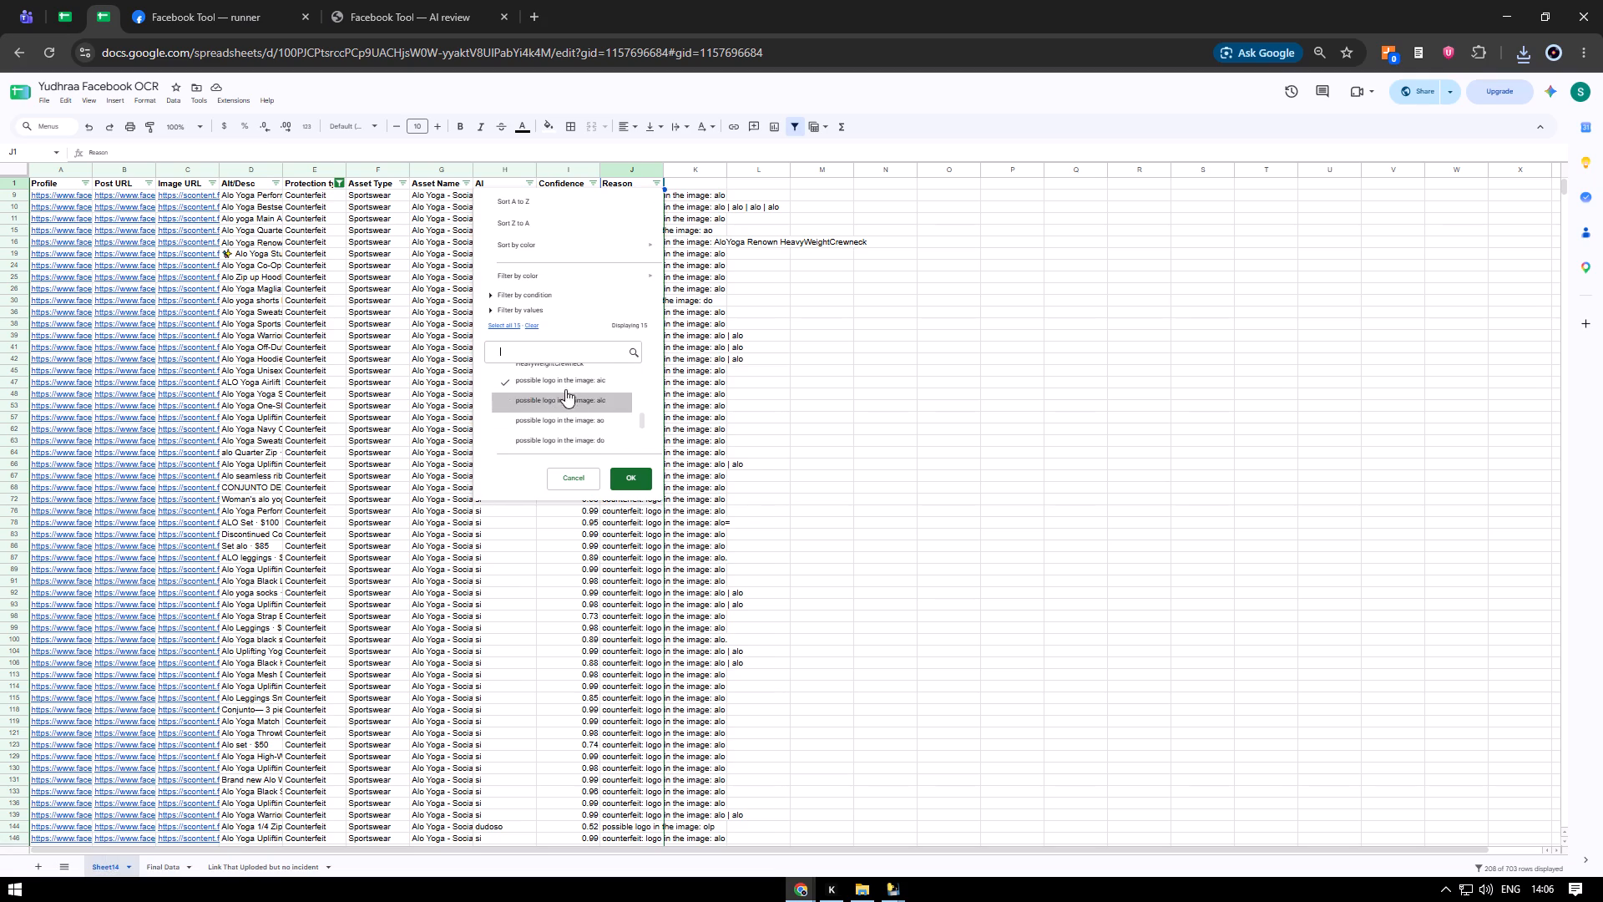
click(567, 383)
drag(640, 418, 640, 412)
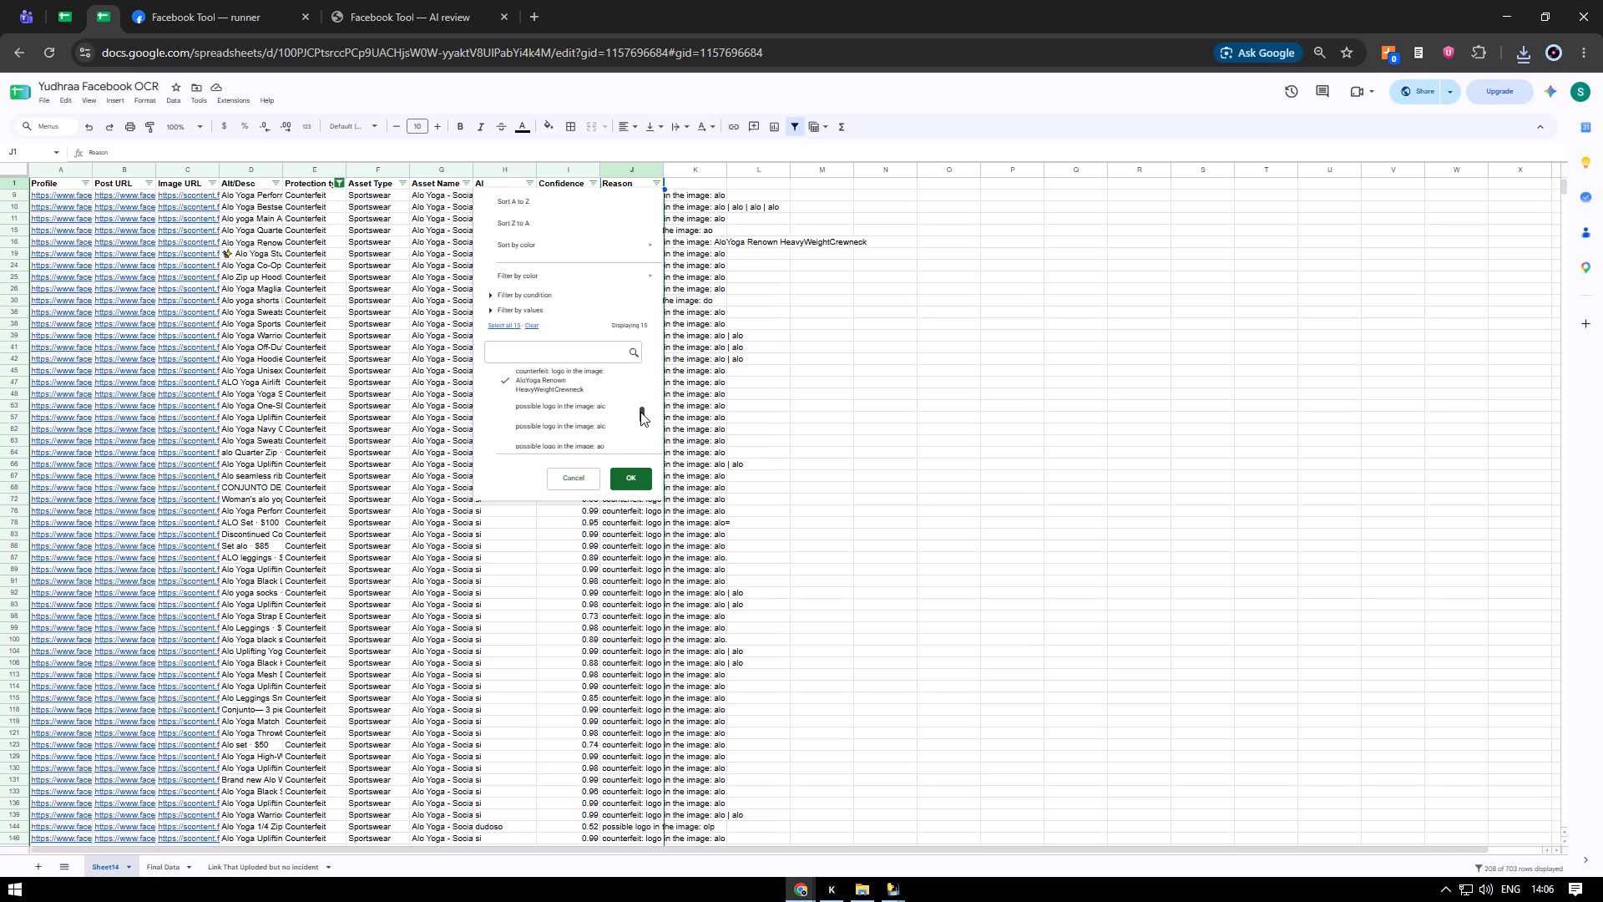
drag(640, 412, 640, 408)
click(619, 476)
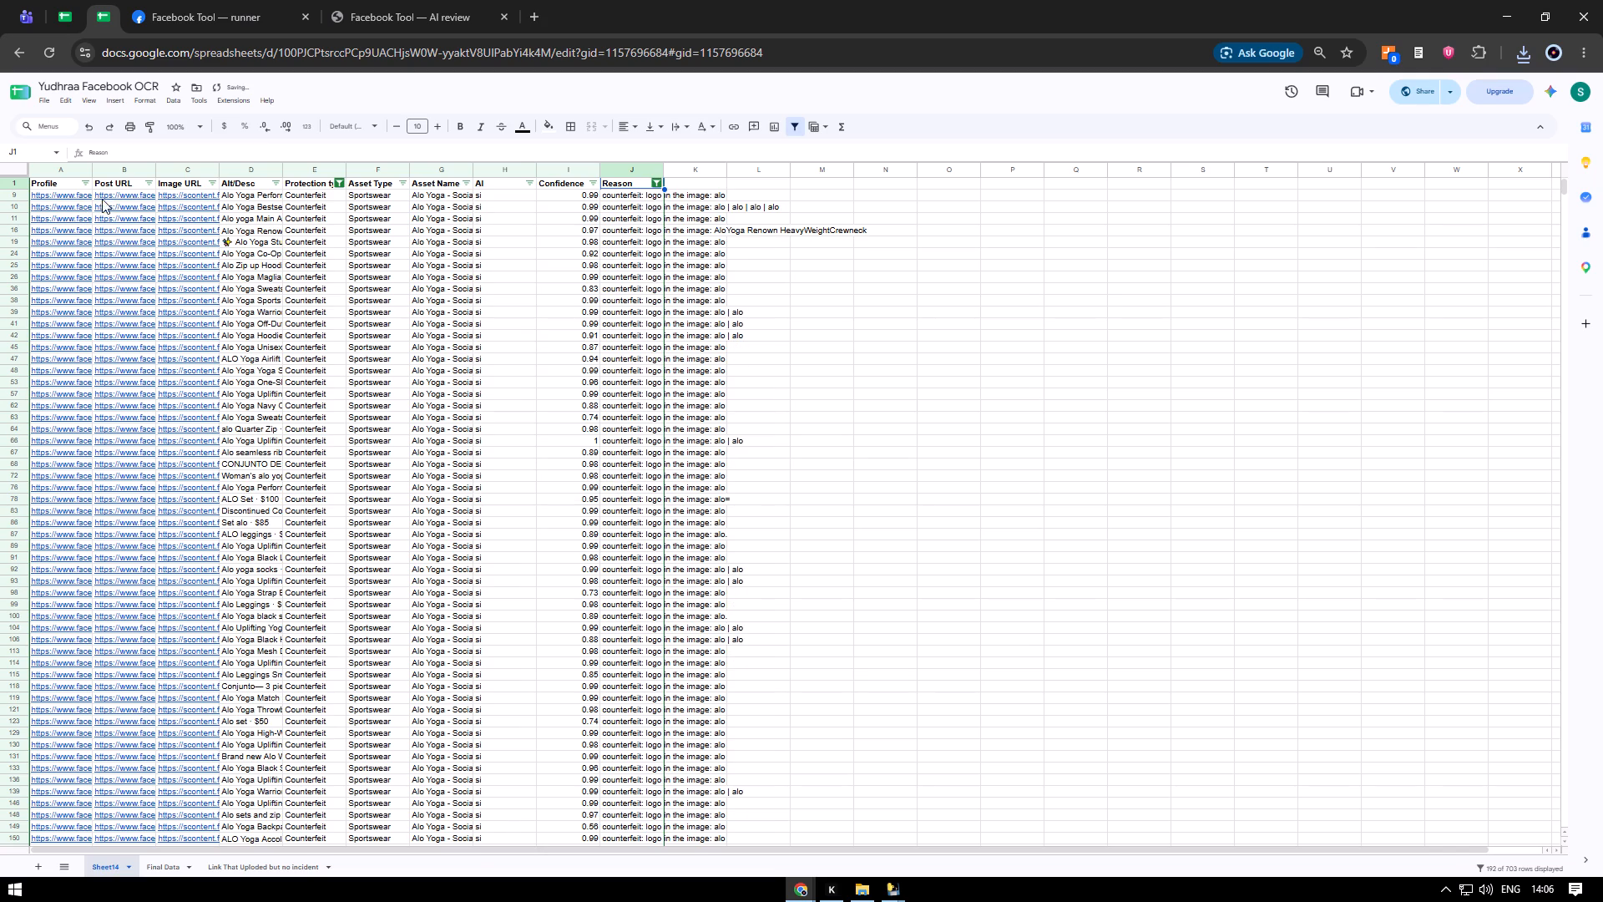
Select the filtered Profile links in A9:A697 and delete the chart covering the lower rows.
click(73, 197)
key(ctrl+shift+Down)
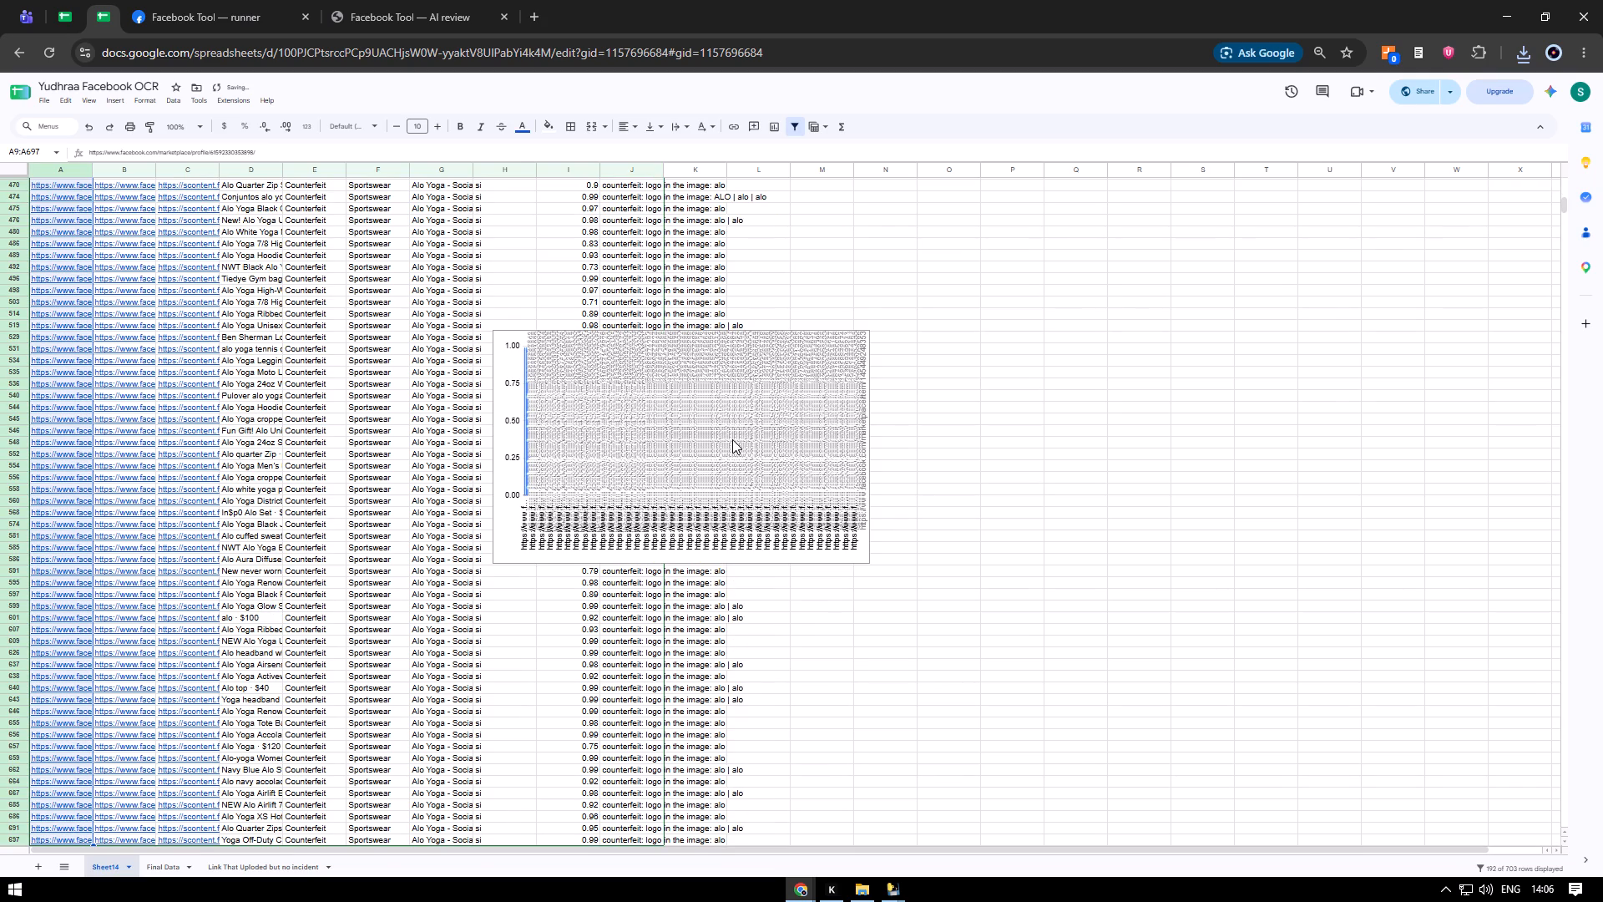
click(757, 464)
click(857, 342)
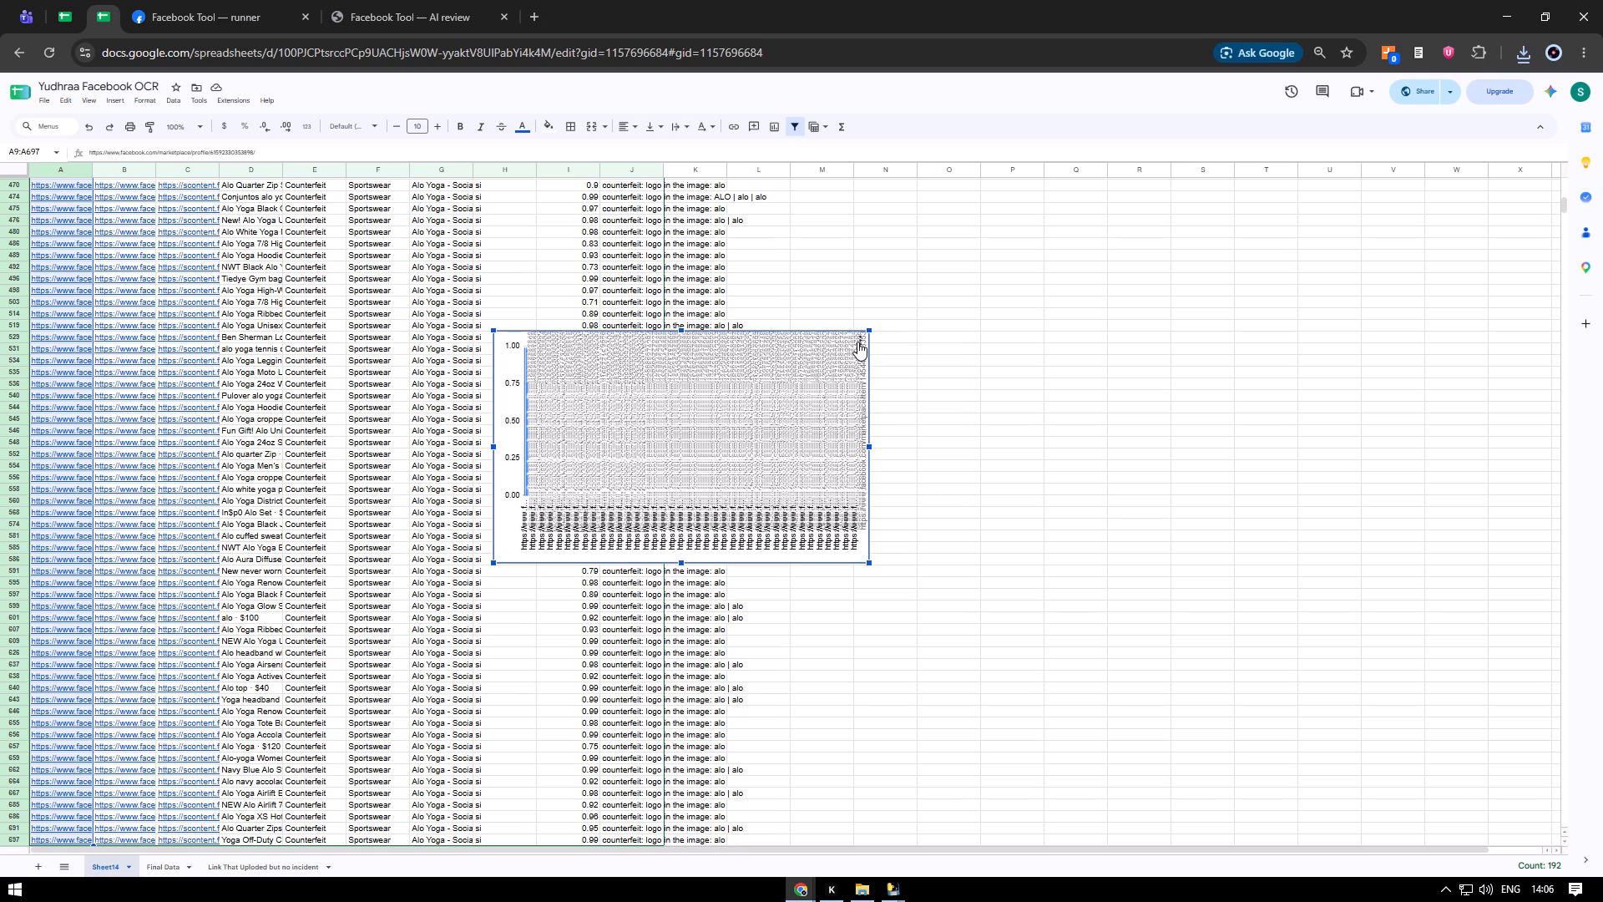
click(878, 381)
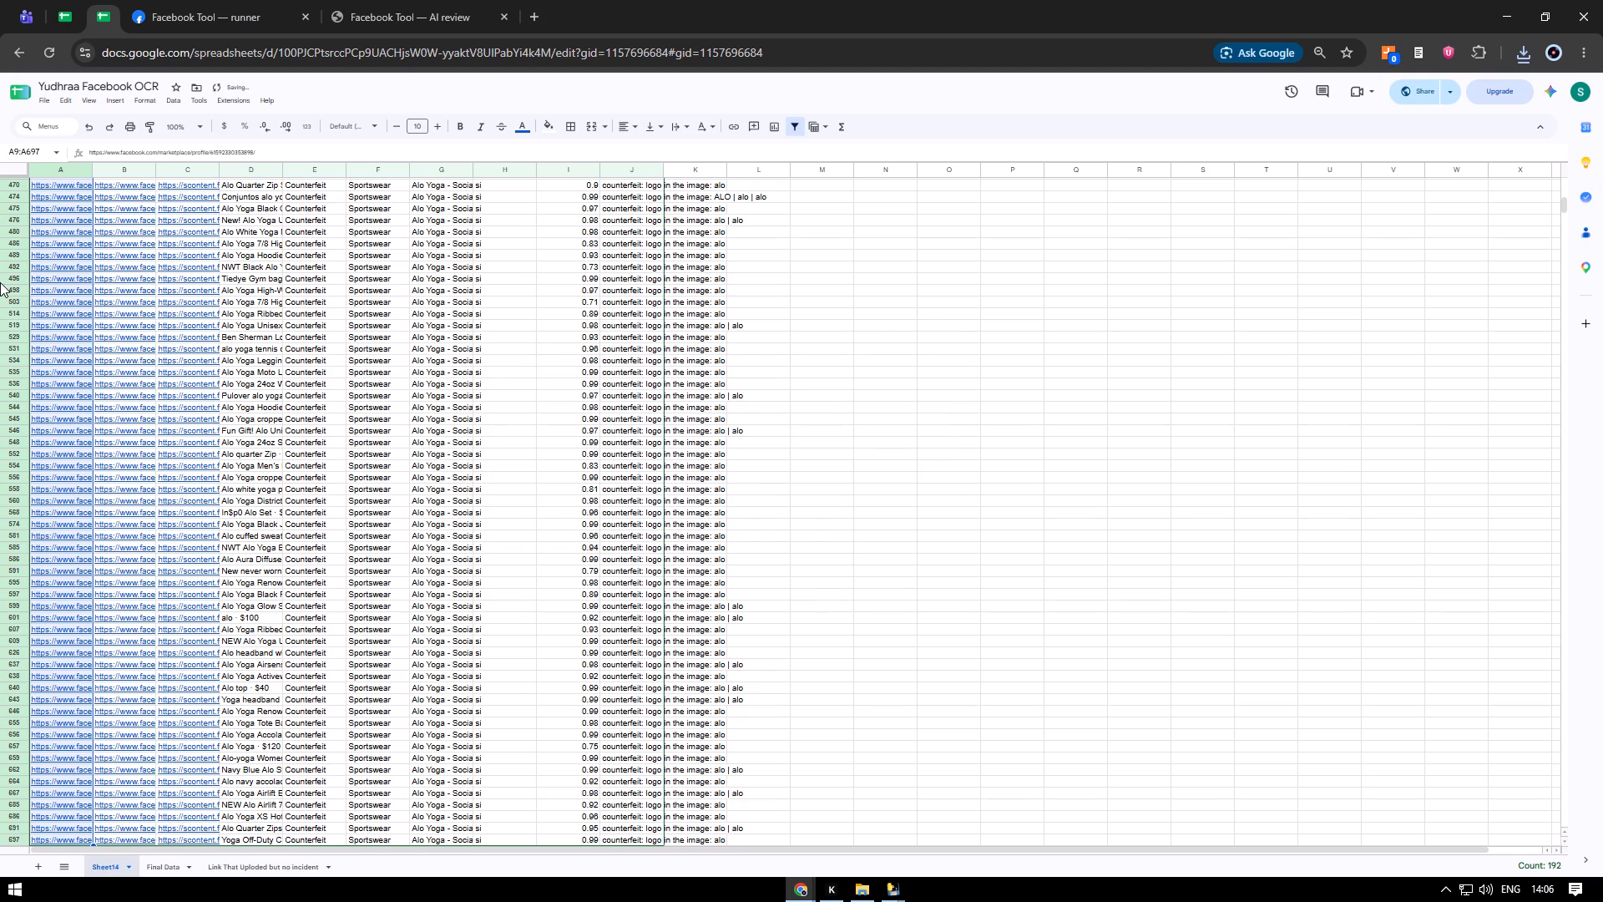
Remove duplicates from the selected Profile links, analysing only column A.
click(176, 100)
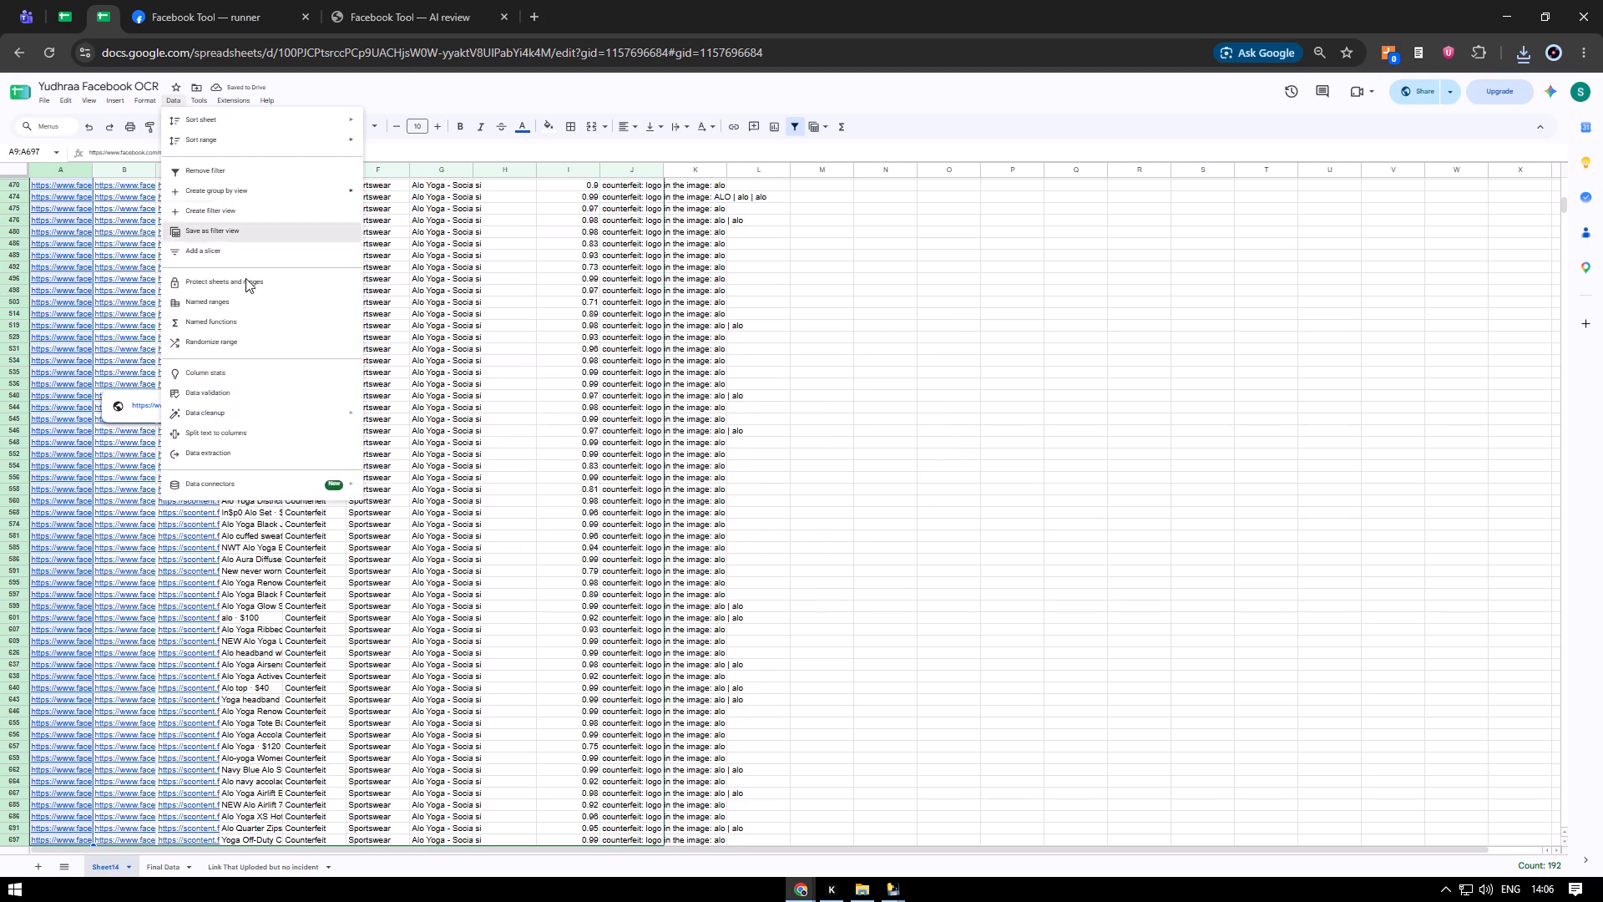
click(276, 408)
click(437, 438)
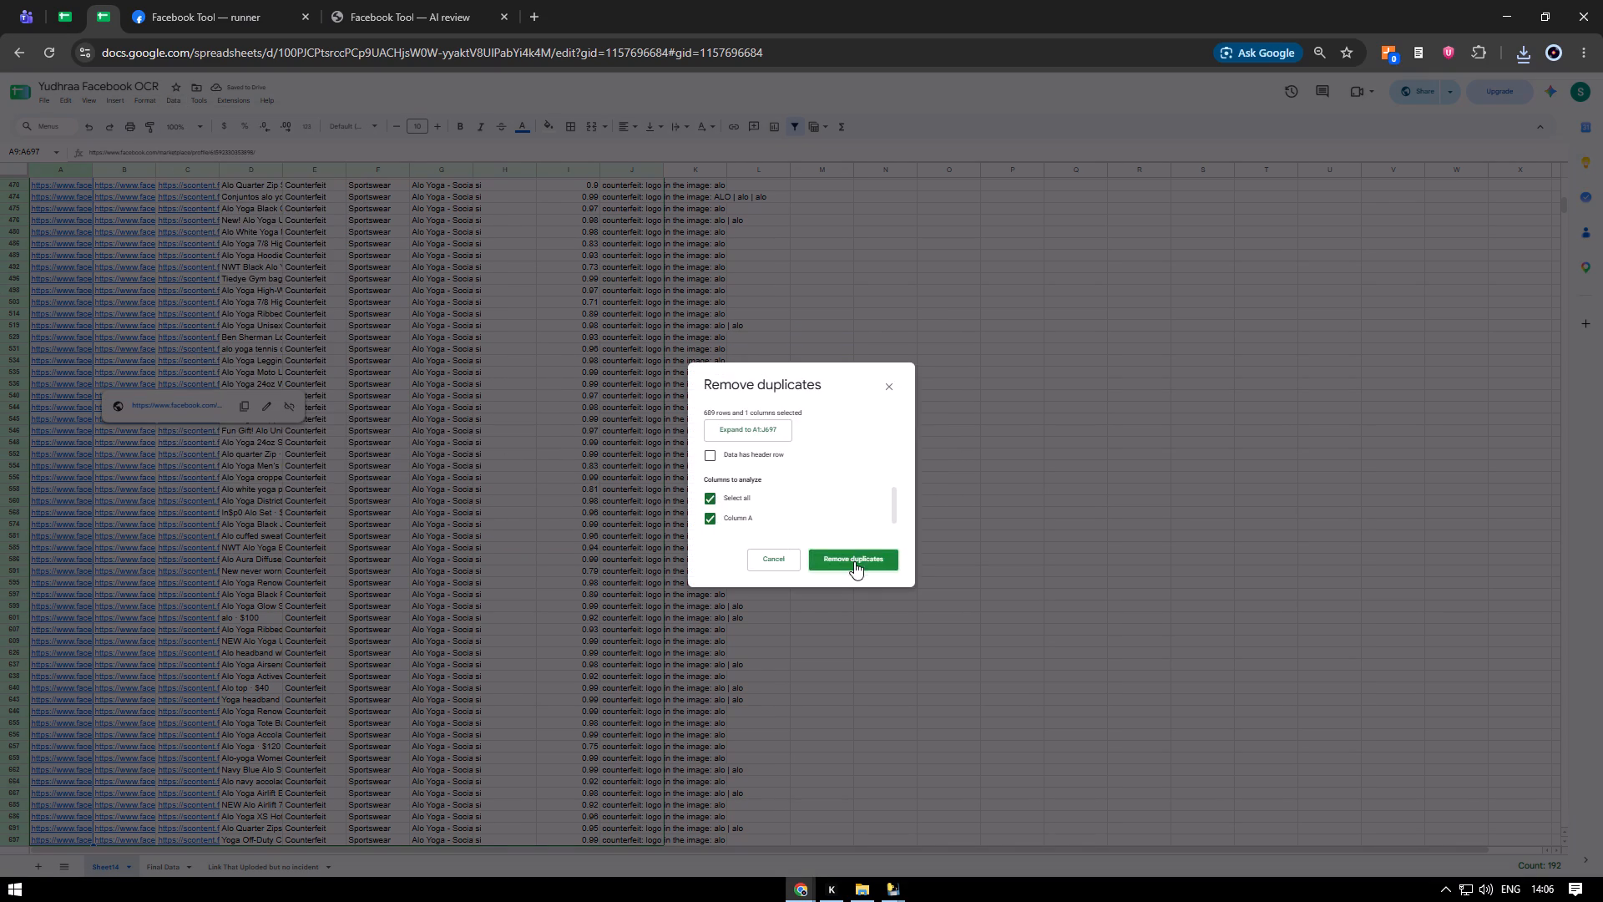
click(854, 561)
click(947, 498)
click(947, 498)
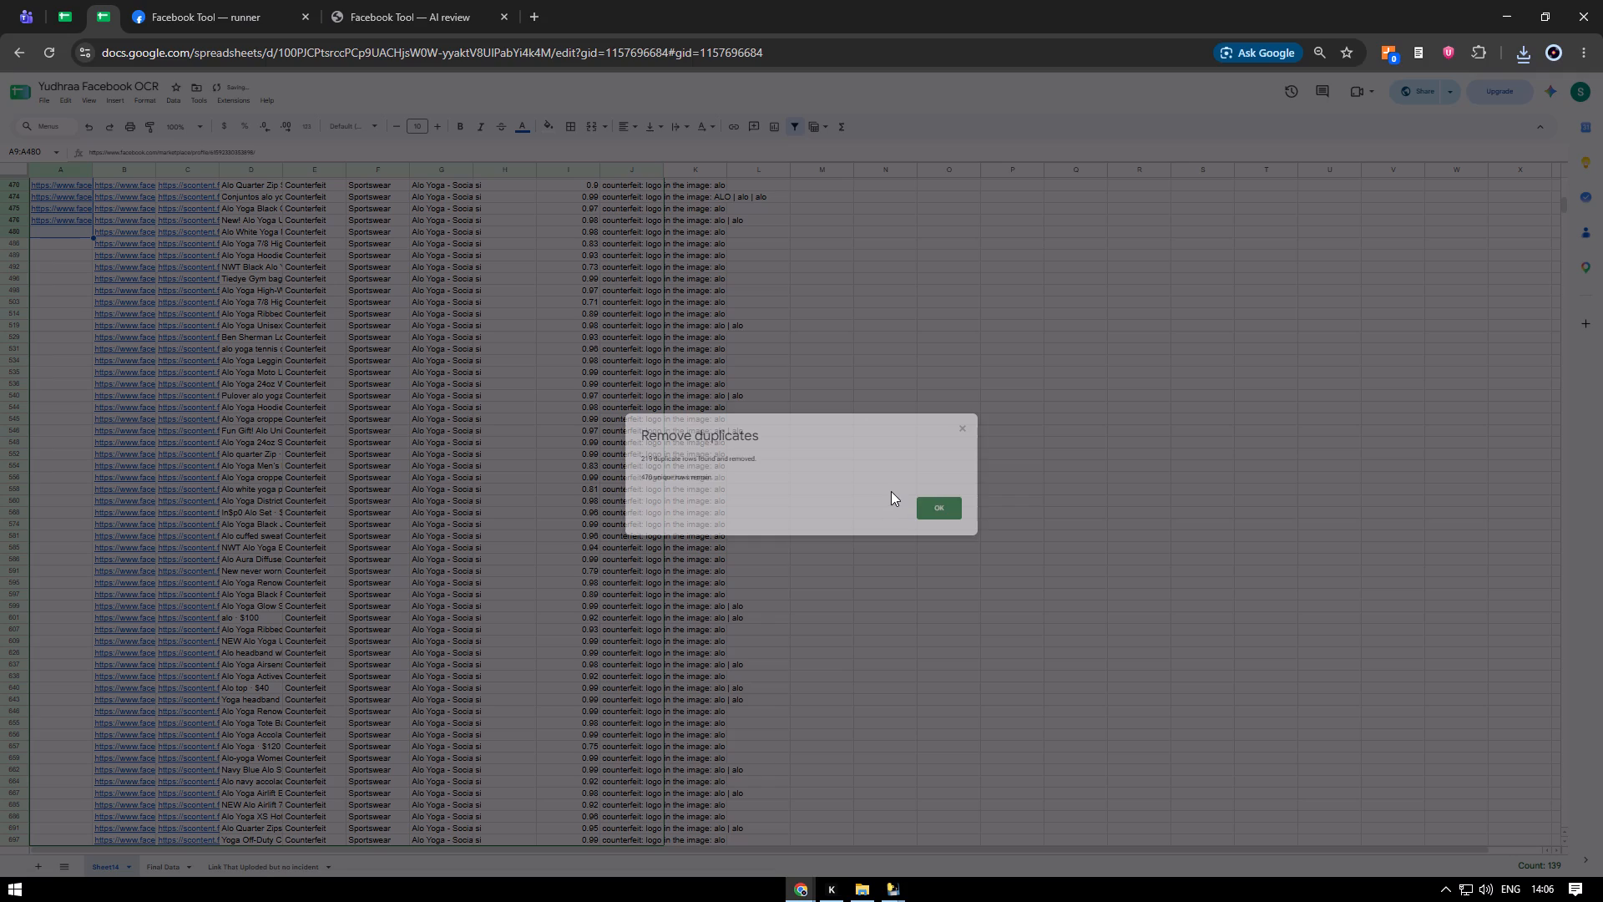
Copy the deduplicated Profile links into the Indianapolis row's Profiles (Sellers) cell, G113, in the Alo FB US worksheet.
key(shift+Up)
key(ctrl+c)
key(ctrl+c)
key(ctrl+c)
key(ctrl+c)
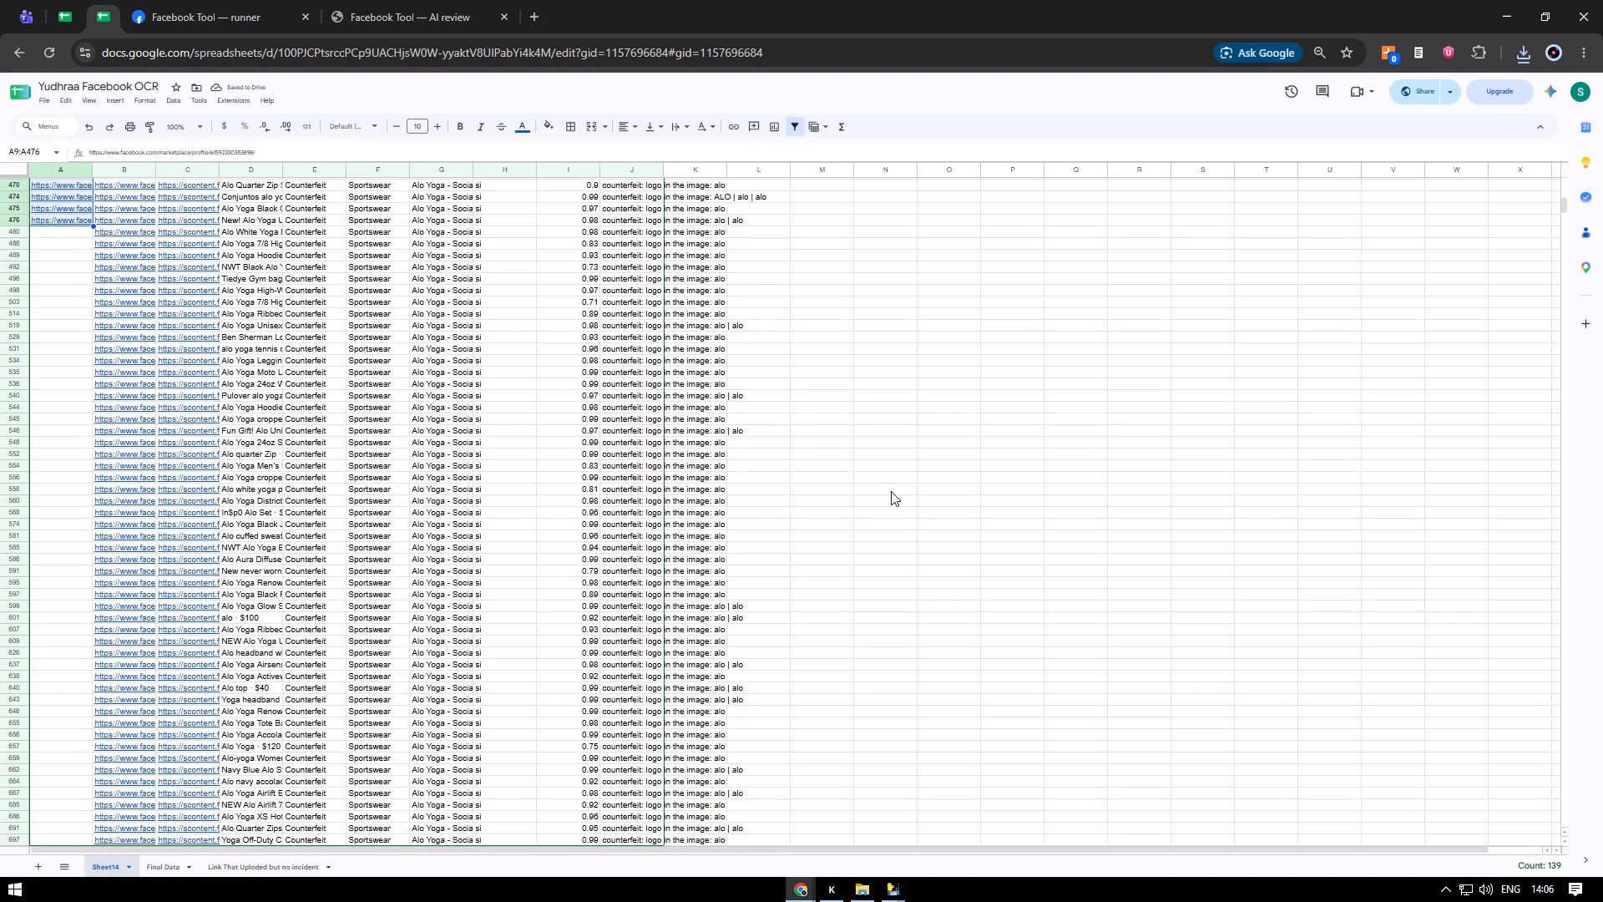
key(ctrl+shift+Tab)
key(Right)
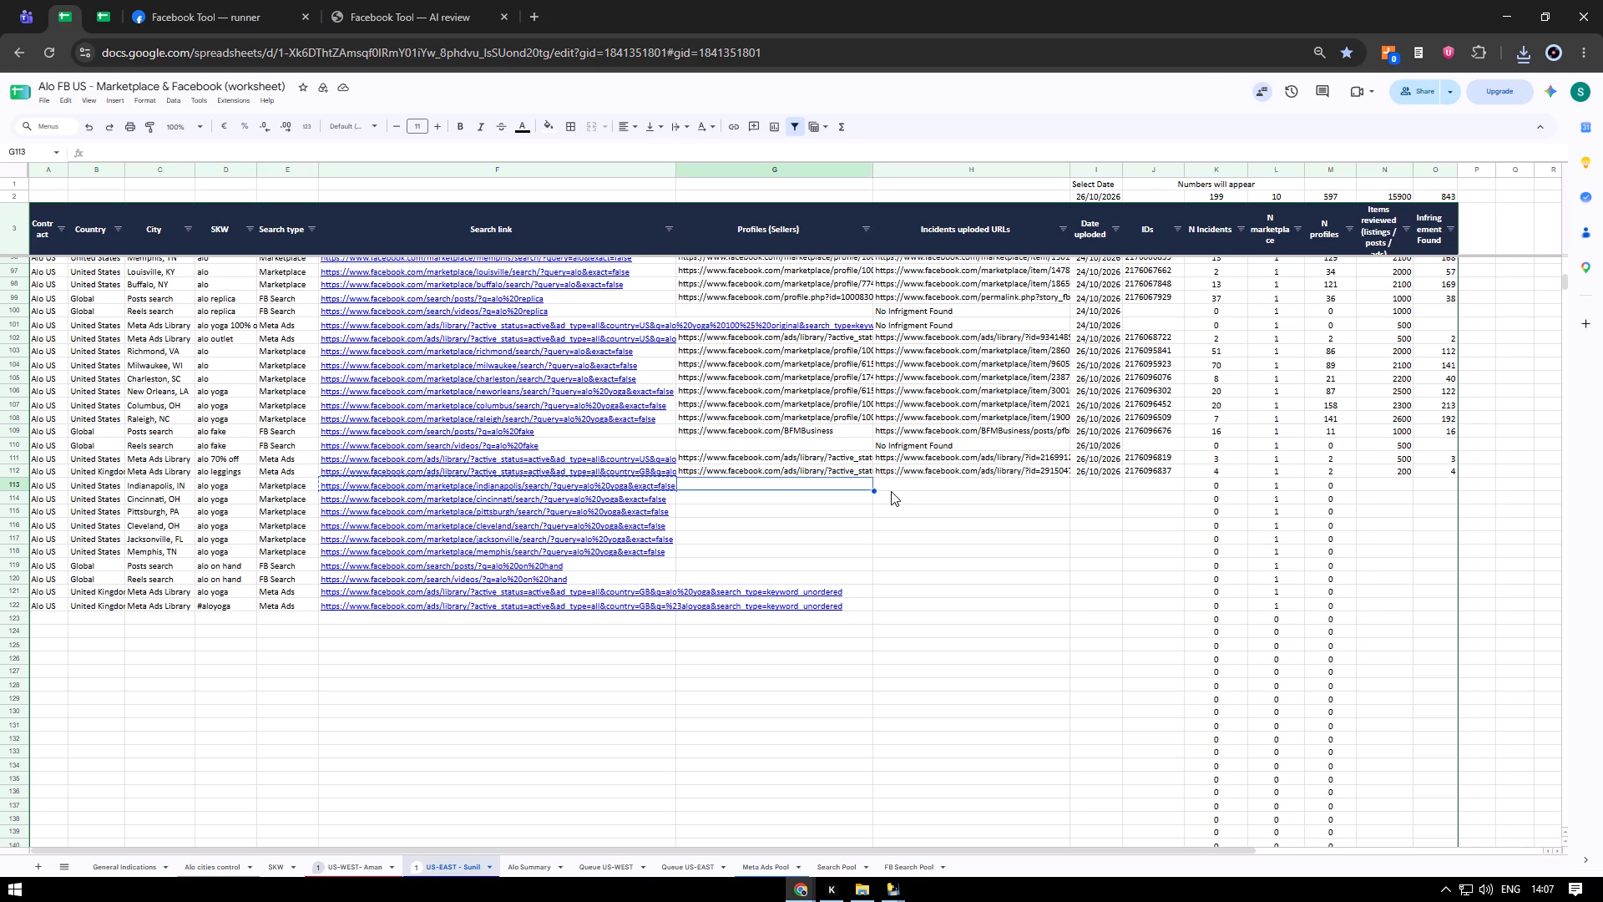
key(Return)
key(ctrl+shift+v)
key(Return)
key(Up)
Enter 26/10/2026 as the Date uploaded for the Indianapolis row, cell I113.
key(Right)
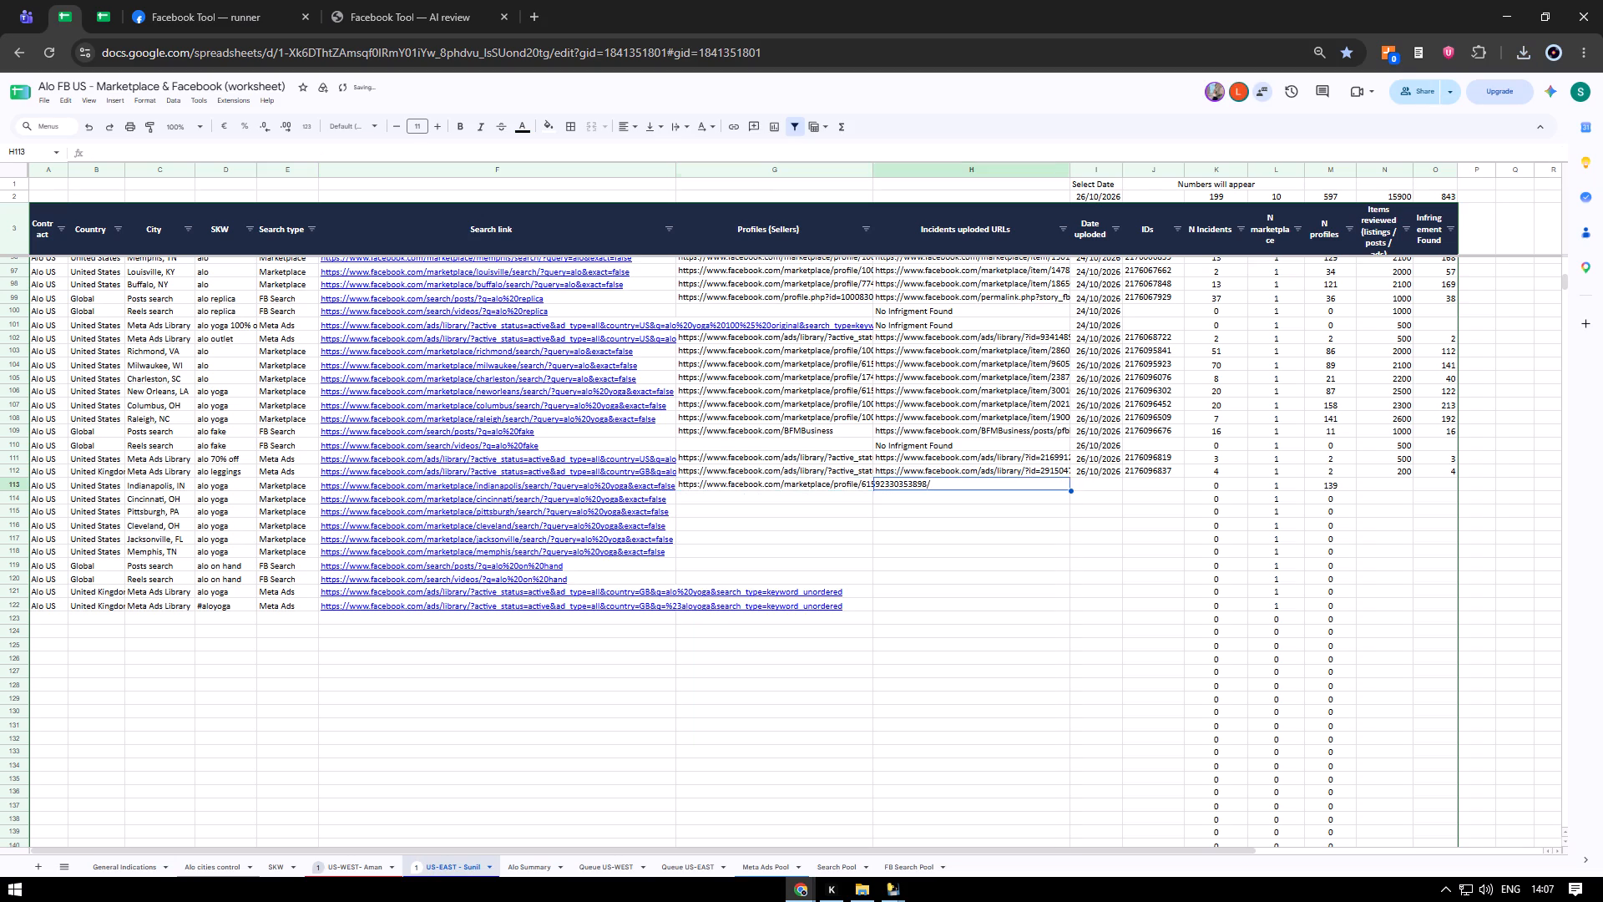
key(Right)
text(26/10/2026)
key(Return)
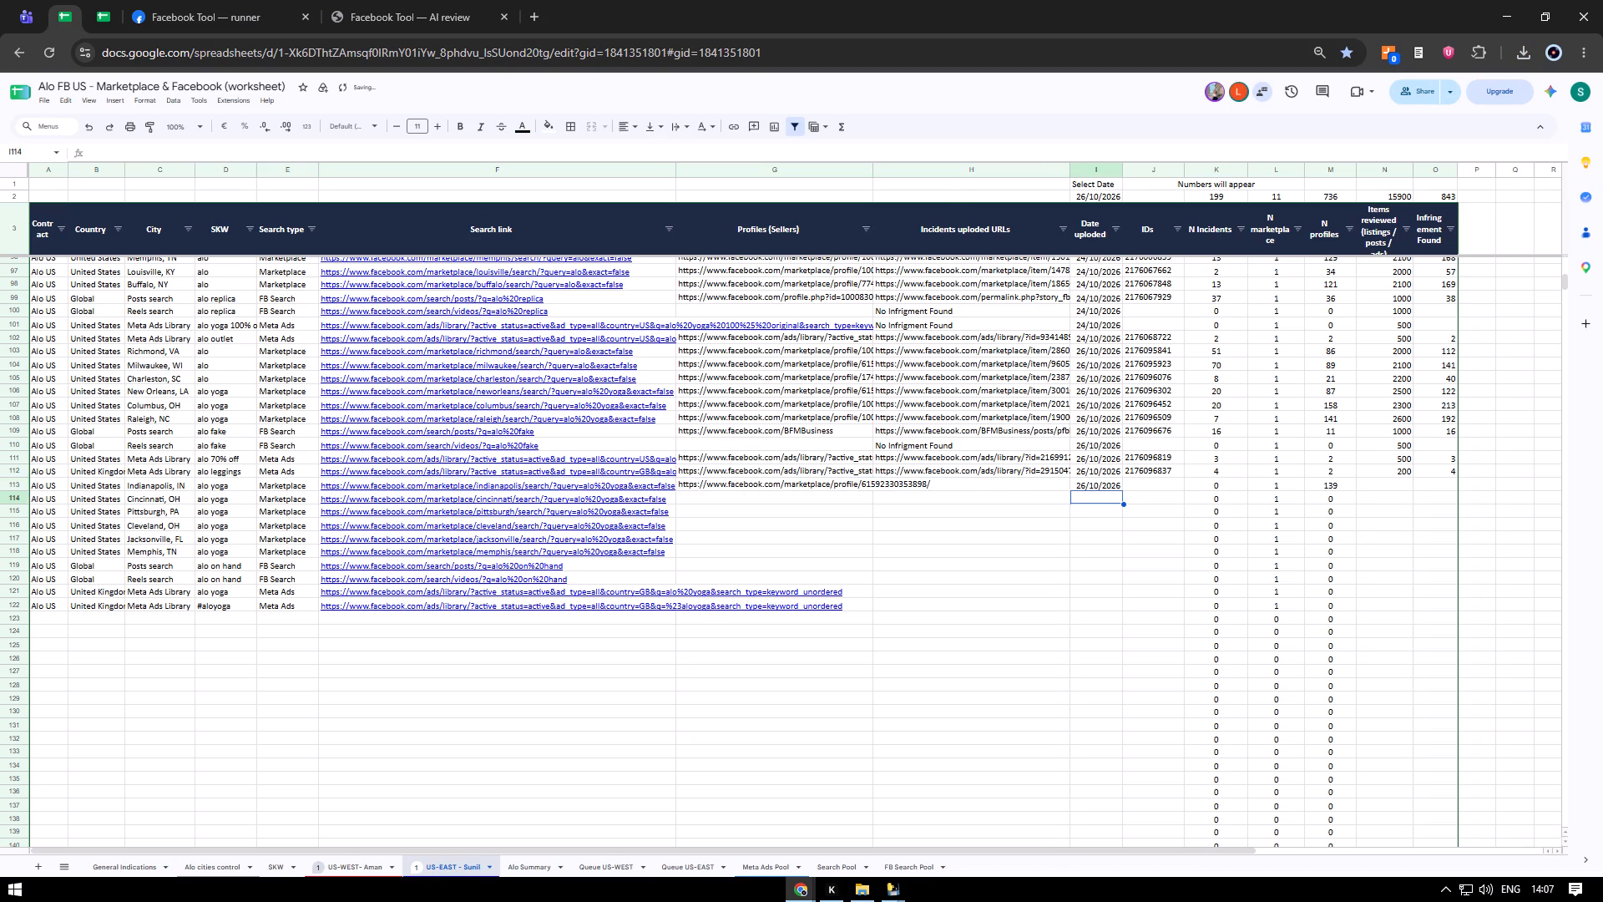
Check the maximum posts setting in the Facebook Tool runner and enter 2500 as Items reviewed for Indianapolis in N113.
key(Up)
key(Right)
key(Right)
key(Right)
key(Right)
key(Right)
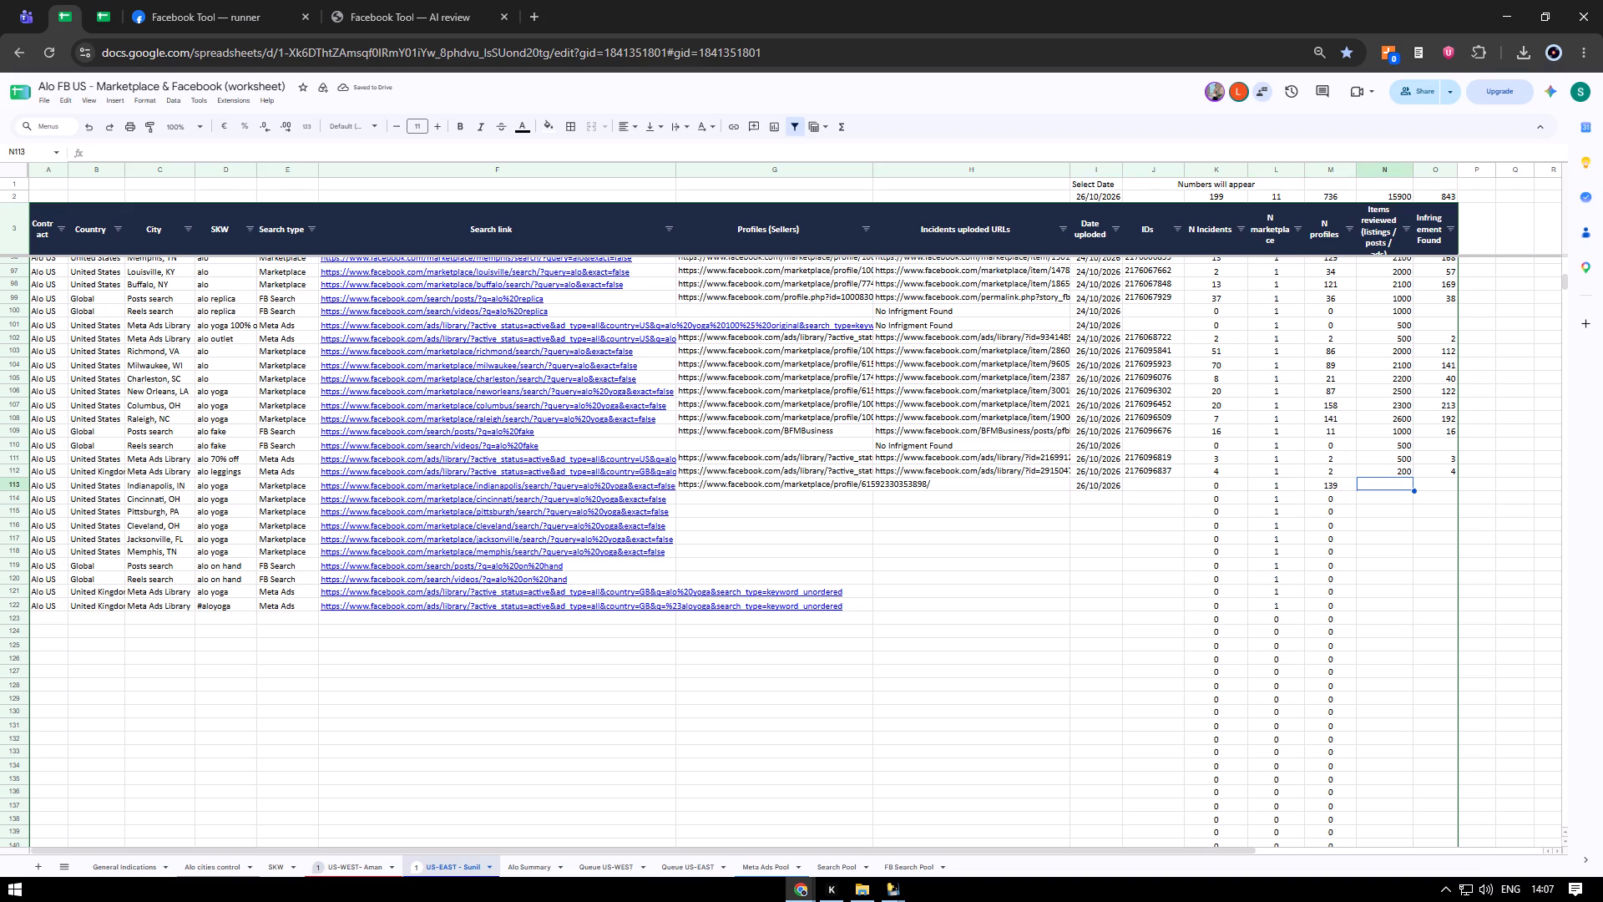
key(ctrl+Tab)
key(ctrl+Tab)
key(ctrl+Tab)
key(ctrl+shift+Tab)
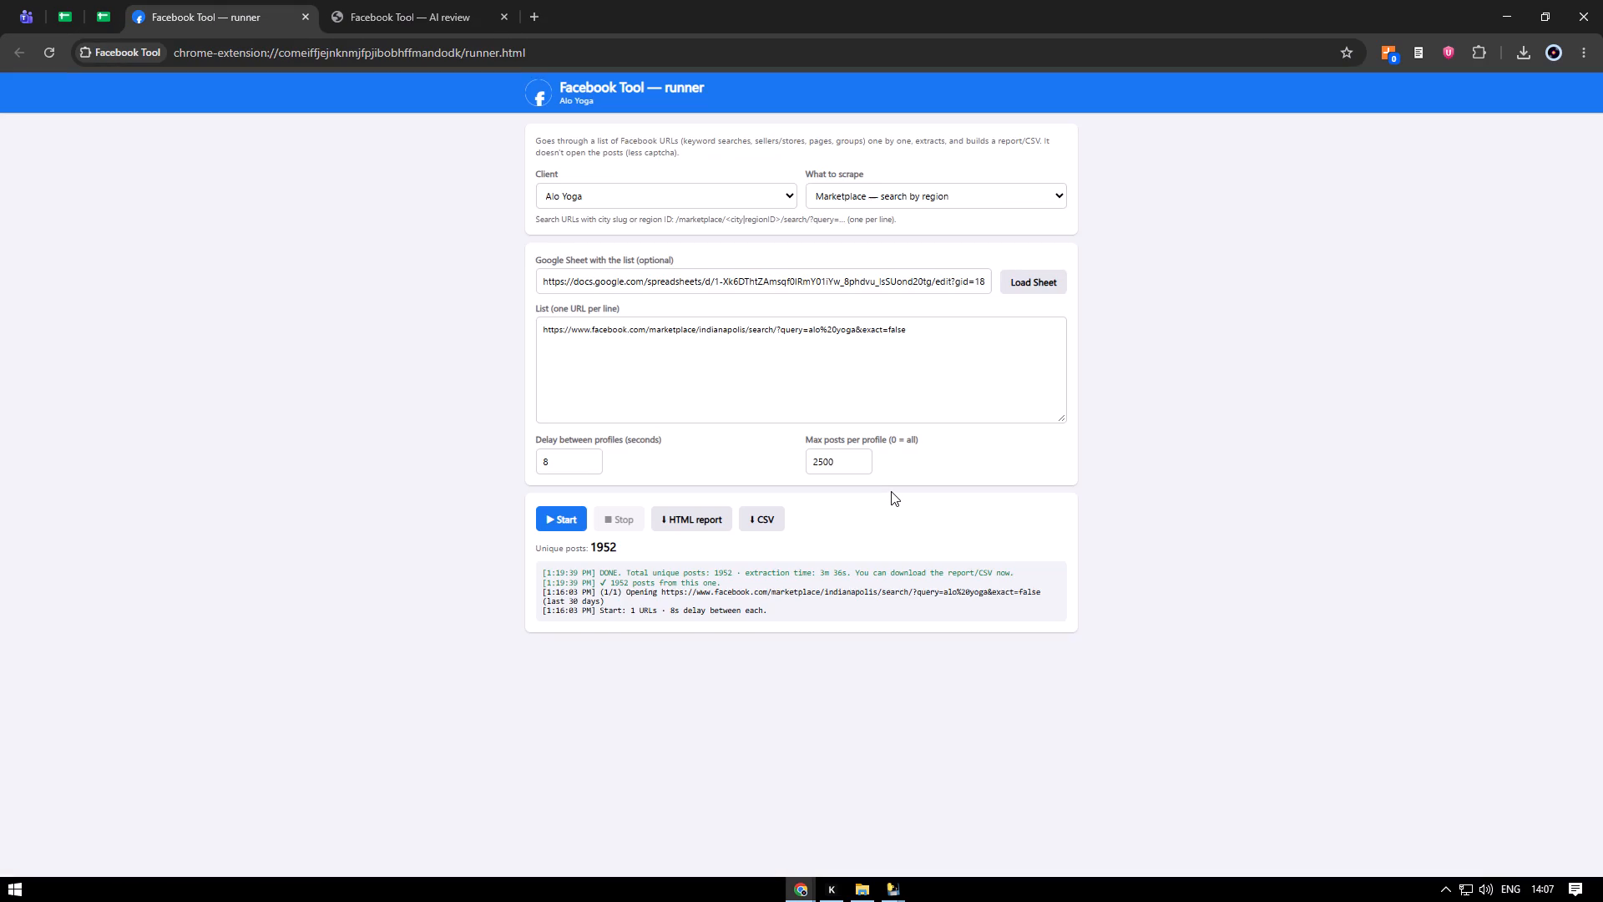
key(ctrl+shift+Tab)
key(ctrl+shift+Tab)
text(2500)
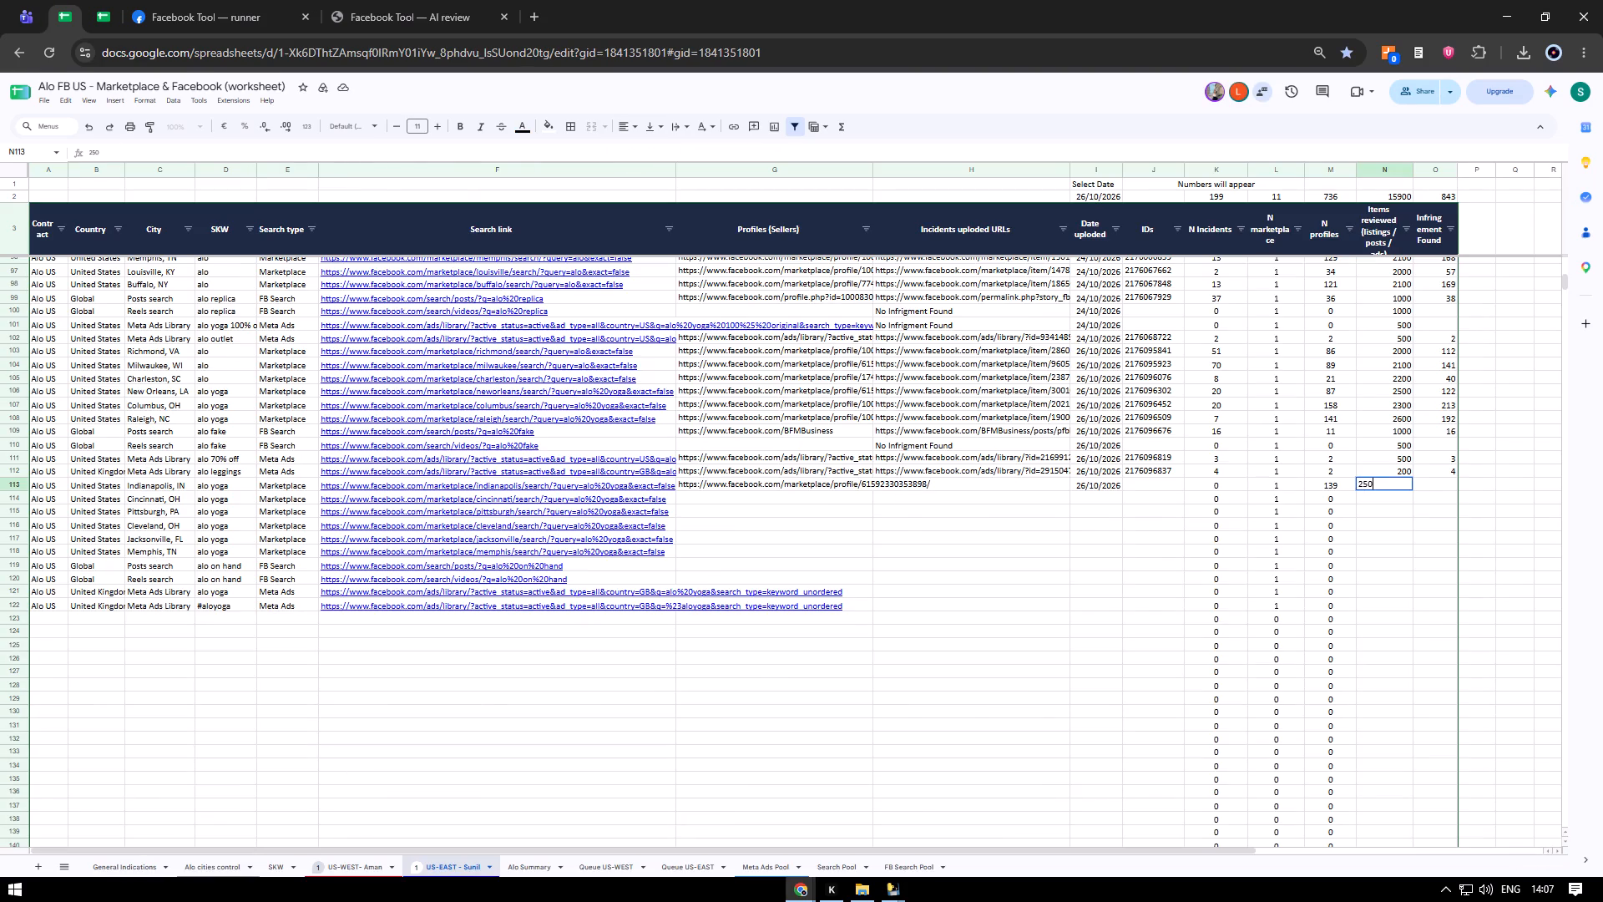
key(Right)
Copy all filtered Marketplace item links in column B, from B9 to B697, of Sheet14 in the Facebook OCR workbook.
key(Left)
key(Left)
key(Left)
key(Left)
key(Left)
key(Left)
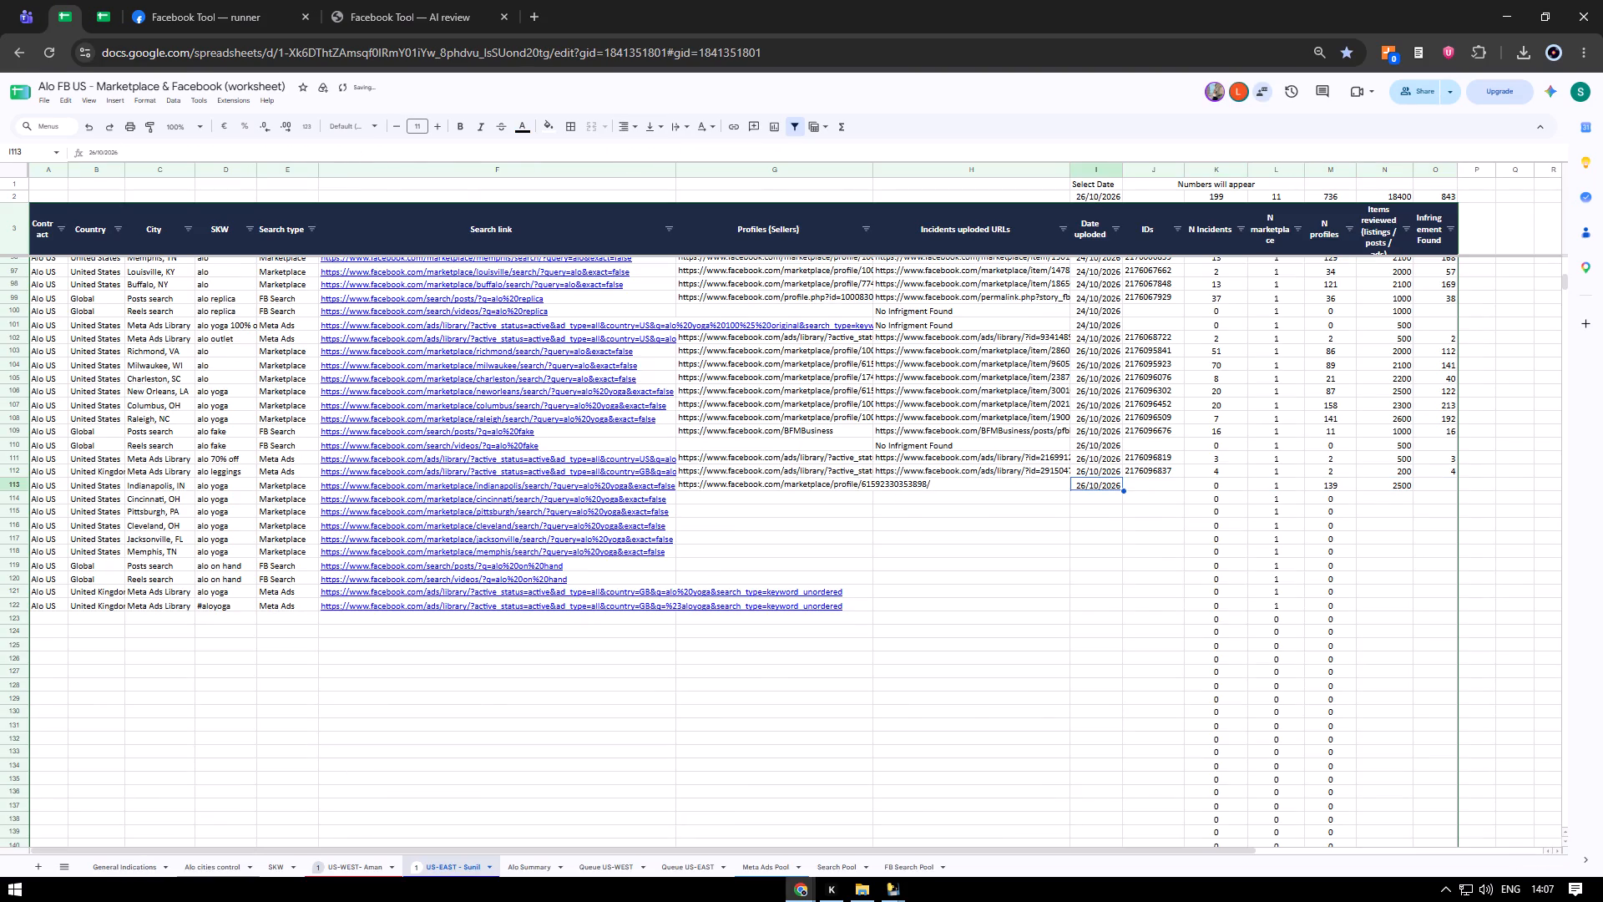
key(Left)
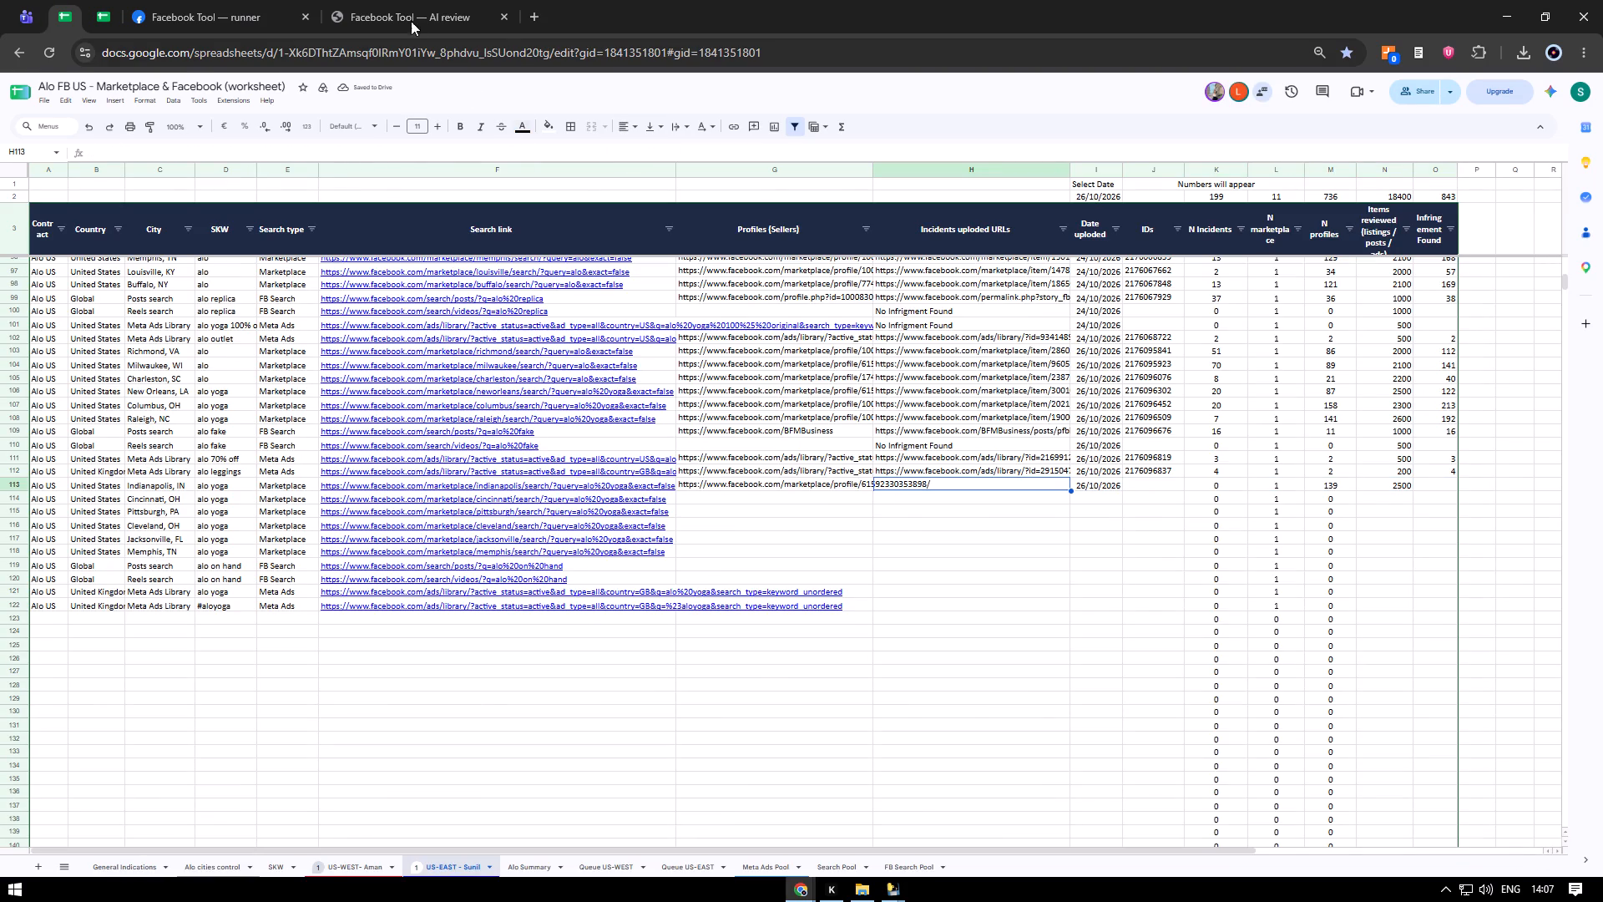
click(397, 0)
click(109, 0)
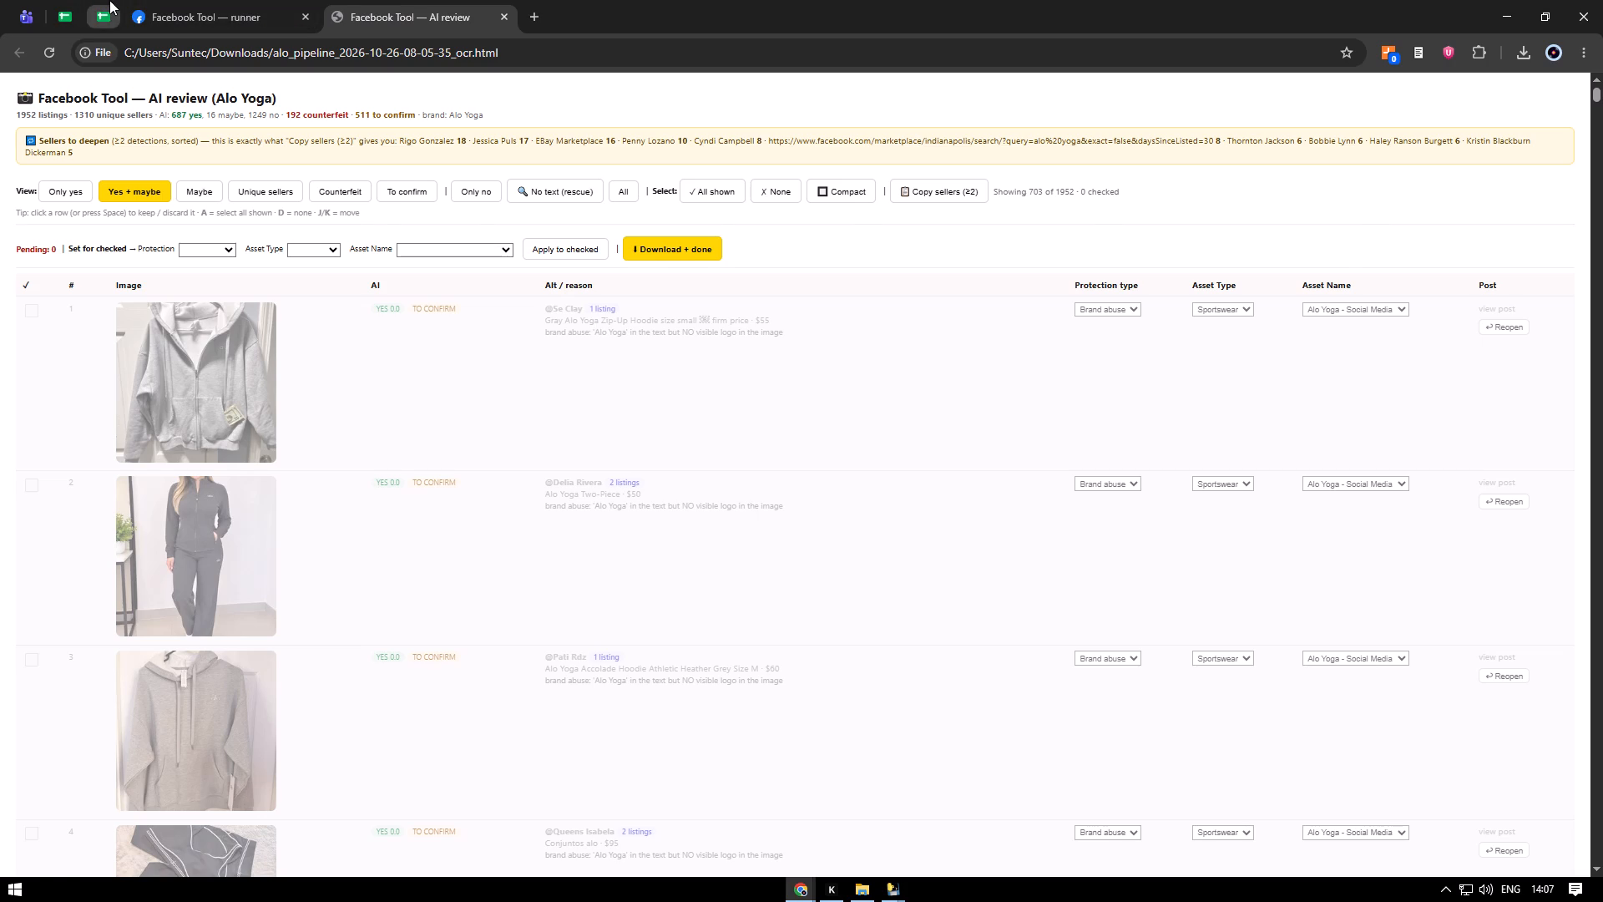
key(Up)
key(Right)
key(Down)
key(ctrl+shift+Down)
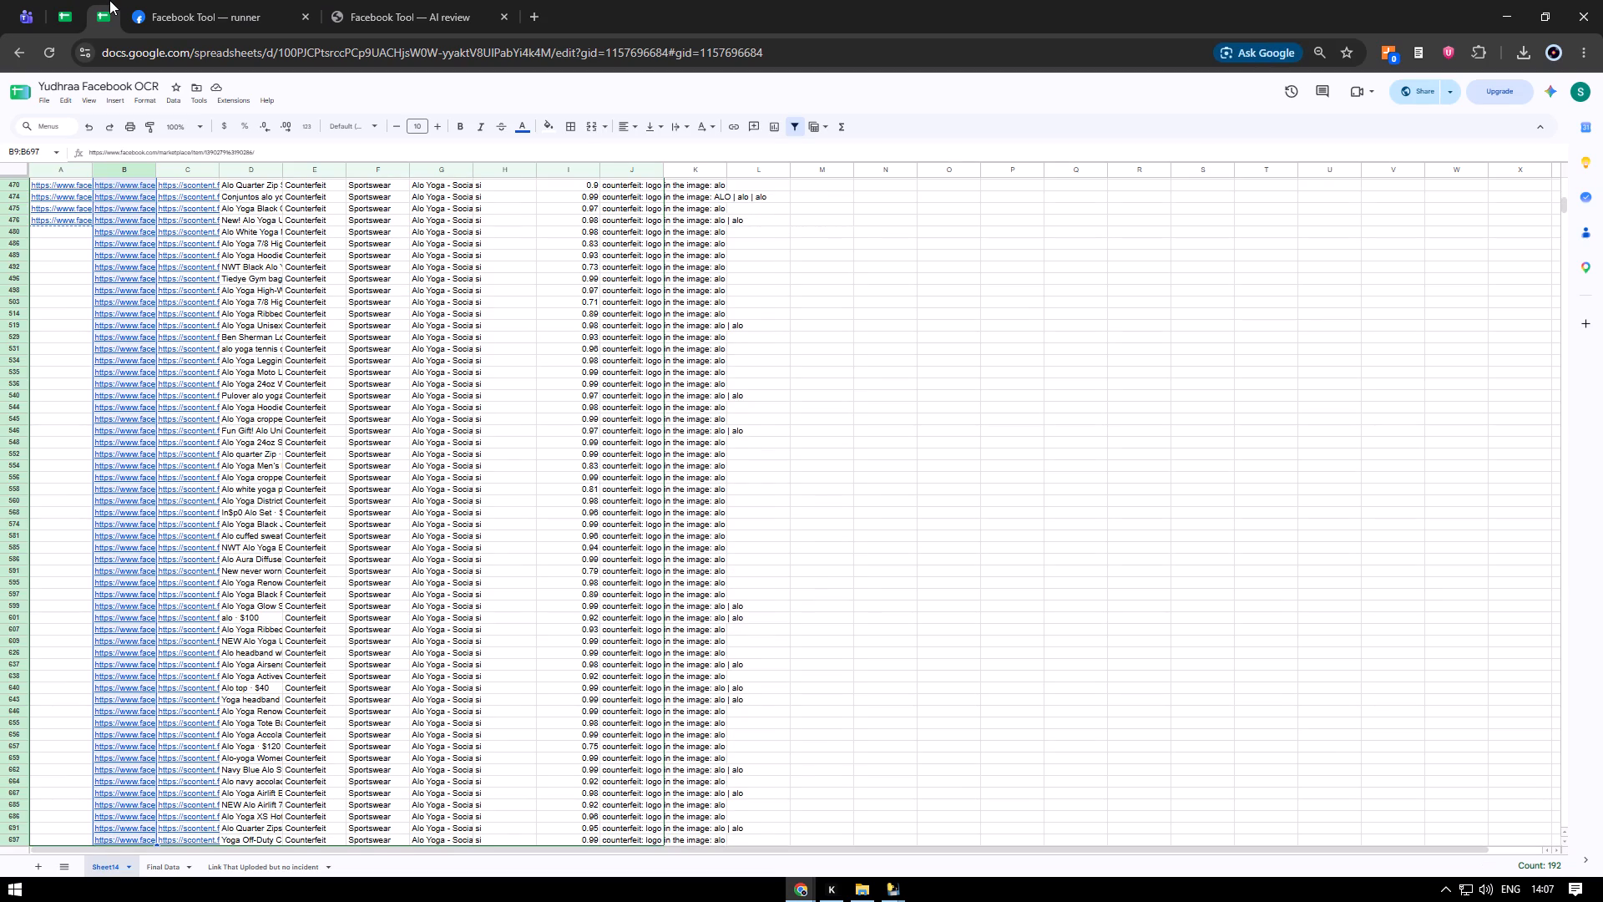
key(ctrl+c)
key(ctrl+c)
key(ctrl+c)
key(ctrl+c)
key(ctrl+c)
Enter 192 as Infringement Found for the Indianapolis row, cell O113, in the Alo FB US worksheet.
key(ctrl+shift+Tab)
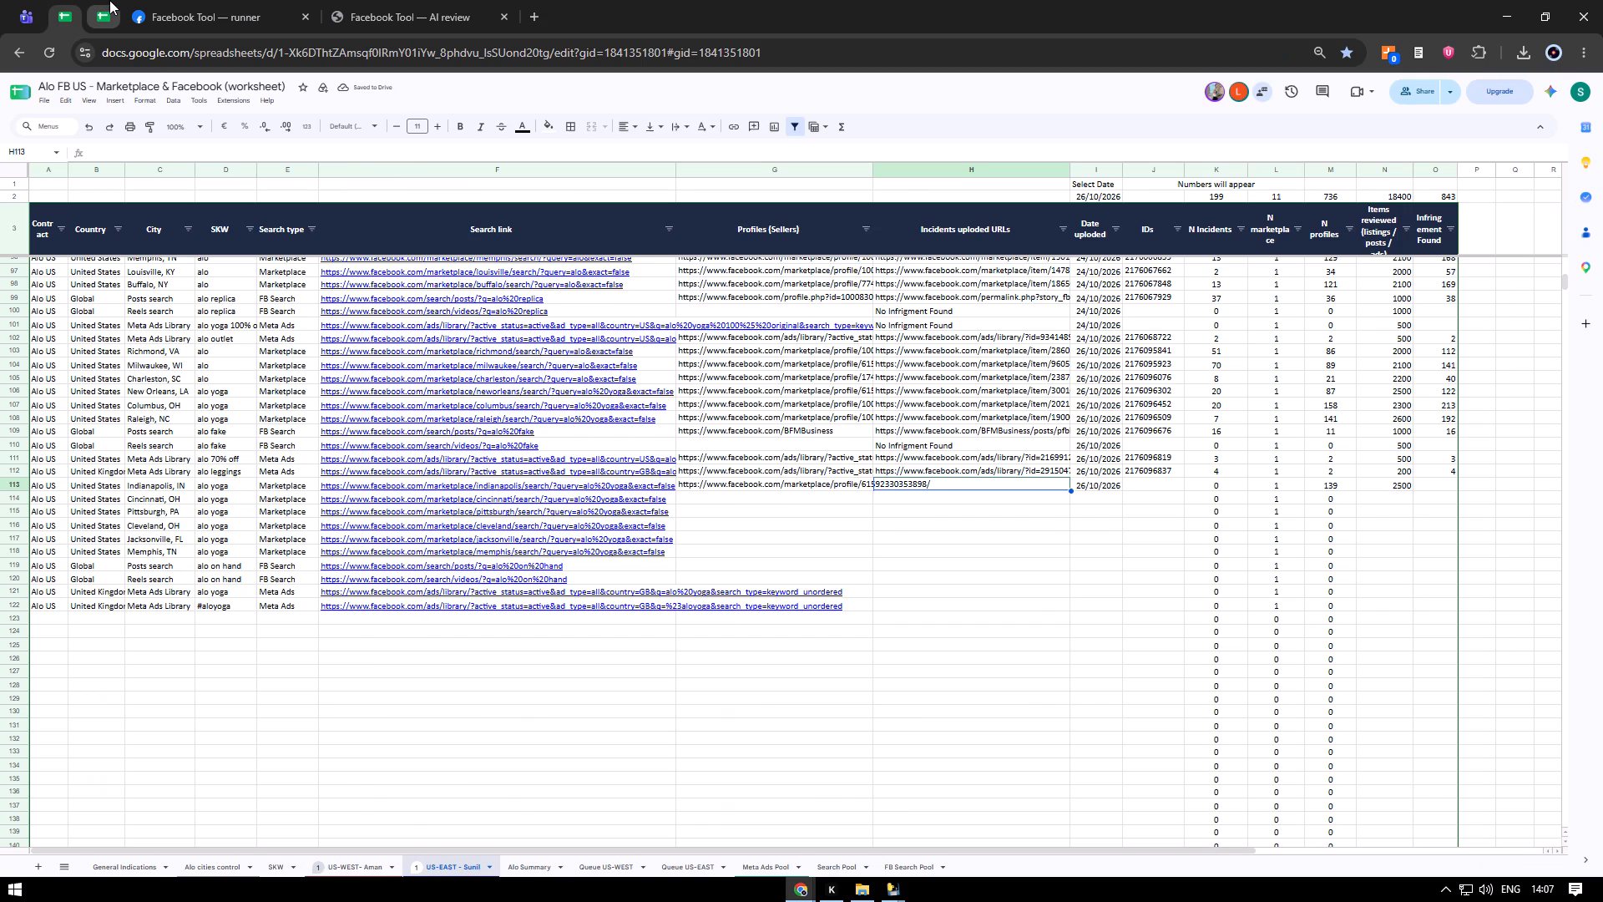
key(Right)
key(Right)
key(Right)
key(Right)
key(Right)
key(Right)
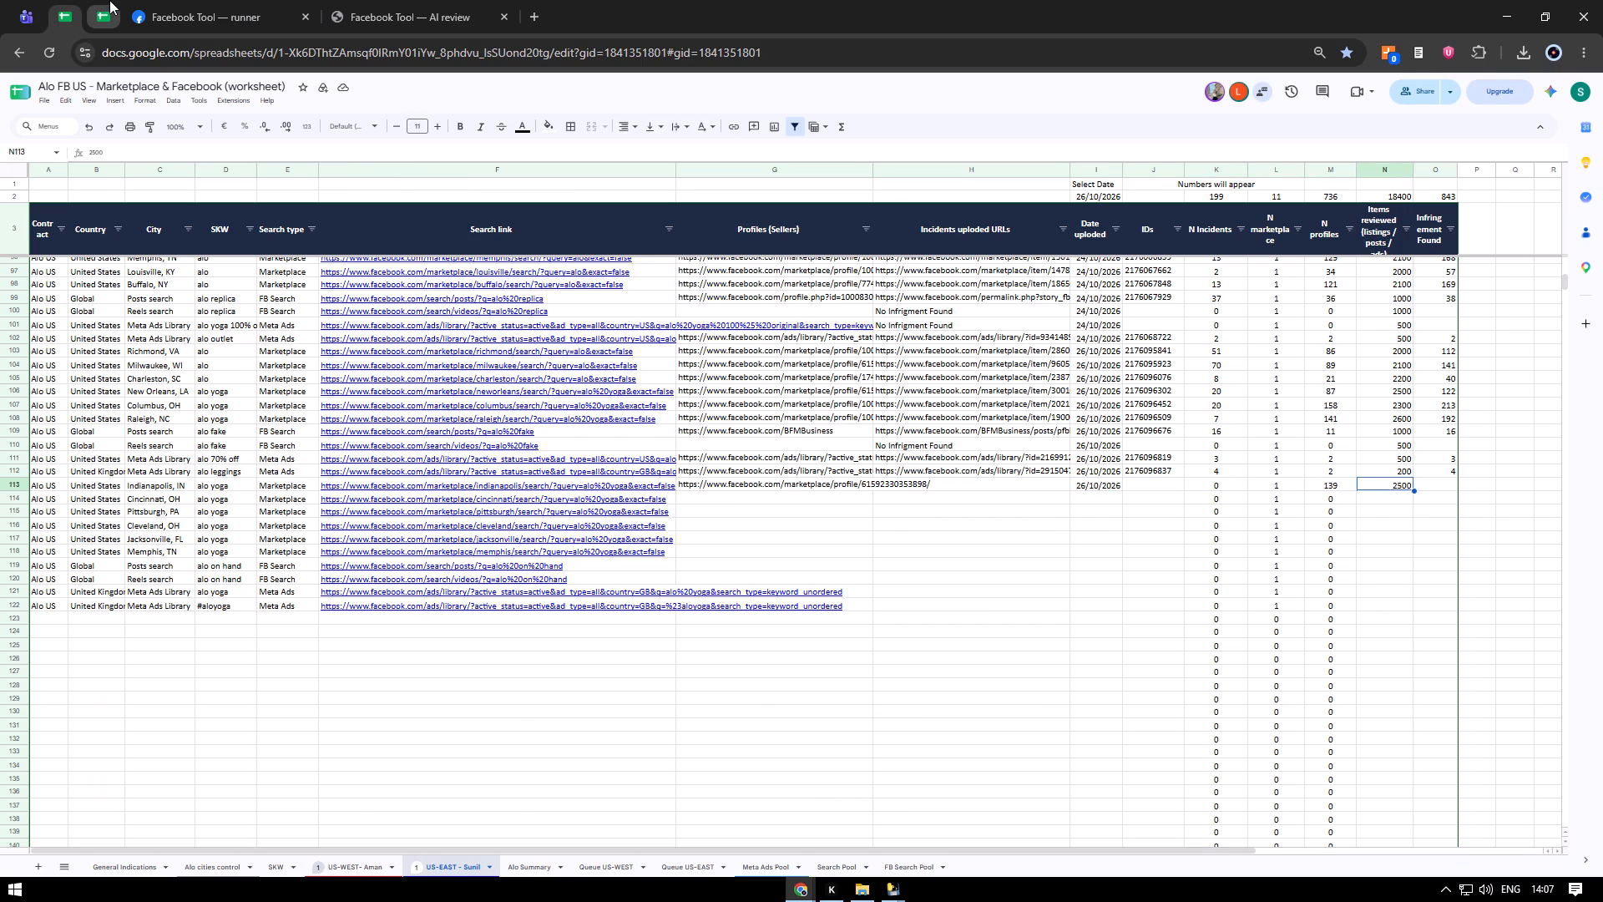
key(Right)
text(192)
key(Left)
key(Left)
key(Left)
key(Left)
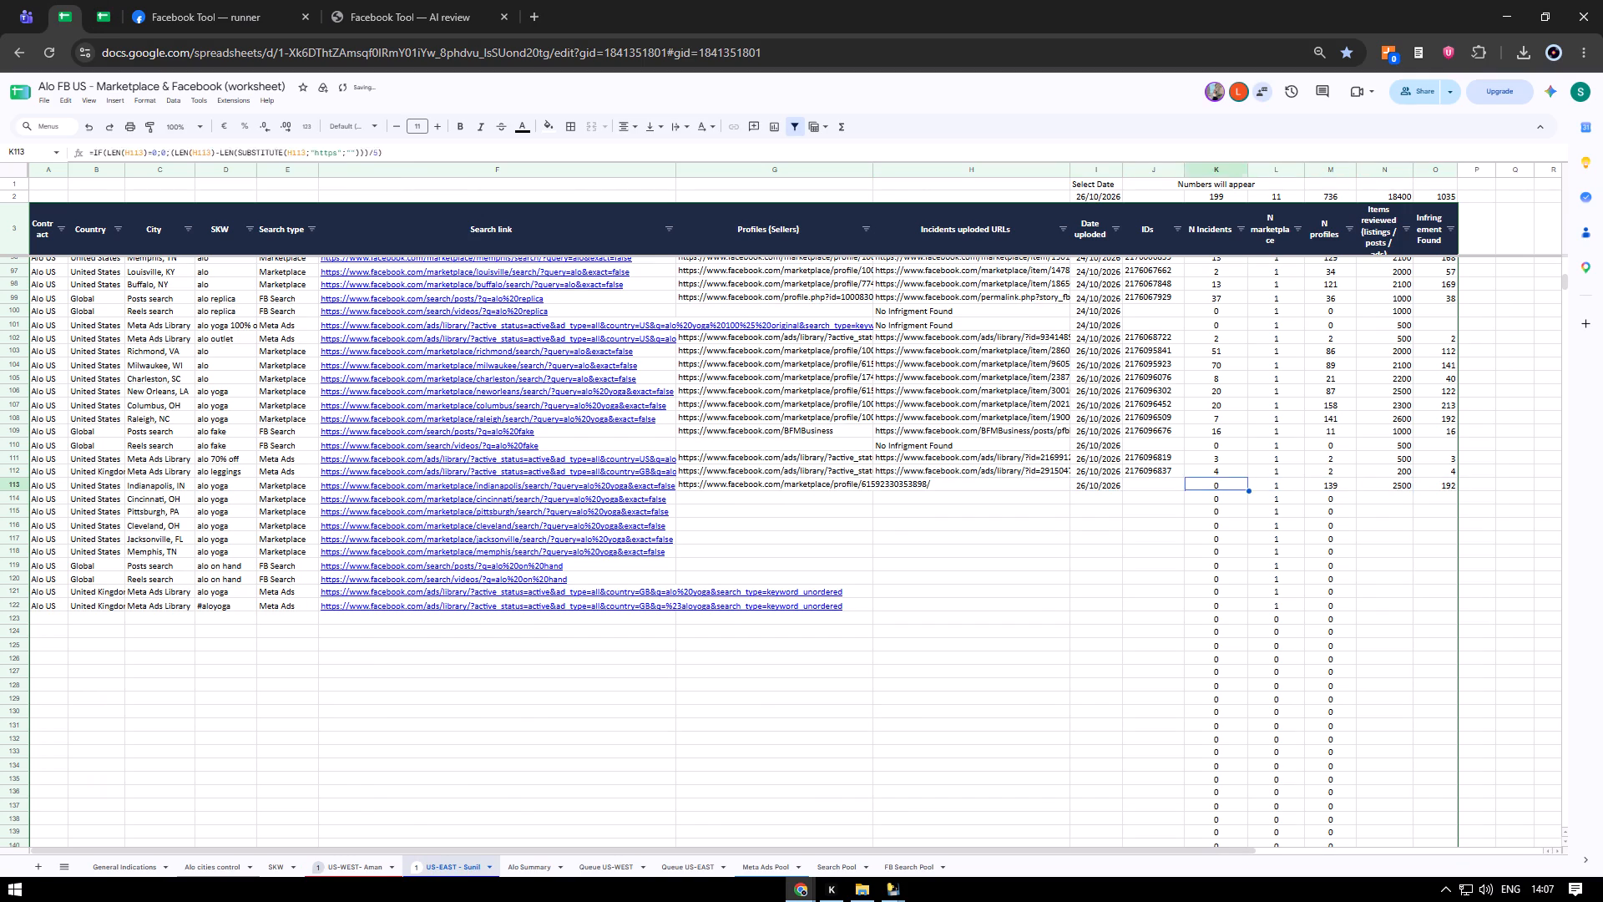
Start a new incident in the Red Points Portal, enable multiple detection links and paste the copied Marketplace links.
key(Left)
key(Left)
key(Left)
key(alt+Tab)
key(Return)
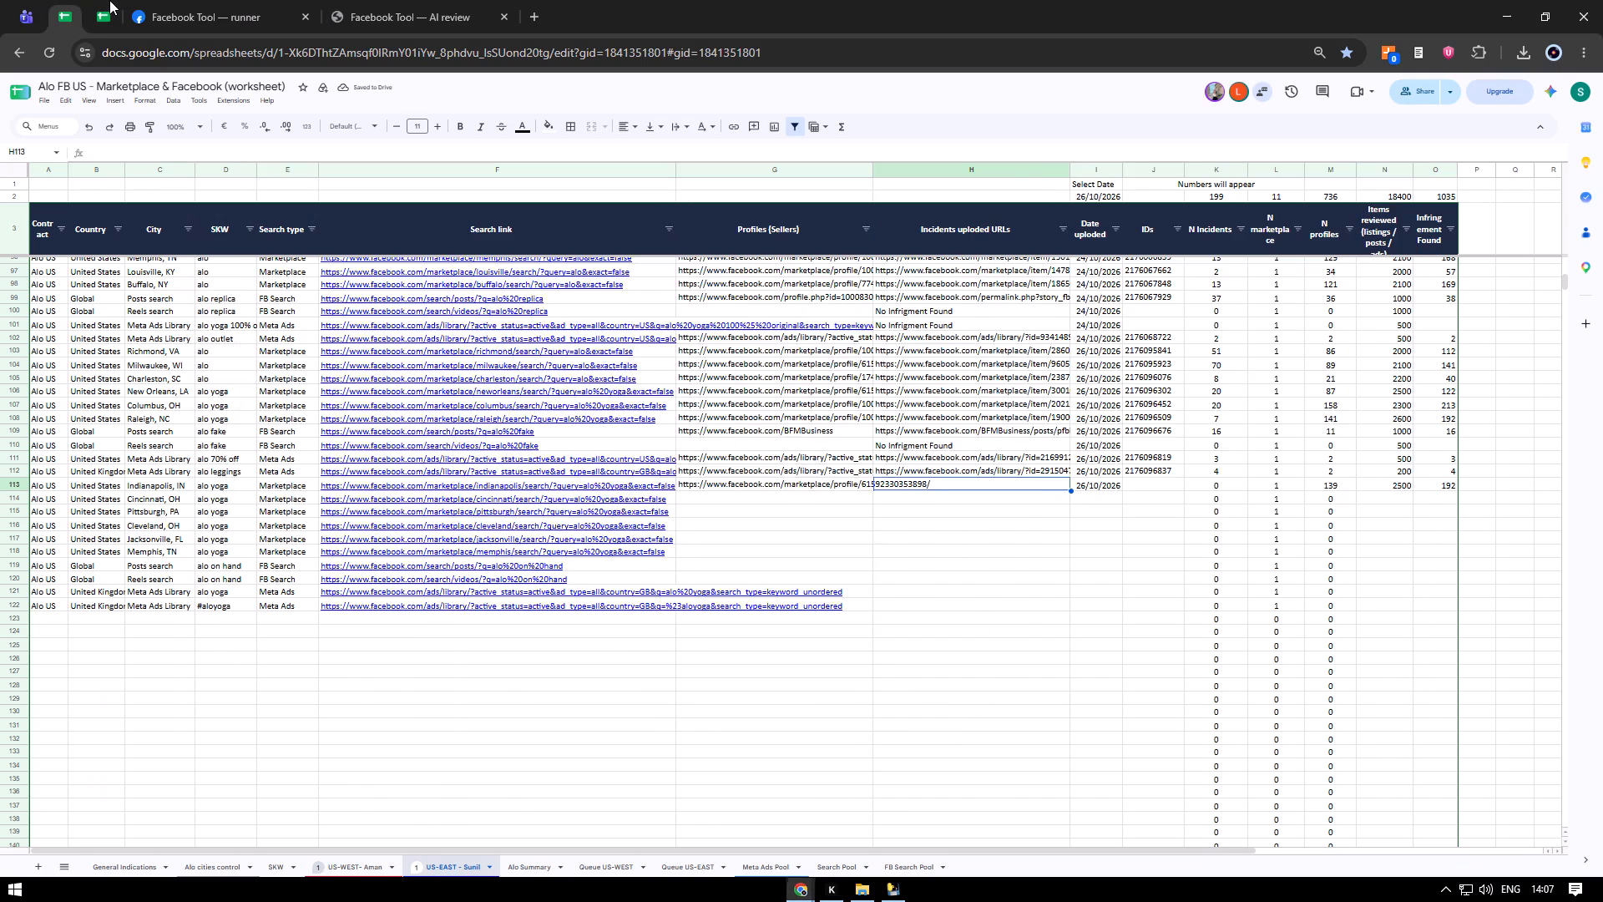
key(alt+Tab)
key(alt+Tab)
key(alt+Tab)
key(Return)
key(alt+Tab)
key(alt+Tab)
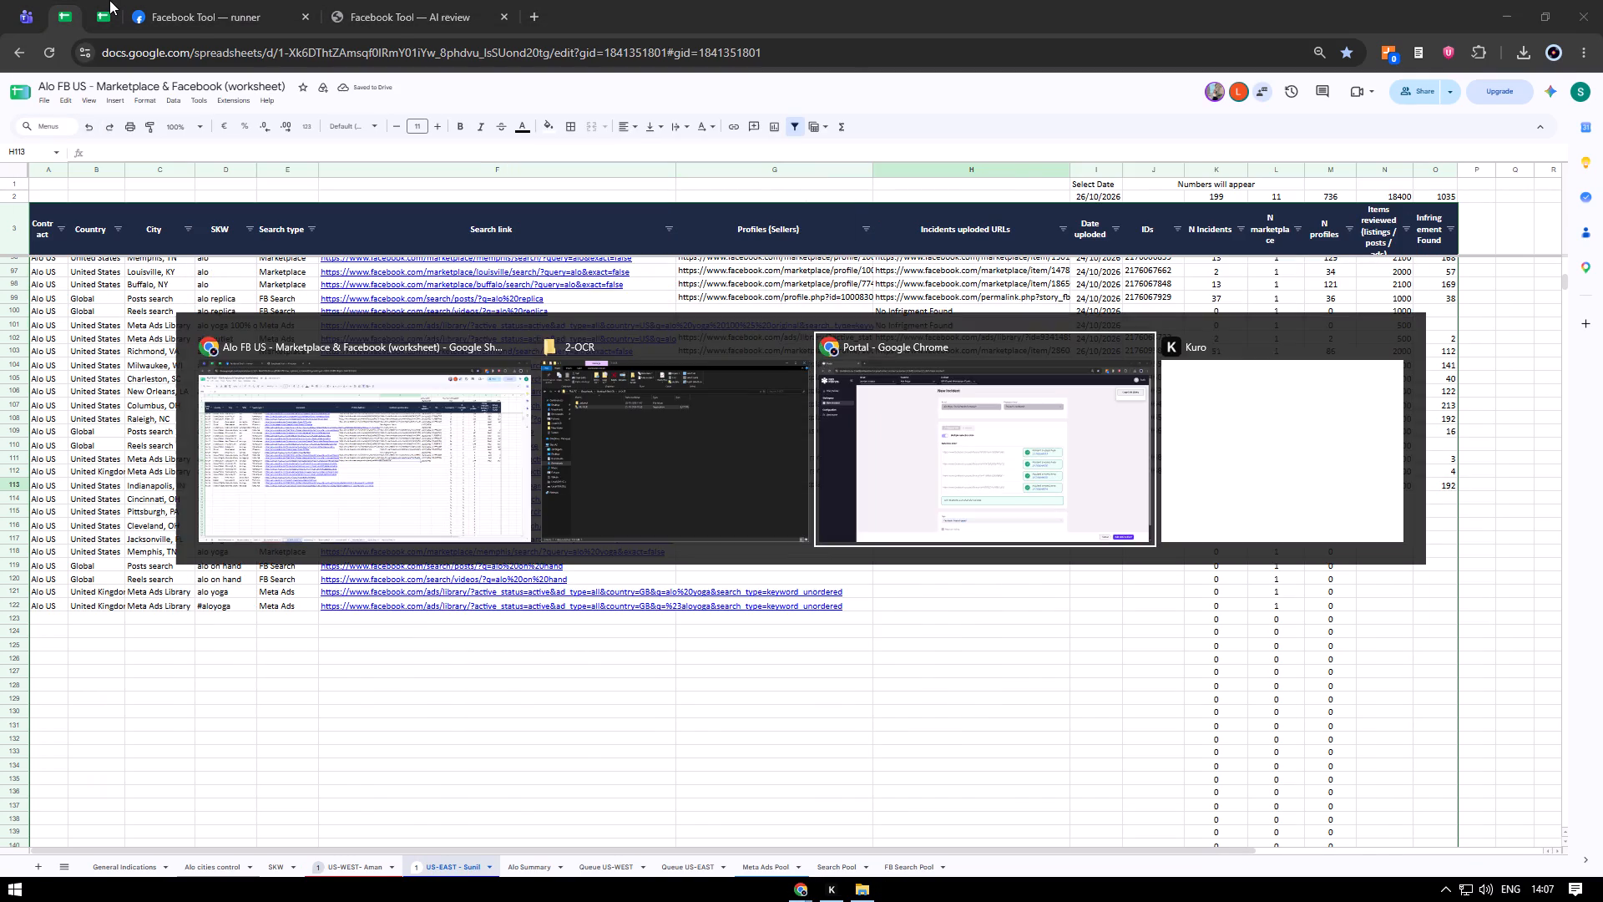
click(1500, 851)
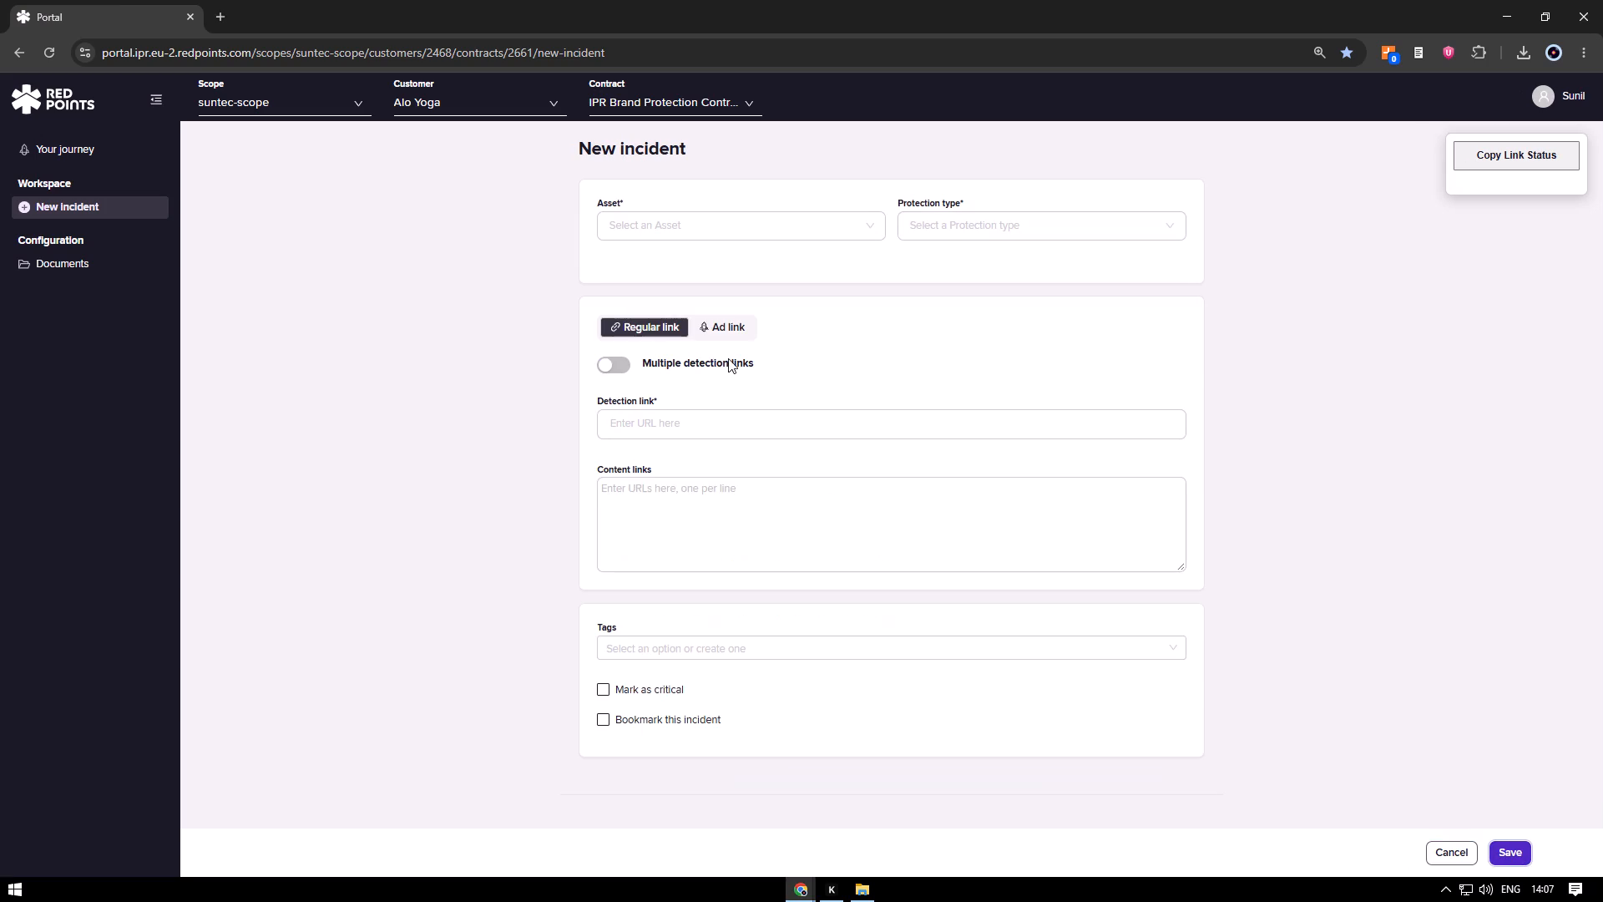
click(625, 367)
click(687, 479)
key(ctrl+v)
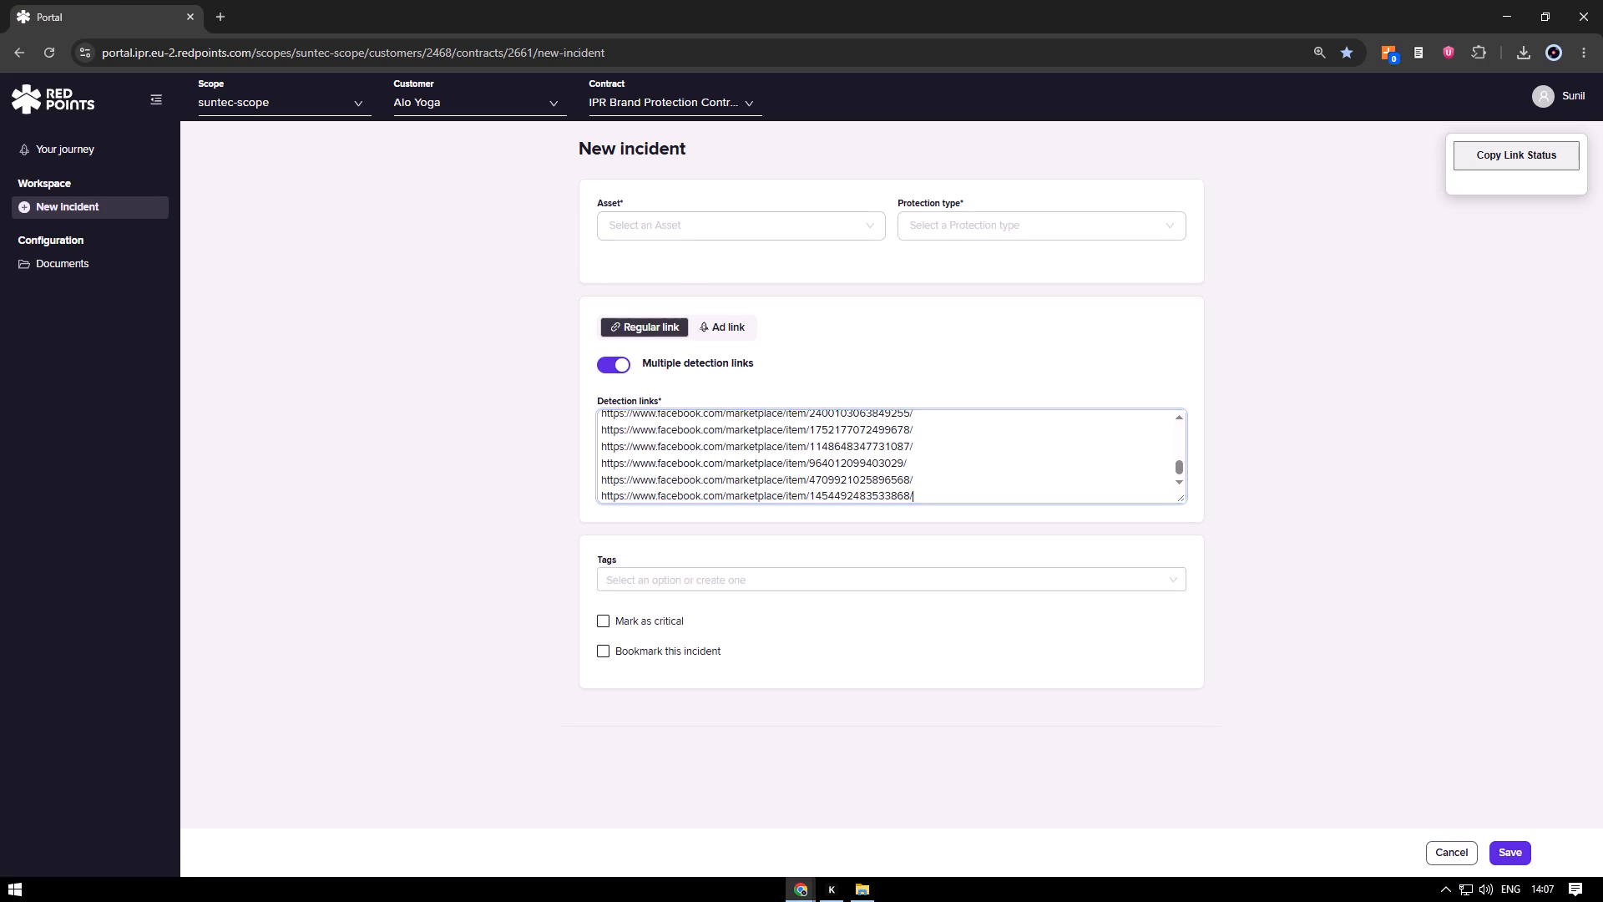
Set the incident's asset to Alo Yoga - Social Media Facebook and its protection type to Product counterfeit.
click(699, 220)
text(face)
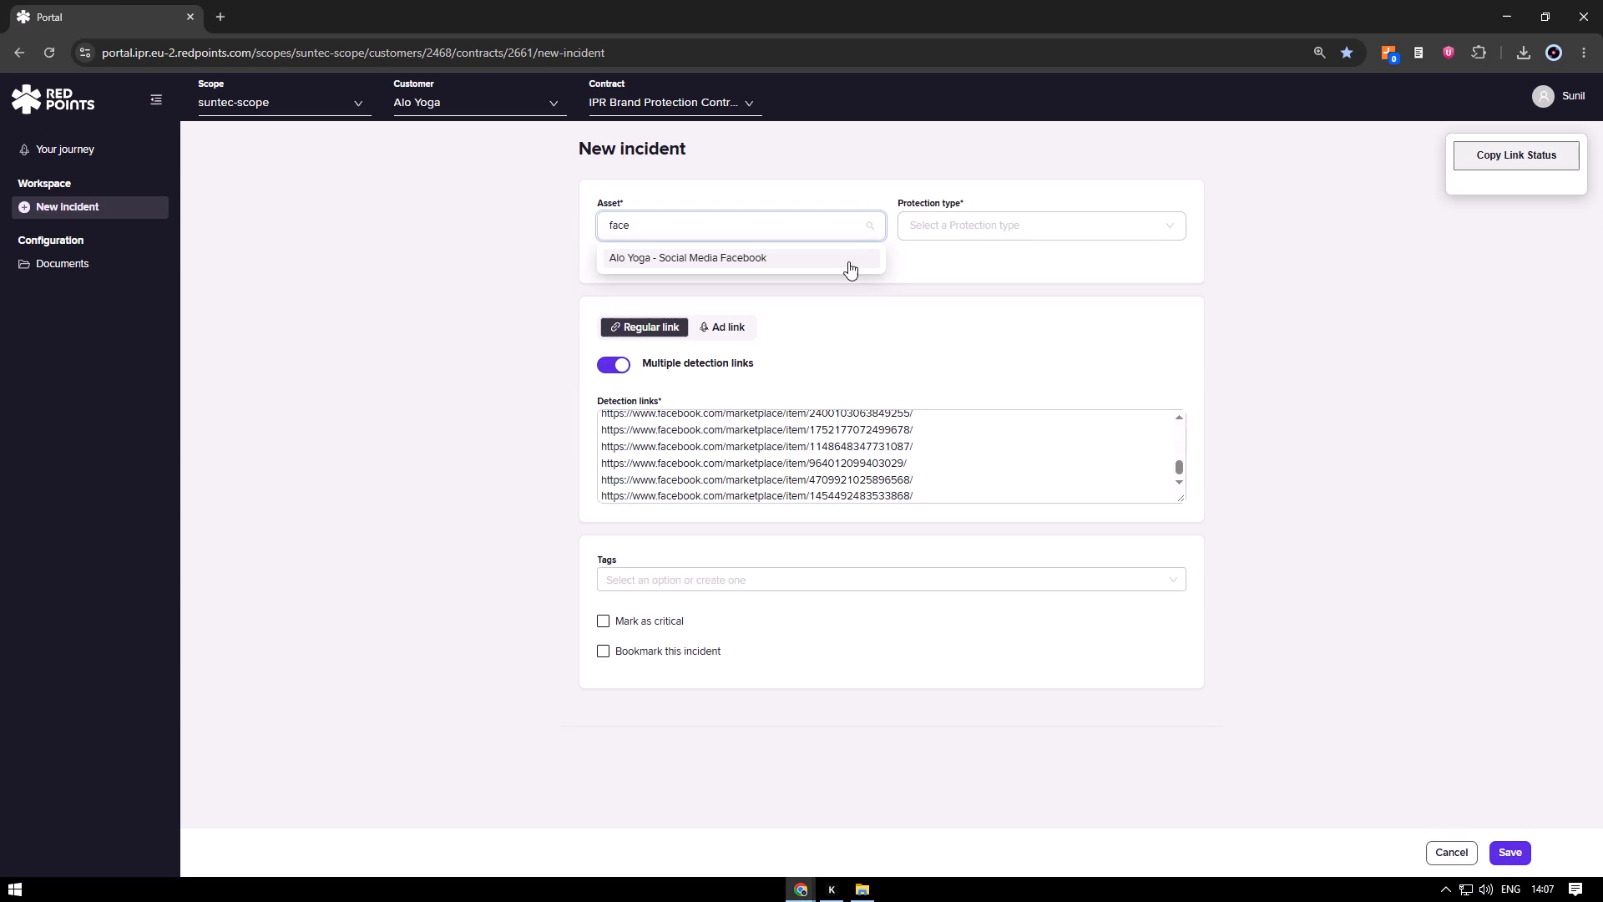
click(847, 261)
click(955, 226)
click(975, 266)
Add the Facebook - Internal upload tag to the incident and save it.
click(806, 578)
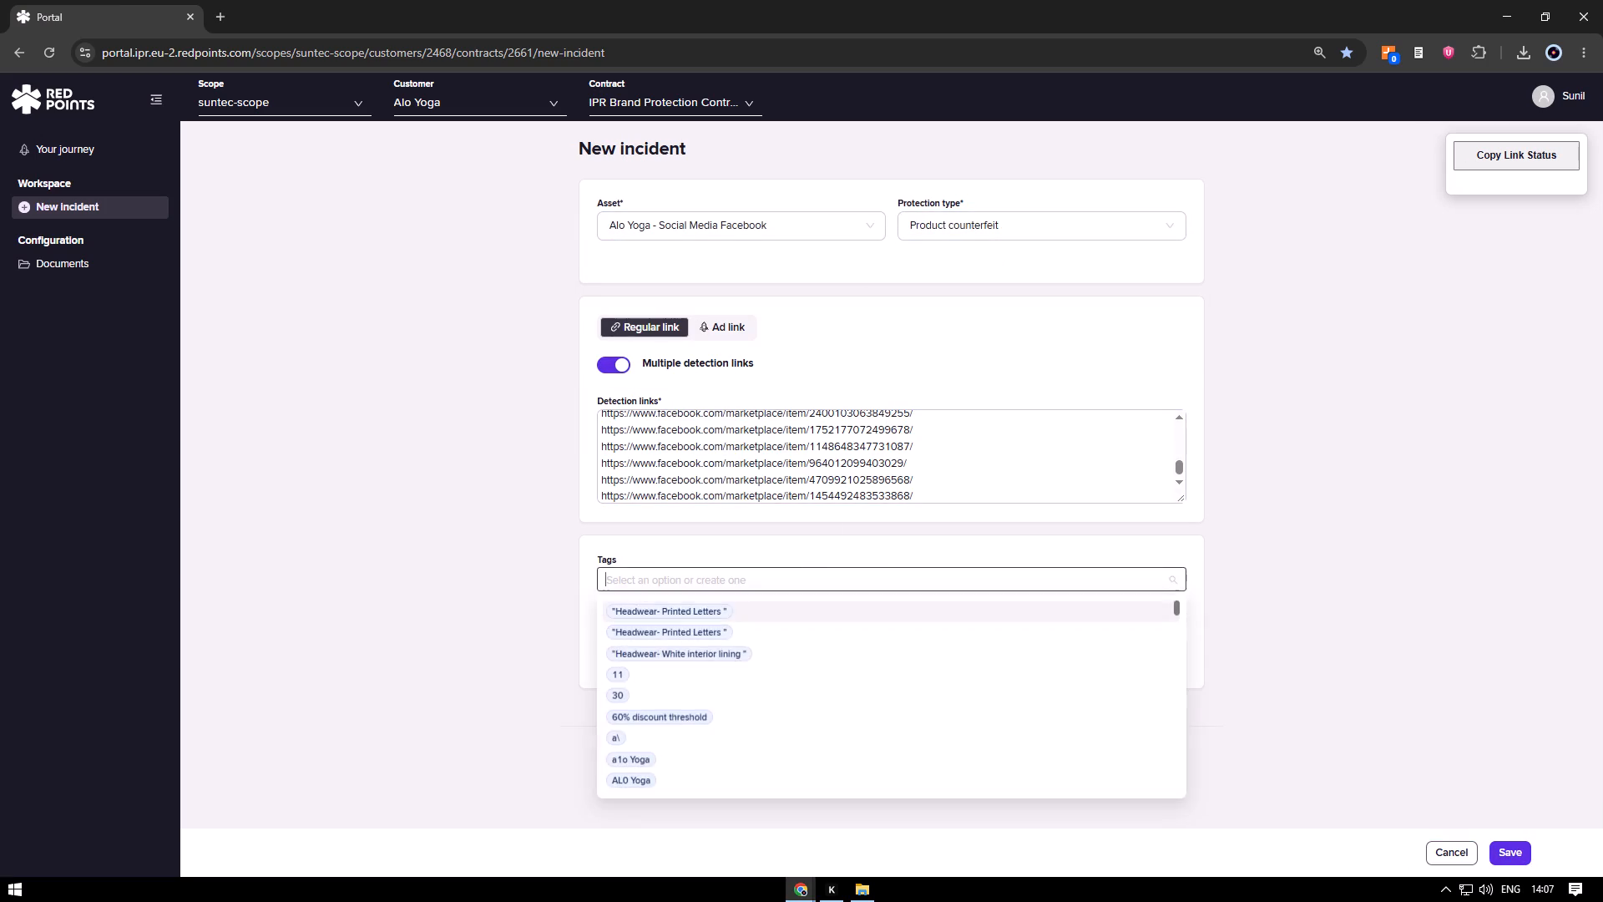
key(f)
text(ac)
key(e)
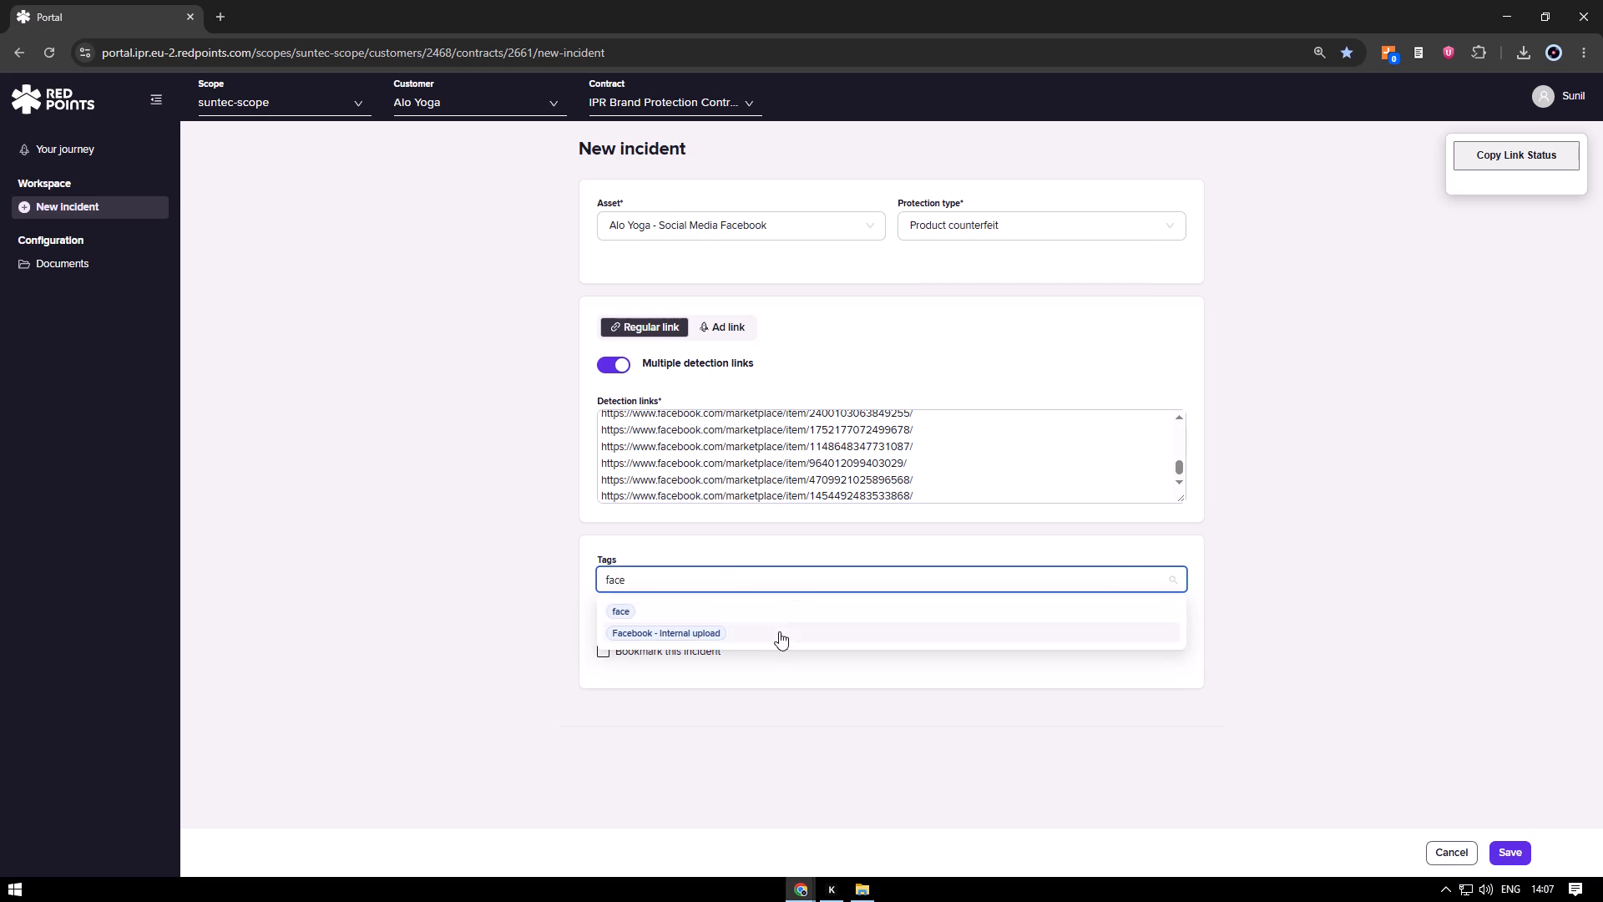
click(779, 631)
click(1309, 538)
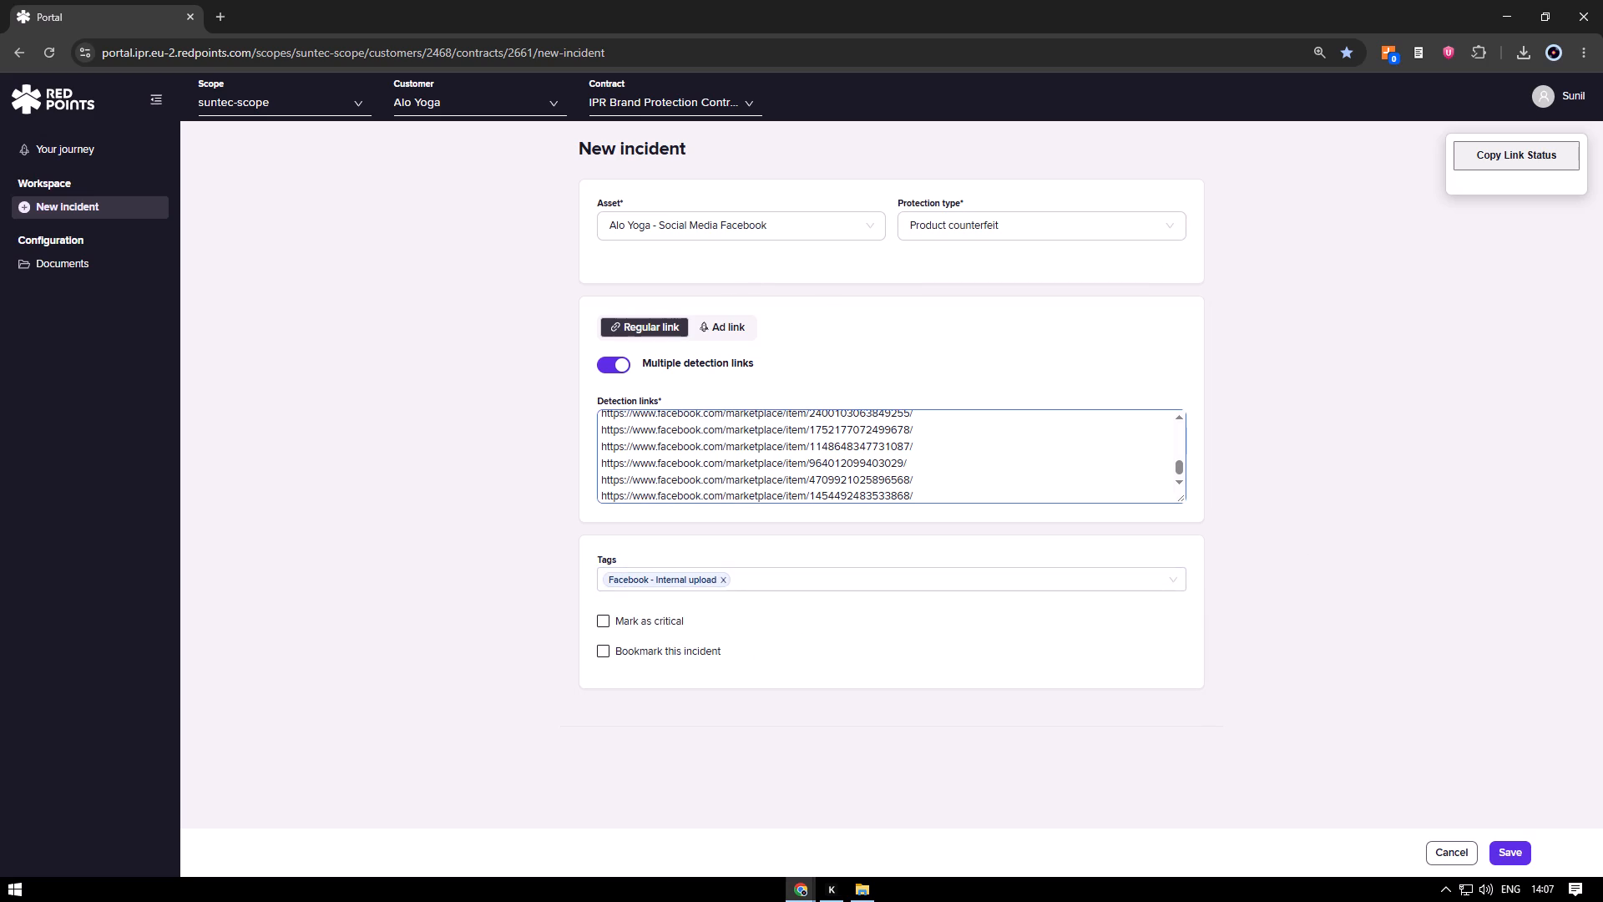
click(1512, 849)
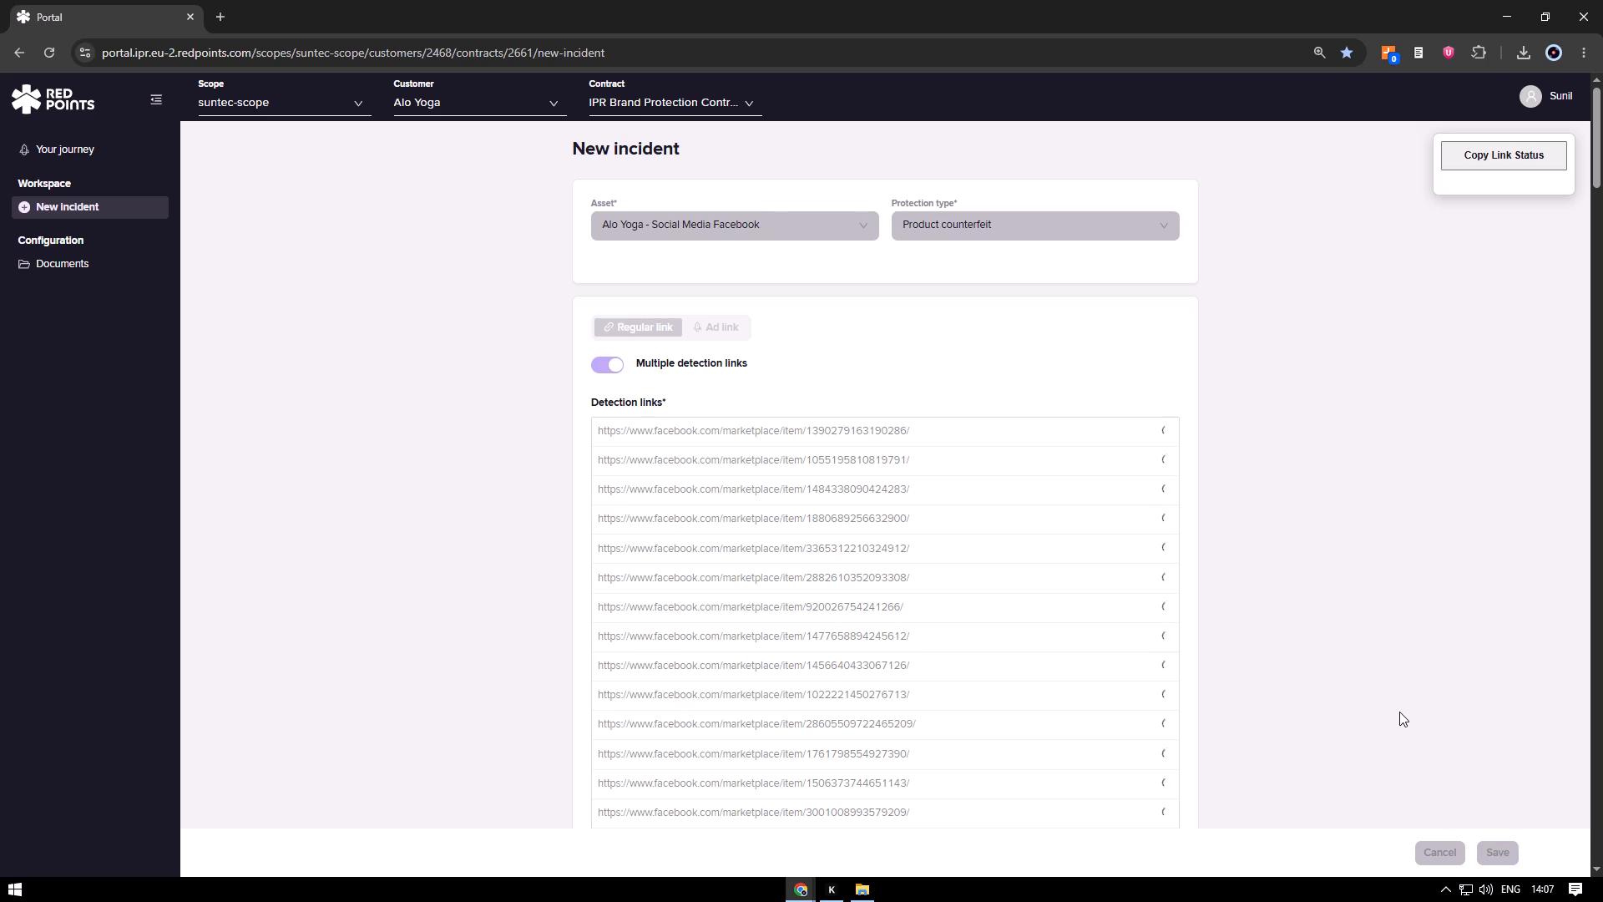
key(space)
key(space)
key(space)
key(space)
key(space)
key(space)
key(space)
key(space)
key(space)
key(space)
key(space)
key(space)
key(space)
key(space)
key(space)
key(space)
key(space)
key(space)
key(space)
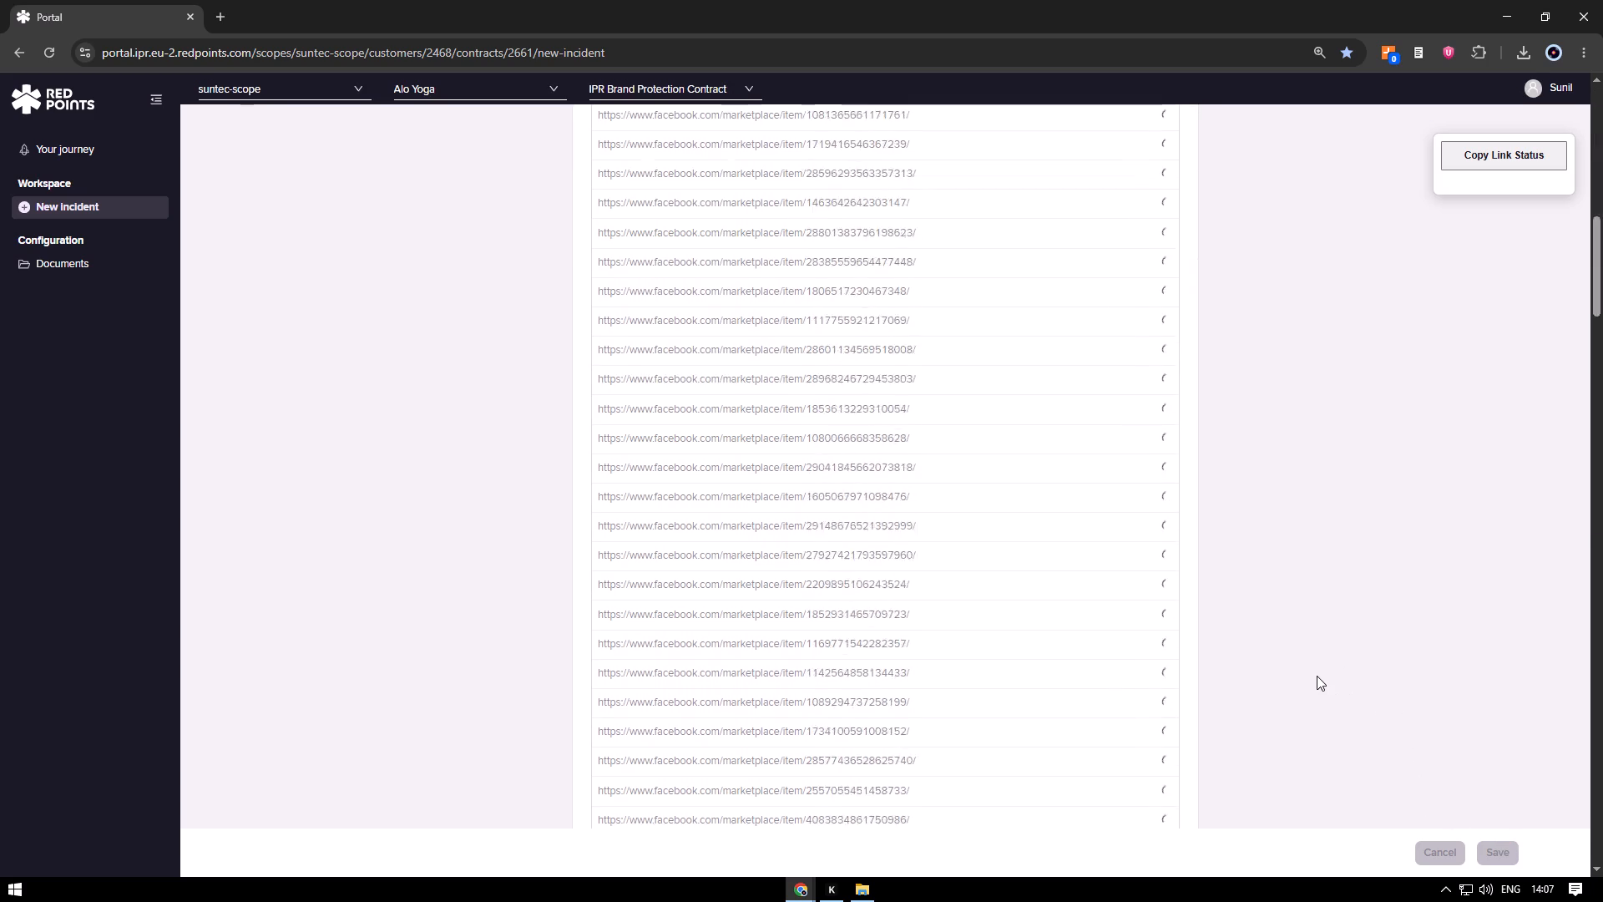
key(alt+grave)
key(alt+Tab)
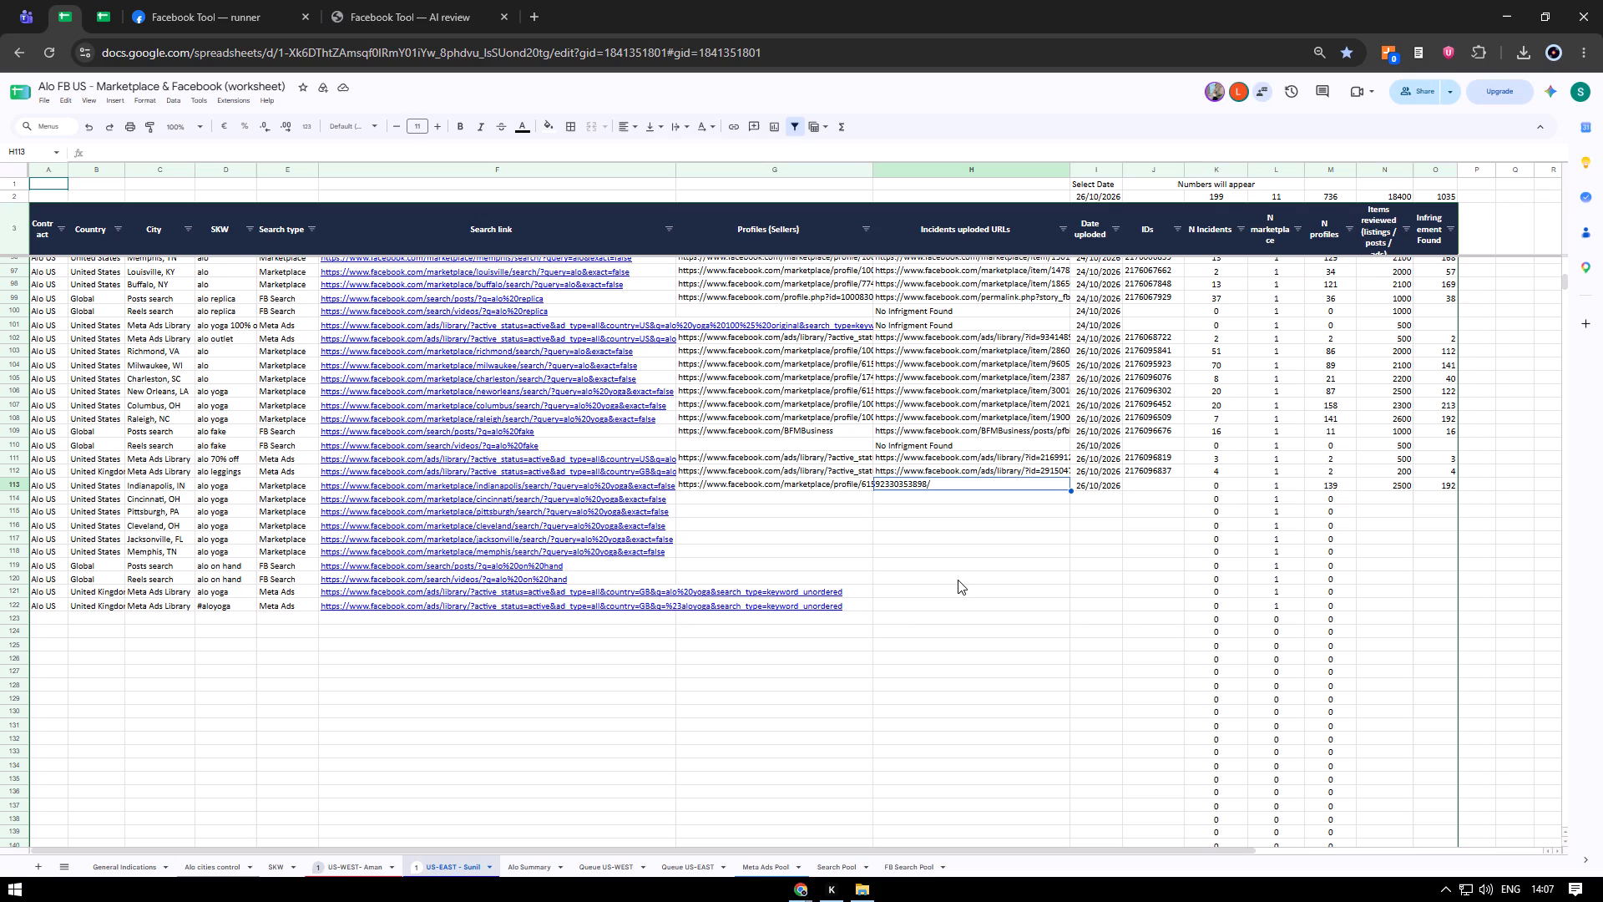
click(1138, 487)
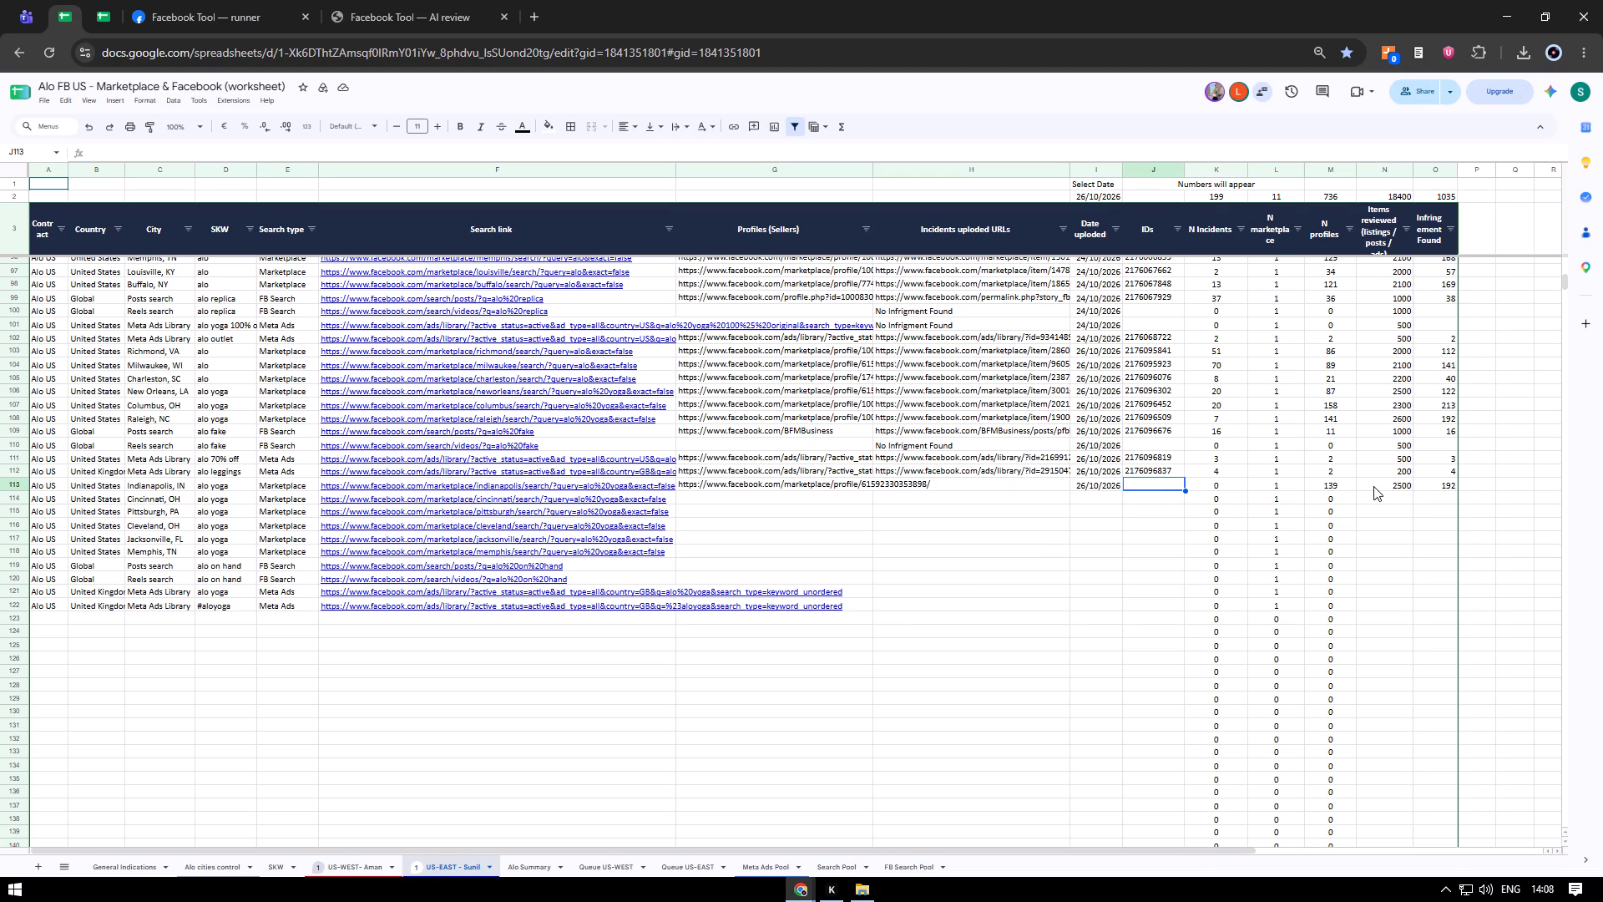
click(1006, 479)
Copy the link status of the submitted incidents from the Portal and paste it at J5004 in the OCR workbook's Final Data sheet.
key(alt+Tab)
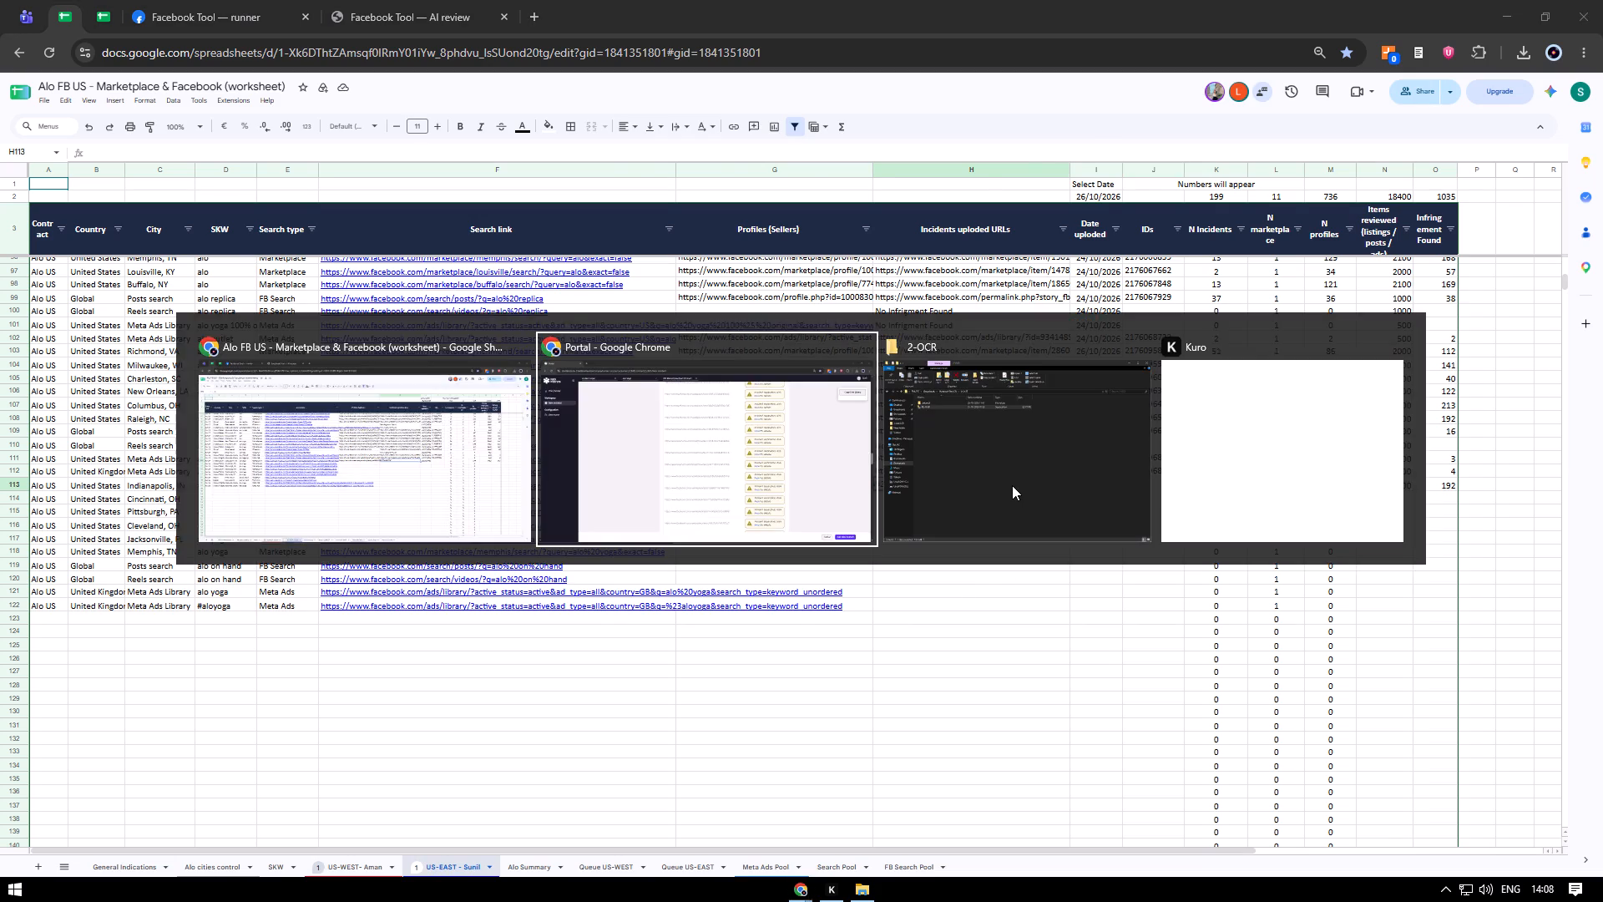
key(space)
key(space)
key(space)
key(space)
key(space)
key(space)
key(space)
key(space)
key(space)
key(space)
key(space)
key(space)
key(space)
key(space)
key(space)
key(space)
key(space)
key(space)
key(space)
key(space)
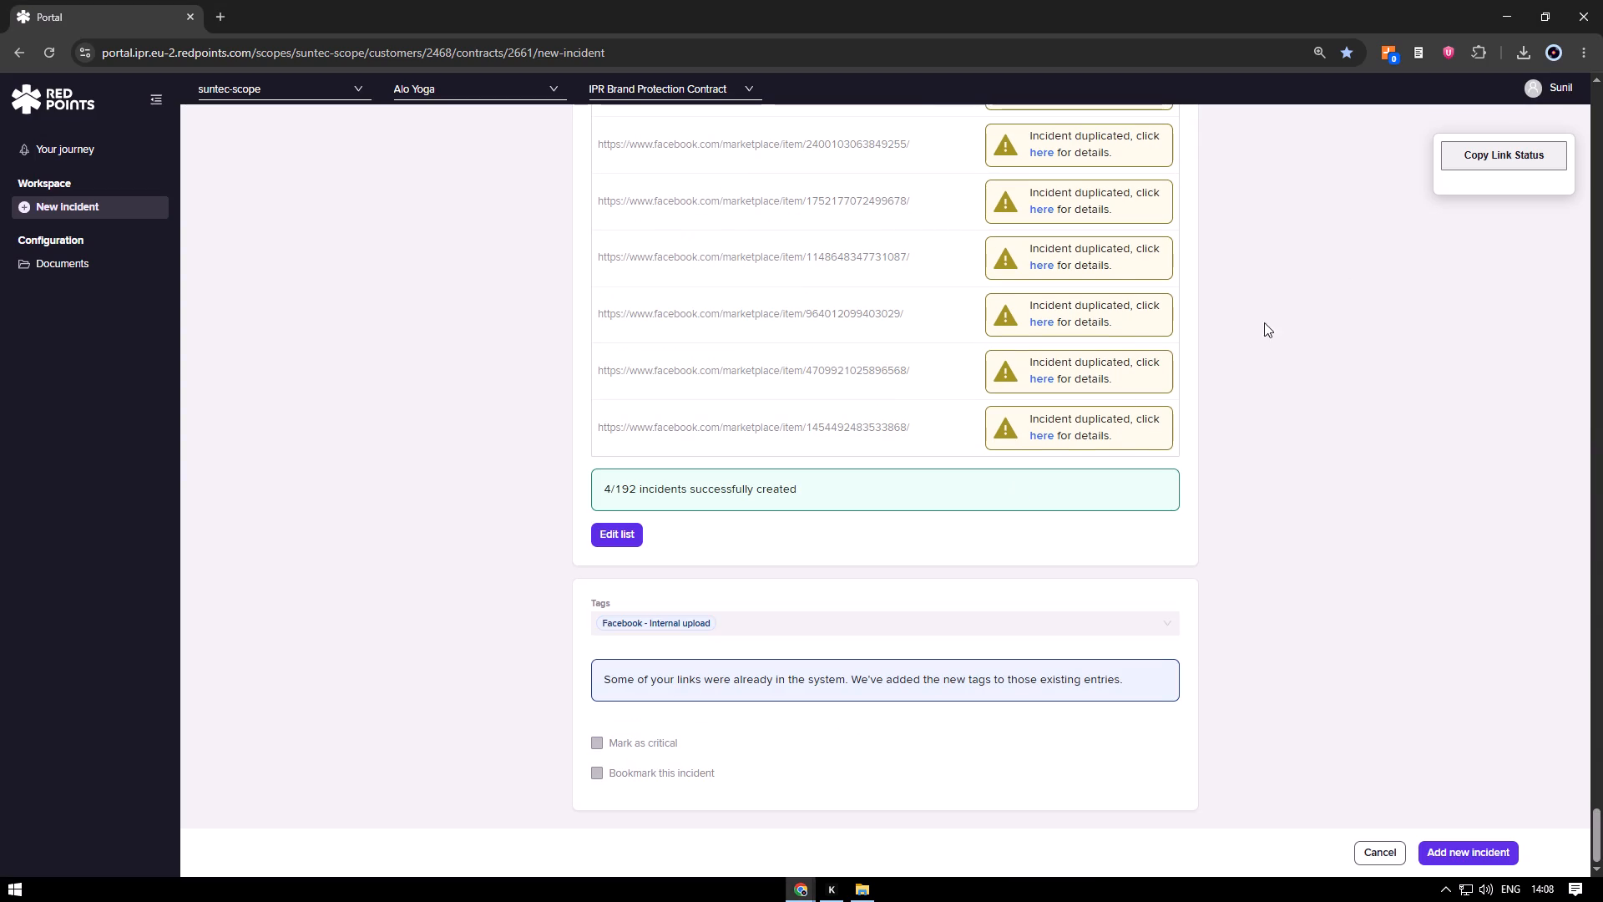
click(1485, 160)
key(alt+Tab)
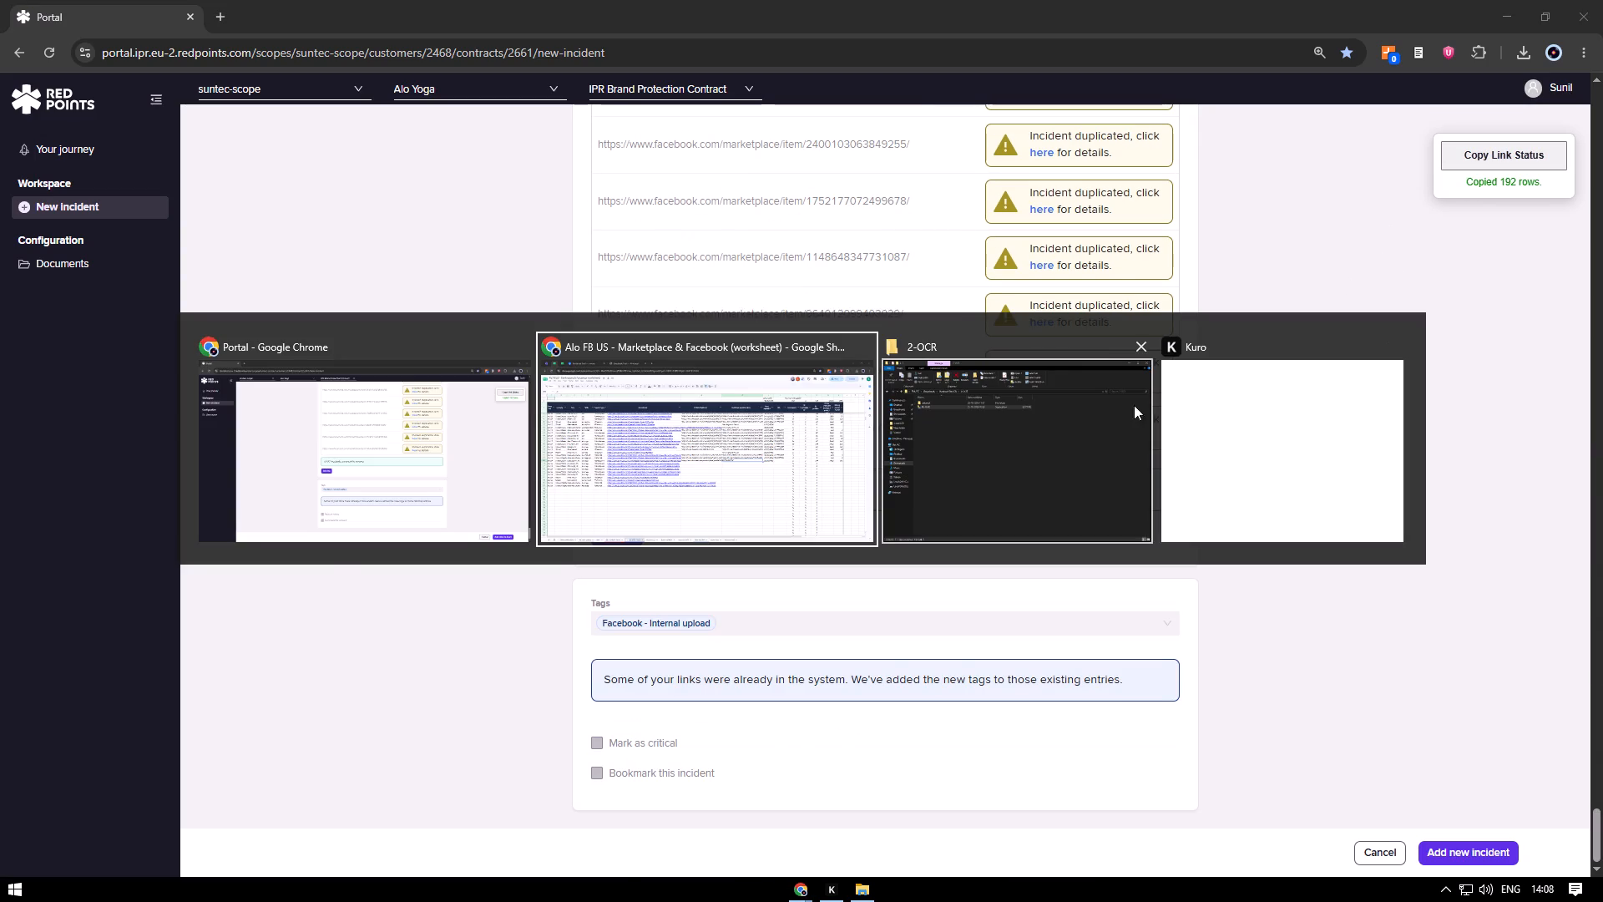
click(94, 0)
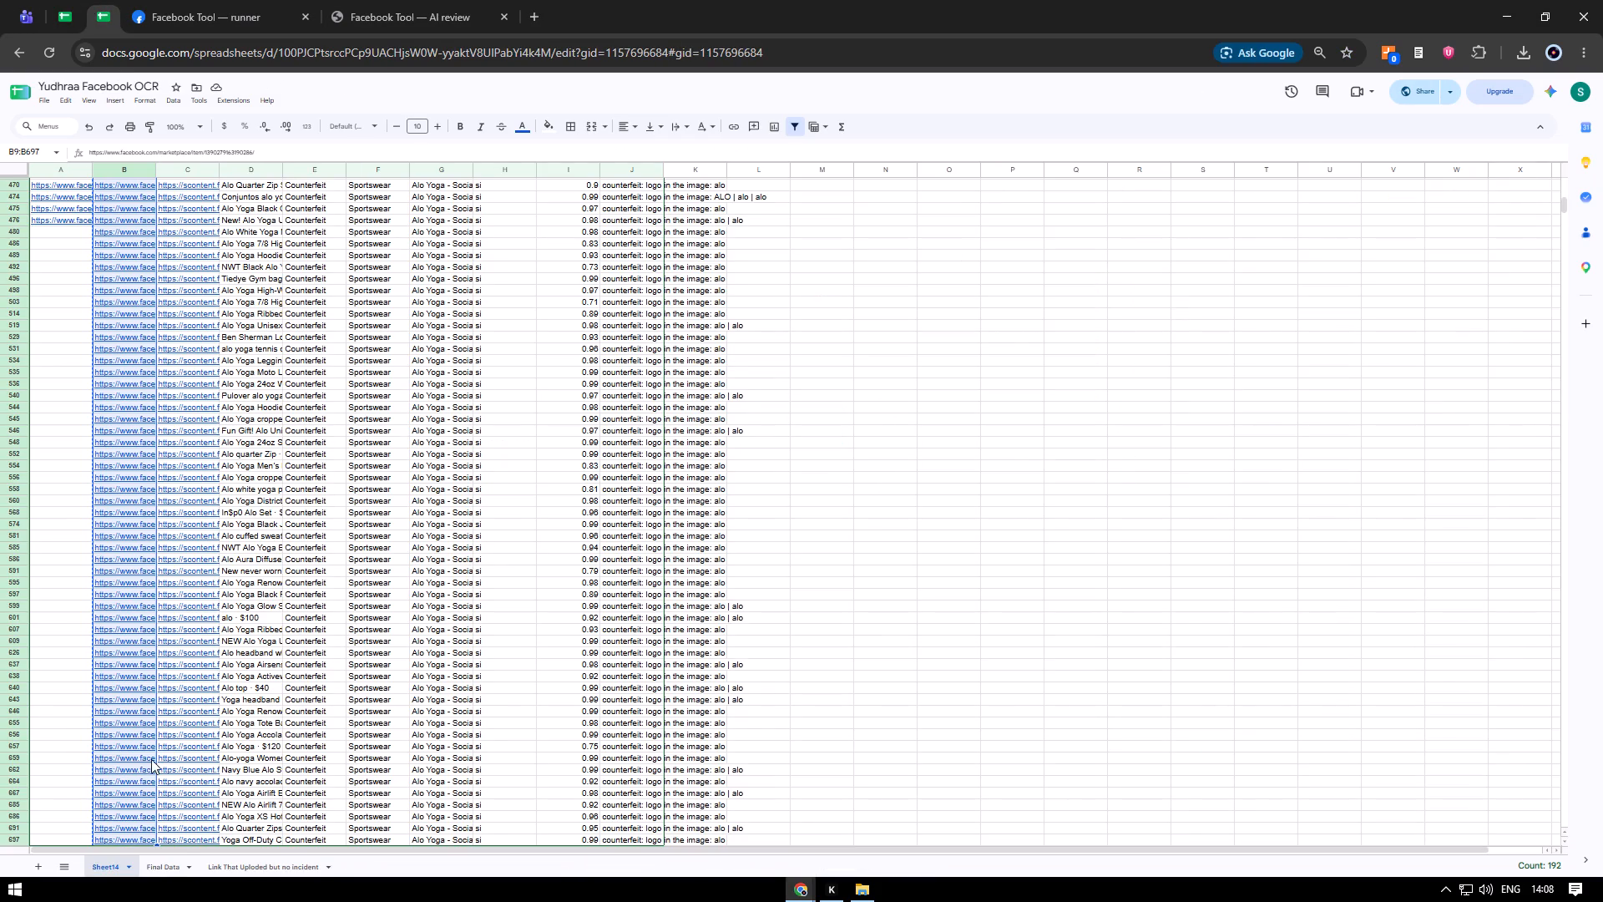
click(169, 863)
click(1233, 641)
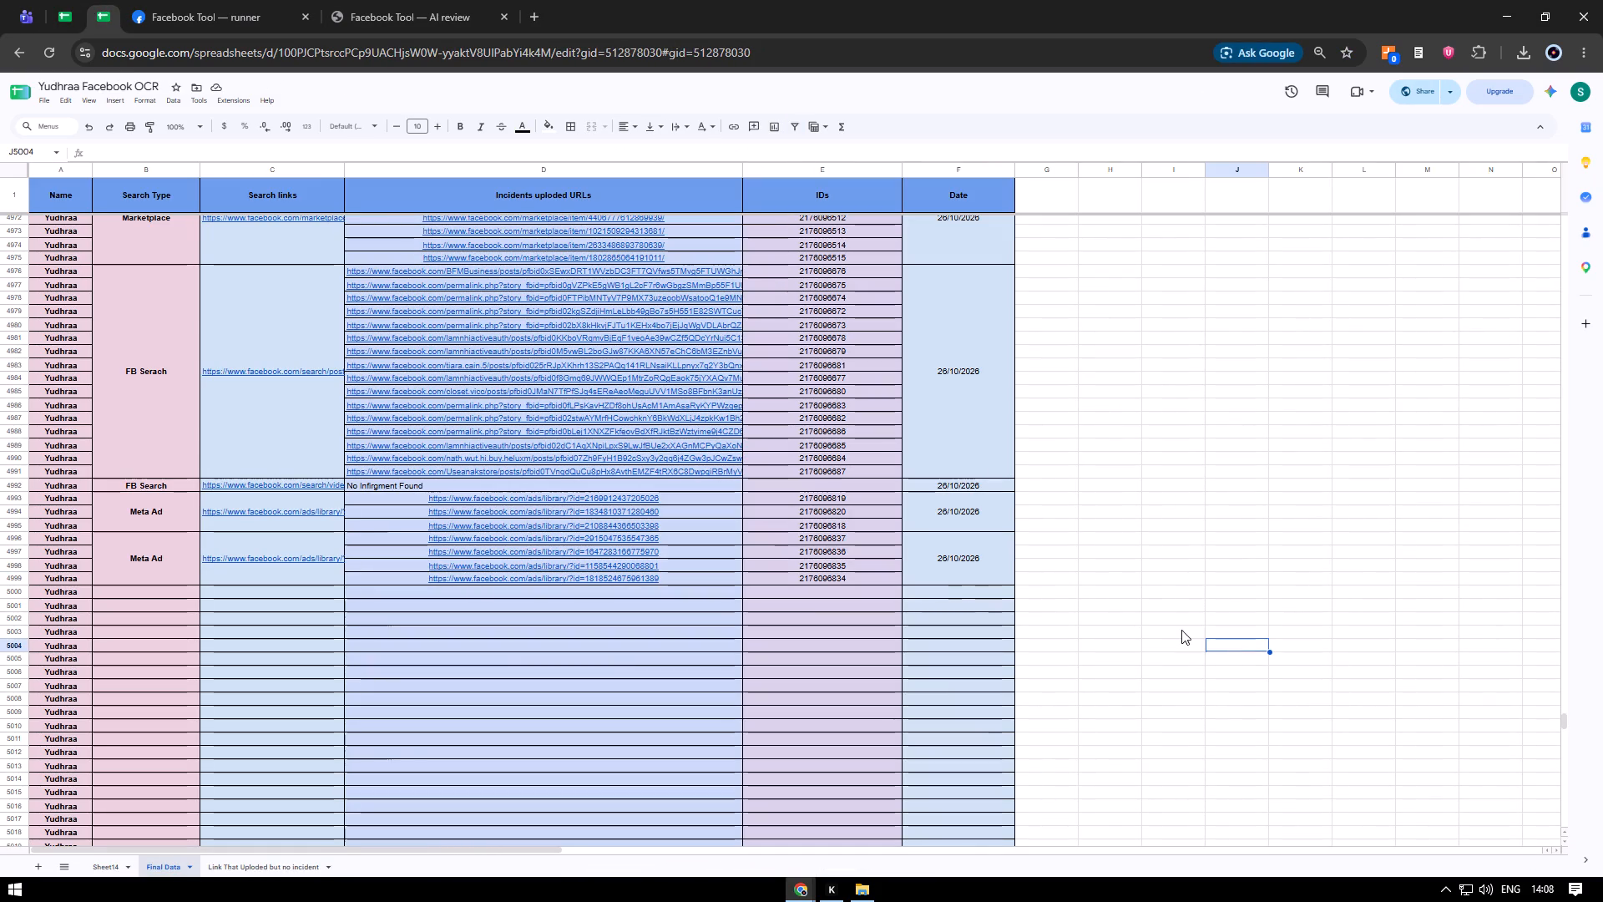
key(ctrl+v)
Delete the Status column, column K, from the pasted link results in Final Data.
click(1287, 648)
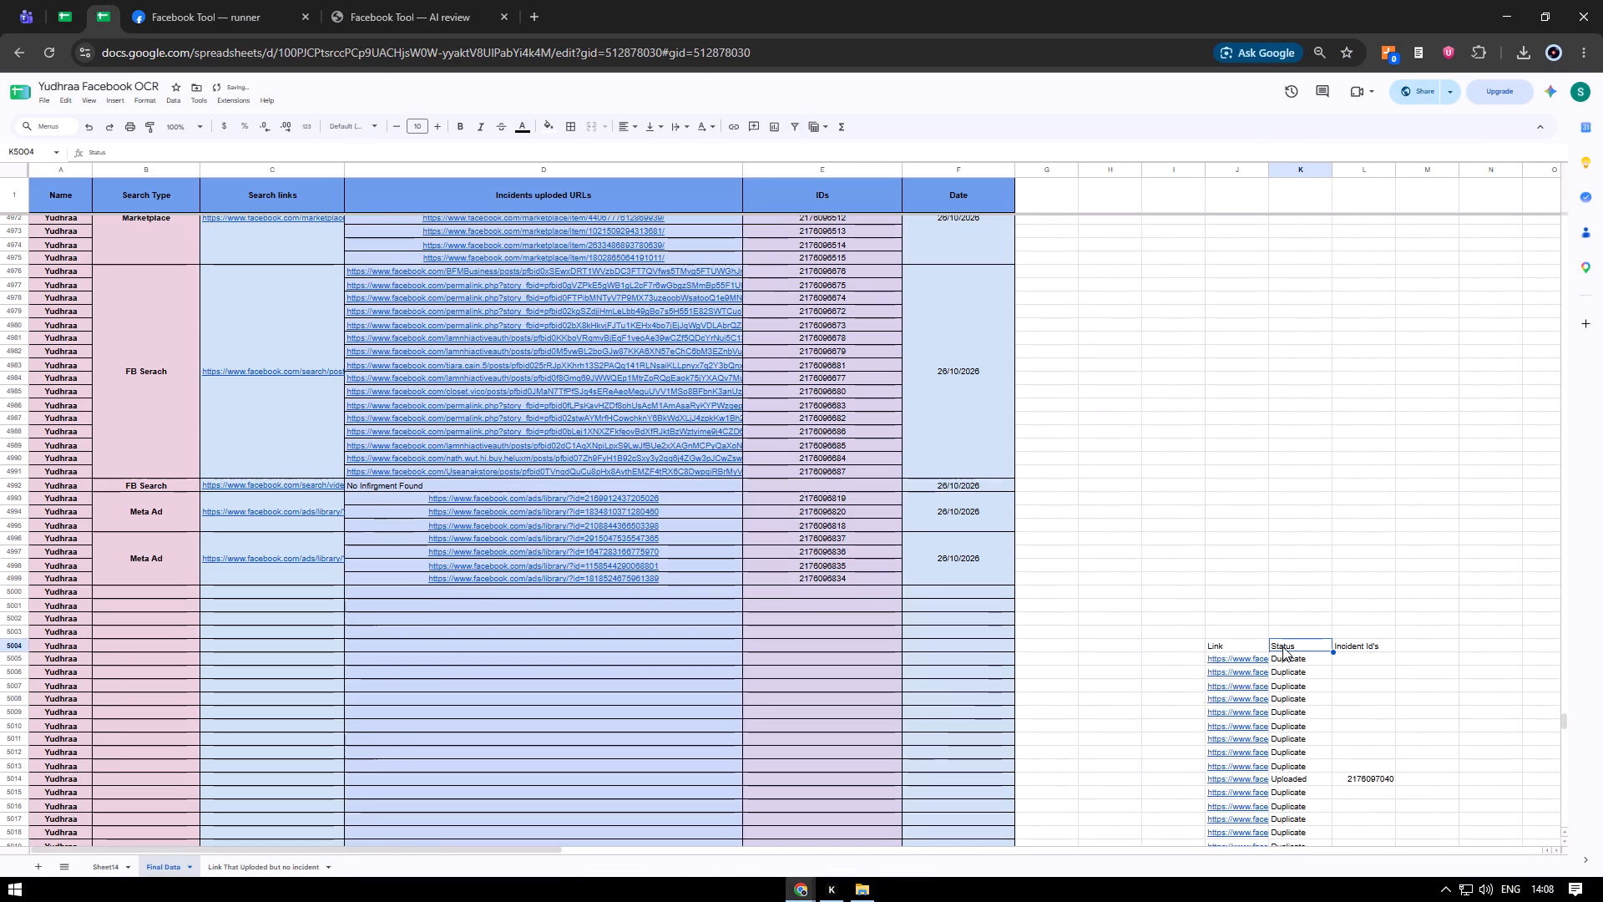
key(ctrl+shift+x)
key(Up)
key(Up)
key(Up)
key(Up)
key(Up)
key(Up)
key(Up)
key(Up)
key(Up)
key(Up)
key(Up)
key(Up)
key(Up)
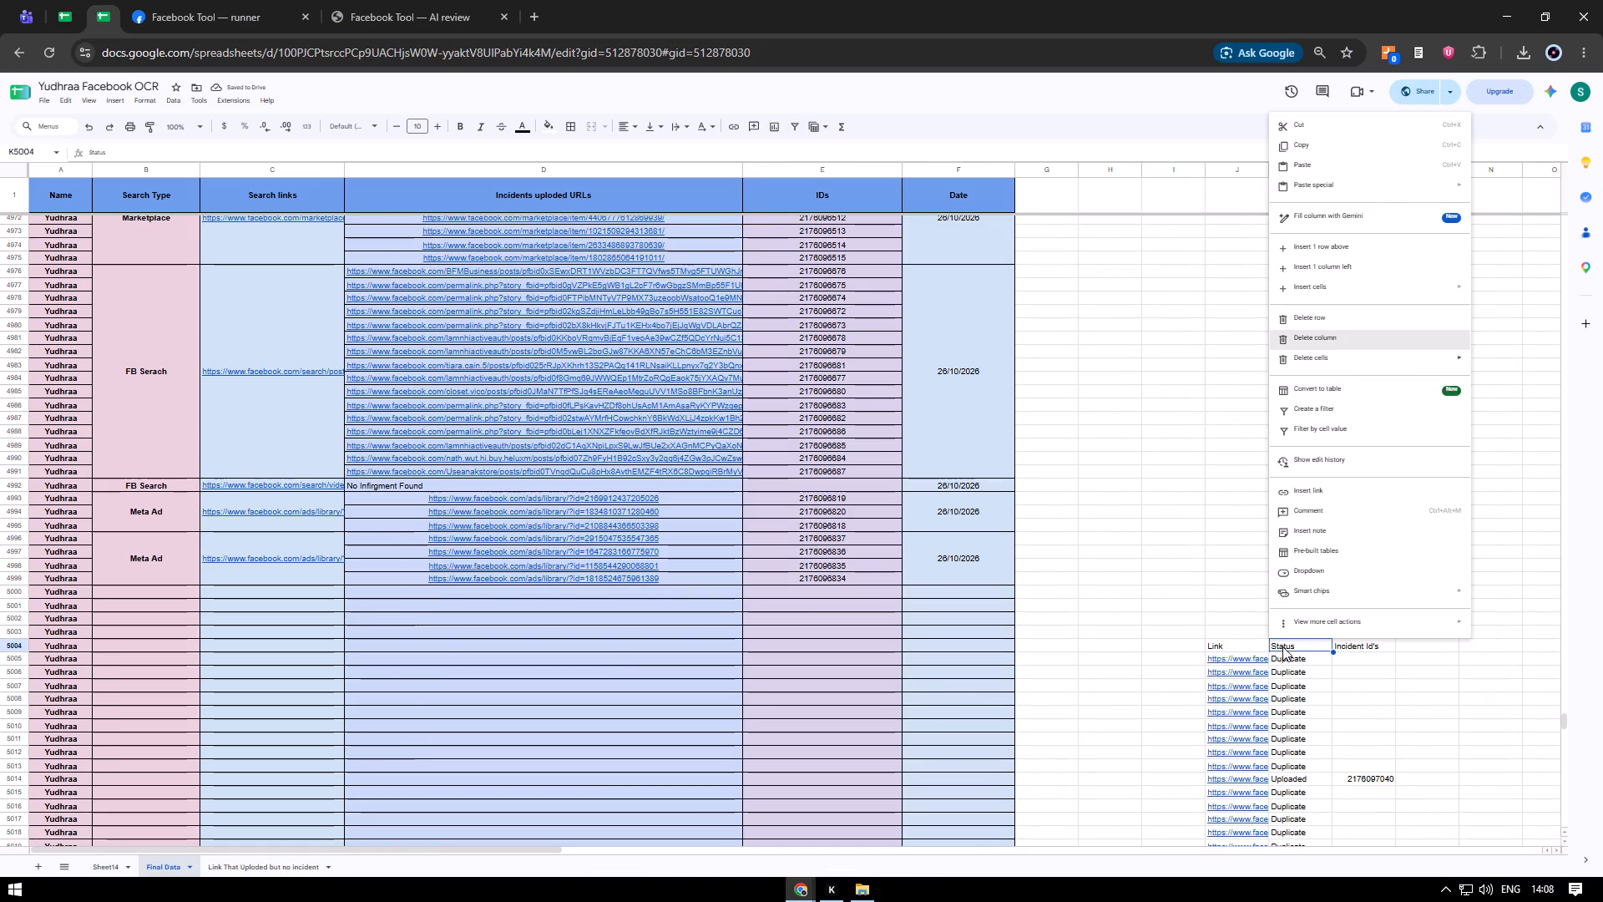
key(Return)
Create a filter on the Link and Incident Id's headers in row 5004, showing only rows with blank incident IDs.
key(shift+Left)
key(alt+d)
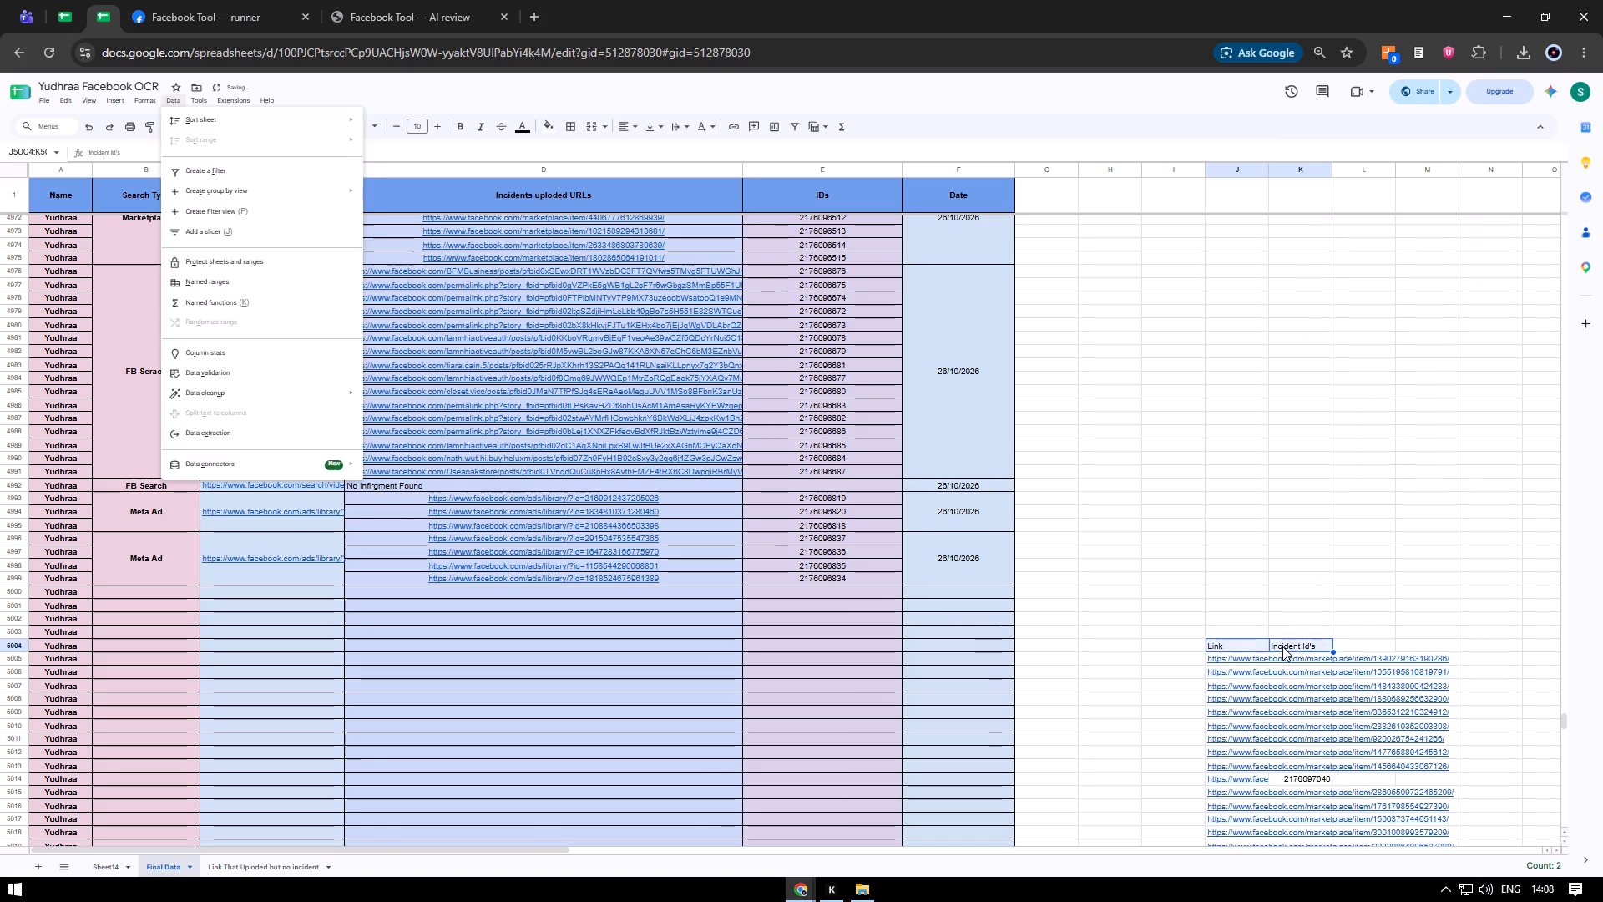
key(alt+f)
click(1320, 644)
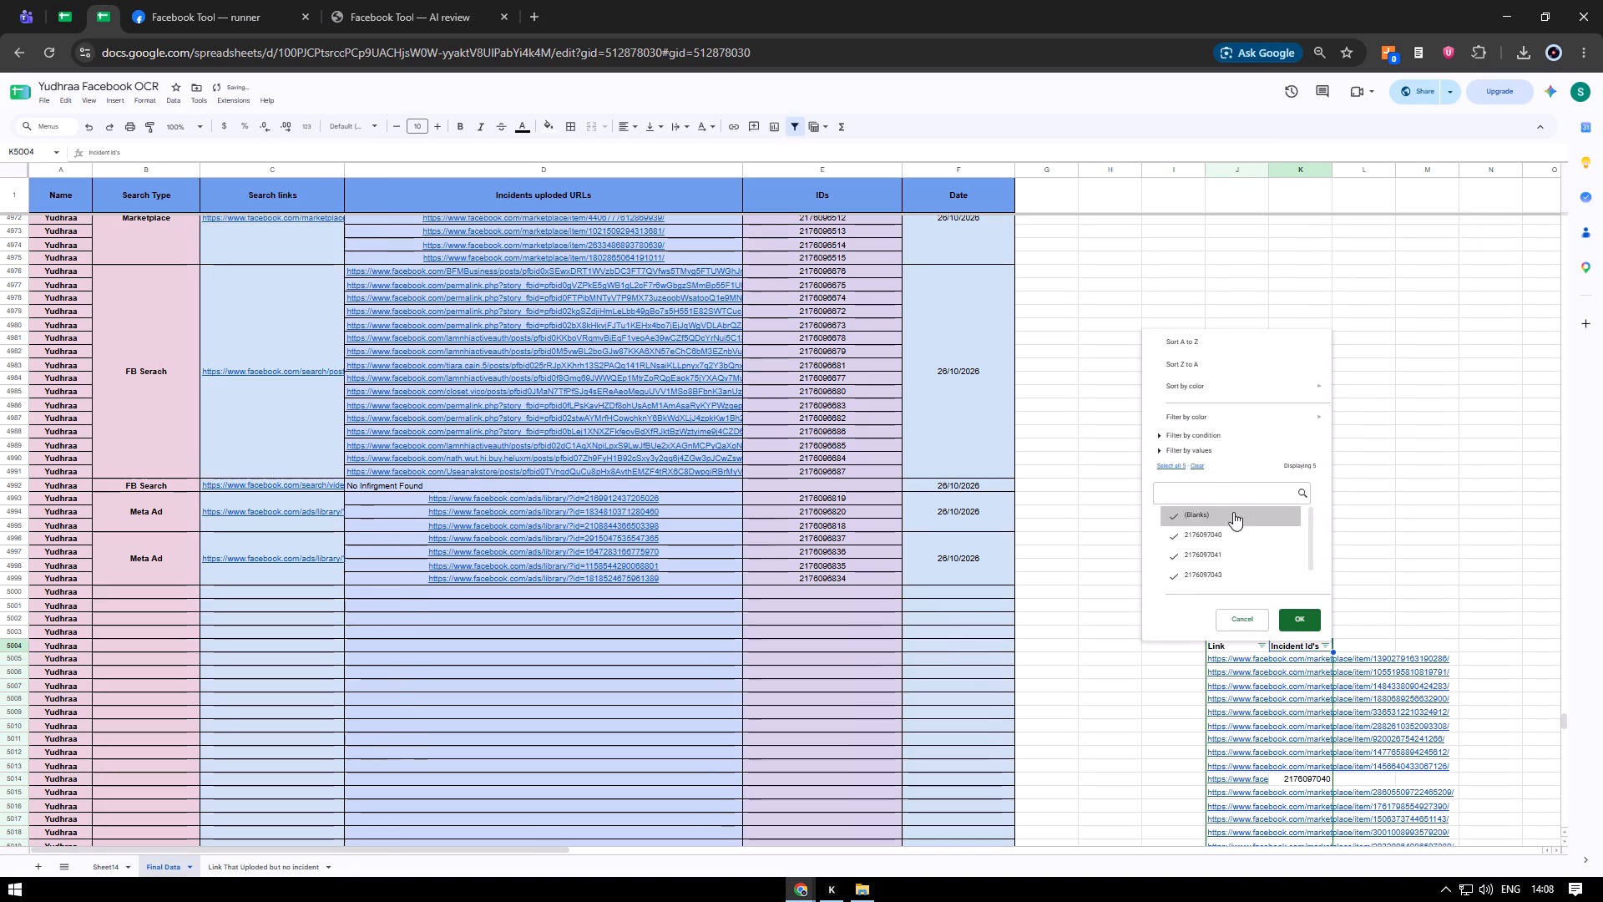
click(1193, 470)
click(1207, 516)
click(1317, 611)
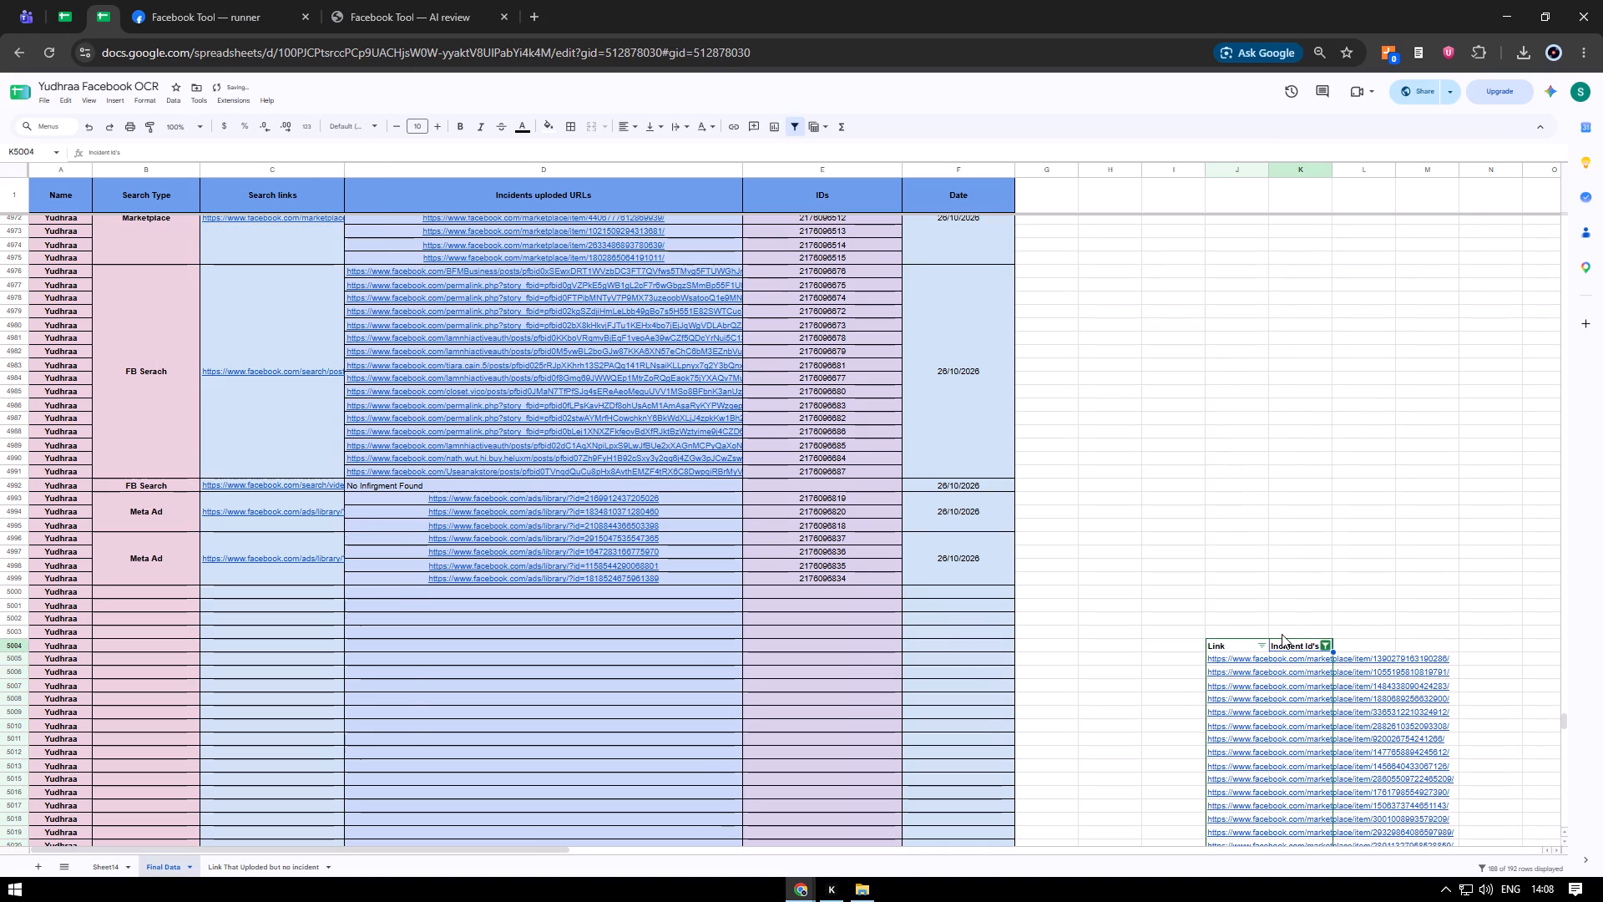
Delete all the filtered rows below the Link header that have no incident ID.
key(Left)
key(Down)
key(ctrl+shift+Down)
key(ctrl+shift+x)
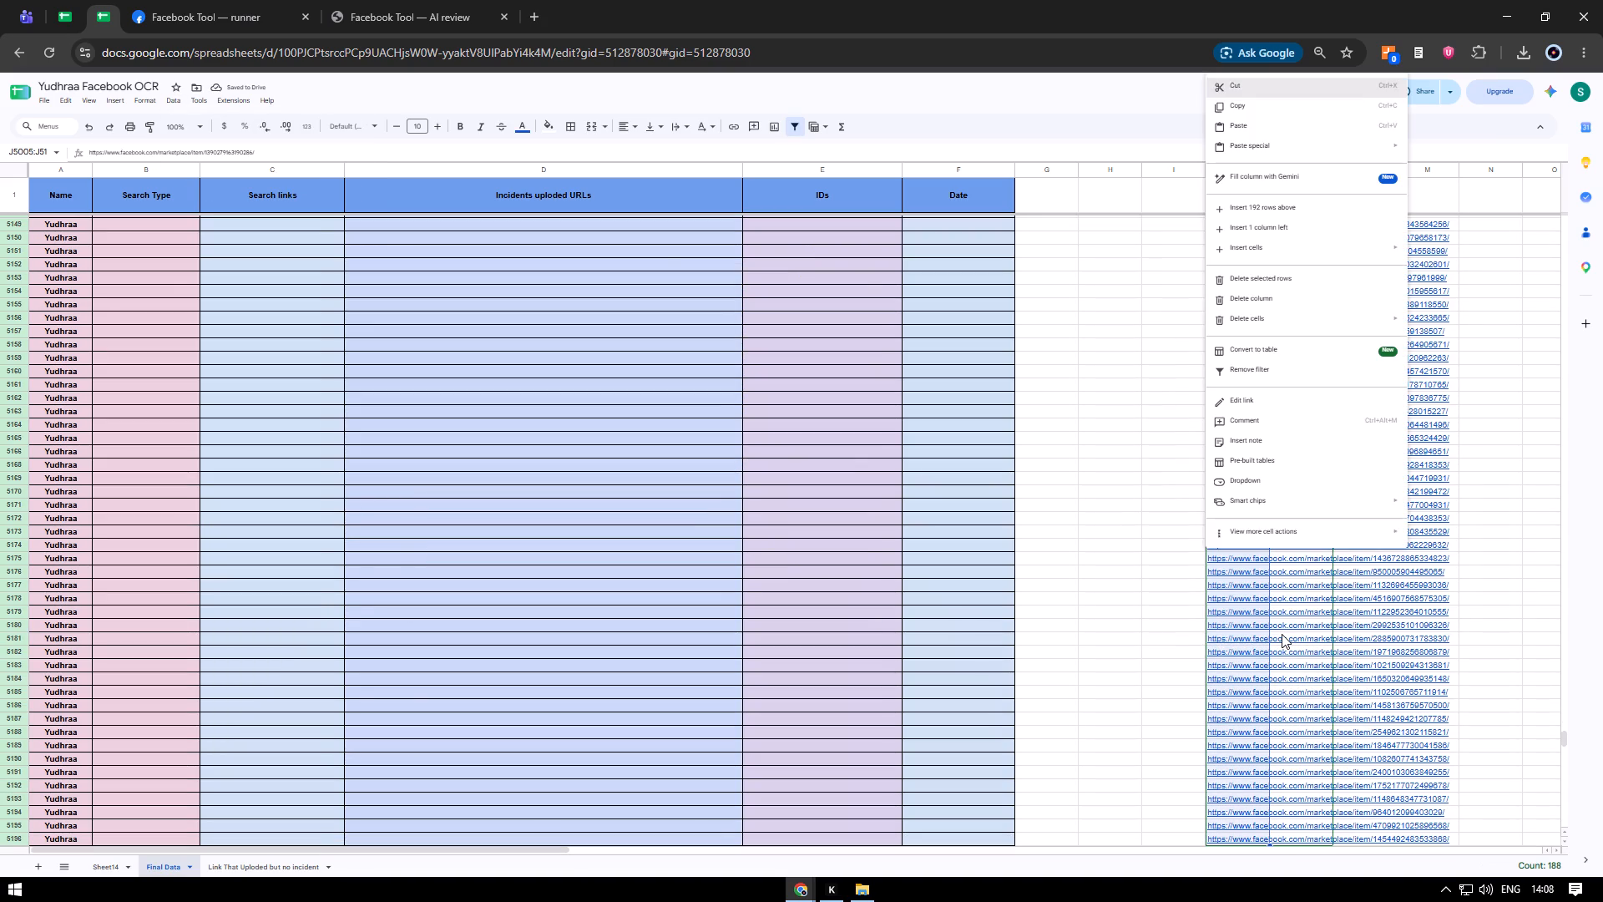
key(Up)
key(Up)
key(Up)
key(Up)
key(Up)
key(Up)
key(Up)
key(Up)
key(Up)
key(Up)
key(Up)
key(Up)
key(Up)
key(Up)
key(Down)
key(Down)
key(Return)
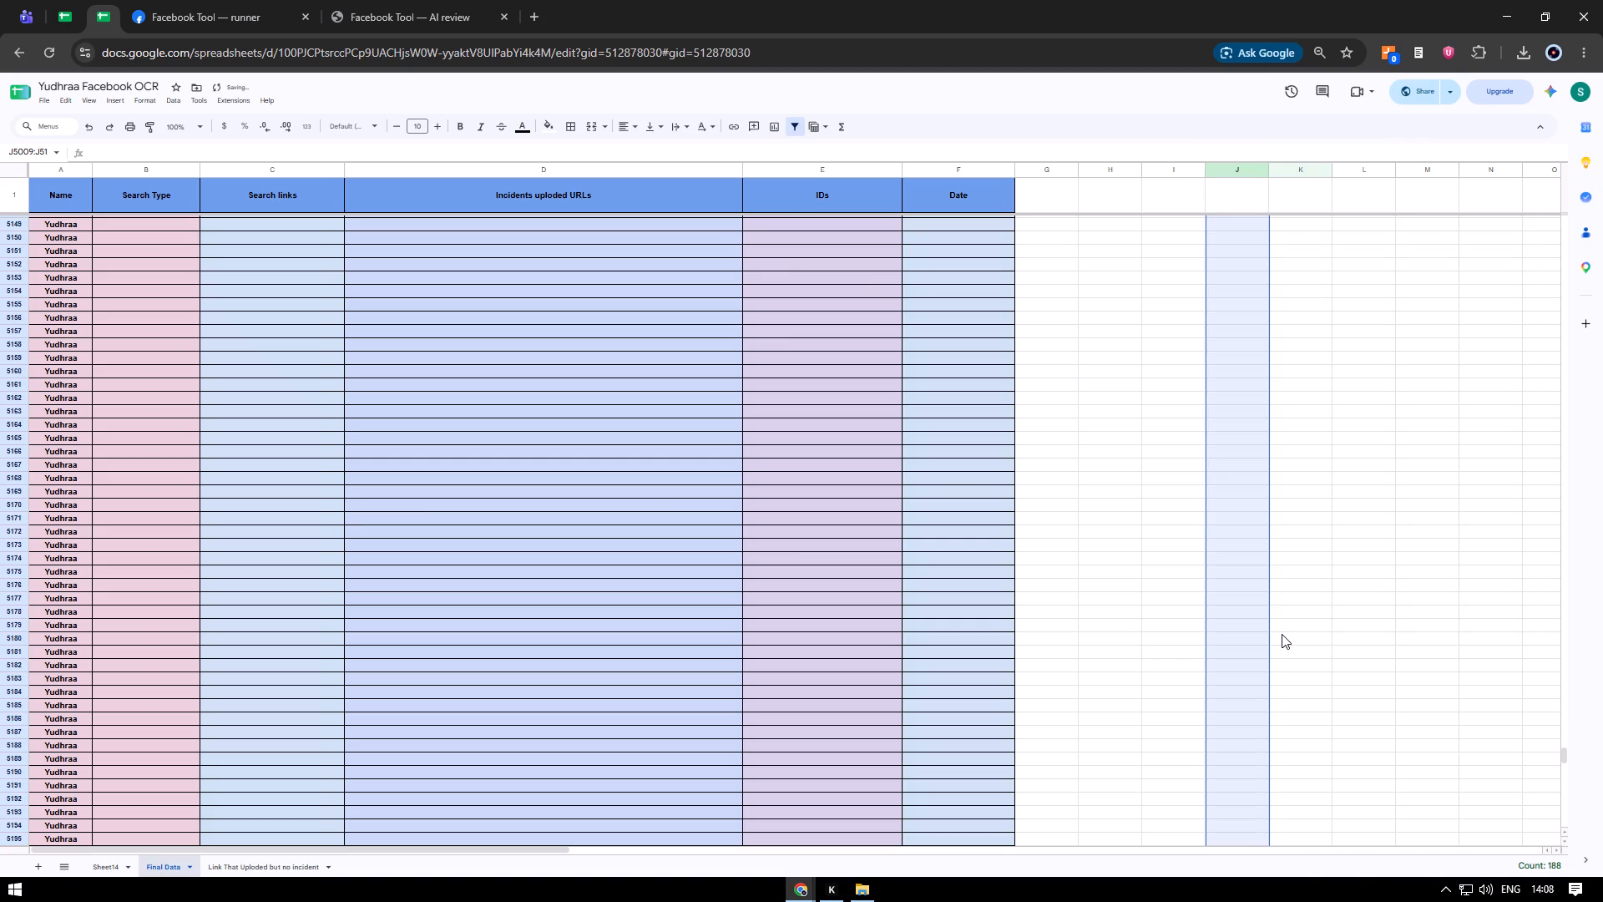
Show all remaining values in the Incident Id's filter and select the header cells J5004:K5004.
key(Up)
scroll(1241, 552, up, 1)
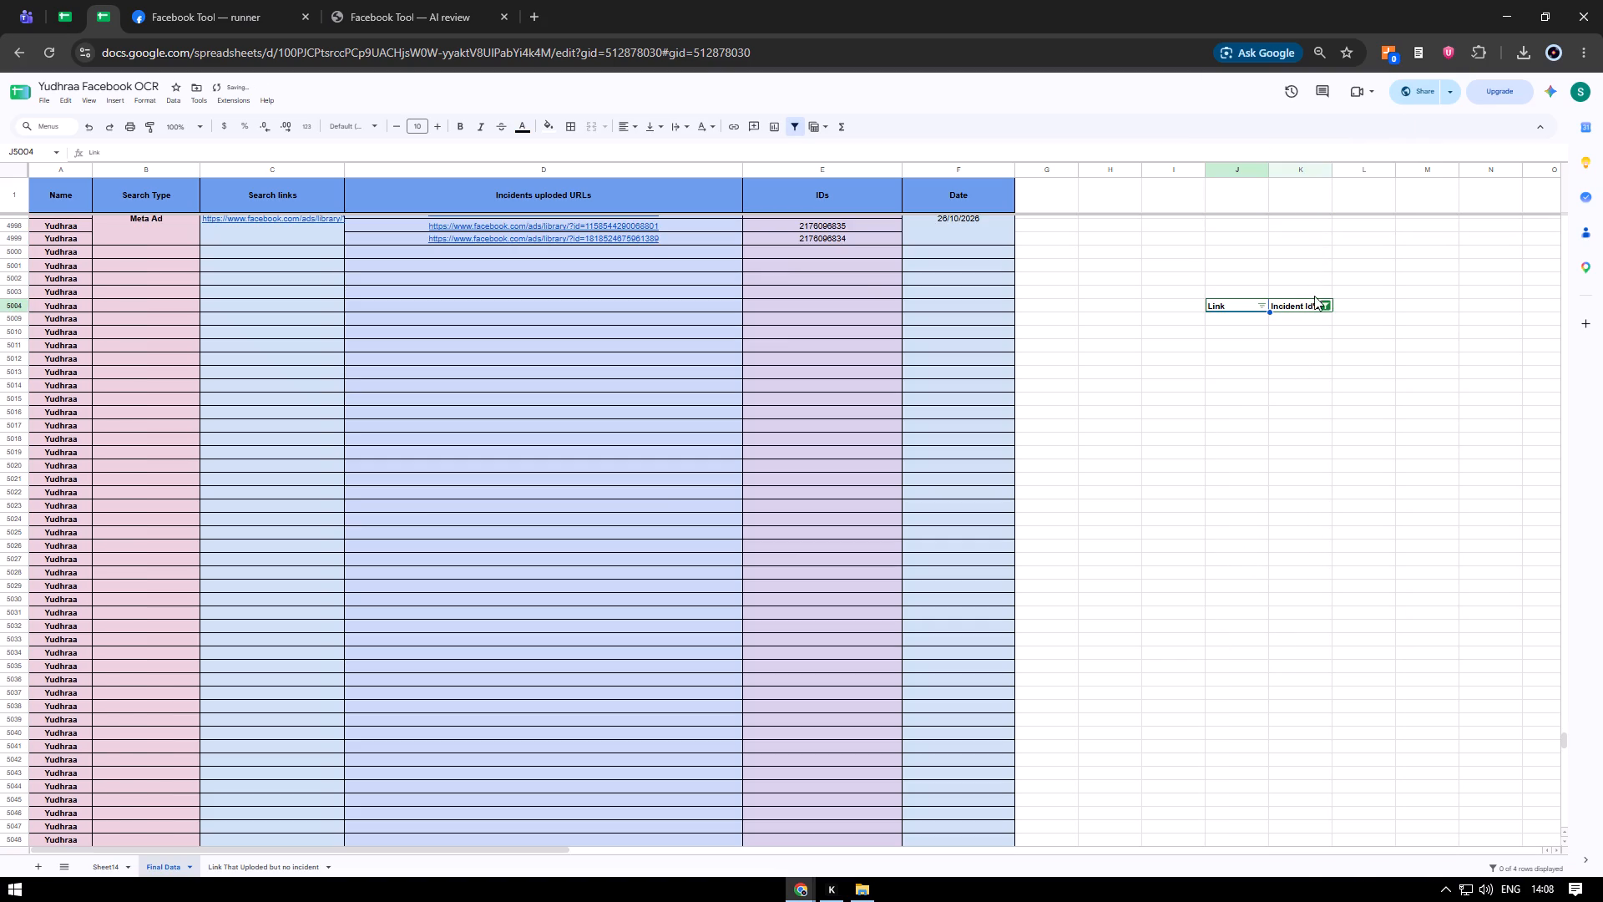
click(1321, 307)
click(1177, 449)
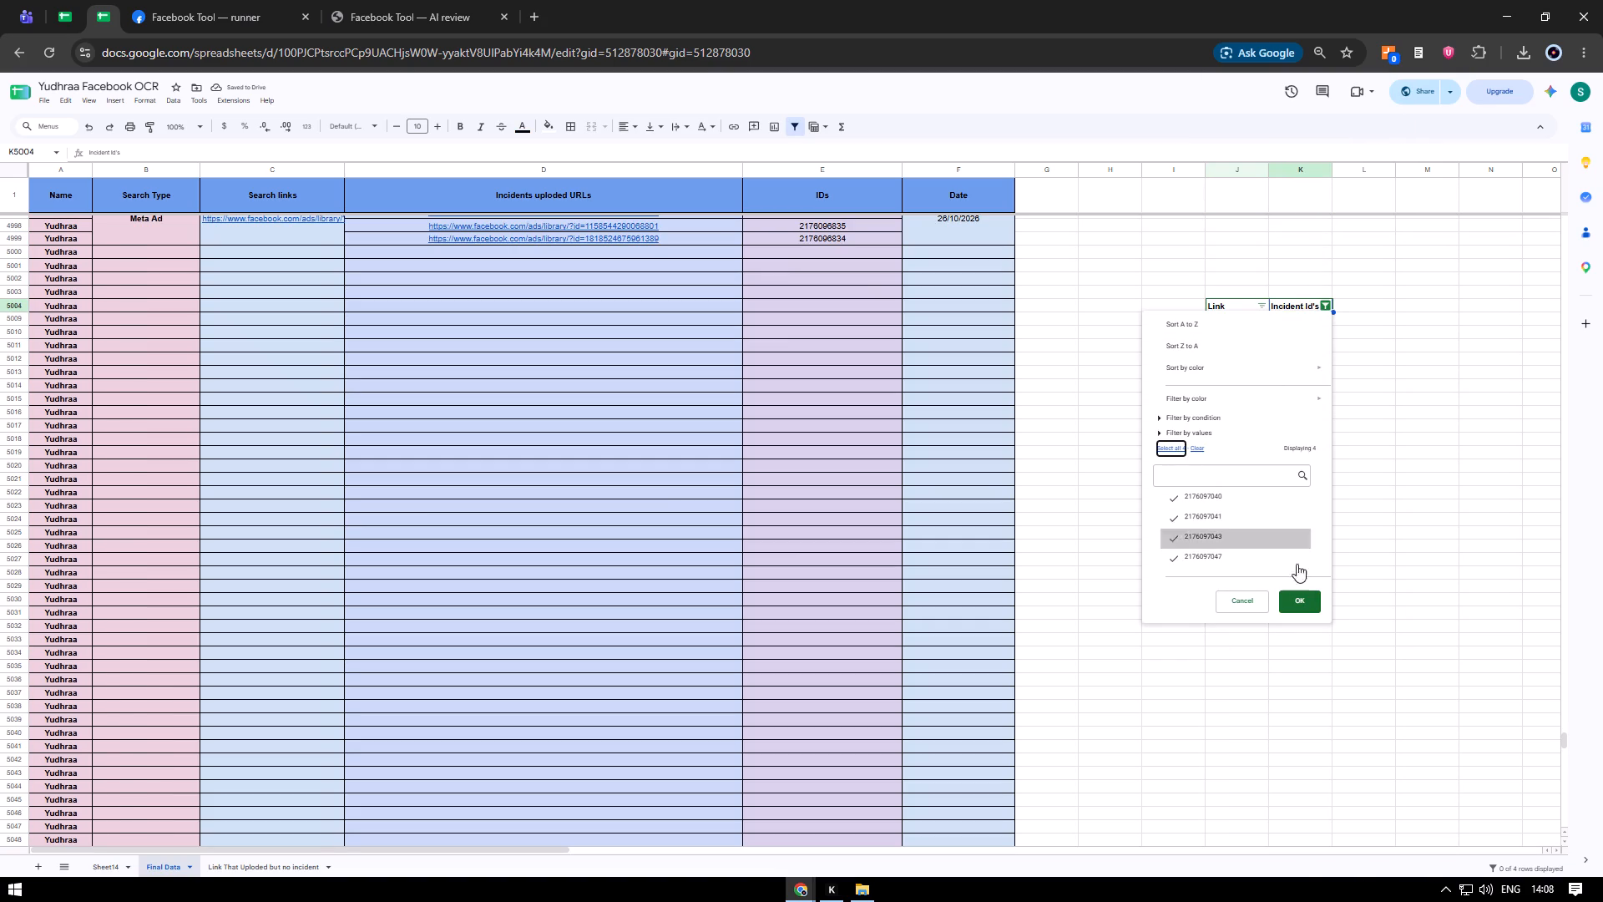
click(1306, 595)
key(shift+Left)
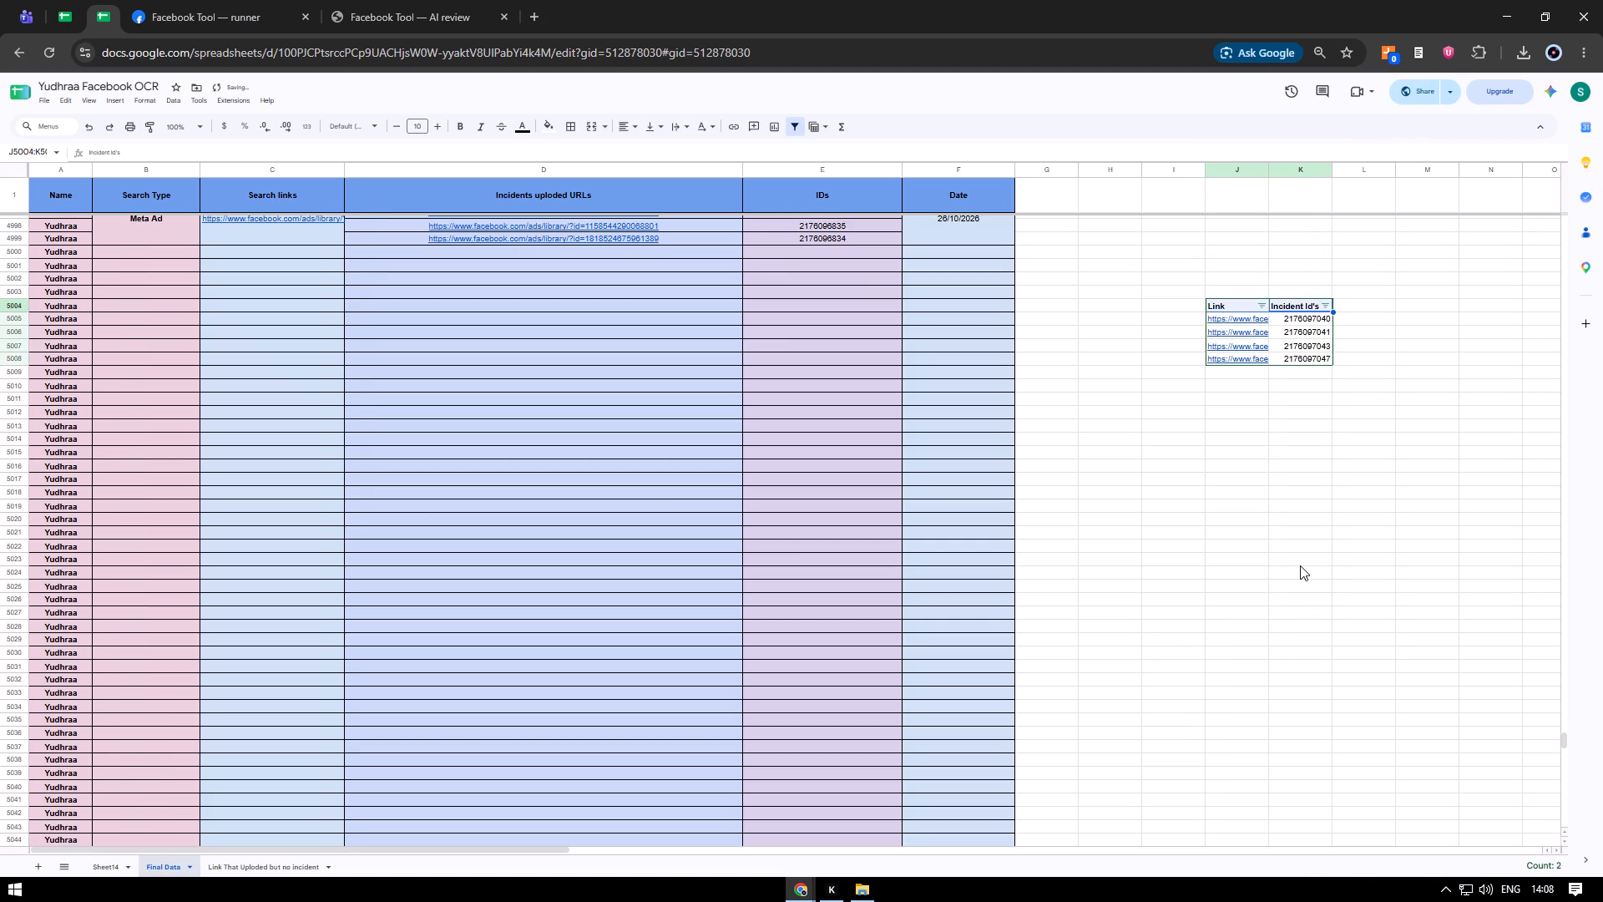
Remove the filter and clear the Link and Incident Id's headers from J5004:K5004.
key(alt+d)
key(alt+f)
key(Delete)
key(Left)
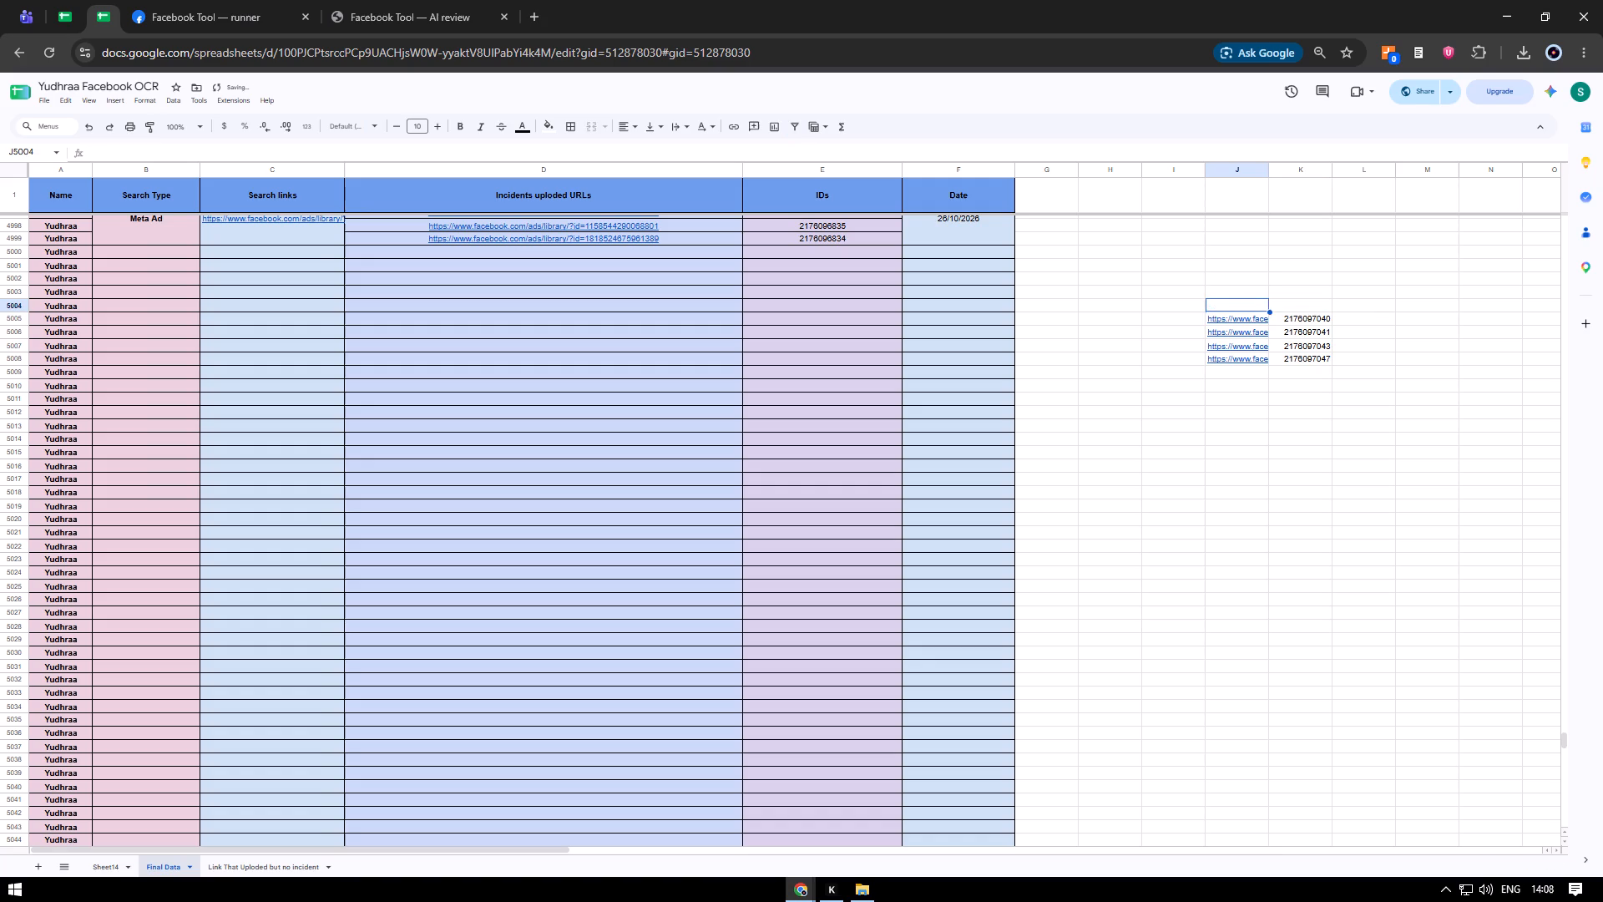
Move the four links and incident IDs from J5005:K5008 to the first empty row, D5000, under Incidents uploaded URLs and IDs.
key(Down)
key(ctrl+shift+Right)
key(ctrl+shift+Down)
key(ctrl+c)
key(ctrl+x)
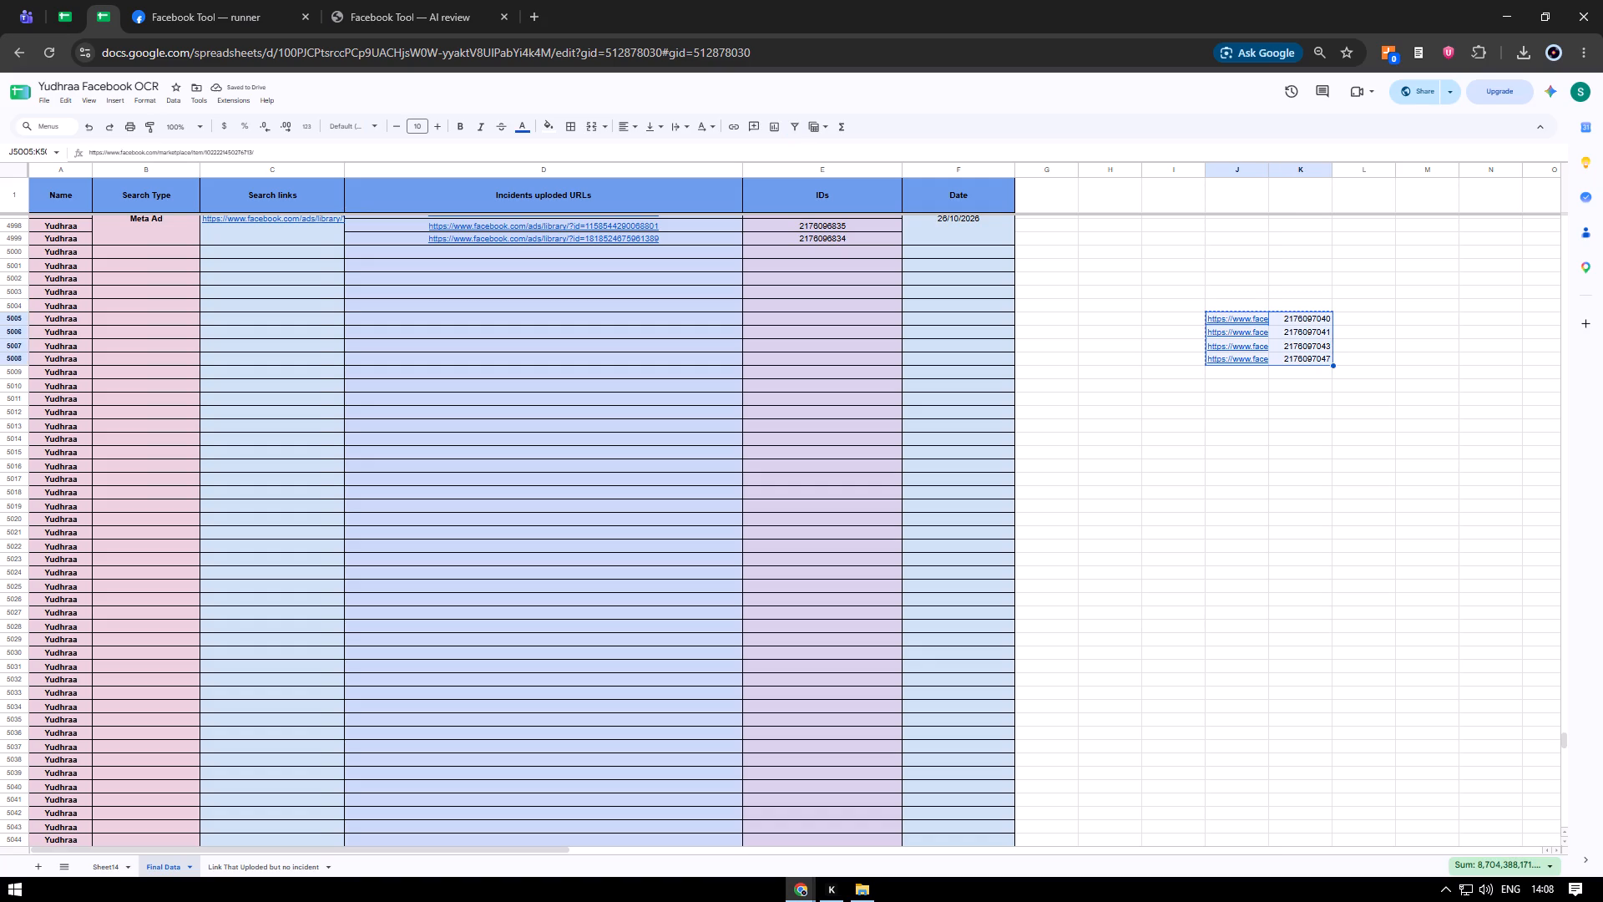
key(ctrl+Left)
key(Right)
key(Right)
key(Right)
key(Right)
key(Left)
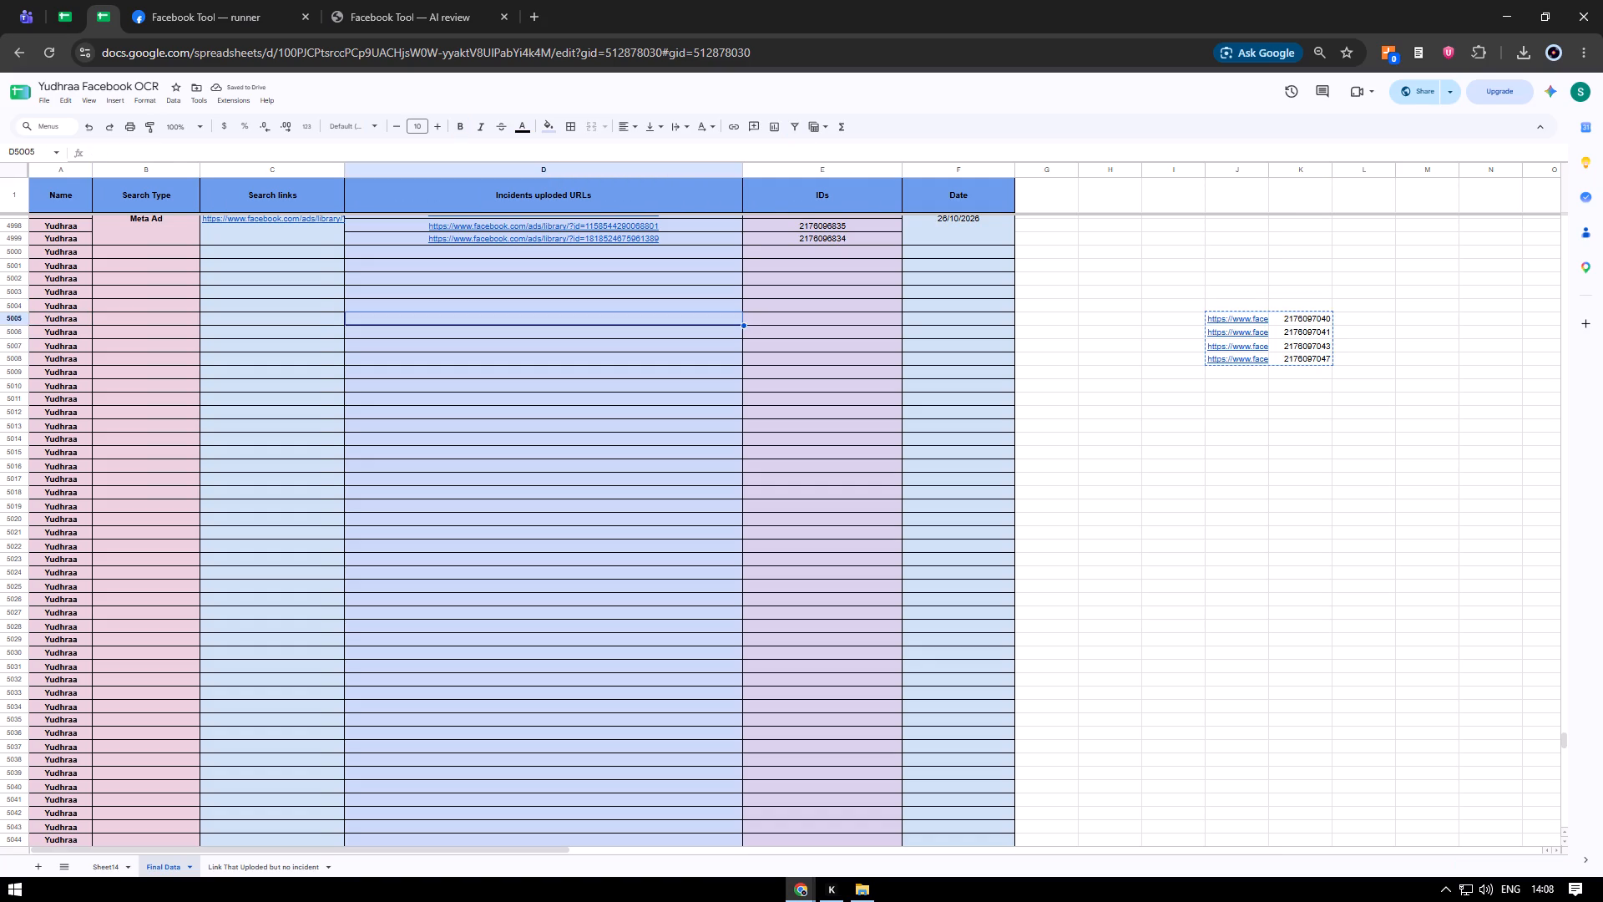
key(ctrl+Up)
key(Down)
key(ctrl+v)
Centre-align the moved links and IDs in D5000:E5003.
key(Right)
key(Left)
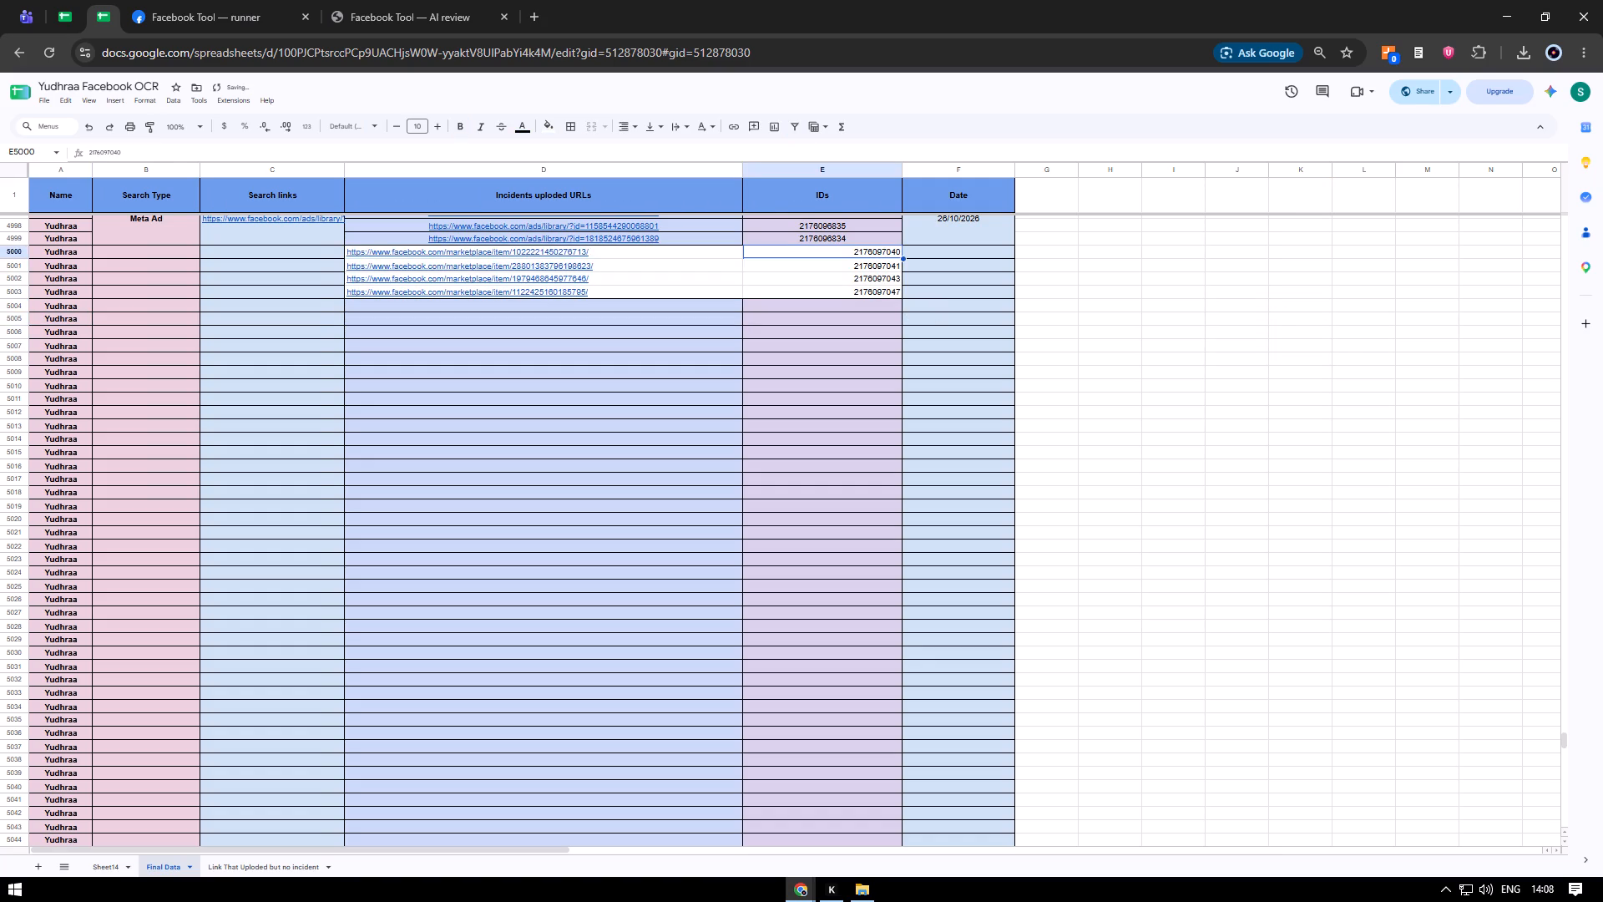
key(ctrl+shift+Down)
key(ctrl+shift+Right)
key(ctrl+shift+e)
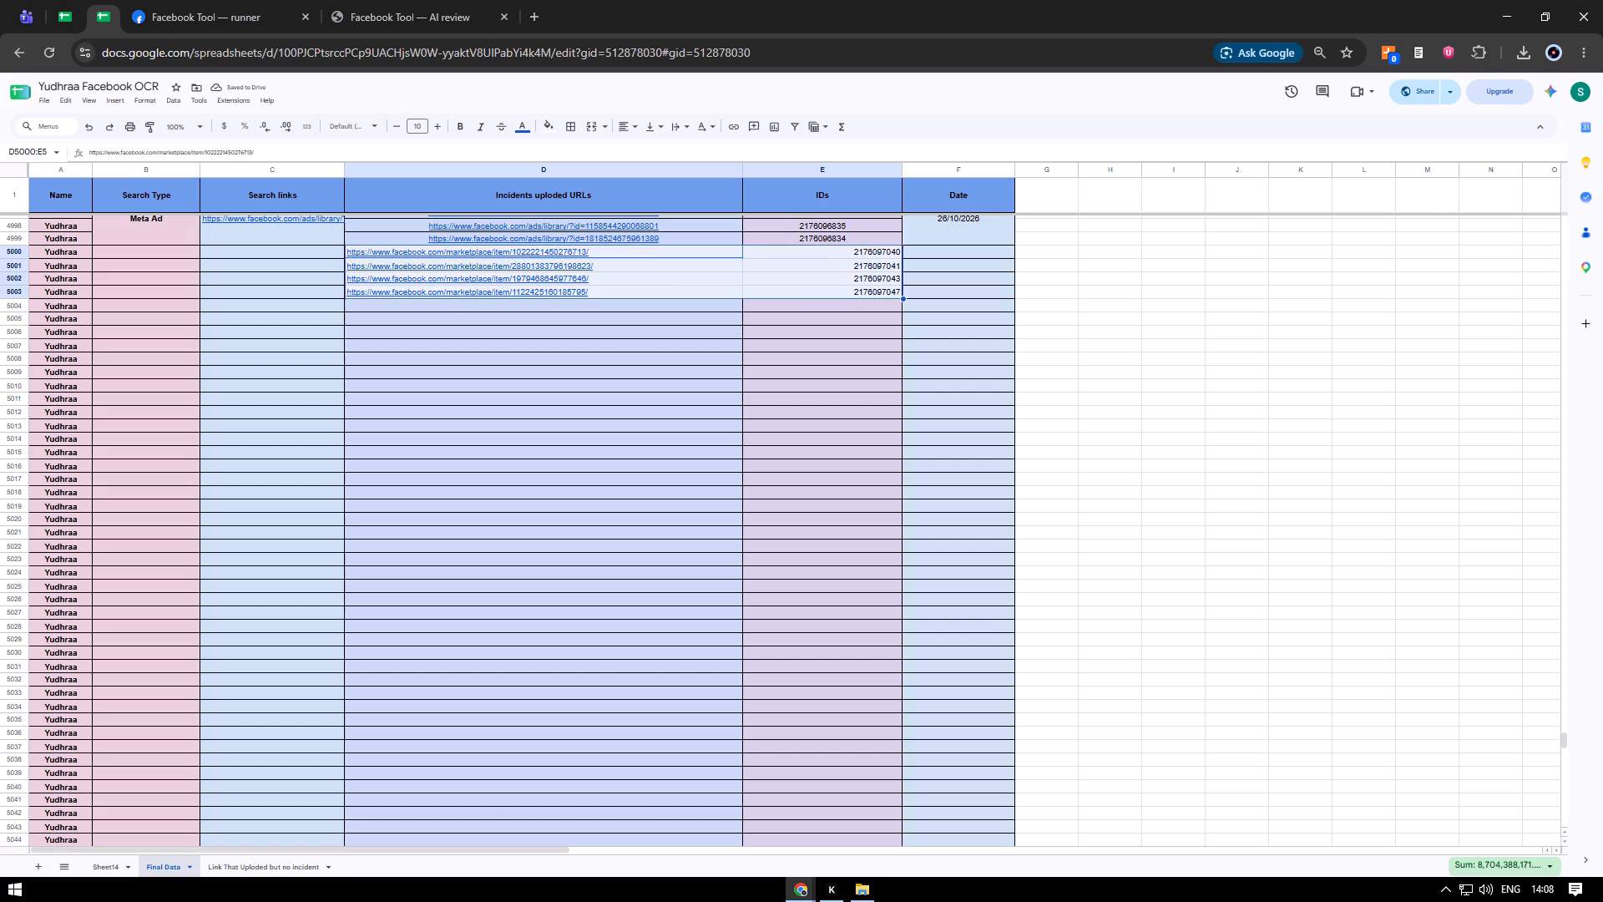
Copy the four links in D5000:D5003 into the Indianapolis row's Incidents uploaded URLs cell, H113, in the US-EAST worksheet.
key(shift+Left)
key(ctrl+c)
key(ctrl+c)
key(ctrl+c)
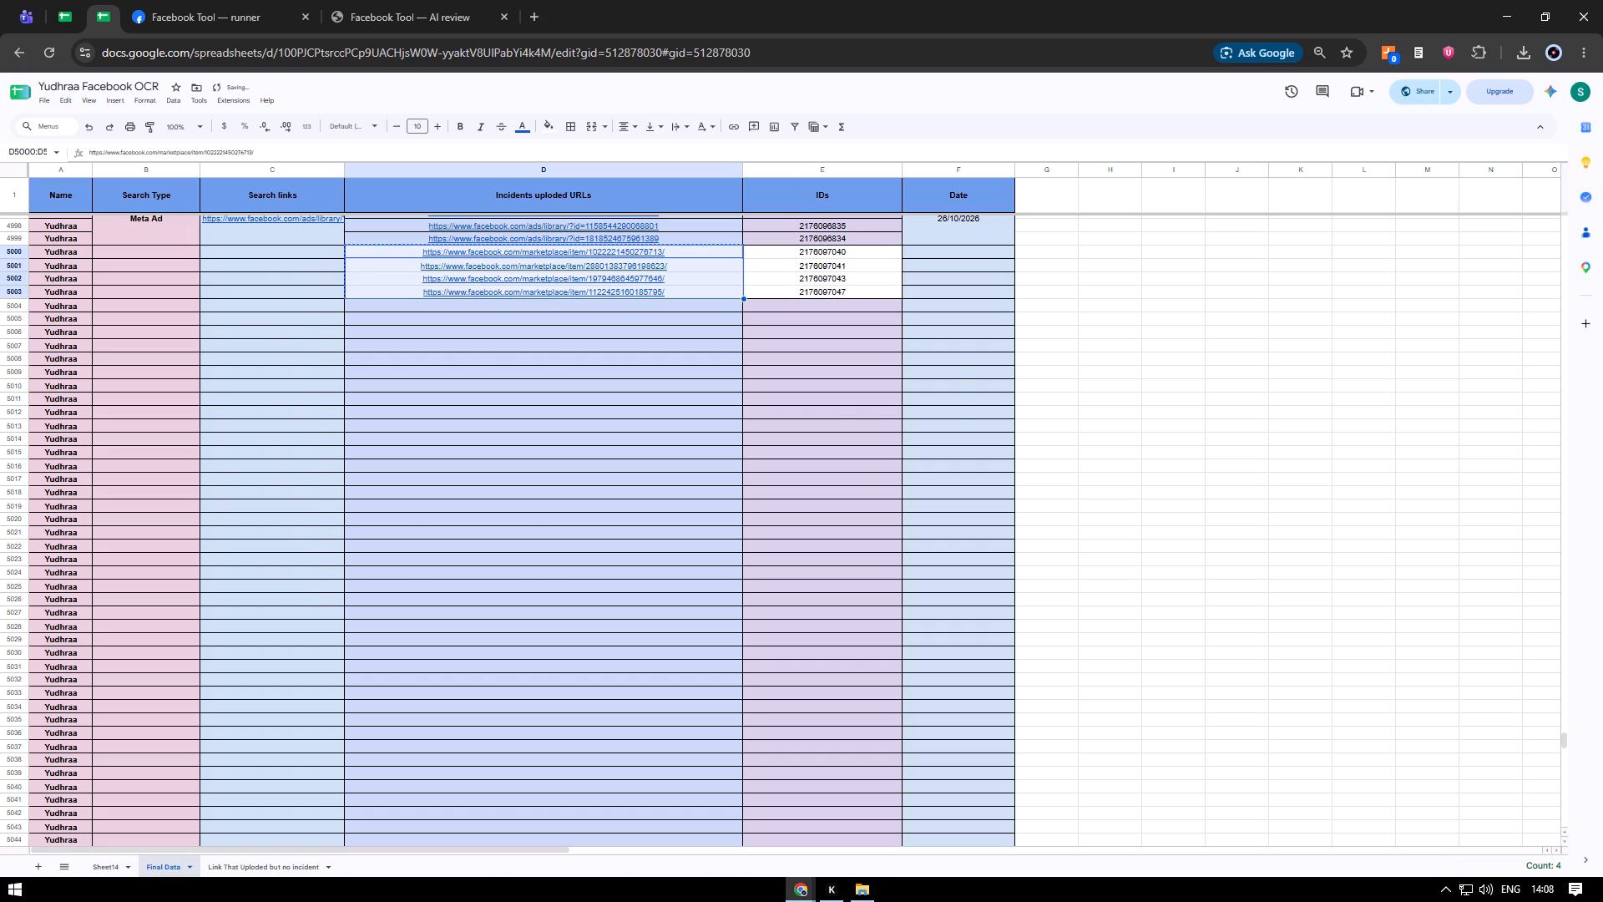
key(ctrl+shift+Tab)
key(Return)
key(ctrl+shift+v)
key(Return)
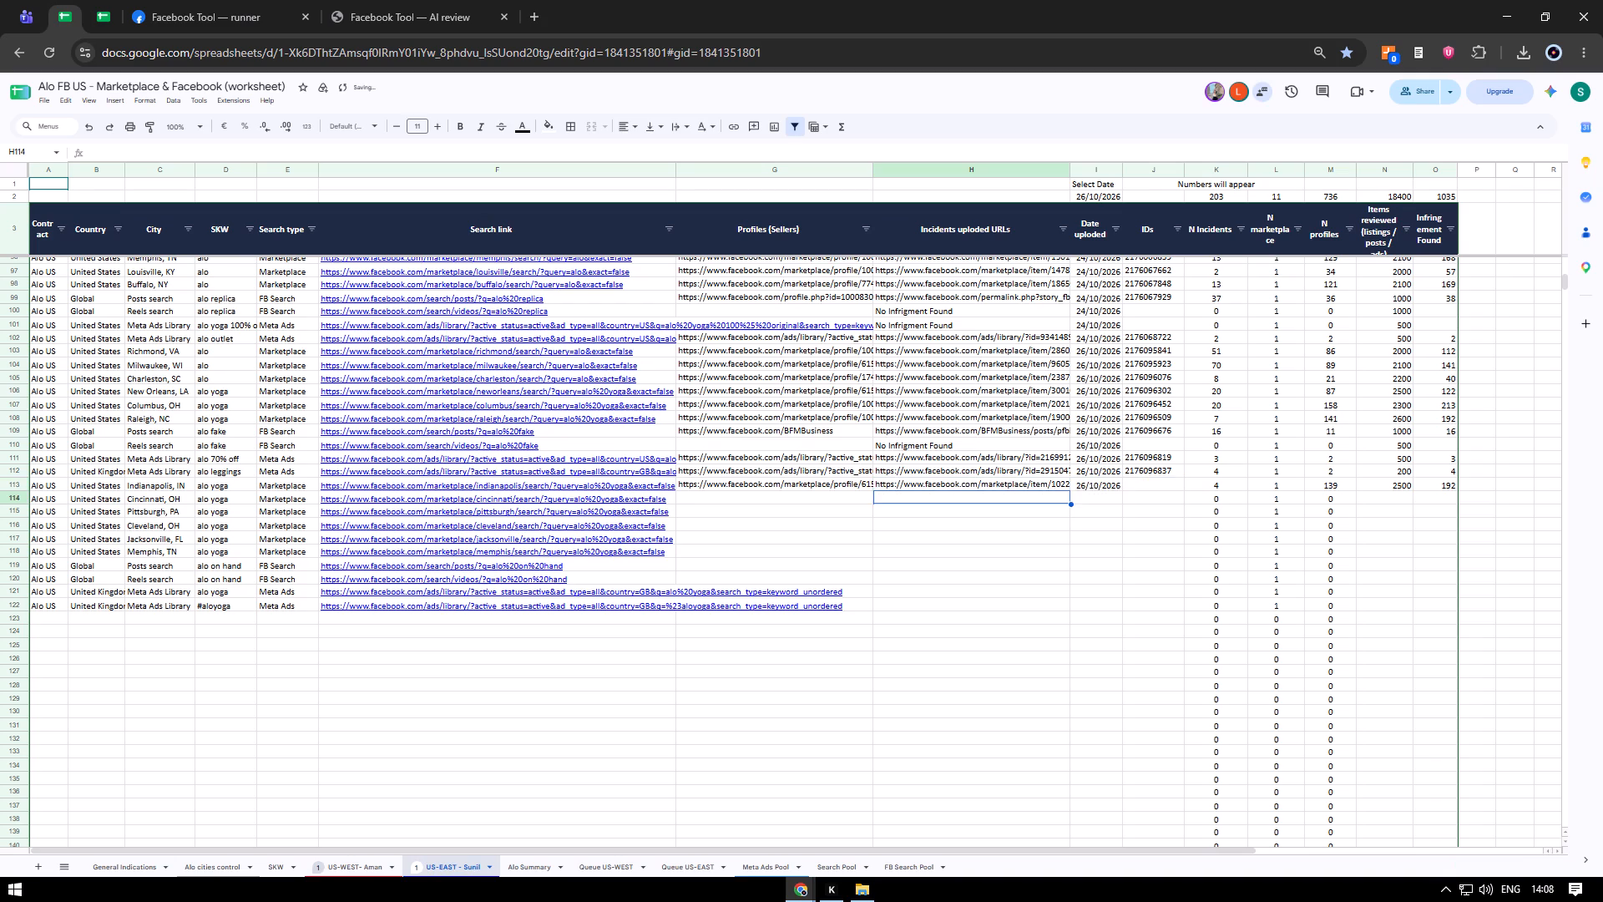
Copy the four incident IDs in E5000:E5003 of Final Data into the Indianapolis row's IDs cell, J113.
key(Up)
key(Right)
key(Right)
key(Left)
key(Right)
key(ctrl+Tab)
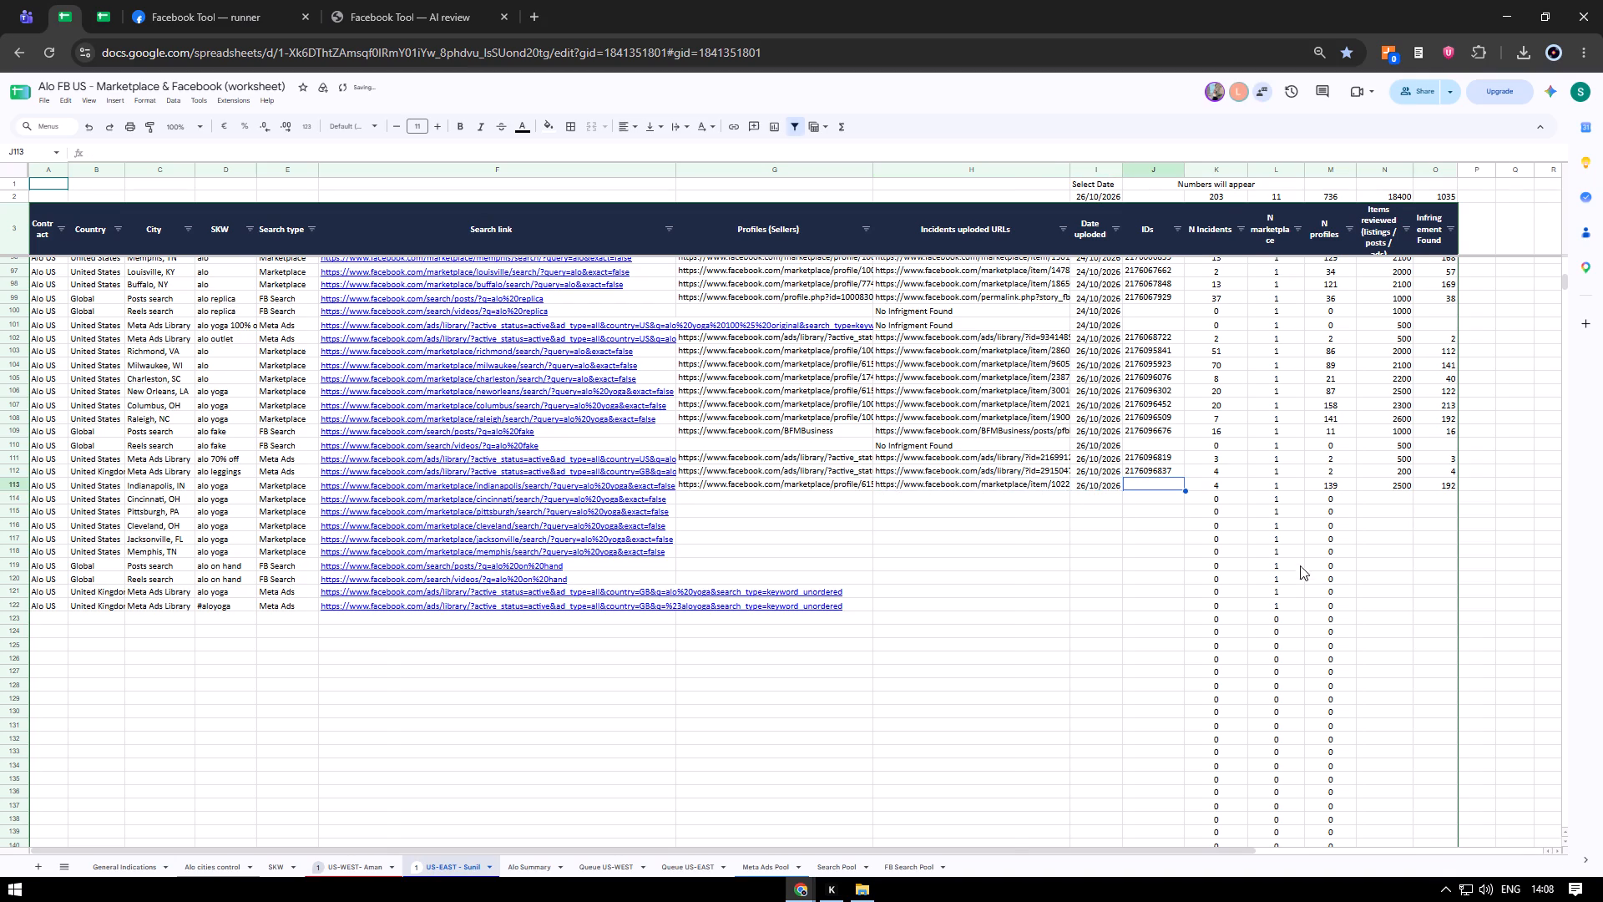
key(Right)
key(ctrl+shift+Down)
key(ctrl+c)
key(ctrl+c)
key(ctrl+c)
key(ctrl+shift+Tab)
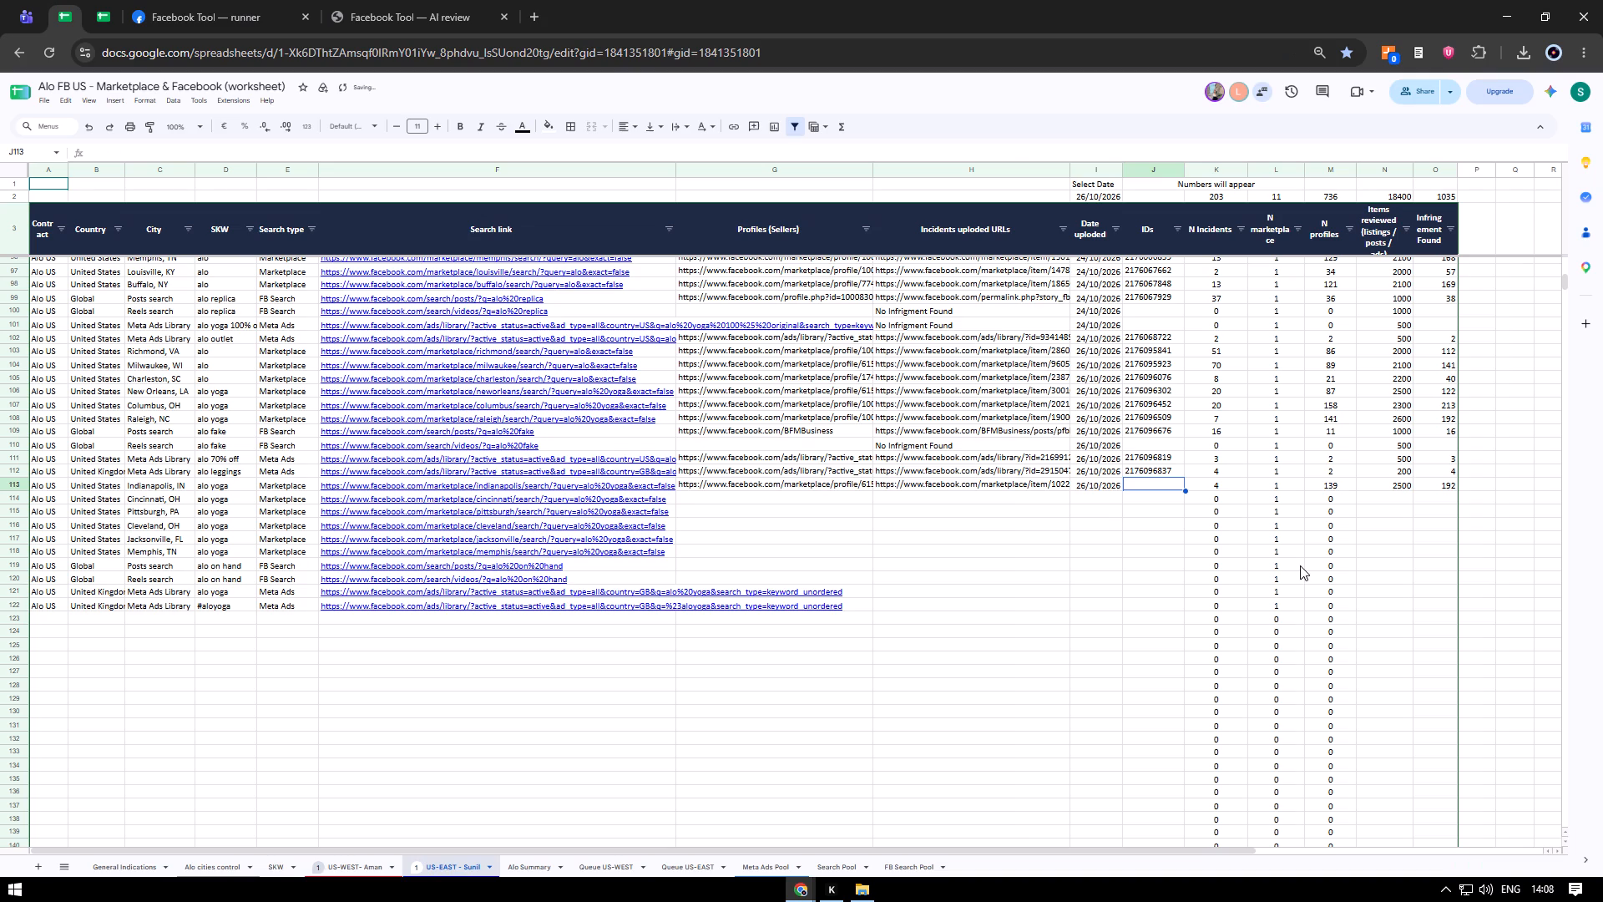
key(Return)
key(ctrl+shift+v)
key(Return)
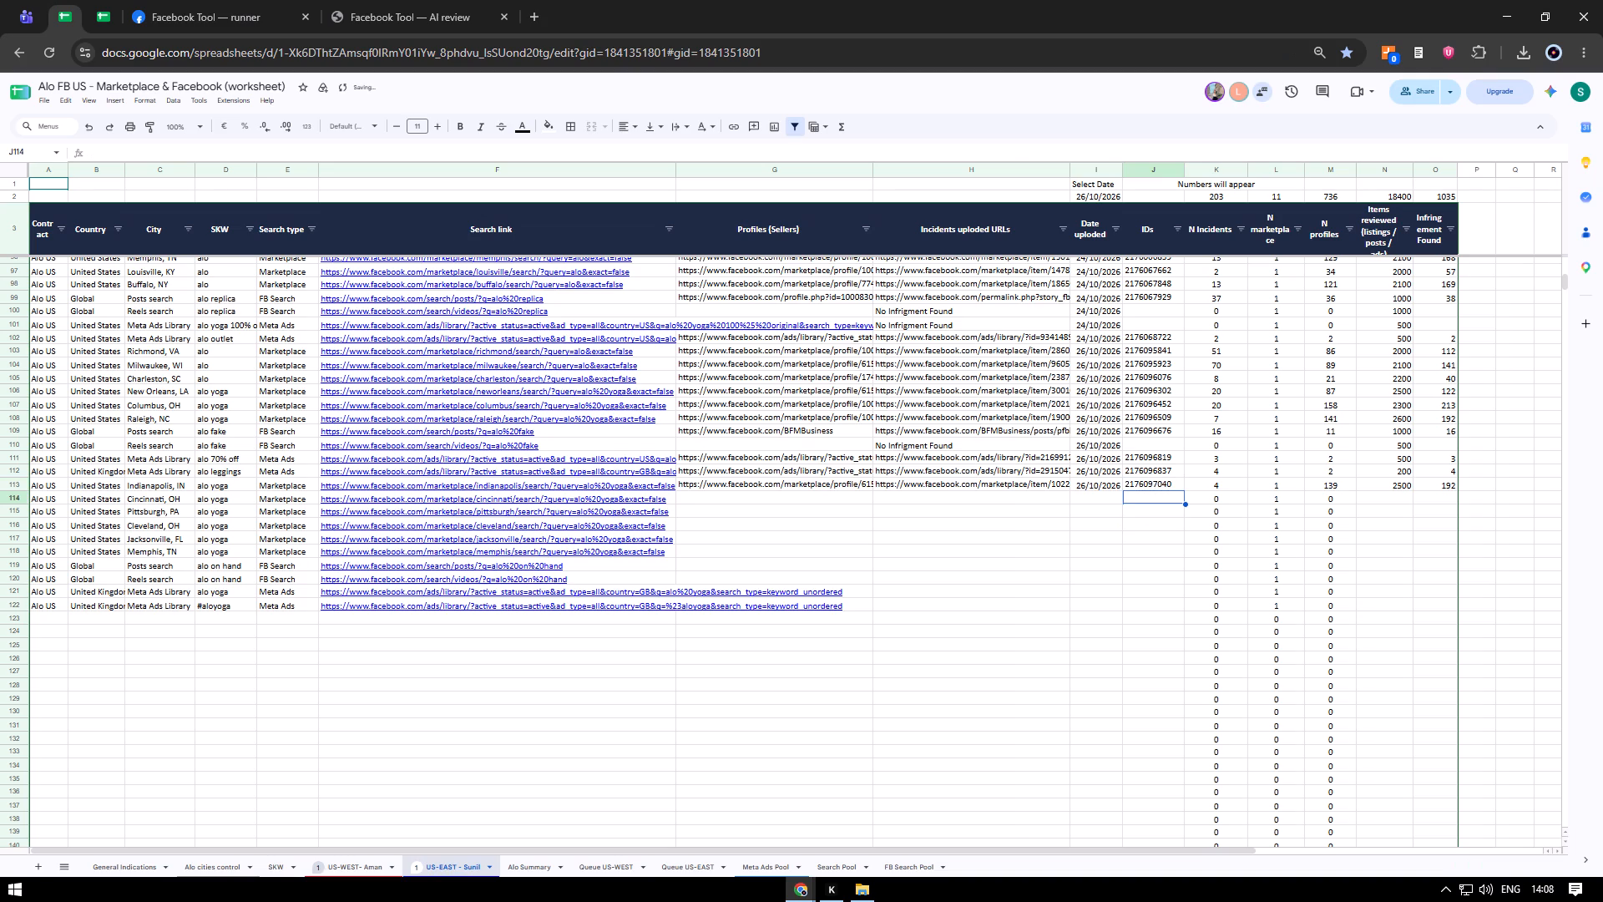
Copy the Indianapolis search link from F113 into Search links cell C5000 of Final Data, as plain text and left-aligned.
key(Left)
key(Up)
key(Left)
key(Left)
key(Left)
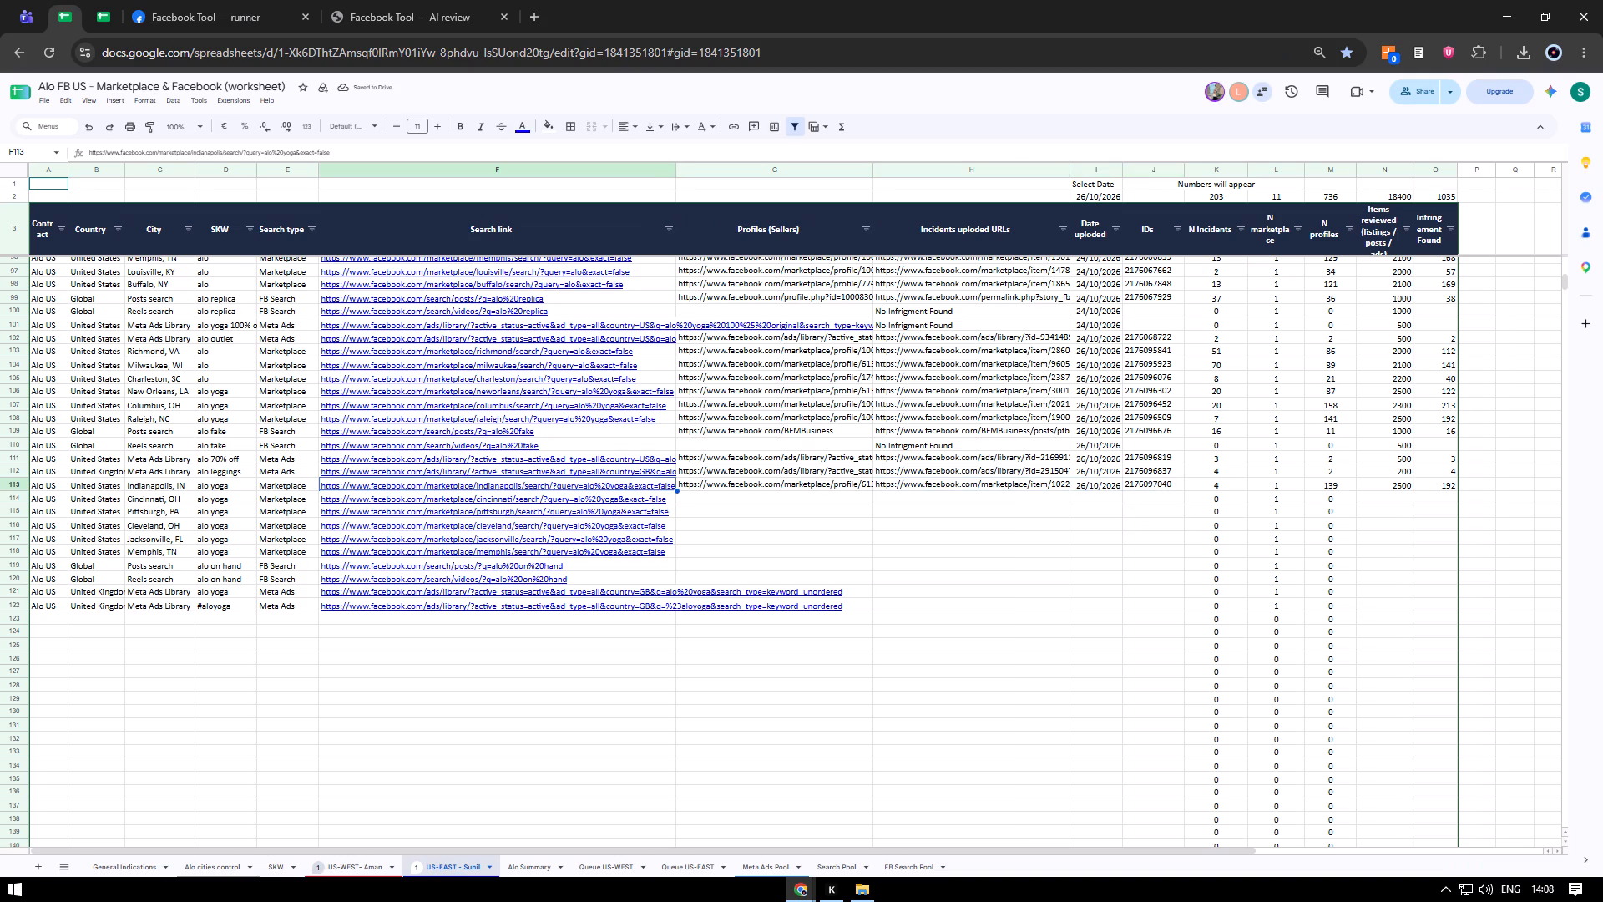
key(ctrl+c)
key(ctrl+Tab)
key(Left)
key(Left)
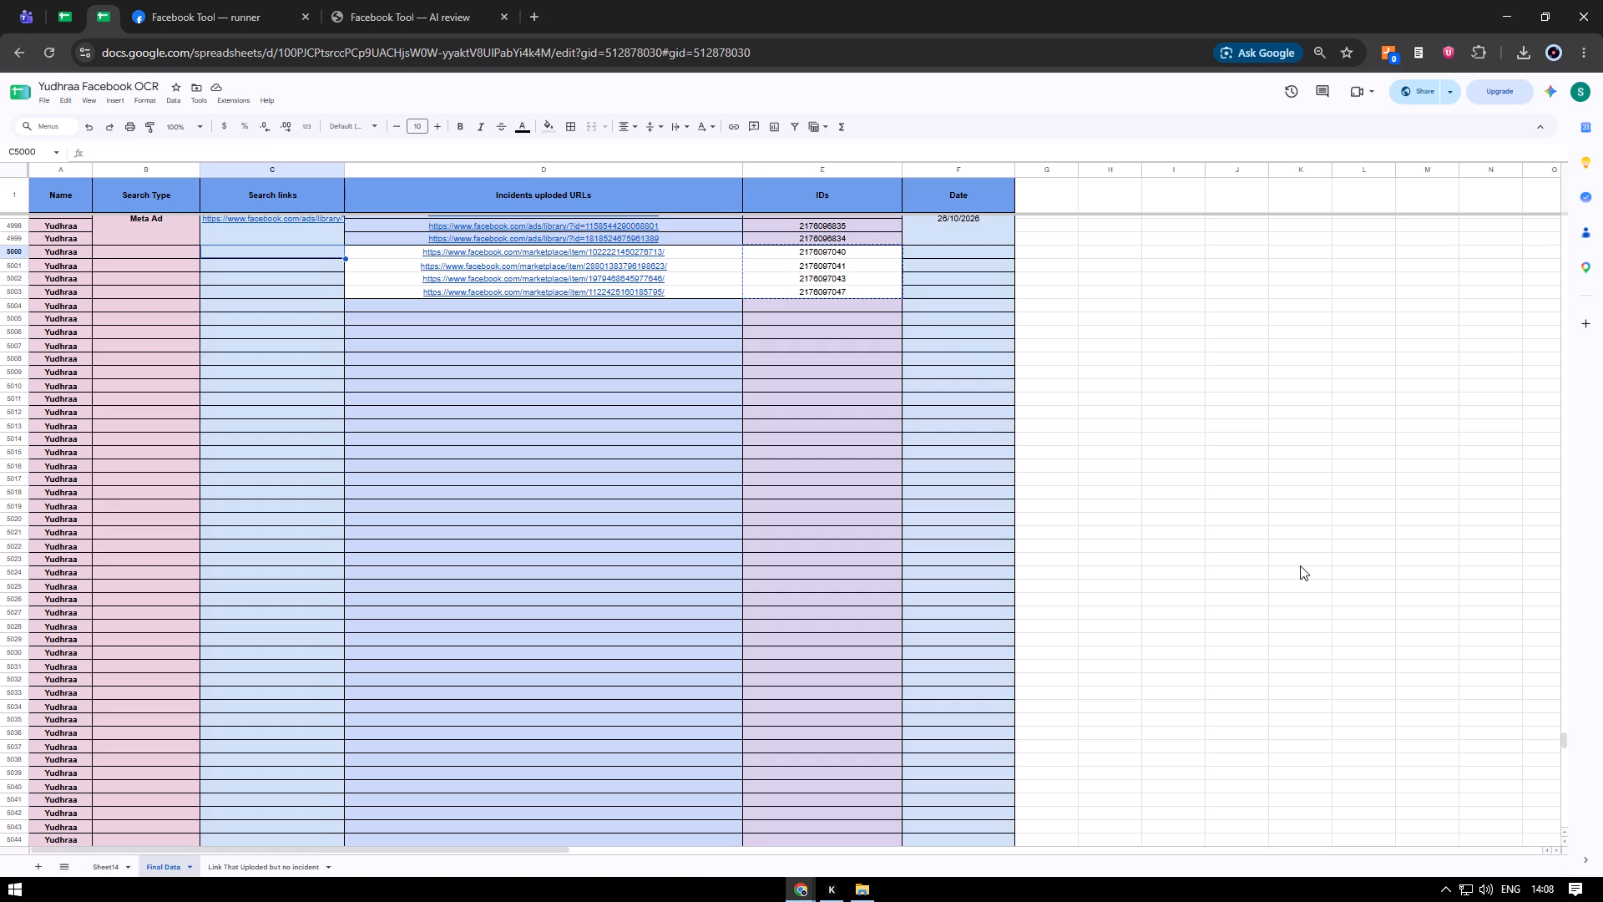
key(Return)
key(ctrl+shift+v)
key(Return)
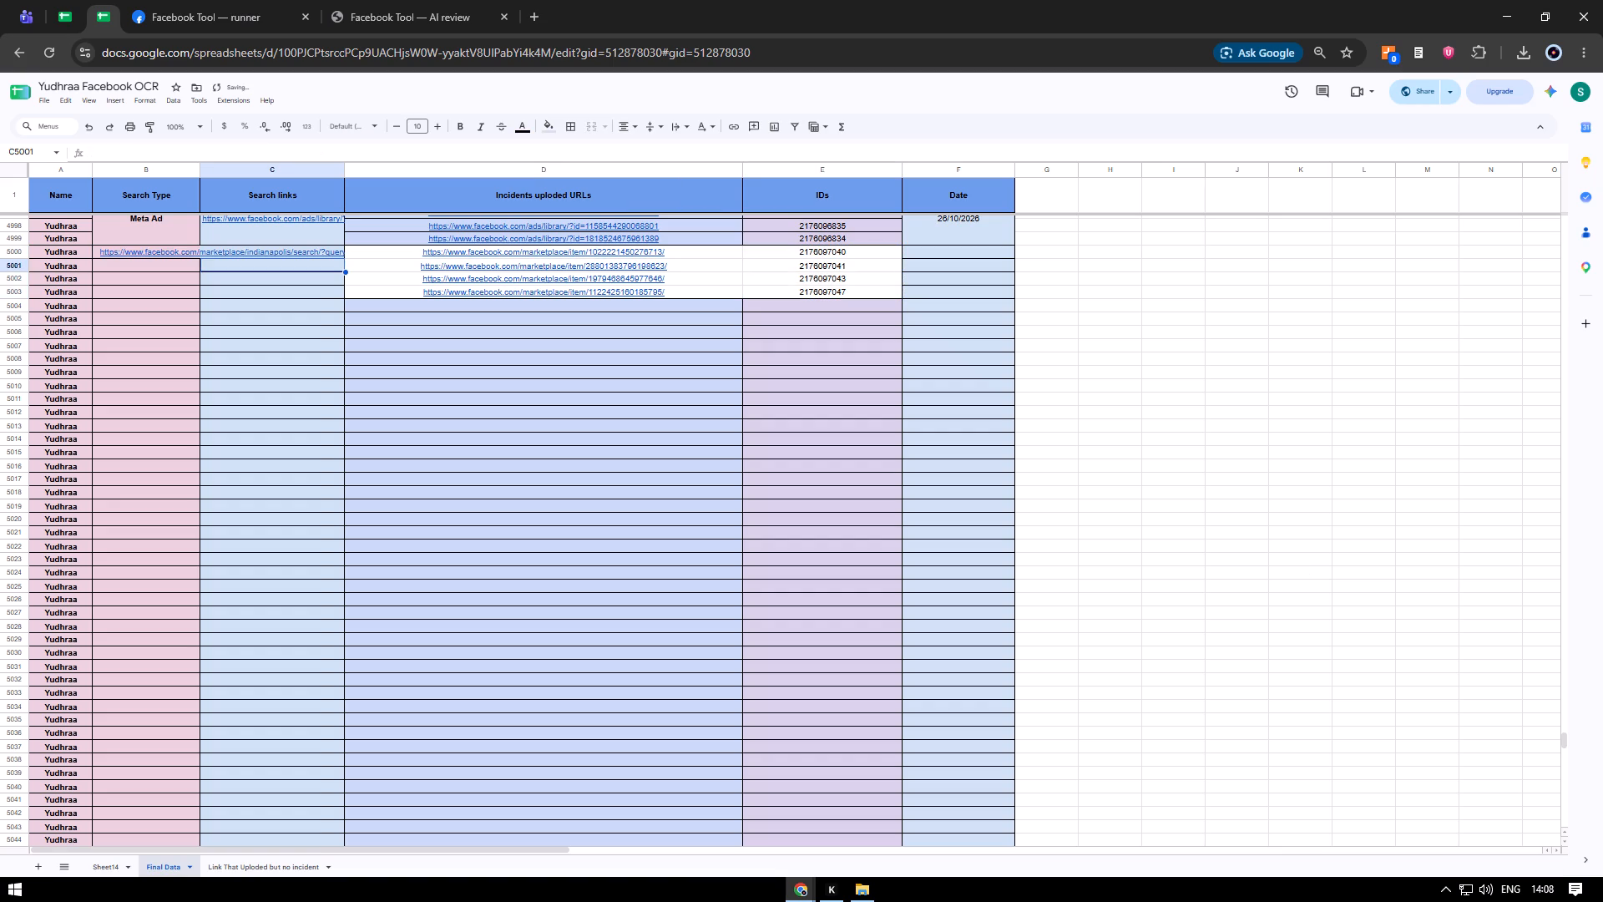
key(Up)
key(ctrl+shift+l)
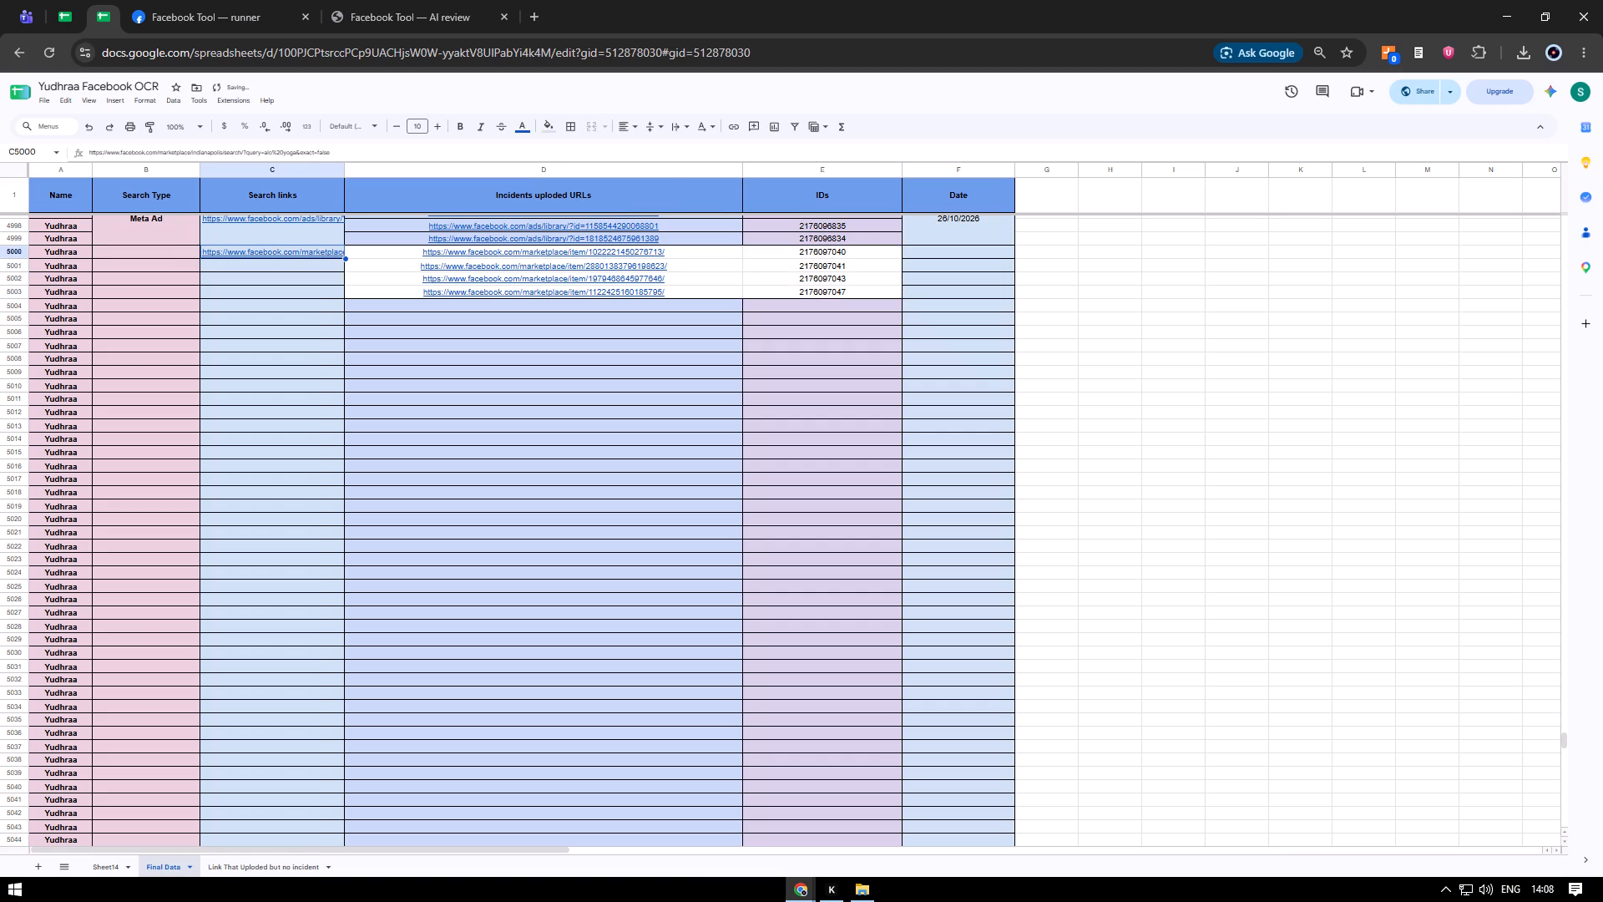
Enter Marketplace as the Search Type in B5000.
key(Left)
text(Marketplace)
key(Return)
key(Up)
Enter the date 26/10/2026 in F5000 and centre it horizontally.
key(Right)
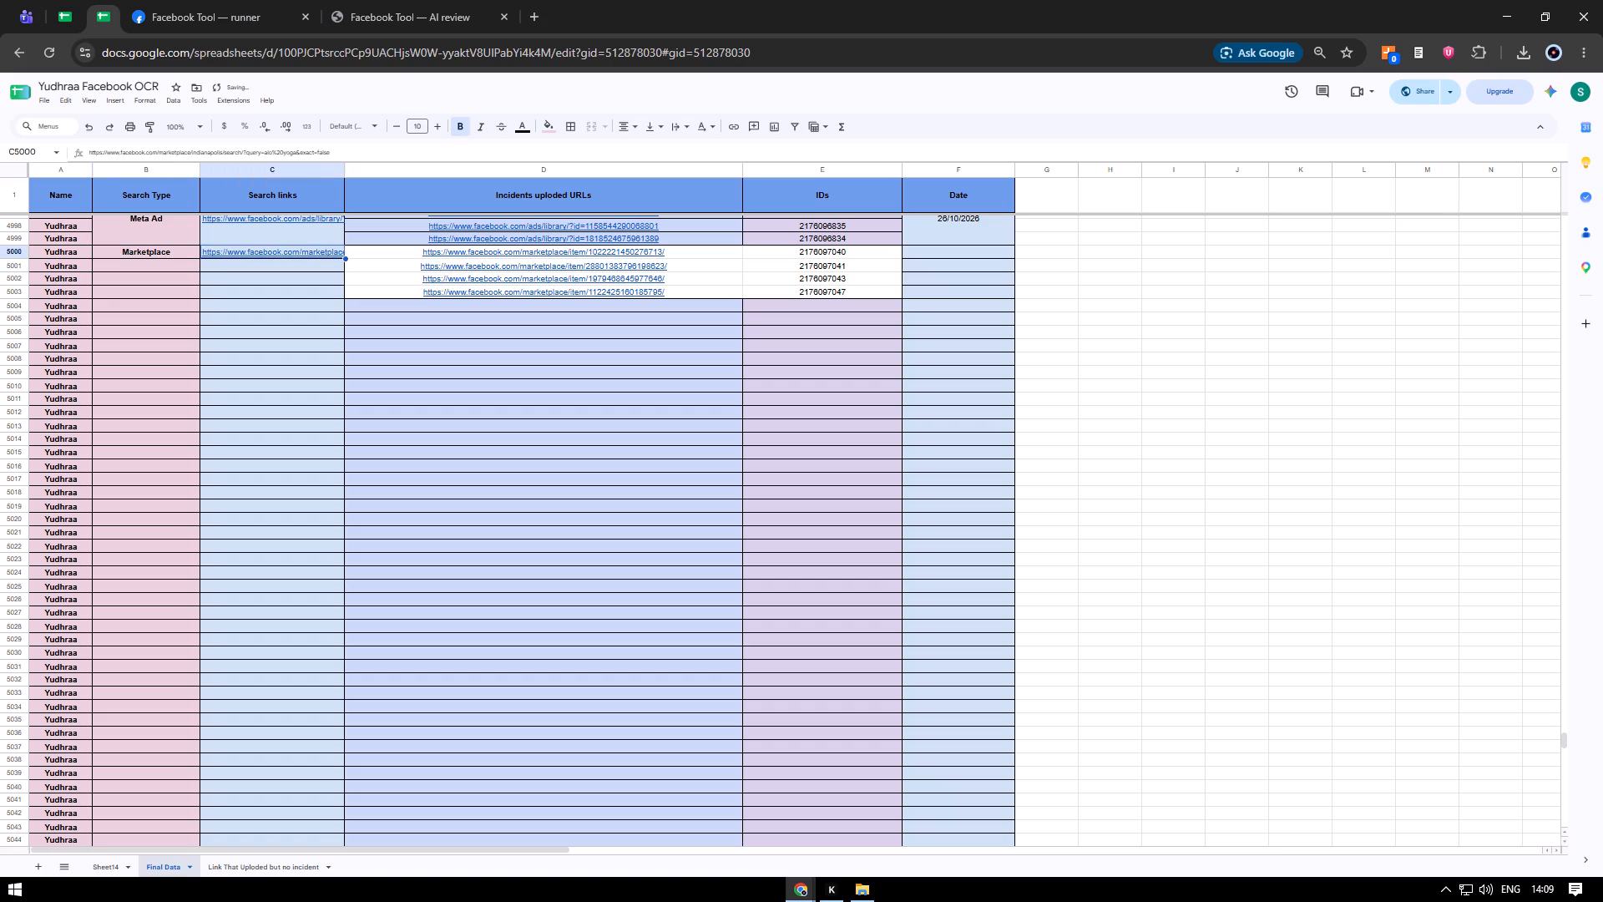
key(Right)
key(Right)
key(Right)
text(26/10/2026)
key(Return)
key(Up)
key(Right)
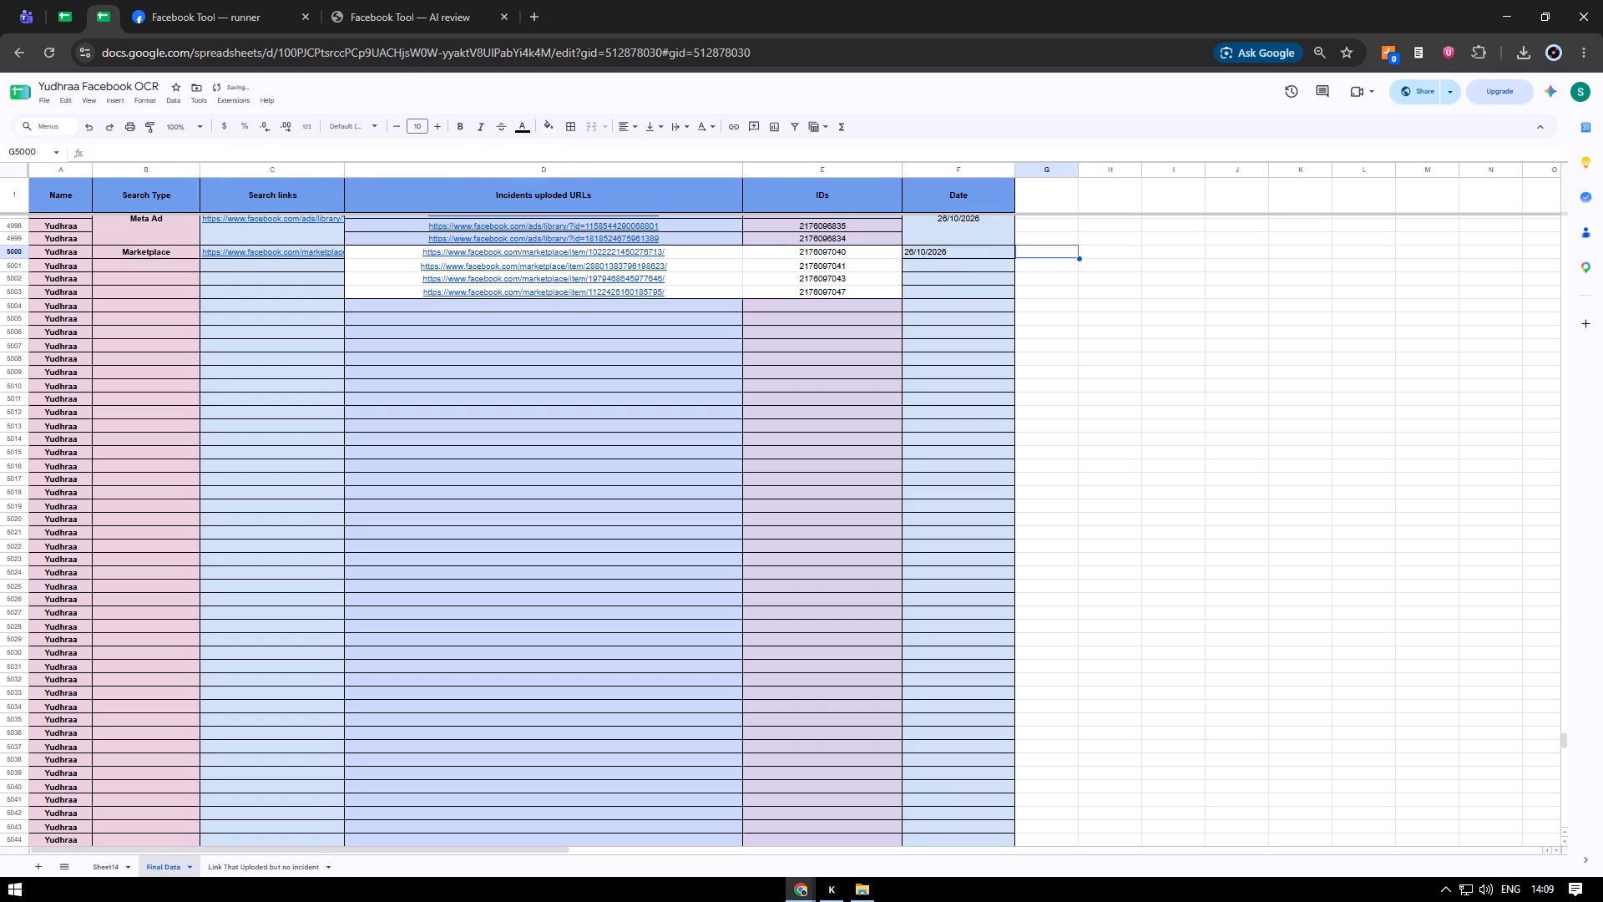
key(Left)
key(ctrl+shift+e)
Merge the Date cells F5000:F5003 into one cell.
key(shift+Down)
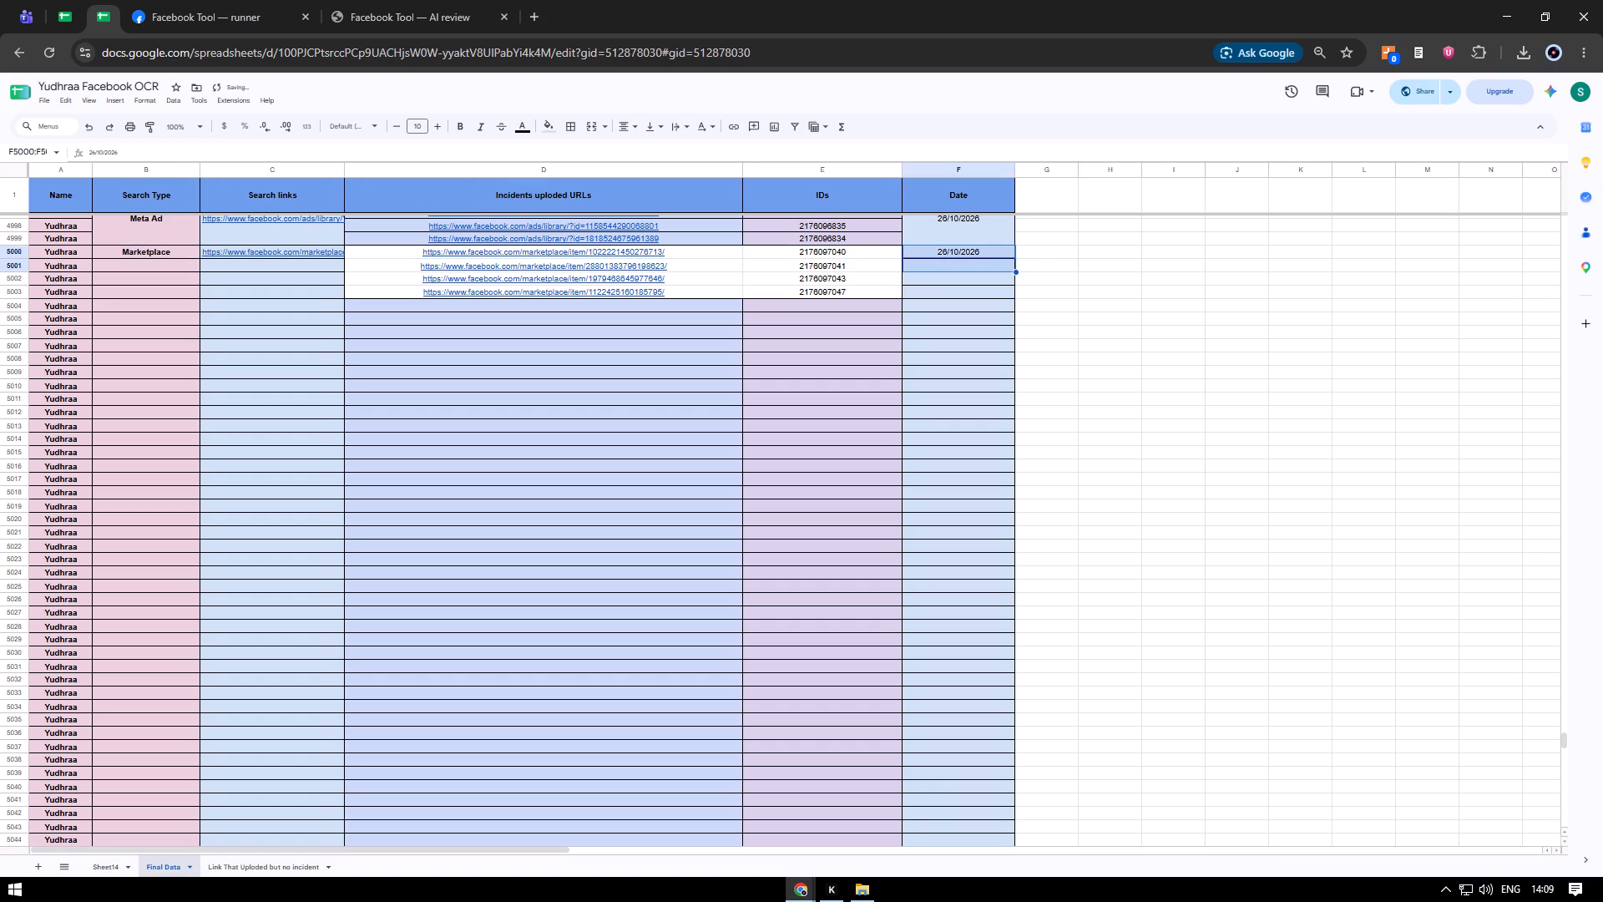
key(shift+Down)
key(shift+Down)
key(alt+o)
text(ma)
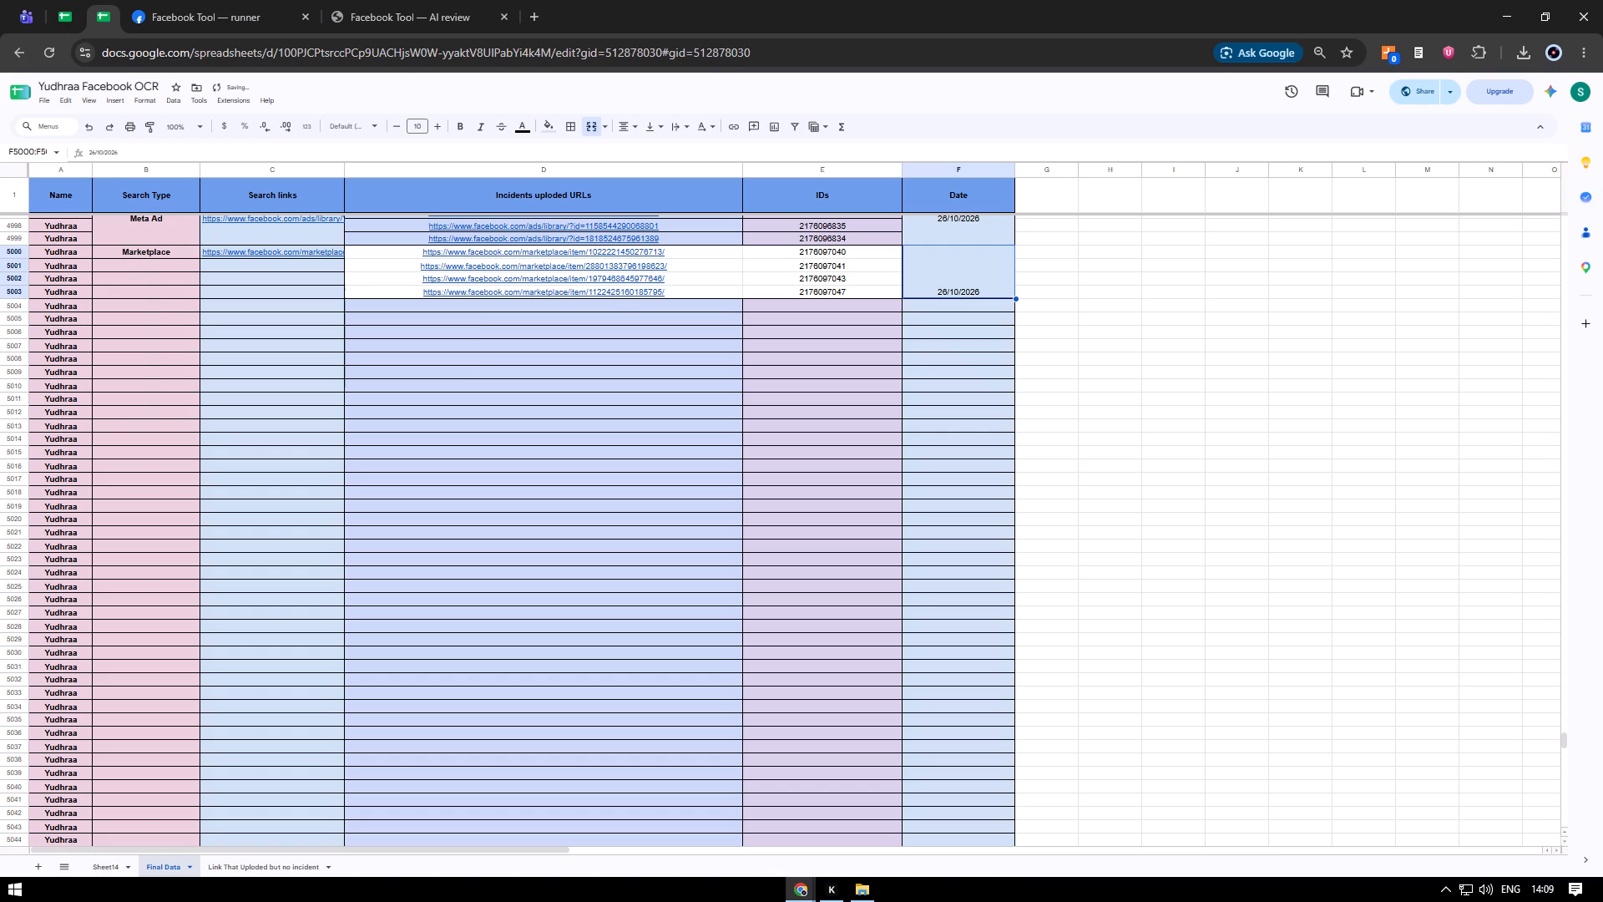
Merge the Search Type cells B5000:B5003 into one cell.
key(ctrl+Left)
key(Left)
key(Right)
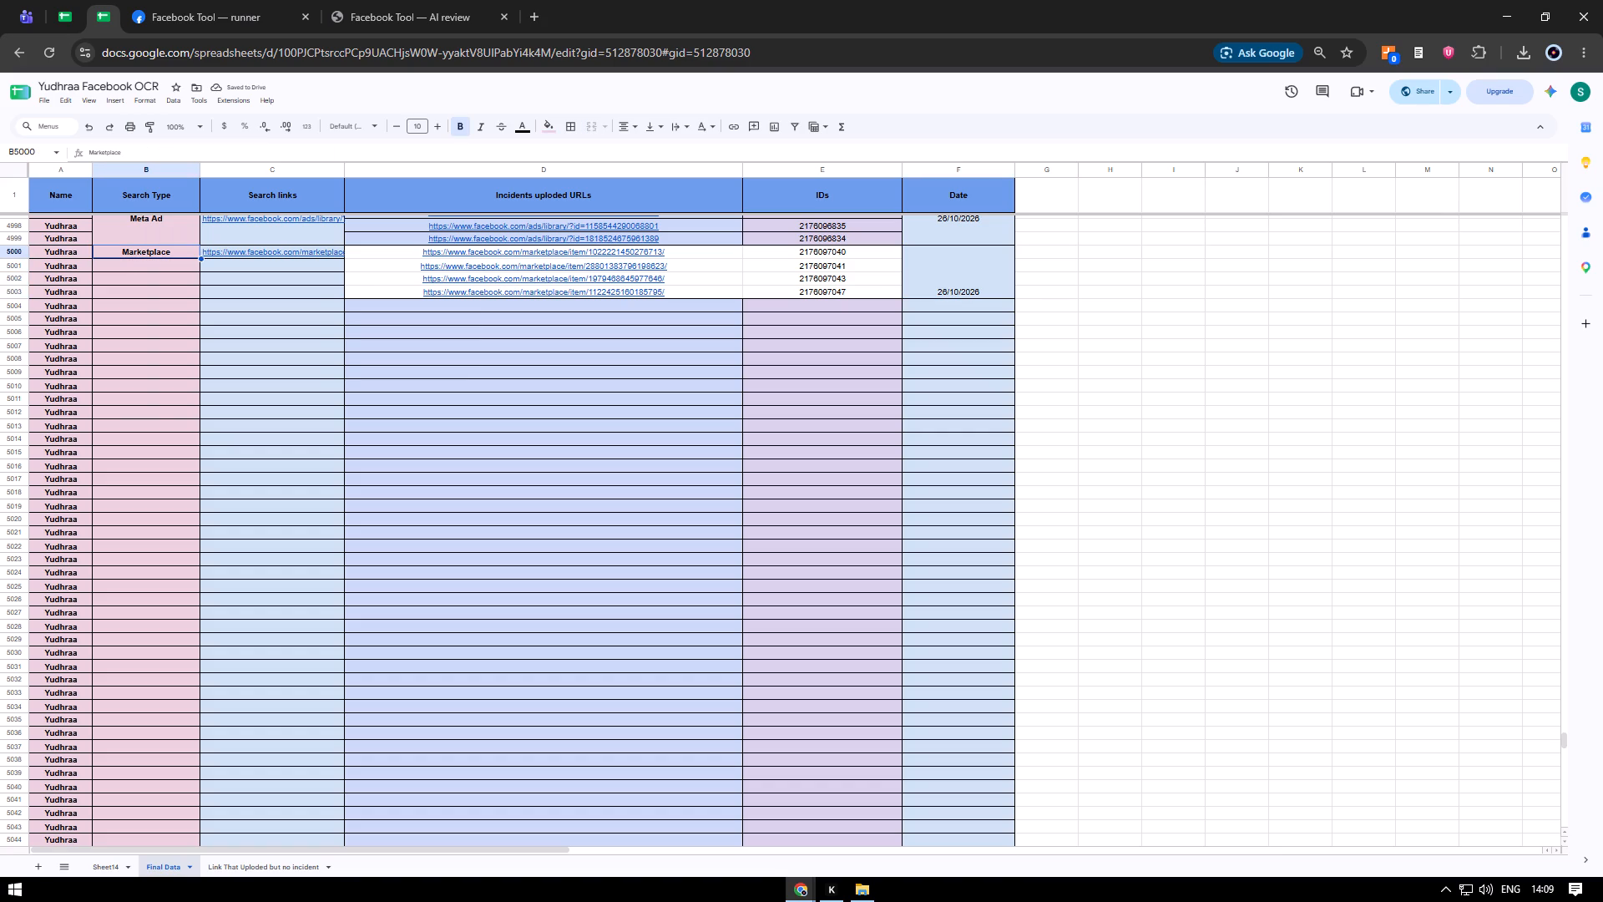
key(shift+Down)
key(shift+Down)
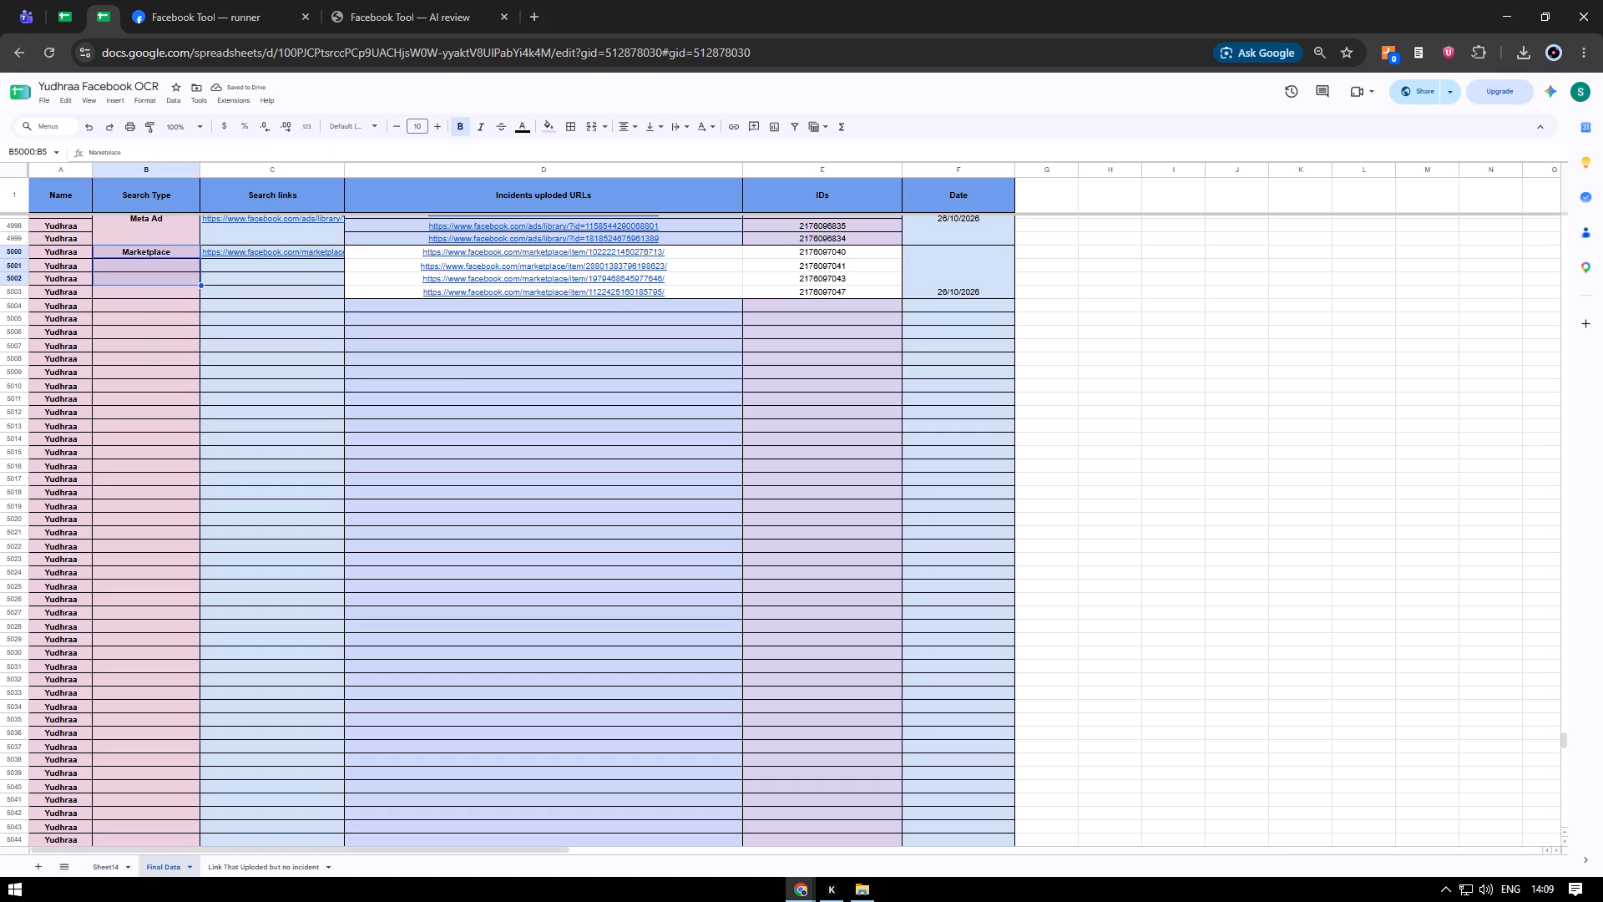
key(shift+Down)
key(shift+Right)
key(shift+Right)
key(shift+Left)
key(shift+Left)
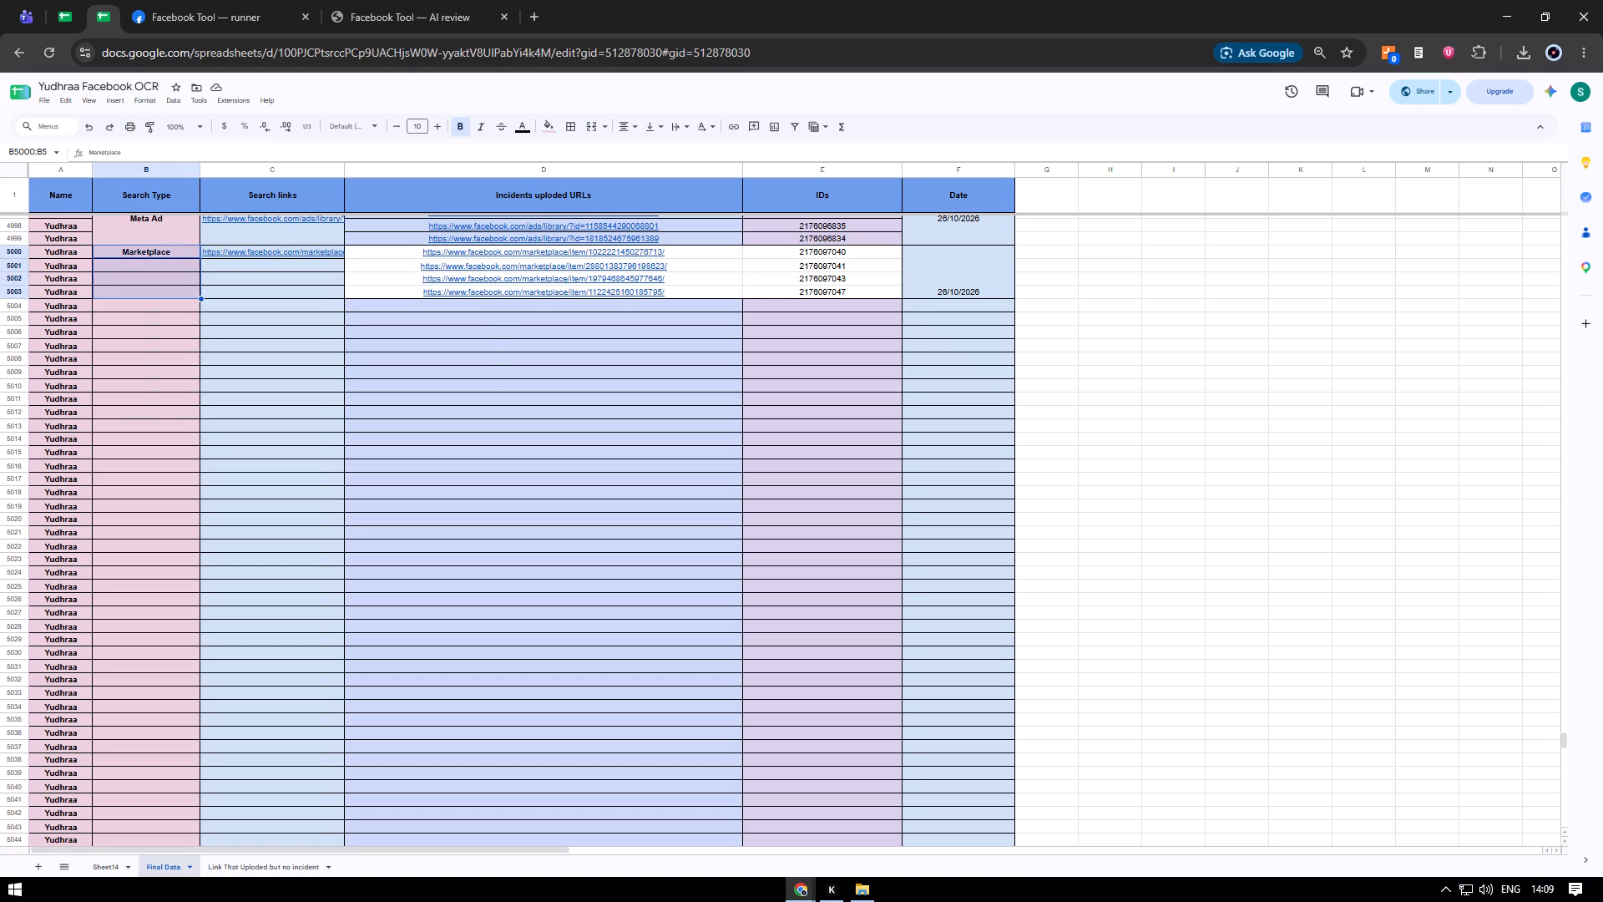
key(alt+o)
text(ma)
Merge the Search links cells C5000:C5003 into one cell.
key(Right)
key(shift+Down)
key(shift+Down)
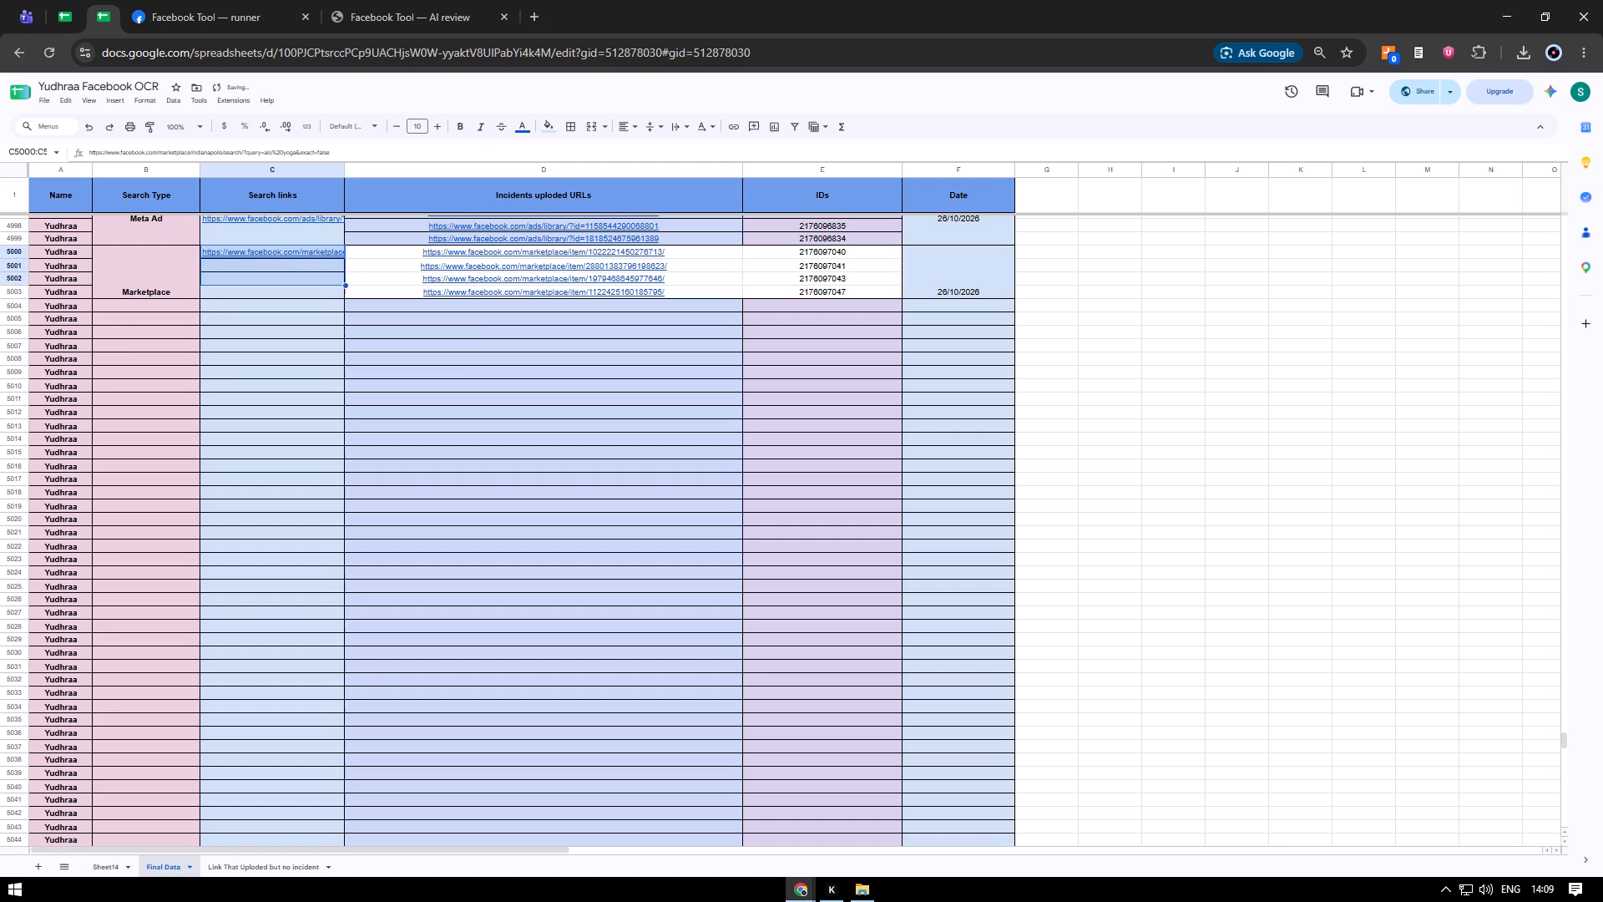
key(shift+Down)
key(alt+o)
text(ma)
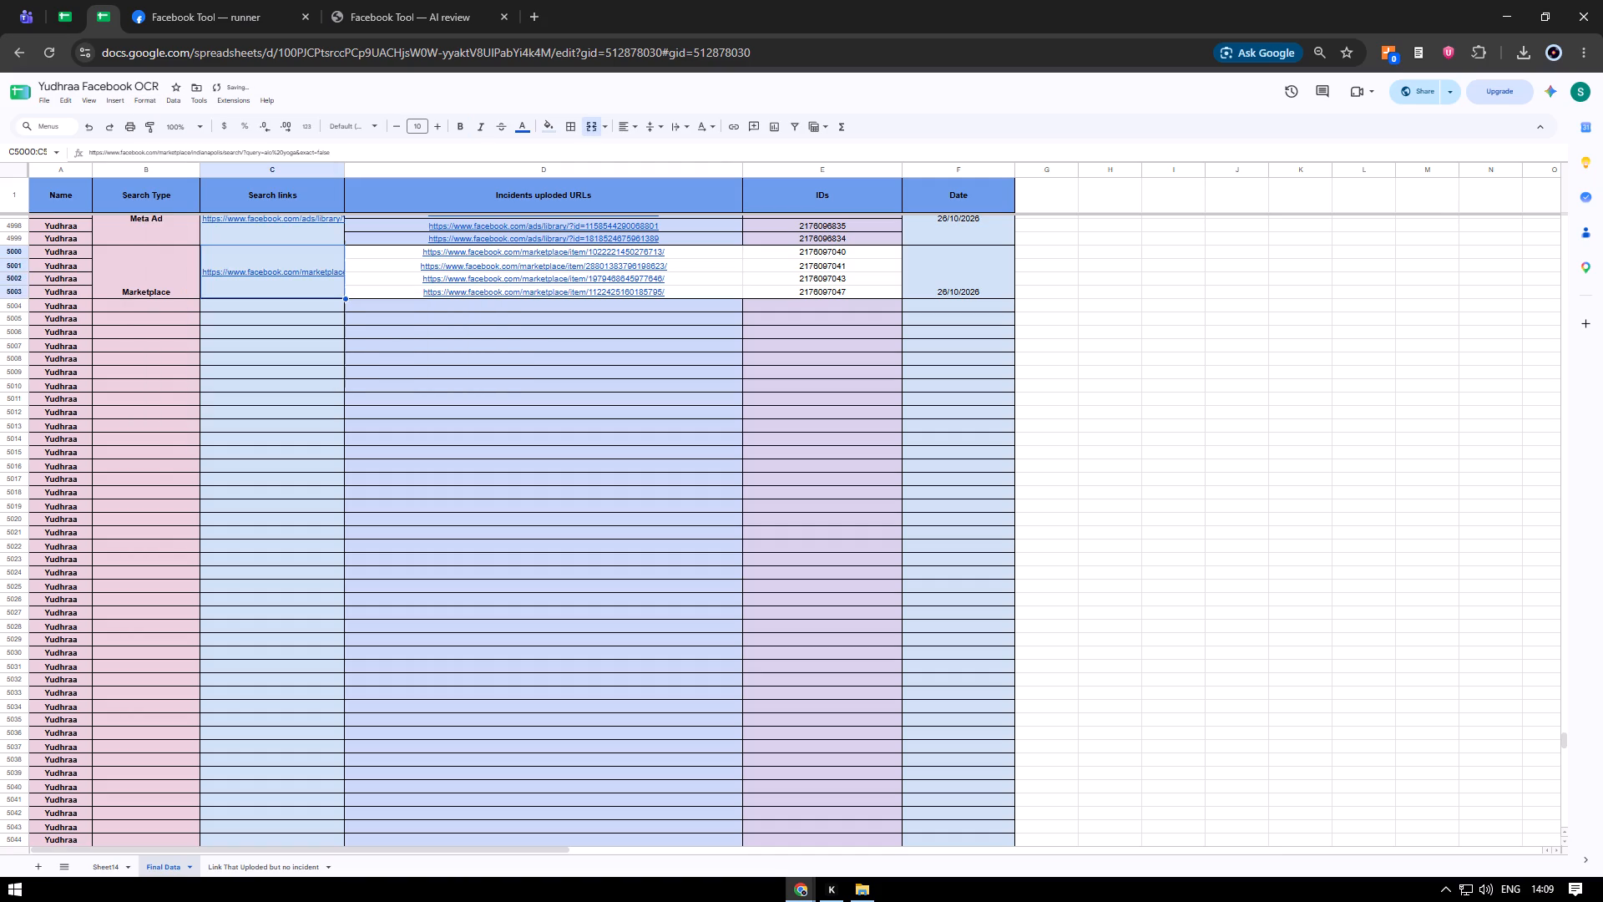
Align the merged Marketplace and date cells vertically to the middle.
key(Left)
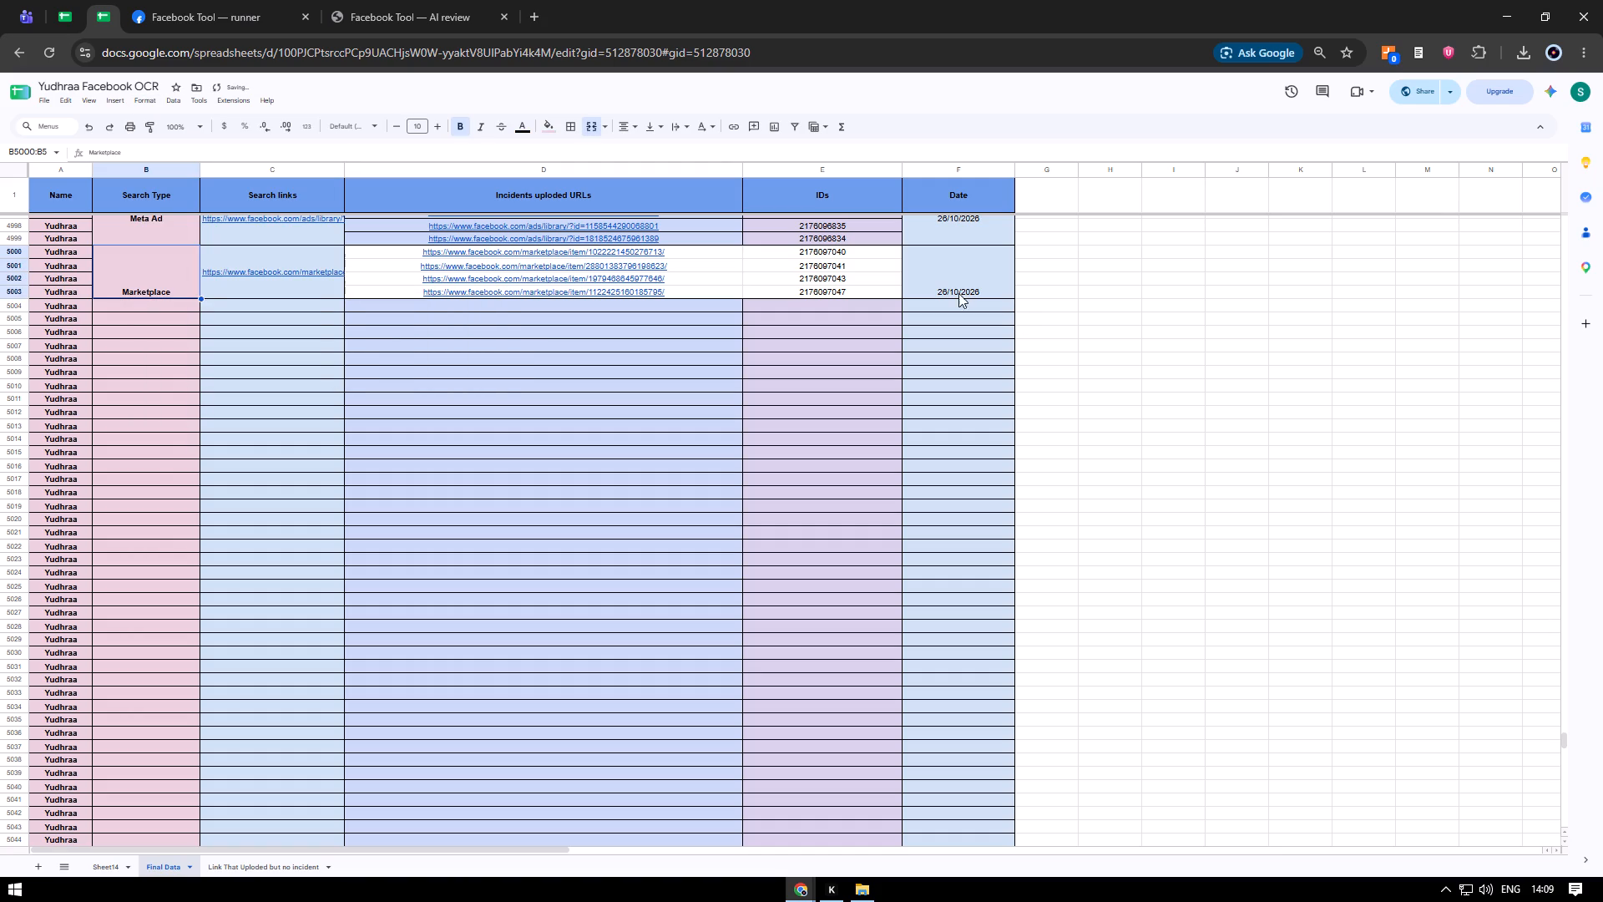
click(961, 272)
ctrl+click(152, 260)
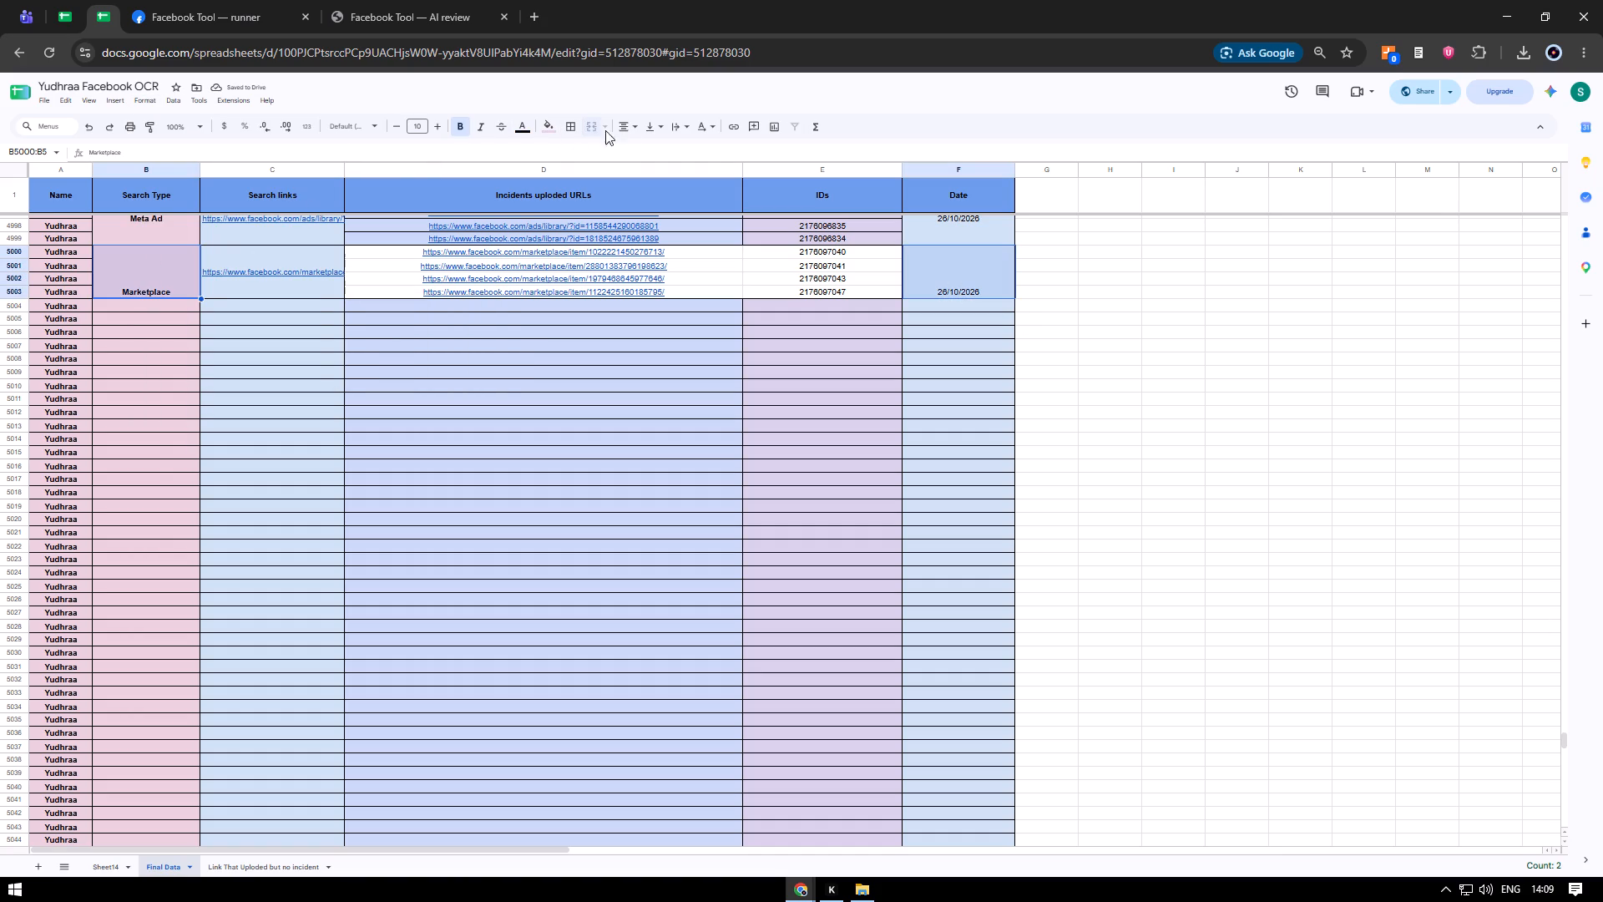
click(654, 124)
click(673, 150)
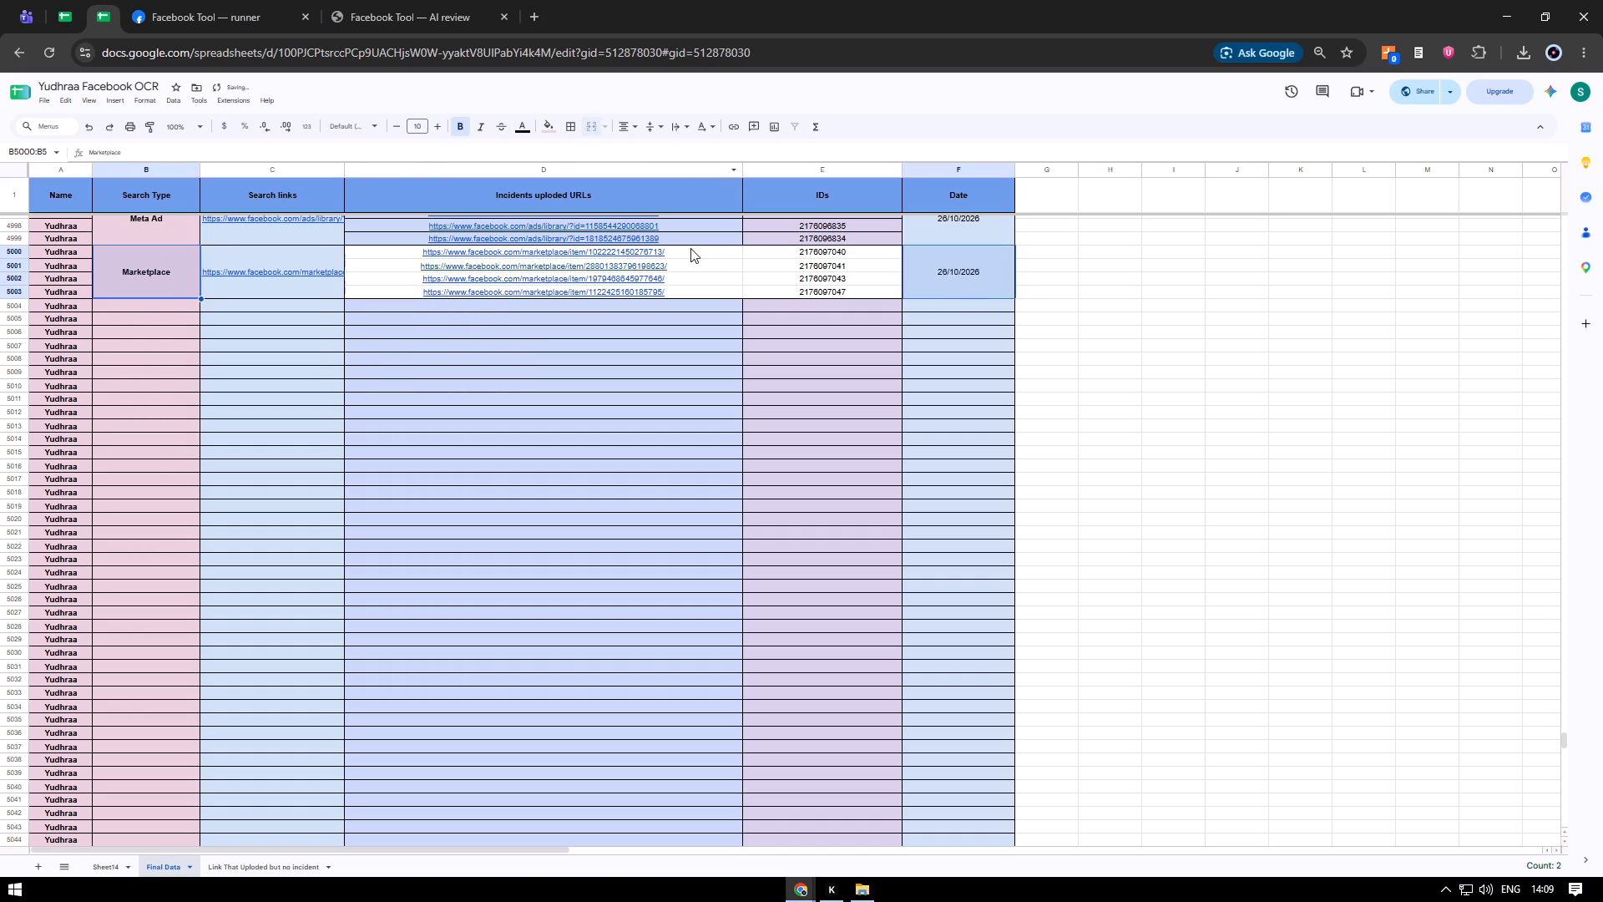
Fill D4999:D5004 with the column's light blue and E4999:E5004 with the column's light purple.
drag(712, 239, 712, 306)
click(546, 133)
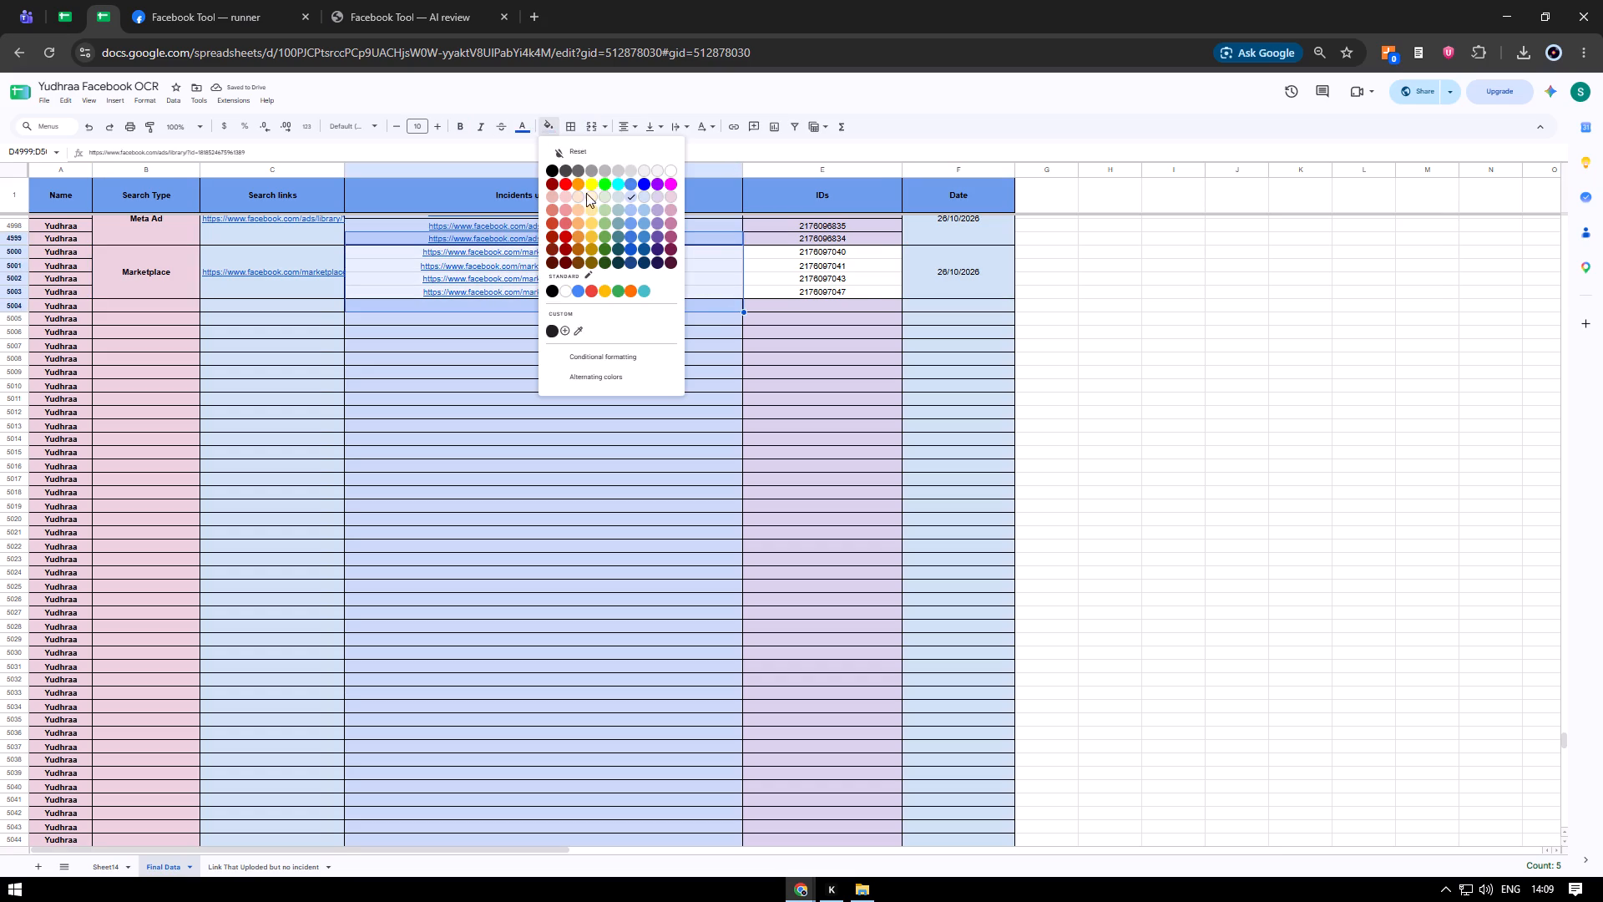
click(635, 200)
drag(837, 238, 837, 312)
click(554, 124)
click(657, 195)
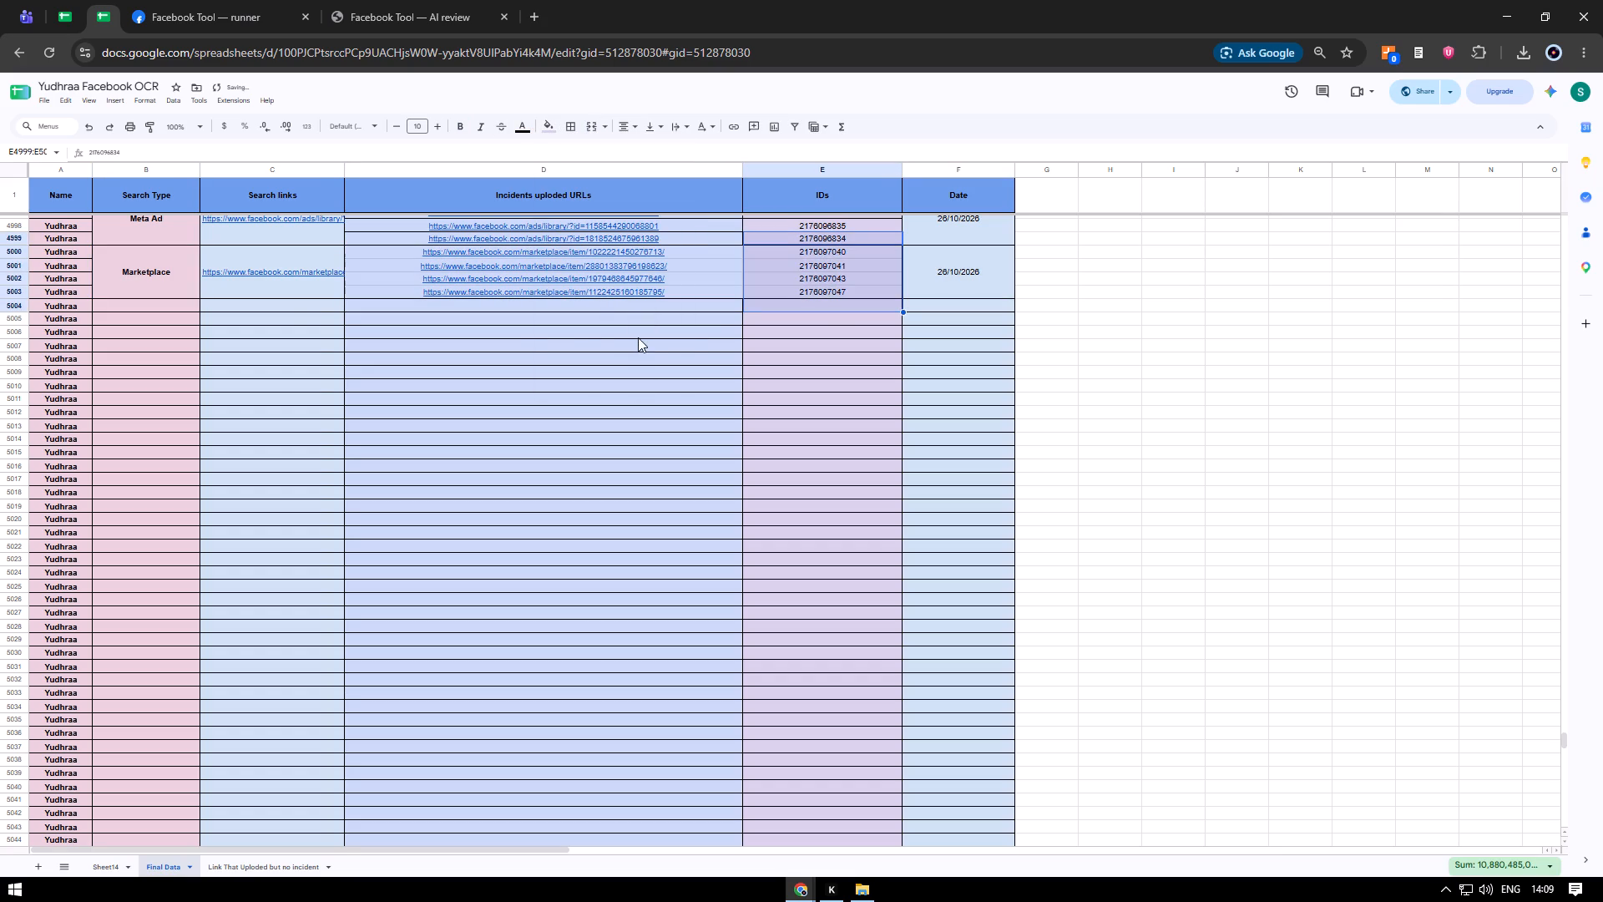
Apply borders to all cells in D5000:E5003.
click(291, 314)
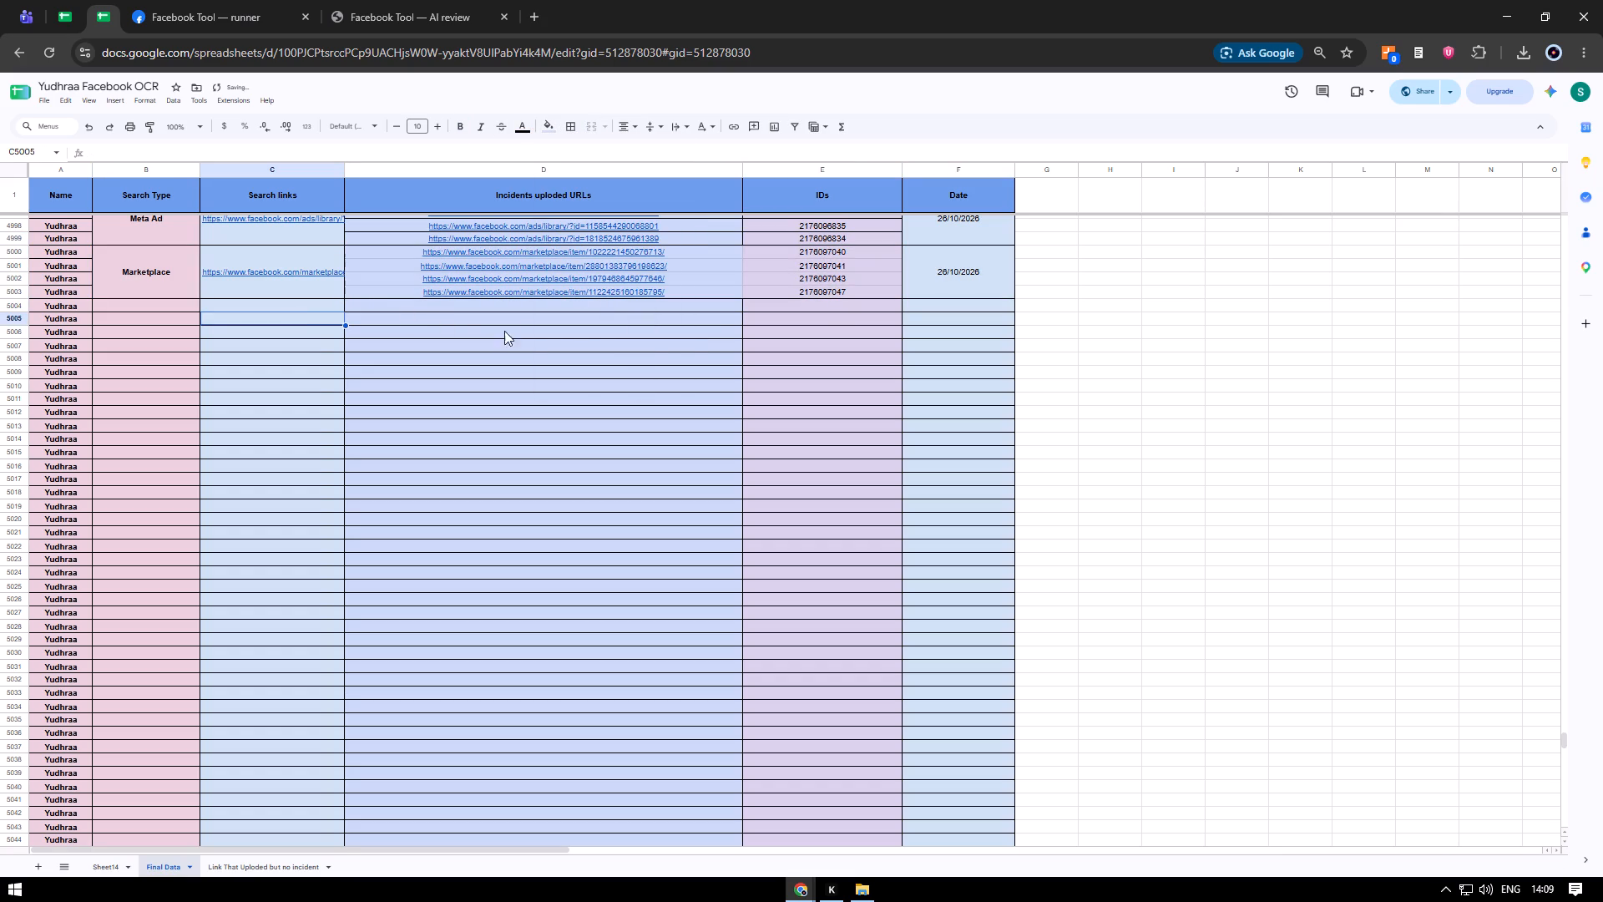
drag(596, 246, 840, 290)
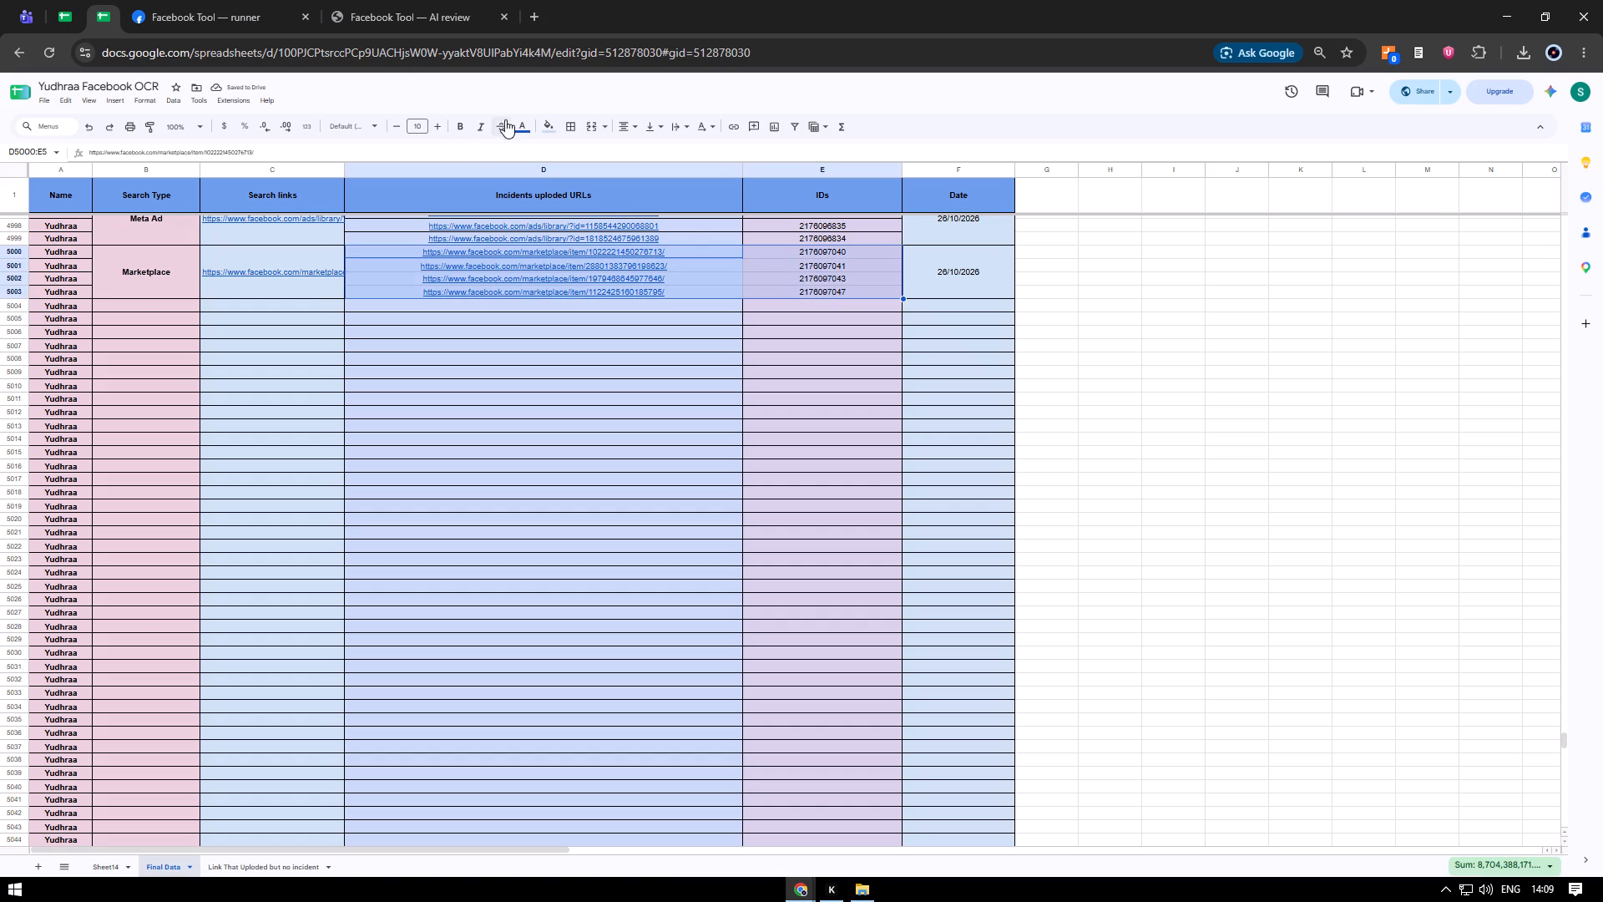
click(569, 123)
click(582, 149)
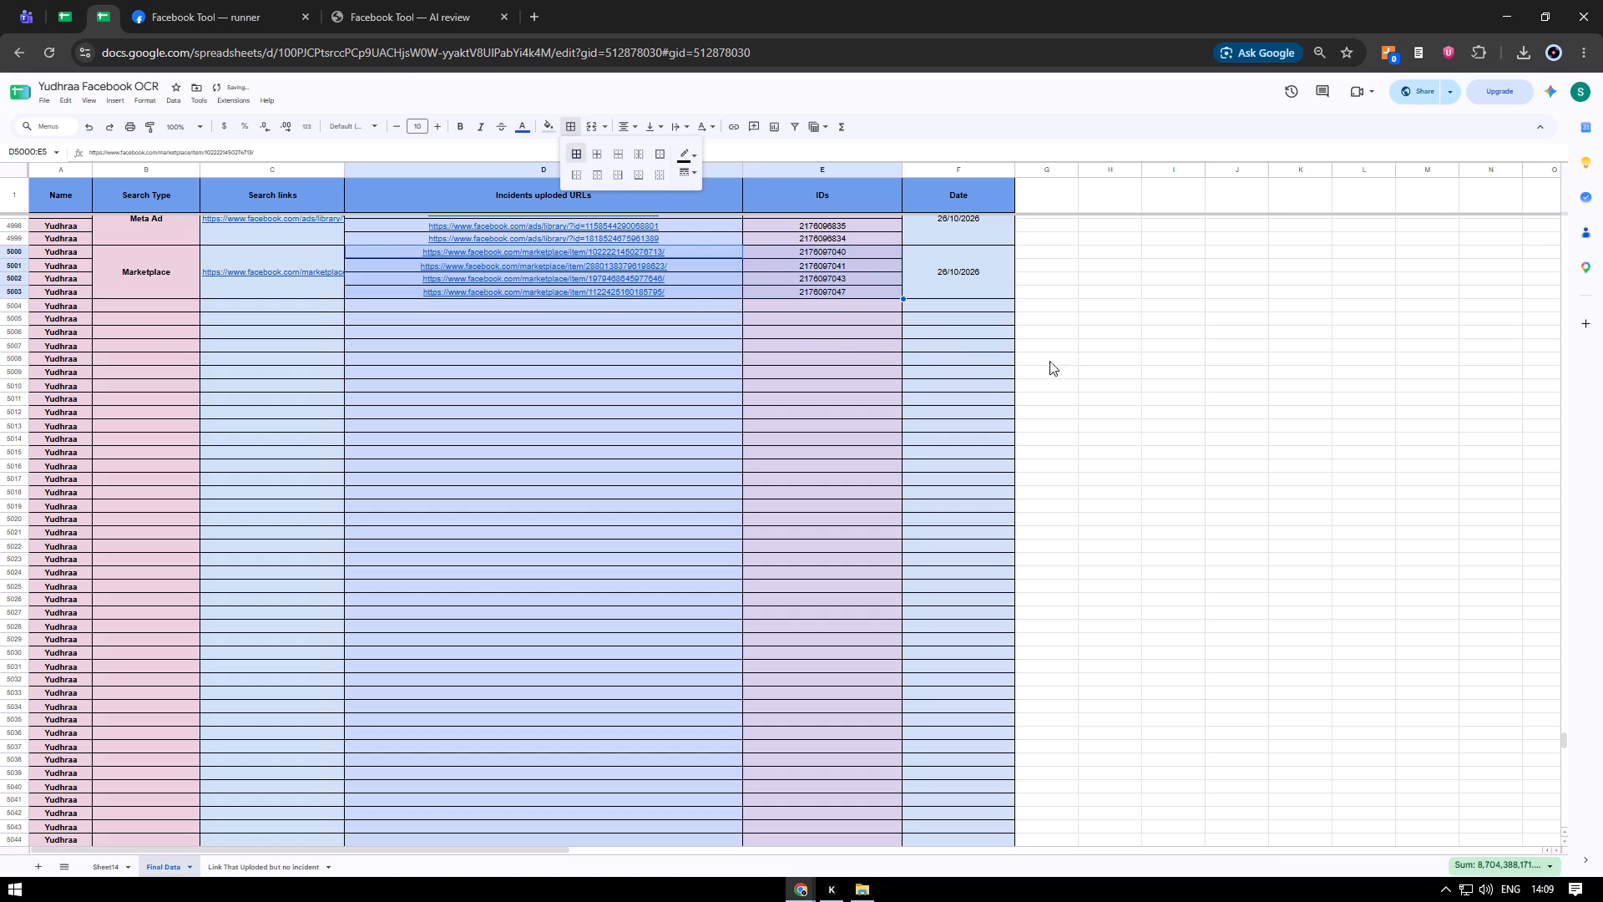
click(1069, 352)
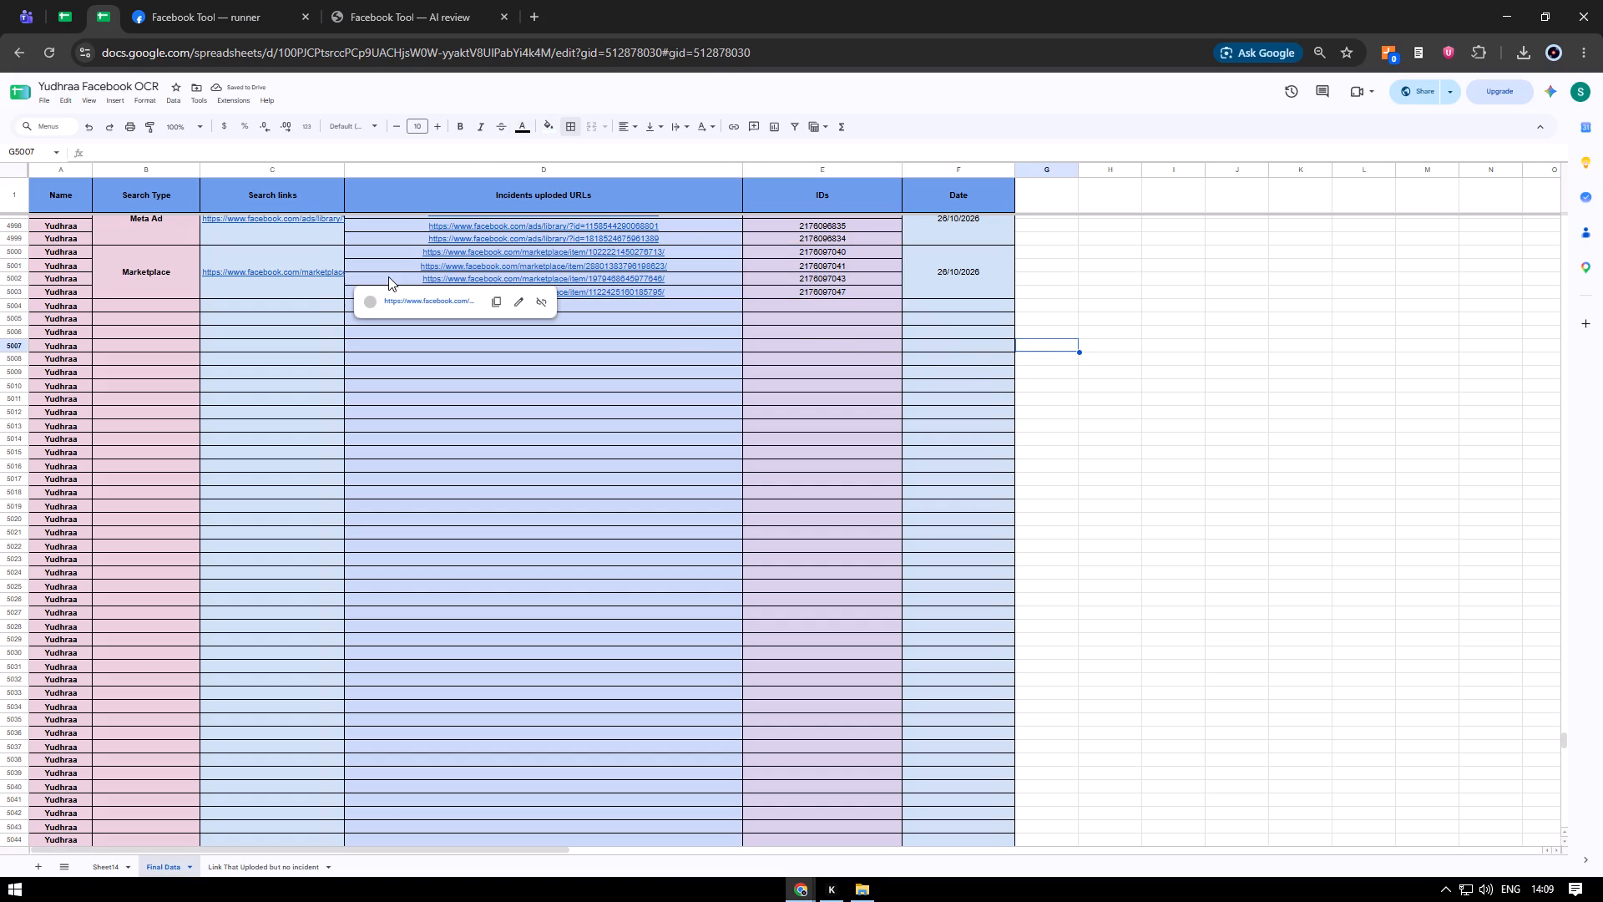
click(185, 303)
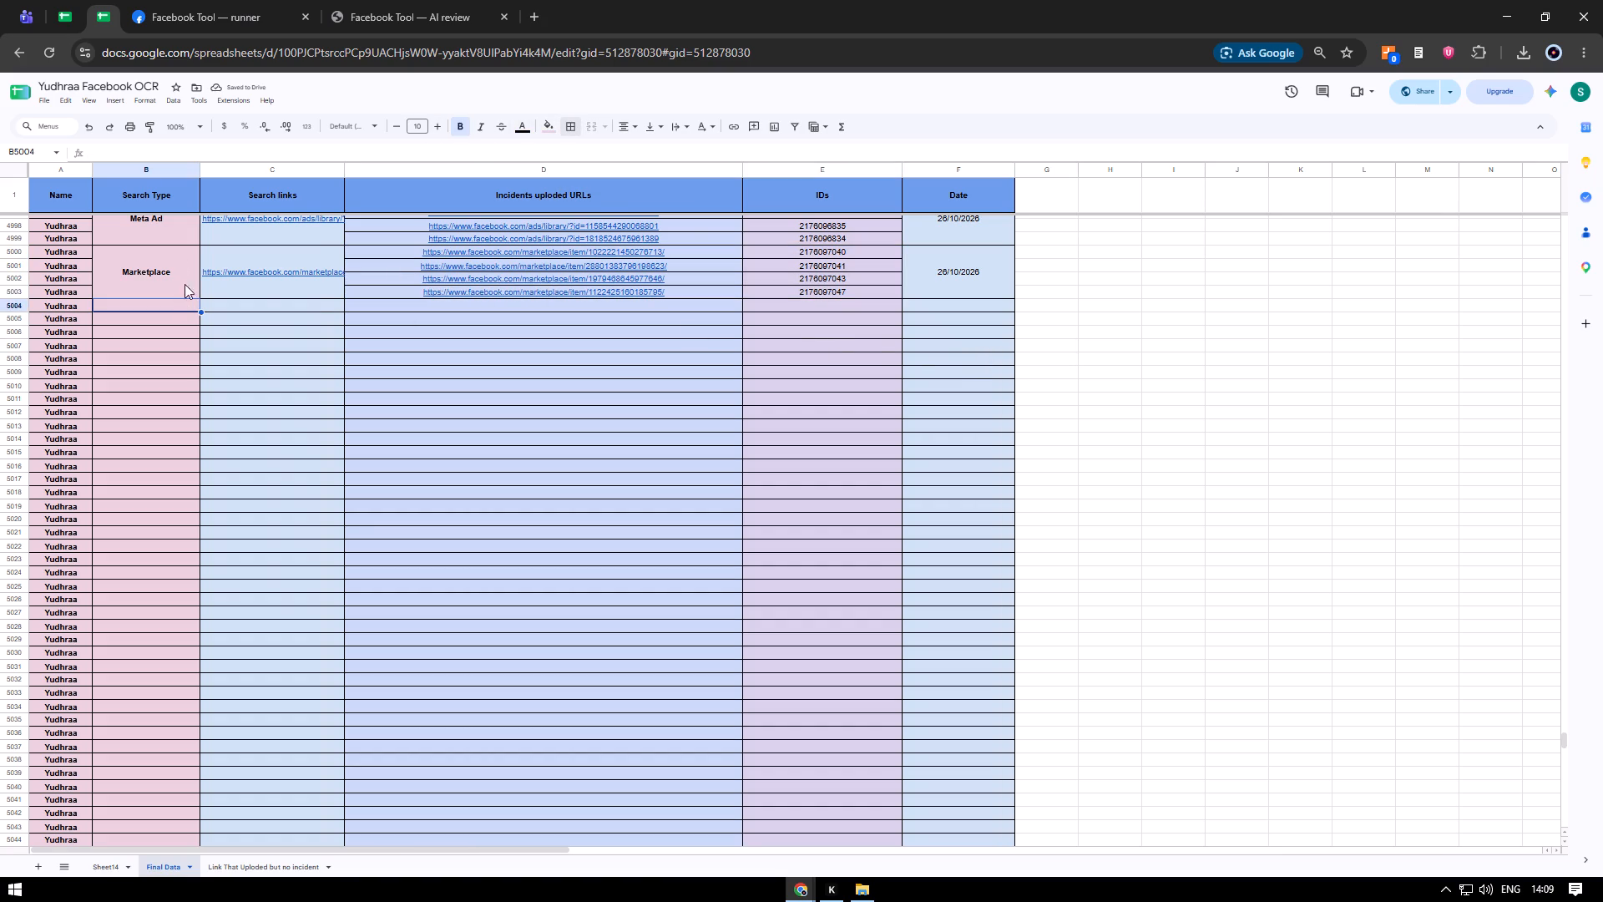
Return to the Alo FB US worksheet and close the Facebook Tool runner and AI review tabs.
click(73, 5)
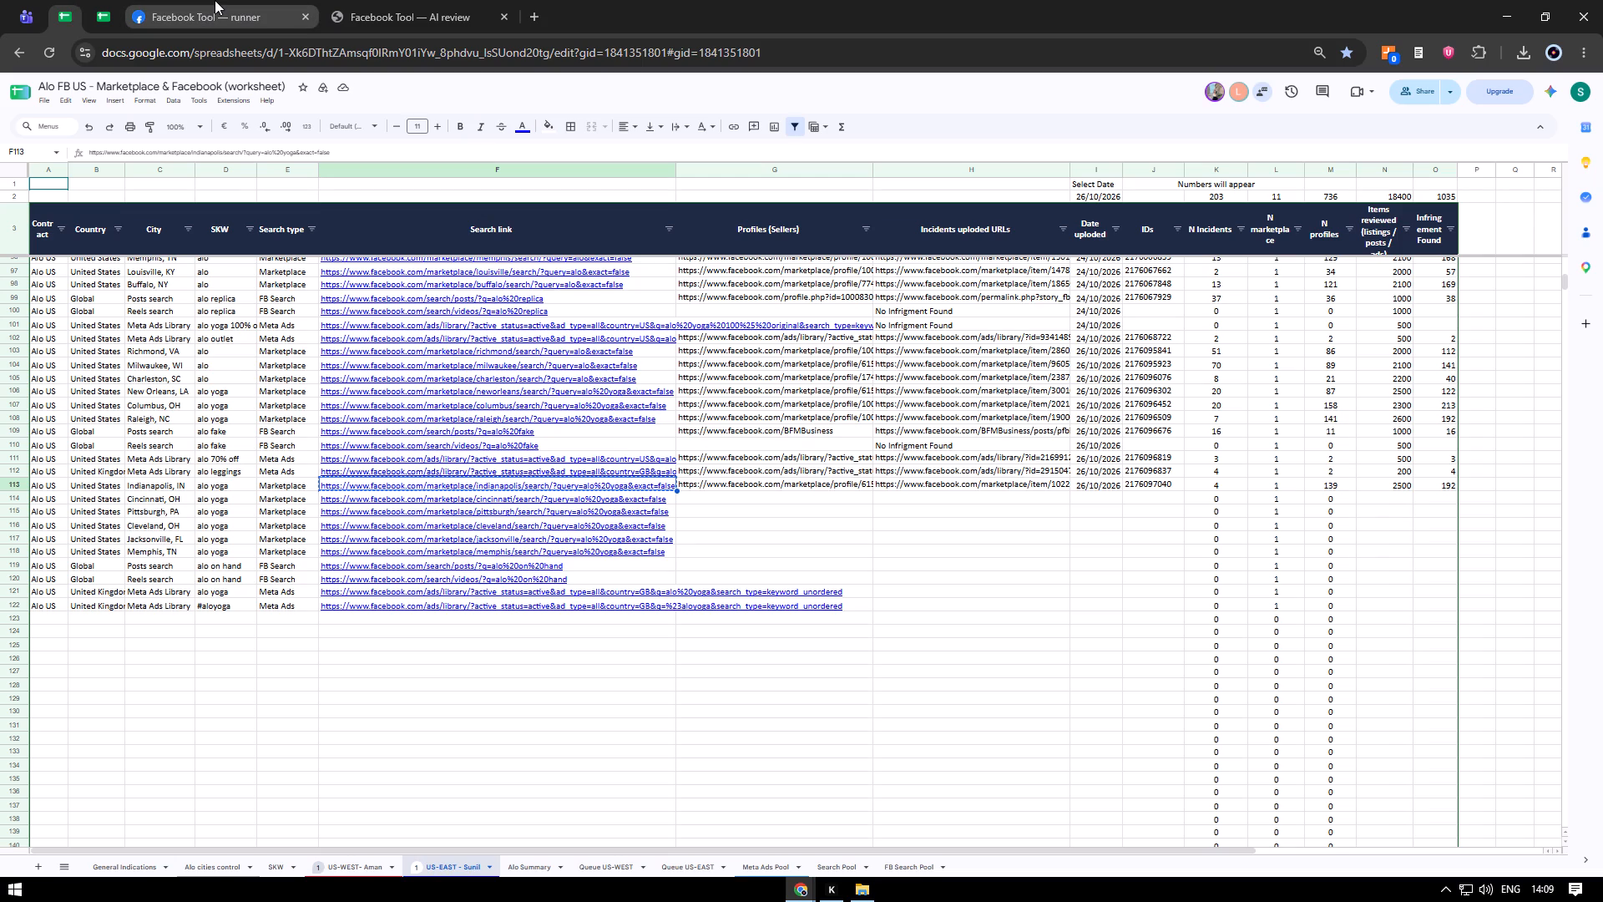
middle_click(215, 0)
middle_click(215, 0)
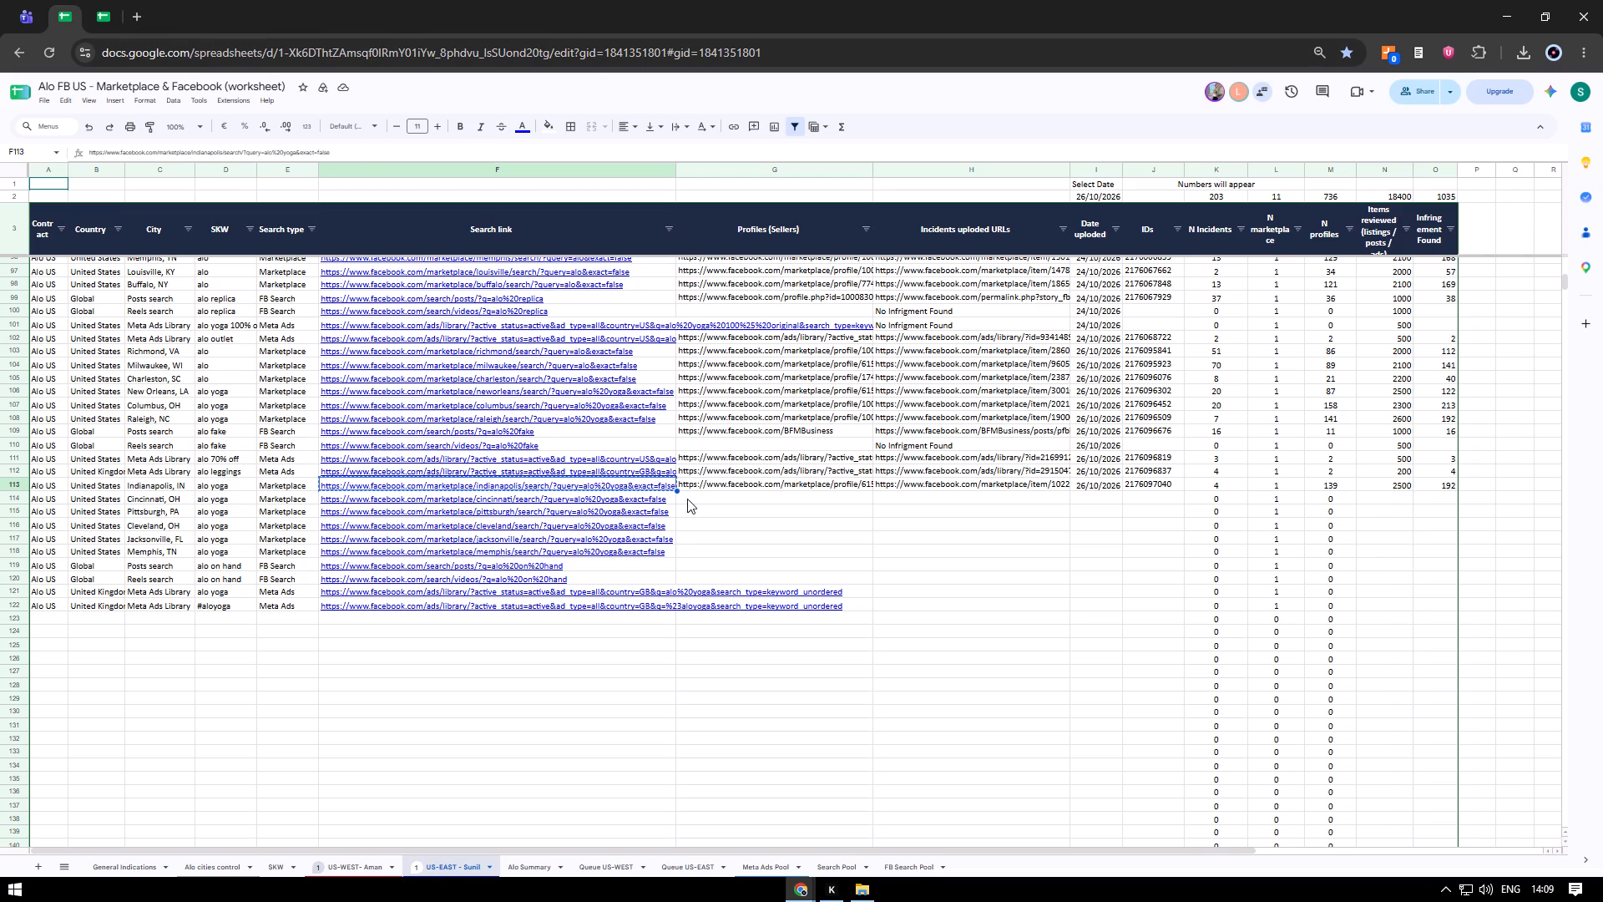
Copy the Cincinnati alo yoga Marketplace search link from F114 and open the Facebook Tool runner.
click(665, 495)
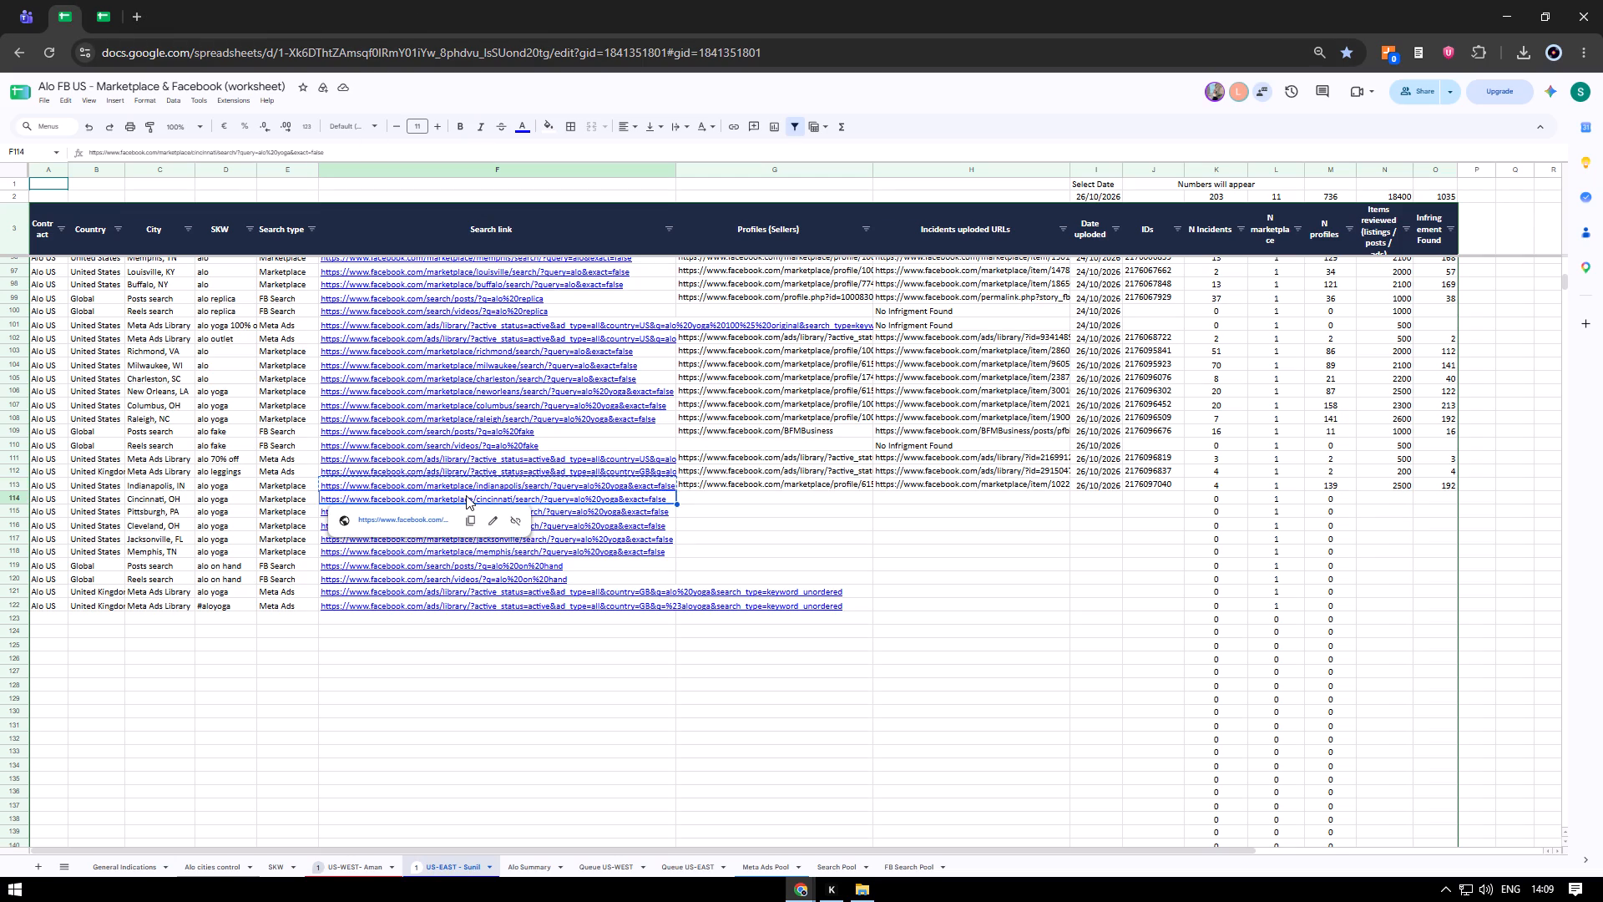
key(ctrl+c)
key(ctrl+c)
key(ctrl+c)
key(ctrl+c)
key(ctrl+d)
key(shift+Tab)
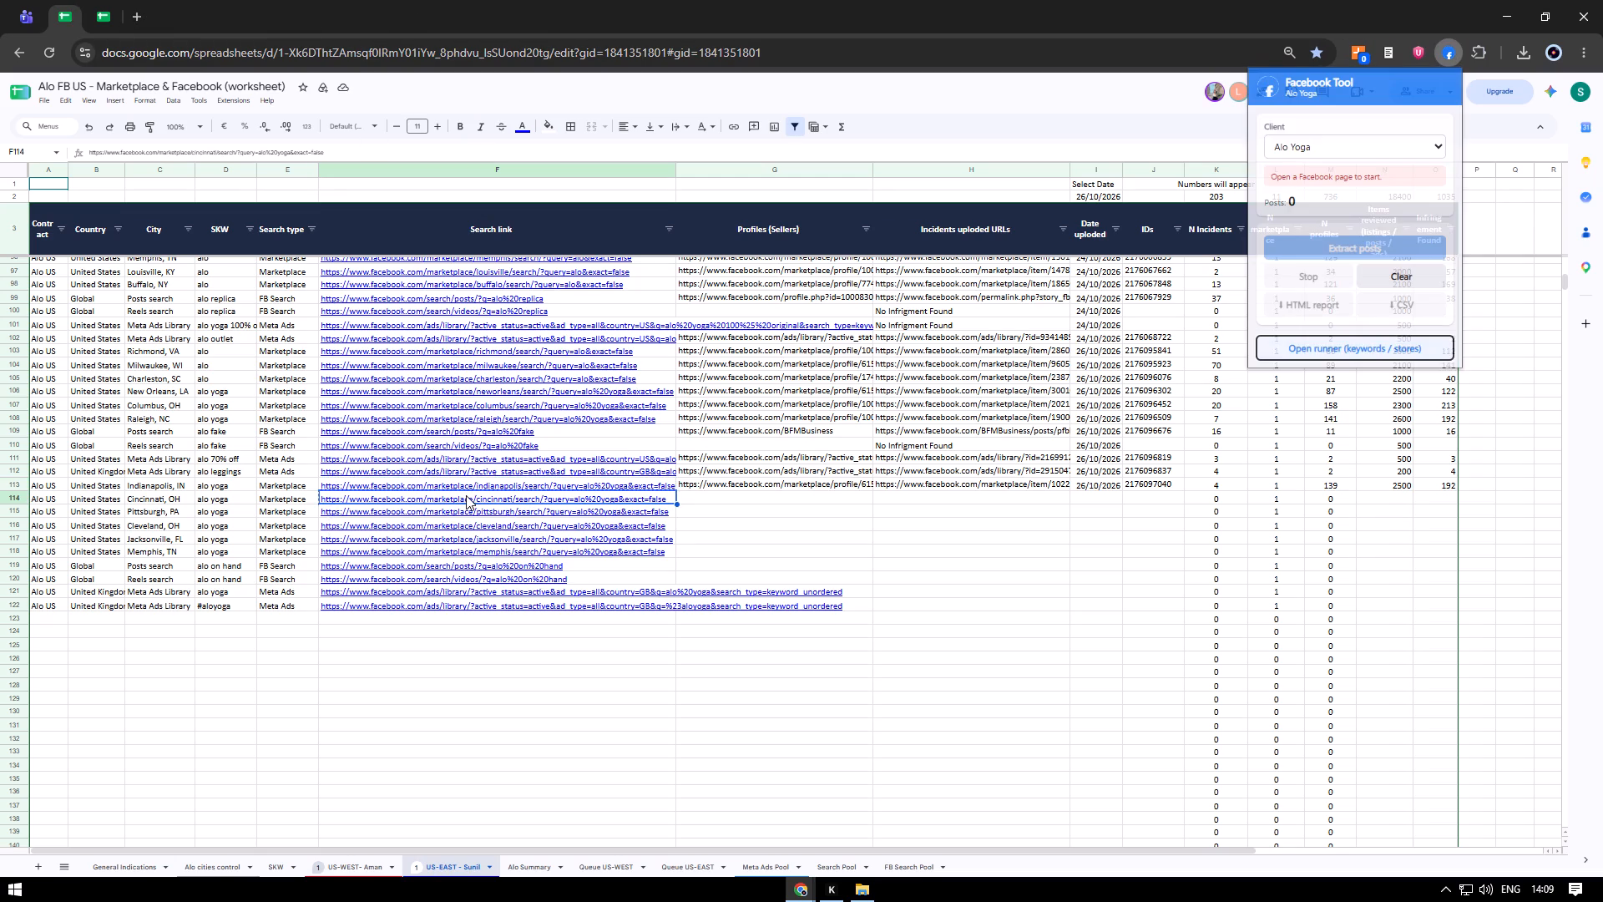
key(Return)
Replace the runner's URL list with the copied Cincinnati link, set max posts per profile to 2000 and start the extraction.
key(Tab)
key(Tab)
key(Tab)
key(Tab)
key(Tab)
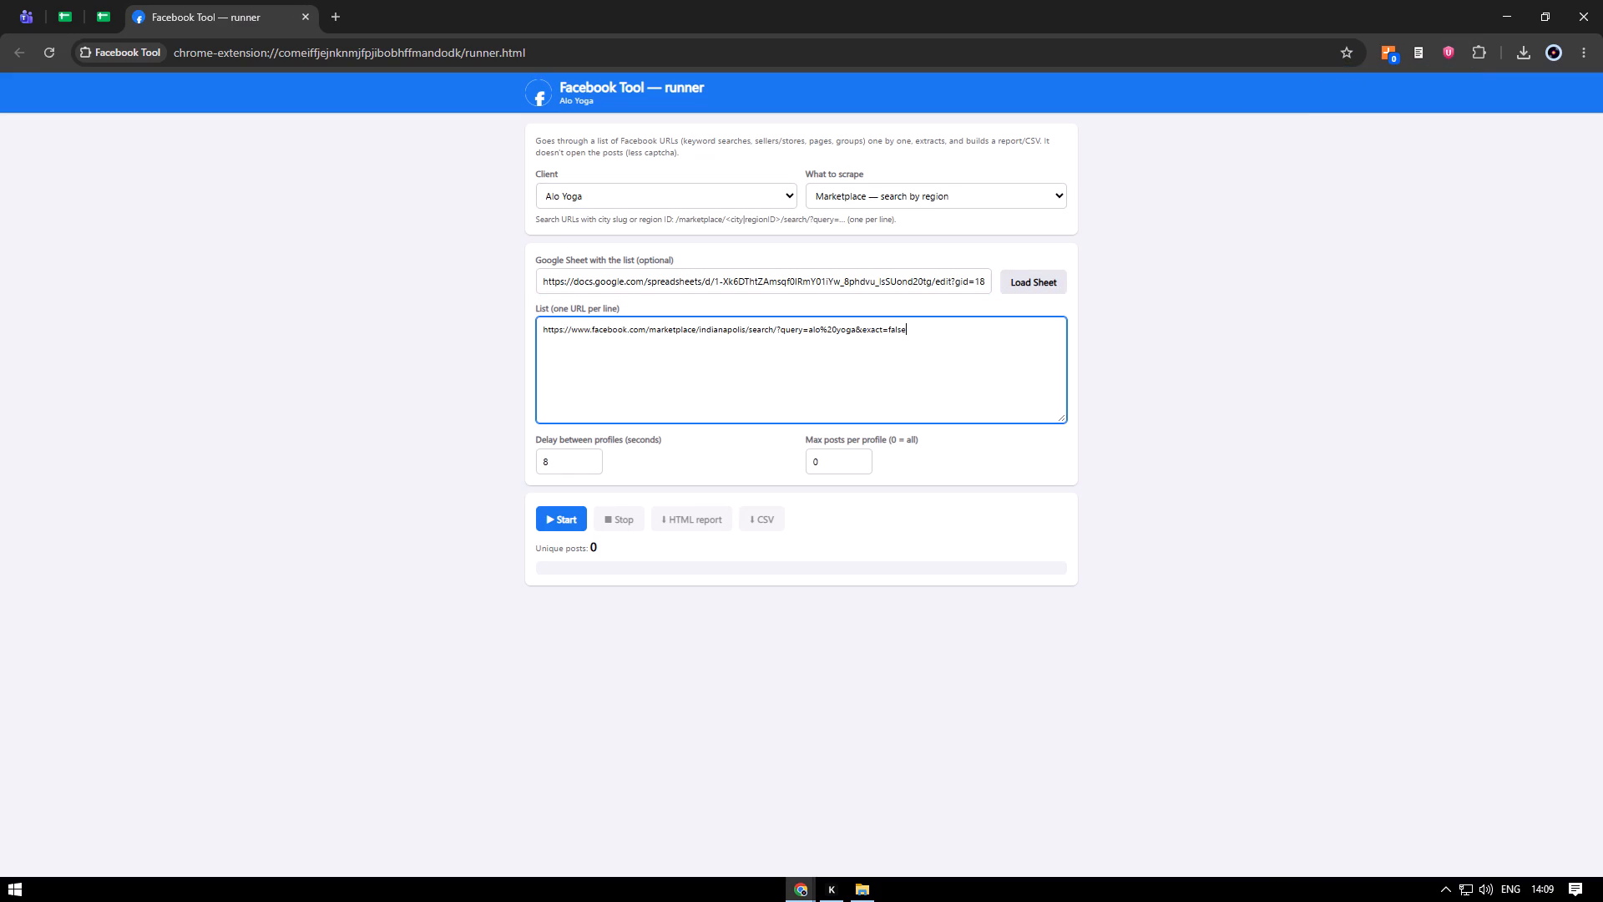
key(ctrl+a)
key(ctrl+v)
key(Tab)
key(Tab)
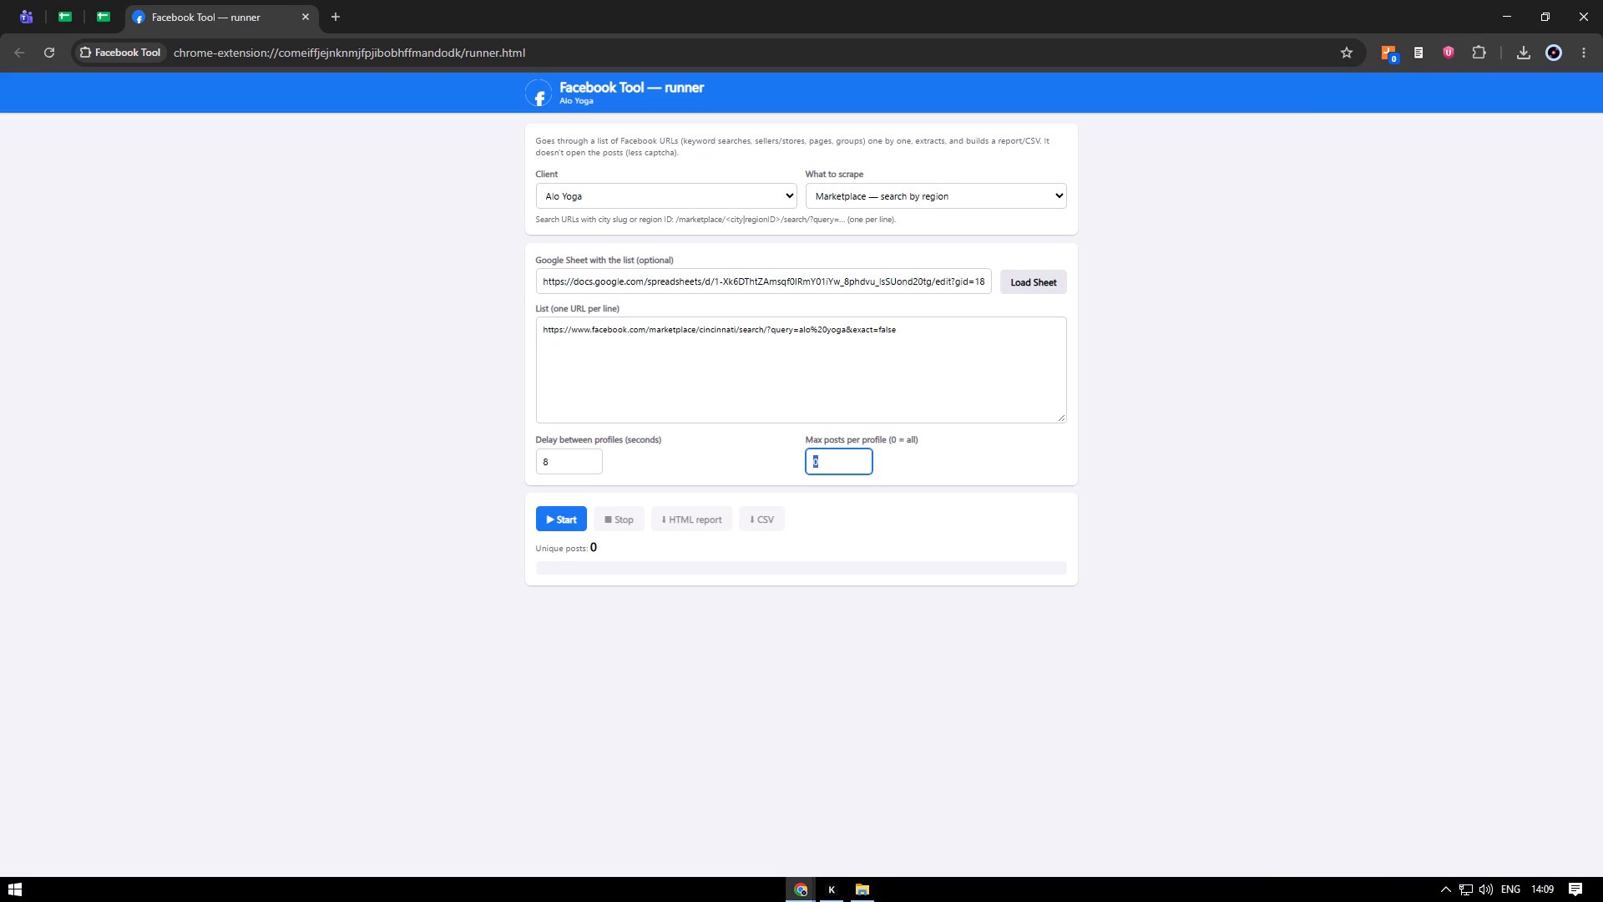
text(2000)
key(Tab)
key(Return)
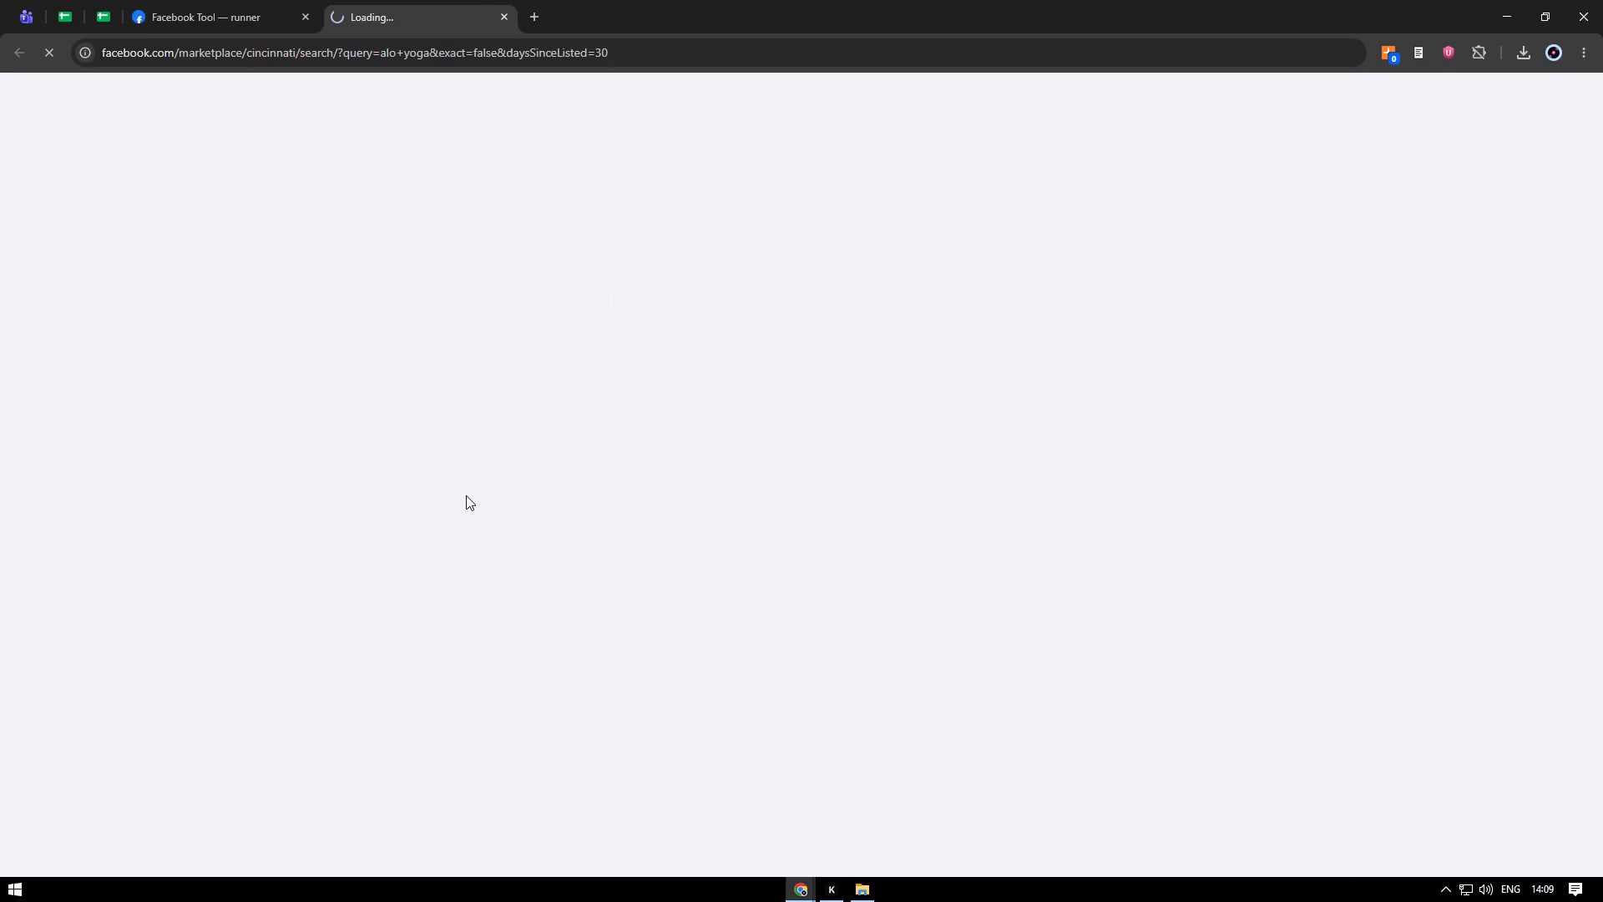
Switch to the 2-OCR folder window in File Explorer.
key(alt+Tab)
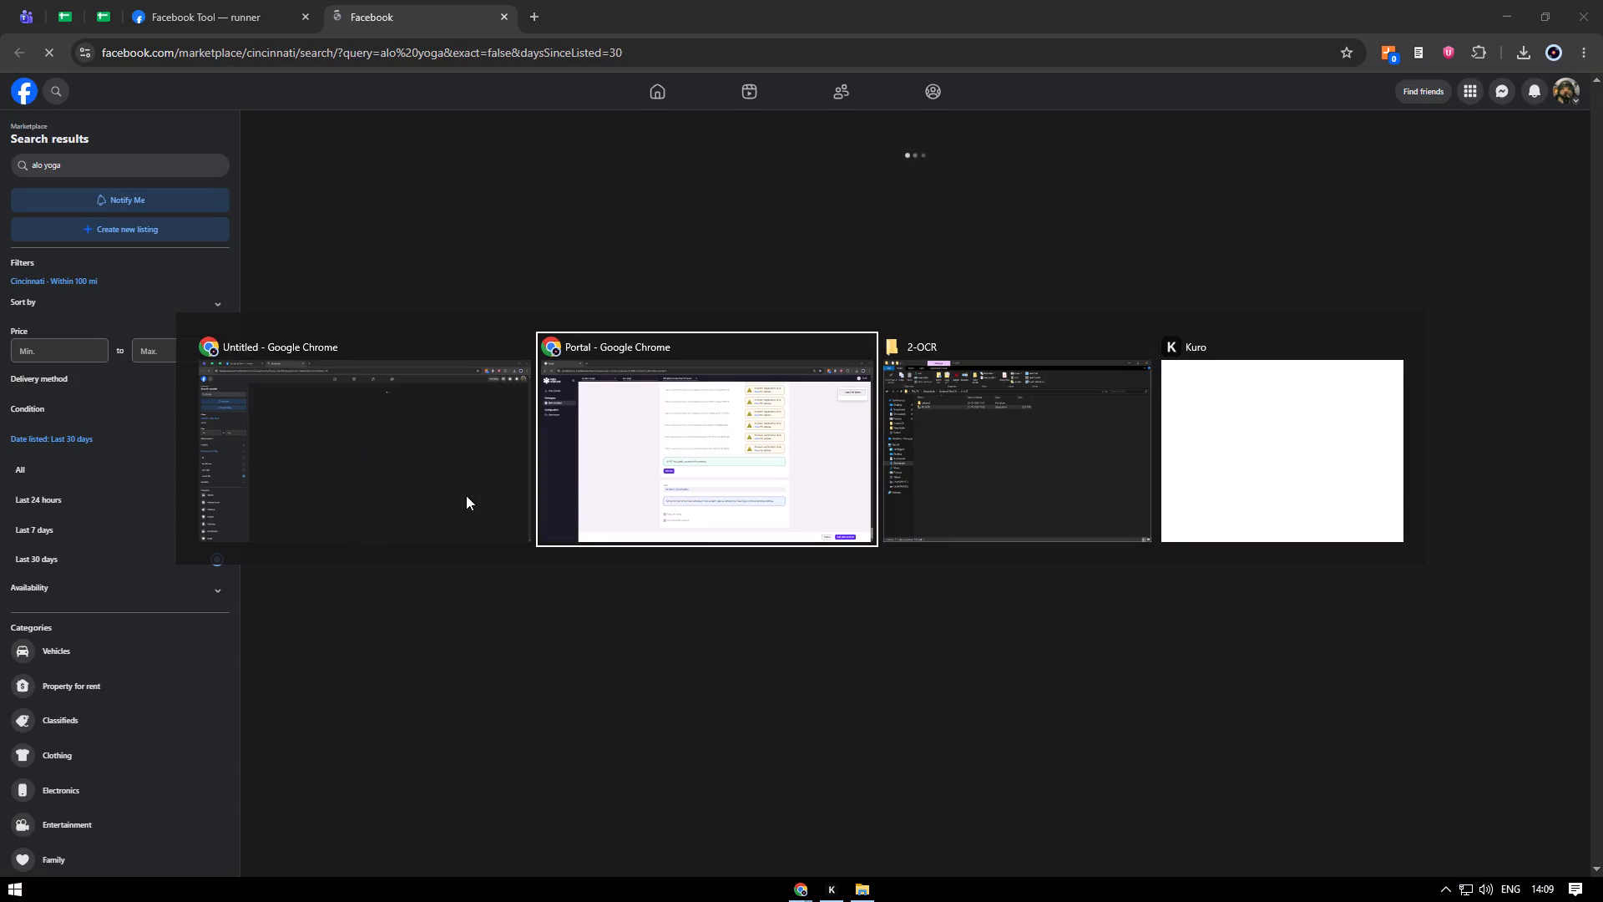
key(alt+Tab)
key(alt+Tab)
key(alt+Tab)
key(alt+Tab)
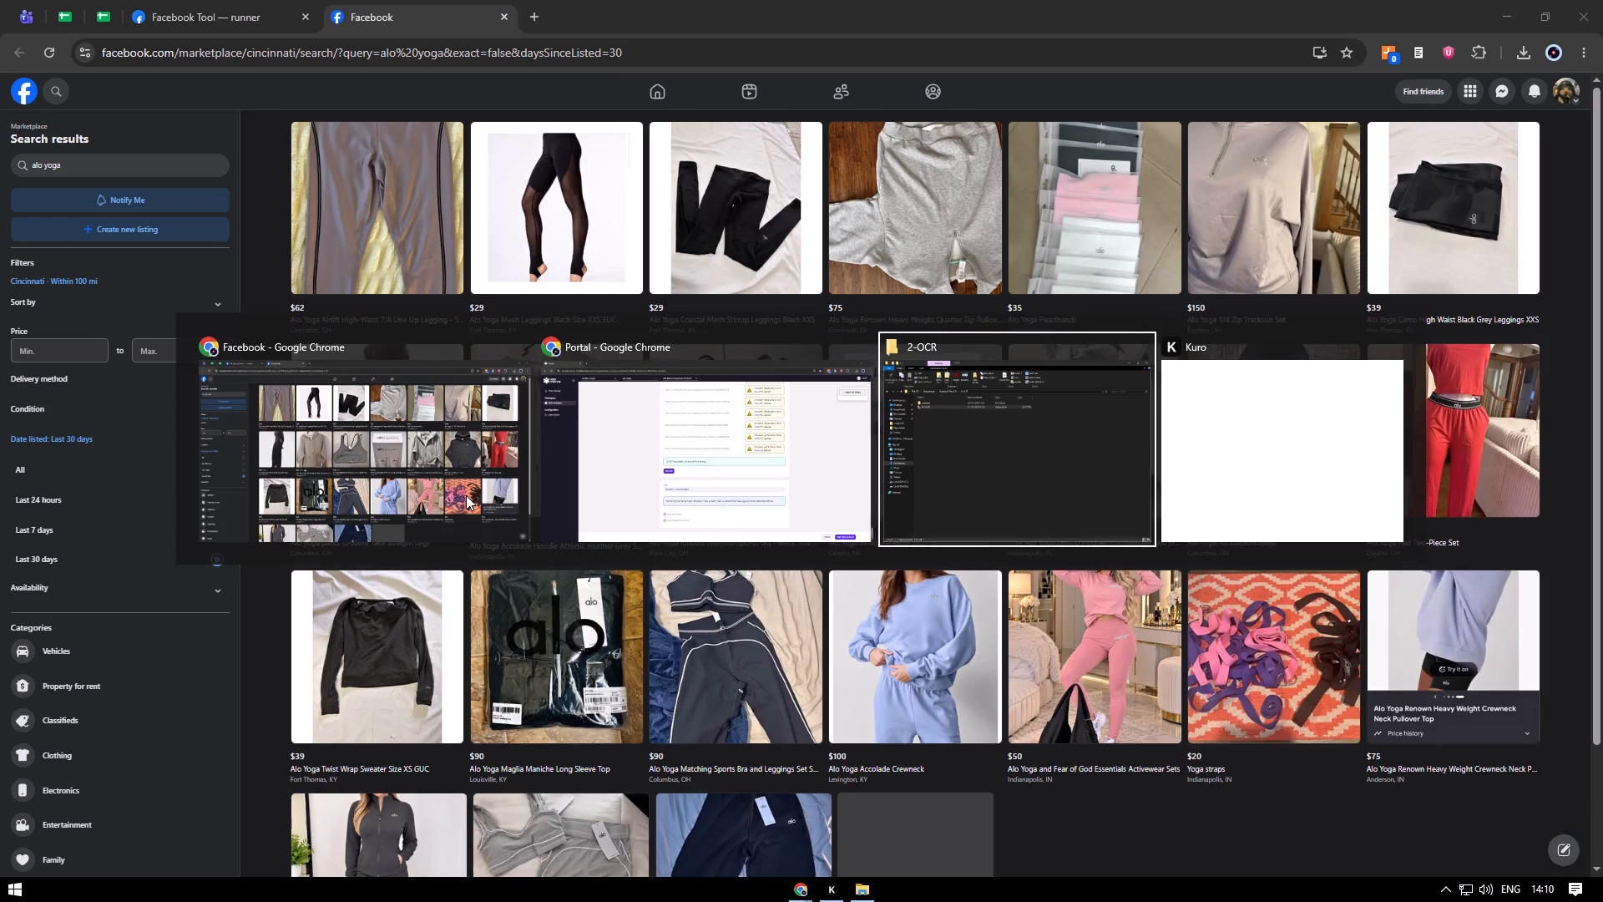
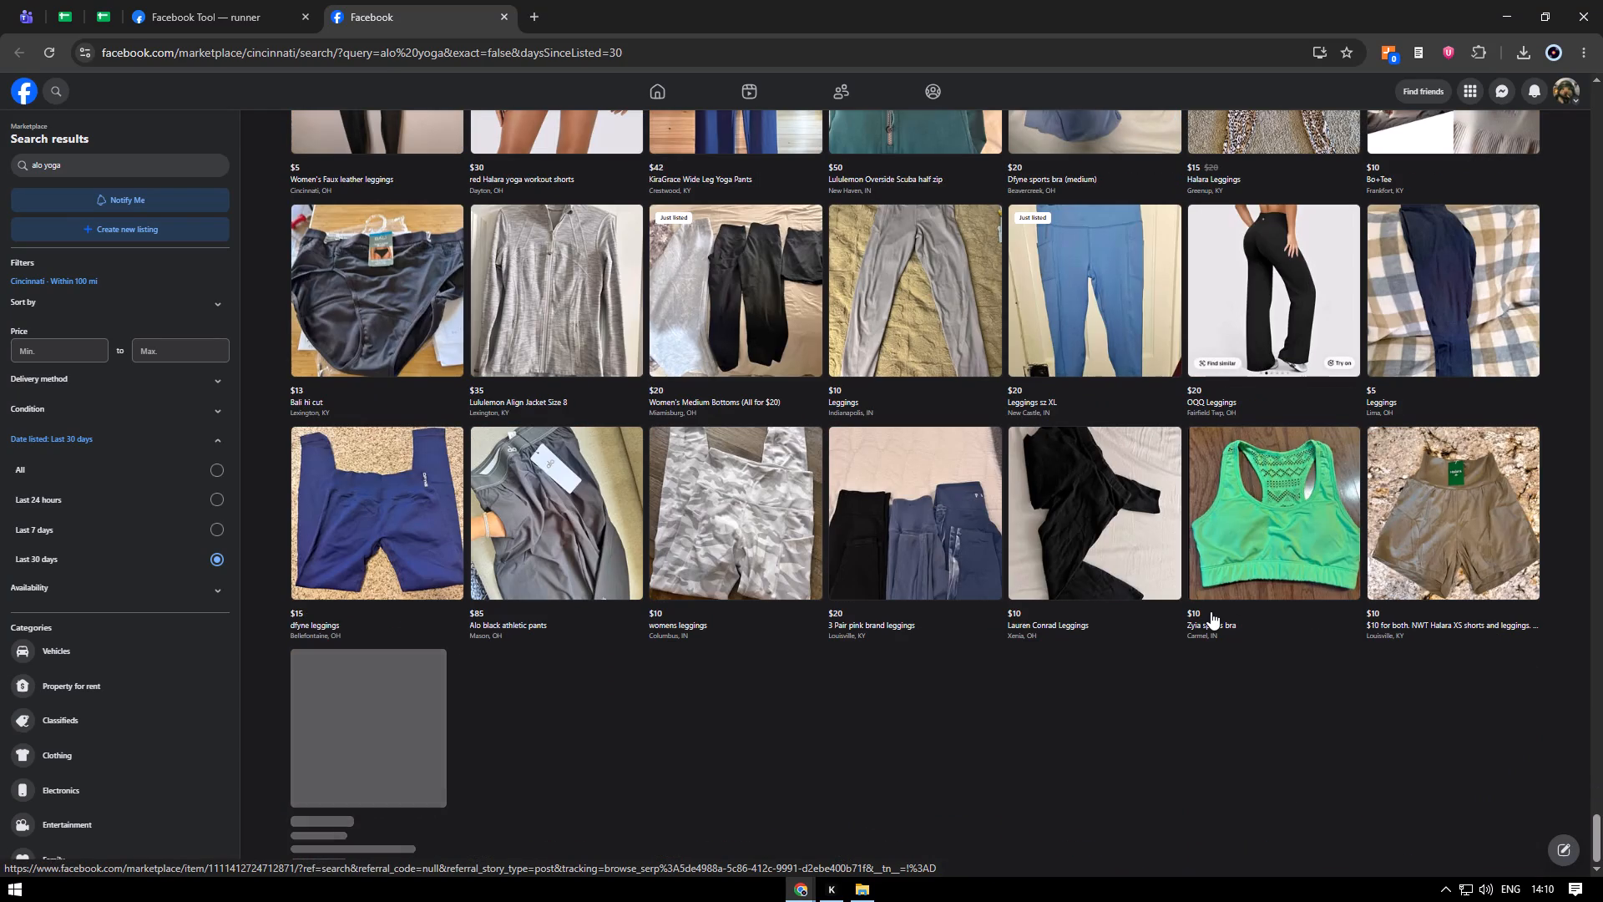
Browse further down the Marketplace results for alo yoga around Cincinnati listed in the last 30 days, loading more listings.
click(871, 899)
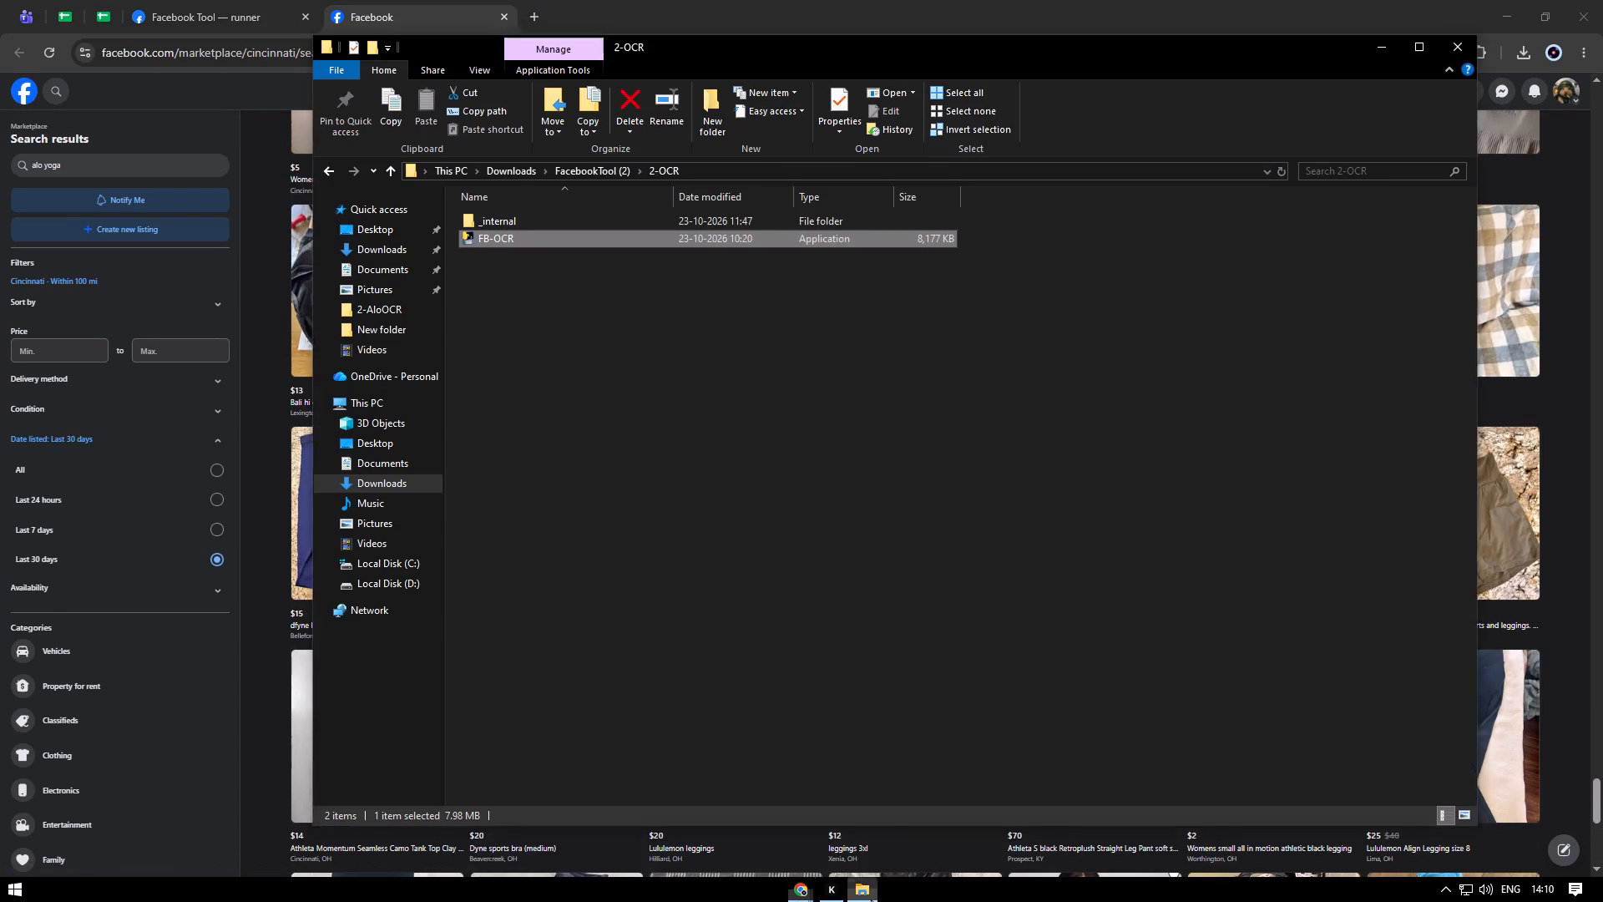
click(871, 899)
scroll(905, 775, down, 4)
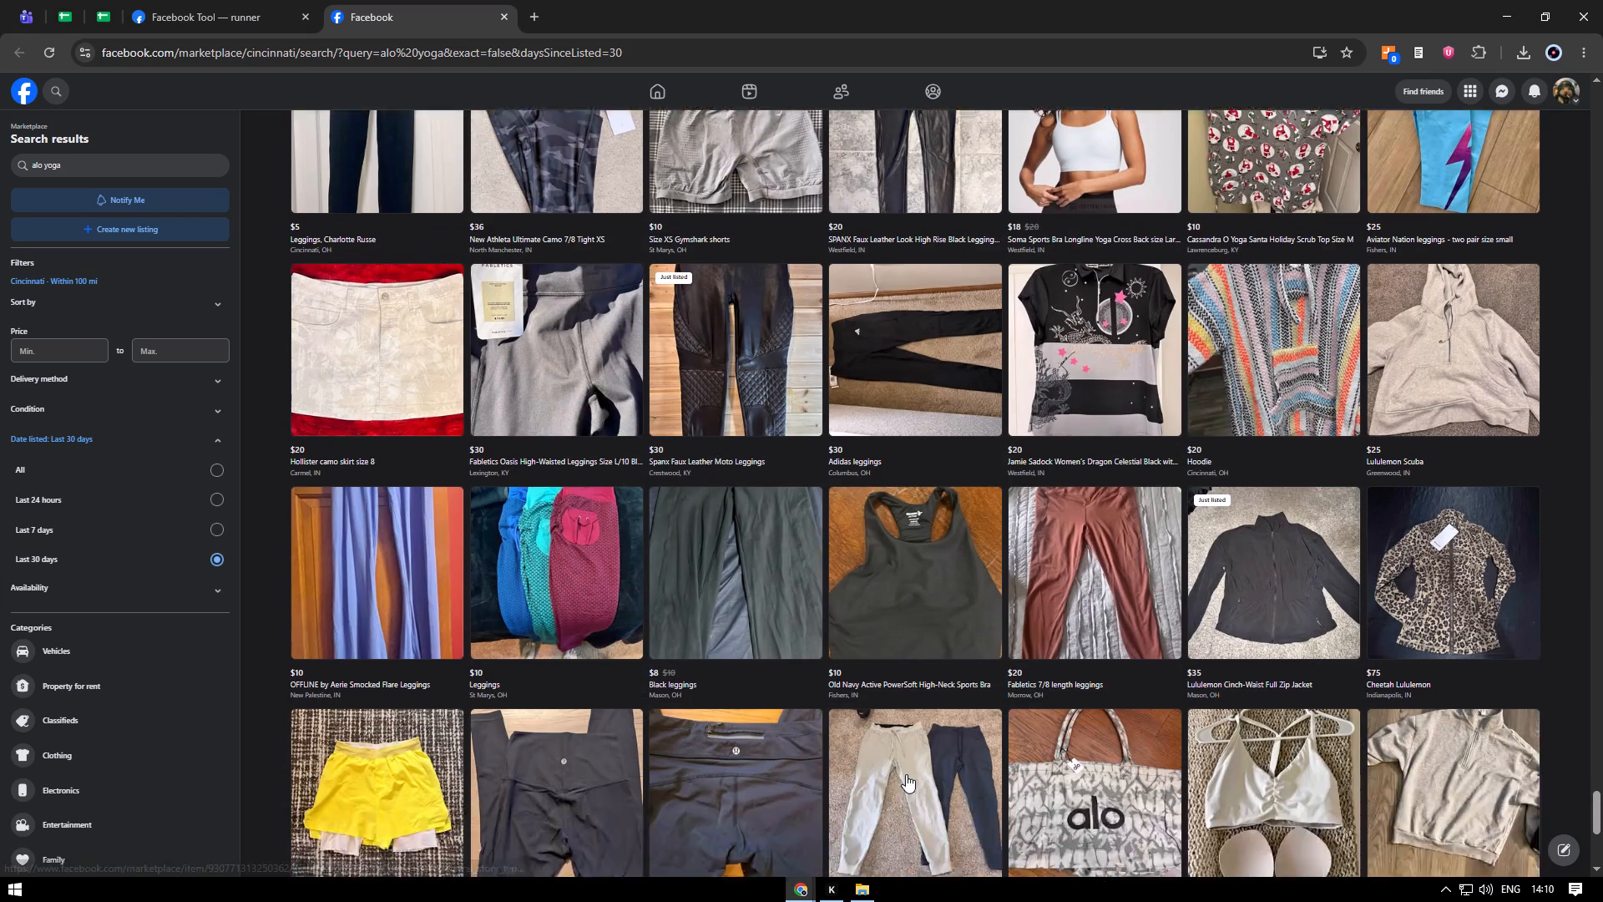
scroll(906, 774, down, 4)
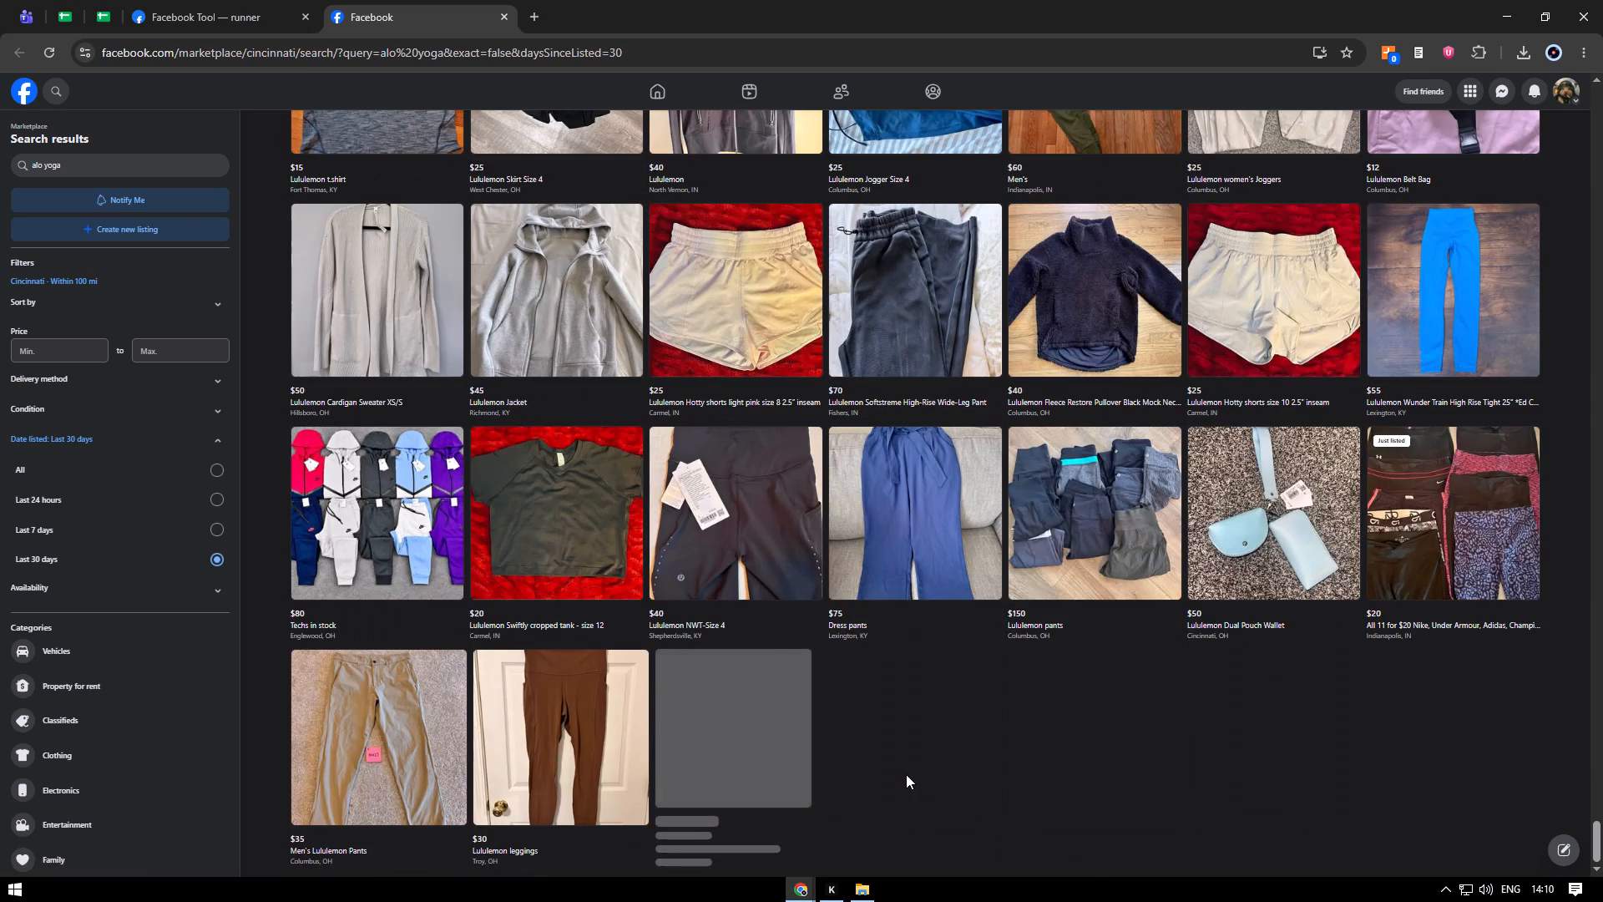
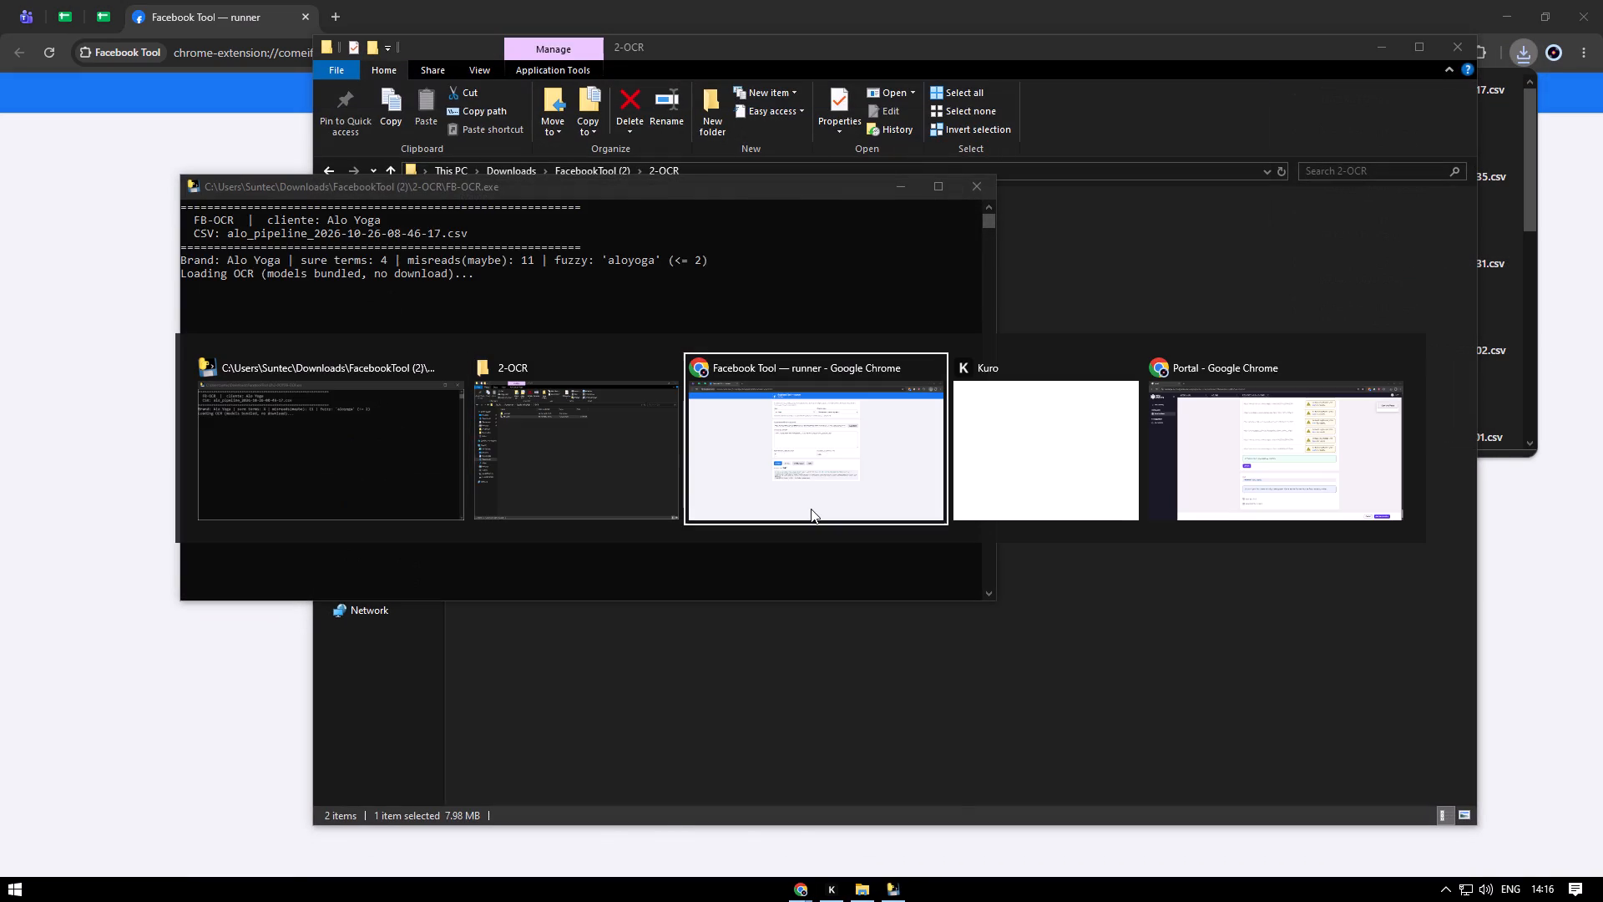
Switch to the FB-OCR window to check the OCR run on the Alo Yoga pipeline CSV.
key(alt+Tab)
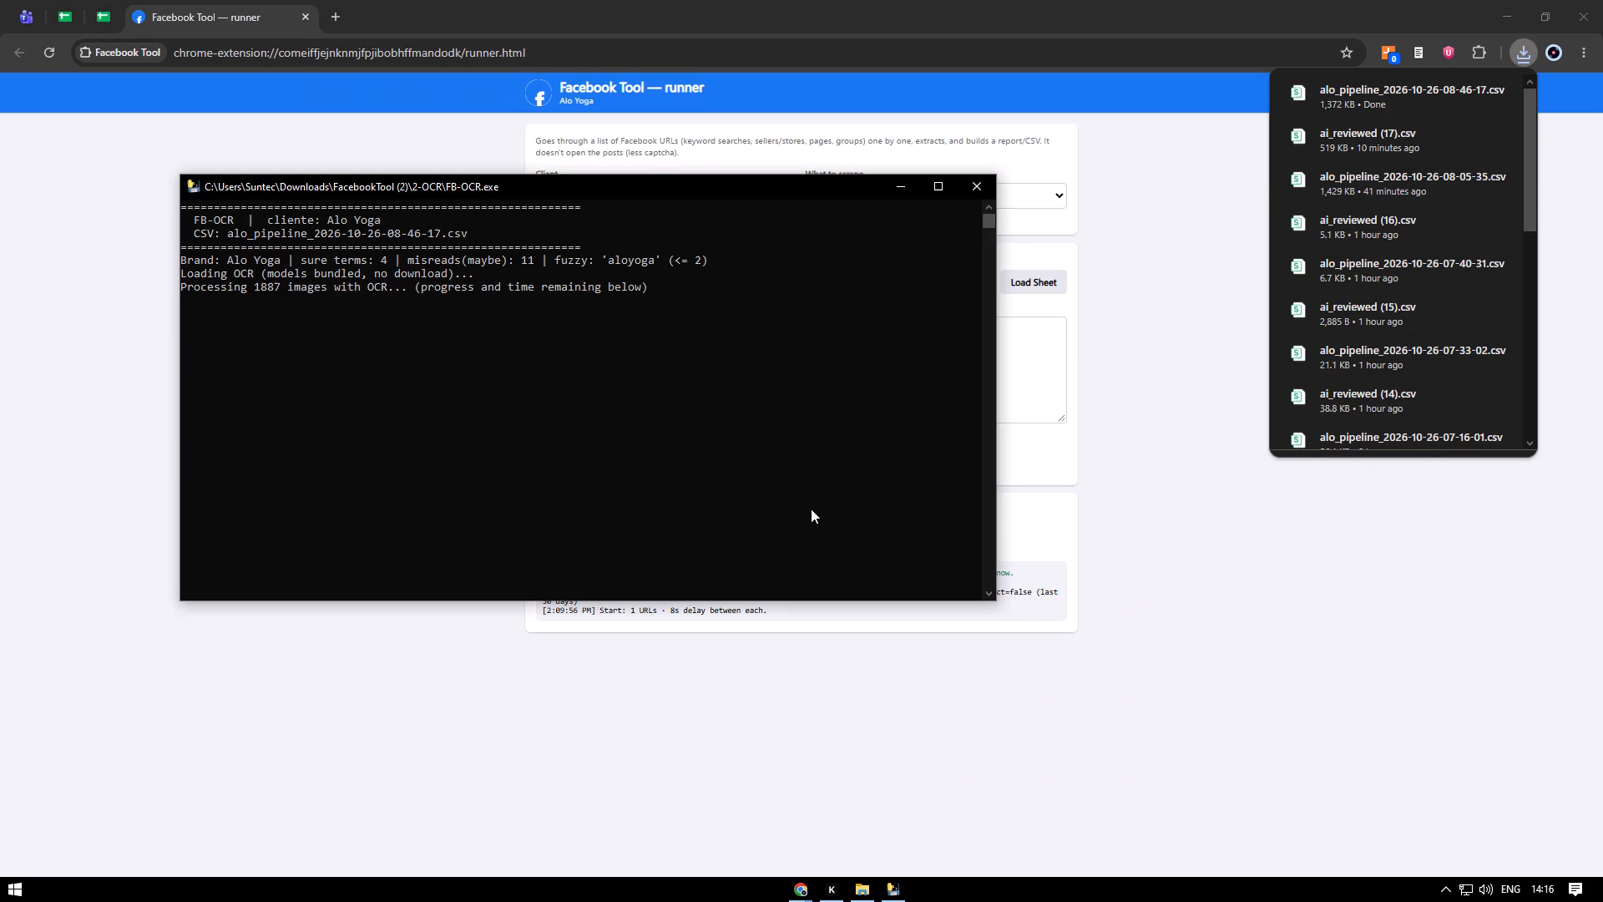
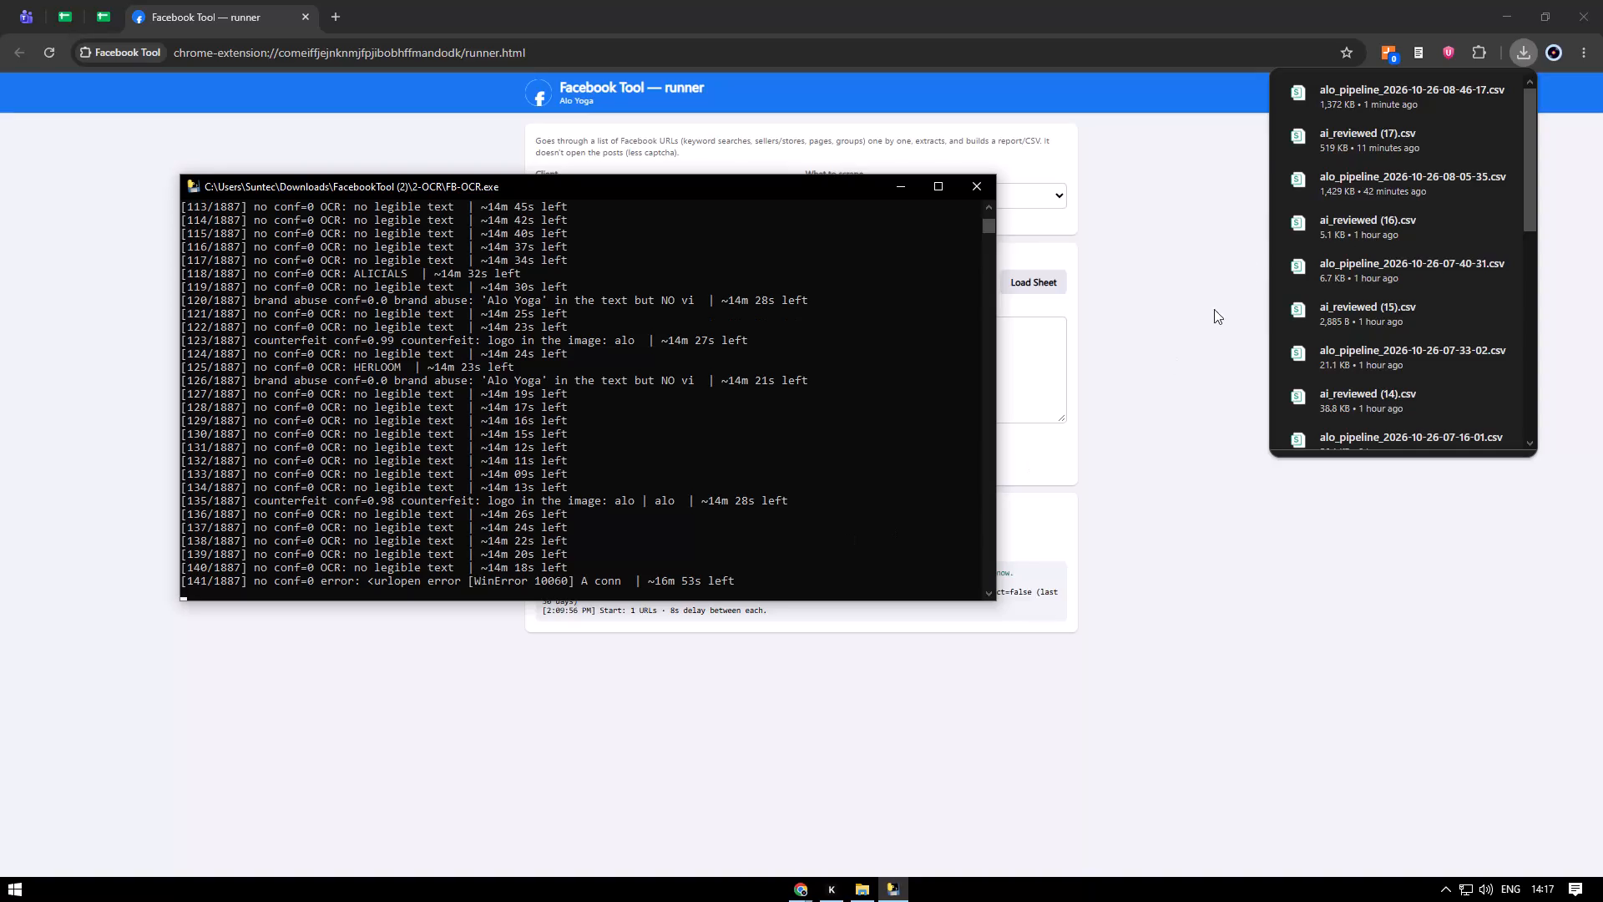
In Yudhraa Facebook OCR, remove the filter from the imported review data sheet and clear all of its cell contents.
click(1060, 476)
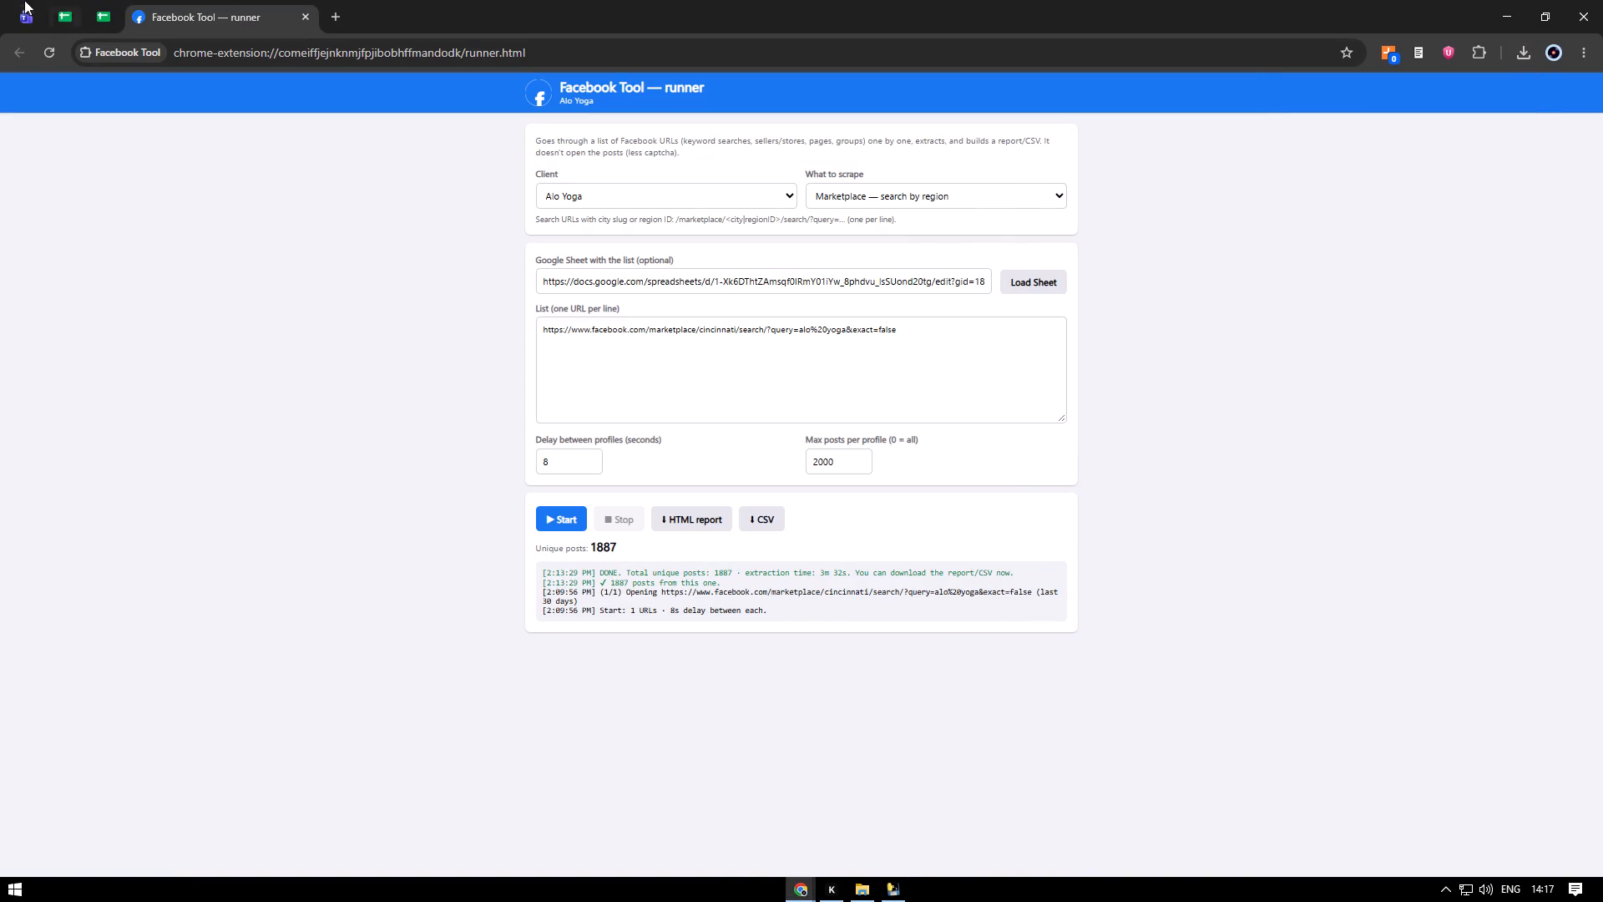
click(105, 13)
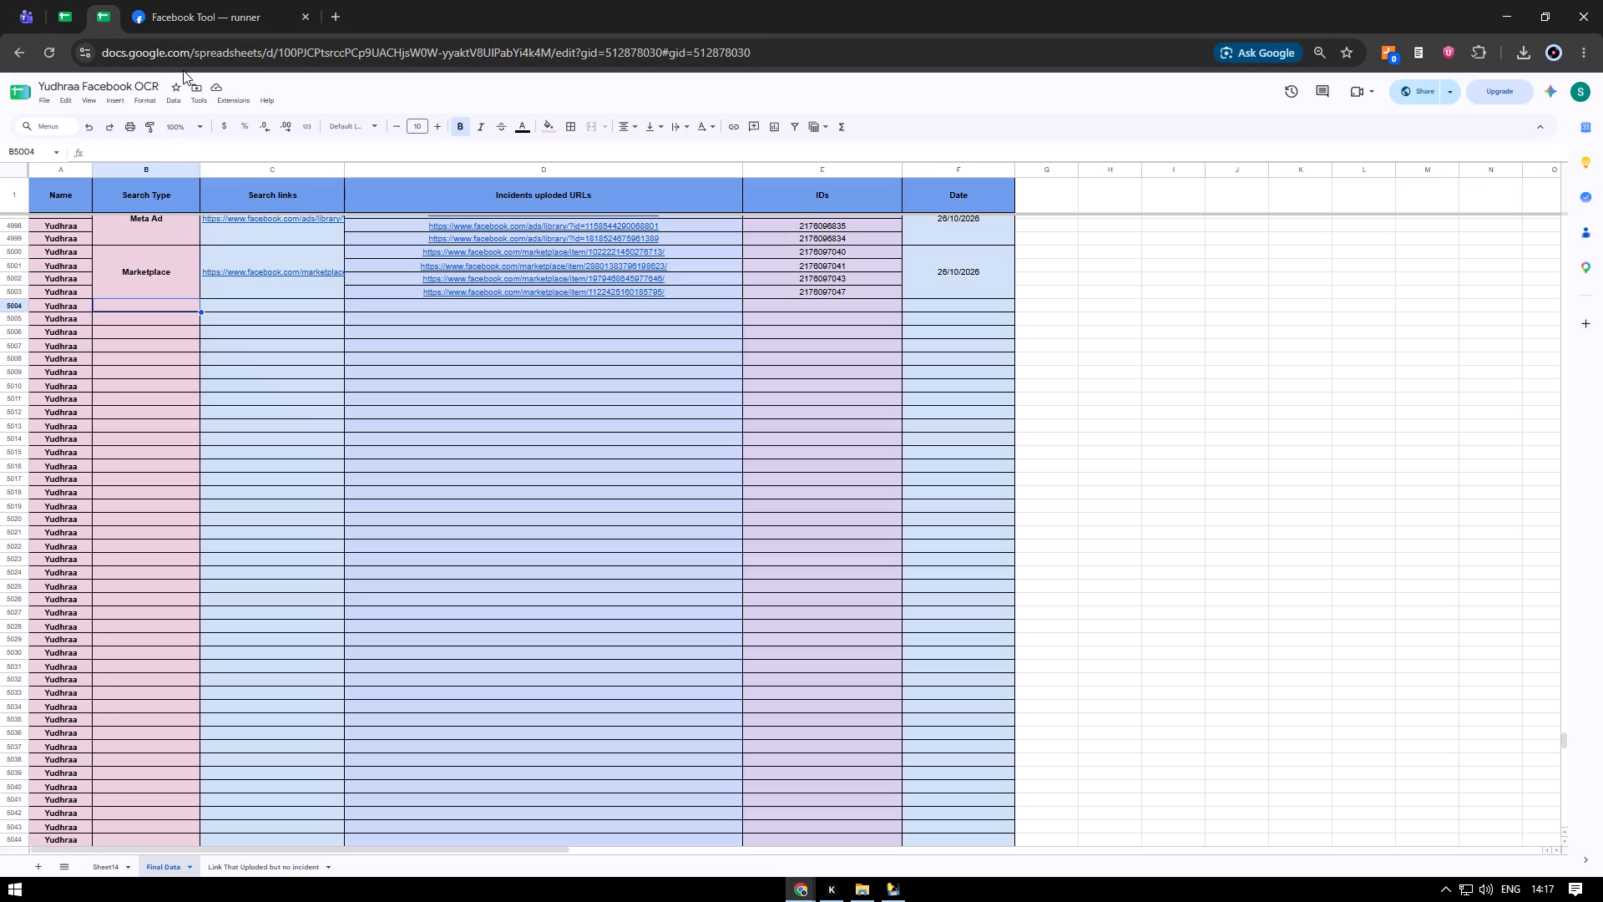
key(alt+Up)
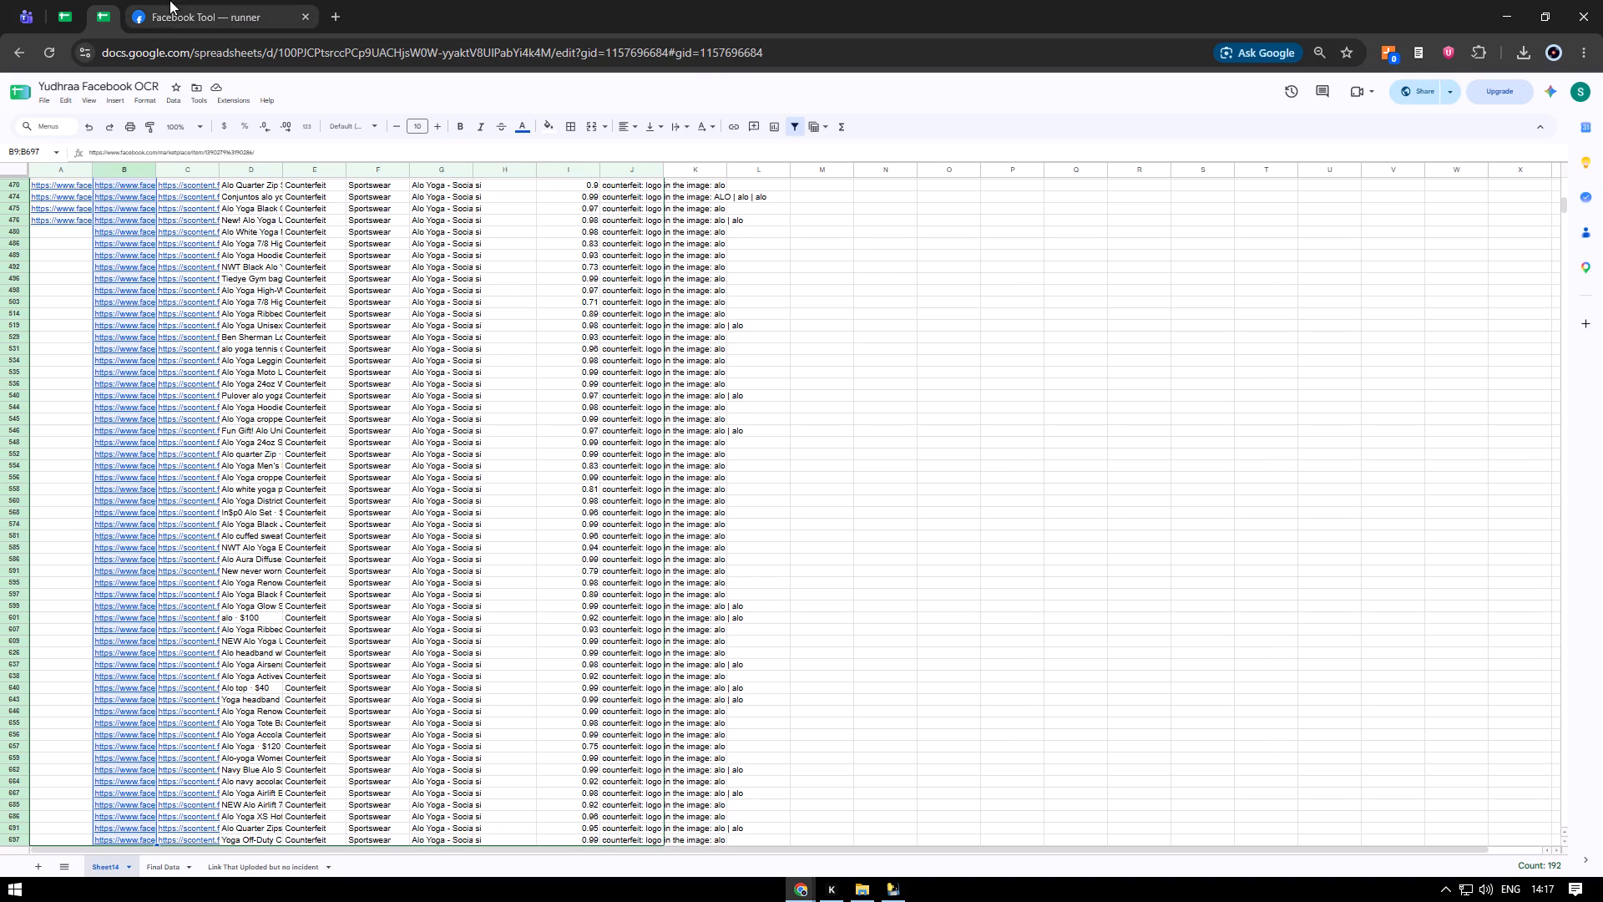
click(789, 124)
click(9, 175)
click(8, 170)
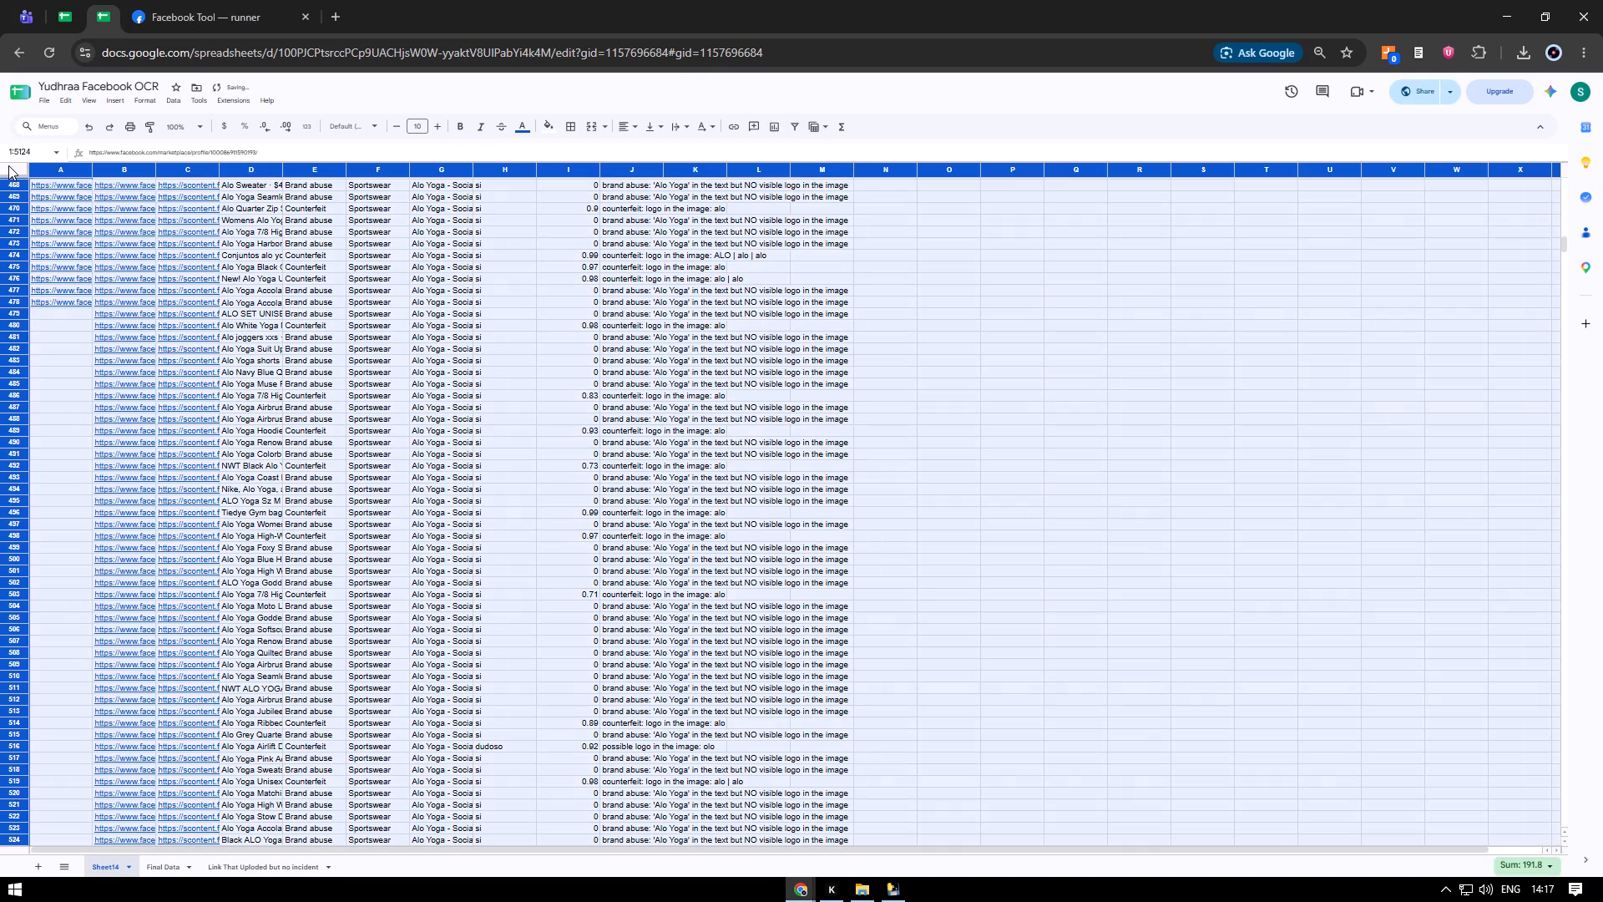
key(ctrl+shift+Delete)
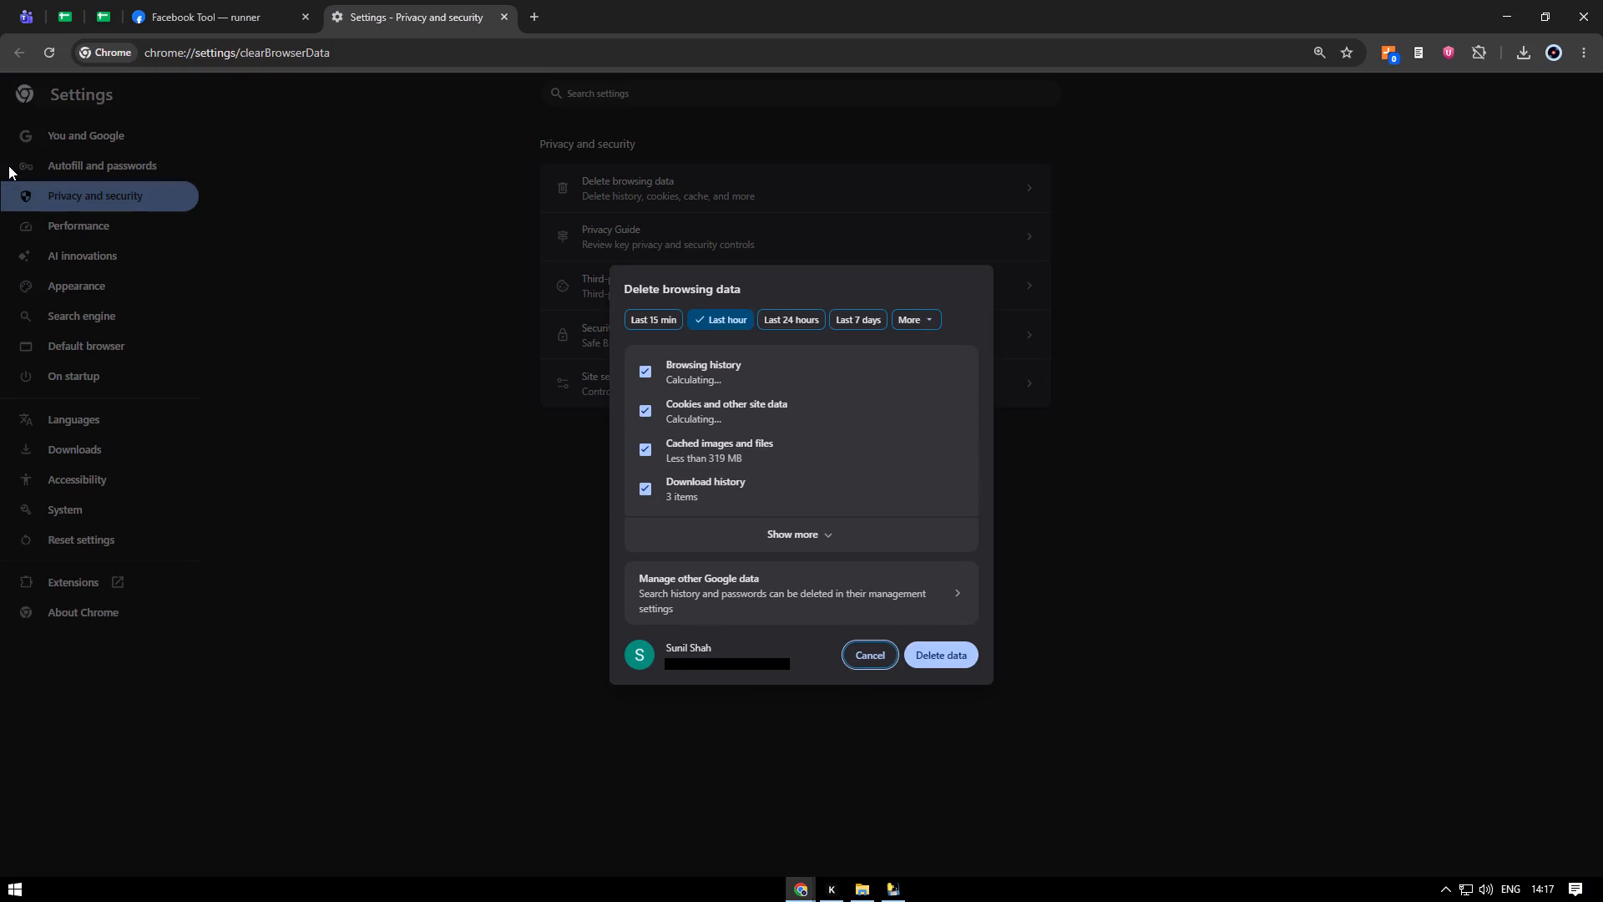
key(ctrl+w)
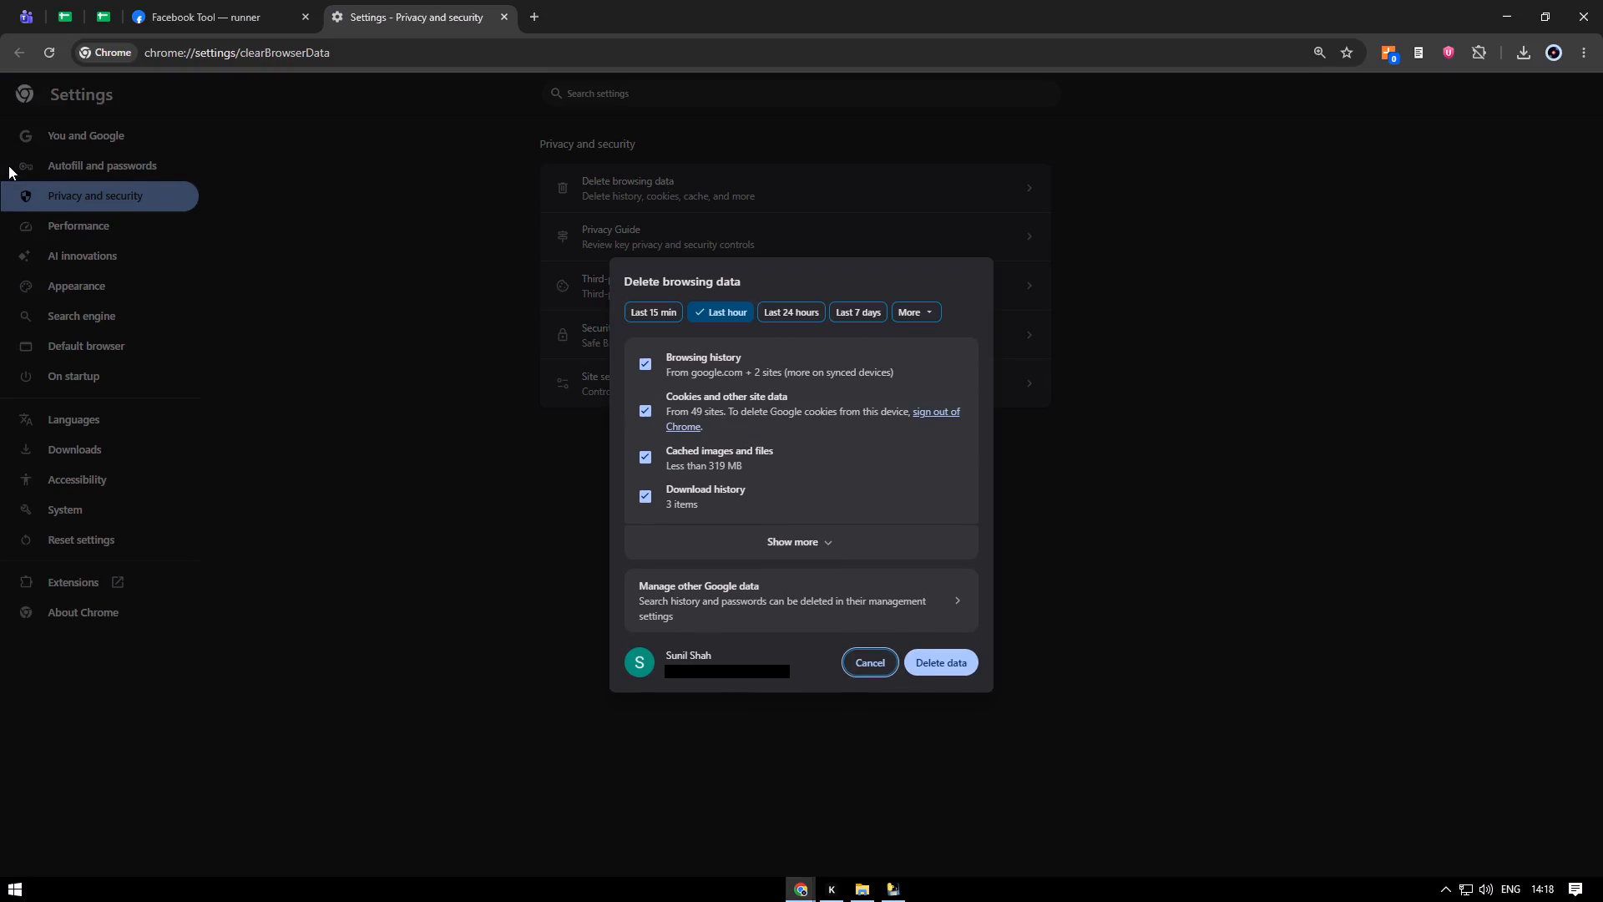
key(ctrl+3)
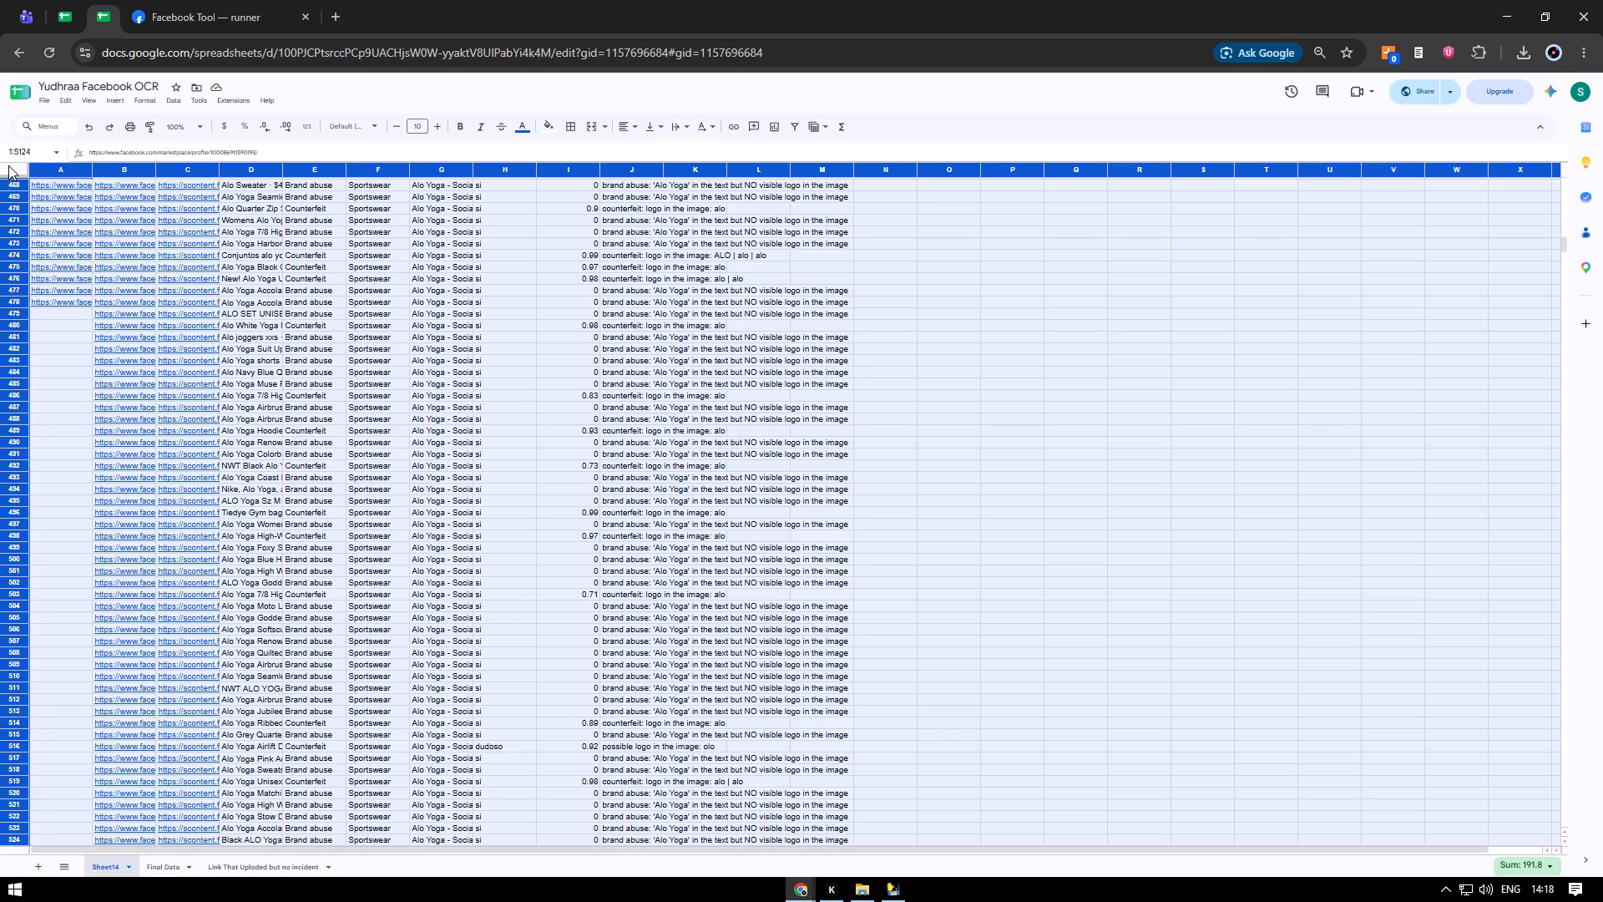
key(Delete)
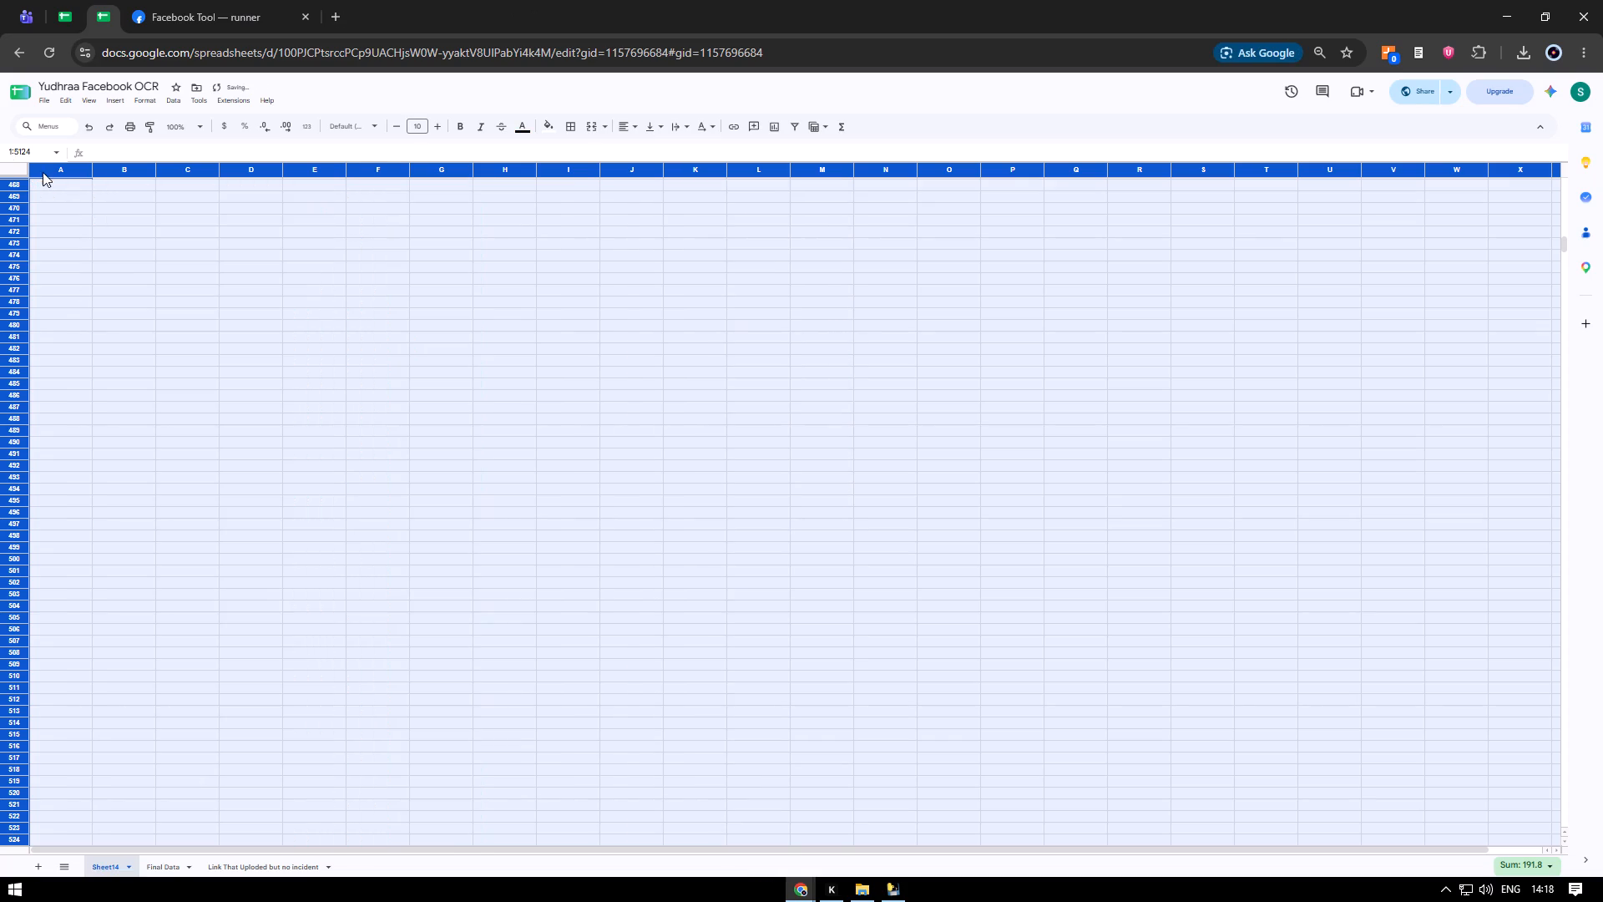
key(ctrl+Up)
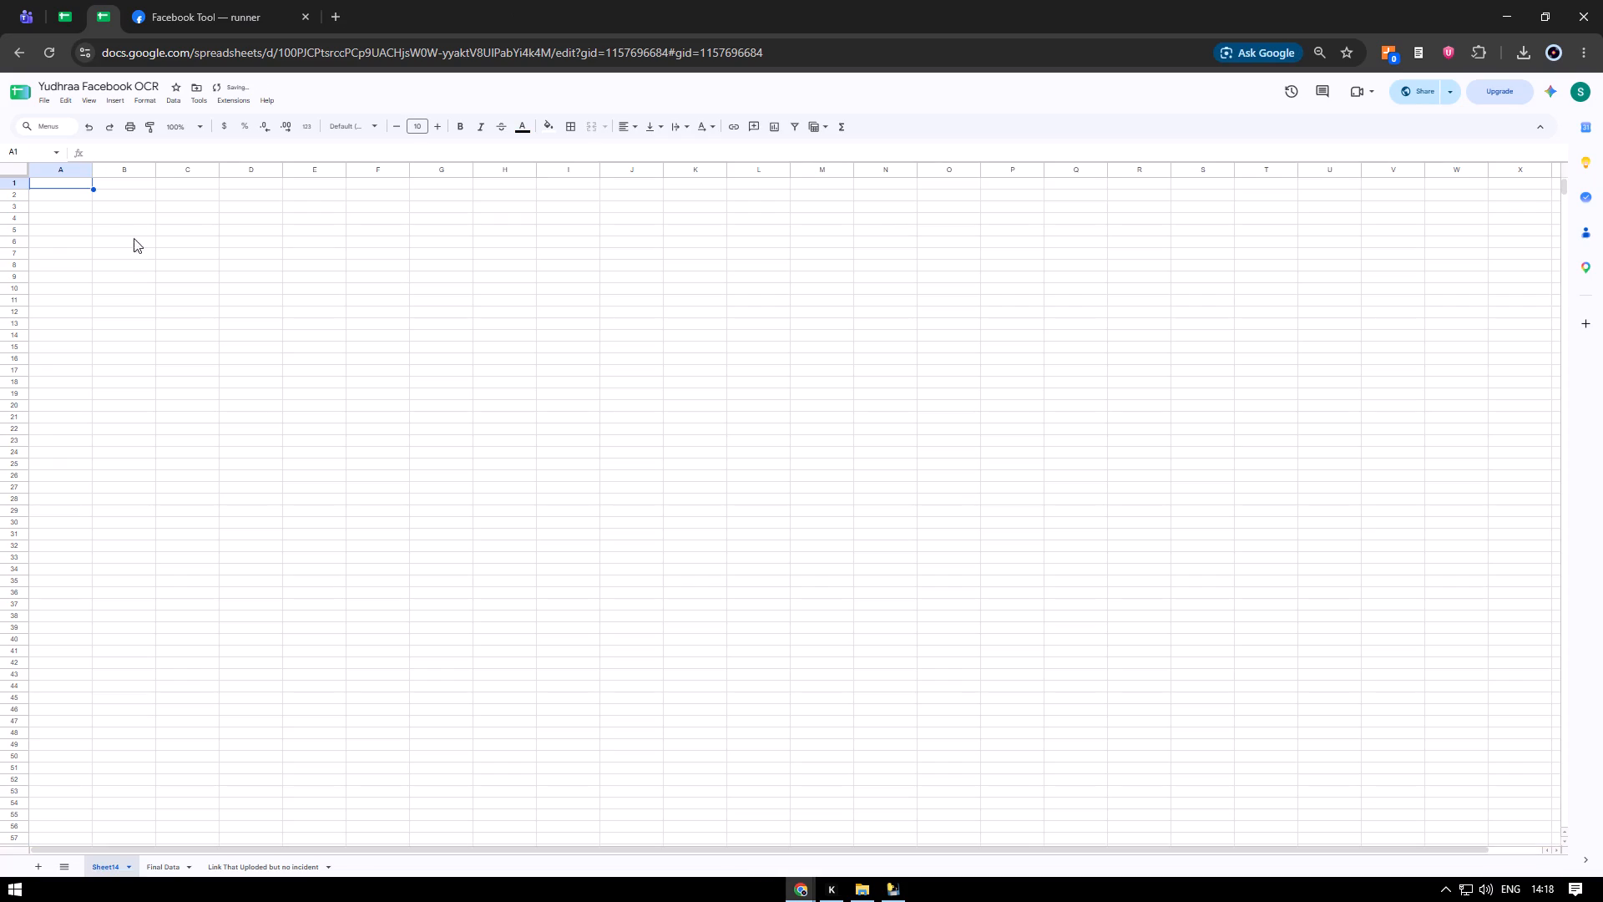
In the Alo FB US worksheet, fill the Cincinnati row's Date uploaded with 26/10/2026, copied from the row above.
click(81, 18)
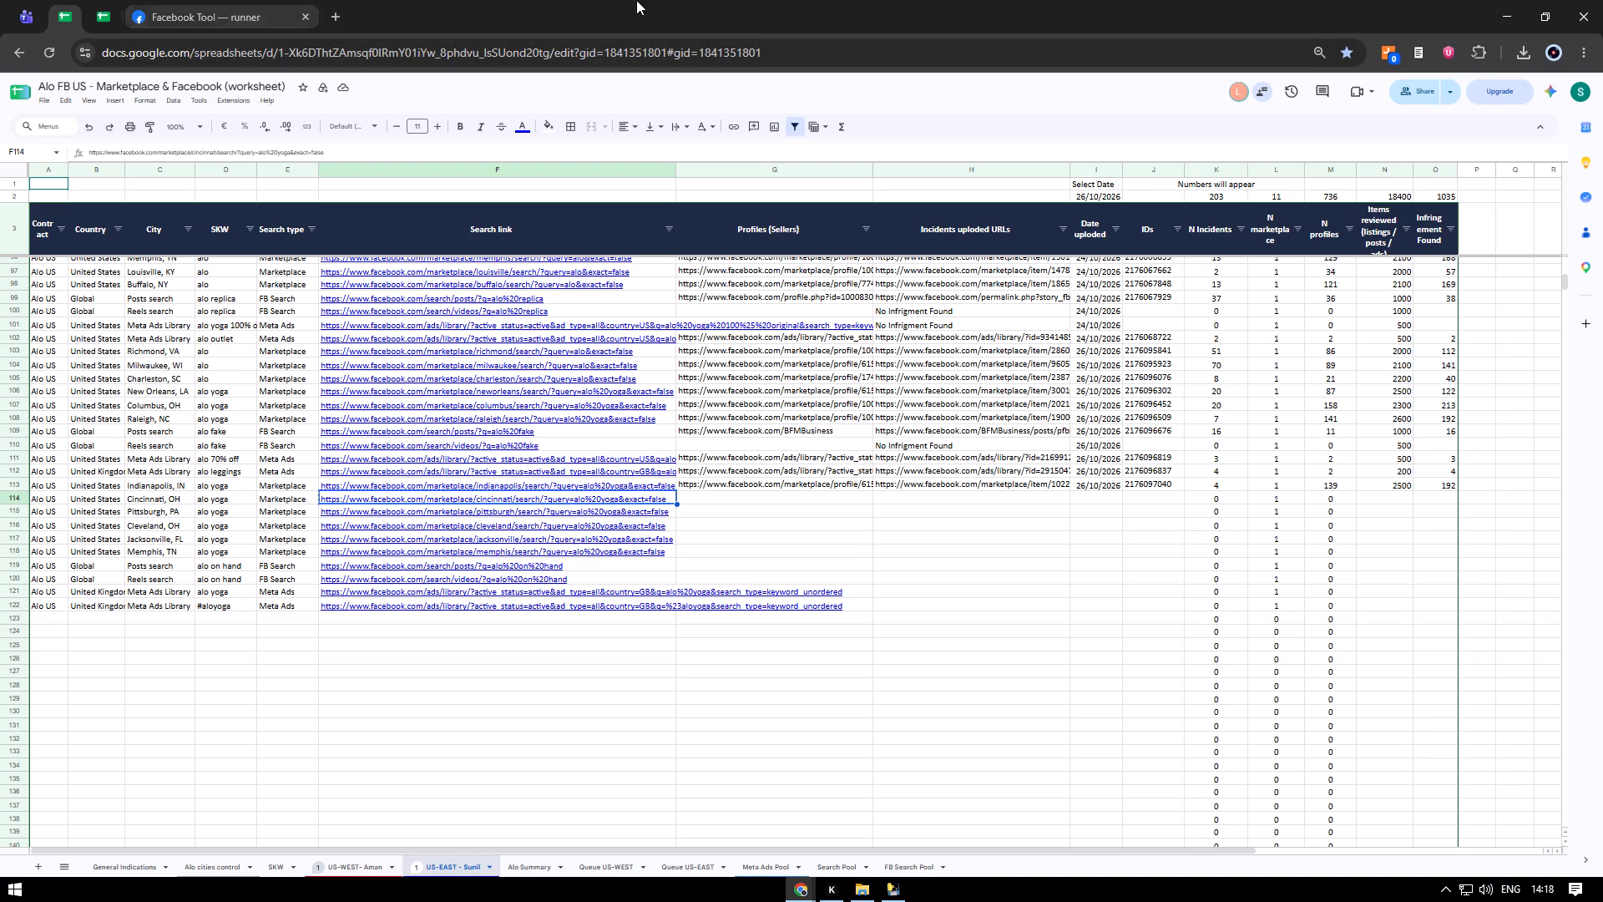
key(Right)
key(Right)
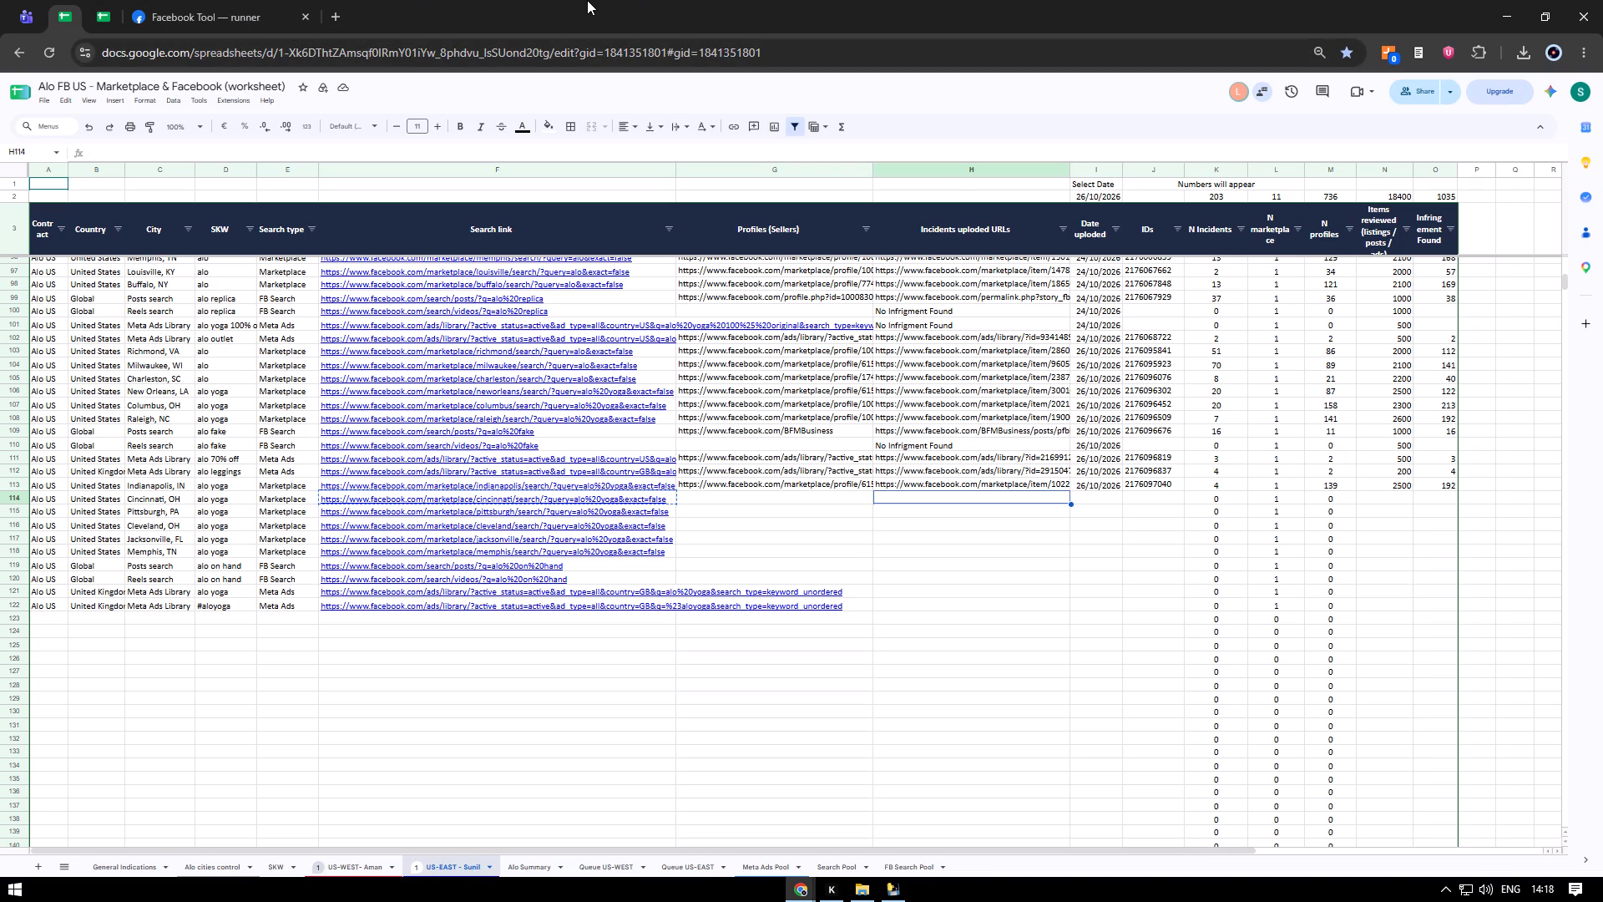
key(Right)
key(Right)
key(Up)
key(Left)
key(ctrl+c)
key(Down)
key(ctrl+v)
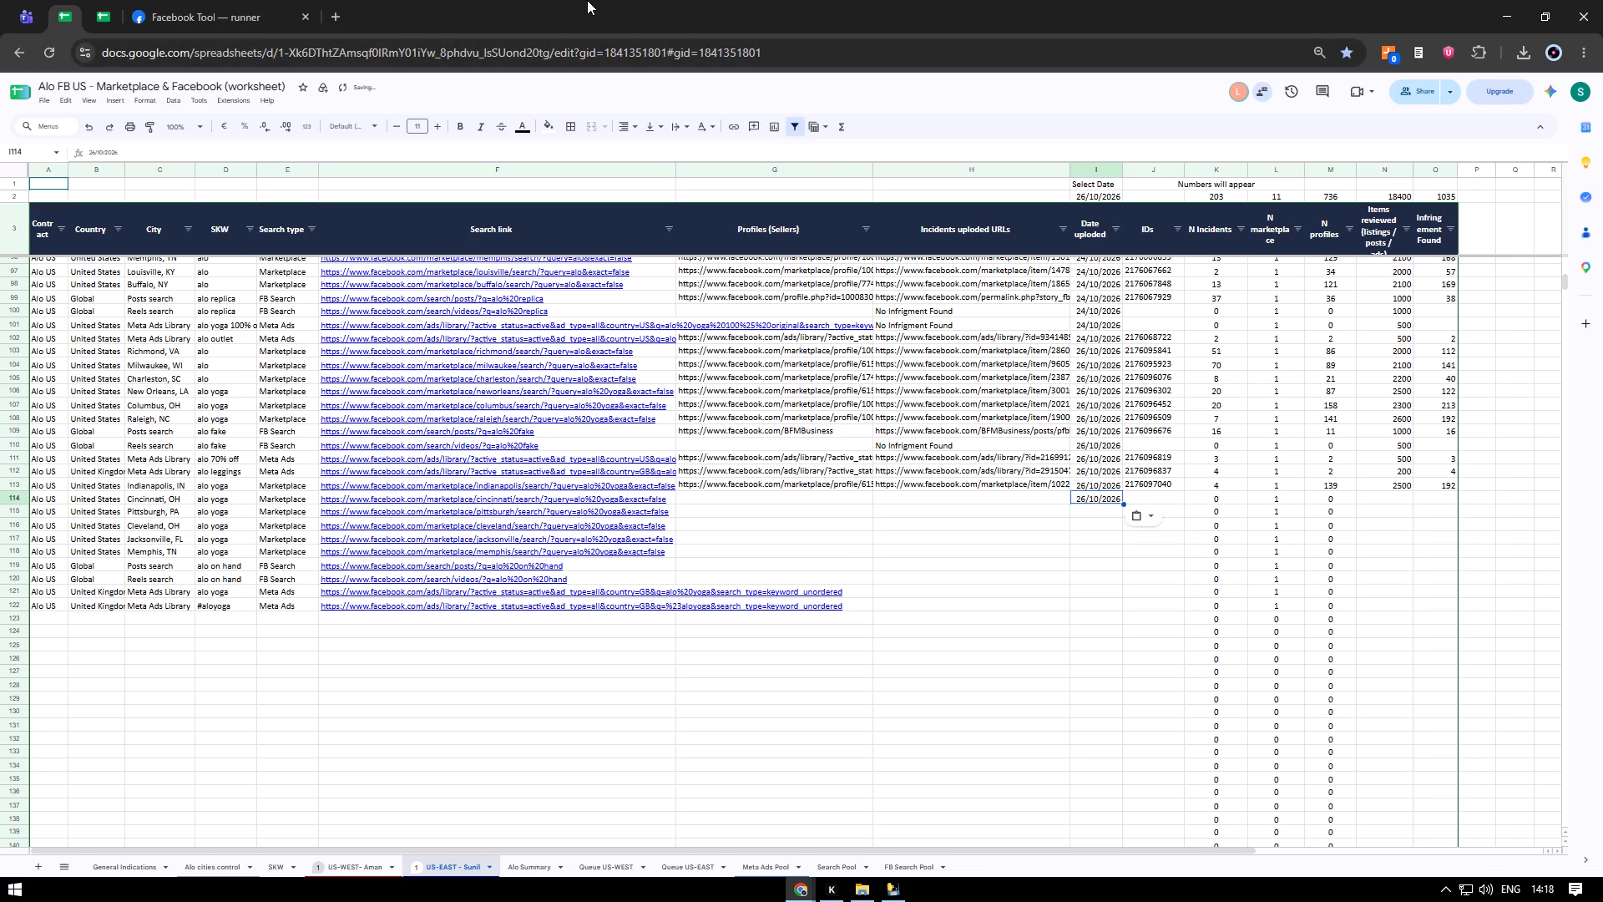
Enter 2000 as the items reviewed for the Cincinnati row.
key(Right)
key(Right)
key(Right)
key(Right)
key(Right)
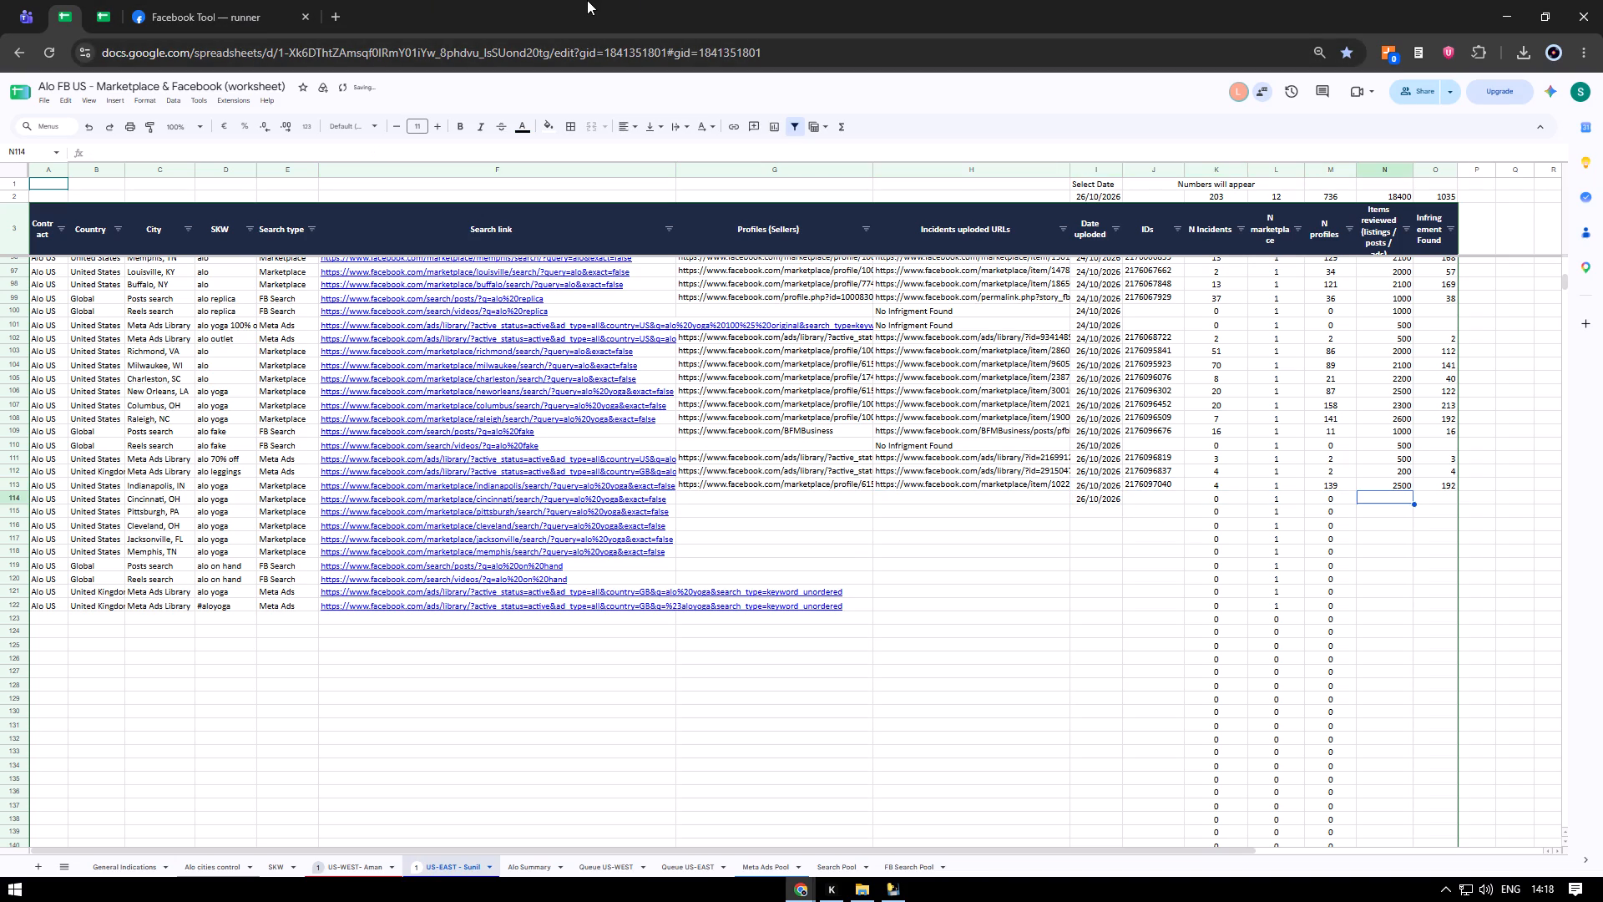
click(210, 0)
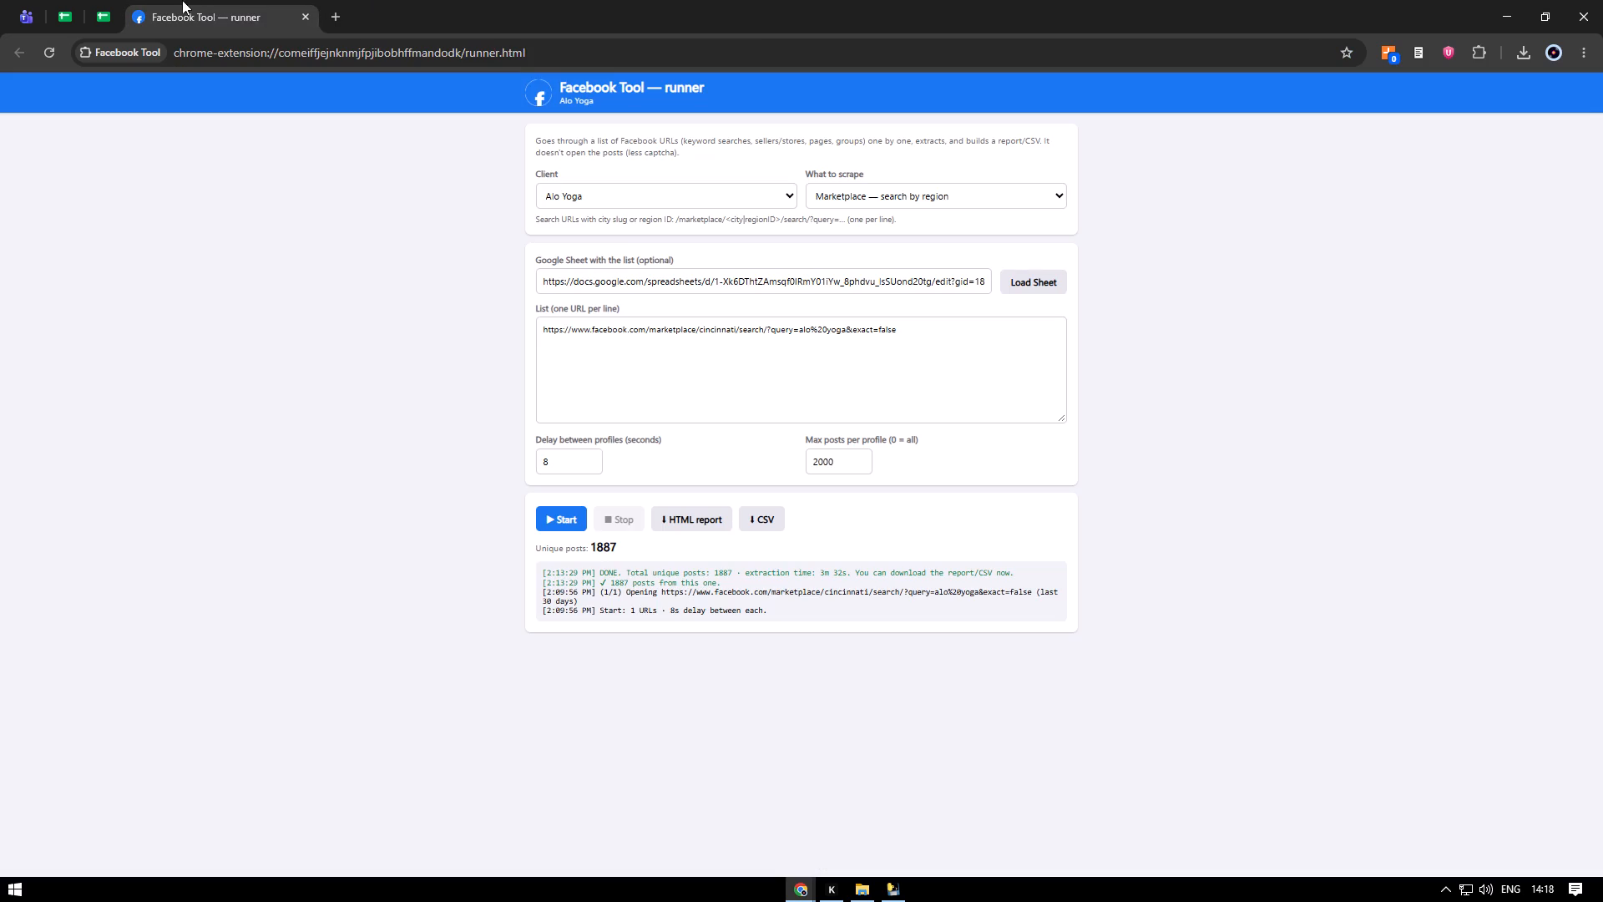
click(74, 0)
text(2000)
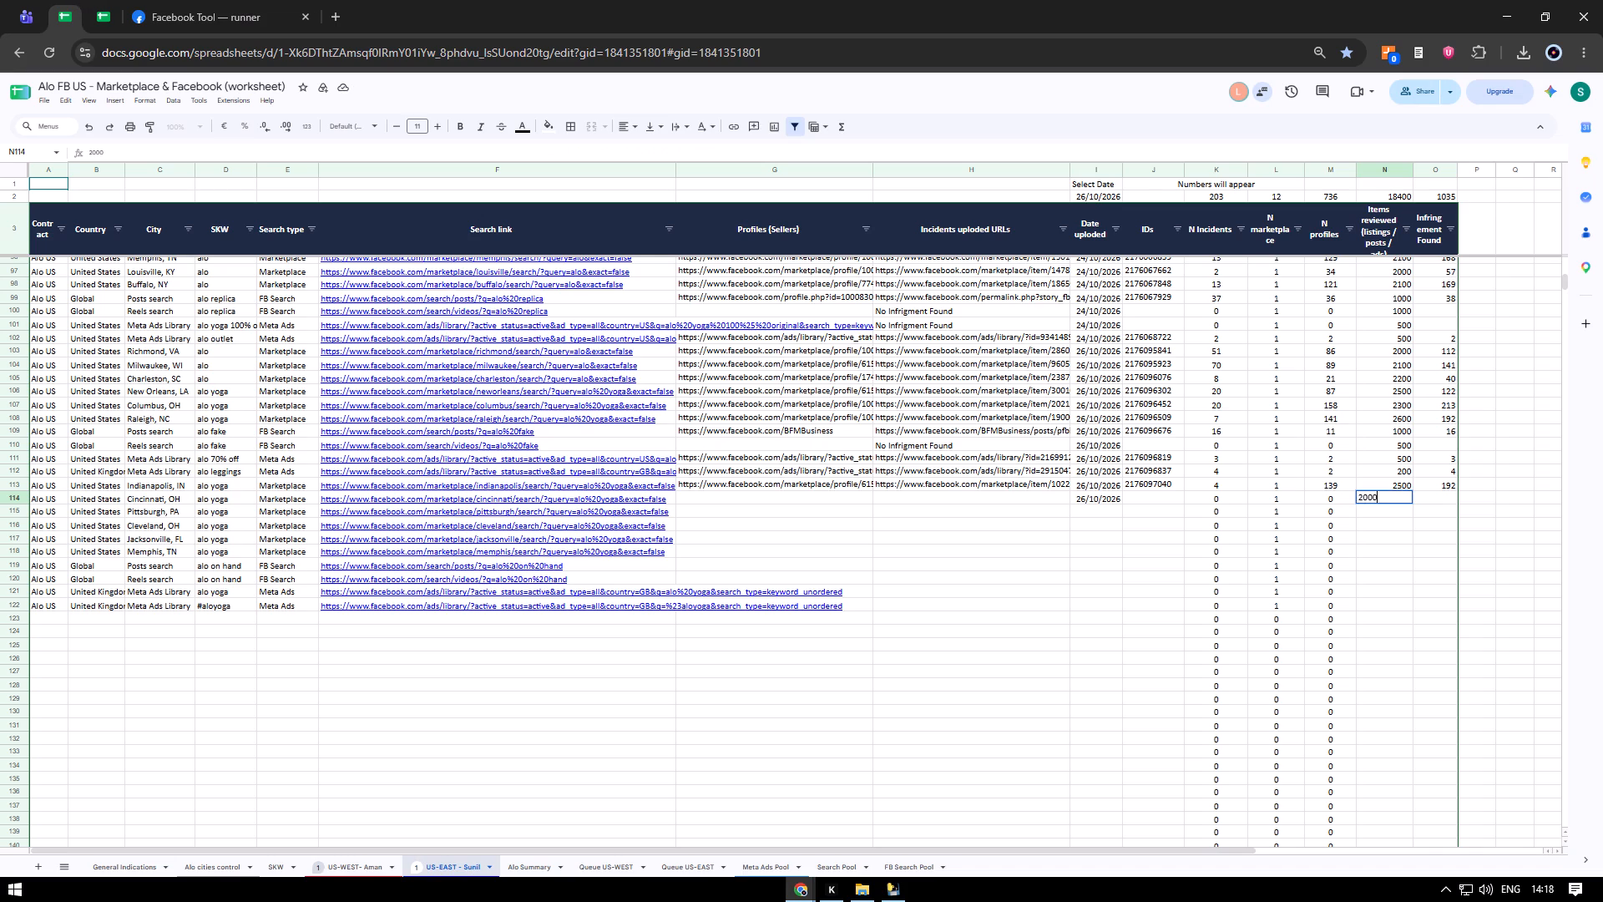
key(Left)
Copy the Pittsburgh alo yoga search link from F115 and replace the URL list with it in a new Facebook Tool runner.
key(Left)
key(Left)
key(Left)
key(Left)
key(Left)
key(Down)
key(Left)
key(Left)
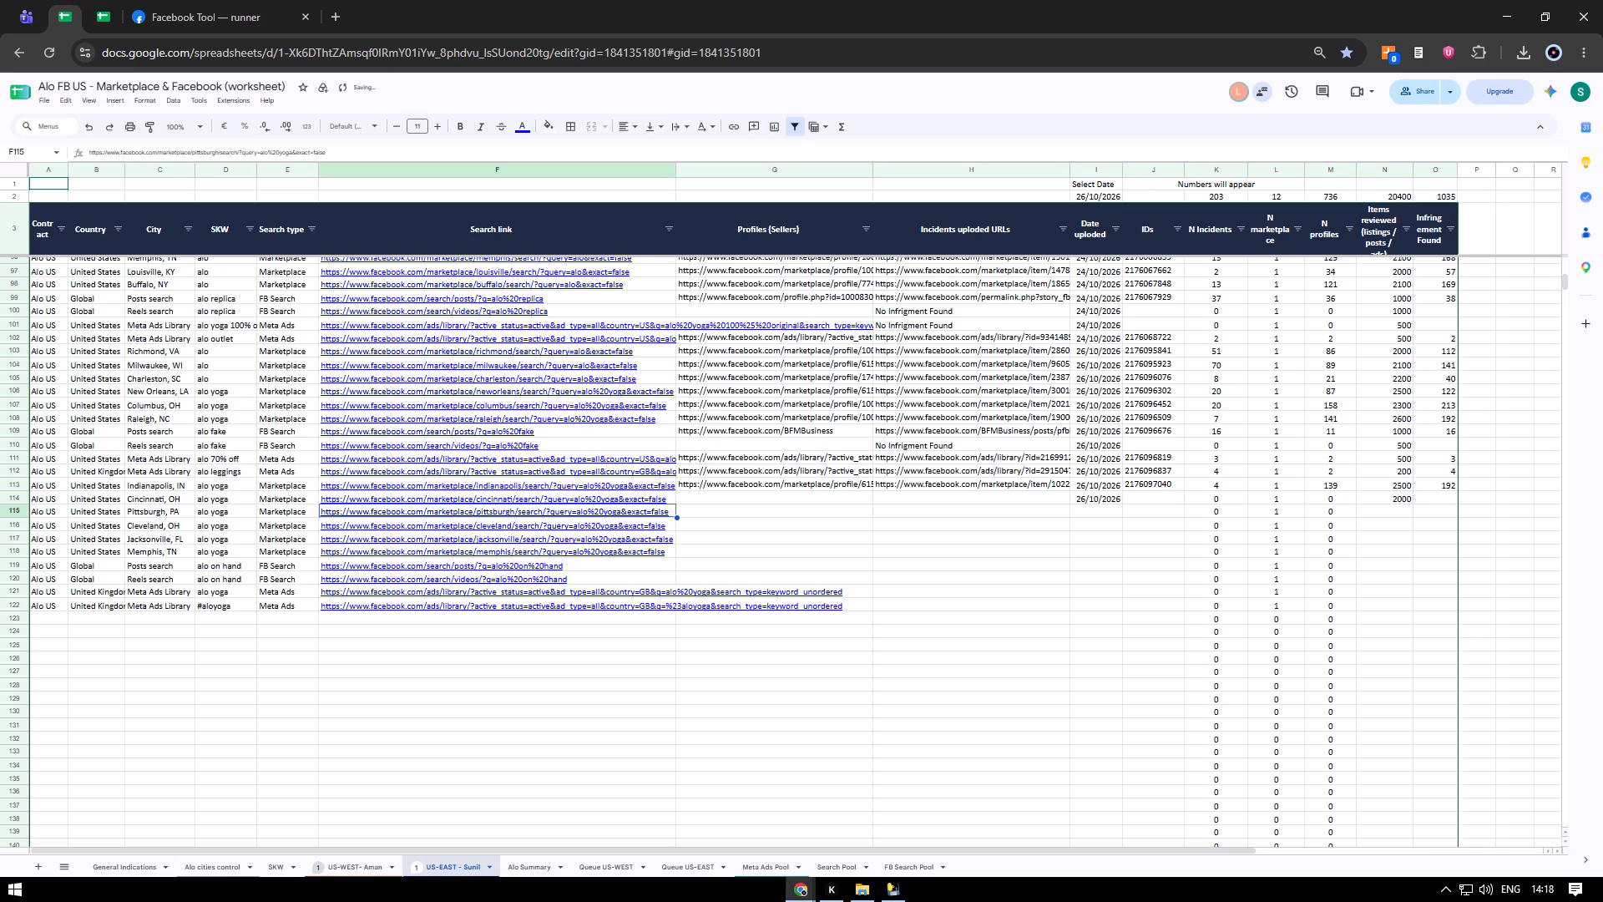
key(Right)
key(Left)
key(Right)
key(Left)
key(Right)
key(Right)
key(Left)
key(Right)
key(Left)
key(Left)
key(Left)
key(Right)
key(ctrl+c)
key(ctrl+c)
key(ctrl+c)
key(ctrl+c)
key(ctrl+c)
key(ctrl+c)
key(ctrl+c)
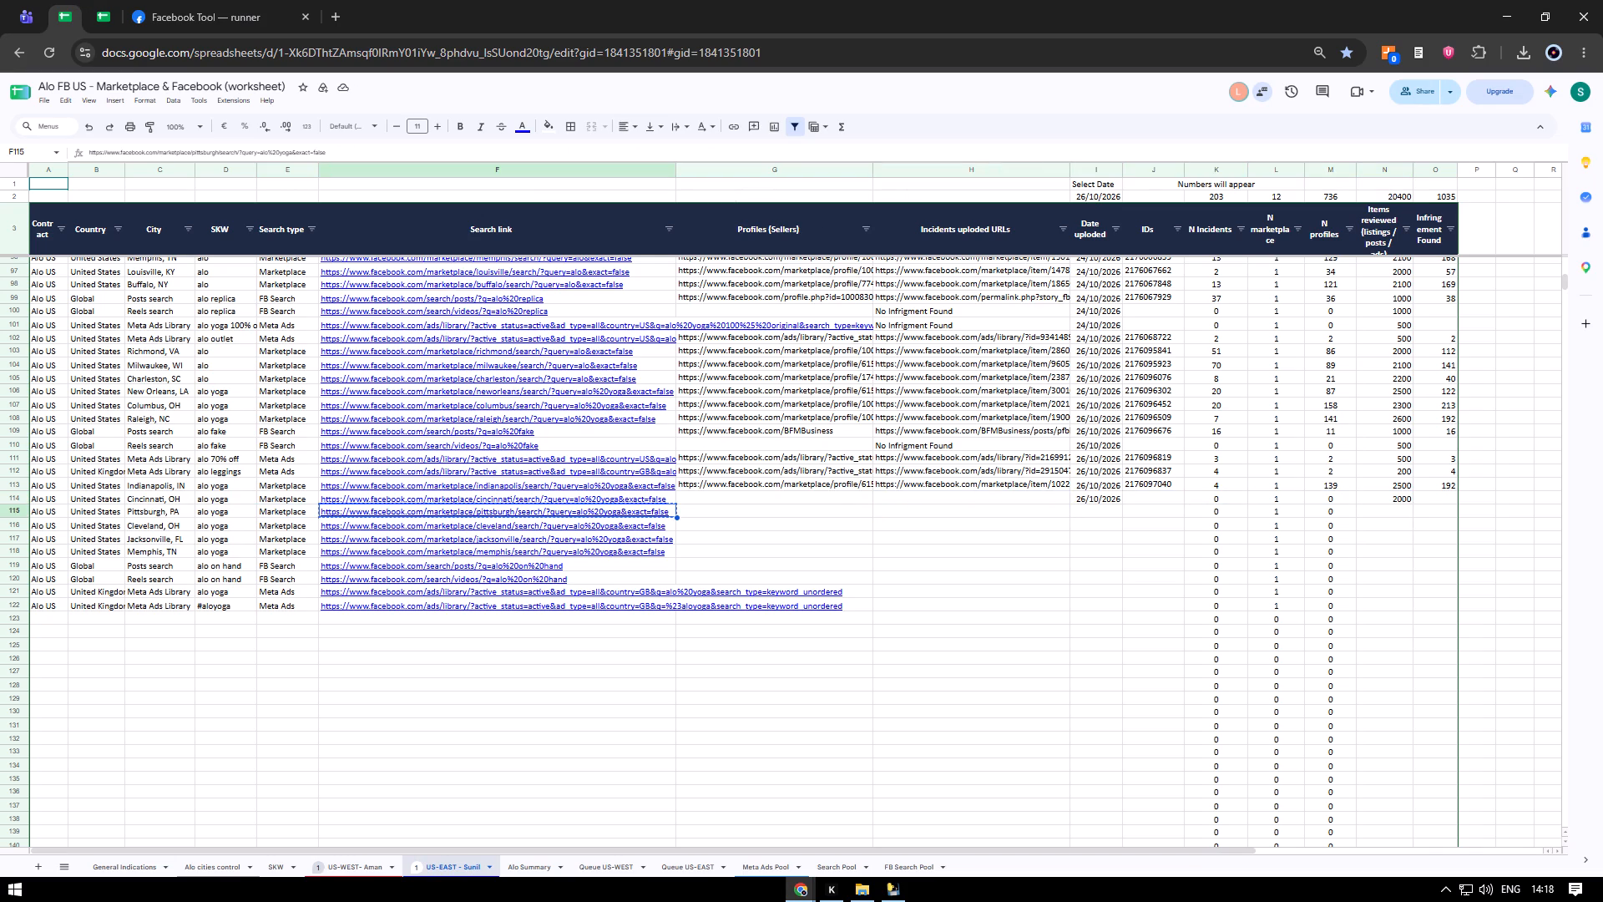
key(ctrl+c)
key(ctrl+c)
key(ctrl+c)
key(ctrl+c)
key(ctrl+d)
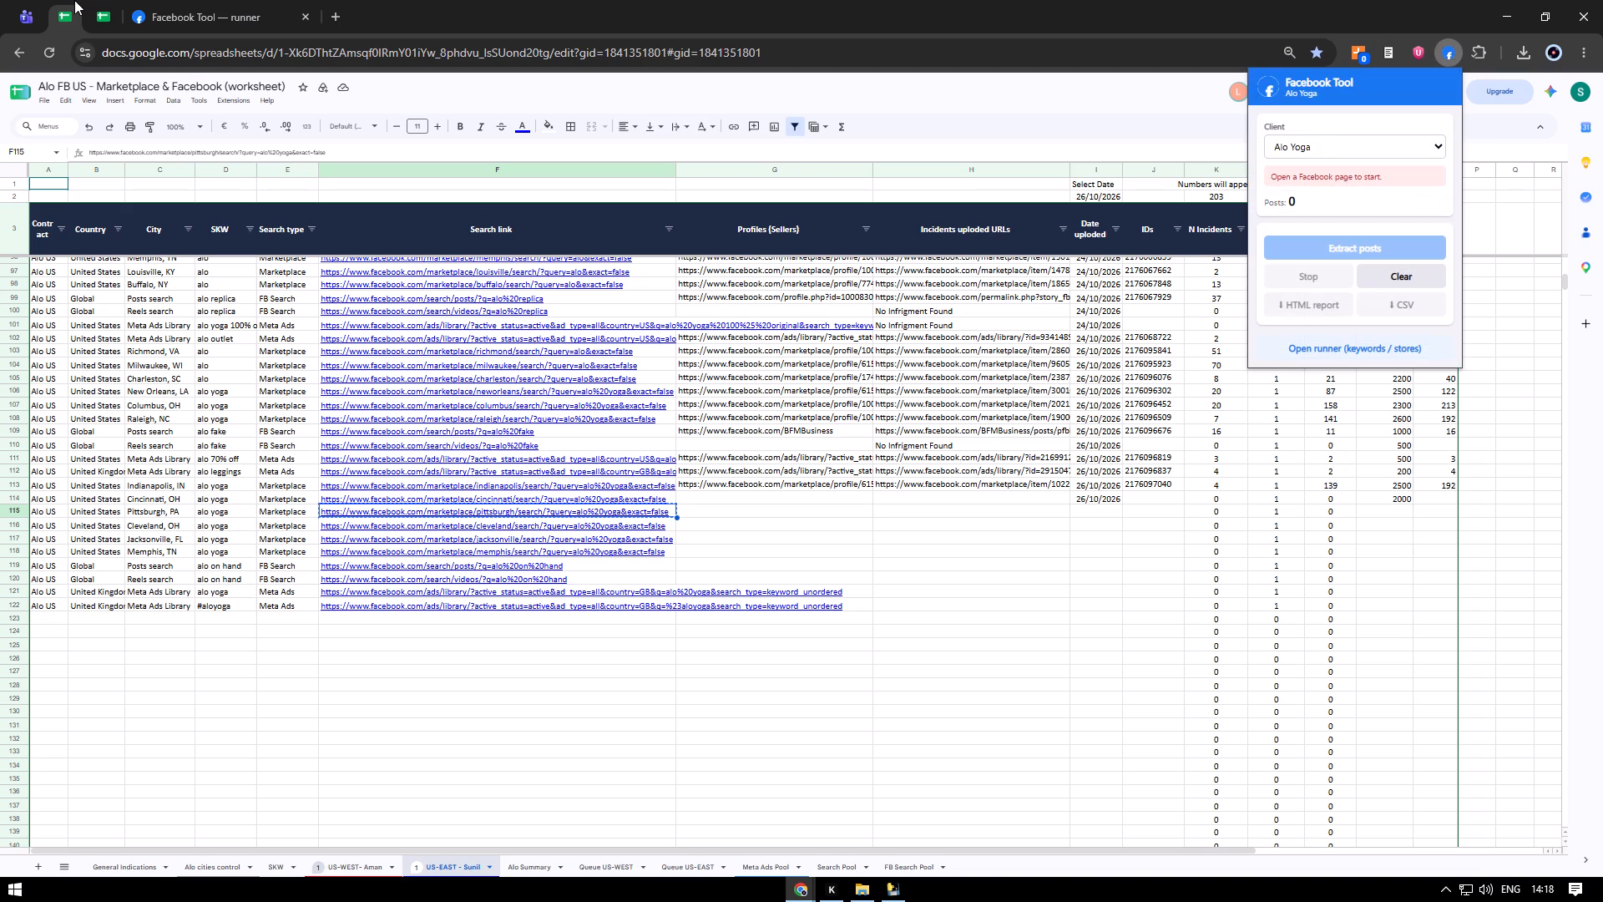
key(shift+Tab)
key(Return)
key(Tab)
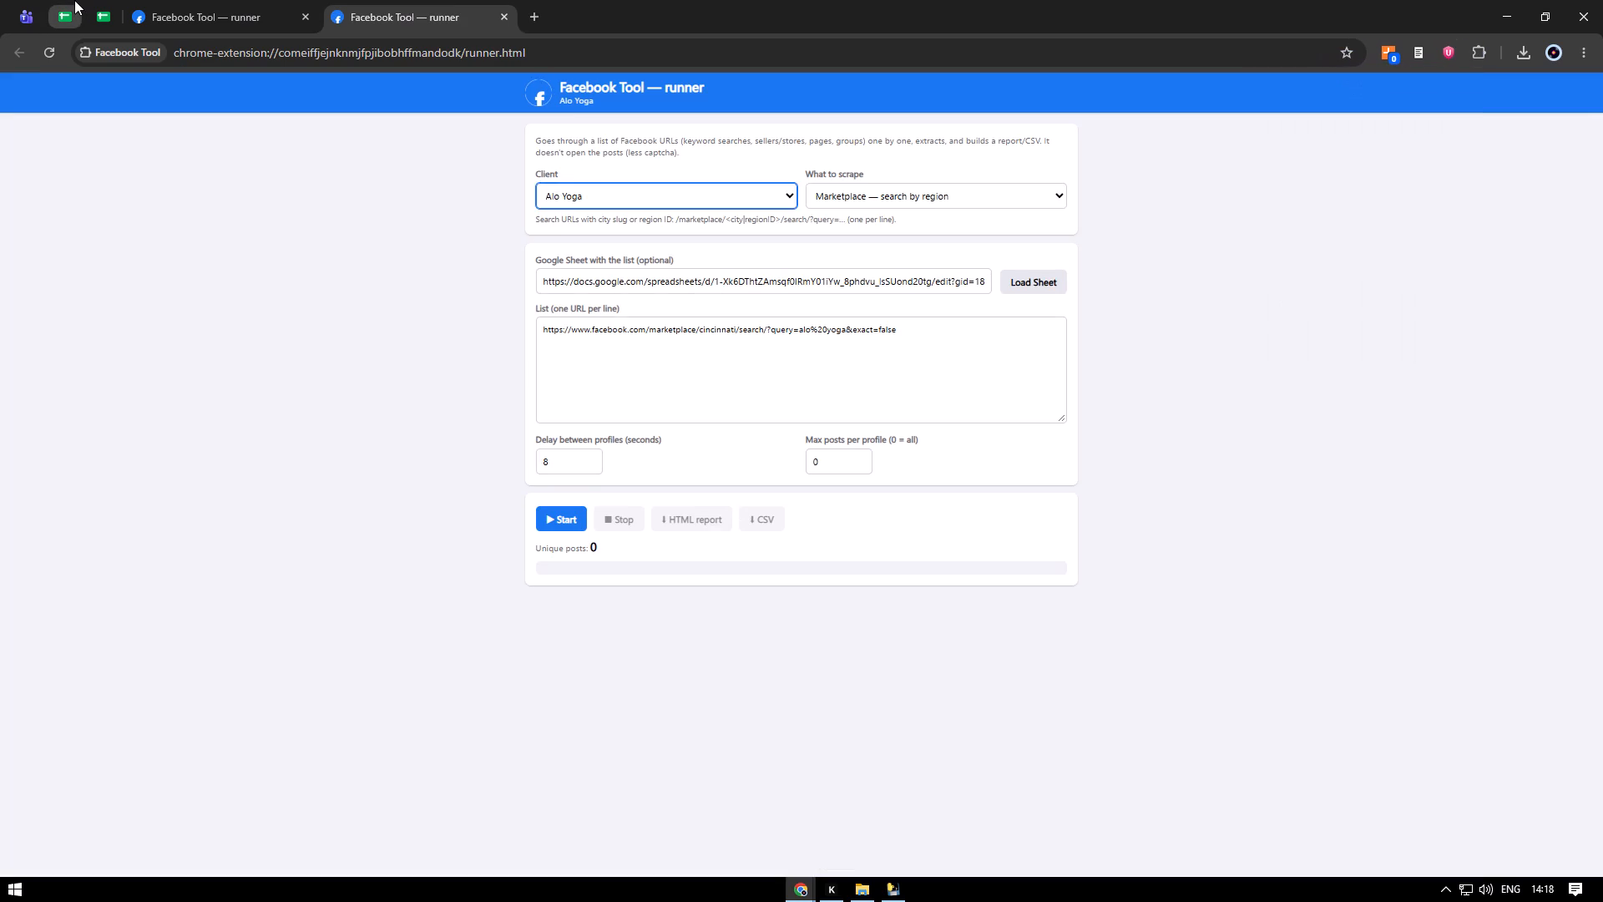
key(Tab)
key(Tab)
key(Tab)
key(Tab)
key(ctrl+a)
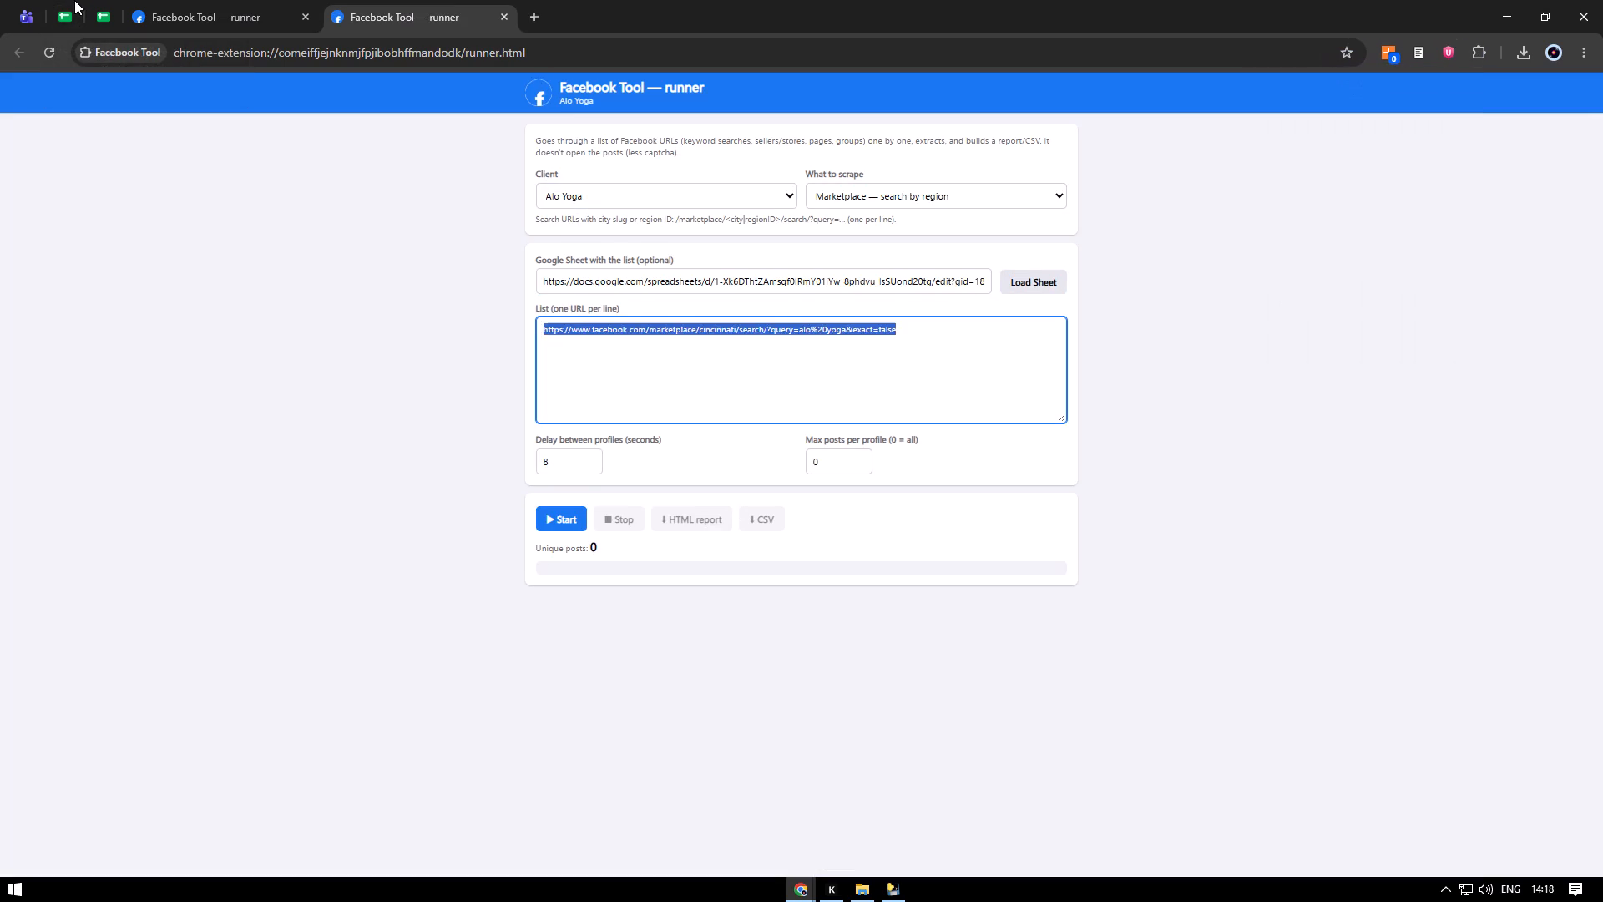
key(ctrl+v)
Set the maximum posts per profile to 2100 and start the Pittsburgh Marketplace extraction.
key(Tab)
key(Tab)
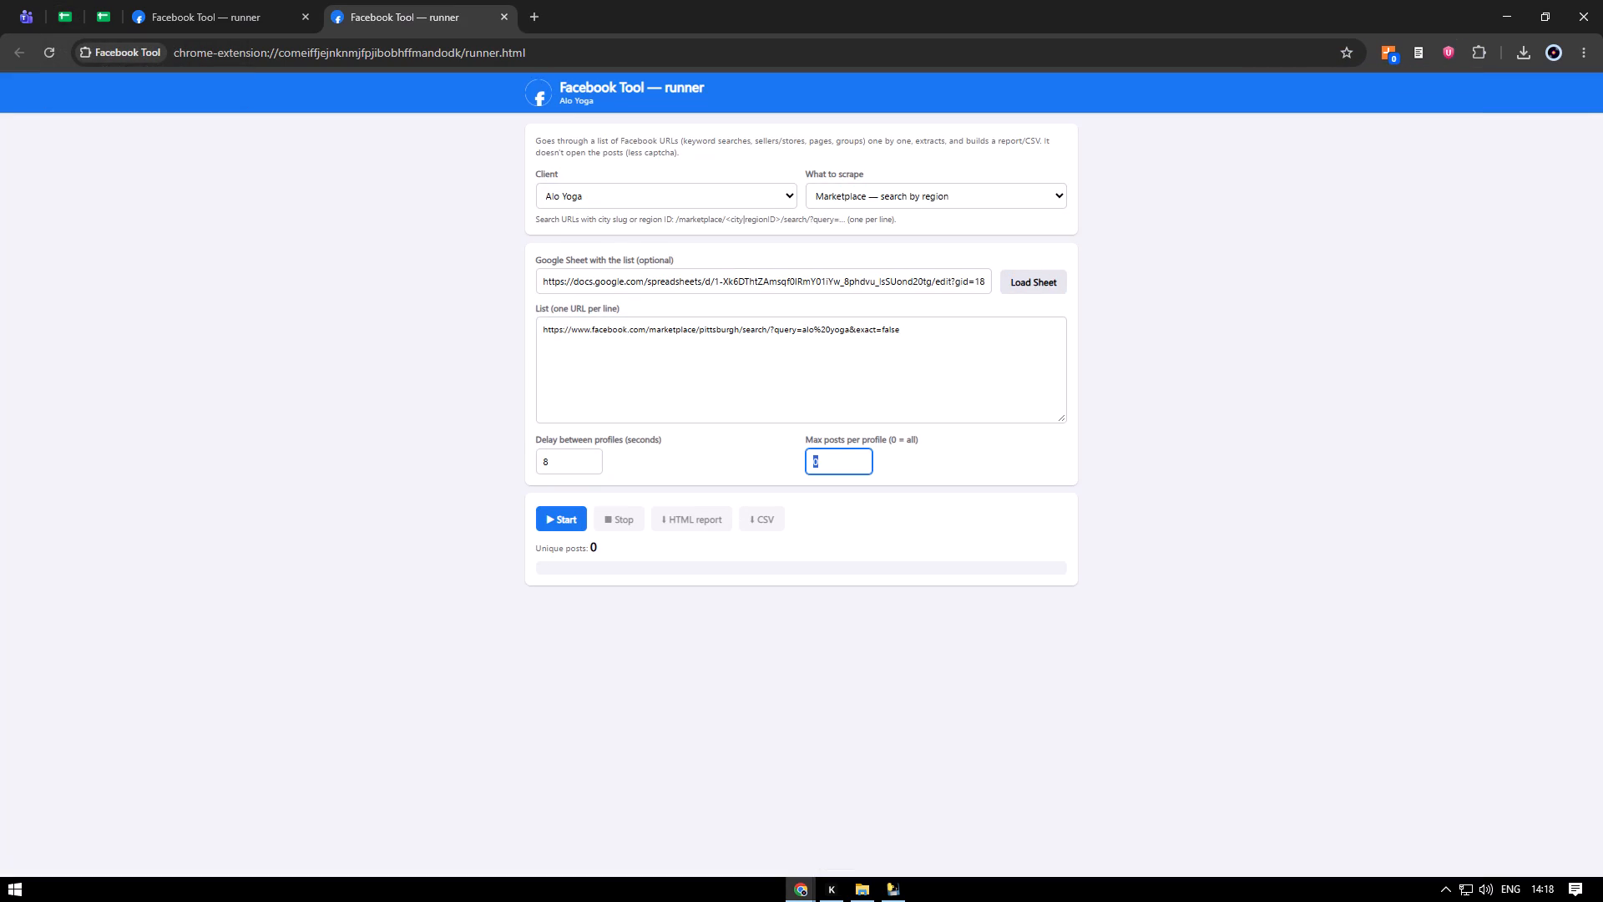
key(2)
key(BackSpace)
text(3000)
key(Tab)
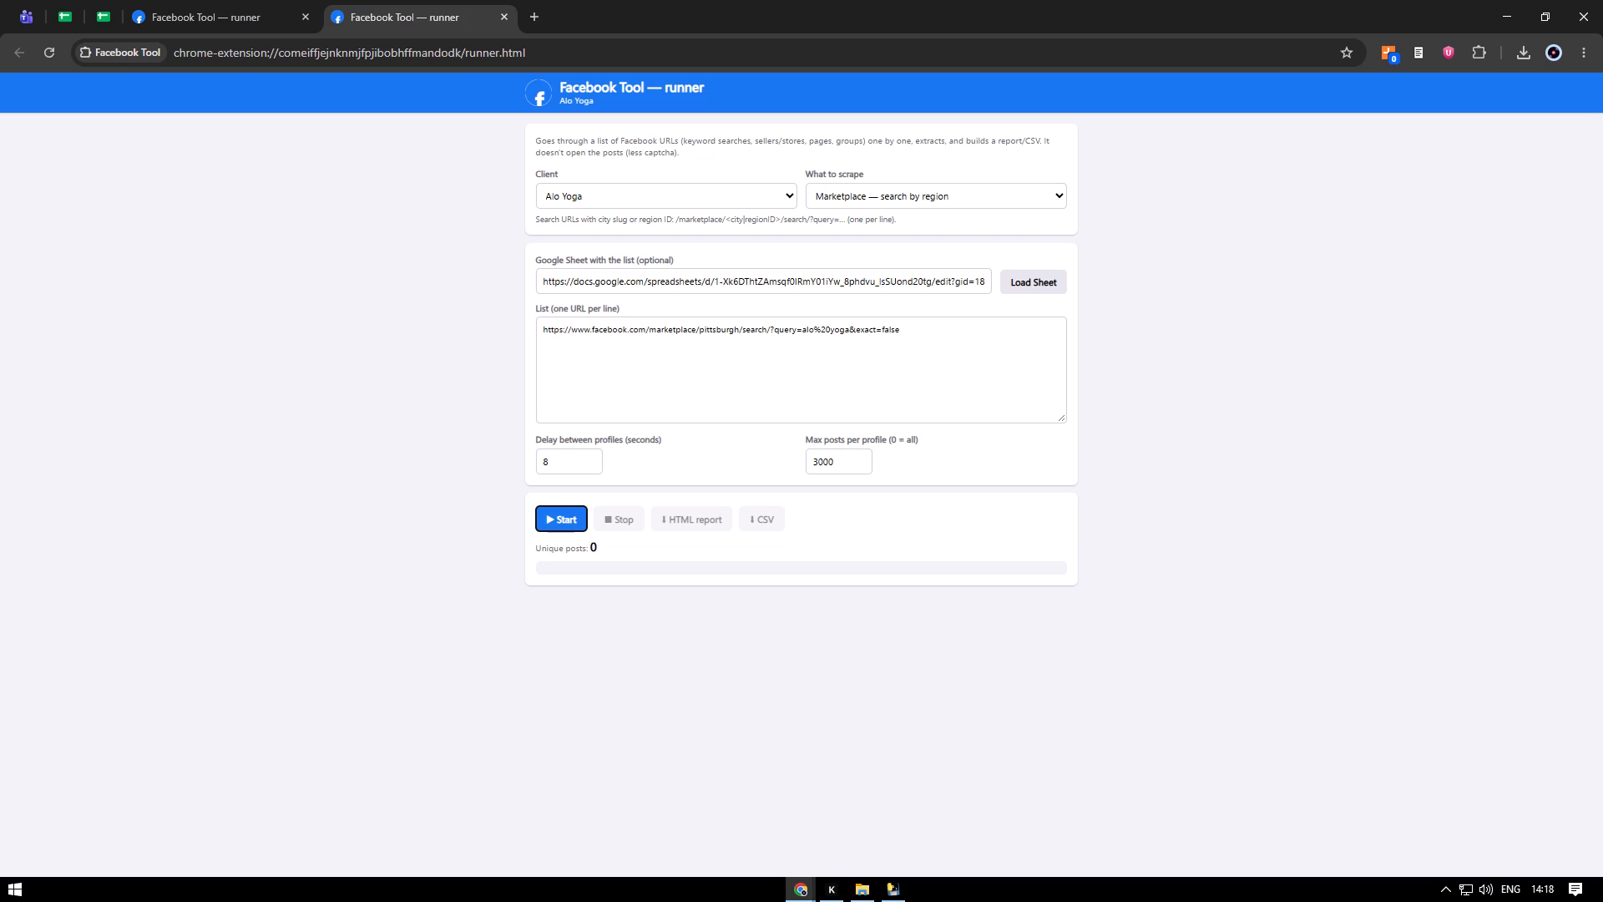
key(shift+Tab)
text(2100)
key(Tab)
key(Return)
Switch to the running FB-OCR window.
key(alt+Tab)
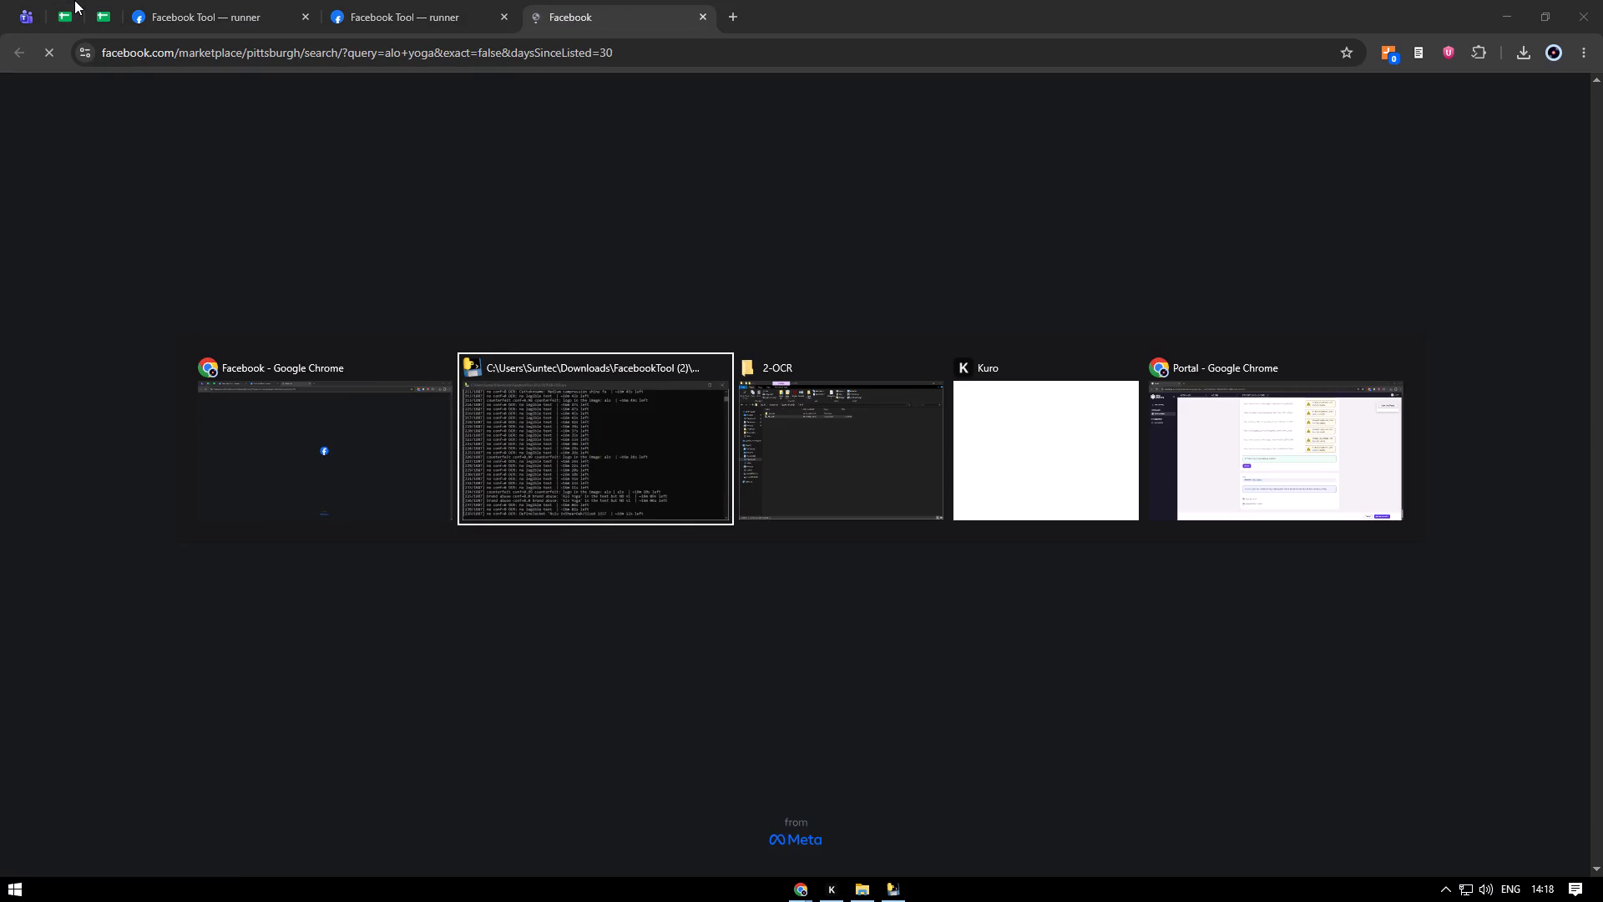
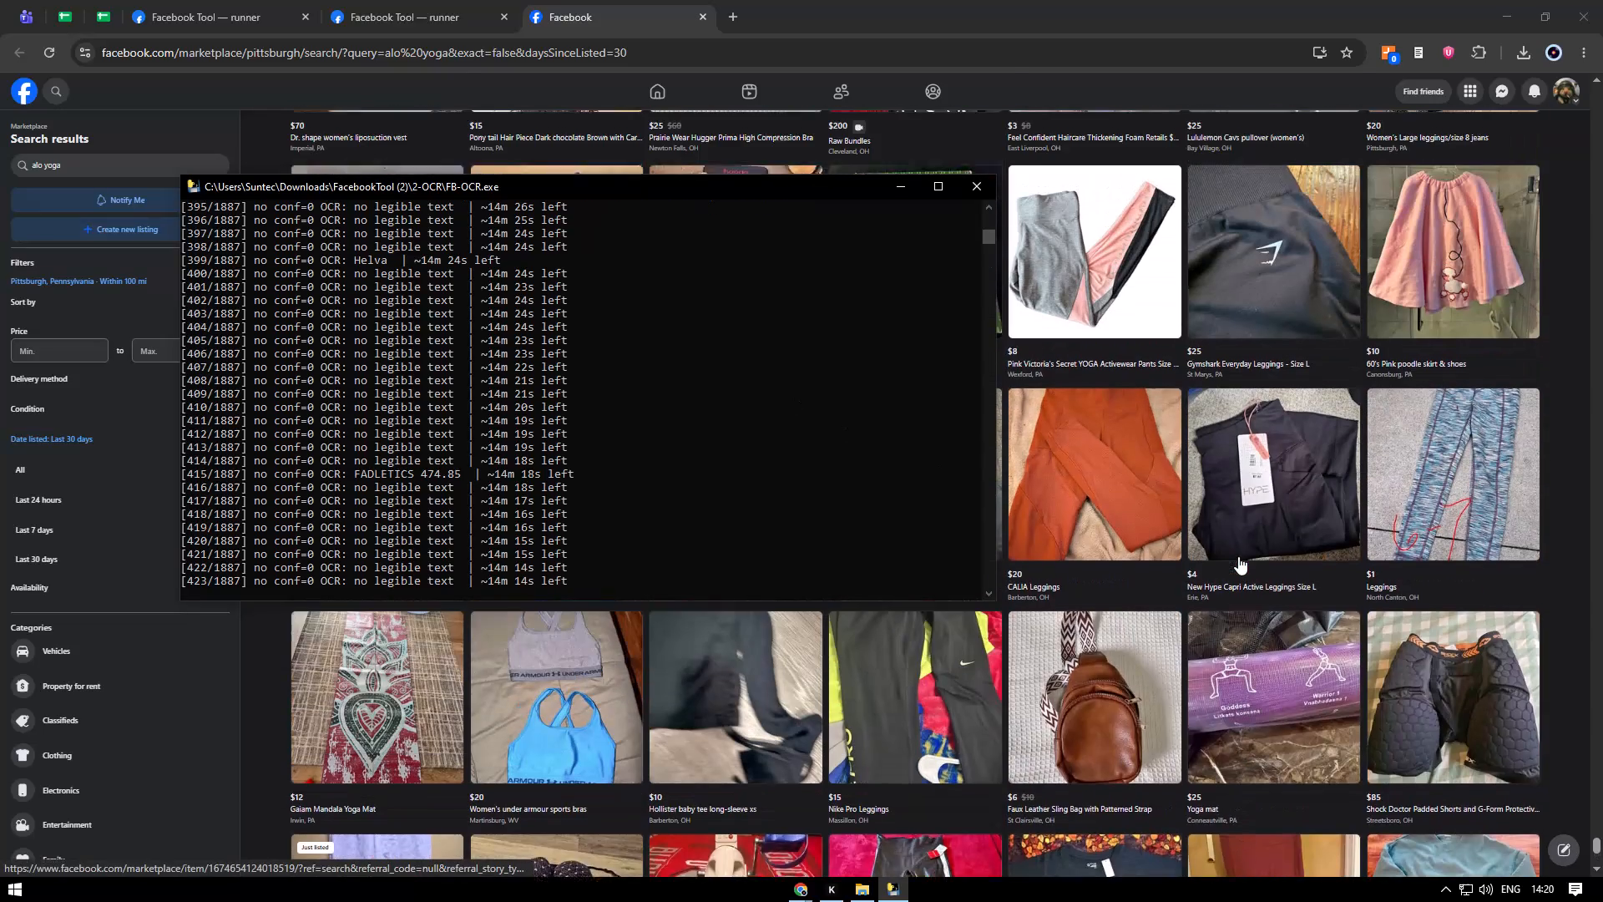
Look over the Pittsburgh Marketplace results for alo yoga while monitoring the FB-OCR console's image review progress.
scroll(1238, 556, up, 4)
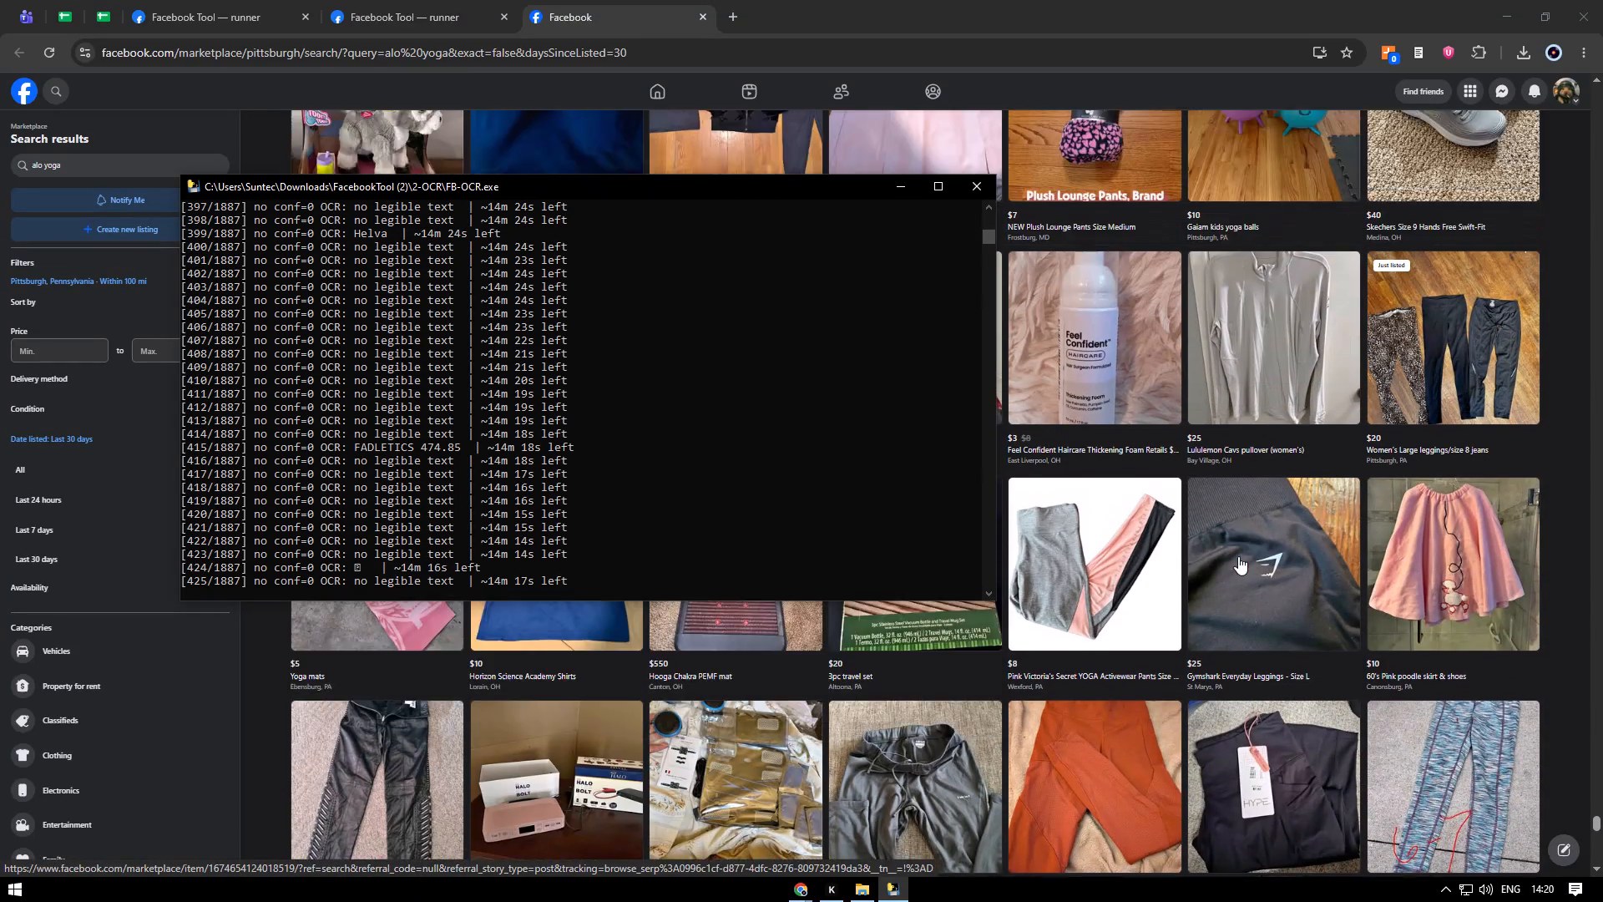
scroll(1238, 556, up, 8)
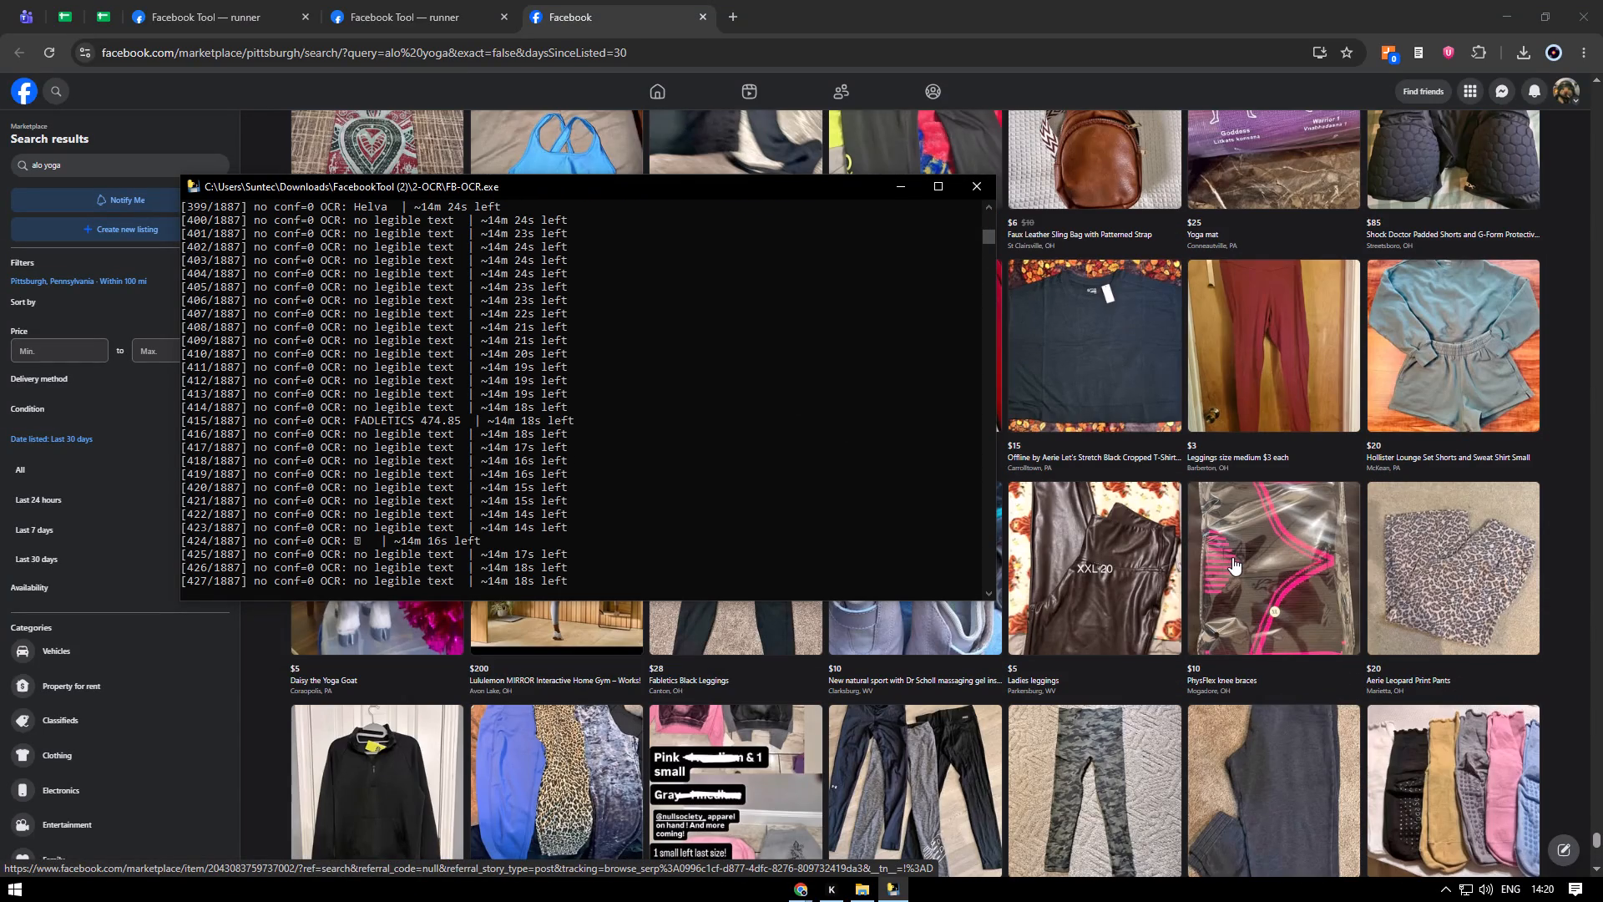
scroll(1232, 557, down, 12)
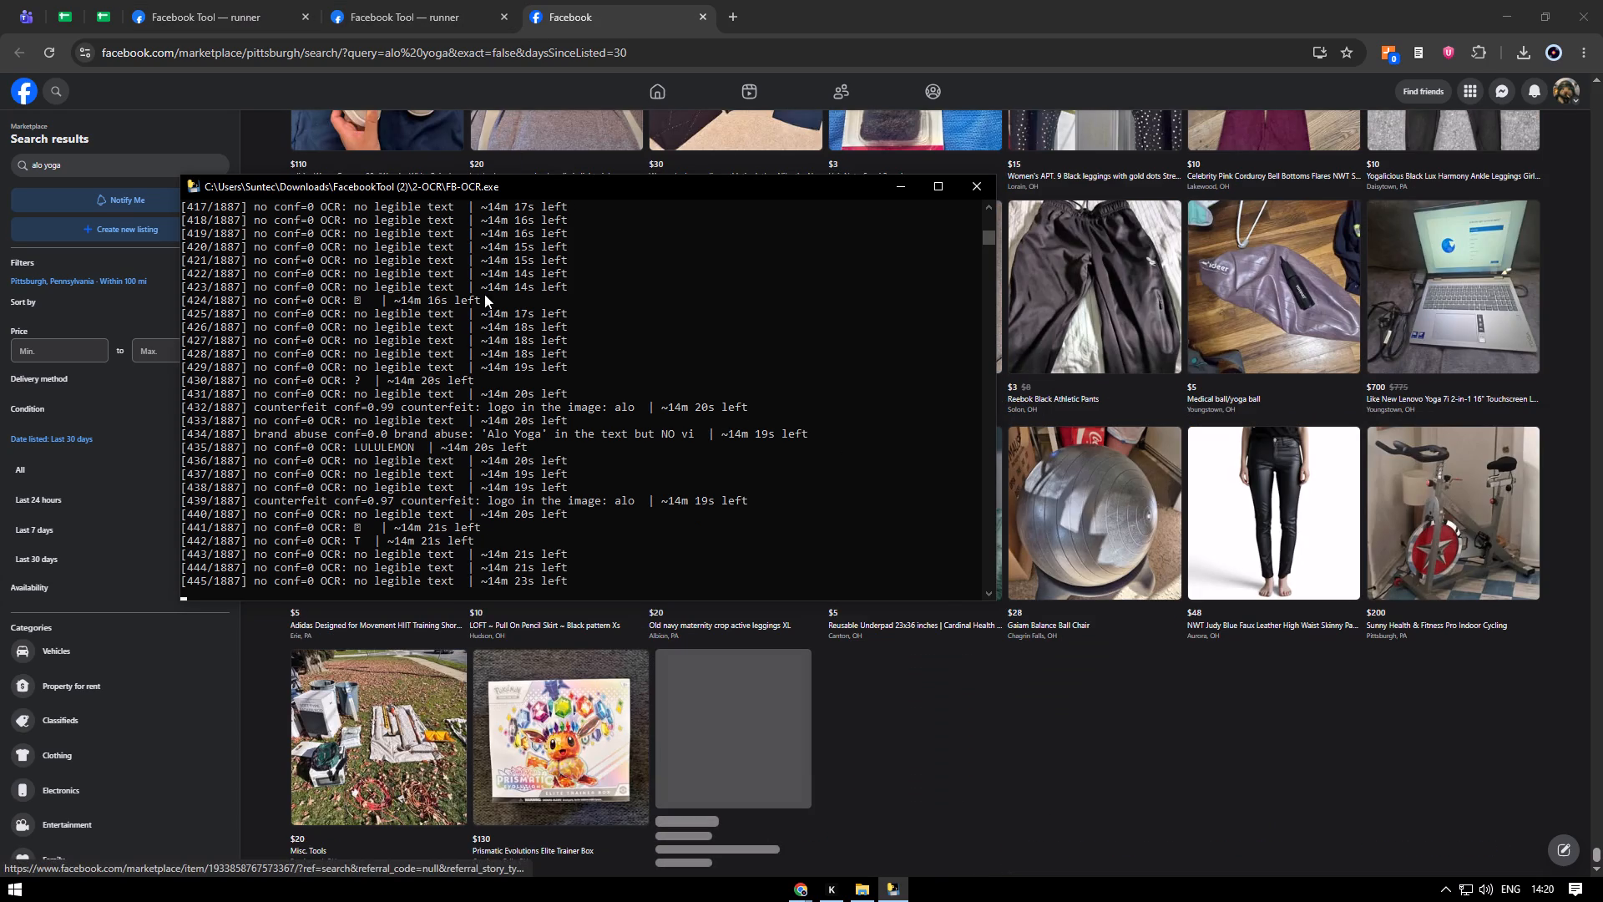
scroll(699, 367, down, 6)
scroll(655, 353, up, 1)
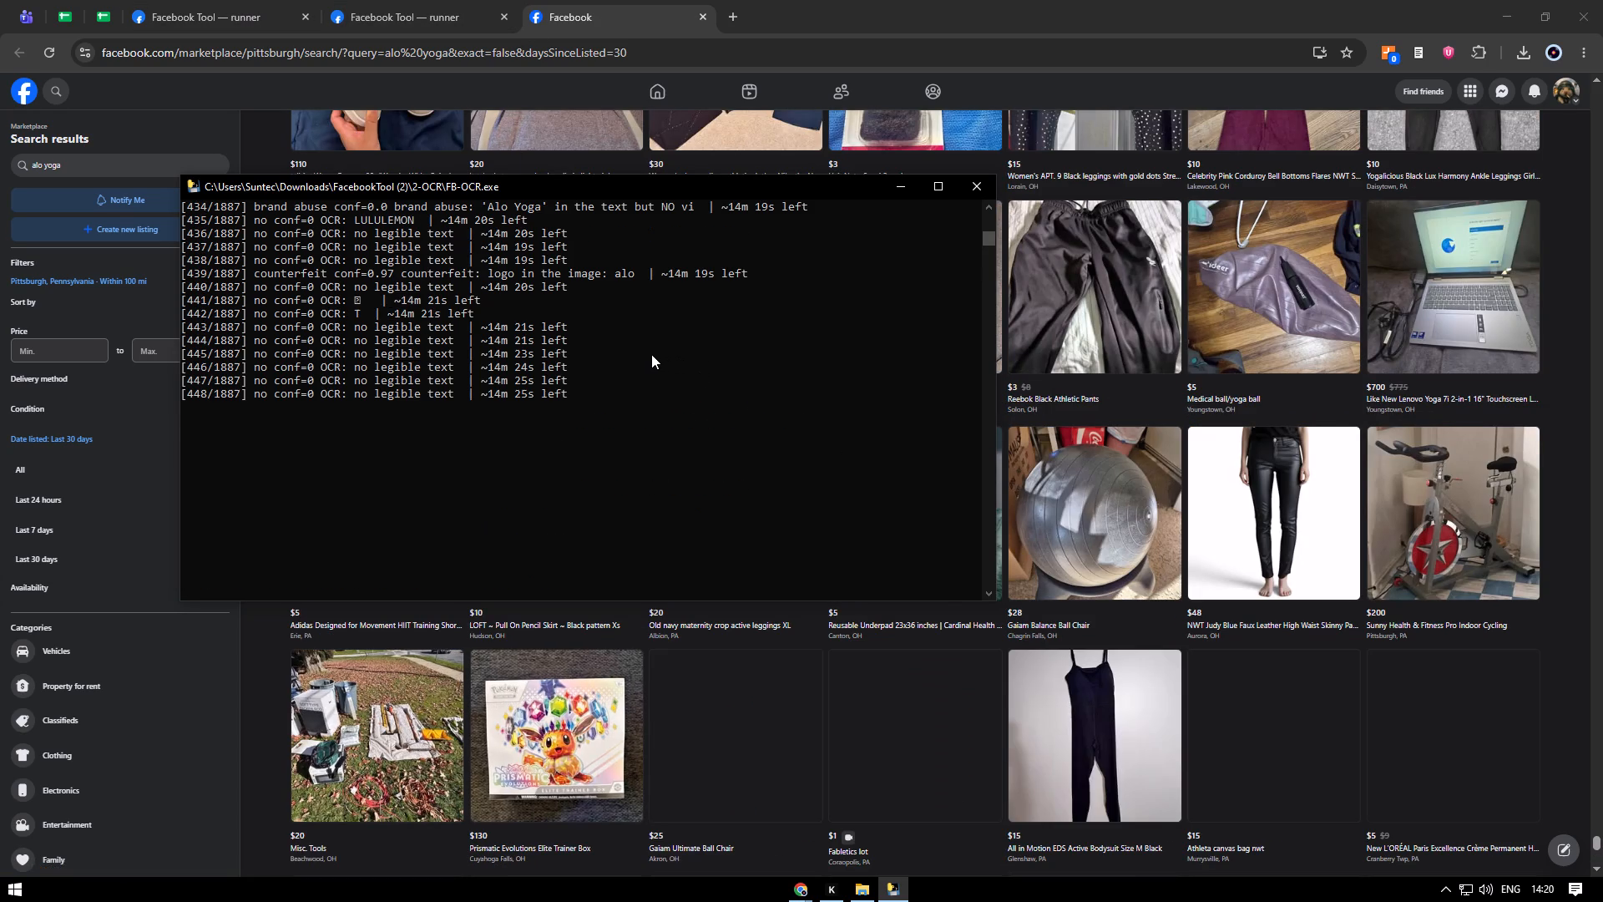
click(583, 420)
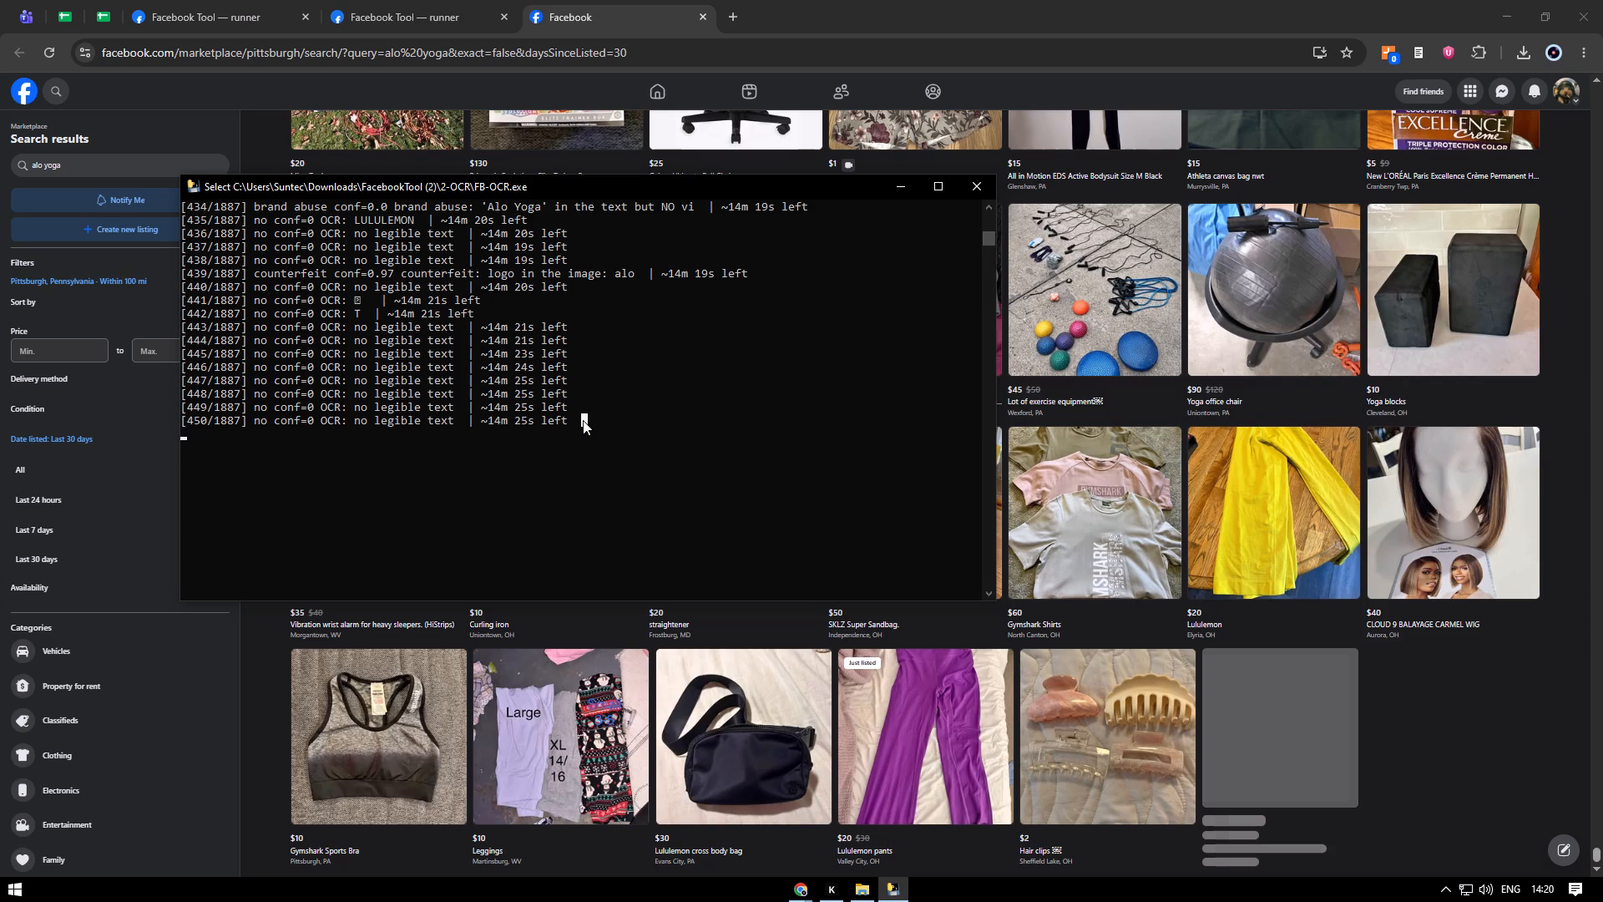
key(Return)
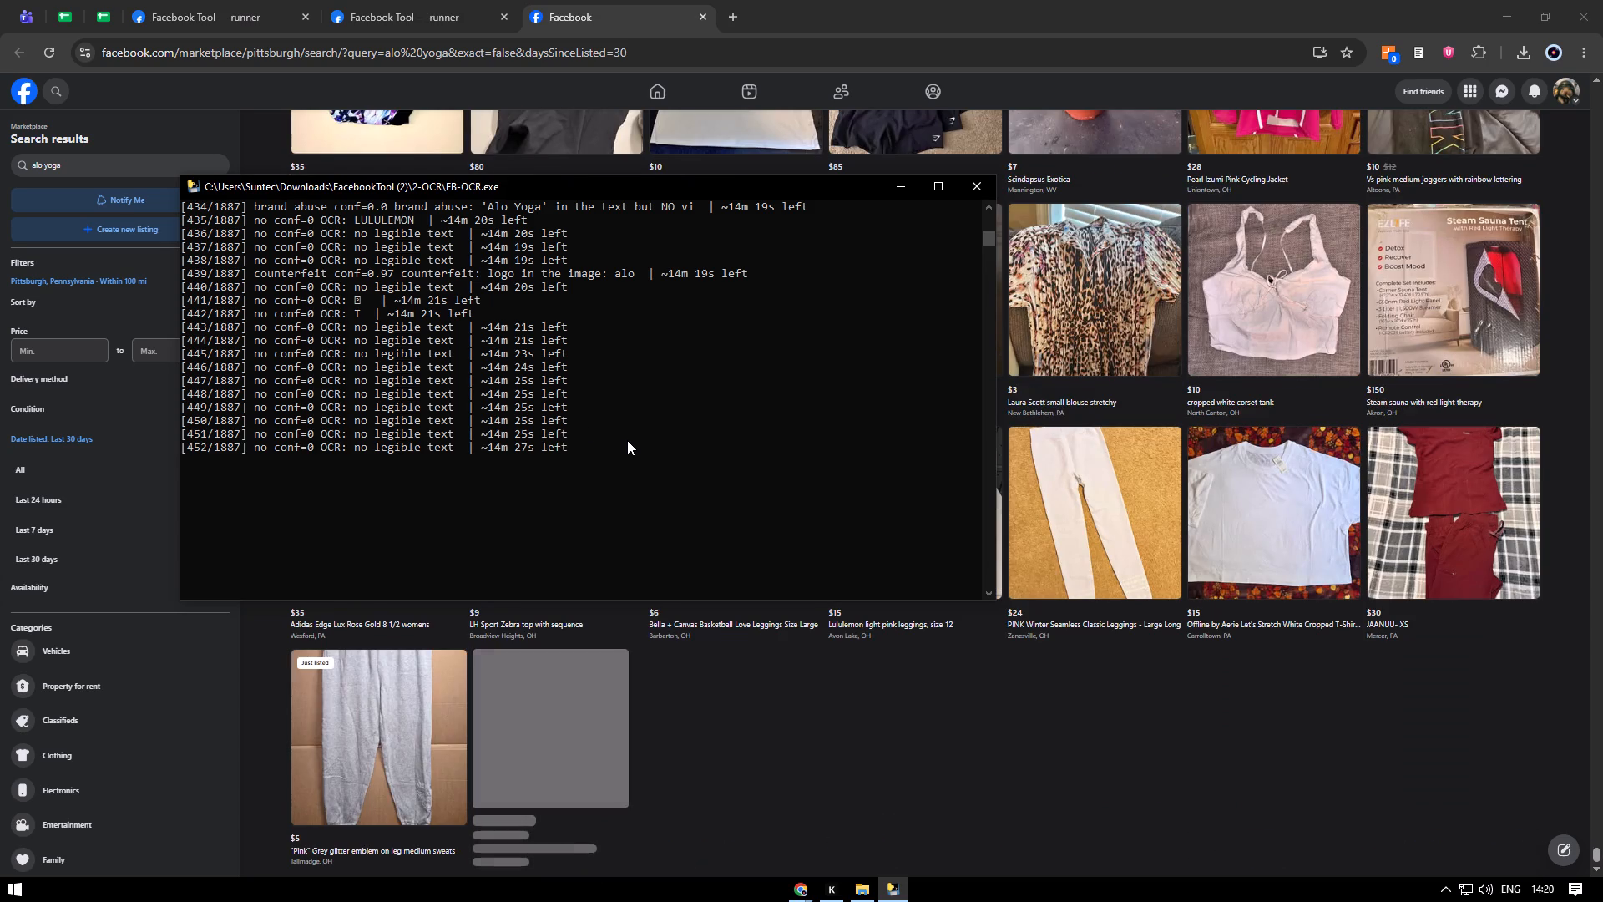
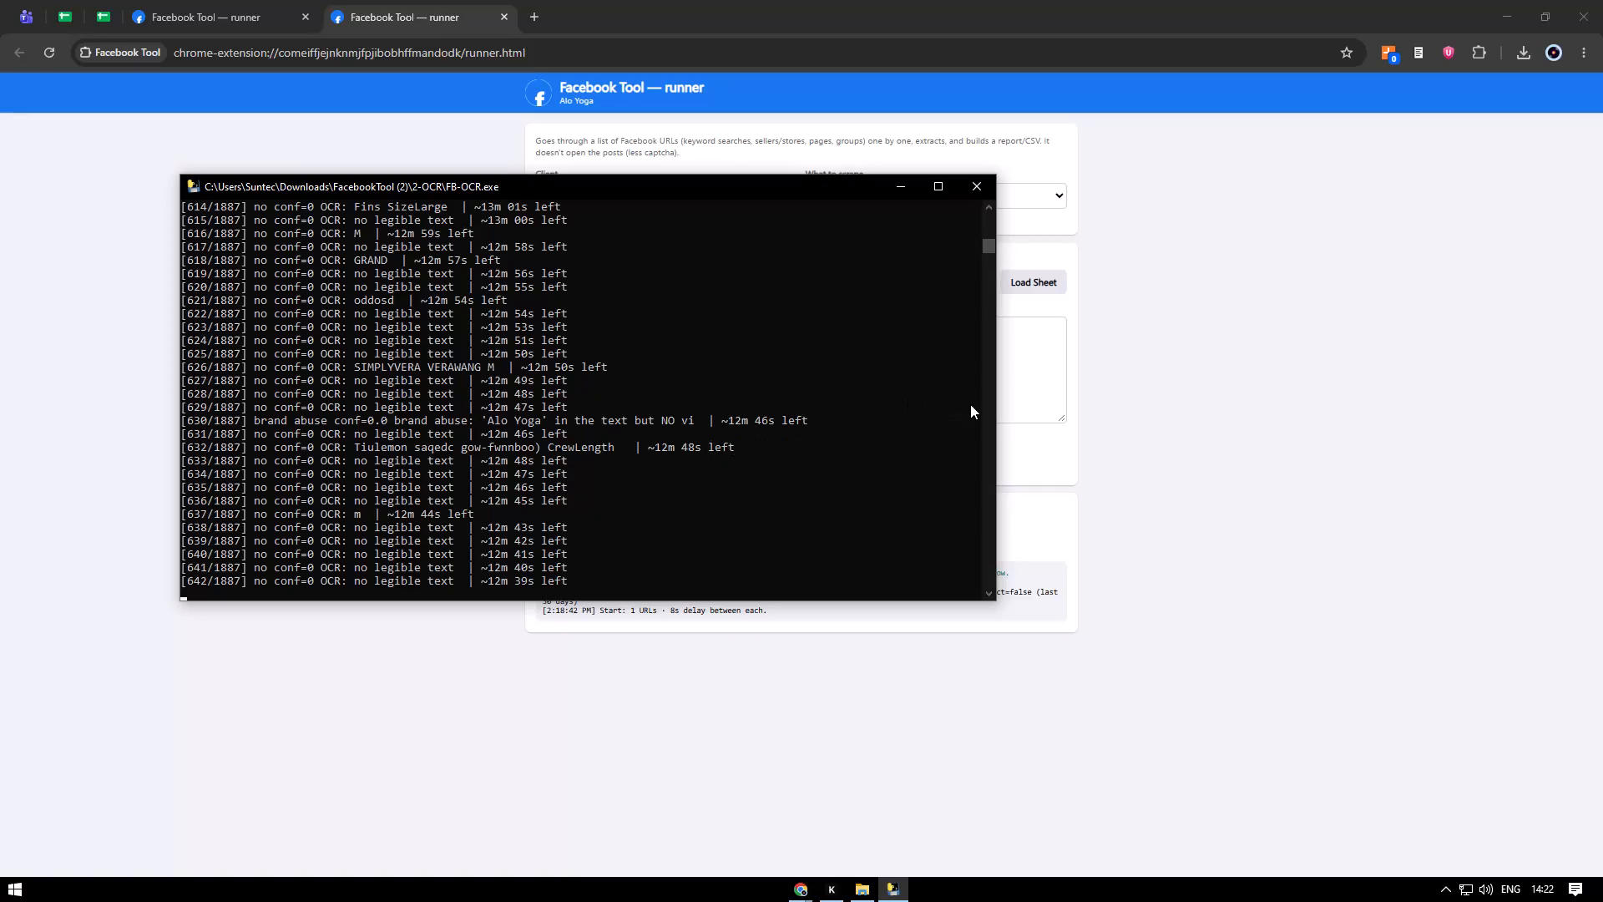
Download the finished Alo Yoga Marketplace scrape for Pittsburgh as a CSV from the Facebook Tool runner.
click(1324, 415)
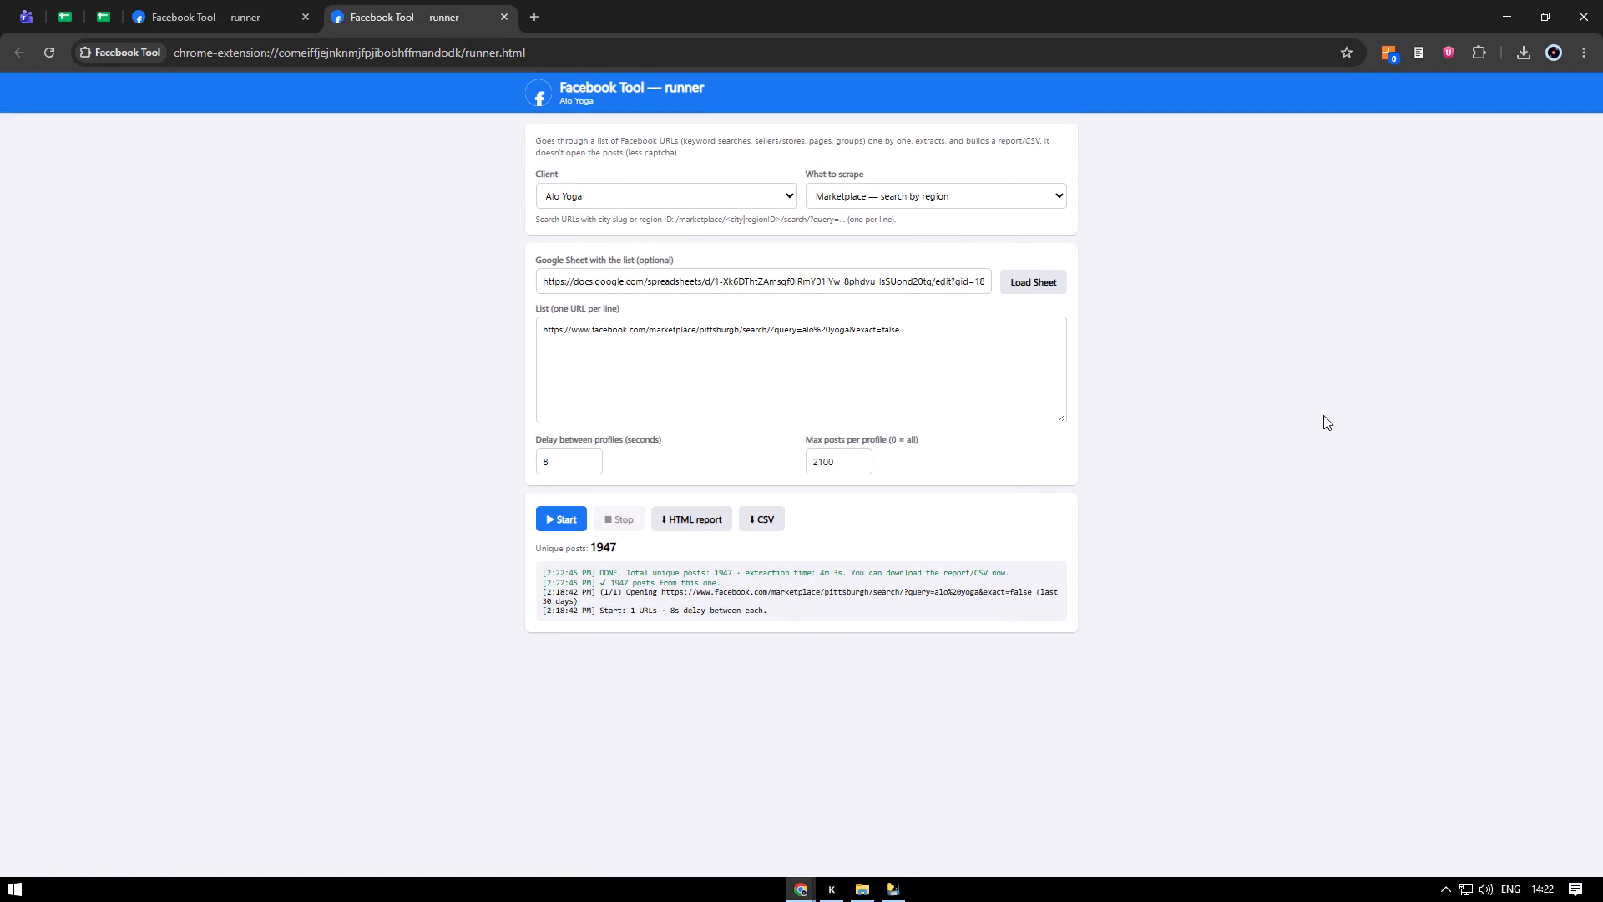
click(760, 533)
click(763, 515)
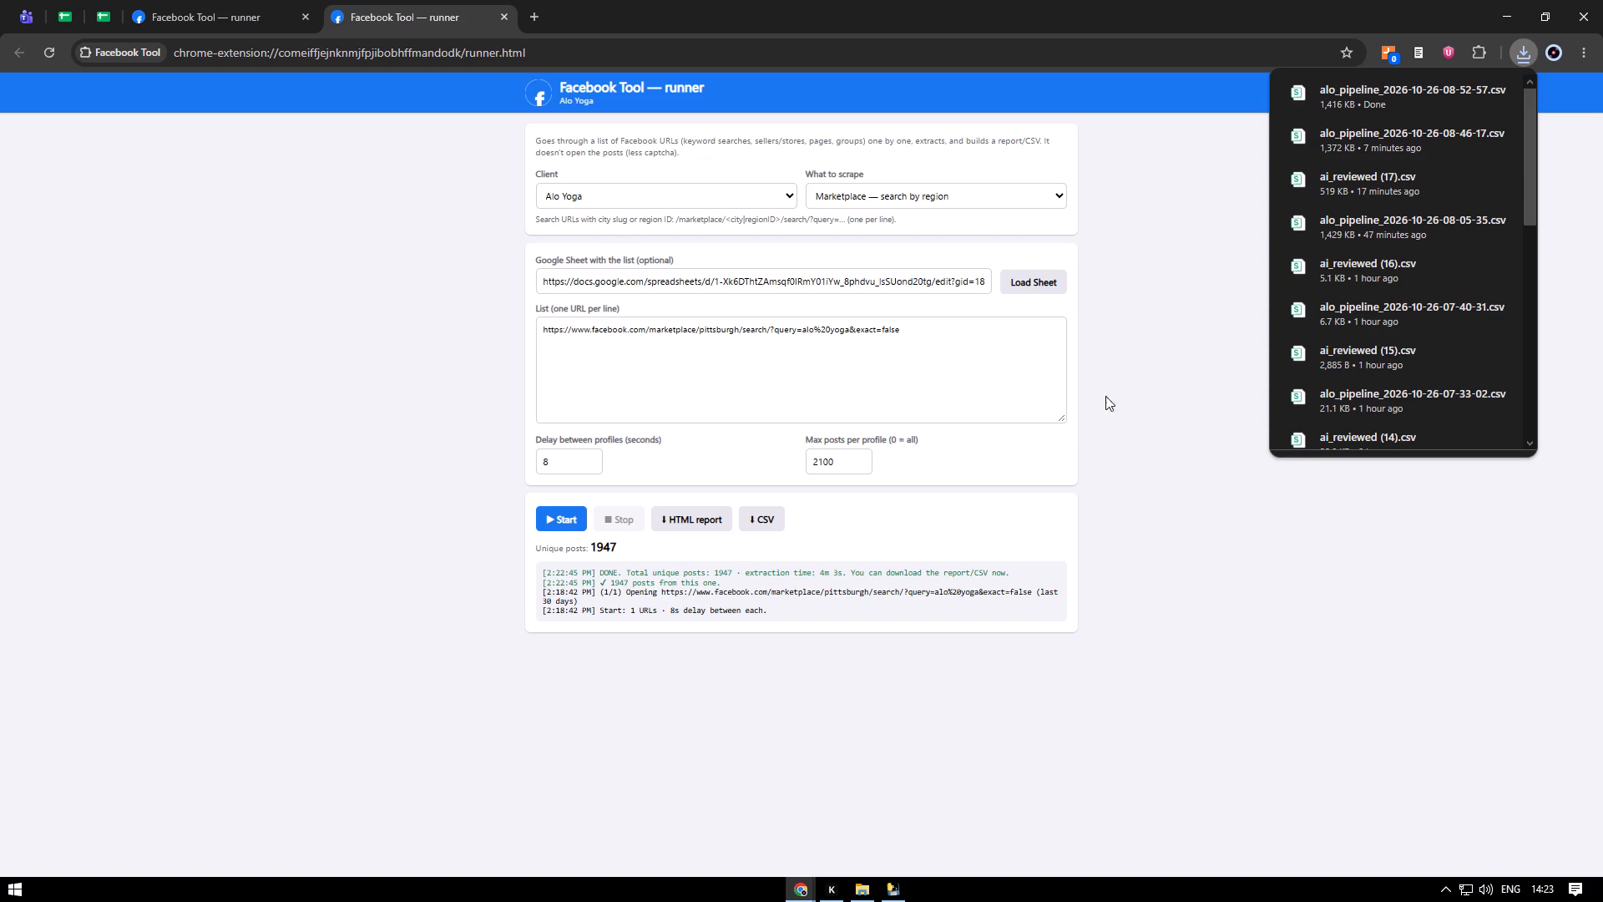
Switch to the 2-OCR folder in File Explorer and launch another instance of FB-OCR.
key(alt+Tab)
key(alt+Tab)
key(alt+Tab)
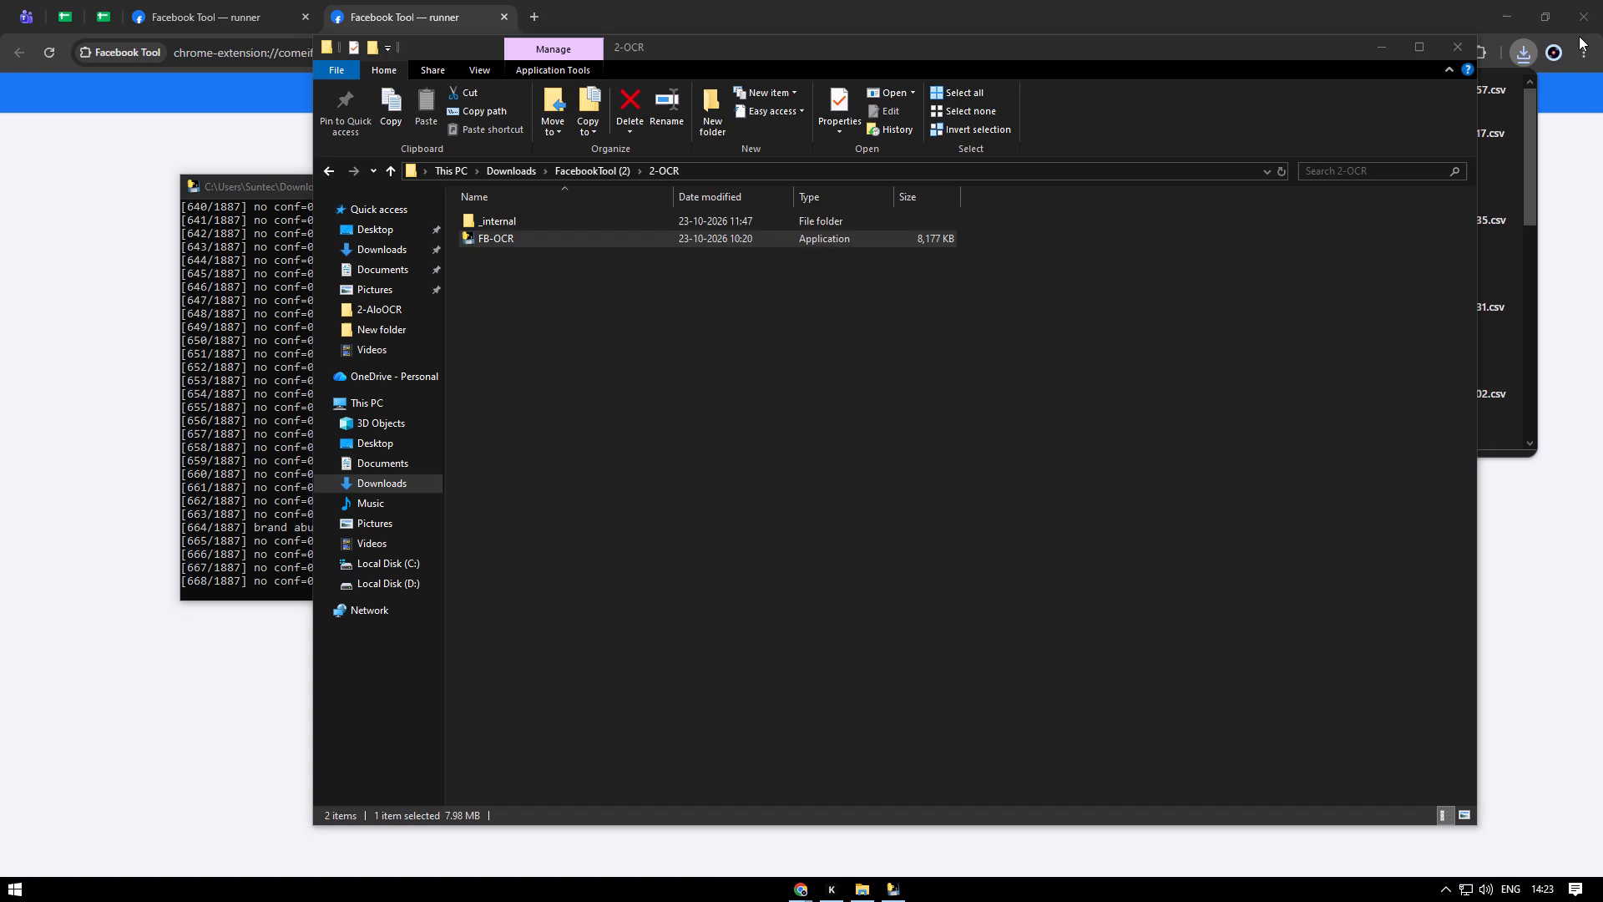
key(Return)
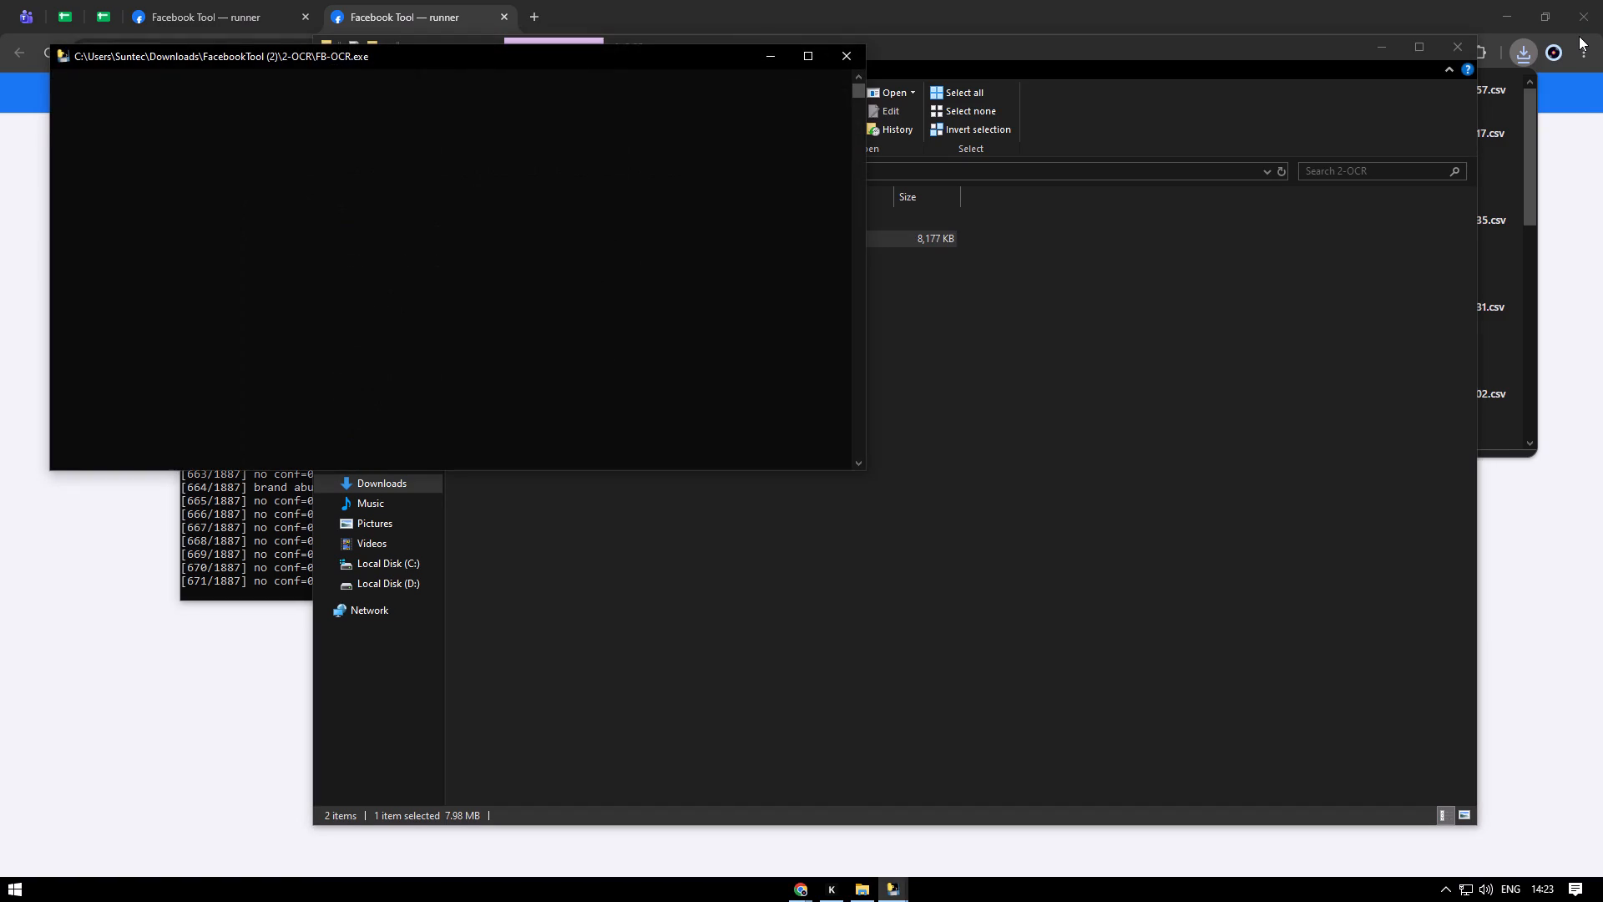